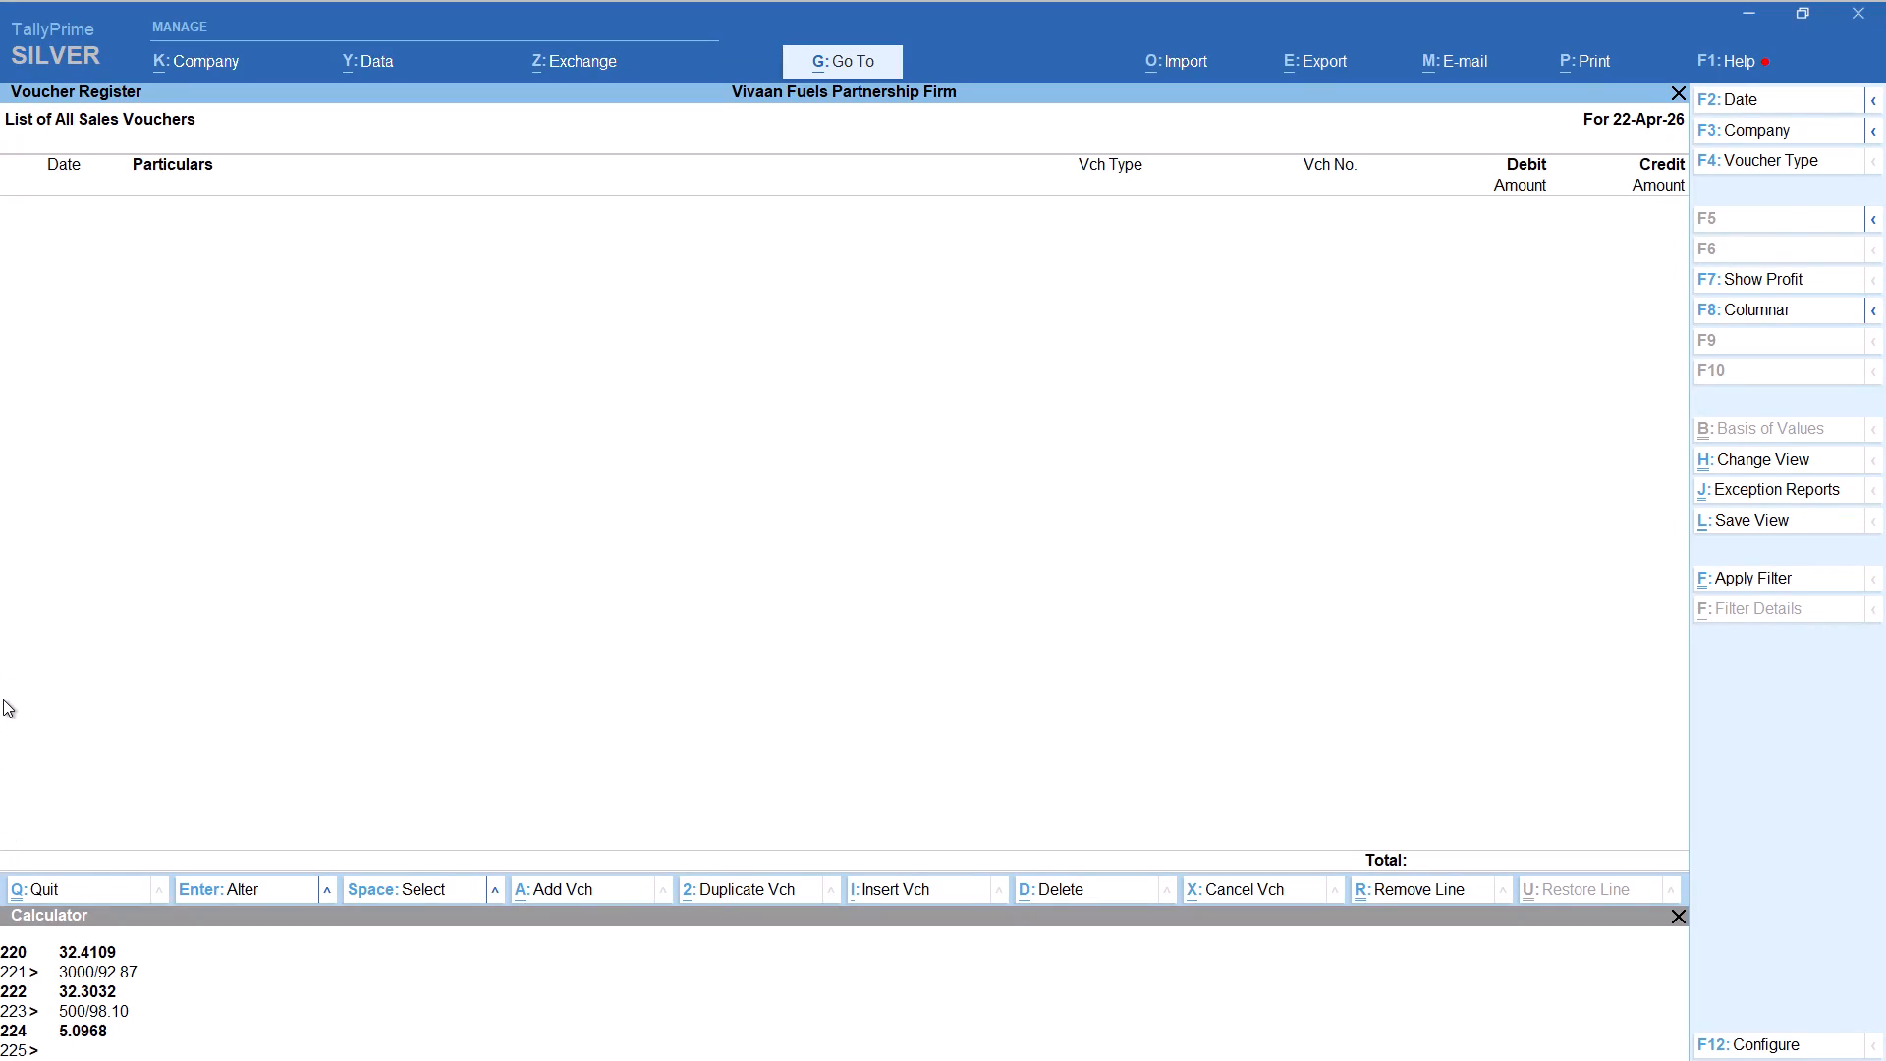
Start a Credit sales voucher for the second ledger account matching "Ravi", with SALE as the sales ledger.
key("alt+a")
key("F8")
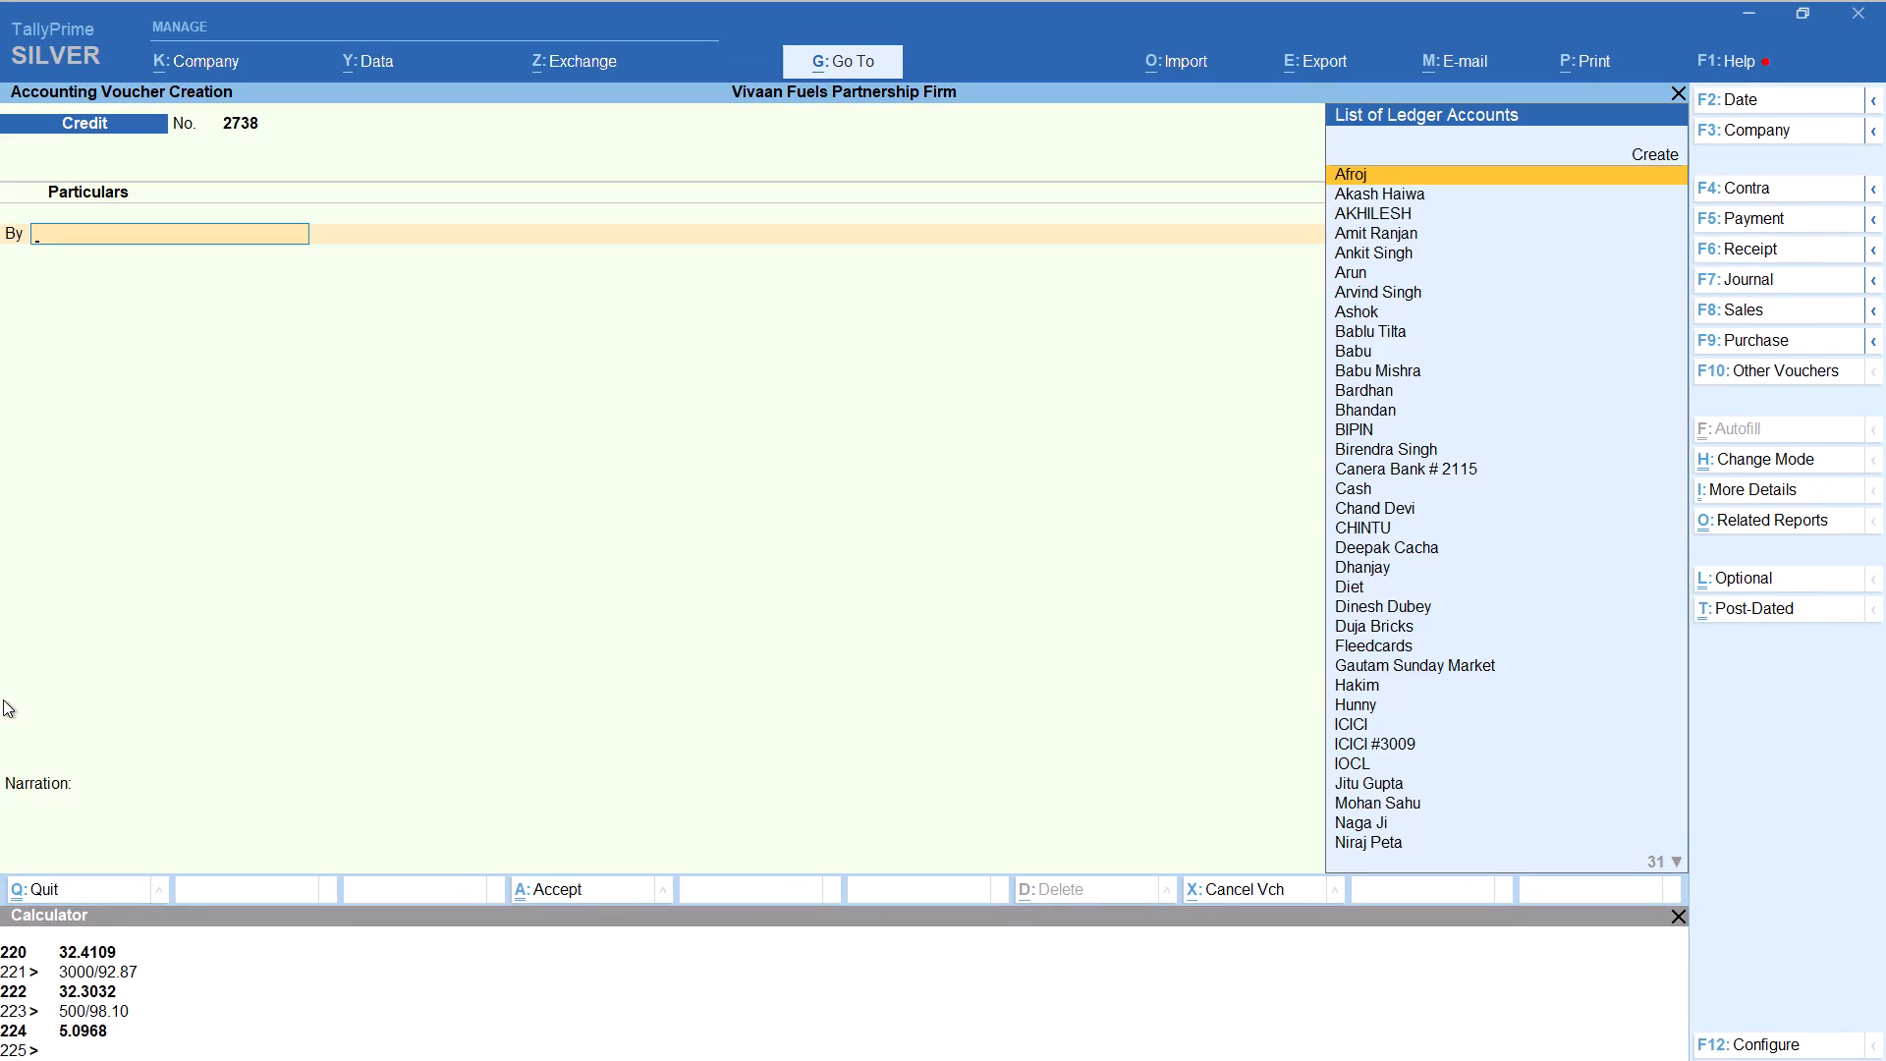
key("Return")
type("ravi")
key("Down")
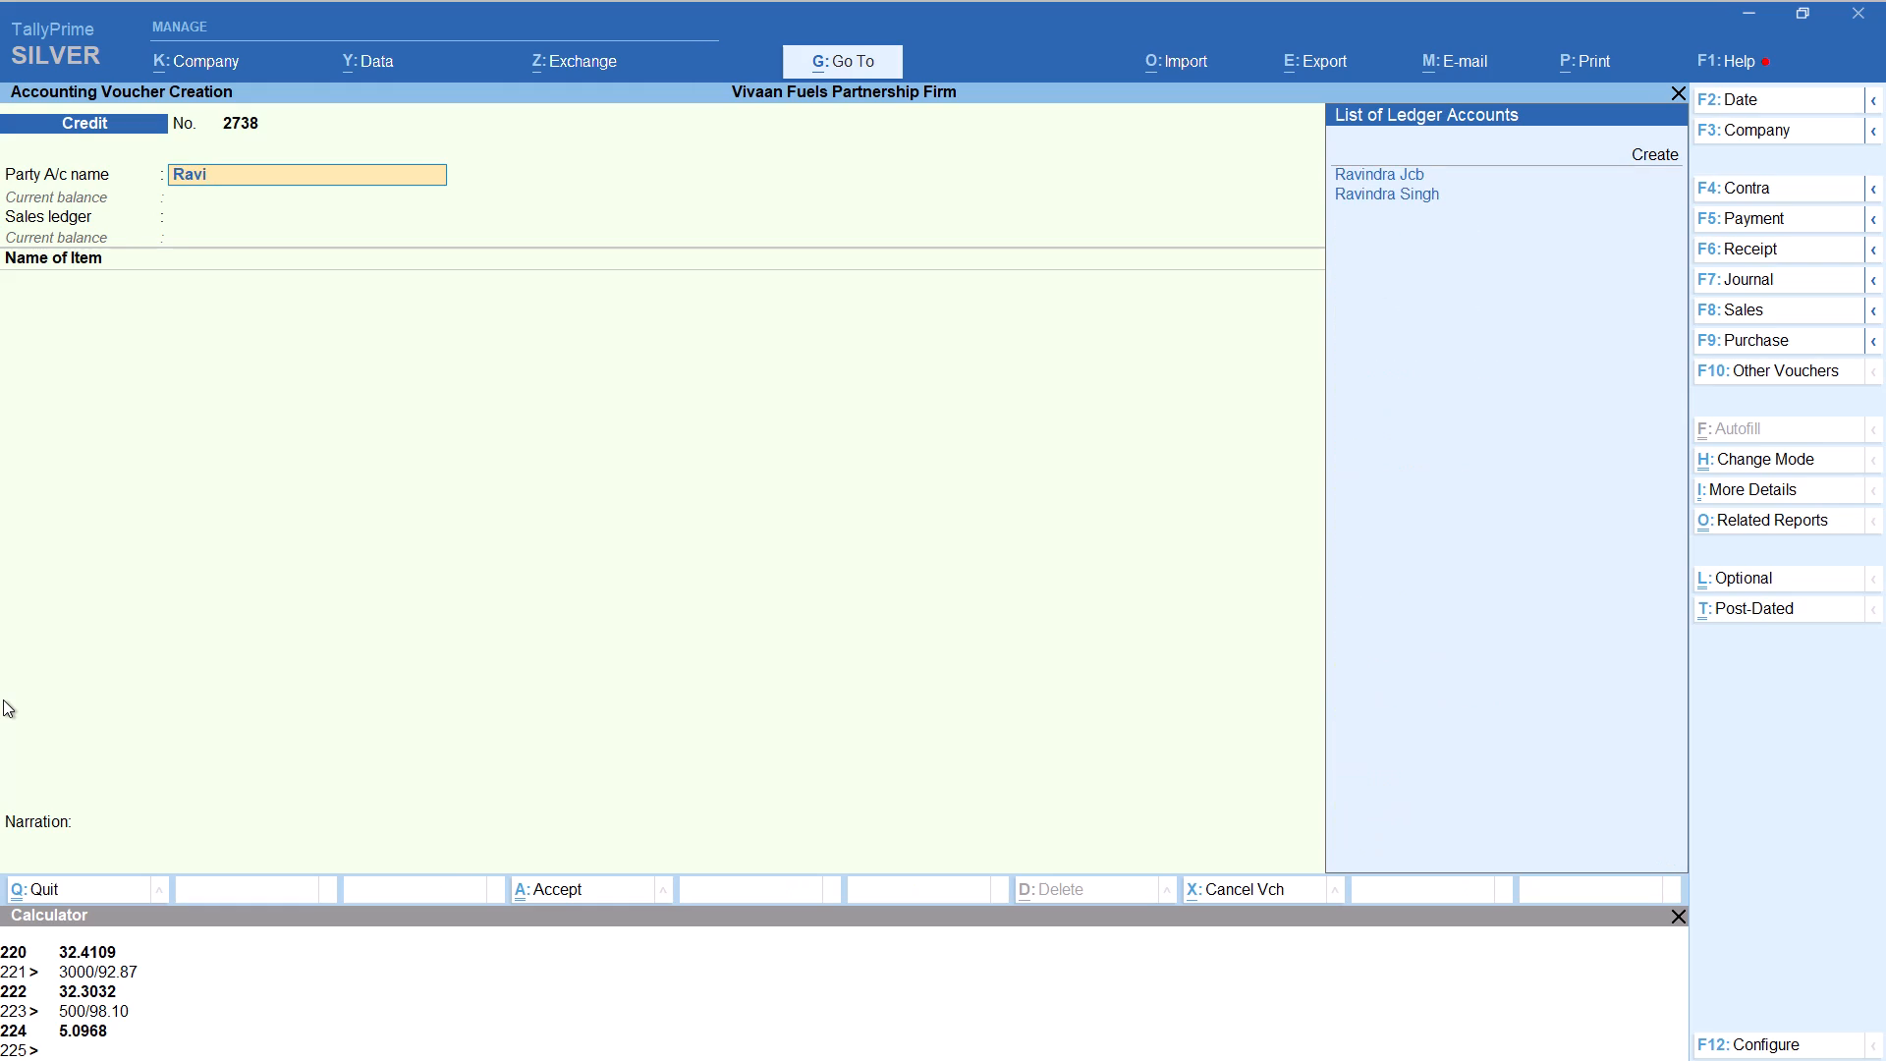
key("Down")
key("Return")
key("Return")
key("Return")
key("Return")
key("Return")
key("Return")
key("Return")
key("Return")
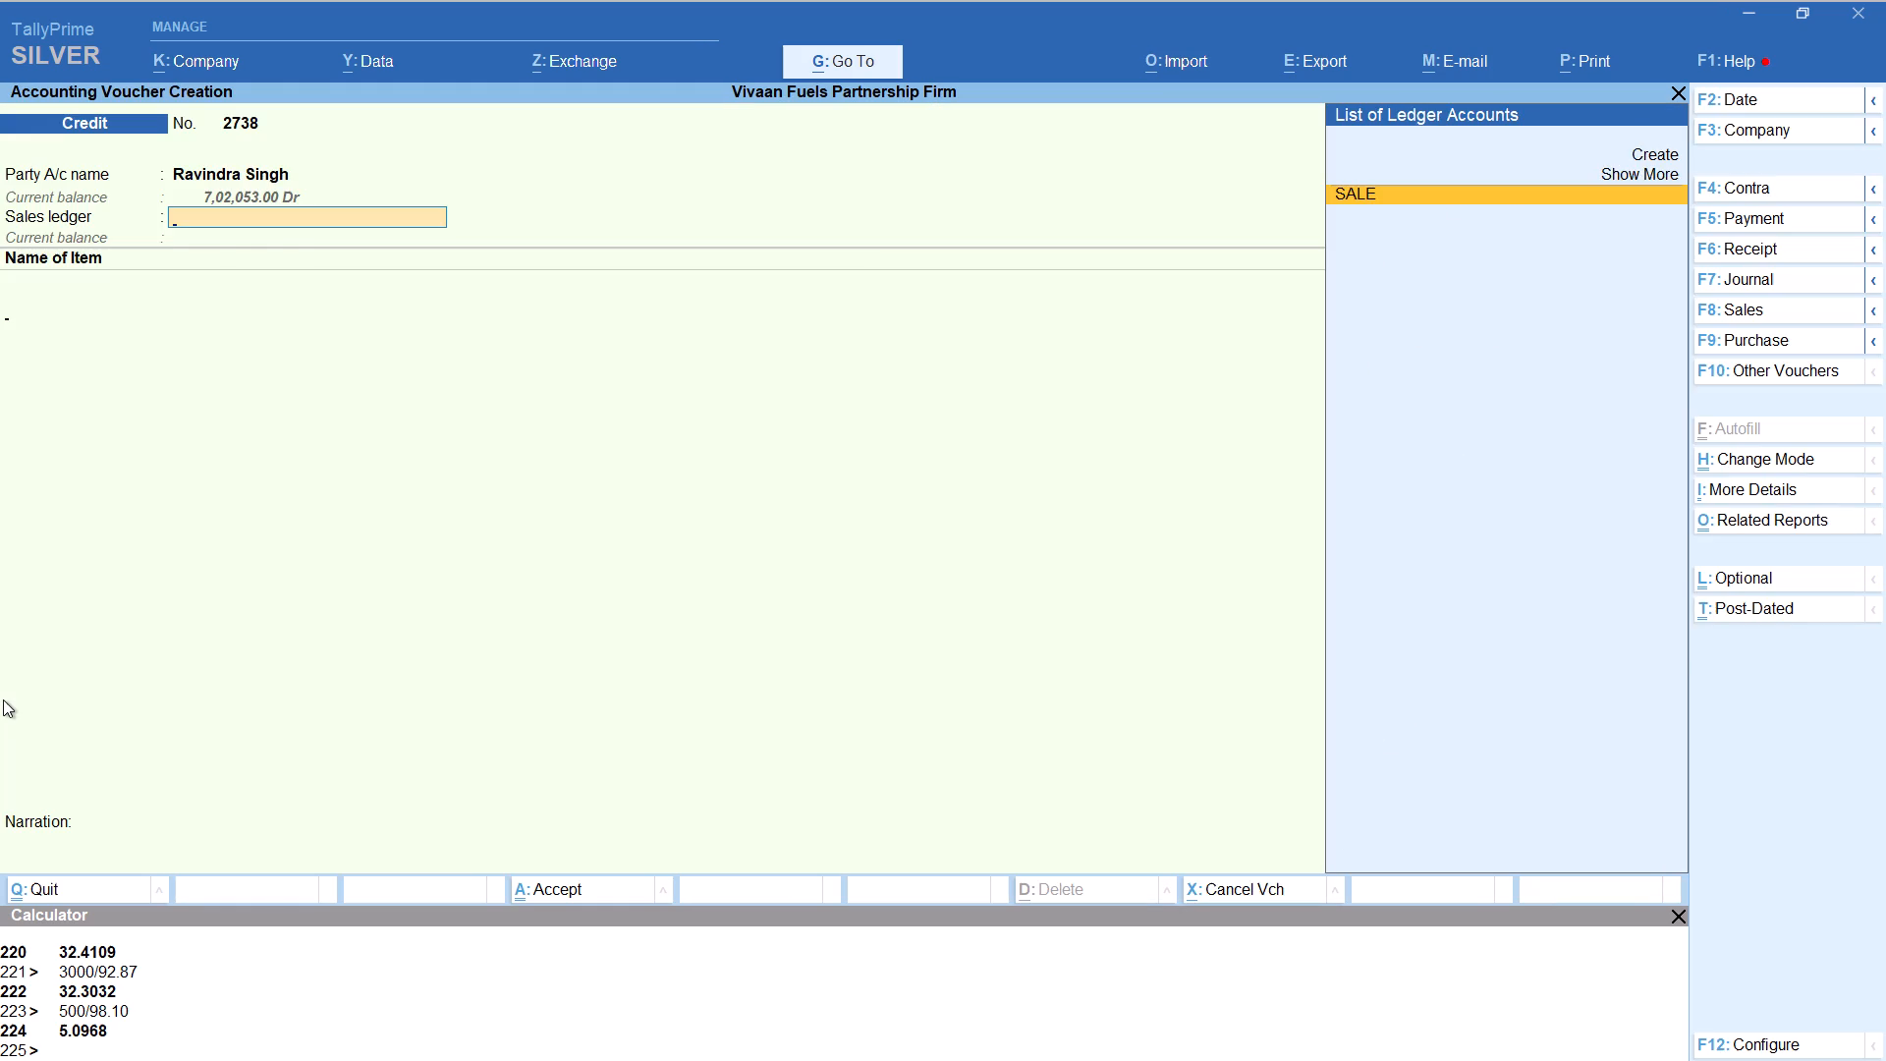
Add item HSD with tracking number Not Applicable, quantity calculated as 5152/92.87 and a rate of 92.87 per liter.
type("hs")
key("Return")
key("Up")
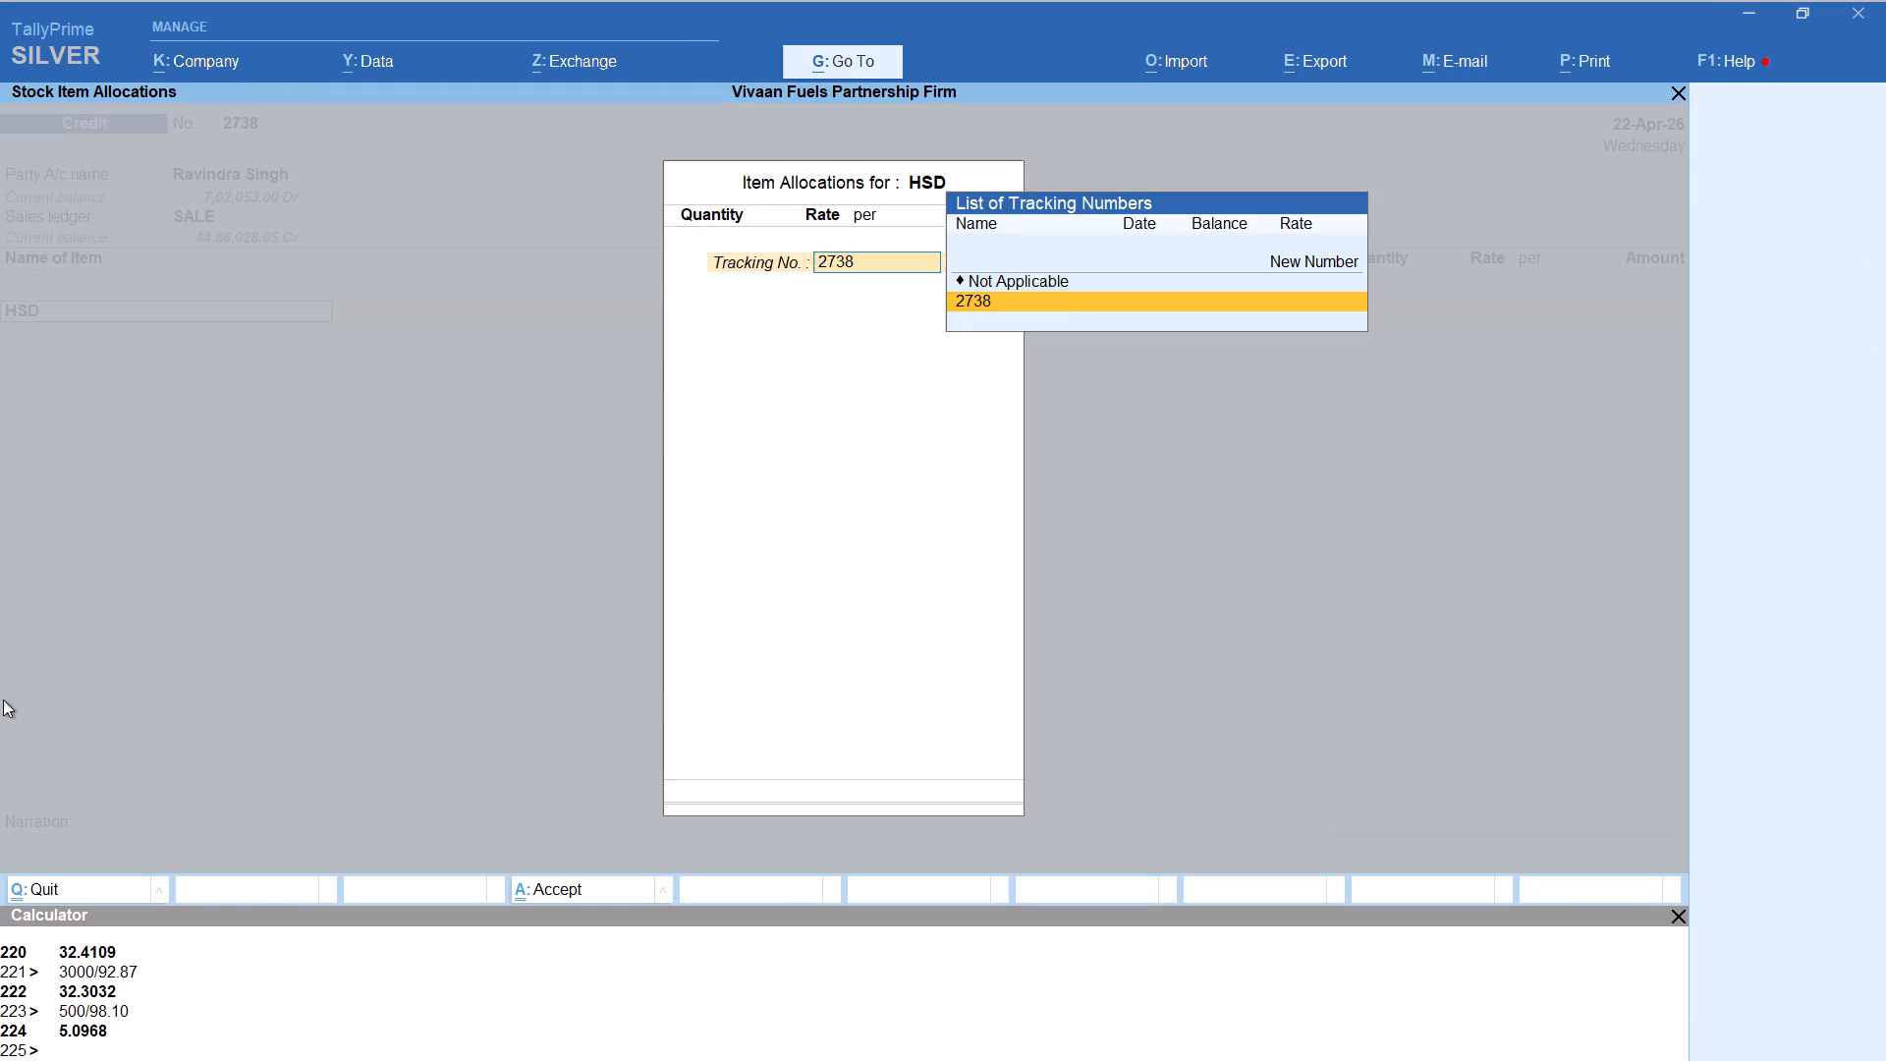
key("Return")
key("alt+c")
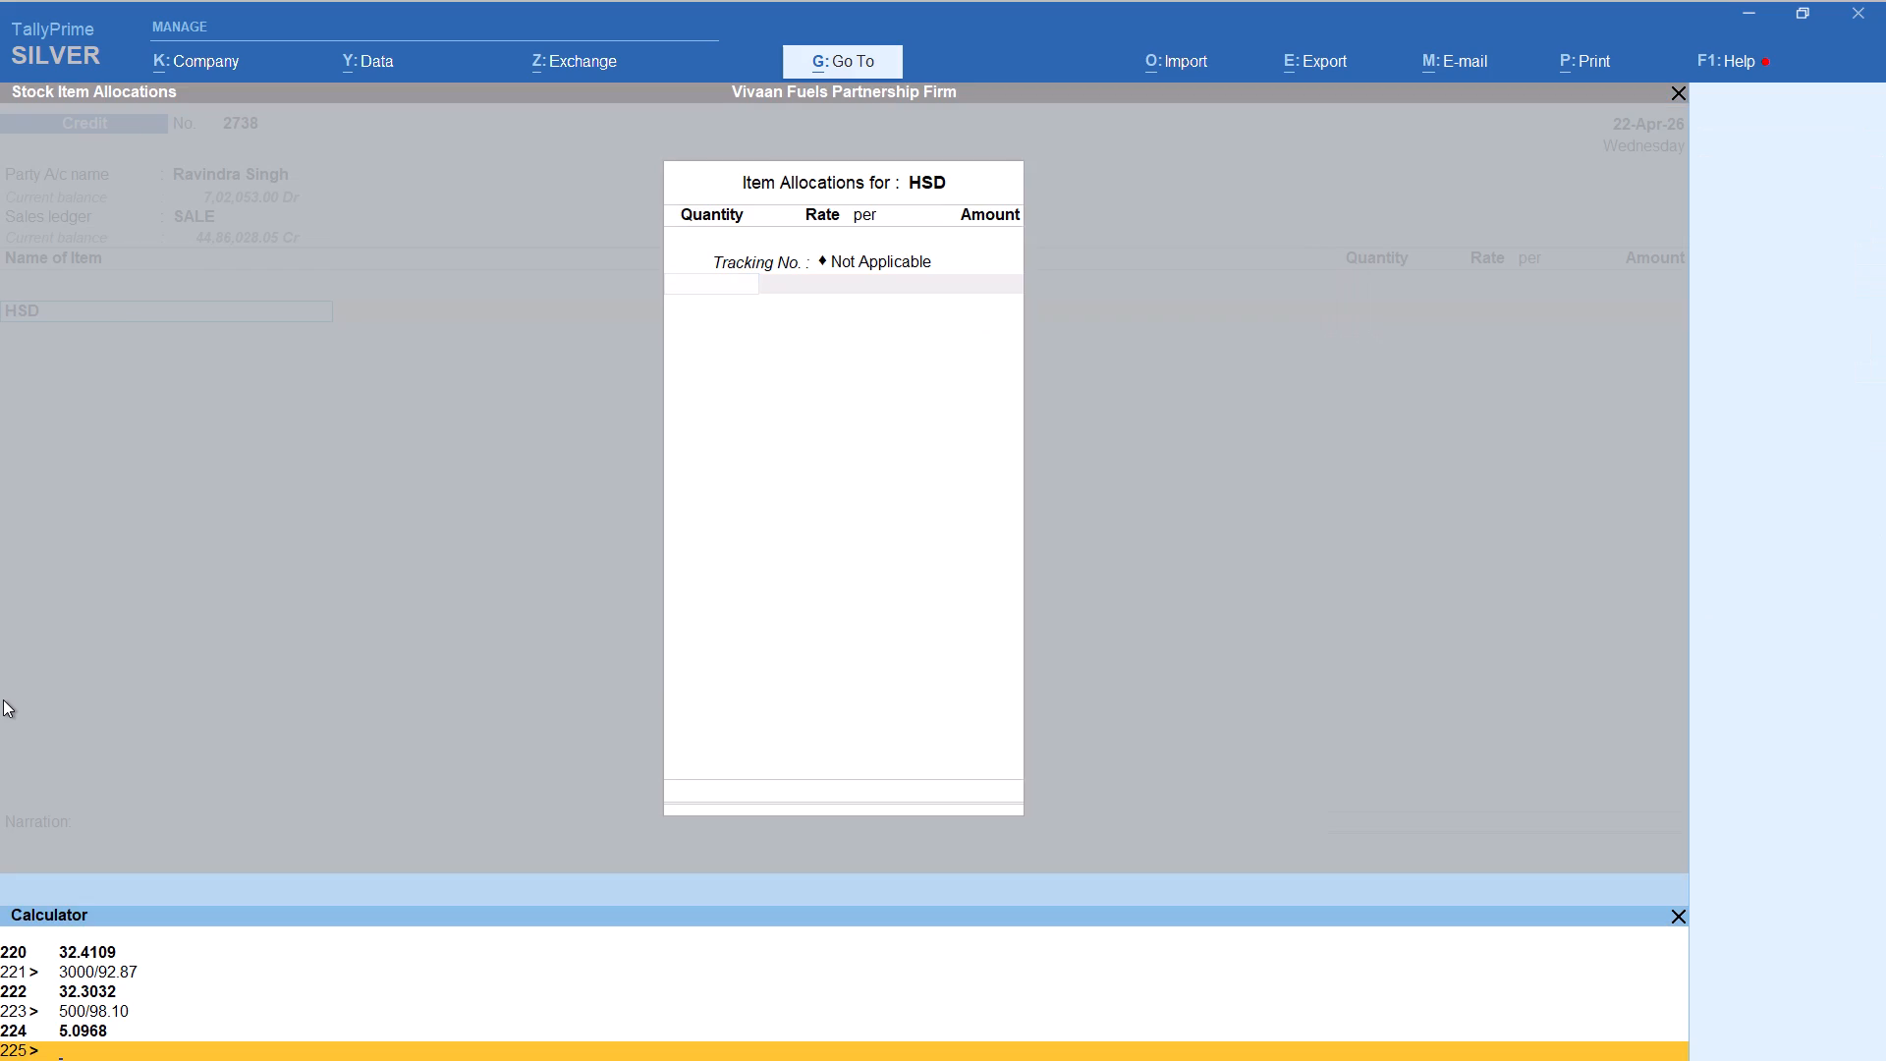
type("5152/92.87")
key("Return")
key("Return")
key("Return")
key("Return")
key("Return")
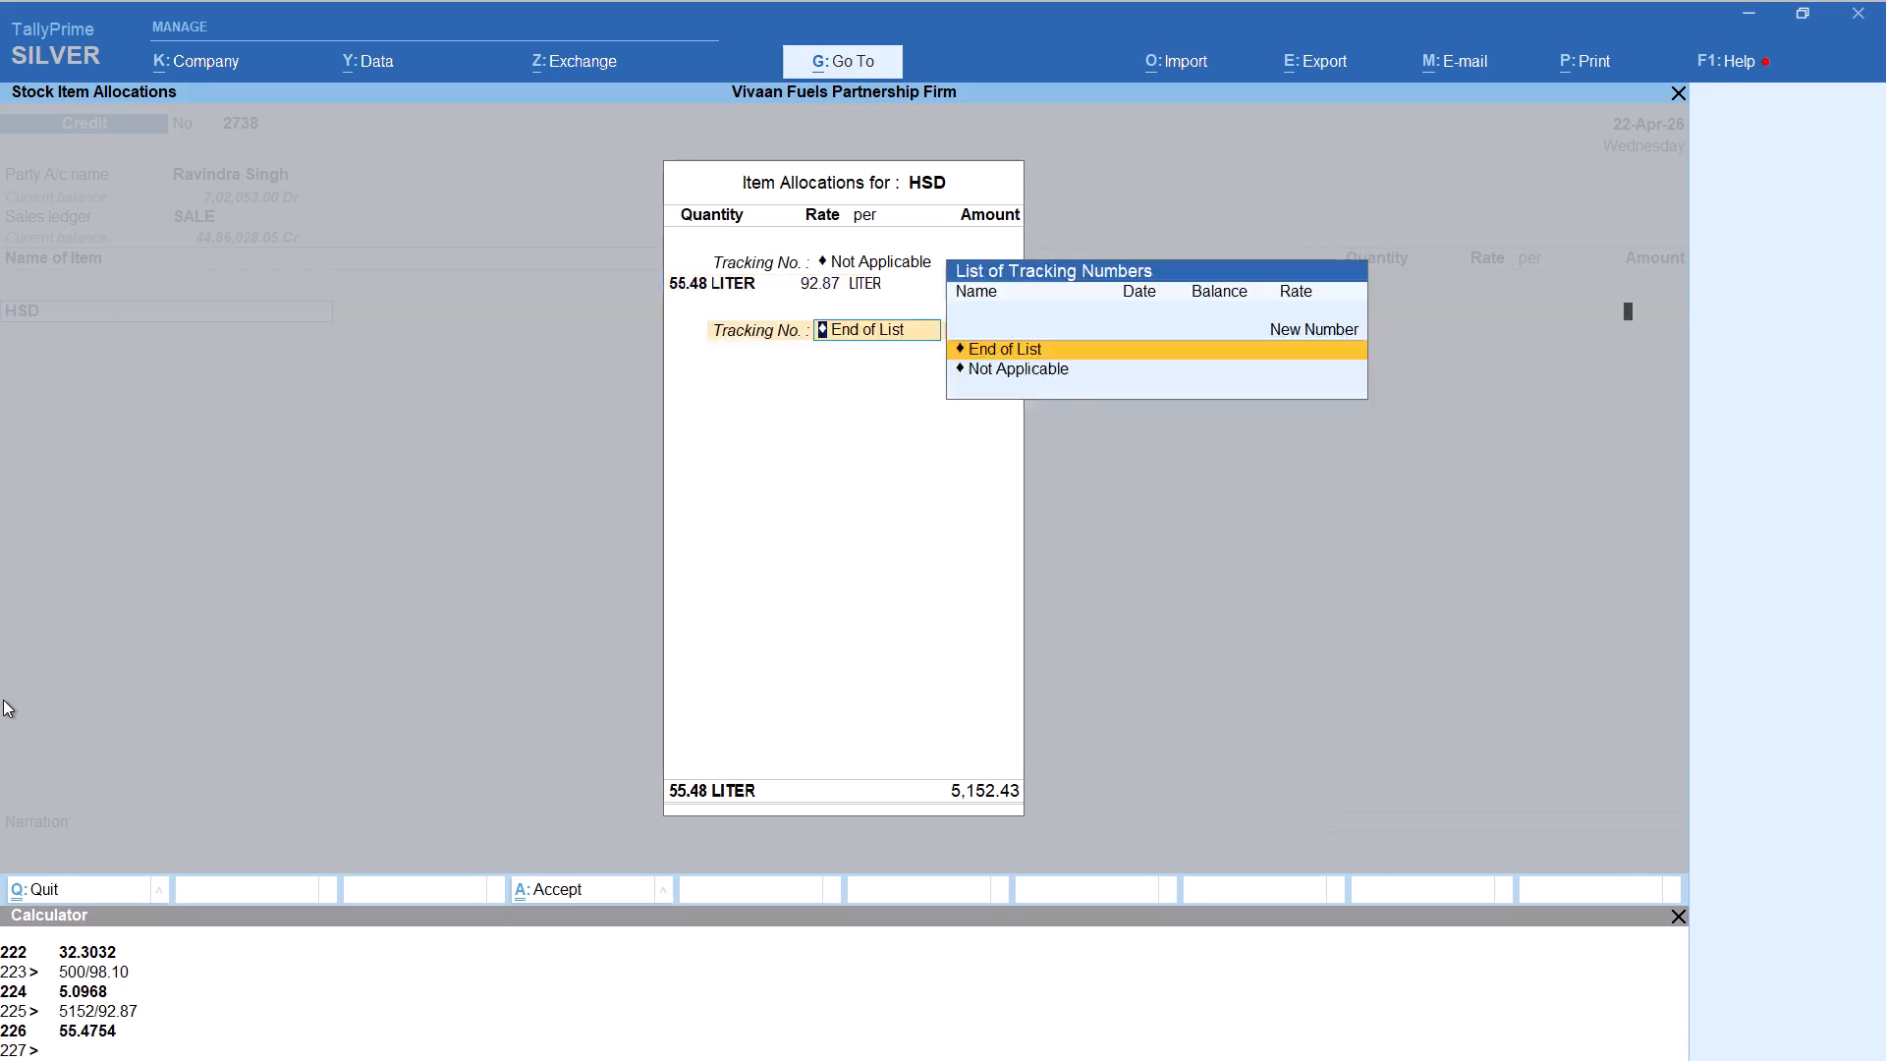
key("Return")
Add a Round Off line bringing the voucher amount to 5,152.00 and save the voucher.
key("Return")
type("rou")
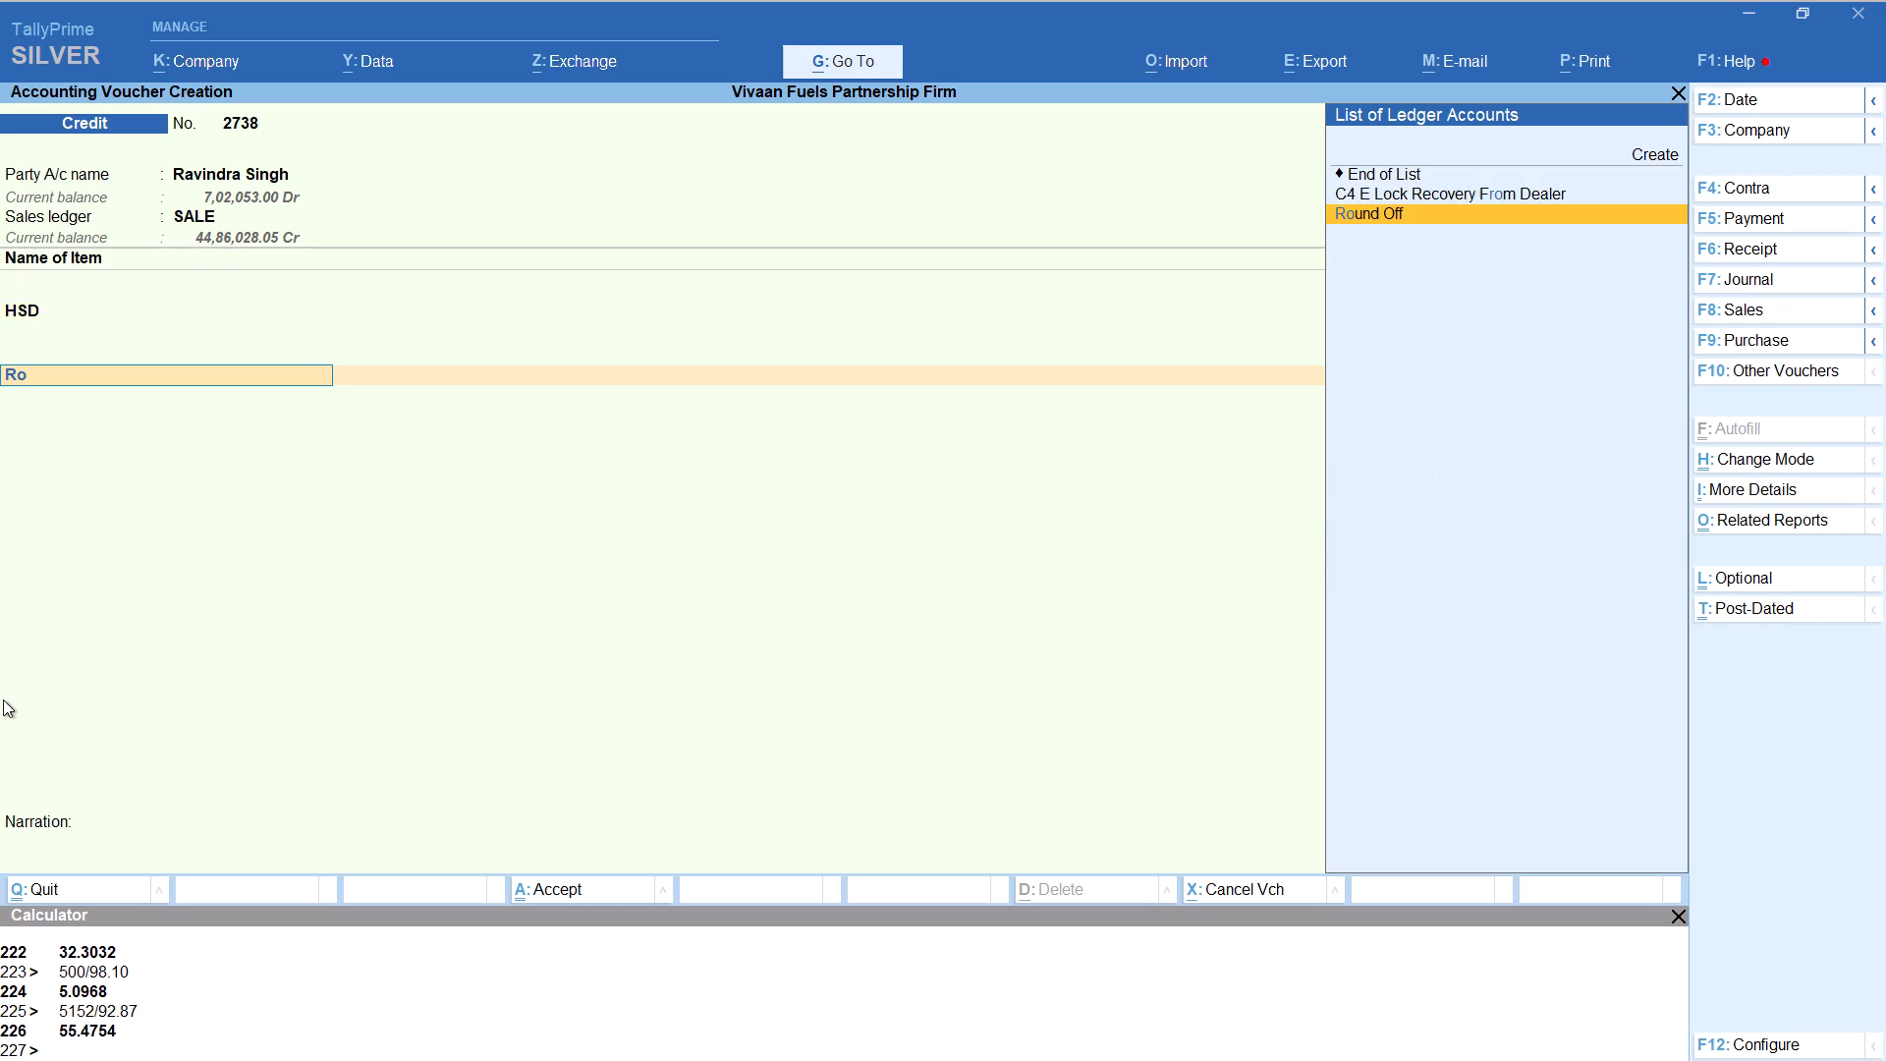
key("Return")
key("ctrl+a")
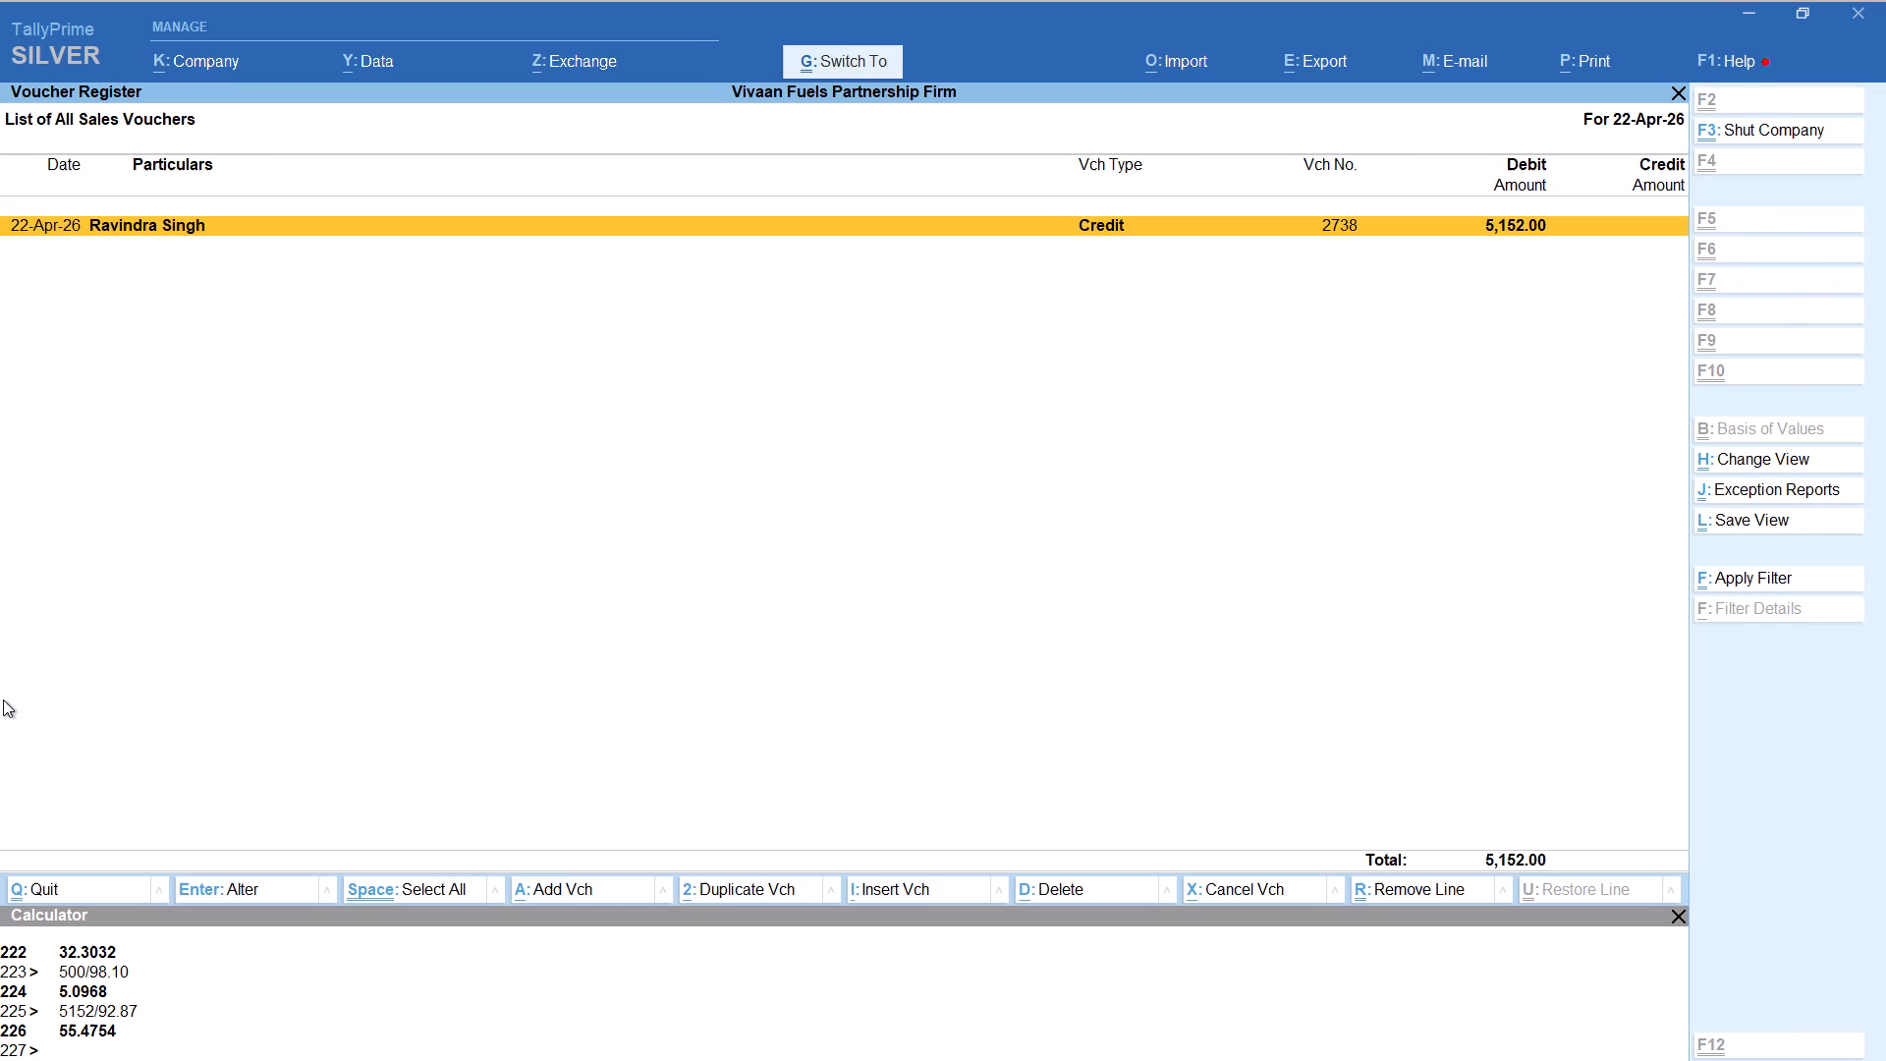
Start another Credit sales voucher for party Hakim, keeping the default party details and SALE as the sales ledger.
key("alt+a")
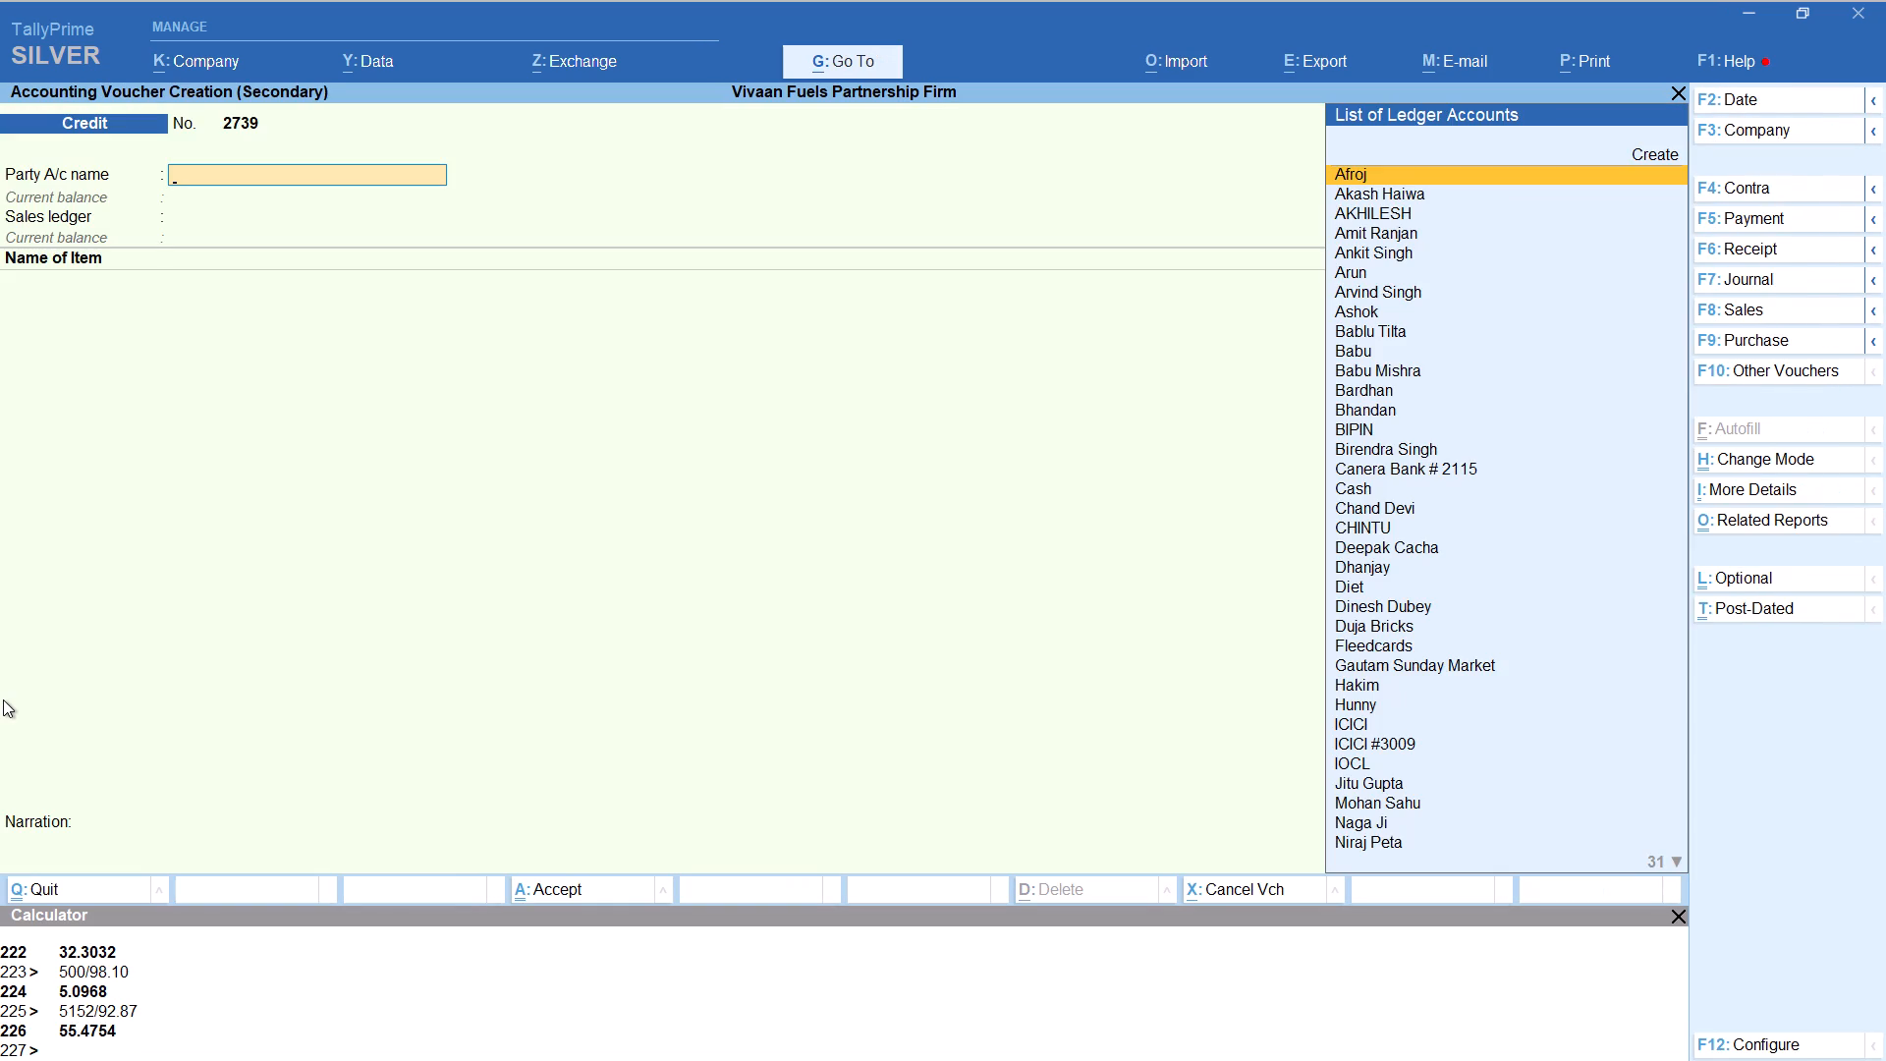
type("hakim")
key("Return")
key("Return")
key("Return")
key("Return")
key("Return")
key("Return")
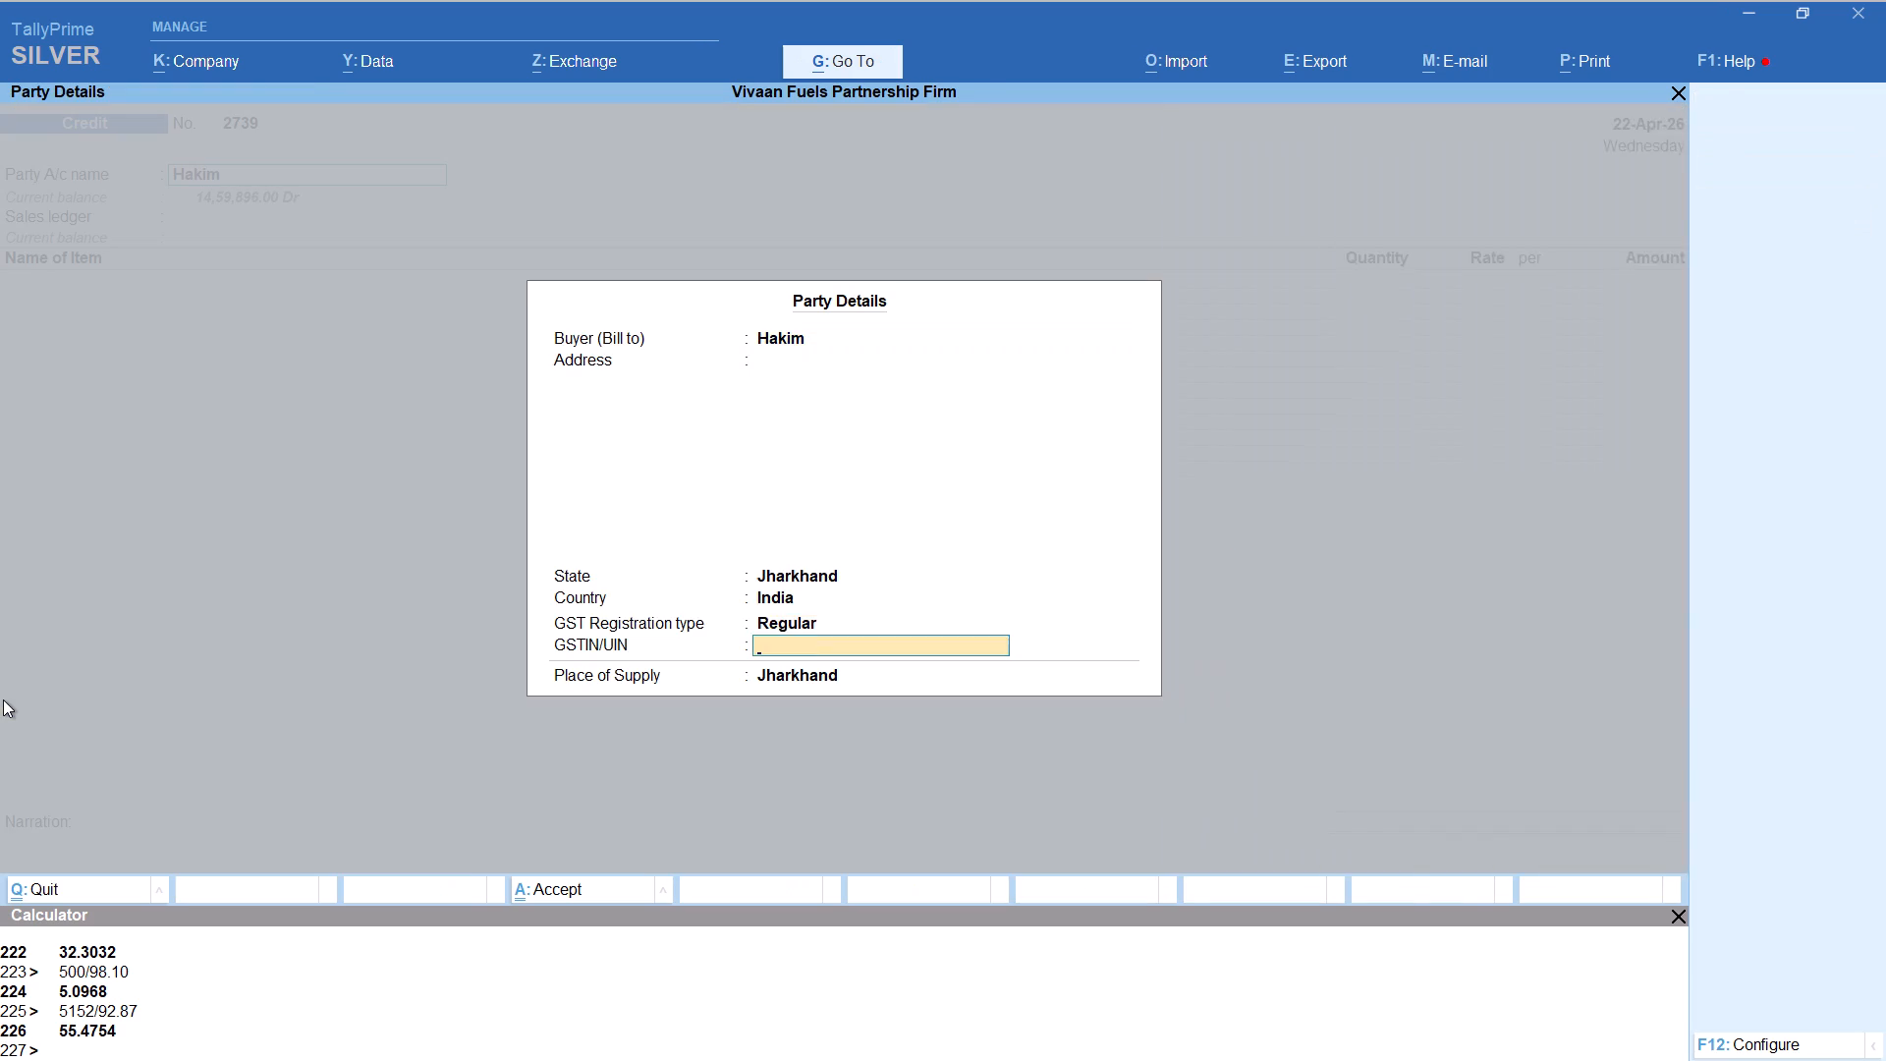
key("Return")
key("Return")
Add item HSD with tracking number Not Applicable, quantity calculated as 111444/92.87 and a rate of 92.87 per liter.
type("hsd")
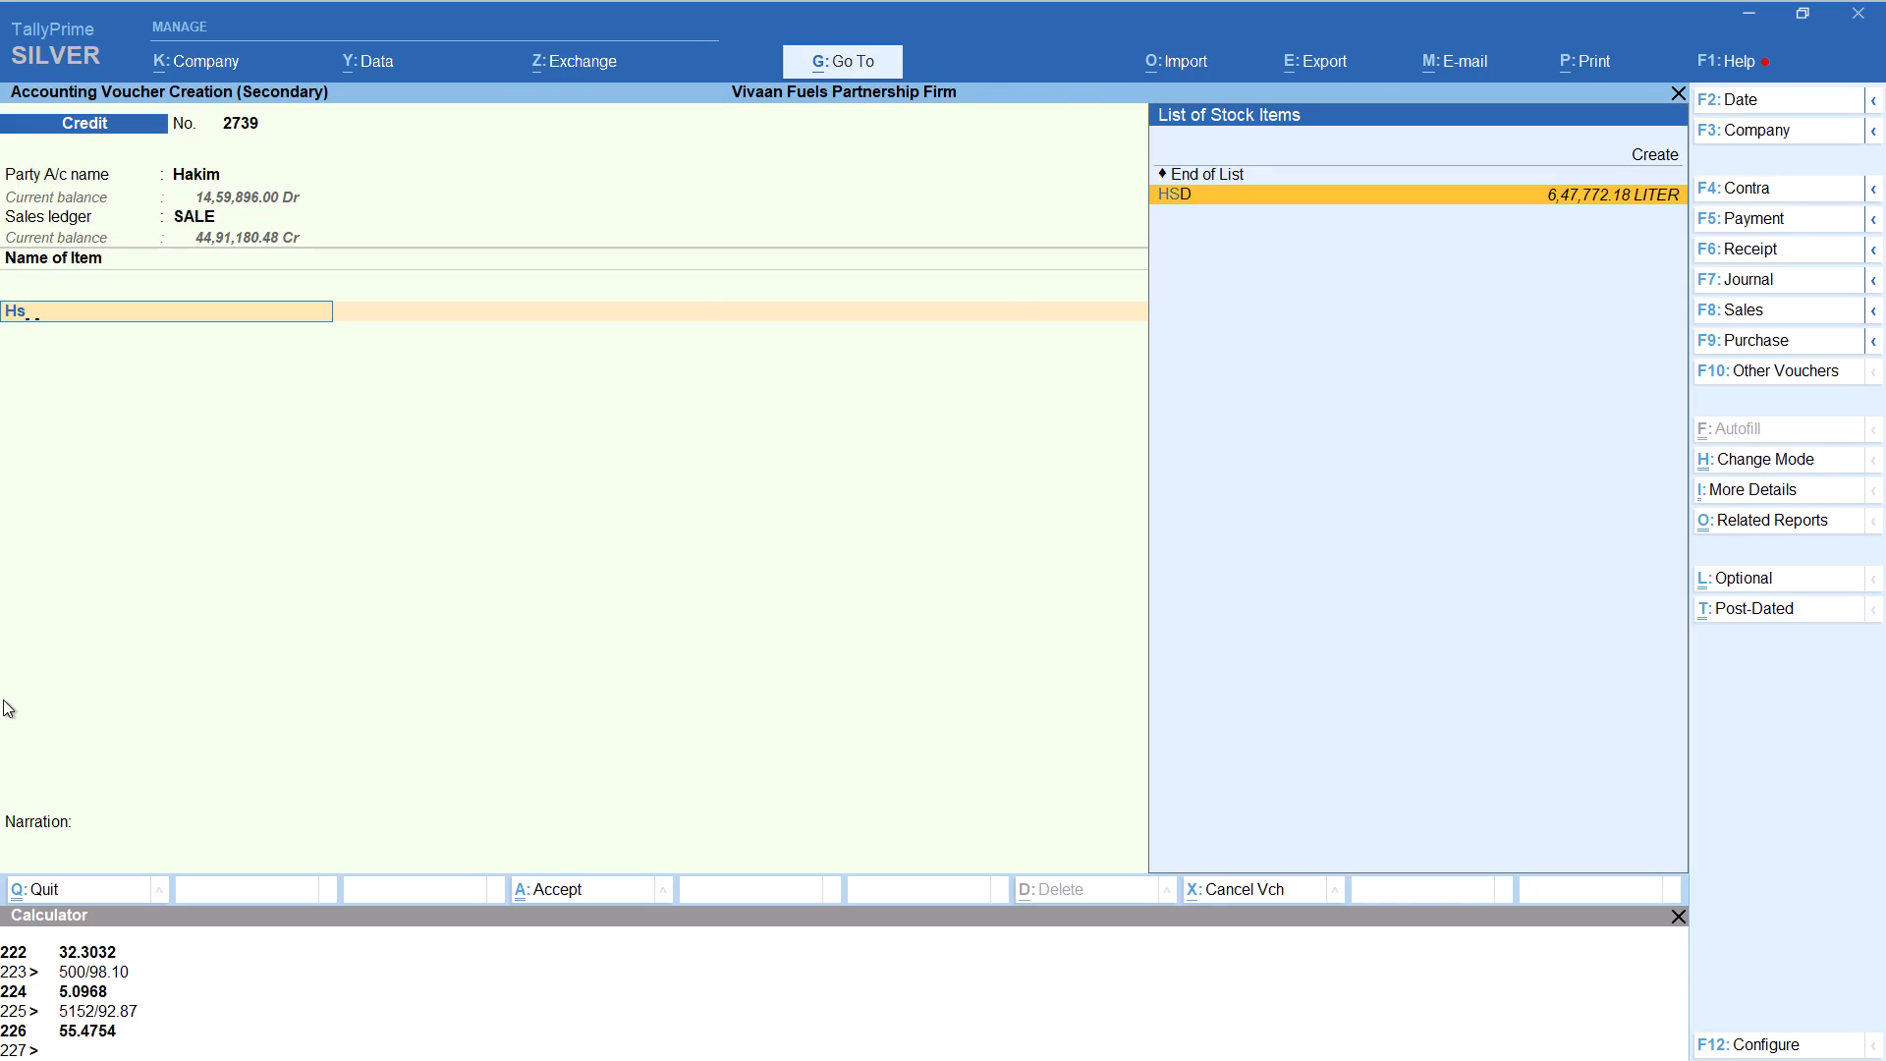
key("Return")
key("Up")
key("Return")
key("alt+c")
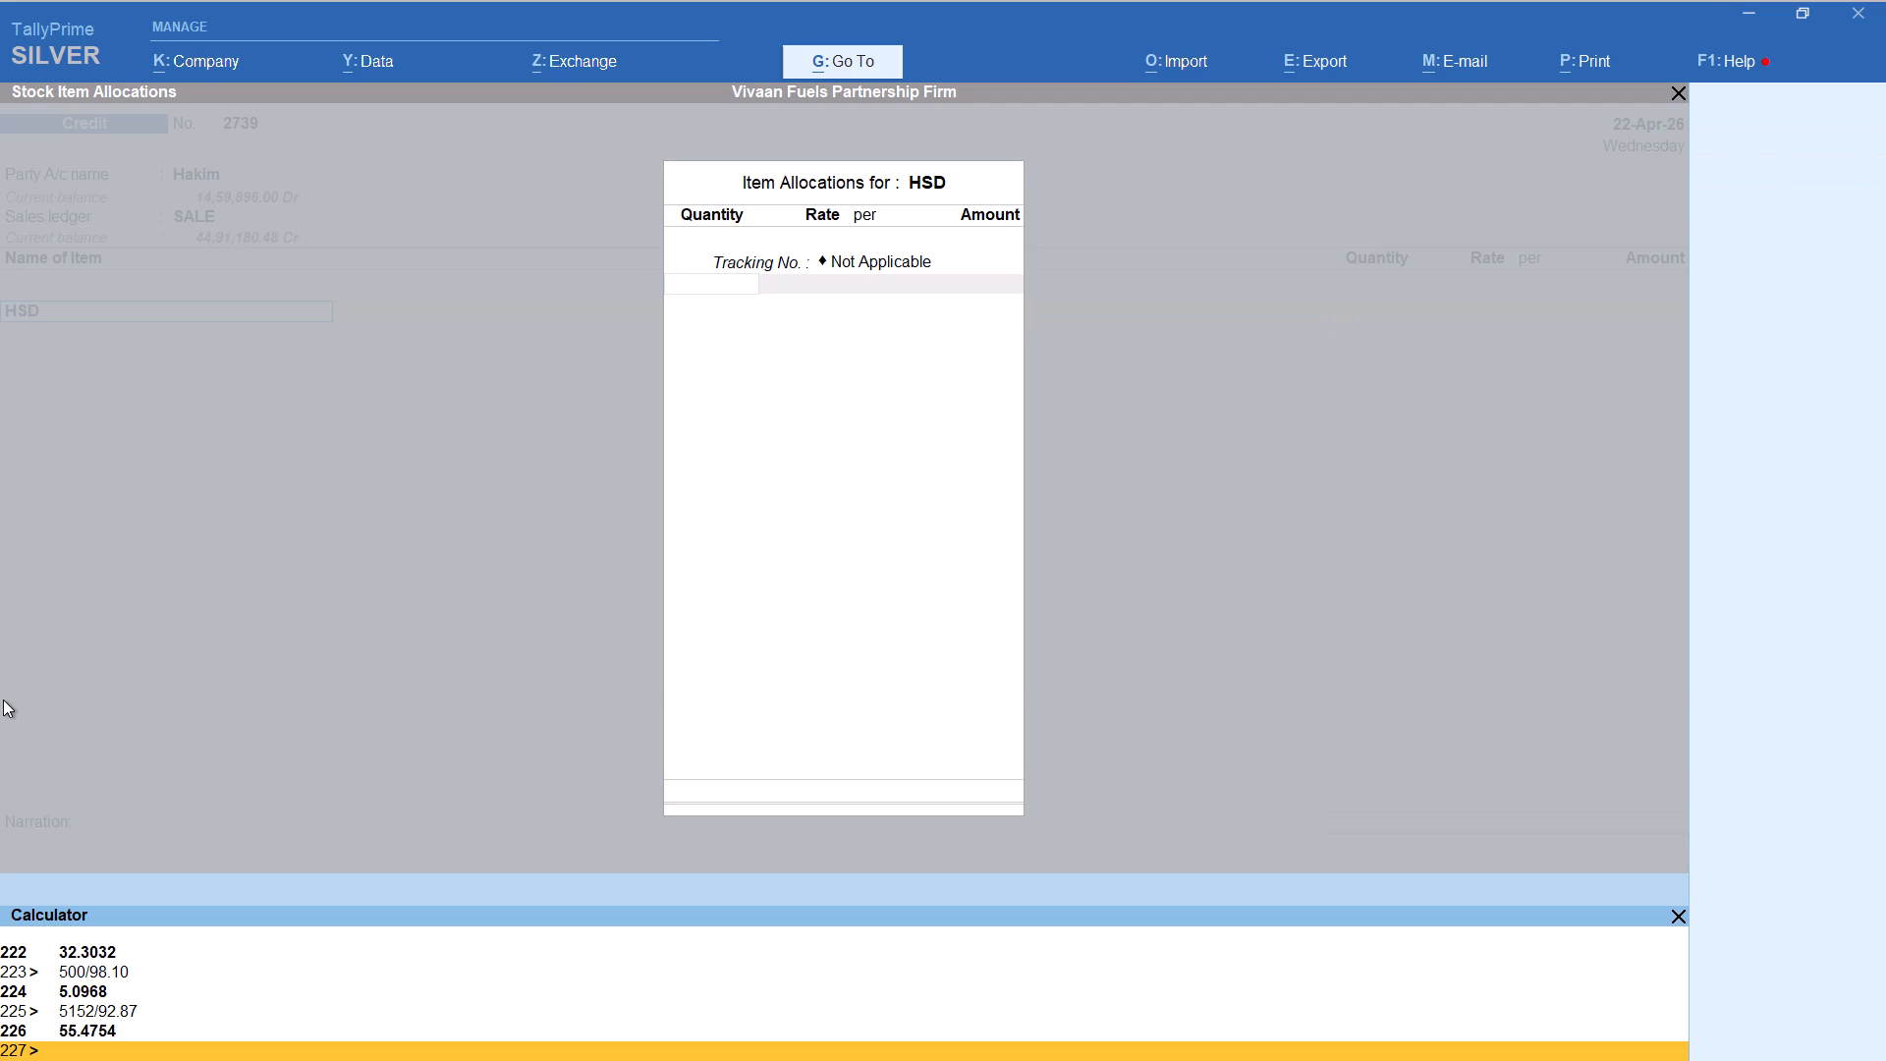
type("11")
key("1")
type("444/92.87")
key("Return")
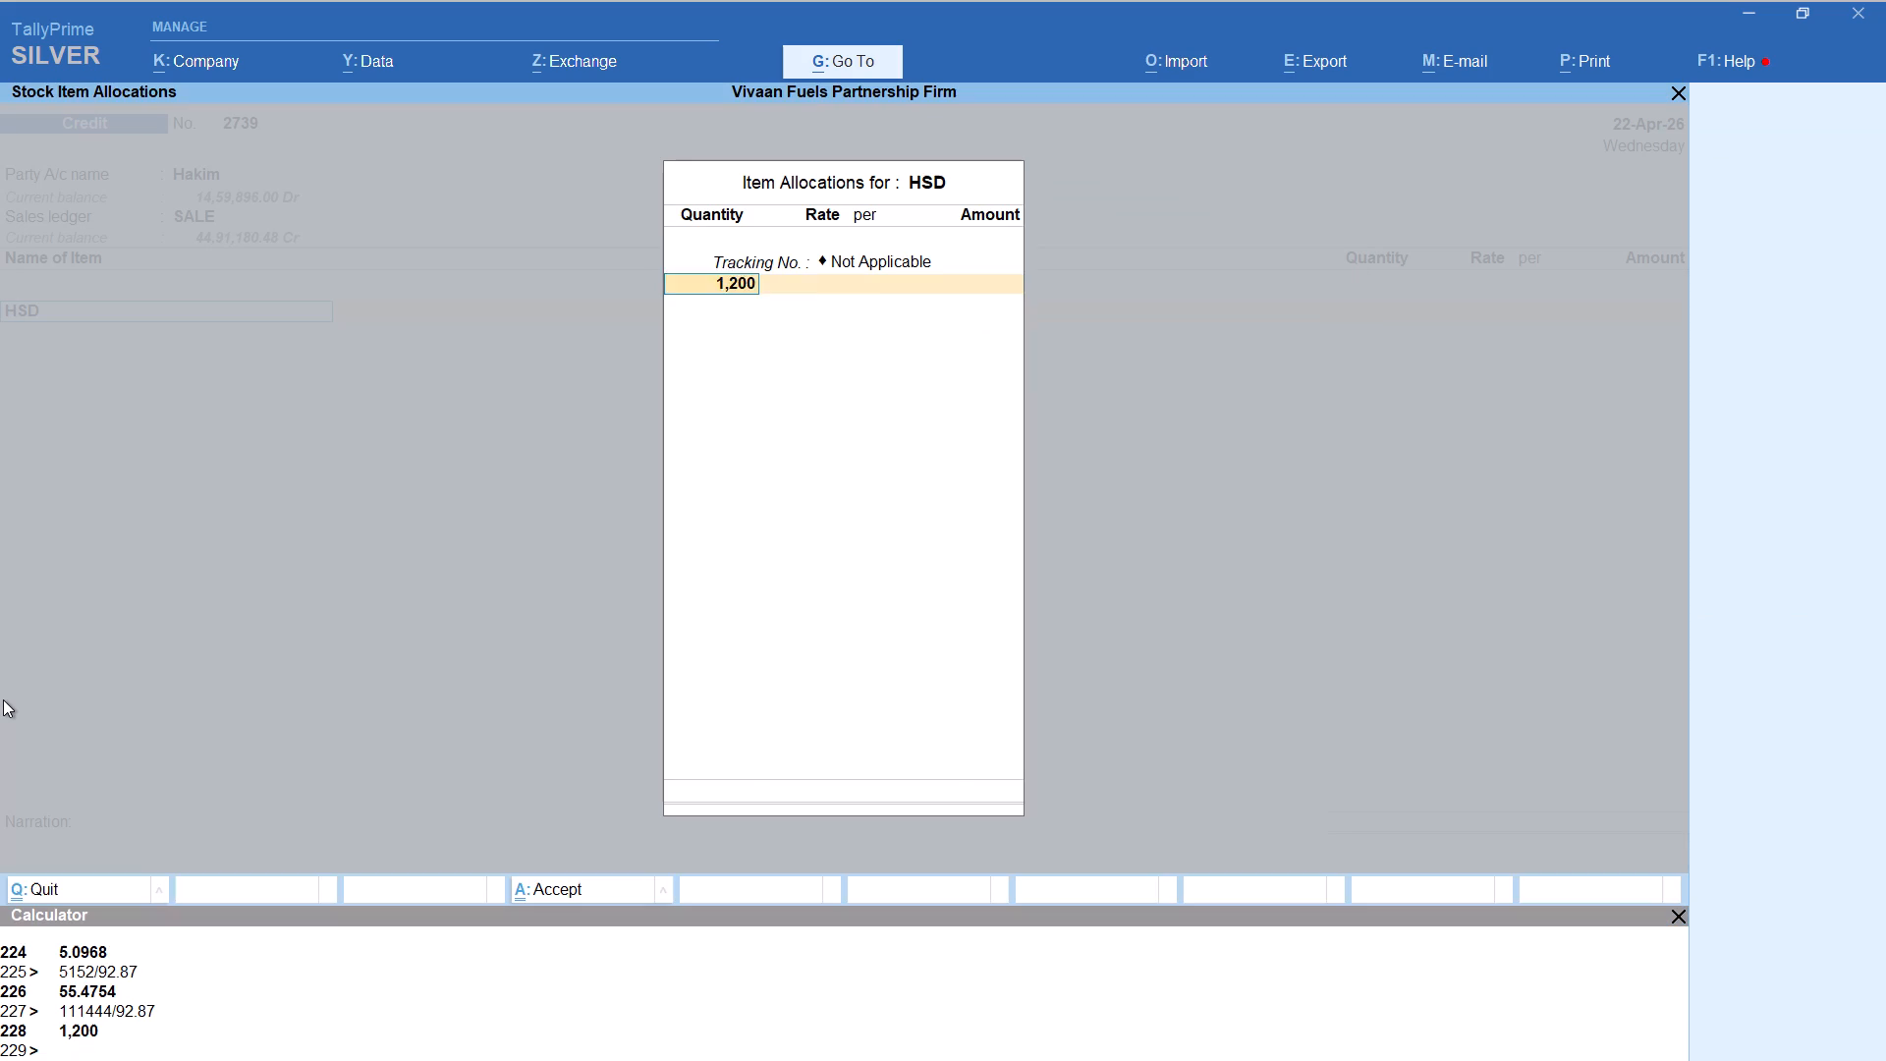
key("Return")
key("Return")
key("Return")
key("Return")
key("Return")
Add a Round Off line to the Hakim voucher and save the voucher.
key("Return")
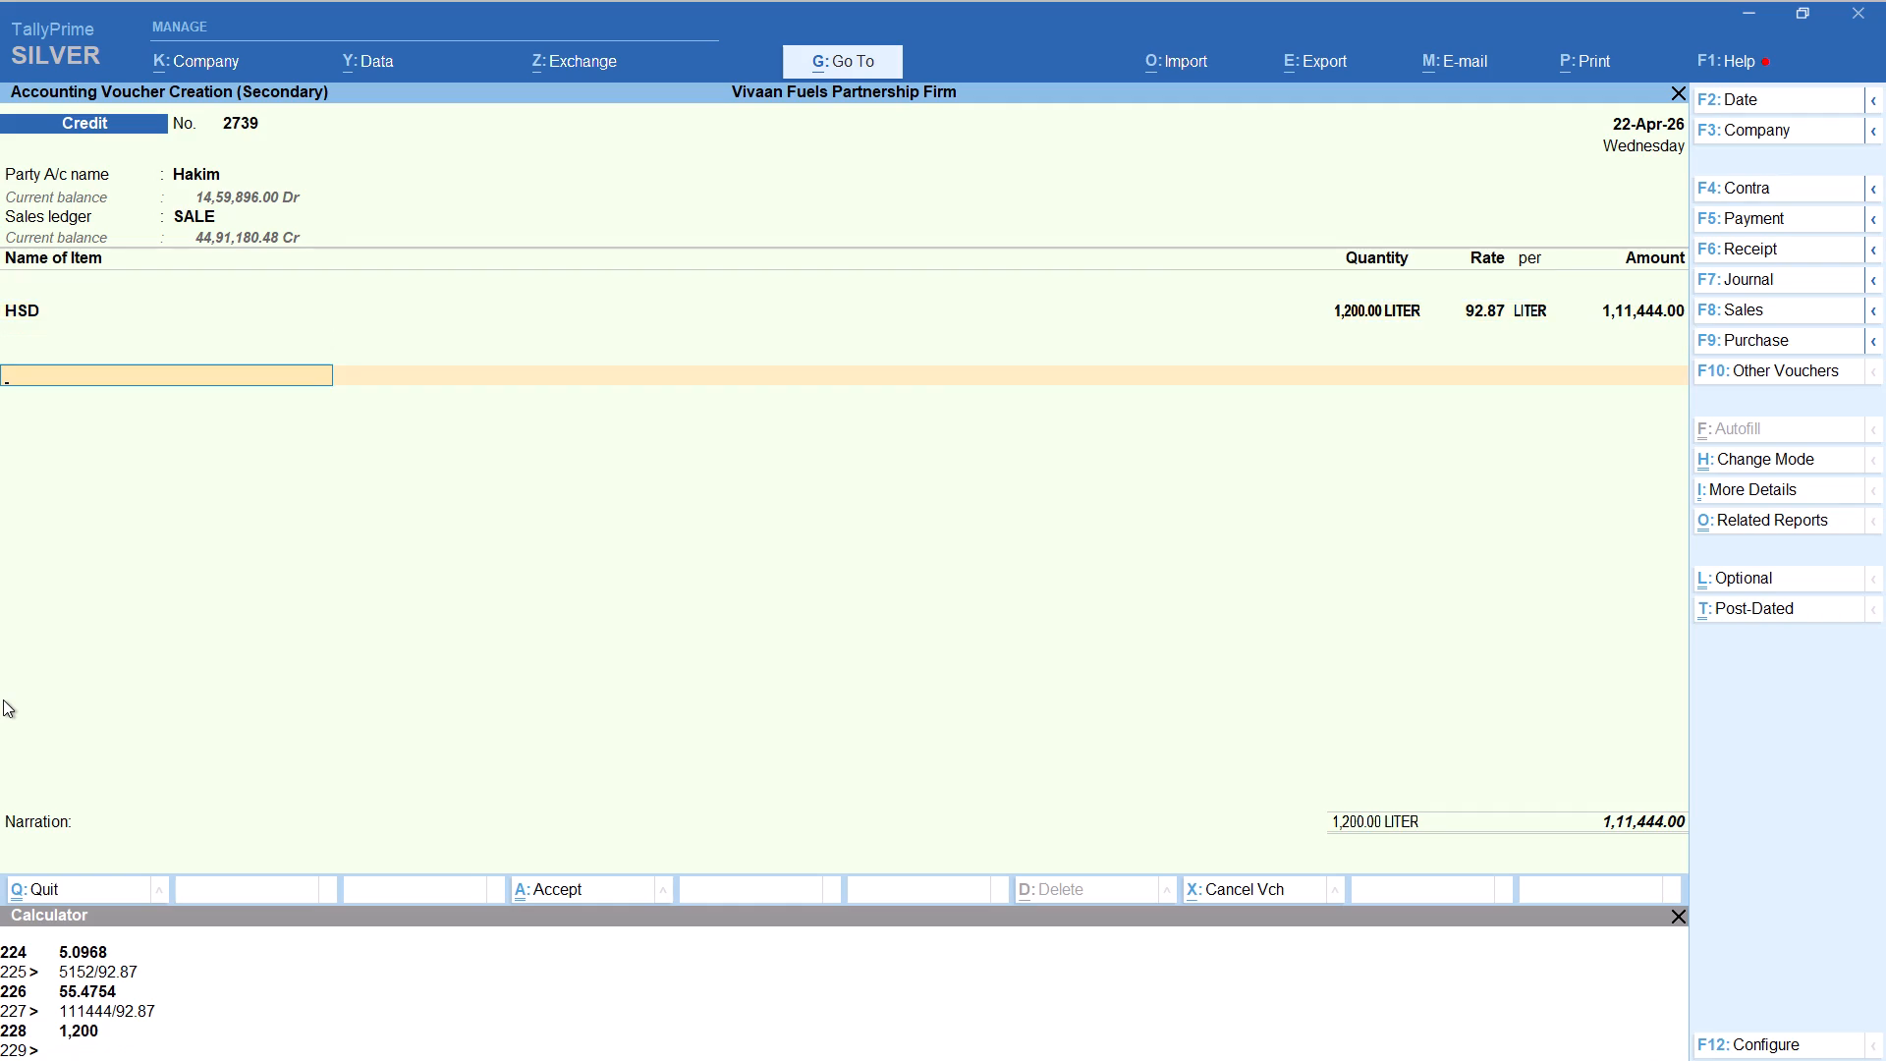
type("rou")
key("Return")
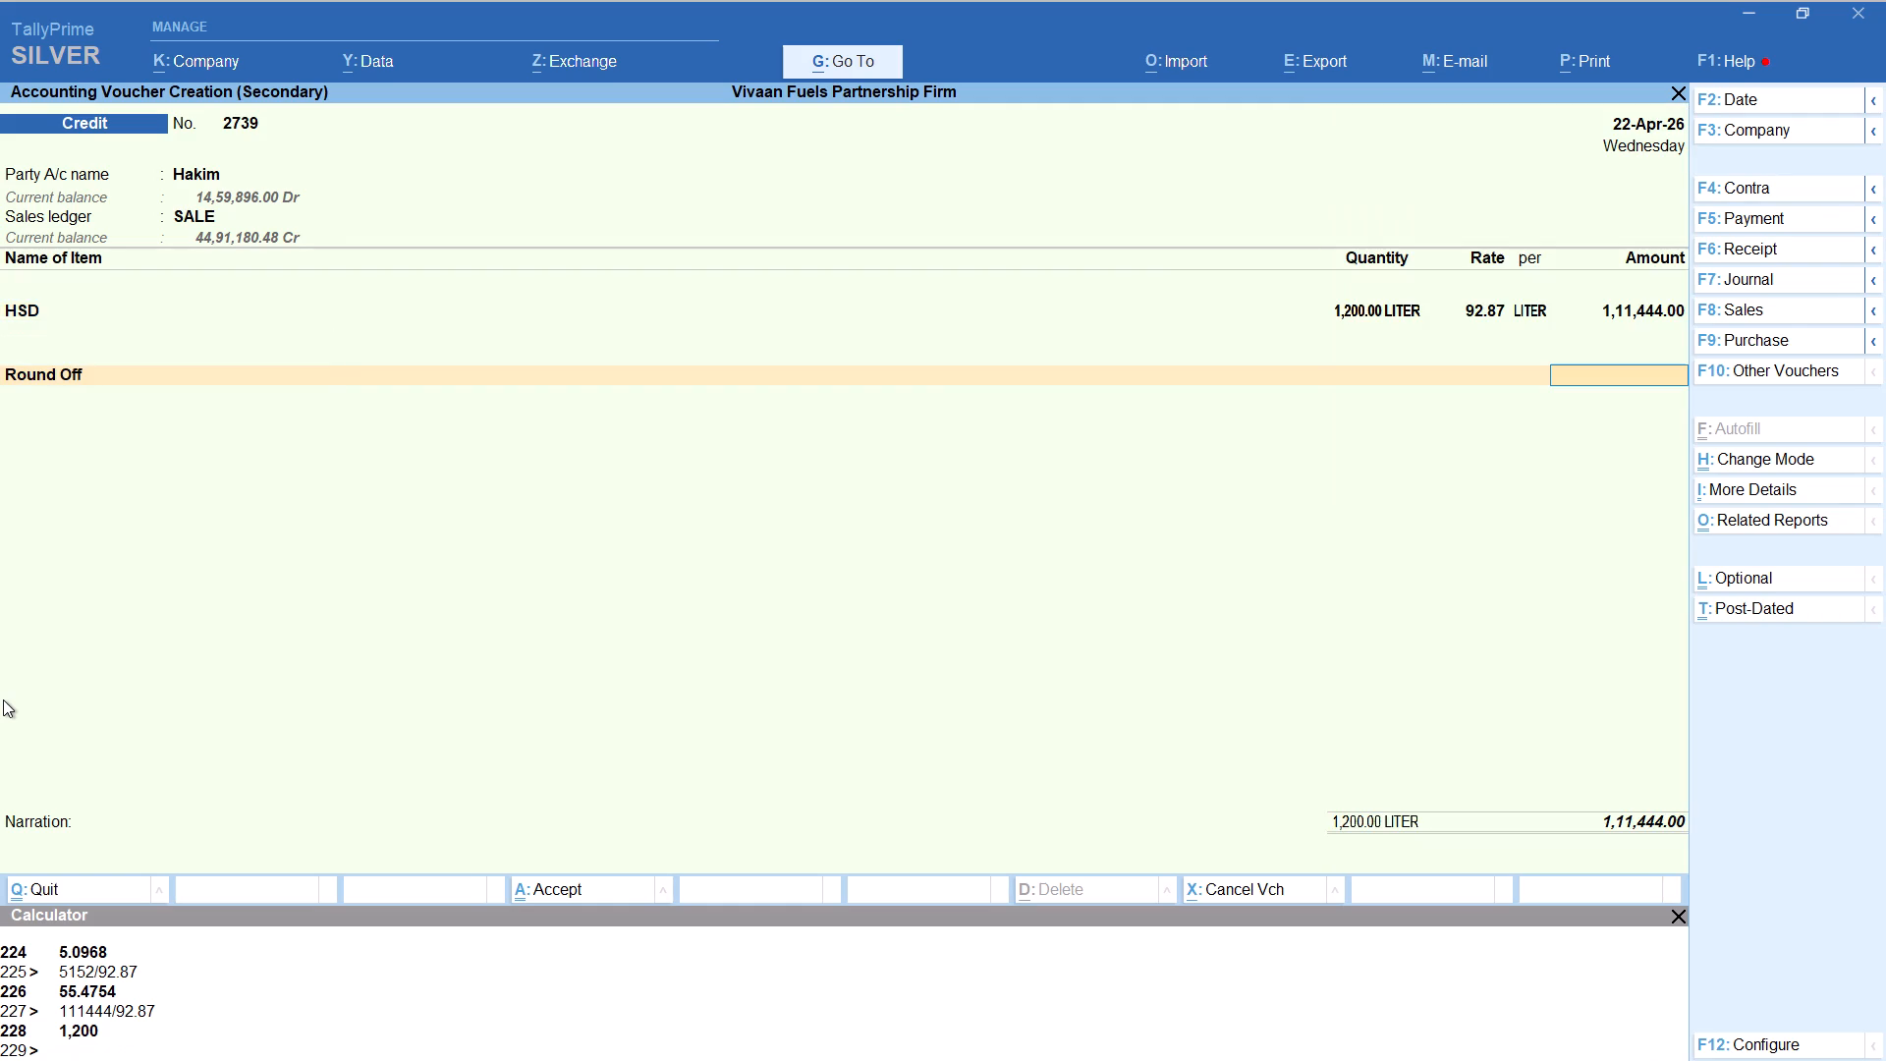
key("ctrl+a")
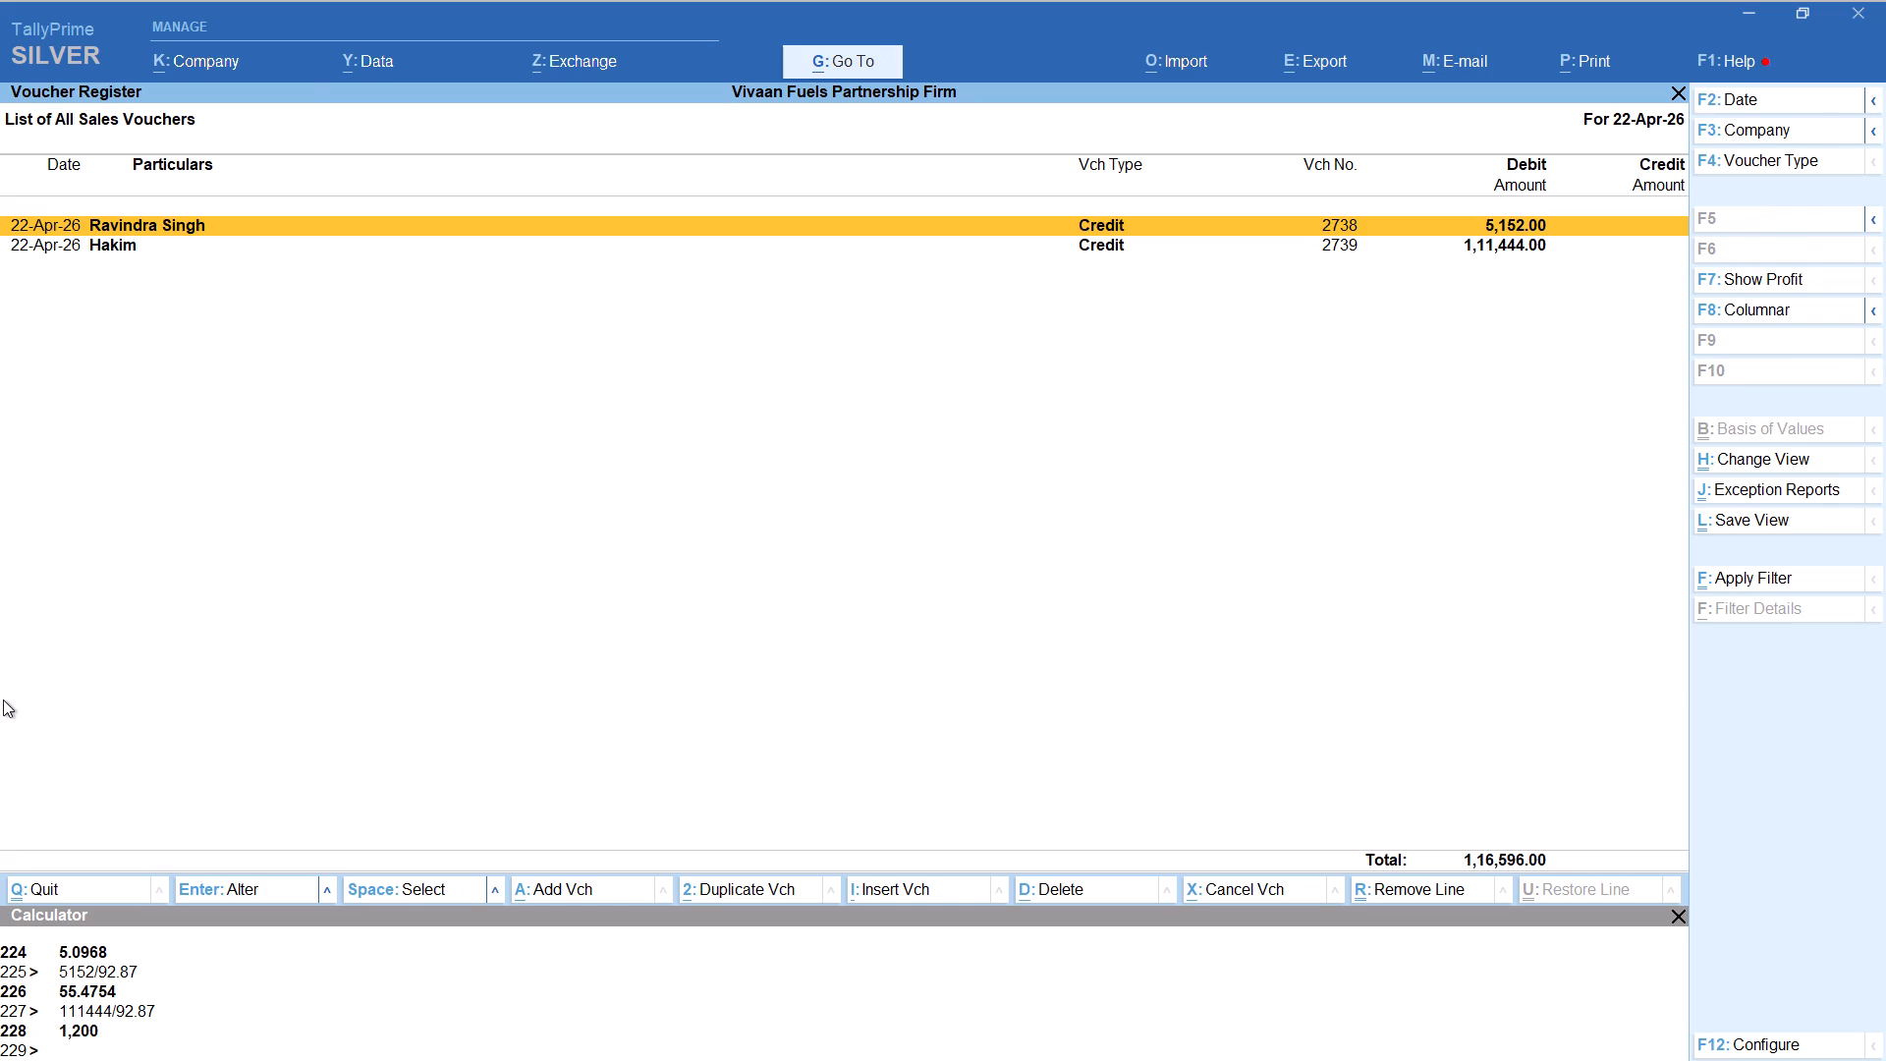
Start another Credit sales voucher for party Raj Jcb, keeping the default party details and SALE as the sales ledger.
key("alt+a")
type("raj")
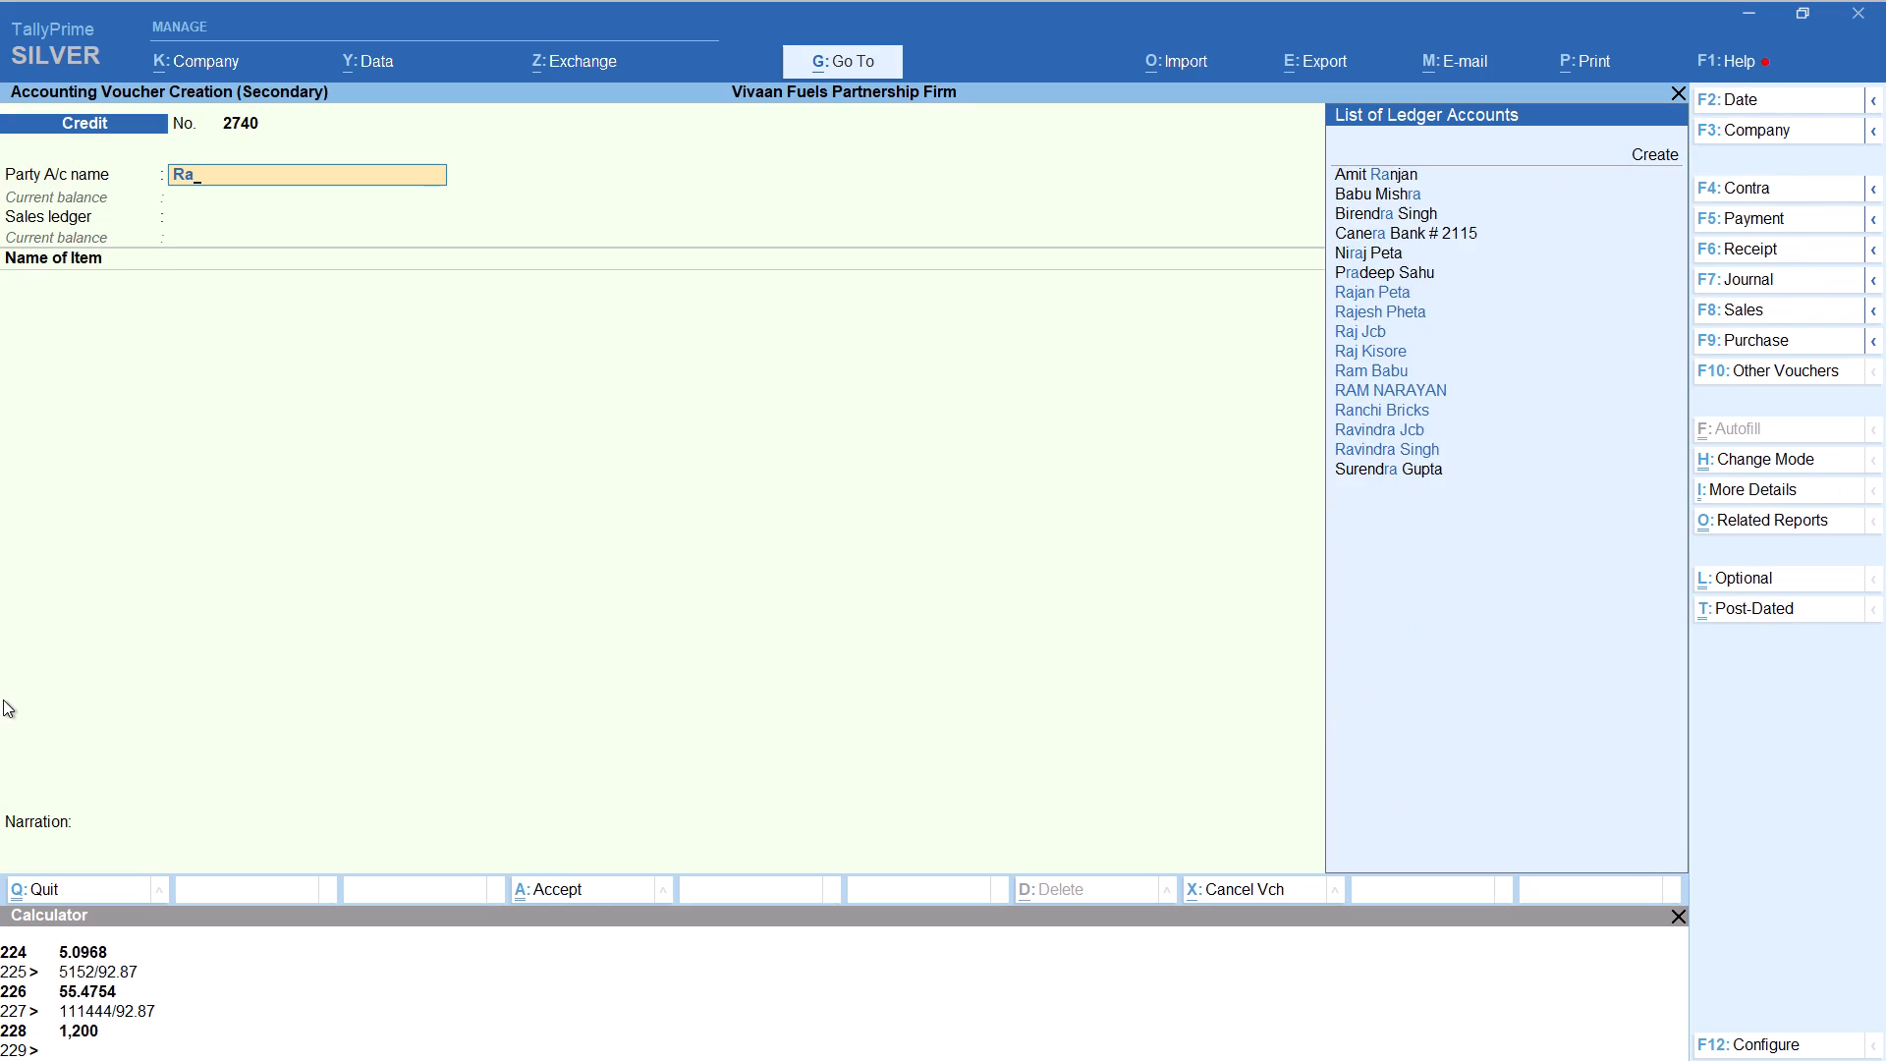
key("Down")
key("Down")
key("Down")
key("Return")
key("Return")
key("Return")
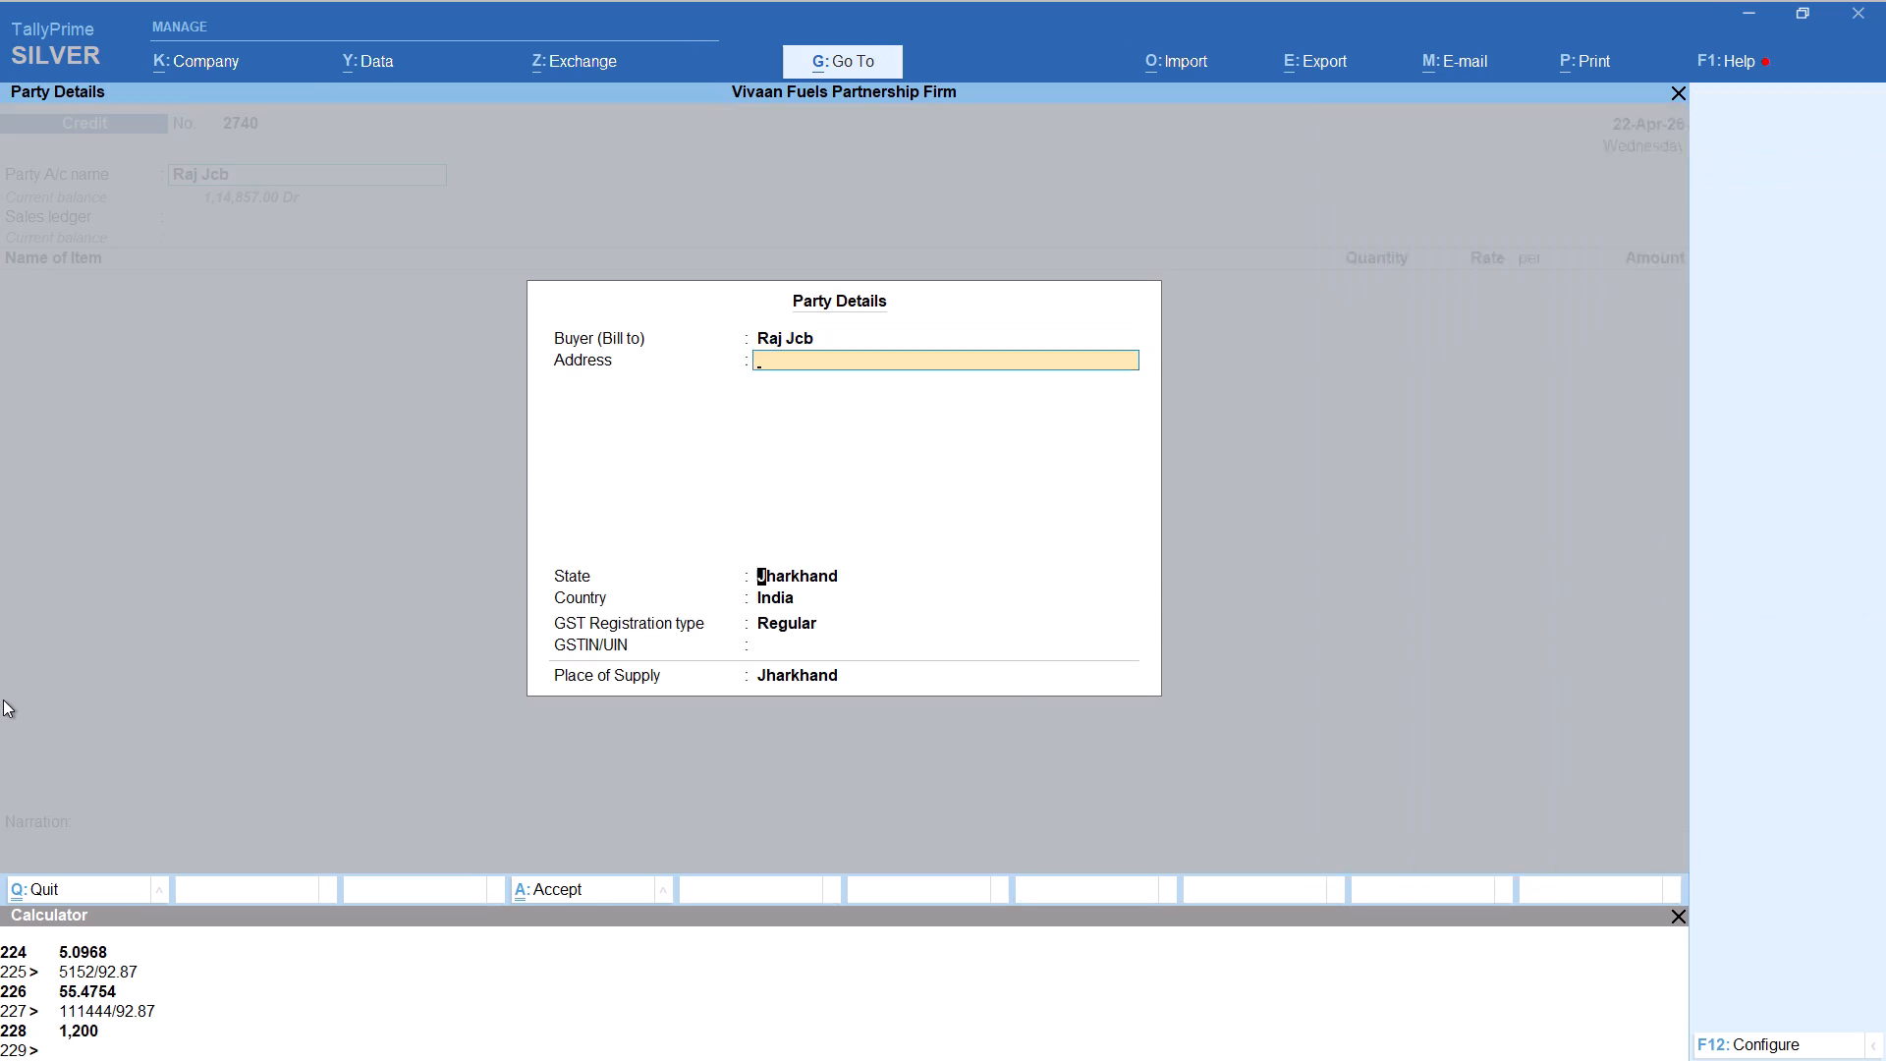
key("Return")
key("Return")
key("Return")
key("Return")
key("Return")
Add item HSD with tracking number Not Applicable, quantity calculated as 2000/92.87 and a rate of 92.87 per liter.
type("hd")
key("Return")
key("Return")
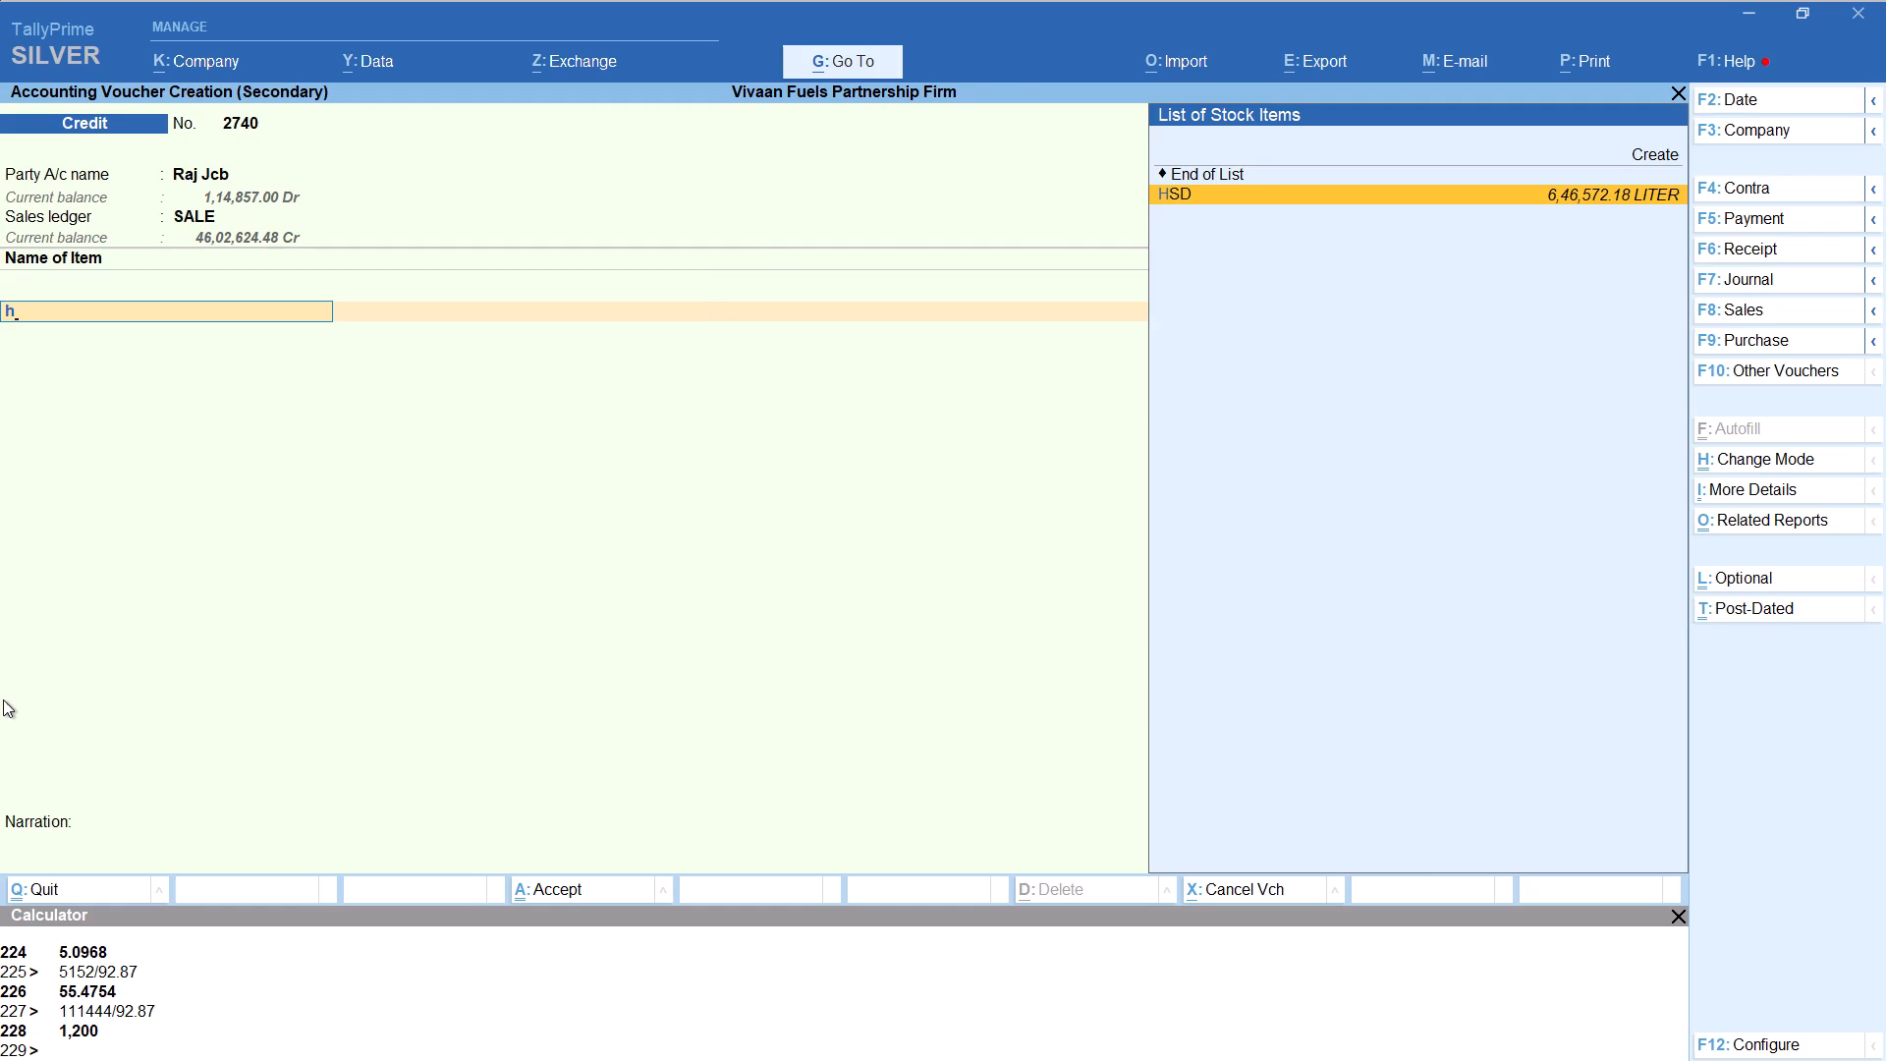
key("Up")
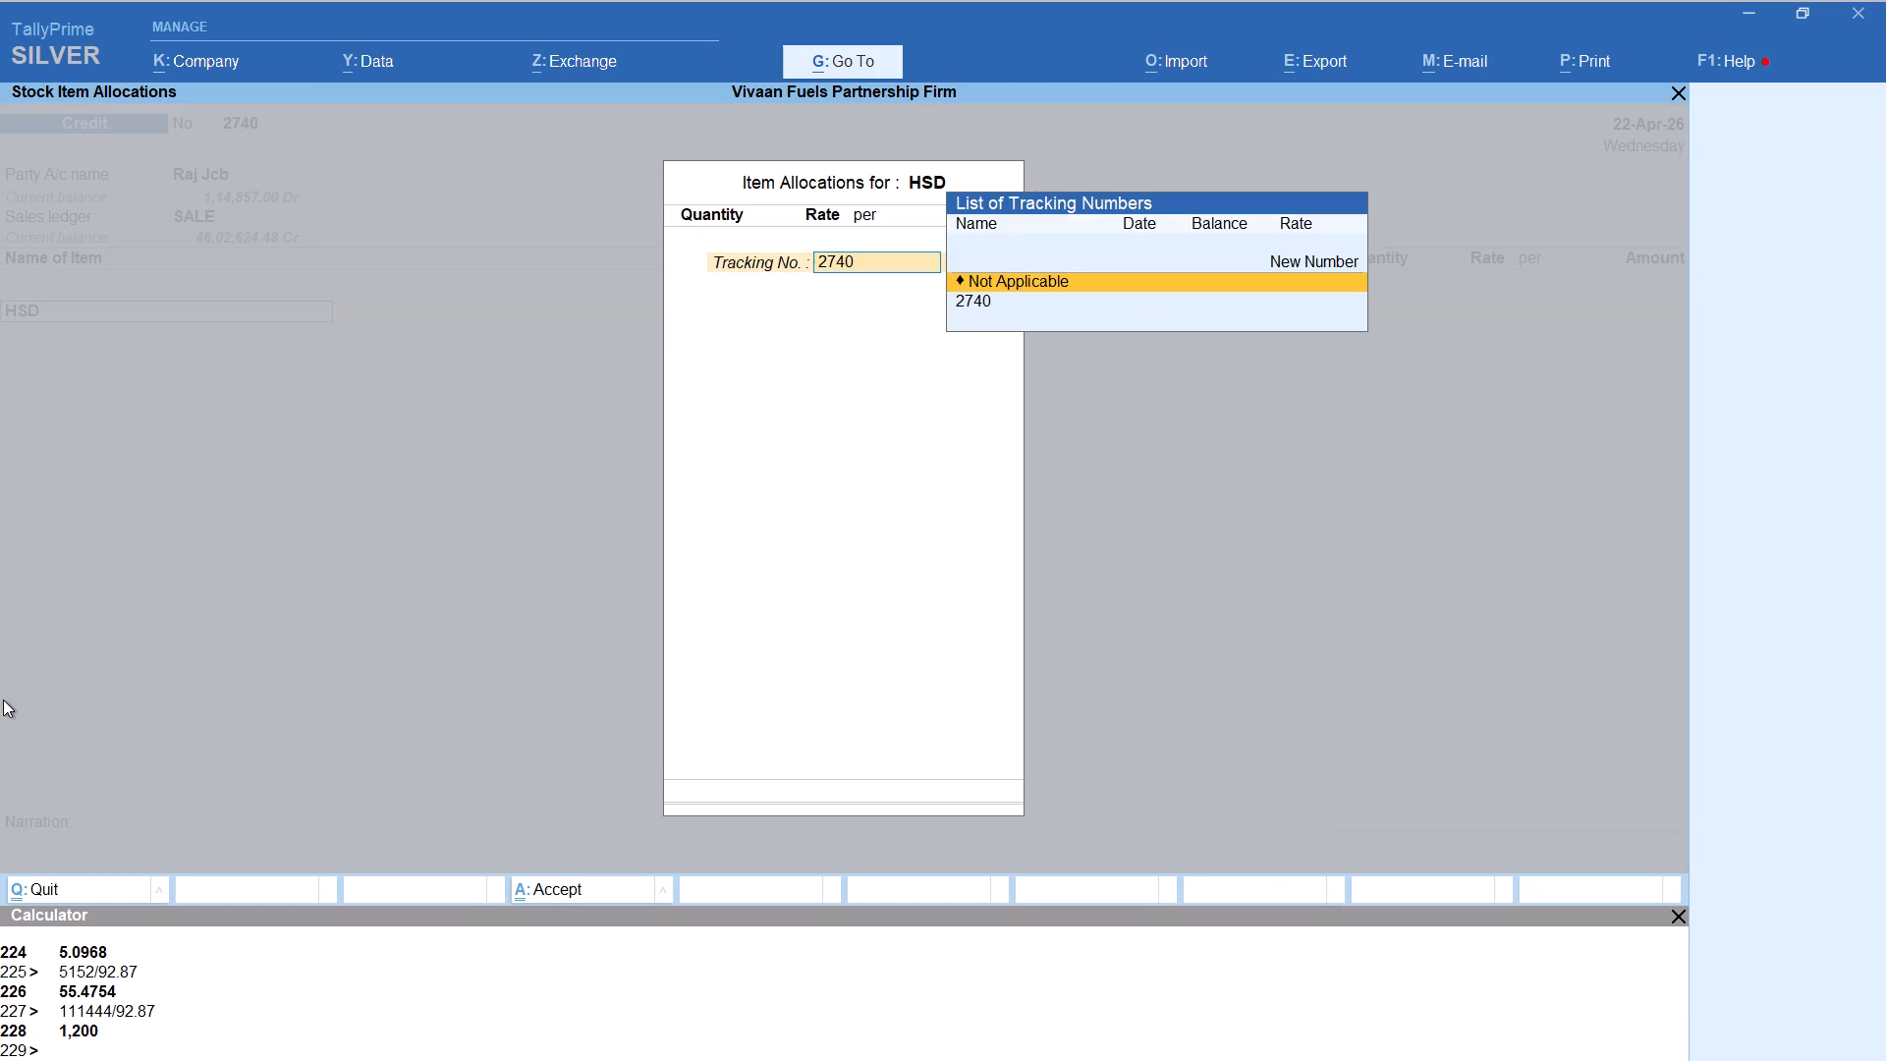
key("Return")
key("alt+c")
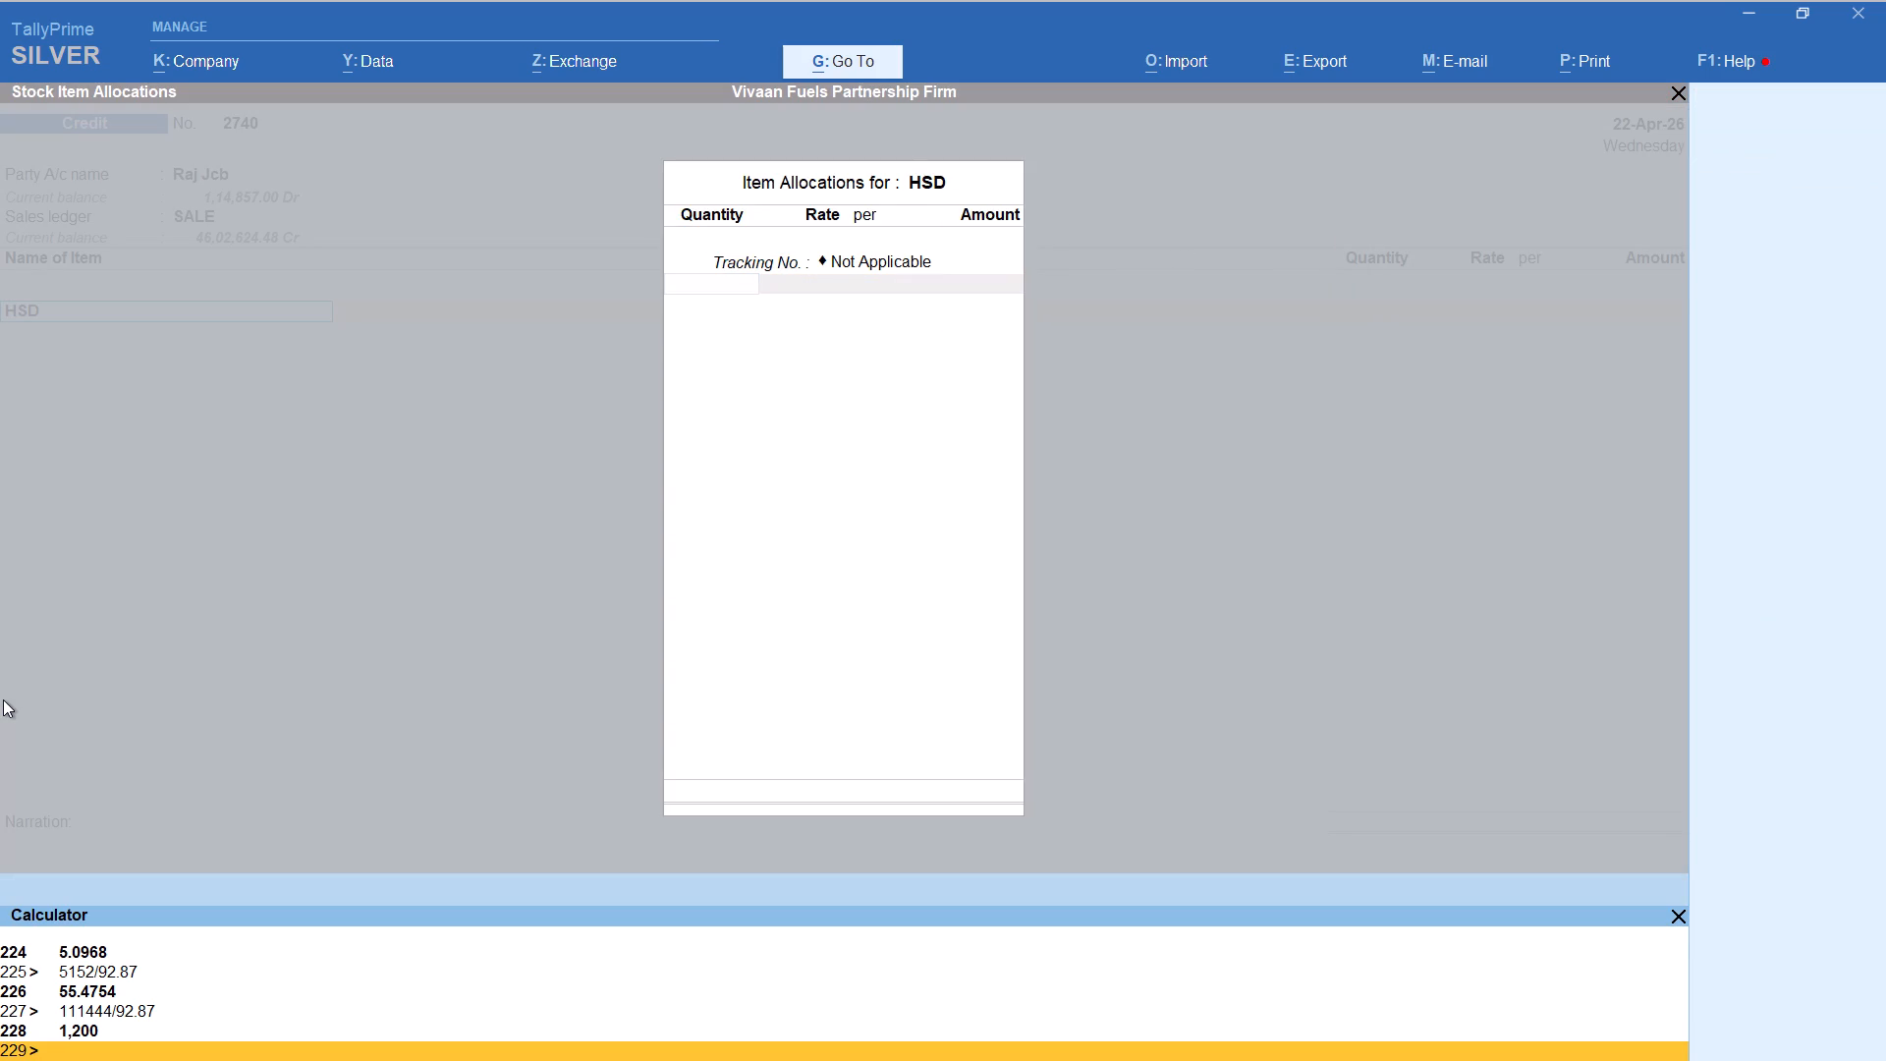
type("2000/92.87")
key("Return")
key("Return")
key("Return")
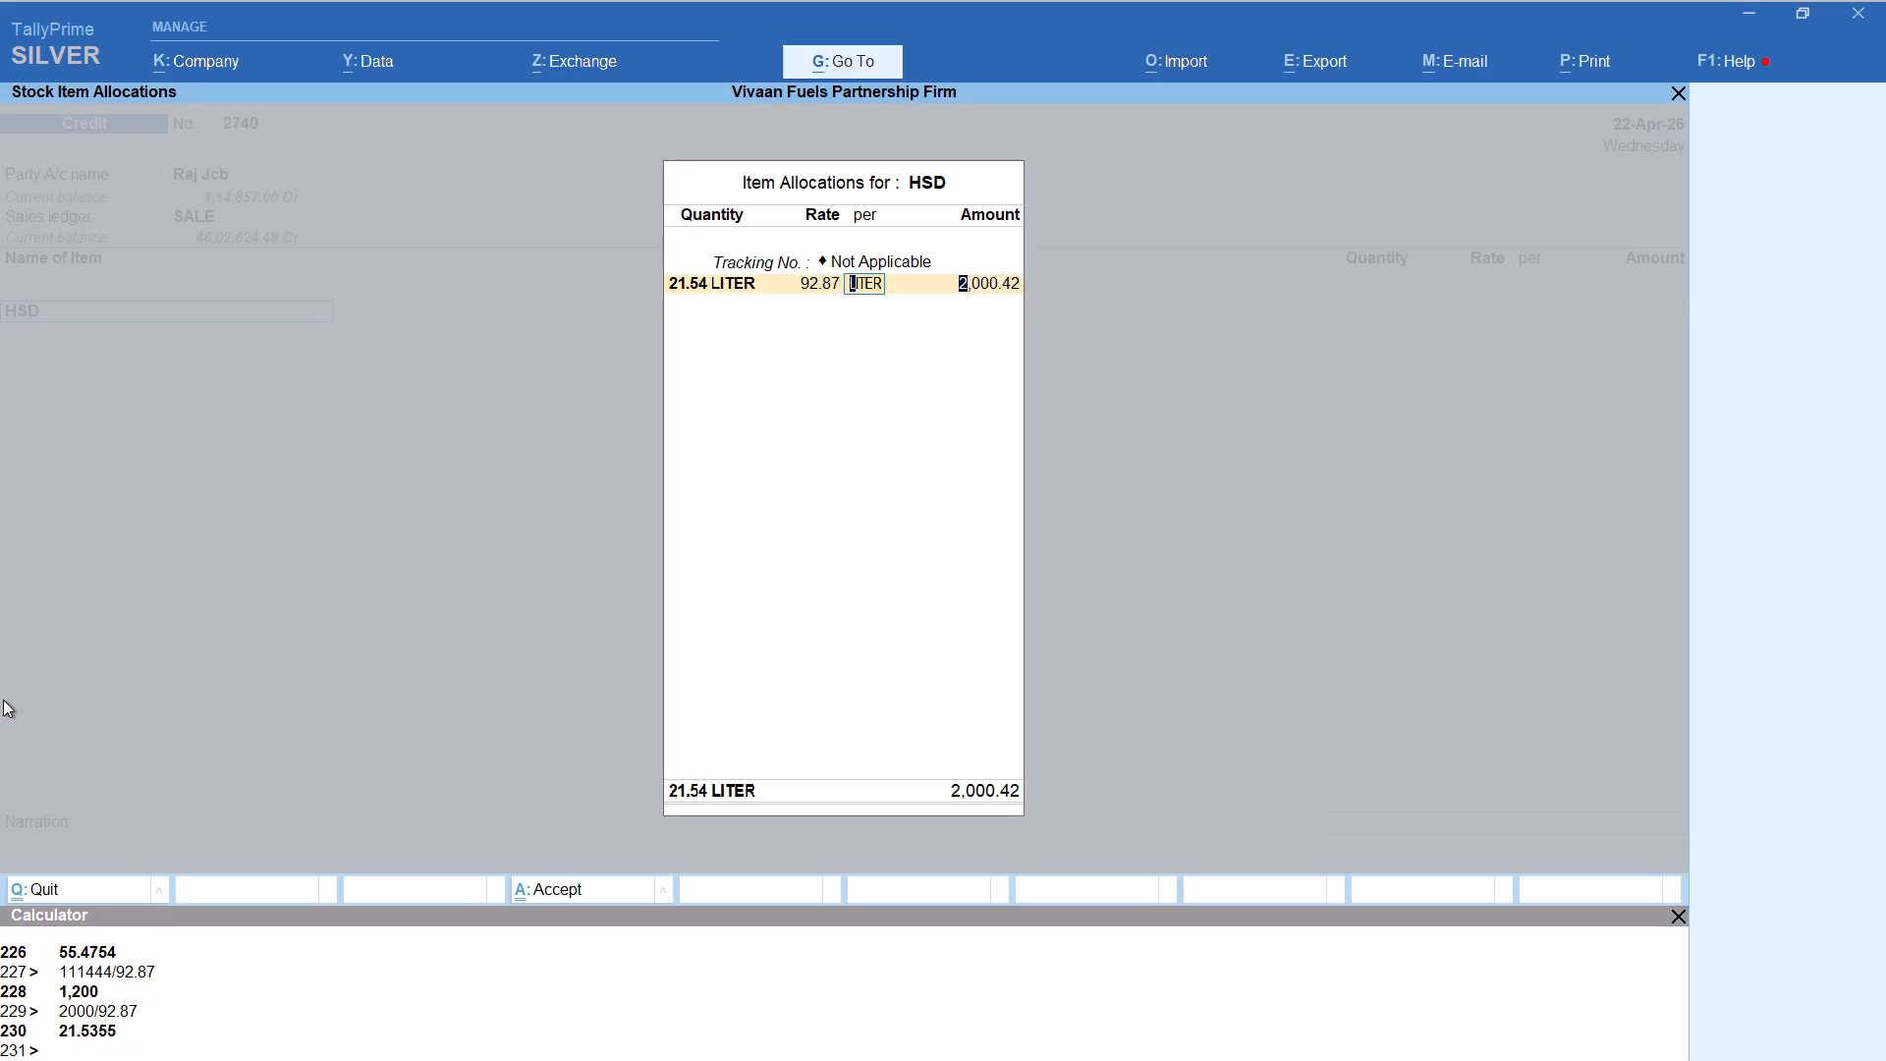
key("Return")
key("Return")
key("Return")
Add a Round Off line bringing the Raj Jcb voucher amount to 2,000.00 and save the voucher.
key("Return")
type("rou")
key("Return")
key("ctrl+a")
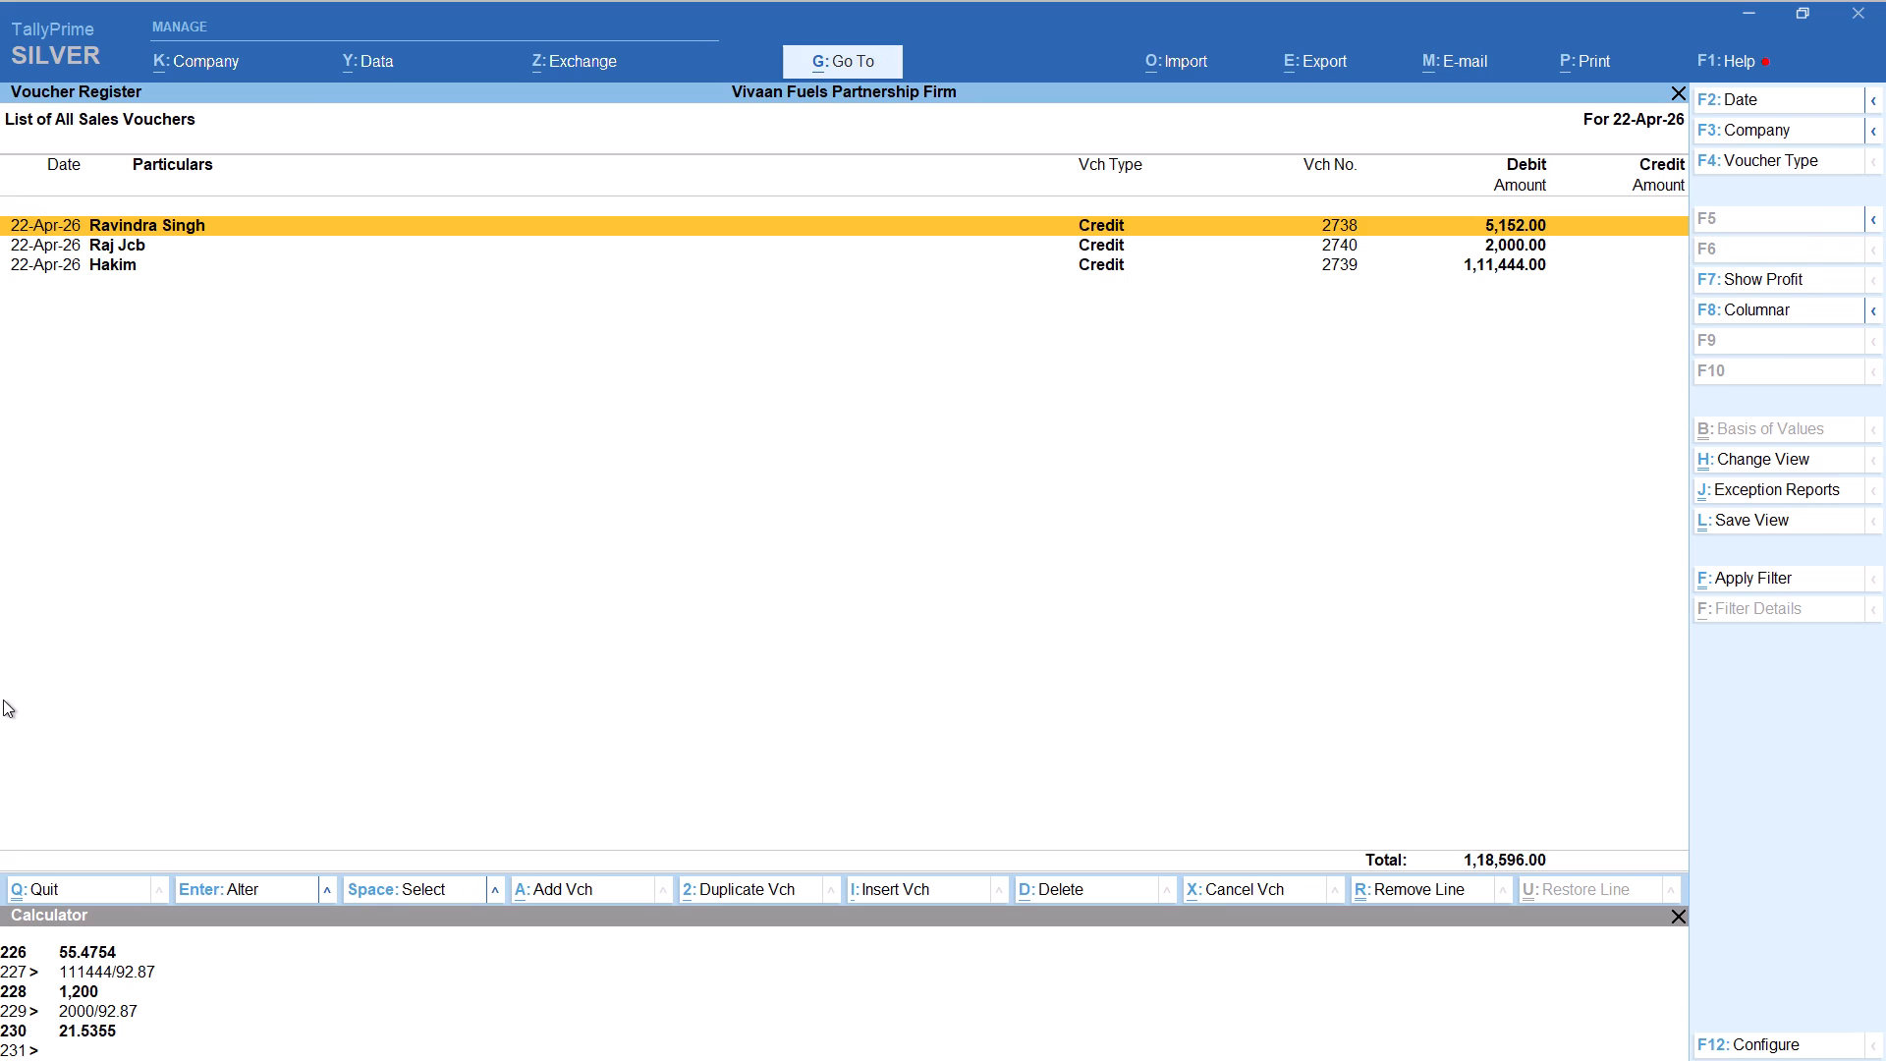
Start another Credit sales voucher for party Afroj, keeping the default party details and SALE as the sales ledger.
key("alt+a")
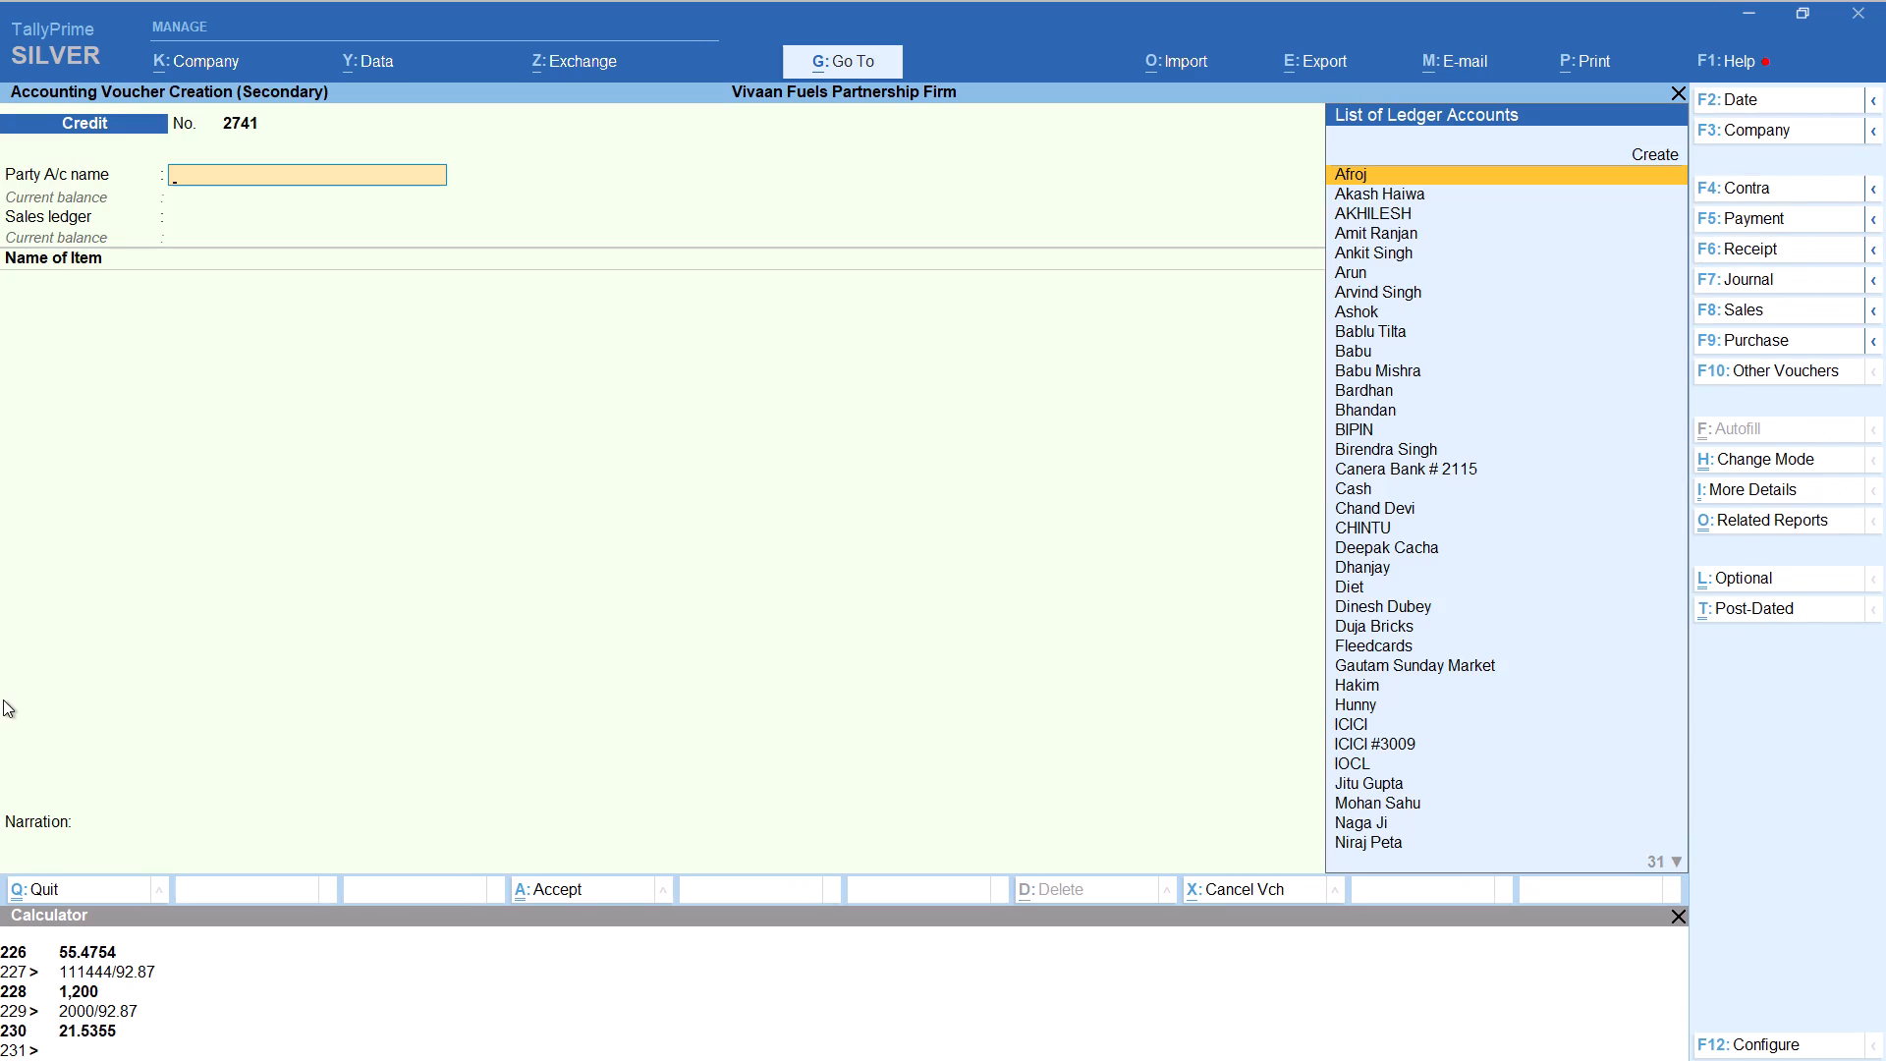
key("a")
type("froj")
key("Return")
key("Return")
key("Return")
key("Return")
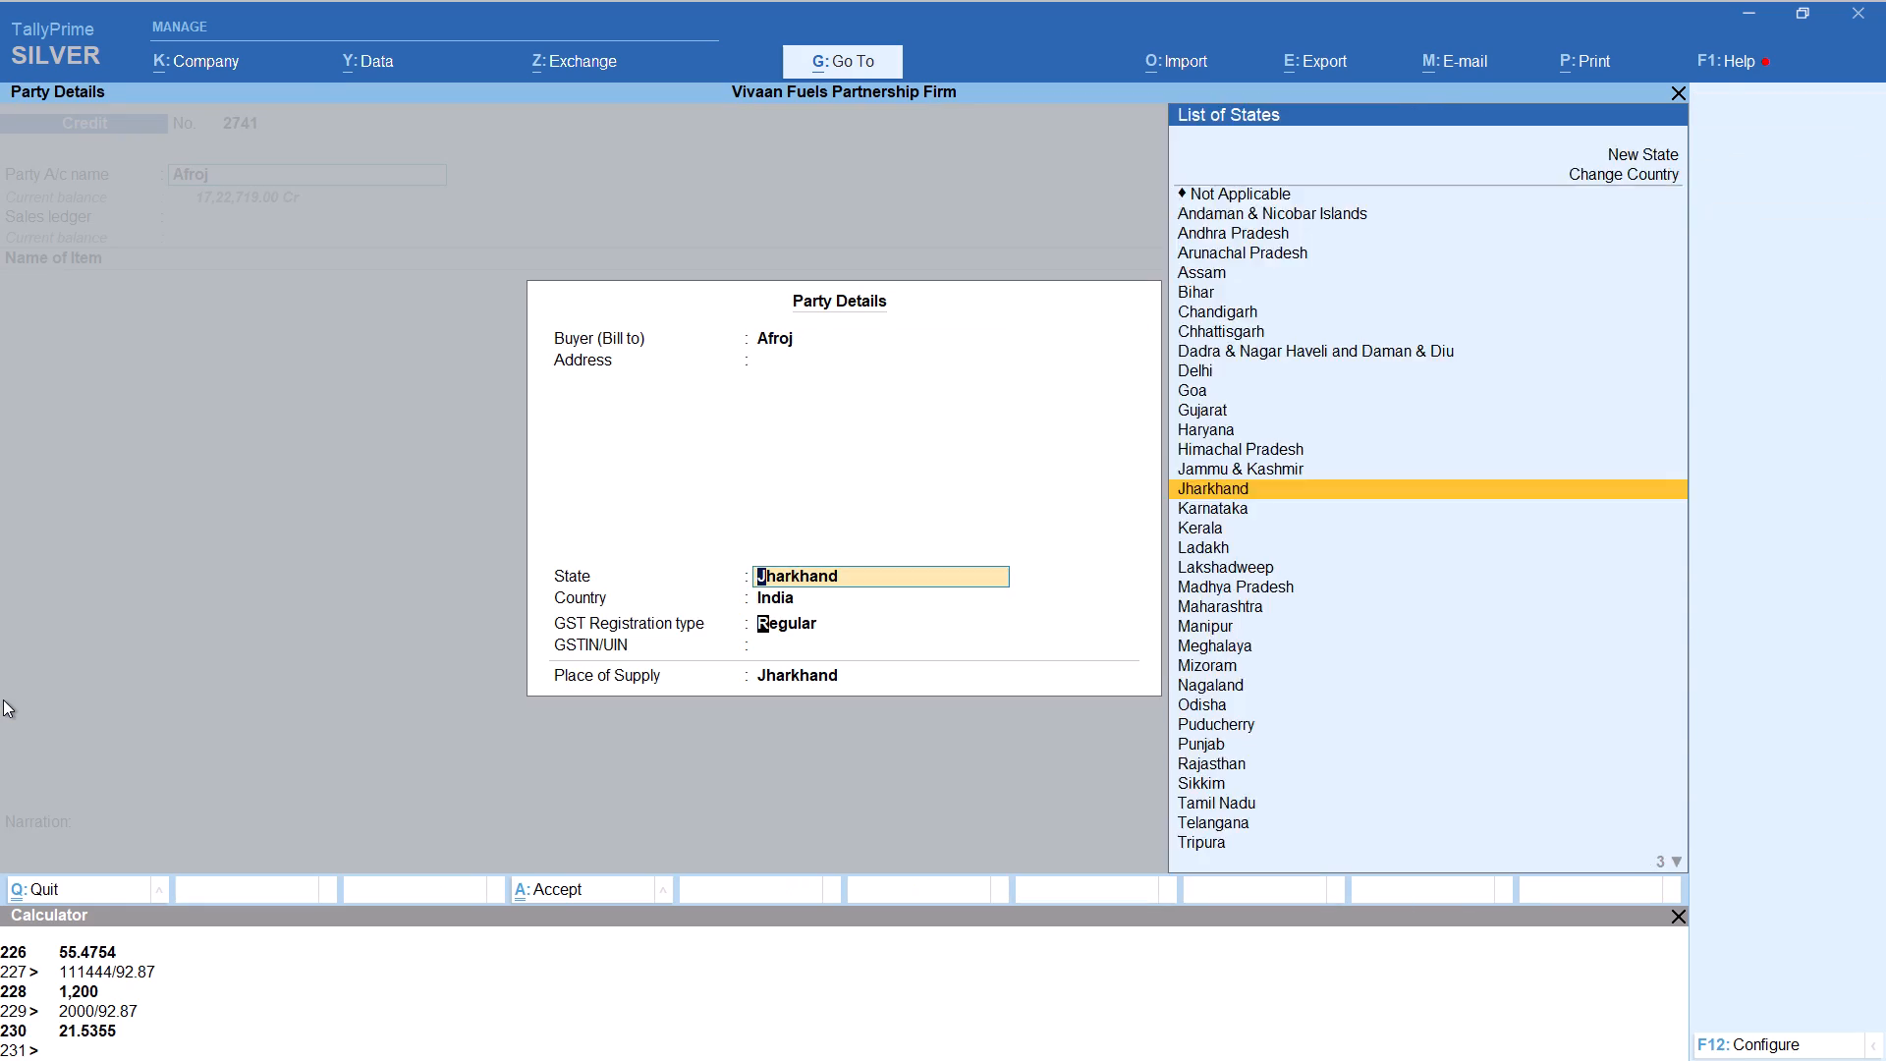
key("Return")
key("Return")
key("Return")
key("Return")
Add item HSD with tracking number Not Applicable, quantity calculated as 3010/92.87 and a rate of 92.87 per liter.
type("hs")
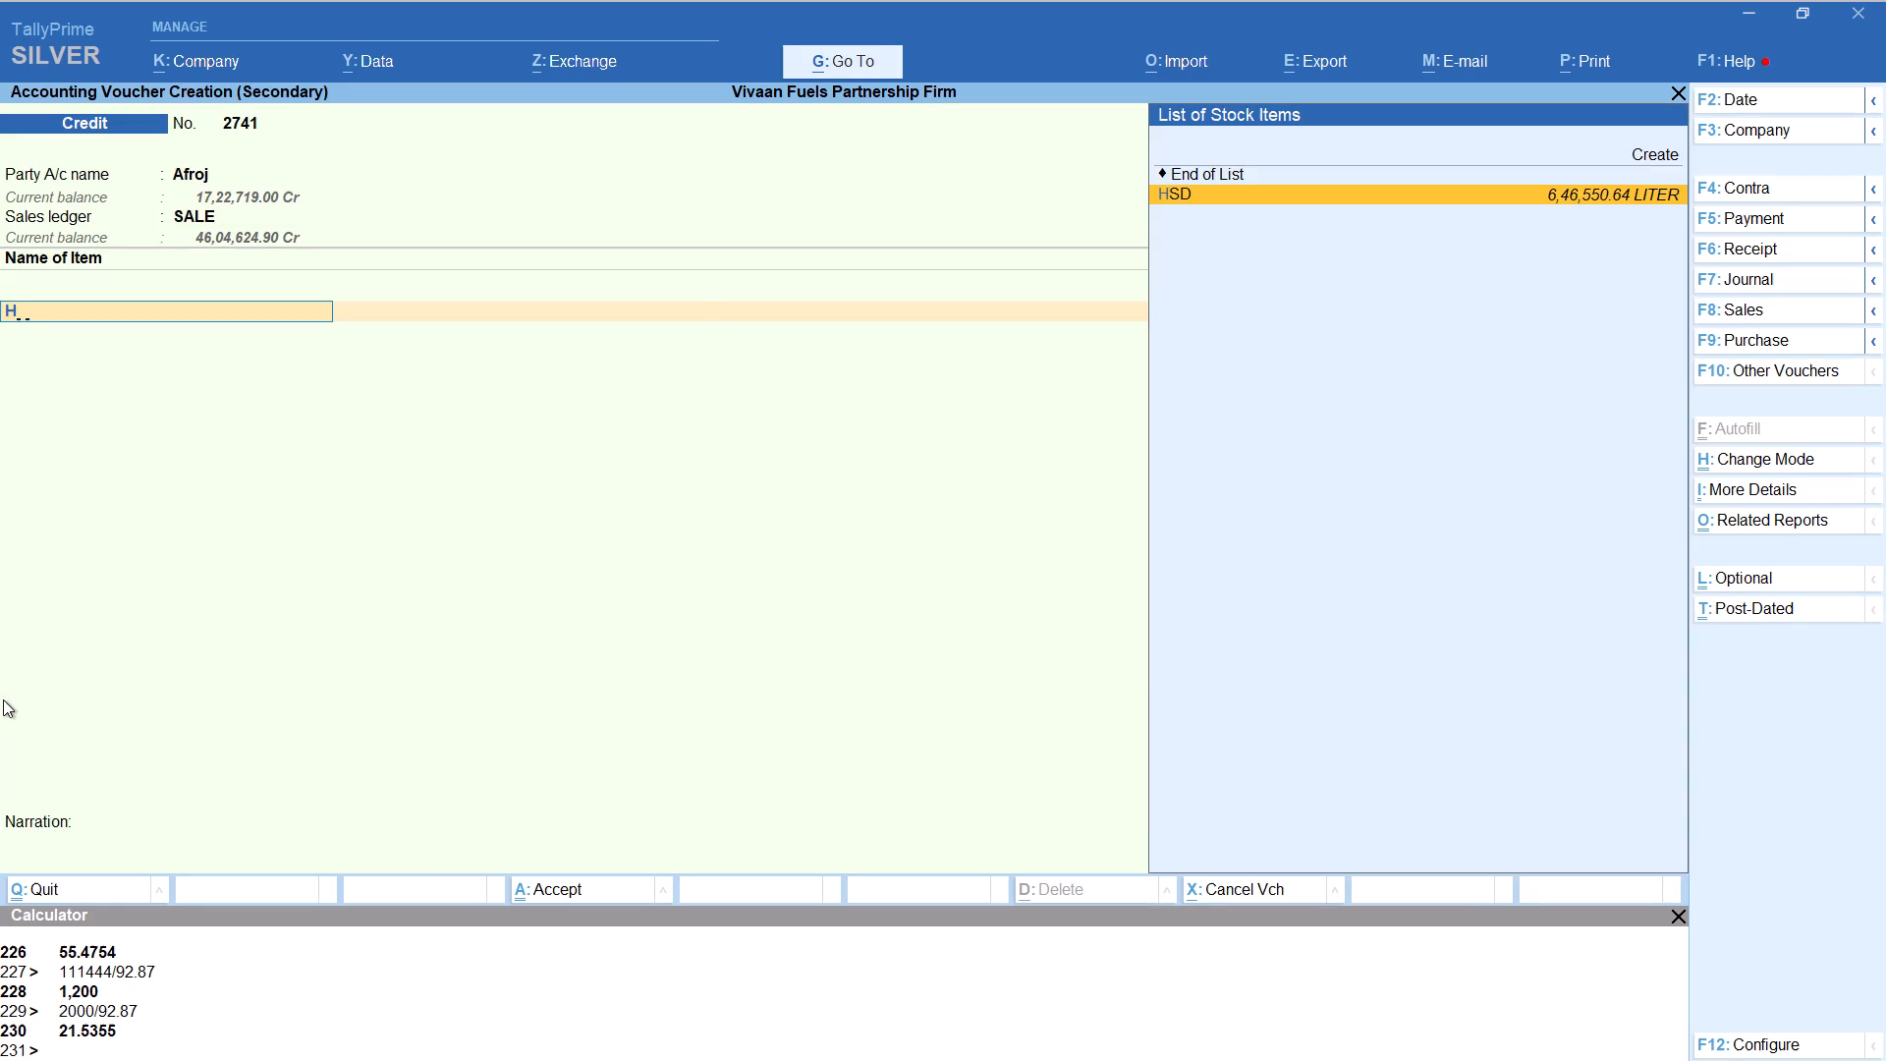
key("Return")
key("Up")
key("Return")
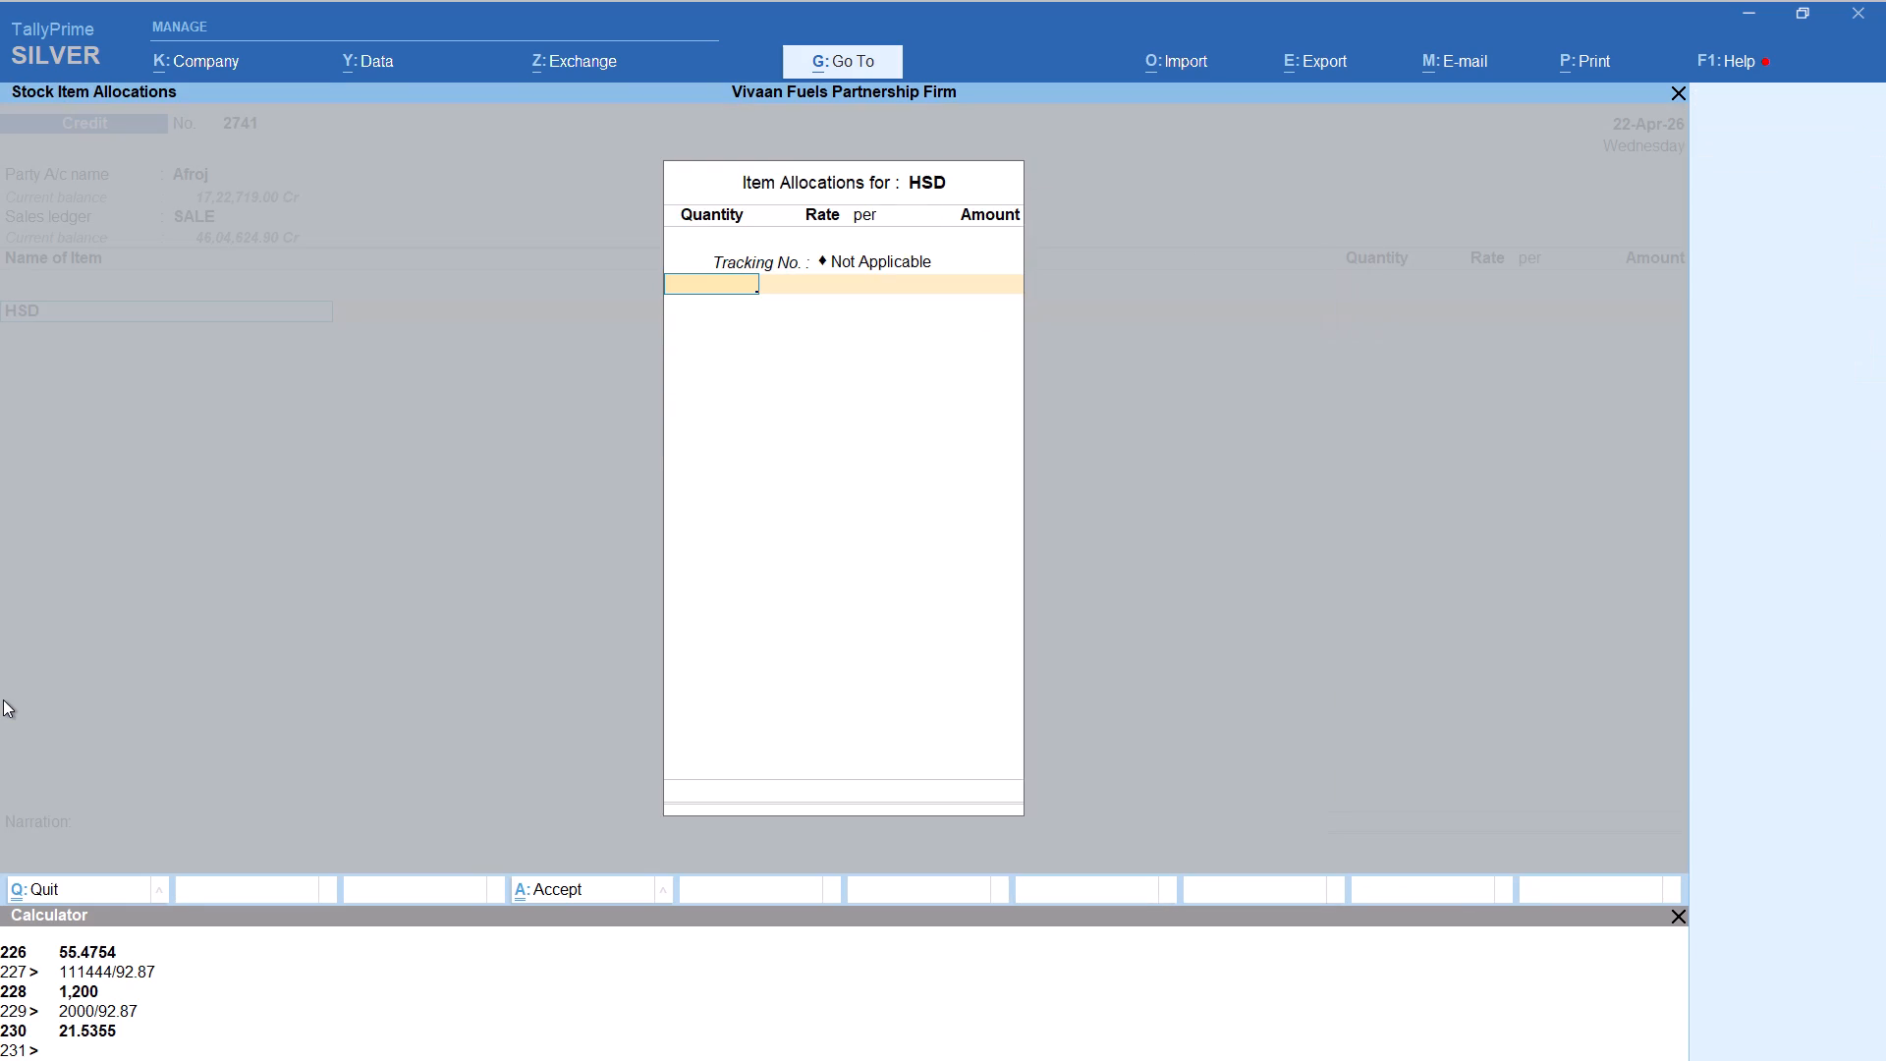
key("3")
key("BackSpace")
key("alt+c")
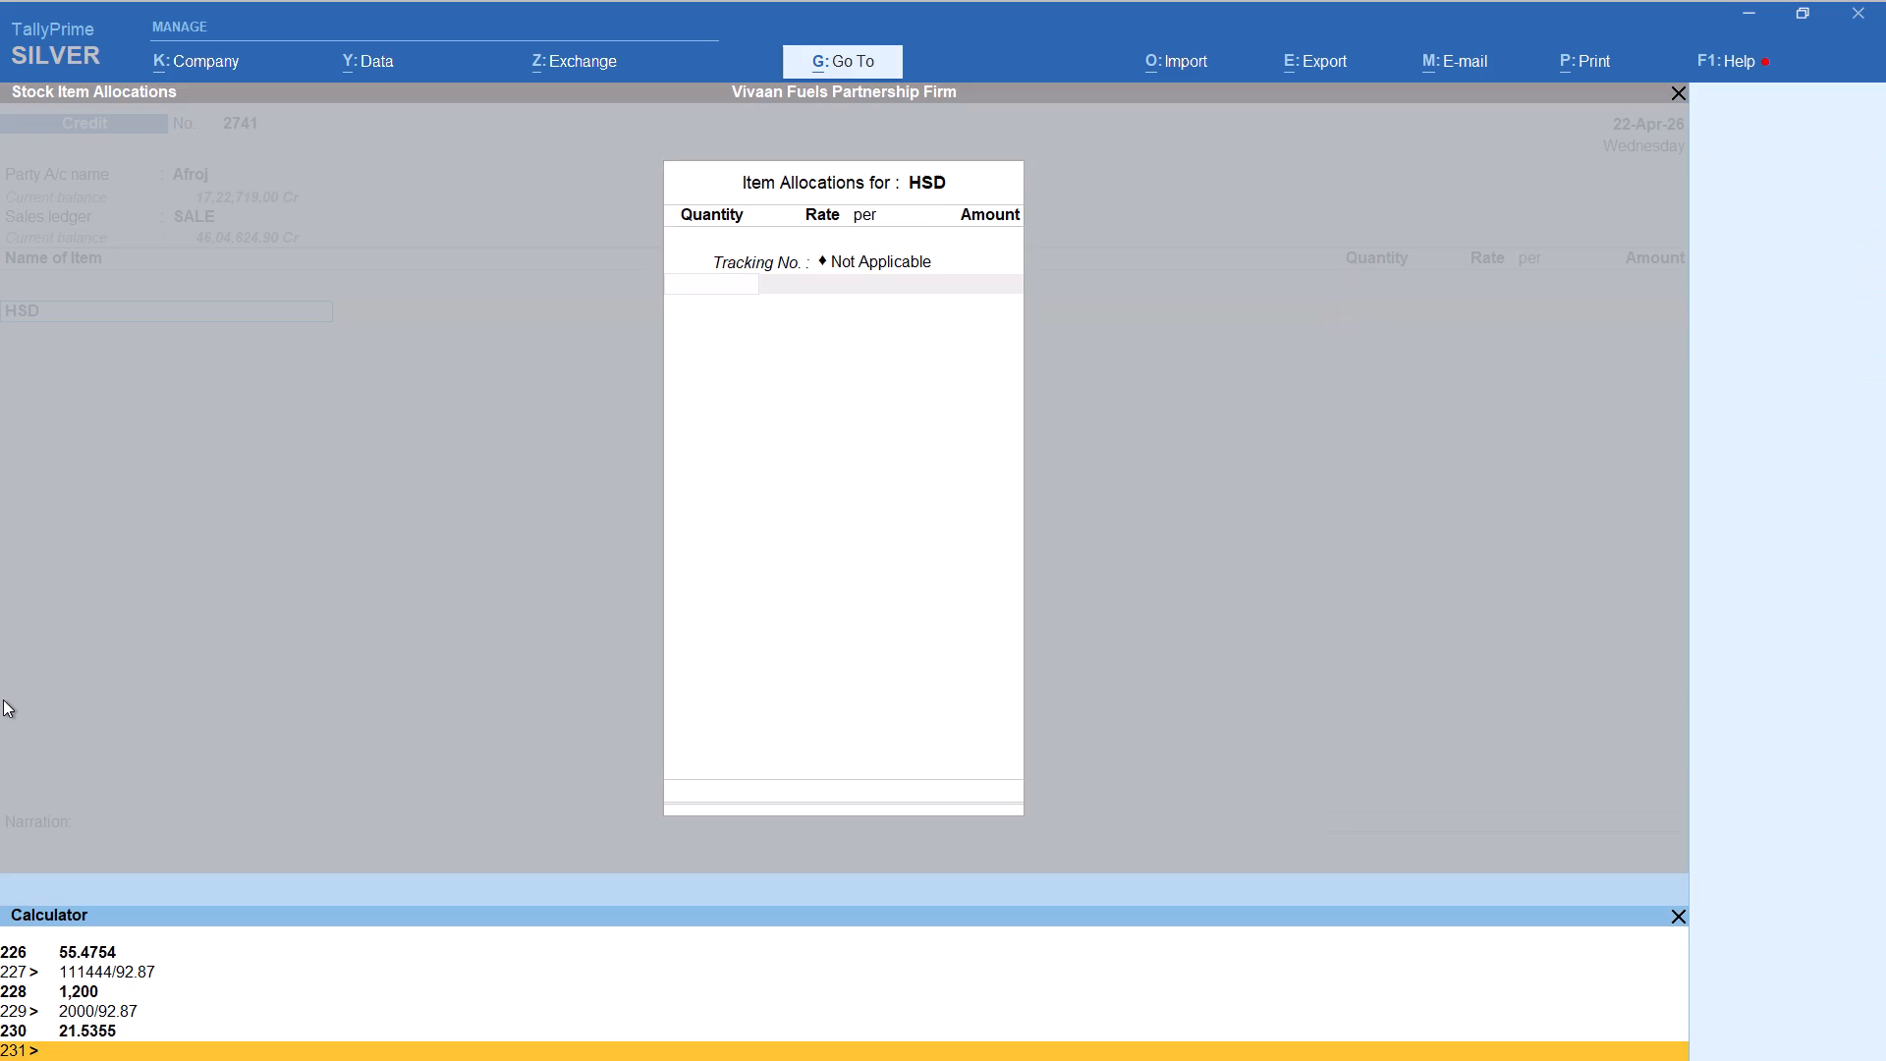
type("3010/92.87")
key("Return")
key("Return")
key("Return")
key("Return")
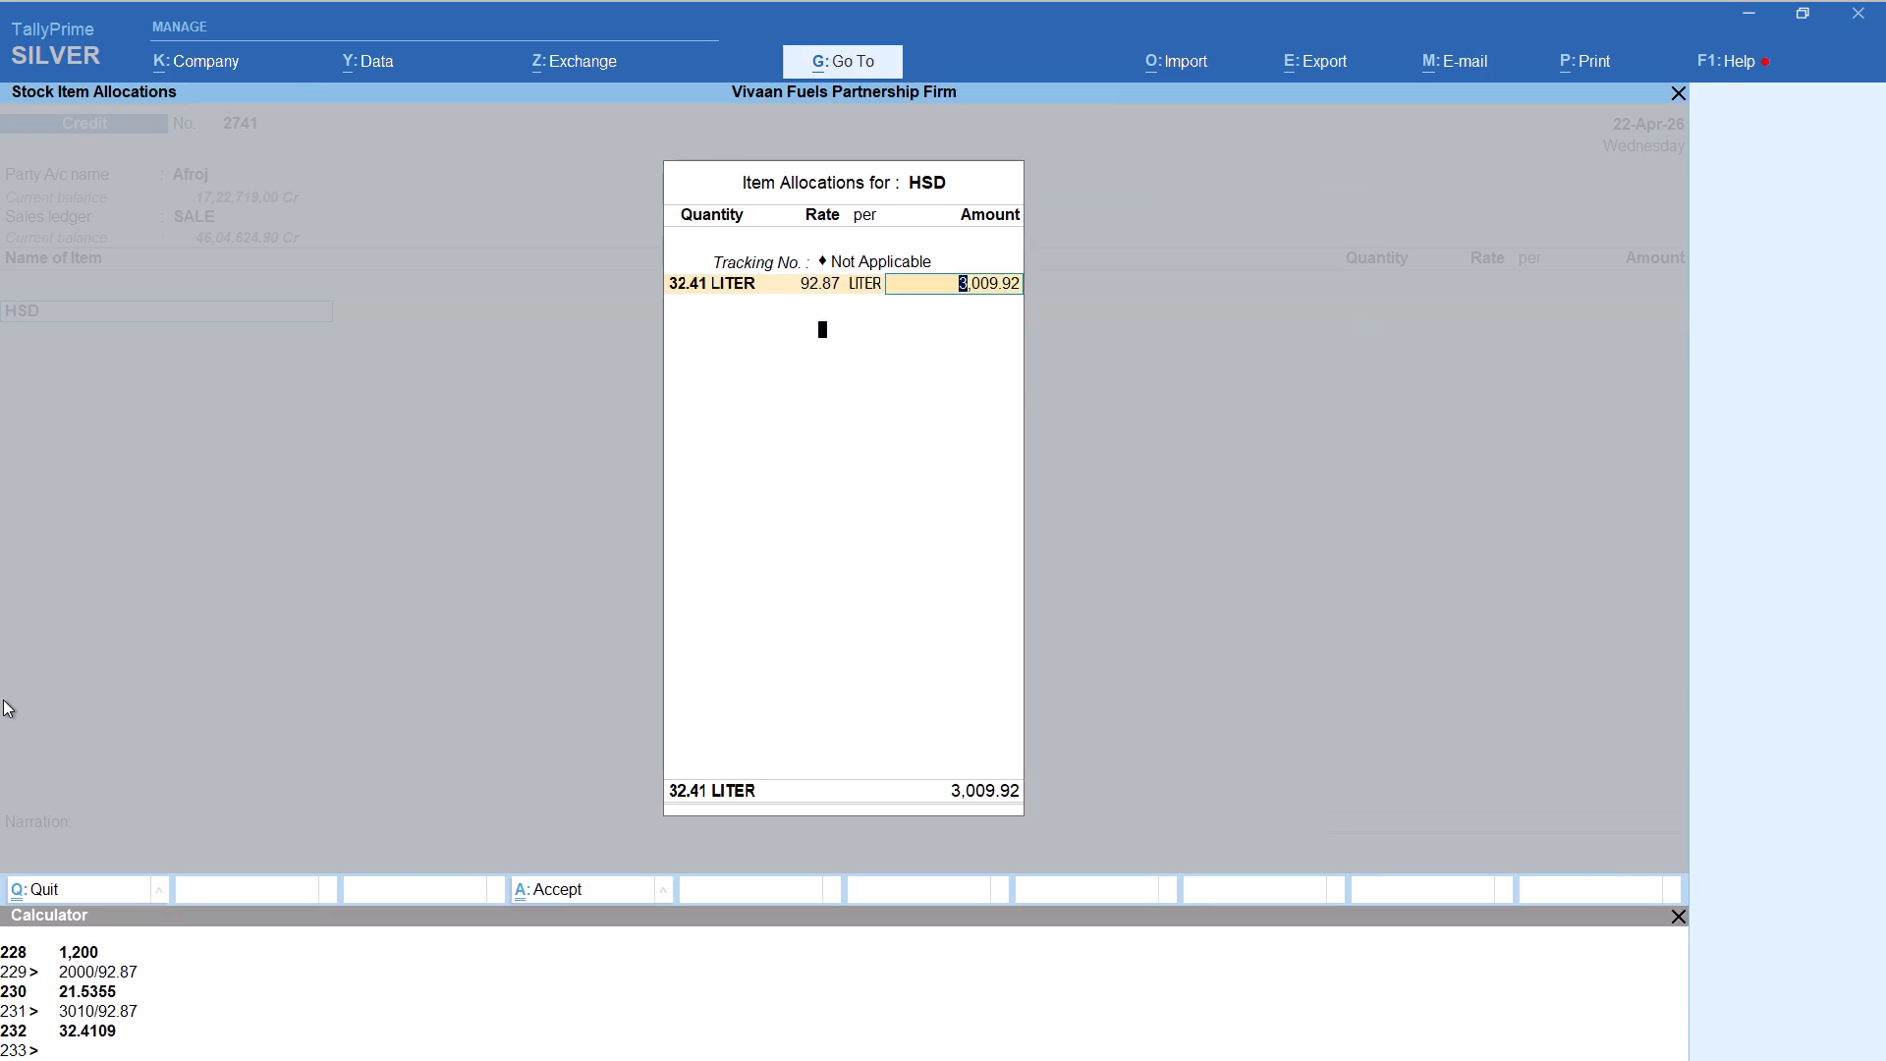
key("Return")
key("Return")
Add a 0.08 Round Off line to the Afroj voucher, allocated to the Accountant category's Nikhil cost centre, and save the voucher.
key("Return")
type("roj")
key("Return")
key("Return")
key("Return")
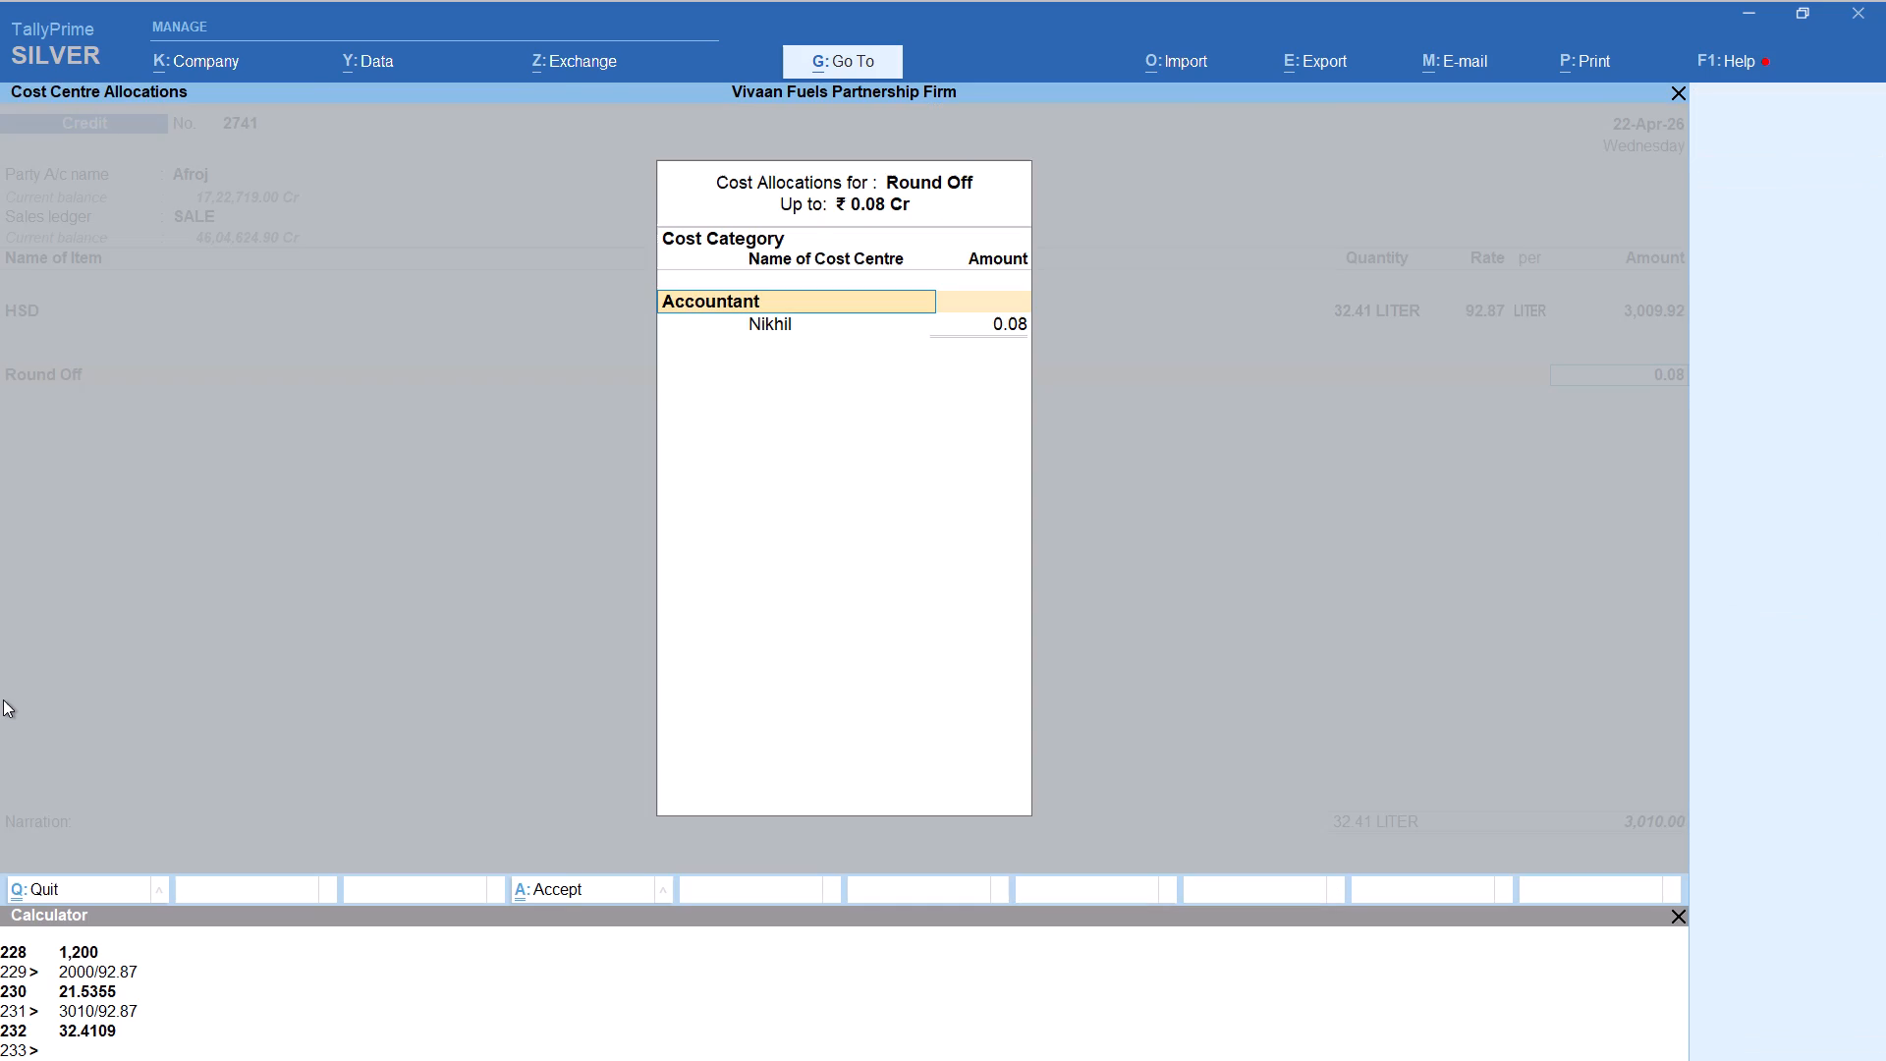
key("Return")
key("Return")
key("Return")
key("Return")
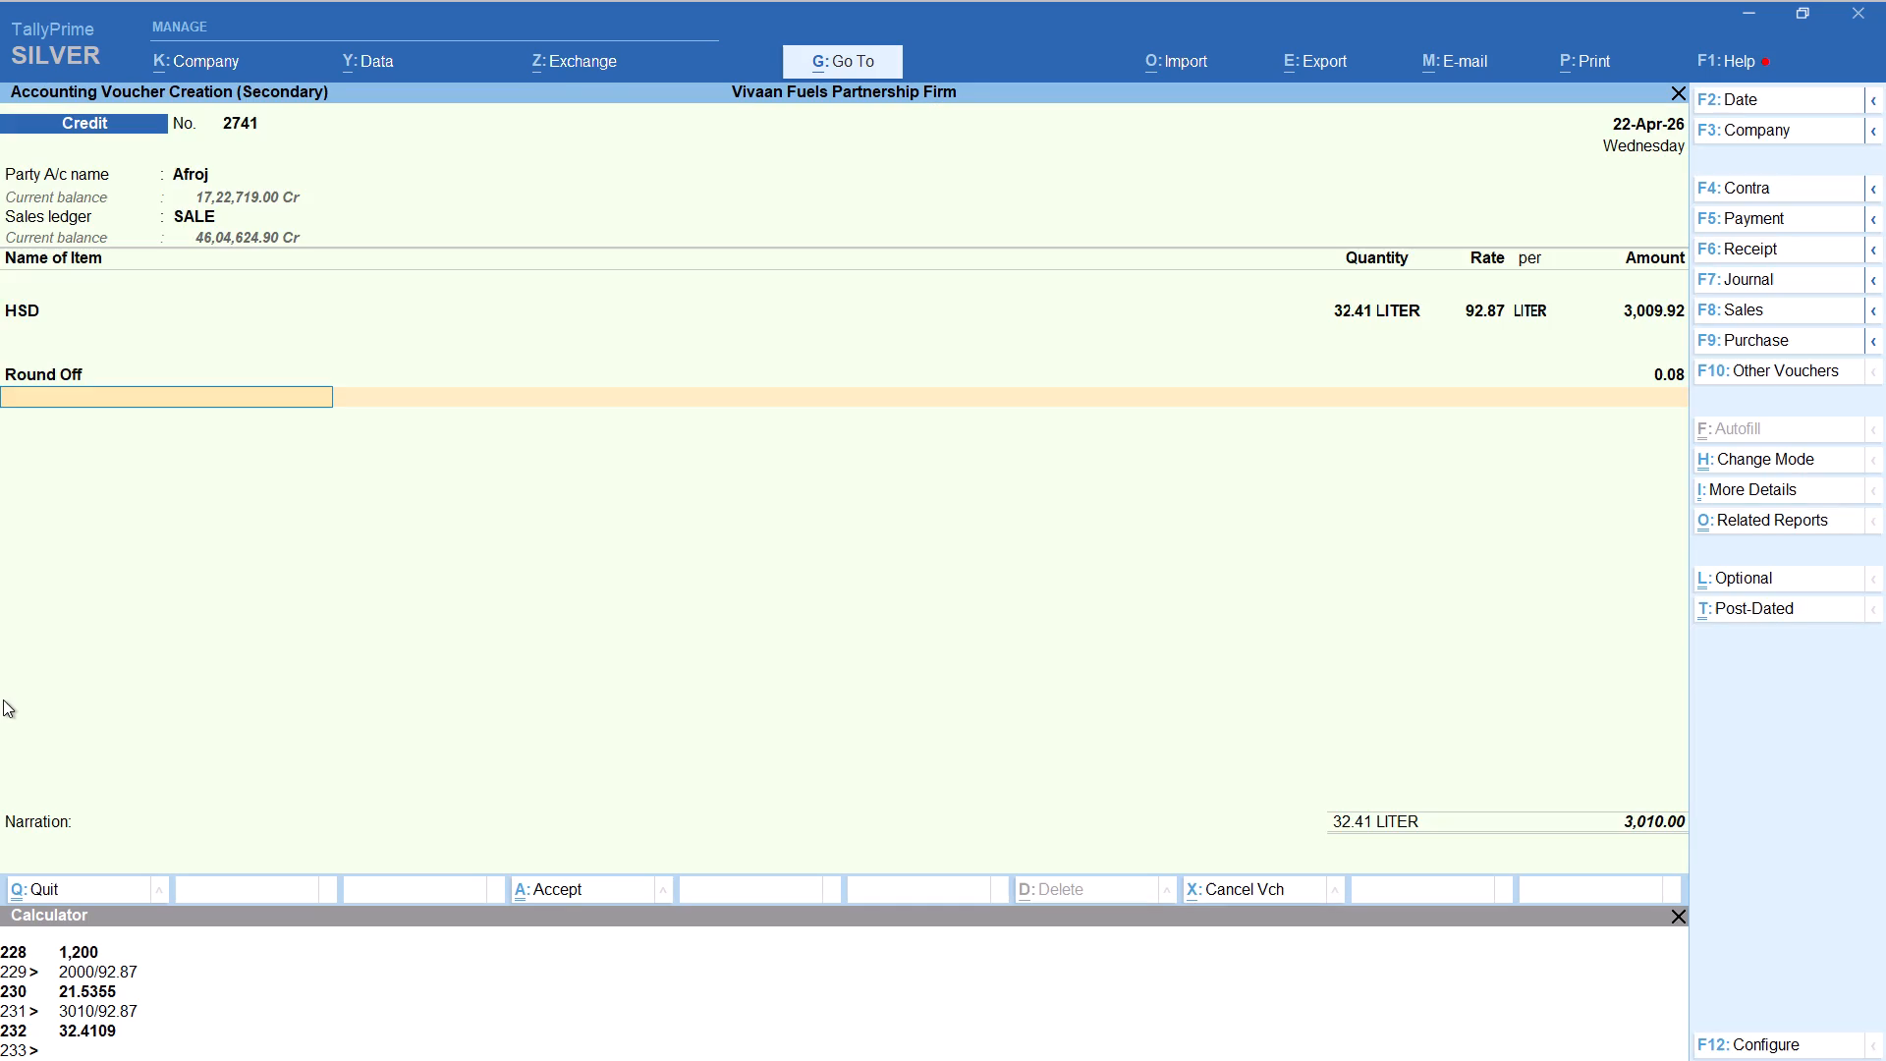
key("Return")
key("Return")
key("Return")
key("Return")
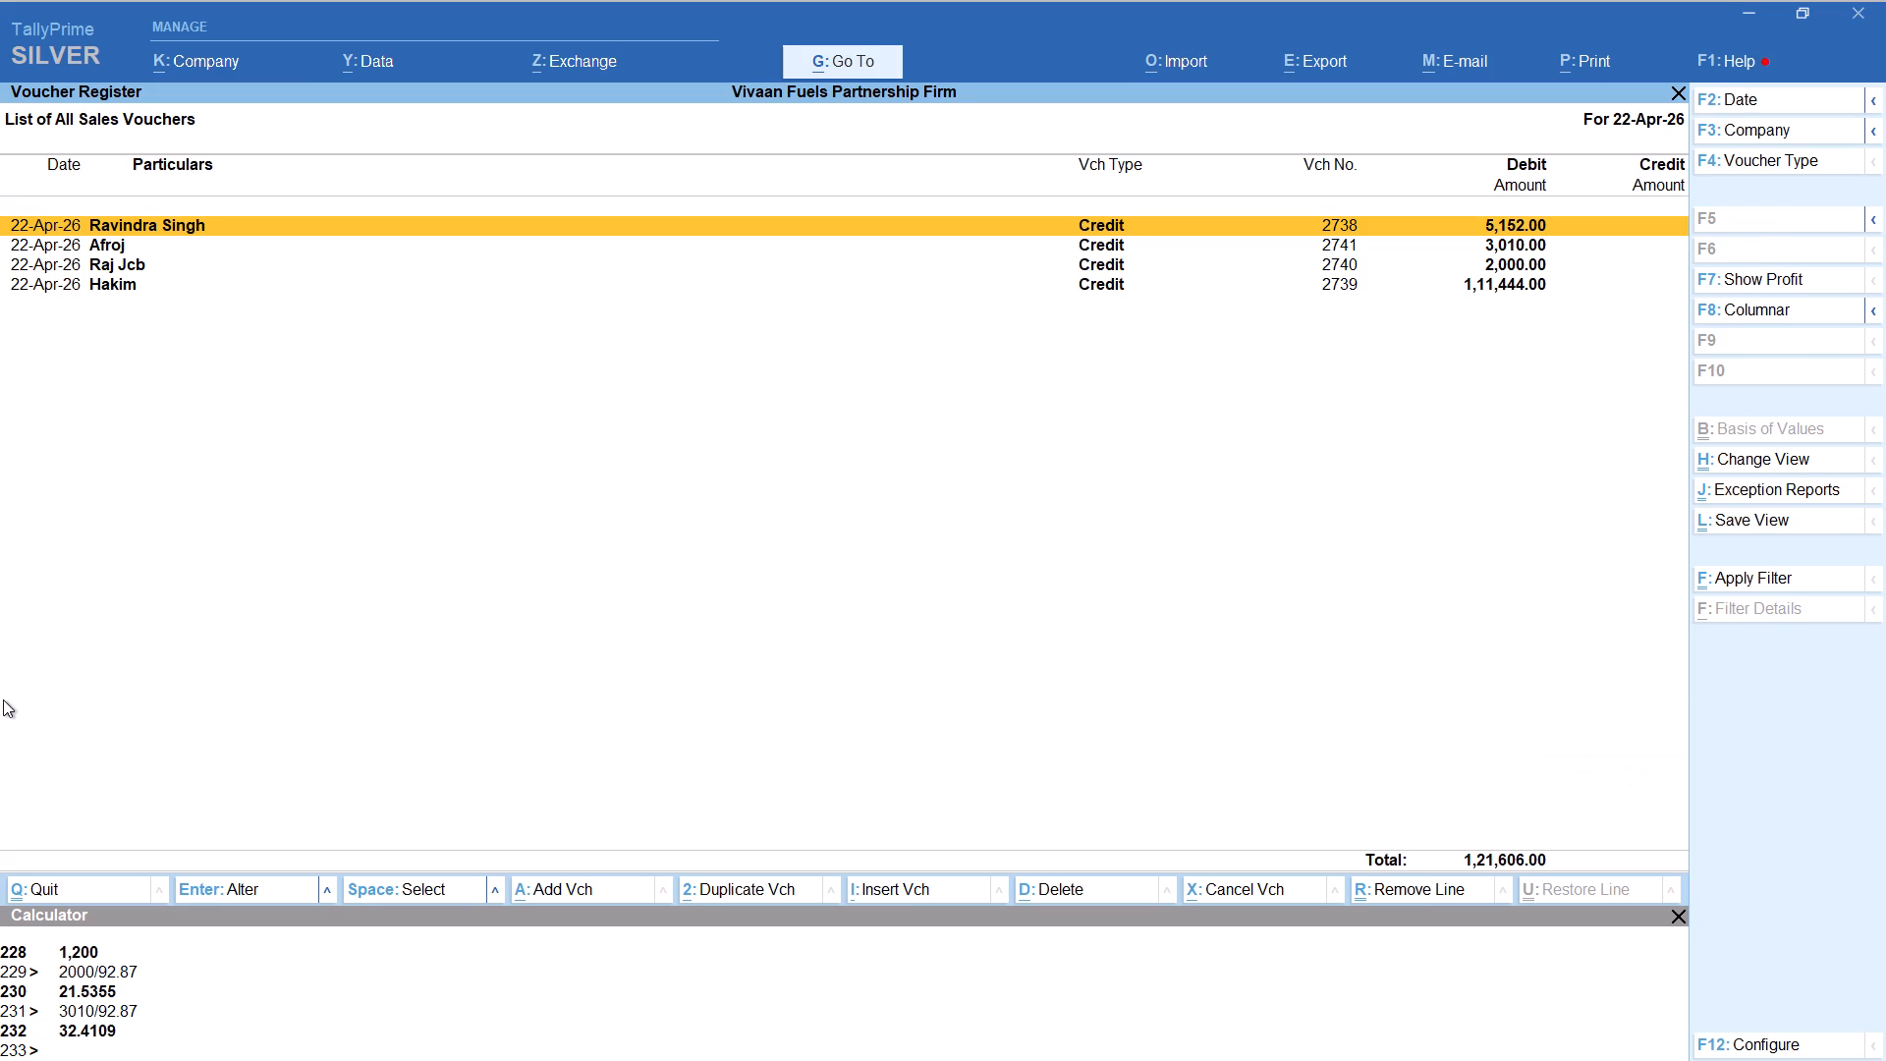
Start another Credit sales voucher for party Raj Jcb, keeping the default party details and SALE as the sales ledger.
key("alt+a")
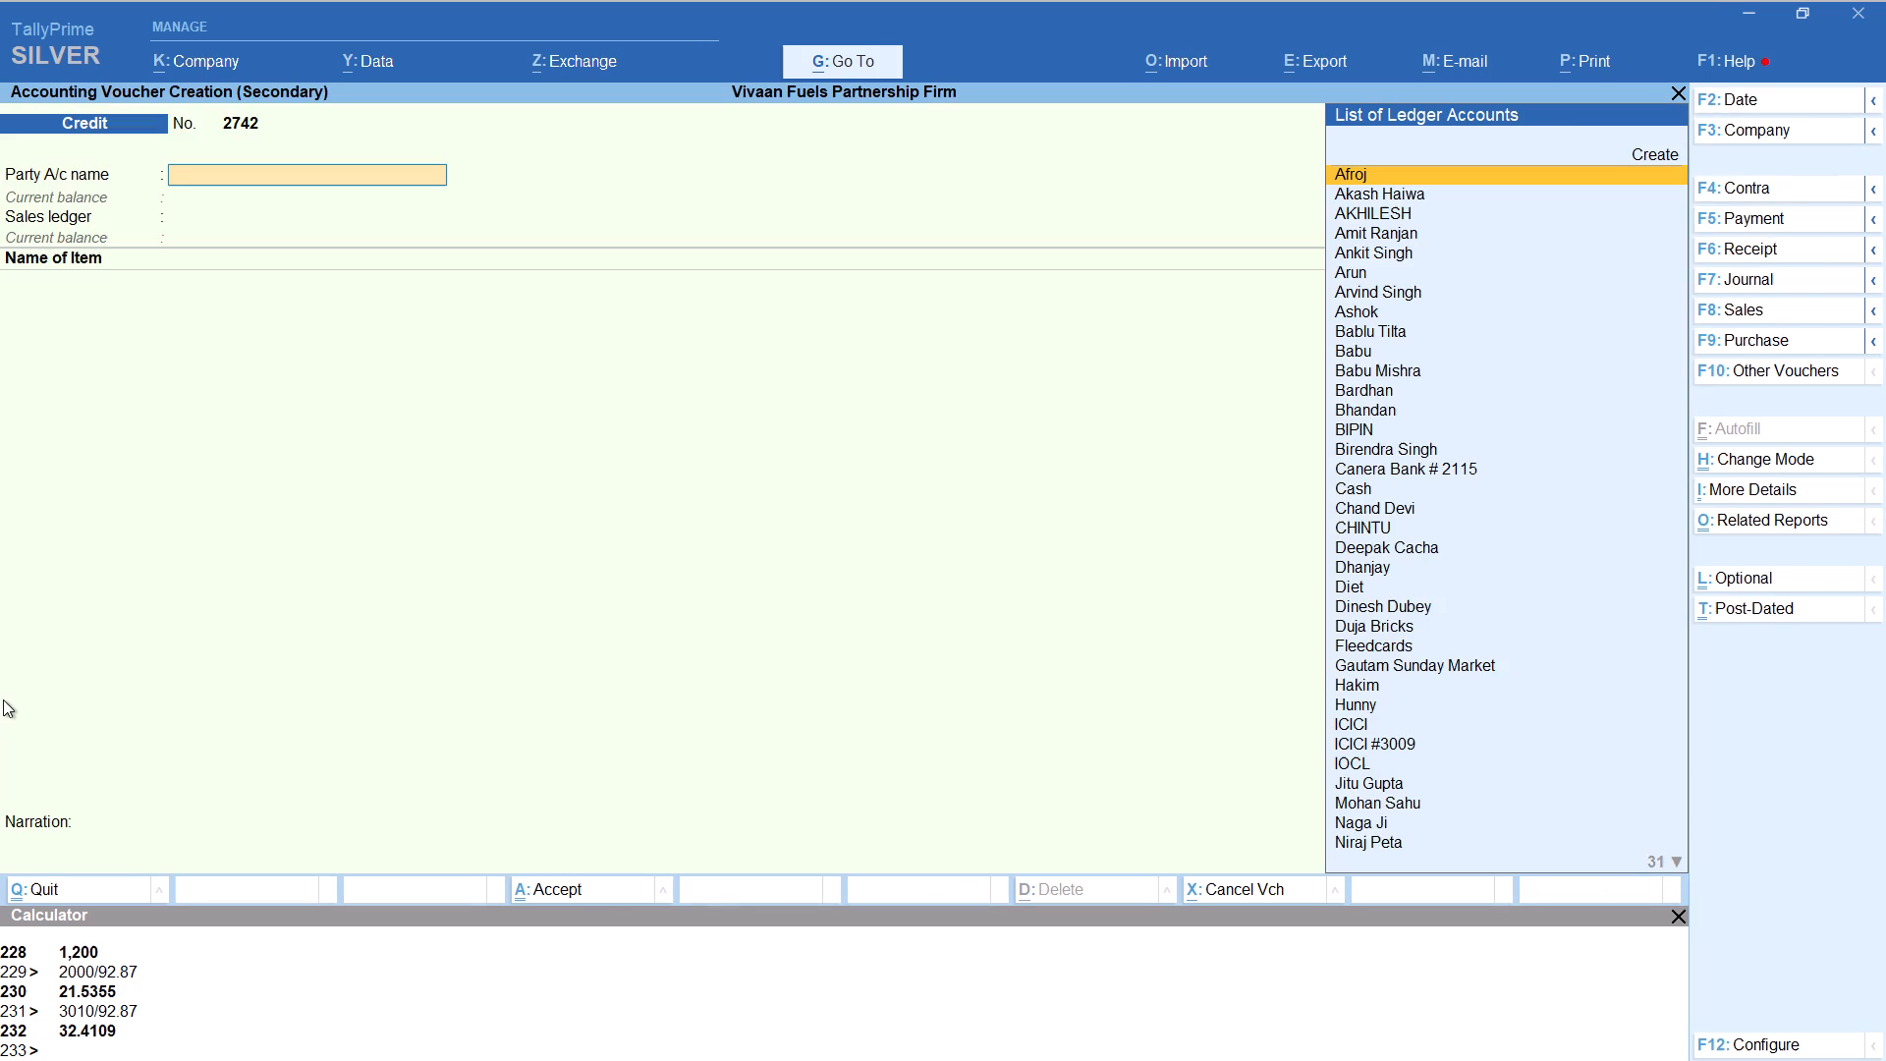
type("raj")
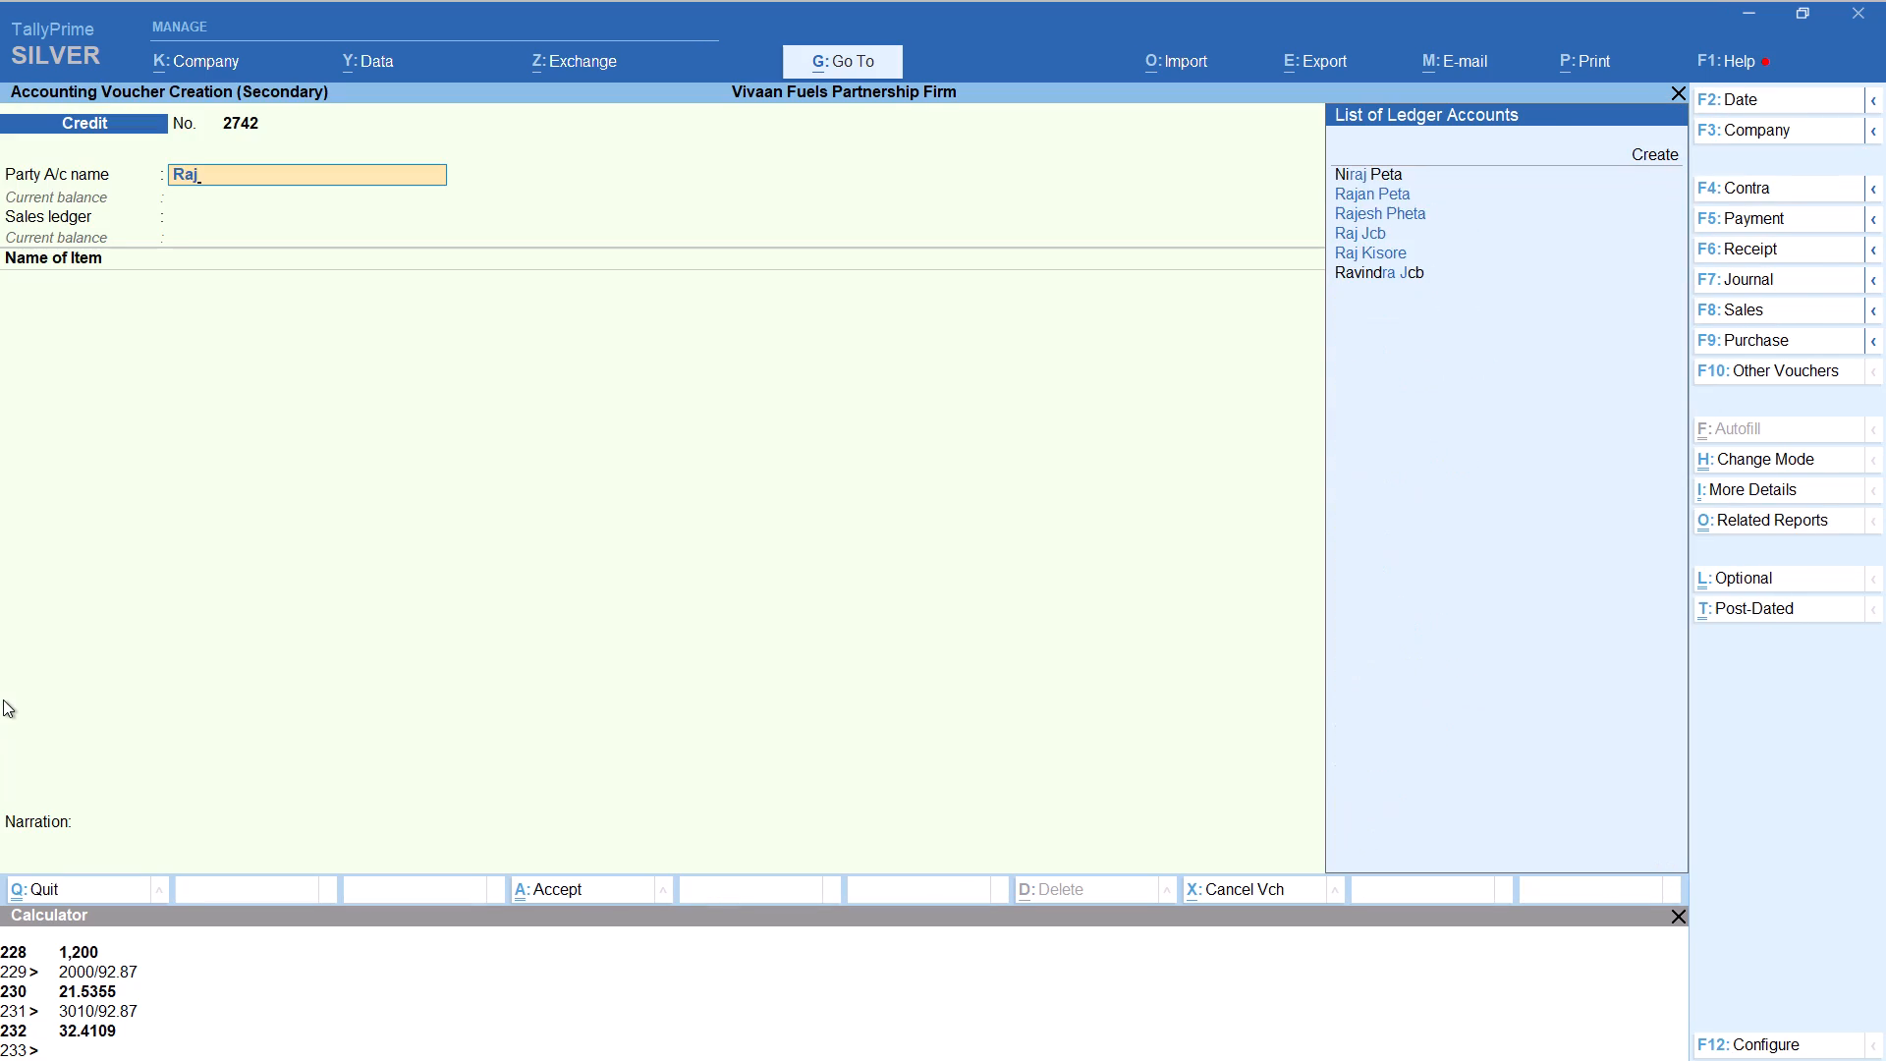
key("Down")
key("Down")
key("Down")
key("Return")
key("Return")
key("Return")
key("Return")
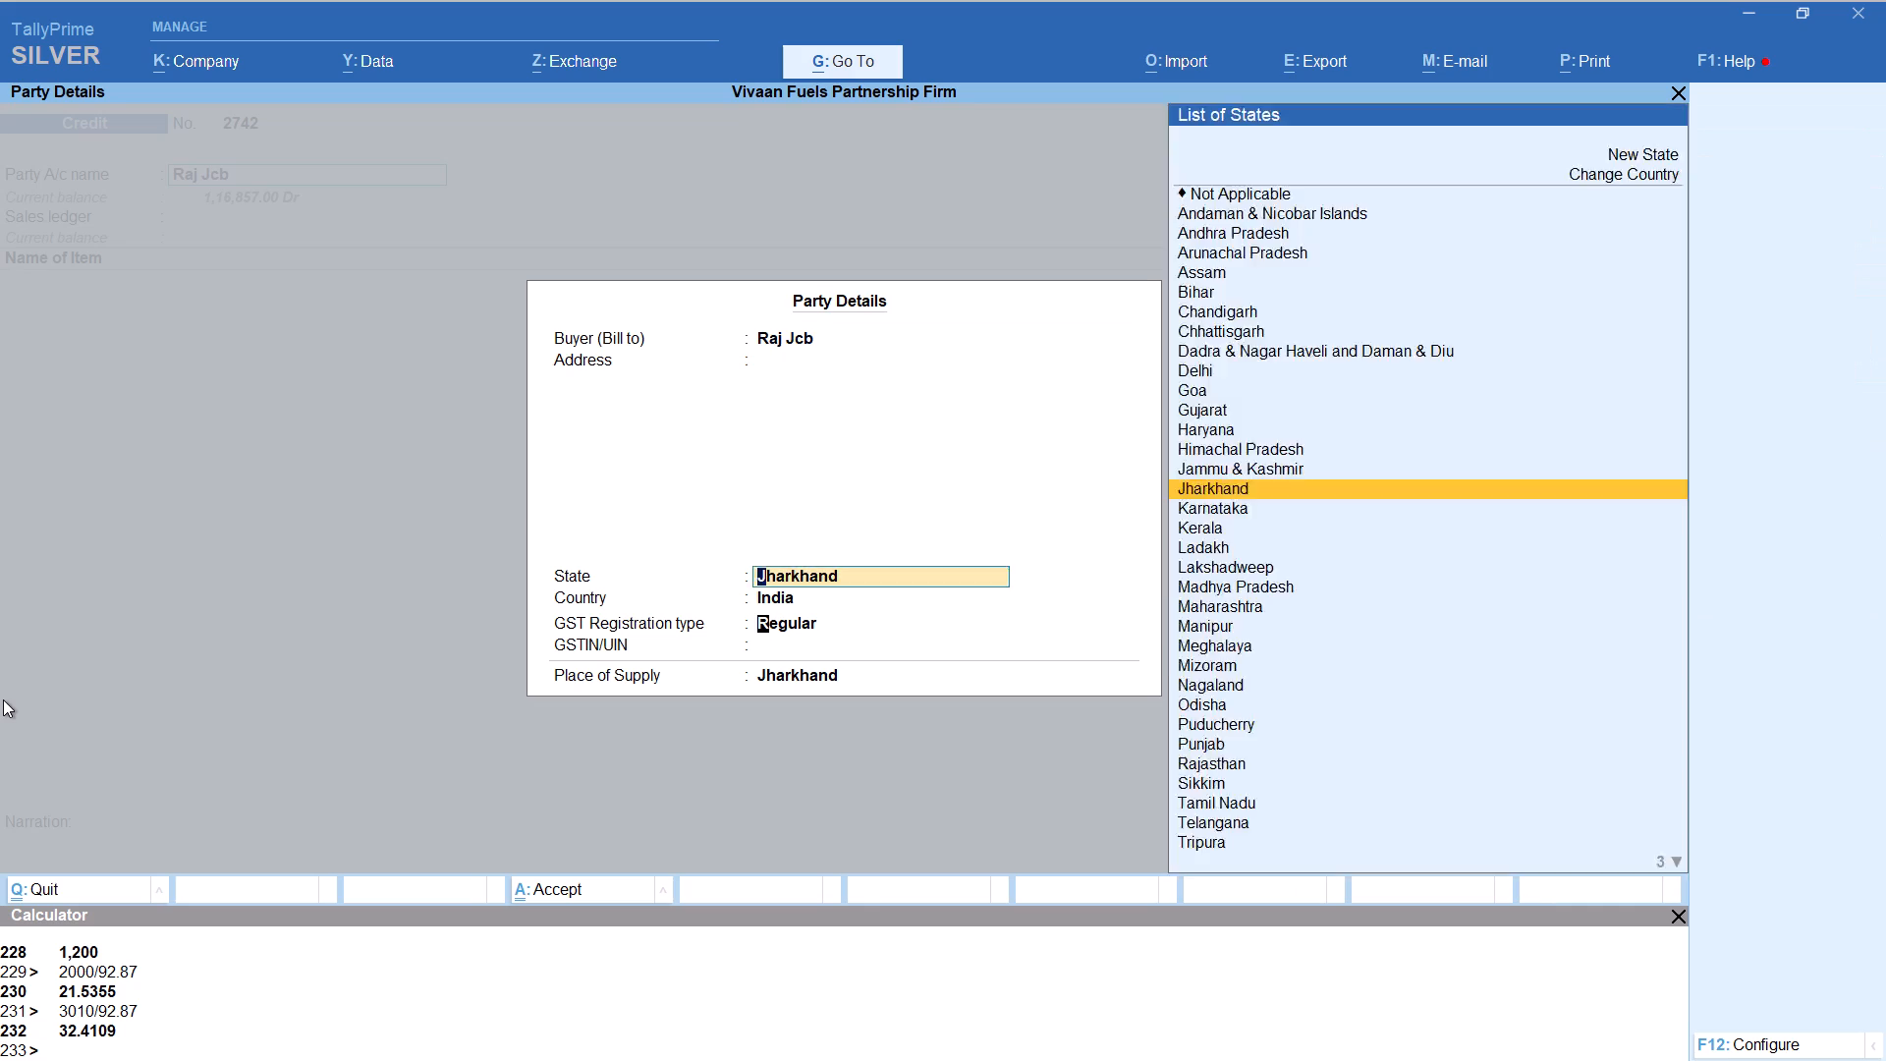
key("Return")
key("Return")
key("Return")
key("Return")
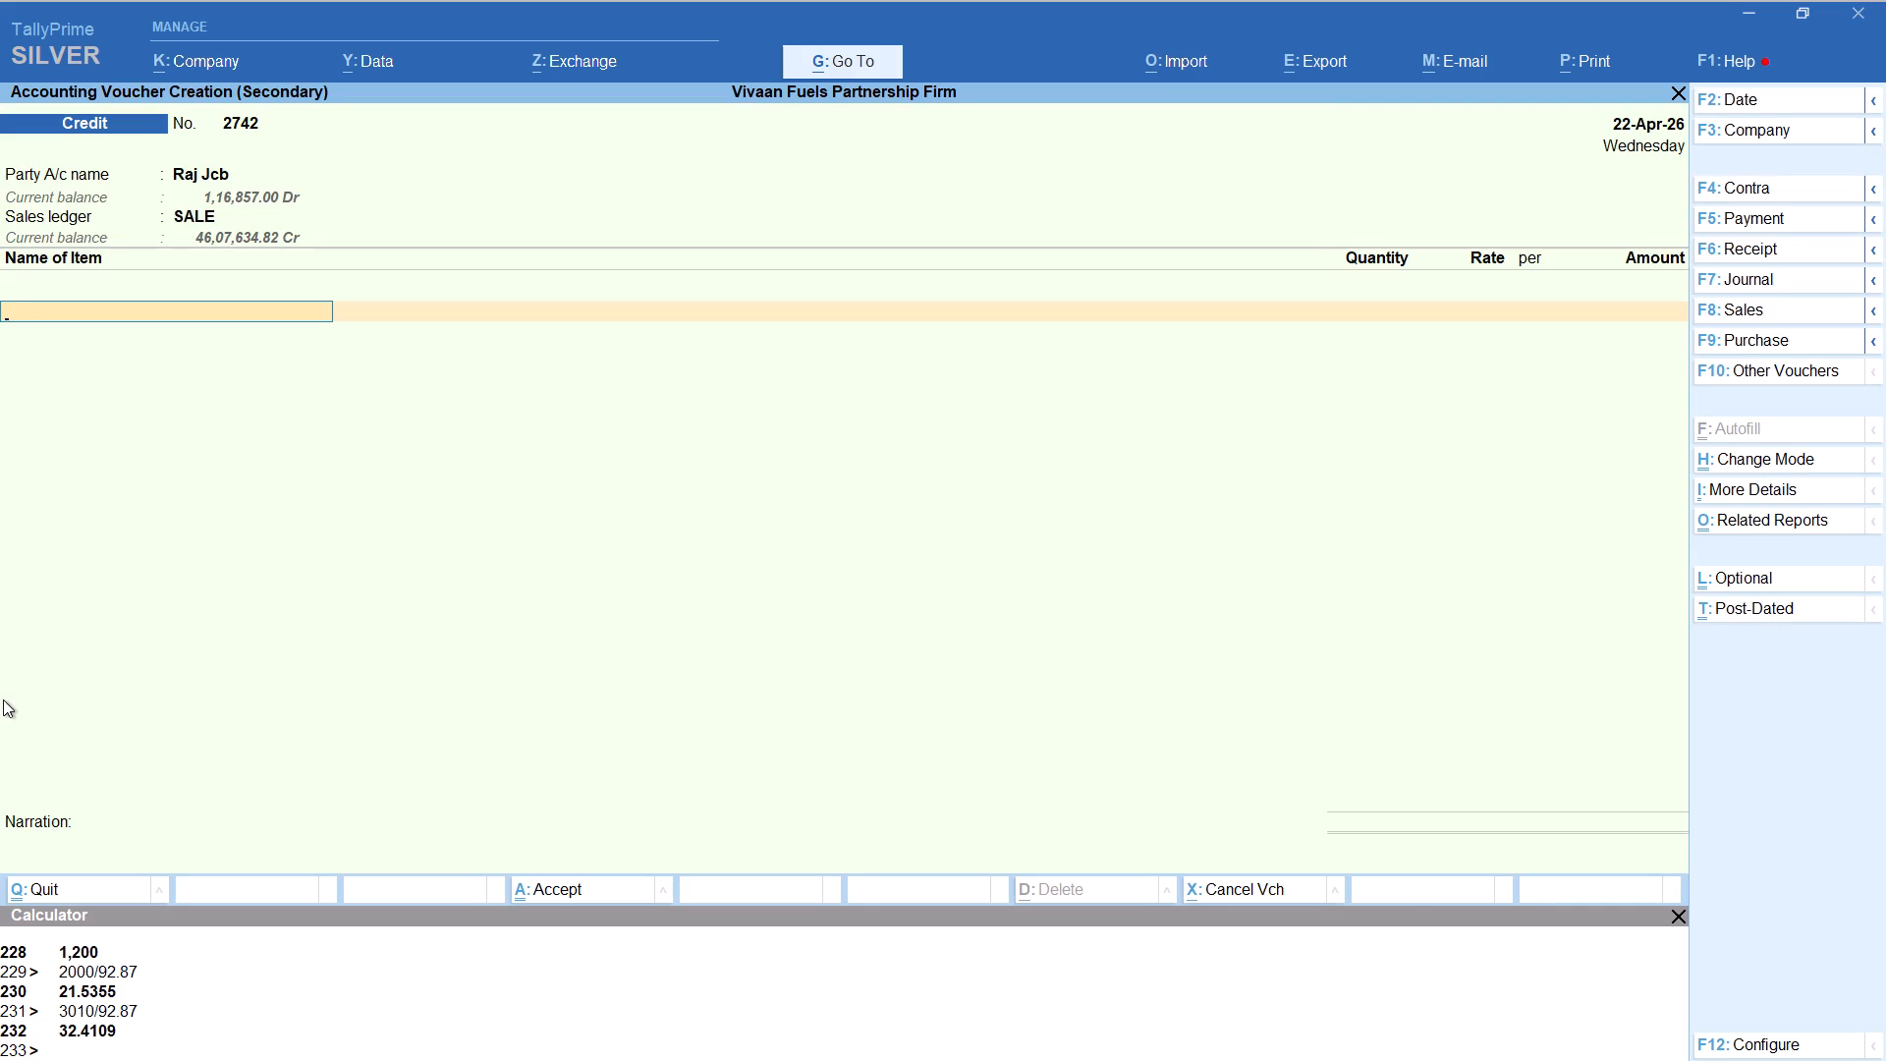
Add item HSD with tracking number Not Applicable, quantity calculated as 1000/92.87 and a rate of 92.87 per liter.
type("hs")
key("Return")
key("Up")
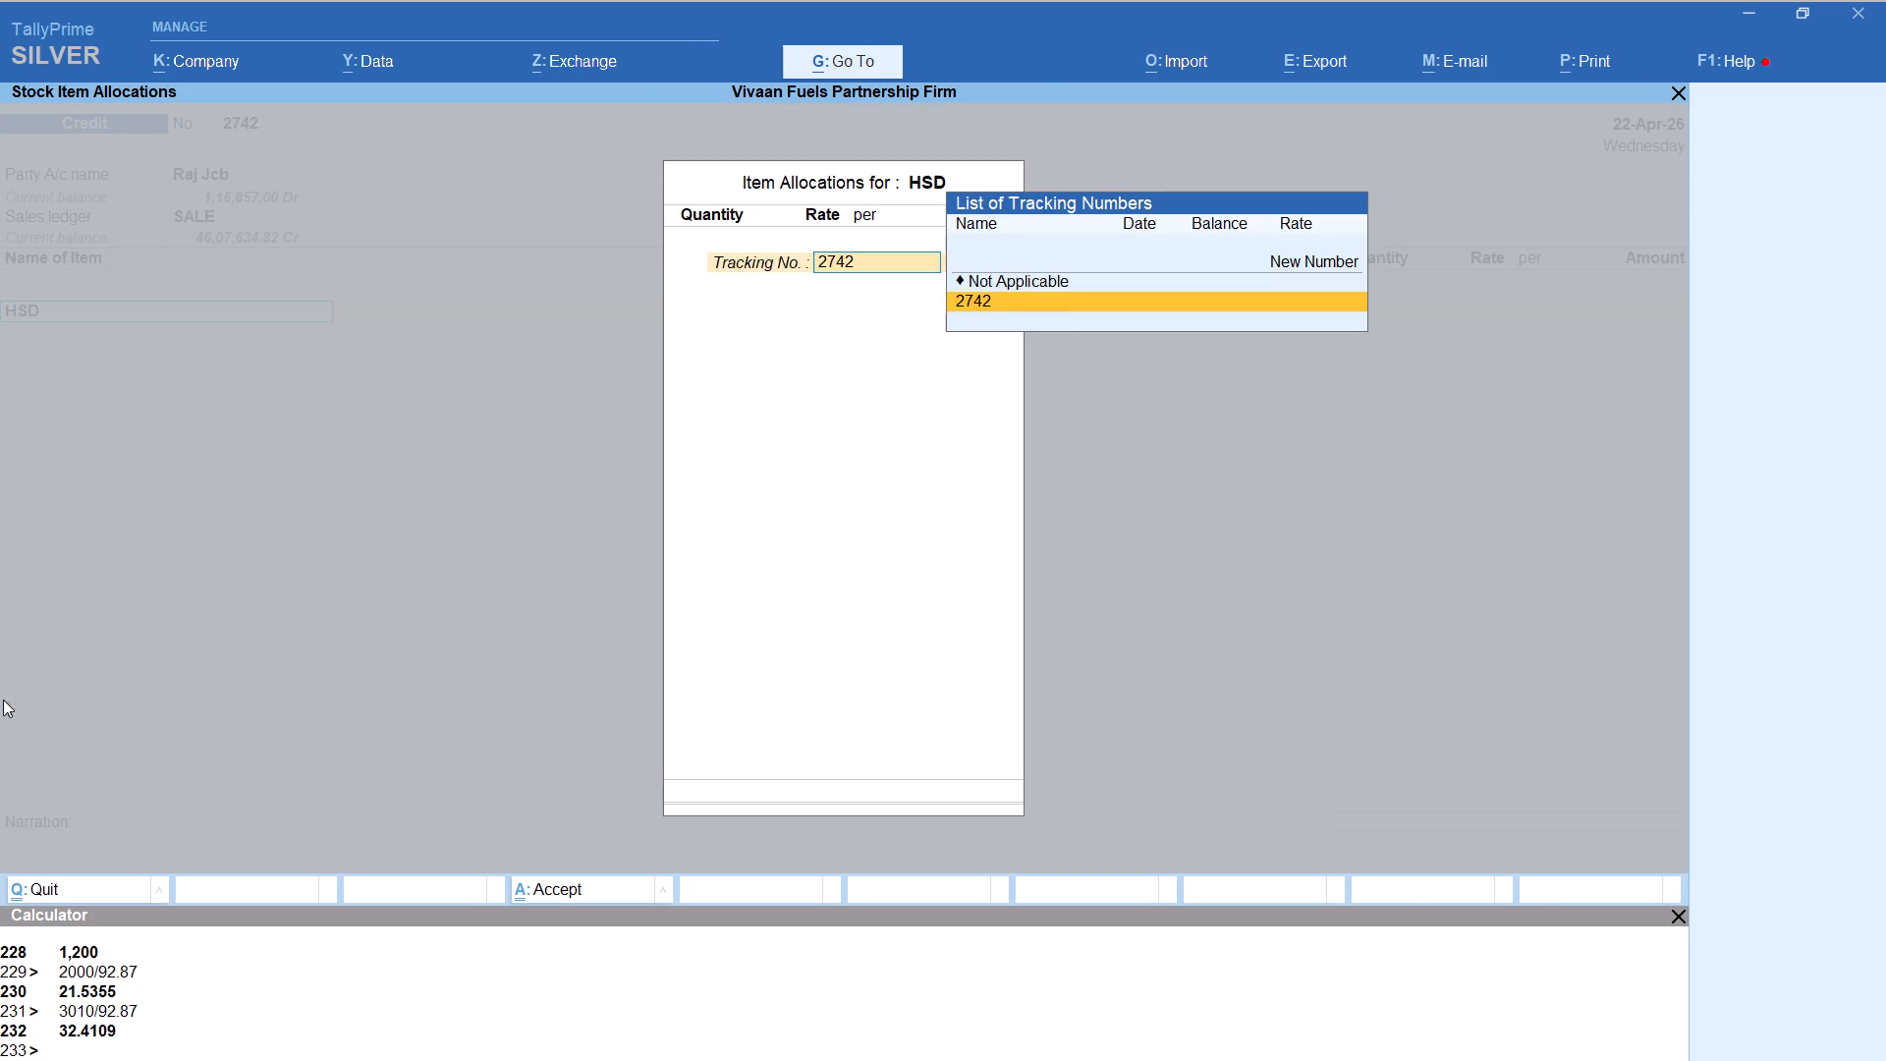
key("Return")
key("alt+c")
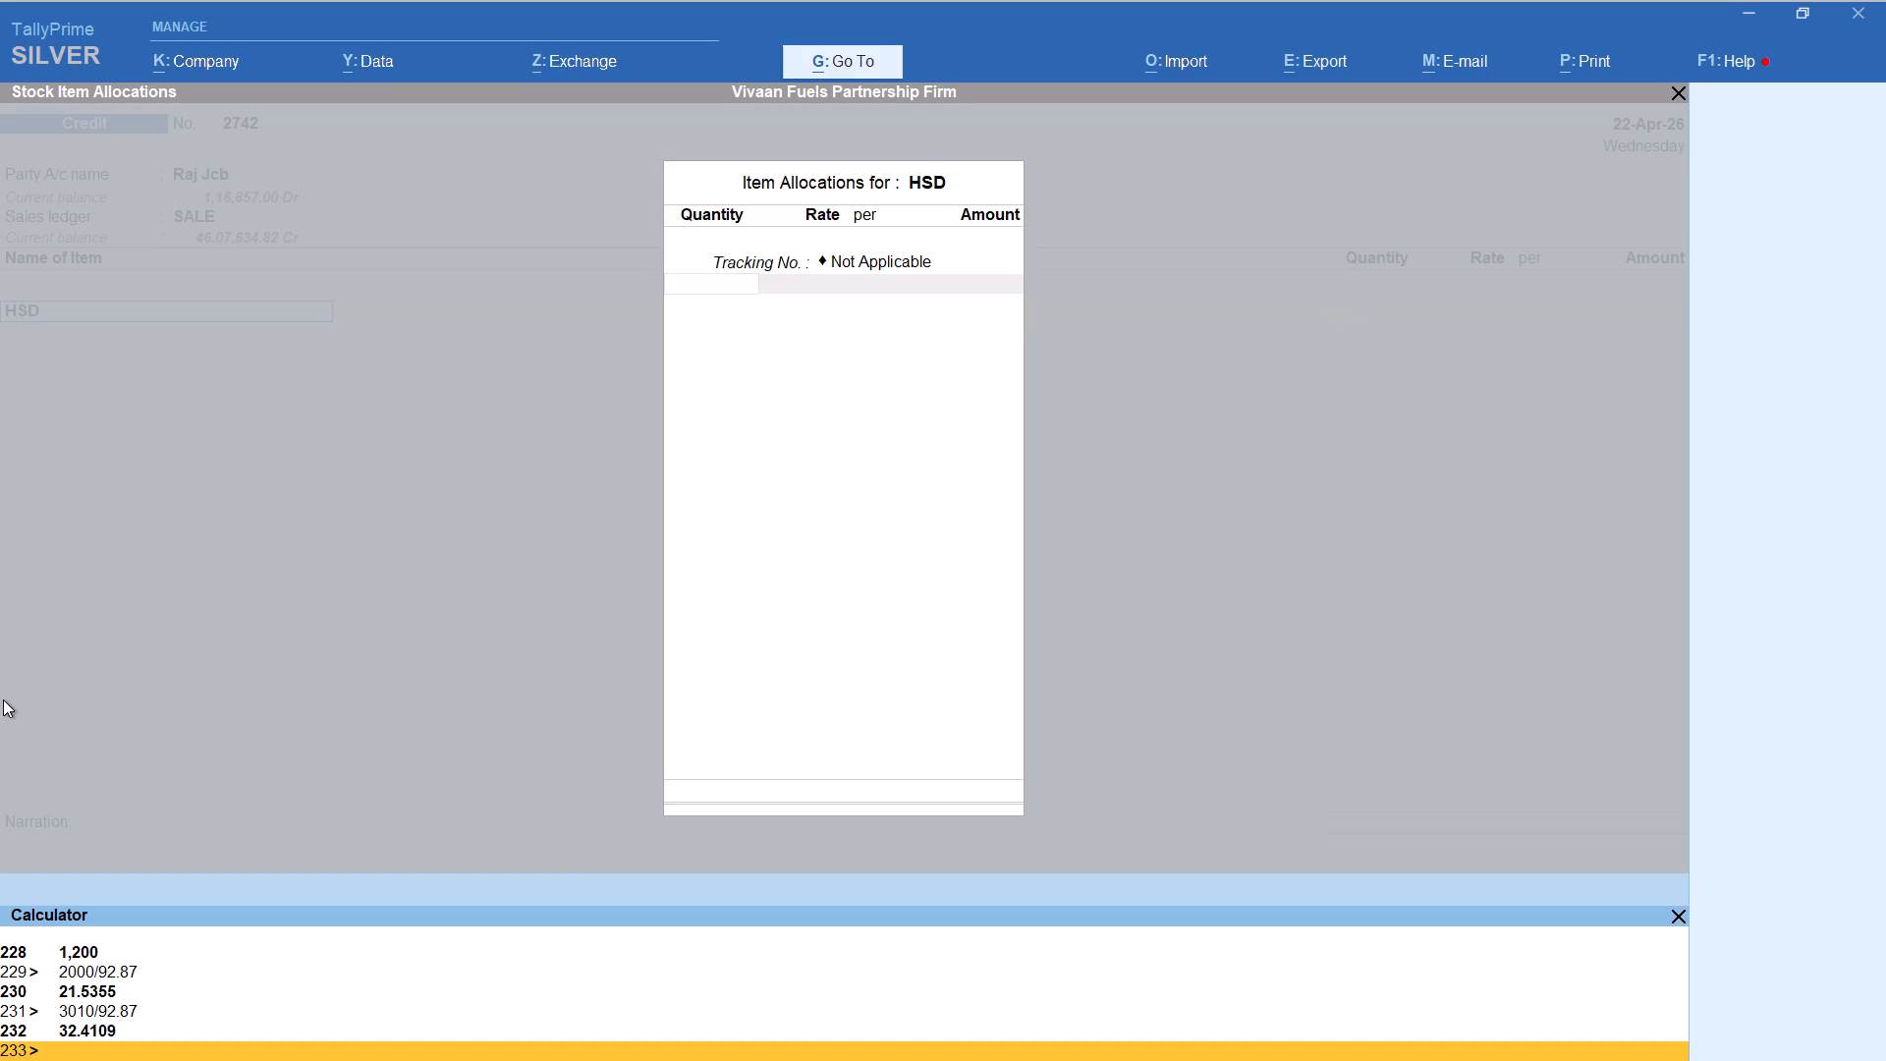
type("1000/92.87")
key("Return")
key("Return")
key("Return")
key("Return")
key("Return")
key("Return")
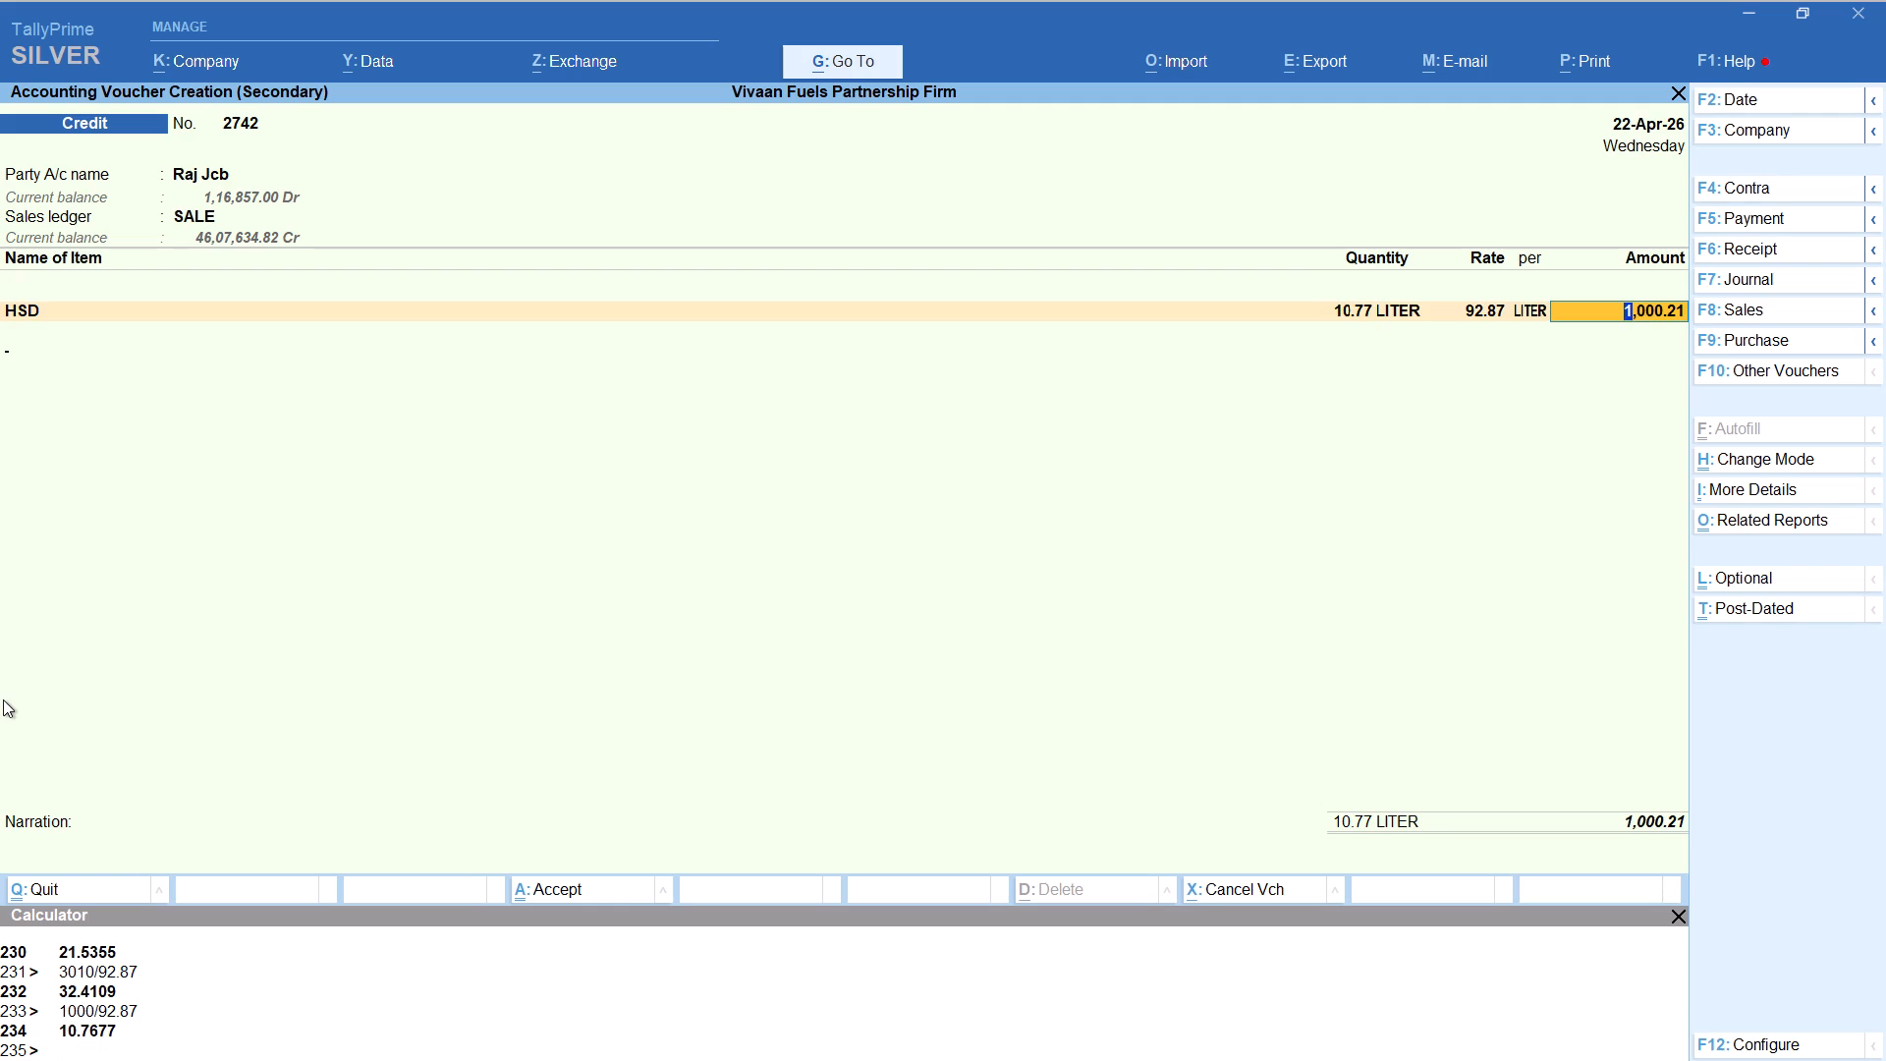
key("Return")
Add a Round Off line bringing the Raj Jcb voucher amount to 1,000.00 and save the voucher.
type("rou")
key("Return")
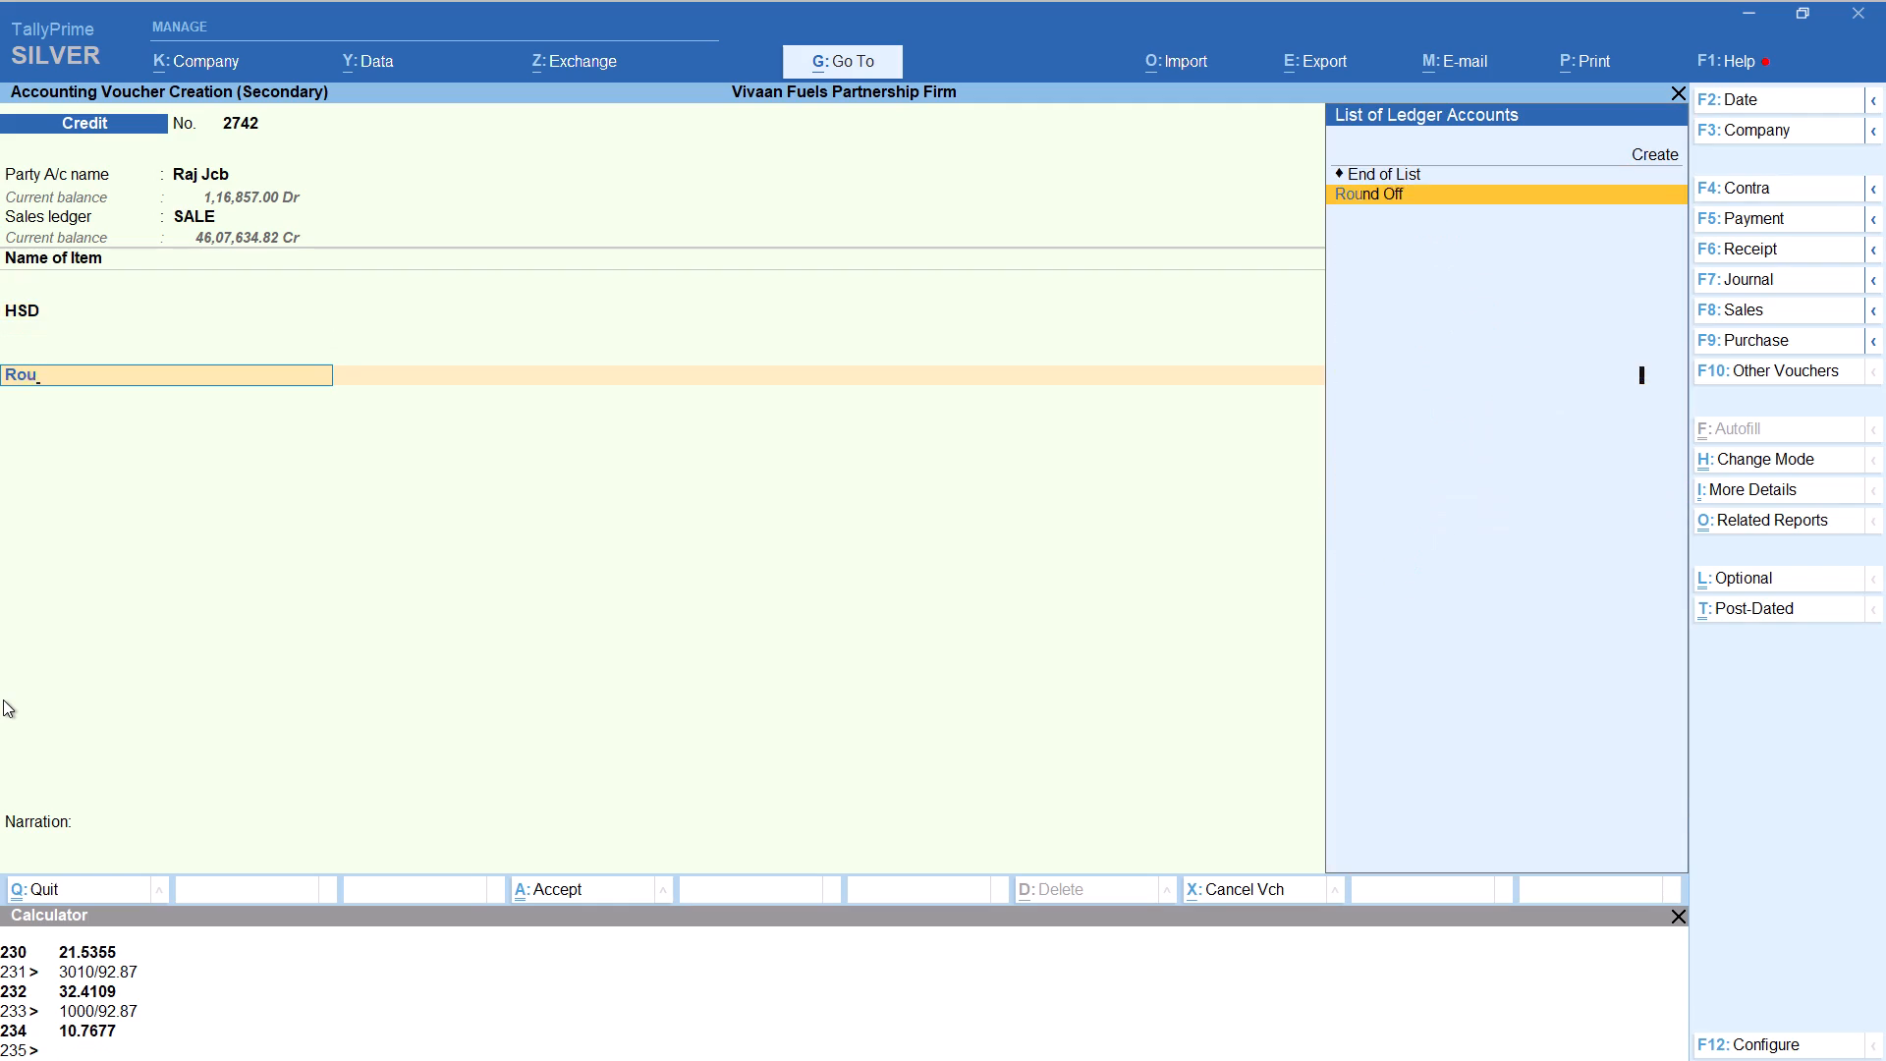
key("ctrl+a")
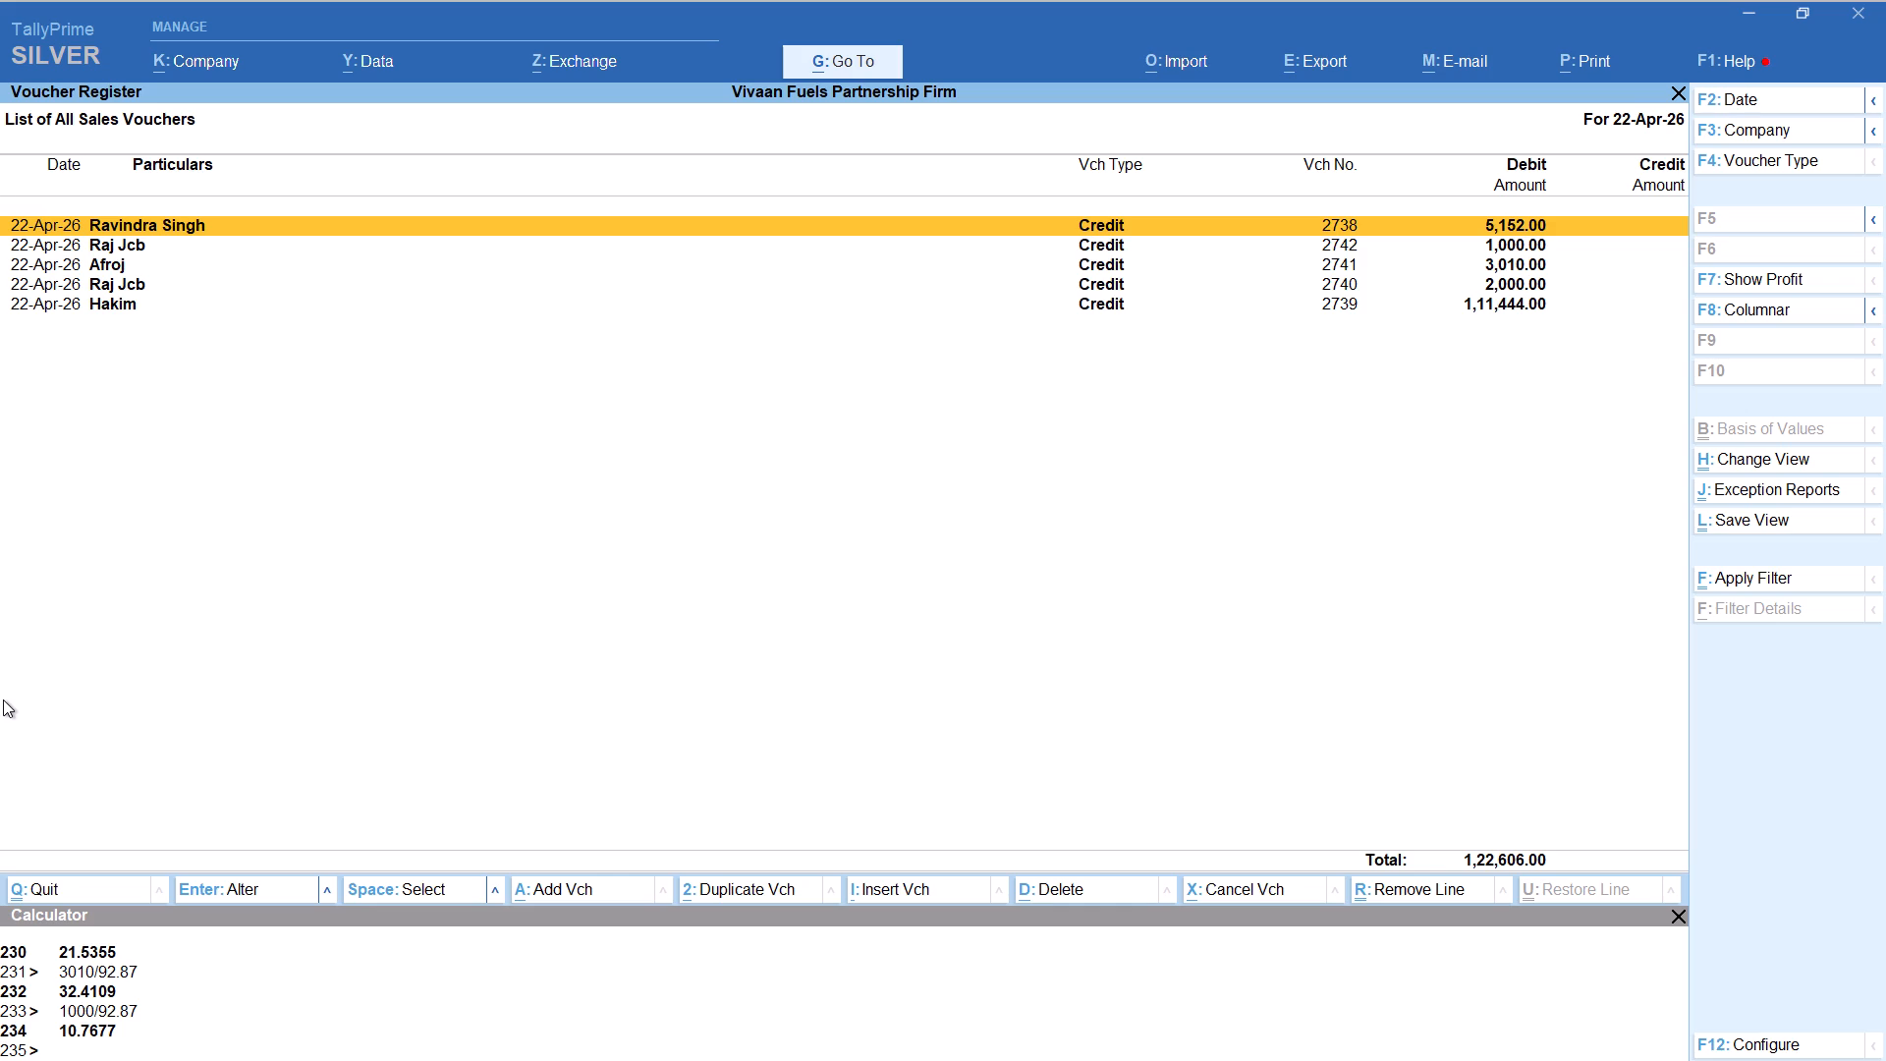
Start another Credit sales voucher for party Dhanjay, keeping the default party details and SALE as the sales ledger.
key("alt+a")
type("dhanj")
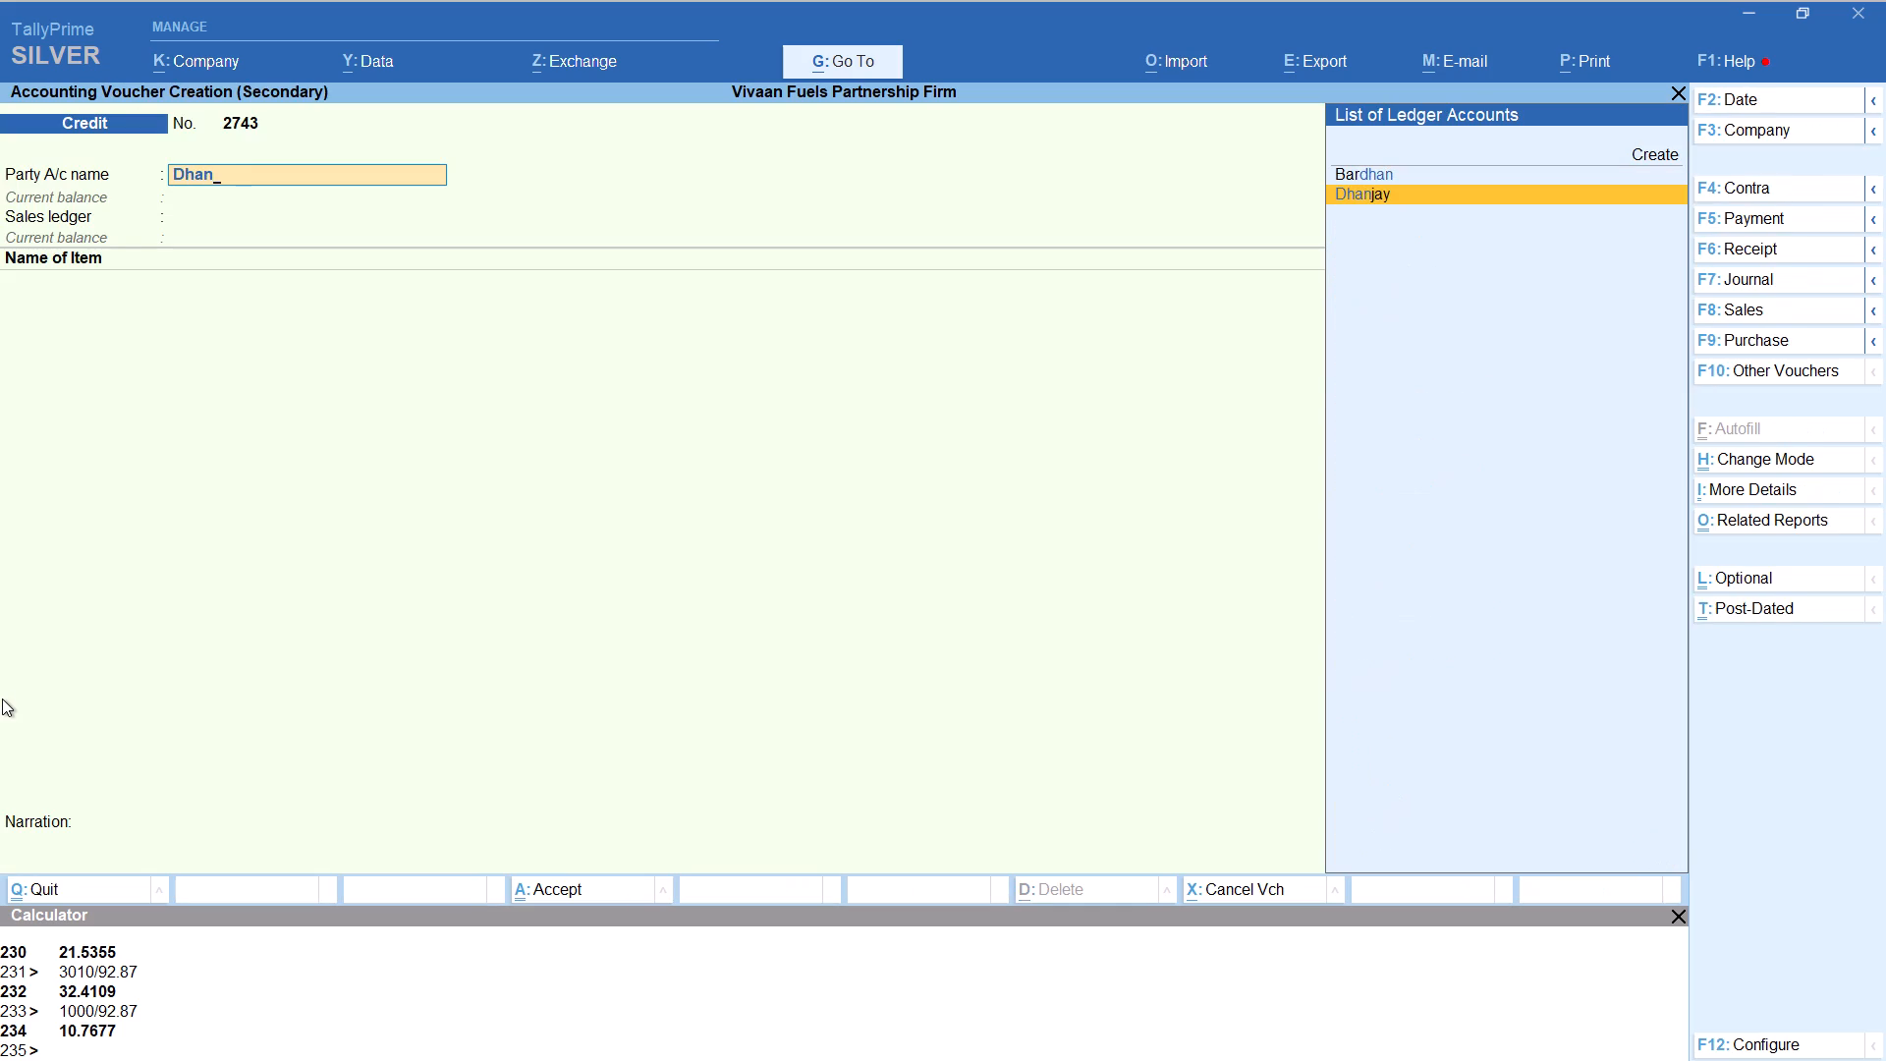
key("Return")
key("Return")
key("Return")
key("Return")
key("Return")
key("Return")
key("Return")
key("Return")
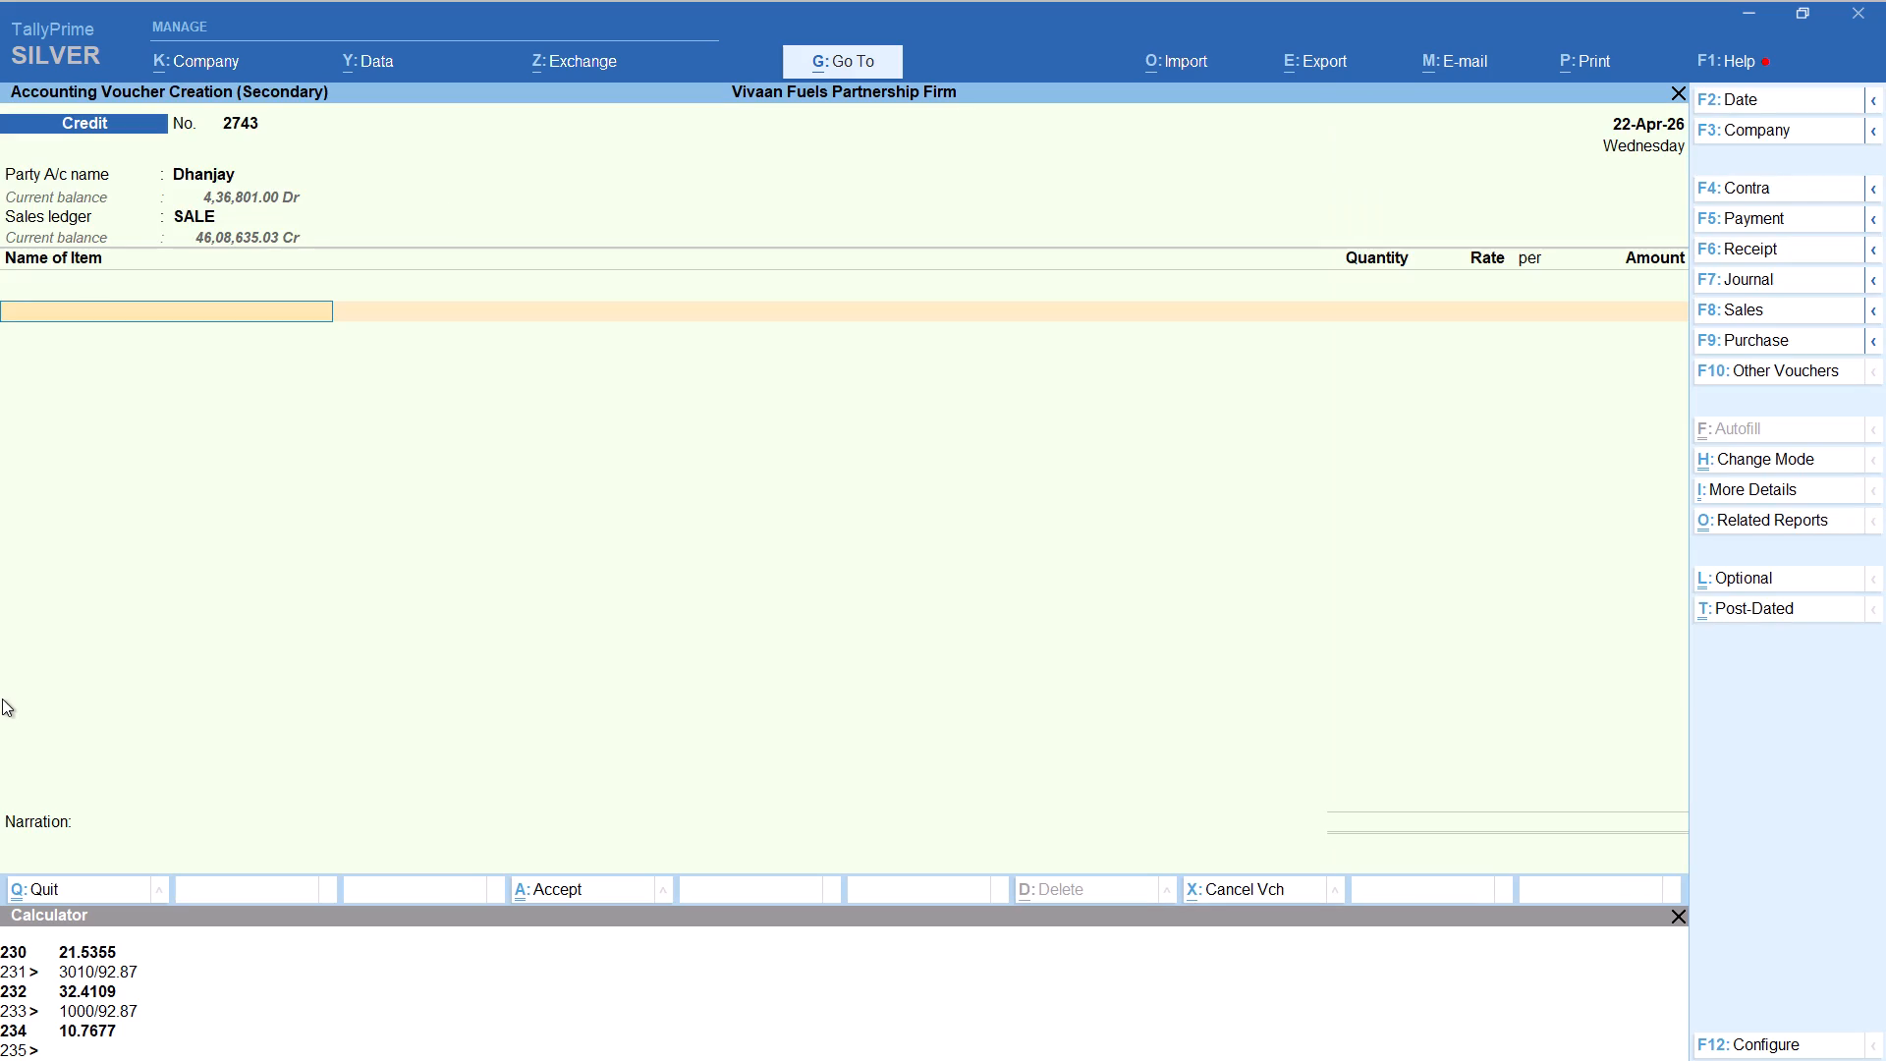
Add item HSD with tracking number Not Applicable, quantity calculated as 13438/92.87 and a rate of 92.87 per liter.
type("hsd")
key("Return")
key("Up")
key("Return")
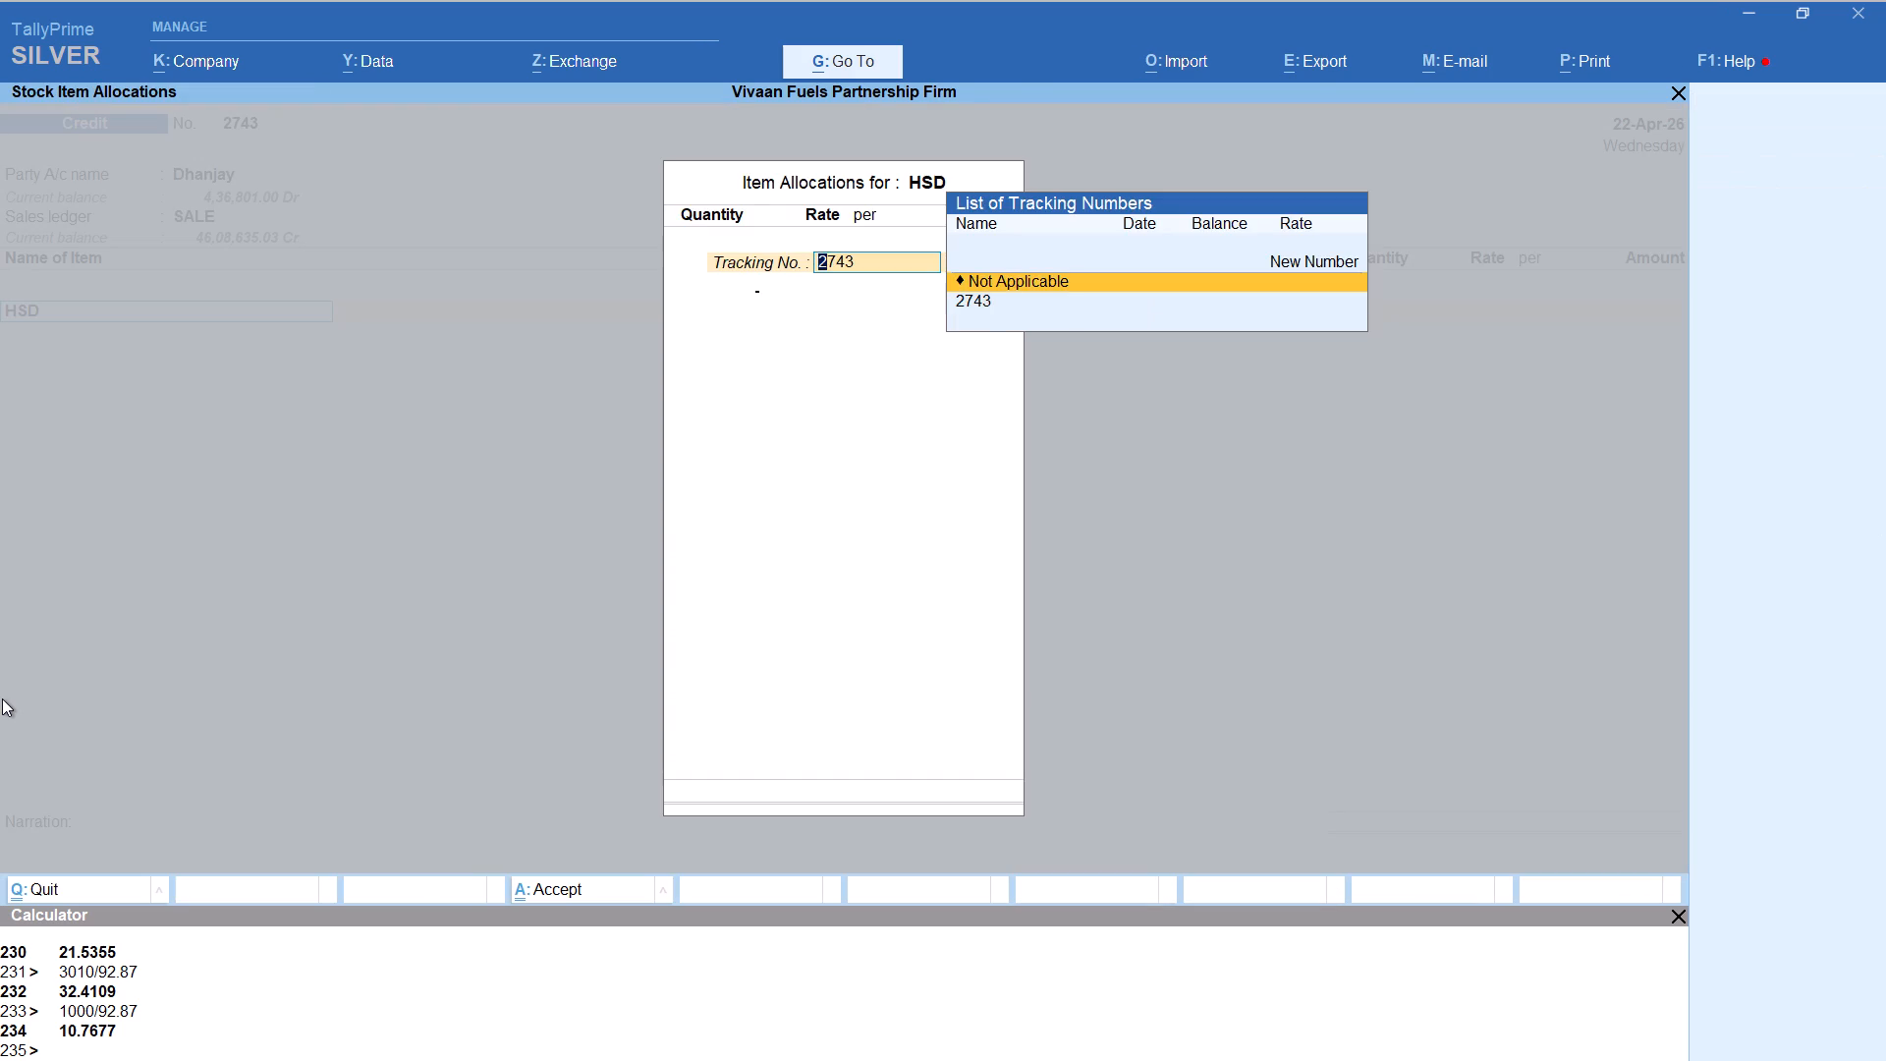
key("alt+c")
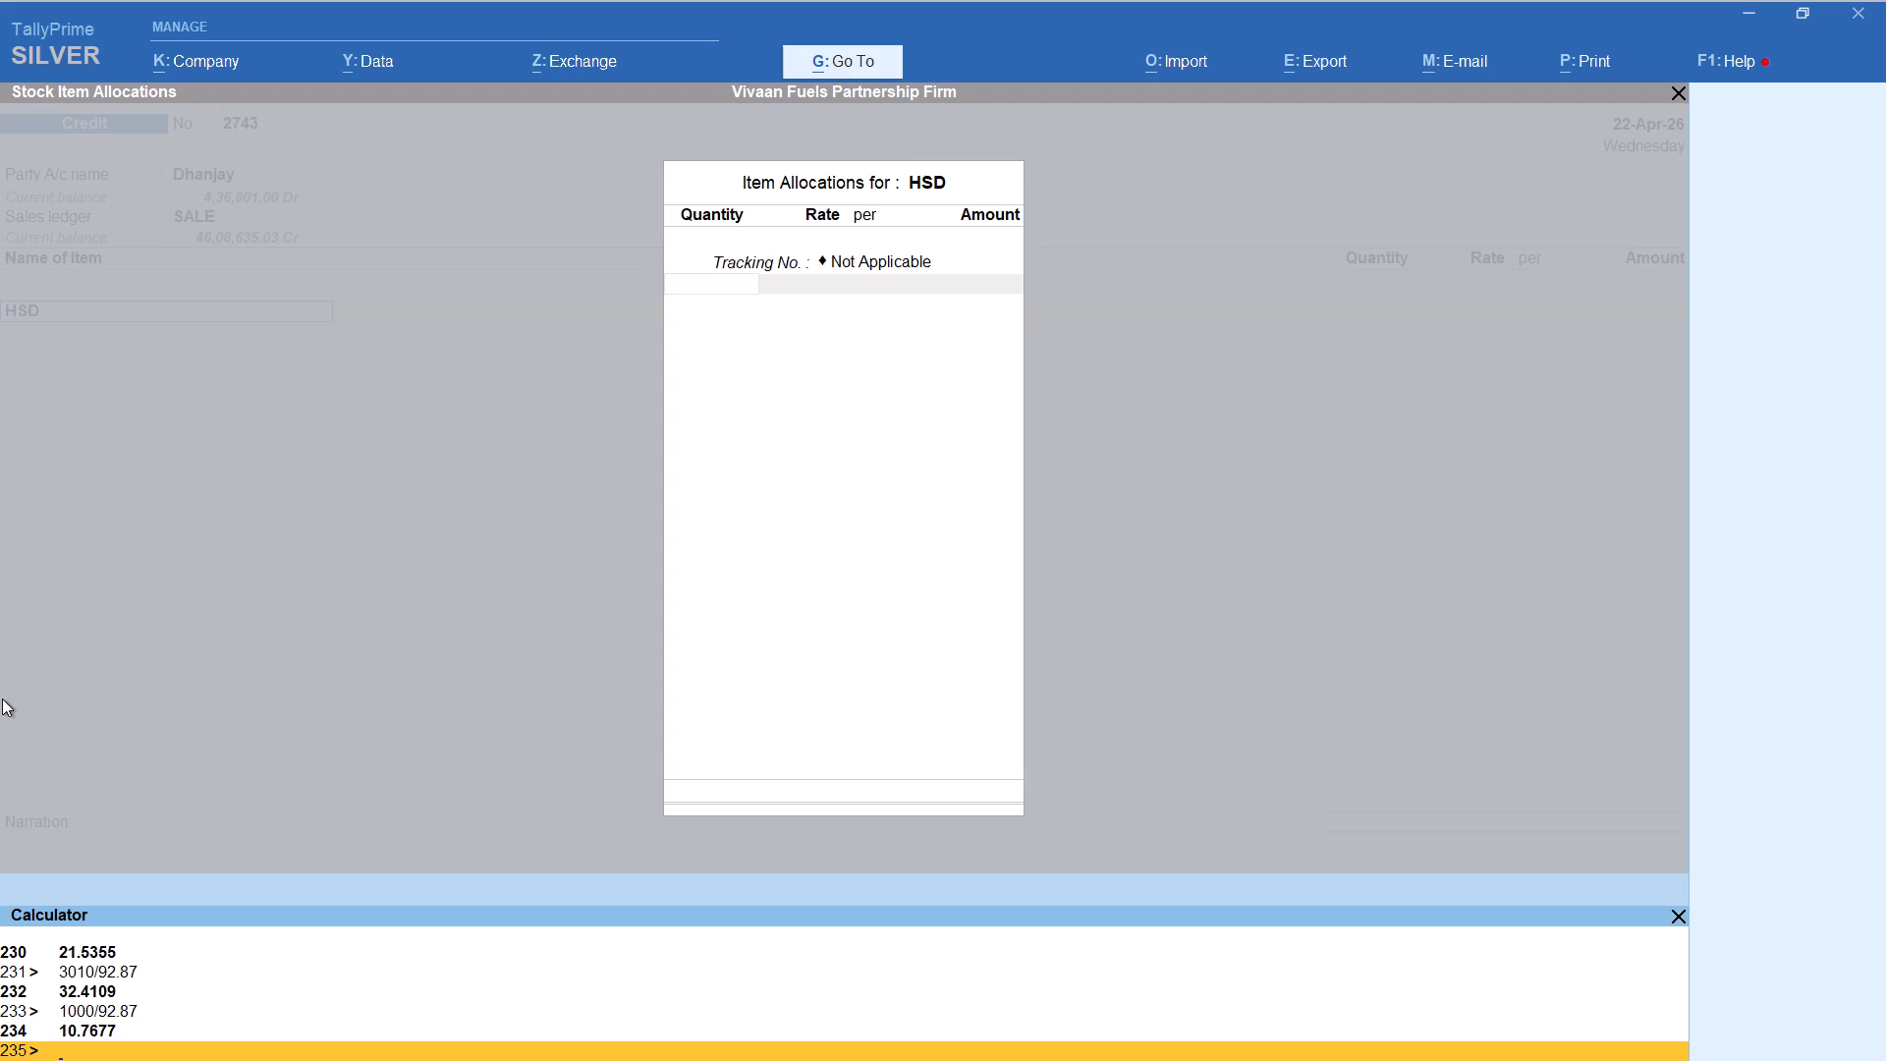
type("13438")
type("/92.87")
key("Return")
key("Return")
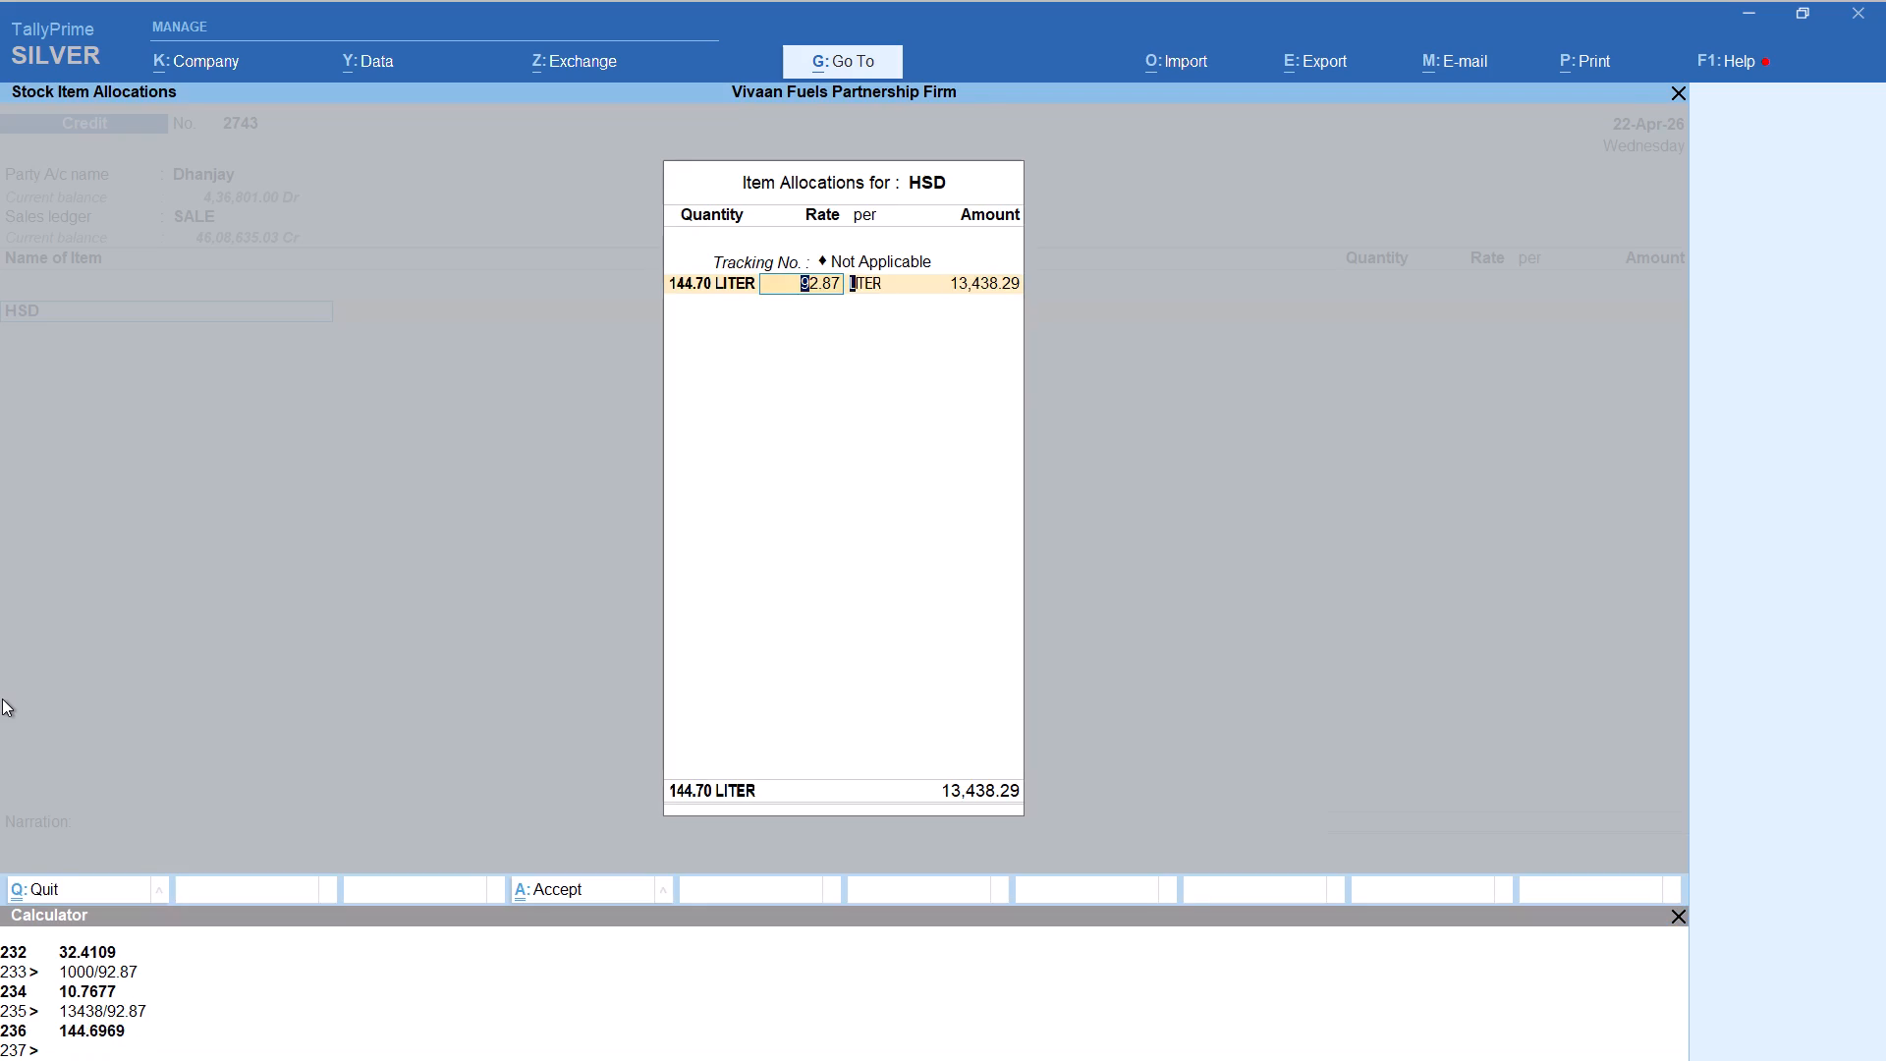
key("Return")
key("Return")
key("Return")
key("Return")
key("Return")
Add a (-)0.29 Round Off line bringing the Dhanjay voucher amount to 13,438.00 and save the voucher.
type("rou")
key("Return")
key("ctrl+a")
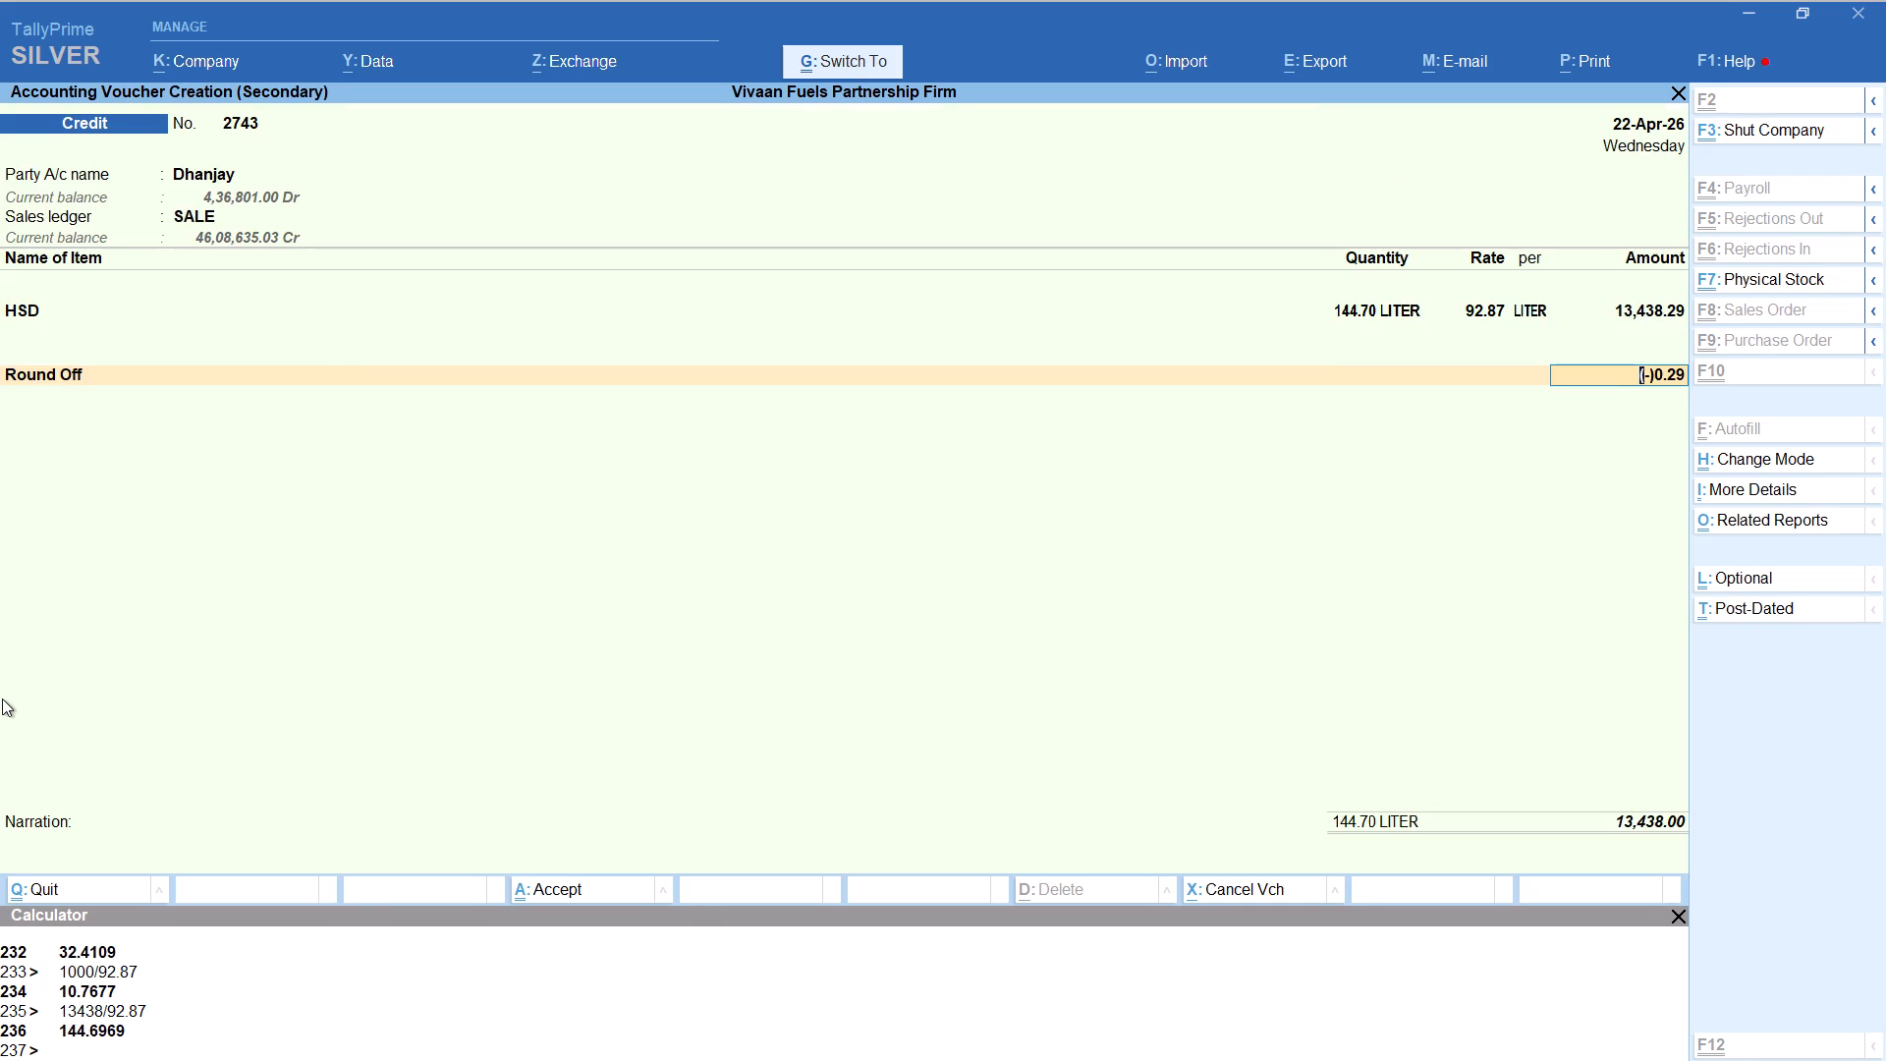
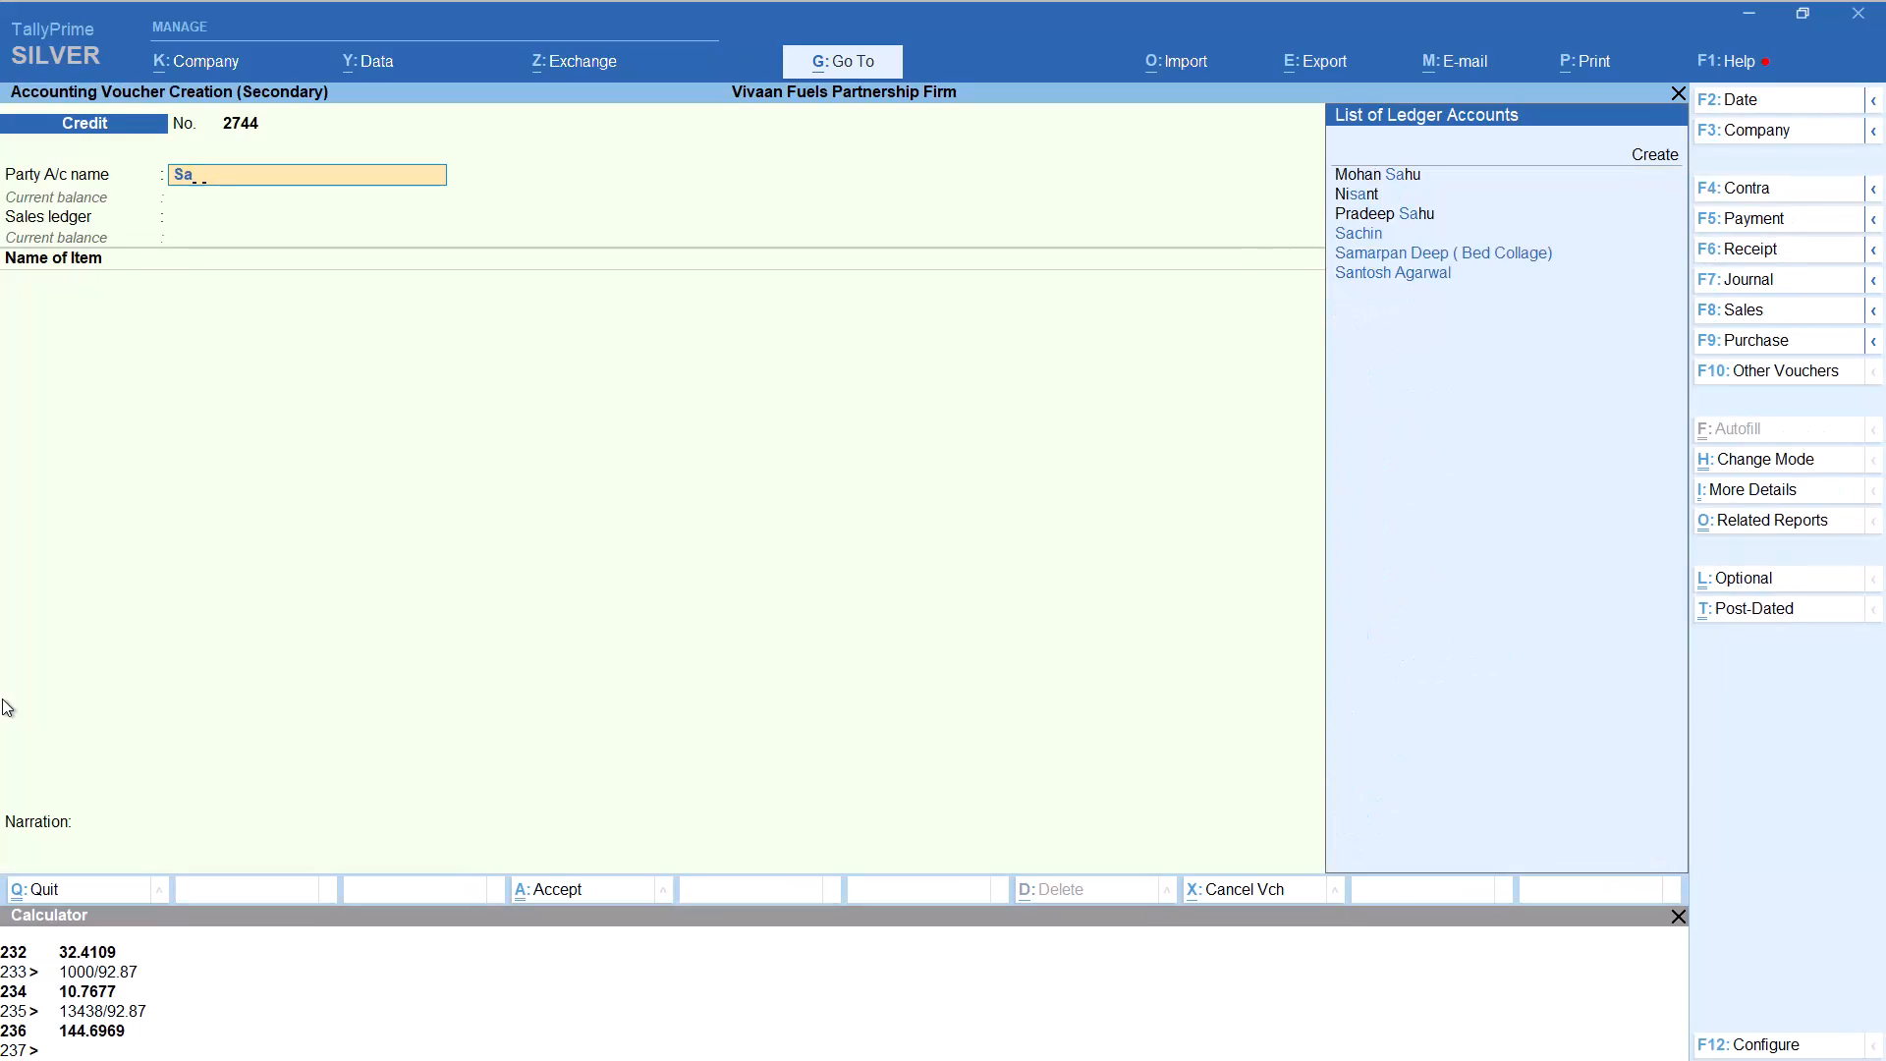
Select Santosh as the party of the new Credit voucher, keeping the default party details and SALE as the sales ledger.
key("Return")
key("Return")
key("Return")
key("Return")
key("Return")
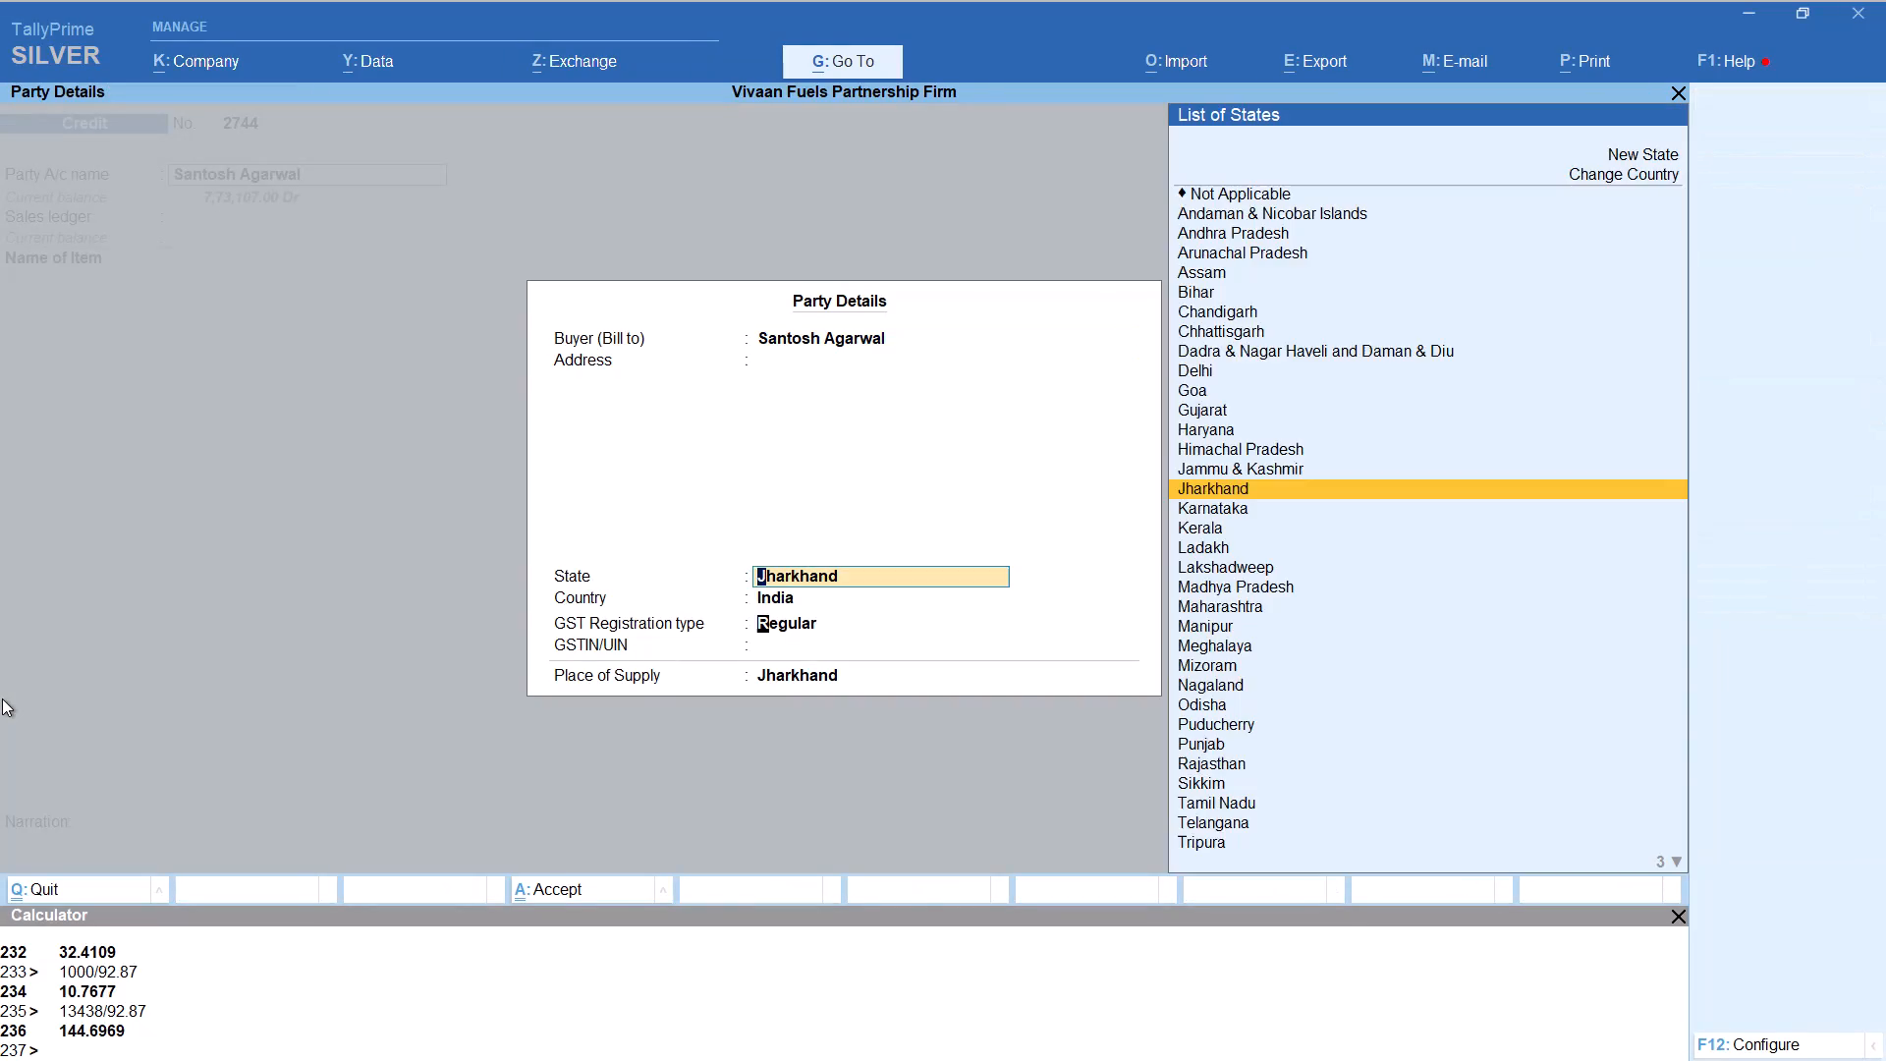
key("Return")
key("Return")
key("Return")
key("Return")
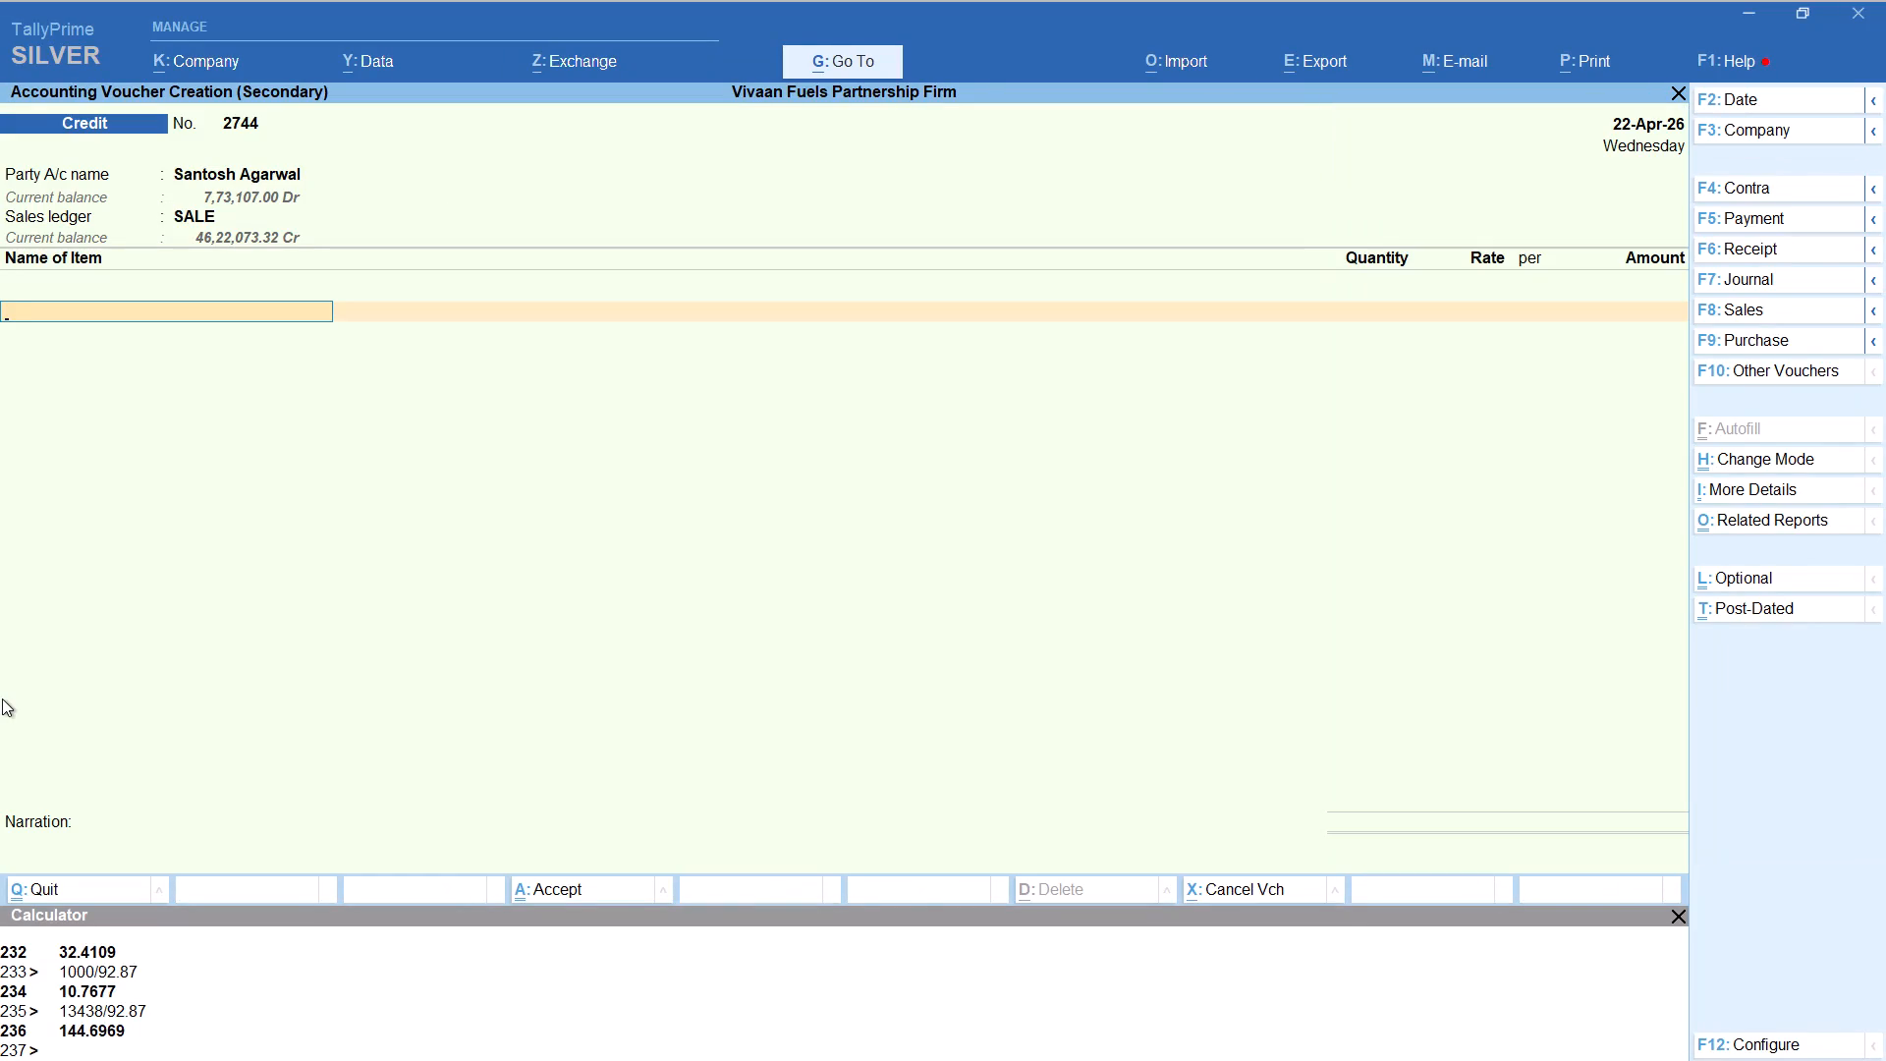
Add item HSD with tracking number Not Applicable, quantity calculated as 31575/92.87 and a rate of 92.87 per liter.
type("hsd")
key("Return")
key("Up")
key("Return")
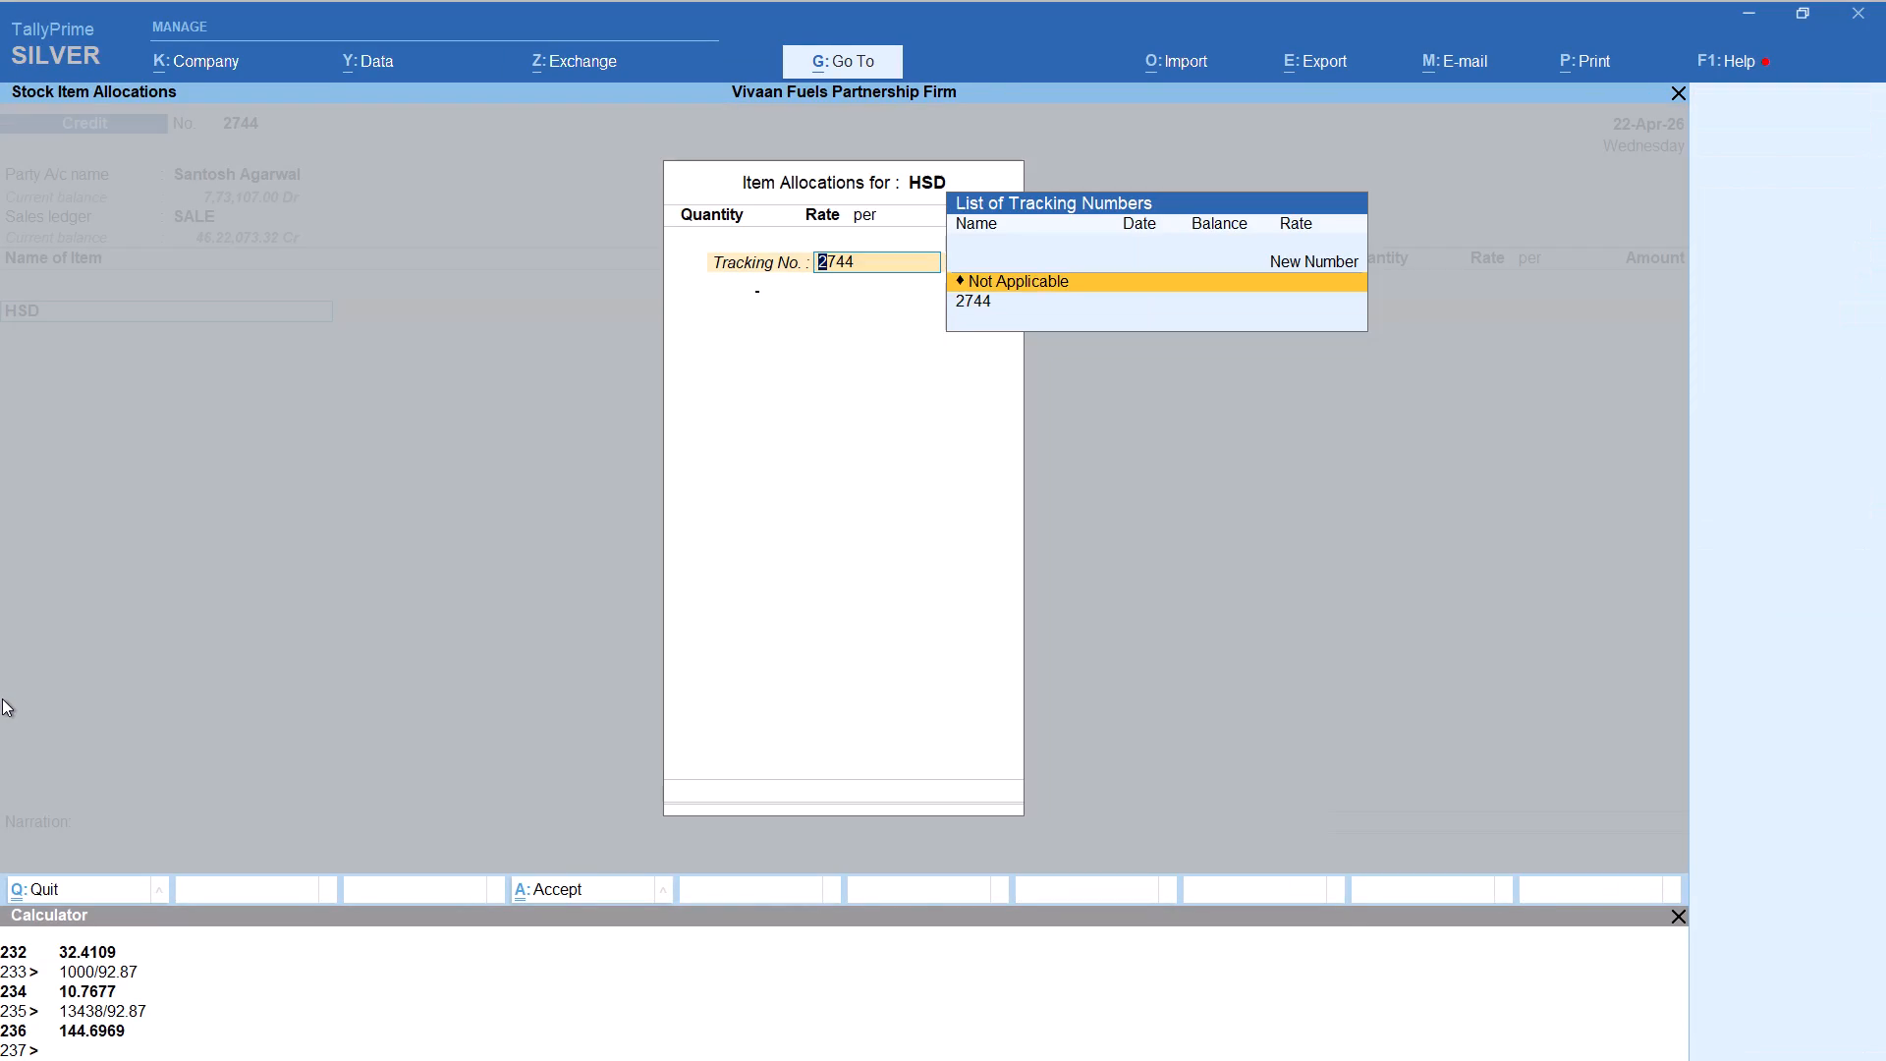
key("alt+c")
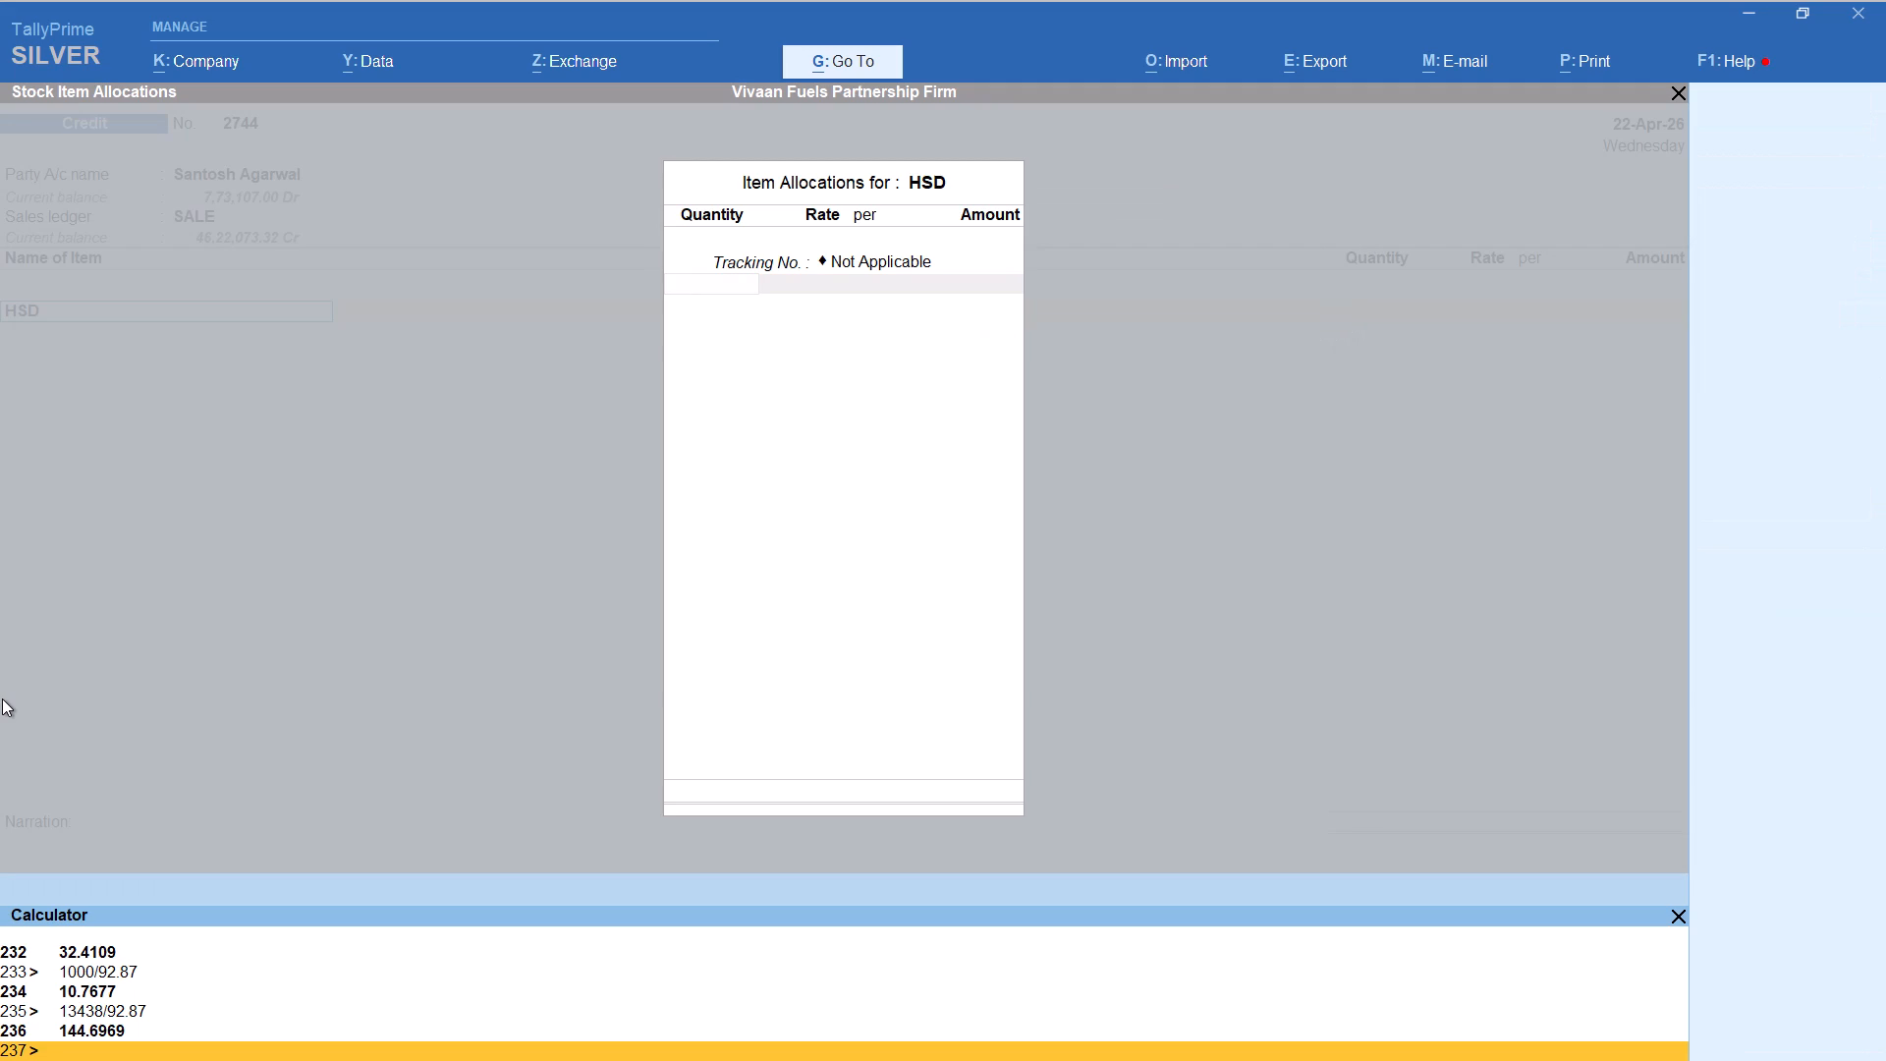
type("31575/92.87")
key("Return")
key("Return")
key("Return")
key("Return")
key("Return")
key("Return")
key("Return")
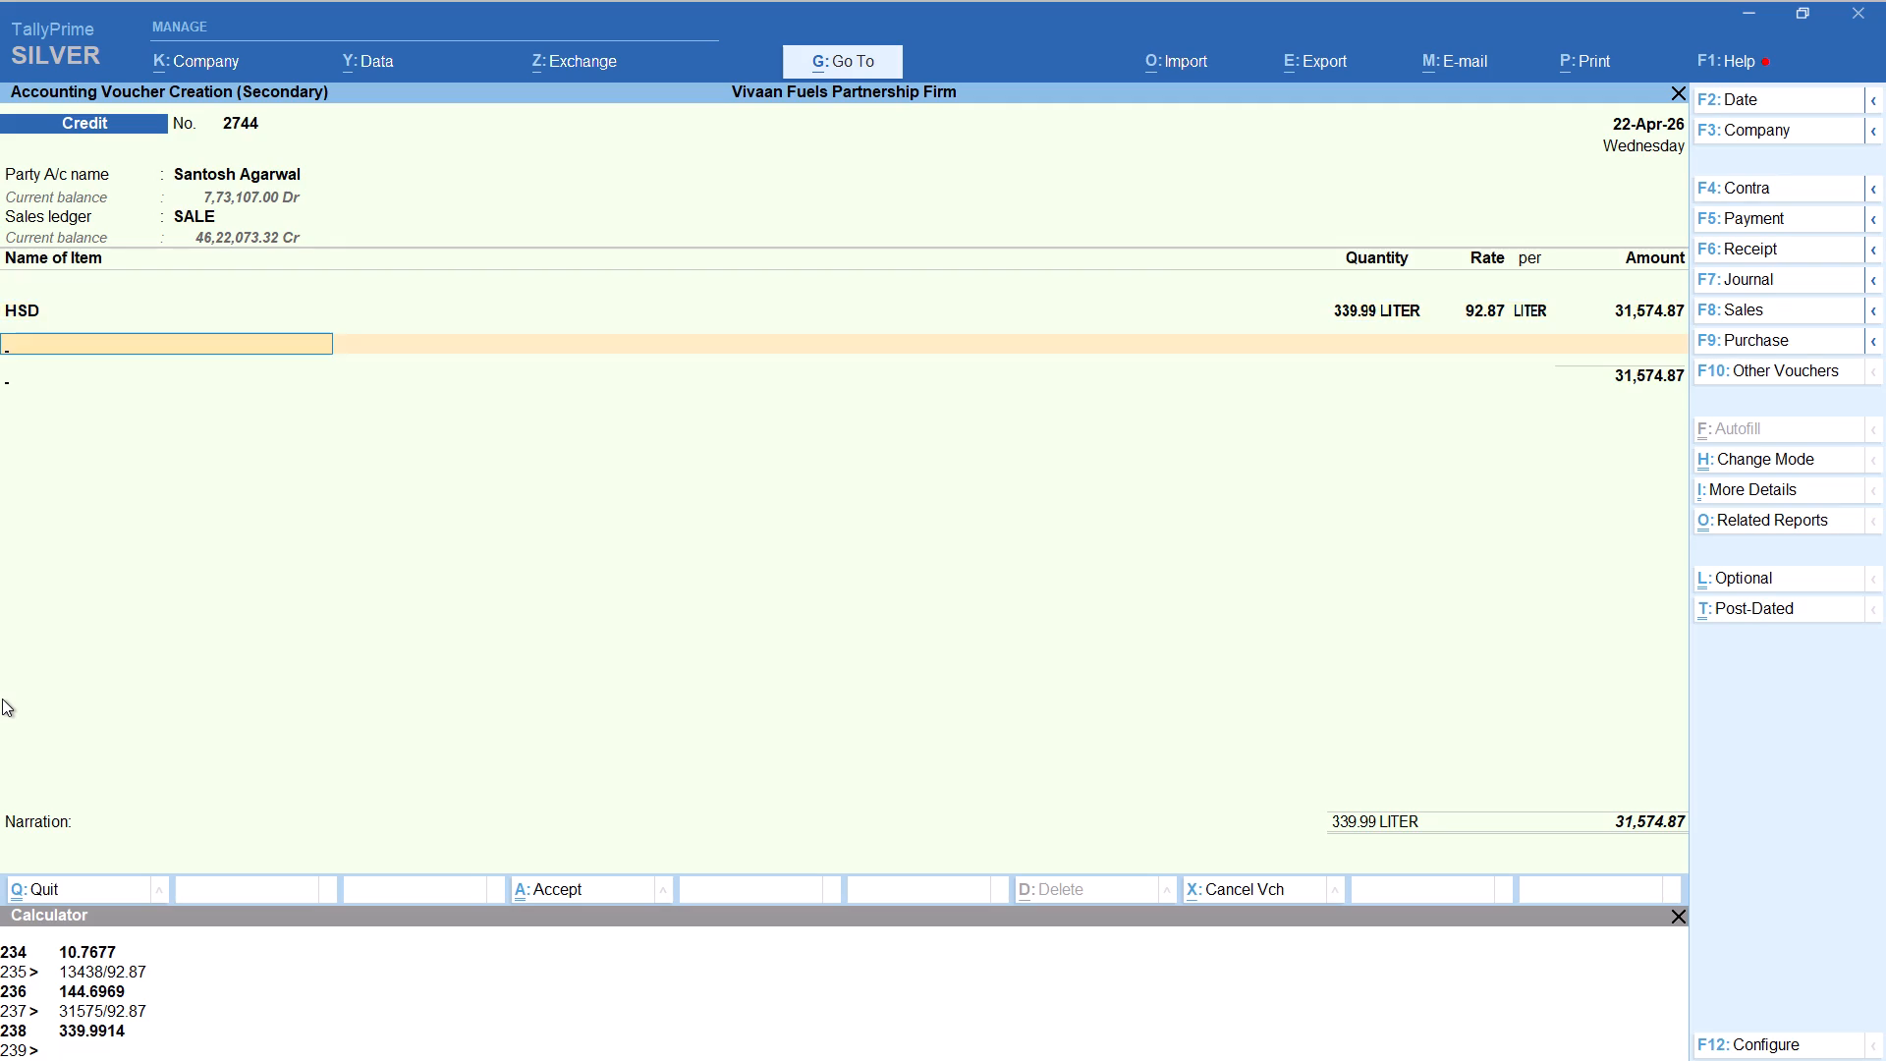
Add a 0.13 Round Off line bringing the Santosh voucher amount to 31,575.00 and save the voucher.
type("rou")
key("Return")
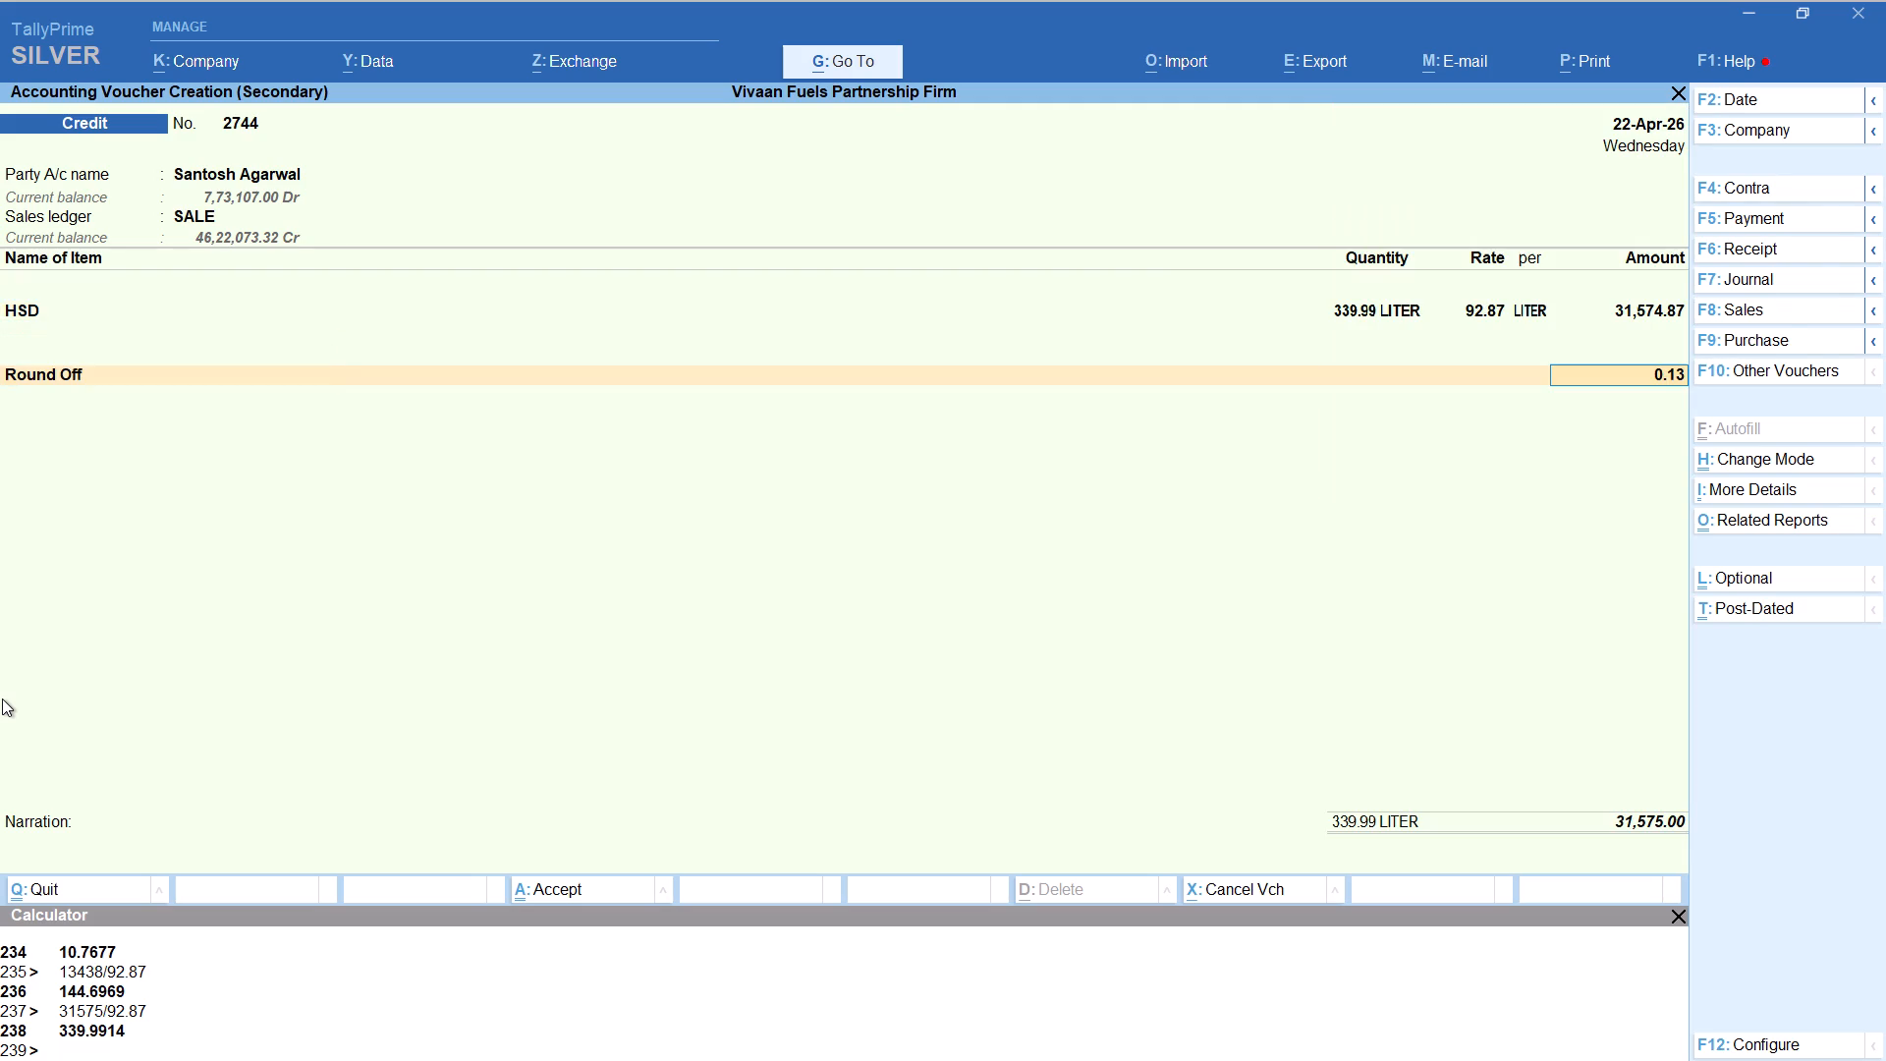
key("ctrl+a")
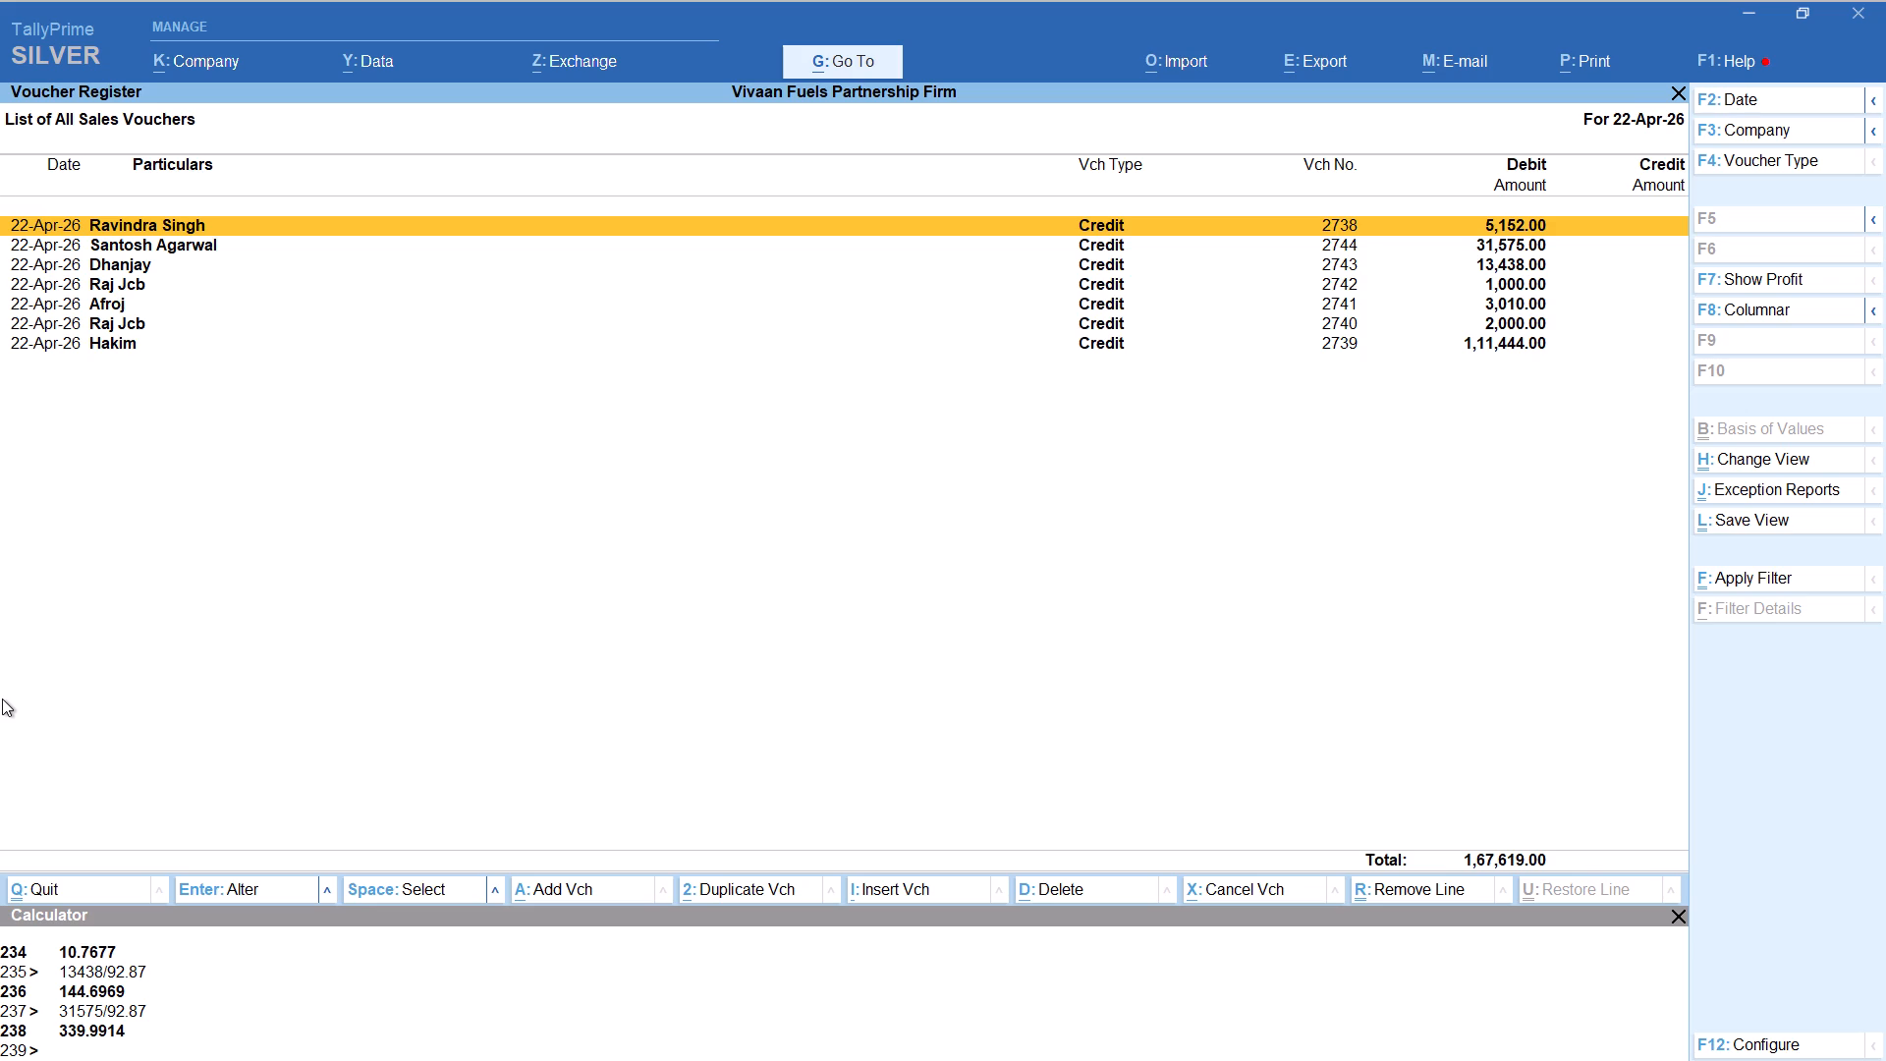
Open Credit voucher 2738 for alteration and change its HSD quantity to the result of 5112/92.87, keeping the 92.87 rate.
key("Return")
key("Return")
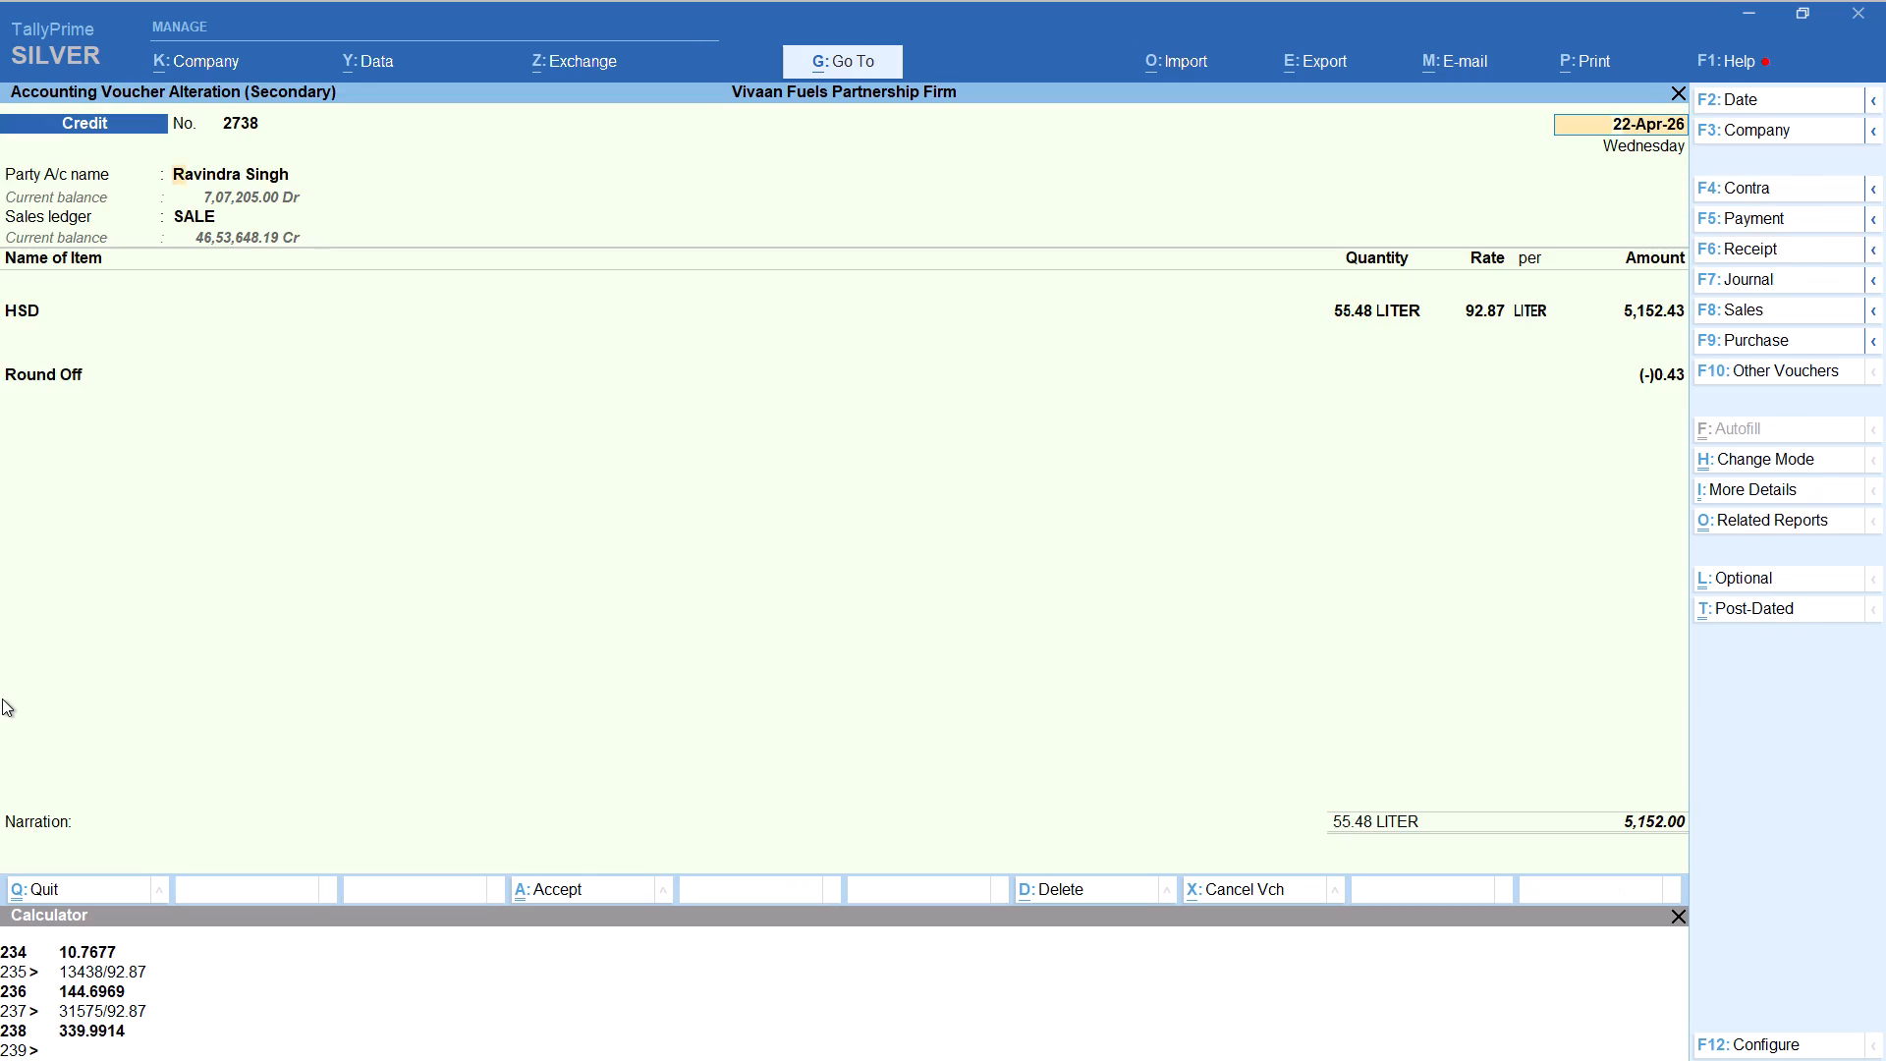
key("Return")
key("Return")
key("Return")
key("Return")
key("Return")
key("Return")
key("Return")
key("Return")
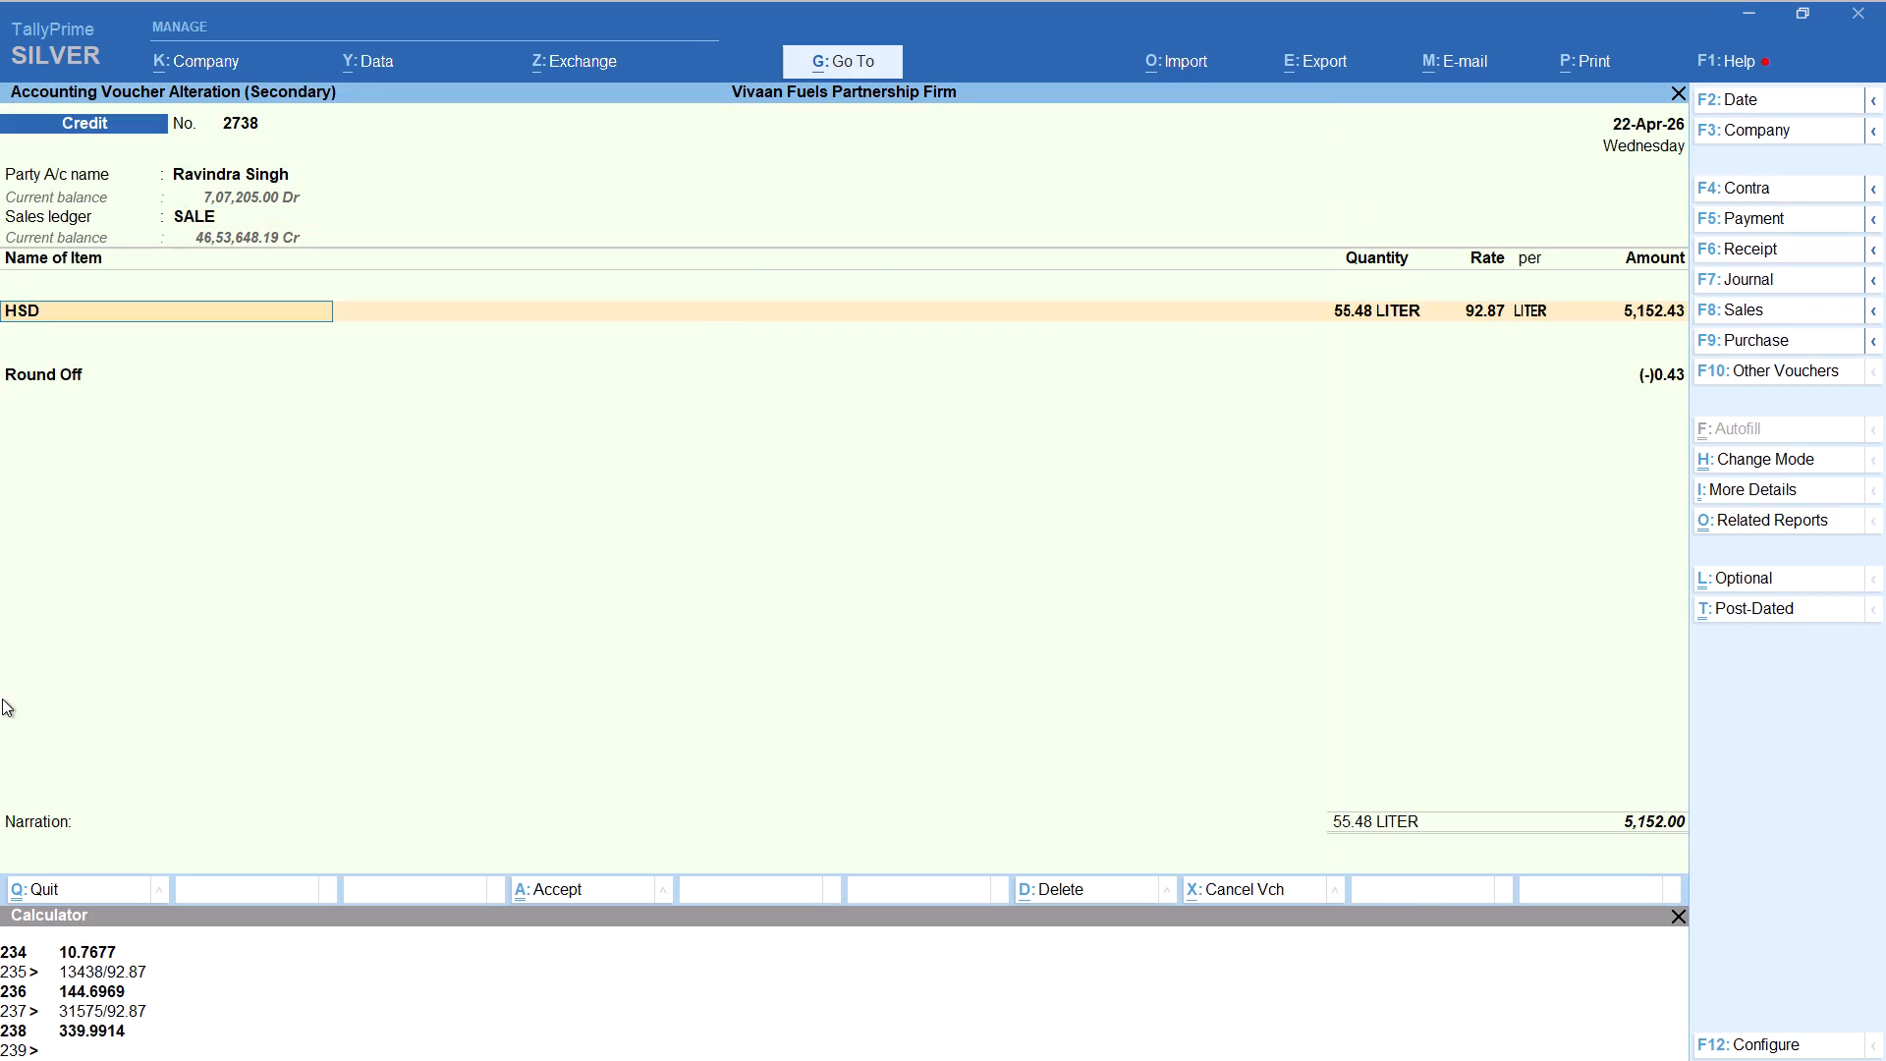
key("Return")
key("Return")
key("alt+c")
type("5112/92.87")
key("Return")
key("Return")
key("Return")
key("Return")
key("Return")
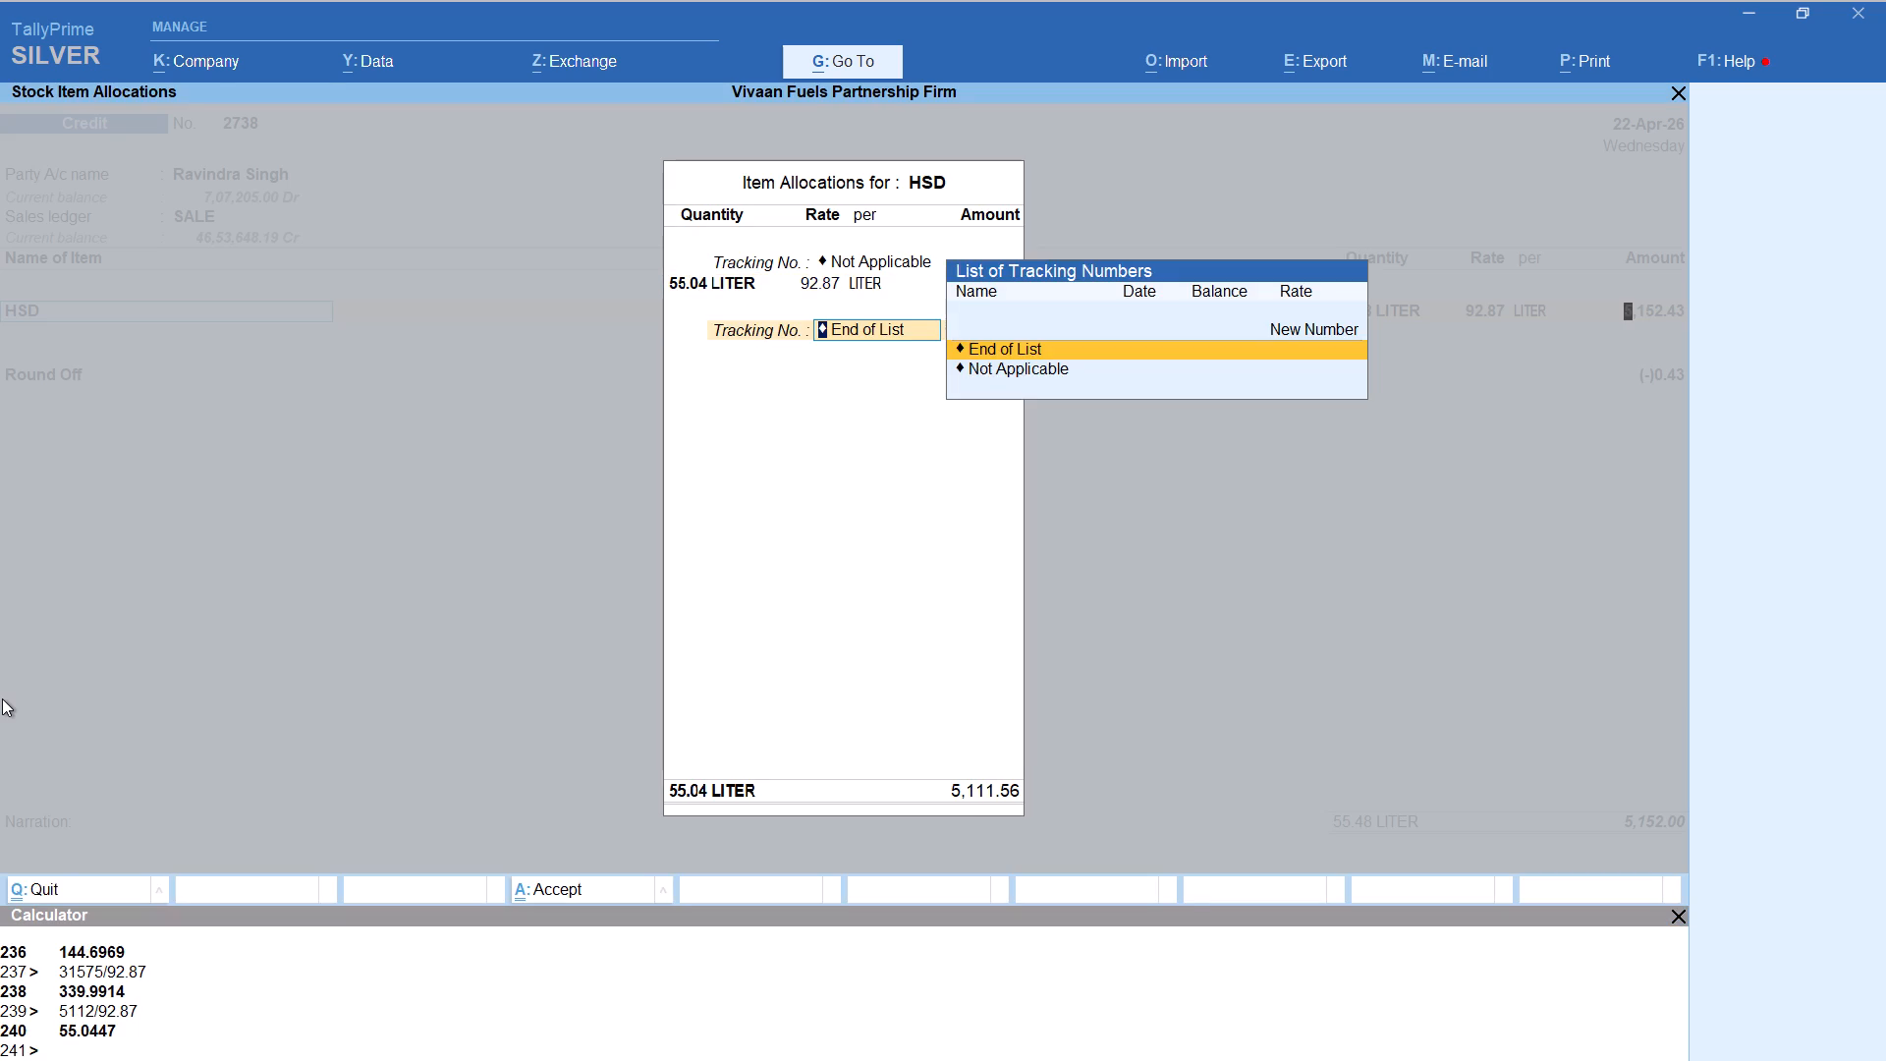
key("ctrl+a")
Set the Round Off allocation for cost centre Nikhil to 0.44 and save voucher 2738 with an amount of 5,112.00.
key("ctrl+a")
key("ctrl+a")
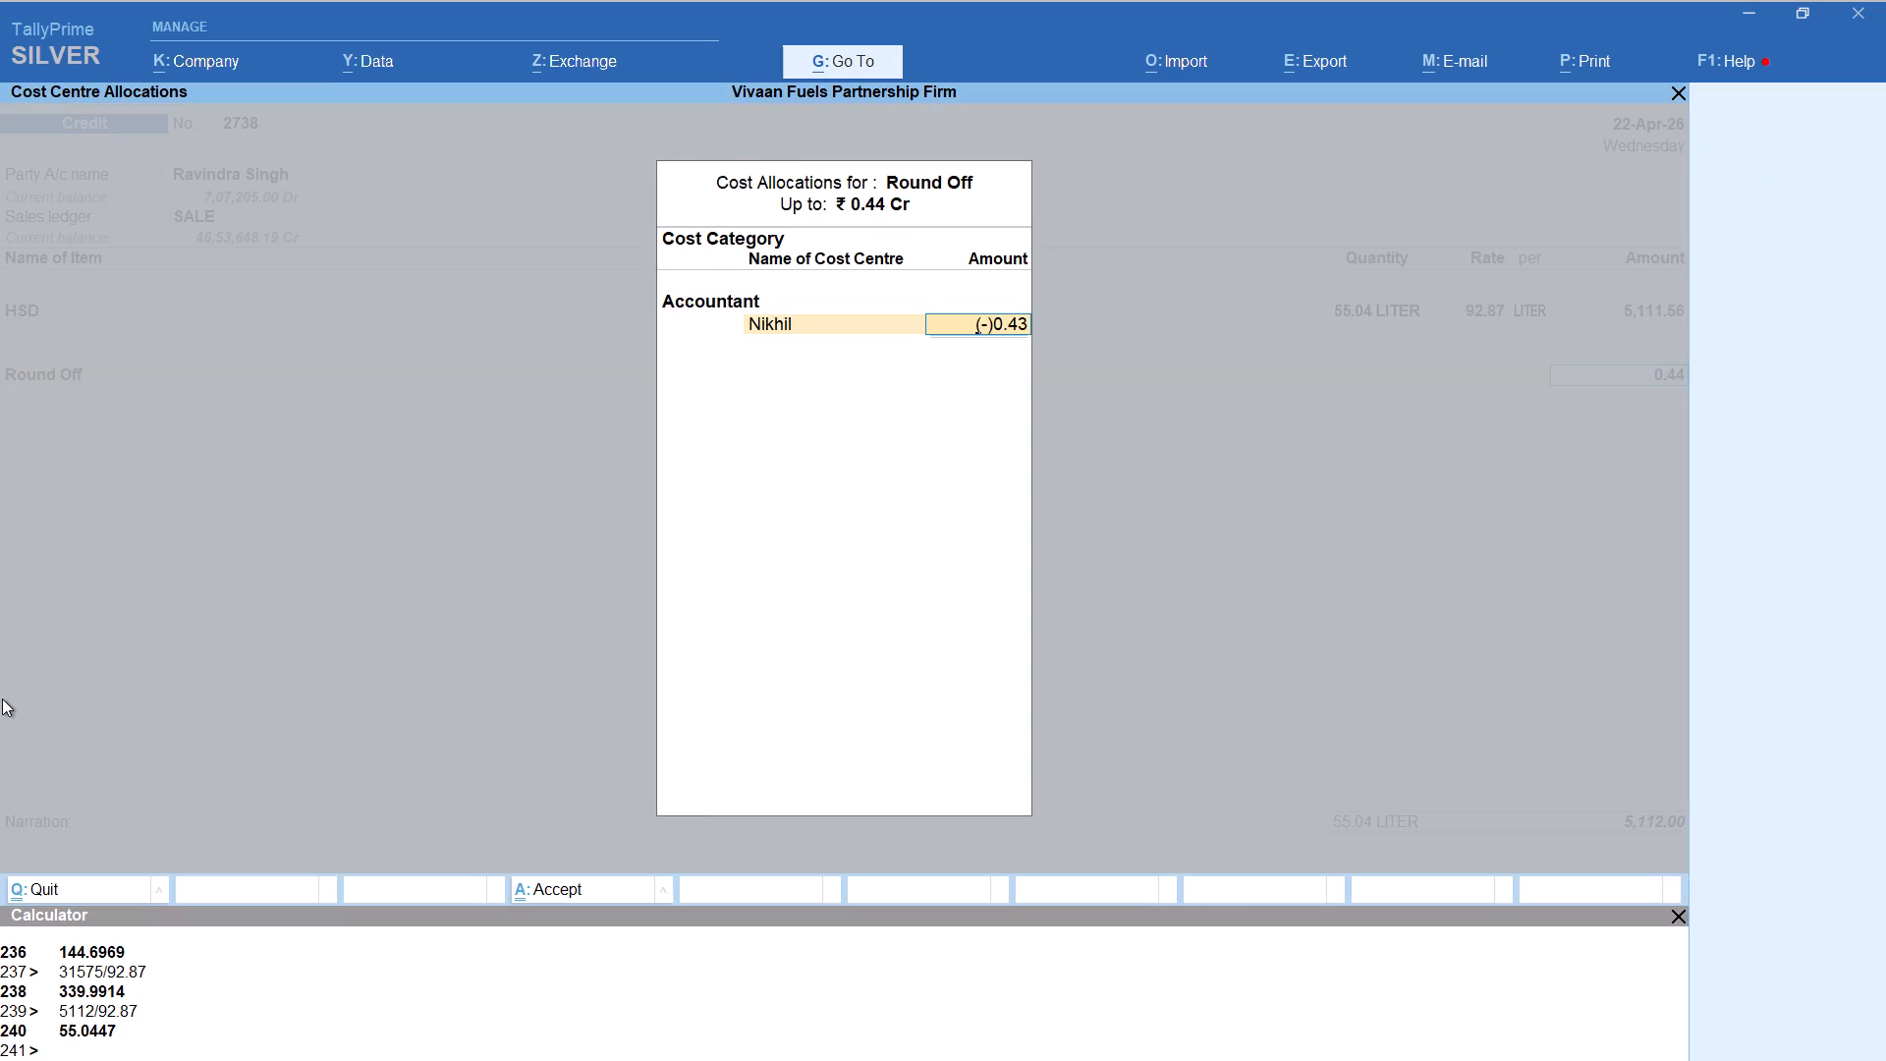
type("0.44")
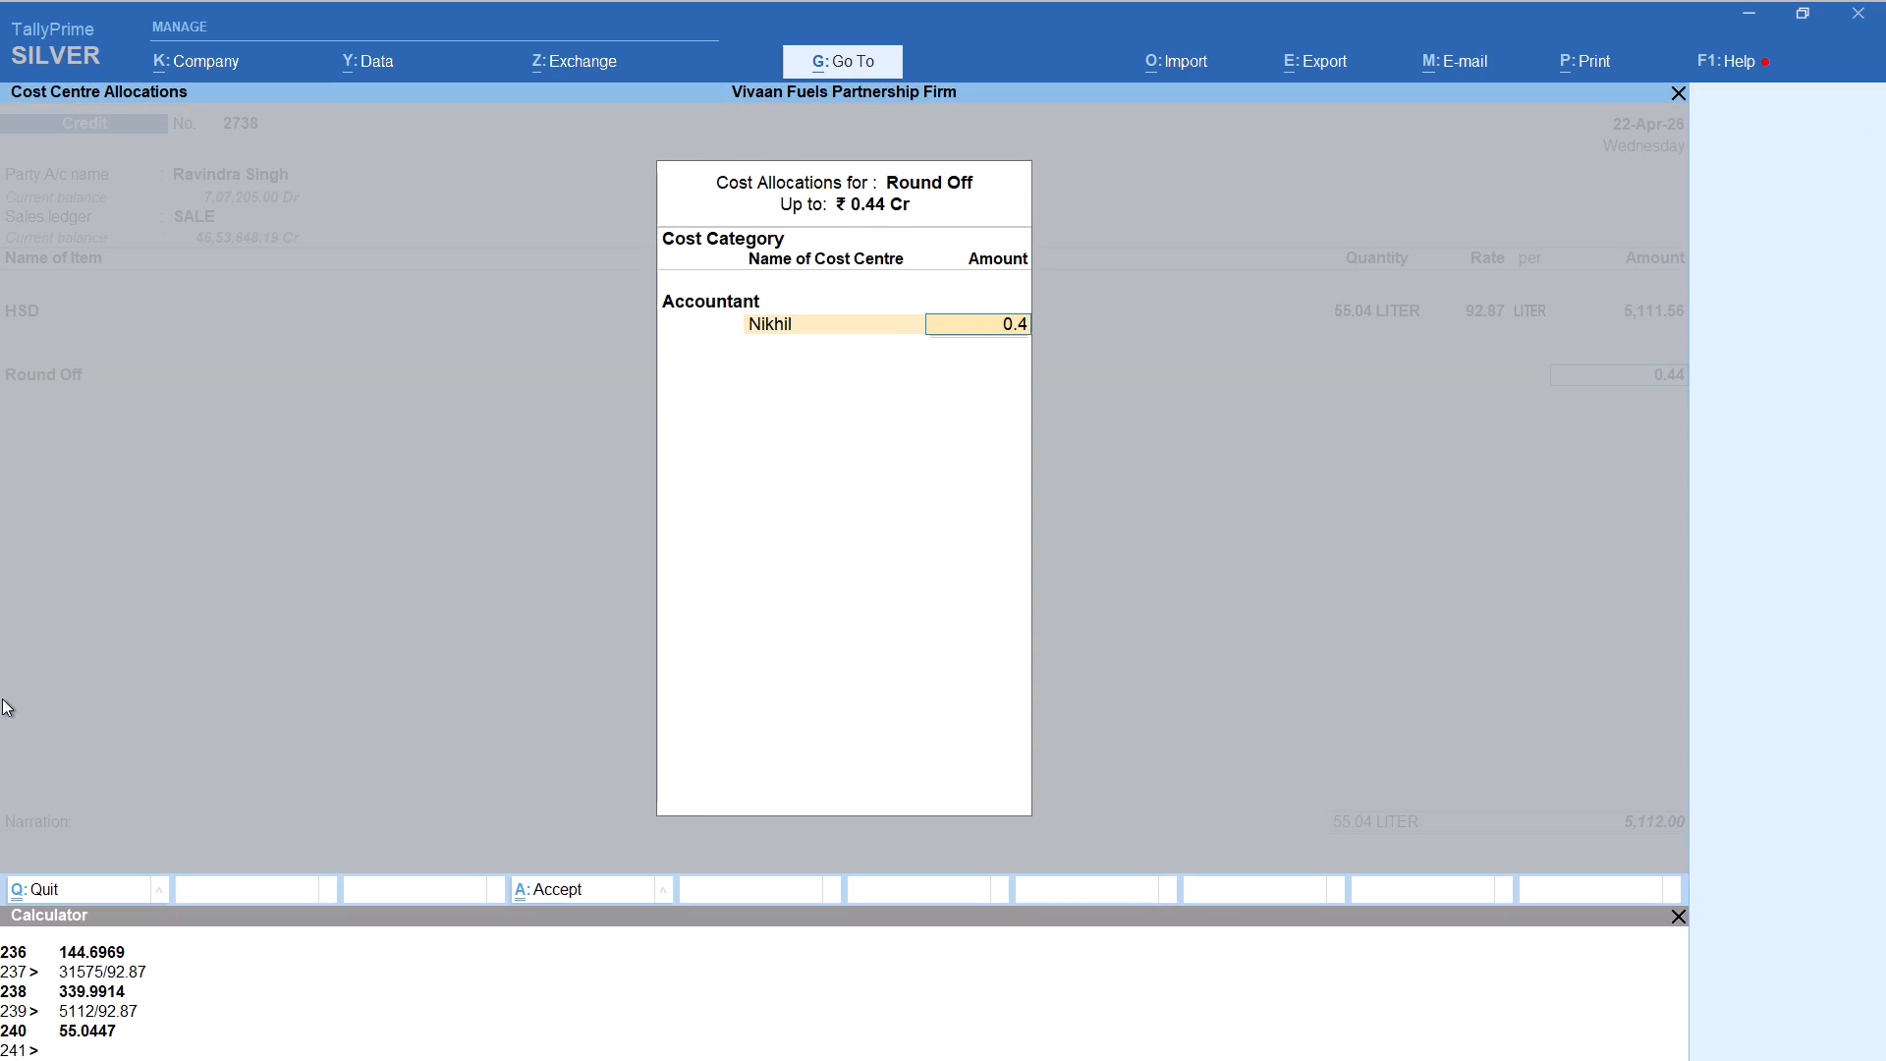
key("Return")
key("ctrl+a")
key("ctrl+a")
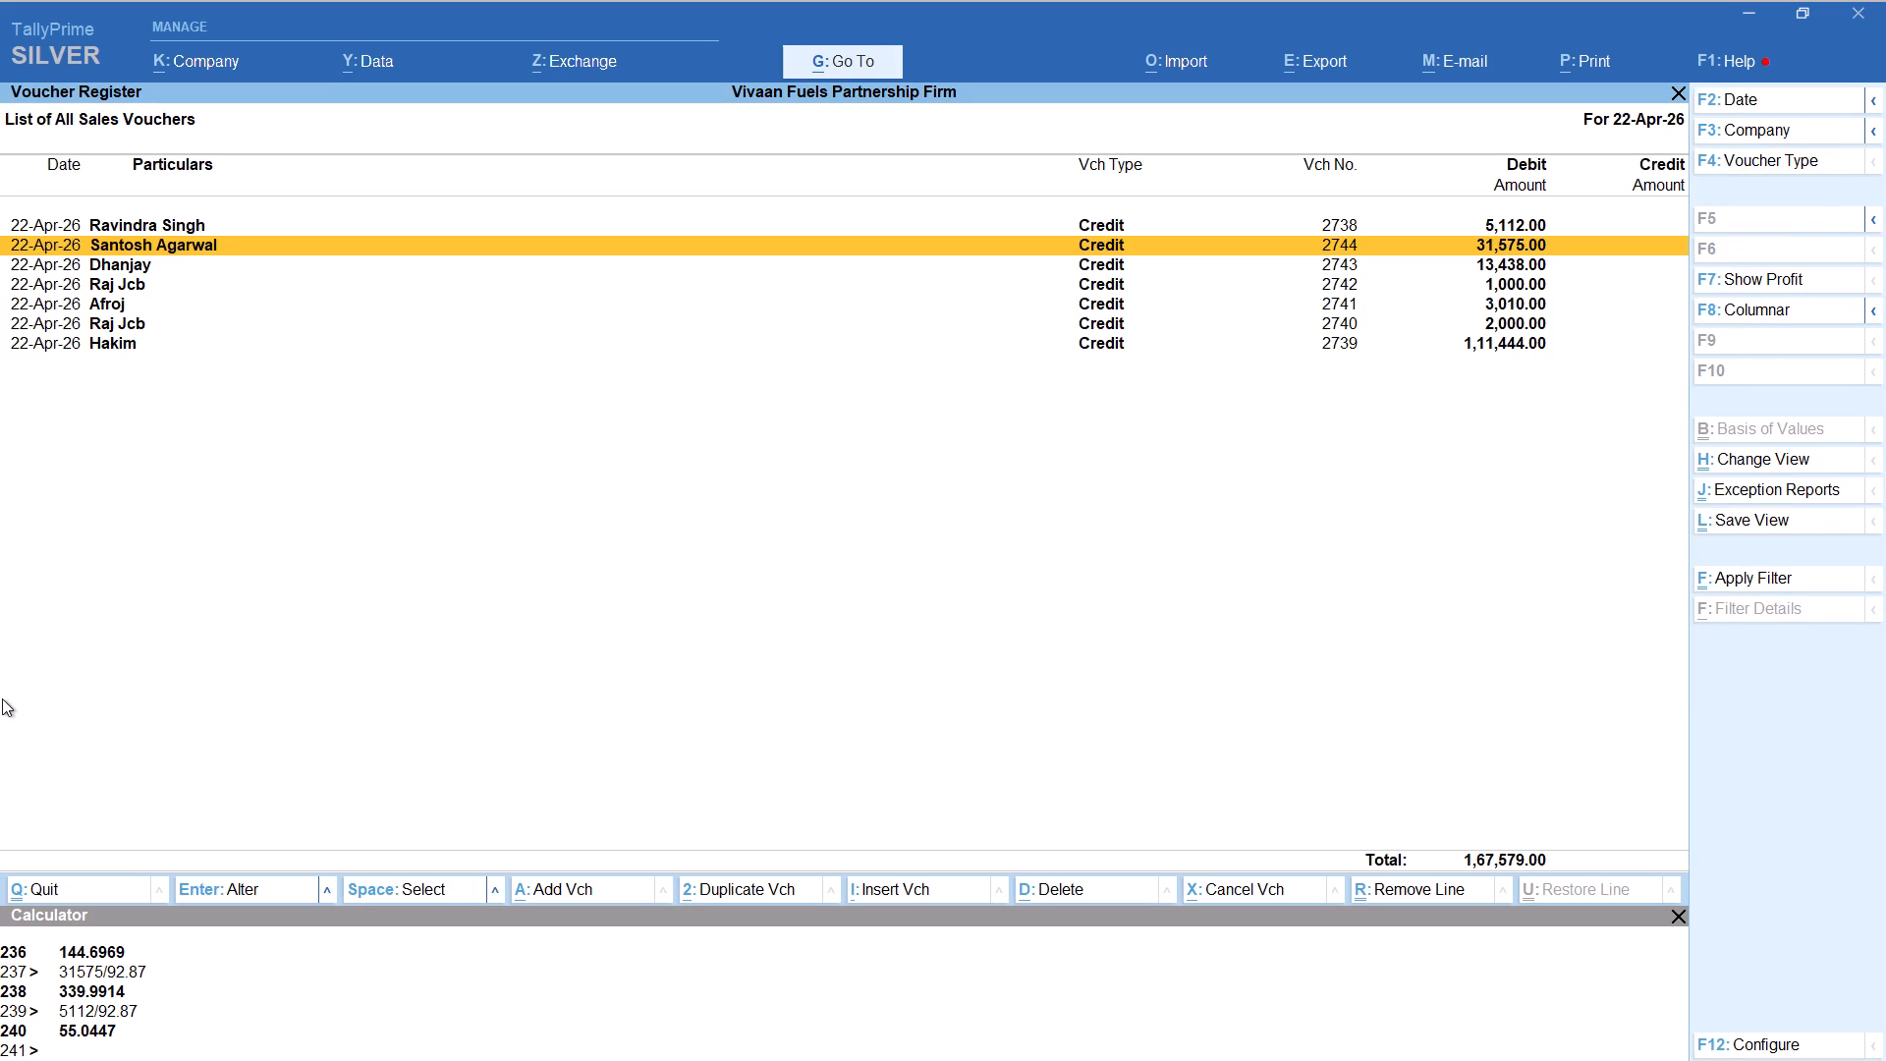
Start another Credit sales voucher for party Raj Jcb, keeping the default party details and SALE as the sales ledger.
key("alt+a")
type("raj")
key("Down")
key("Down")
key("Down")
key("Return")
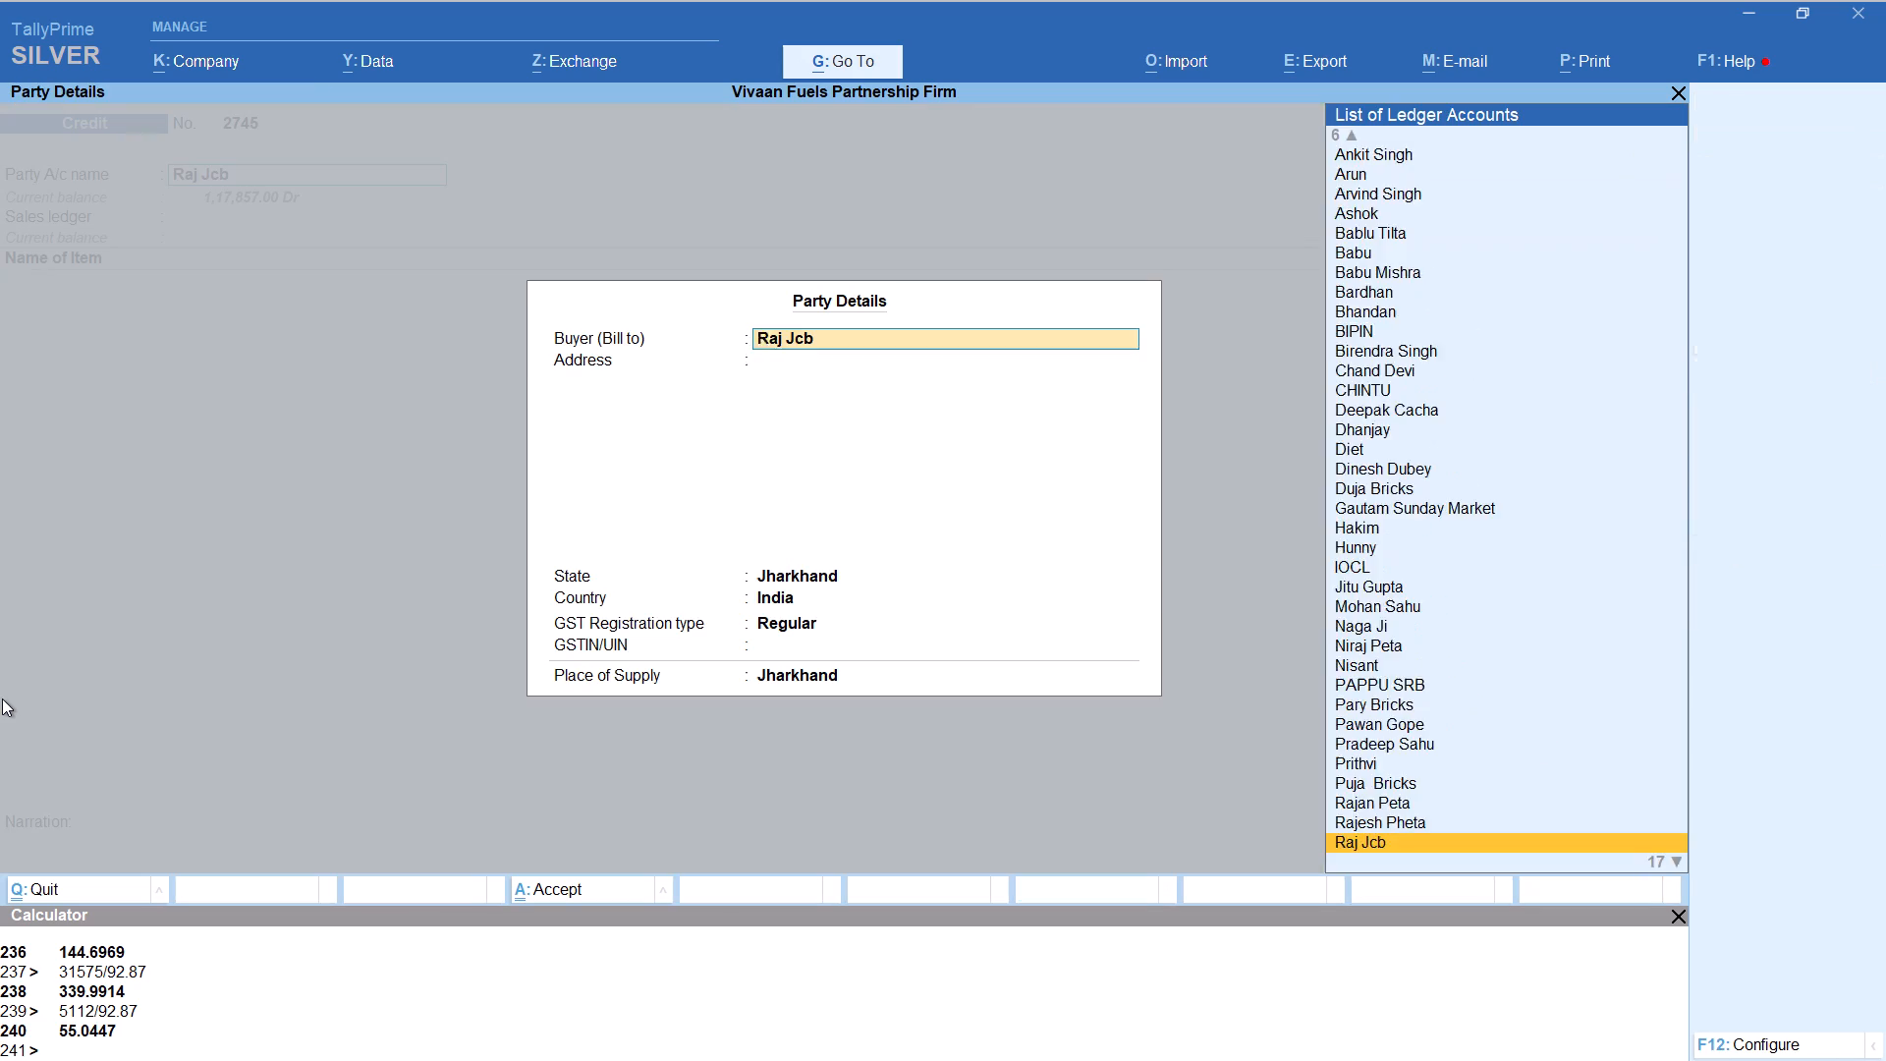
key("Return")
key("Return")
key("Return")
key("Return")
key("Return")
key("Return")
key("Return")
Add item HSD with tracking number Not Applicable and quantity calculated as 4000/92.87, keeping the default rate.
type("hs")
key("Return")
key("Up")
key("Return")
key("alt+c")
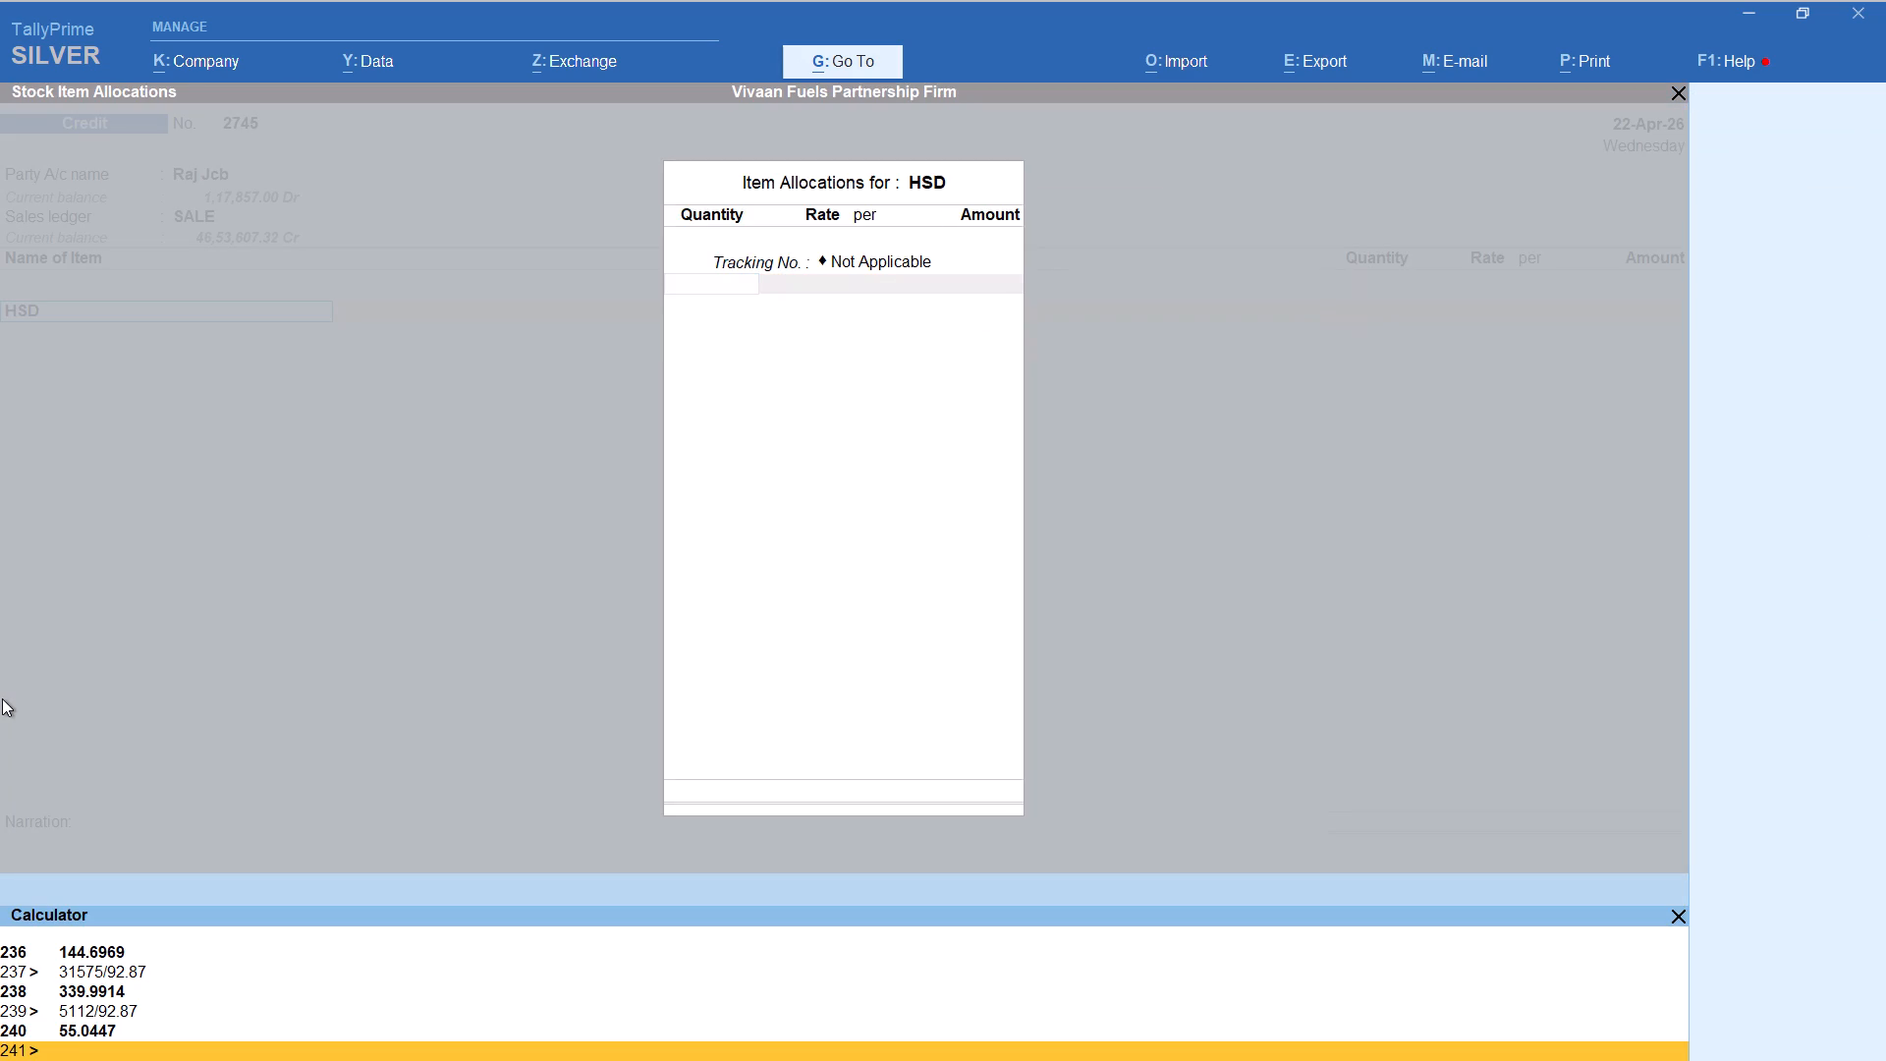
type("4000/92.87")
key("Return")
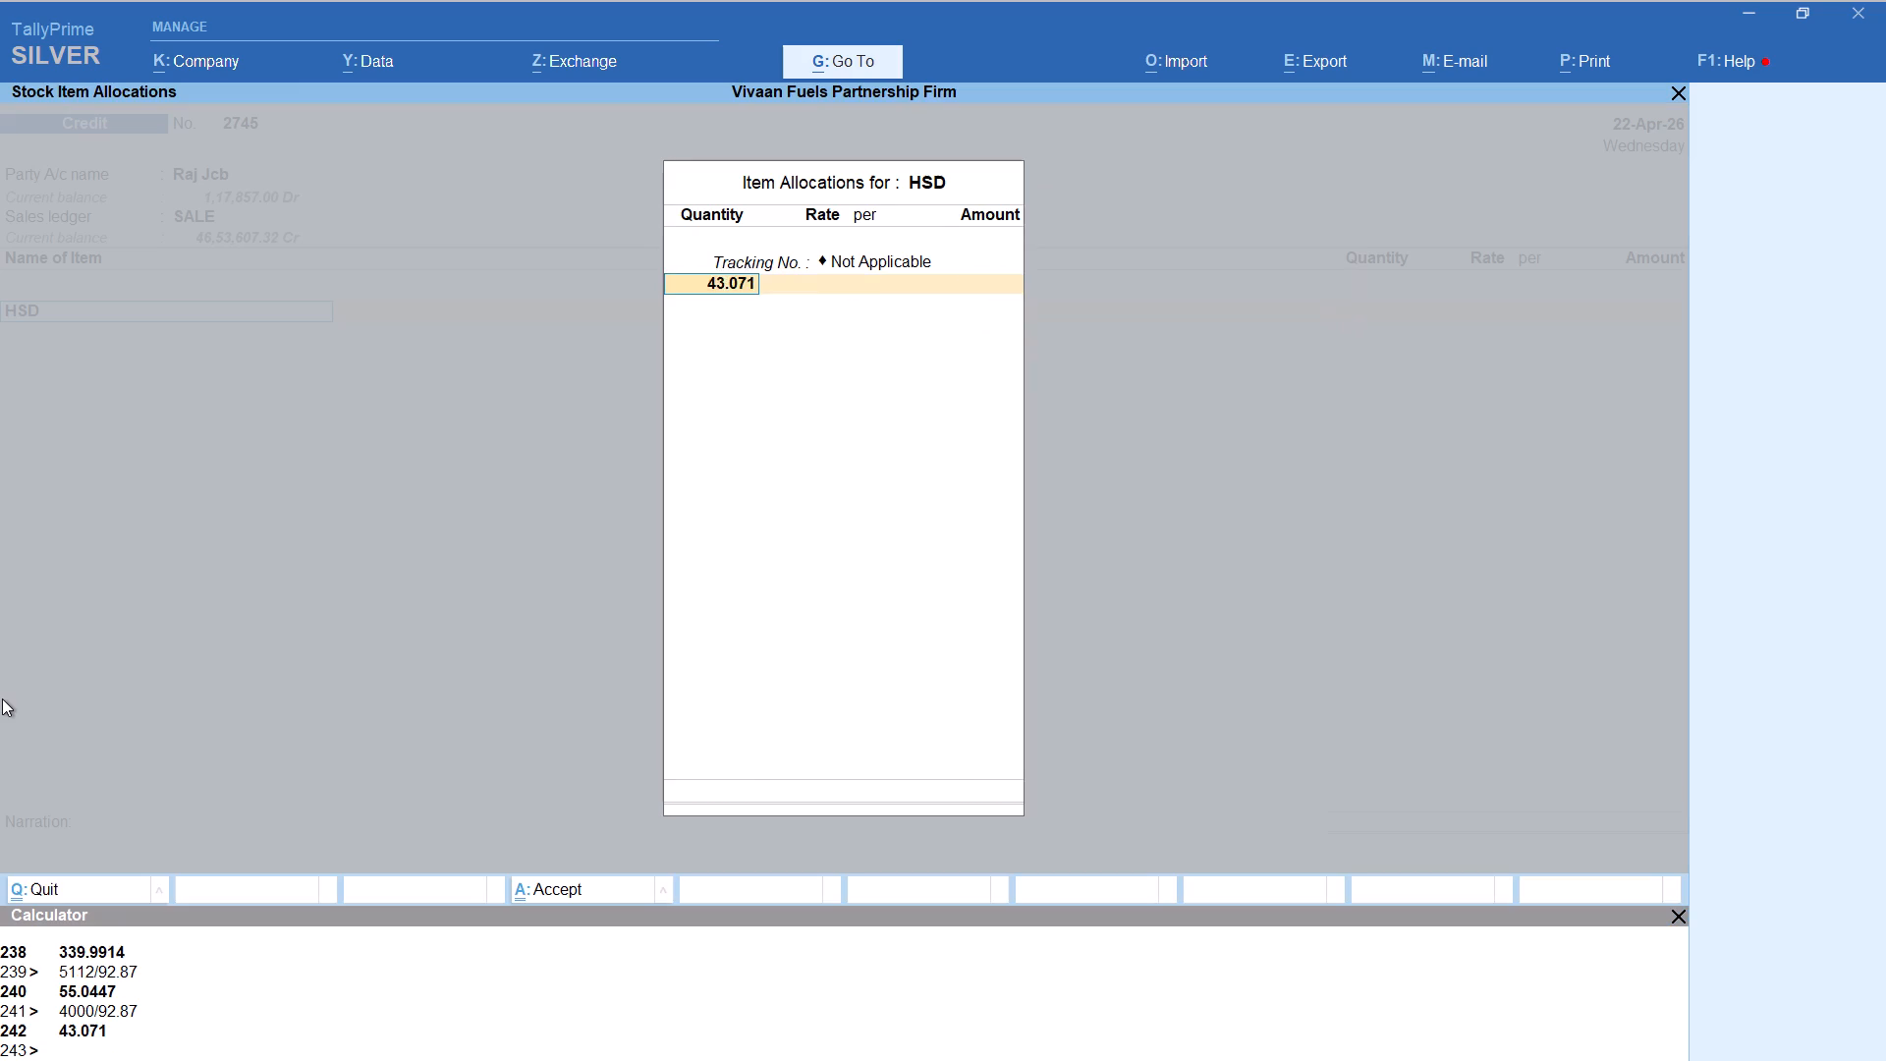
key("Return")
key("Return")
key("Return")
key("Return")
key("Return")
key("Return")
Add a Round Off line bringing the Raj Jcb voucher amount to 4,000.00 and save the voucher.
type("rou")
key("Return")
key("ctrl+a")
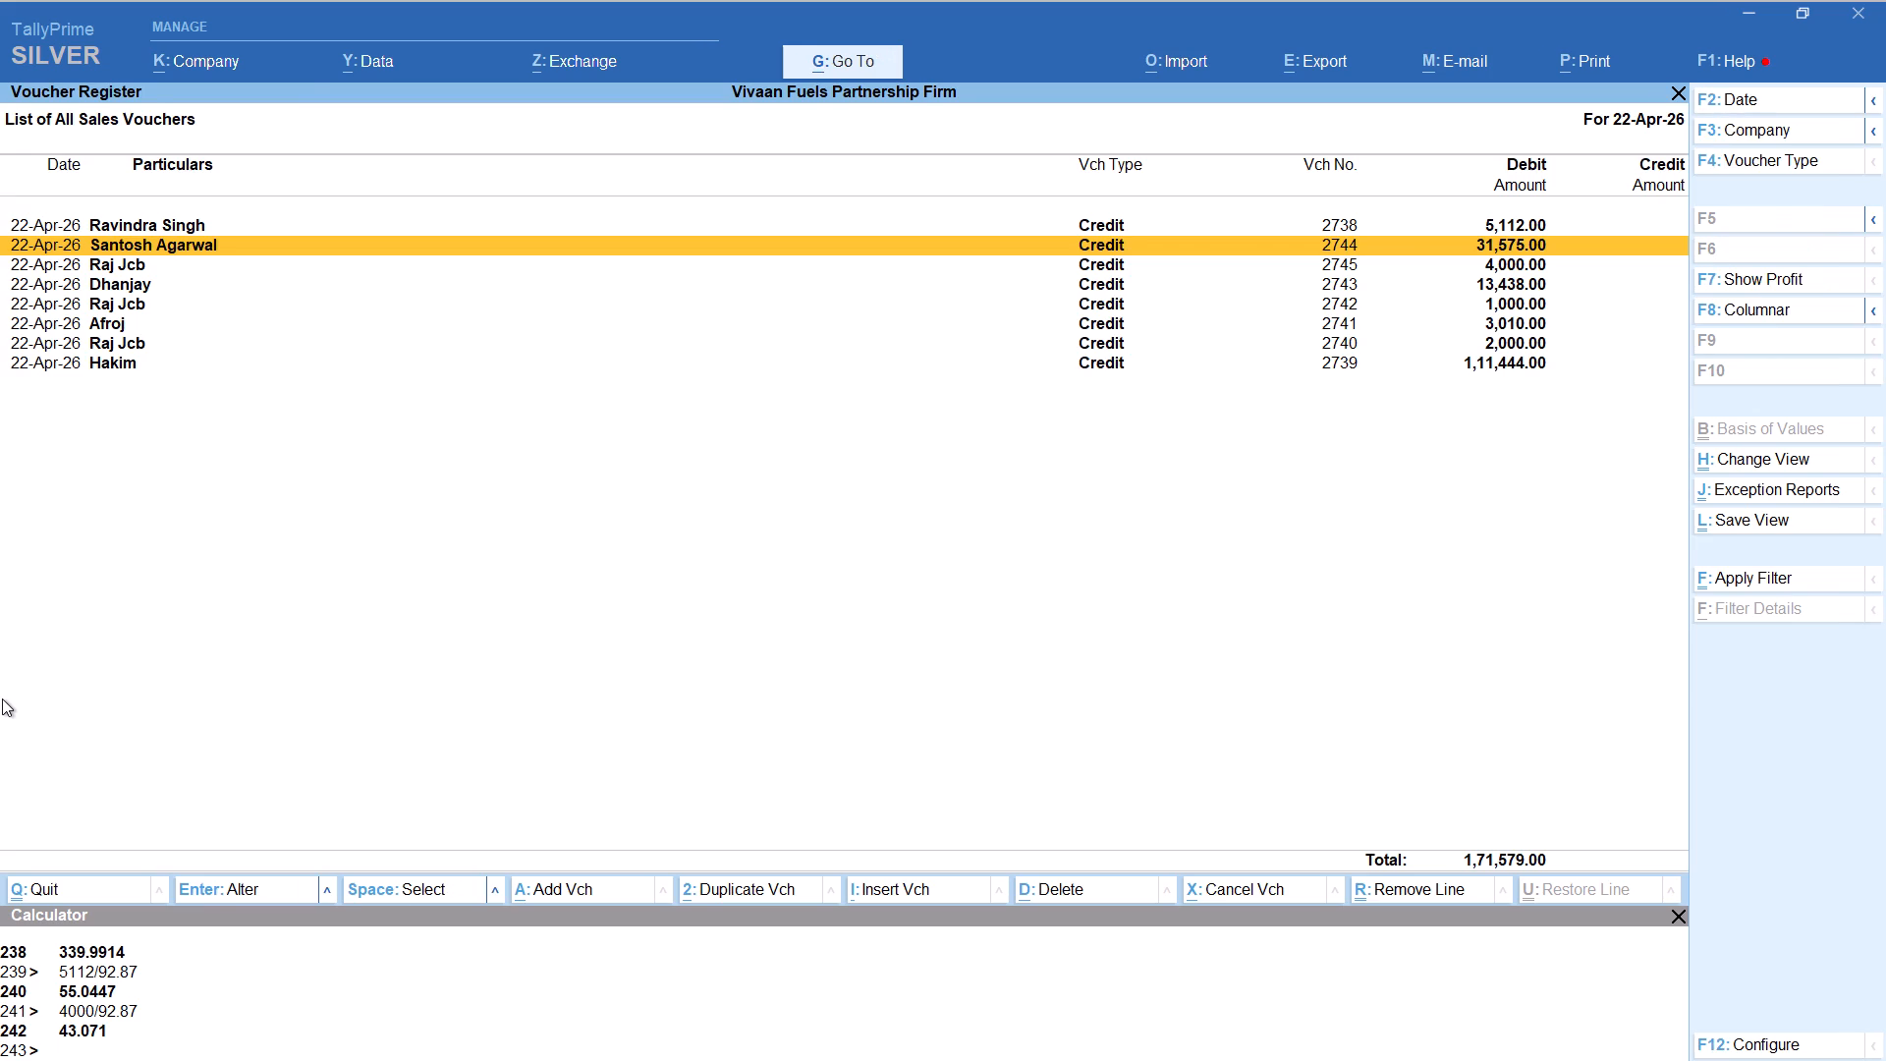
Start another Credit sales voucher for party Mohan, keeping the default party details and SALE as the sales ledger.
key("alt+a")
type("mof")
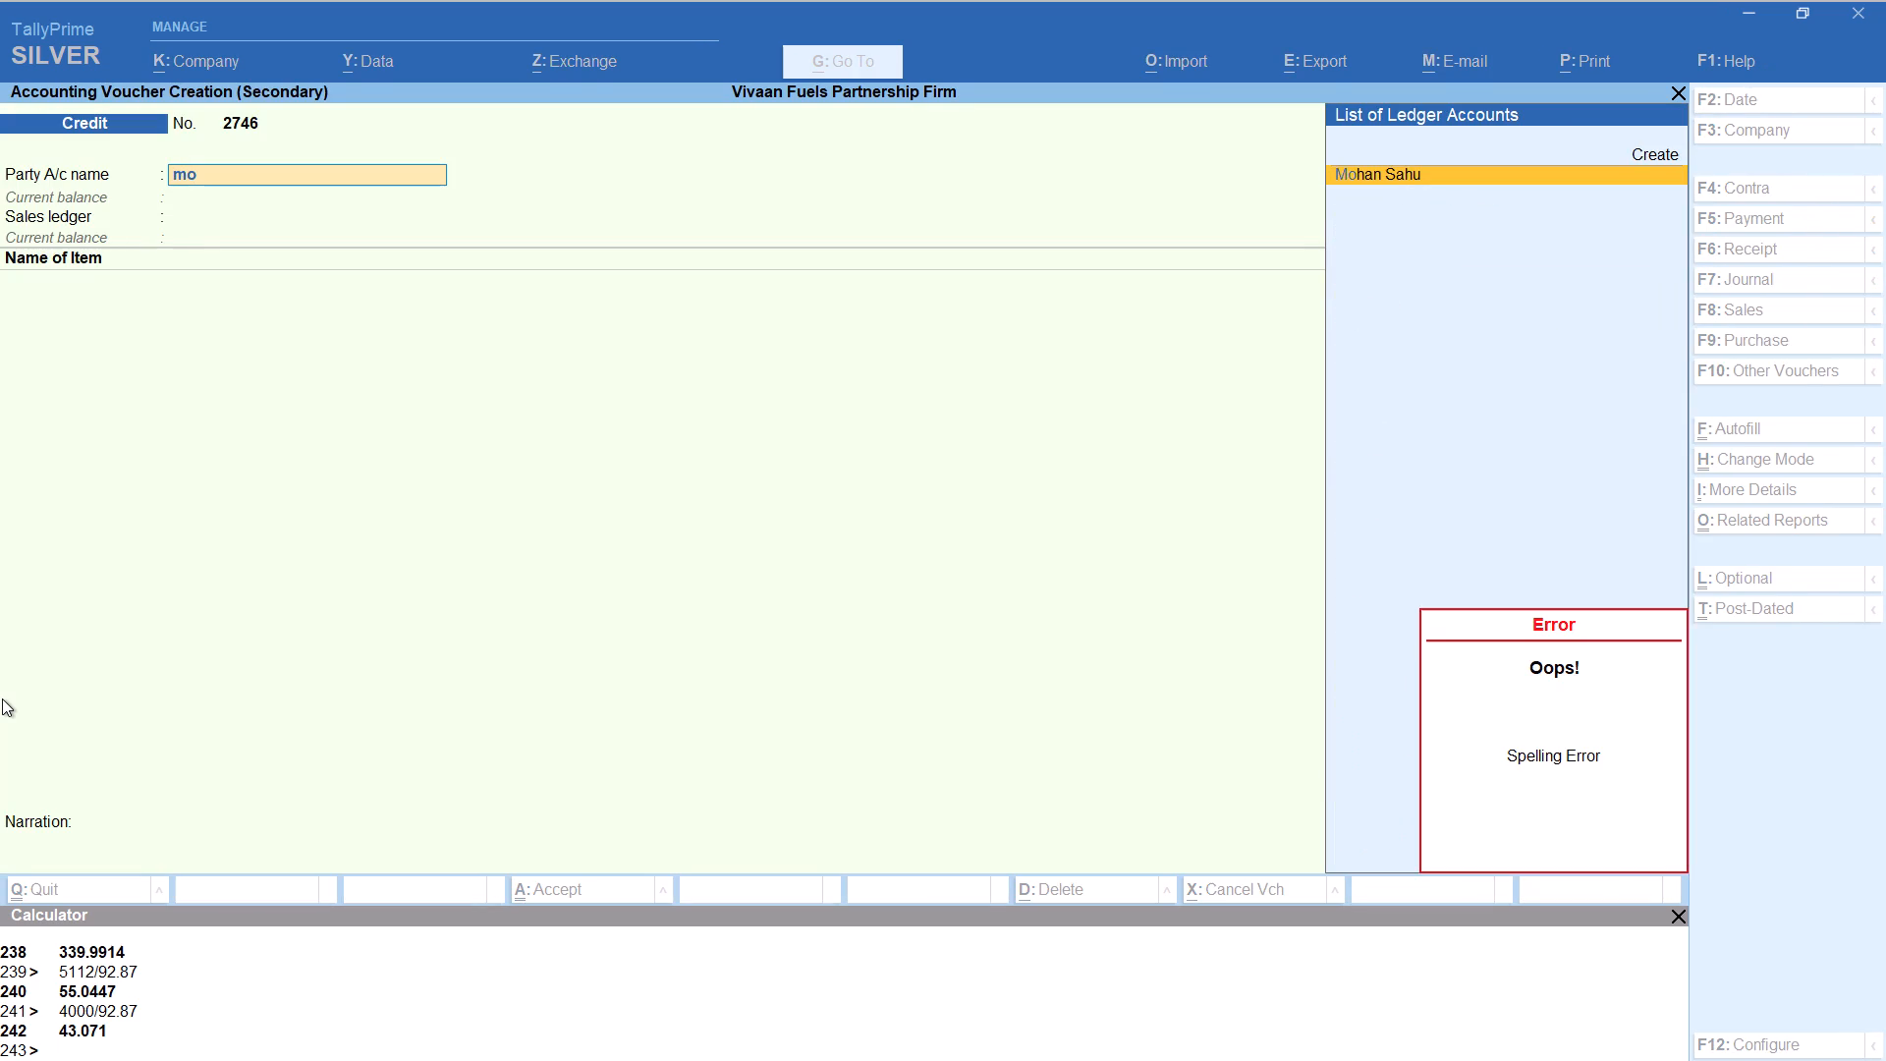
key("Return")
key("Return")
key("Return")
key("Return")
key("Return")
key("Return")
key("Return")
key("Return")
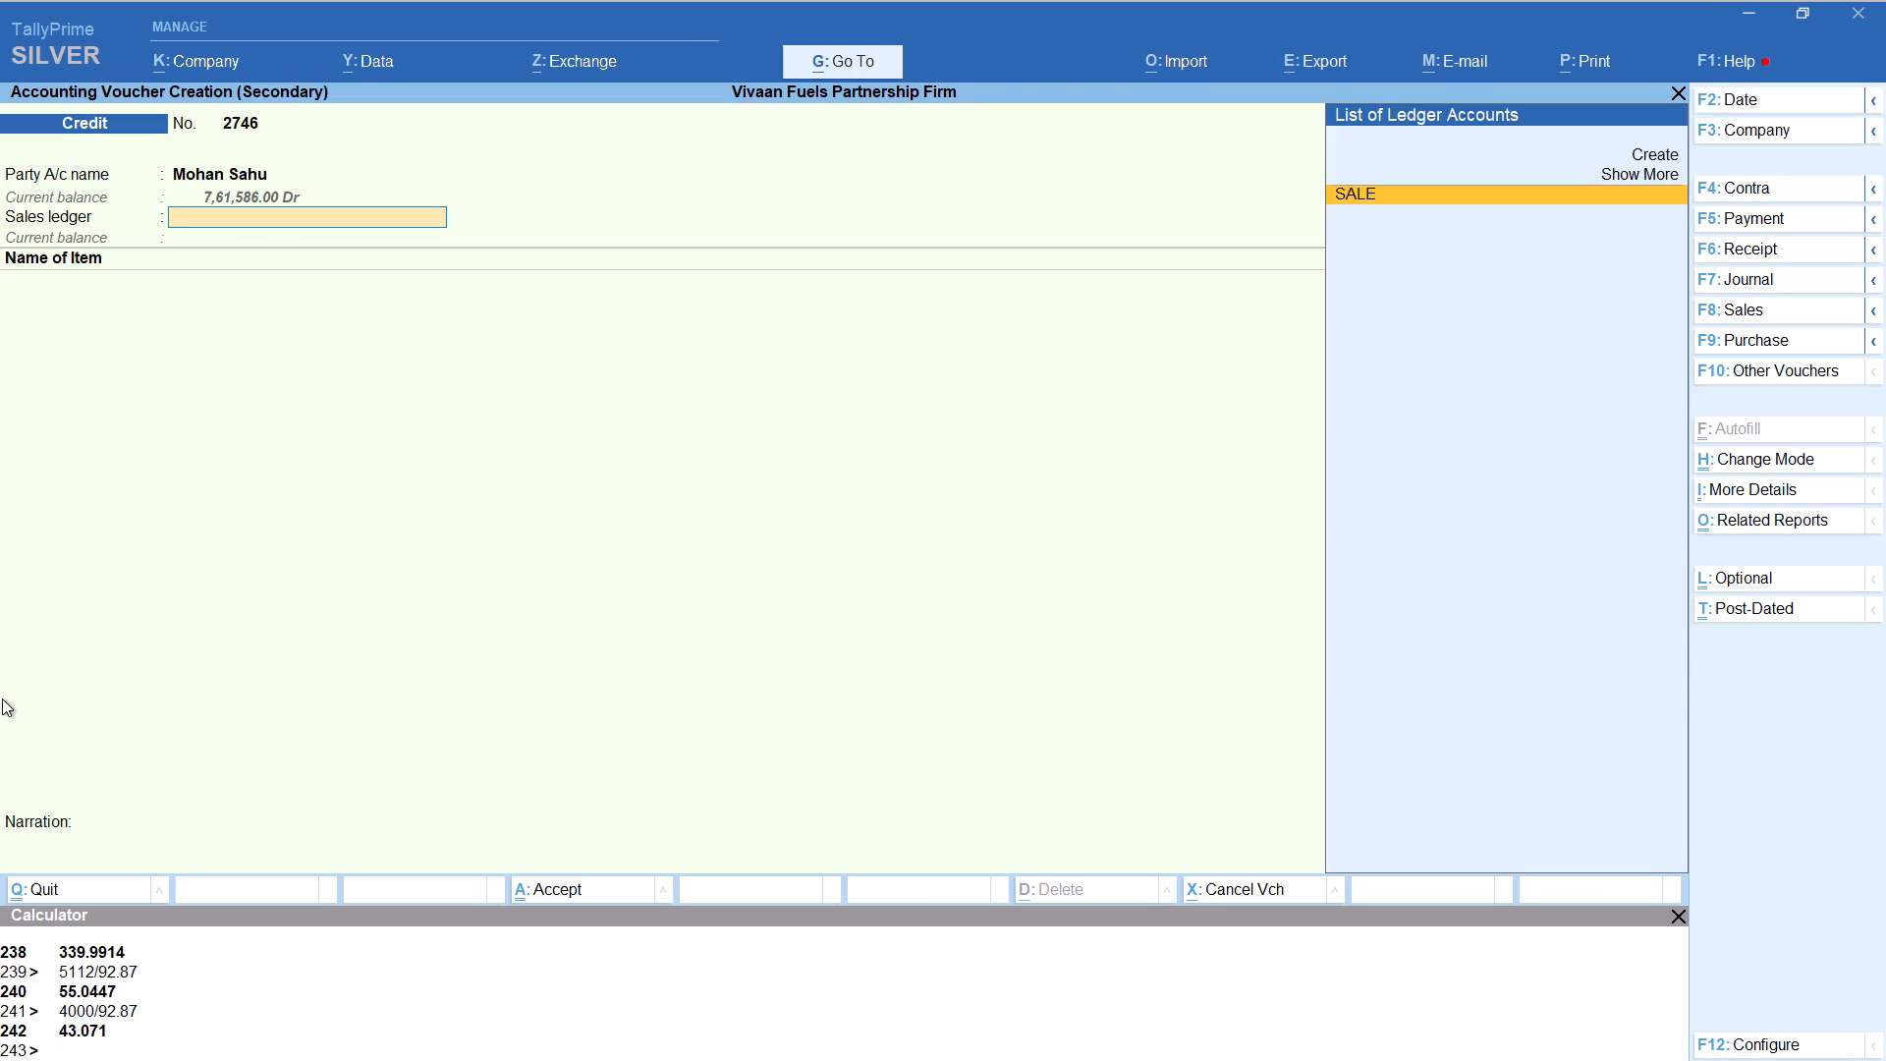
key("Return")
Add item HSD with tracking number Not Applicable, quantity calculated as 2000/92.87 and a rate of 92.87 per liter.
type("hs")
key("Return")
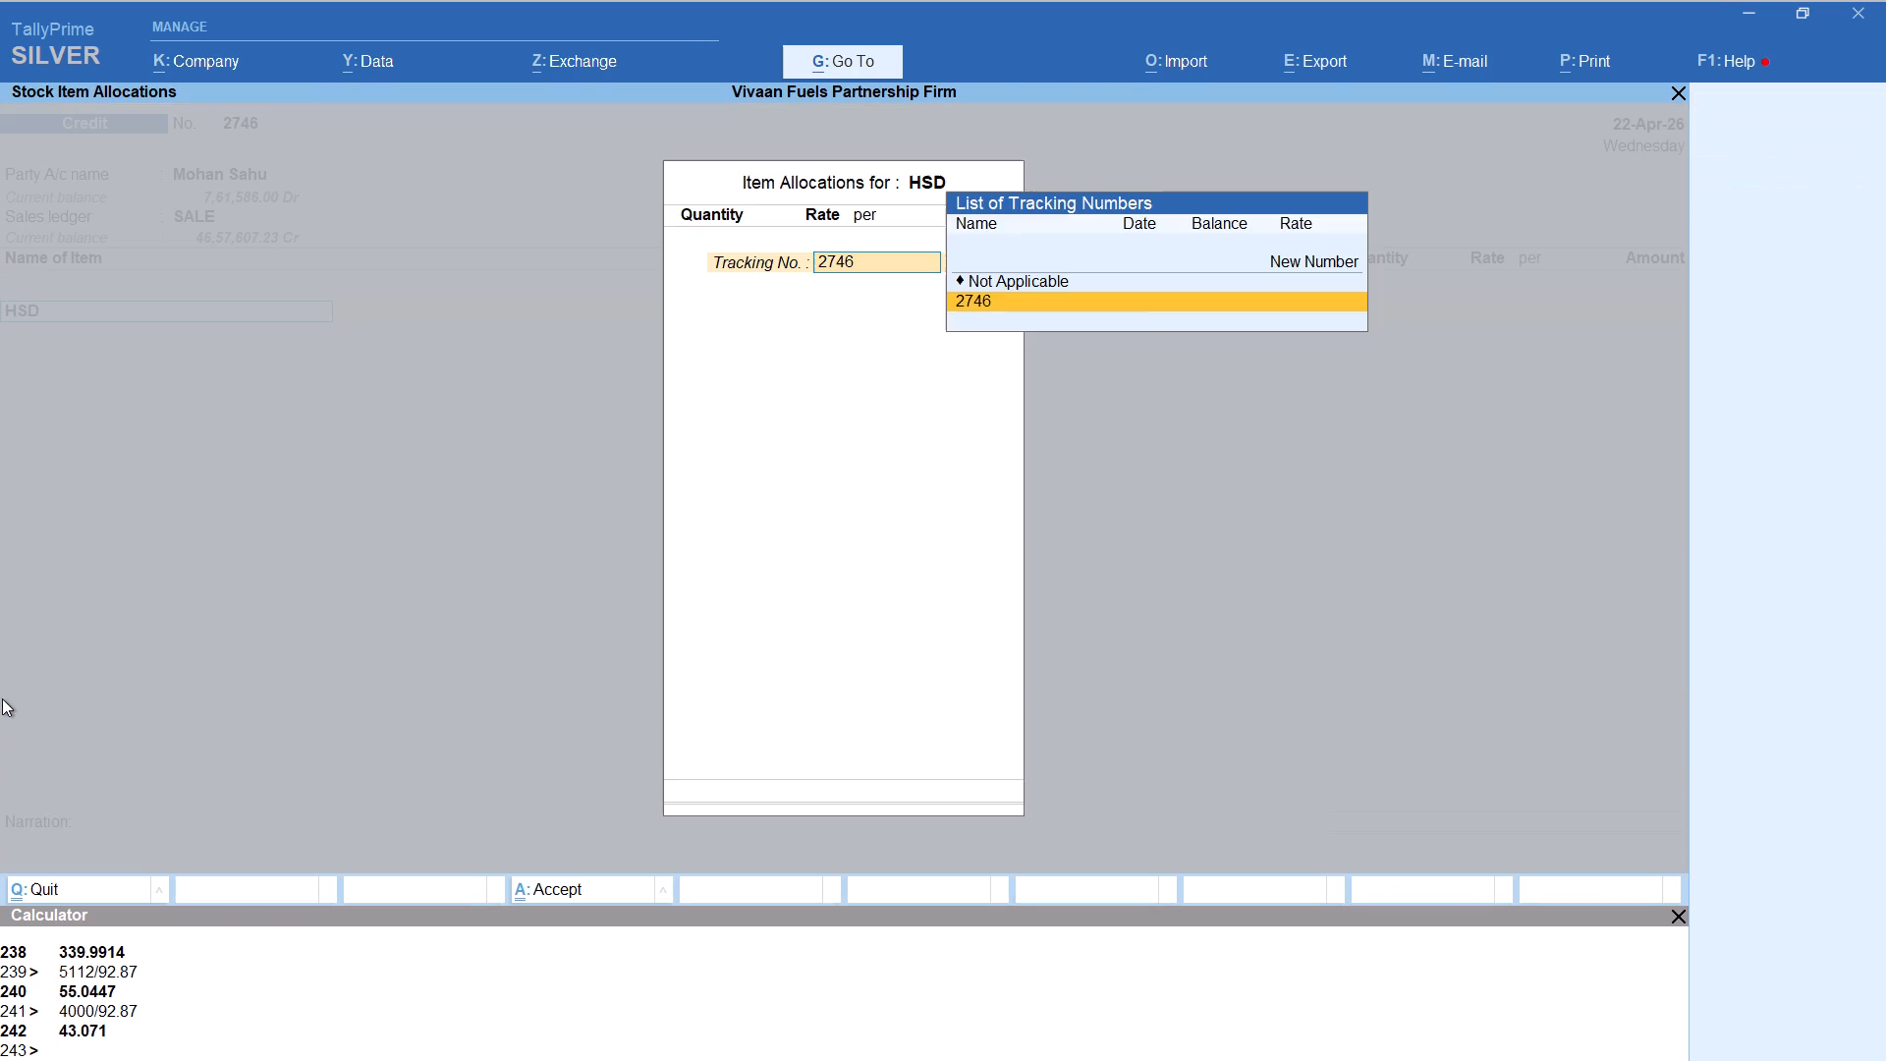
key("Up")
key("Return")
key("alt+c")
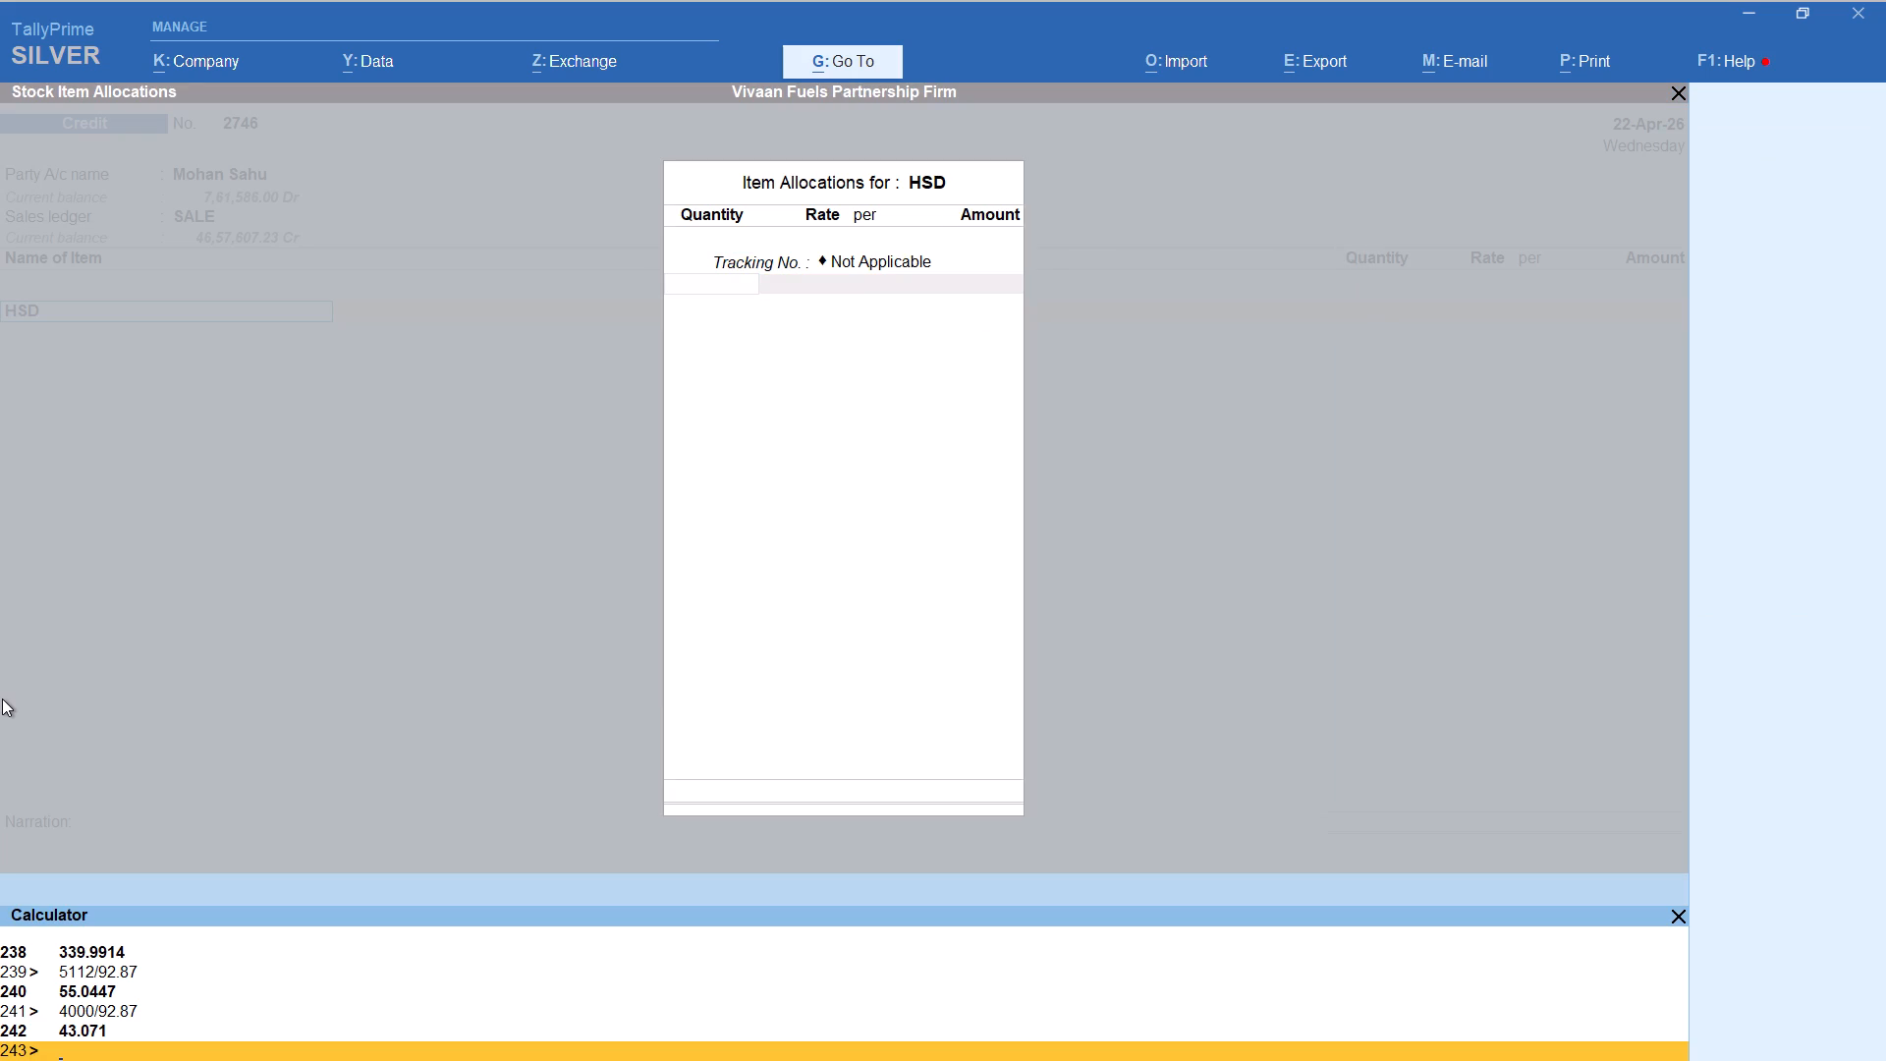
type("2000")
type("/92.8")
key("7")
key("Return")
key("Return")
key("Return")
key("Return")
key("Return")
key("Return")
key("Return")
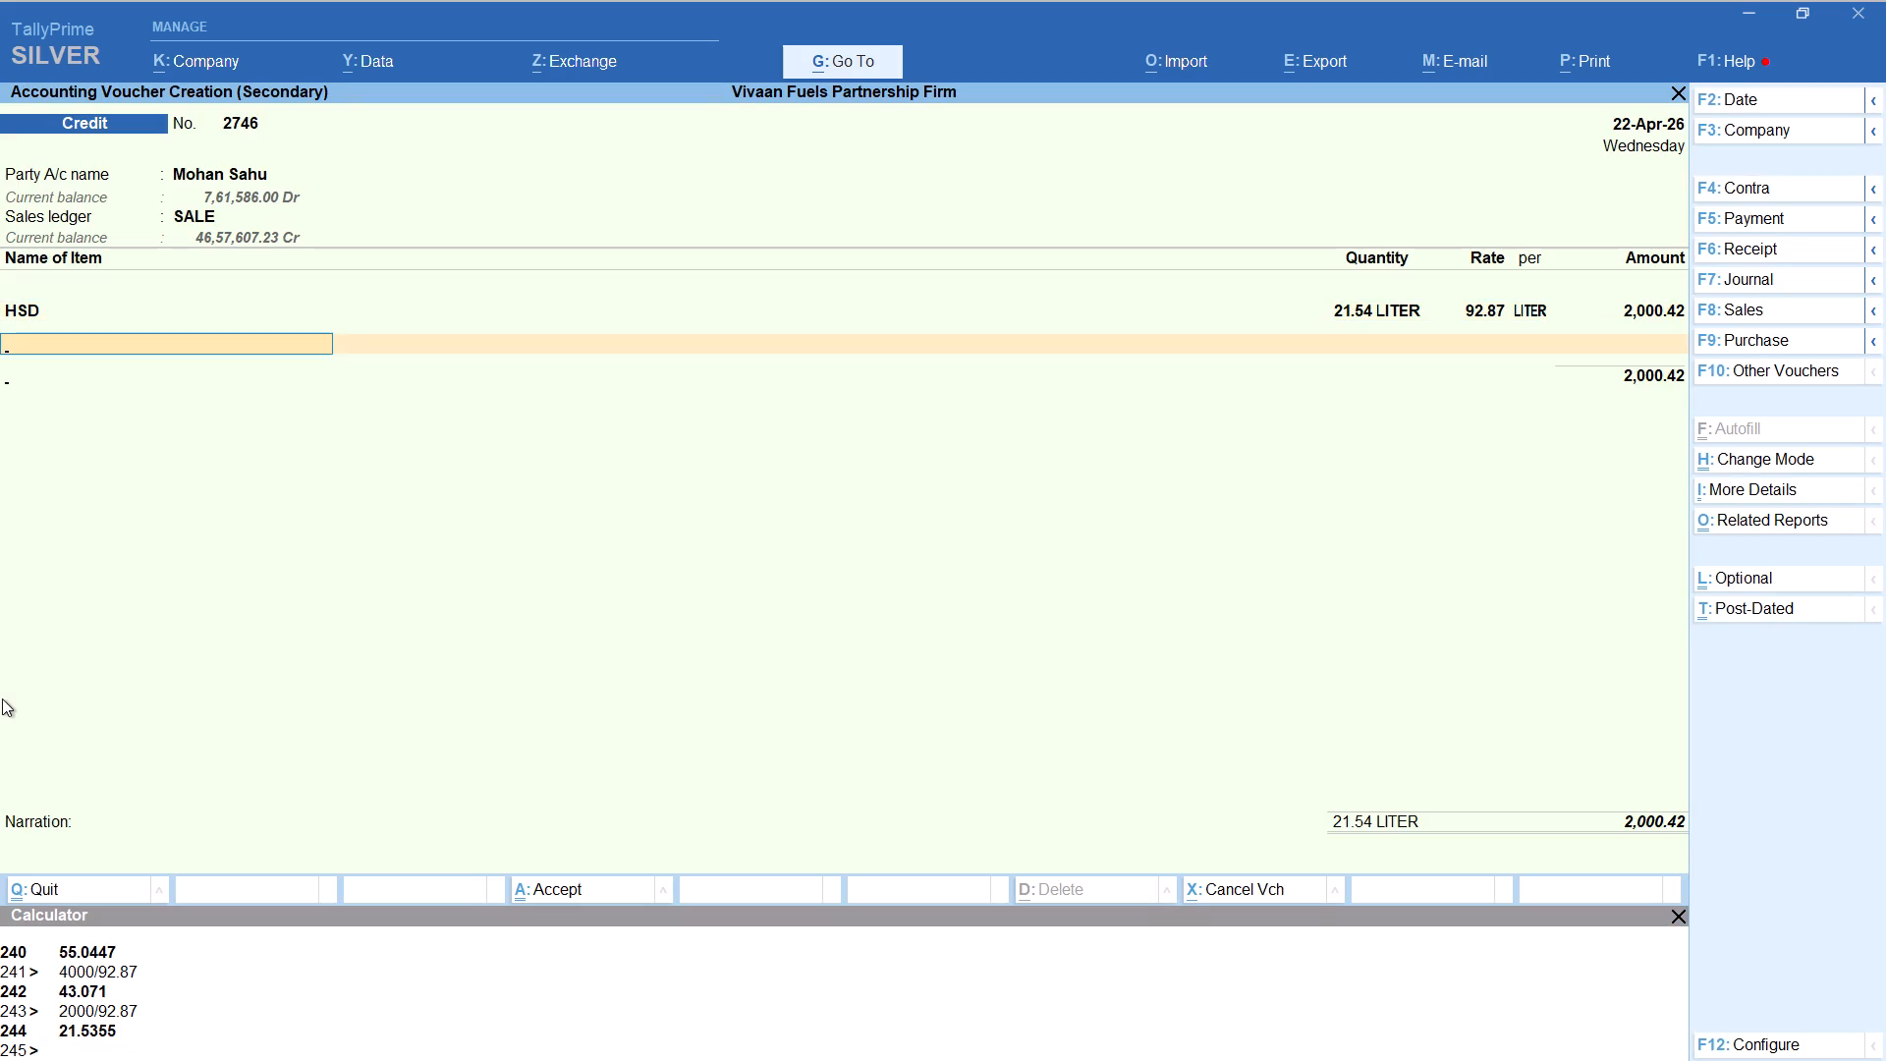
Add a (-)0.42 Round Off line bringing the Mohan voucher amount to 2,000.00 and save the voucher.
type("ro")
key("Return")
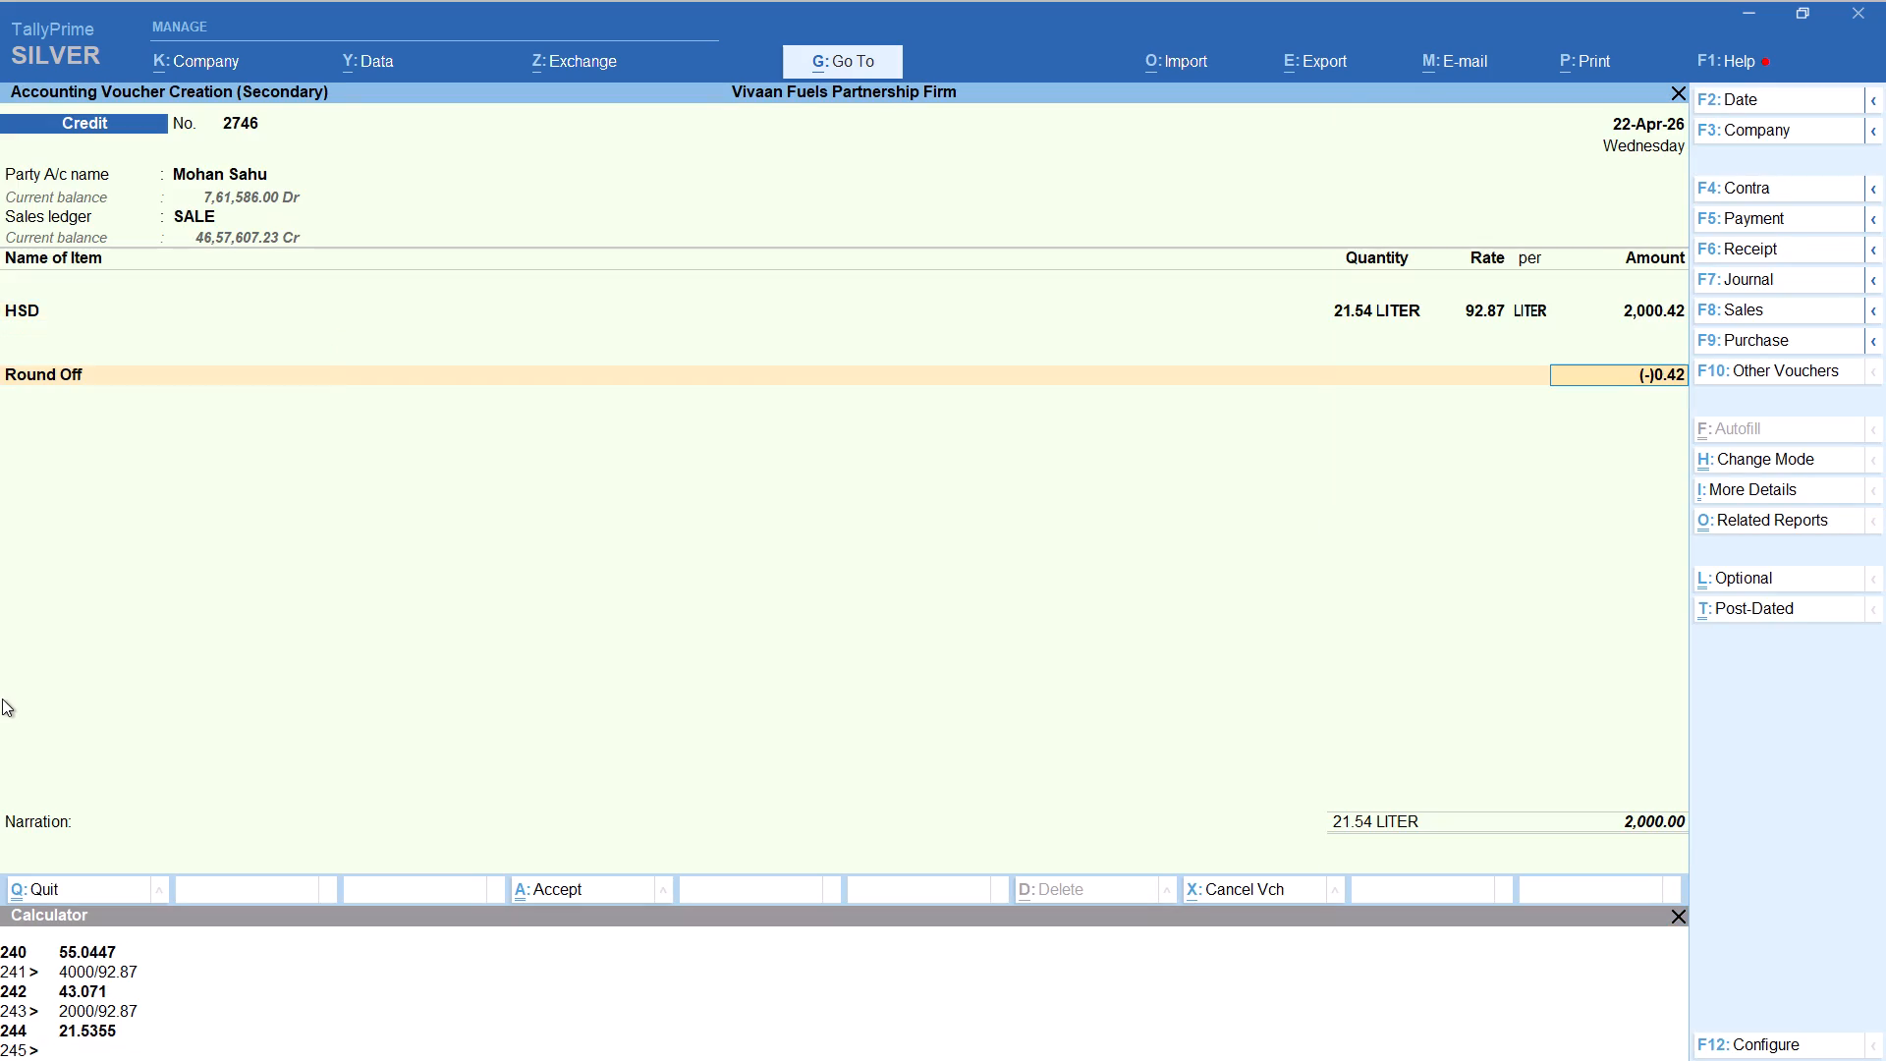
key("ctrl+a")
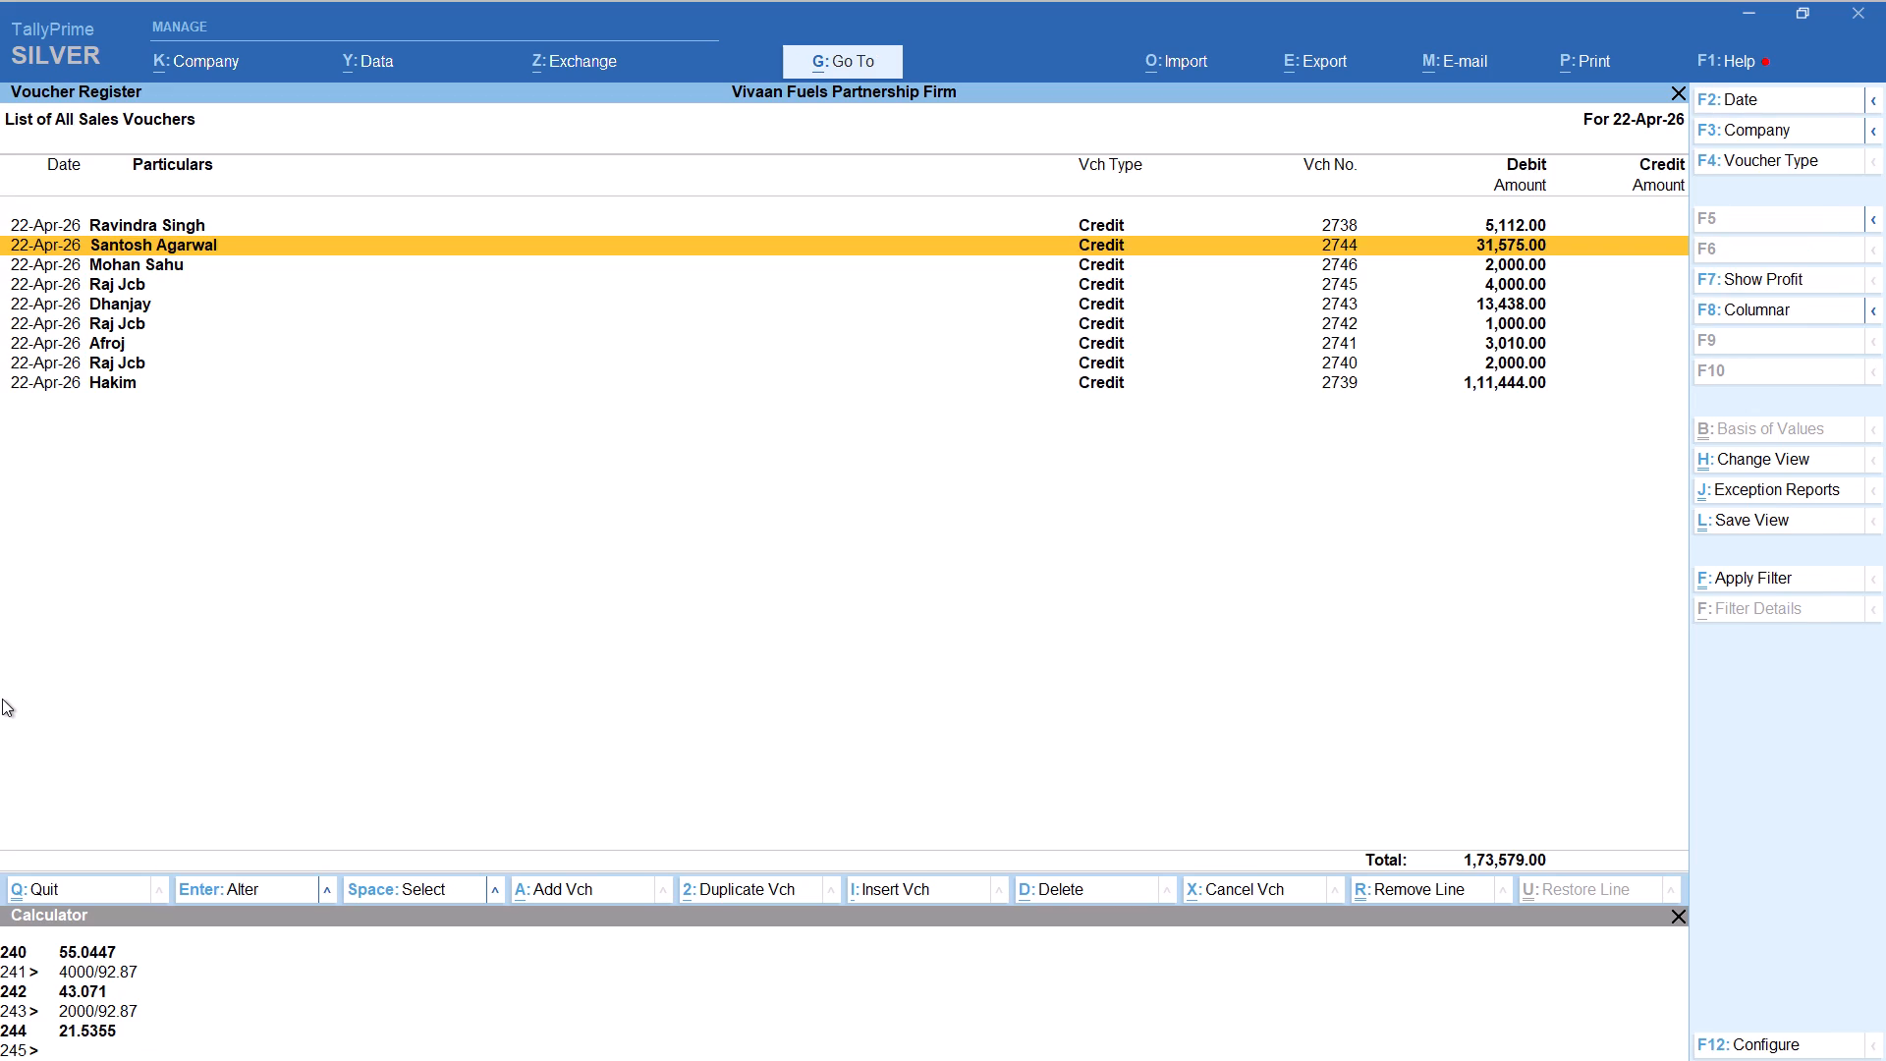
key("alt+a")
type("ramb")
key("Return")
key("Return")
key("Return")
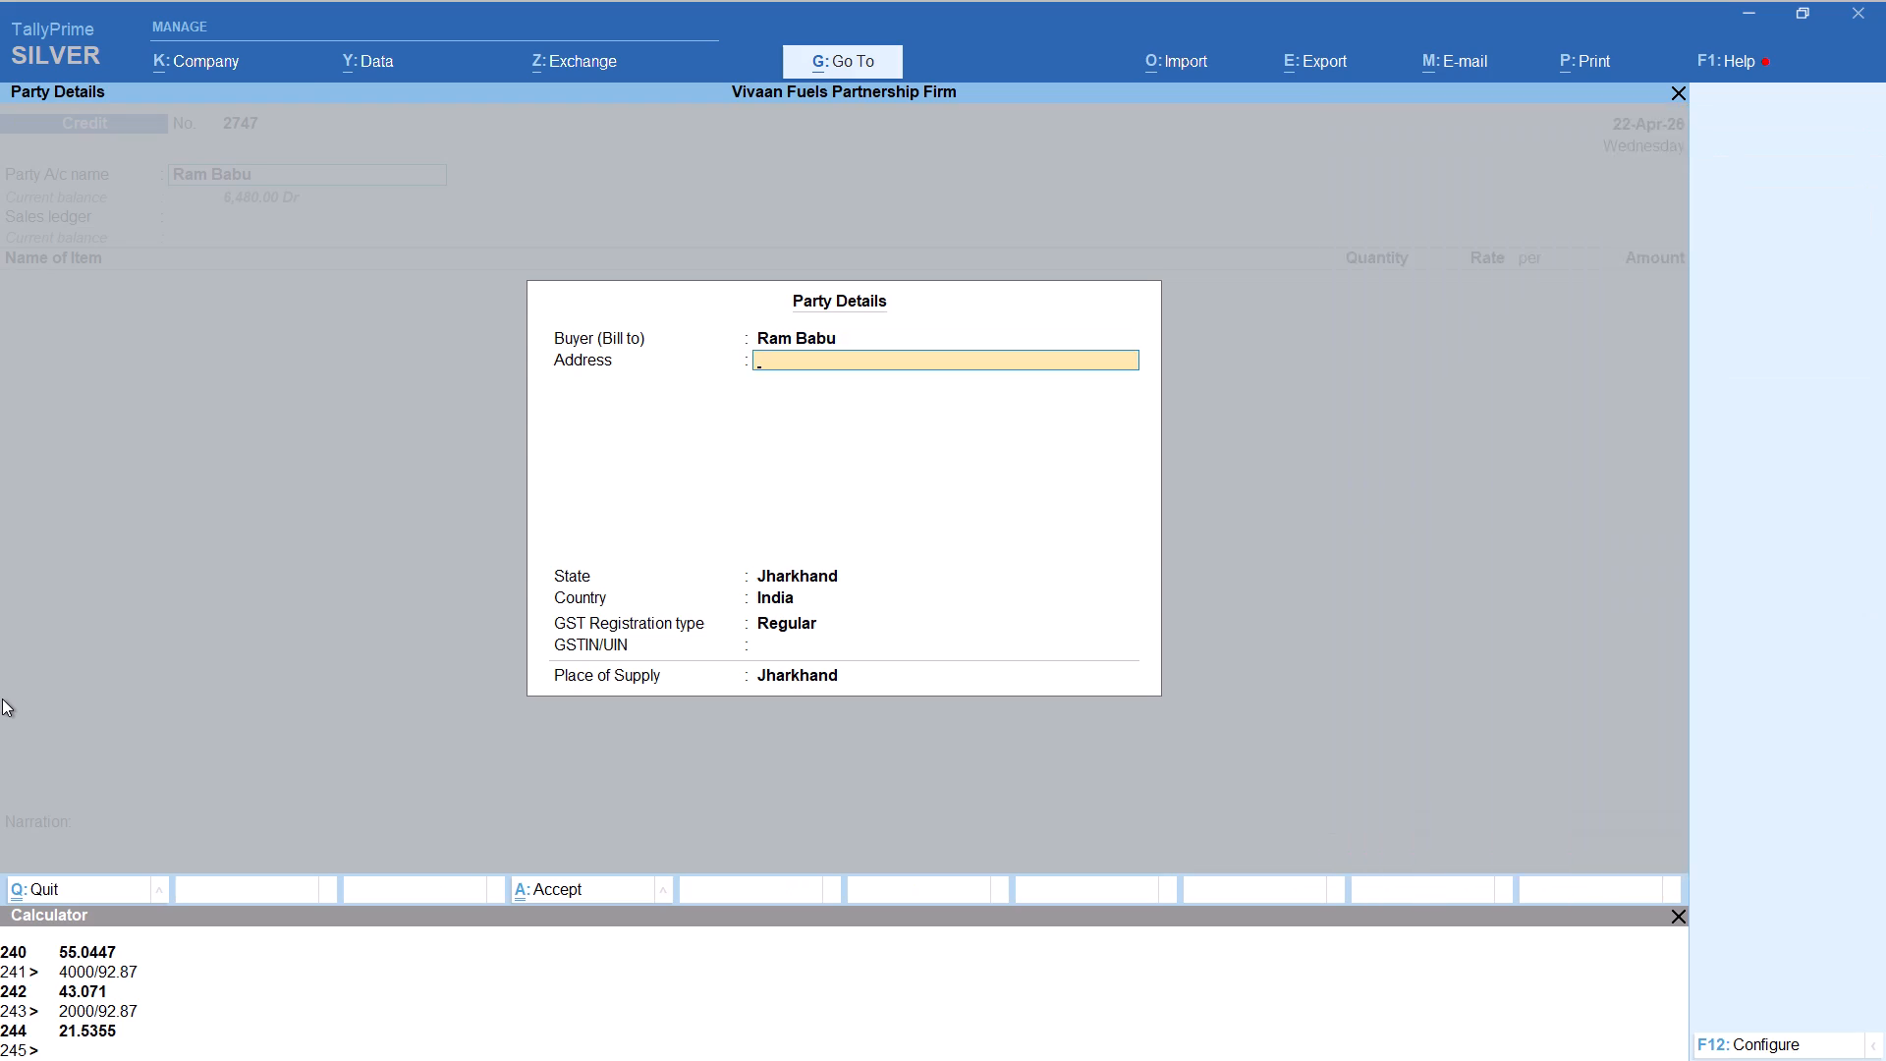
key("Return")
key("Return")
key("Return")
key("Return")
key("Return")
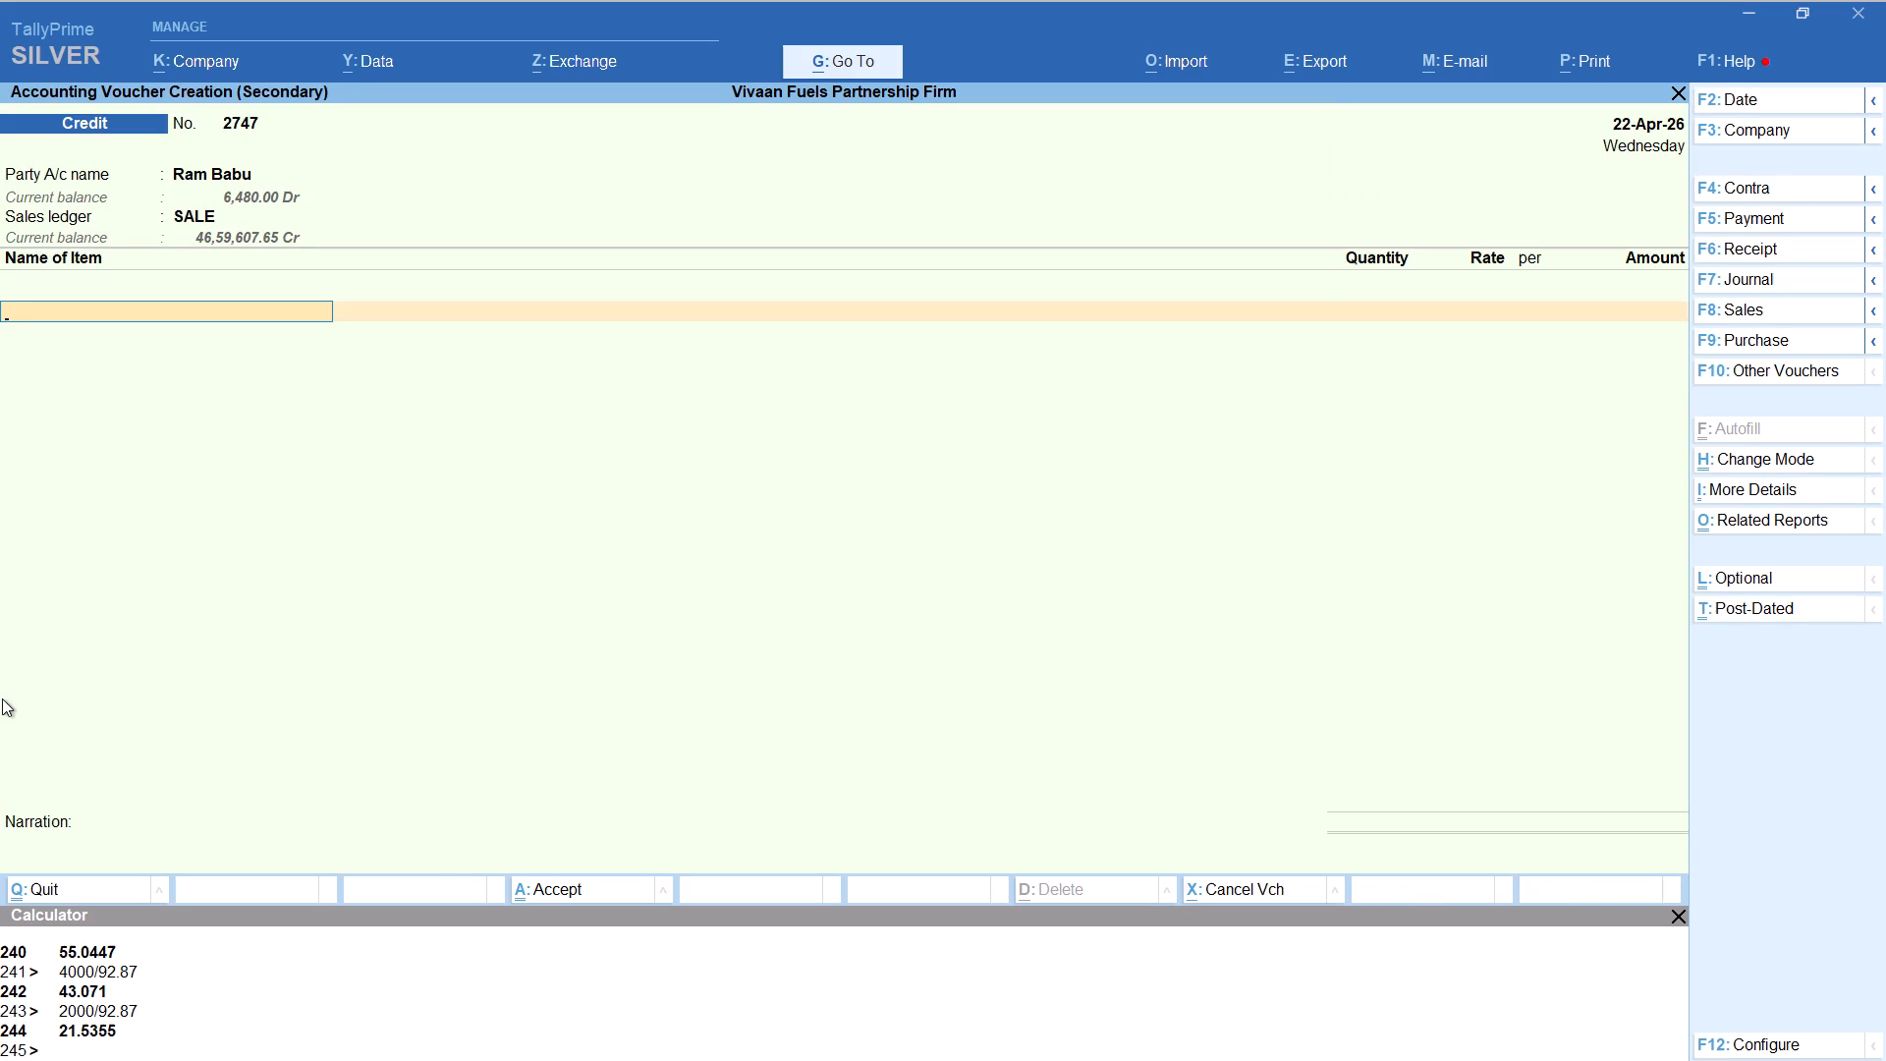
Add item HSD with tracking number Not Applicable, quantity calculated as 1000/92.87 and a rate of 92.87 per liter.
type("hs")
key("Return")
key("Up")
key("Return")
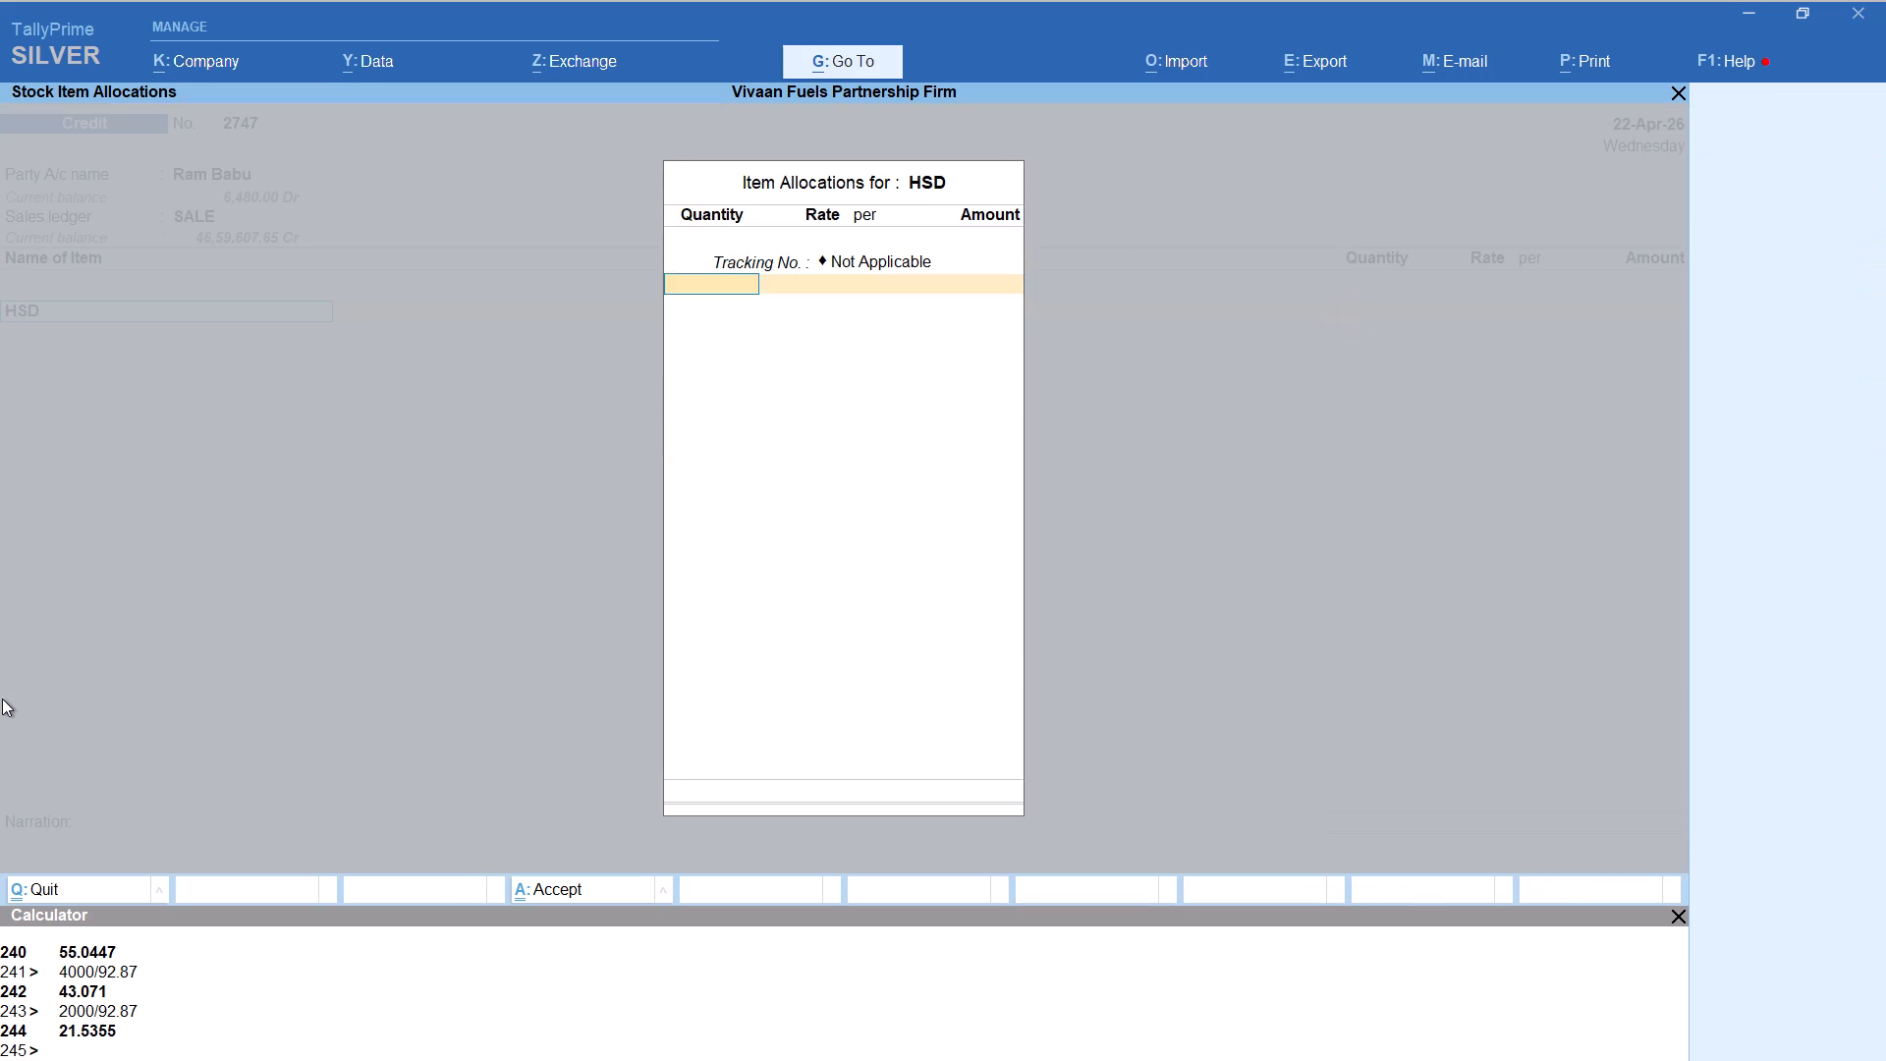
key("alt+c")
type("1000/")
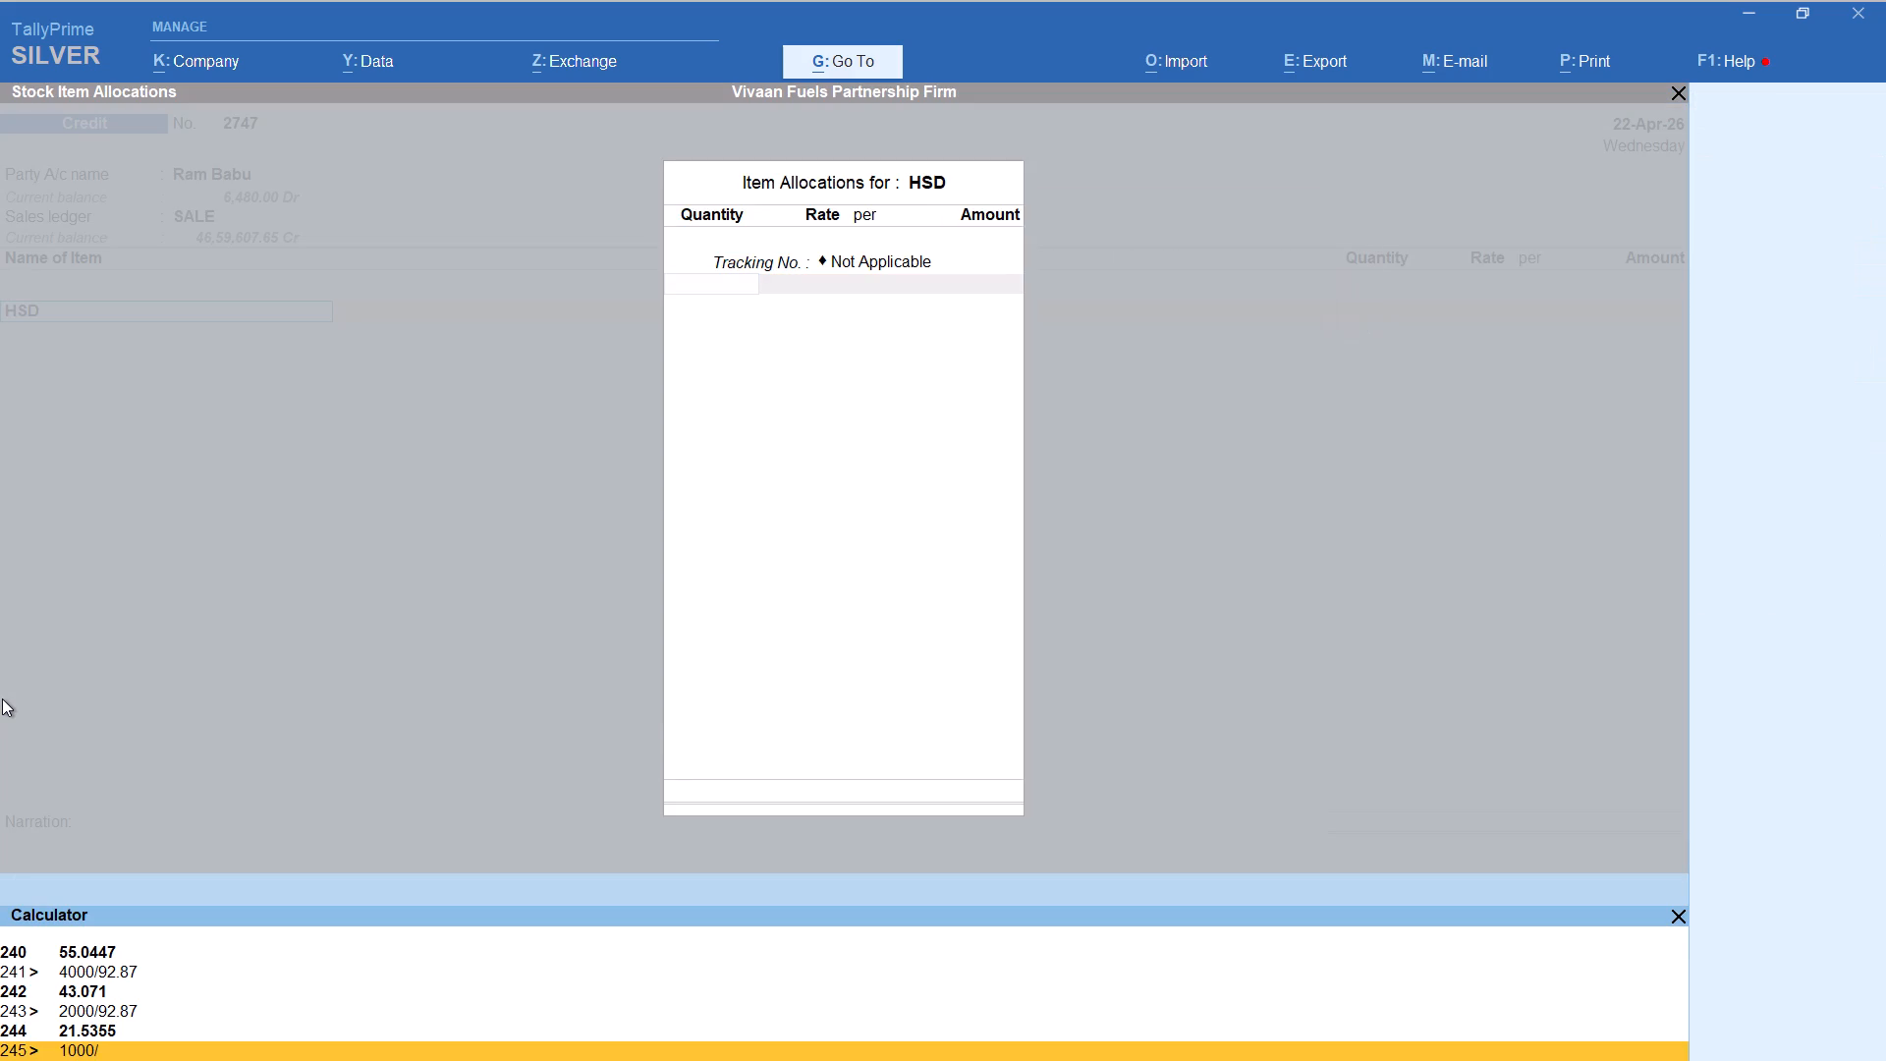
type("92.87")
key("Return")
key("Return")
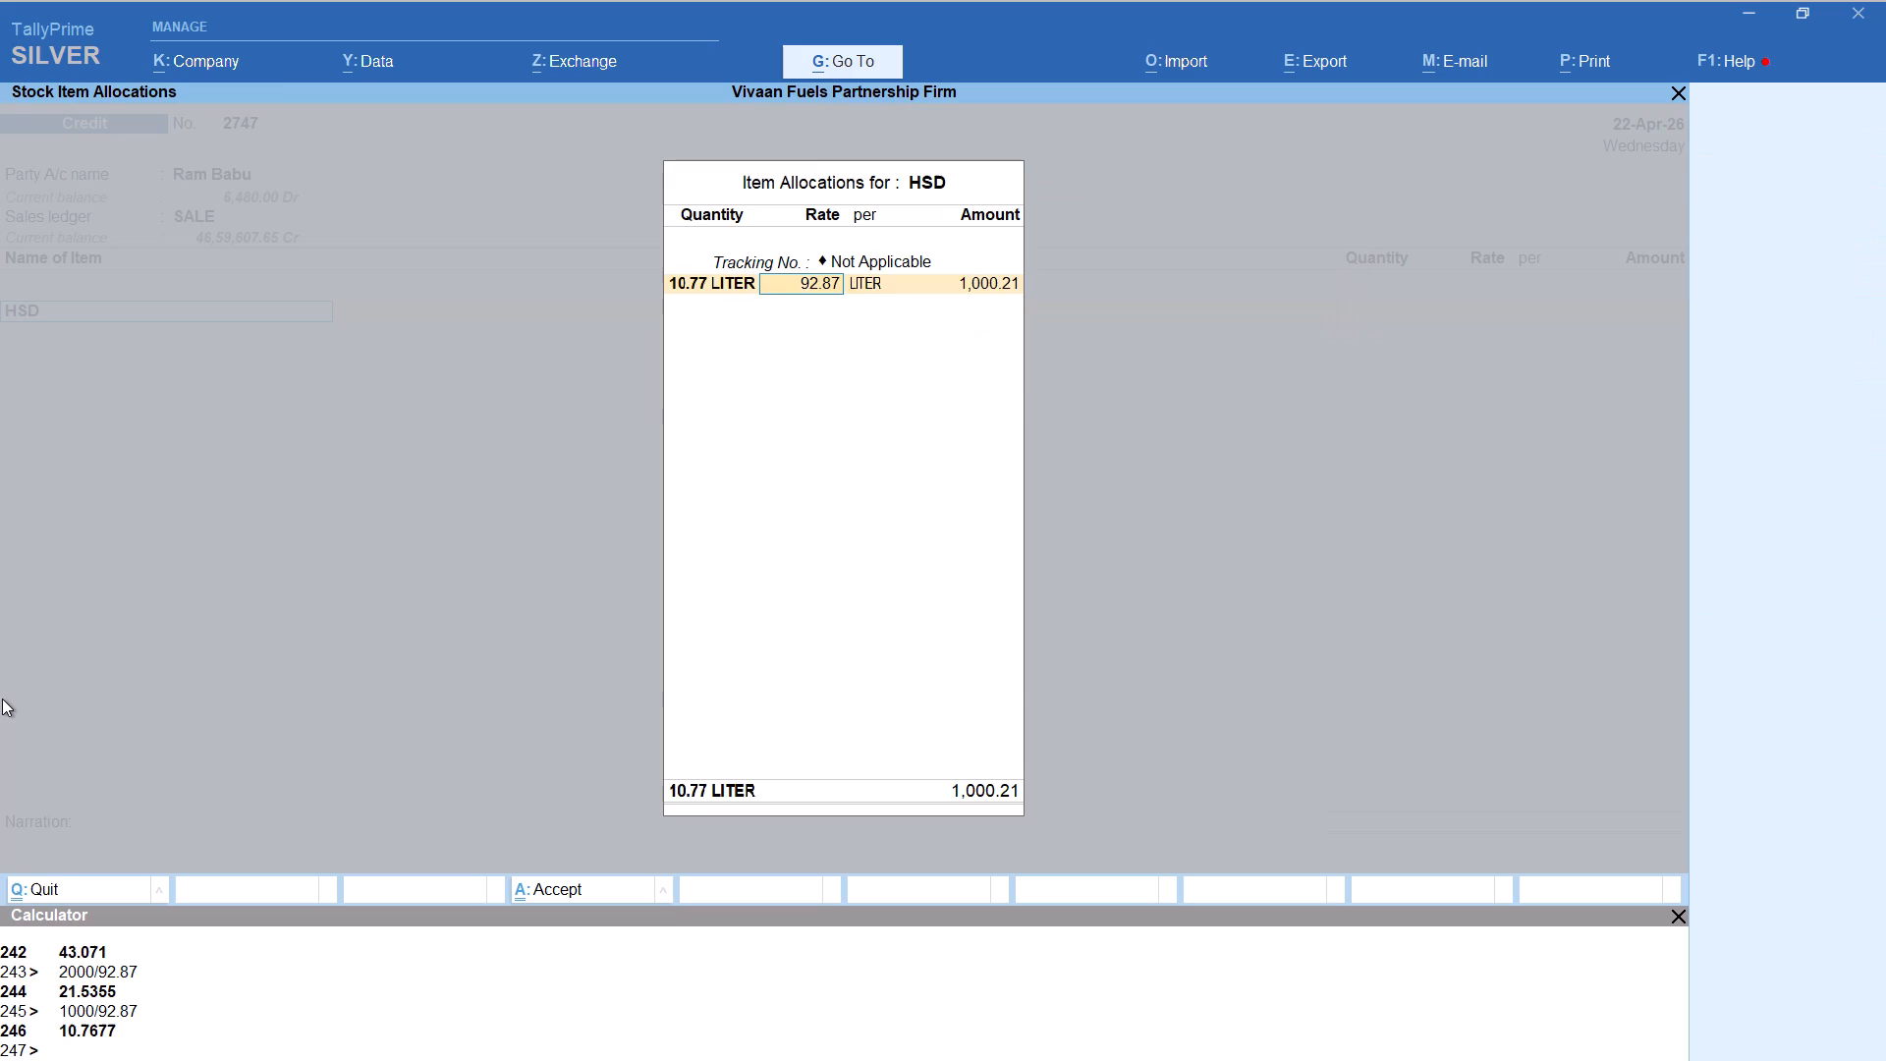
key("Return")
key("Return")
key("Return")
key("Return")
key("Return")
type("rou")
key("Return")
key("ctrl+a")
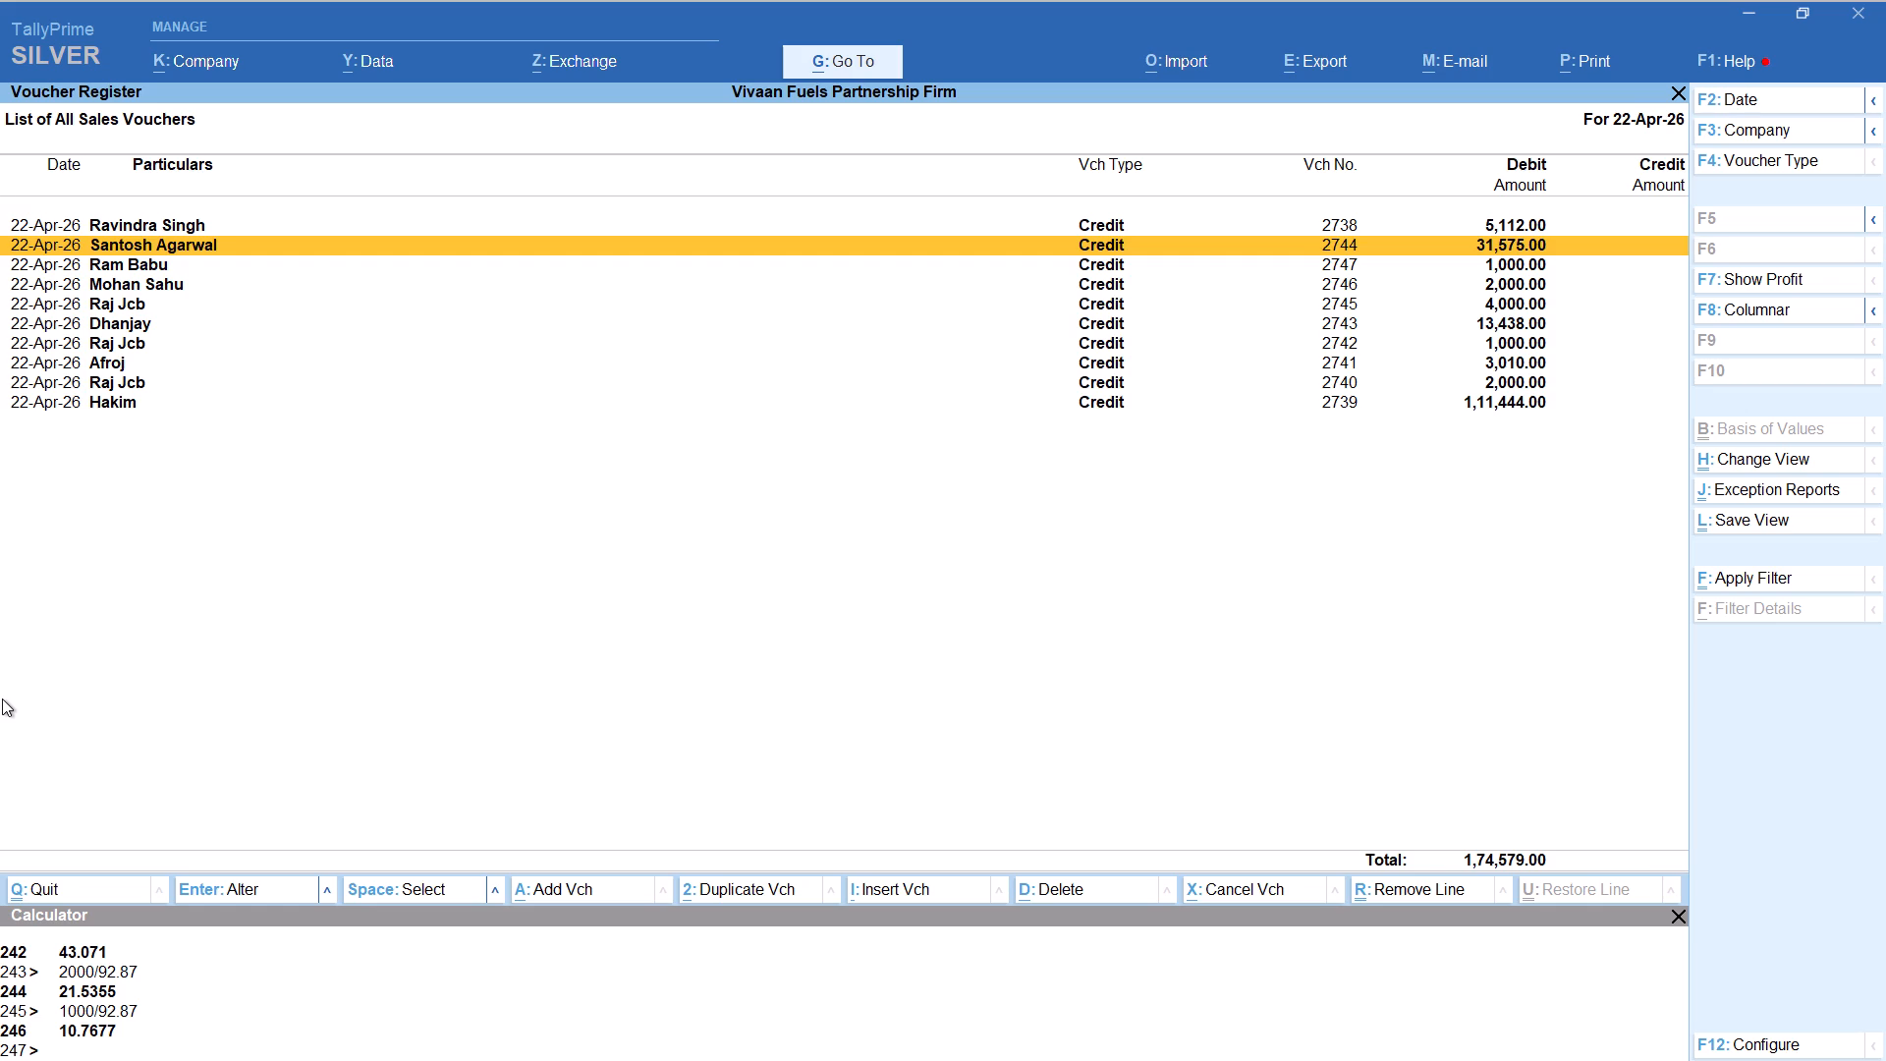
Start another Credit sales voucher for party Surendra, keeping the default party details and SALE as the sales ledger.
key("alt+a")
type("su")
type("re")
key("Return")
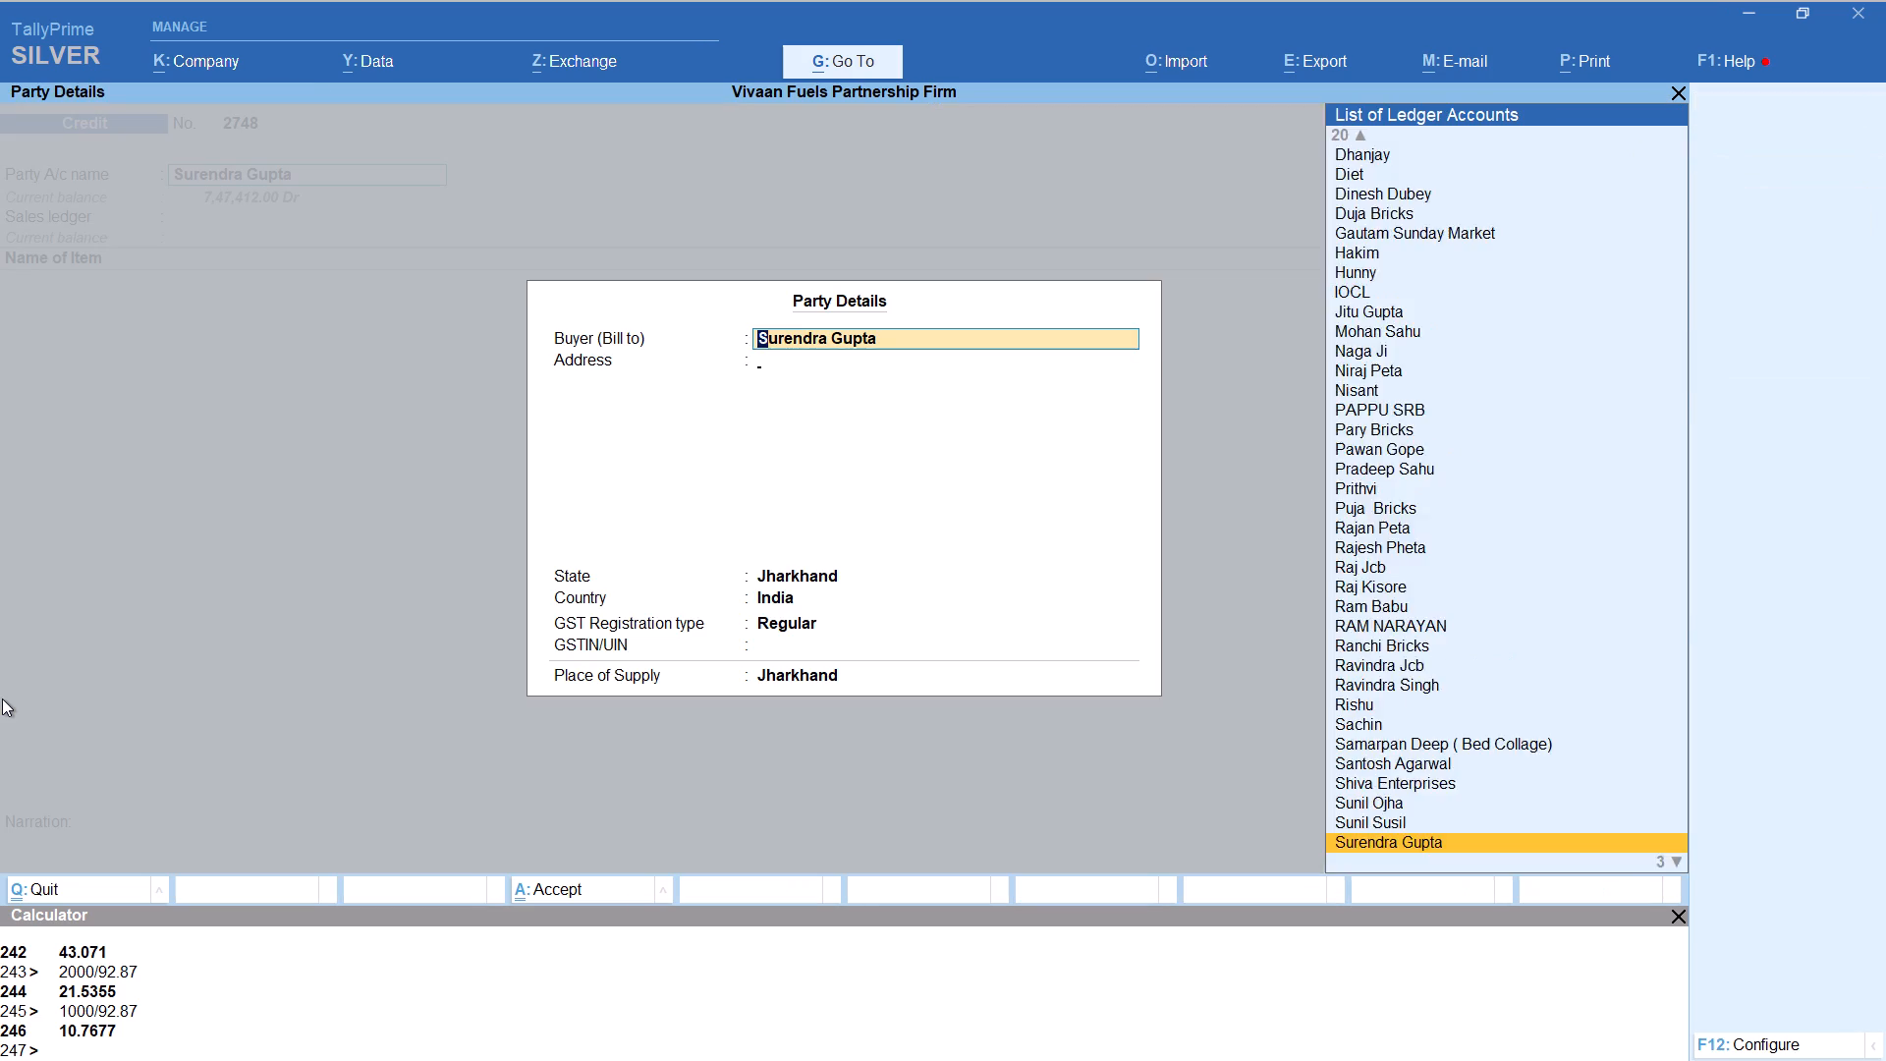
key("Return")
key("Return")
key("Return")
key("Return")
key("Return")
key("Return")
key("Return")
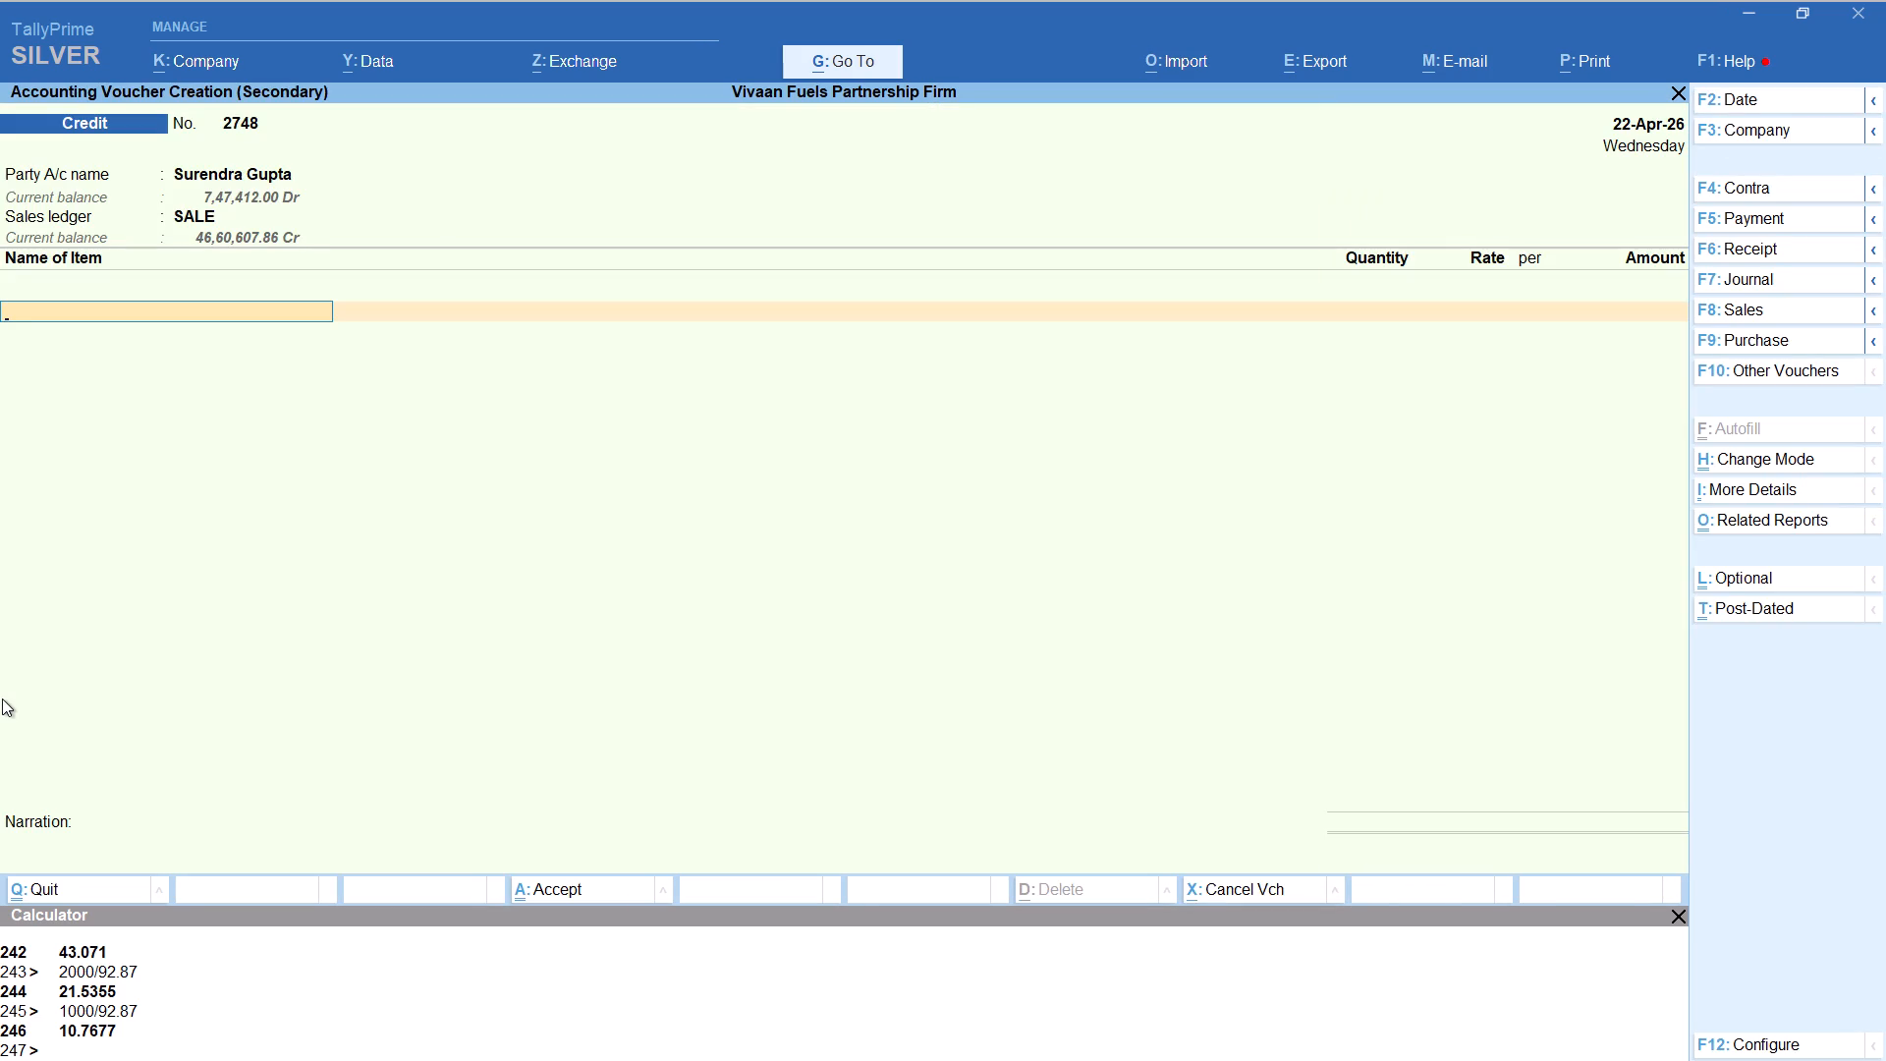
Add item HSD to the Surendra voucher with tracking number Not Applicable, quantity calculated as 200/92.87 and a rate of 92.87 per liter.
type("20")
key("BackSpace")
key("BackSpace")
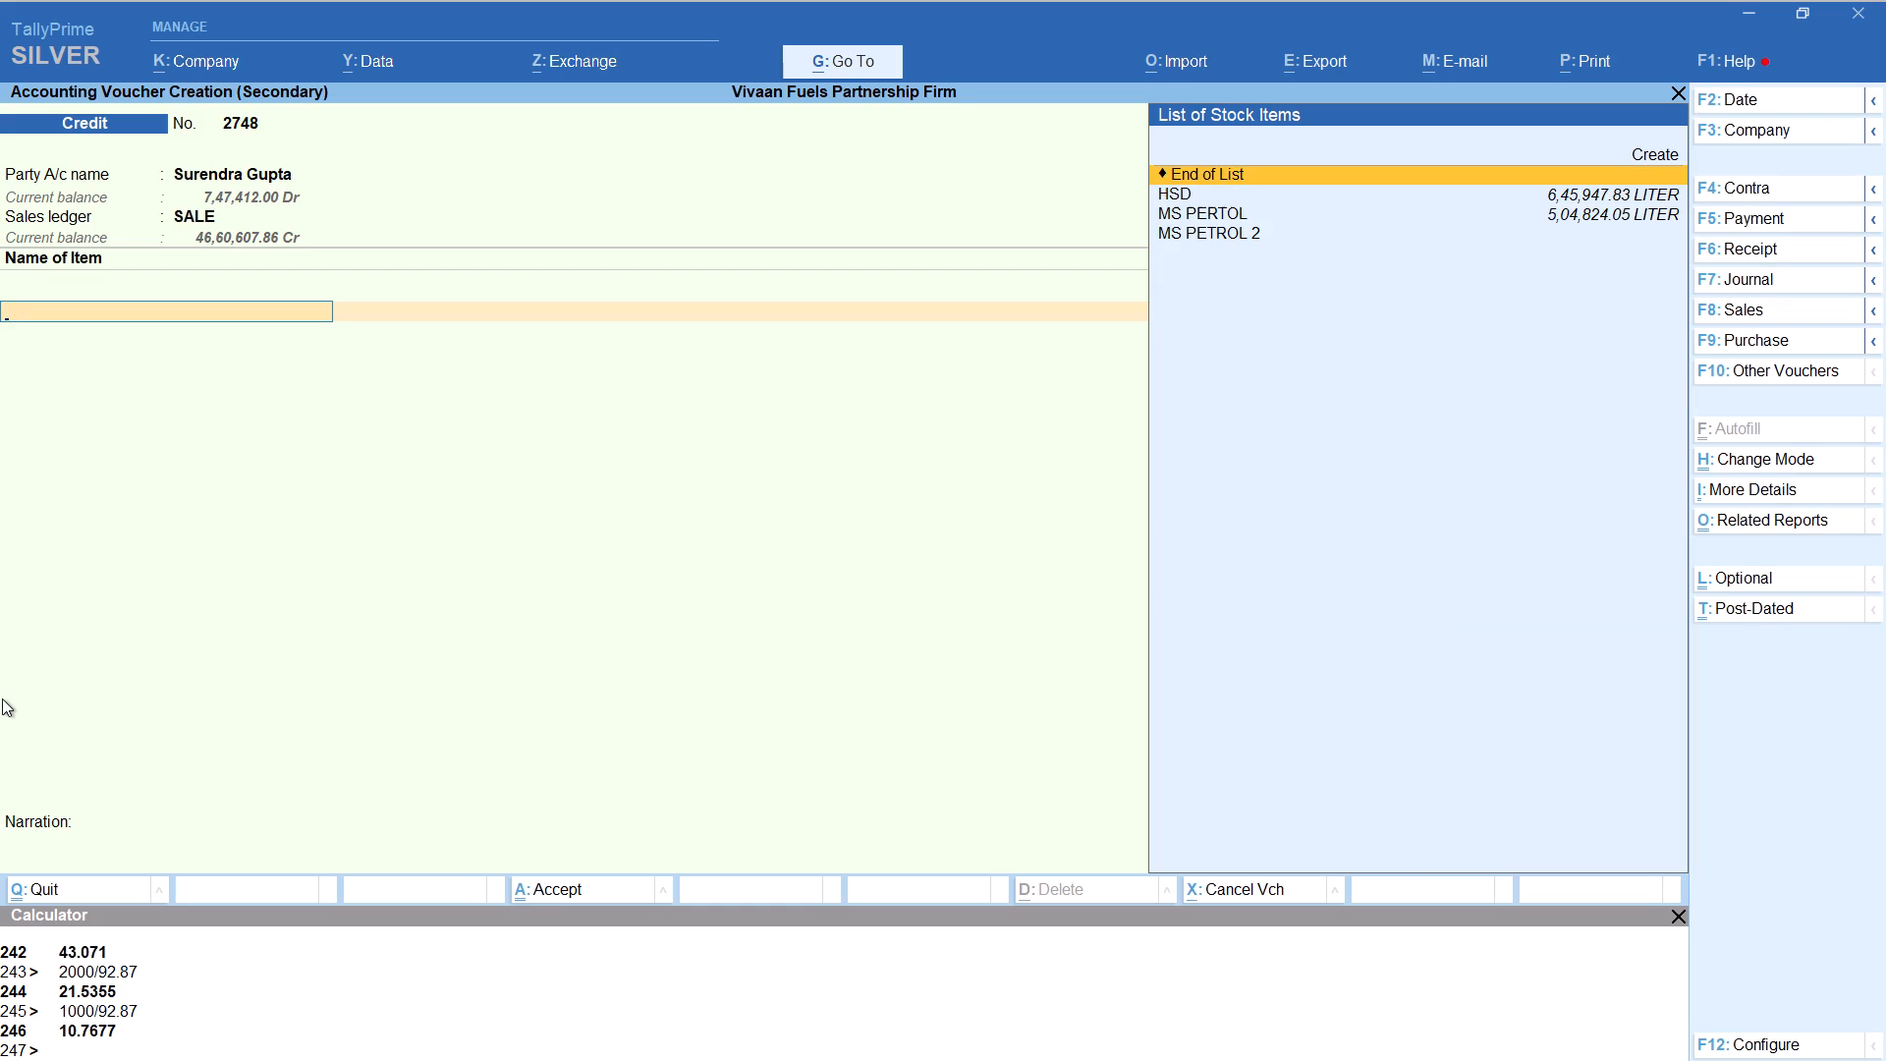
key("Down")
key("Return")
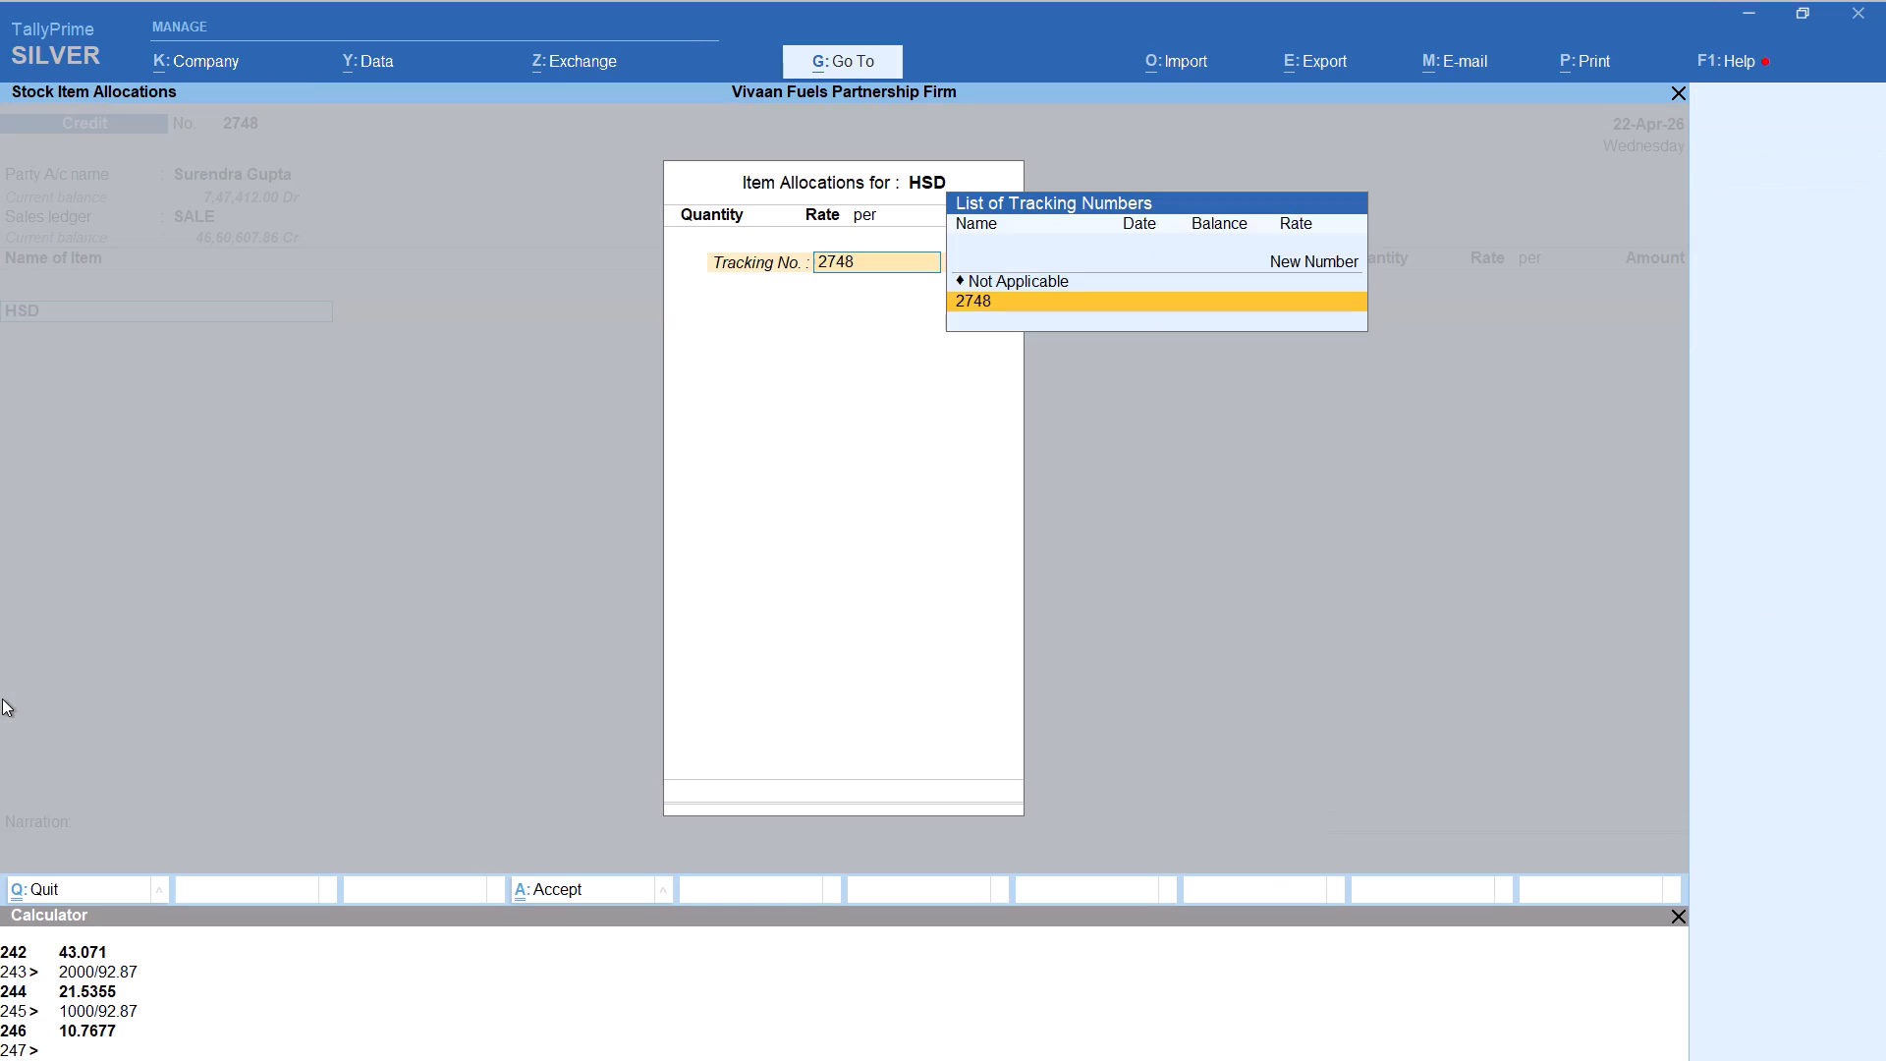
key("Up")
key("Return")
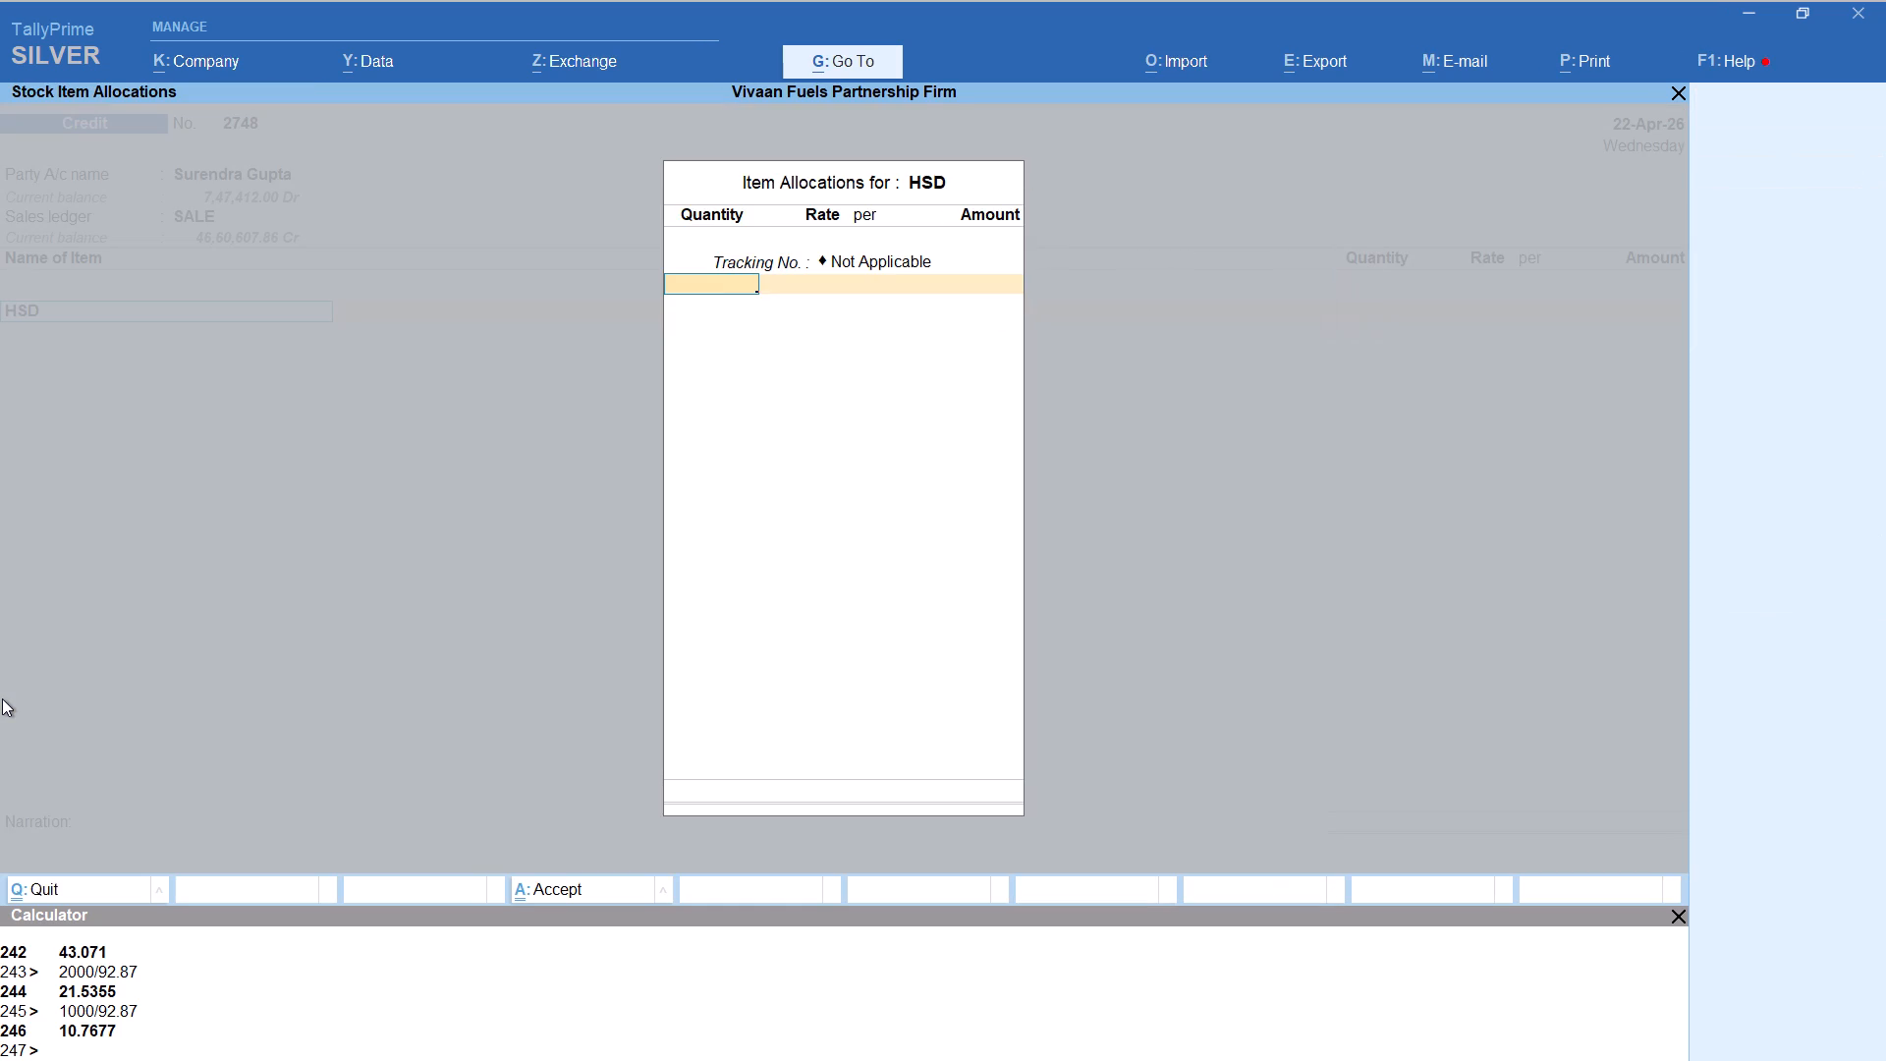
type("200")
key("alt+c")
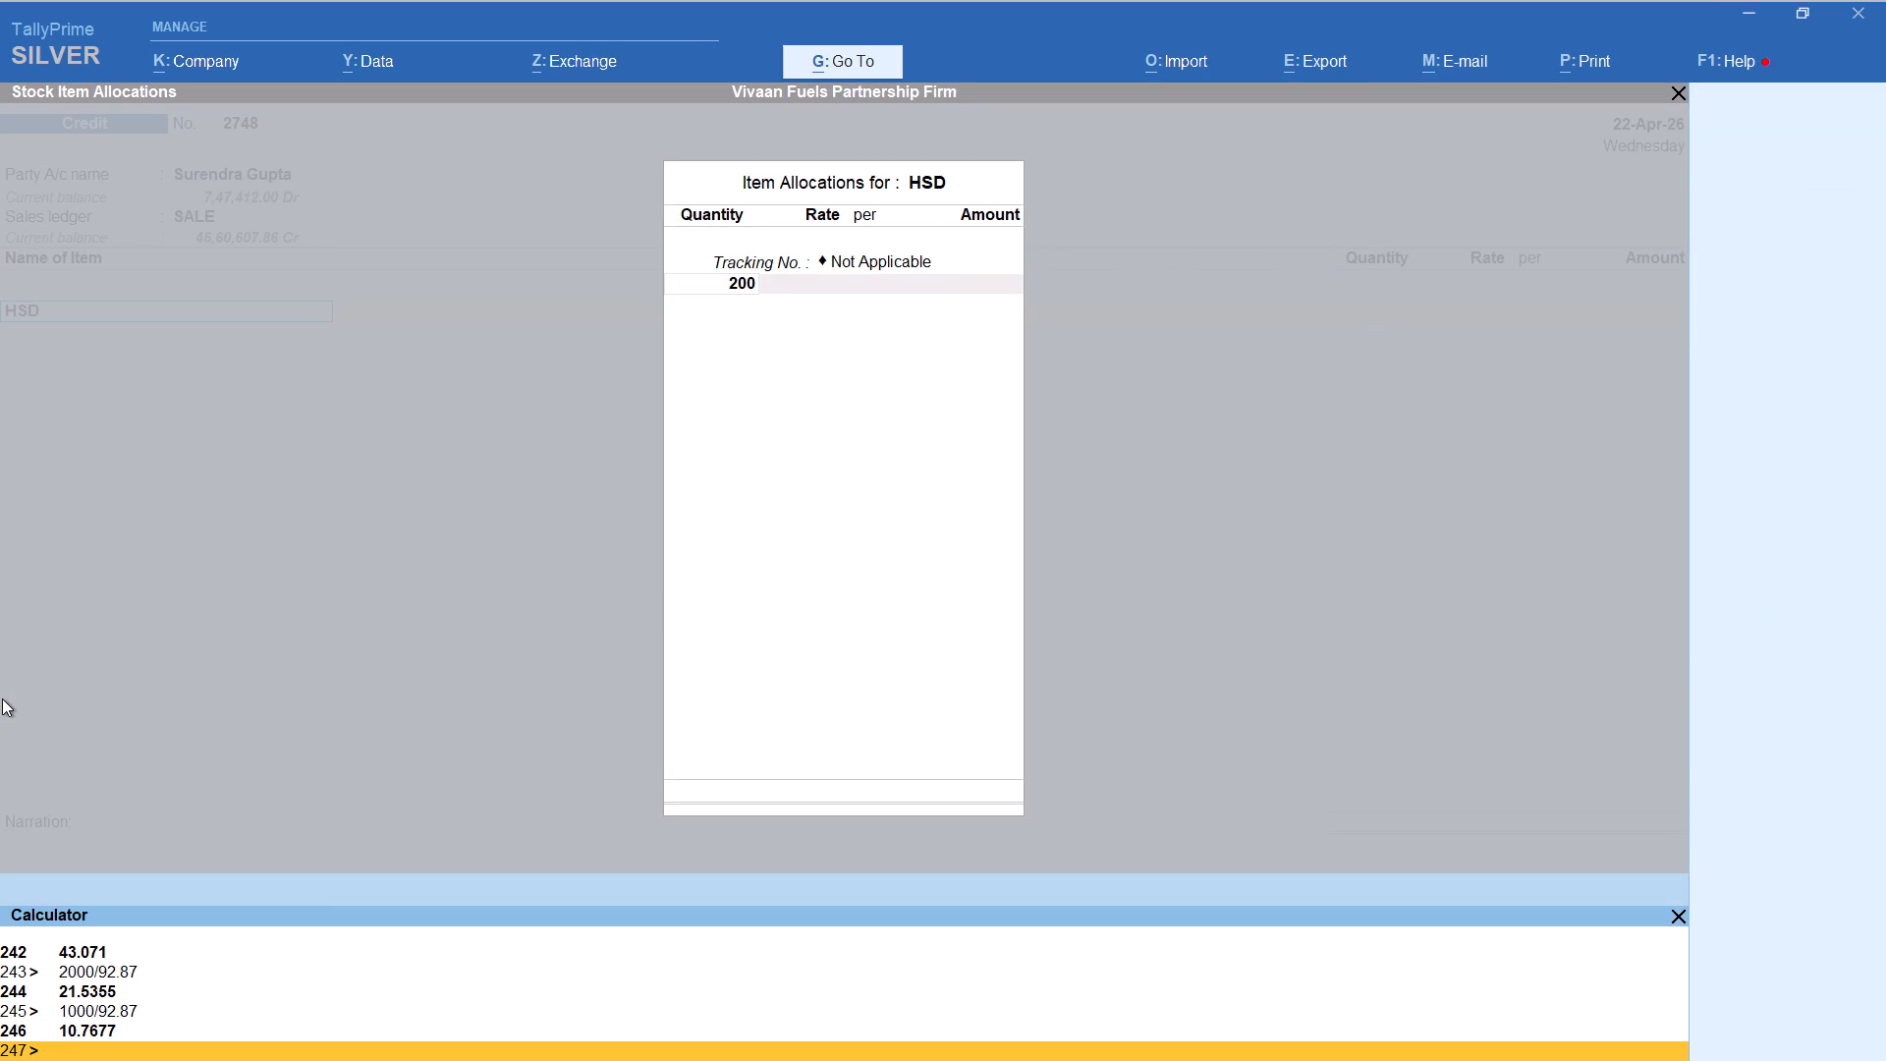
type("200/92.87")
key("Return")
key("Return")
key("Return")
key("Return")
key("Return")
key("Return")
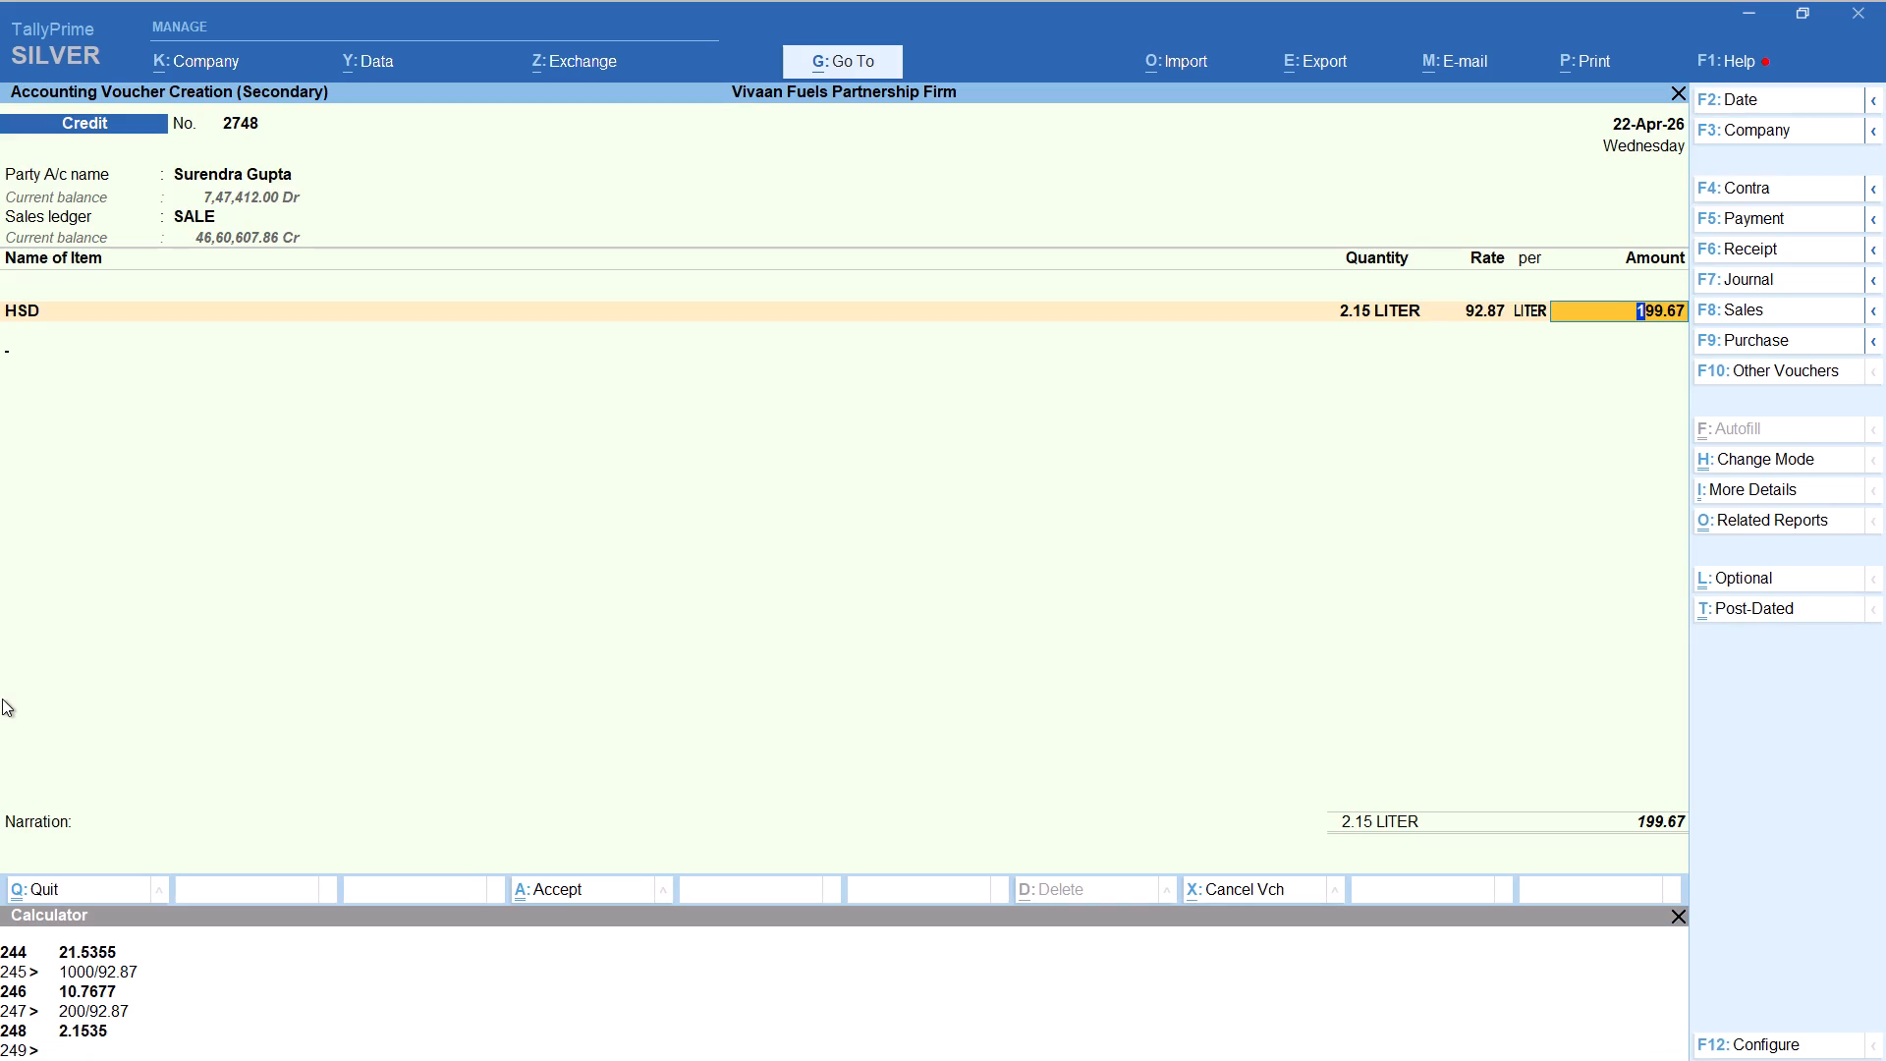
key("Return")
Add a Round Off line bringing the Surendra voucher amount to 200.00 and save the voucher.
type("rou")
key("Return")
key("ctrl+a")
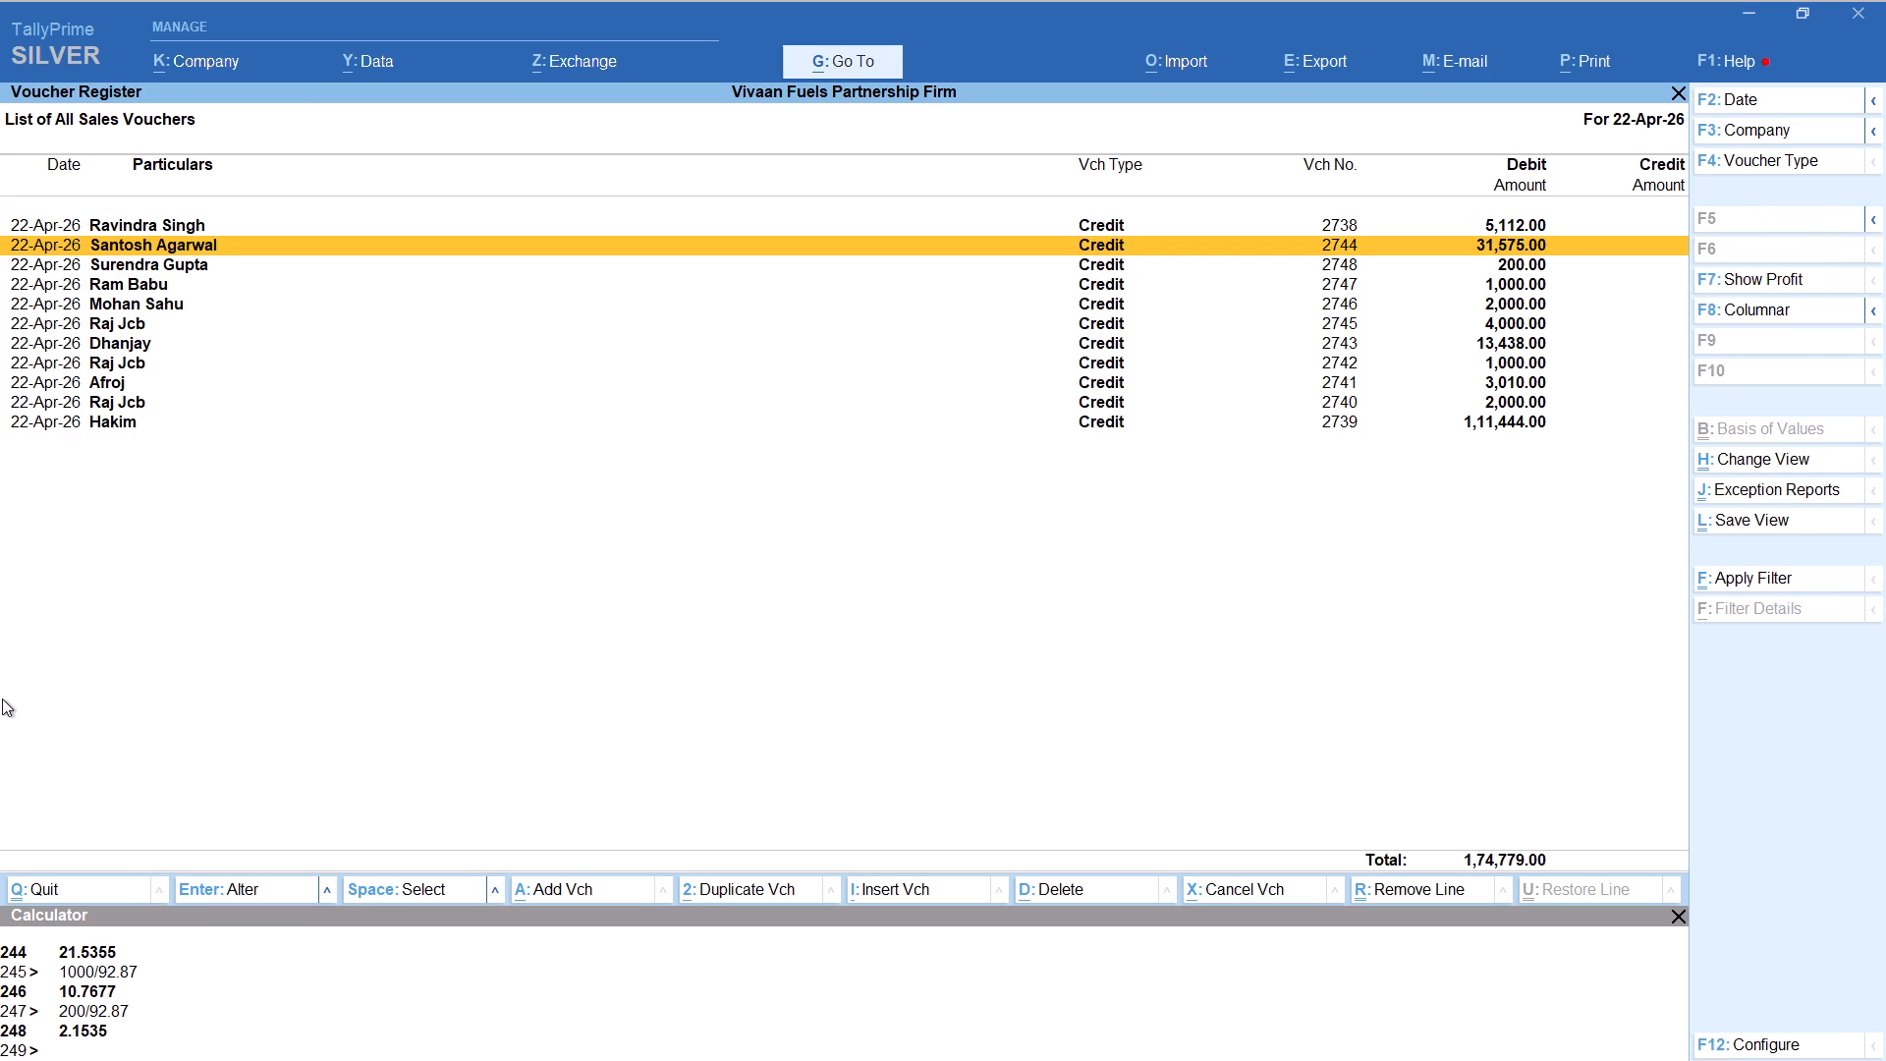
Start another Credit sales voucher for party Puja Bricks, keeping the default party details and SALE as the sales ledger.
key("alt+a")
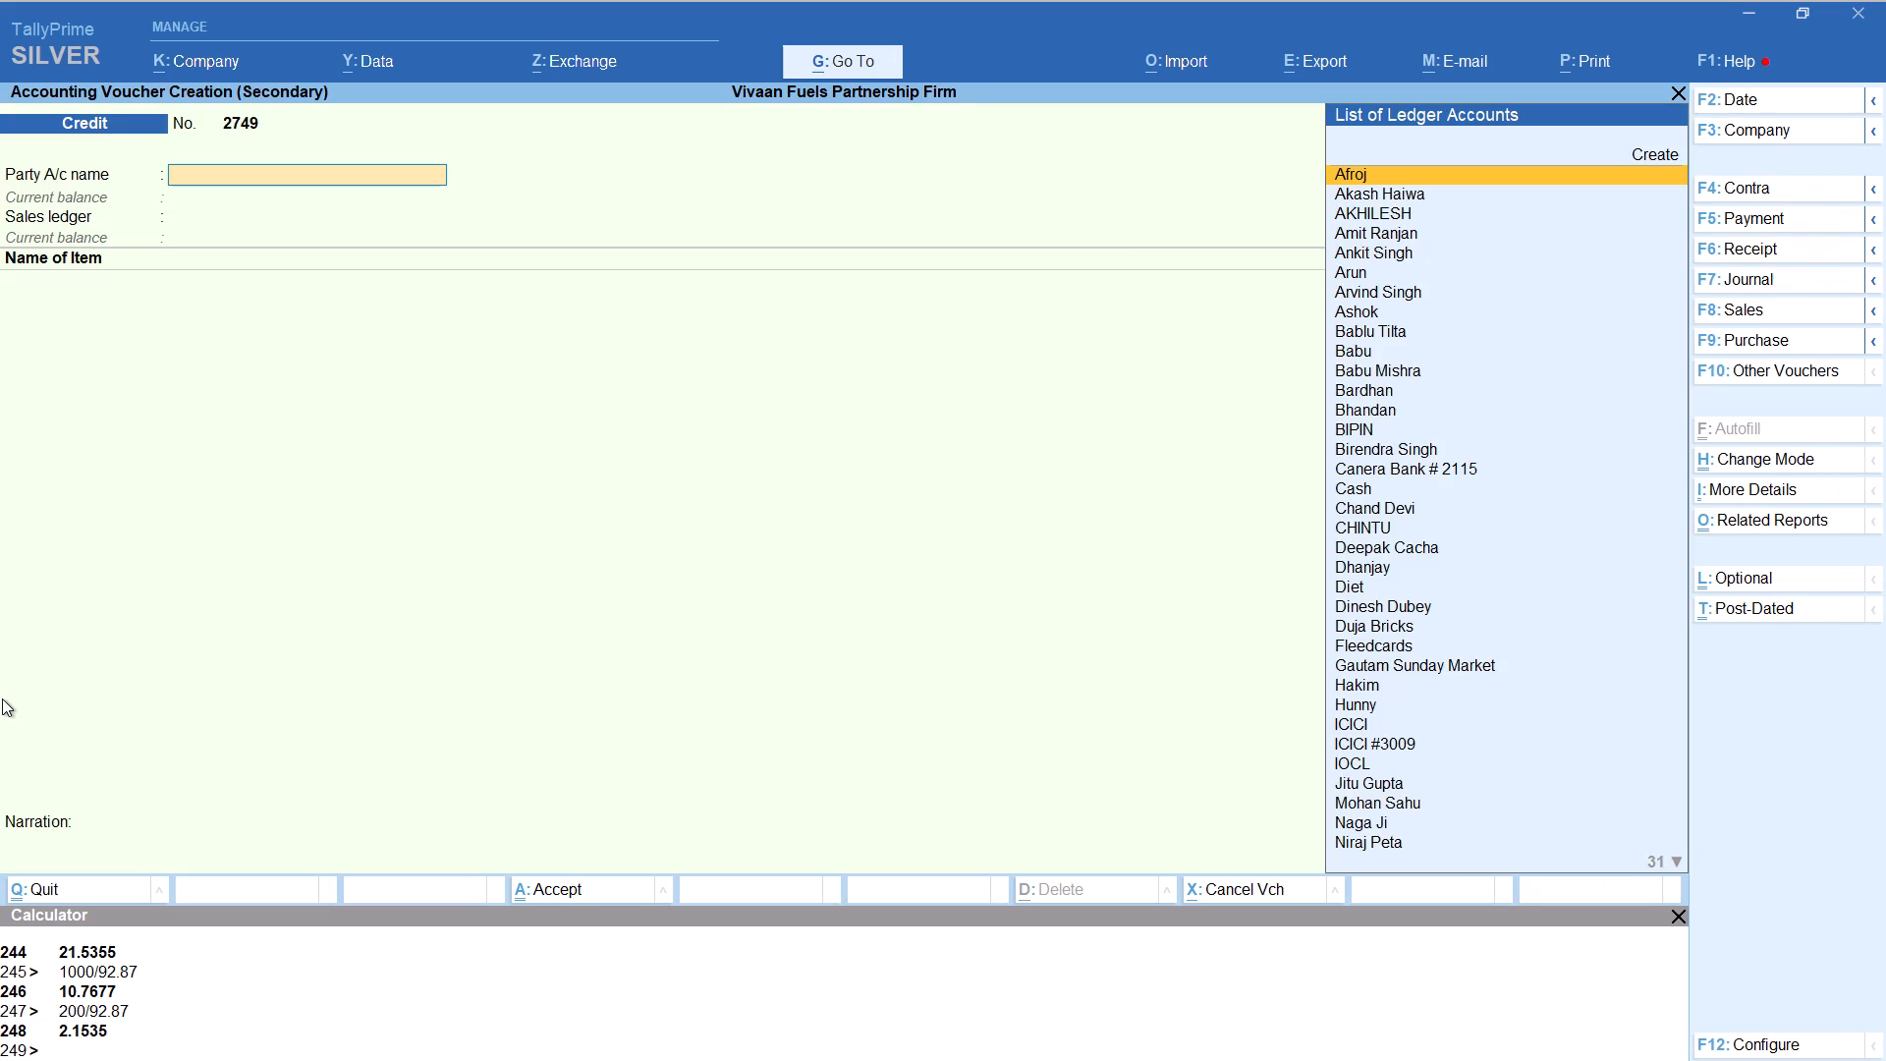
type("pu")
key("Return")
key("Return")
key("Return")
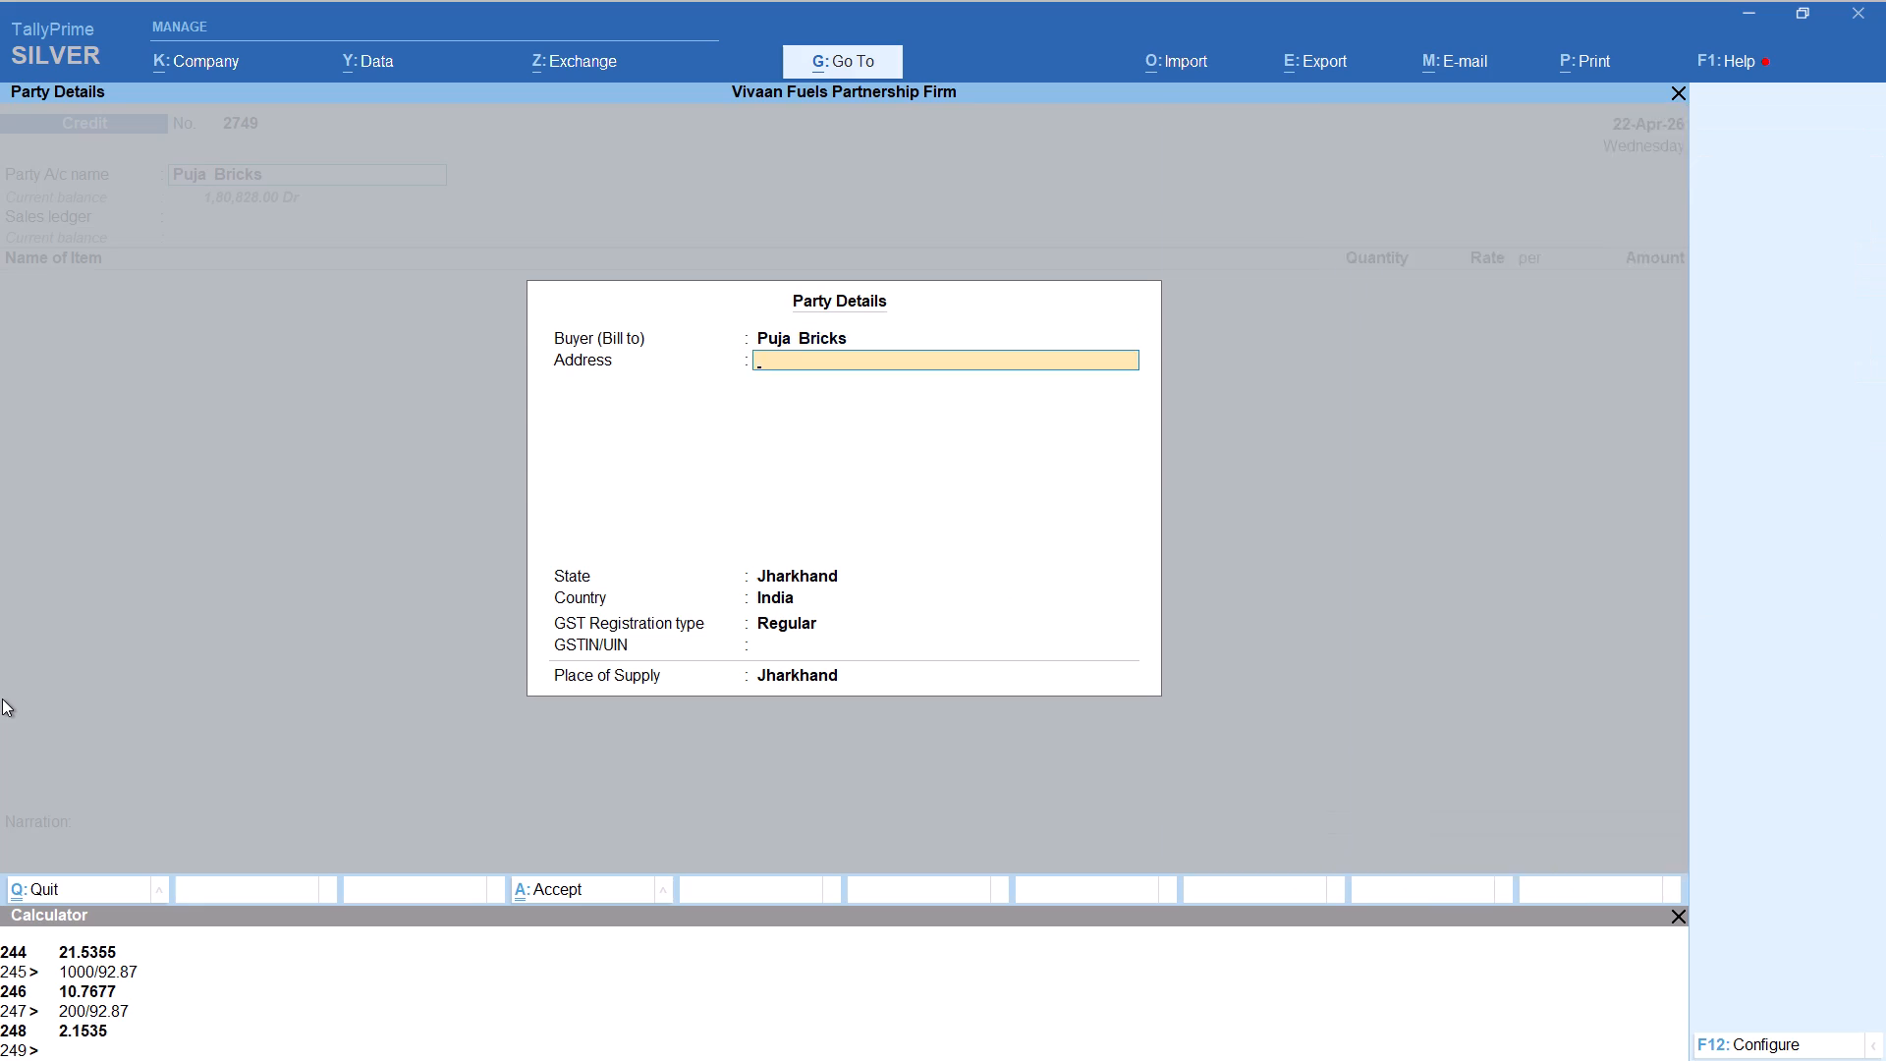
key("Return")
key("Return")
key("Return")
key("Return")
key("Return")
Add item HSD with tracking number Not Applicable, quantity calculated as 18574/92.87 and a rate of 92.87 per liter.
type("hs")
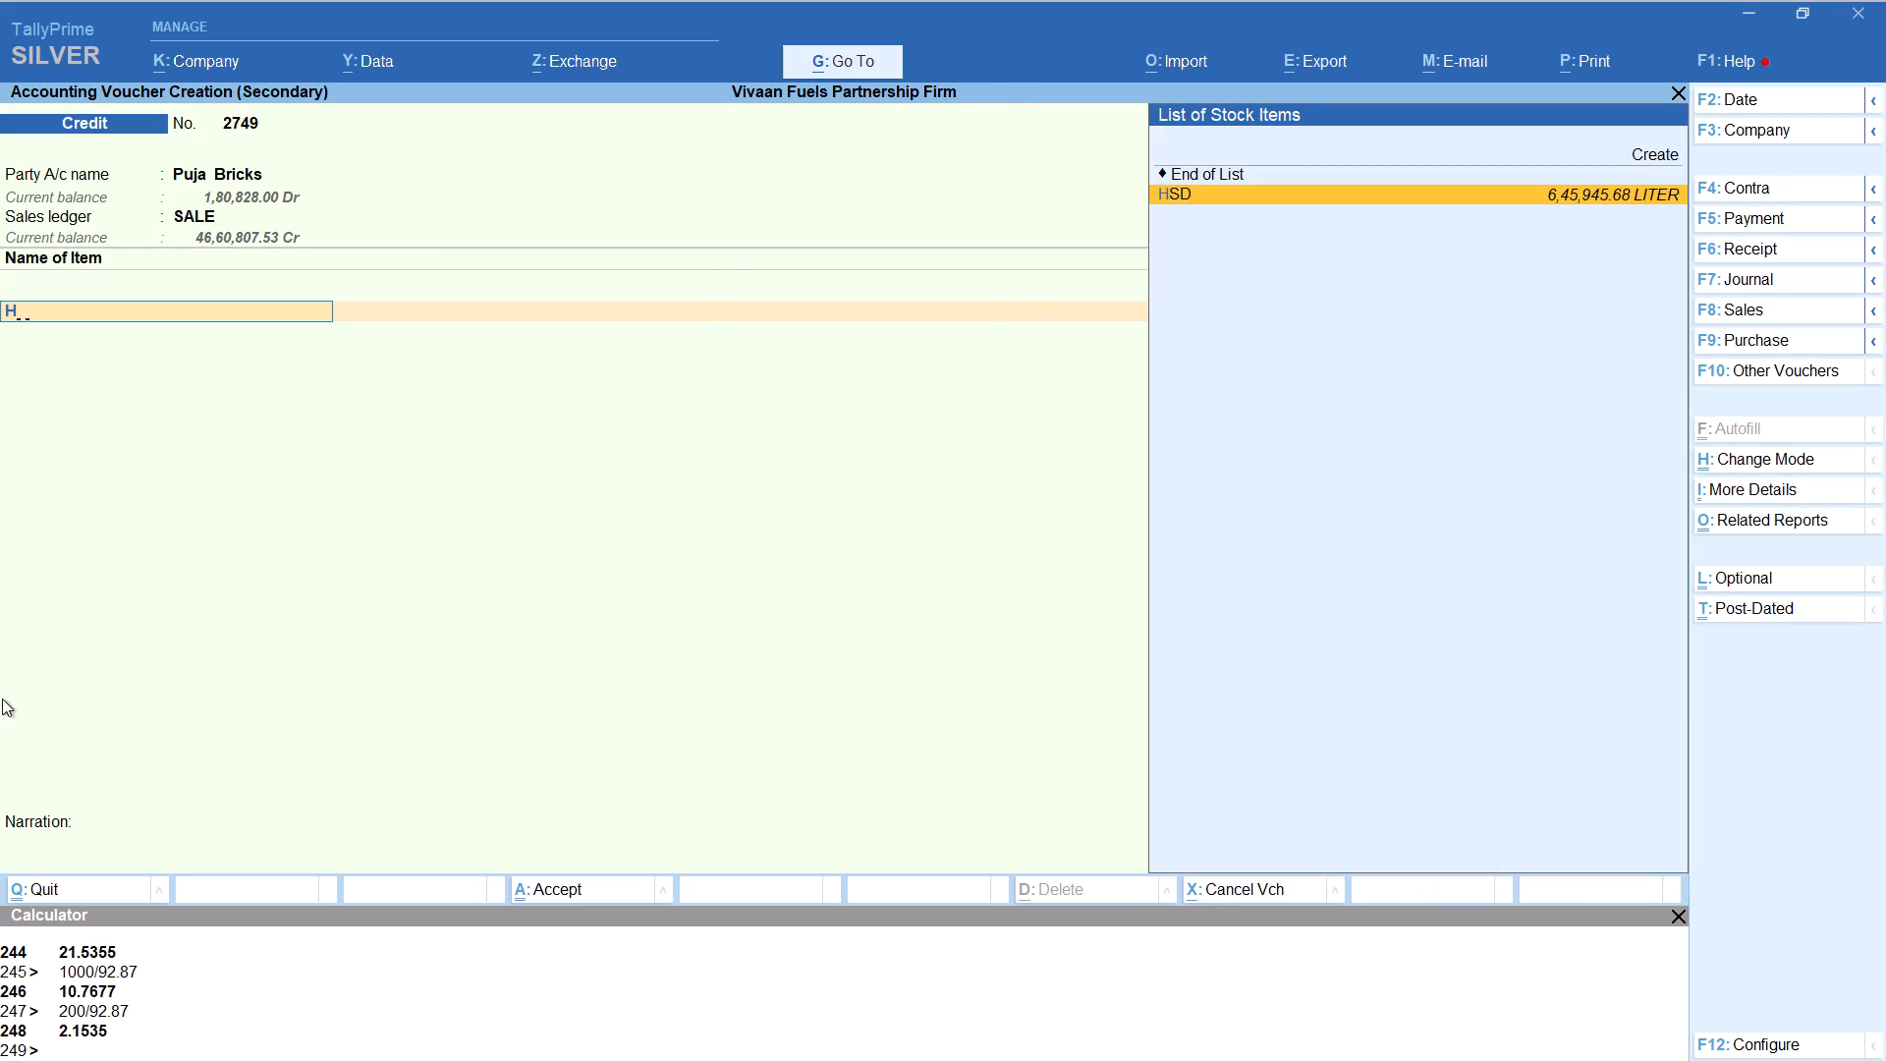
key("Return")
key("Up")
key("Return")
key("BackSpace")
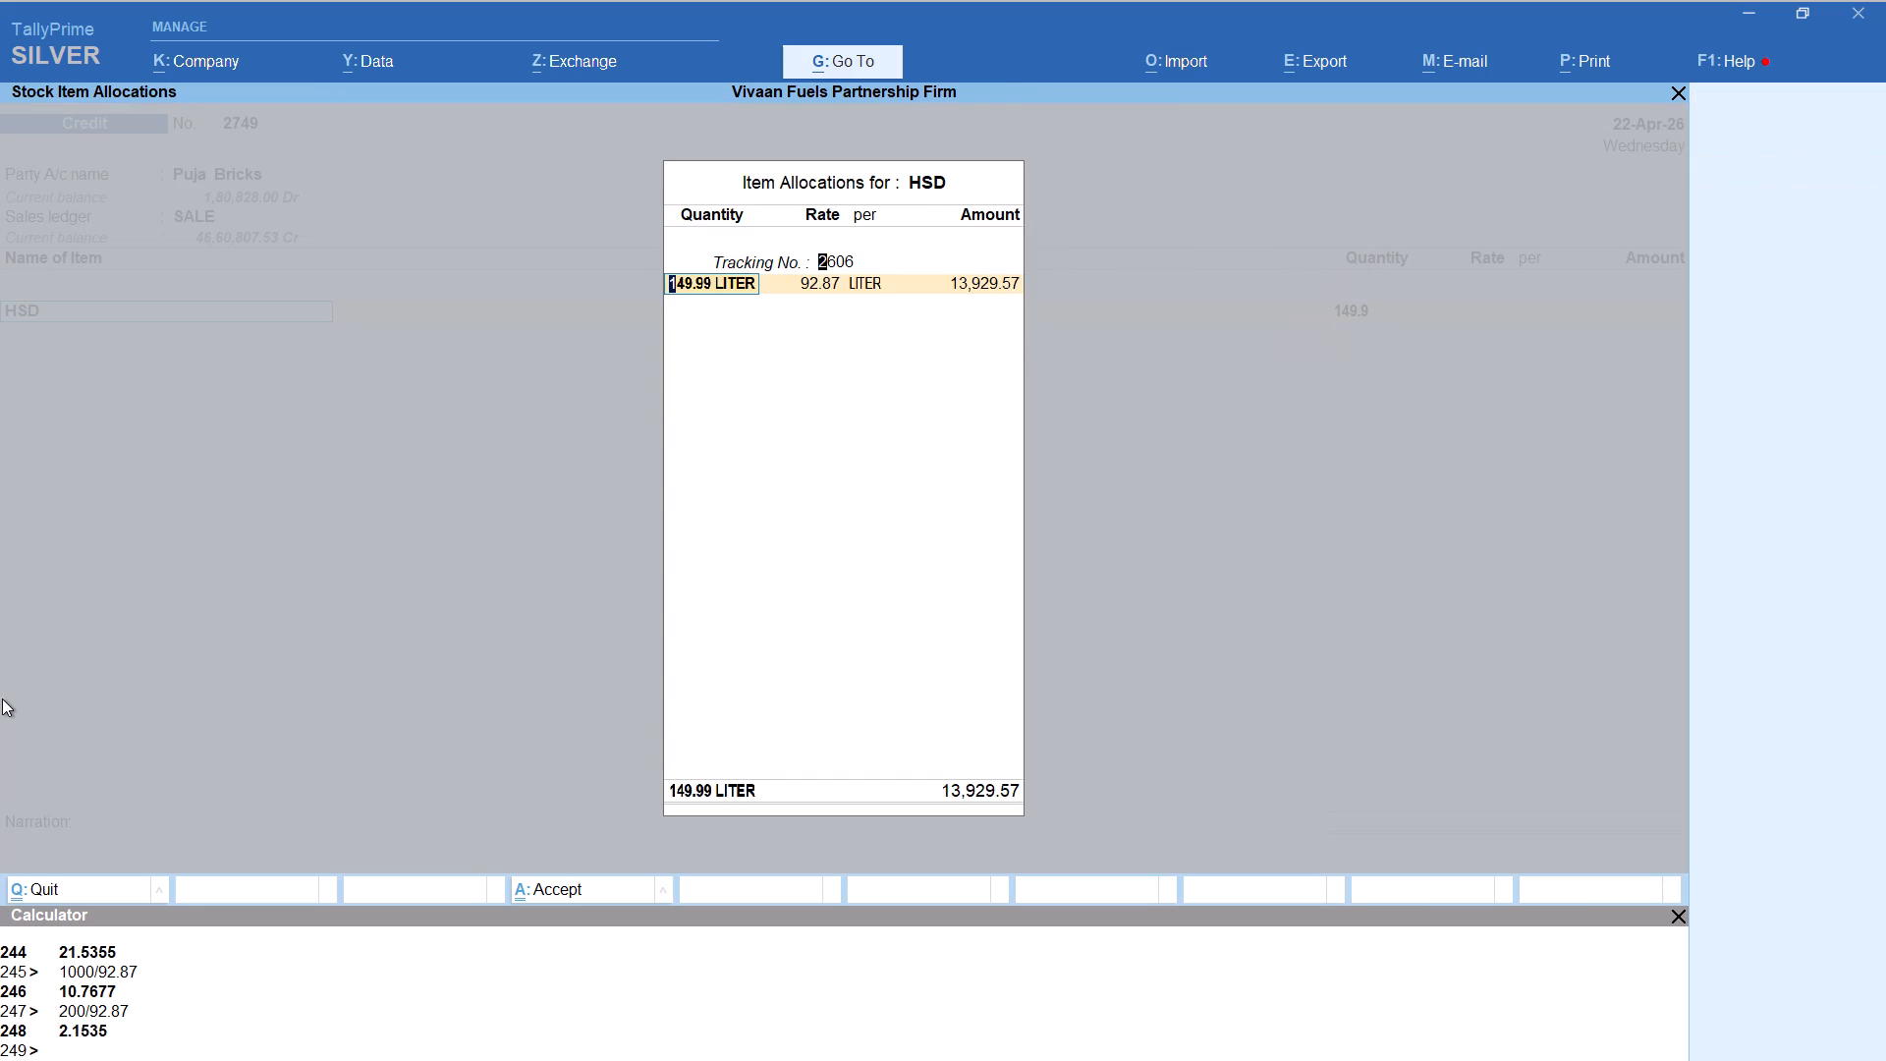
key("Up")
key("Return")
key("alt+c")
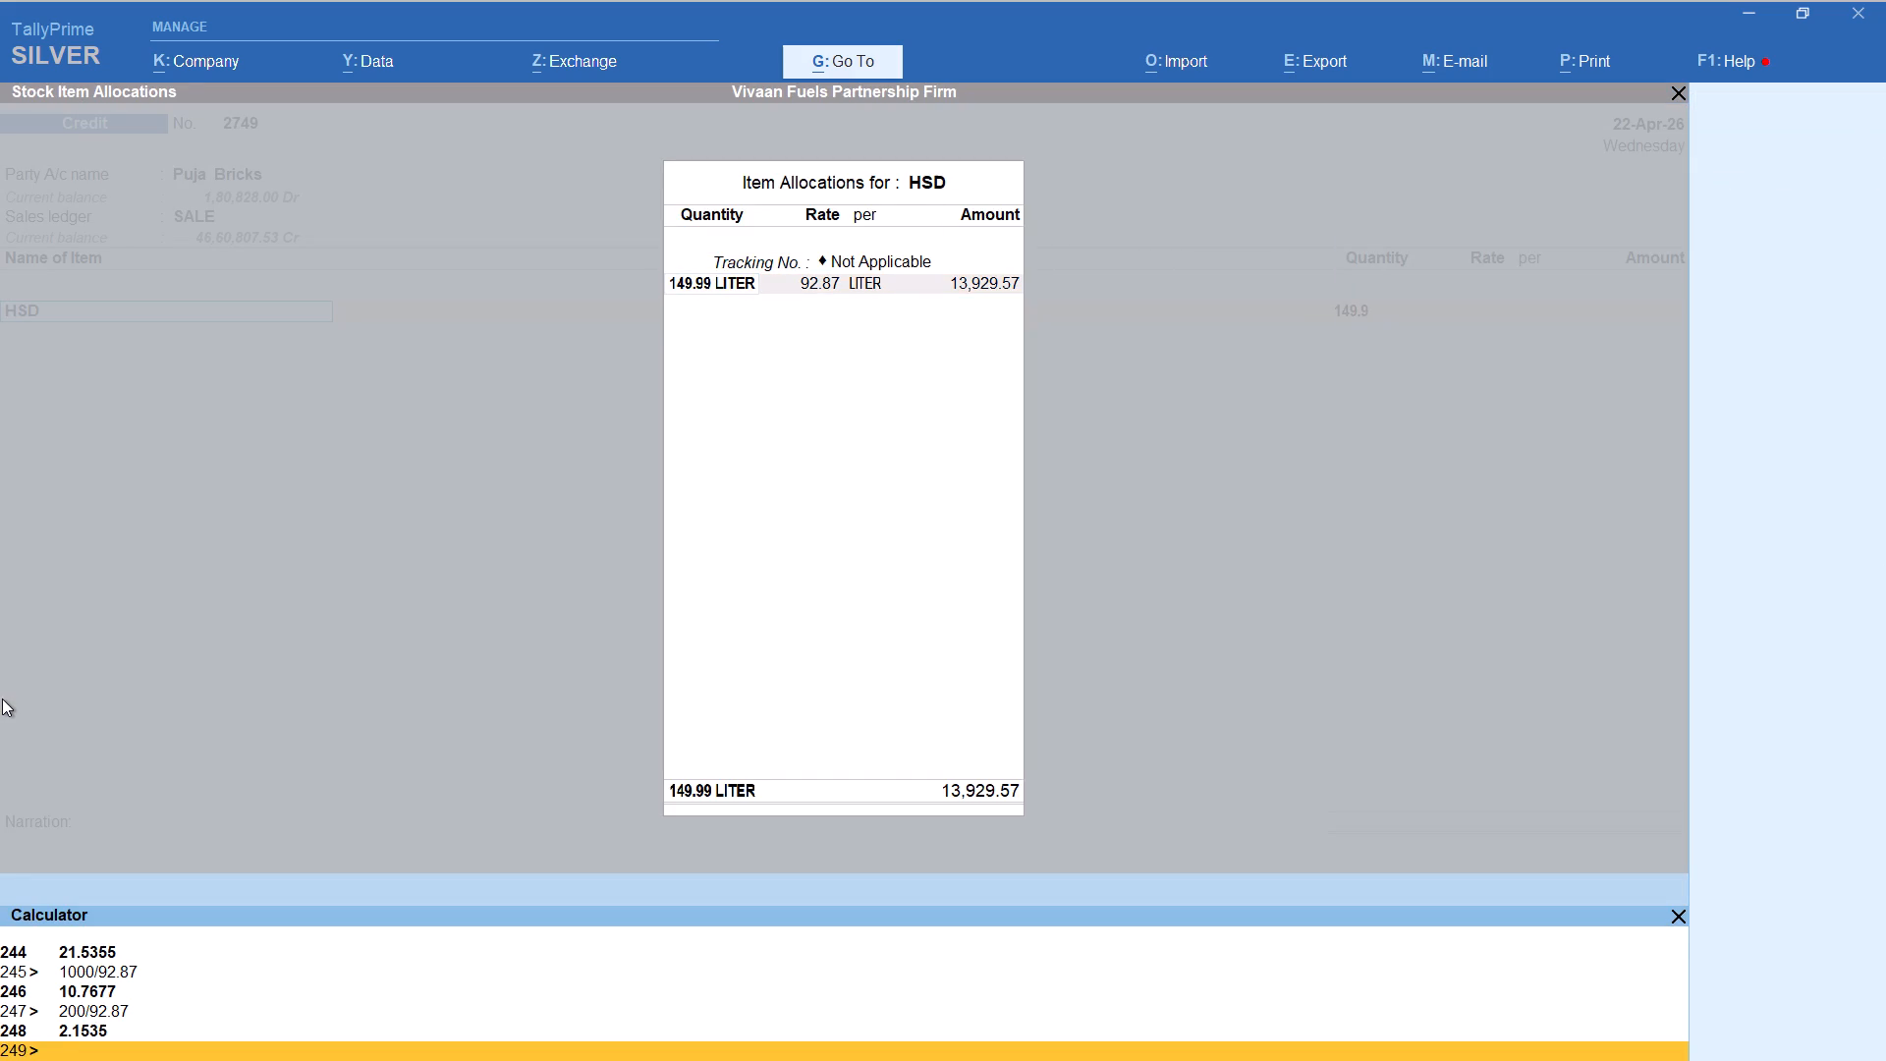
type("18")
type("57")
key("4")
type("/92.87")
key("Return")
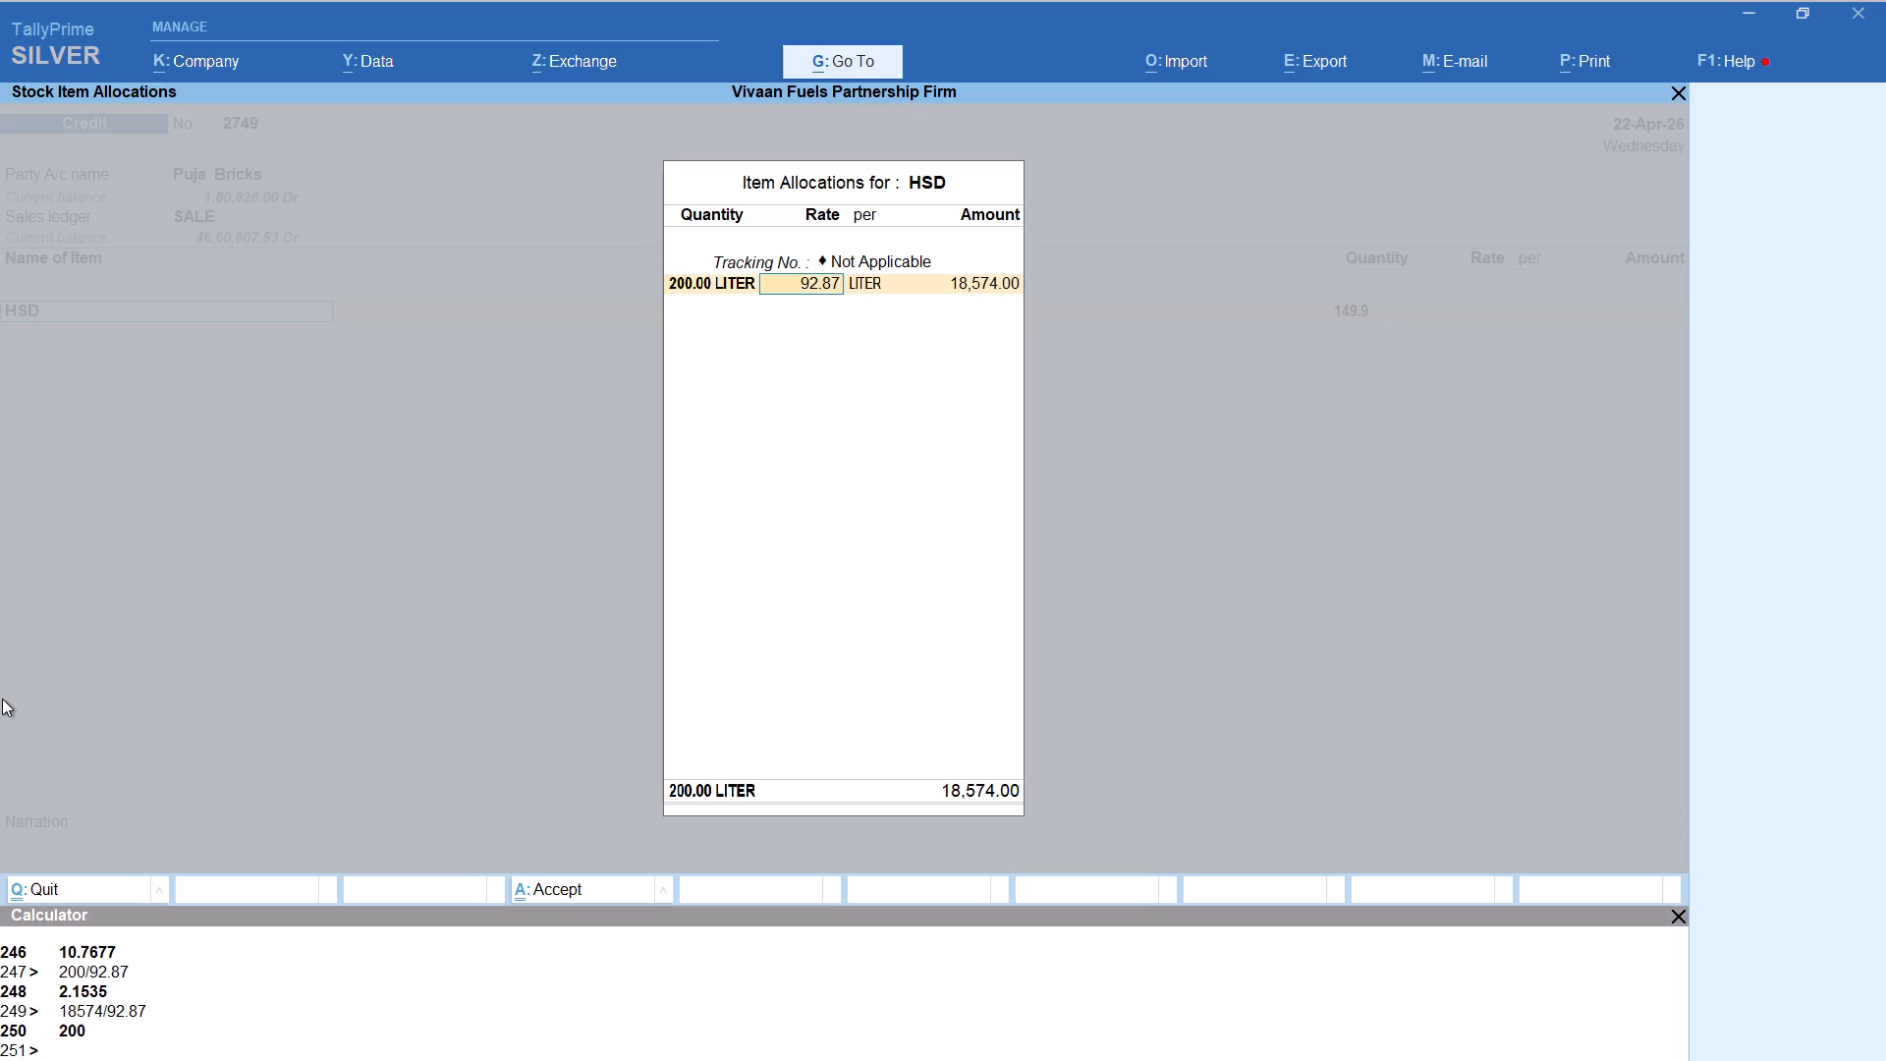
key("Return")
key("Return")
key("Return")
key("Return")
key("Return")
key("Return")
Add the Round Off ledger to the Puja Bricks voucher for 18,574.00 and save the voucher.
type("rou")
key("Return")
key("ctrl+a")
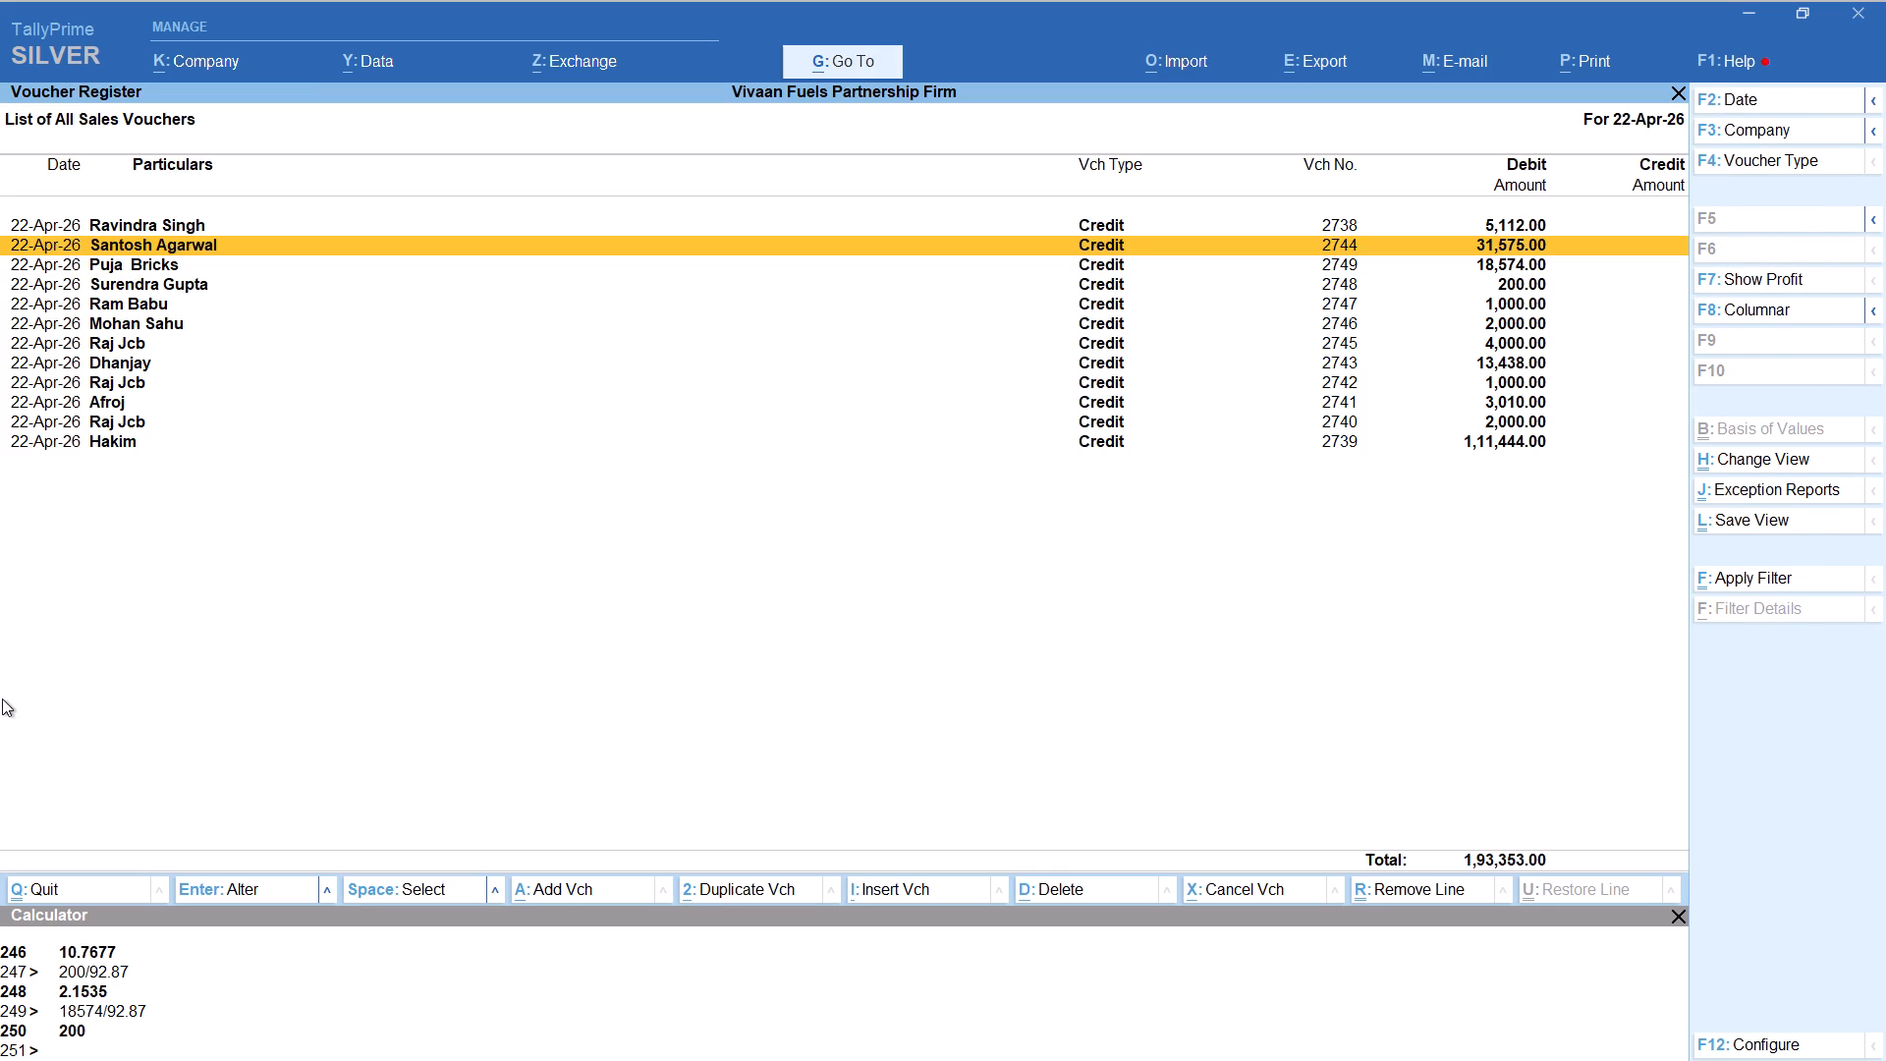
Start another Credit sales voucher for party AKHILESH, keeping the default party details and SALE as the sales ledger.
key("alt+a")
type("akl")
key("Down")
key("Down")
key("Down")
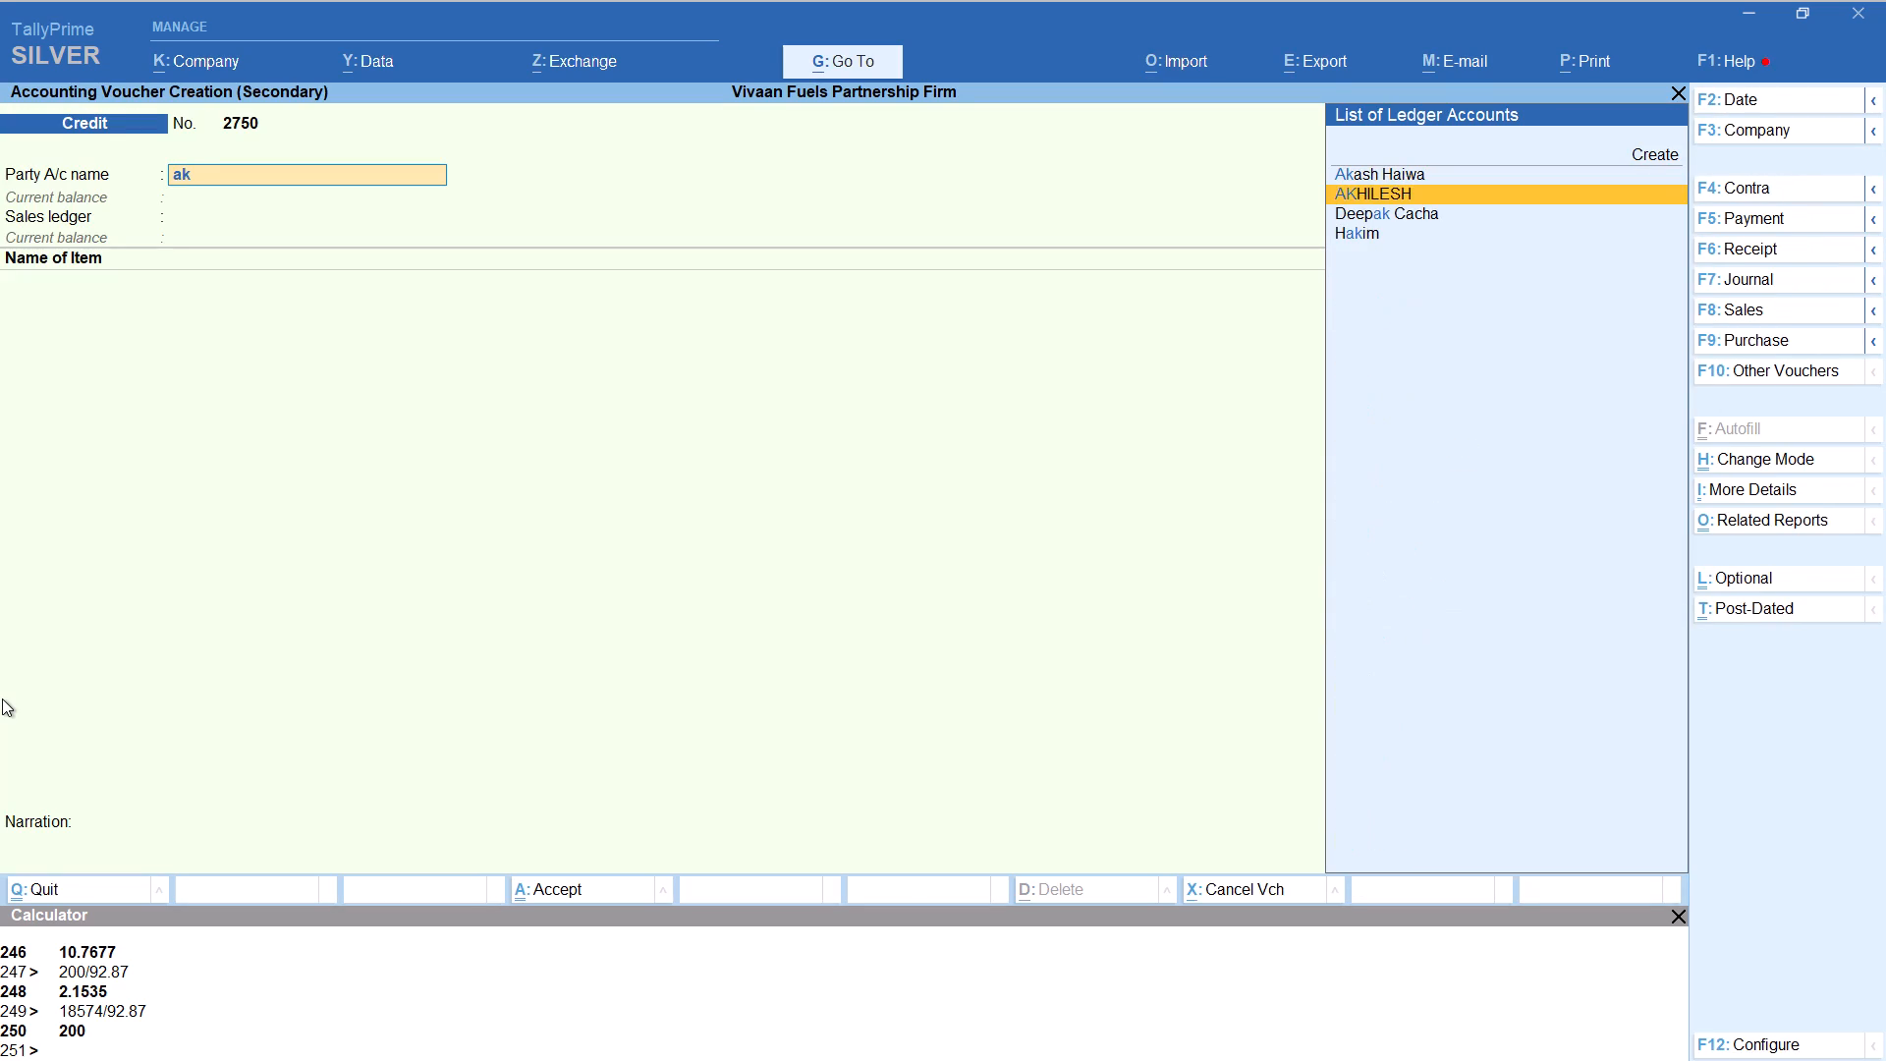
key("Up")
key("Return")
key("Return")
key("Return")
key("Return")
key("Return")
key("Return")
key("Return")
key("Return")
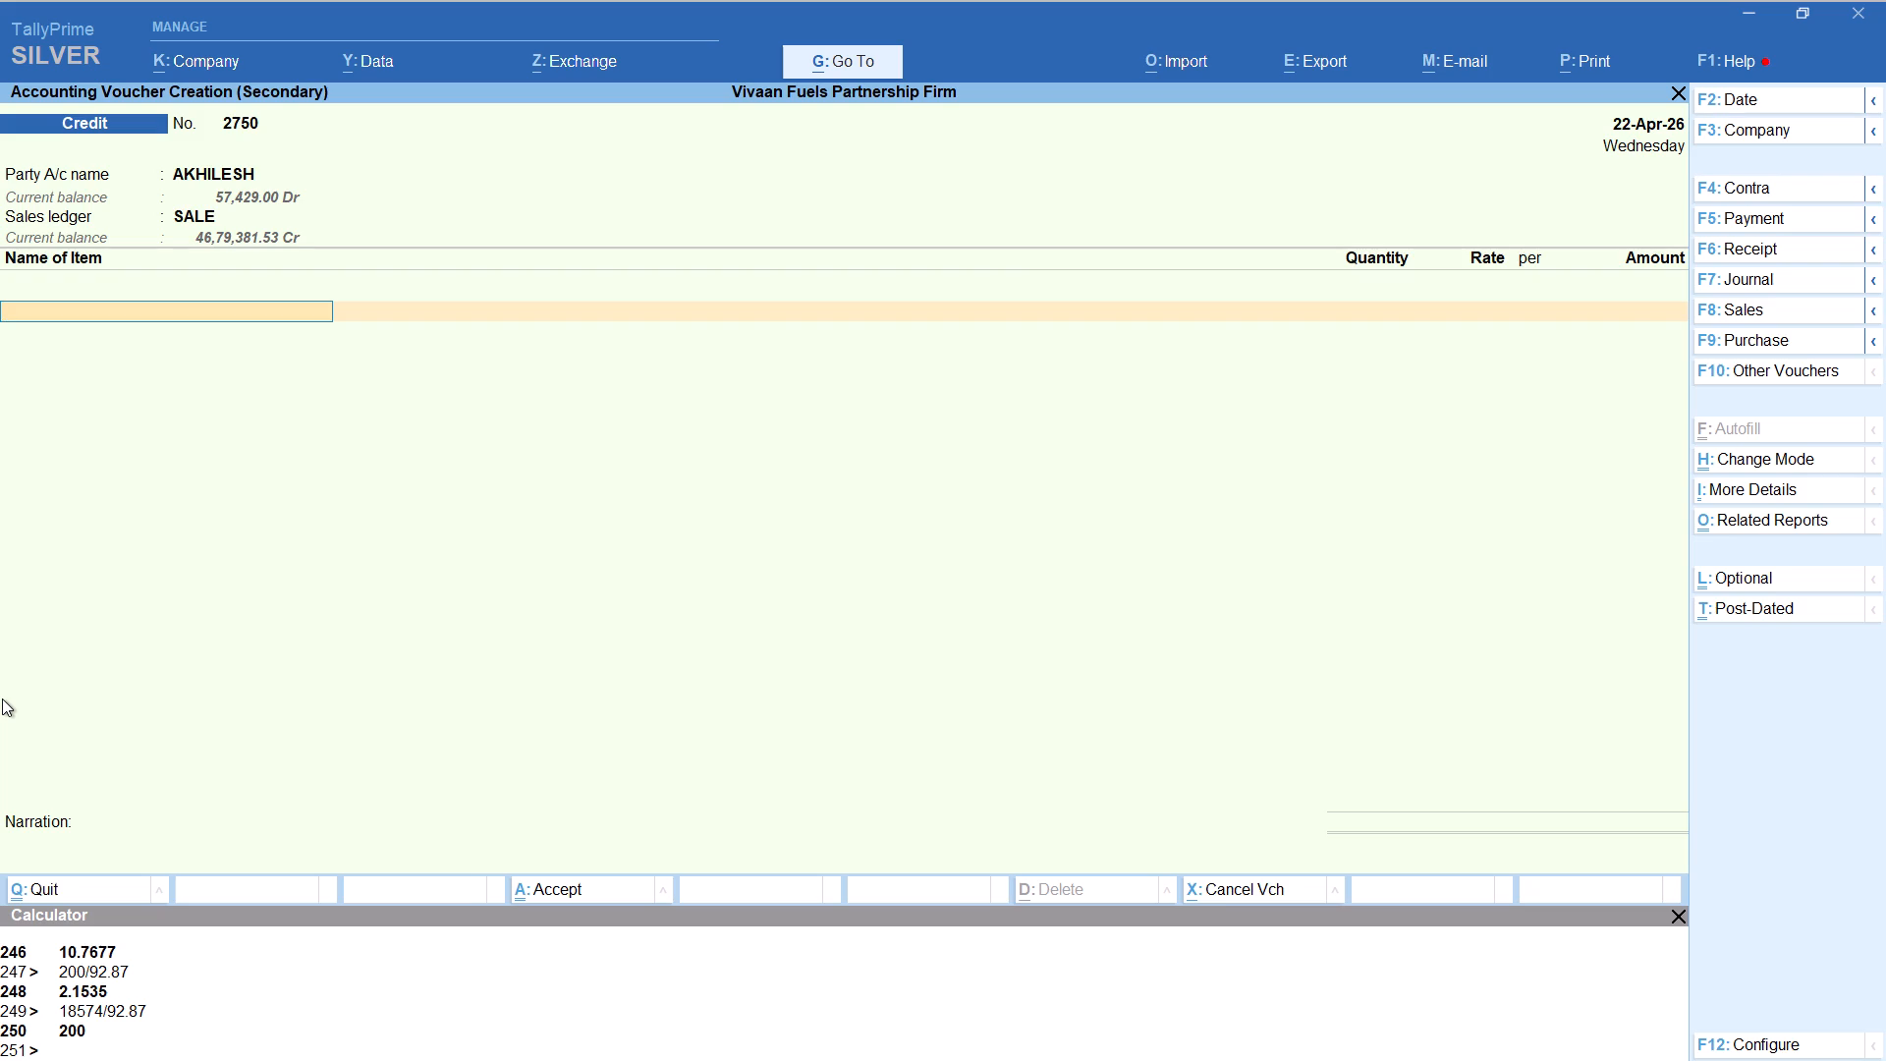
Add item HSD with tracking number Not Applicable, quantity calculated as 5000/92.87 and a rate of 92.87 per liter.
type("hd")
key("Return")
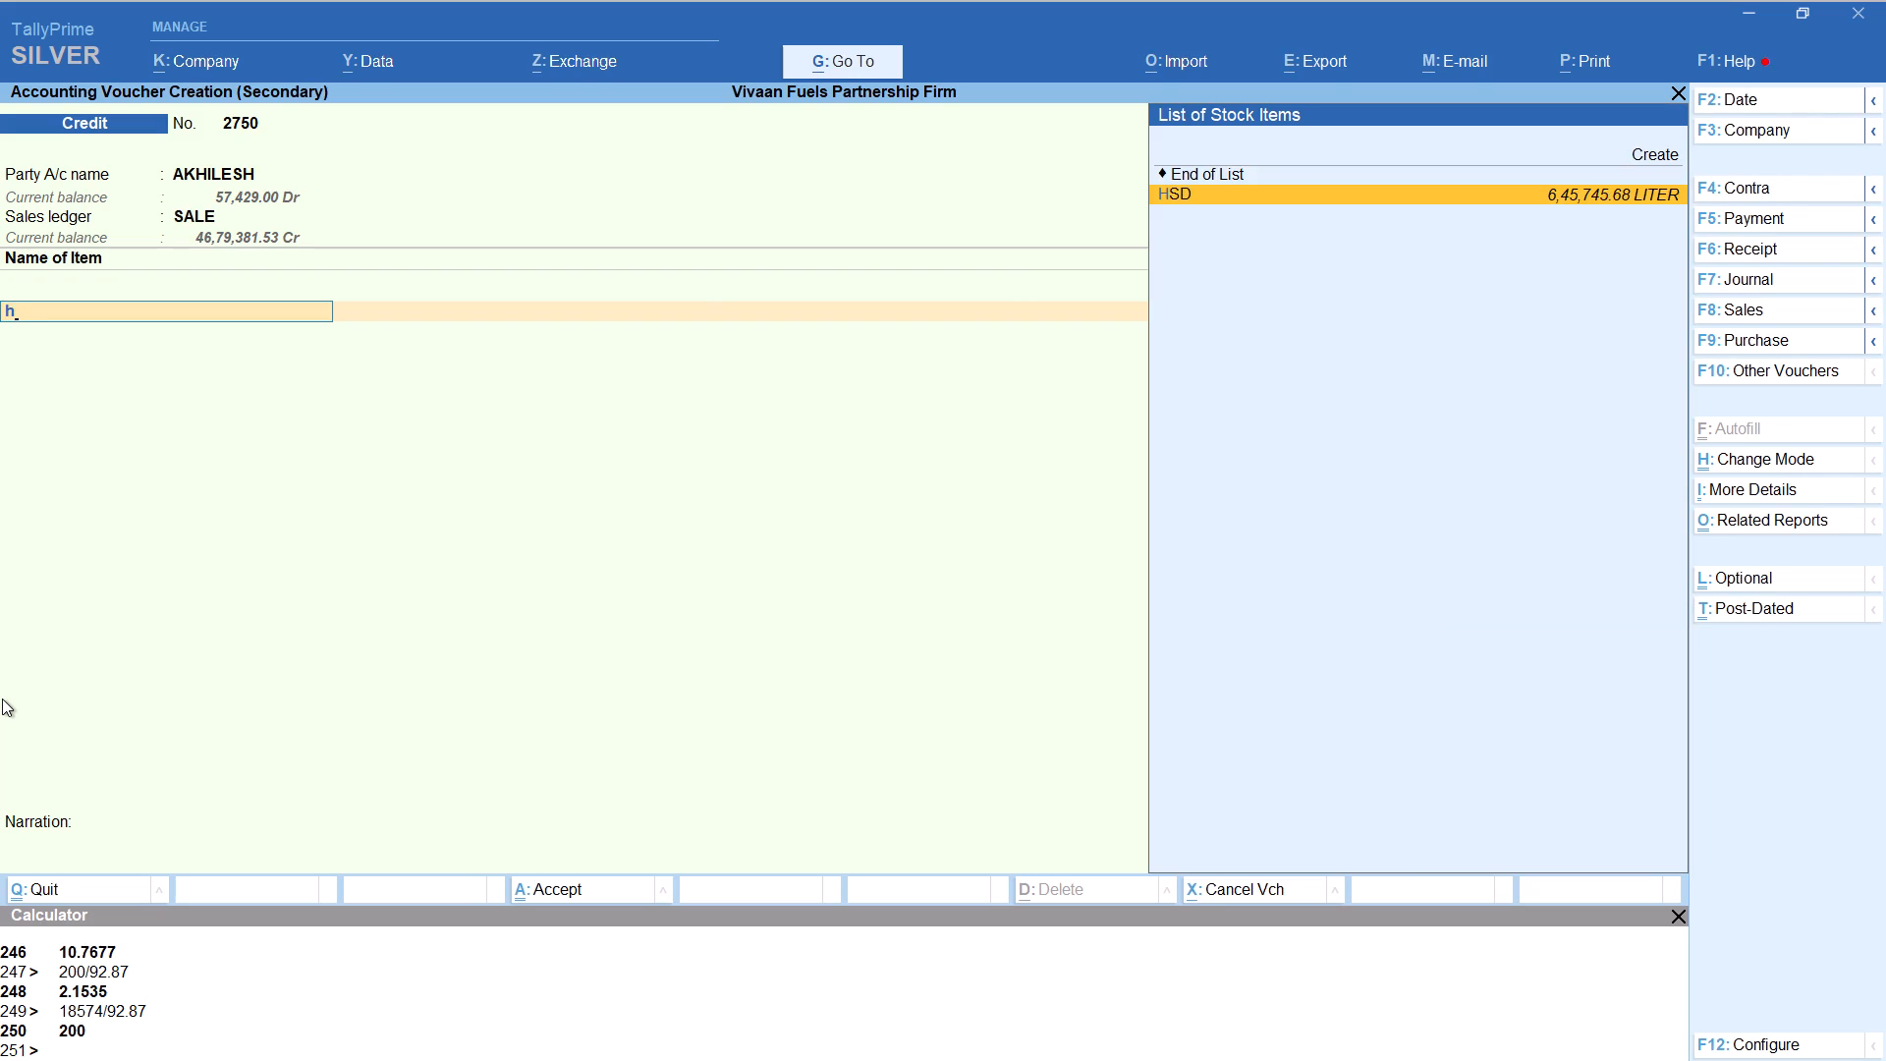
key("Return")
key("Up")
key("Return")
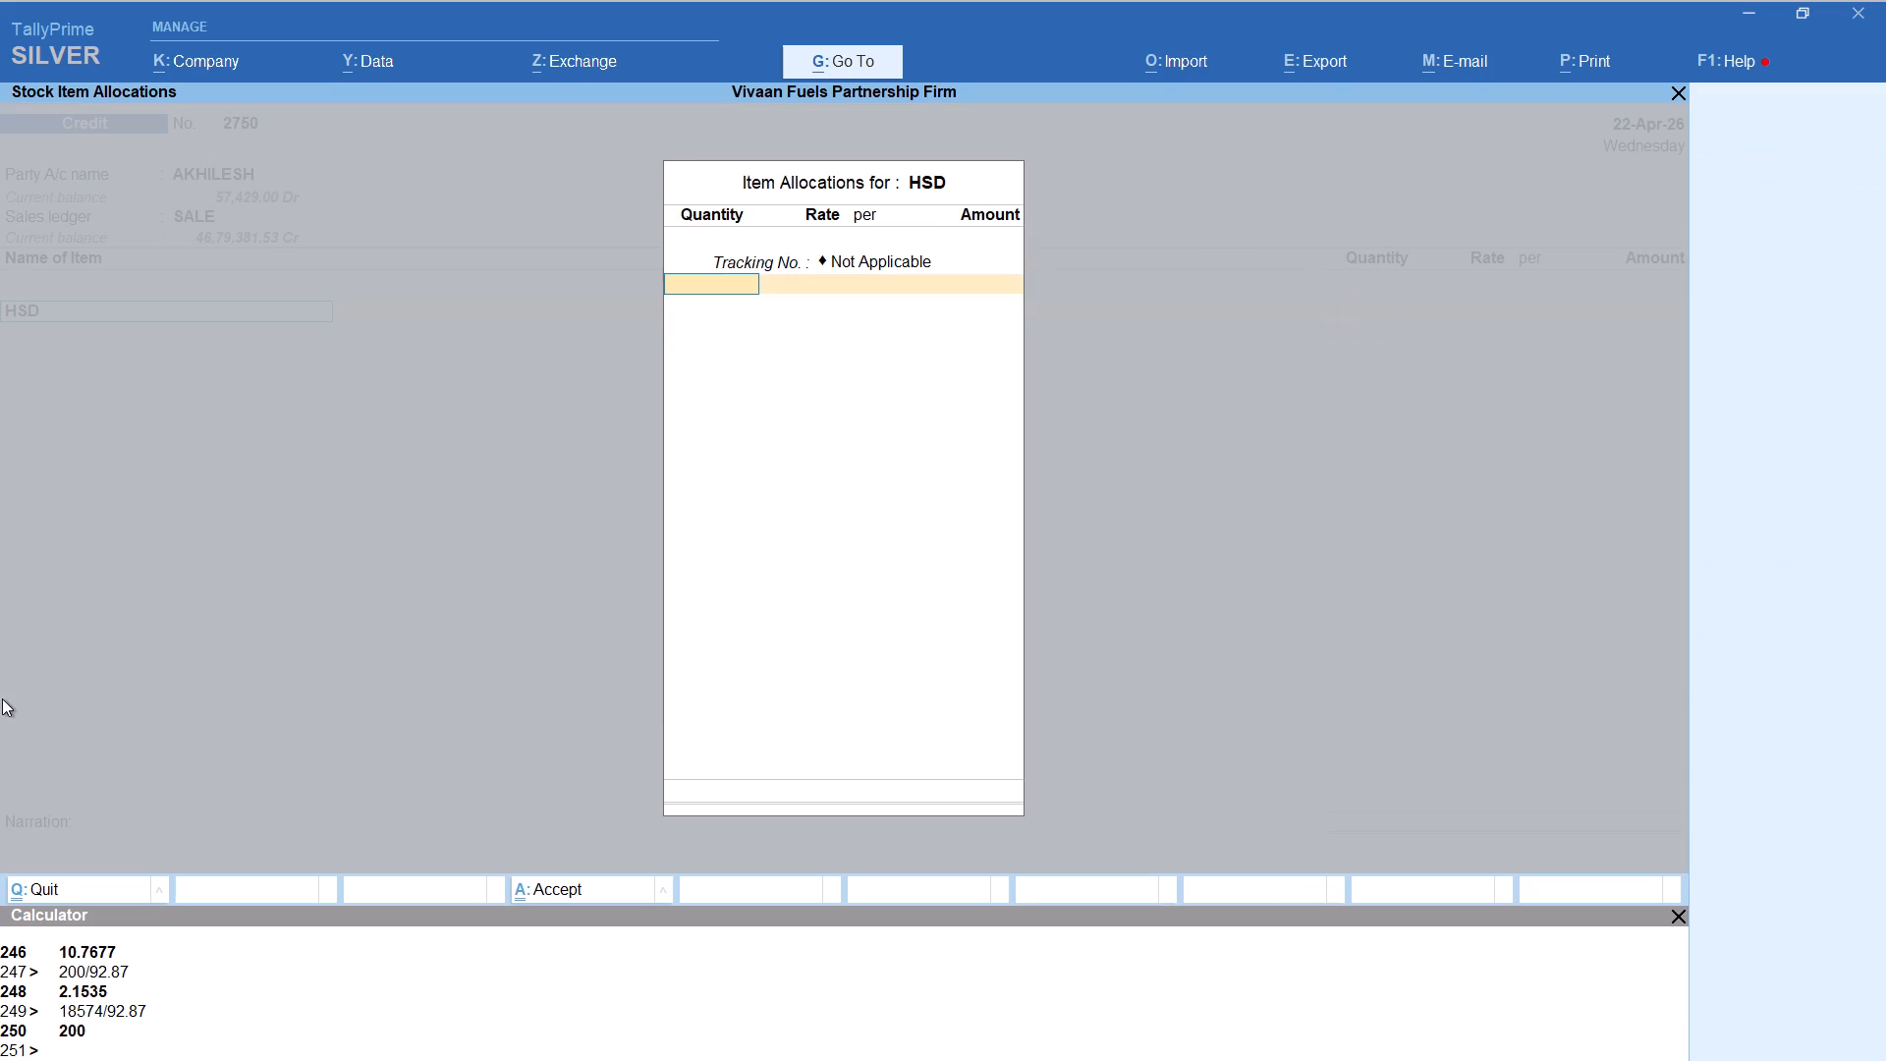
key("alt+c")
type("5000/92.87")
key("Return")
key("Return")
key("Return")
key("Return")
key("Return")
key("Return")
key("Return")
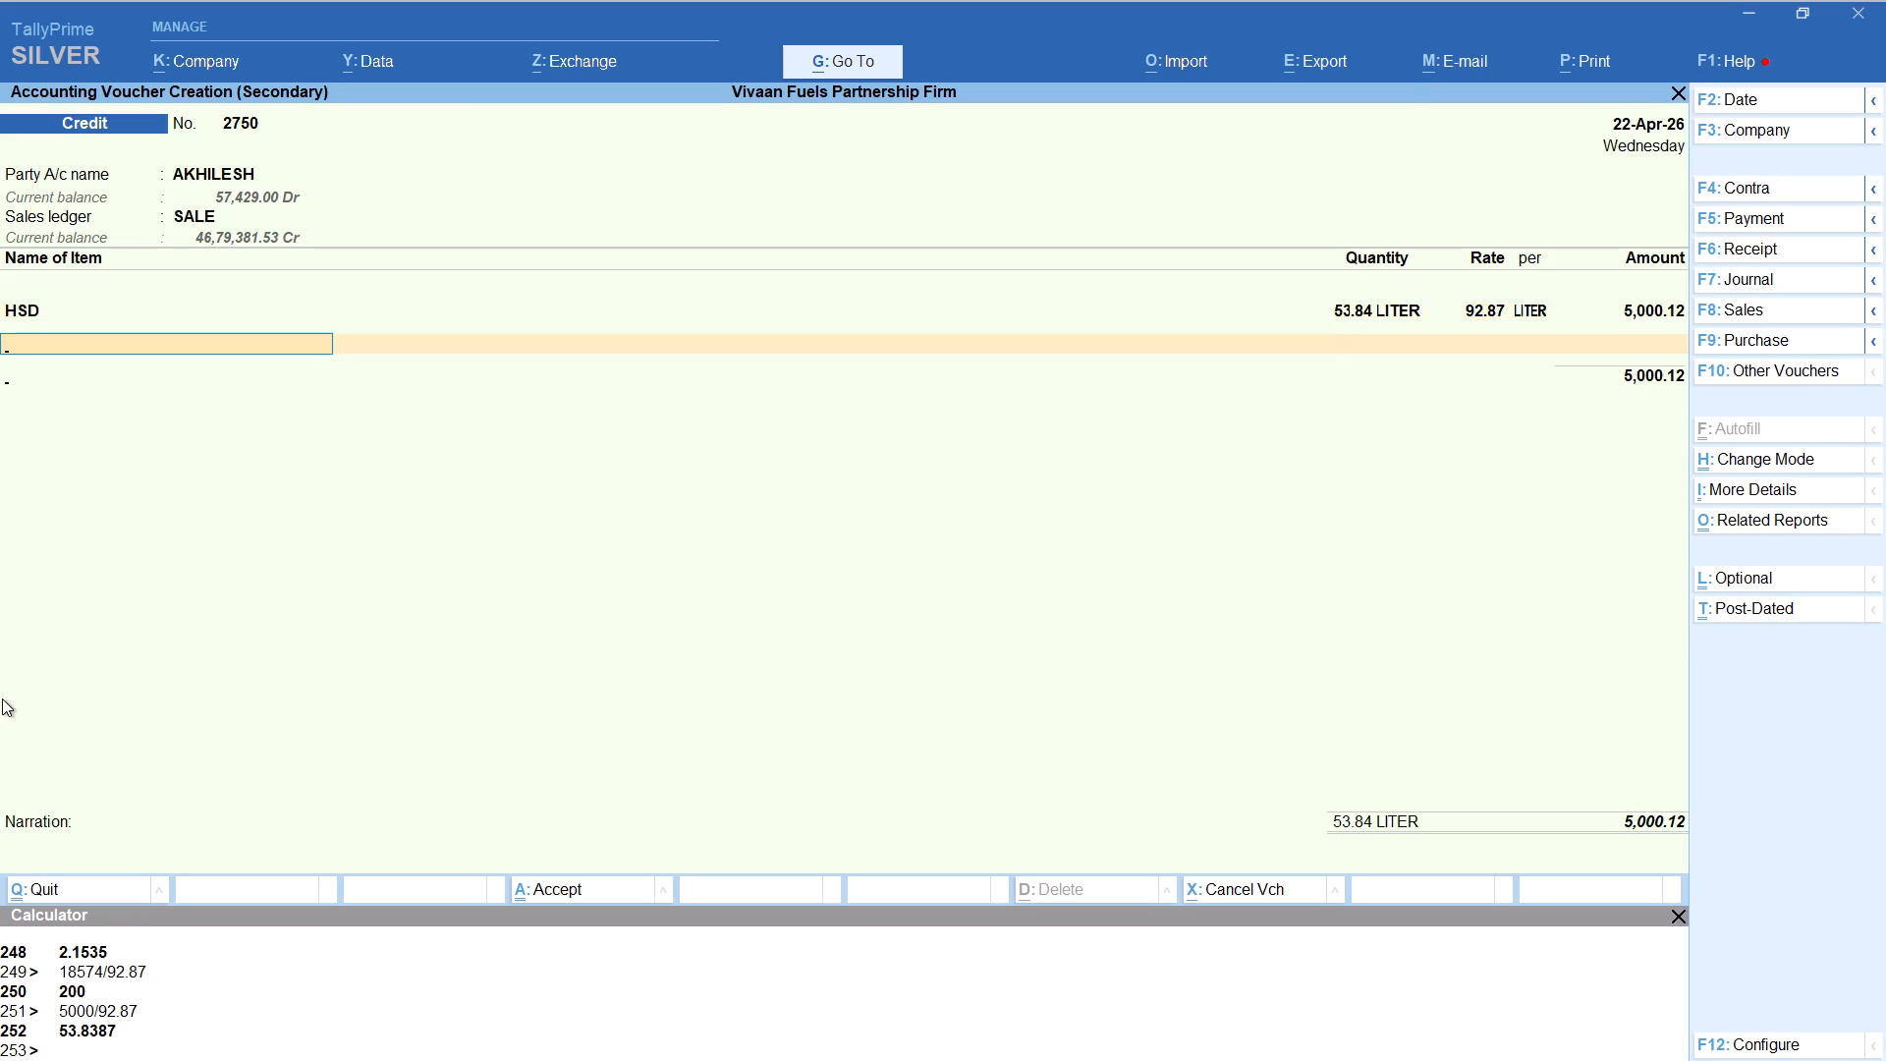
Add a Round Off line bringing the AKHILESH voucher amount to 5,000.00 and save the voucher.
type("rou")
key("Return")
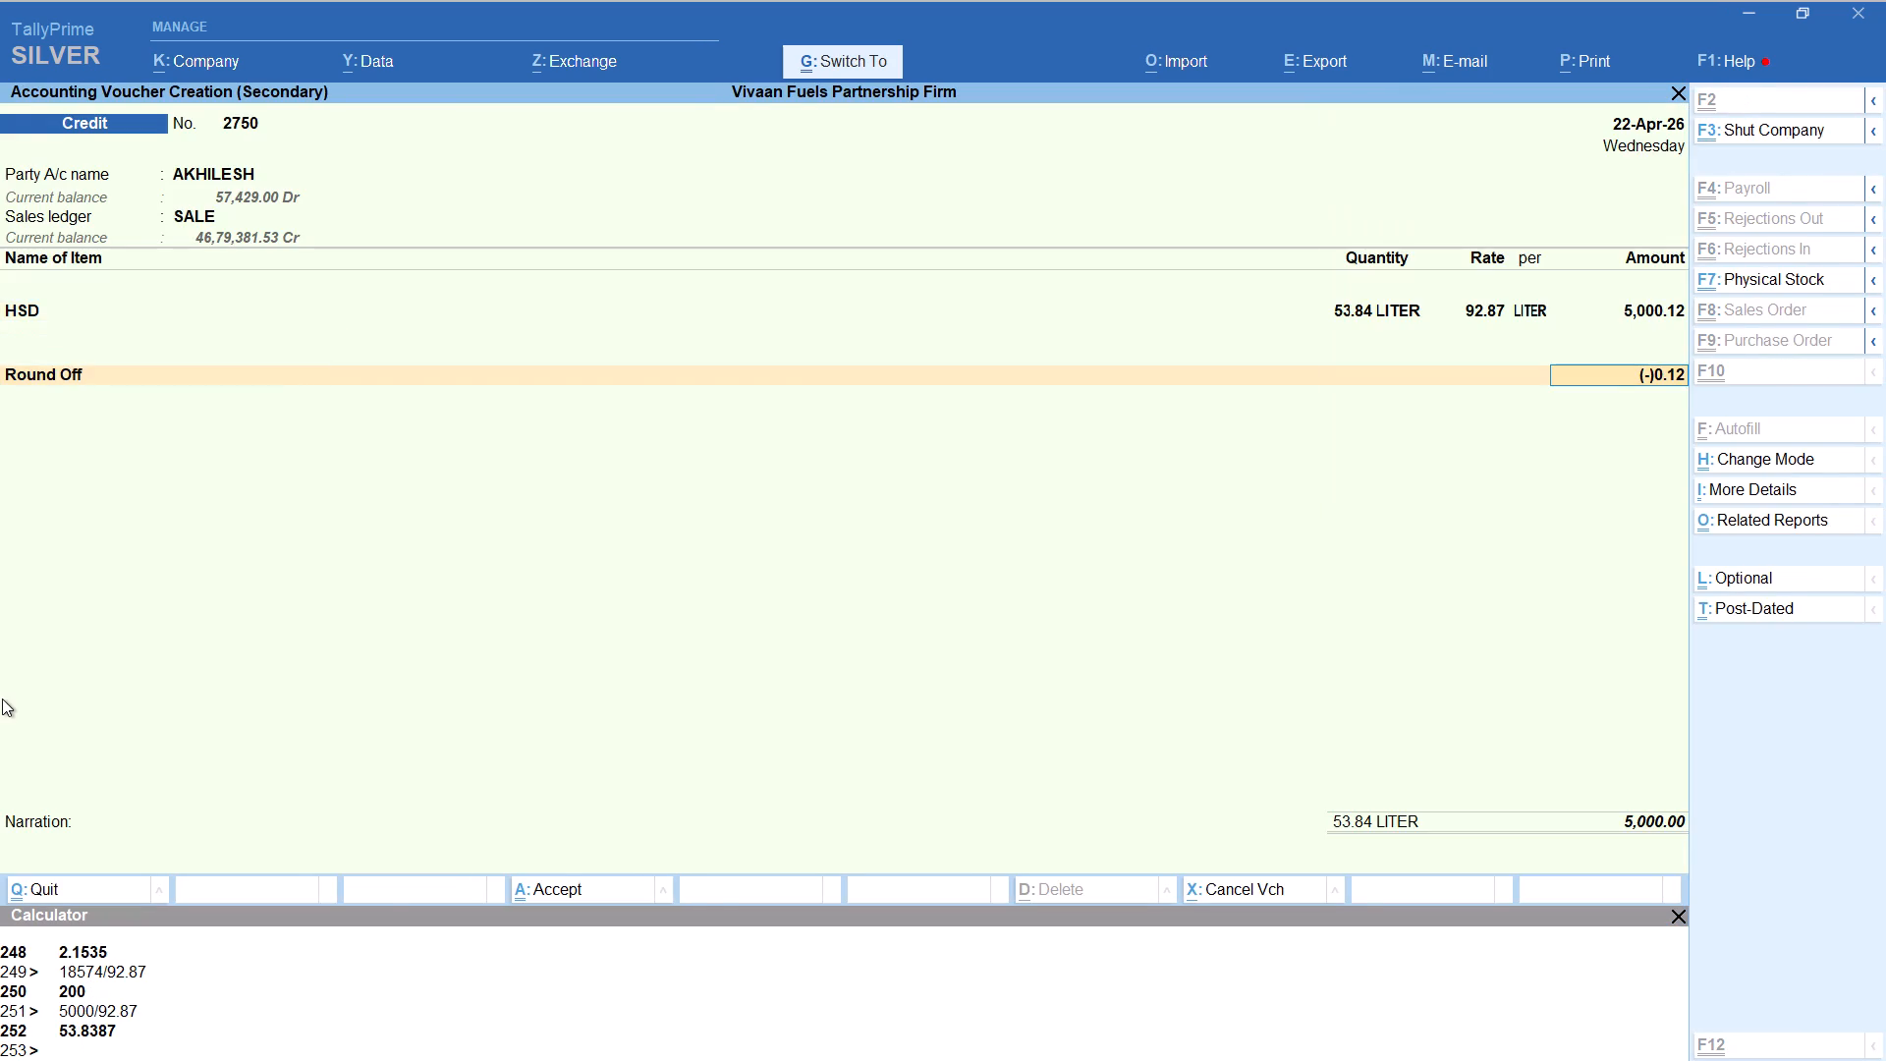
key("ctrl+a")
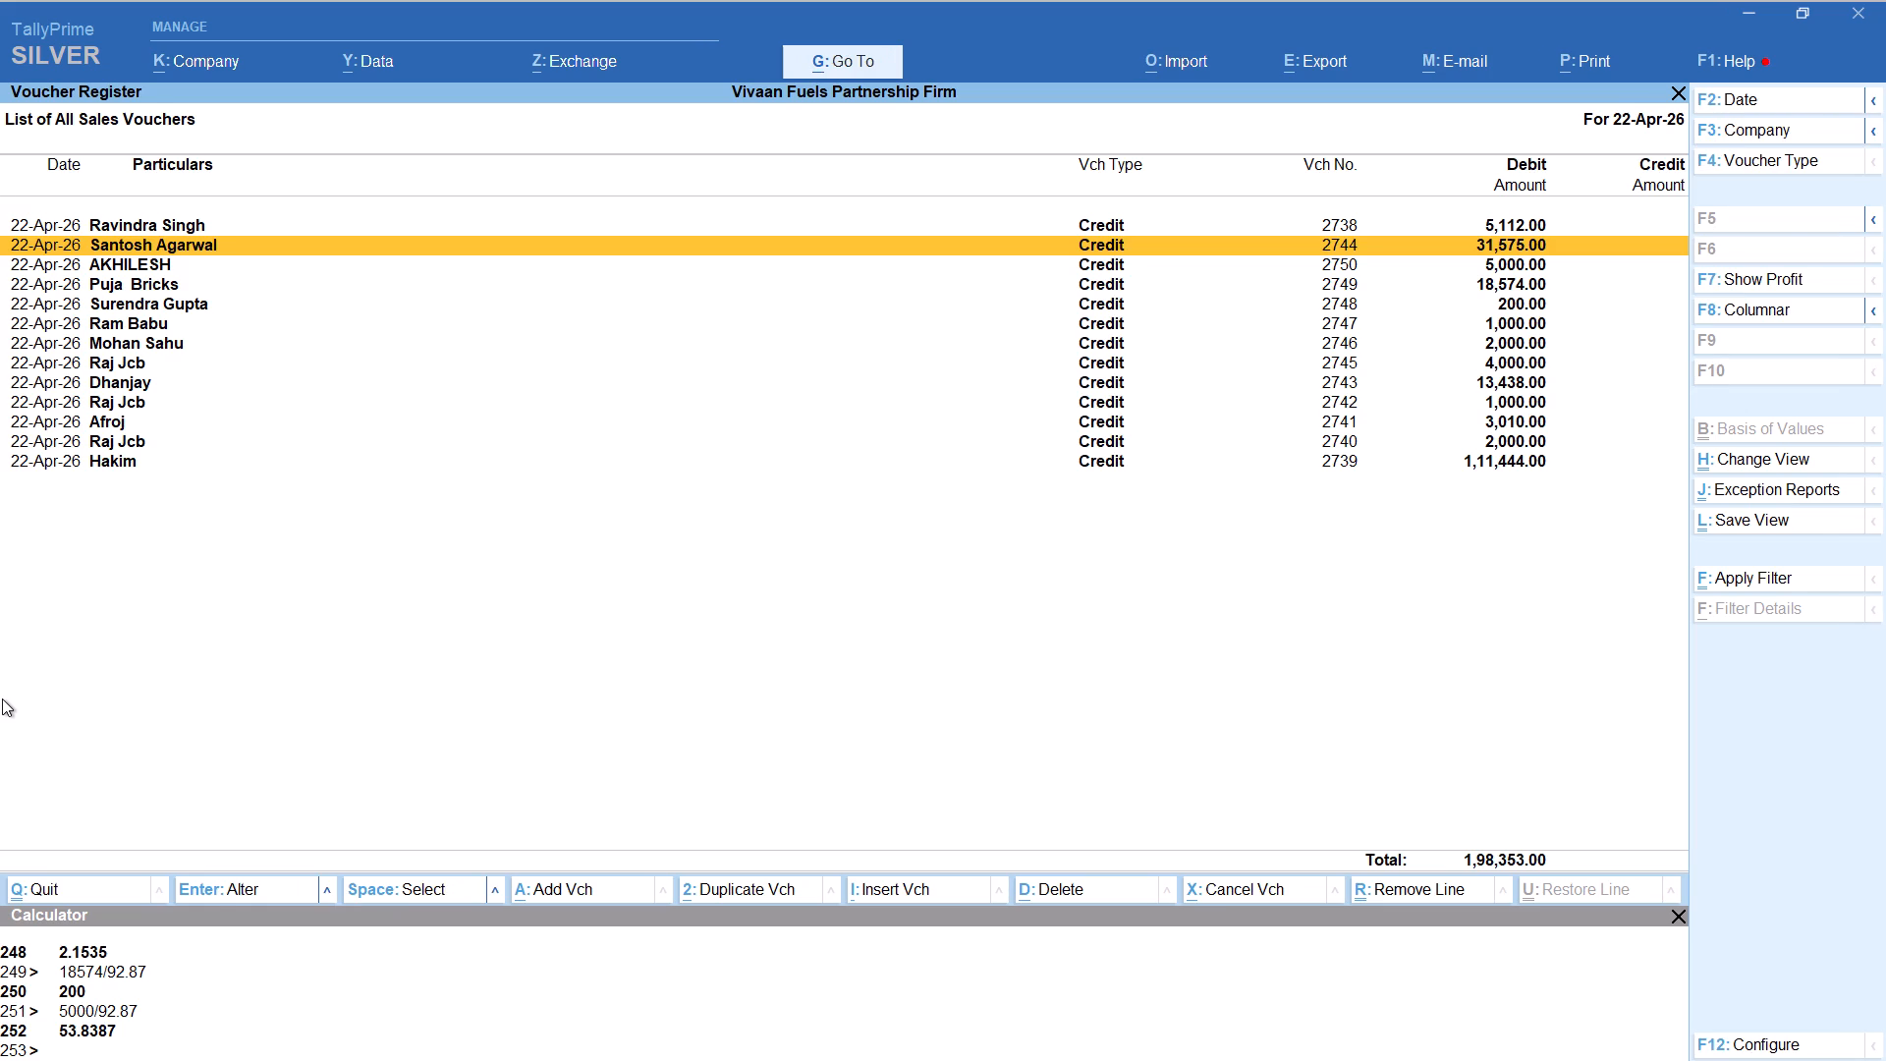
key("alt+a")
type("san")
key("Return")
key("Return")
key("Return")
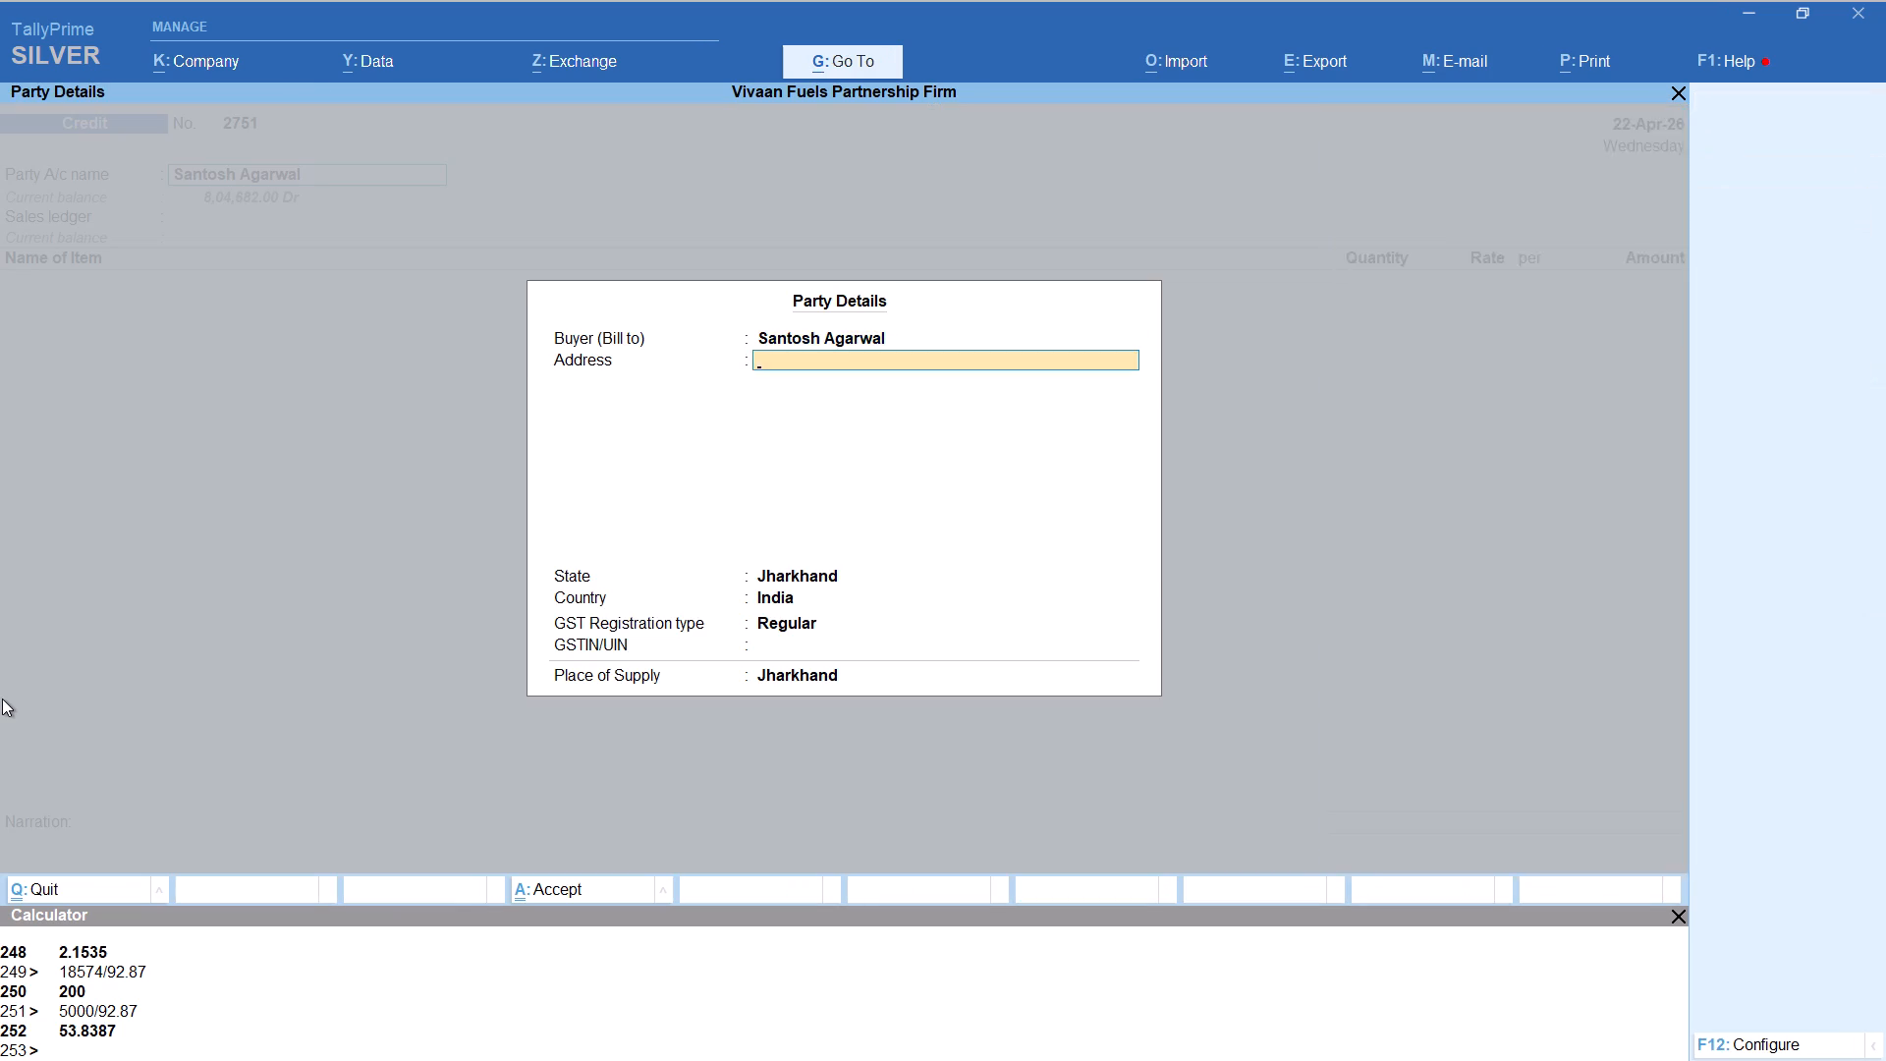
key("Return")
key("Return")
key("Return")
key("Return")
key("Return")
Add item HSD with tracking number Not Applicable, quantity calculated as 9287/92.87 and a rate of 92.87 per liter.
type("hs")
key("Return")
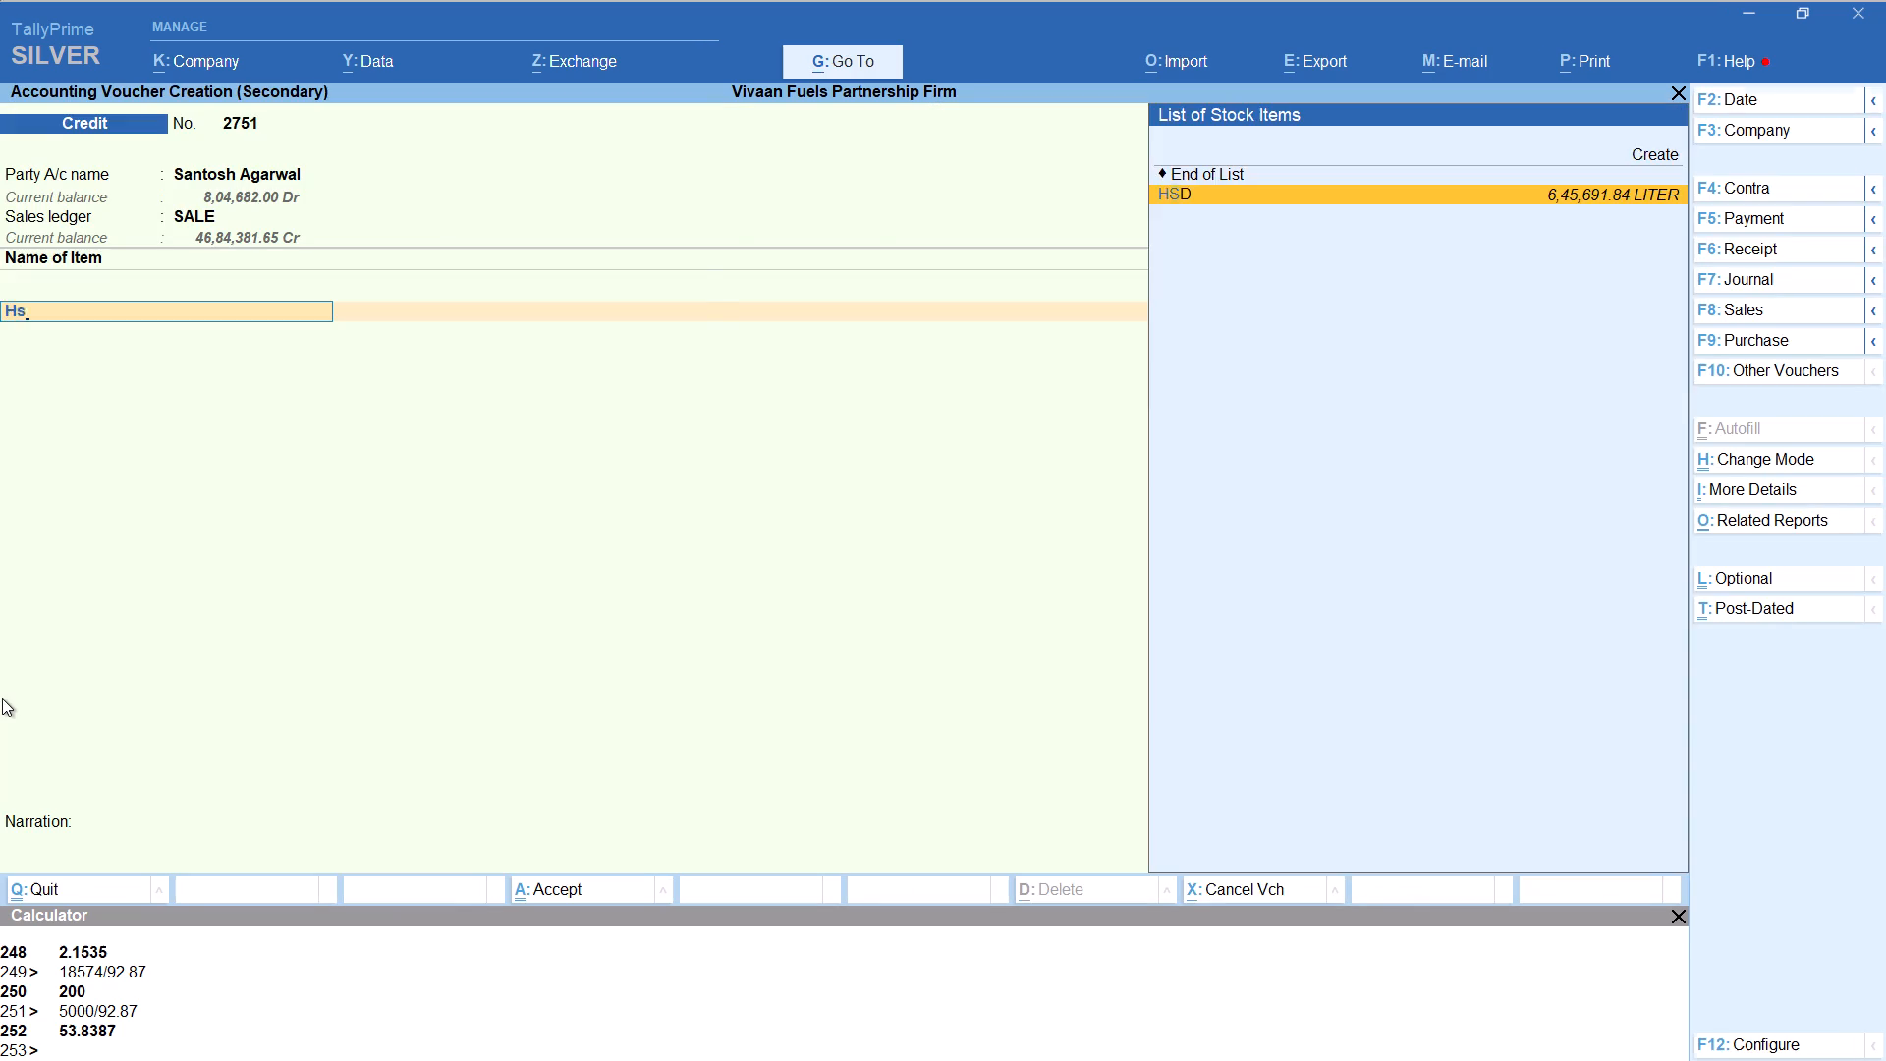
key("Up")
key("Return")
key("alt+c")
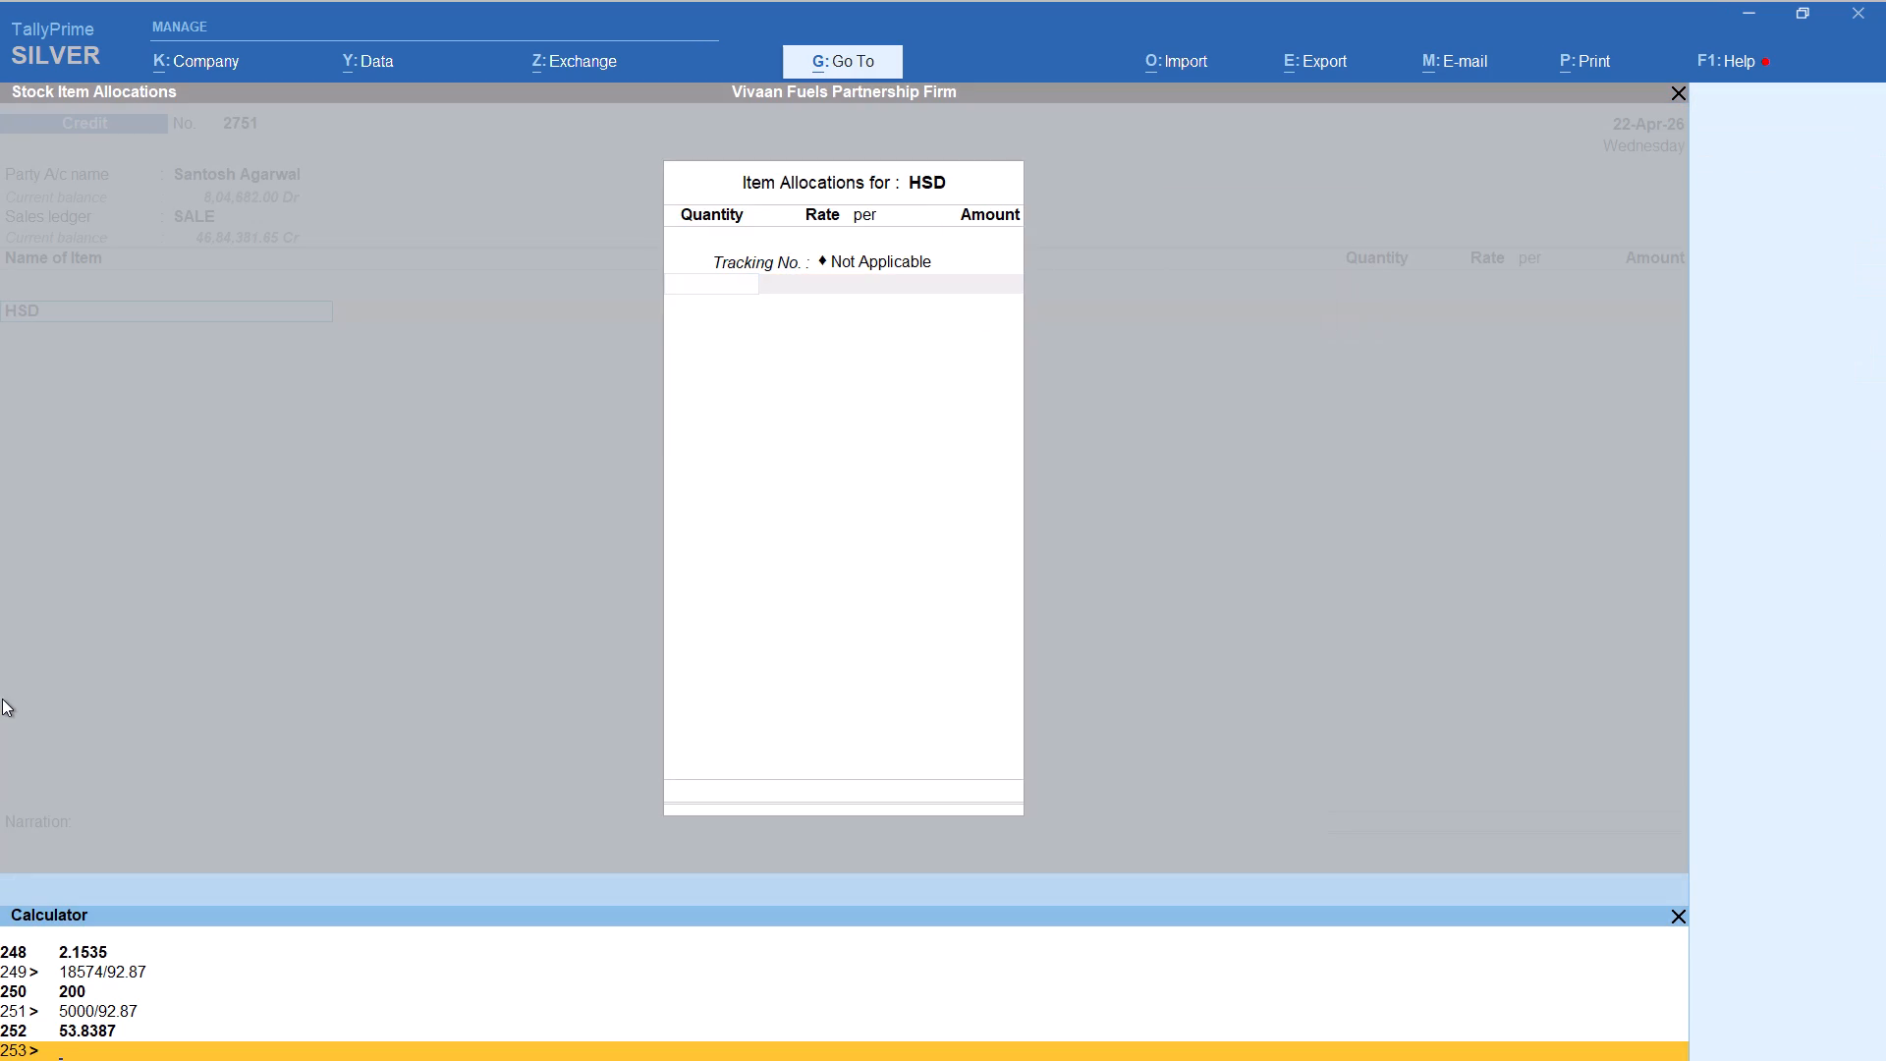
type("9287")
type("/92.87")
key("Return")
key("Return")
key("Return")
key("Return")
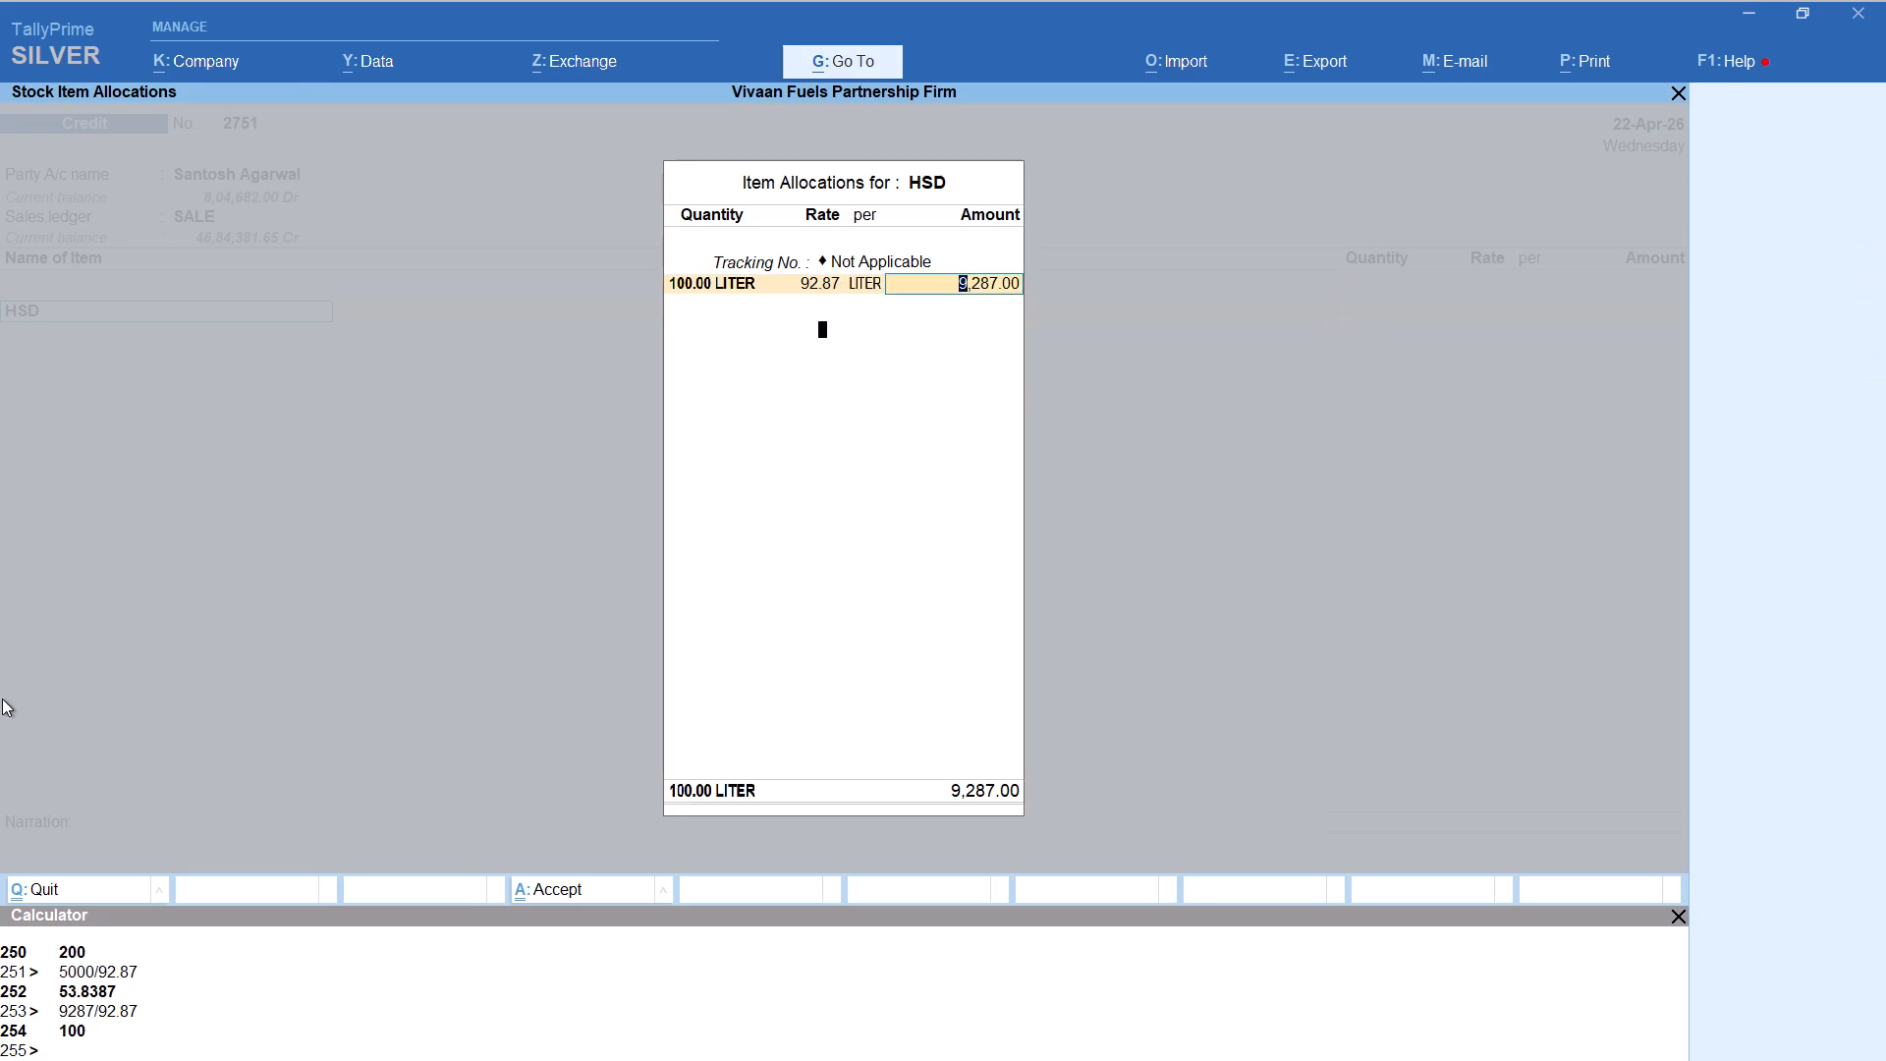
key("Return")
key("Return")
key("Return")
type("rou")
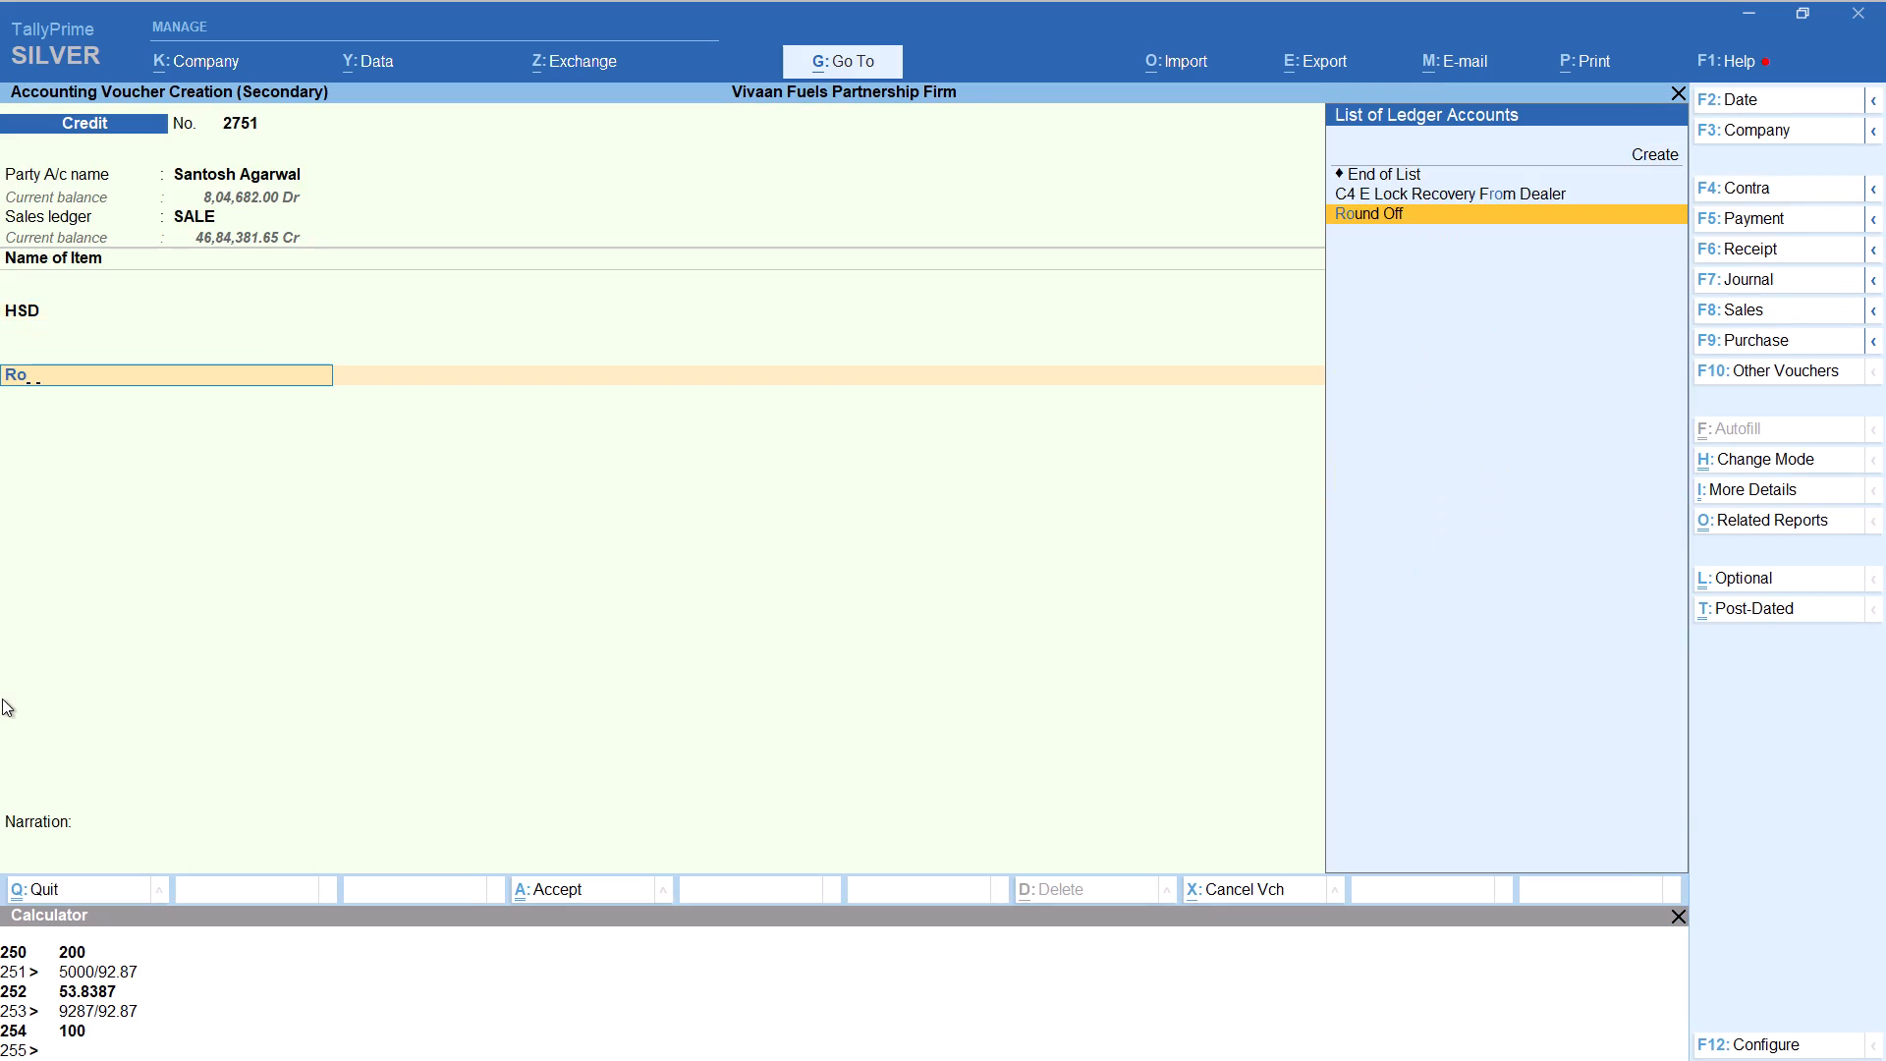
key("Return")
key("ctrl+a")
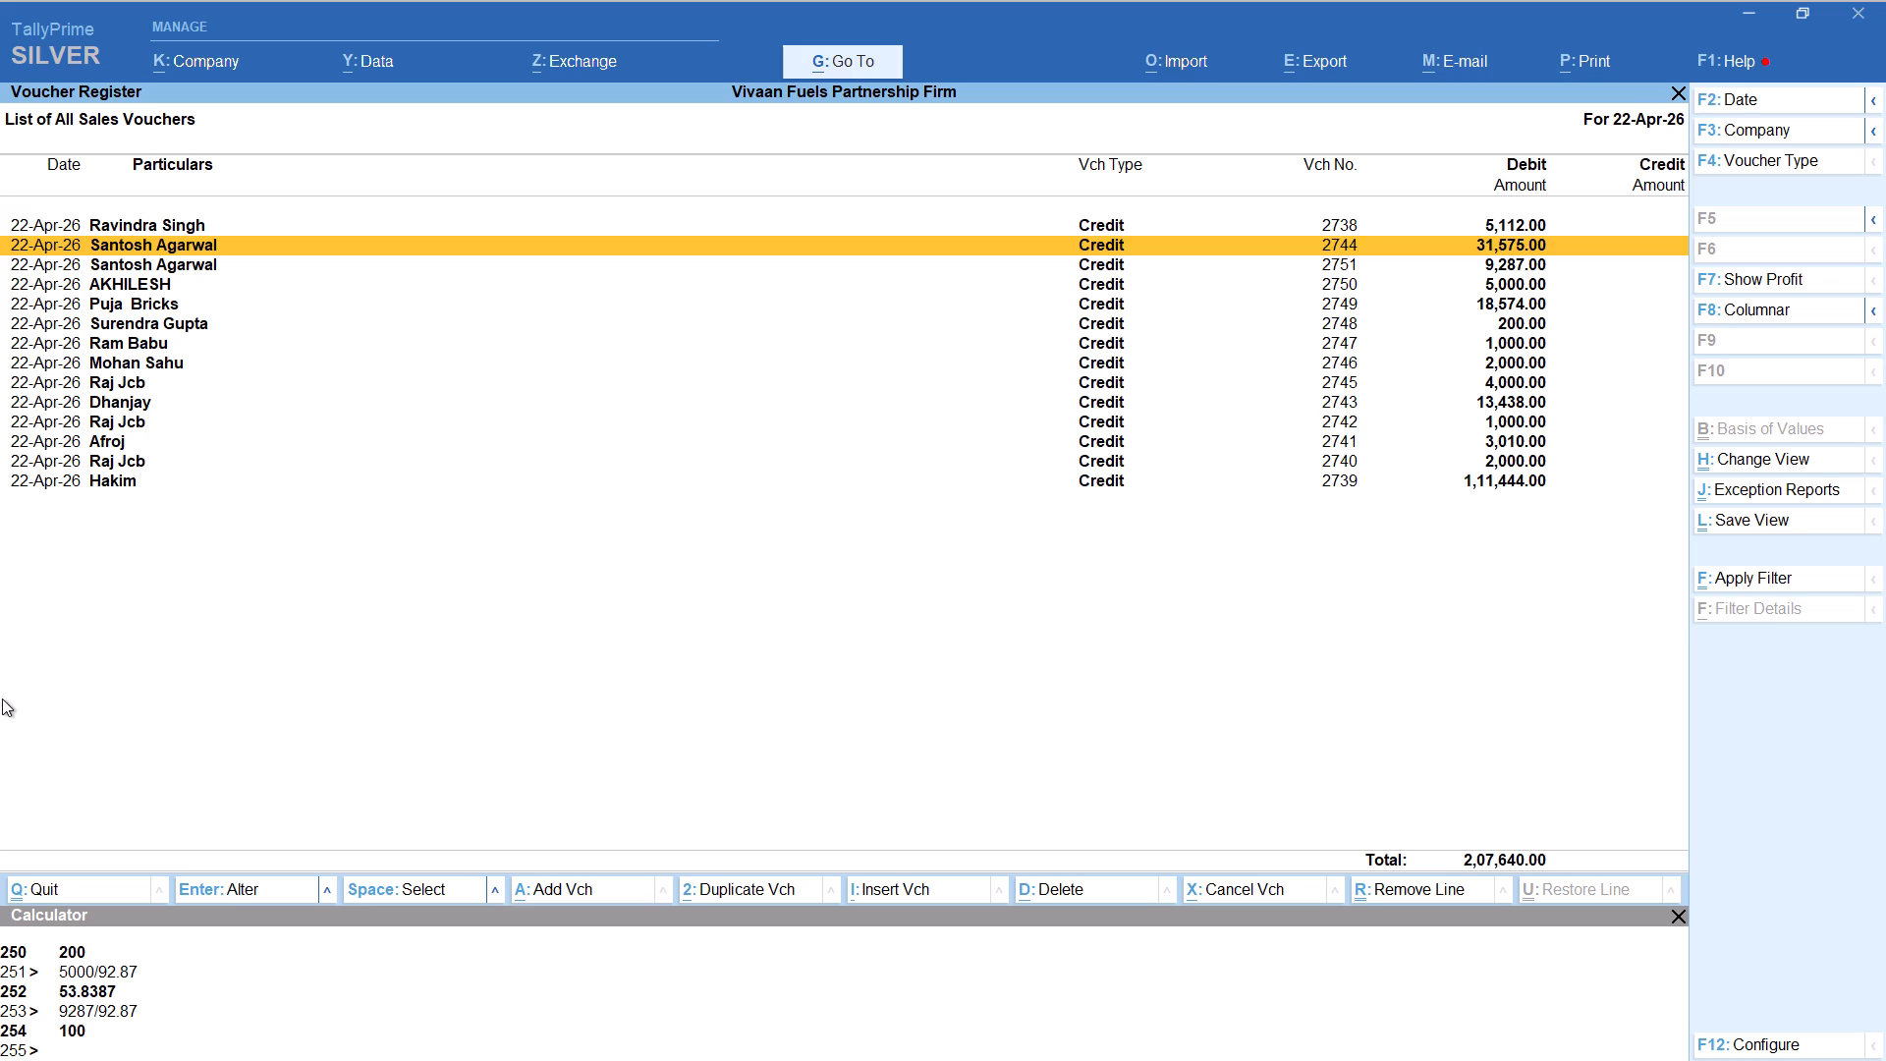
Start another Credit sales voucher for party Dhanjay, keeping the default party details and SALE as the sales ledger.
key("alt+a")
key("d")
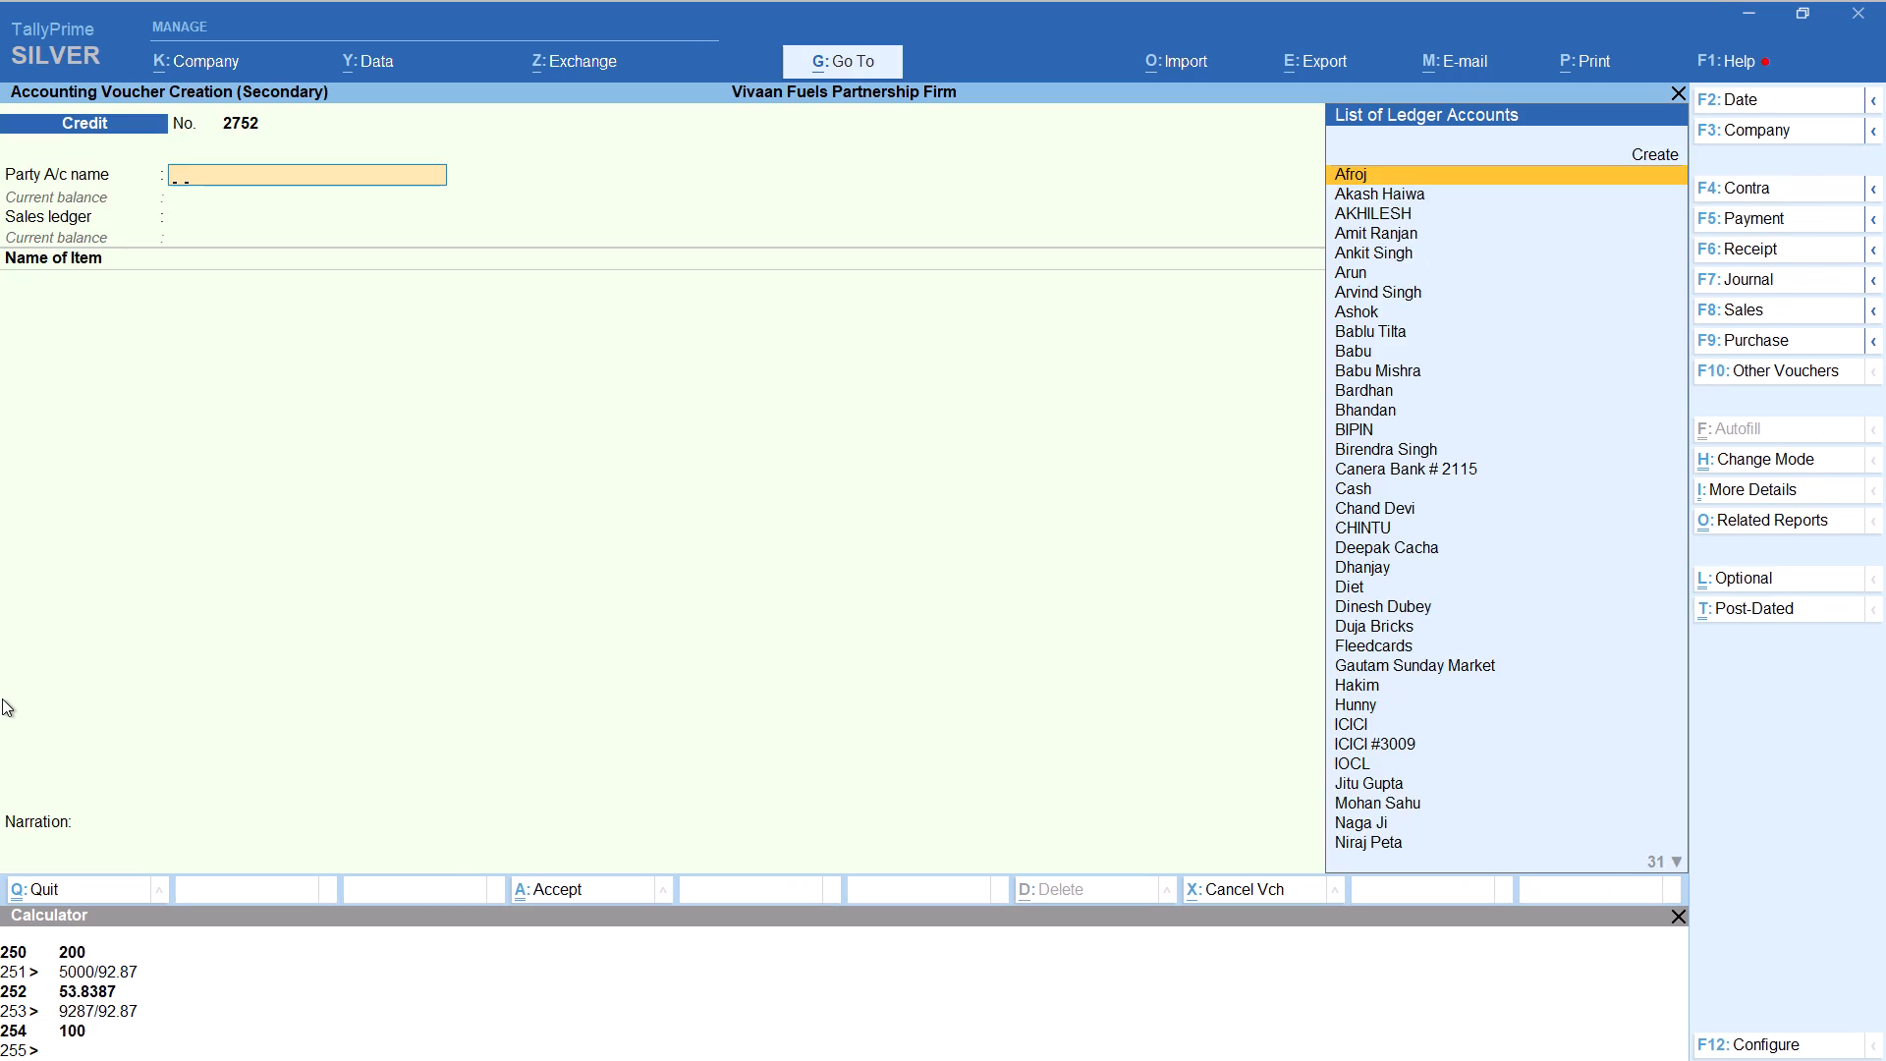
type("han")
key("Return")
key("Return")
key("Return")
key("Return")
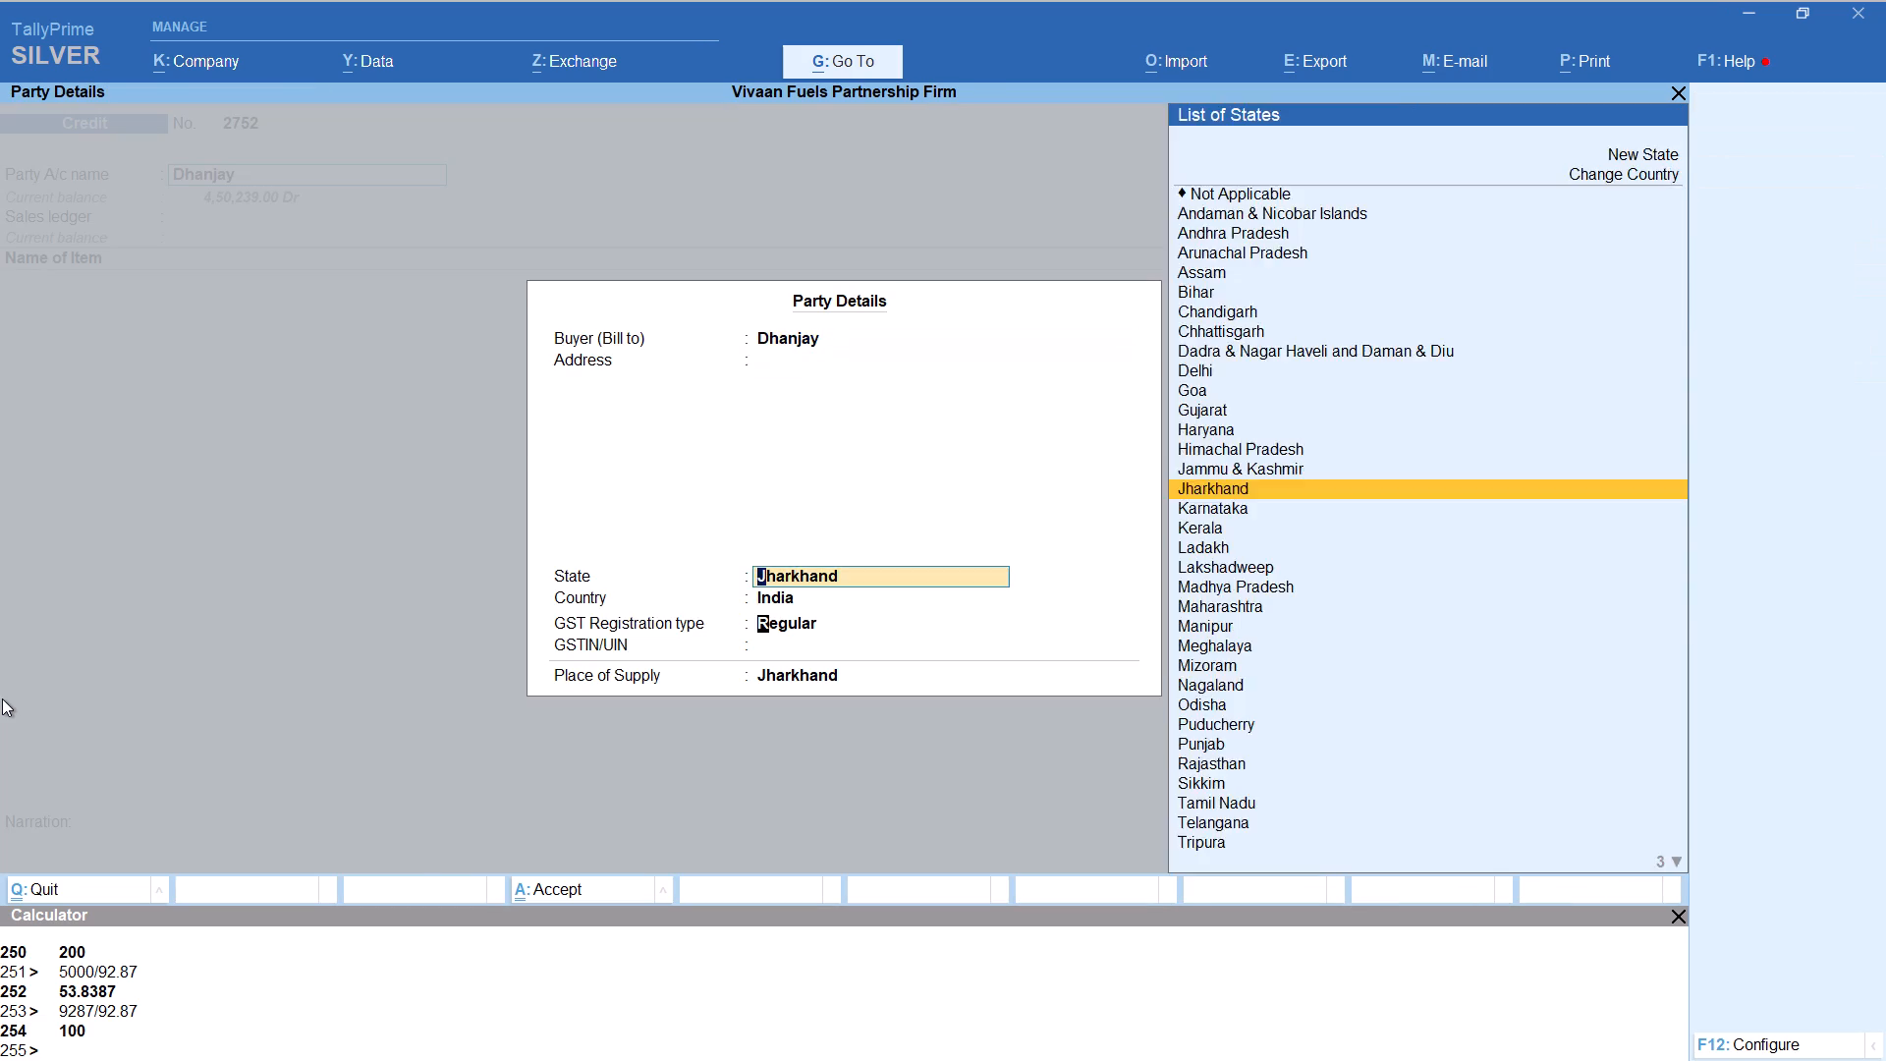
key("Return")
key("Return")
key("Return")
key("Return")
Add item HSD with tracking number Not Applicable, quantity calculated as 3000/92.87 and a rate of 92.87 per liter.
type("hs")
key("Return")
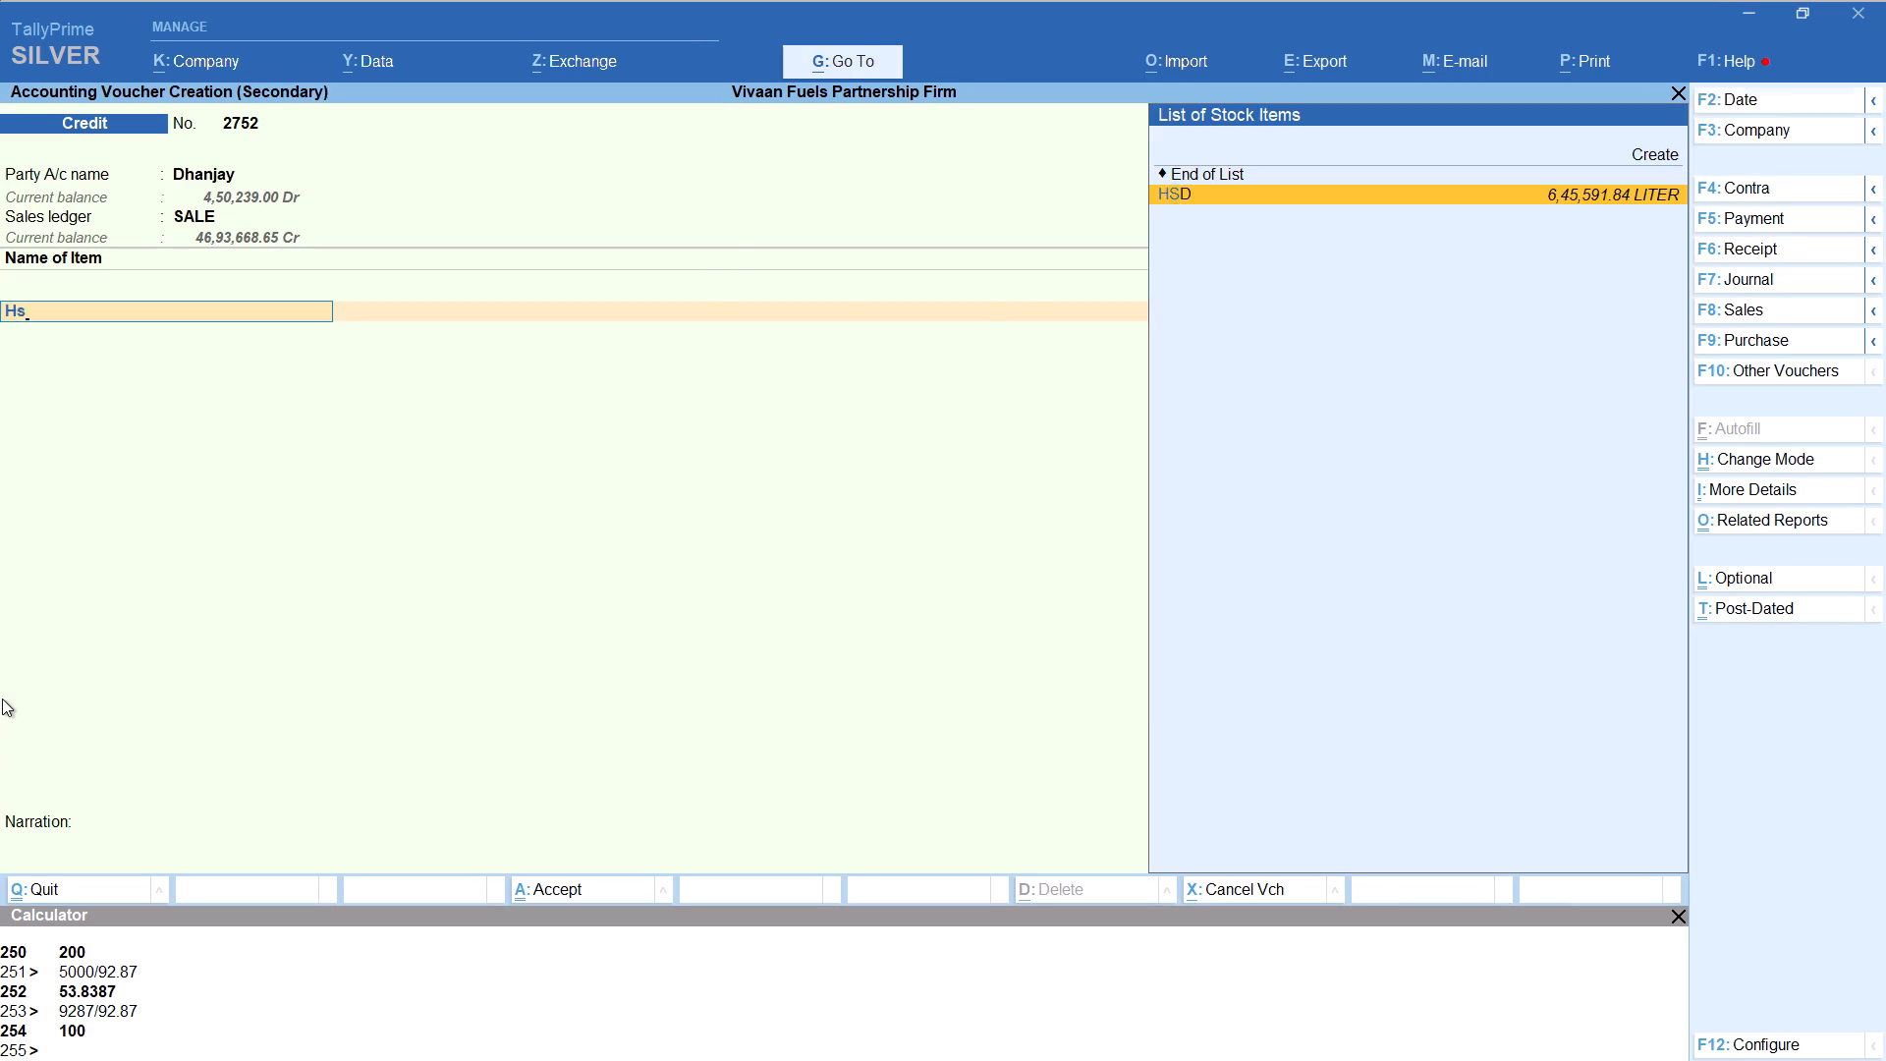
key("Up")
key("Return")
key("alt+c")
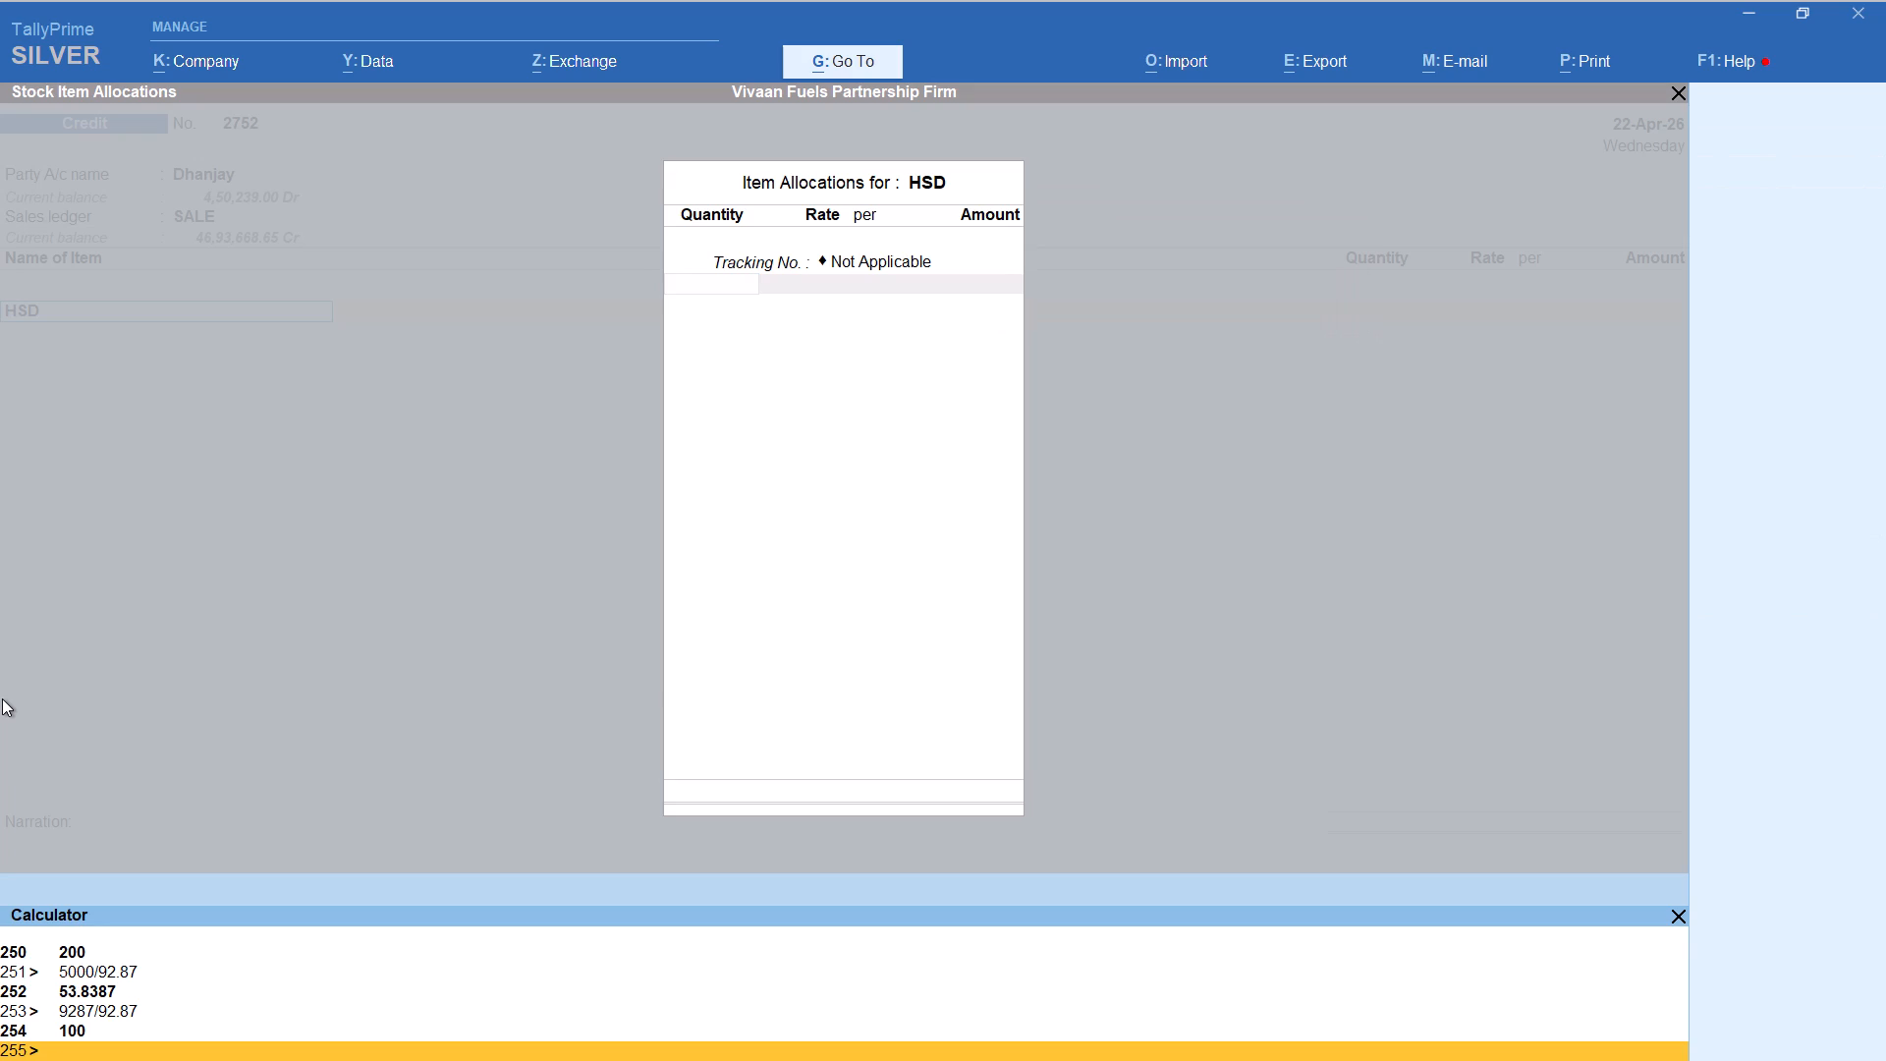
type("3000/92.87")
key("Return")
key("Return")
key("Return")
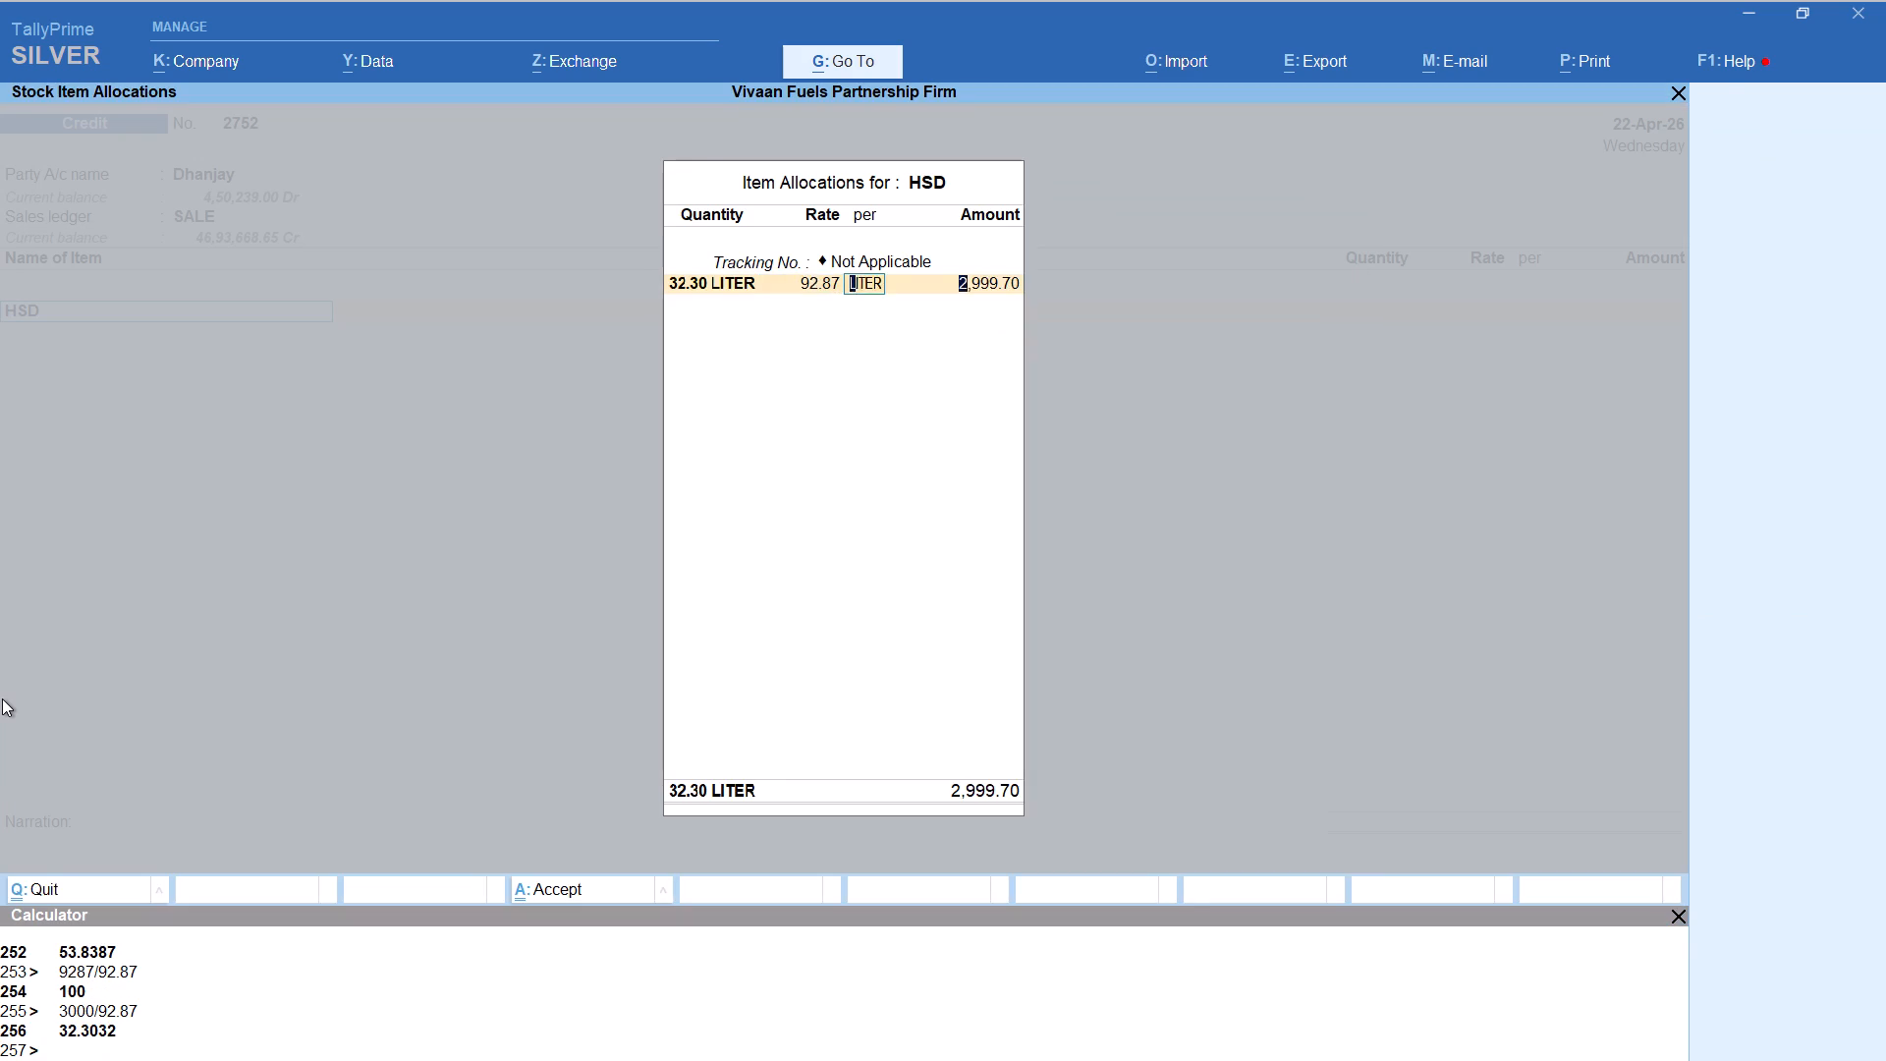
key("Return")
key("Return")
key("Return")
key("Return")
Add a Round Off line bringing the Dhanjay voucher amount to 3,000.00 and save the voucher.
type("rou")
key("Return")
key("Return")
key("ctrl+a")
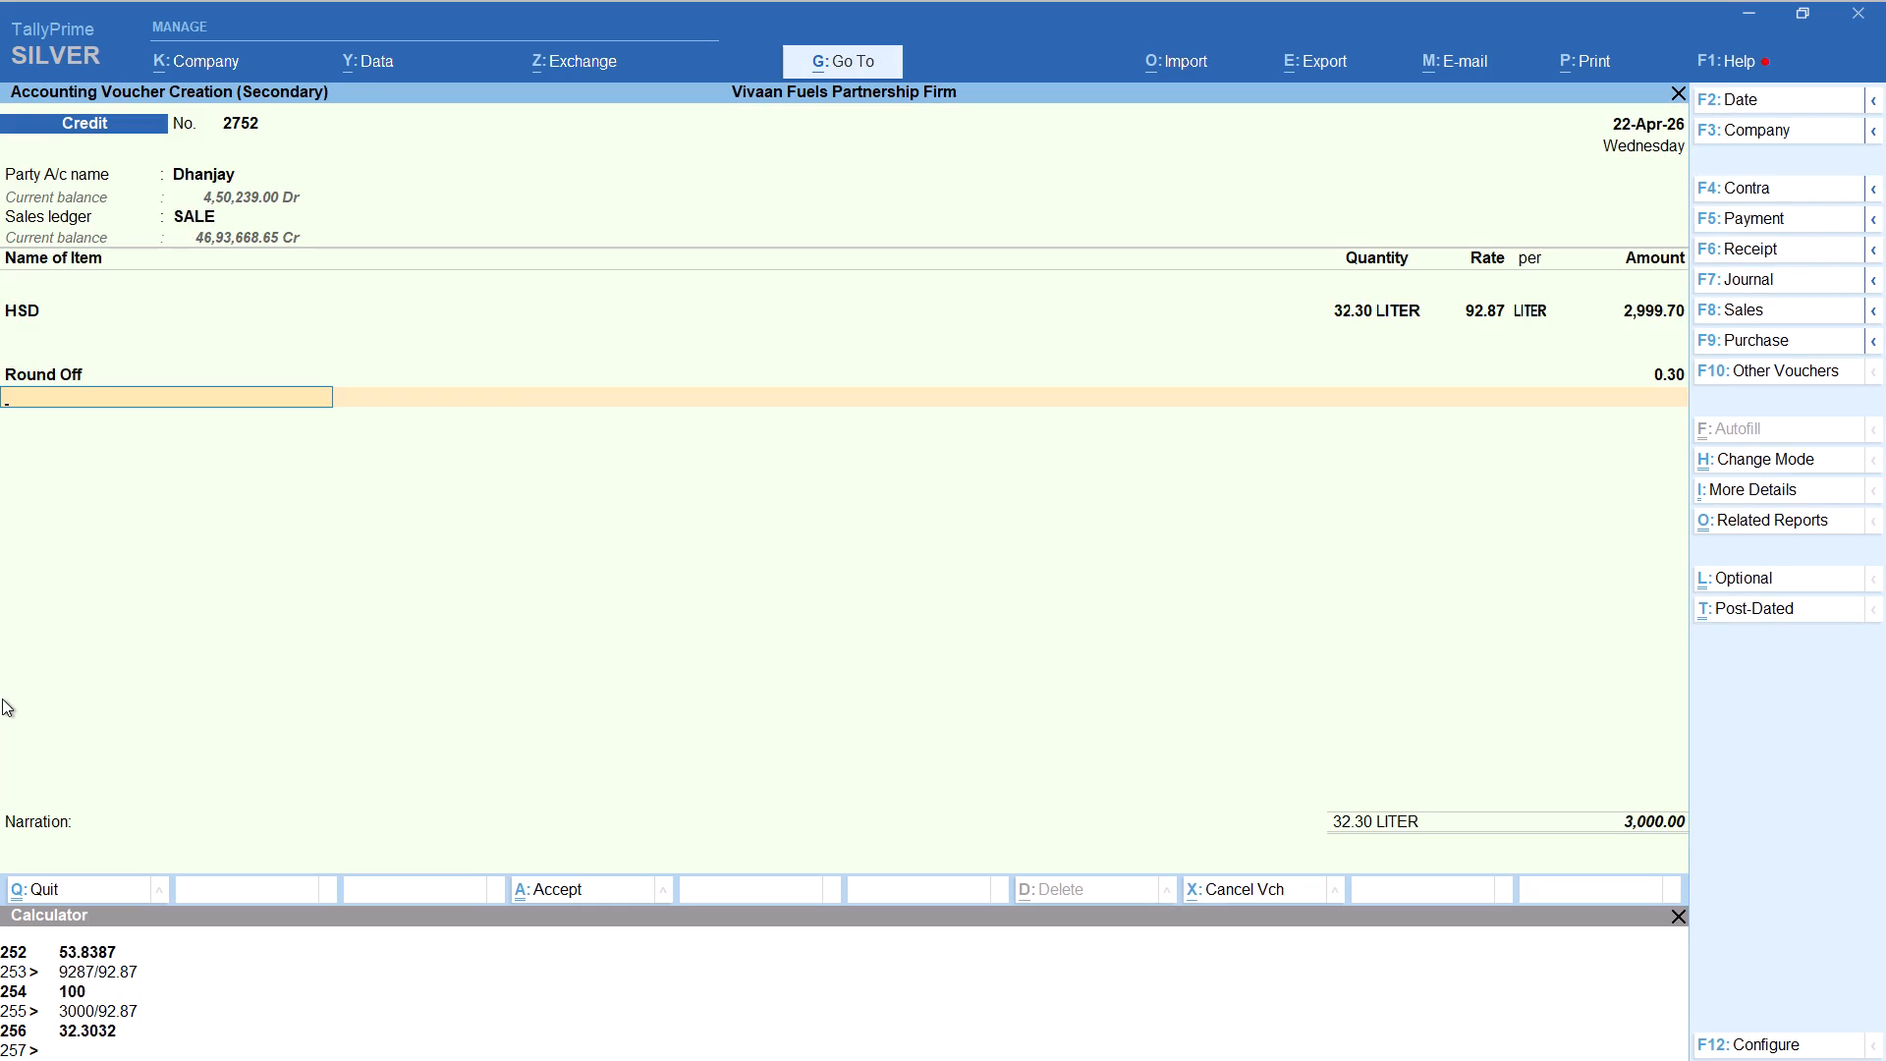
key("ctrl+a")
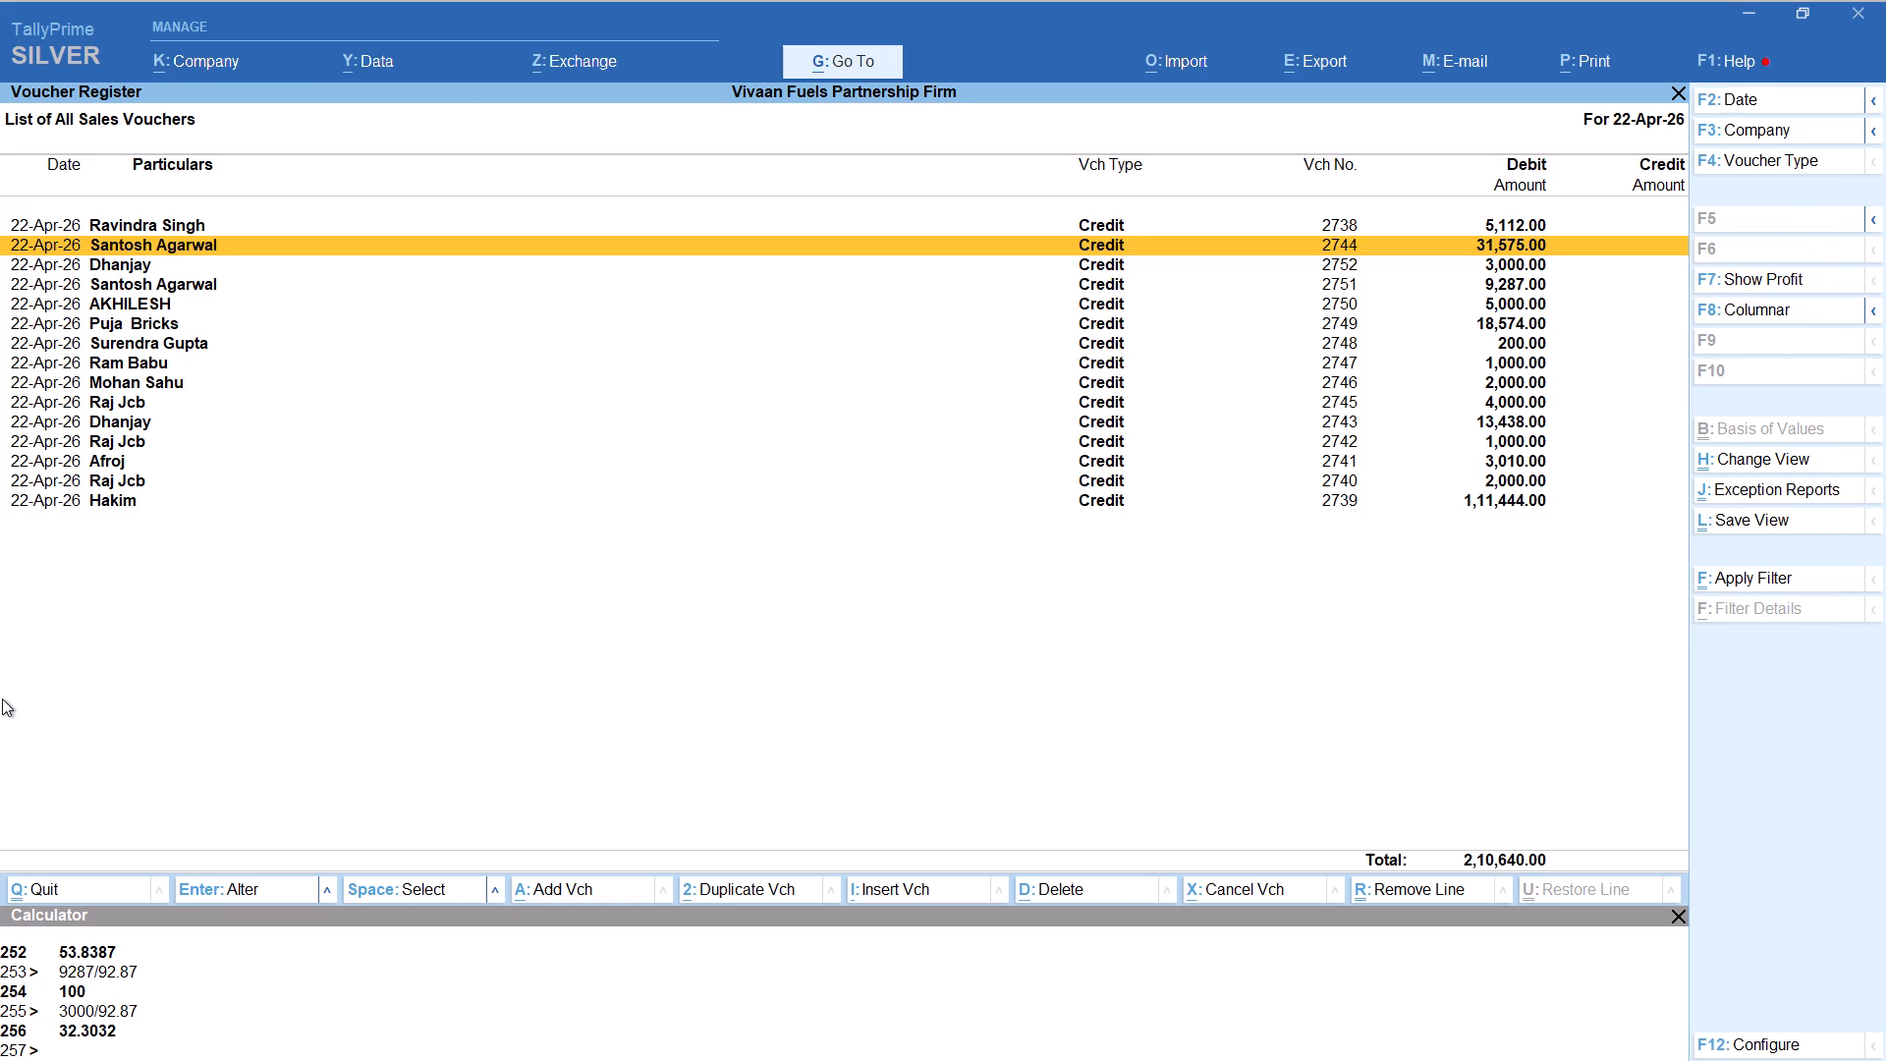
key("alt+a")
type("moh")
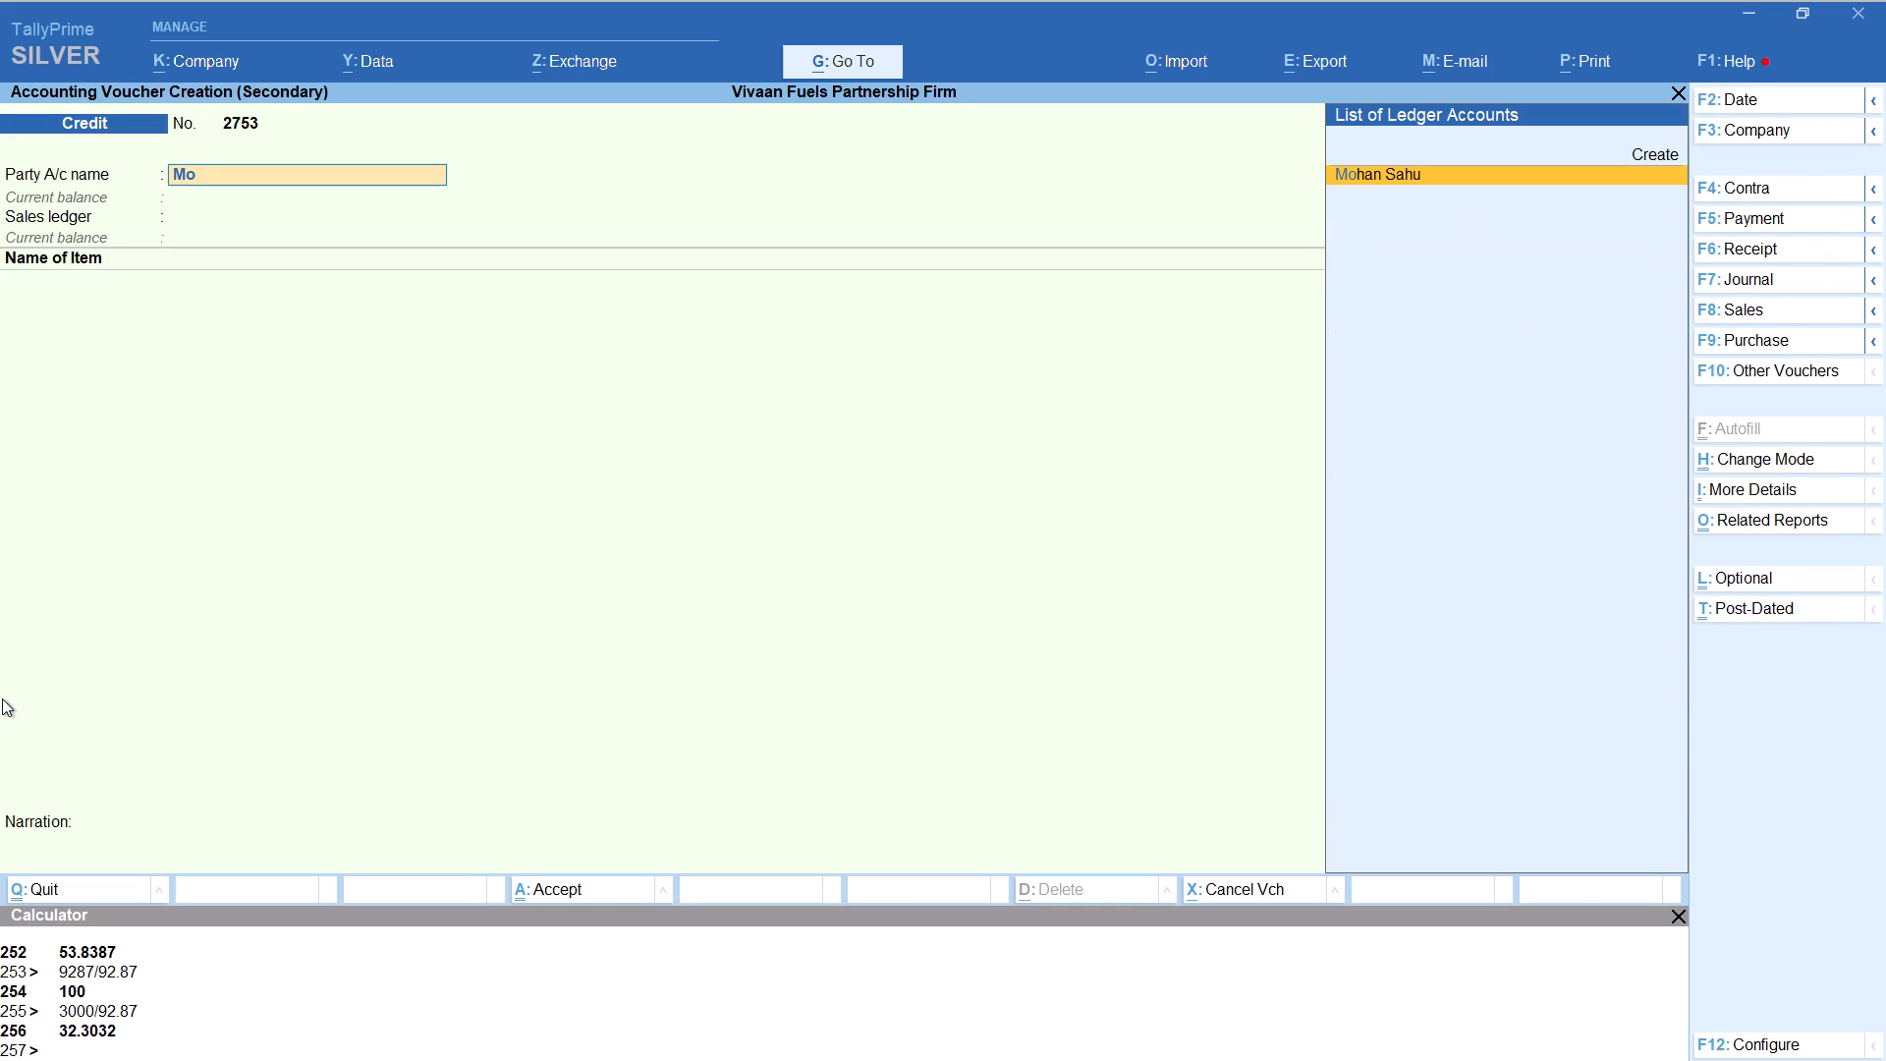
key("Return")
key("Return")
key("Return")
key("Return")
key("Return")
key("Return")
key("Return")
key("Return")
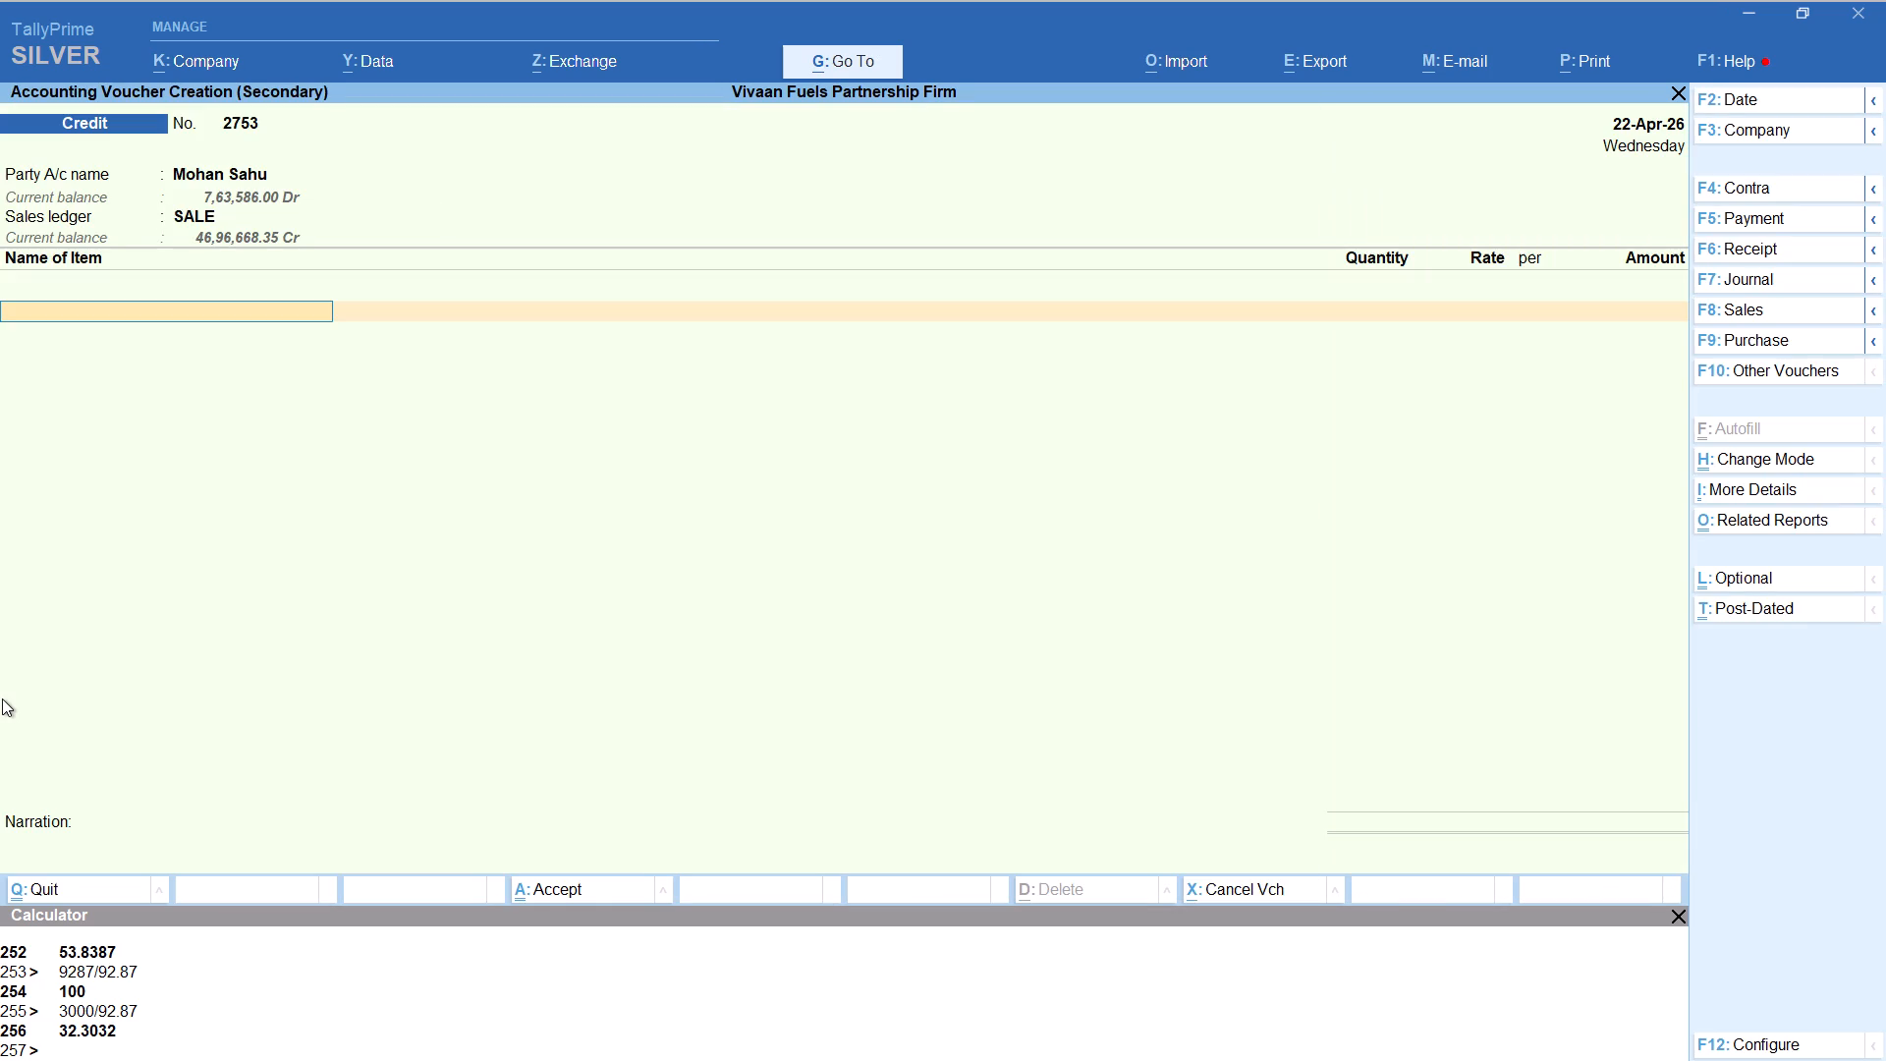
Add item HSD with tracking number Not Applicable, quantity calculated as 3500/92.87 and a rate of 92.87 per liter.
type("hsd")
key("Return")
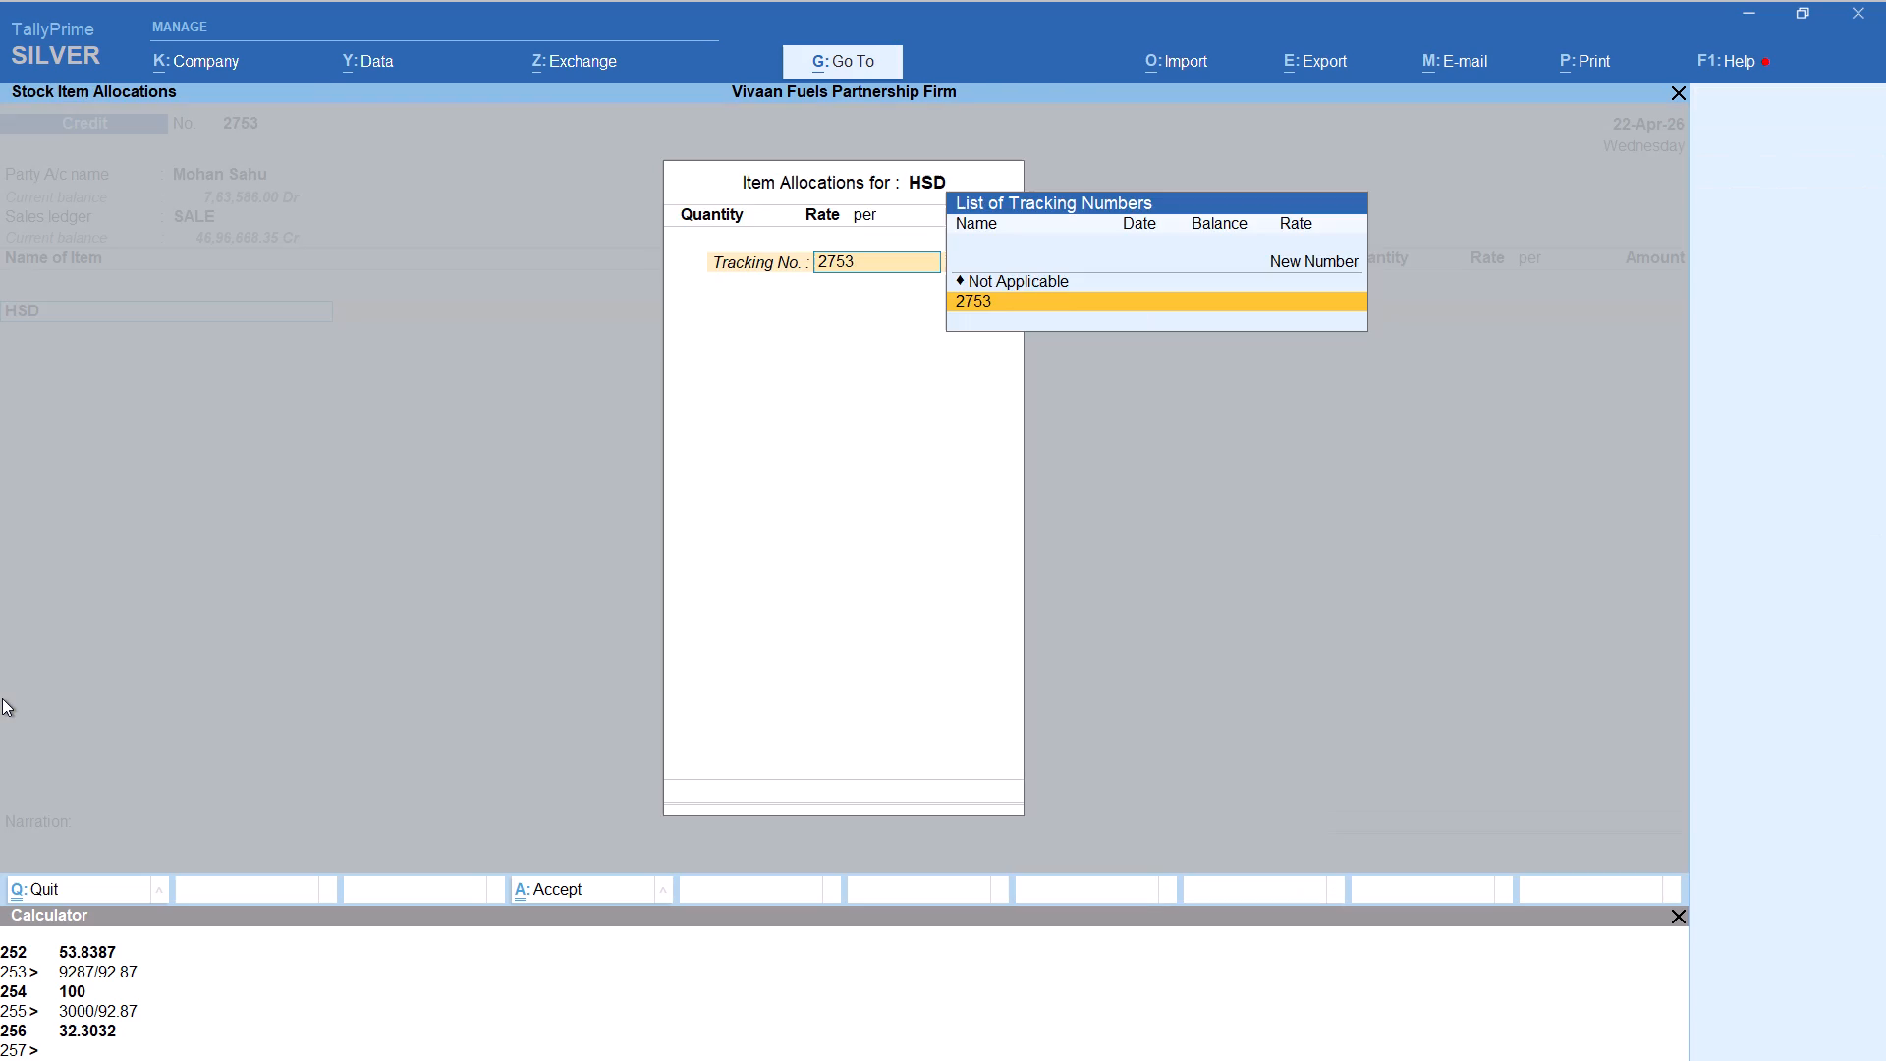
key("Up")
key("Return")
key("alt+c")
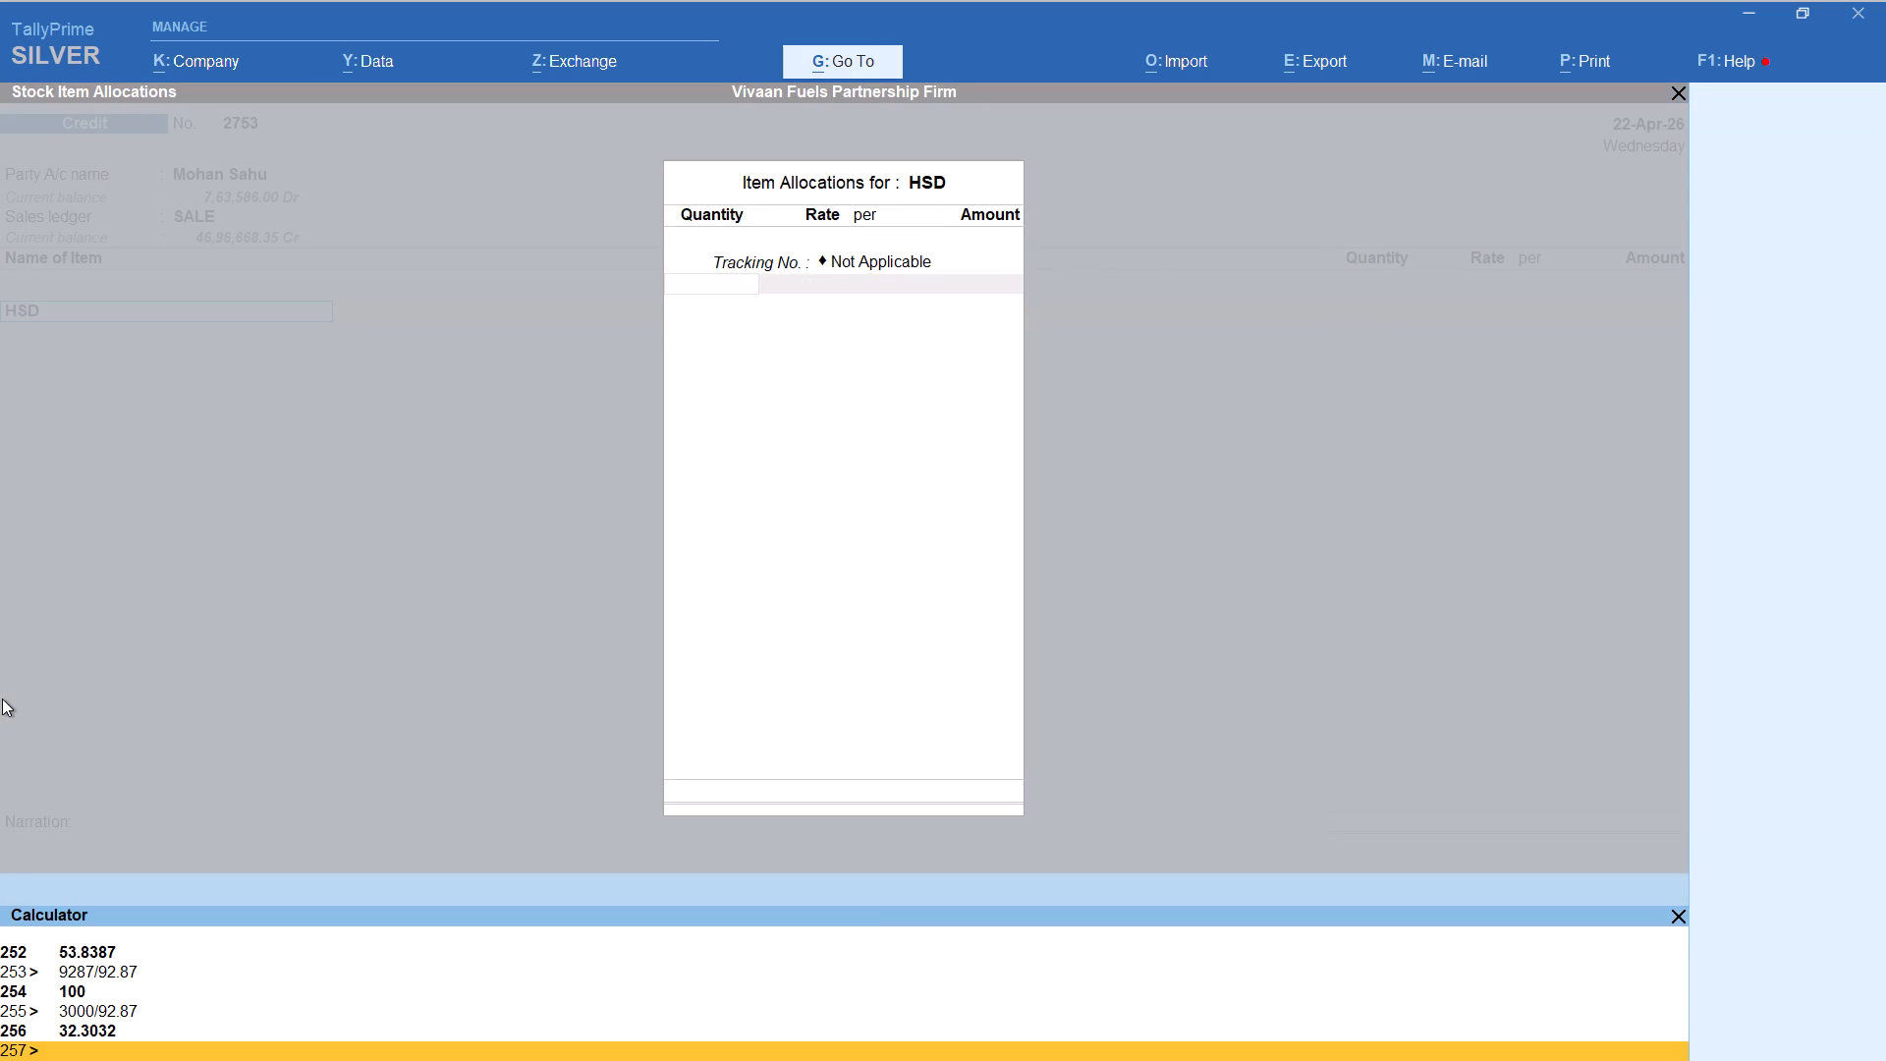
type("3500/")
type("92.87")
key("Return")
key("Return")
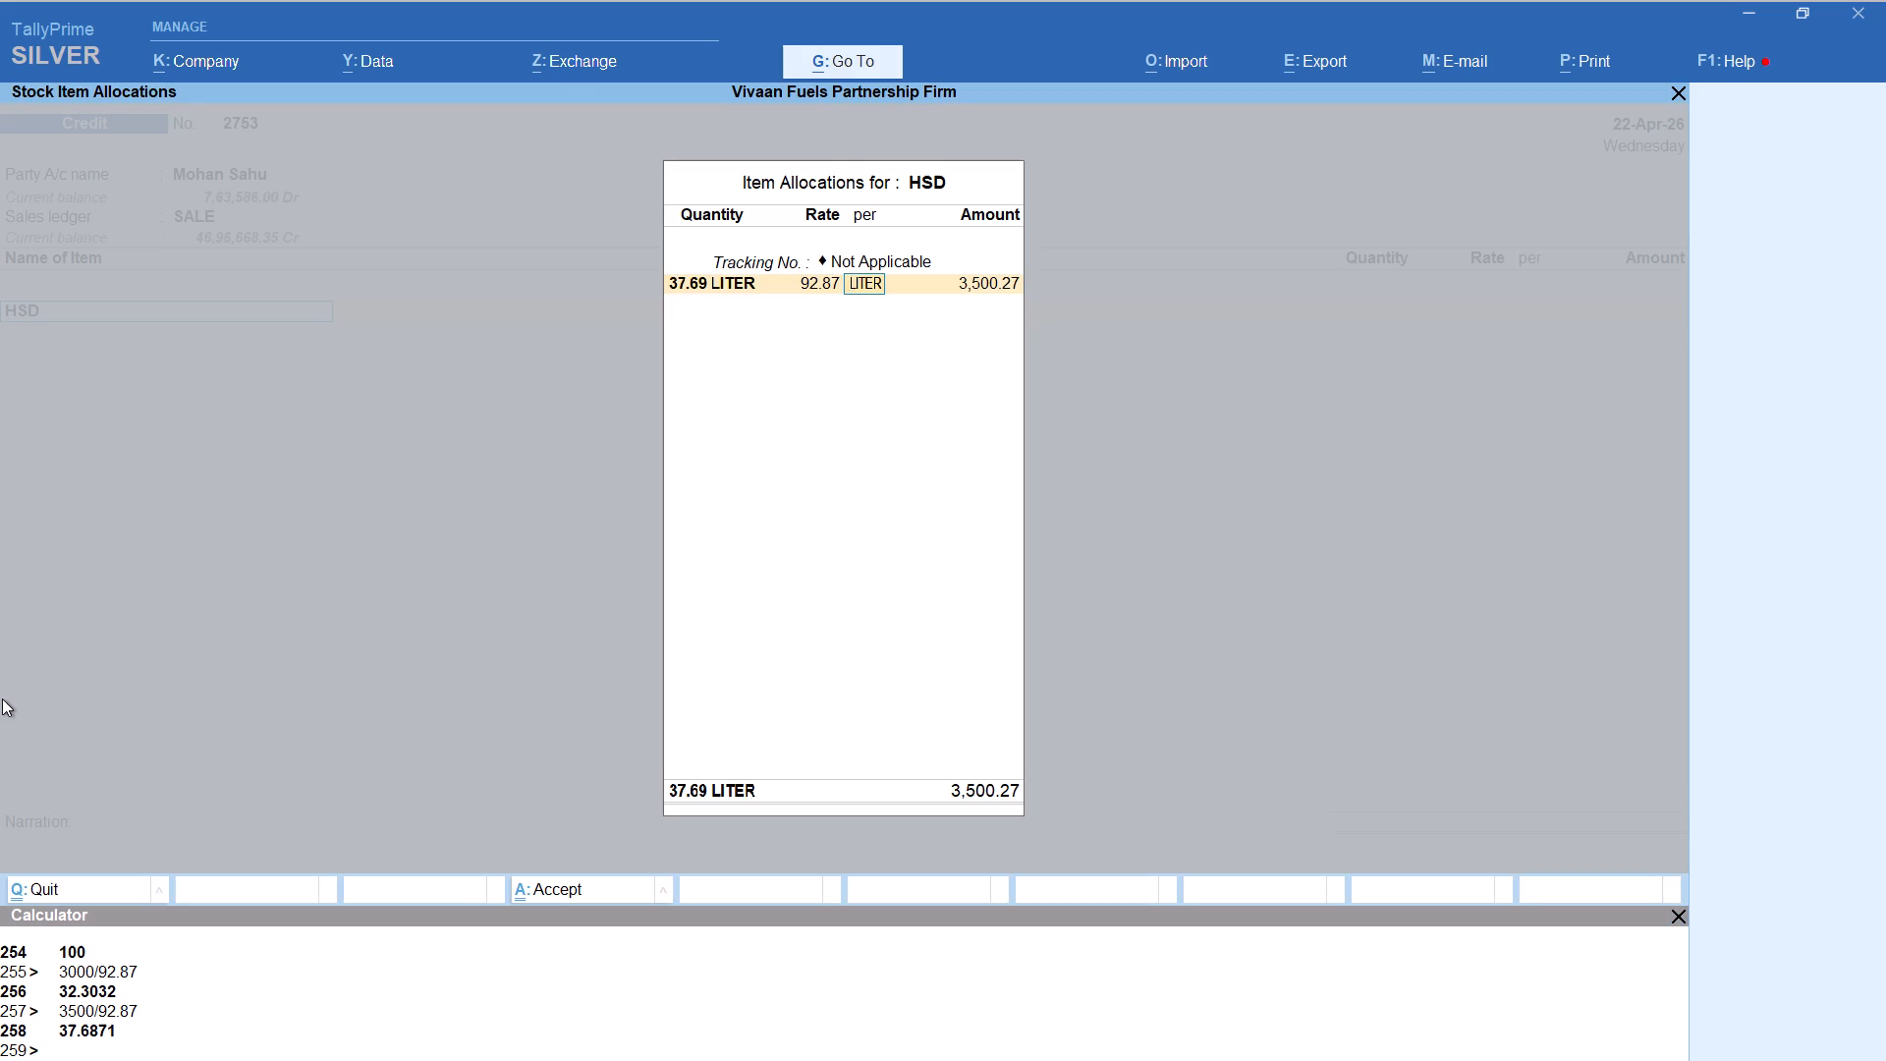
key("Return")
key("Return")
key("Return")
key("Return")
key("Return")
type("rou")
key("Return")
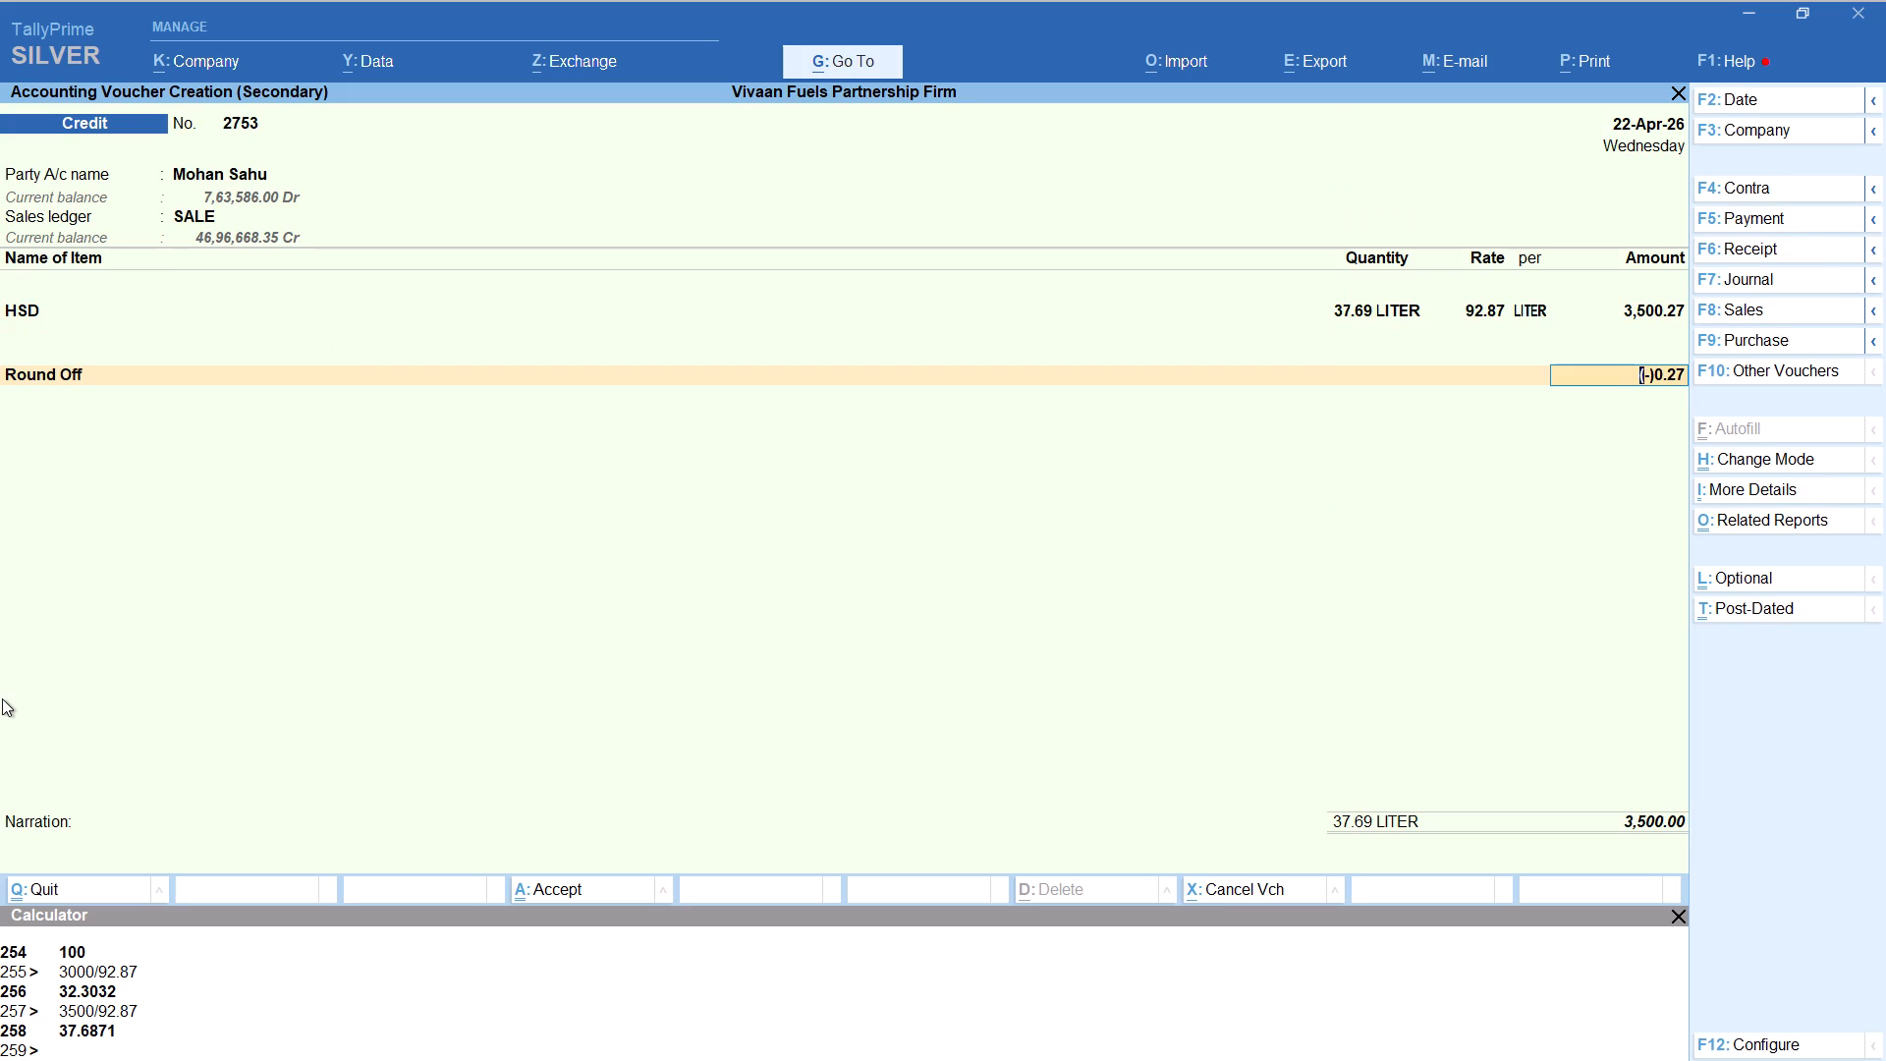
key("ctrl+a")
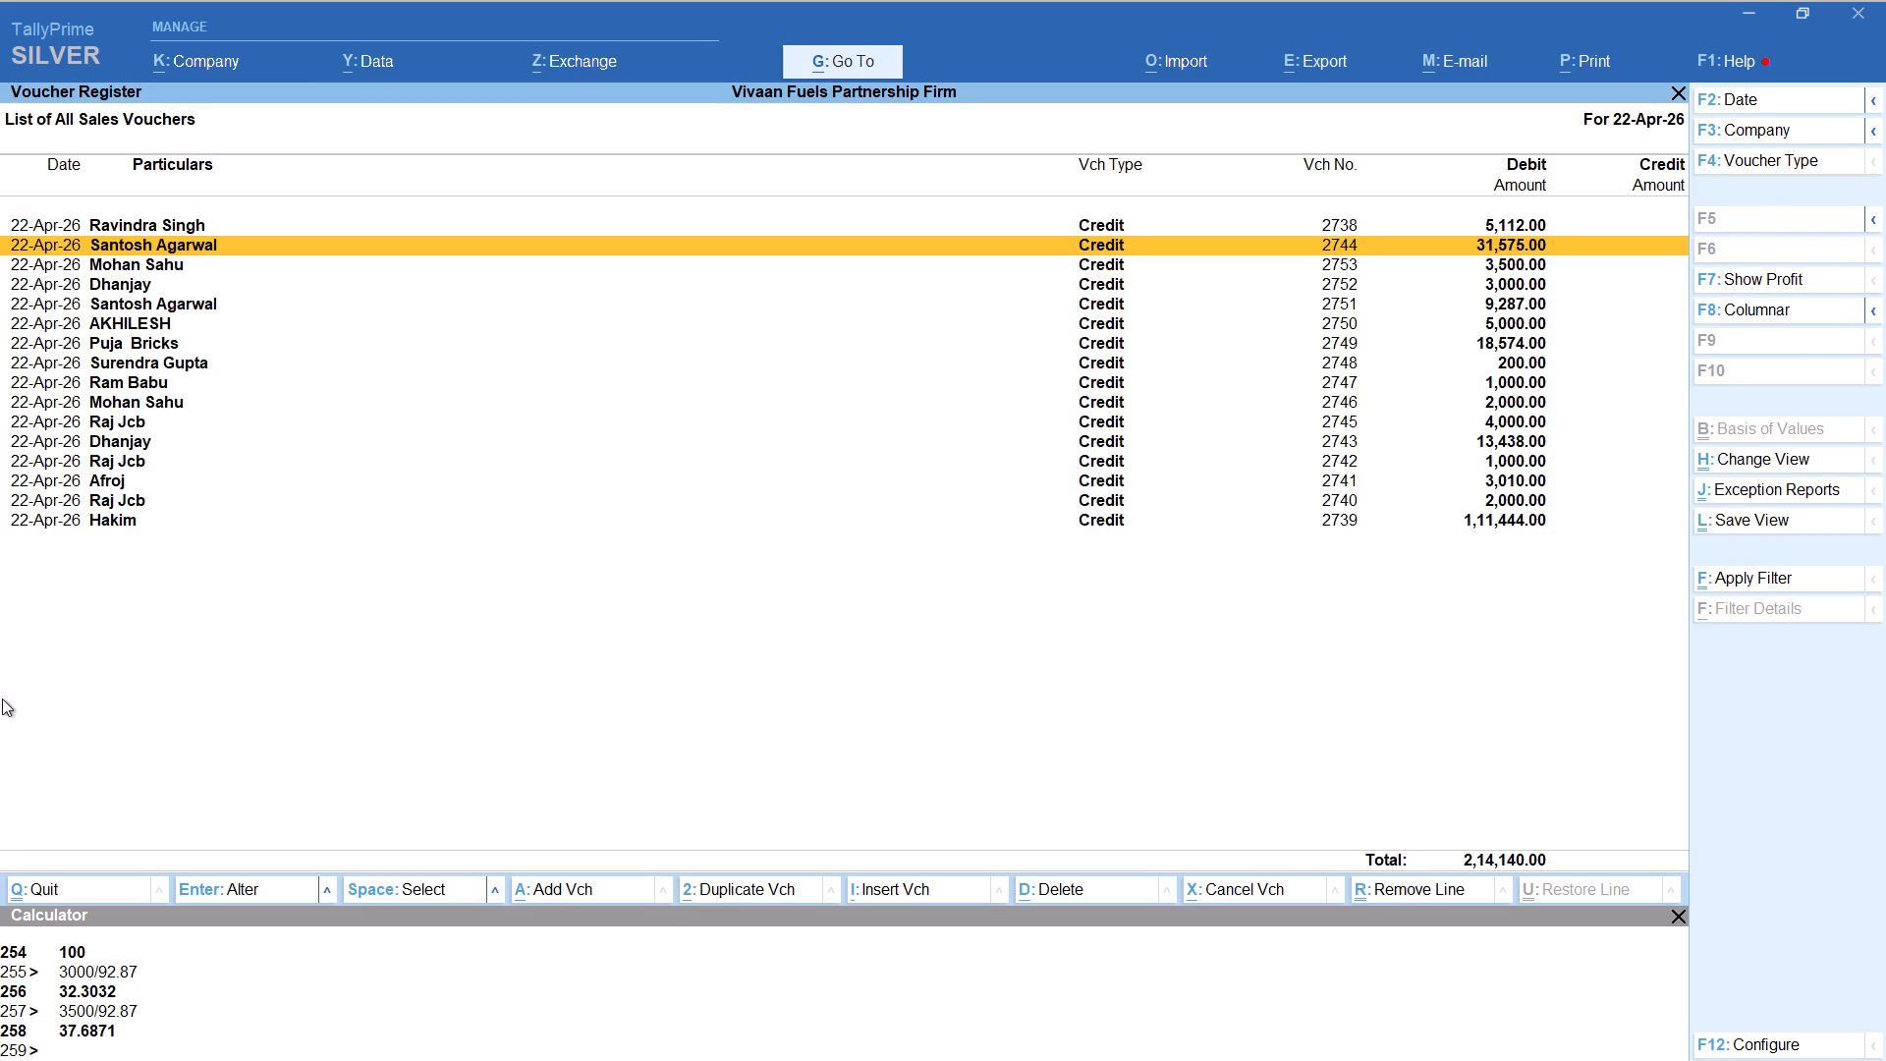
Start another voucher from the register and change its voucher type from Credit to Sales.
type("ca")
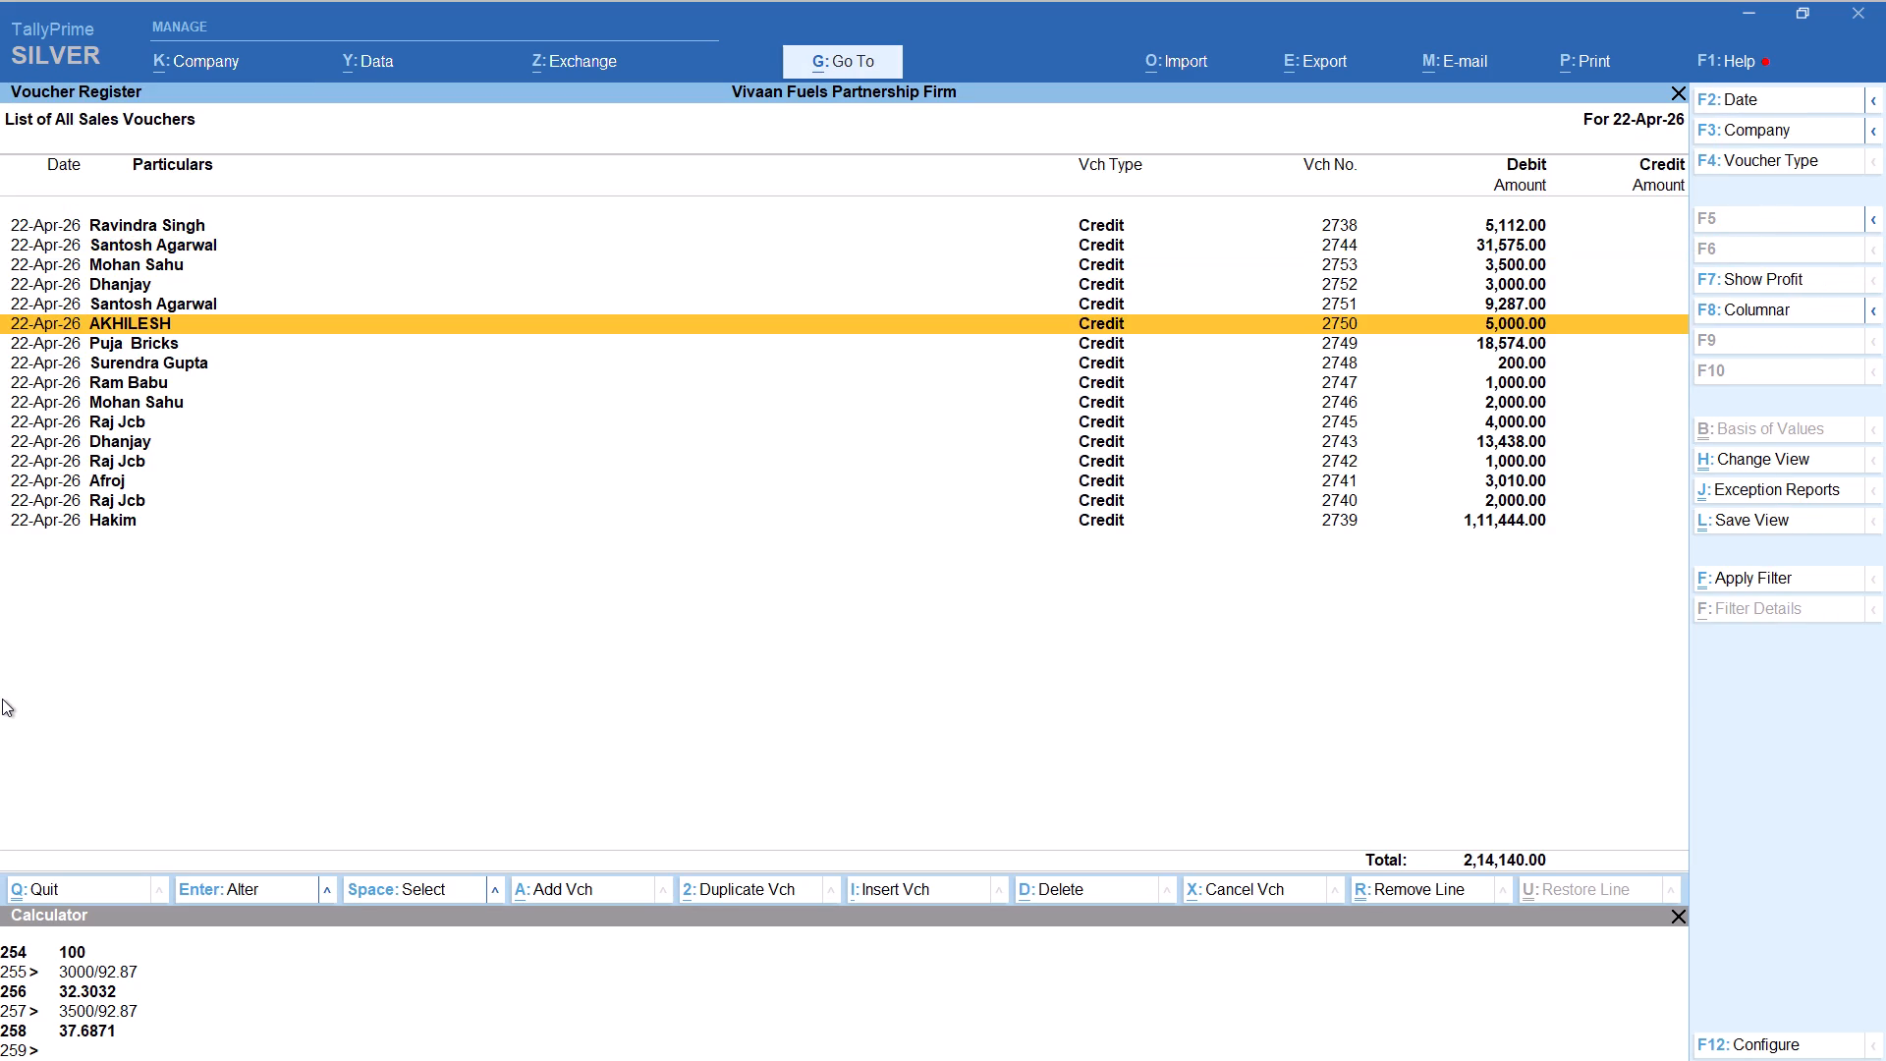
key("c")
key("alt+a")
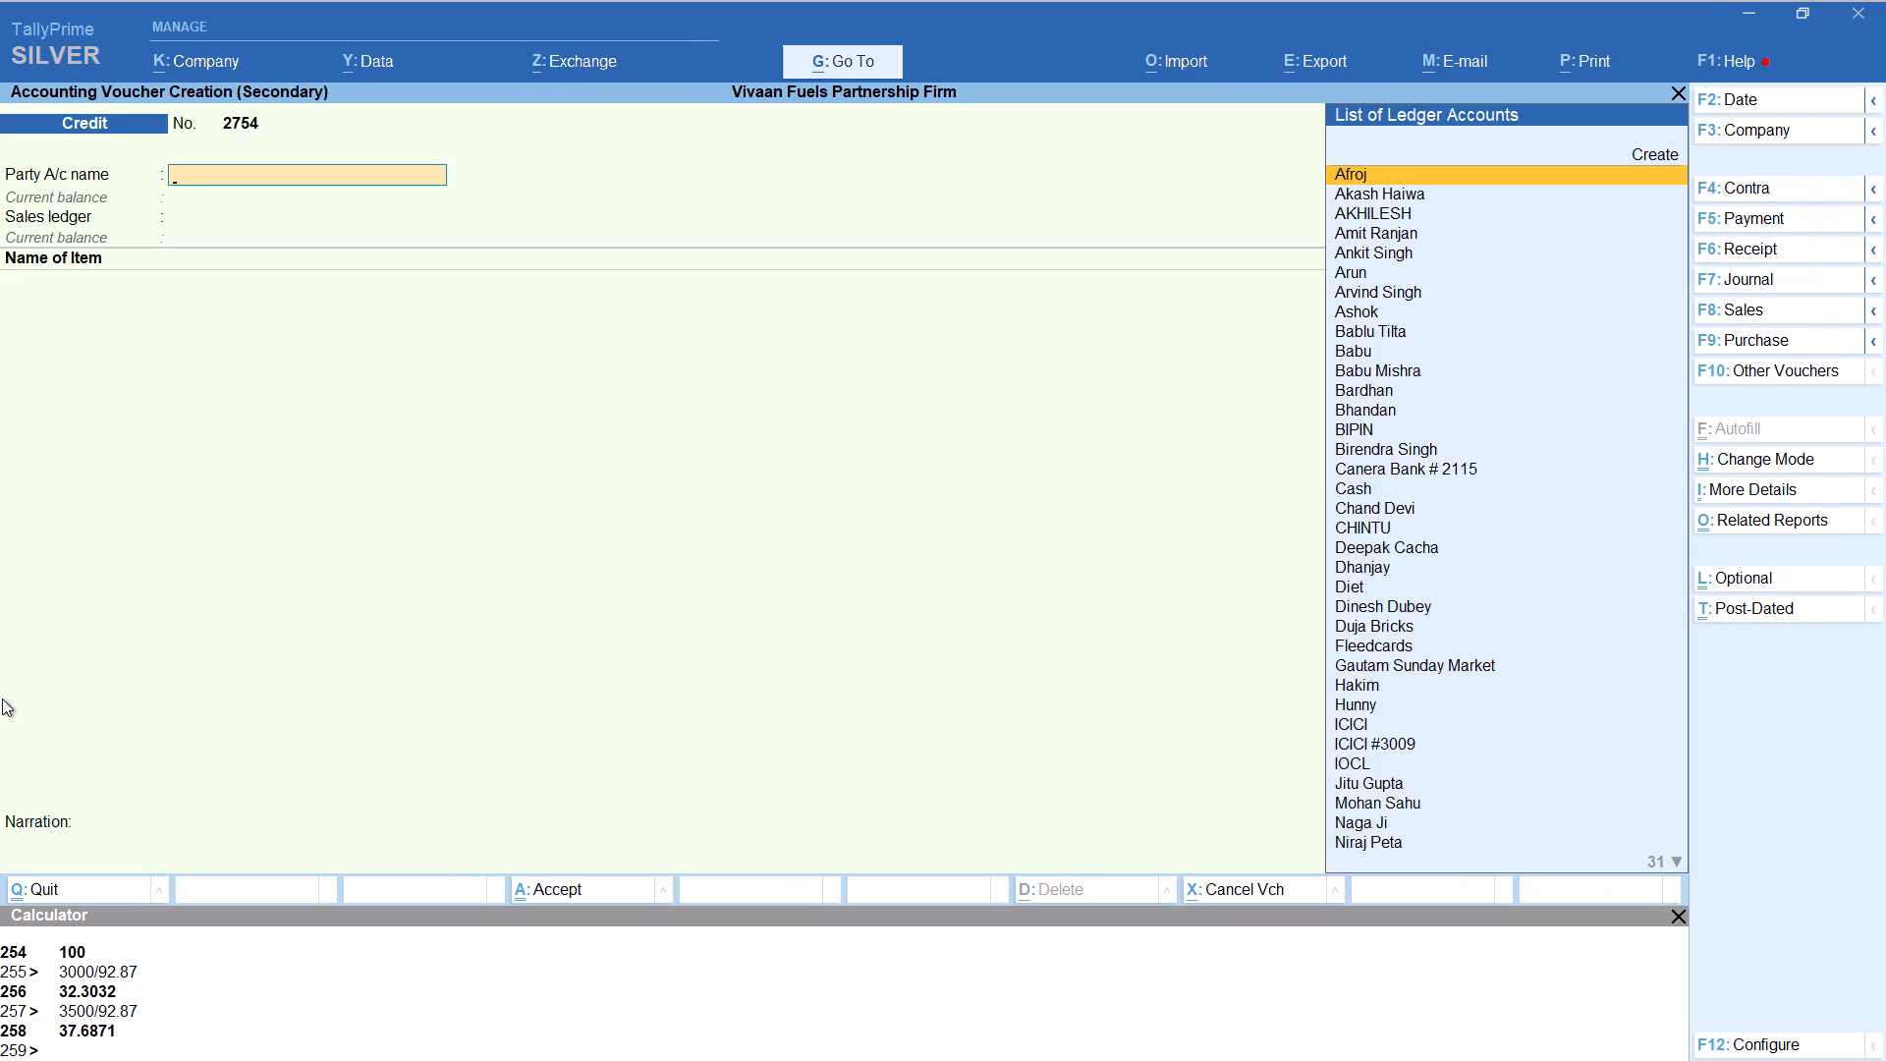
key("F8")
key("Down")
key("Down")
key("Down")
key("Down")
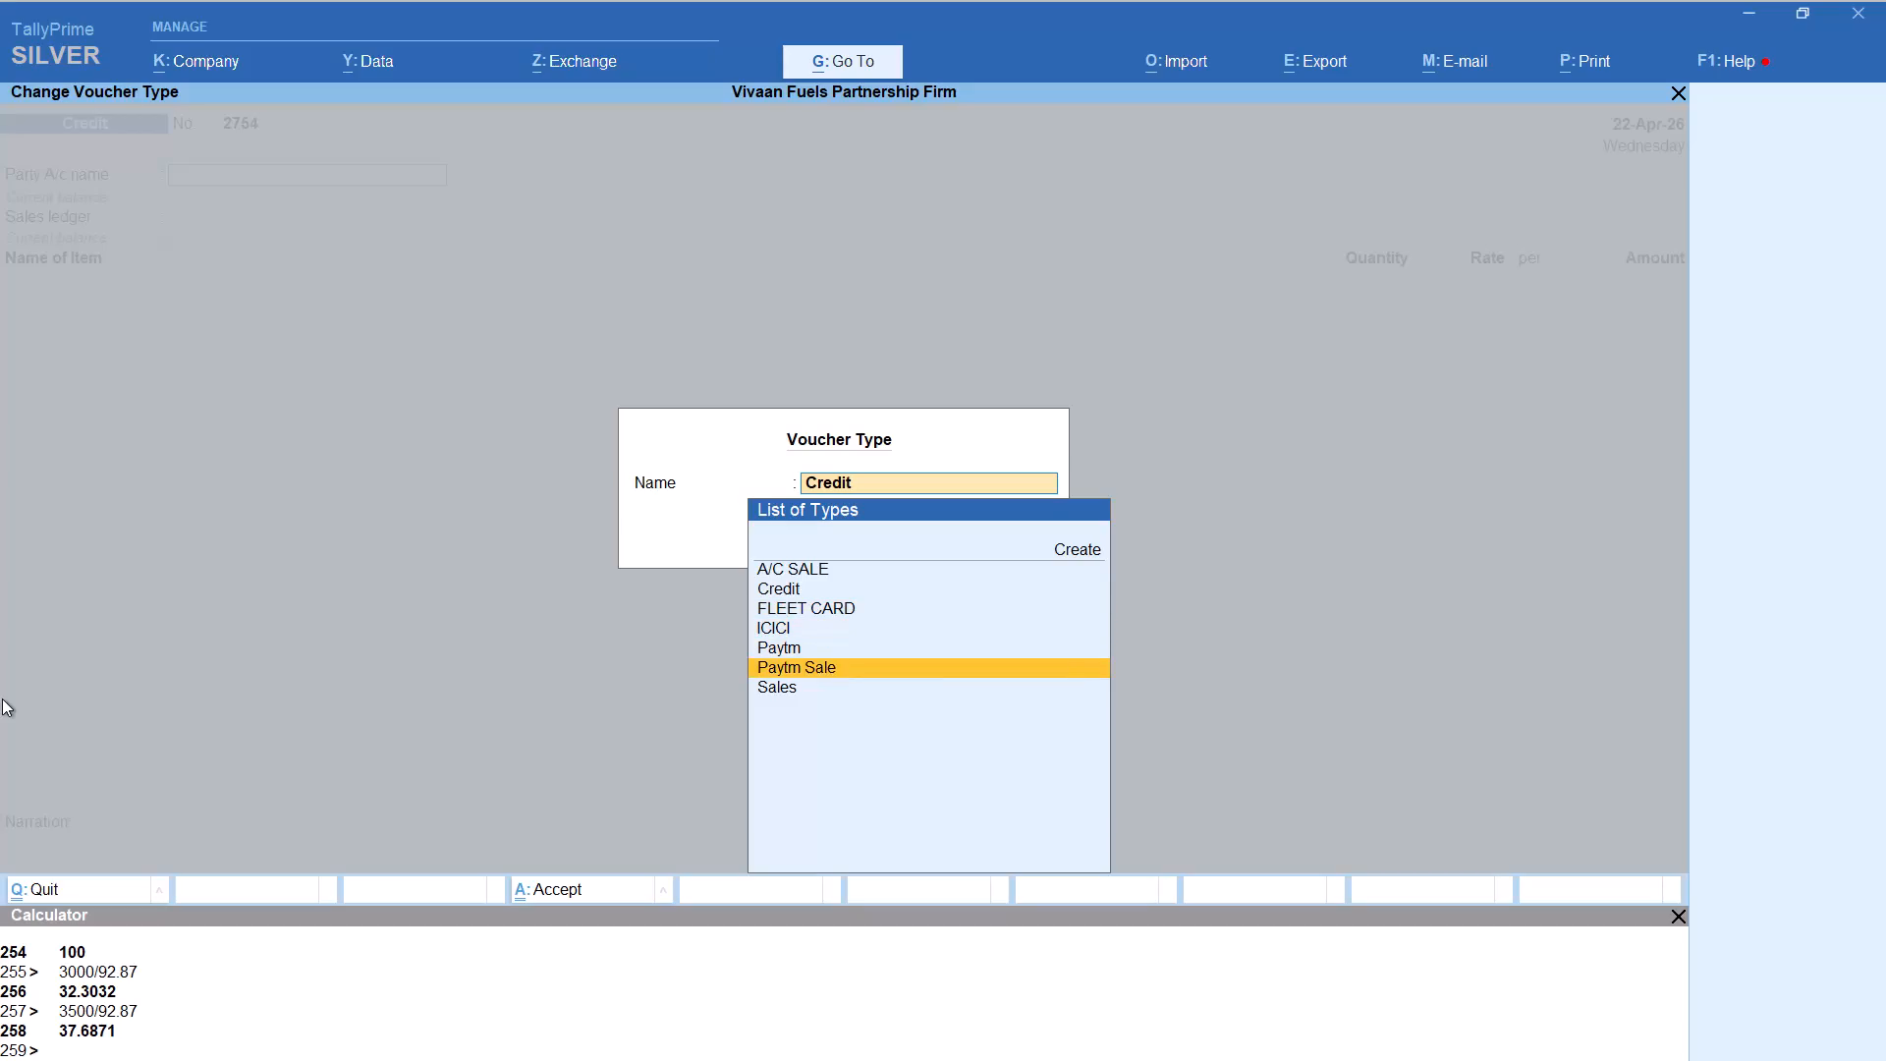
key("Down")
key("Return")
Set Cash as the party of the Sales voucher, keeping the default party details and SALE as the sales ledger.
type("cas")
key("Return")
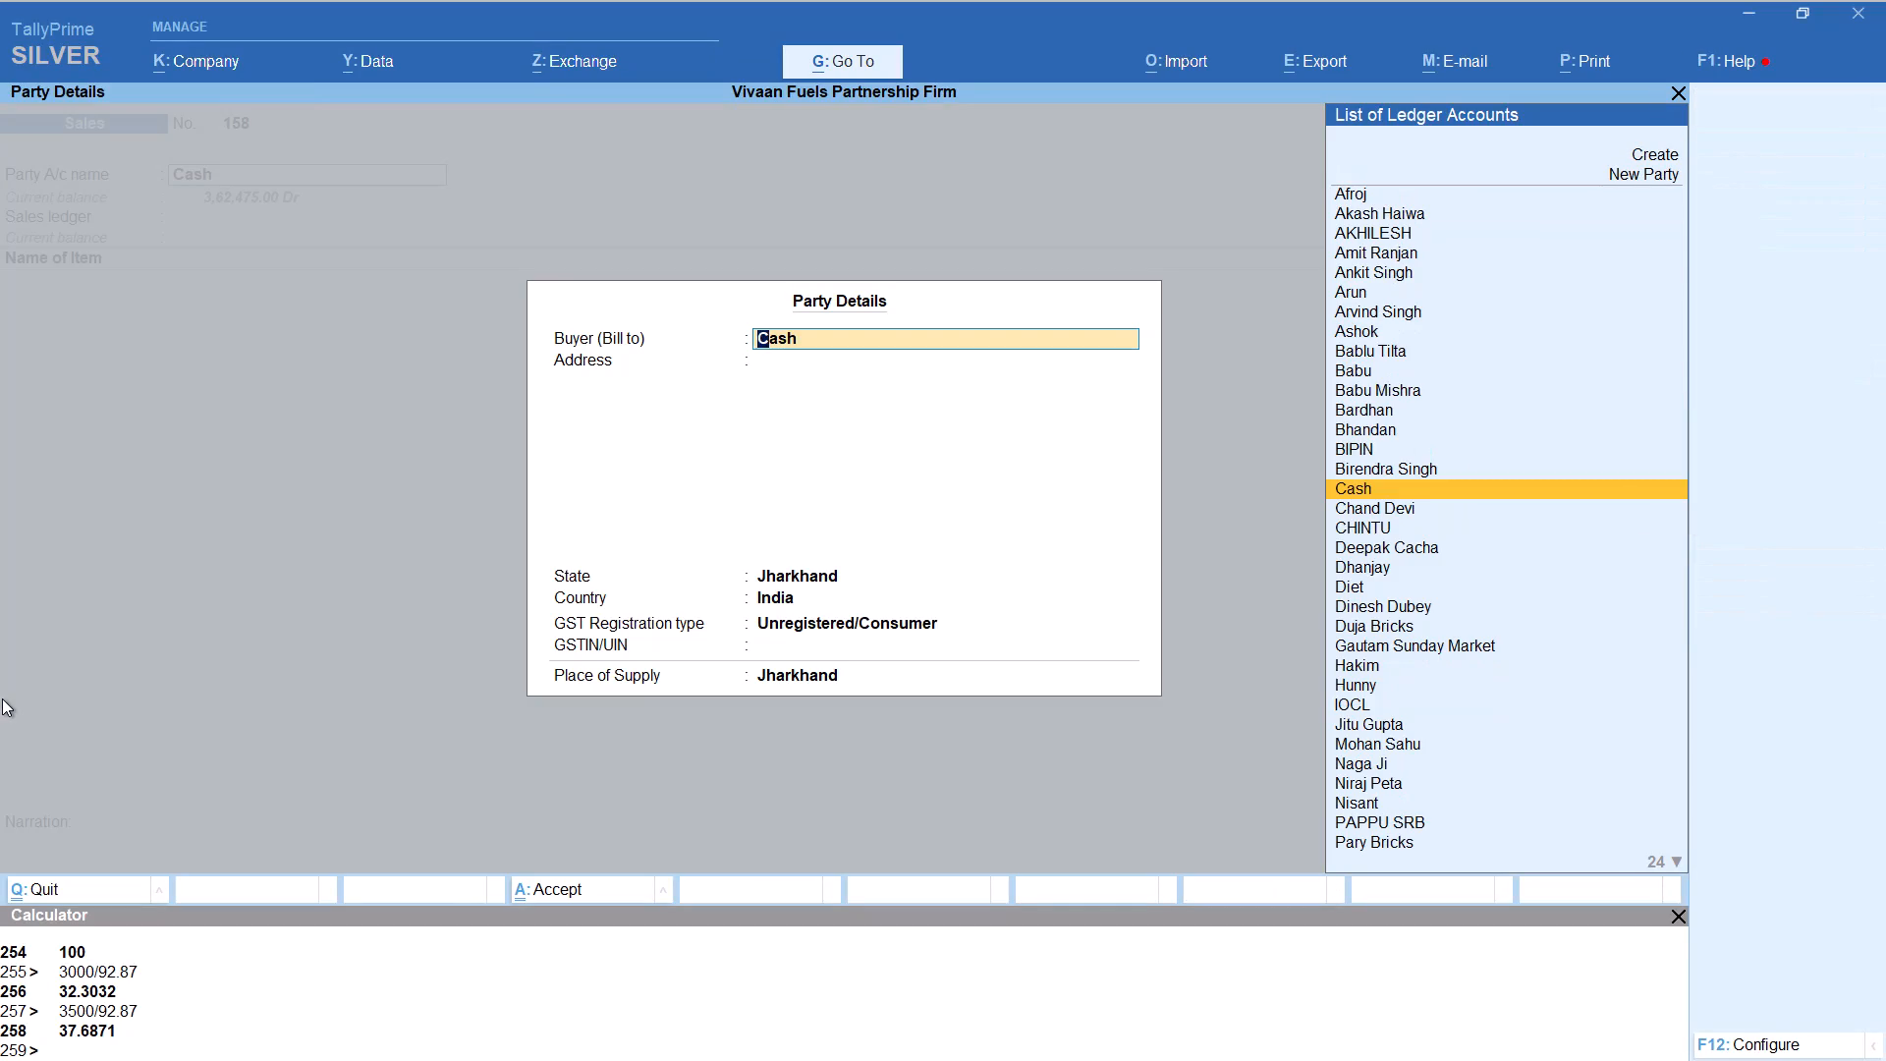
key("Return")
key("Return")
key("Return")
key("Return")
key("Return")
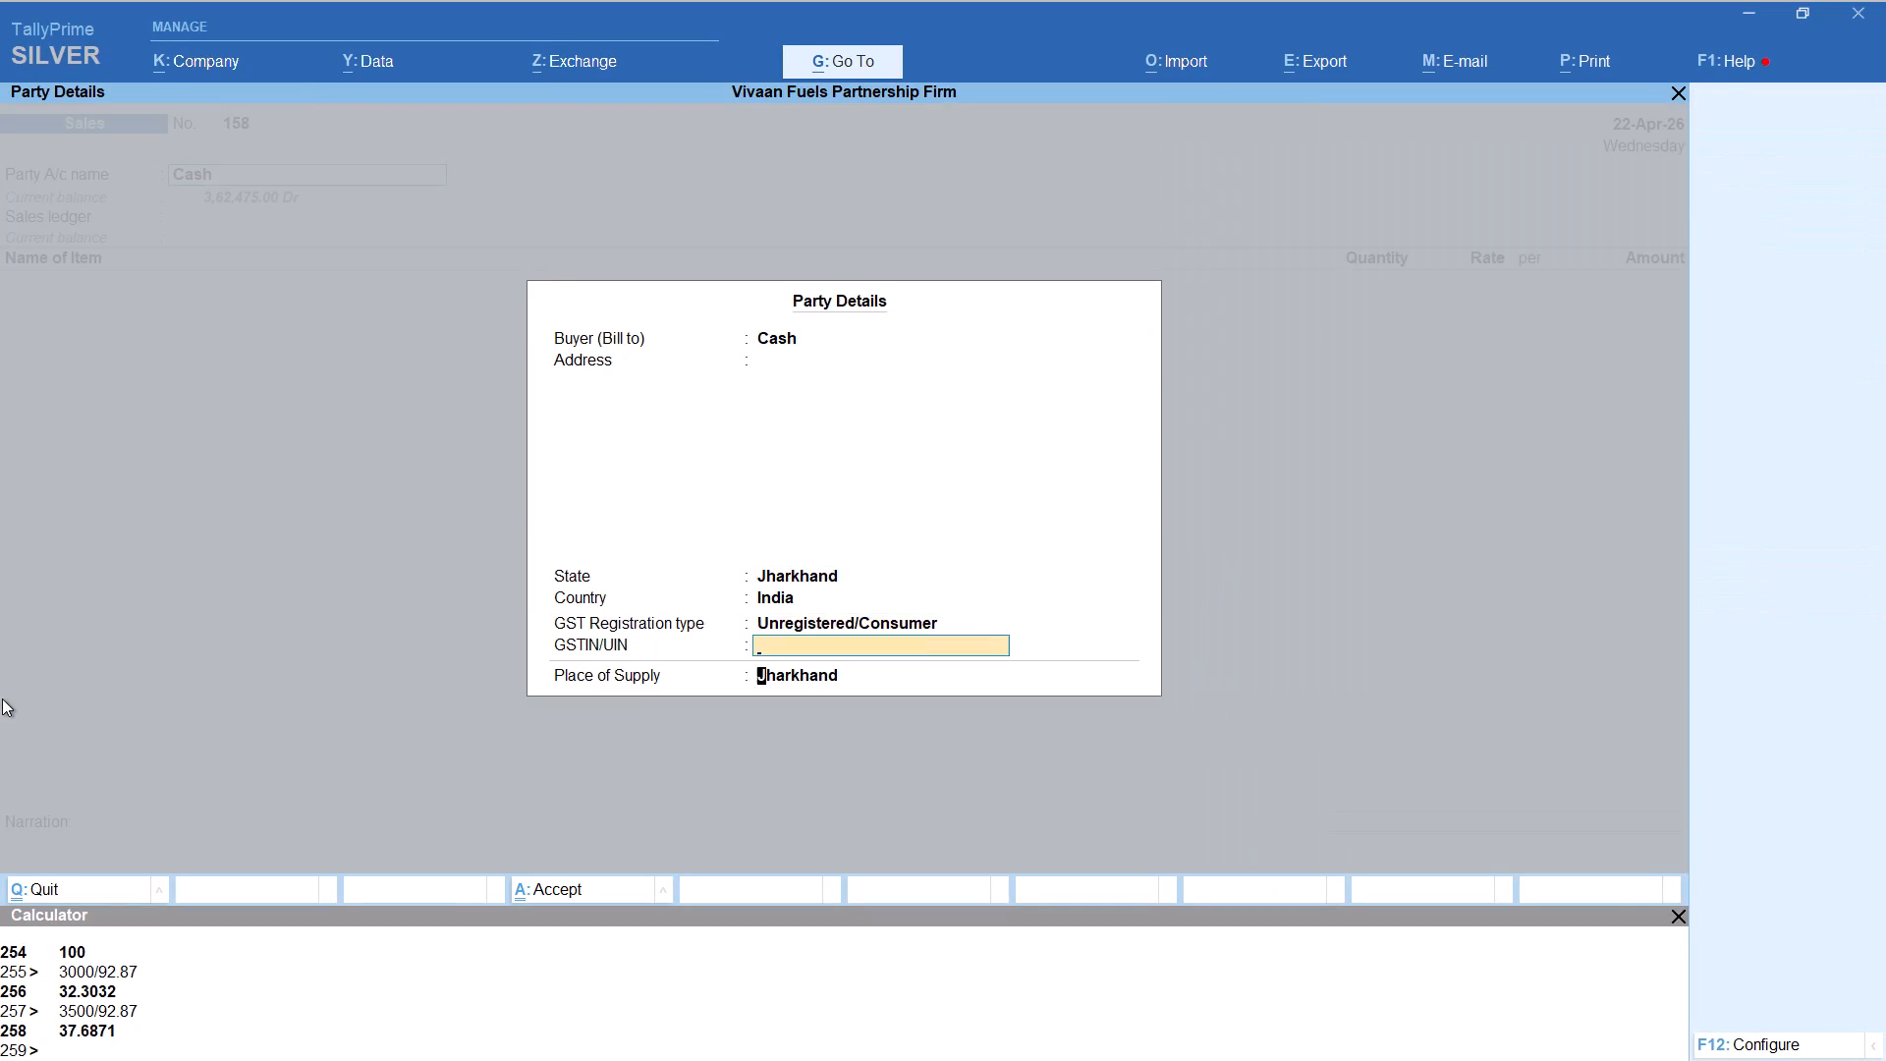
key("Return")
key("Return")
Add item HSD with tracking number Not Applicable, quantity calculated as 1416/92.87 and a rate of 92.87 per liter.
type("hs3")
key("Up")
key("Down")
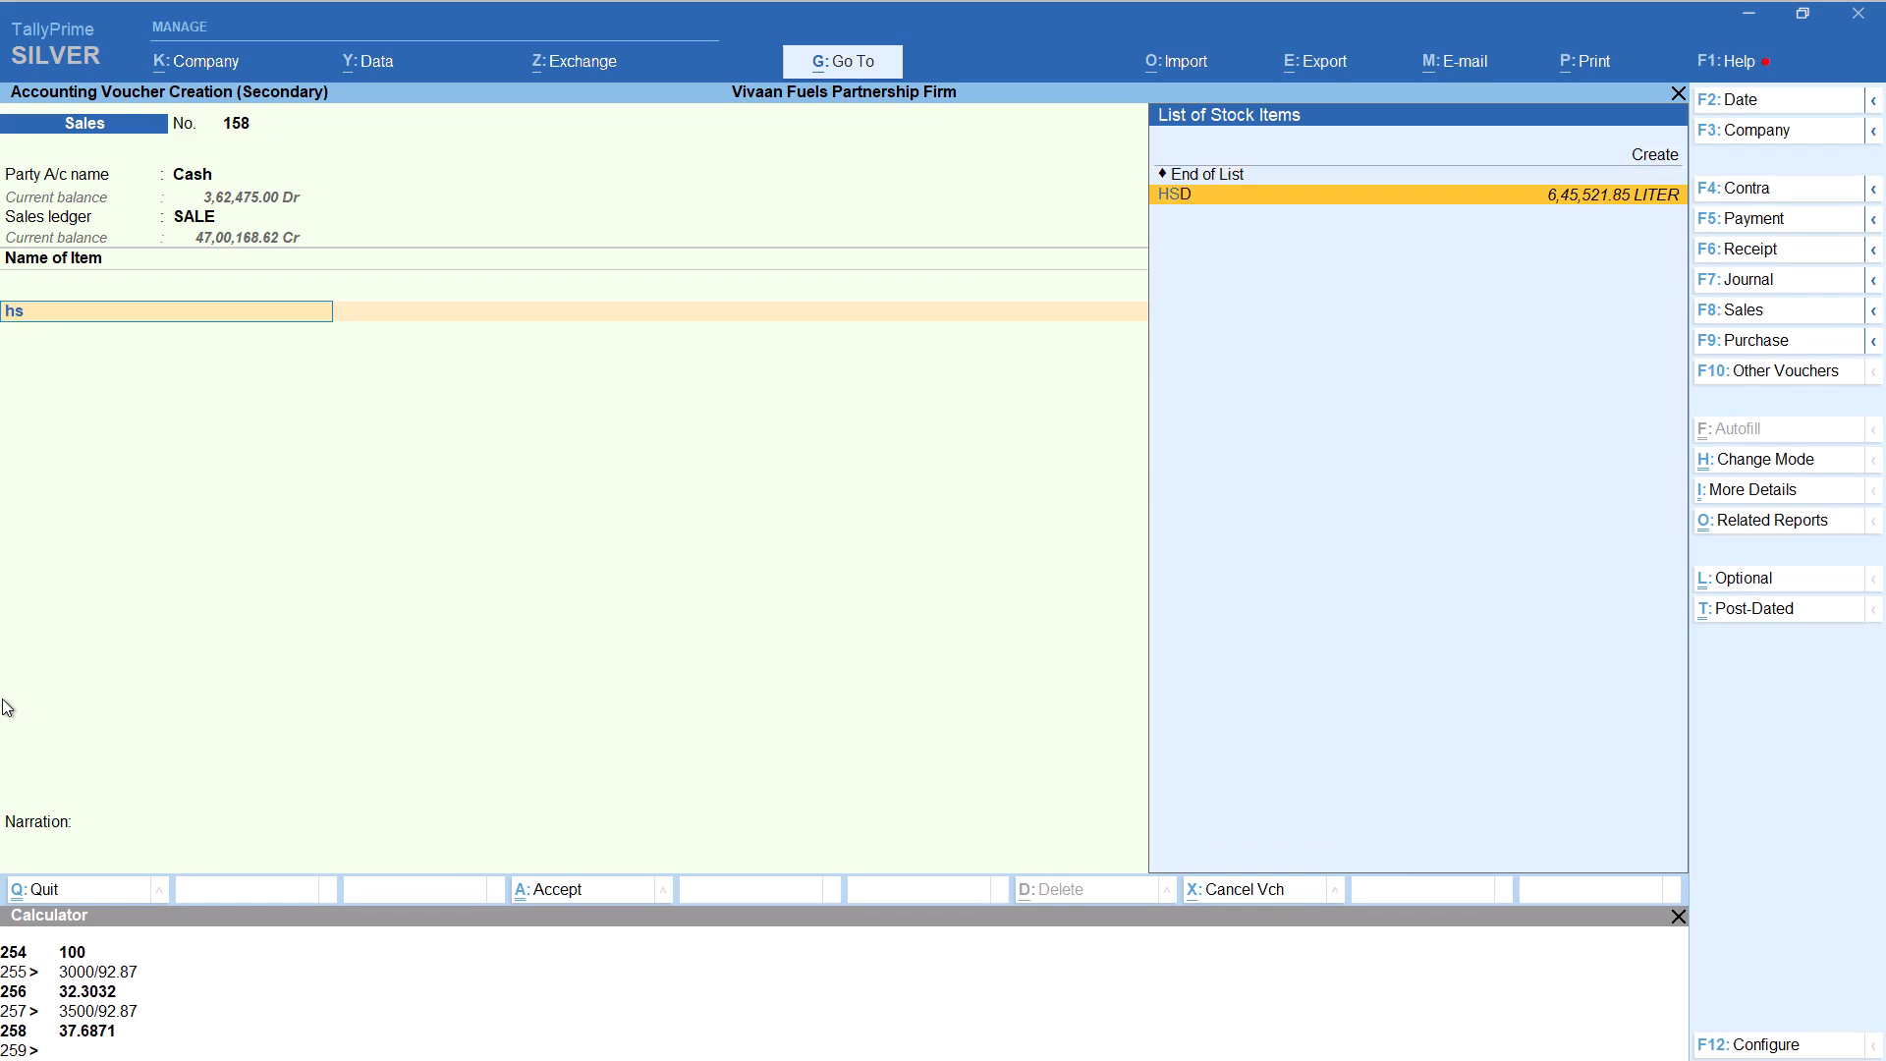
key("Return")
key("Up")
key("Return")
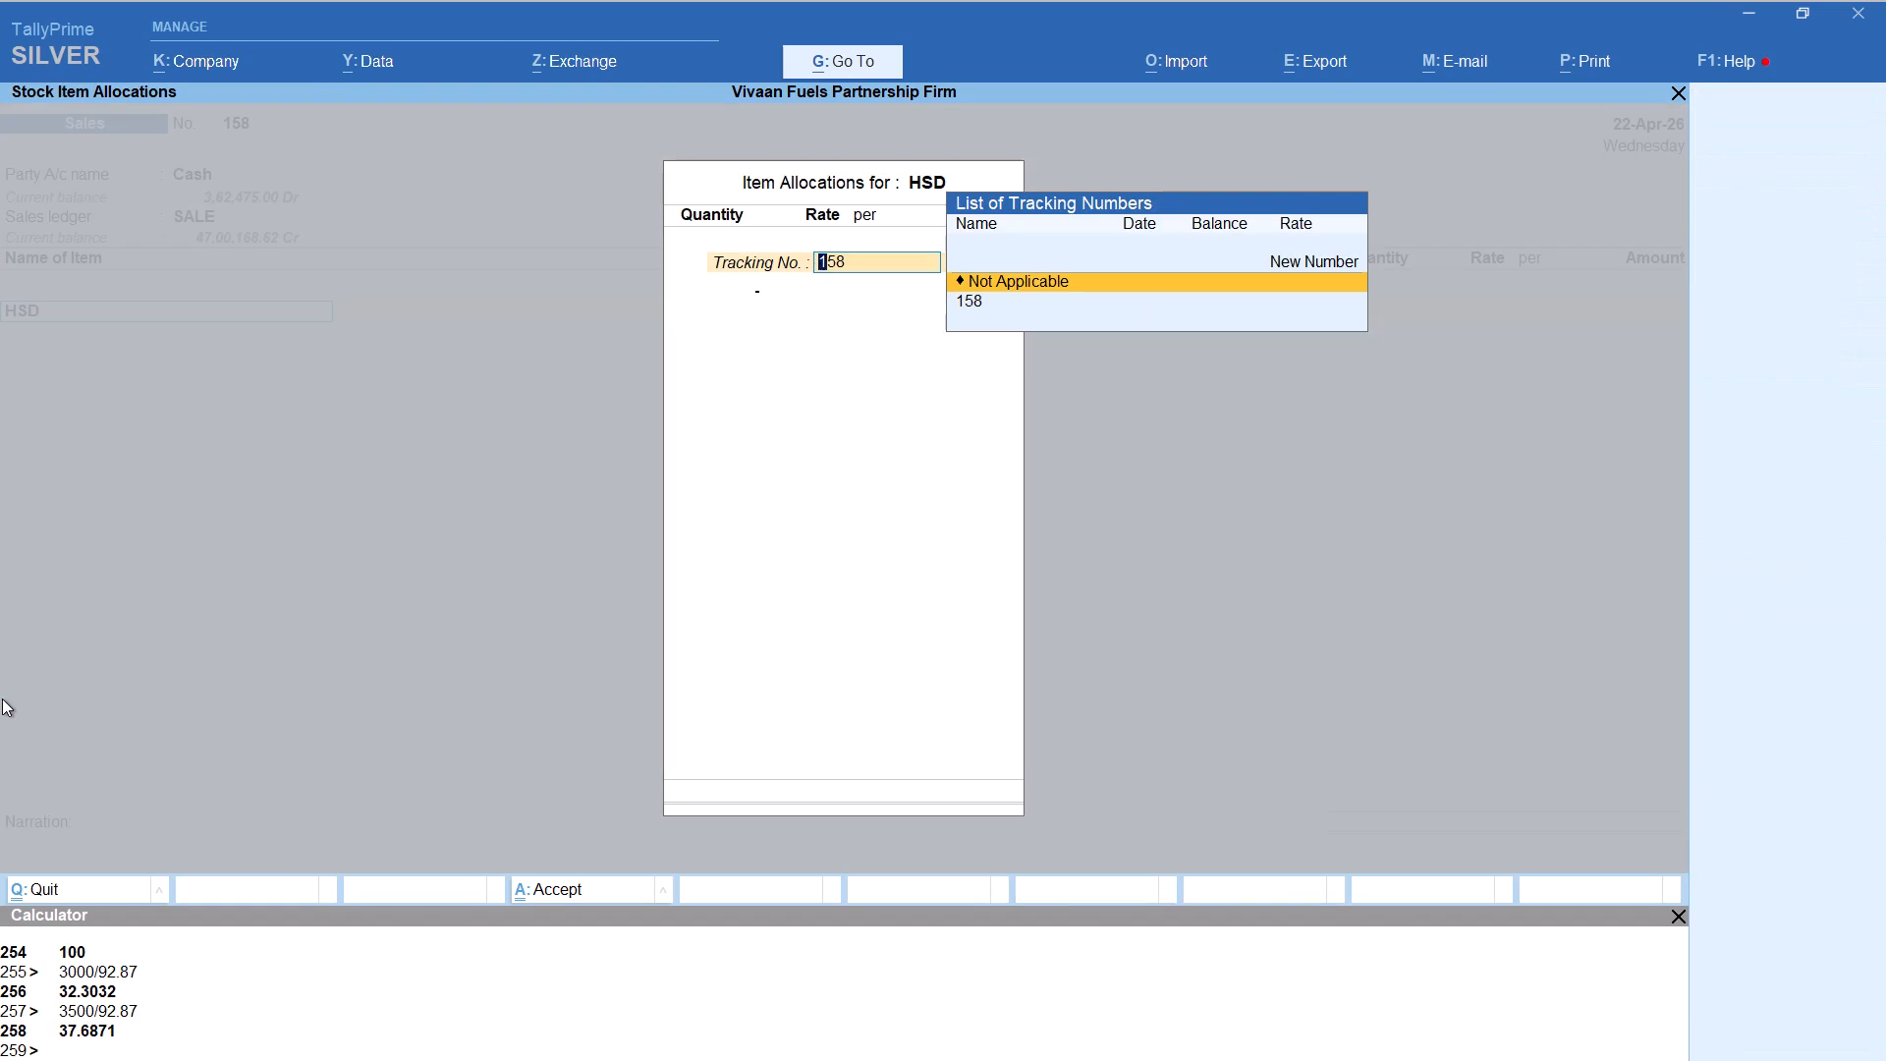
key("alt+c")
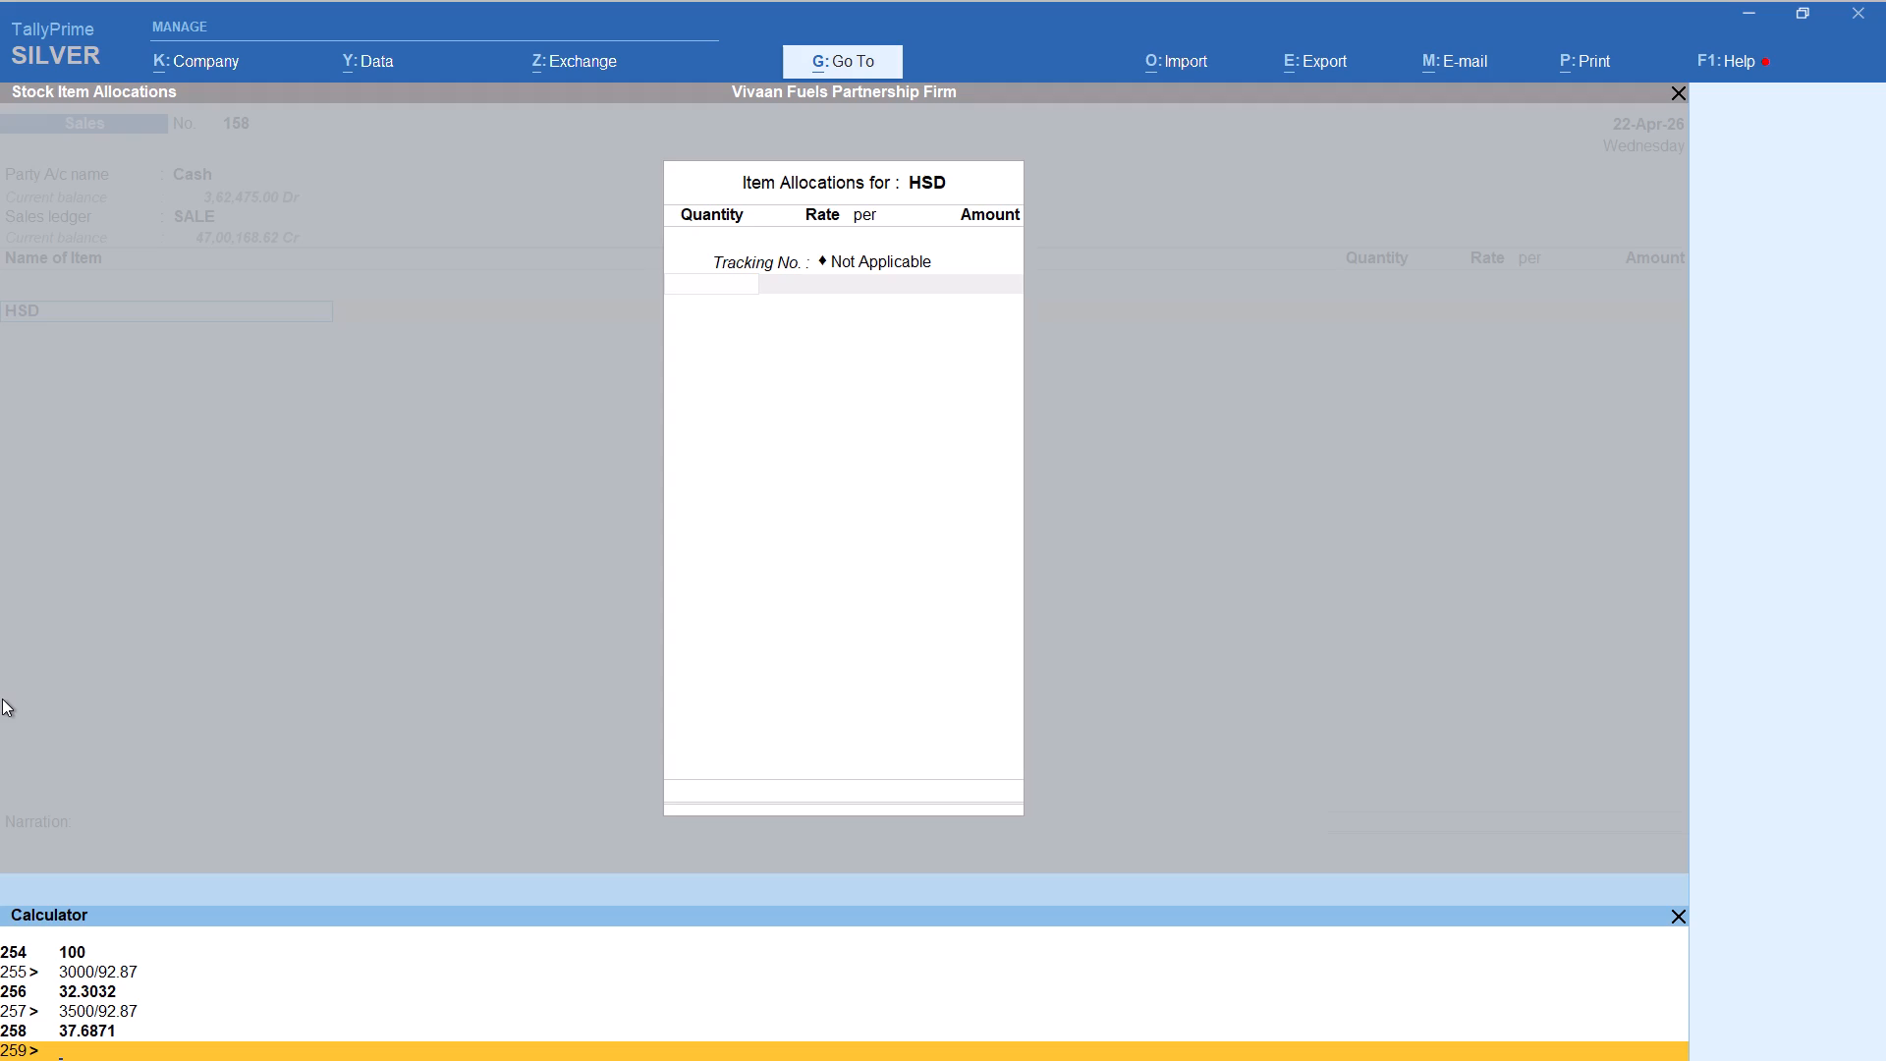
type("14")
type("16/92.87")
key("Return")
key("Return")
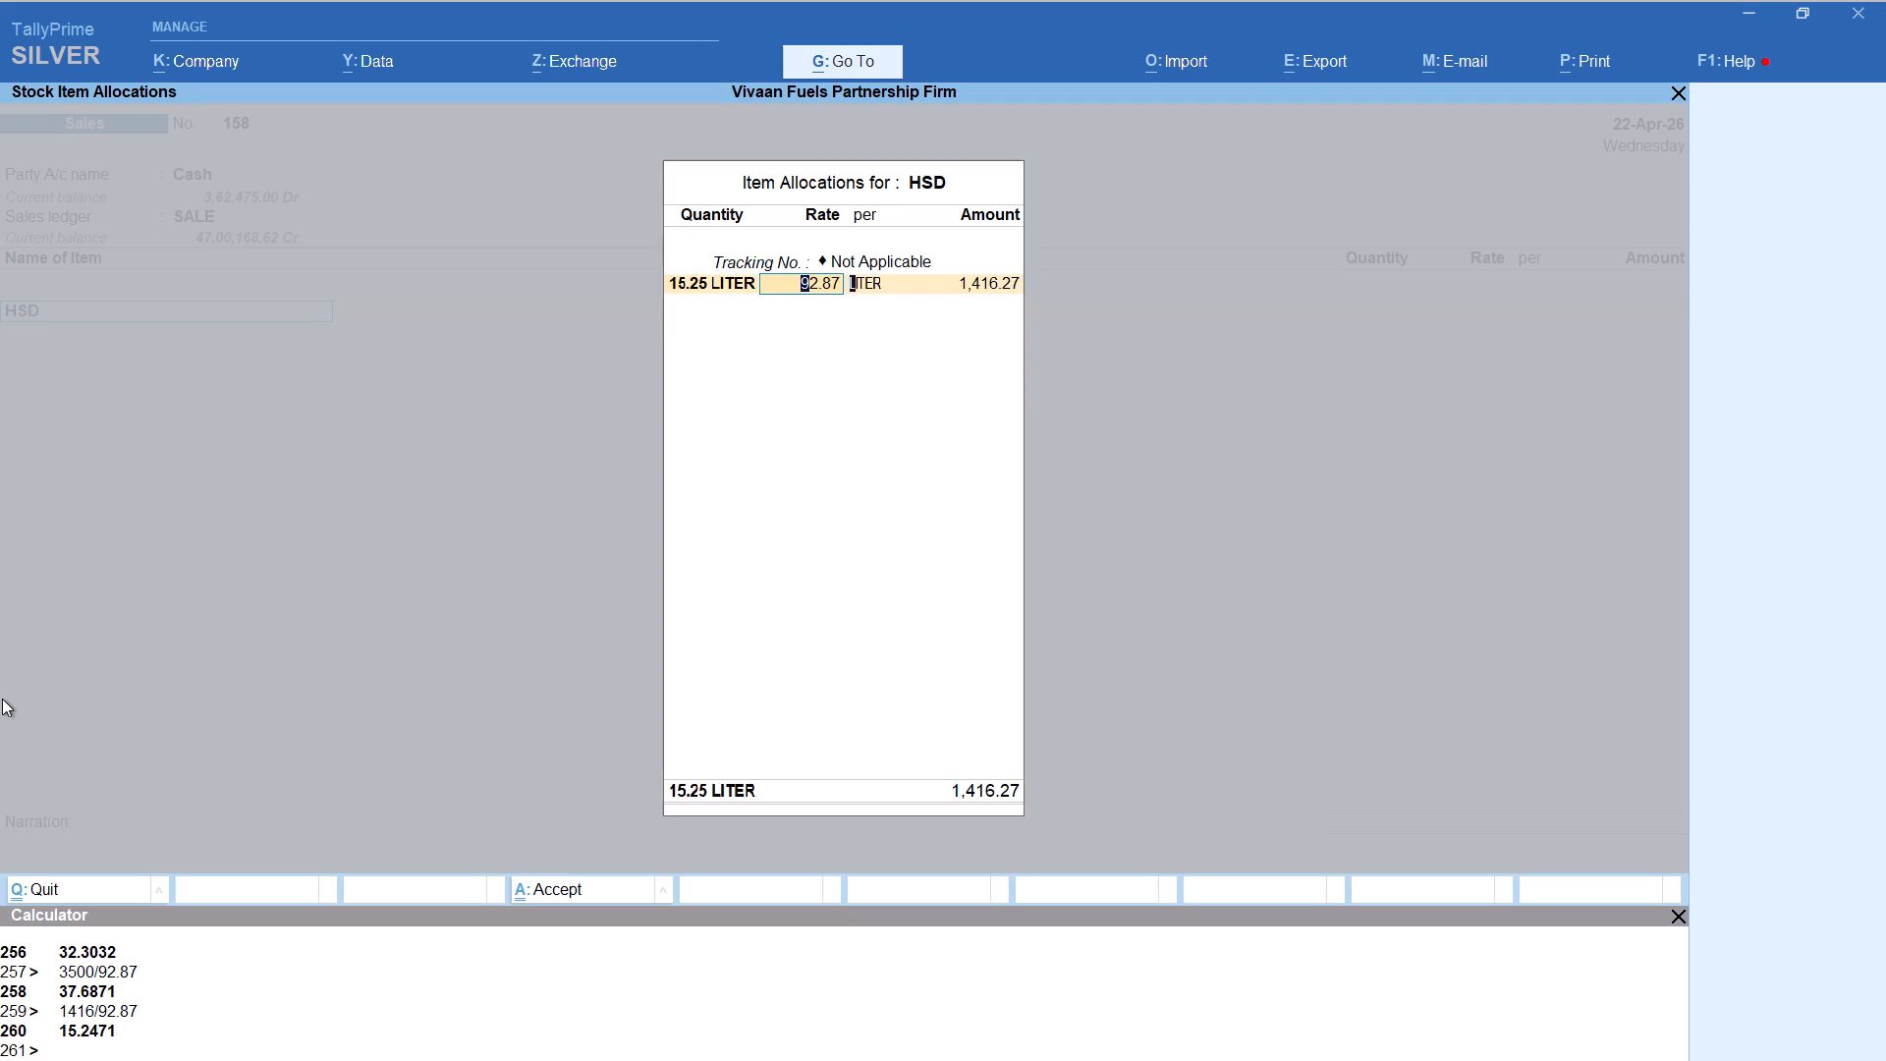
key("Return")
key("Return")
key("Return")
key("Return")
key("Return")
Add a Round Off line bringing the Cash sales voucher to 1,416.00 and save the voucher.
type("rou")
key("Return")
key("ctrl+a")
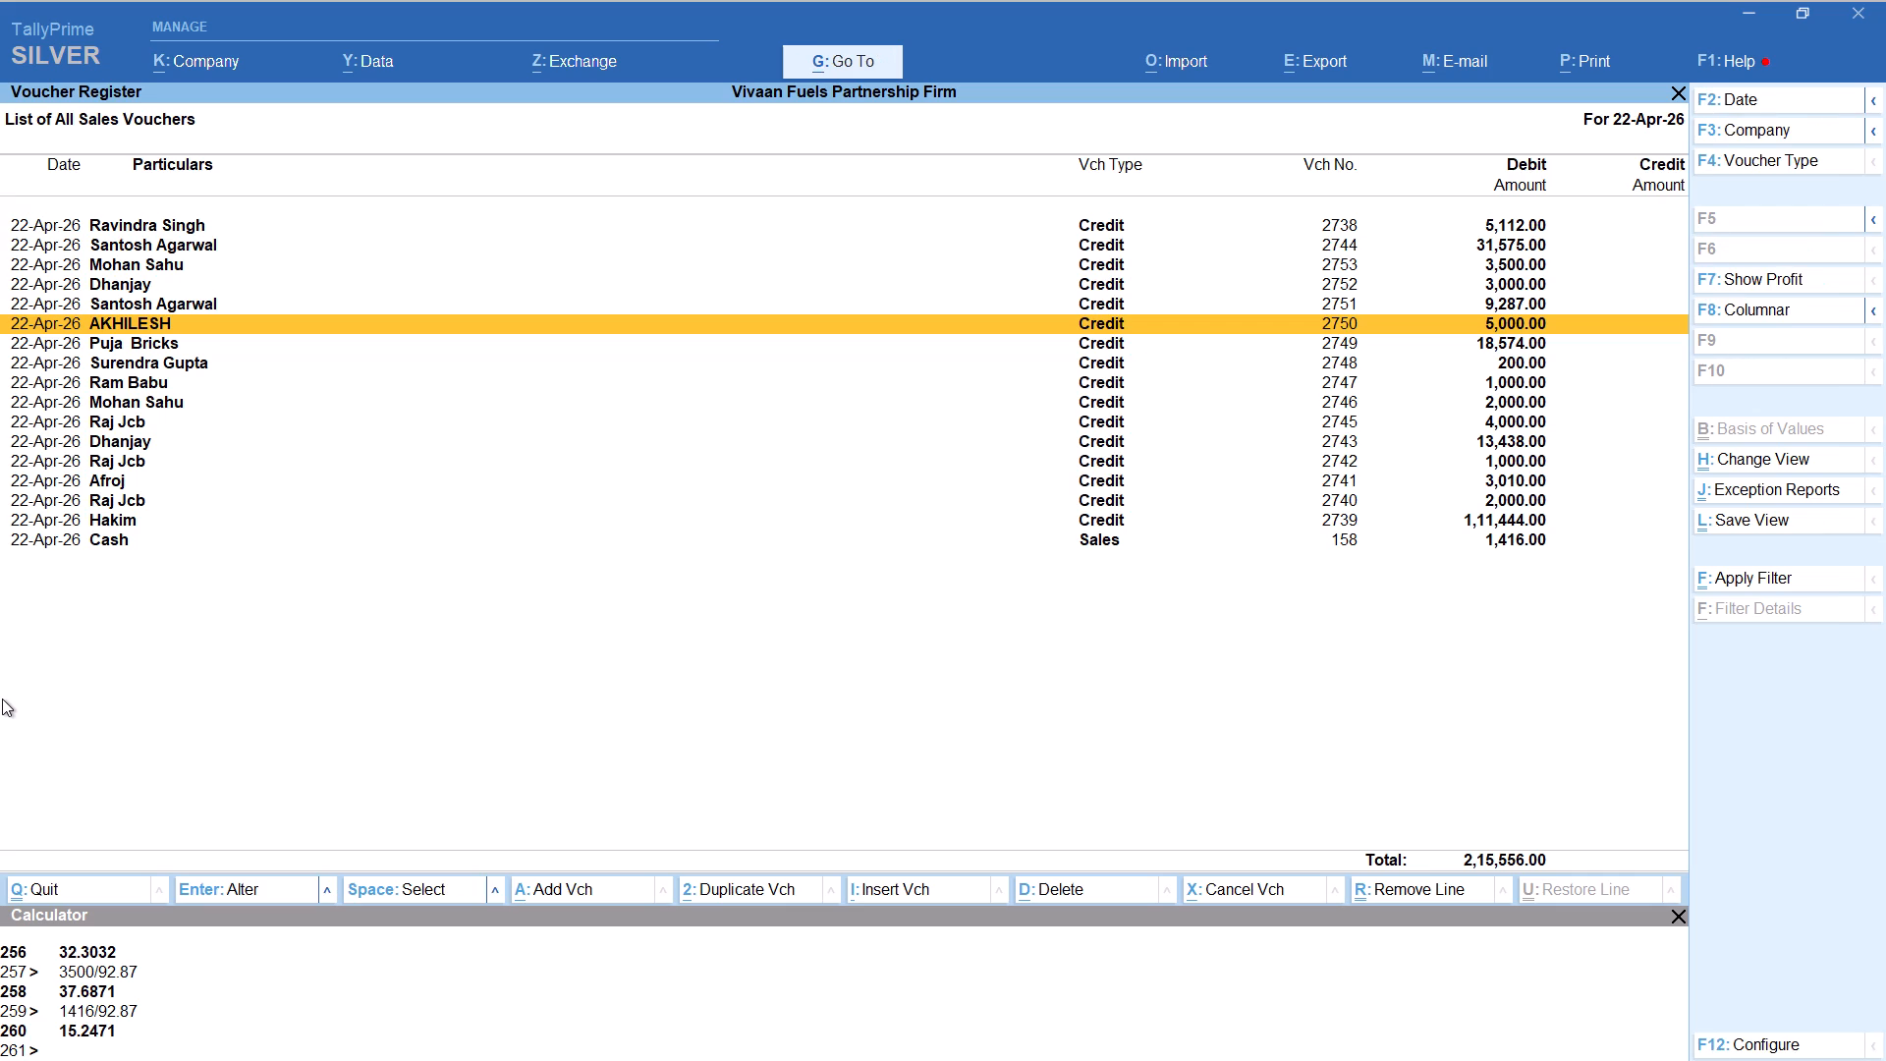
key("alt+a")
type("ravinder")
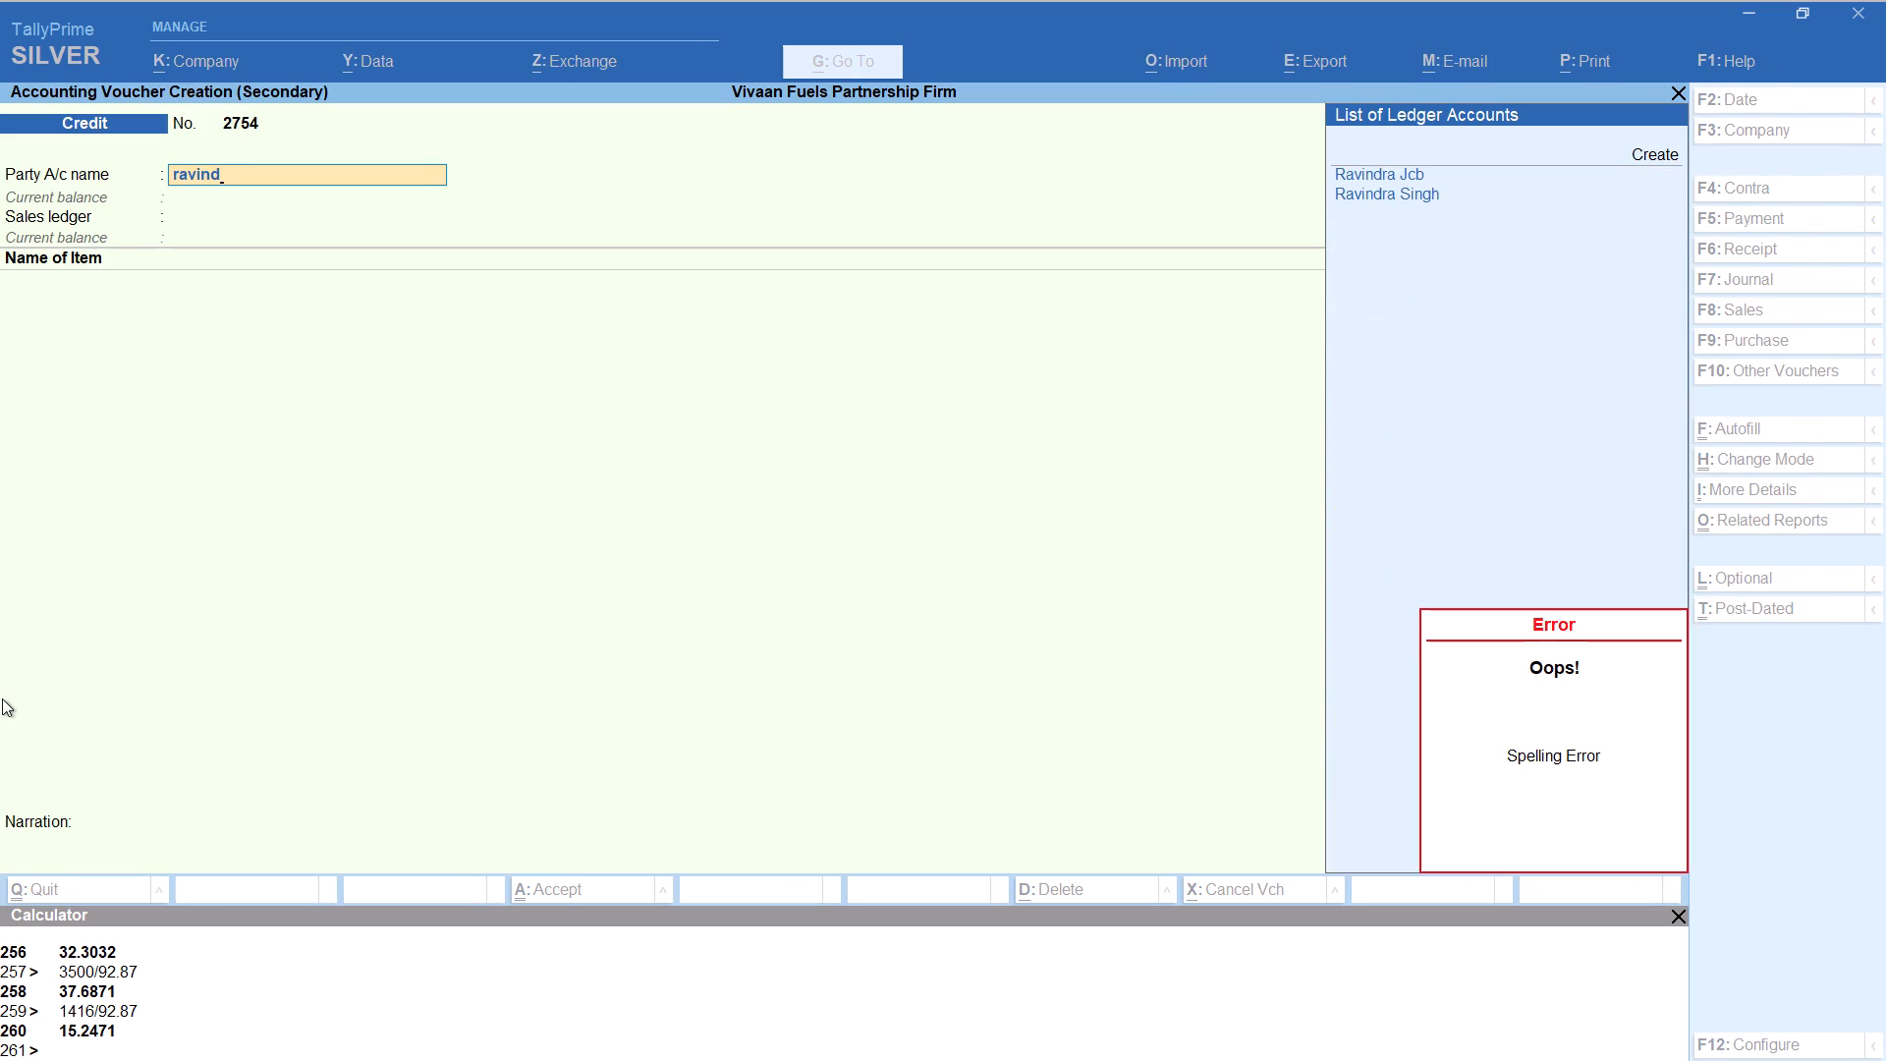
key("Down")
key("Down")
key("Return")
key("Return")
key("Return")
key("Return")
key("Return")
key("Return")
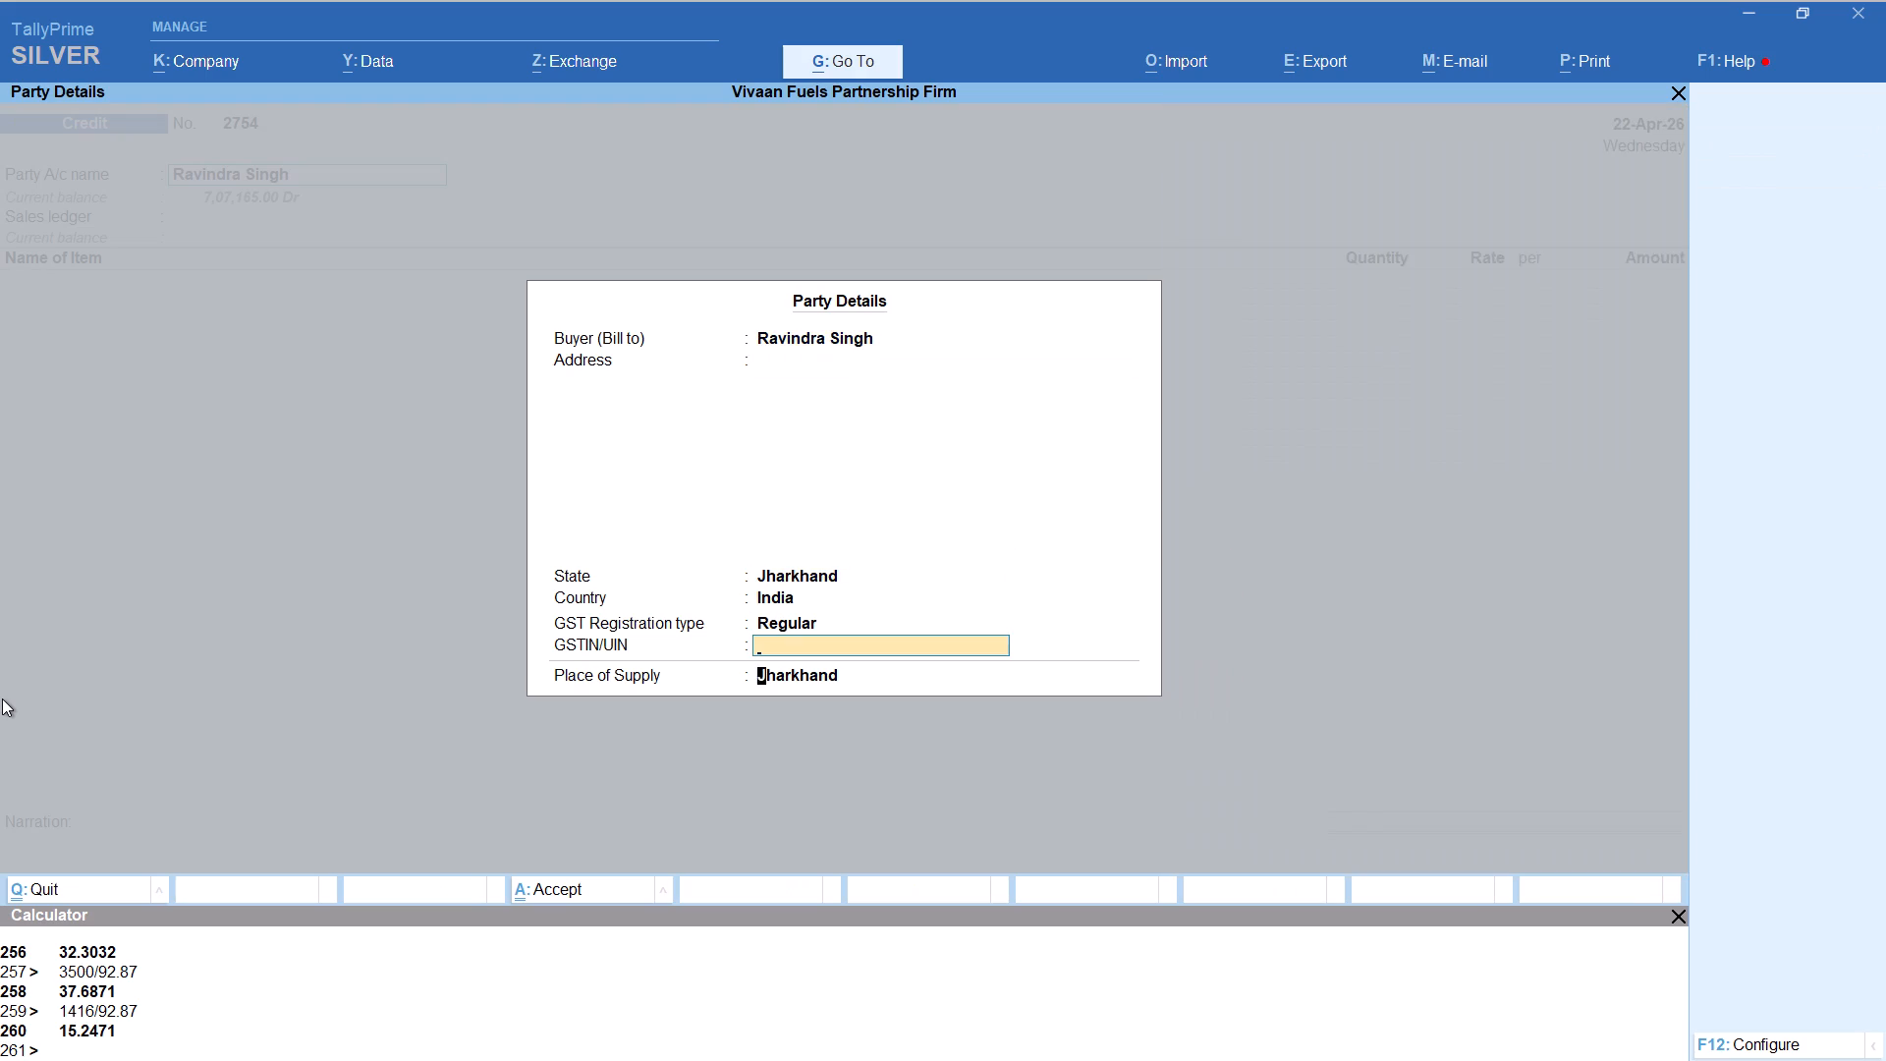
key("Return")
key("Return")
Add item HSD with tracking number Not Applicable, quantity calculated as 3585/92.87 and a rate of 92.87 per liter.
type("hs")
key("Return")
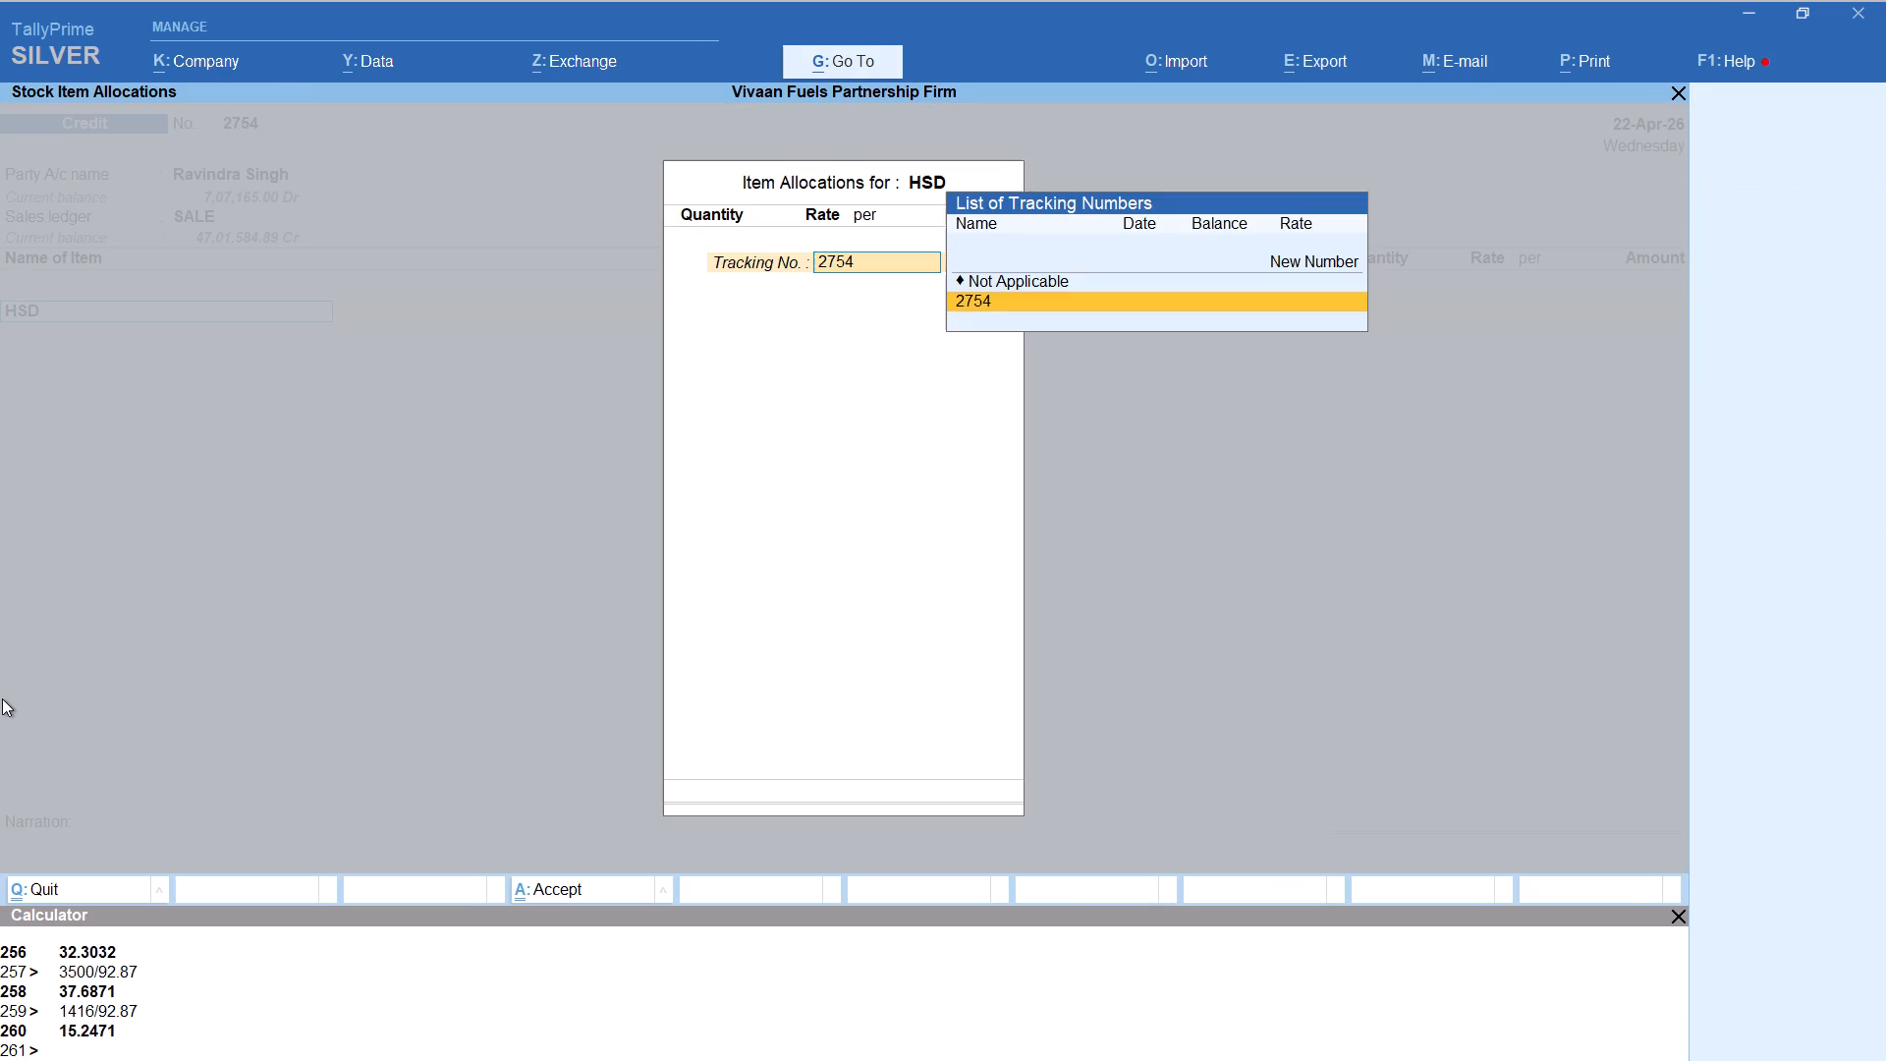
key("Up")
key("Return")
key("alt+c")
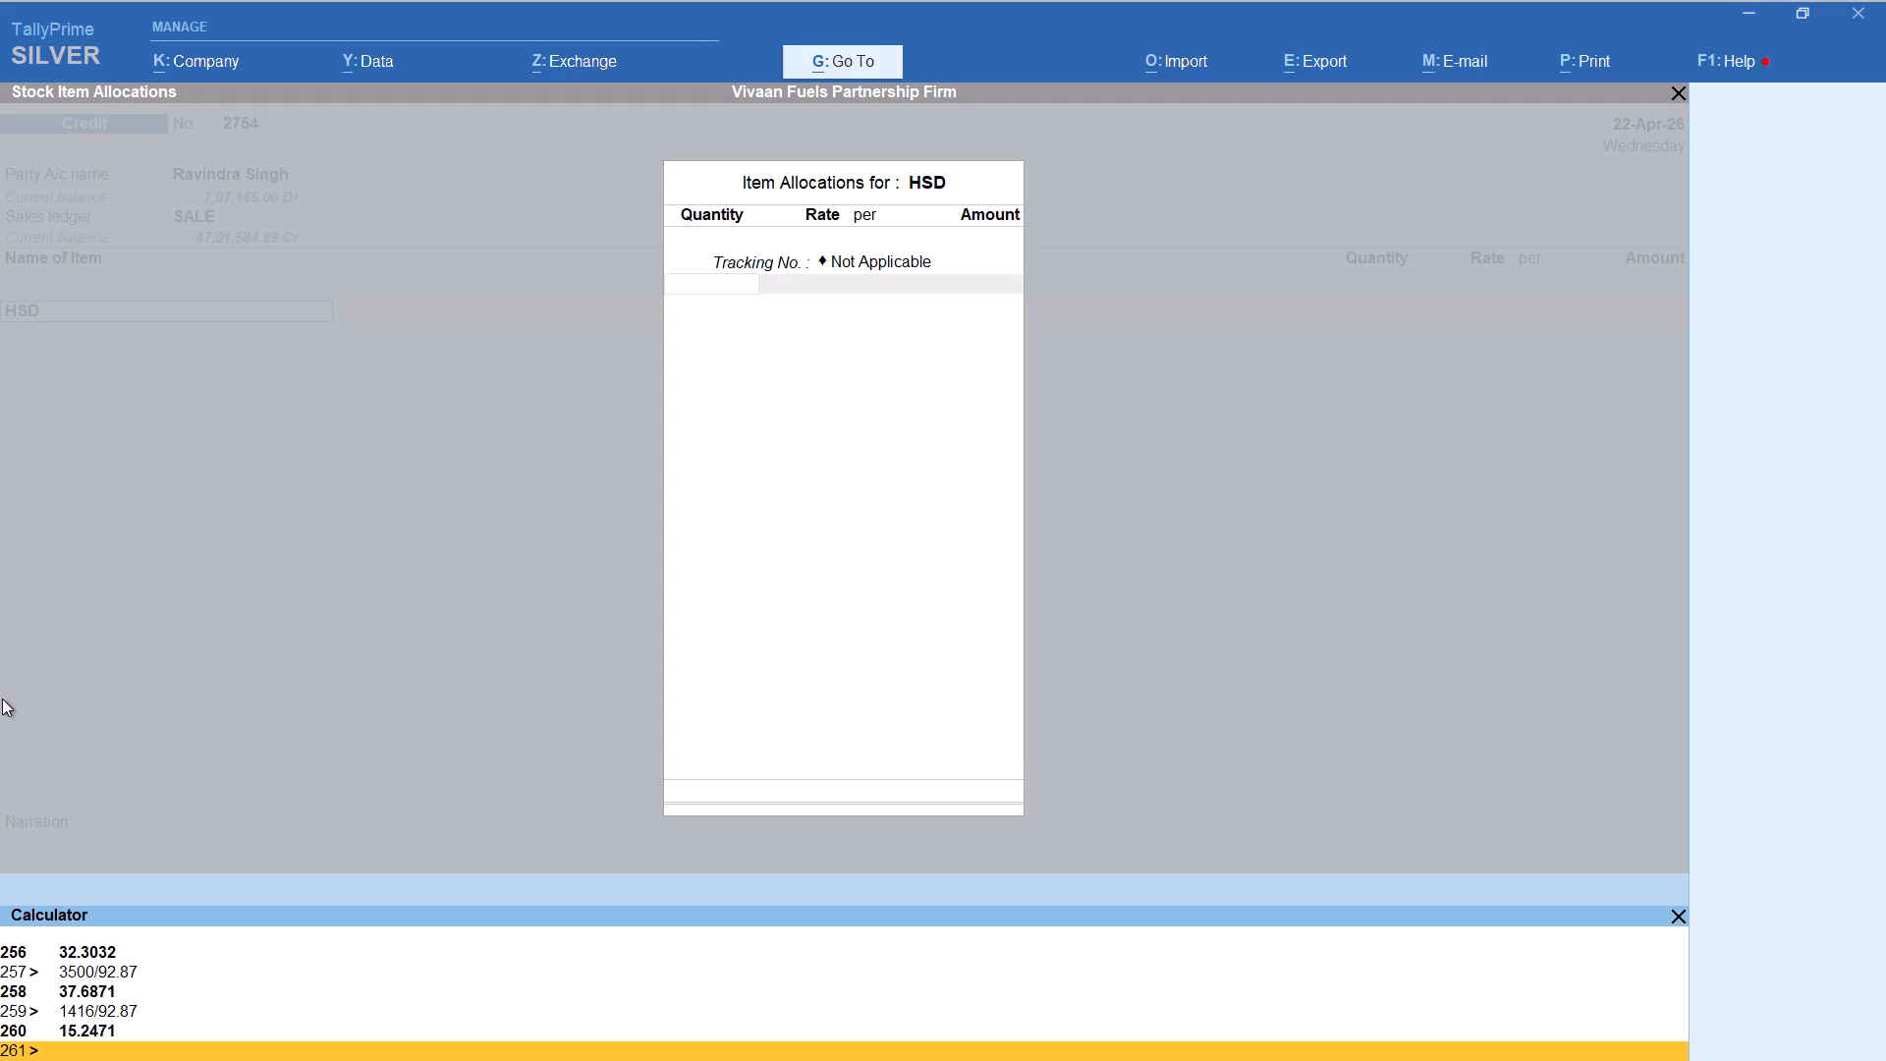
type("3585/92.87")
key("Return")
key("Return")
key("Return")
key("Return")
key("Return")
key("Return")
key("Return")
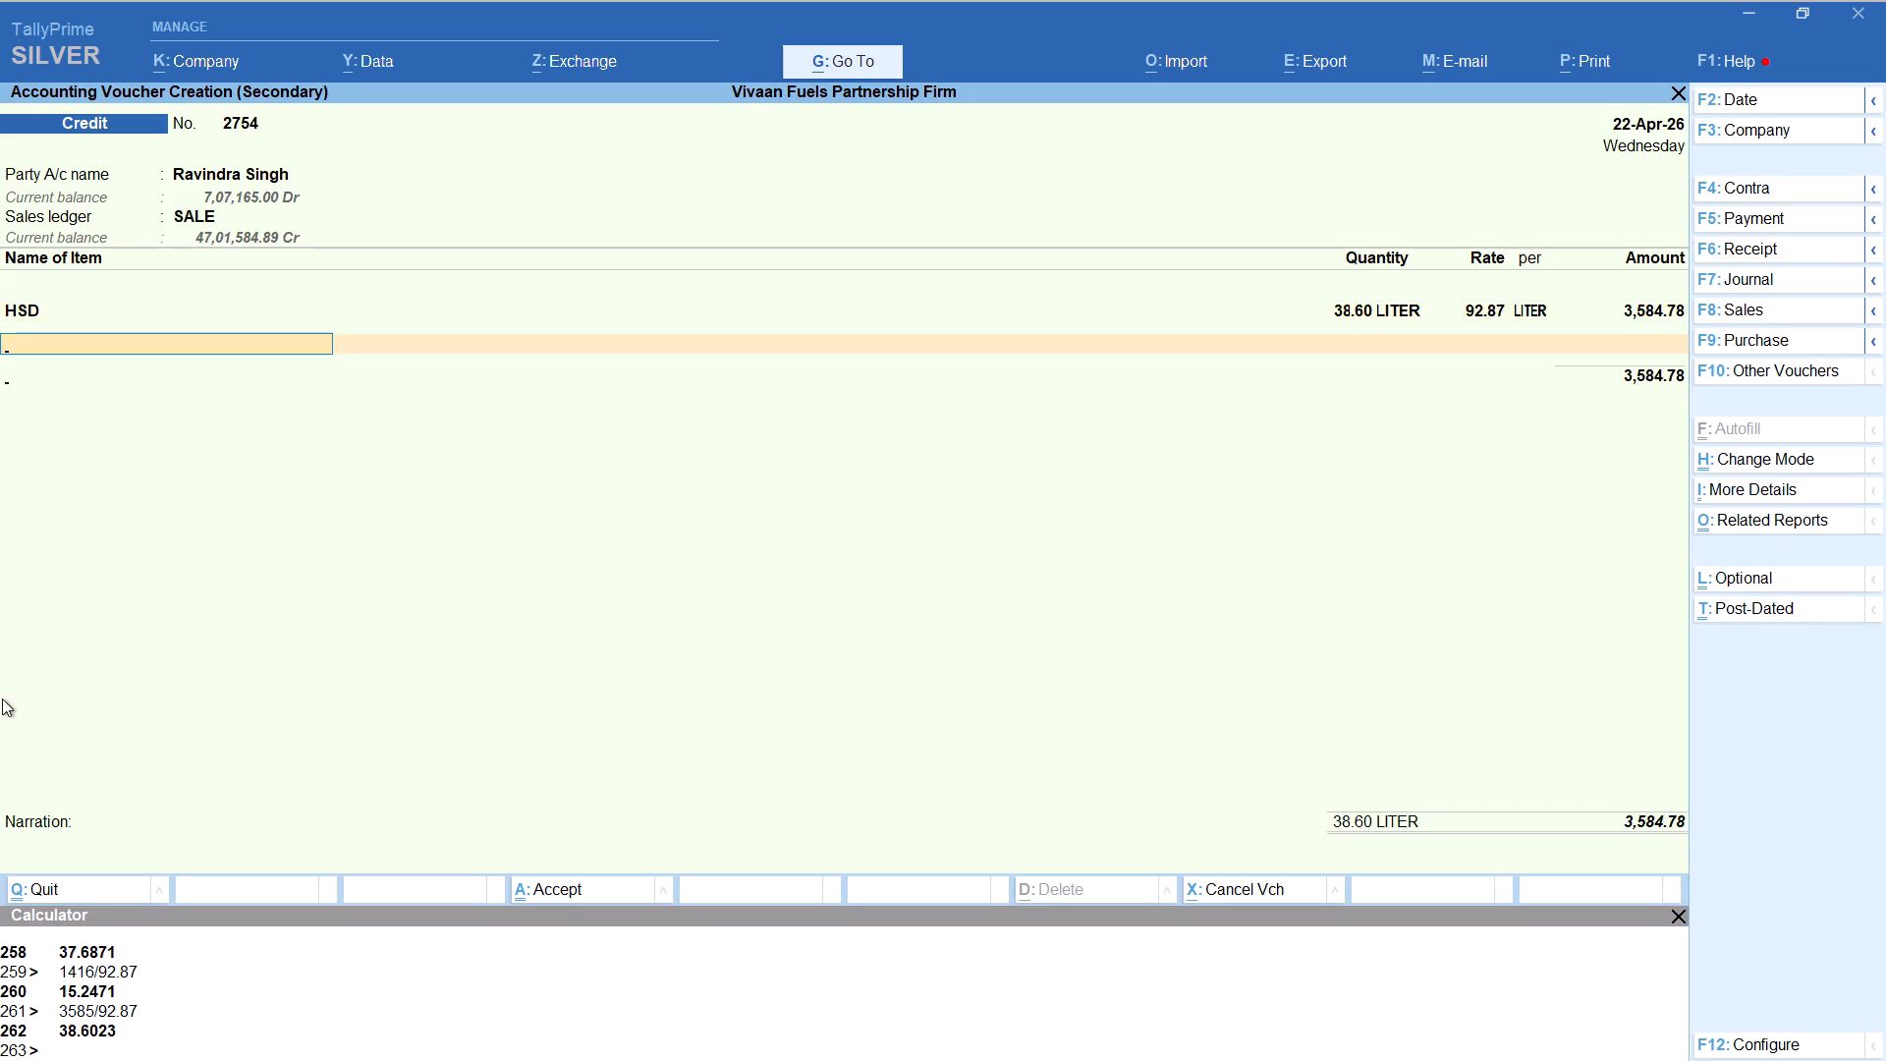
type("rou")
key("Return")
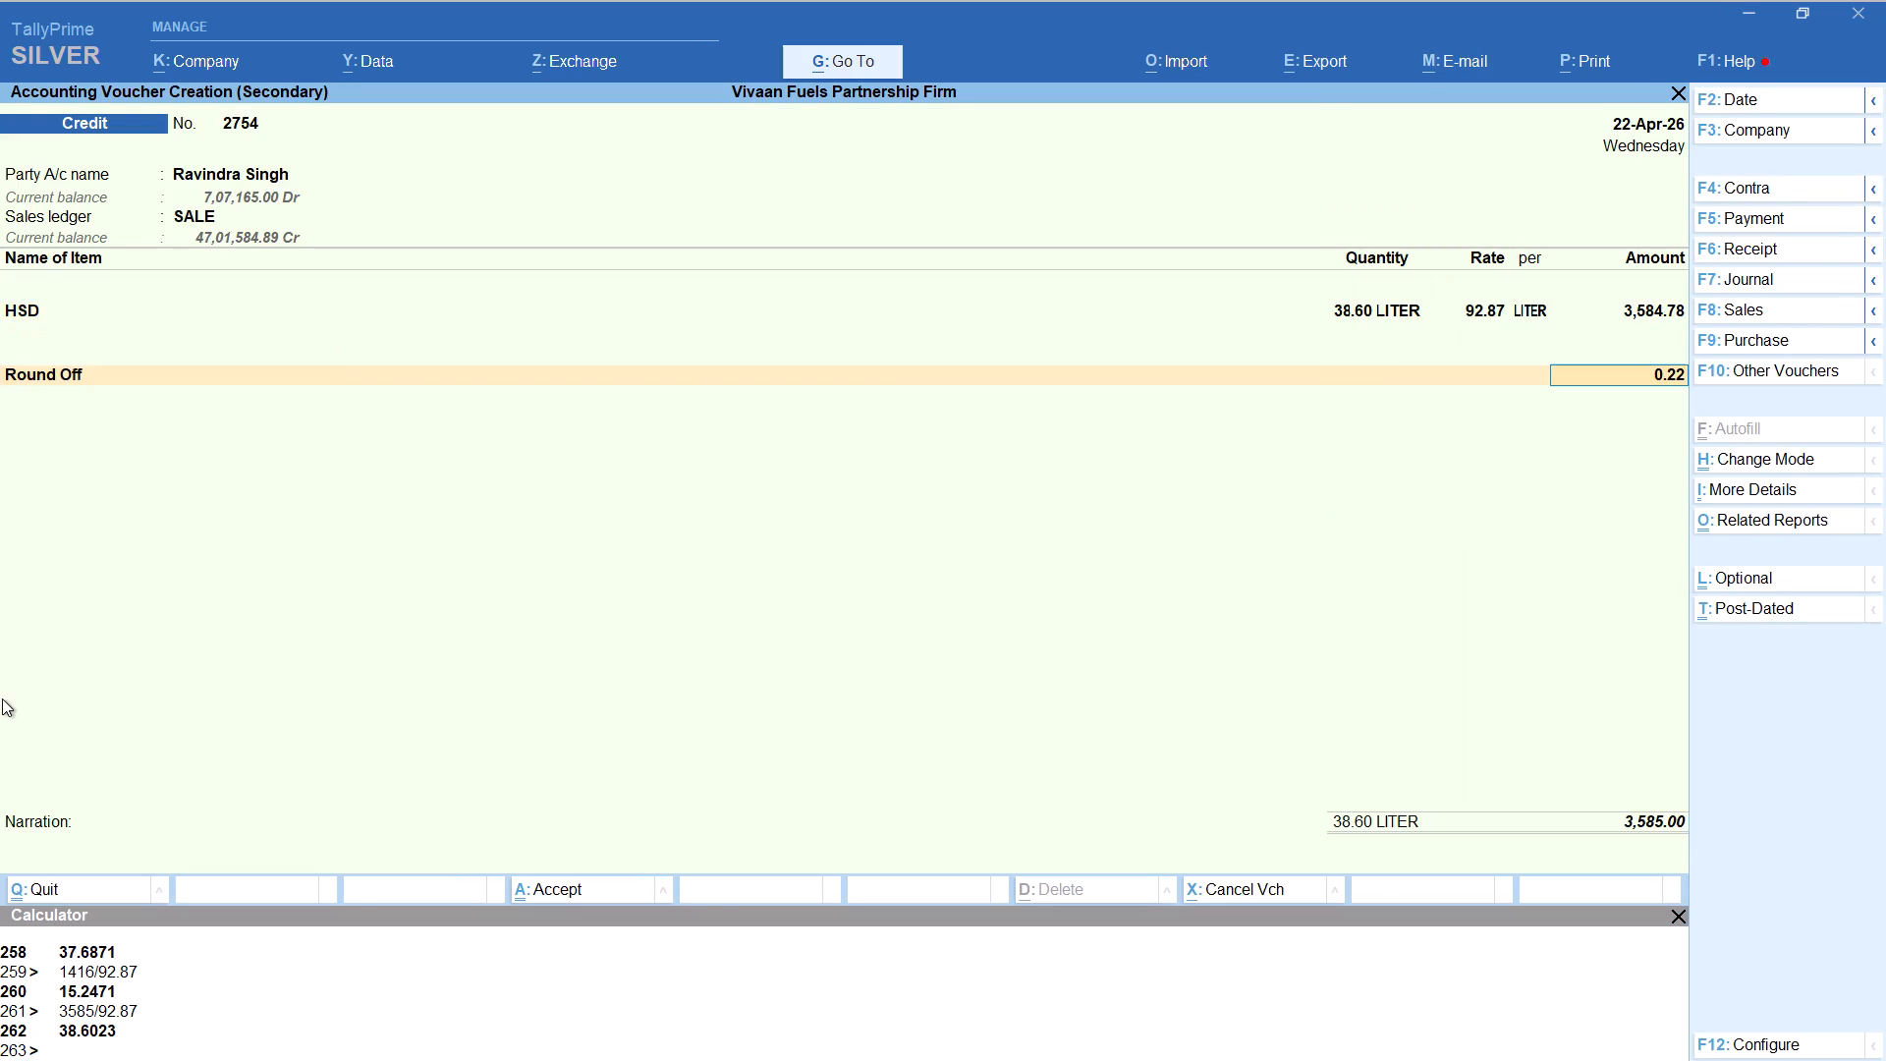
key("ctrl+a")
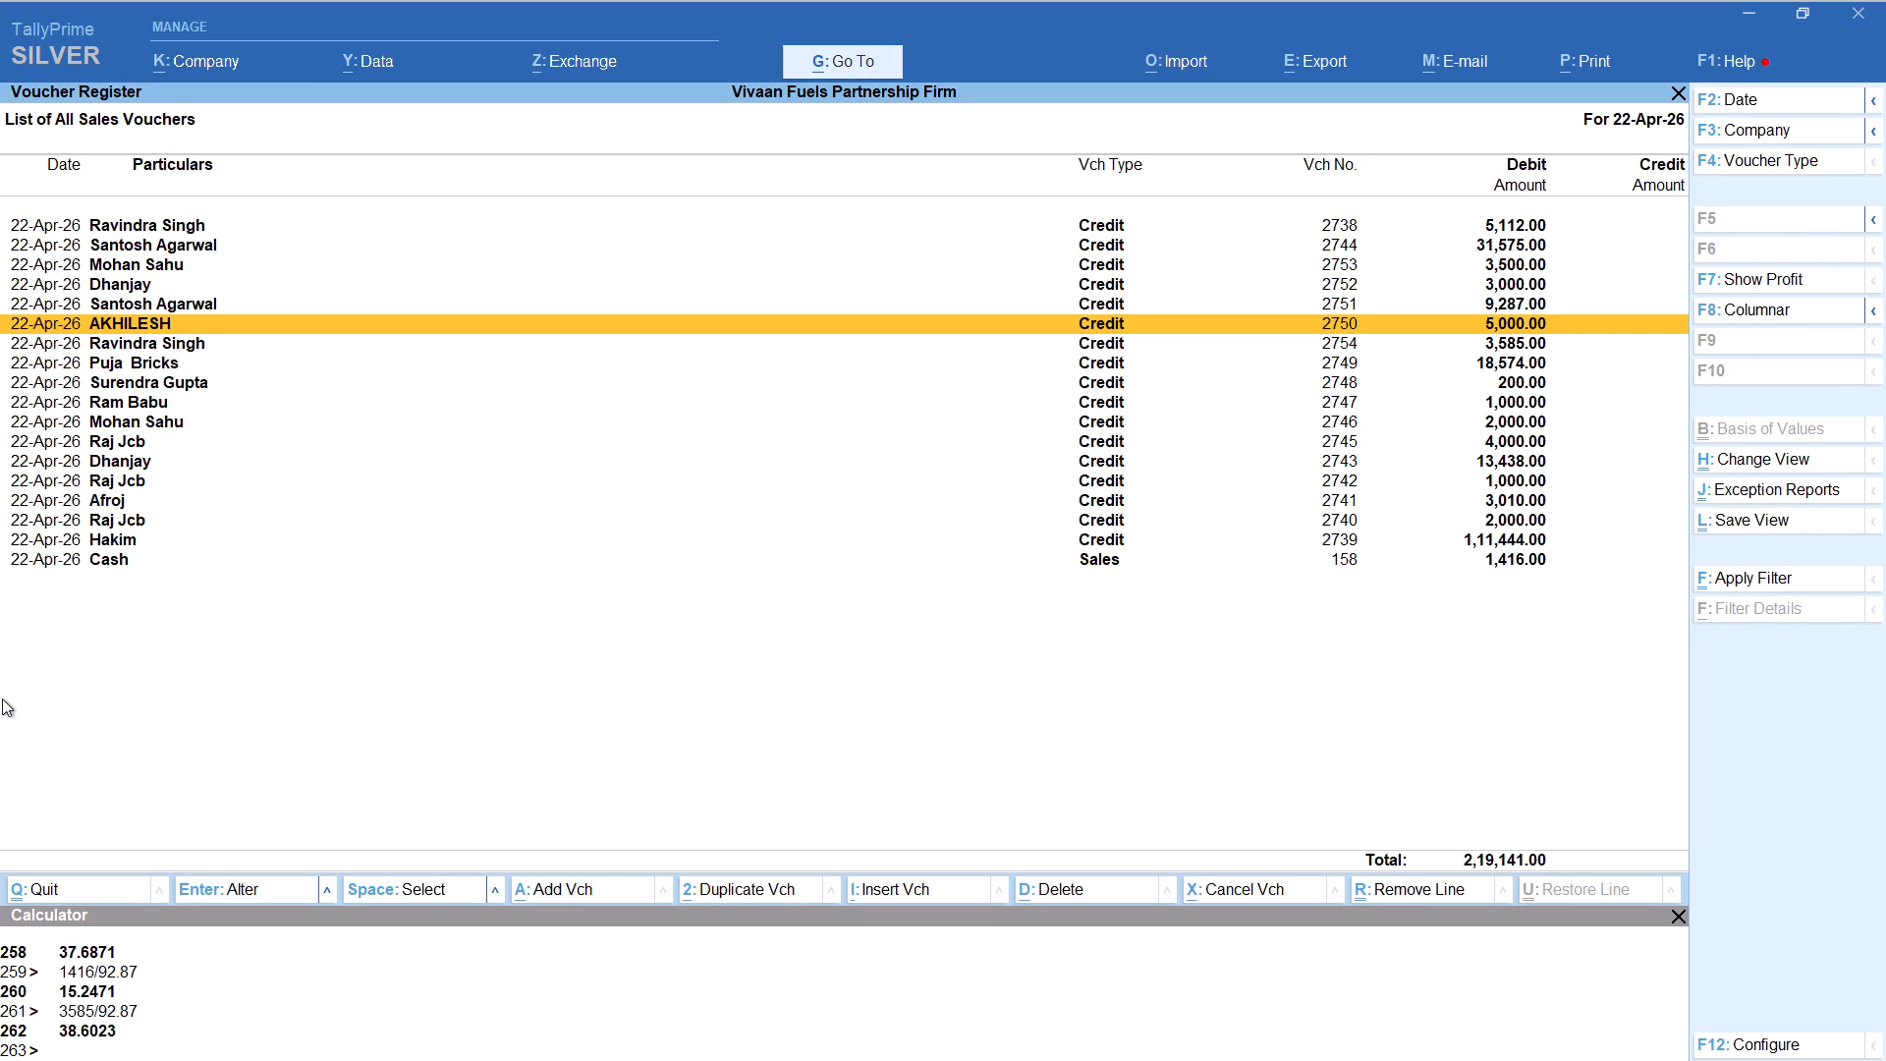
Start another Credit sales voucher for party Arun, keeping the default party details and SALE as the sales ledger.
key("alt+a")
key("a")
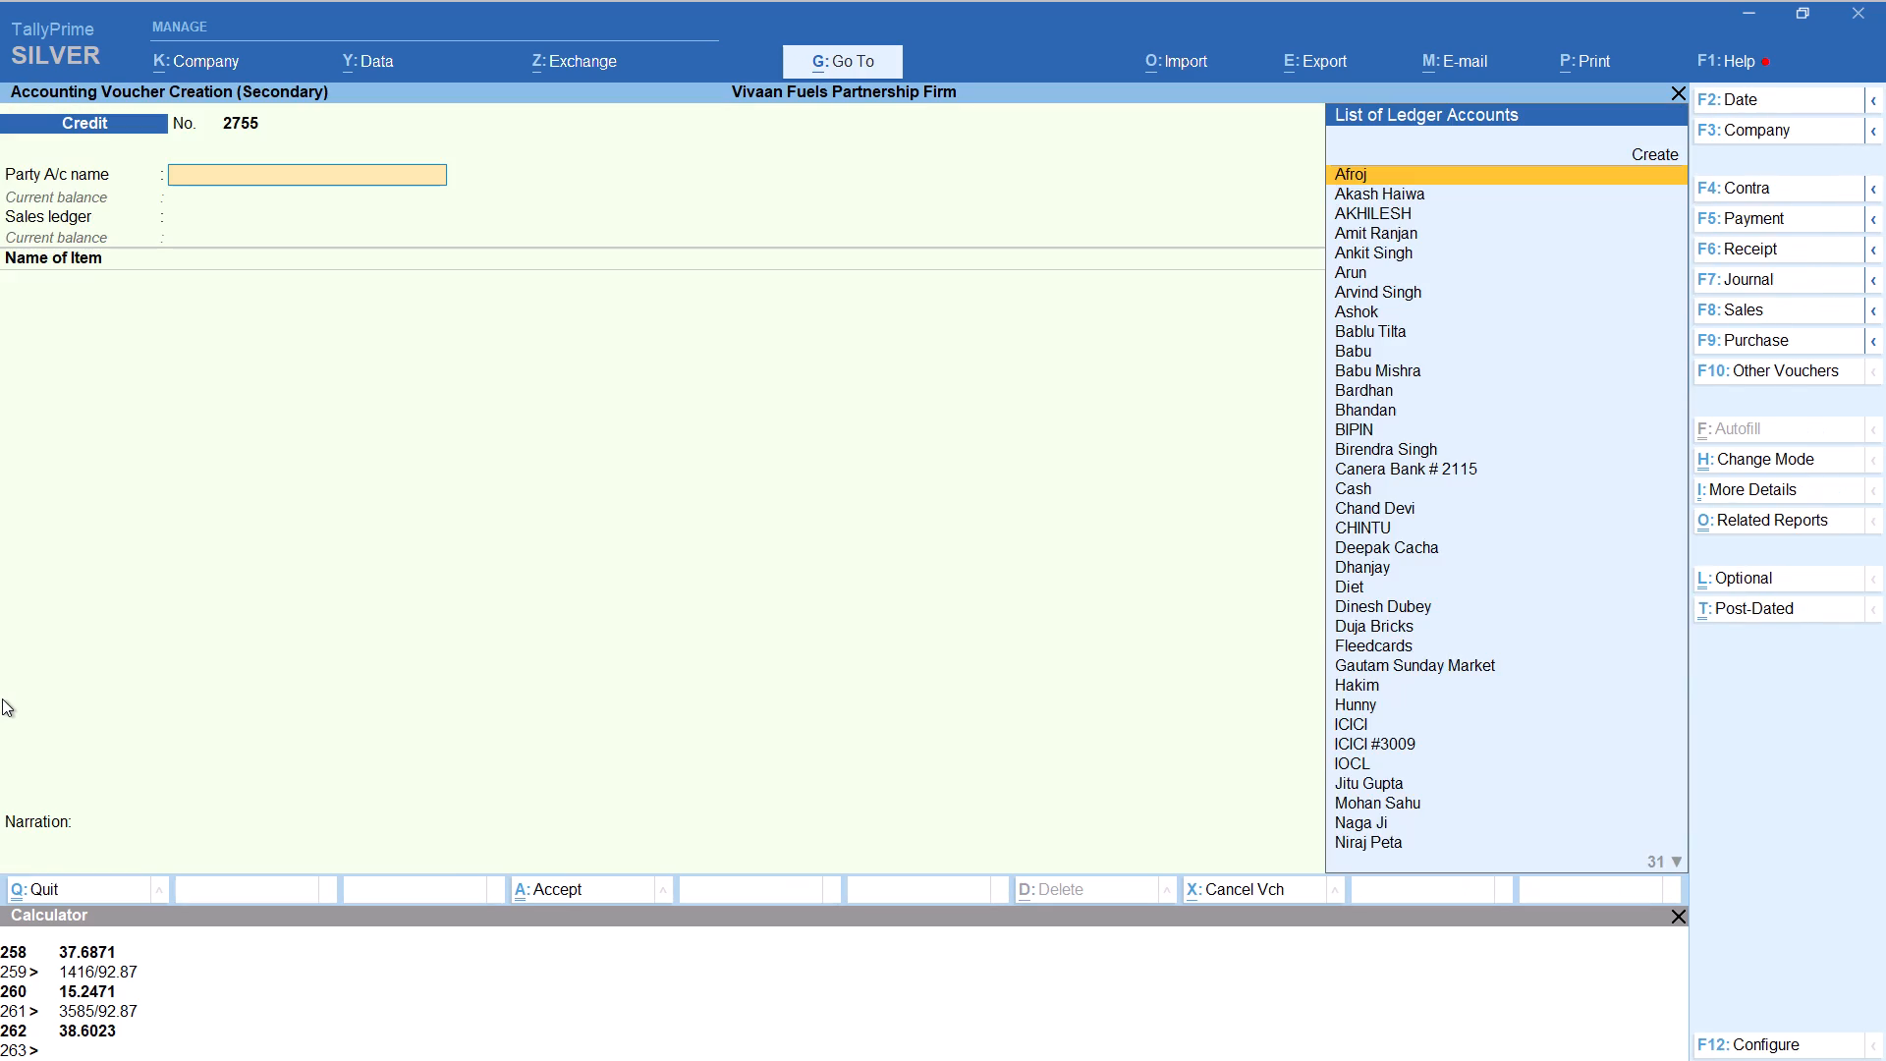
key("r")
type("un")
key("Return")
key("Return")
key("Return")
key("Return")
key("Return")
key("Return")
key("Return")
key("Return")
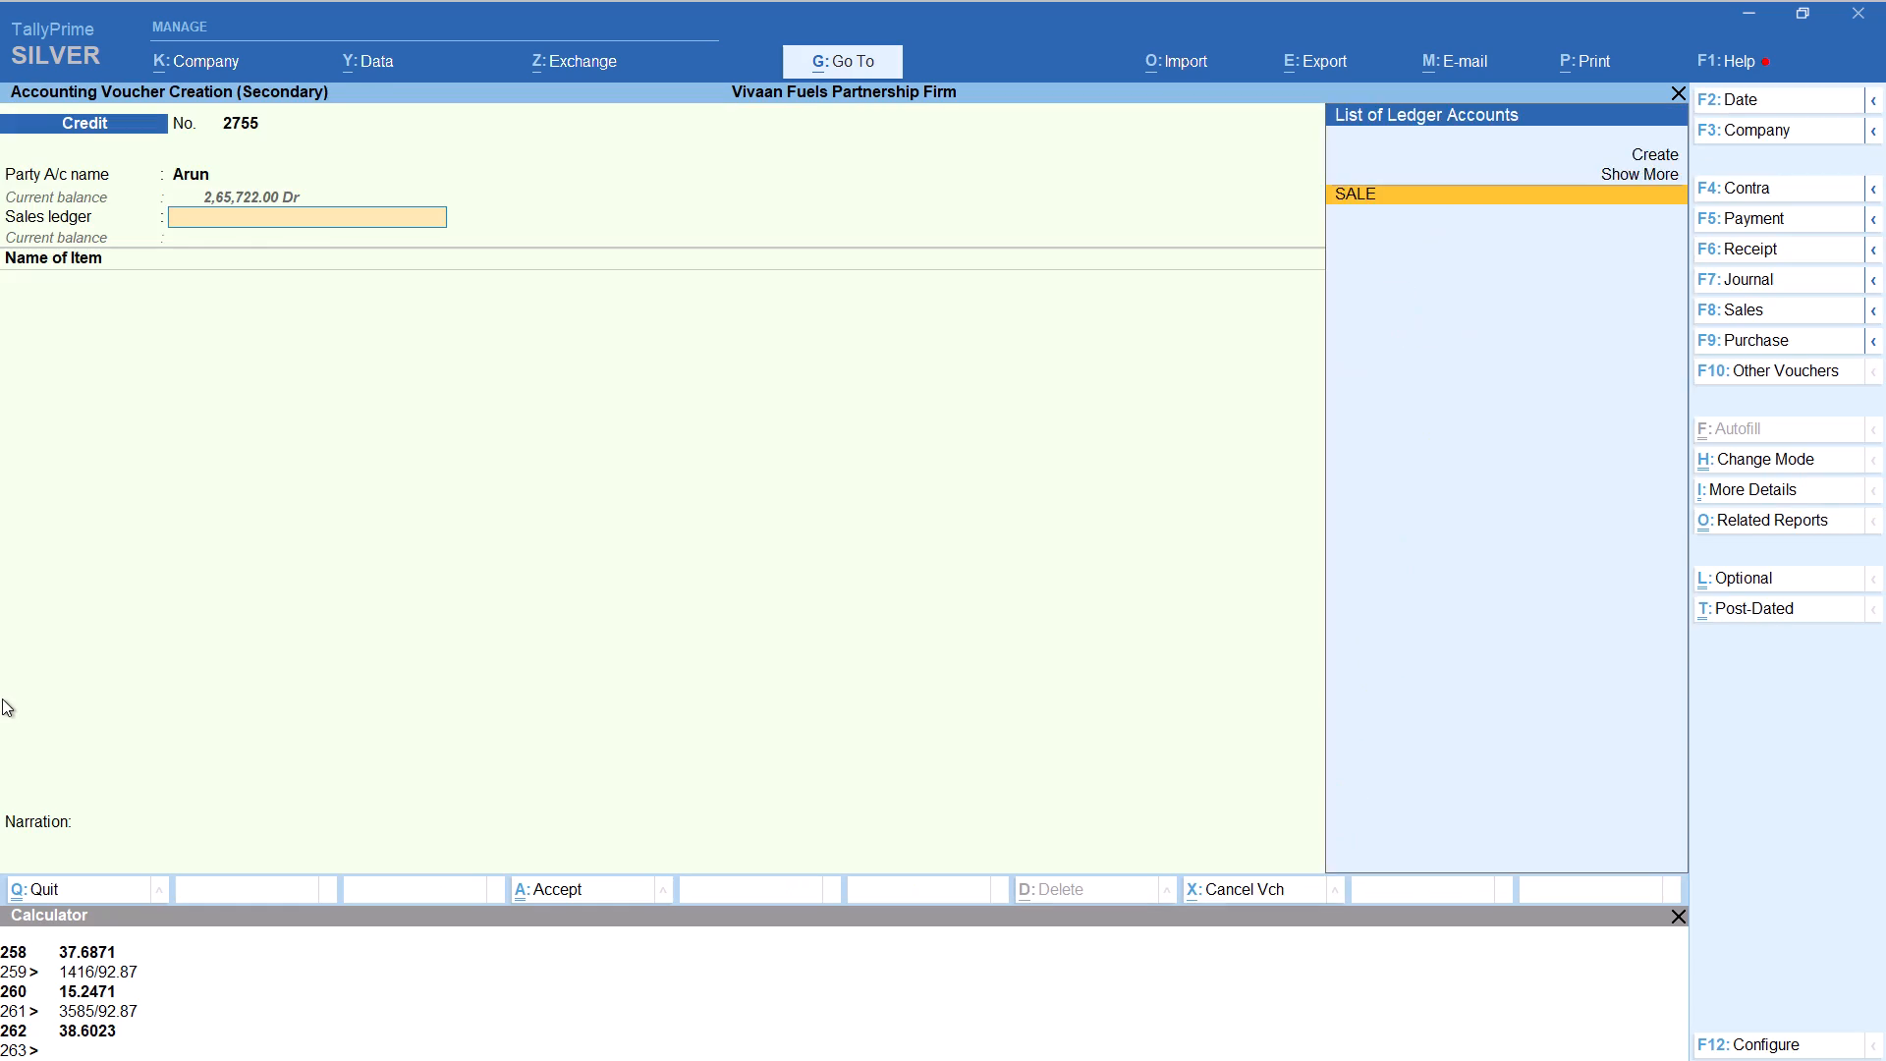
Add item HSD with tracking number Not Applicable, quantity calculated as 2000/92.87 and a rate of 92.87 per liter.
key("g")
key("BackSpace")
type("hsd")
key("Return")
key("Up")
key("Return")
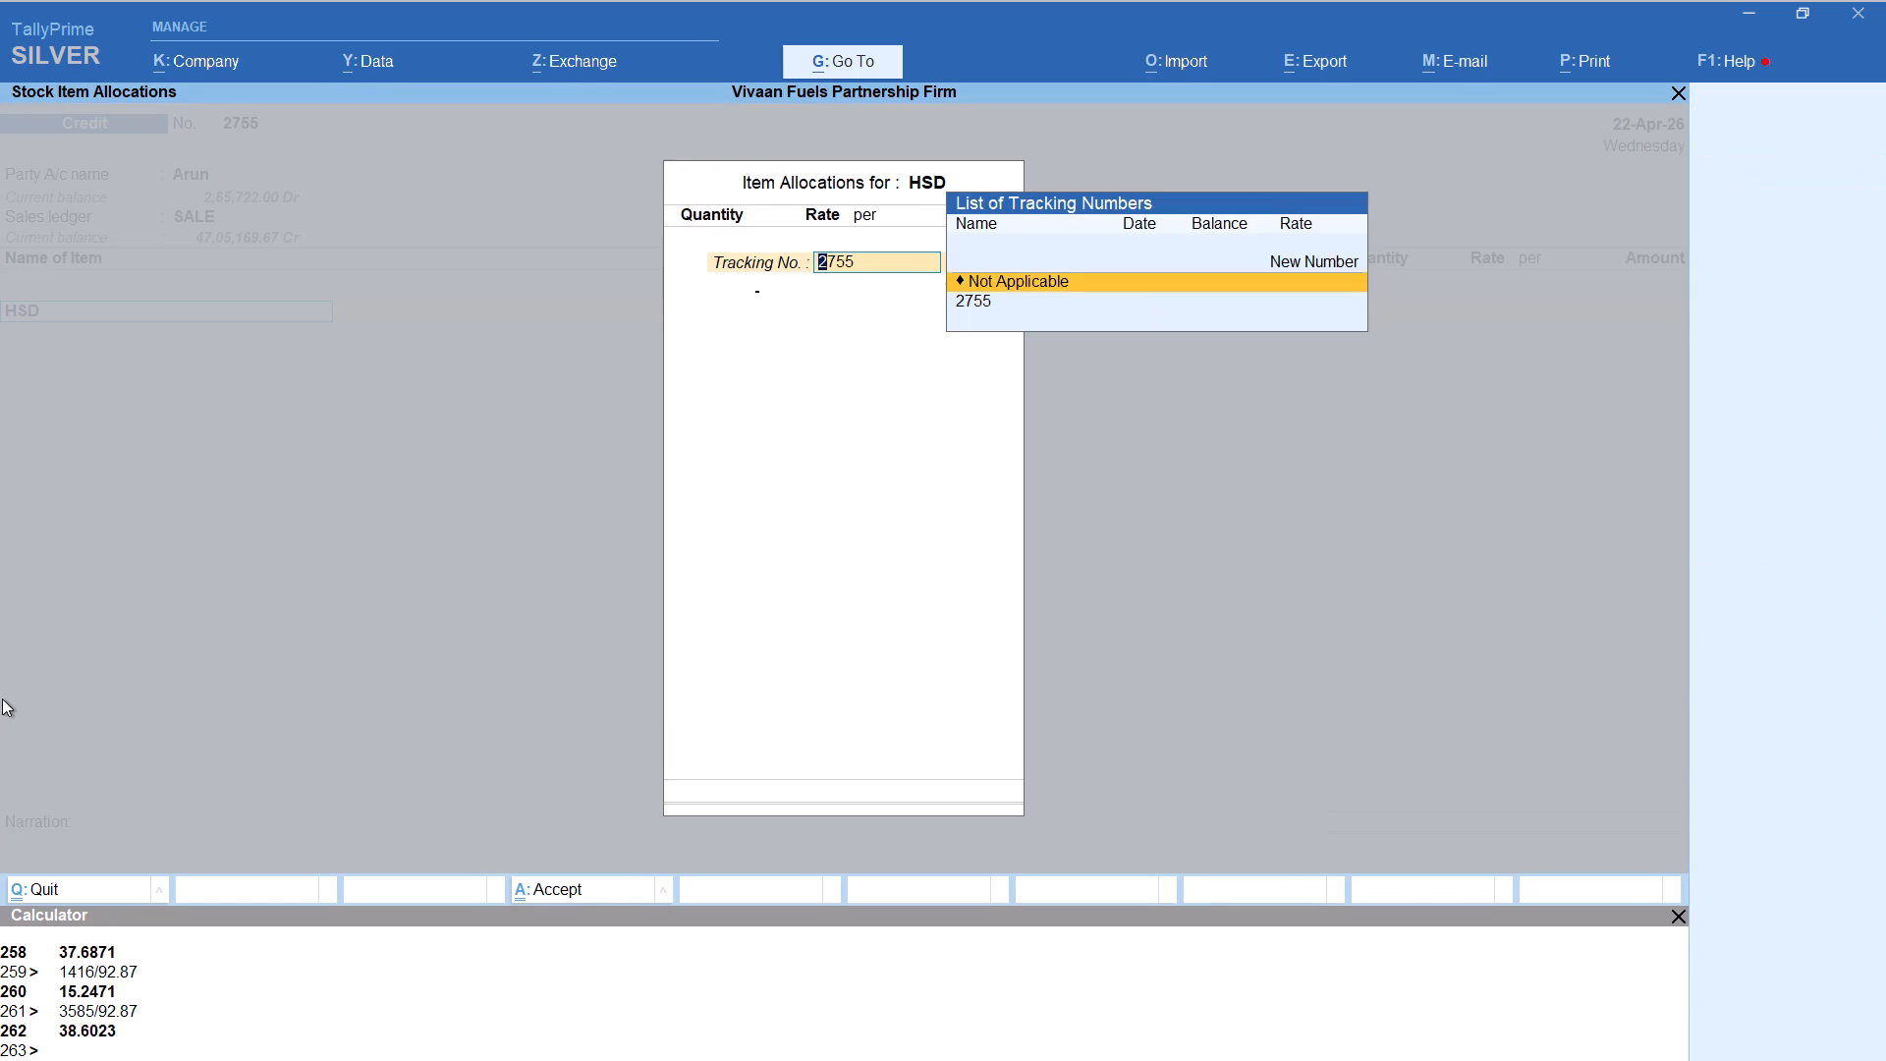
key("alt+c")
type("2000/92.87")
key("Return")
key("Return")
key("Return")
key("Return")
key("Return")
key("Return")
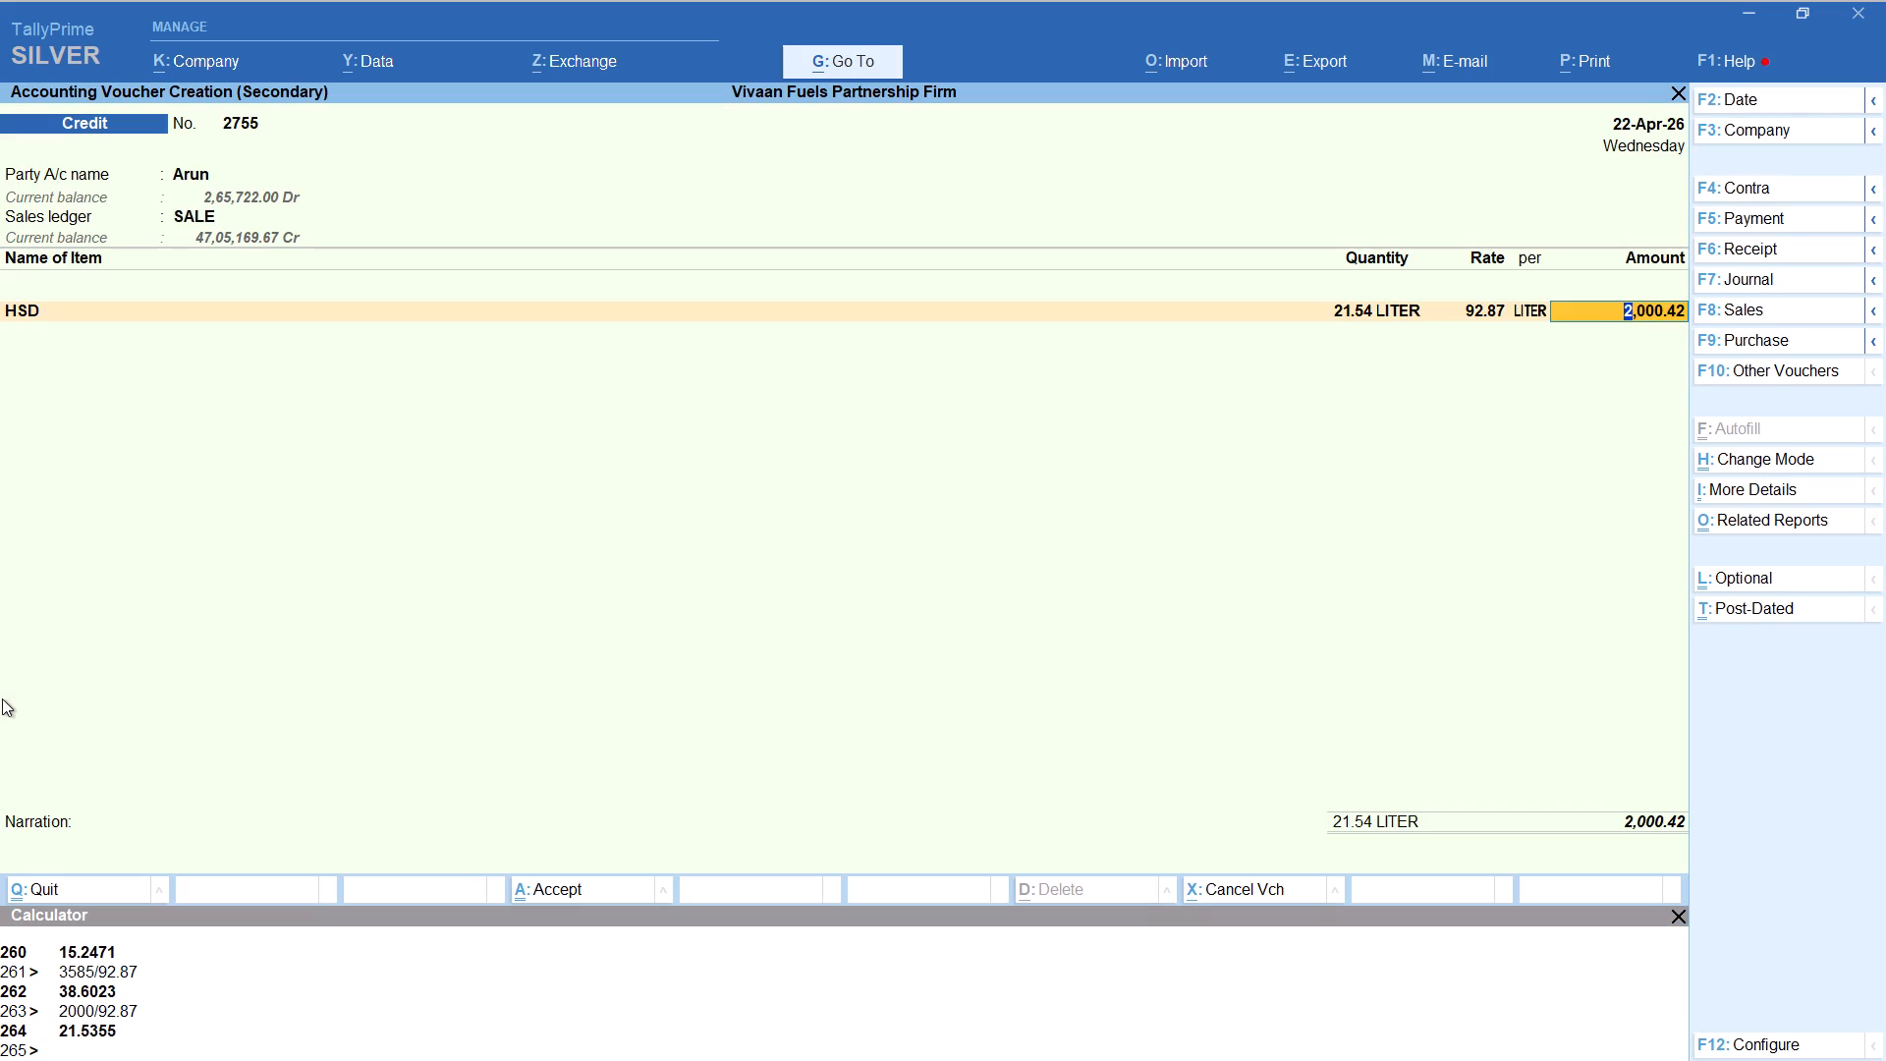
key("Return")
Add a Round Off line bringing the Arun voucher amount to 2,000.00 and save the voucher.
type("rou")
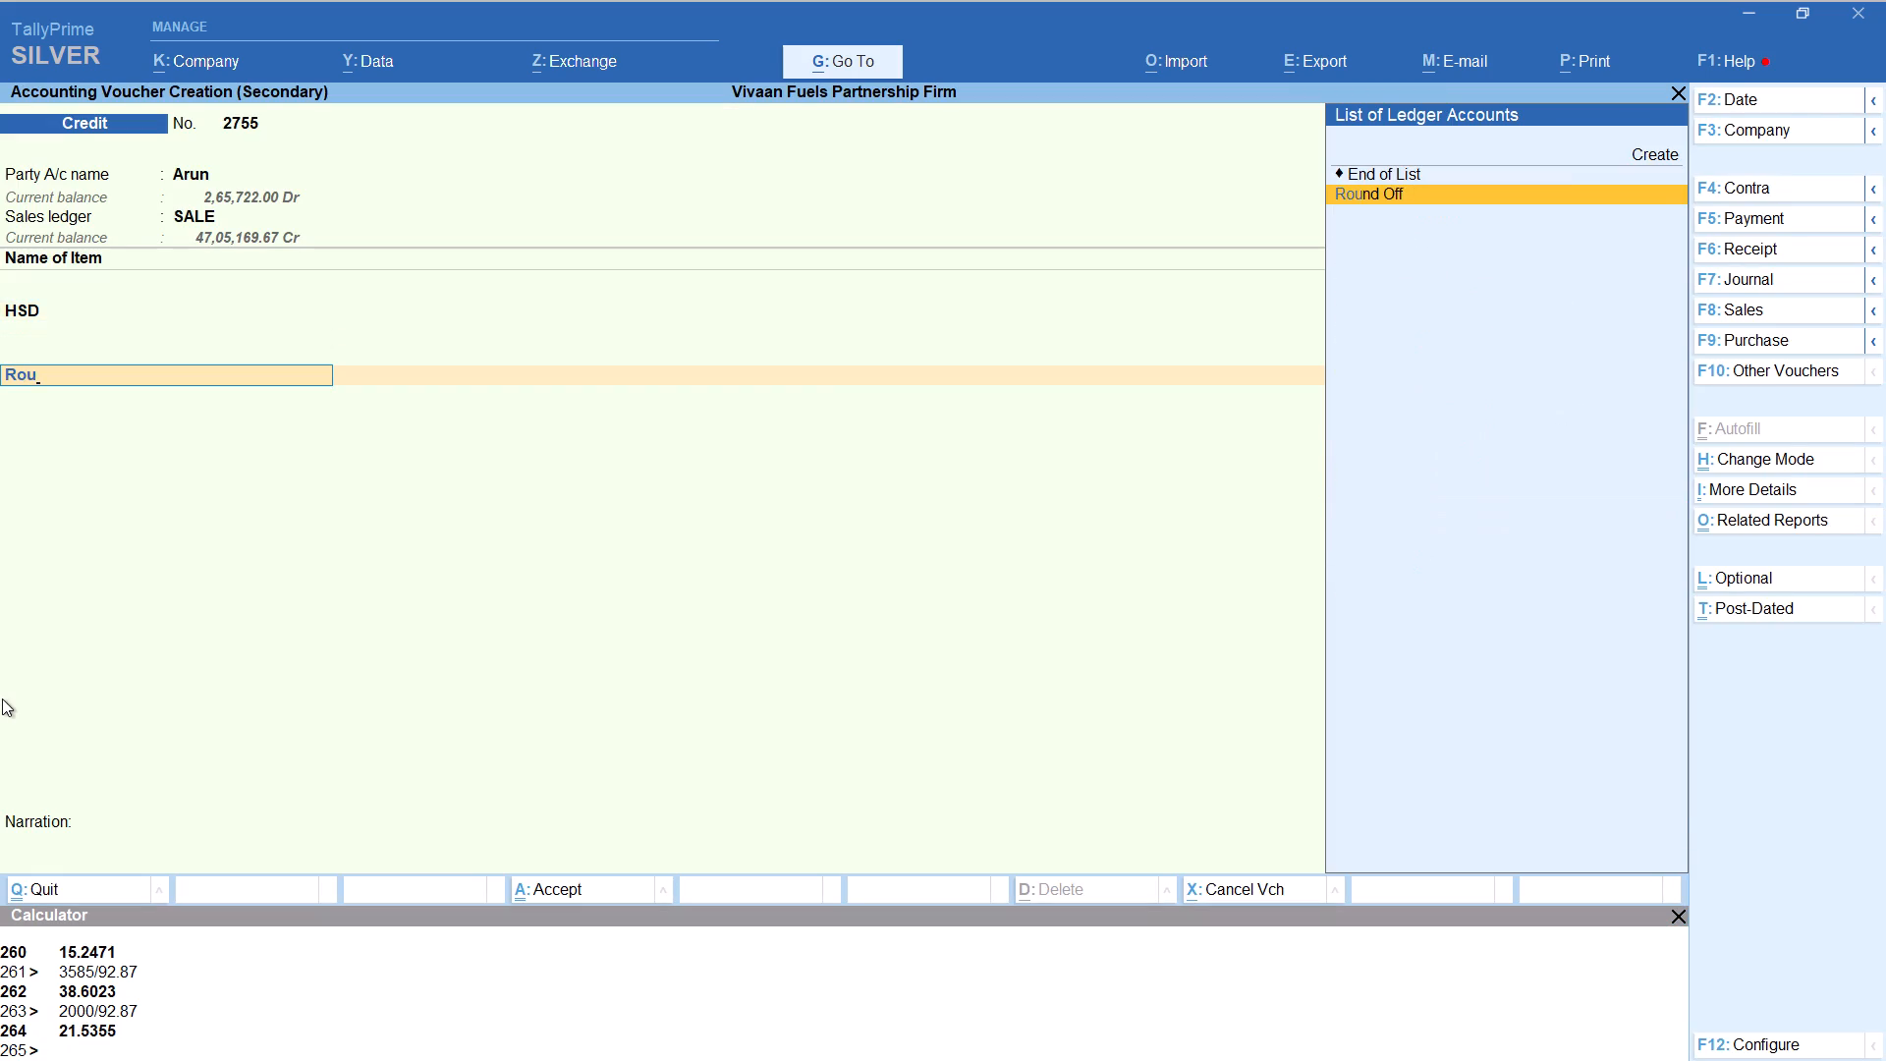
key("Return")
key("ctrl+a")
Start another Credit sales voucher for party Duja Bricks, keeping the default party details and SALE as the sales ledger.
key("alt+a")
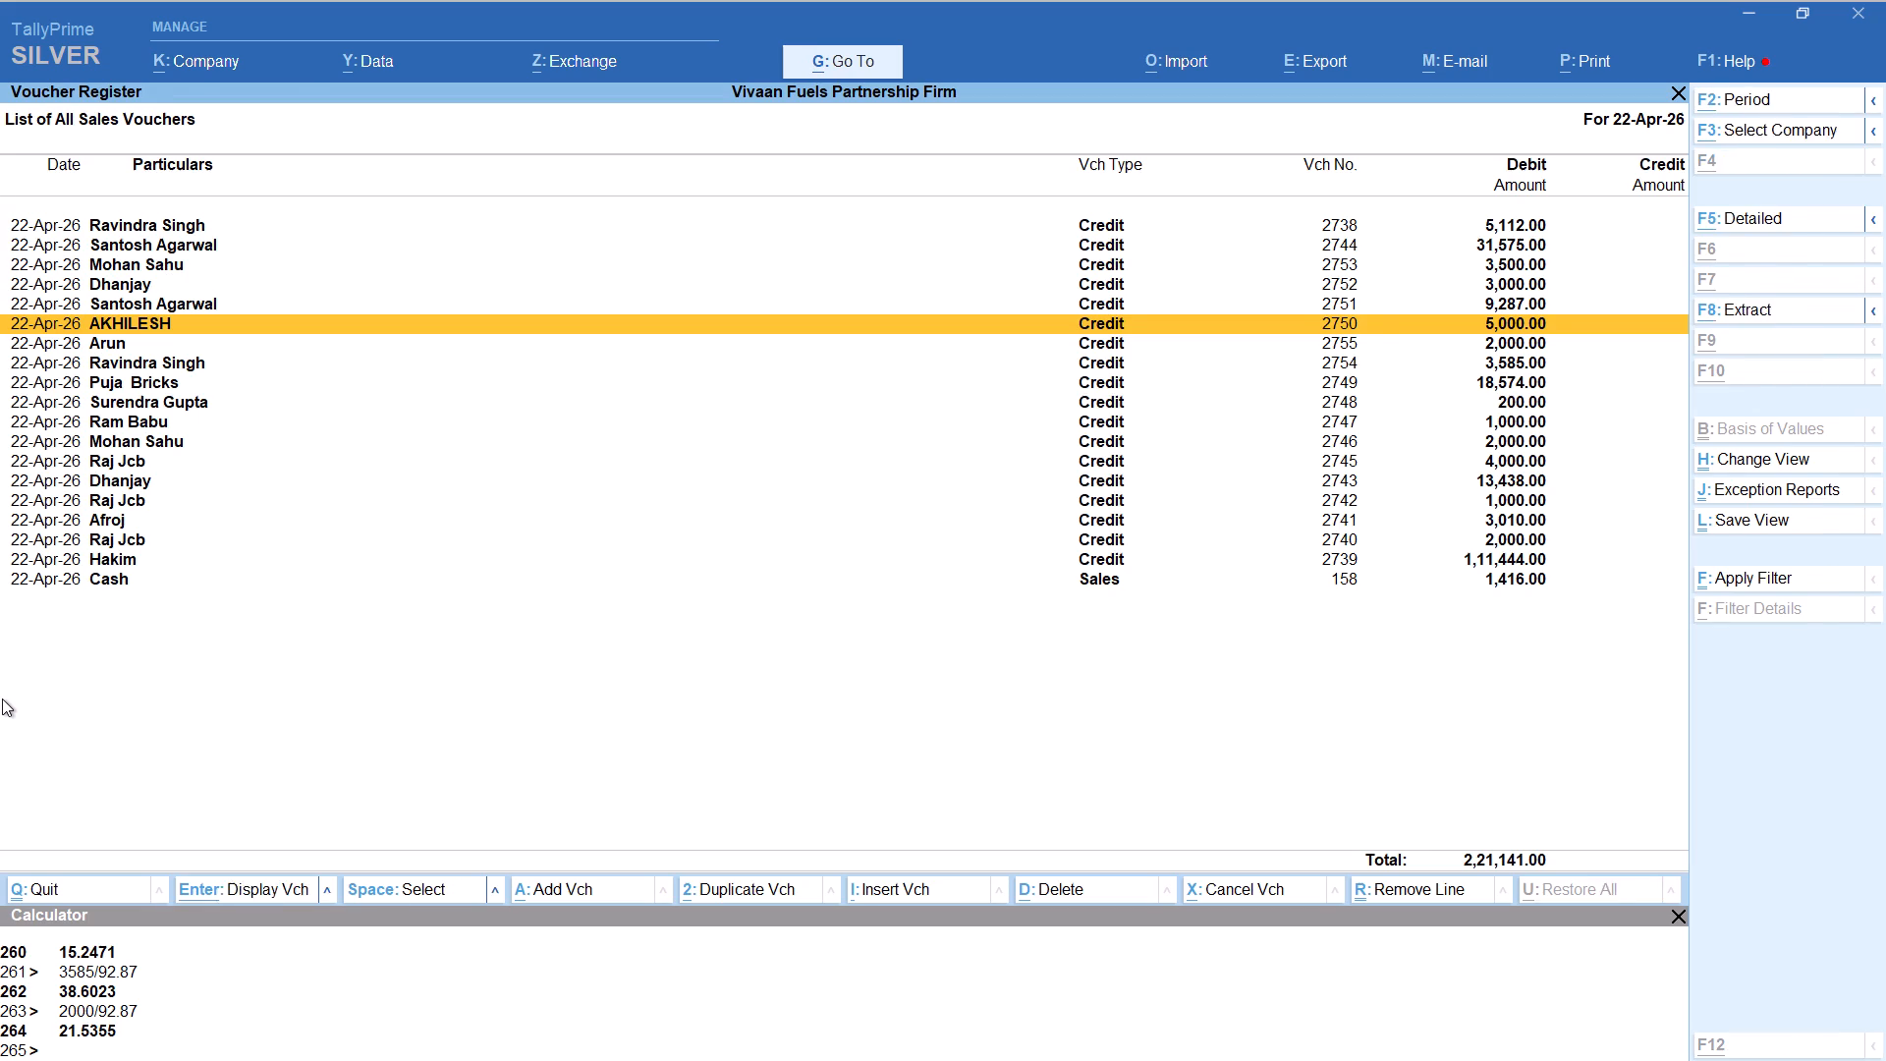
type("duj")
key("Return")
key("Return")
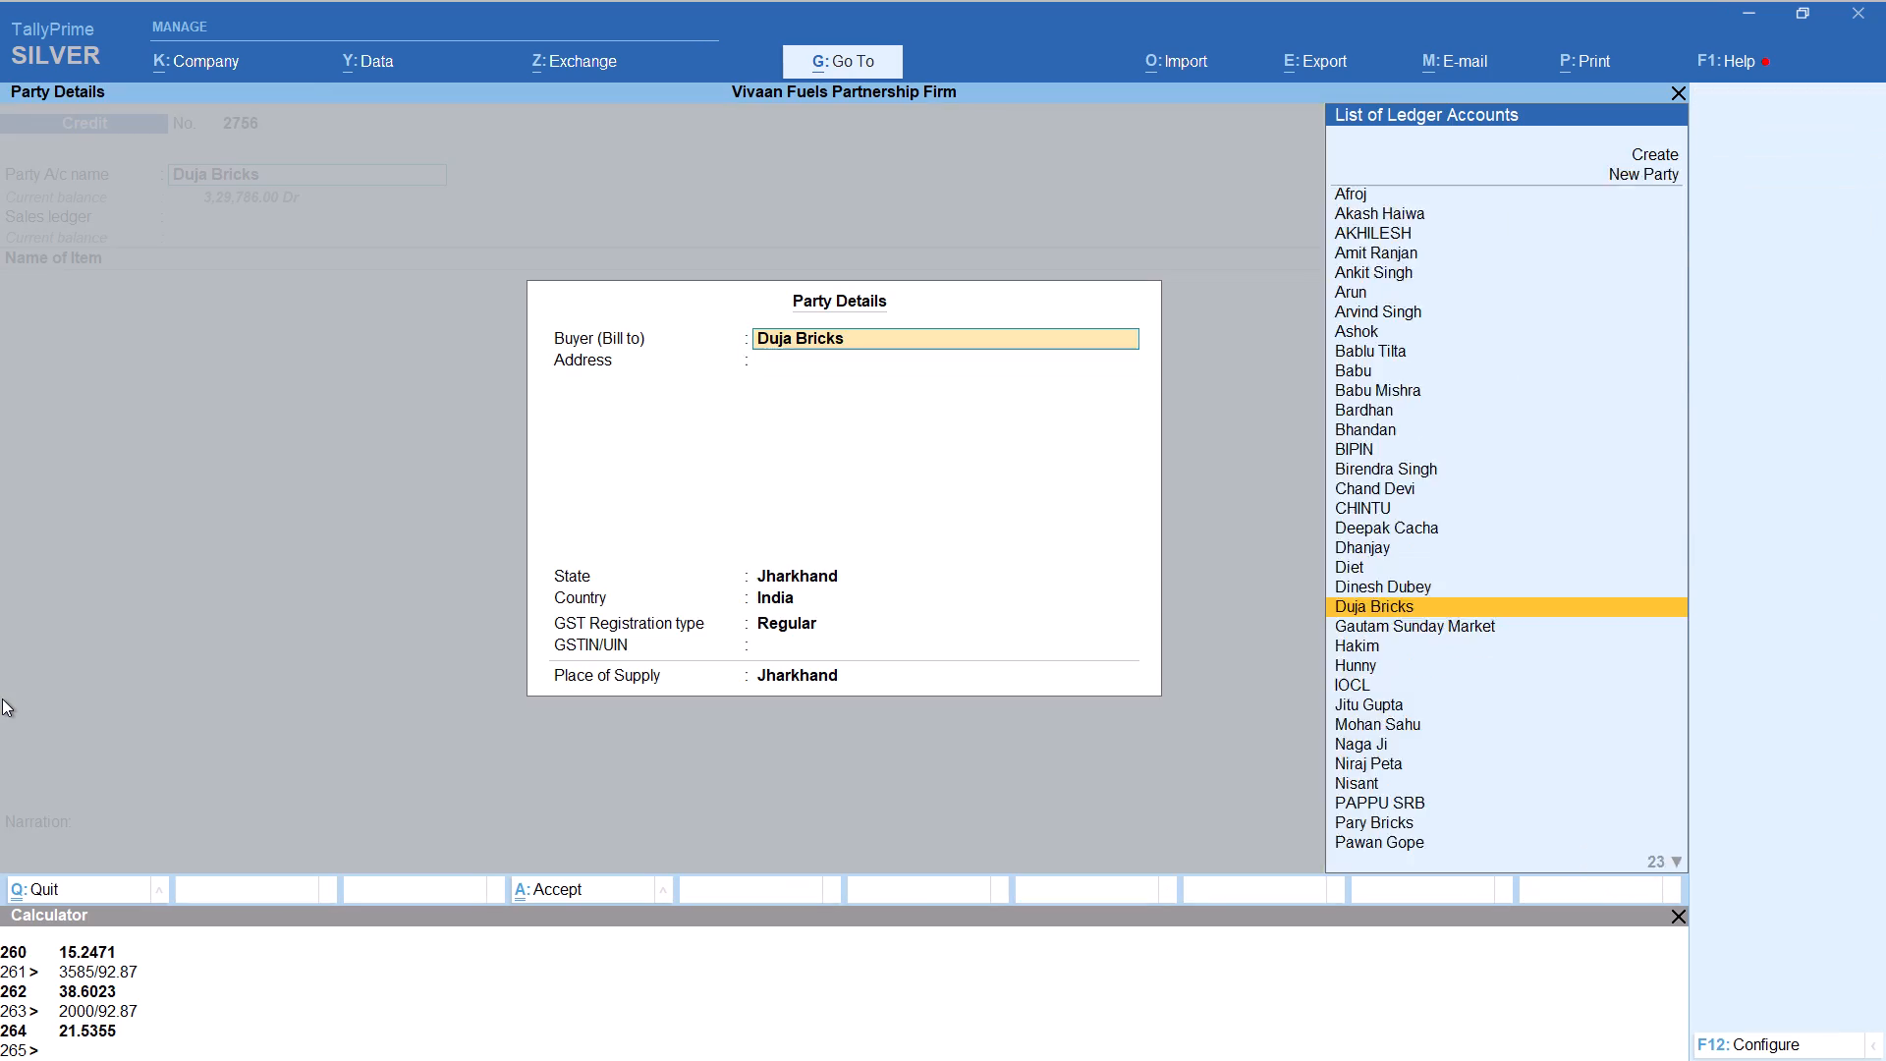
key("Return")
key("Return")
key("Return")
key("Return")
key("Return")
key("Return")
Add item HSD with tracking number Not Applicable, quantity calculated as 3500/92.87 and a rate of 92.87 per liter.
type("hs")
key("Return")
key("Up")
key("Return")
key("alt+c")
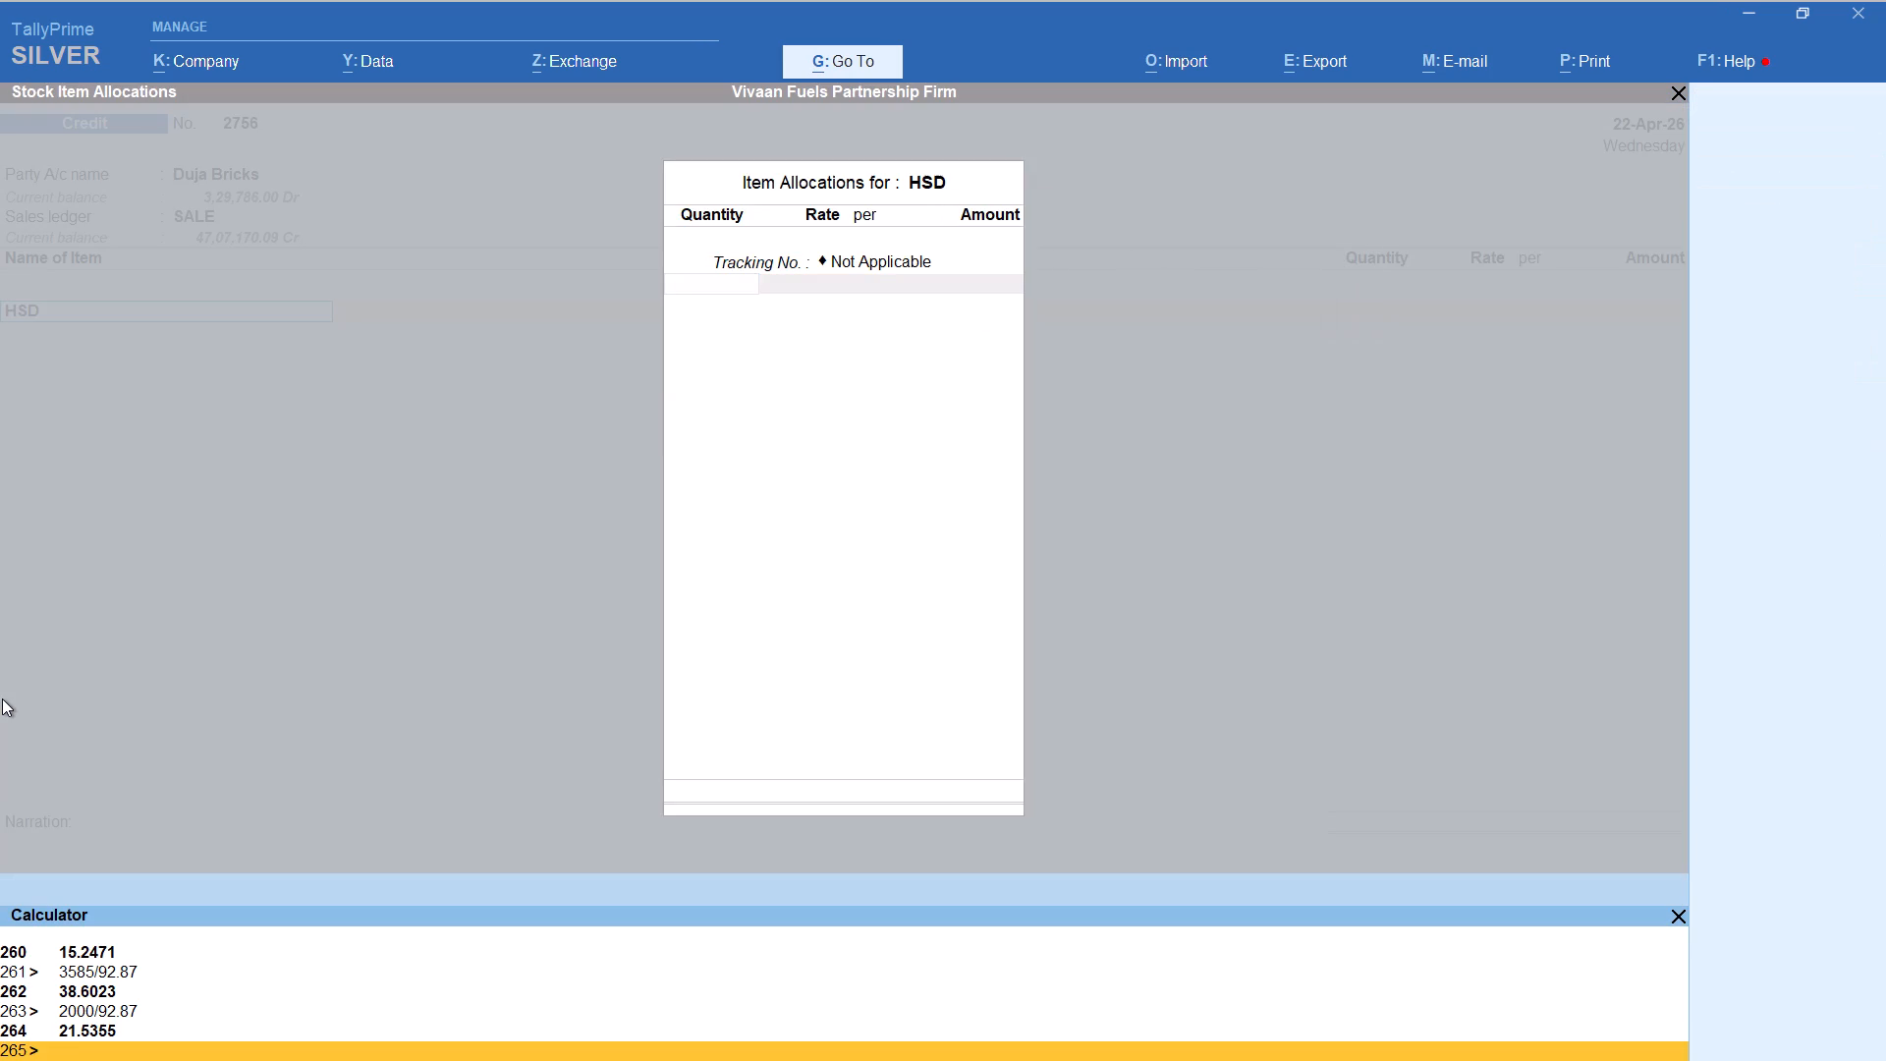
type("3500/92.87")
key("Return")
key("Return")
key("Return")
key("Return")
key("Return")
key("Return")
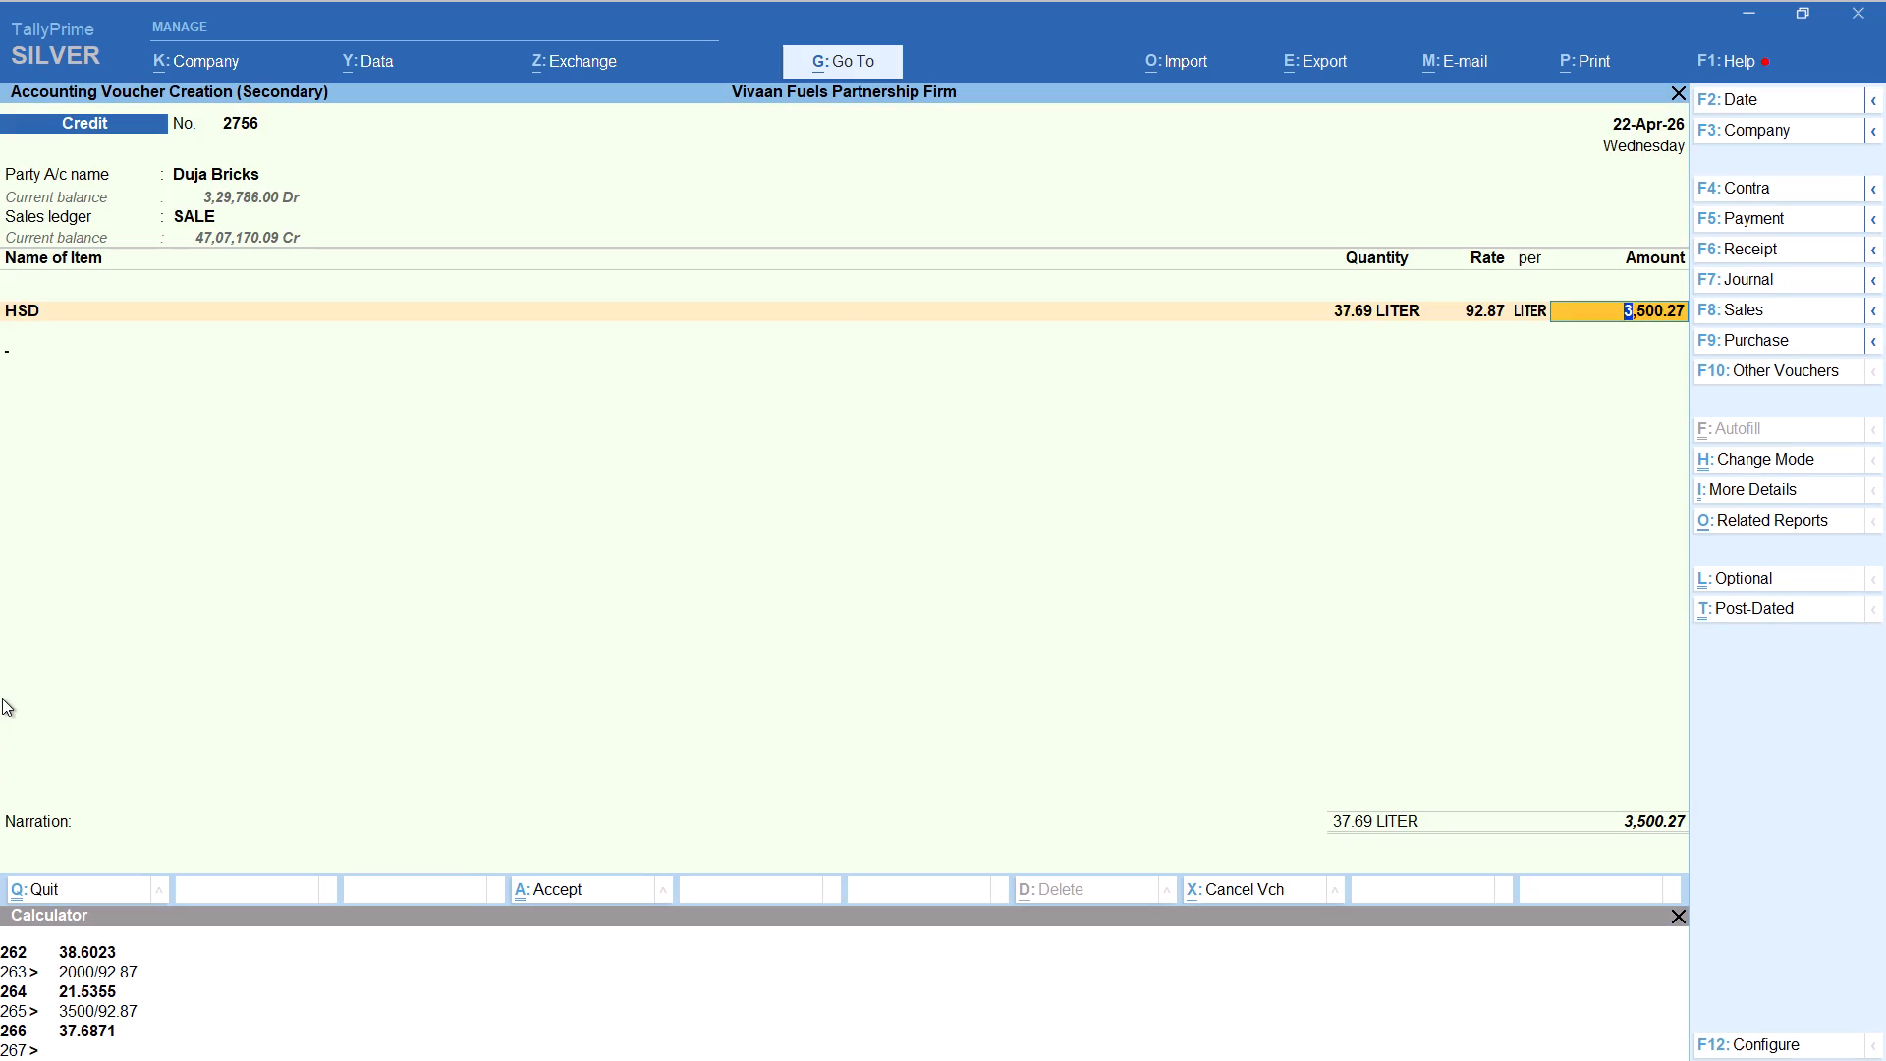
key("Return")
Add a Round Off line bringing the Duja Bricks voucher amount to 3,500.00 and save the voucher.
type("rou")
key("Return")
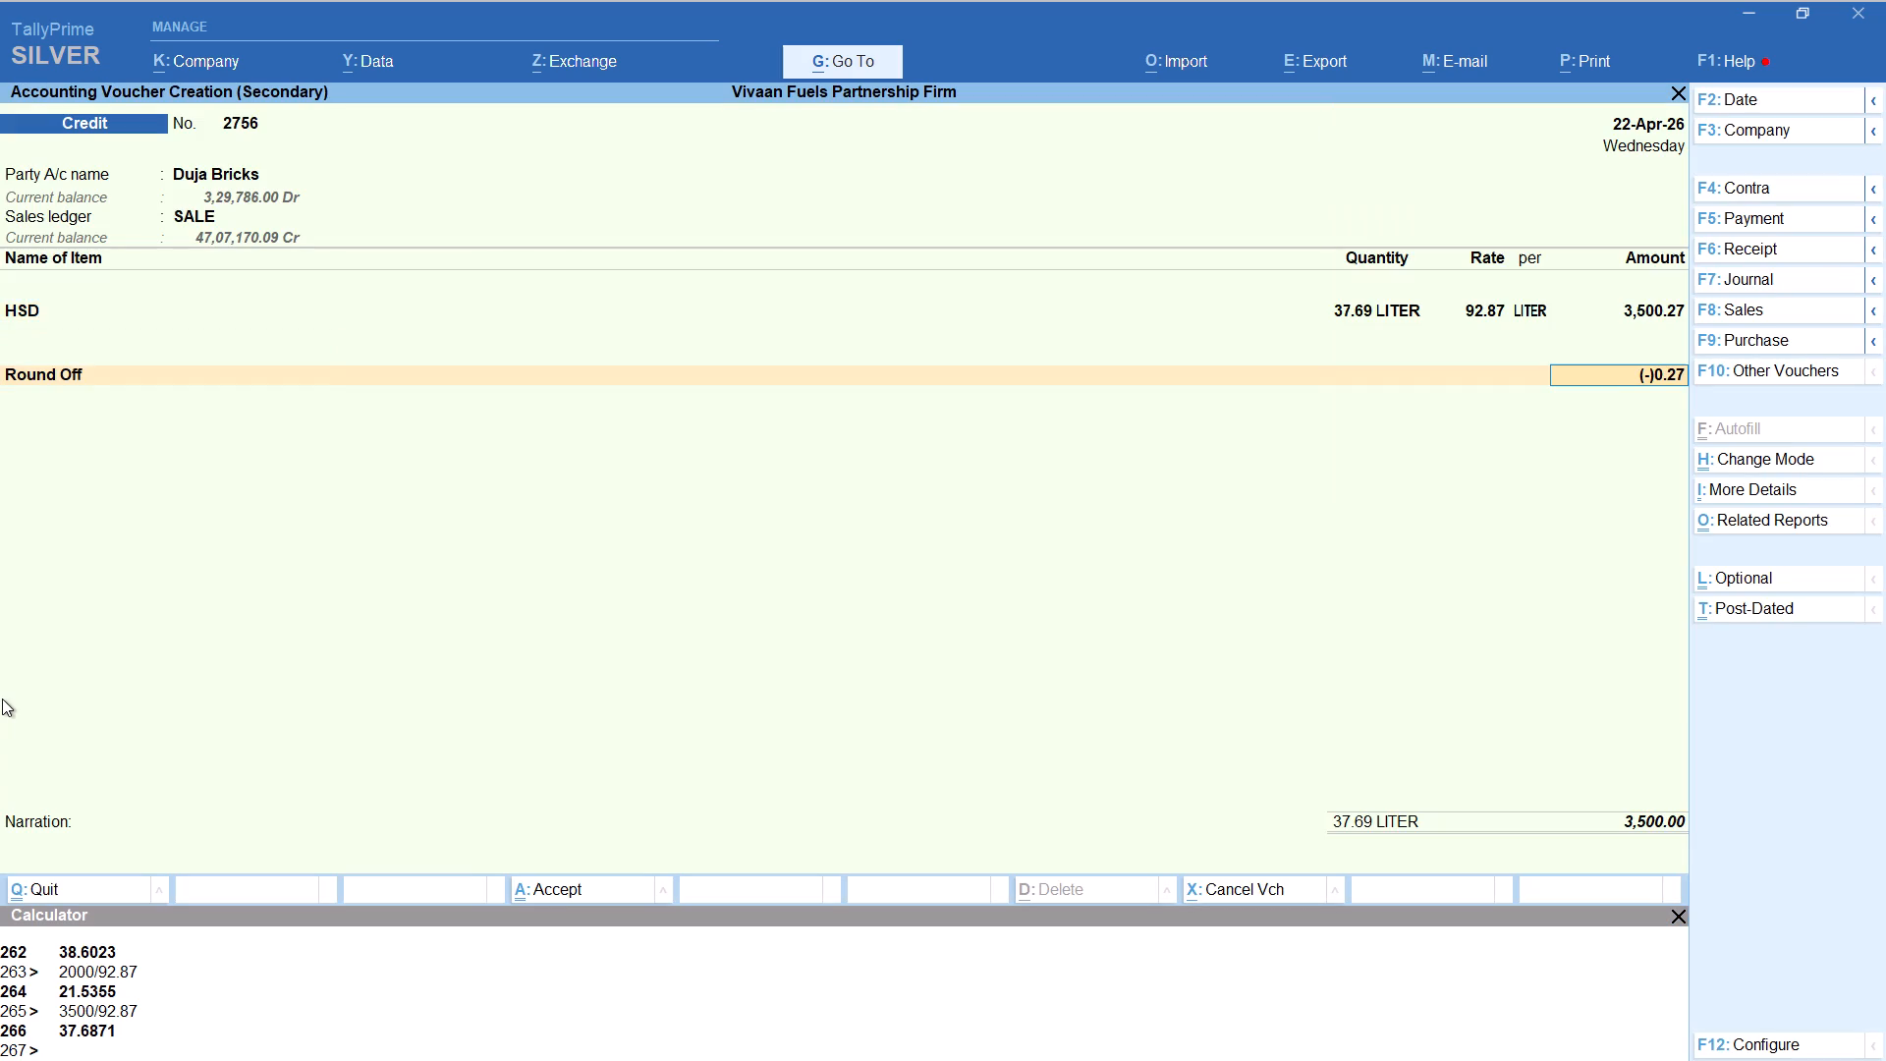
key("ctrl+a")
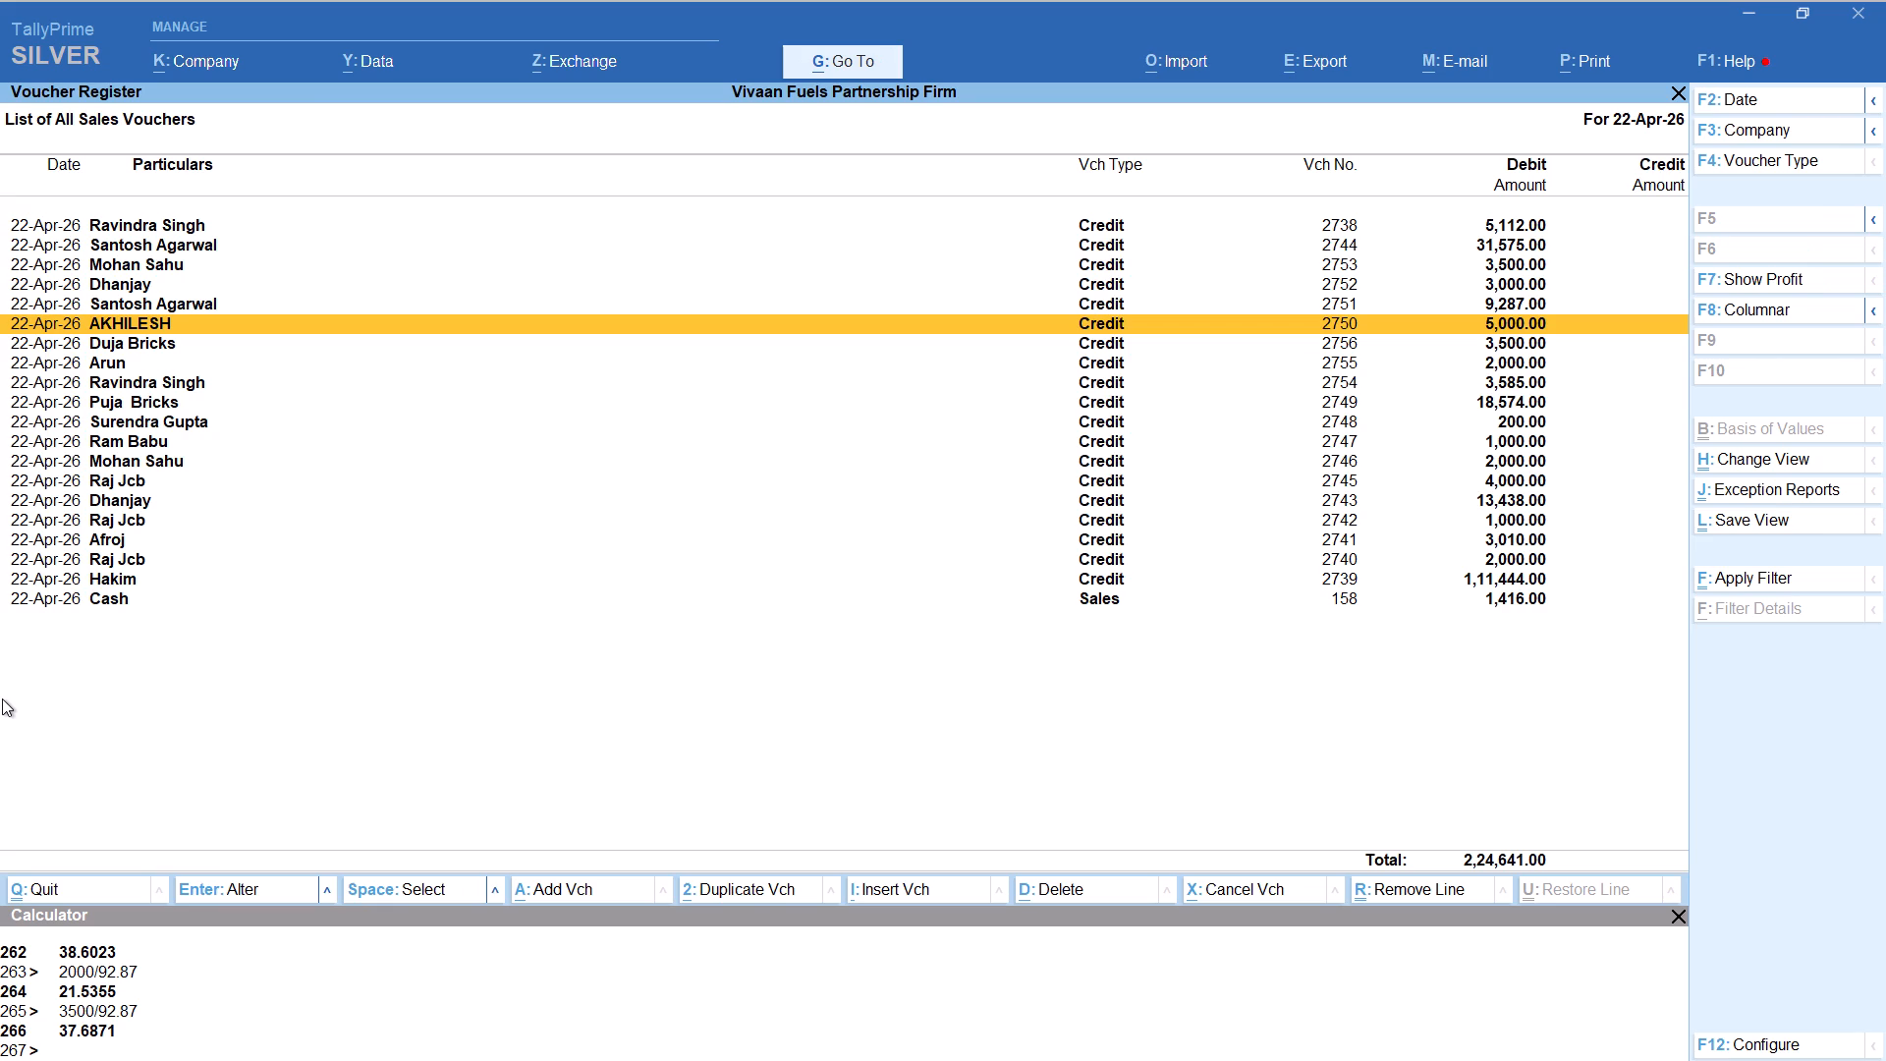
Switch to the balance sheet workbook in Excel and examine the CREDIT entry for 22-Apr and its formula.
key("alt+Tab")
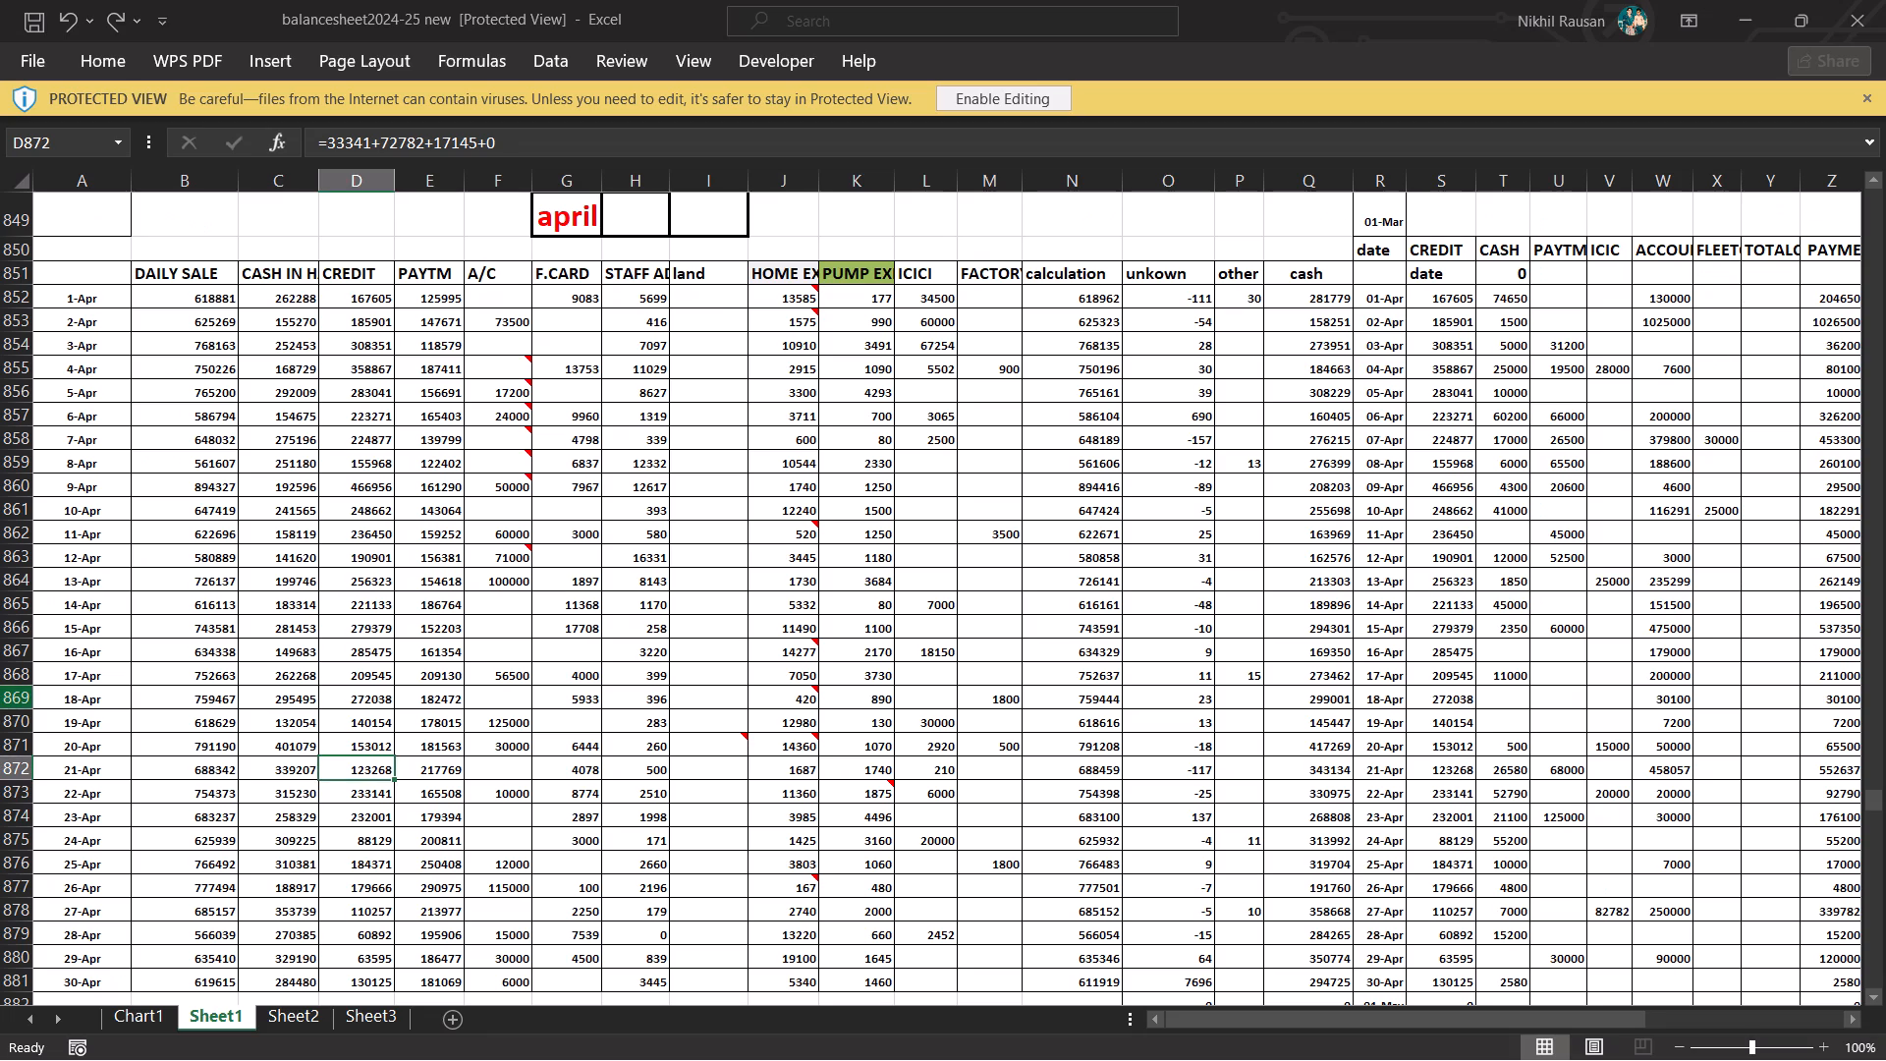
left_click(367, 798)
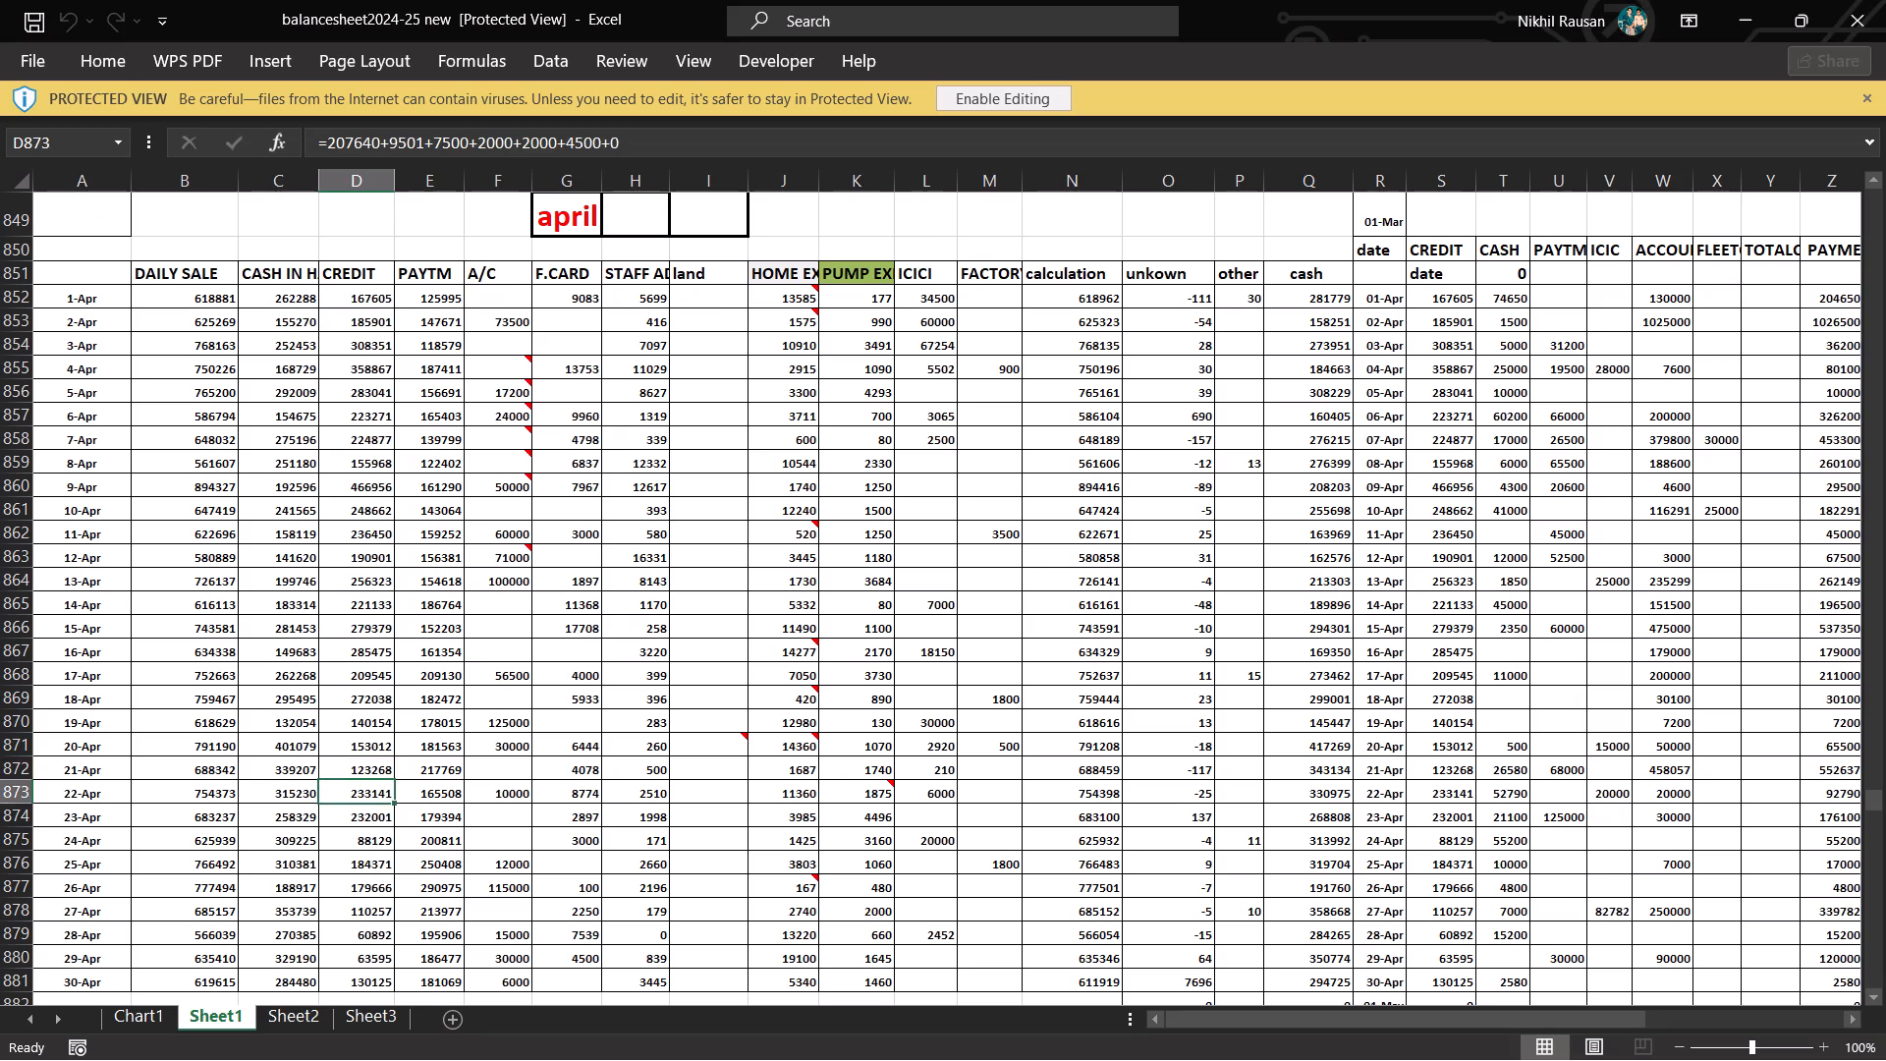
left_click(364, 797)
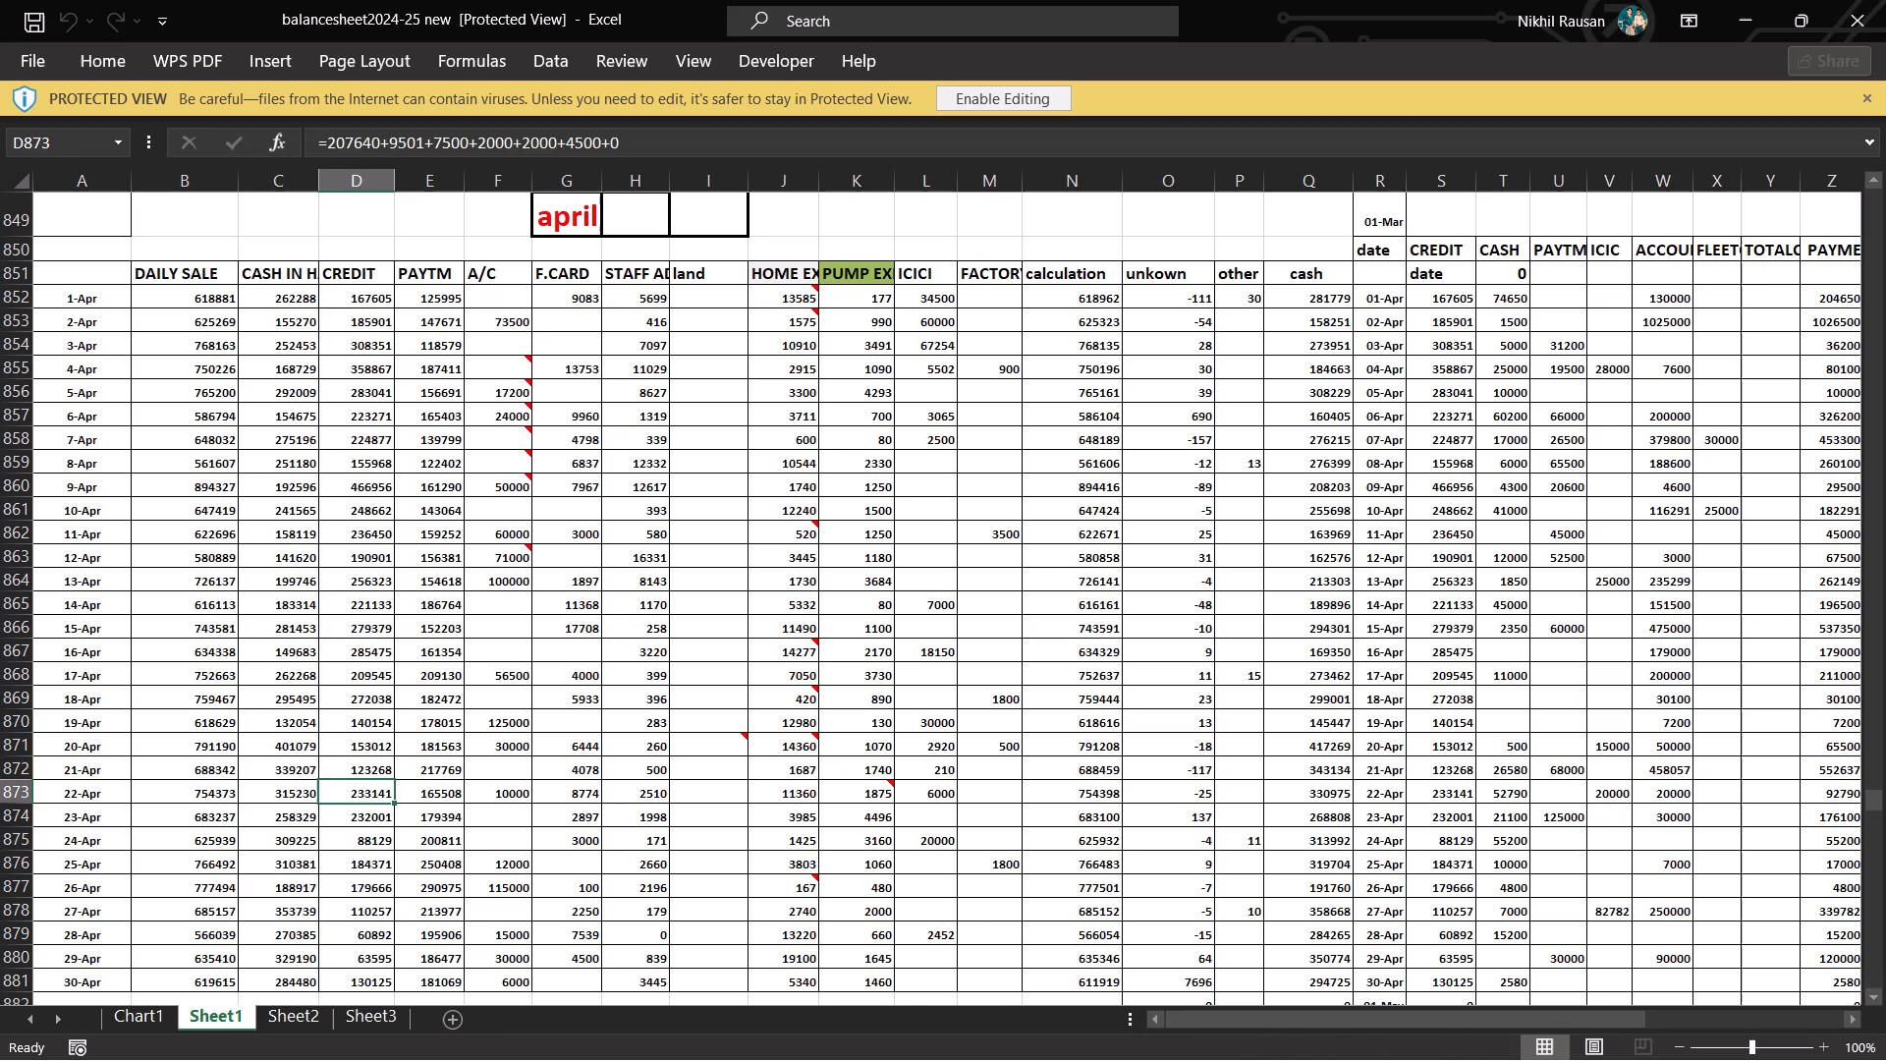
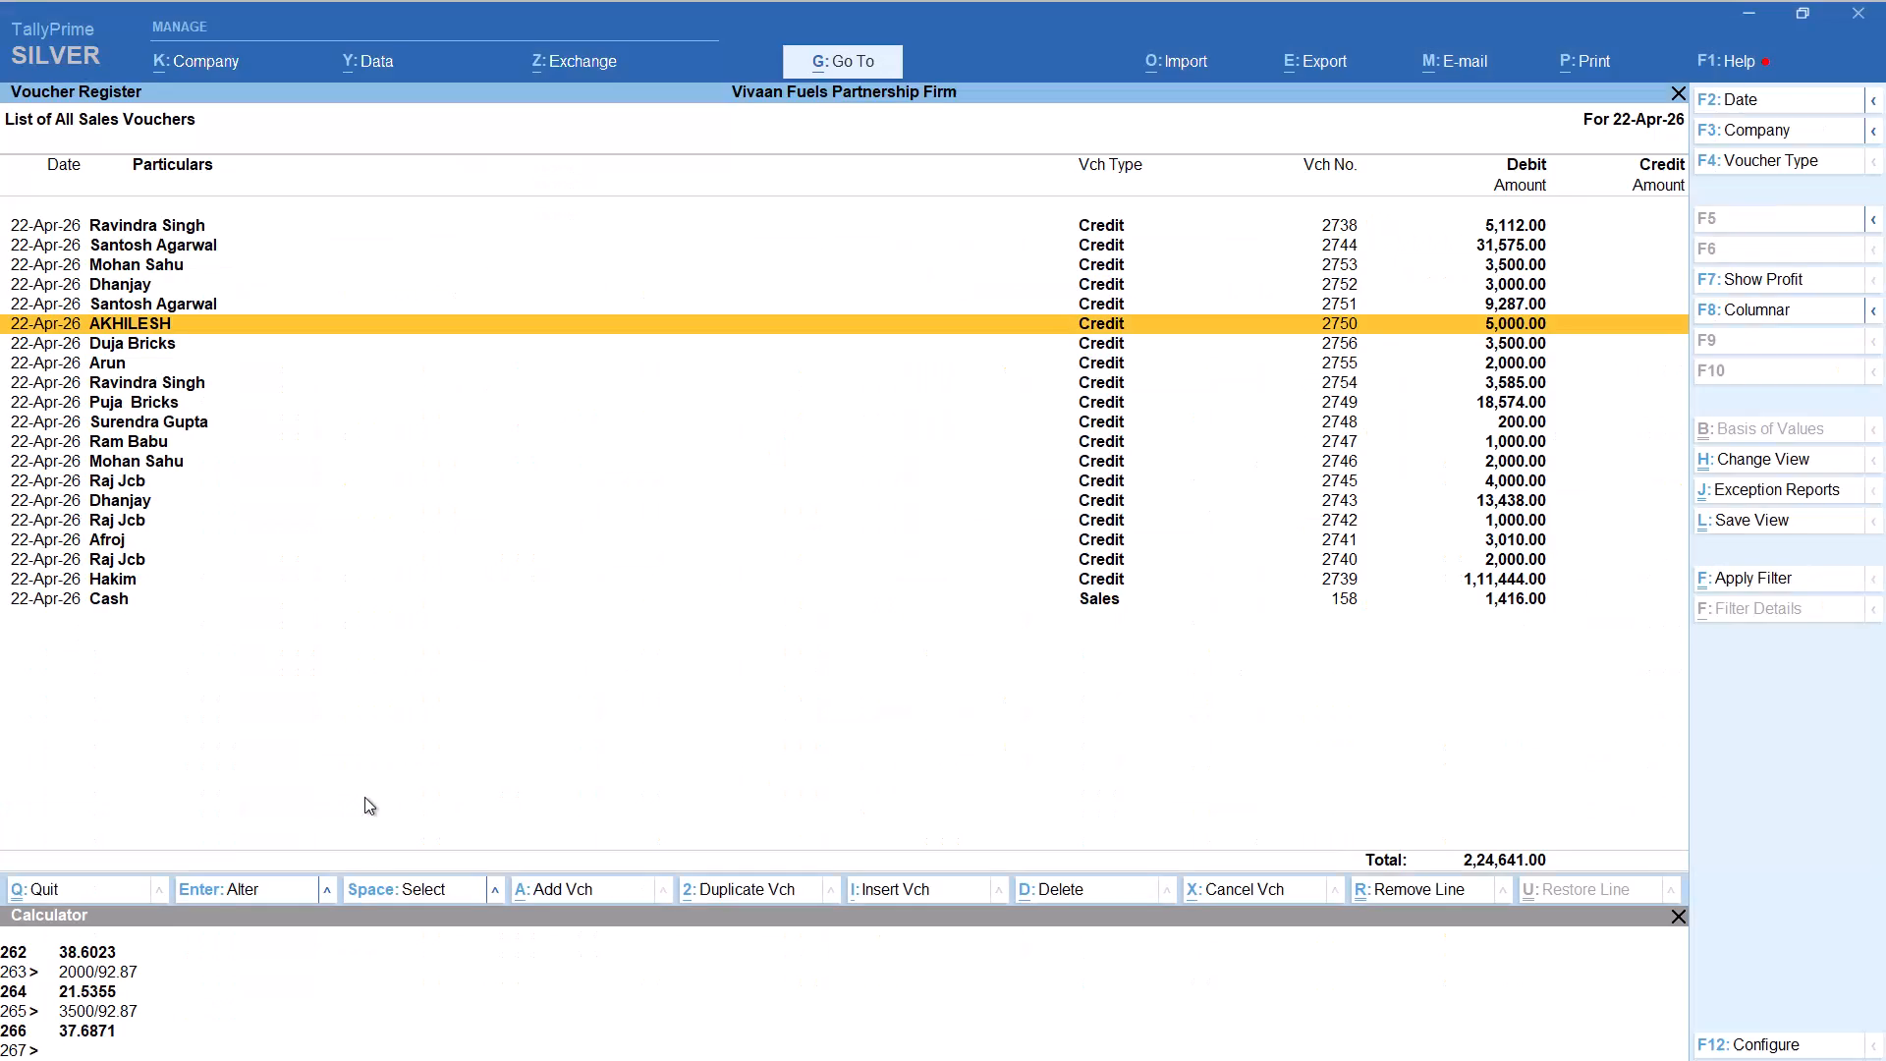
Start another Credit sales voucher dated 22-Apr-26.
key("alt+a")
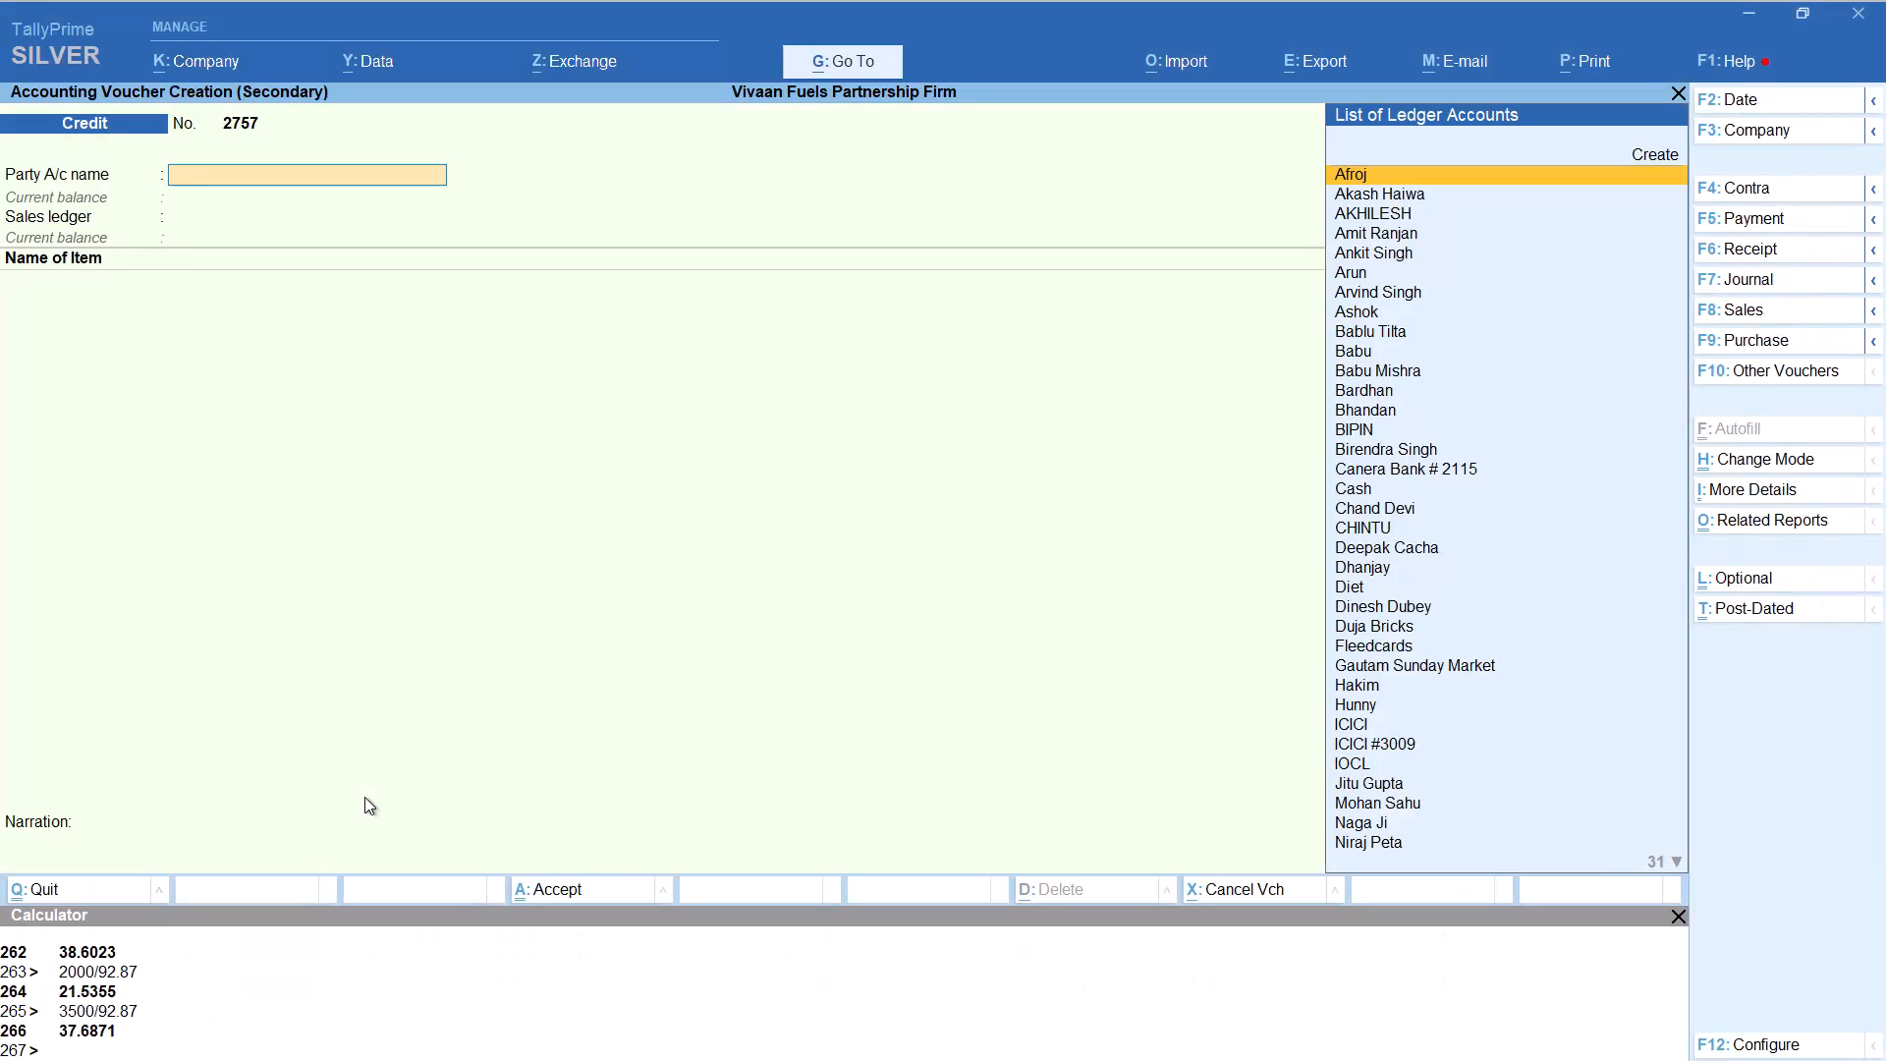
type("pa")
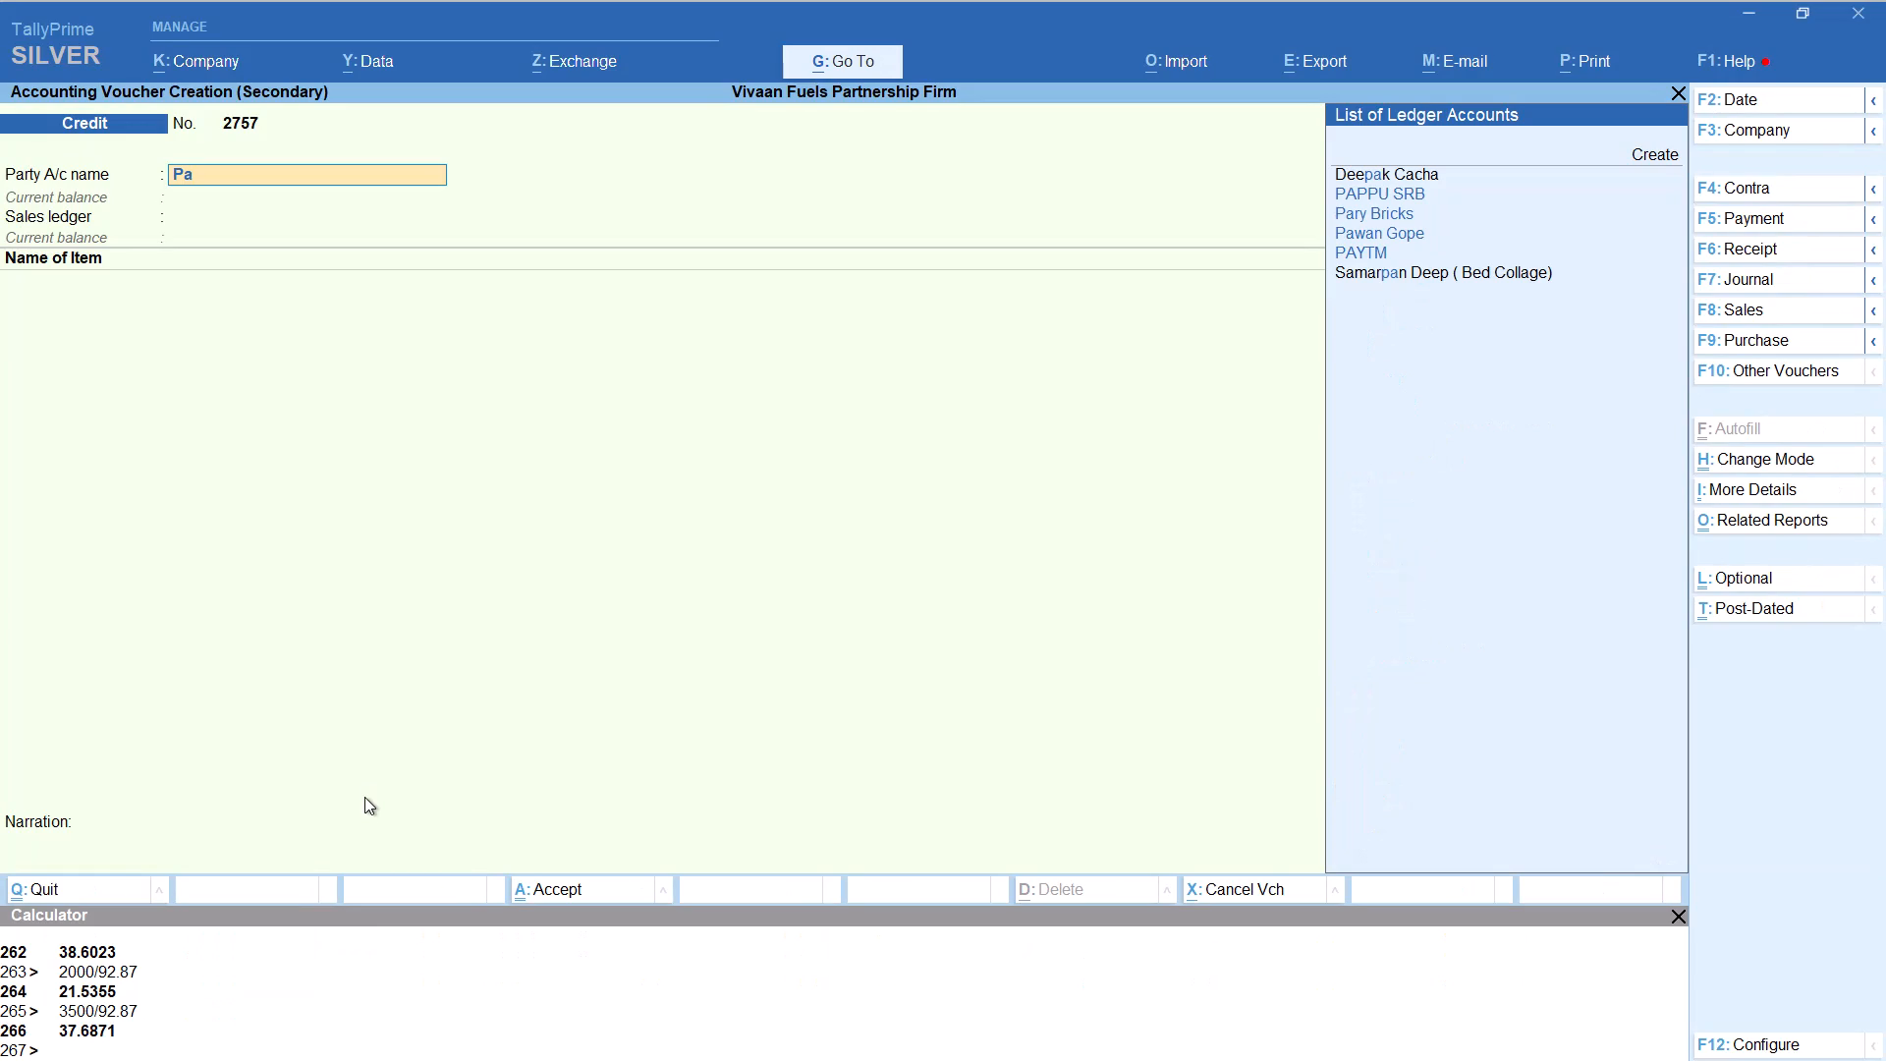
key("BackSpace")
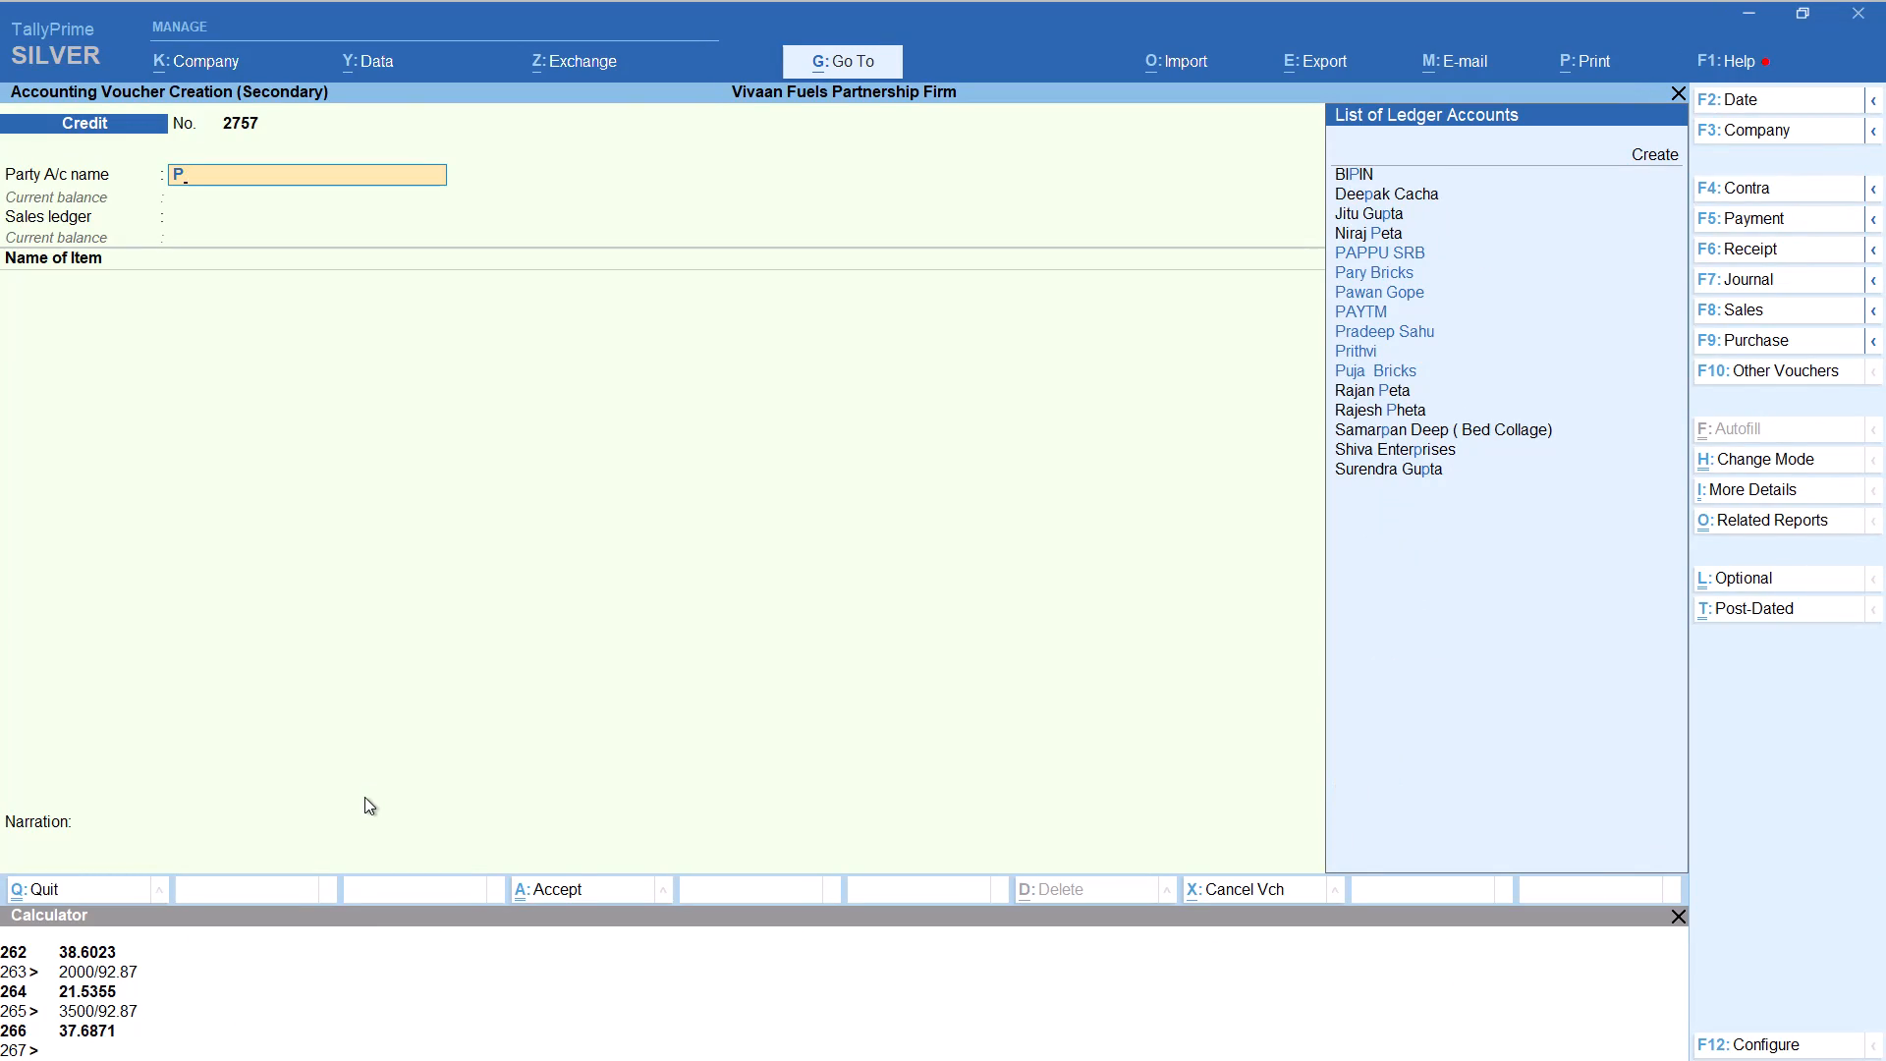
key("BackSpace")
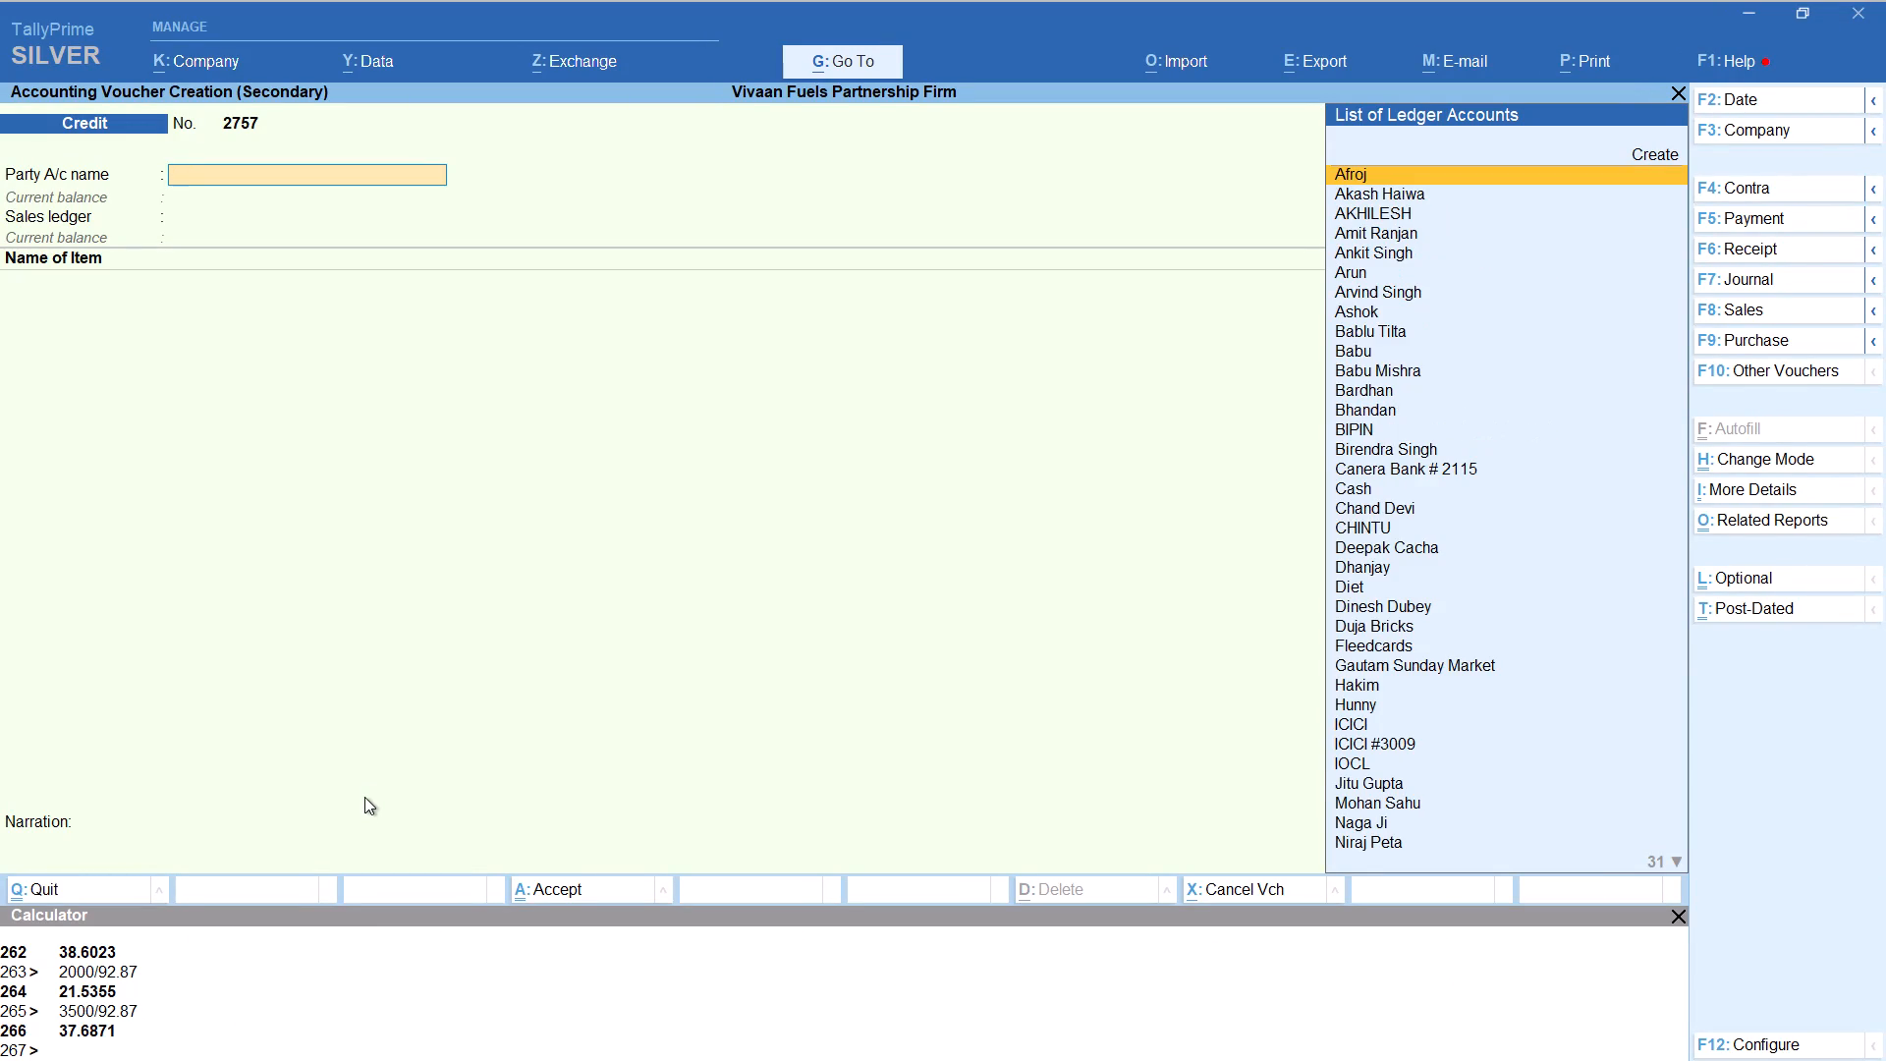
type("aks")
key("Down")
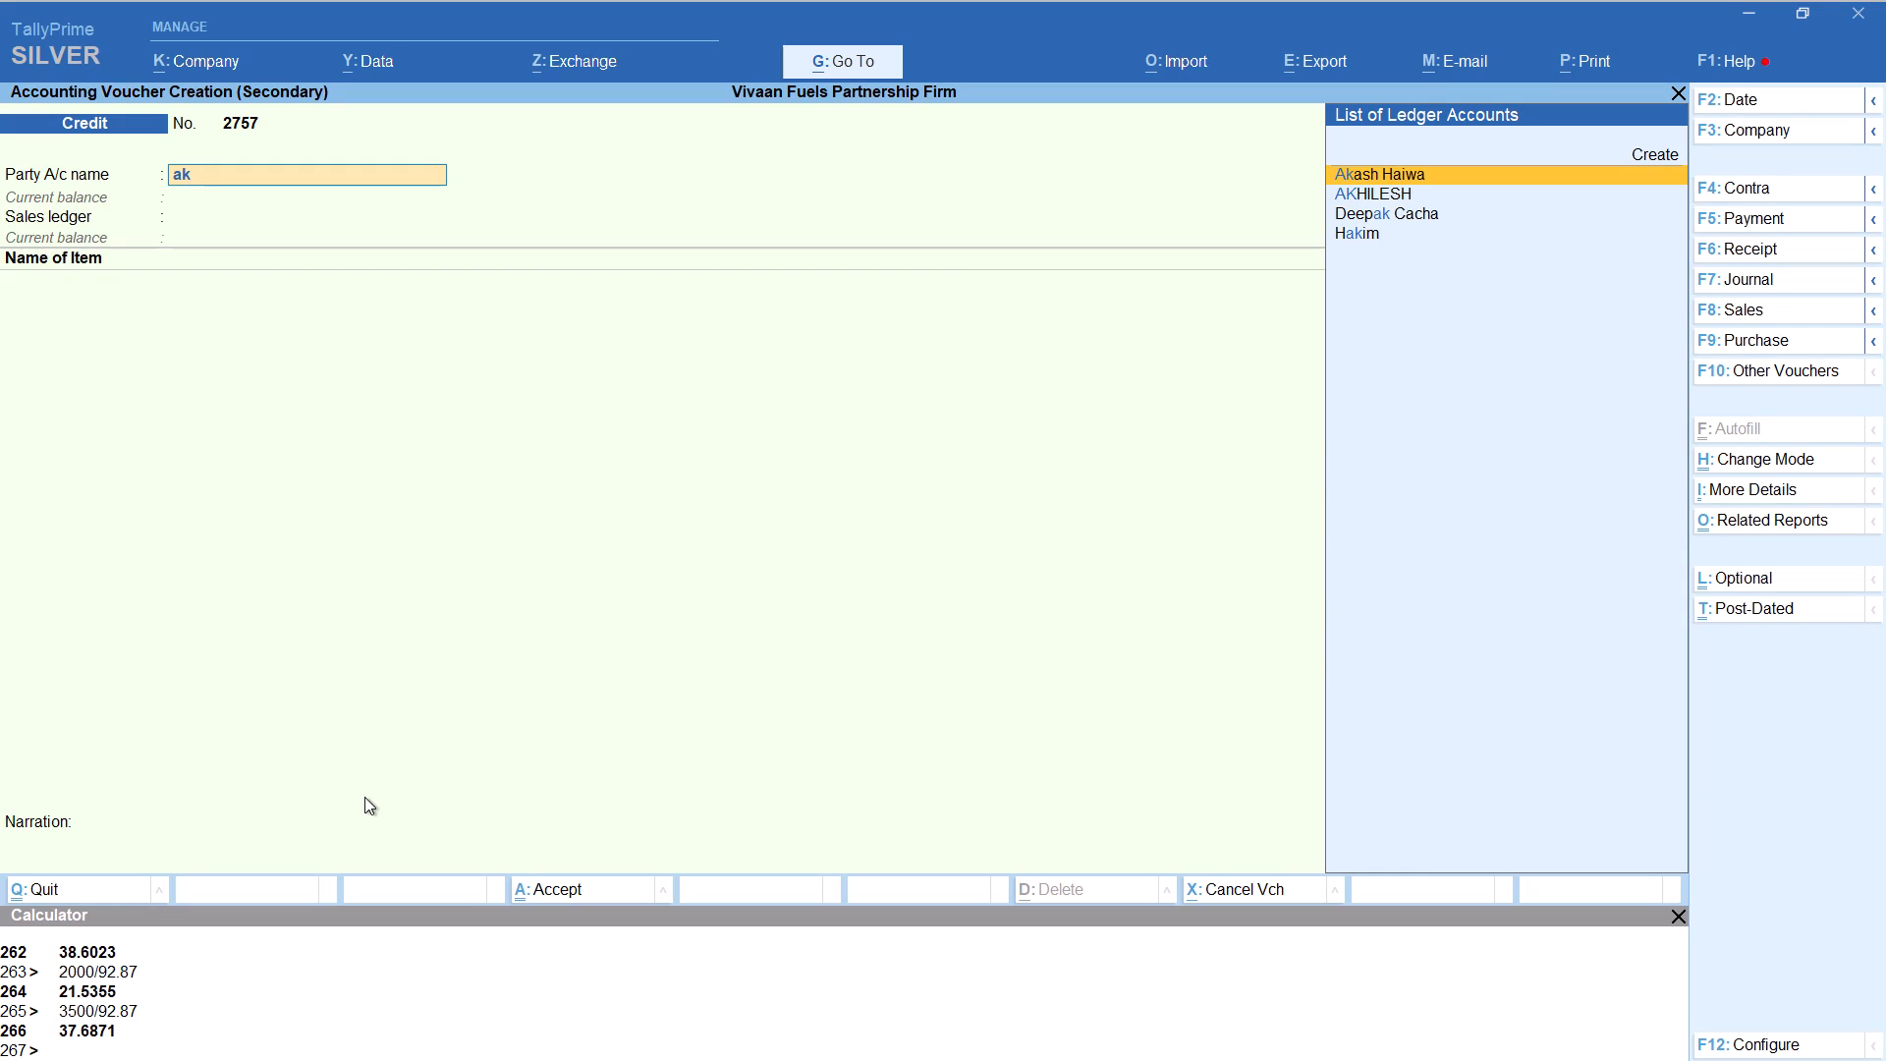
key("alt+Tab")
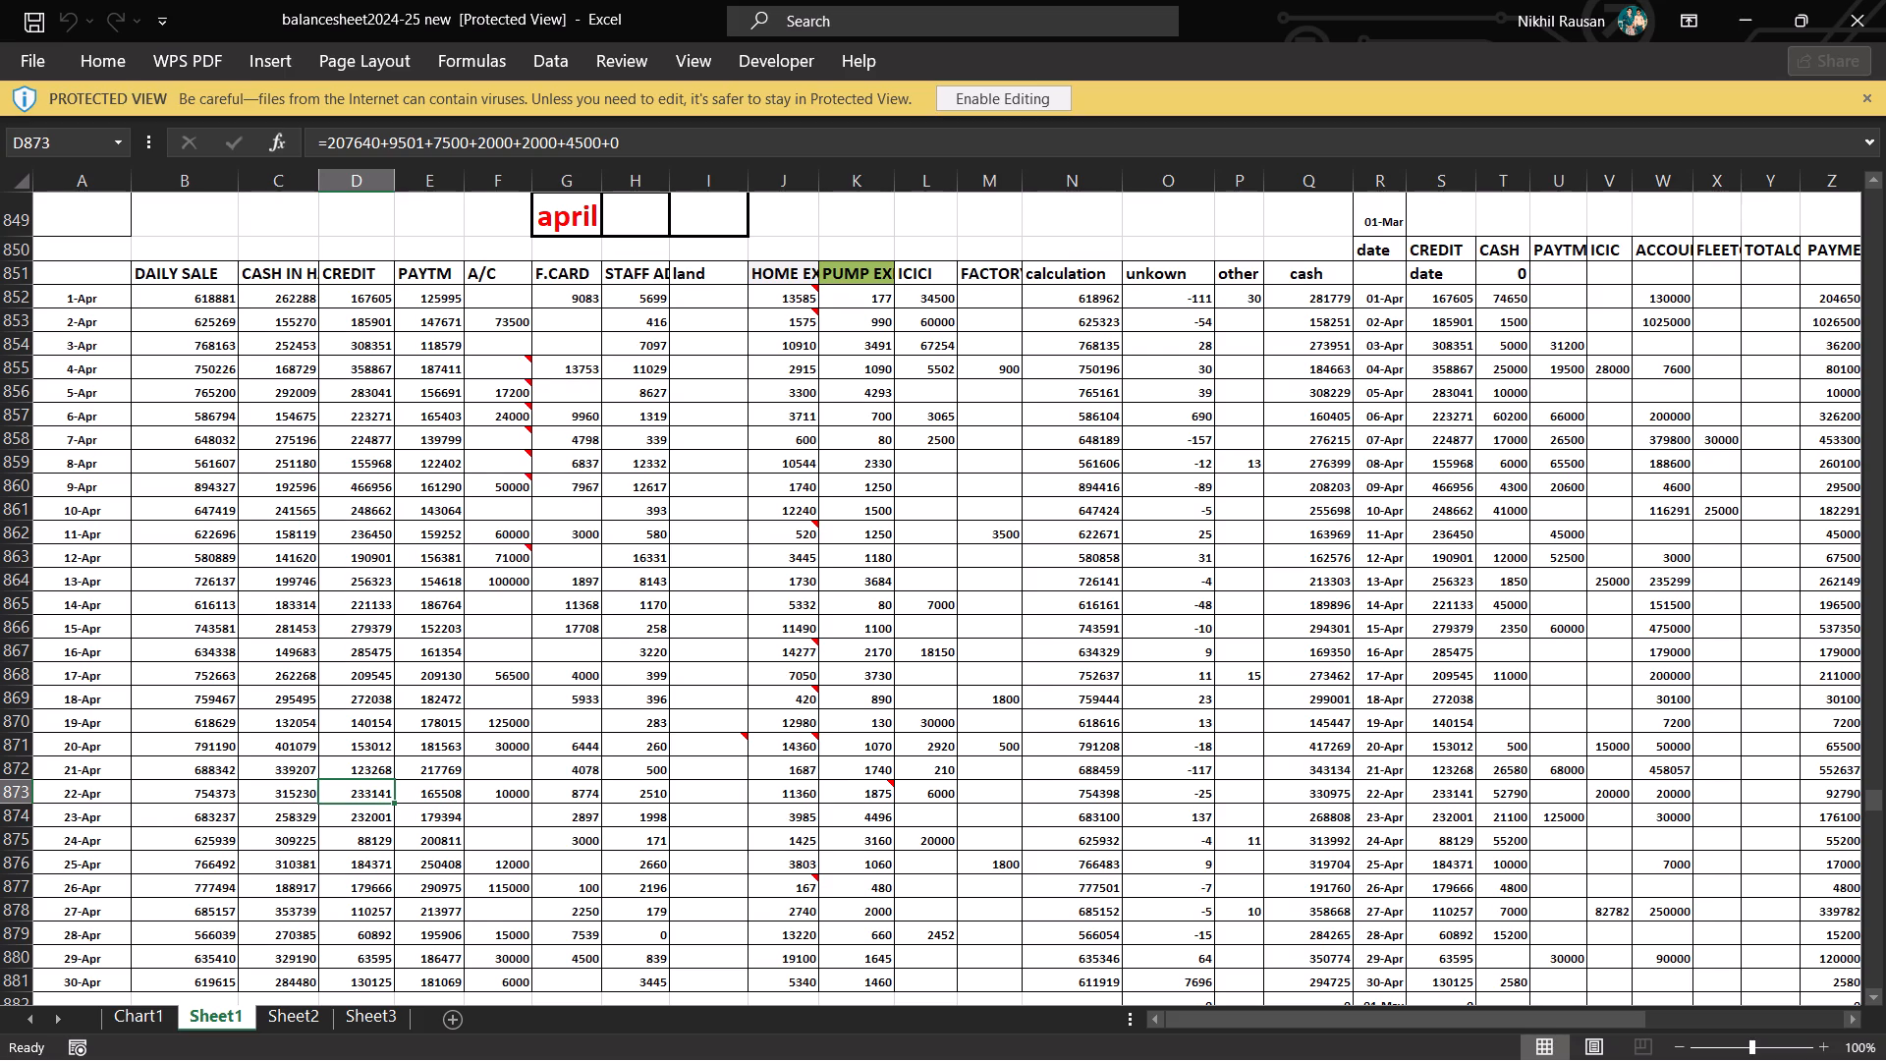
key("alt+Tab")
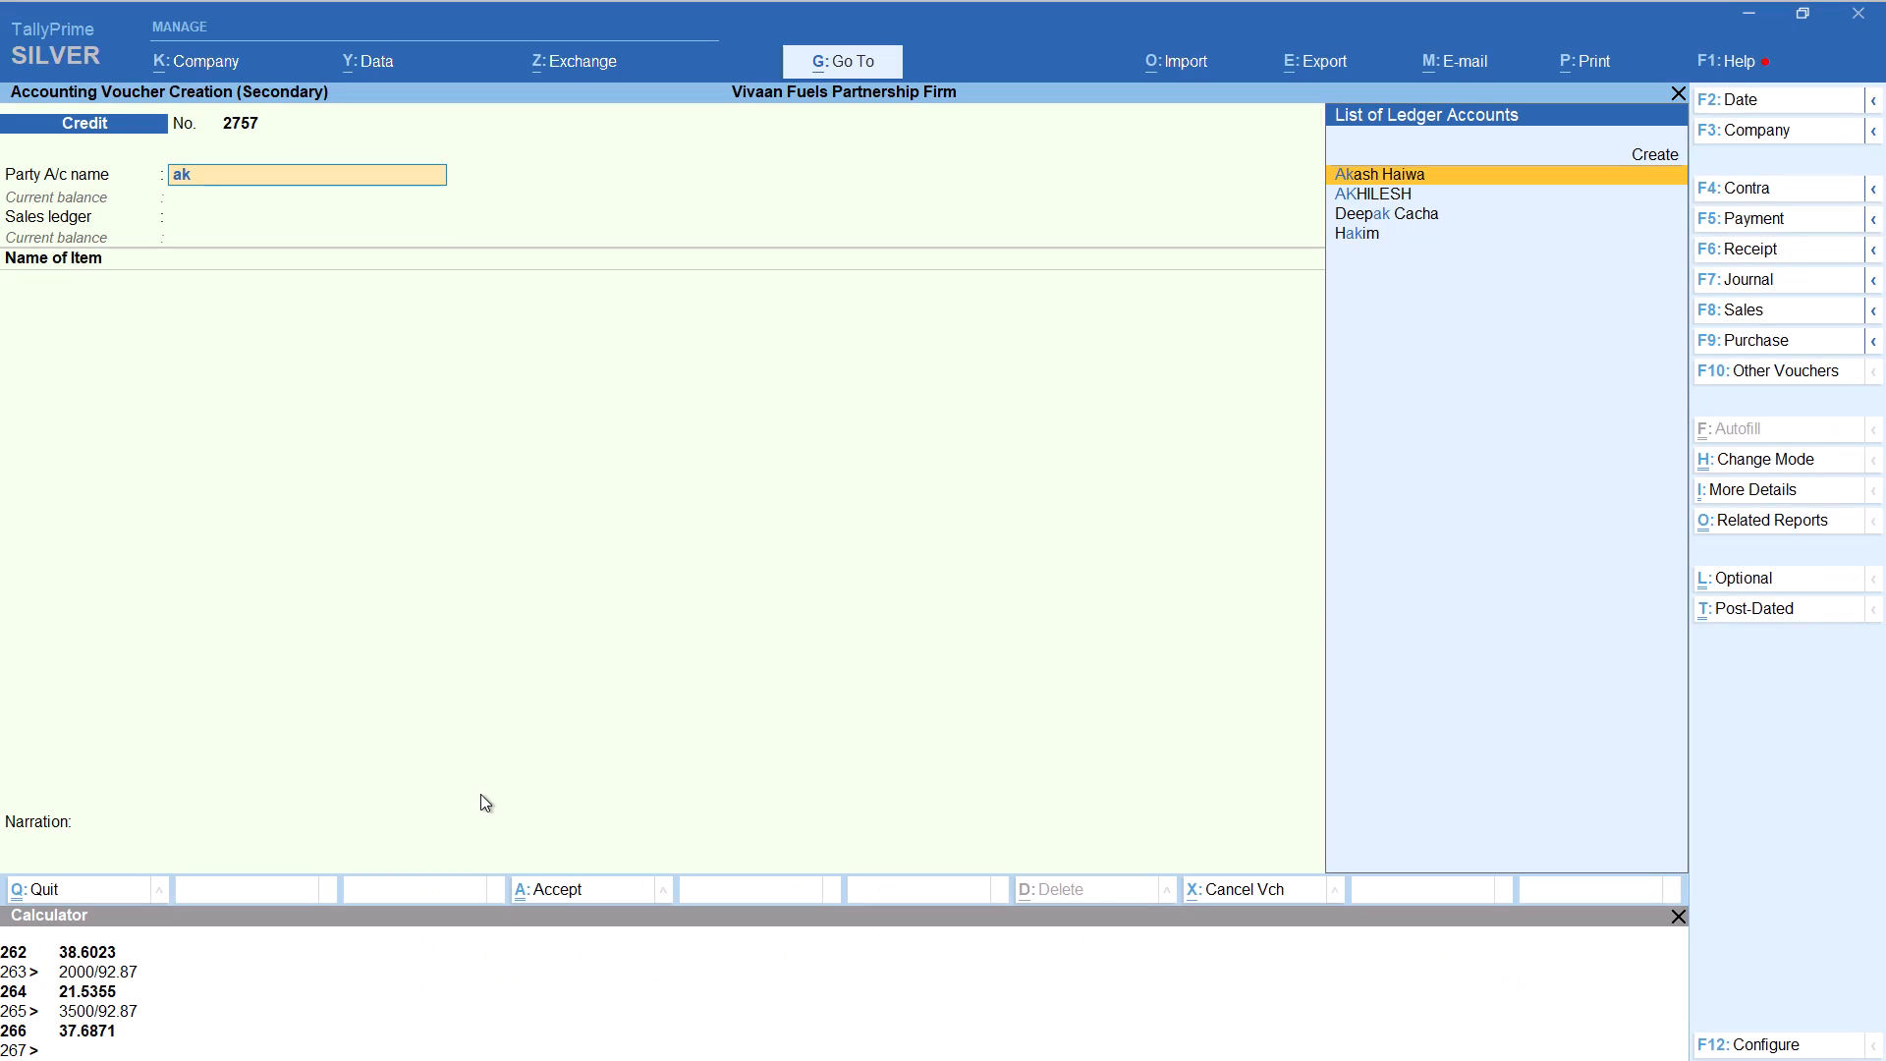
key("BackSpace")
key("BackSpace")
Set Sachin as the party, keep the default party details and choose SALE as the sales ledger.
type("sac")
key("Return")
key("Return")
key("Return")
key("Return")
key("Return")
key("Return")
key("Return")
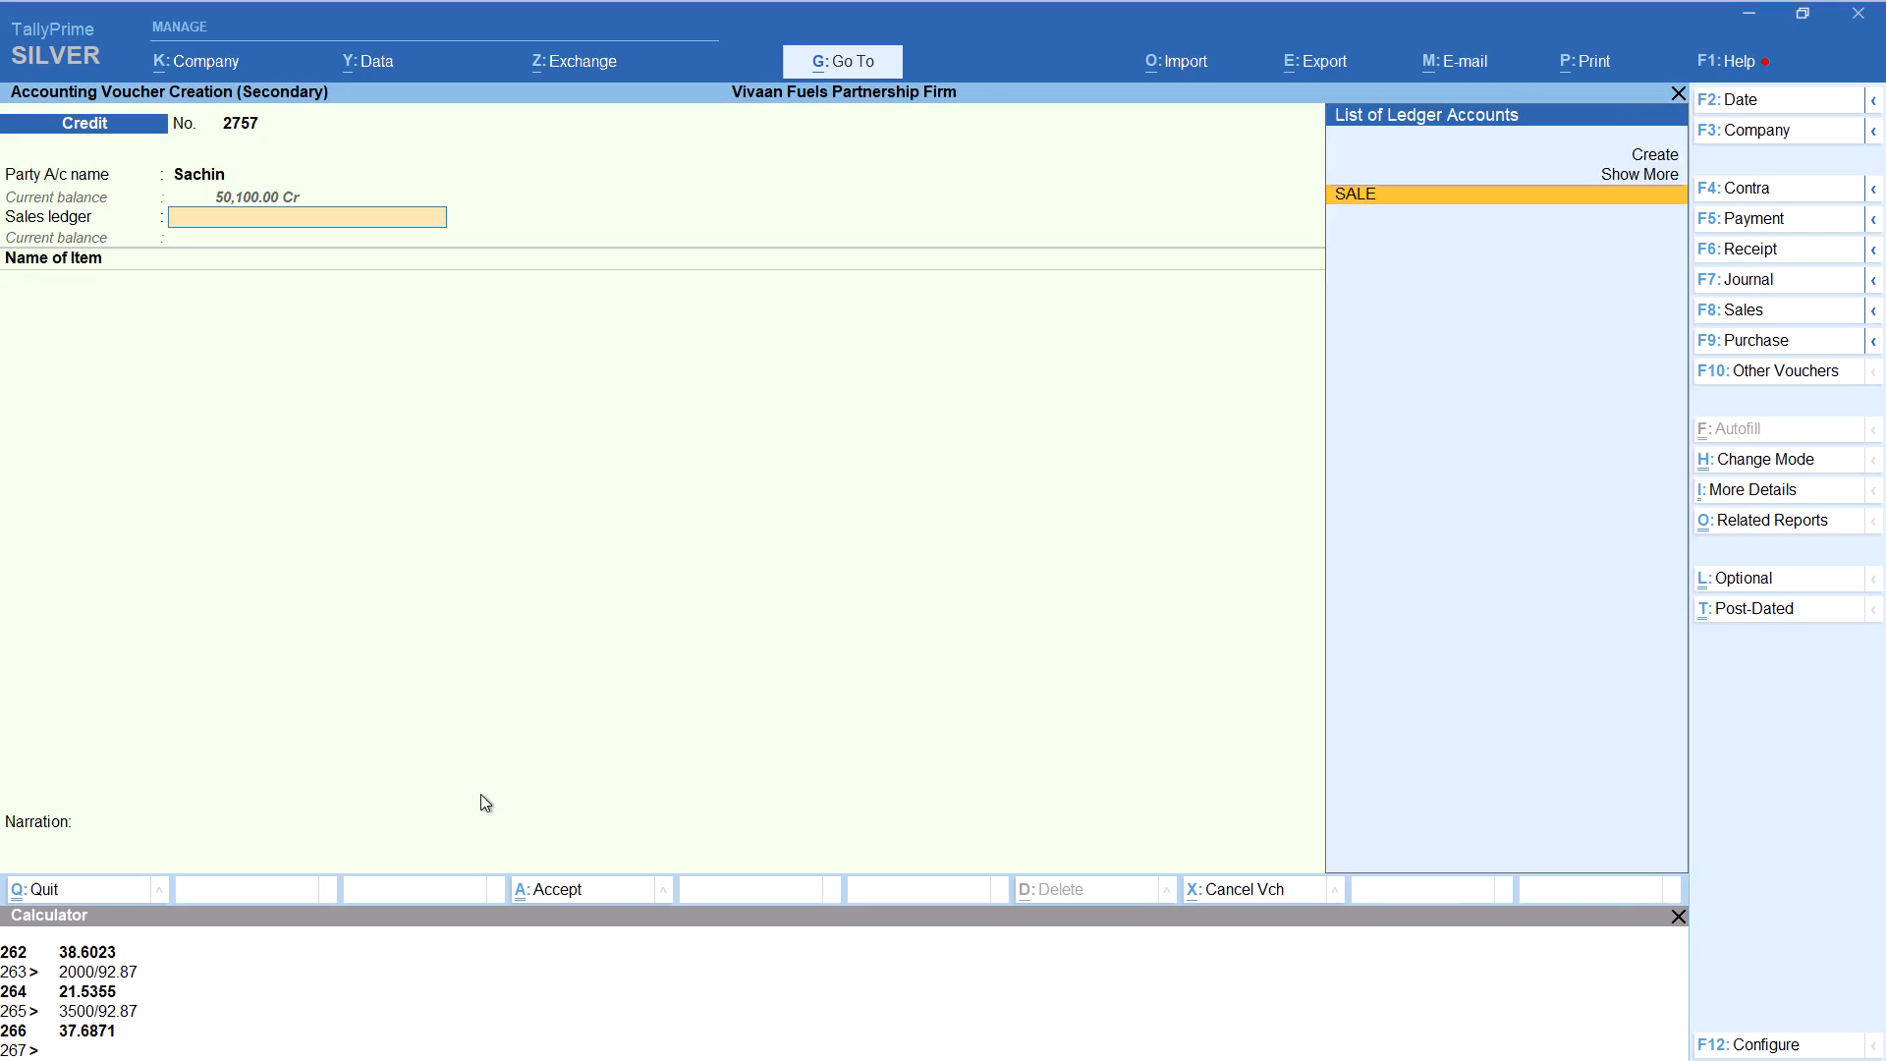
key("Return")
Add item HSD with tracking number Not Applicable, quantity calculated as 4000/92.87 and a rate of 92.87 per liter.
type("hs")
key("Return")
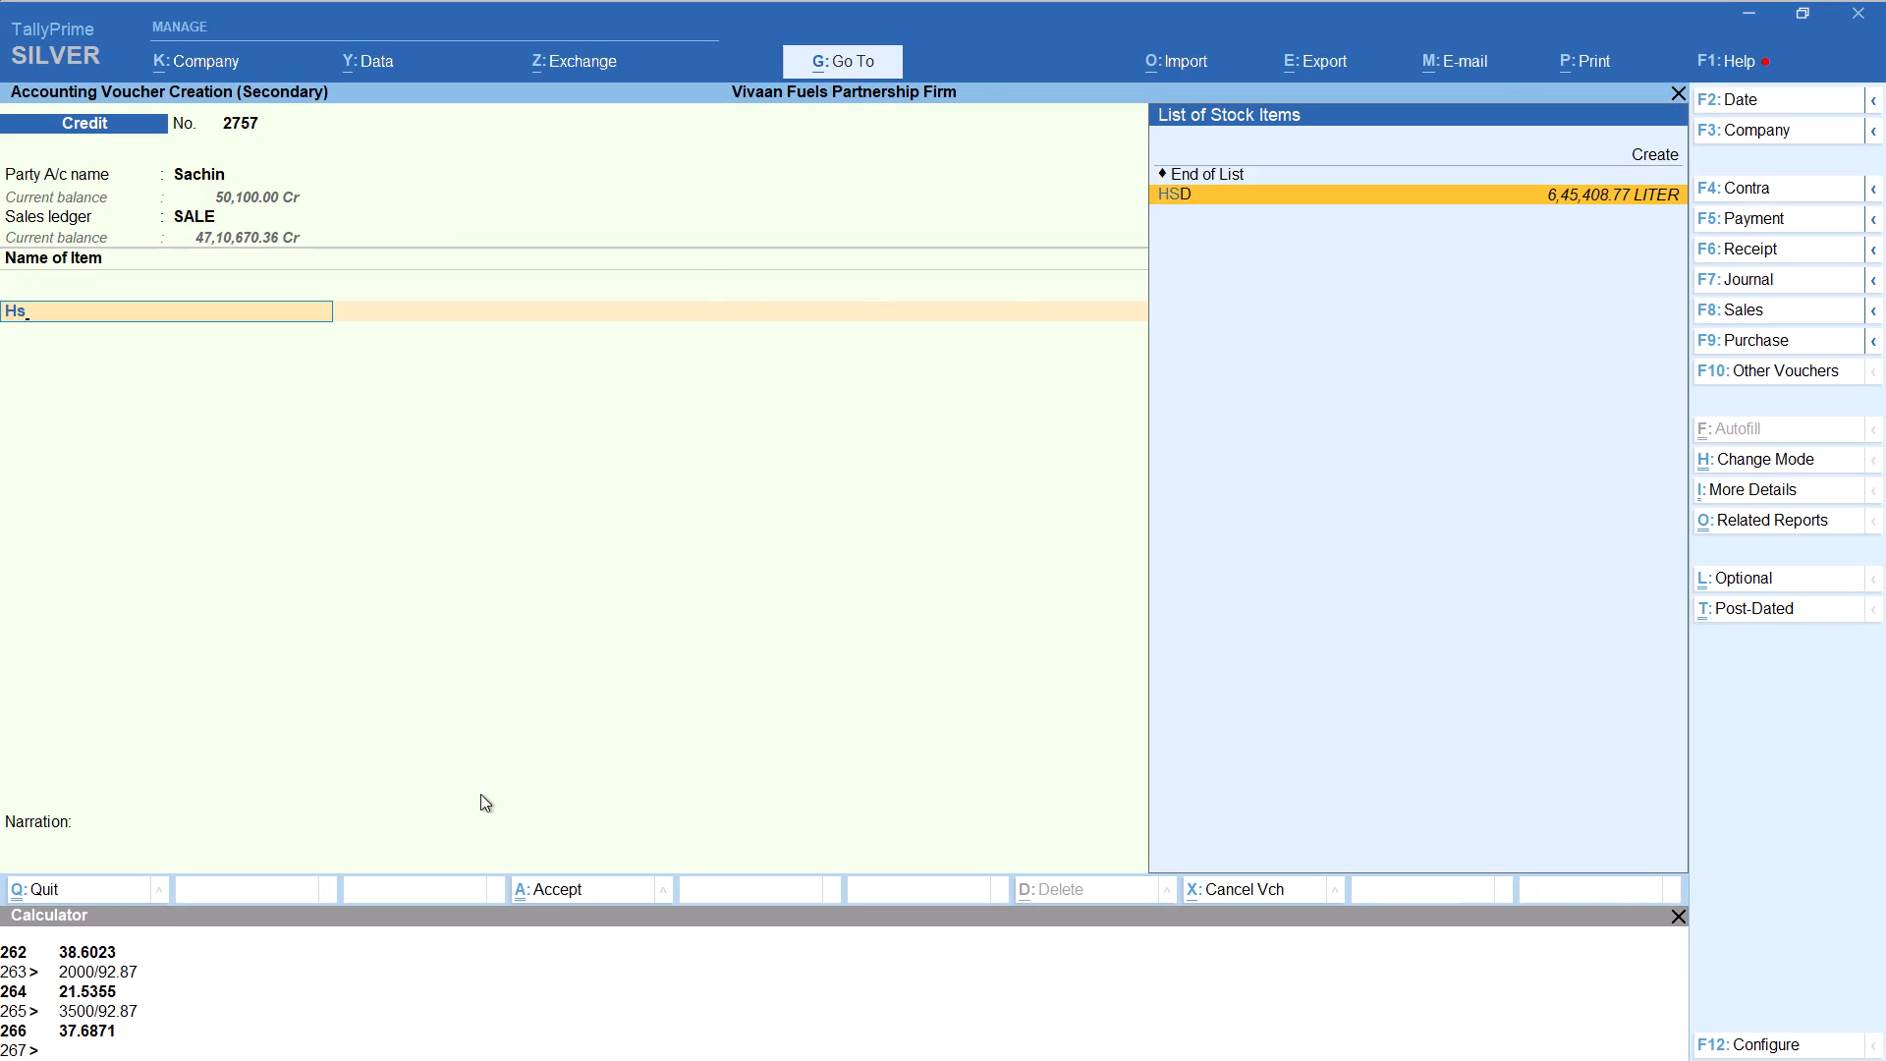
key("Up")
key("Return")
key("alt+c")
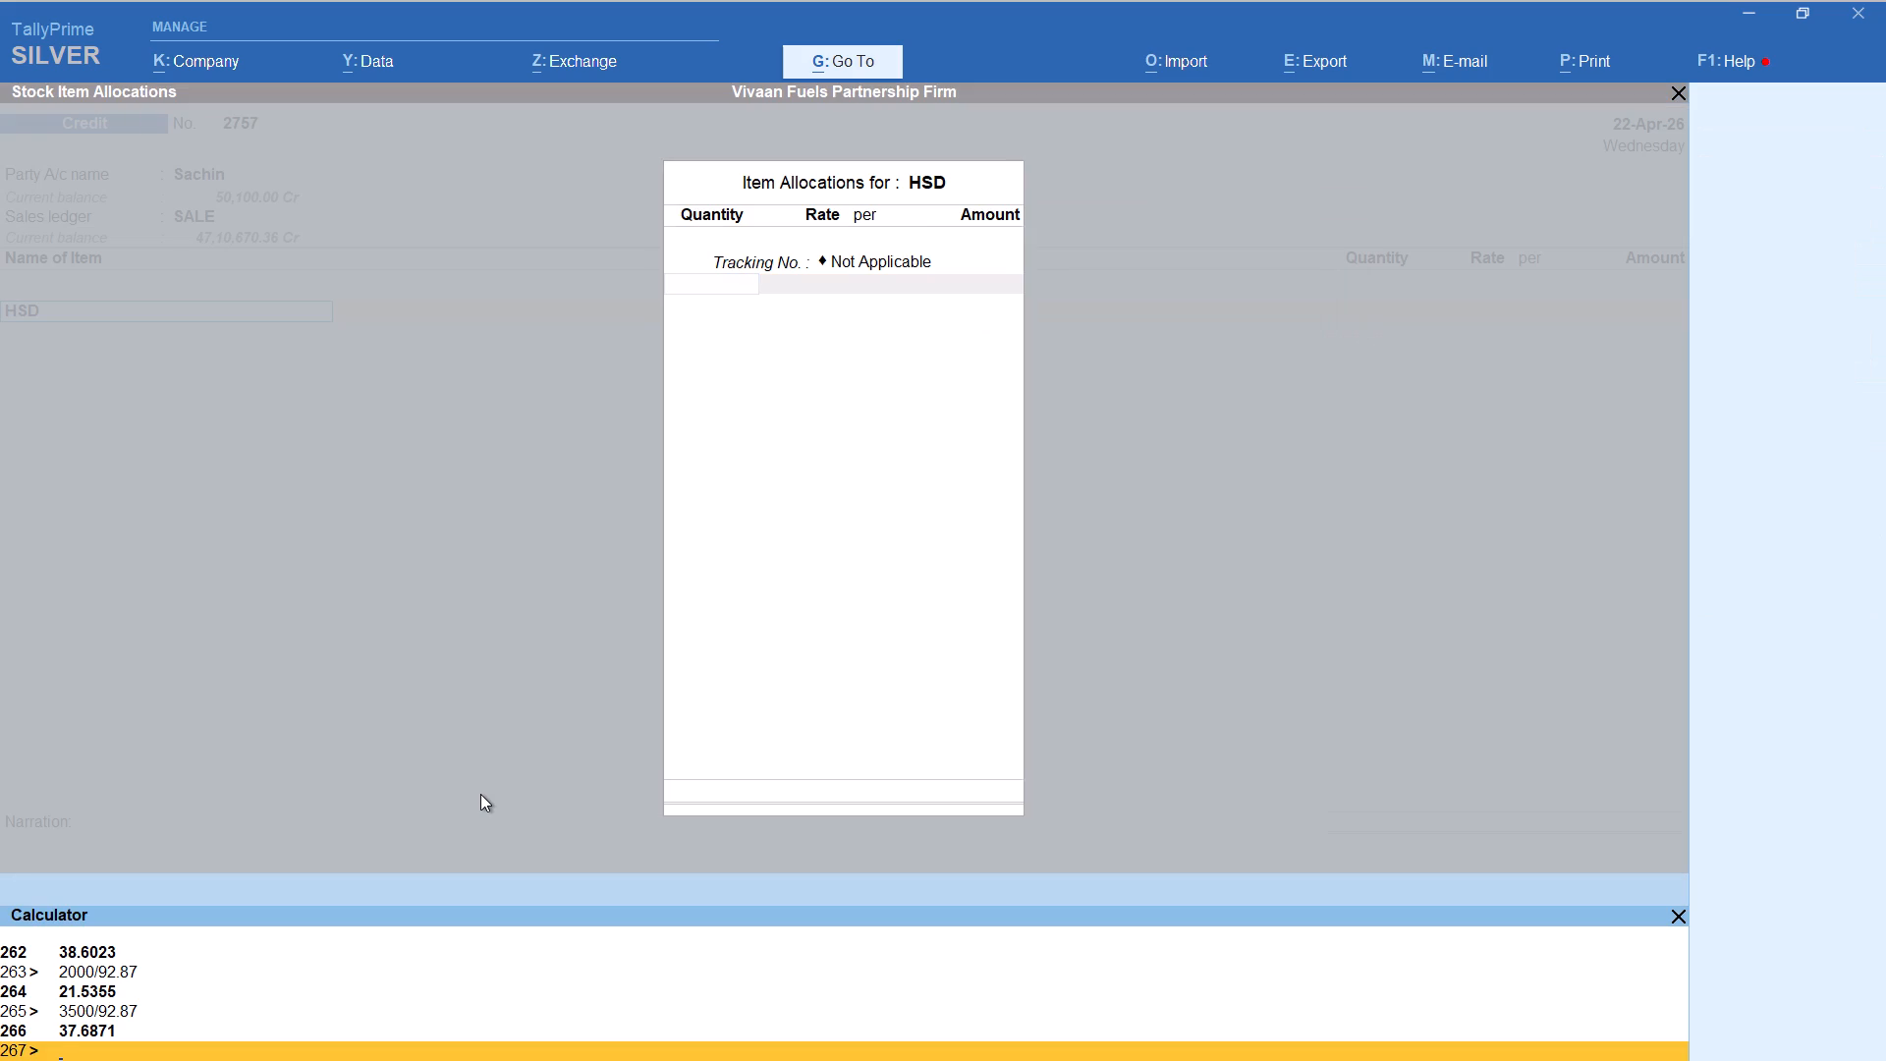
type("2000")
key("BackSpace")
key("BackSpace")
key("BackSpace")
key("BackSpace")
type("4000/92.87")
key("Return")
key("Return")
key("Return")
key("Return")
key("Return")
key("Return")
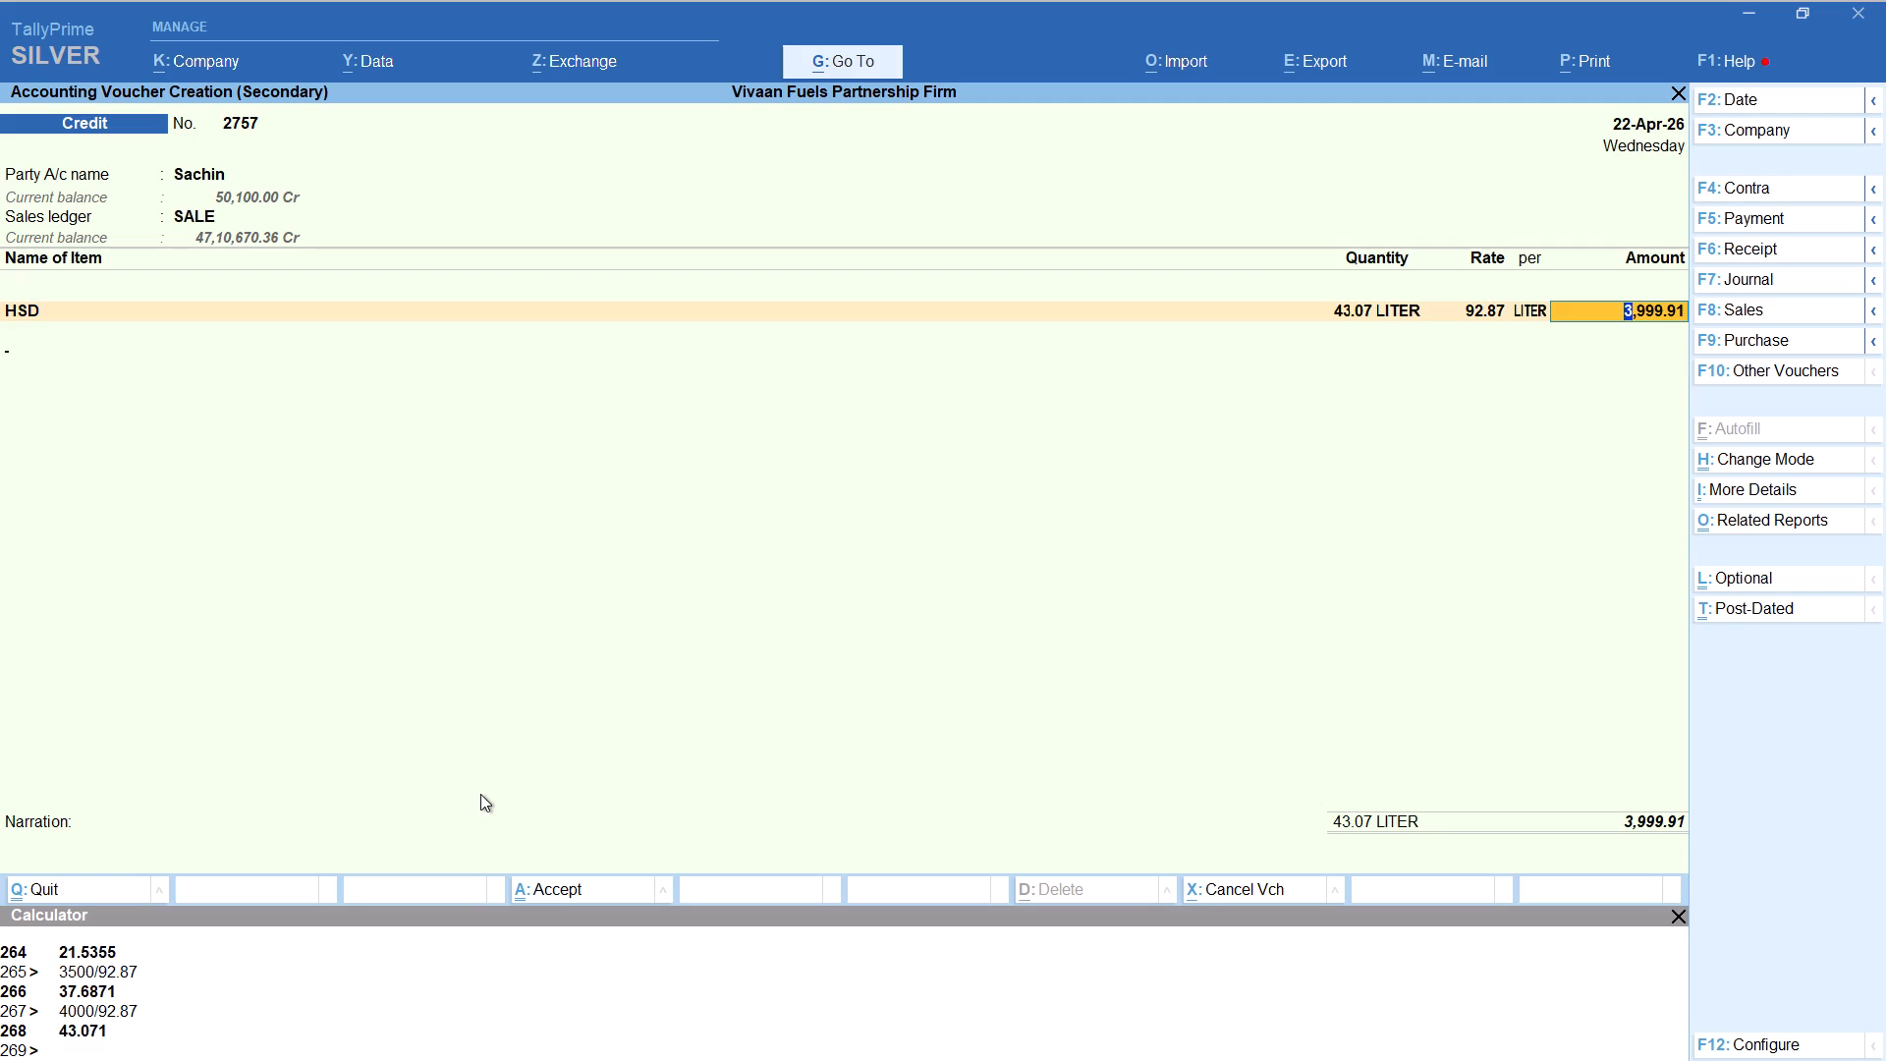
key("Return")
Add a Round Off line bringing the Sachin voucher amount to 4,000.00 and save the voucher.
type("rou")
key("Return")
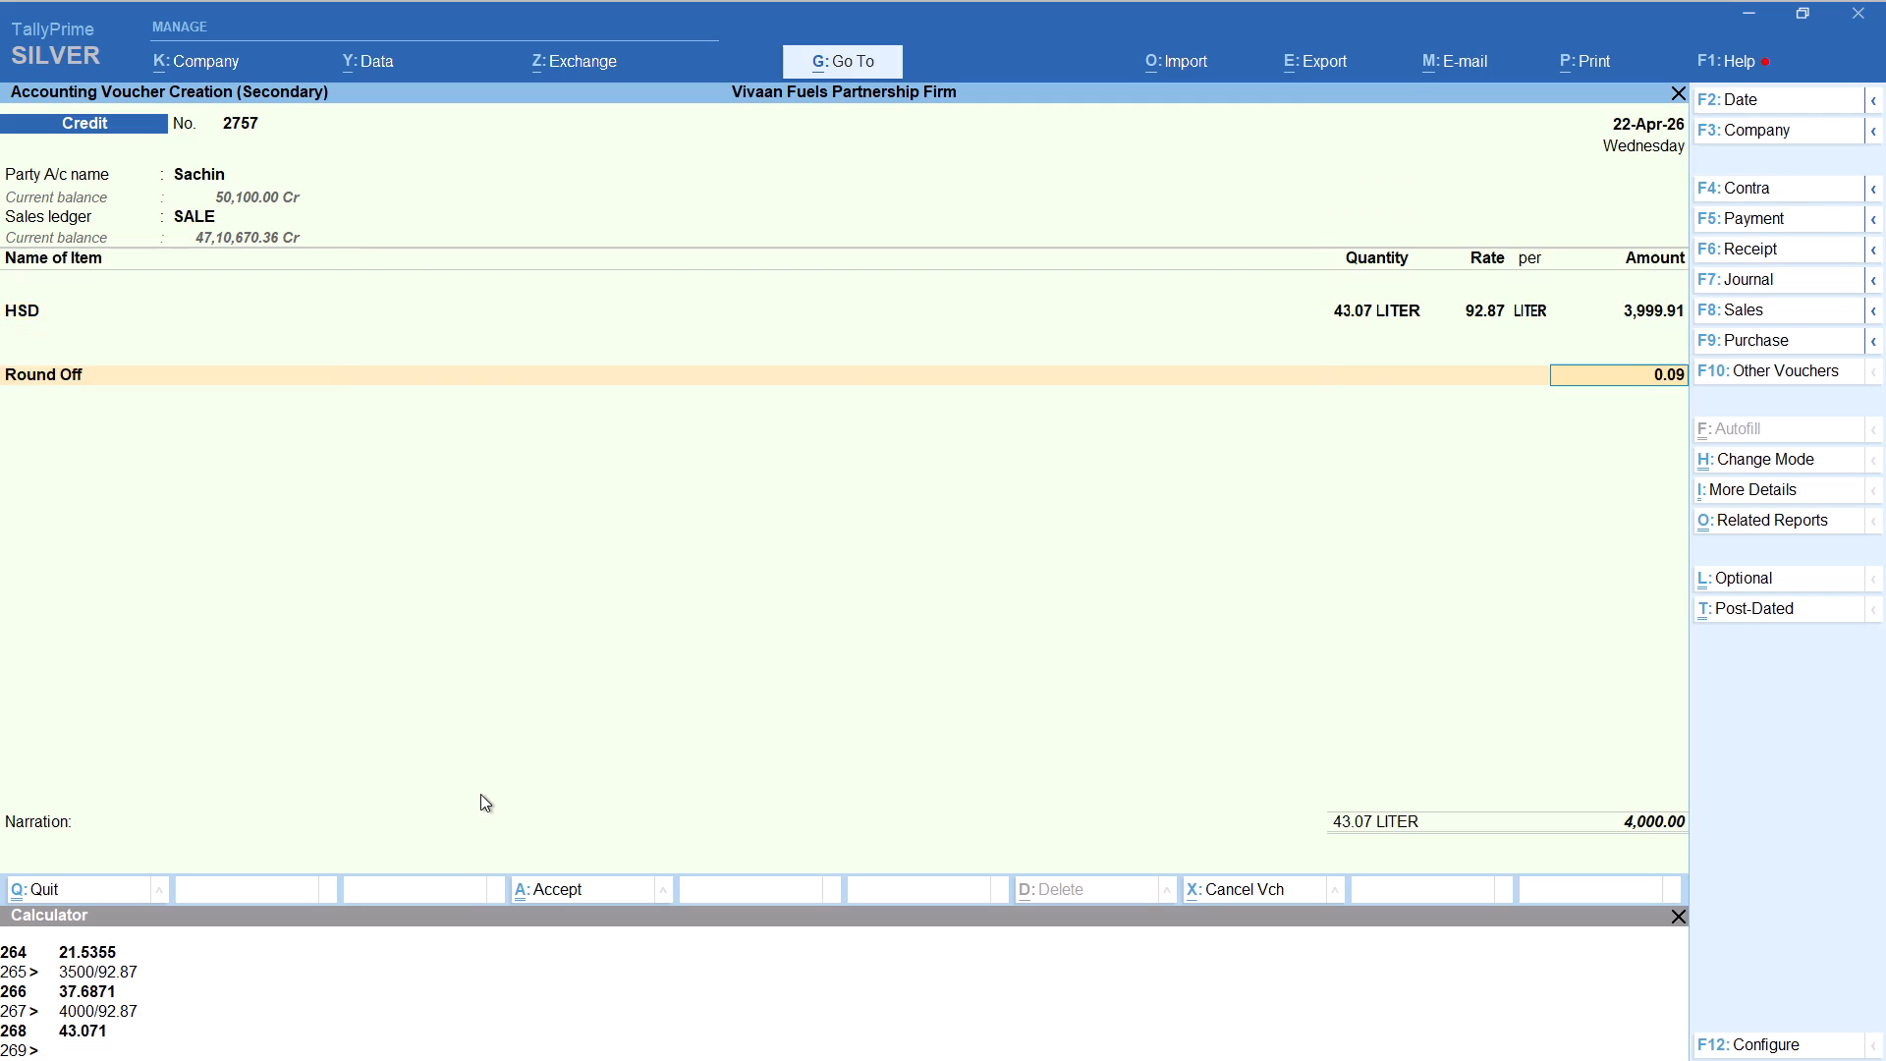
key("ctrl+a")
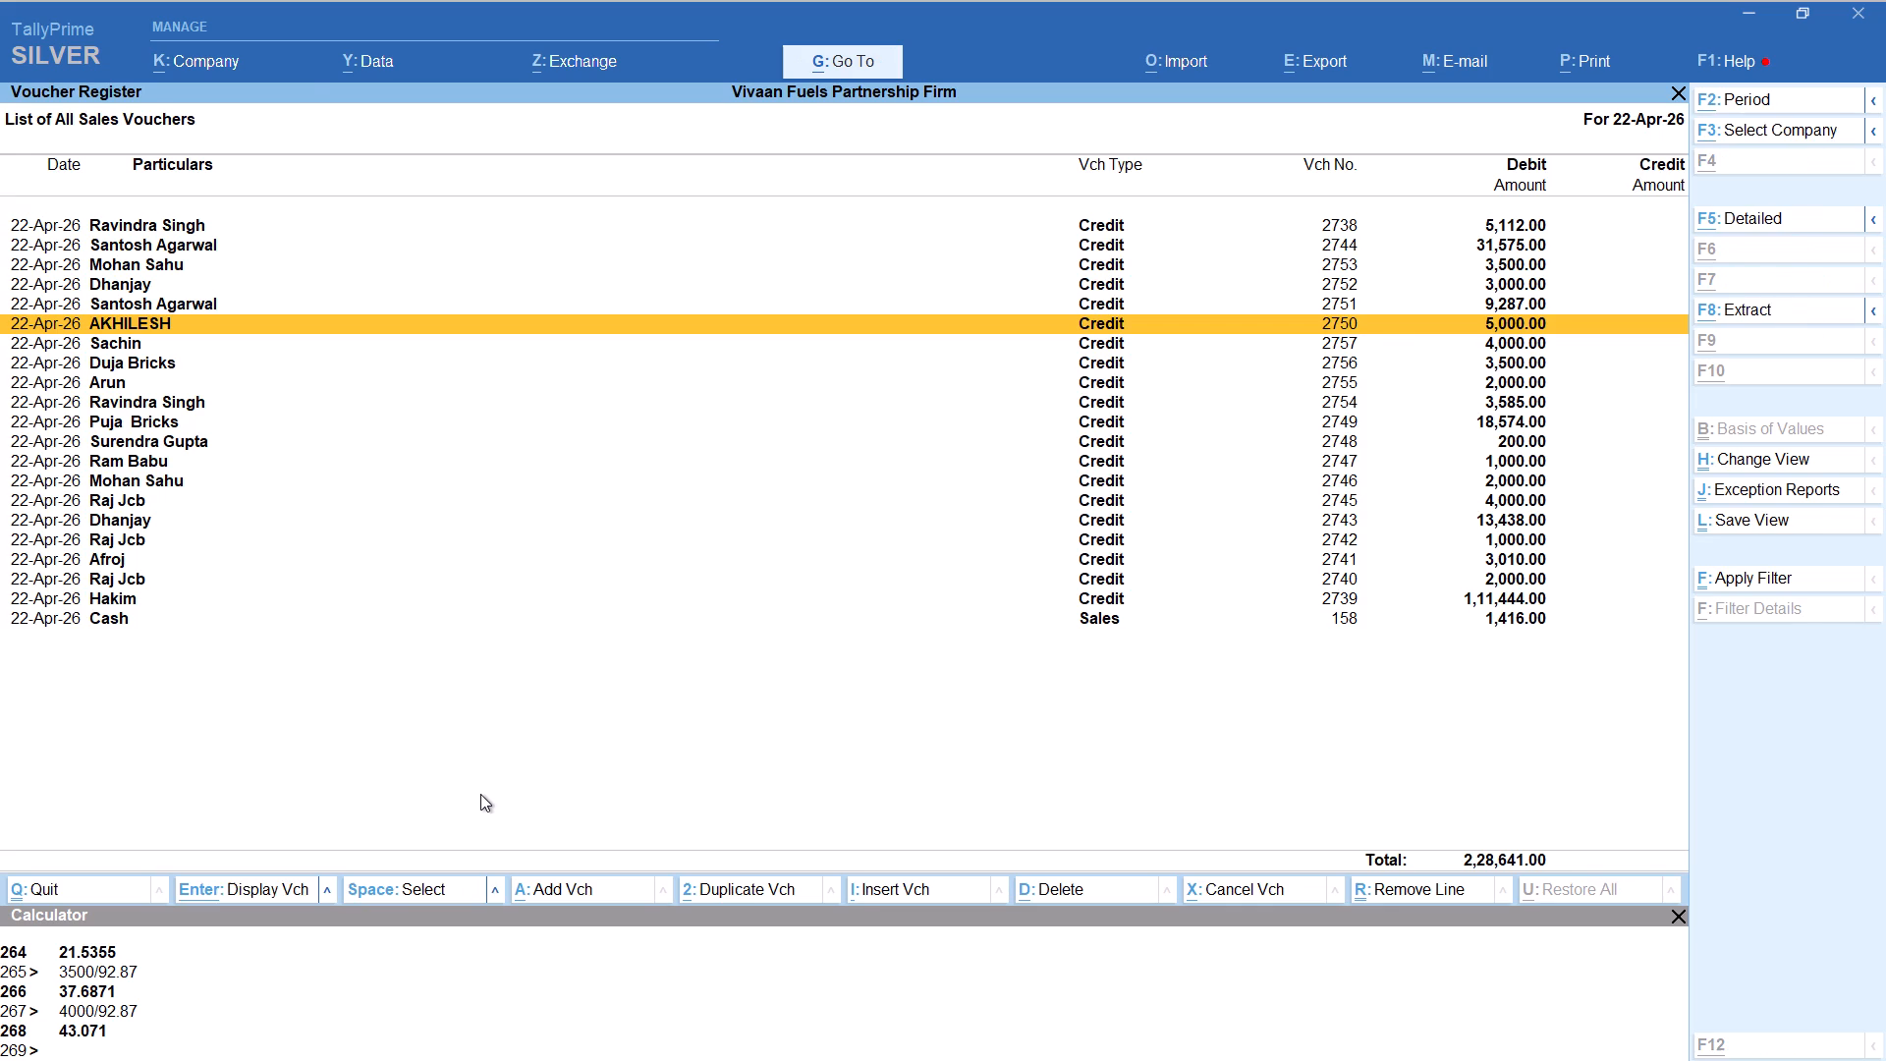
Start another Credit sales voucher for party Akash, keeping the default party details and SALE as the sales ledger.
key("alt+a")
key("a")
type("kash")
key("Return")
key("Return")
key("Return")
key("Return")
key("Return")
key("Return")
key("Return")
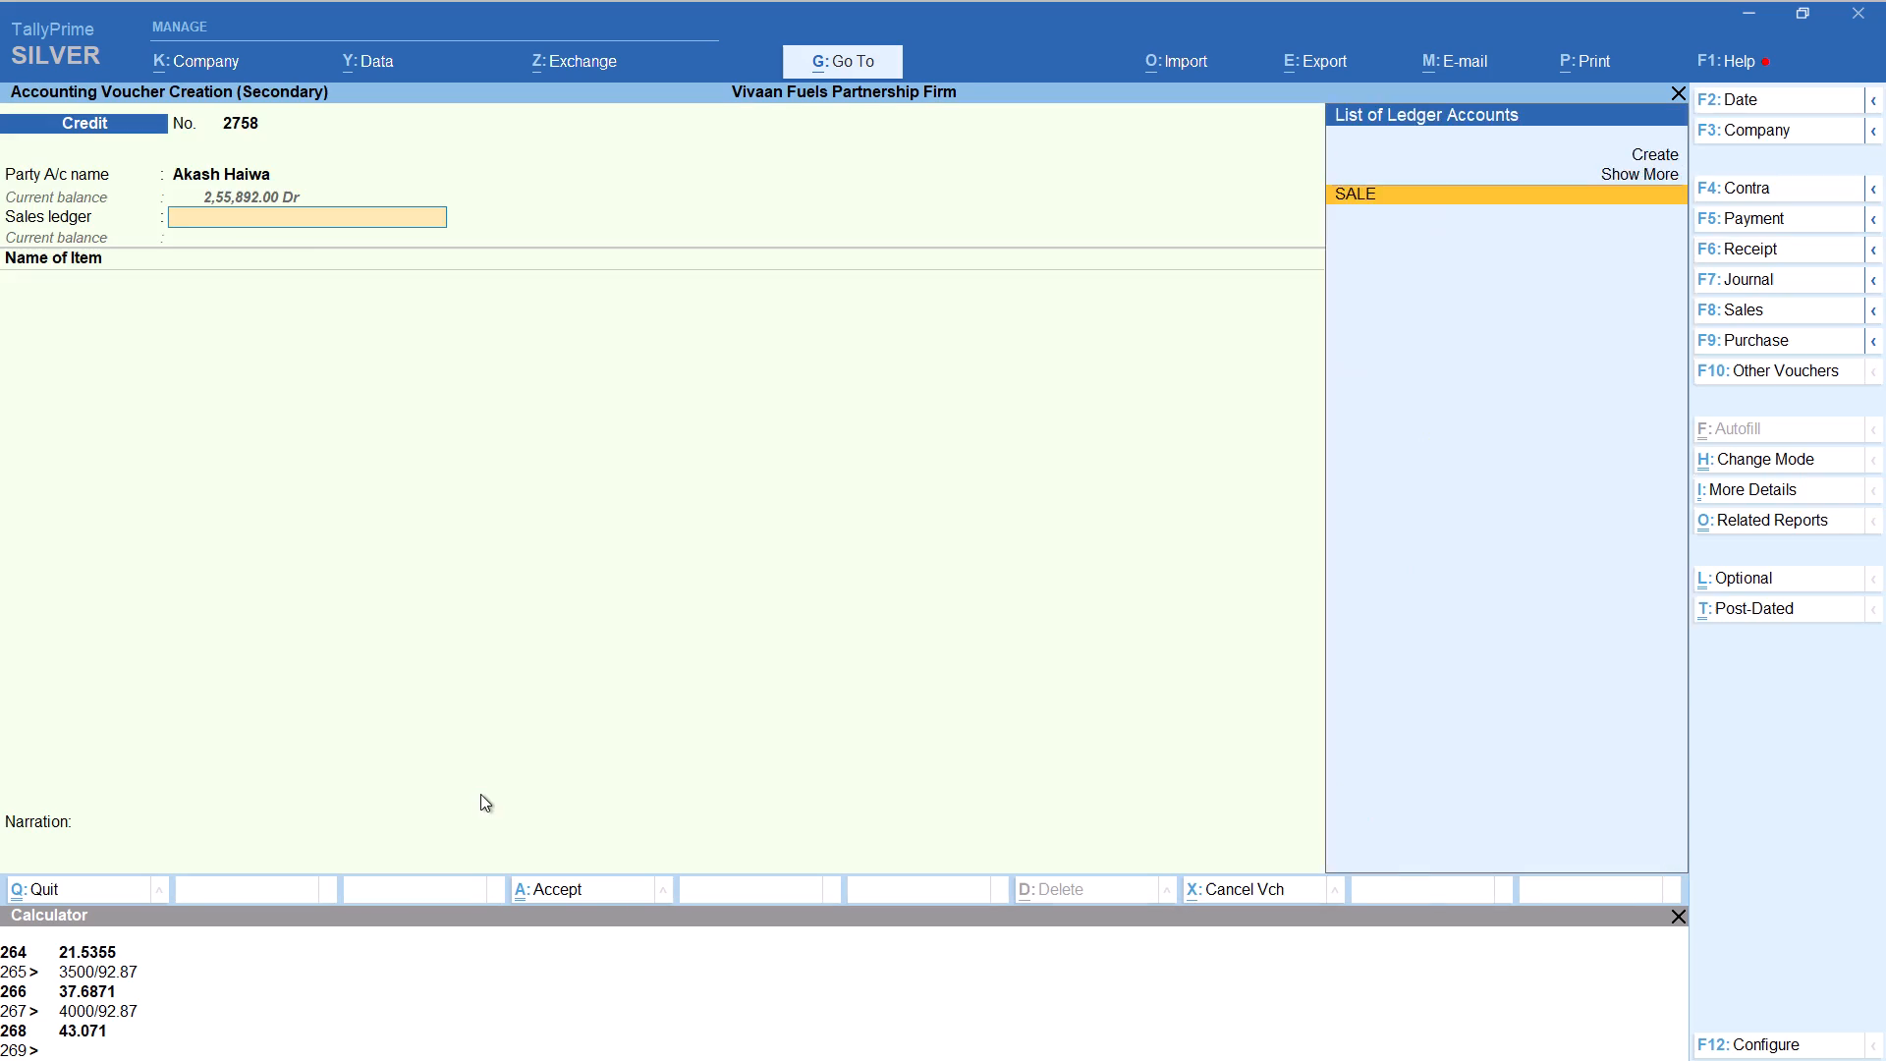
key("Return")
Add item HSD with tracking number Not Applicable, quantity calculated as 4500/92.87 and a rate of 92.87 per liter.
type("hs")
key("Return")
key("Up")
key("Return")
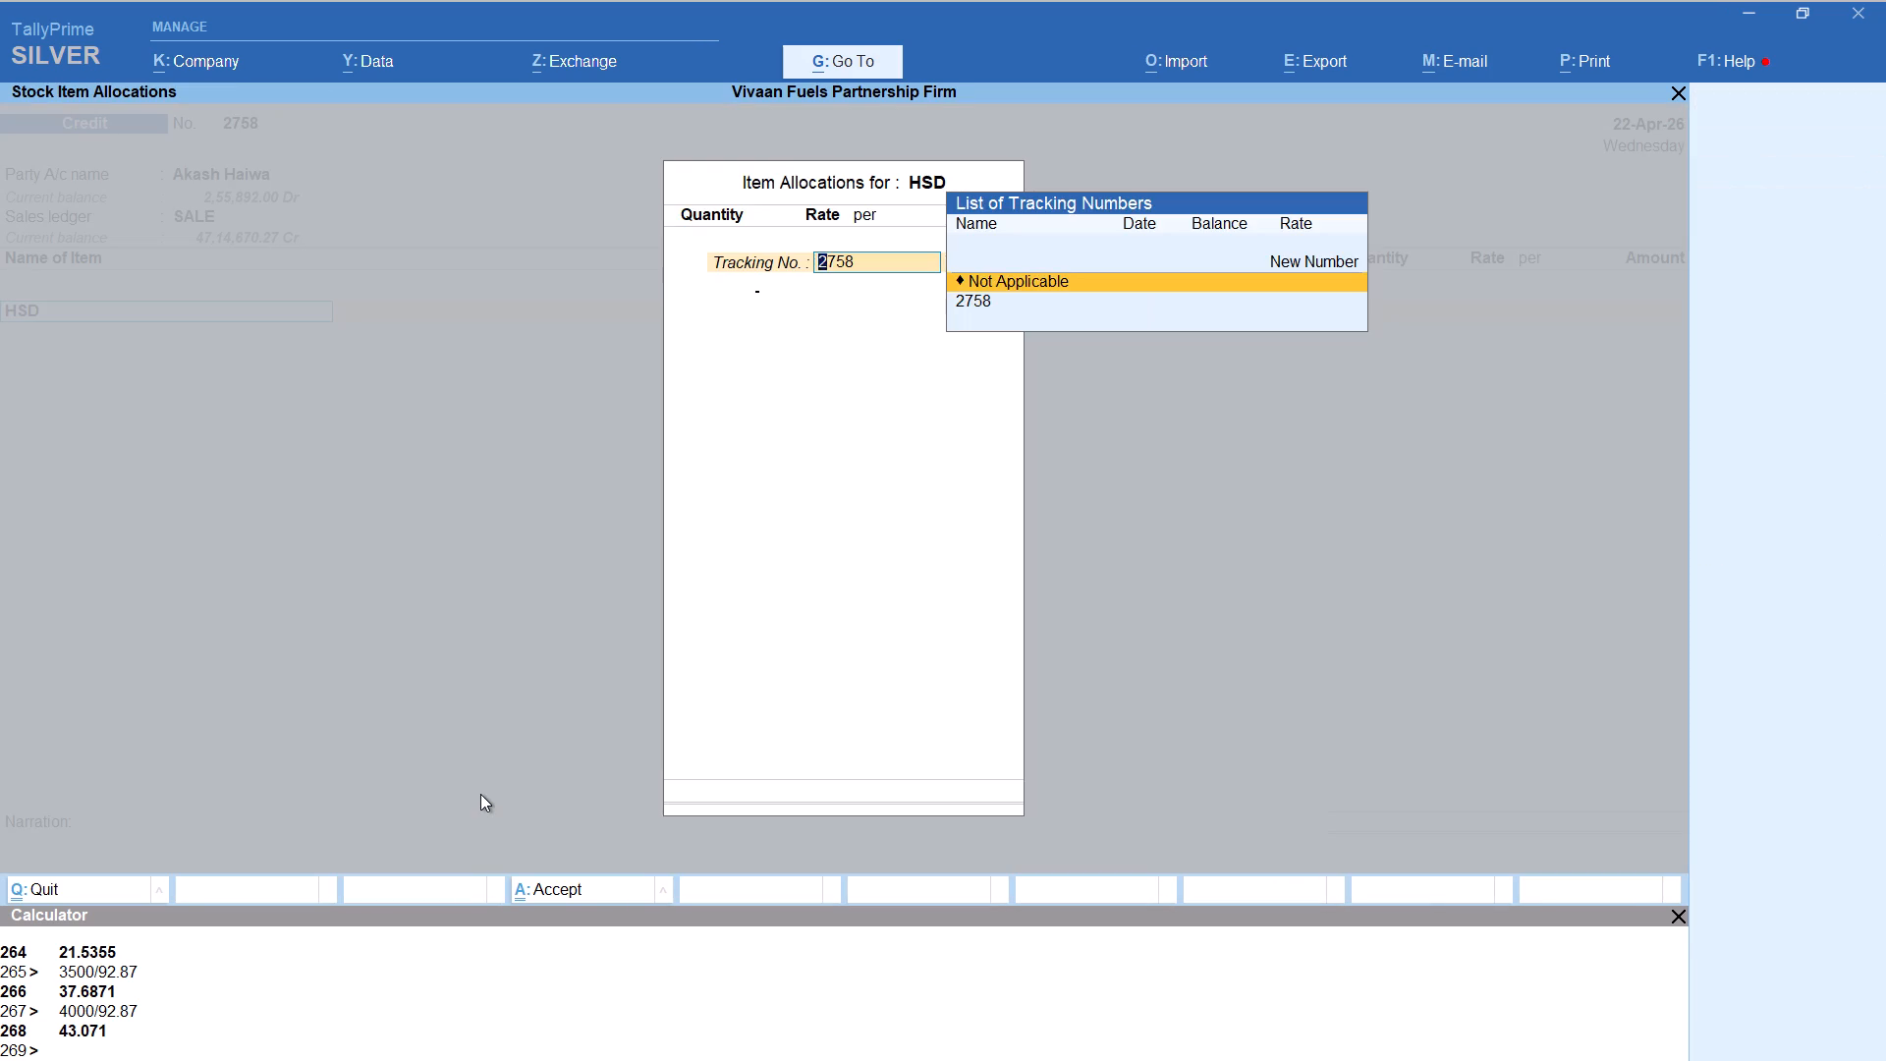
key("alt+c")
type("4500/92.87")
key("Return")
key("Return")
key("Return")
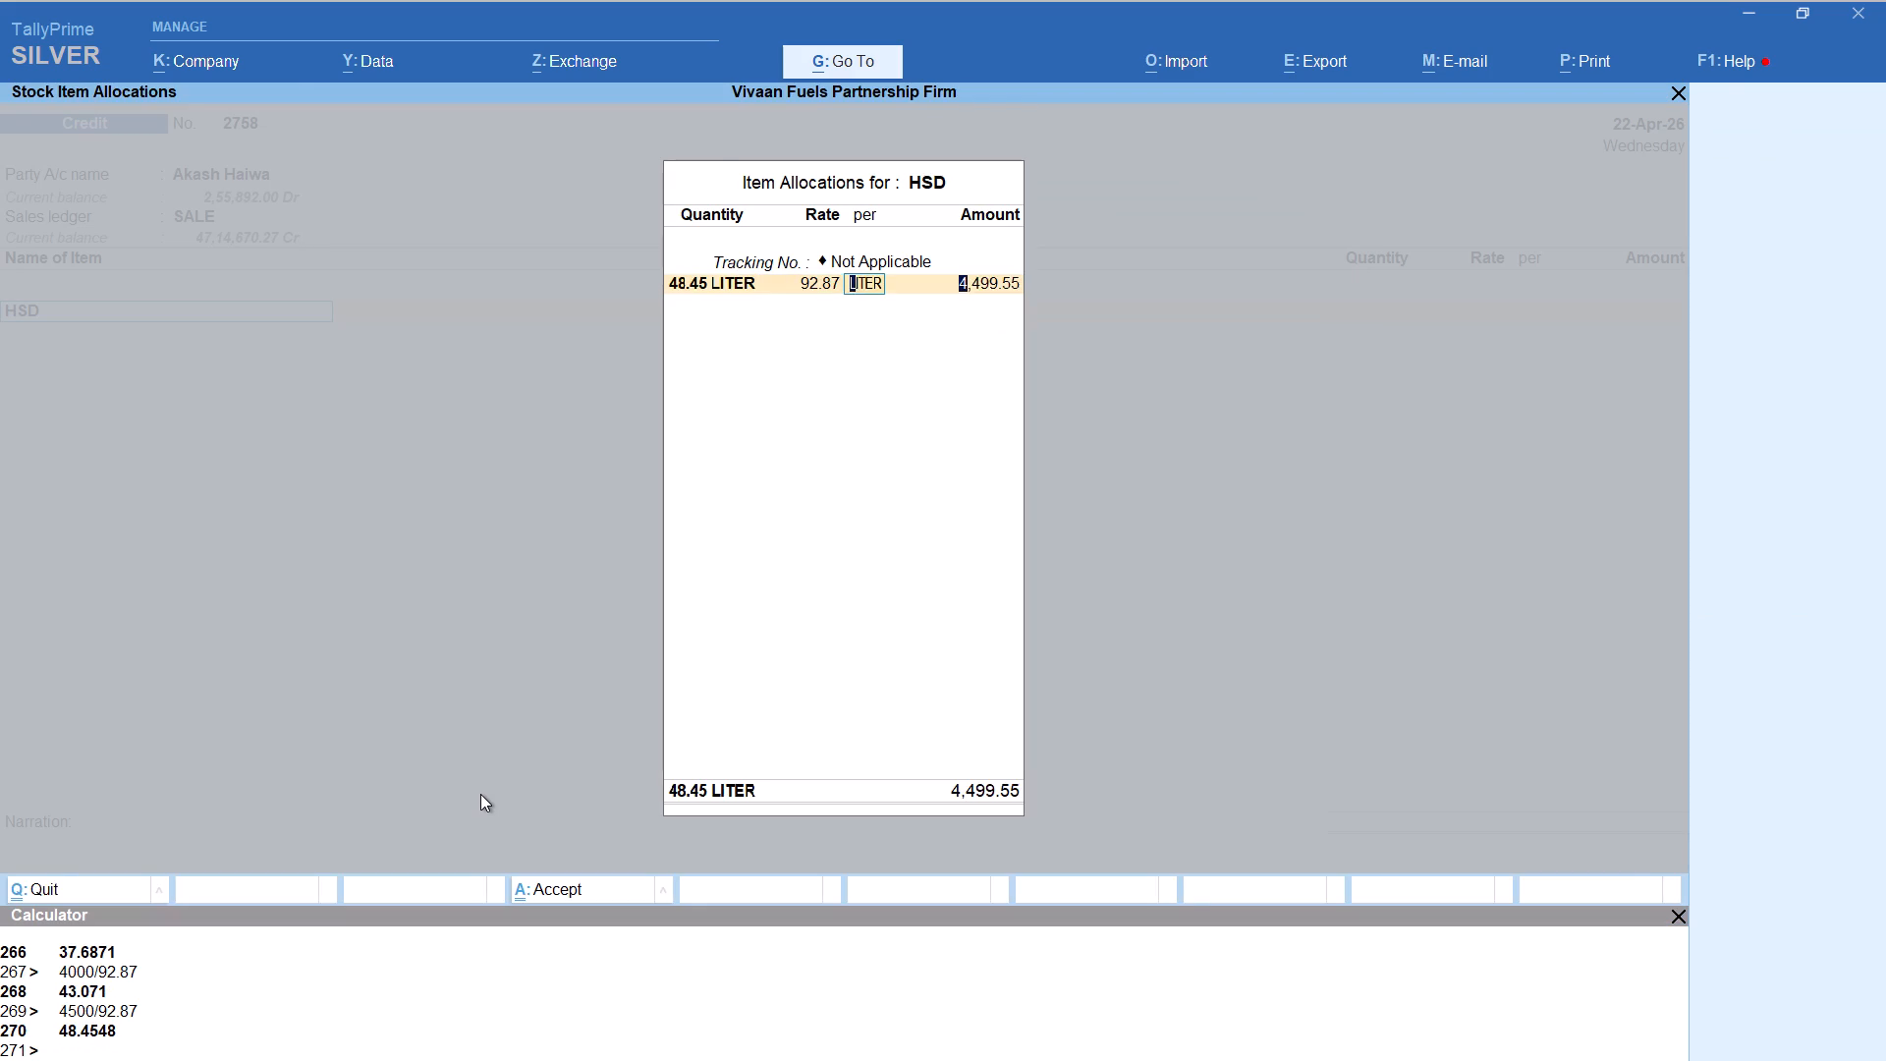
key("Return")
key("Return")
key("Return")
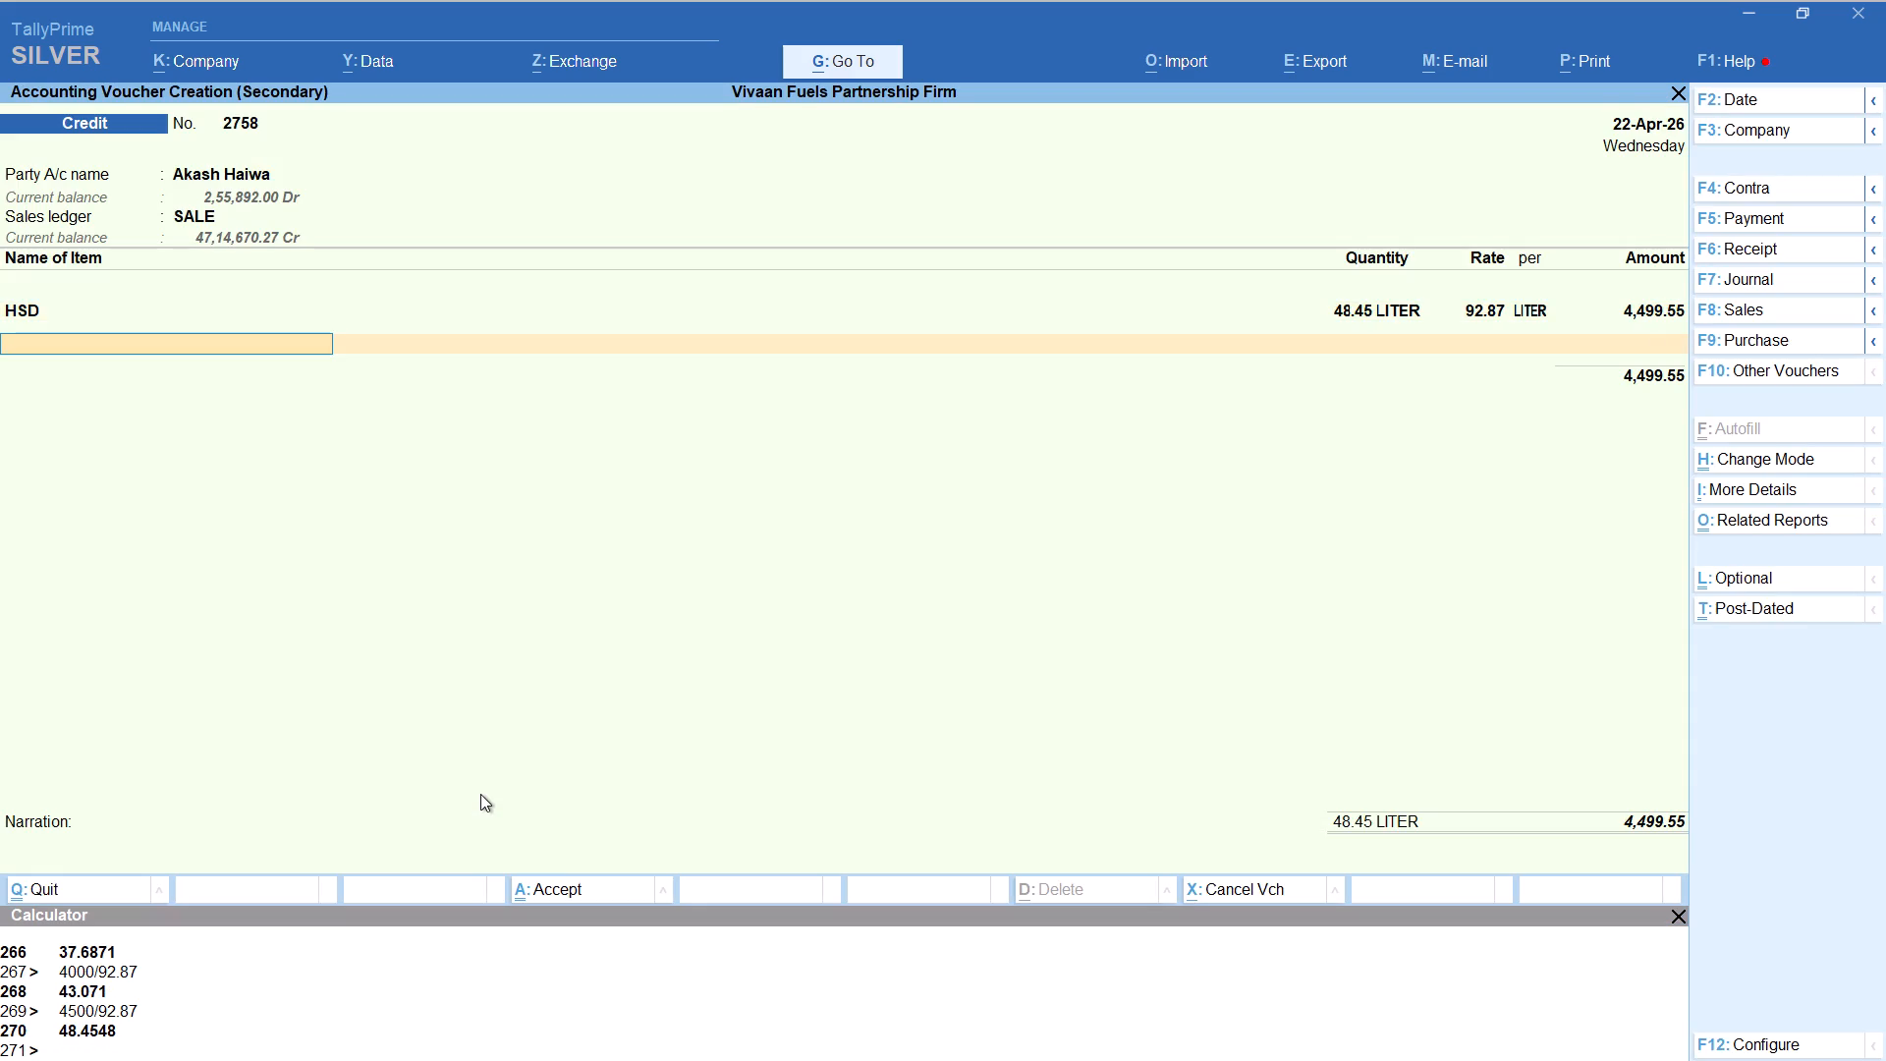
Change the voucher type of the open Akash voucher to Sales.
key("BackSpace")
key("BackSpace")
key("F8")
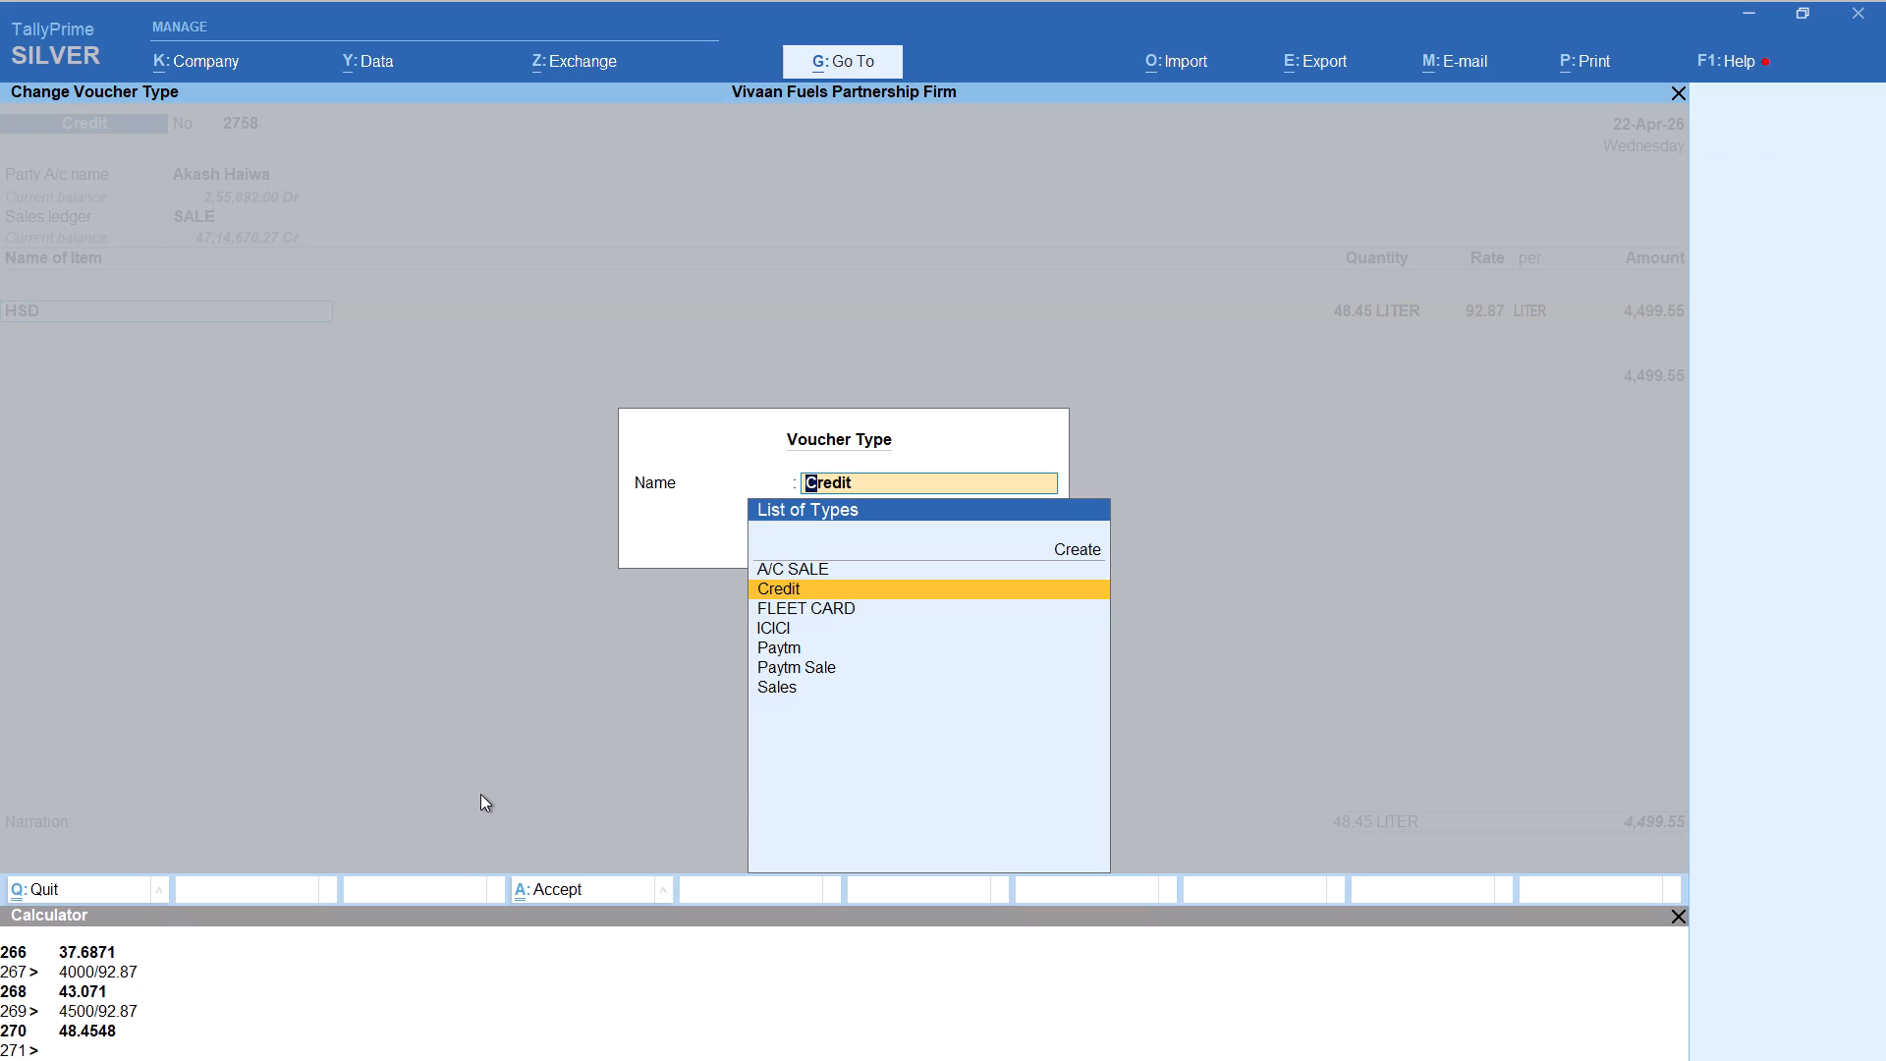
key("Down")
key("Down")
key("Down")
key("Down")
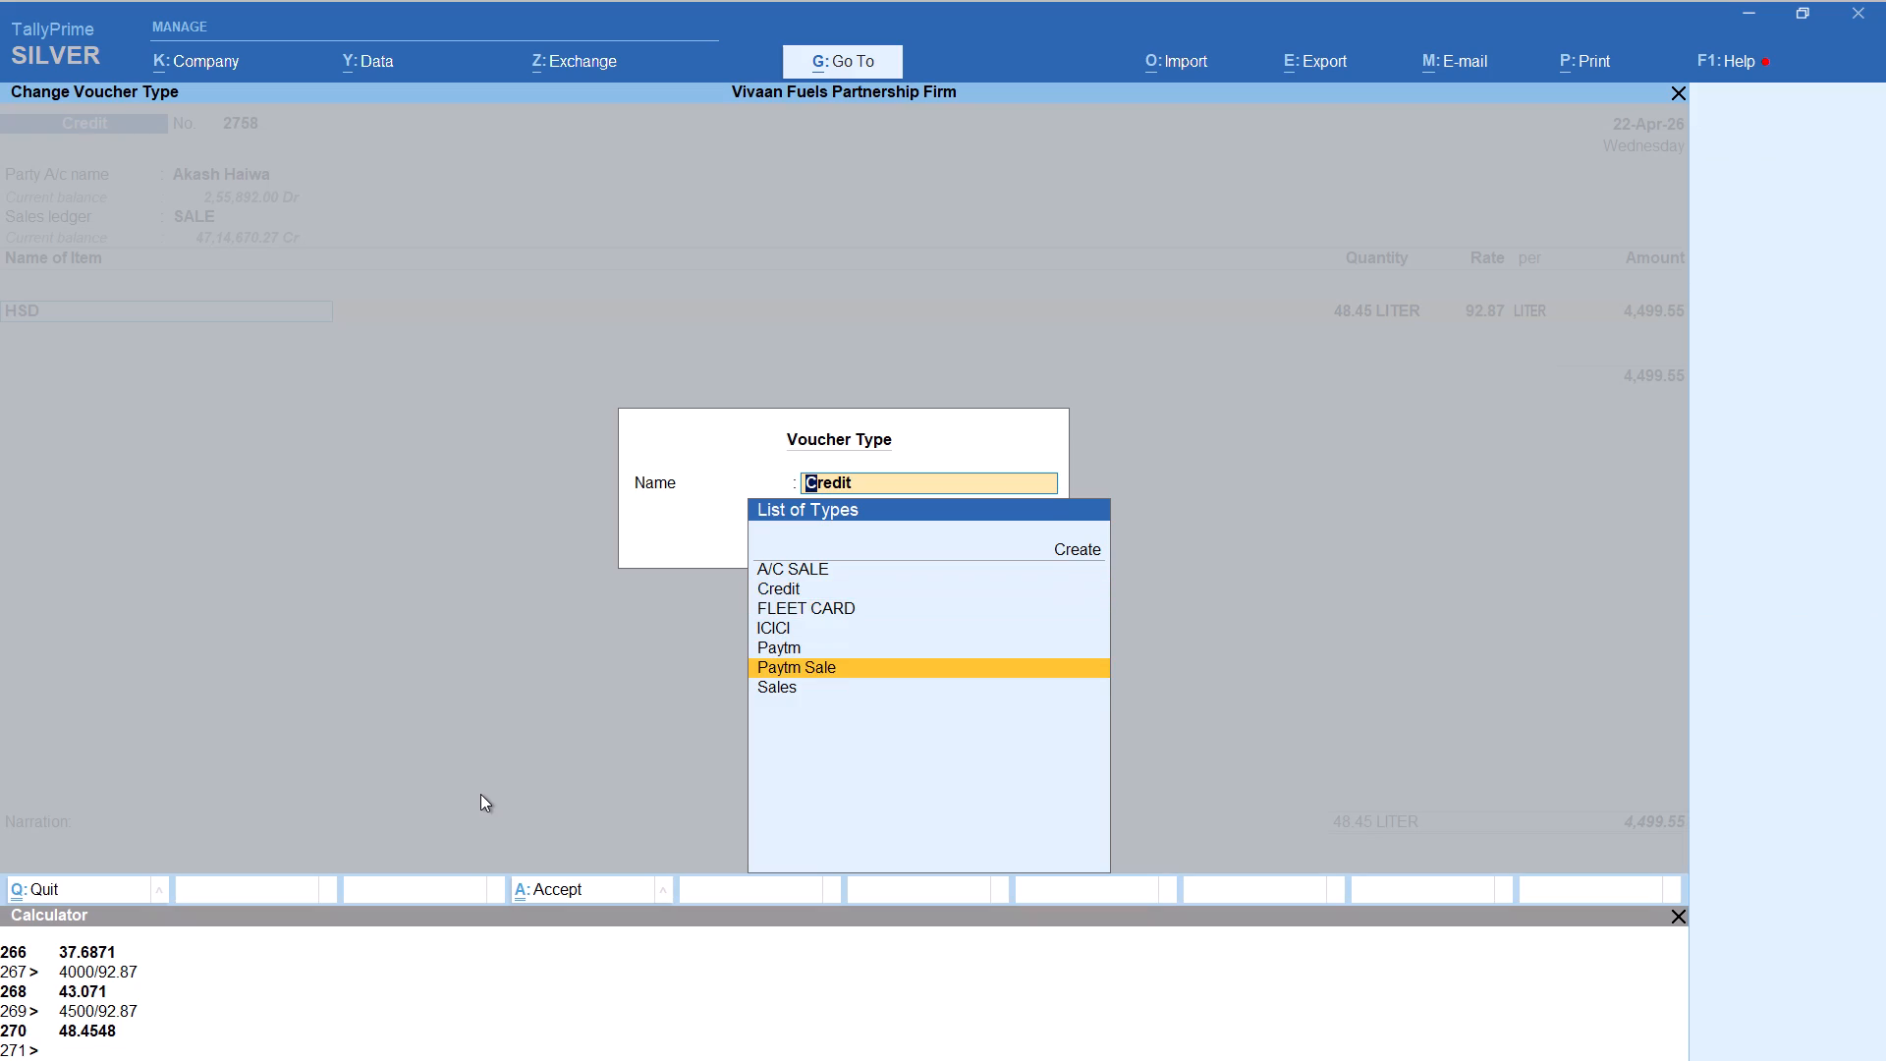
key("Up")
key("Up")
key("Down")
key("Down")
key("Down")
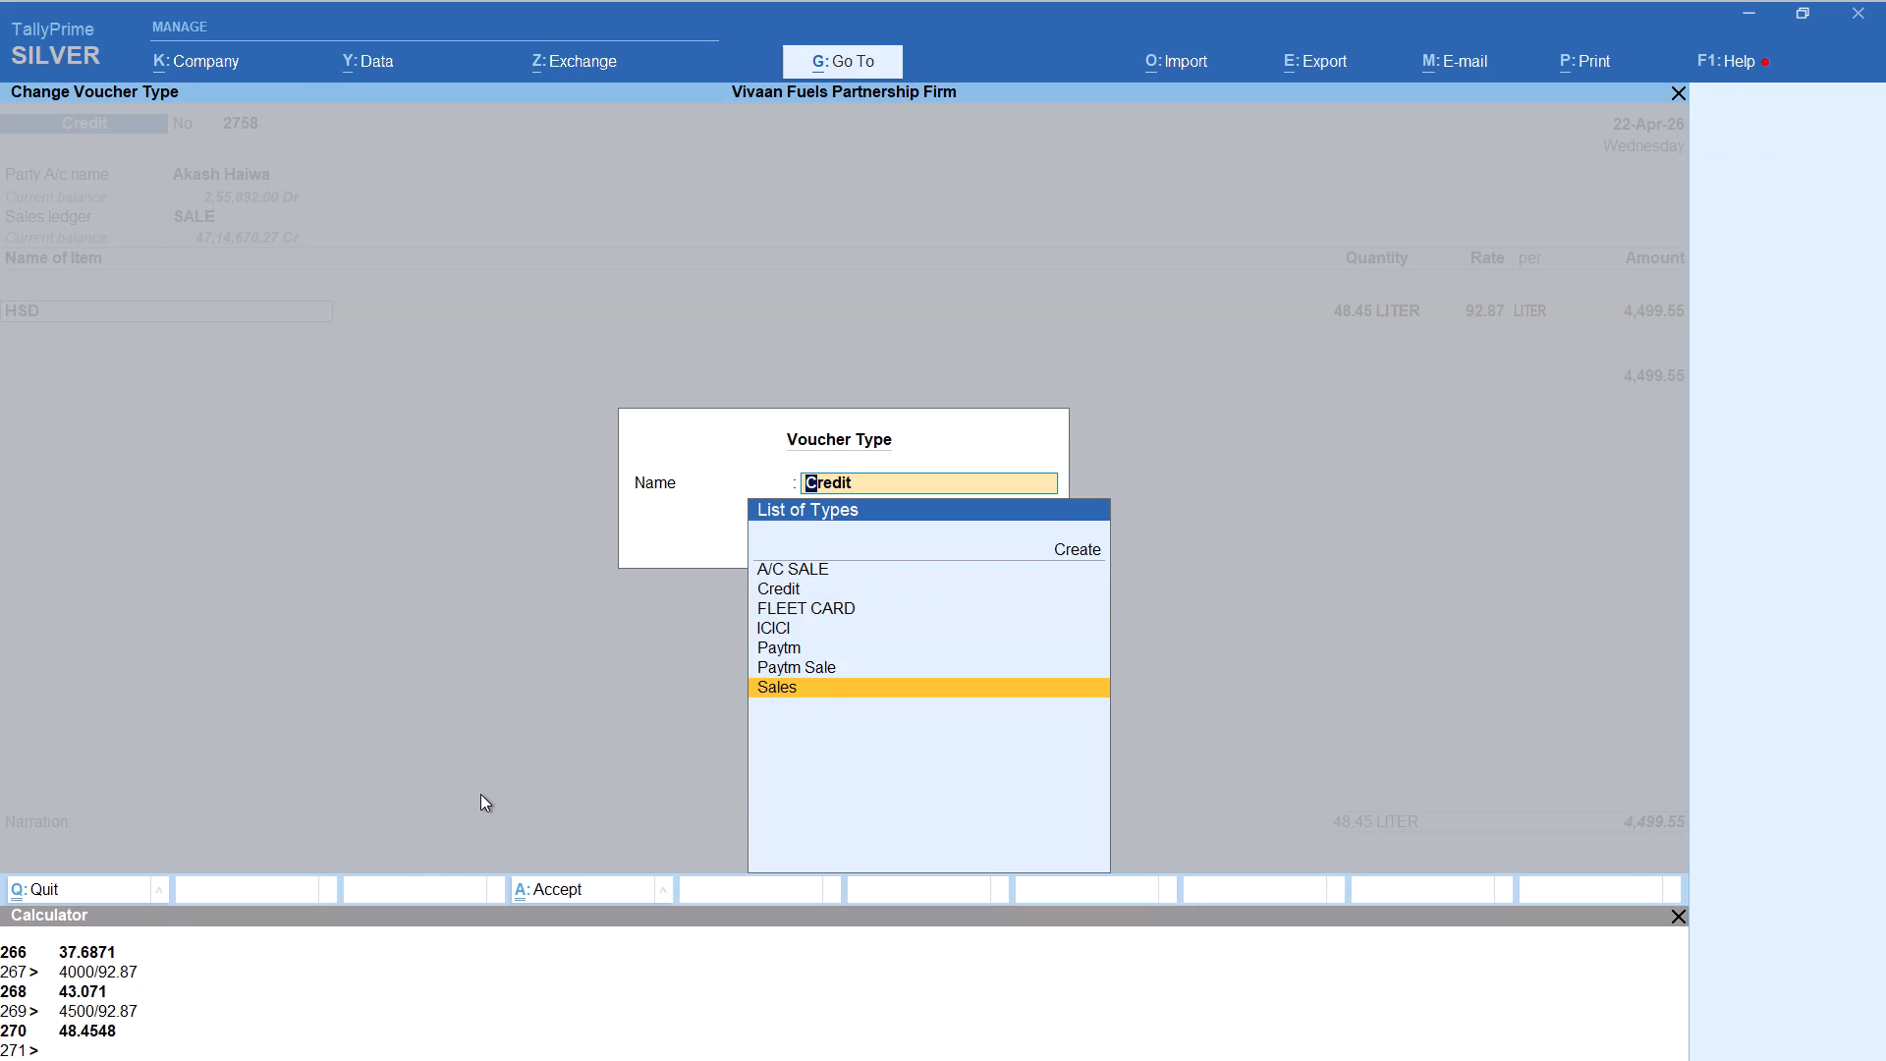
key("Return")
Go back to the party field of the Sales voucher and reconfirm Akash, the default party details and the SALE ledger.
key("Return")
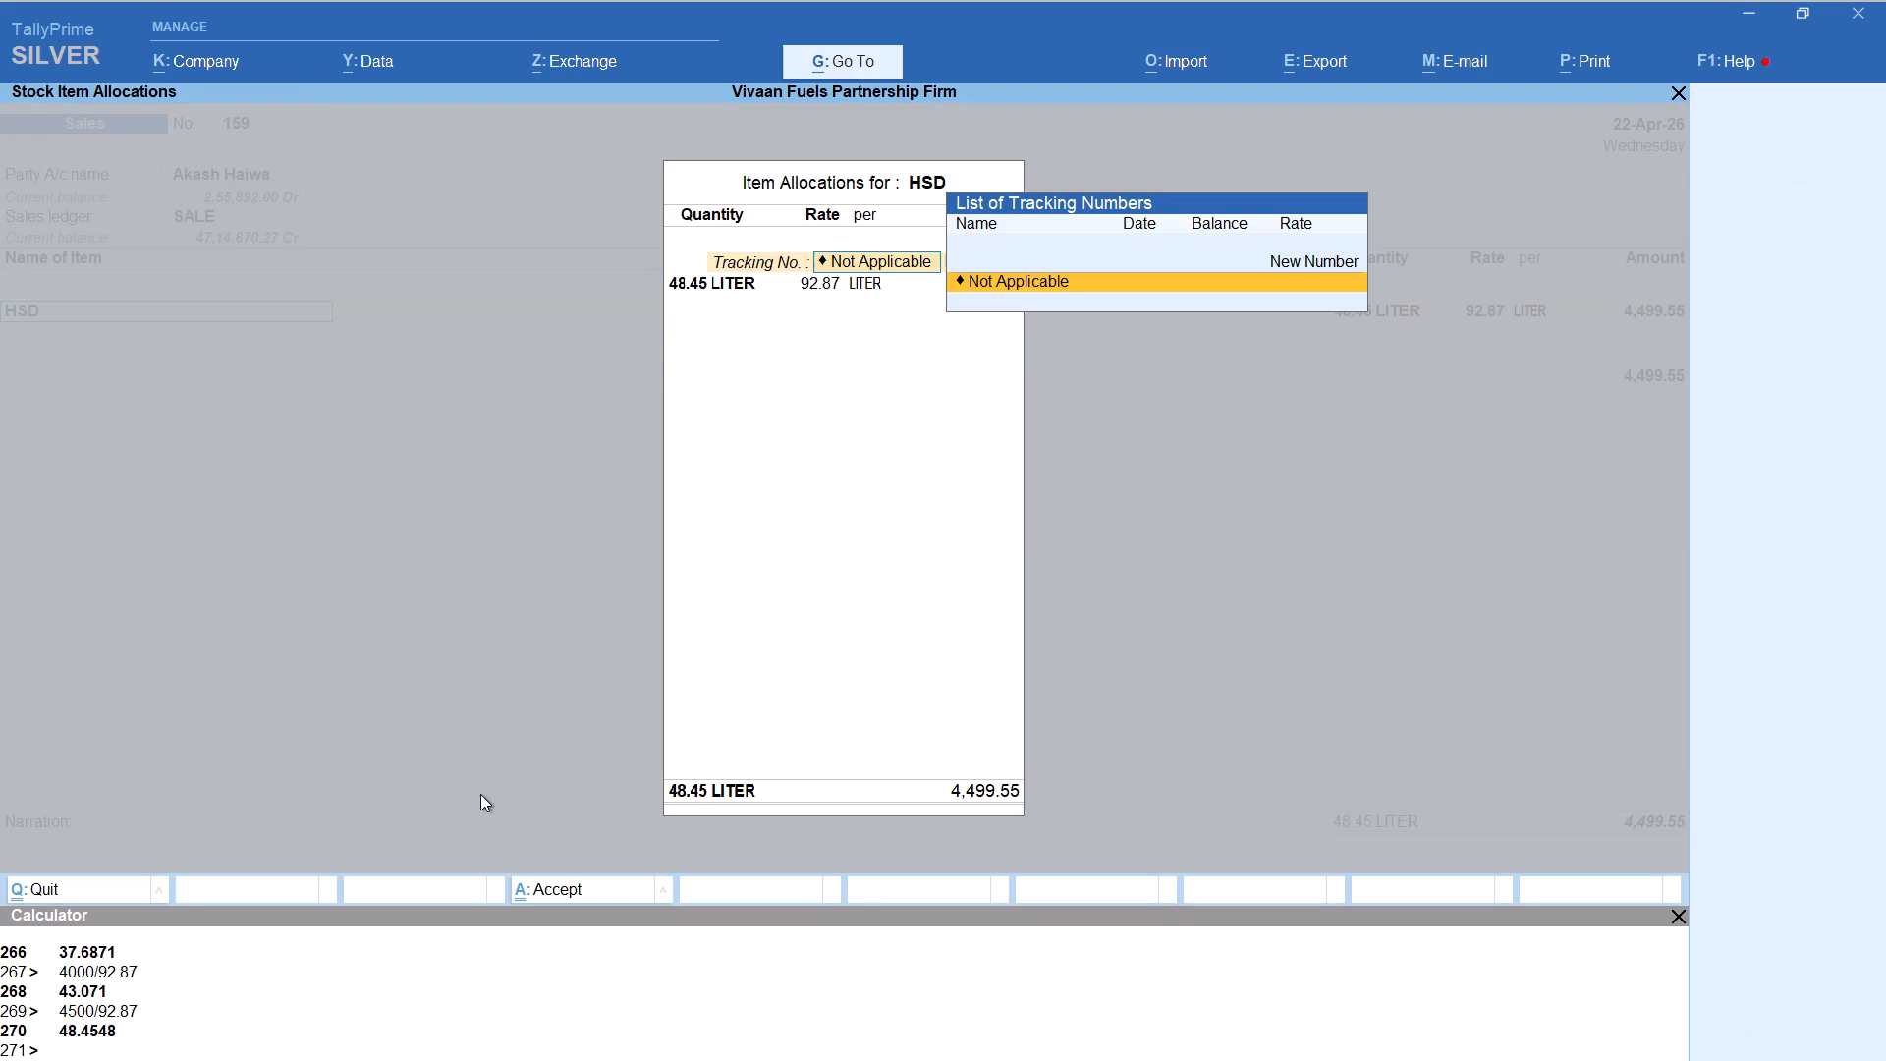
key("BackSpace")
key("BackSpace")
key("BackSpace")
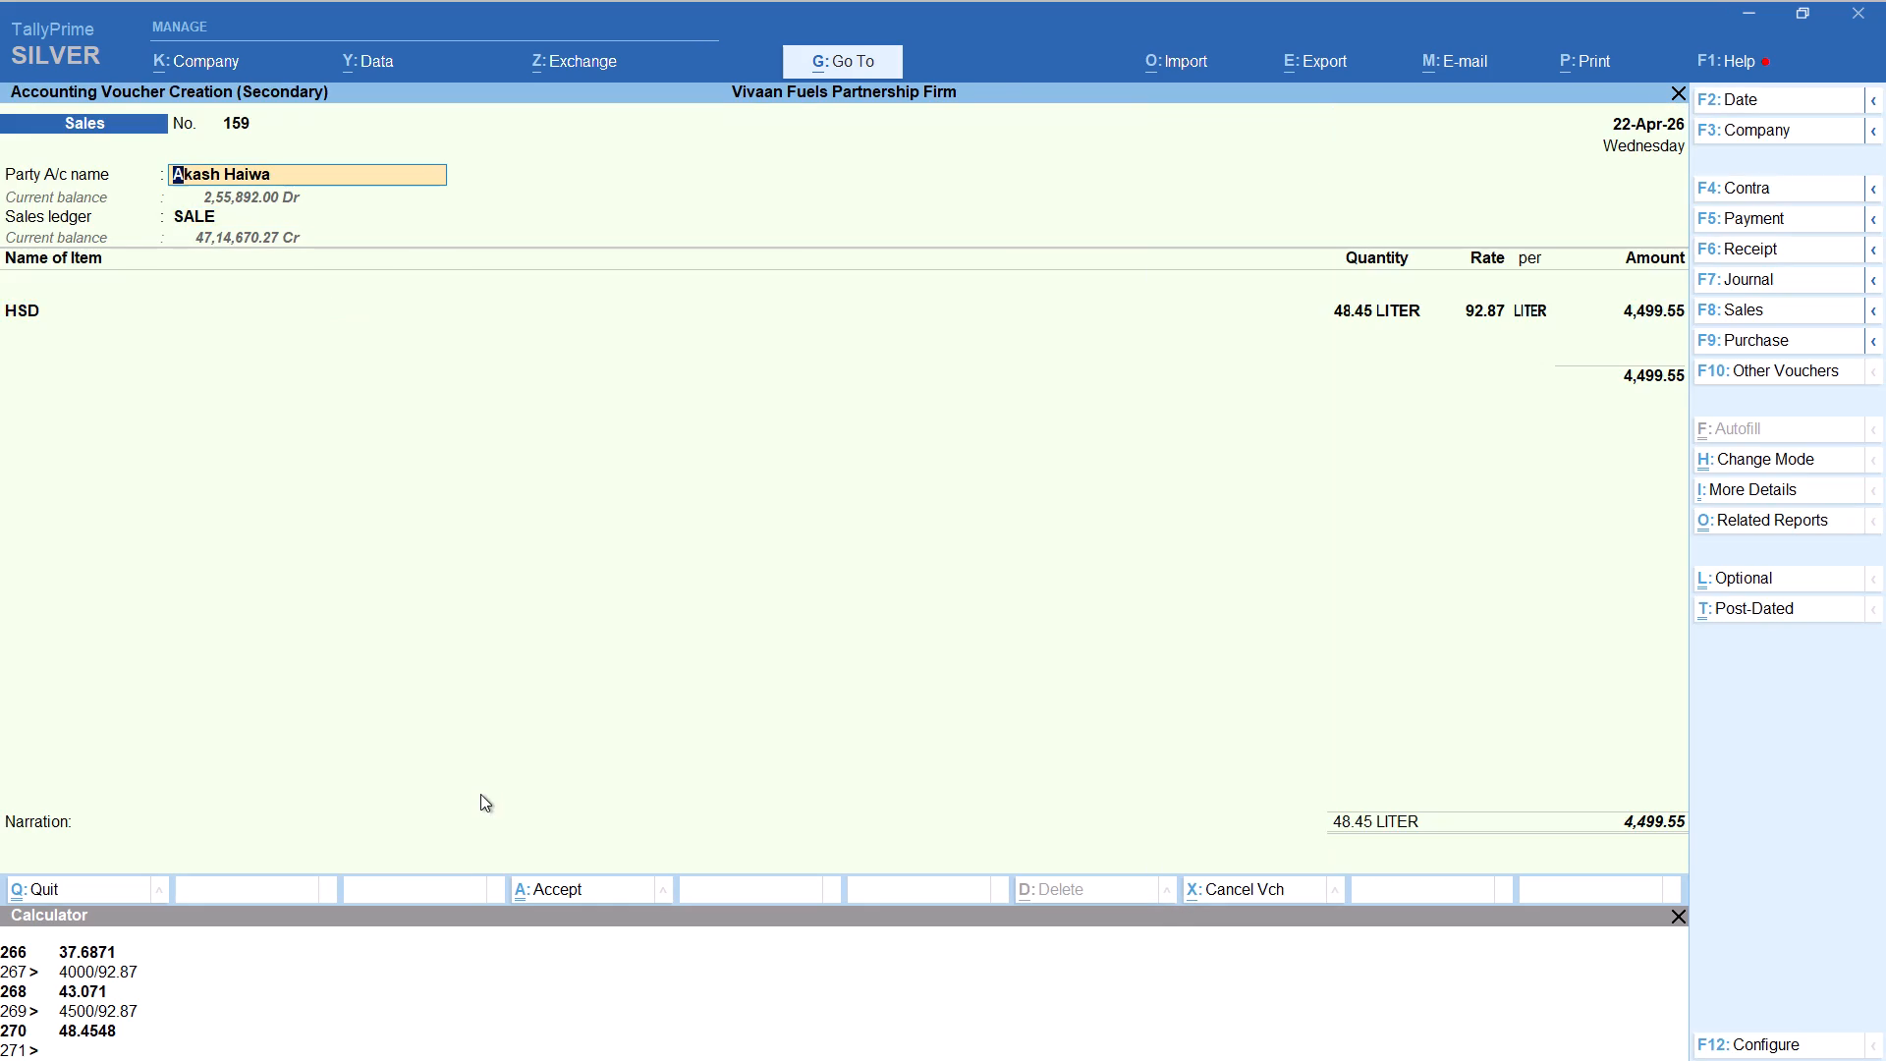
key("Return")
key("Return")
key("Return")
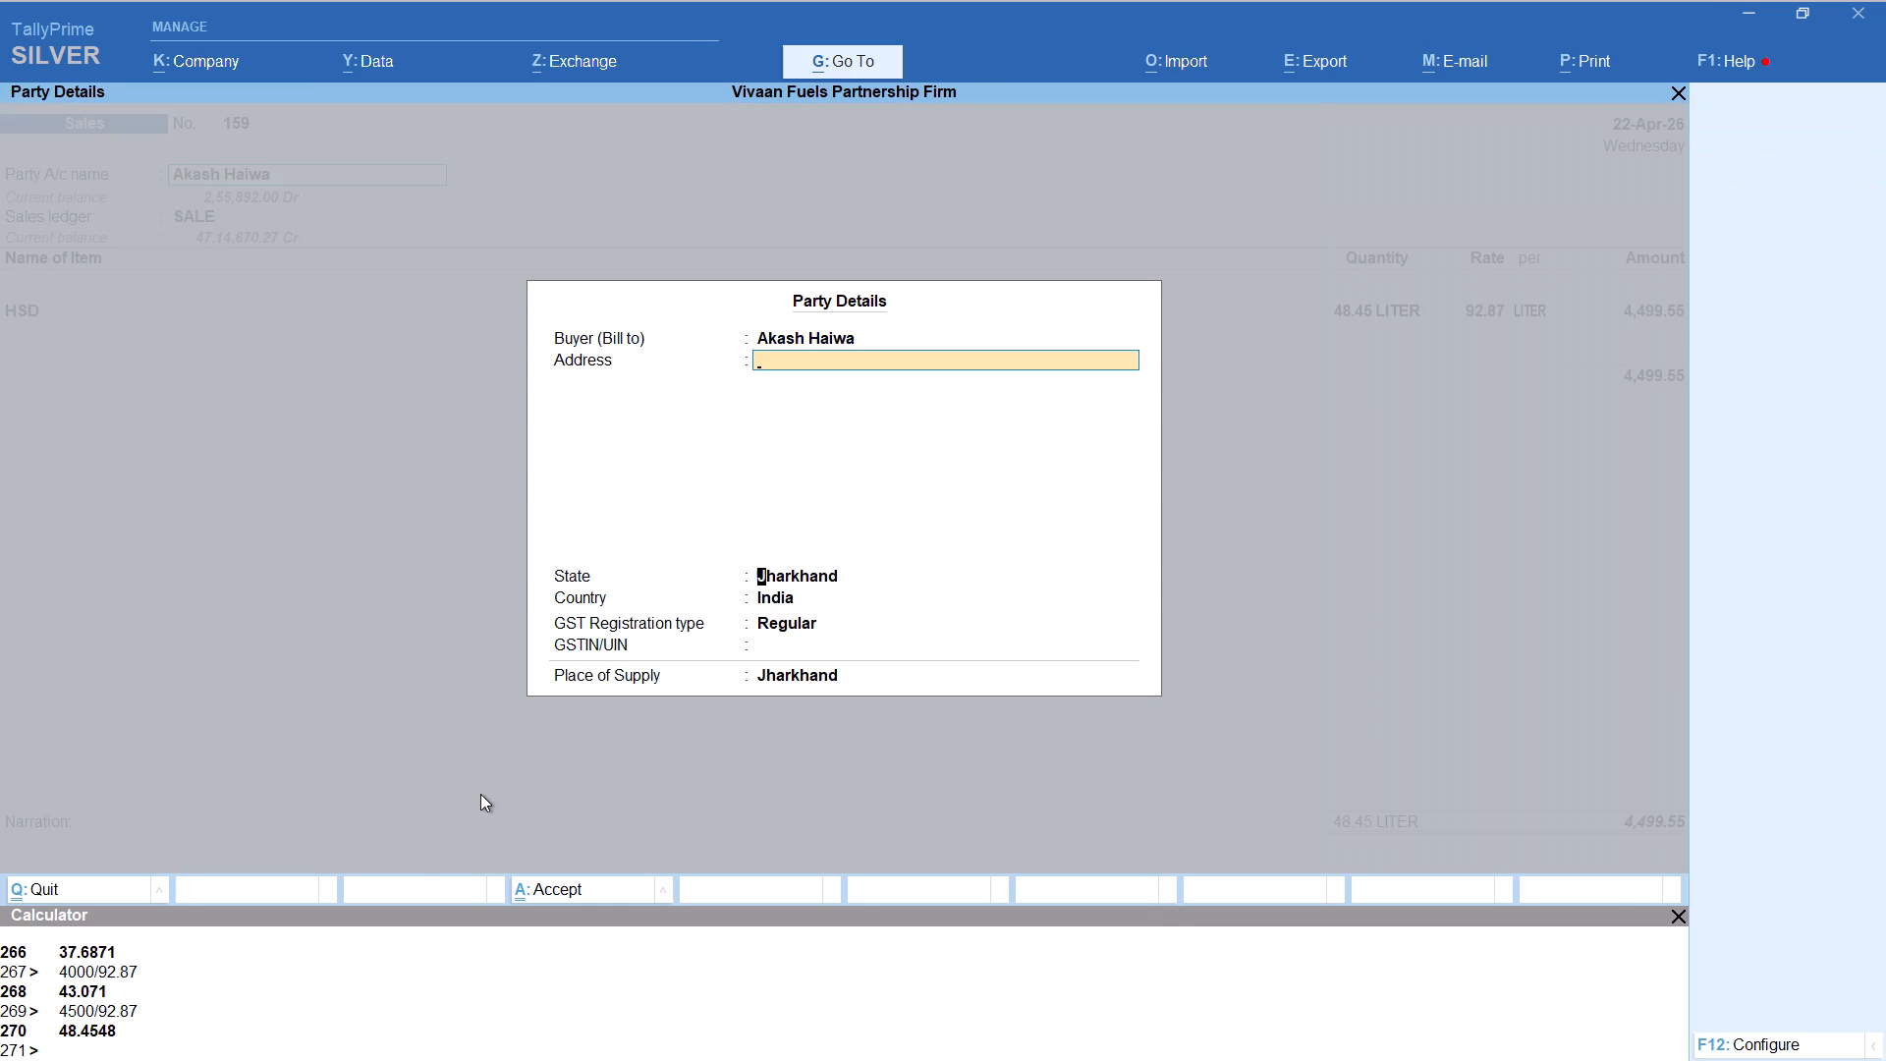
key("Return")
key("Return")
key("Return")
key("Return")
key("Return")
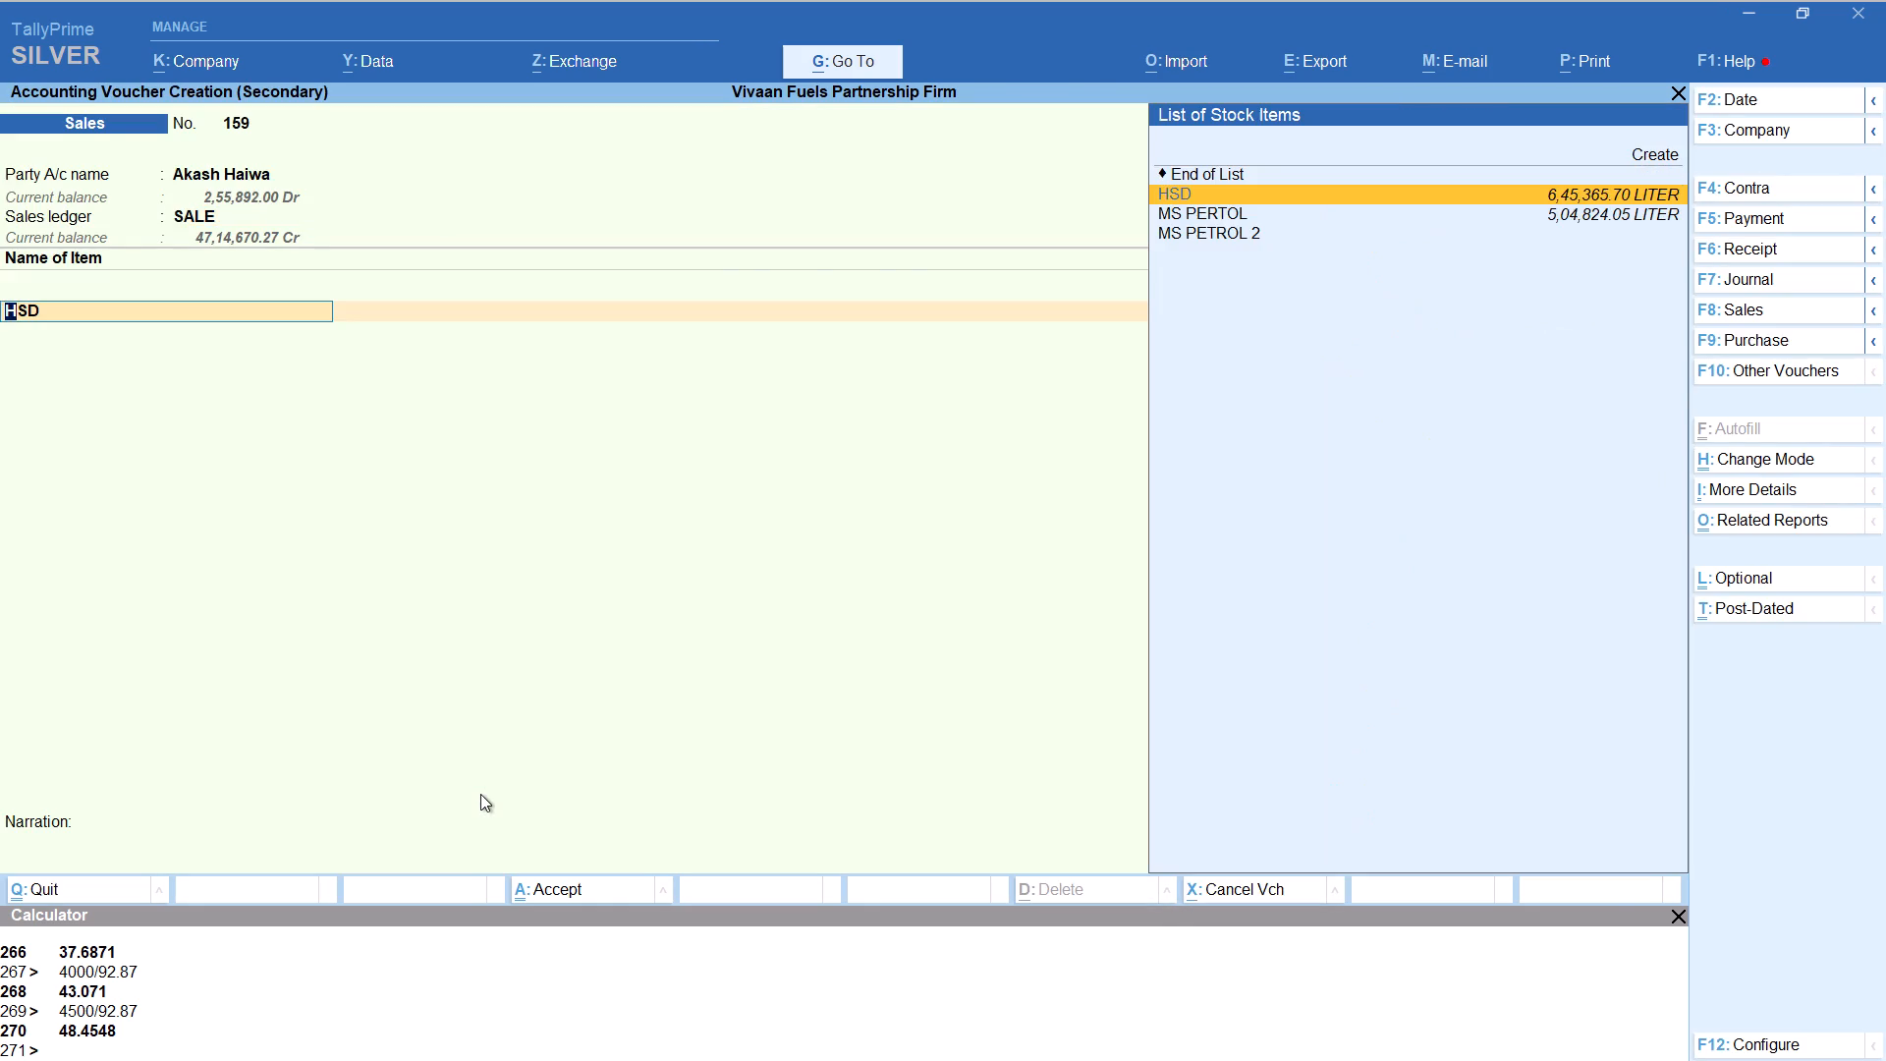
Re-enter the HSD quantity as 4500/92.87, keeping tracking number Not Applicable and the rate of 92.87 per liter.
key("Return")
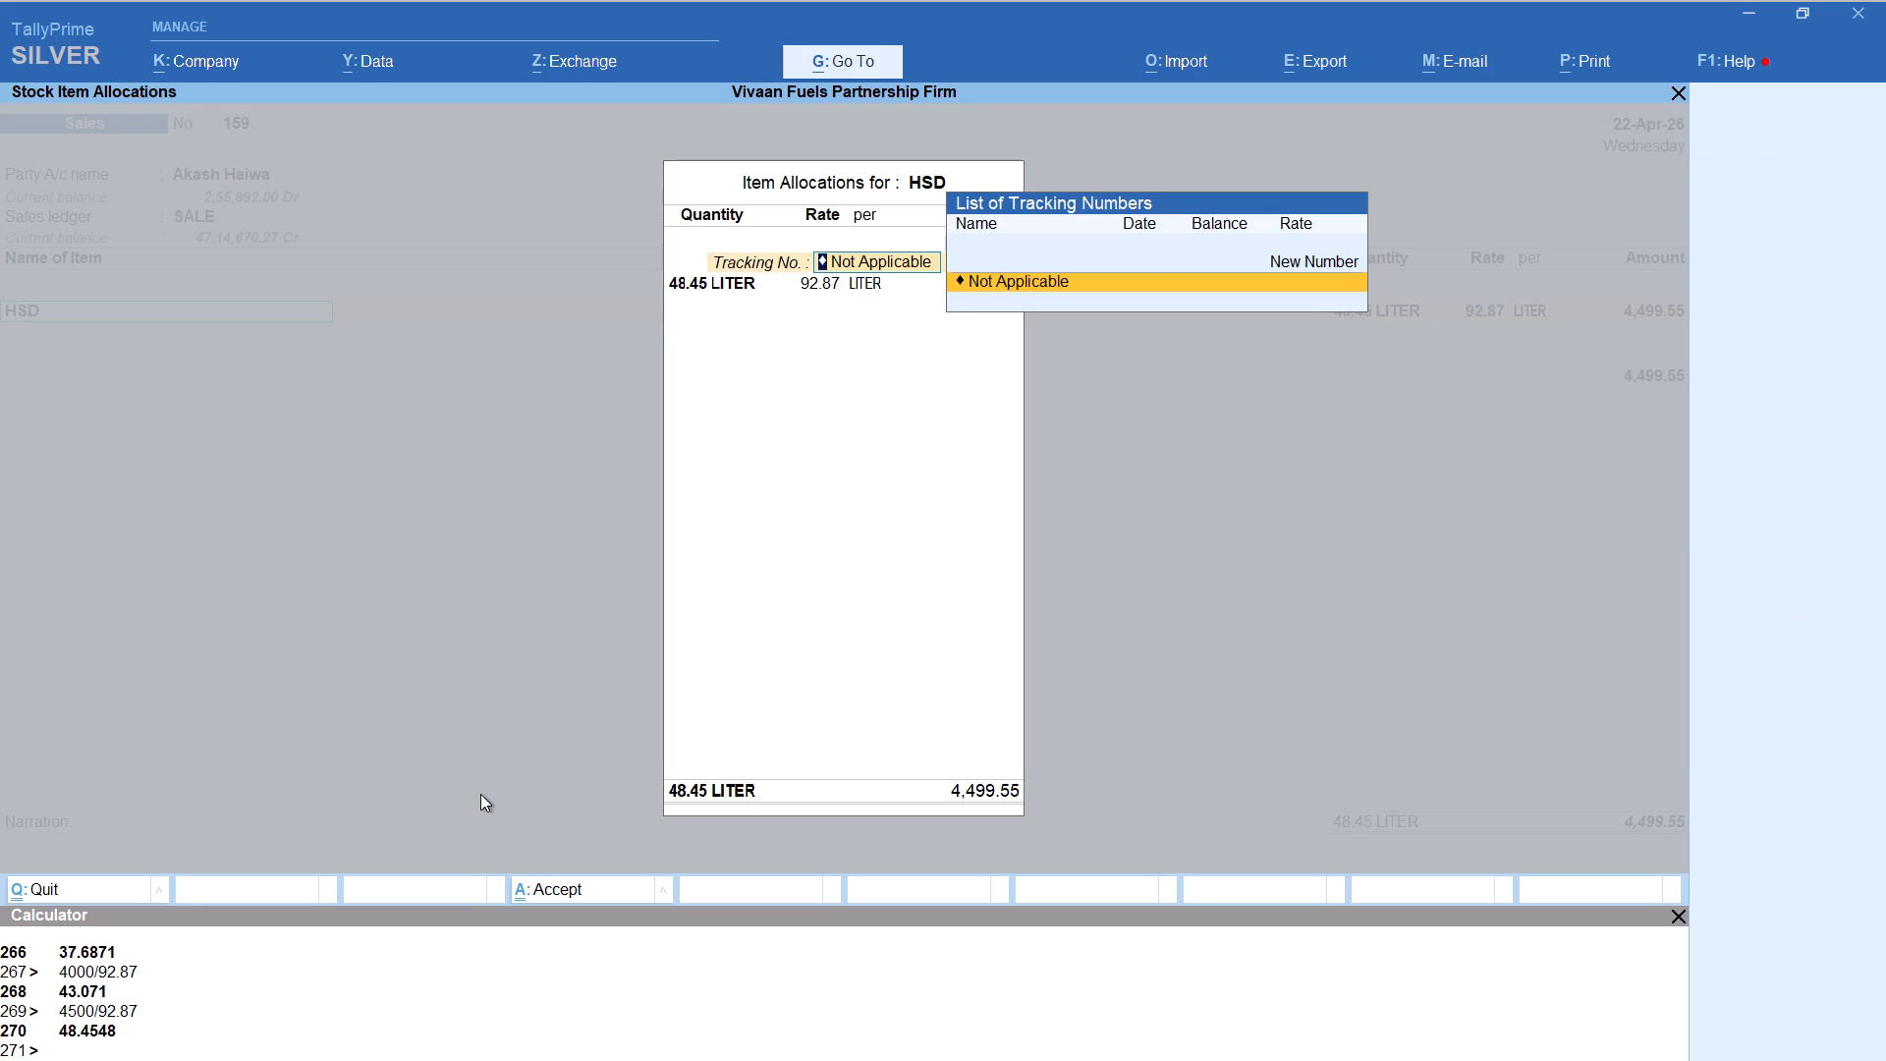
key("Return")
key("space")
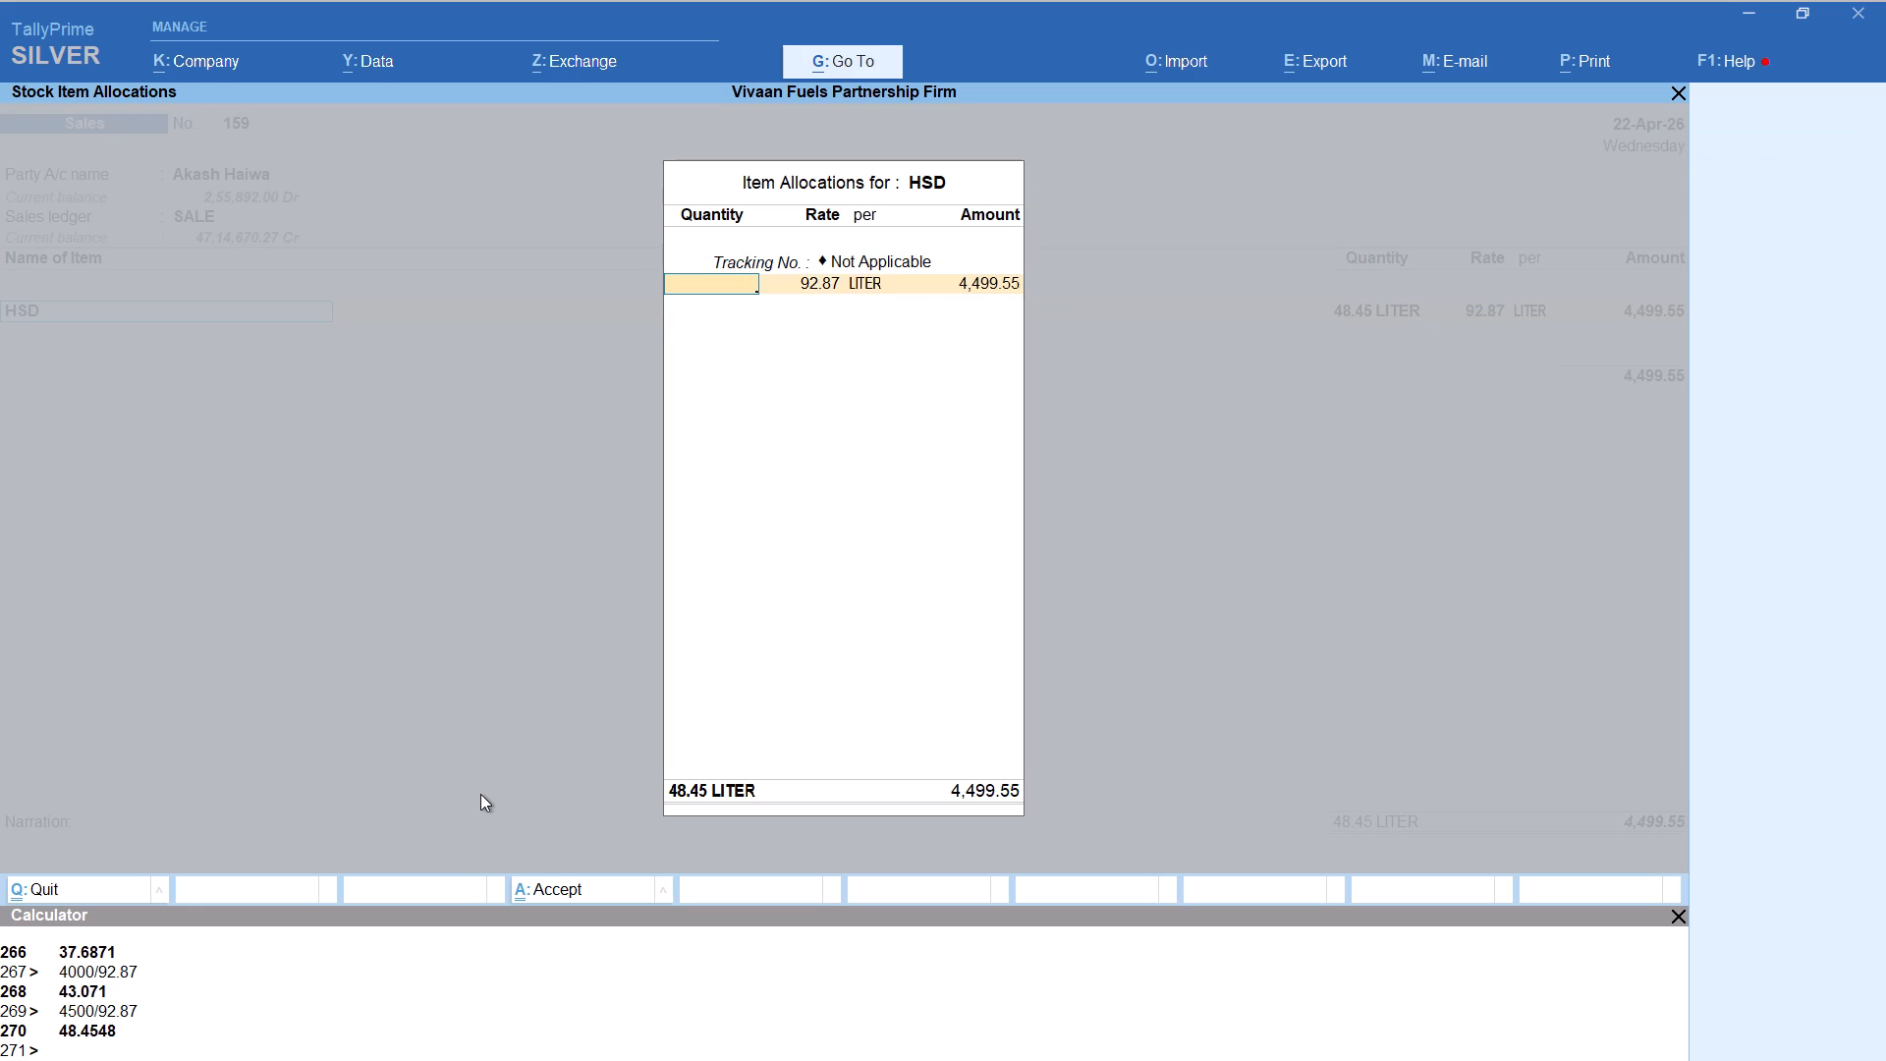
key("alt+c")
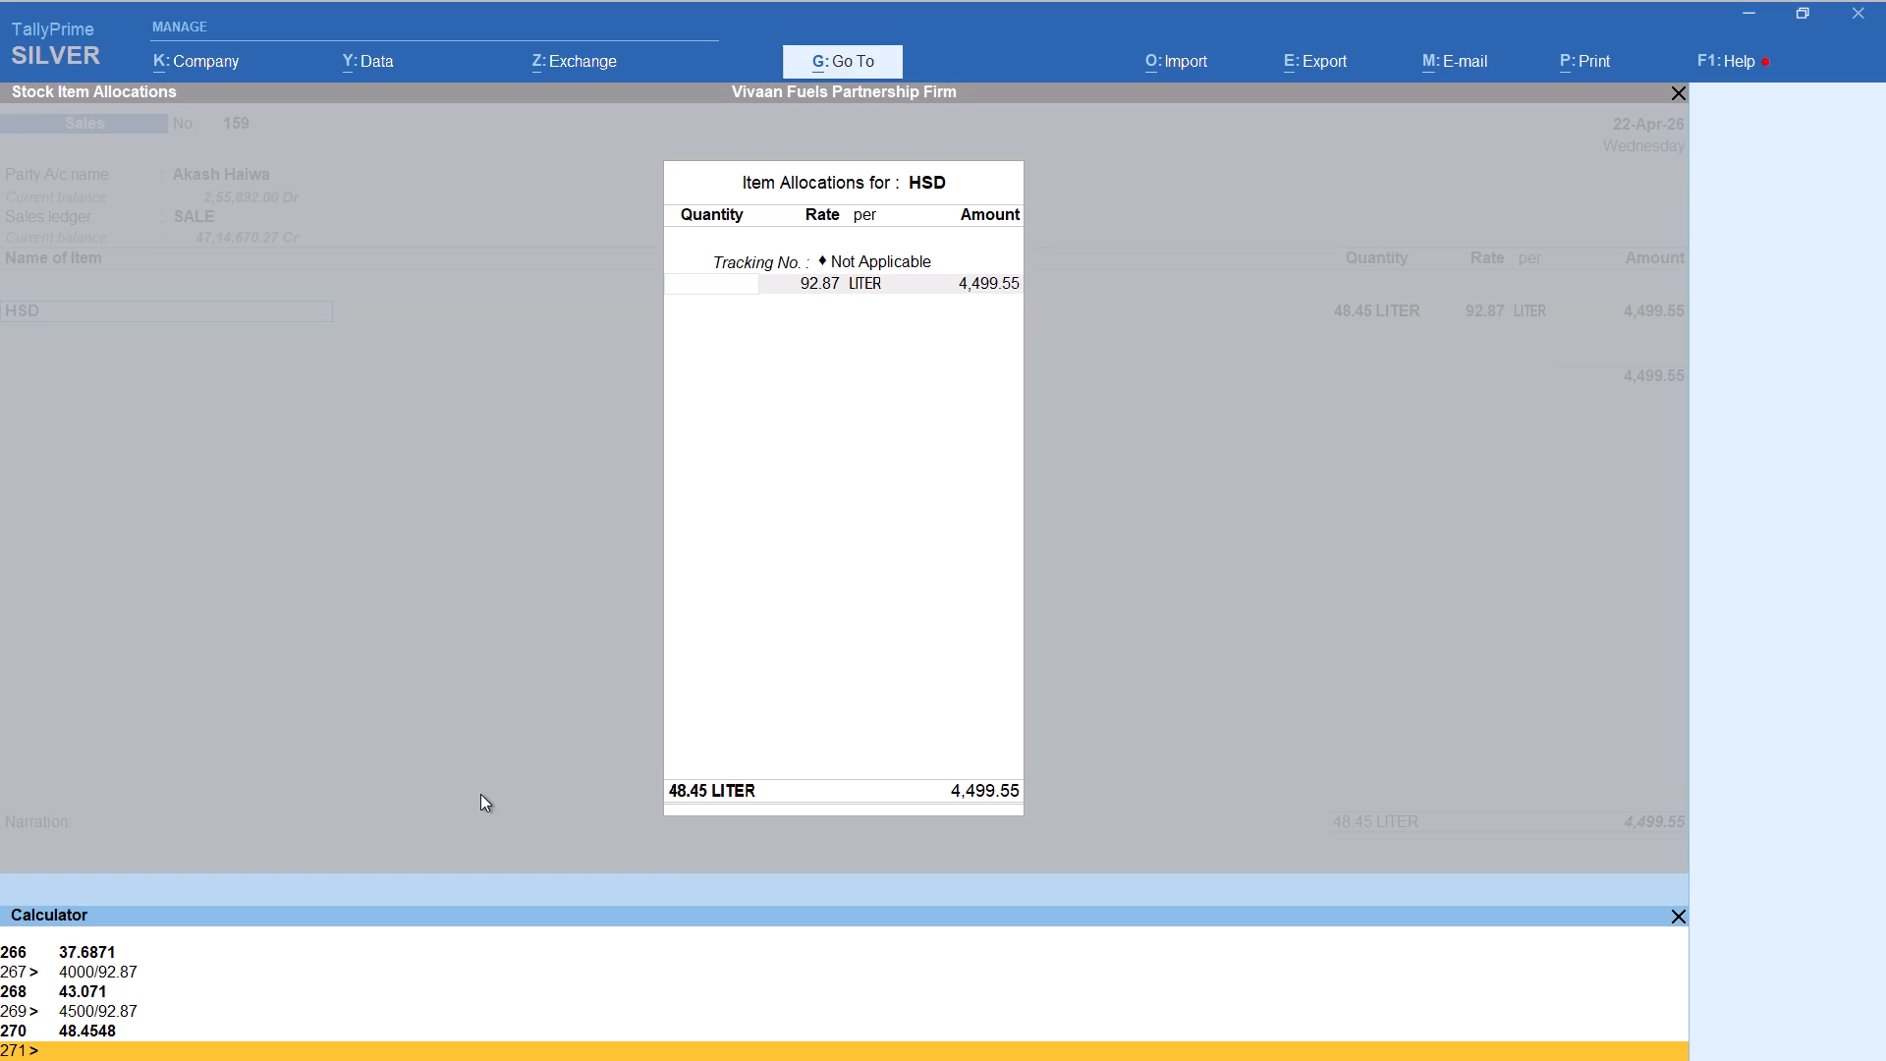
type("45")
type("00/92.87")
key("Return")
key("Return")
key("Return")
key("Return")
key("Return")
key("Return")
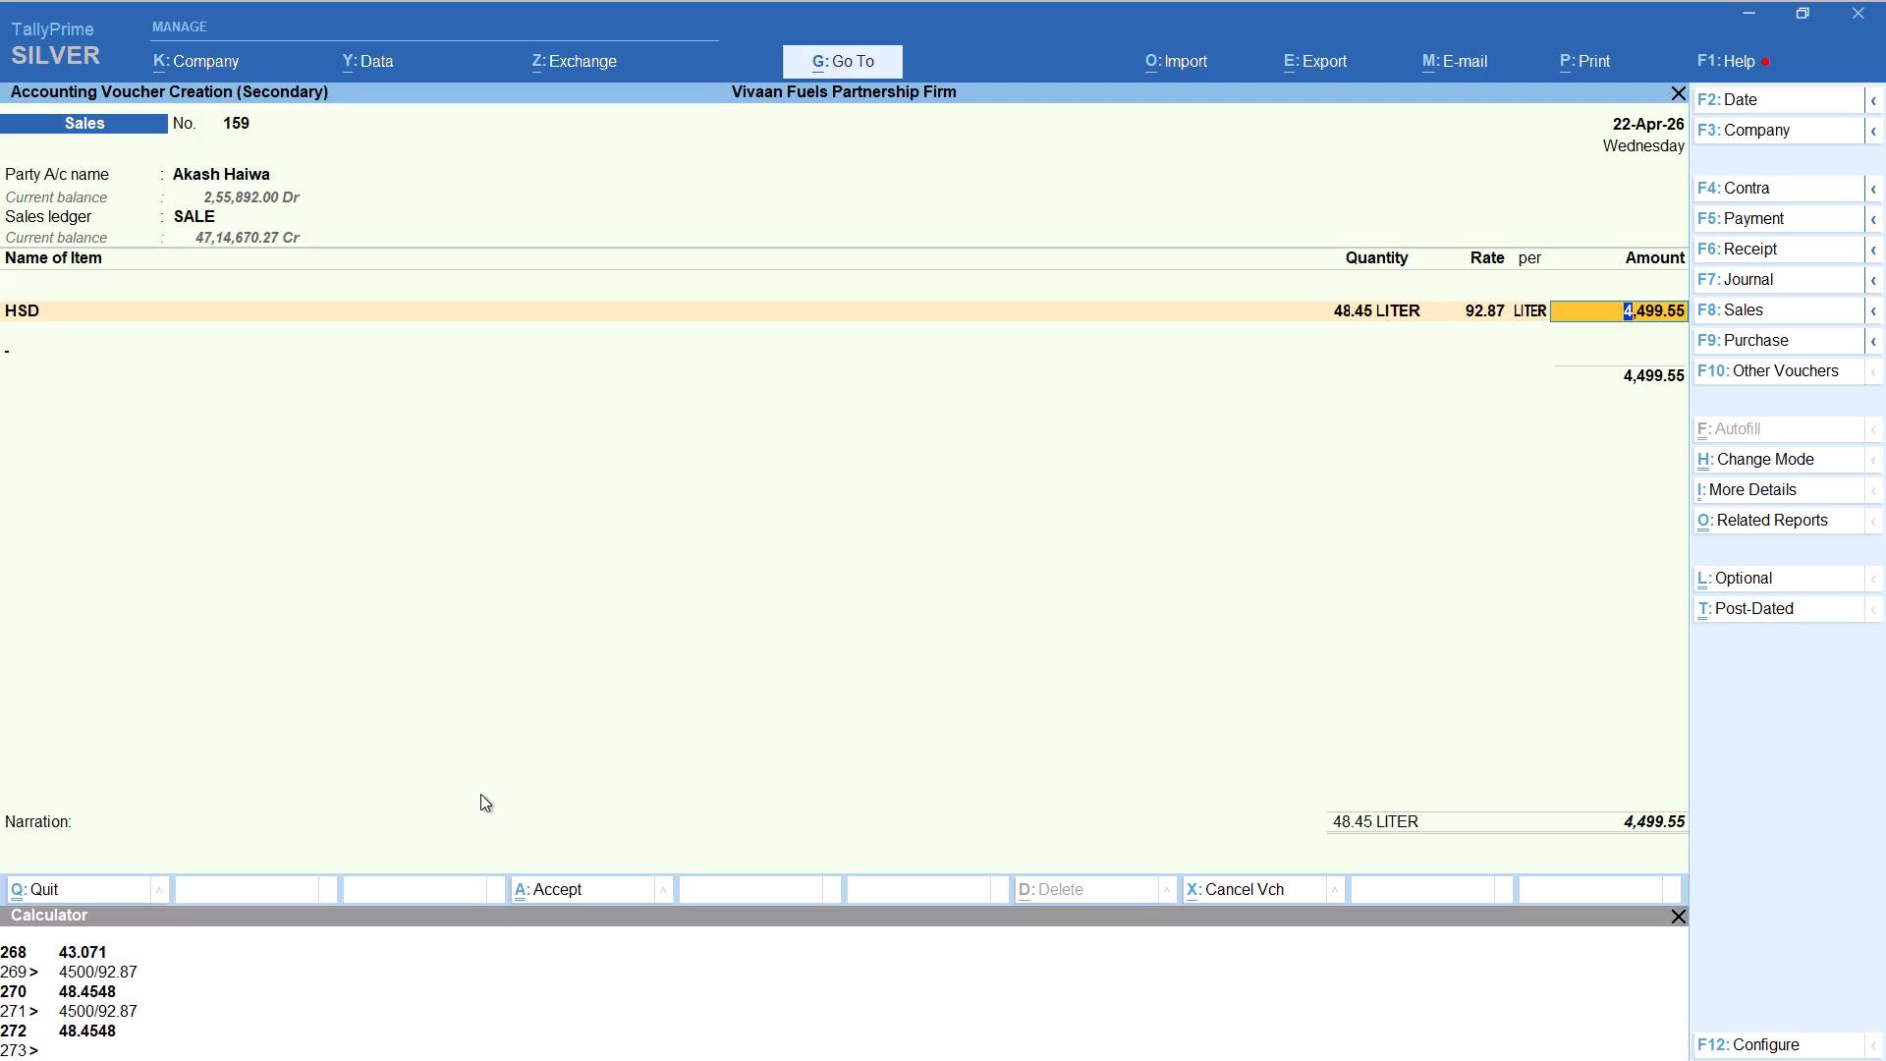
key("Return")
Add the Round Off ledger below the HSD item, keeping its default cost allocation to the Accountant category and Nikhil.
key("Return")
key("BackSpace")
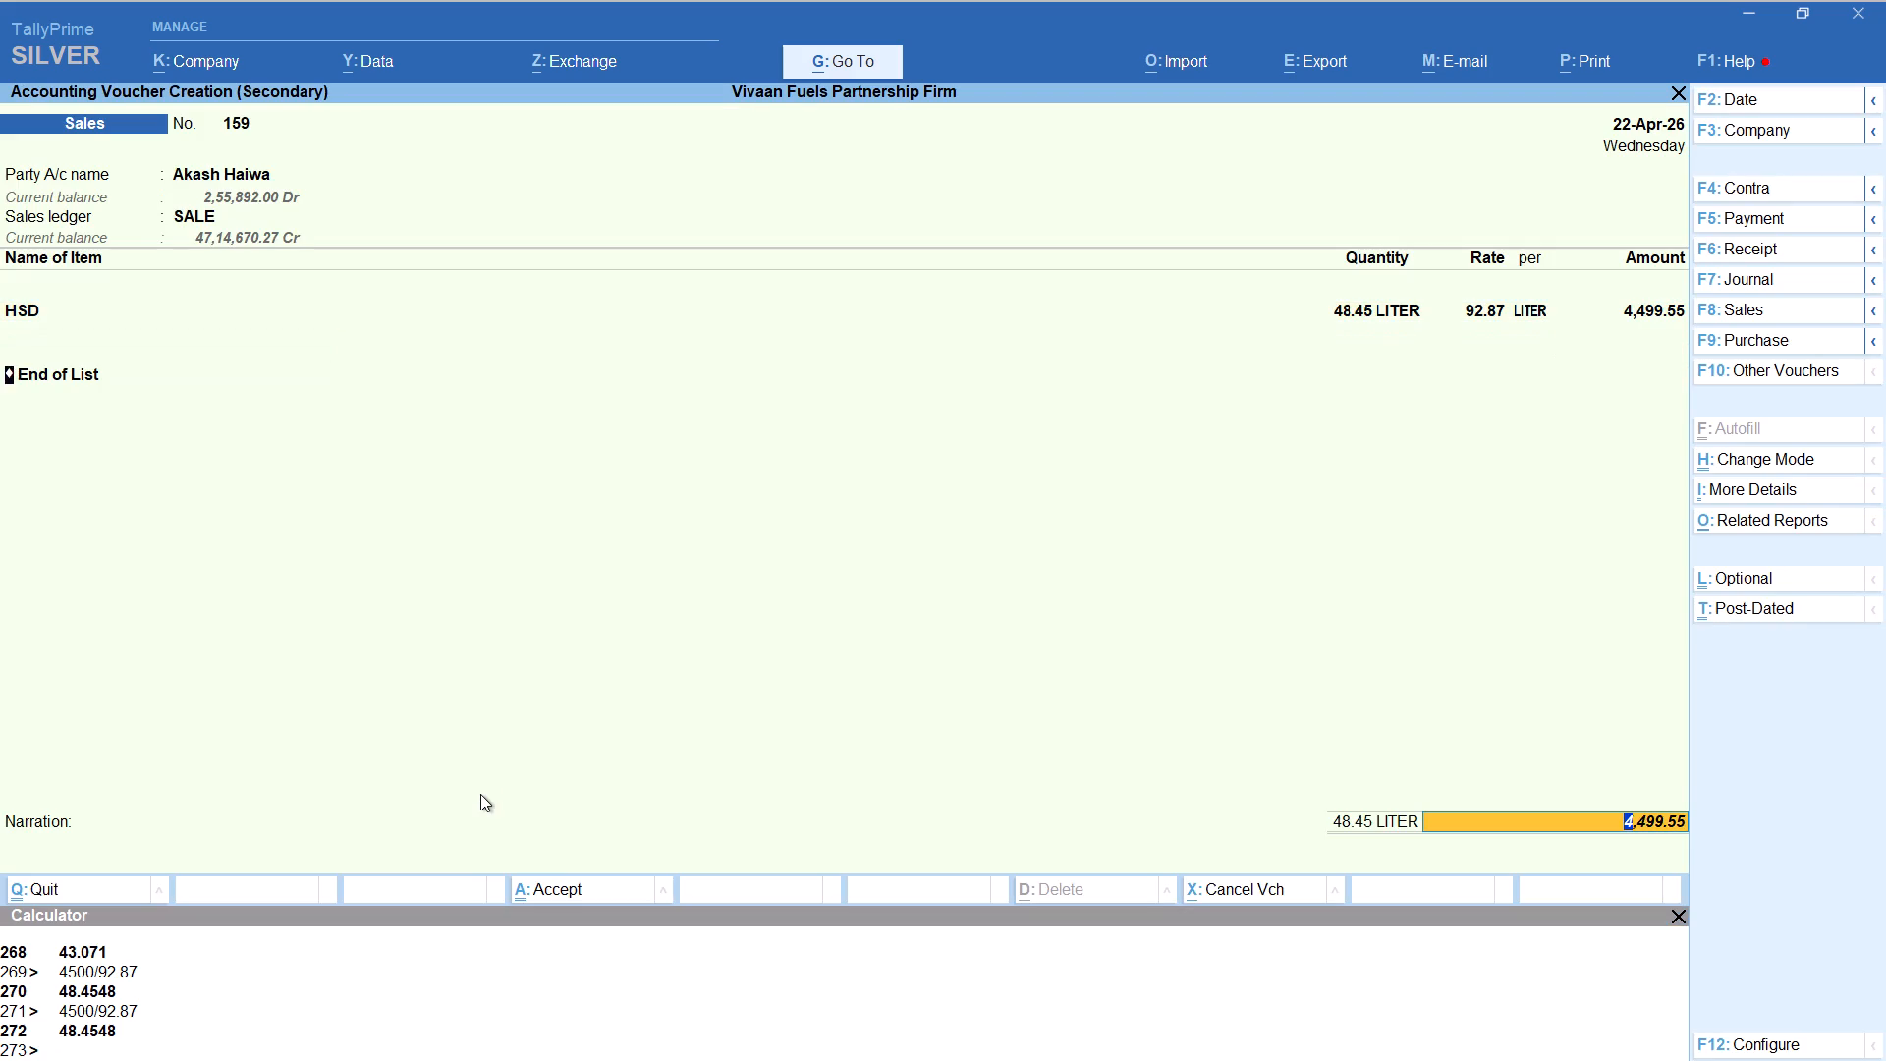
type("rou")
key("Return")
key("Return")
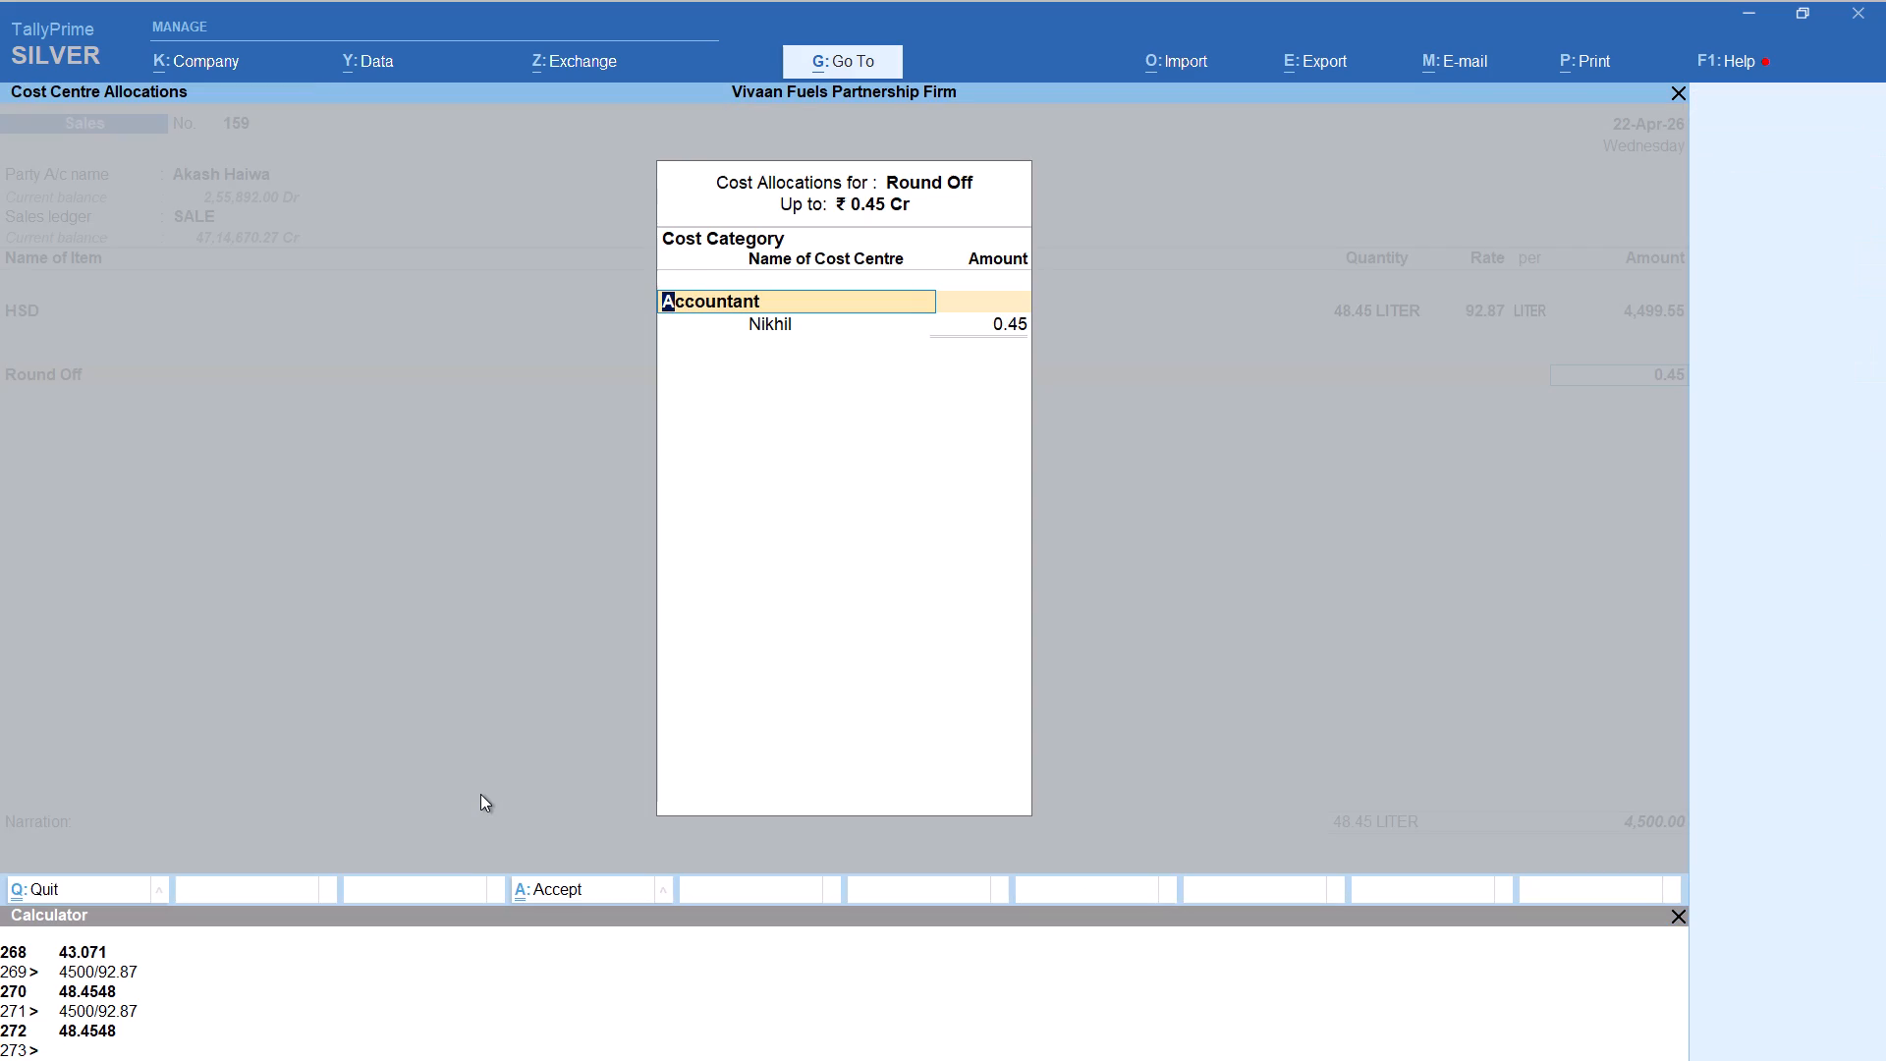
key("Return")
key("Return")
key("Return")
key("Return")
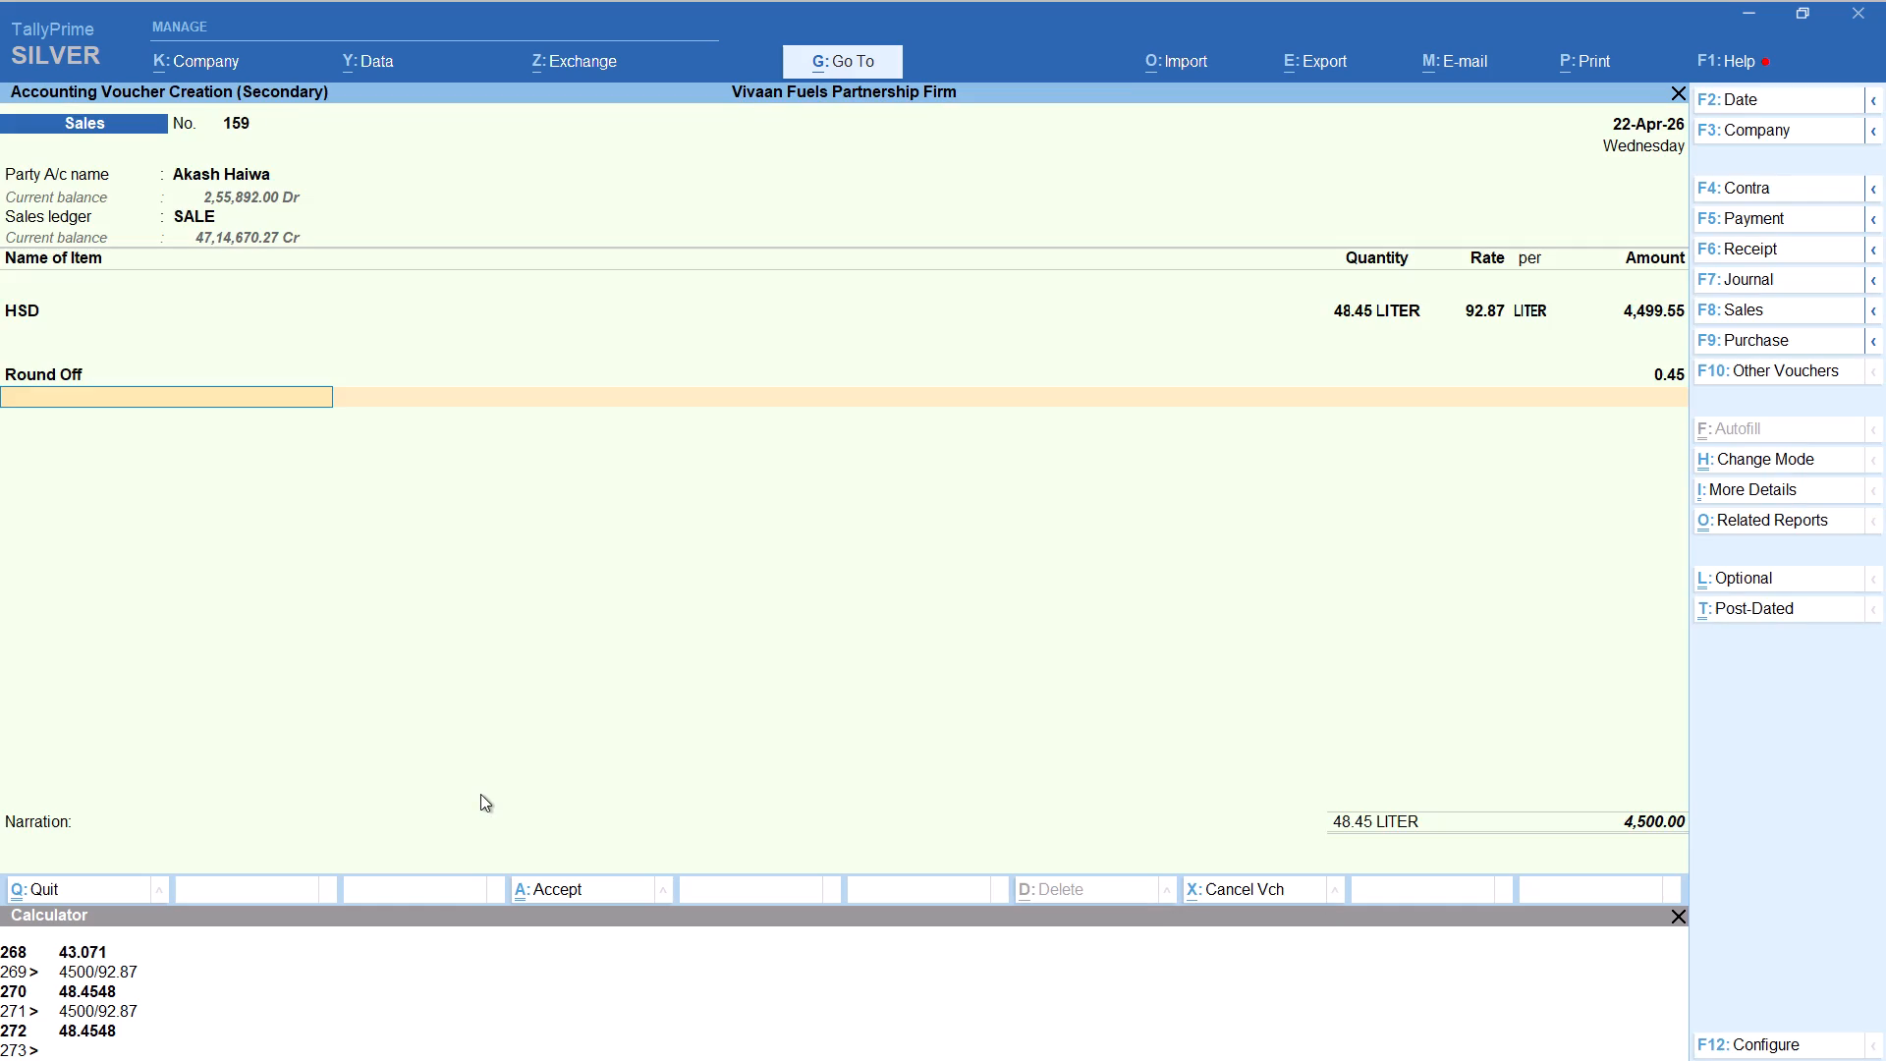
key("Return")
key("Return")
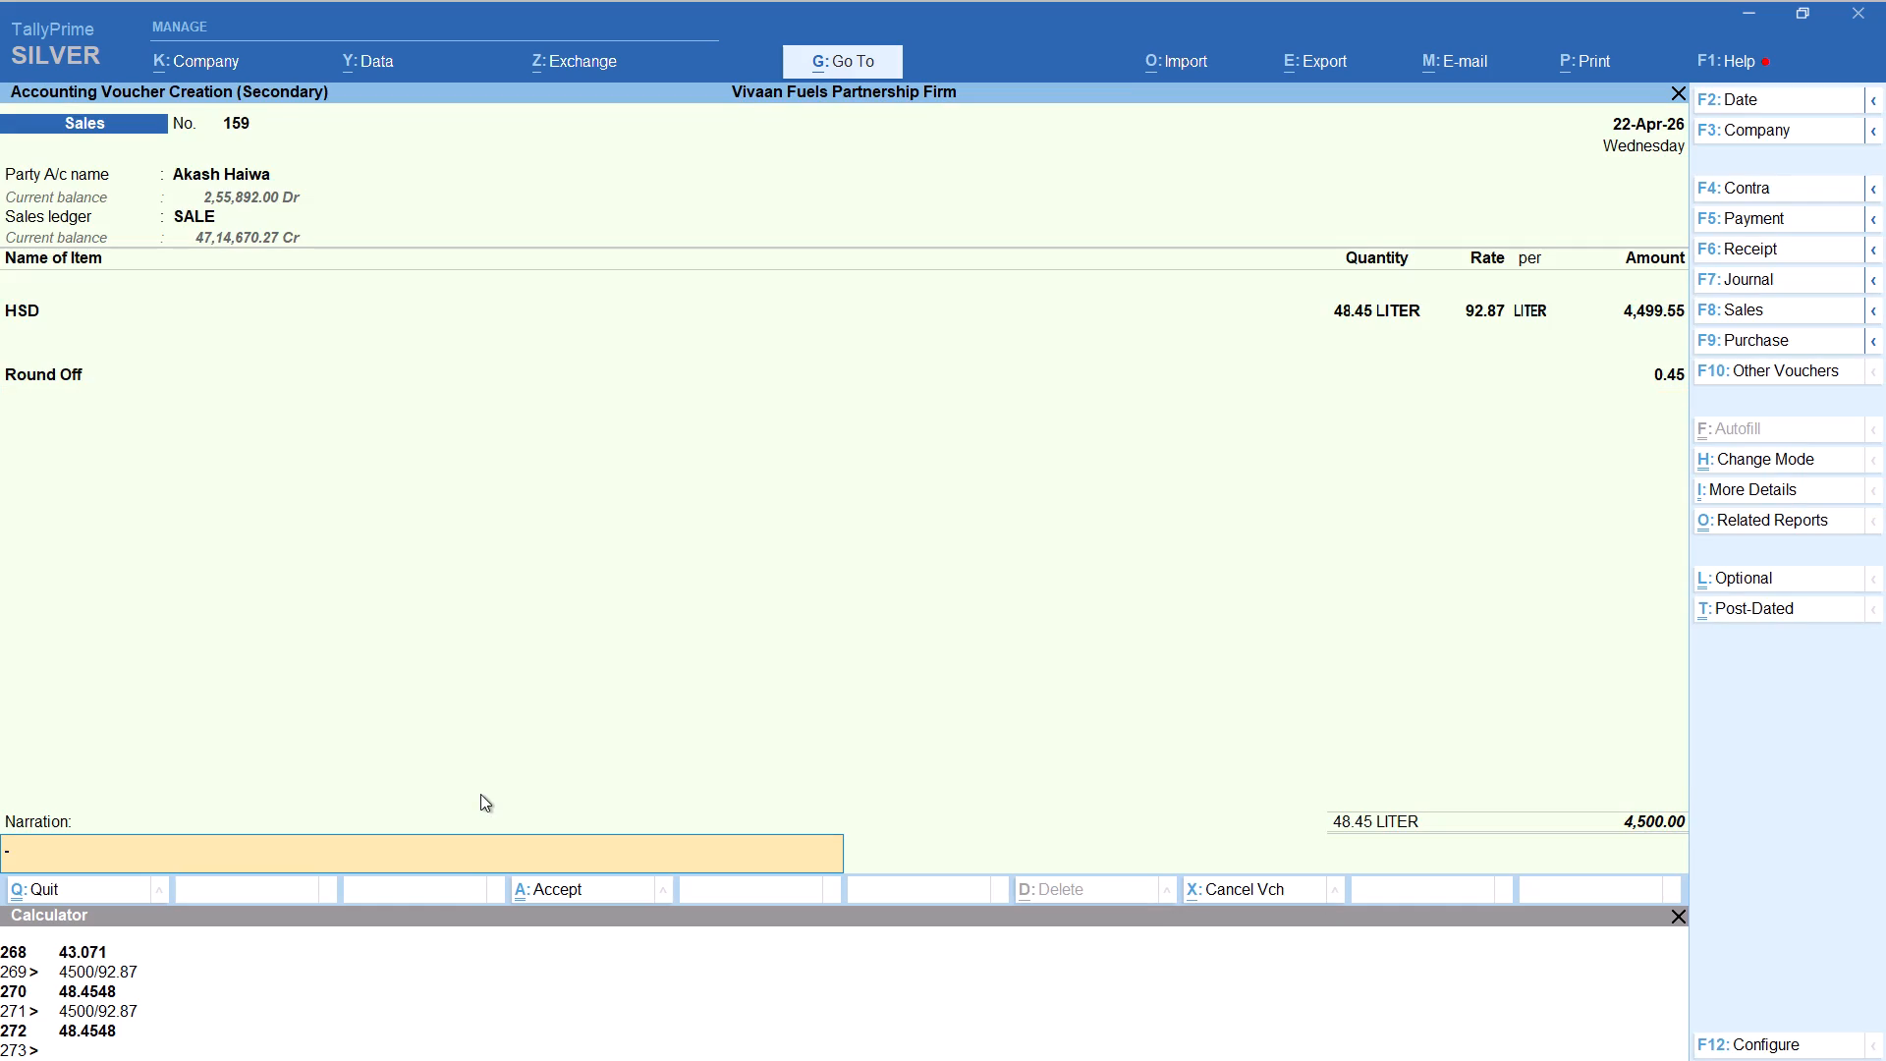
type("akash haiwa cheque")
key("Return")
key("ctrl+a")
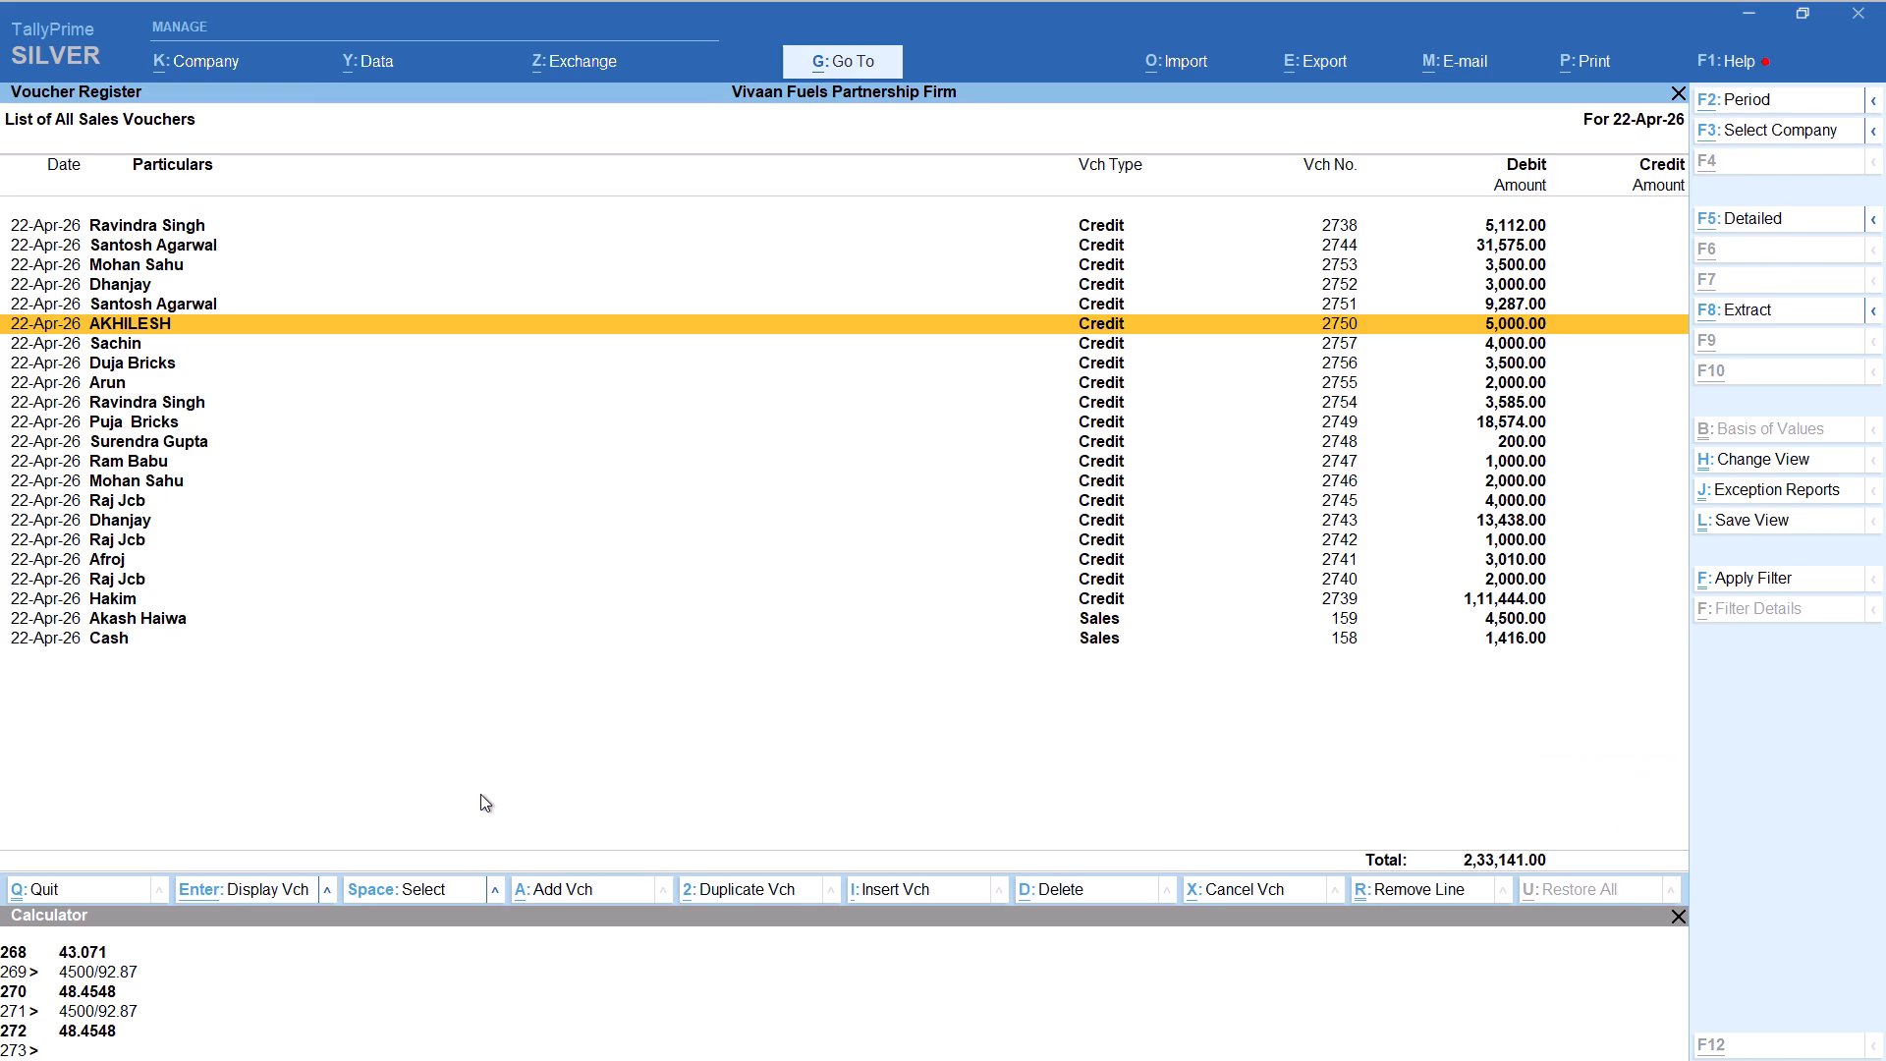
Switch to the balance sheet workbook in Excel to check the 22-Apr credit figure, and return to TallyPrime.
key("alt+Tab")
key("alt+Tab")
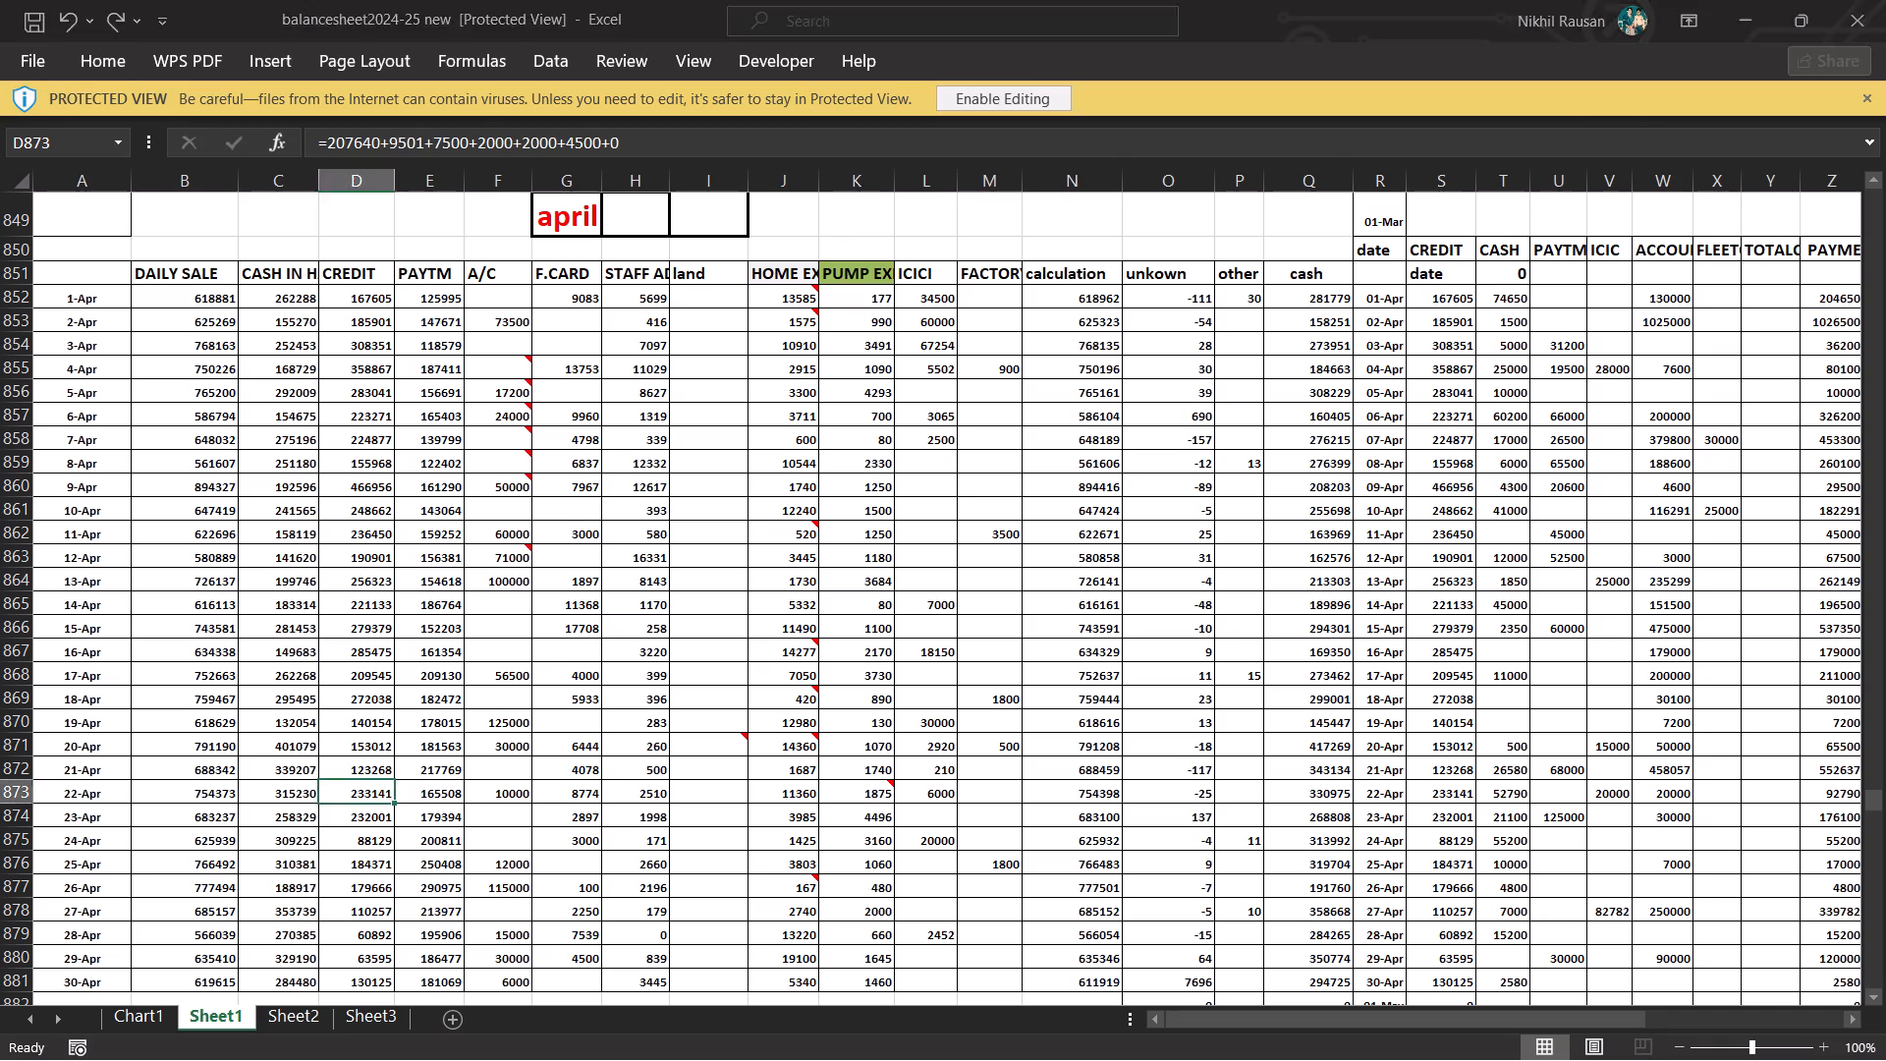
Set the sales voucher register's date to 23-Apr-26.
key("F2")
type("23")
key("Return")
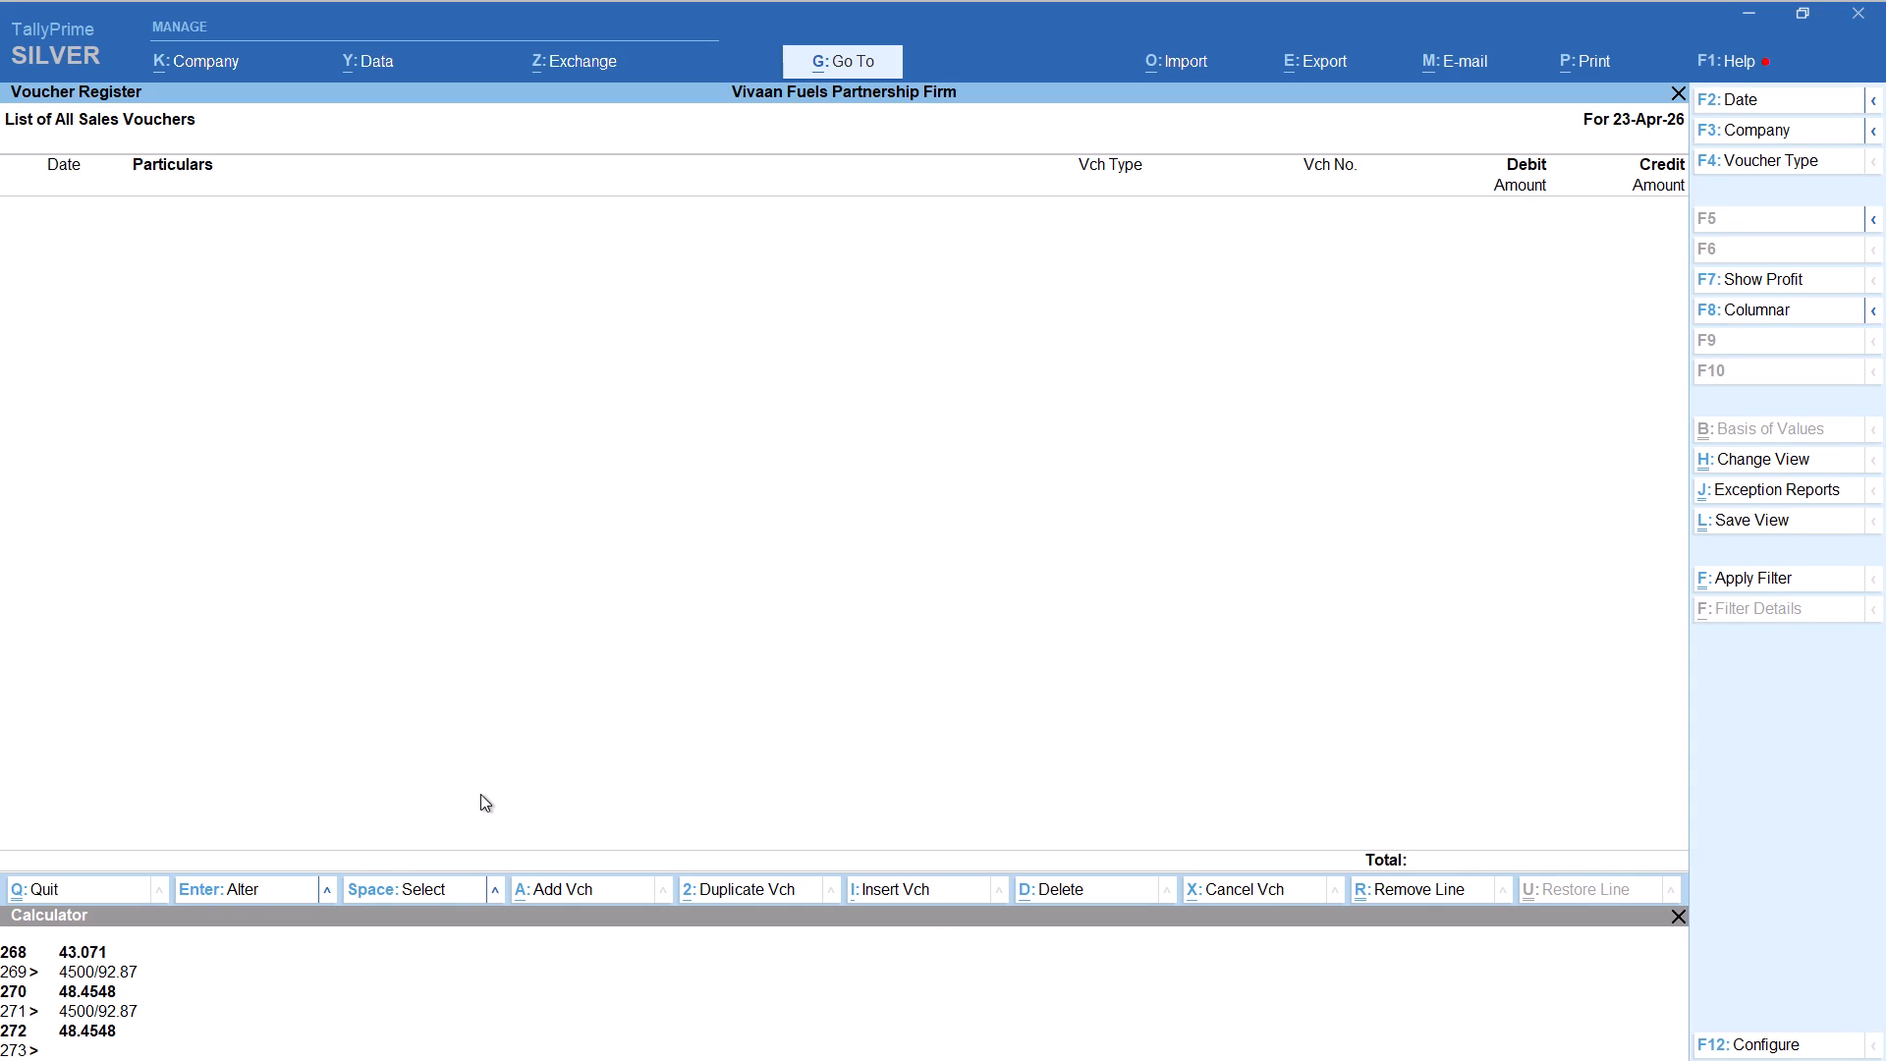
Start a new voucher for 23-Apr-26 and set its voucher type to Credit.
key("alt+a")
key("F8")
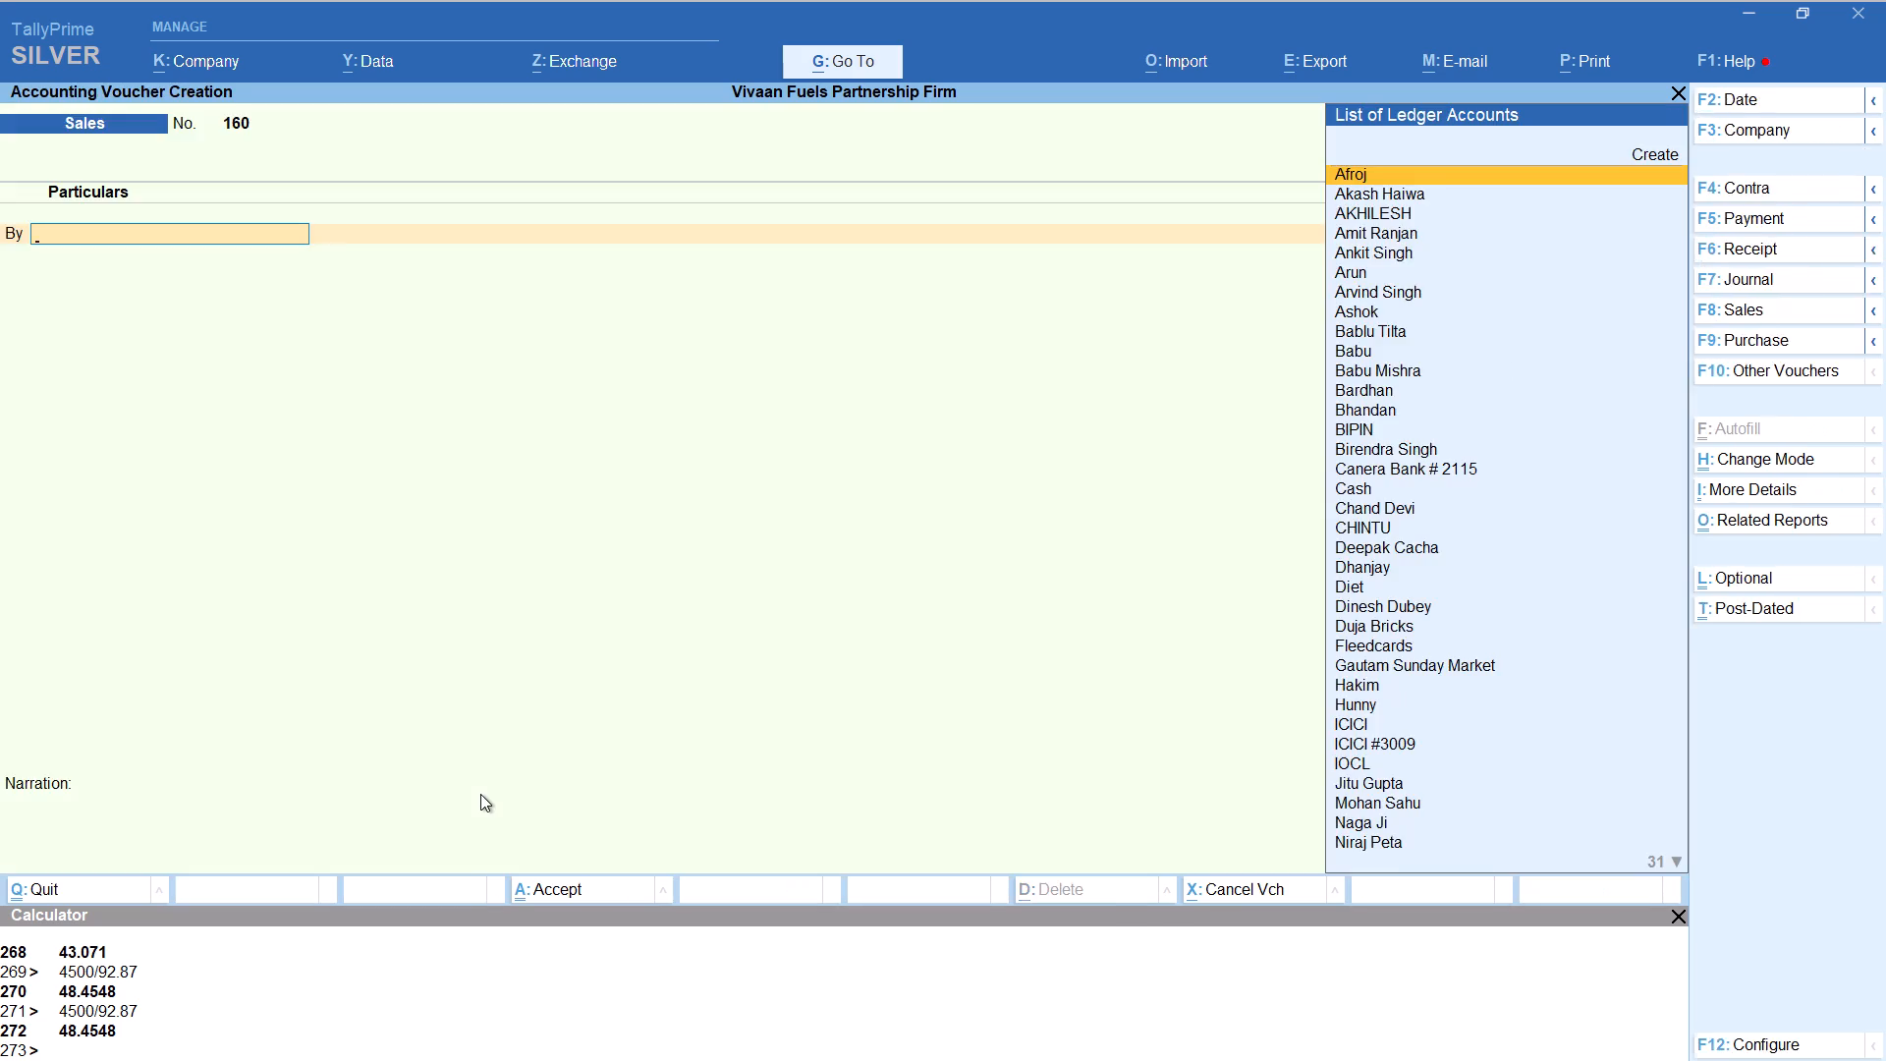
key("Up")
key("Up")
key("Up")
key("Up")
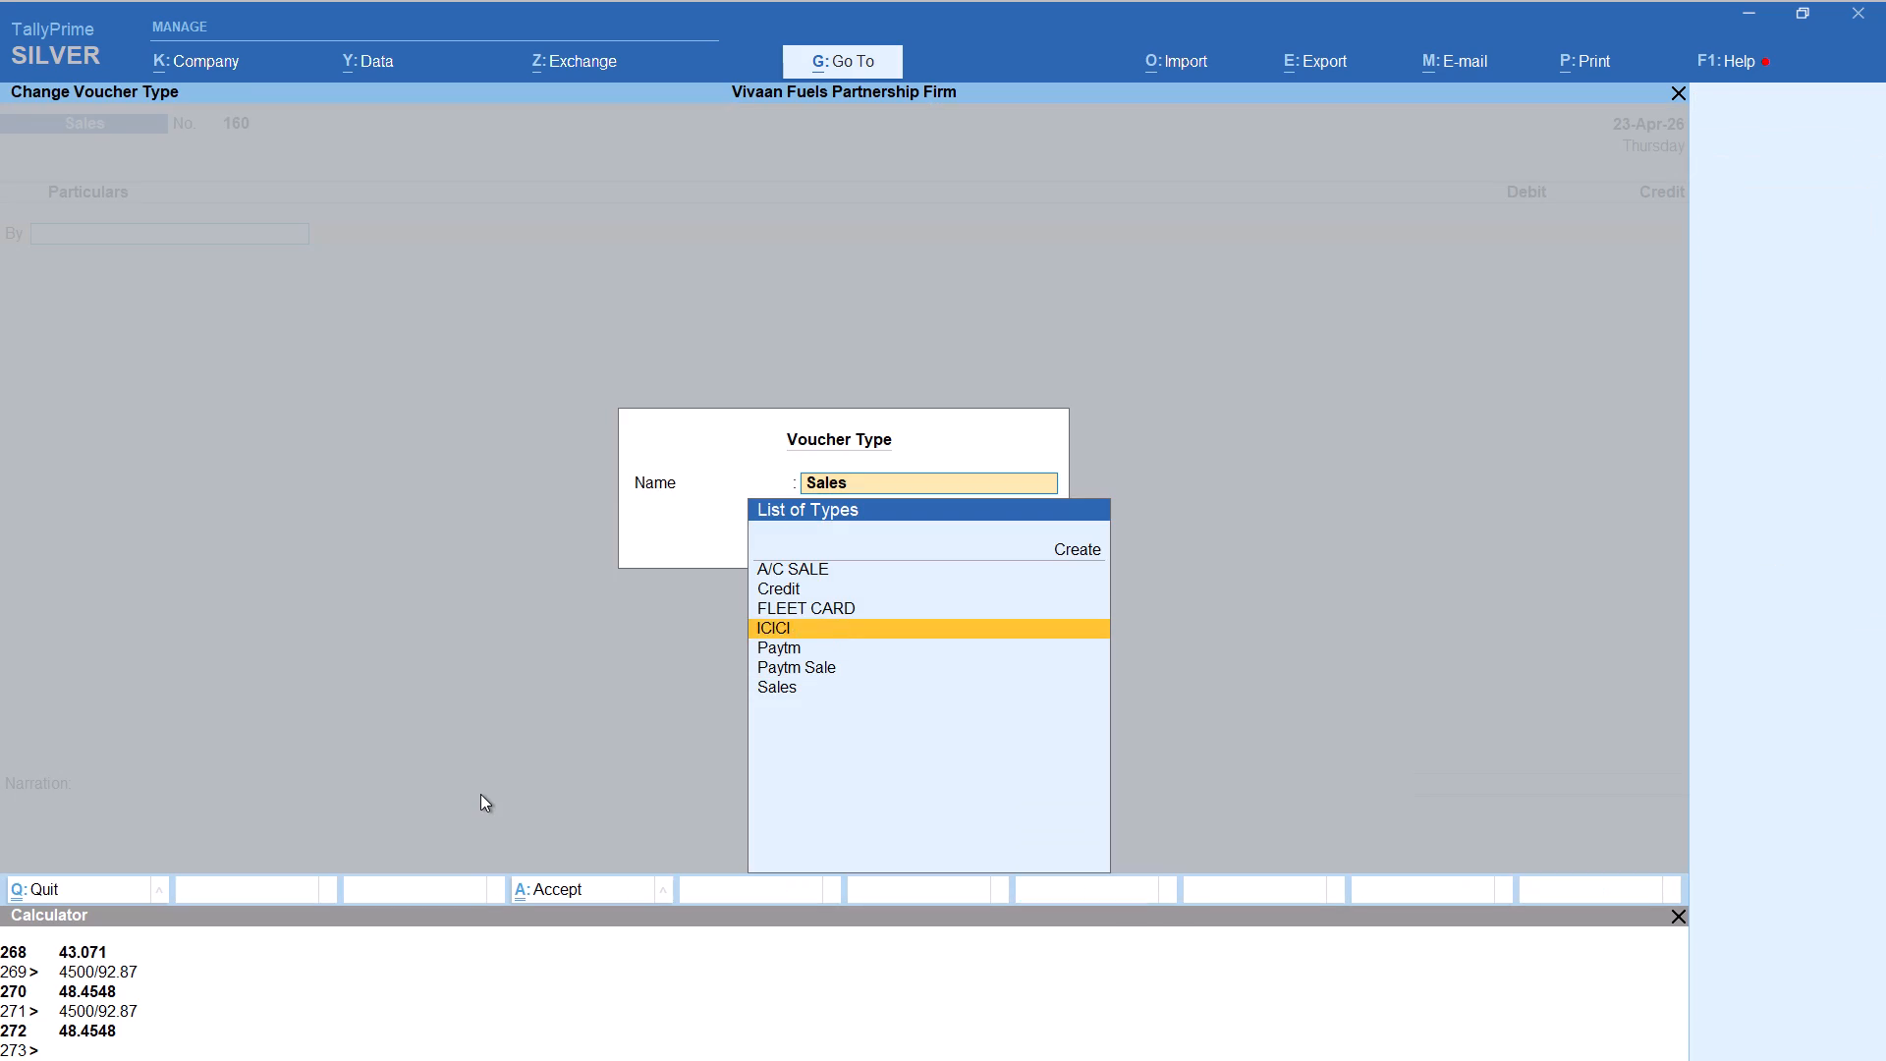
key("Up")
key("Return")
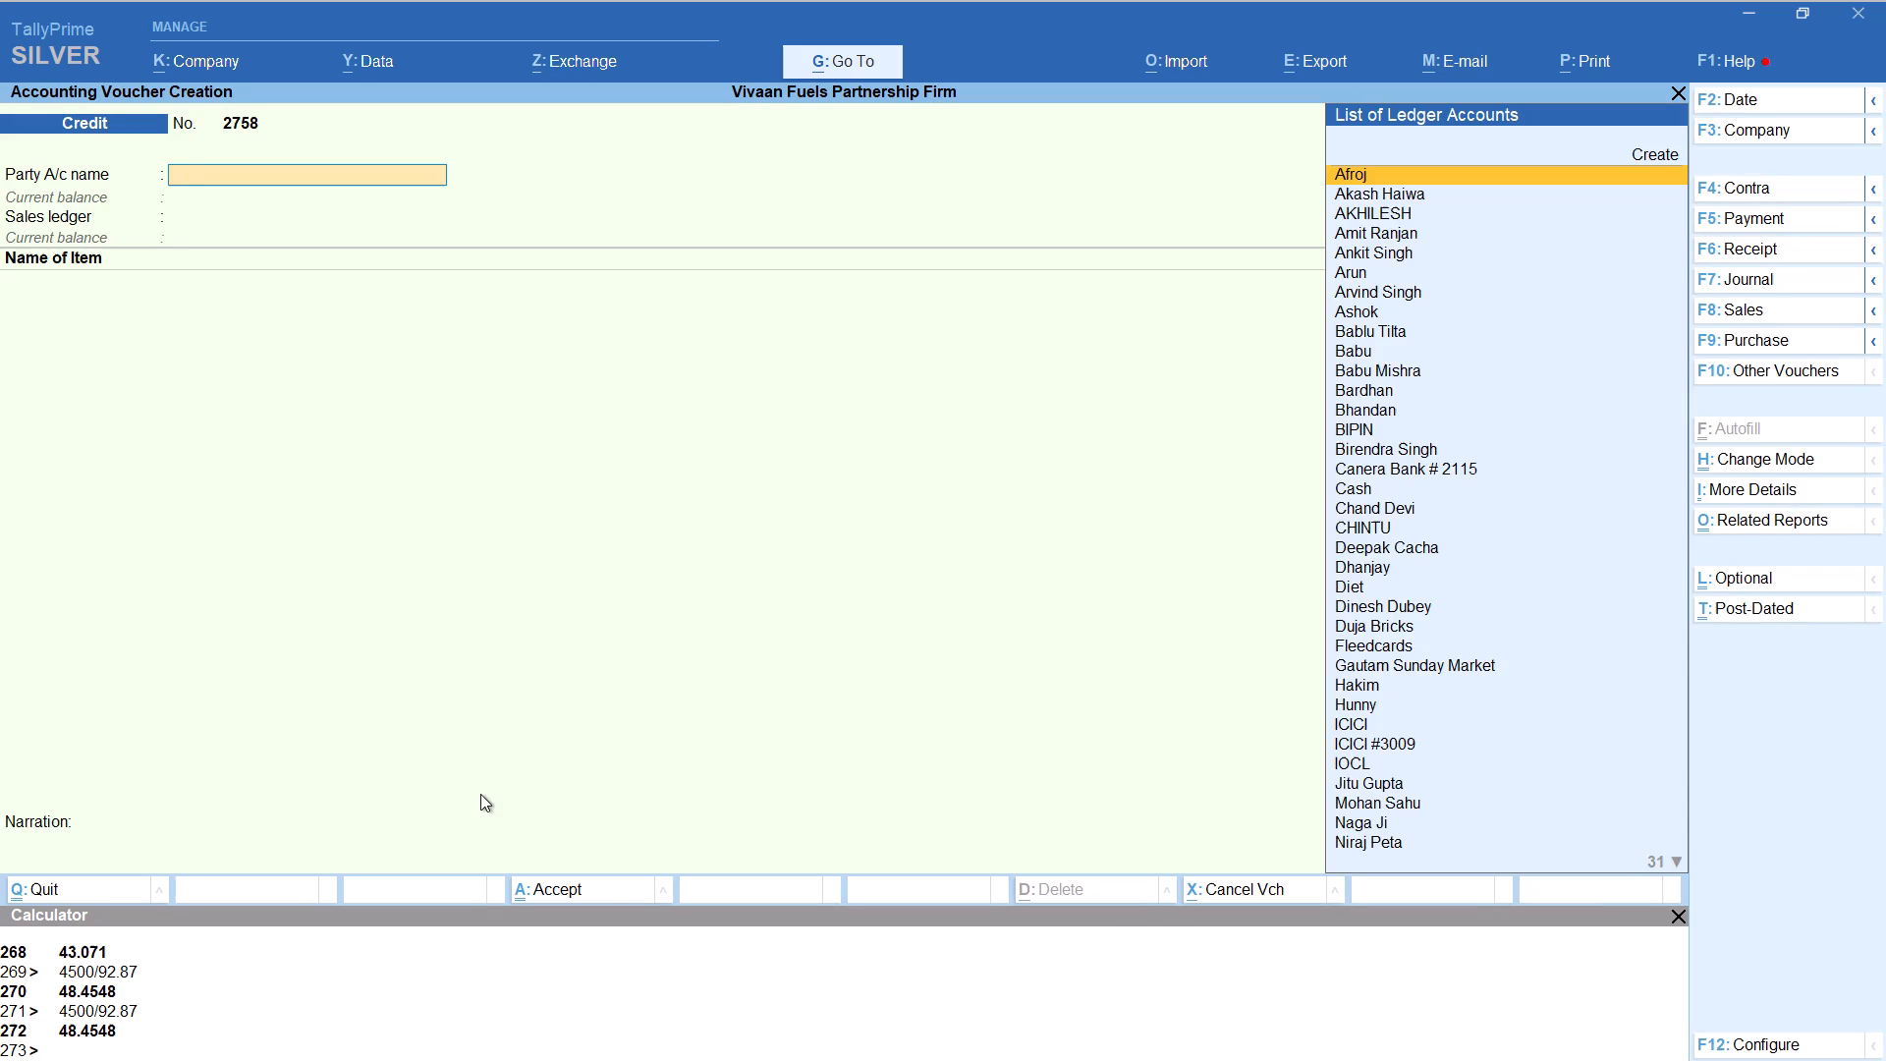
Choose Akash as the party, keeping the default party details and the SALE ledger.
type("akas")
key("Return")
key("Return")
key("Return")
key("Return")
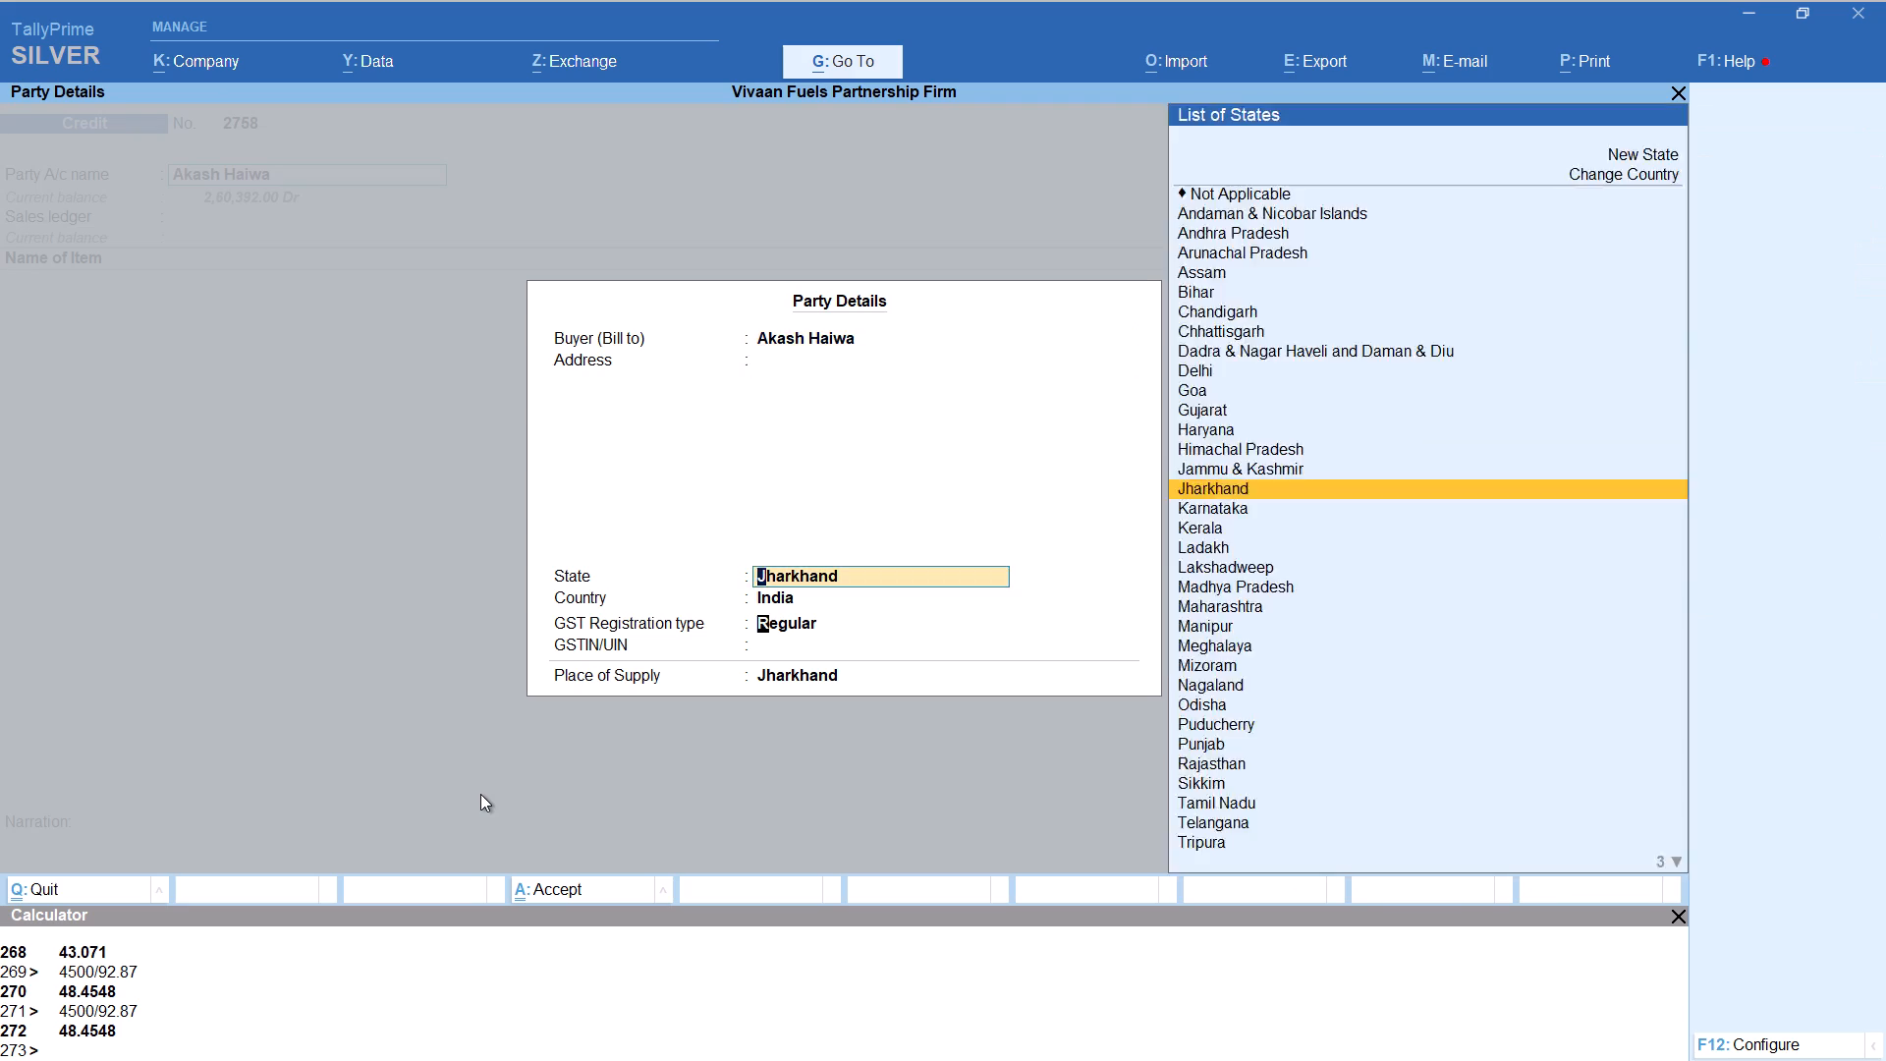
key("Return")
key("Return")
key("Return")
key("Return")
Add item HSD with tracking number Not Applicable, quantity calculated as 1000/92.87 and a rate of 92.87 per liter.
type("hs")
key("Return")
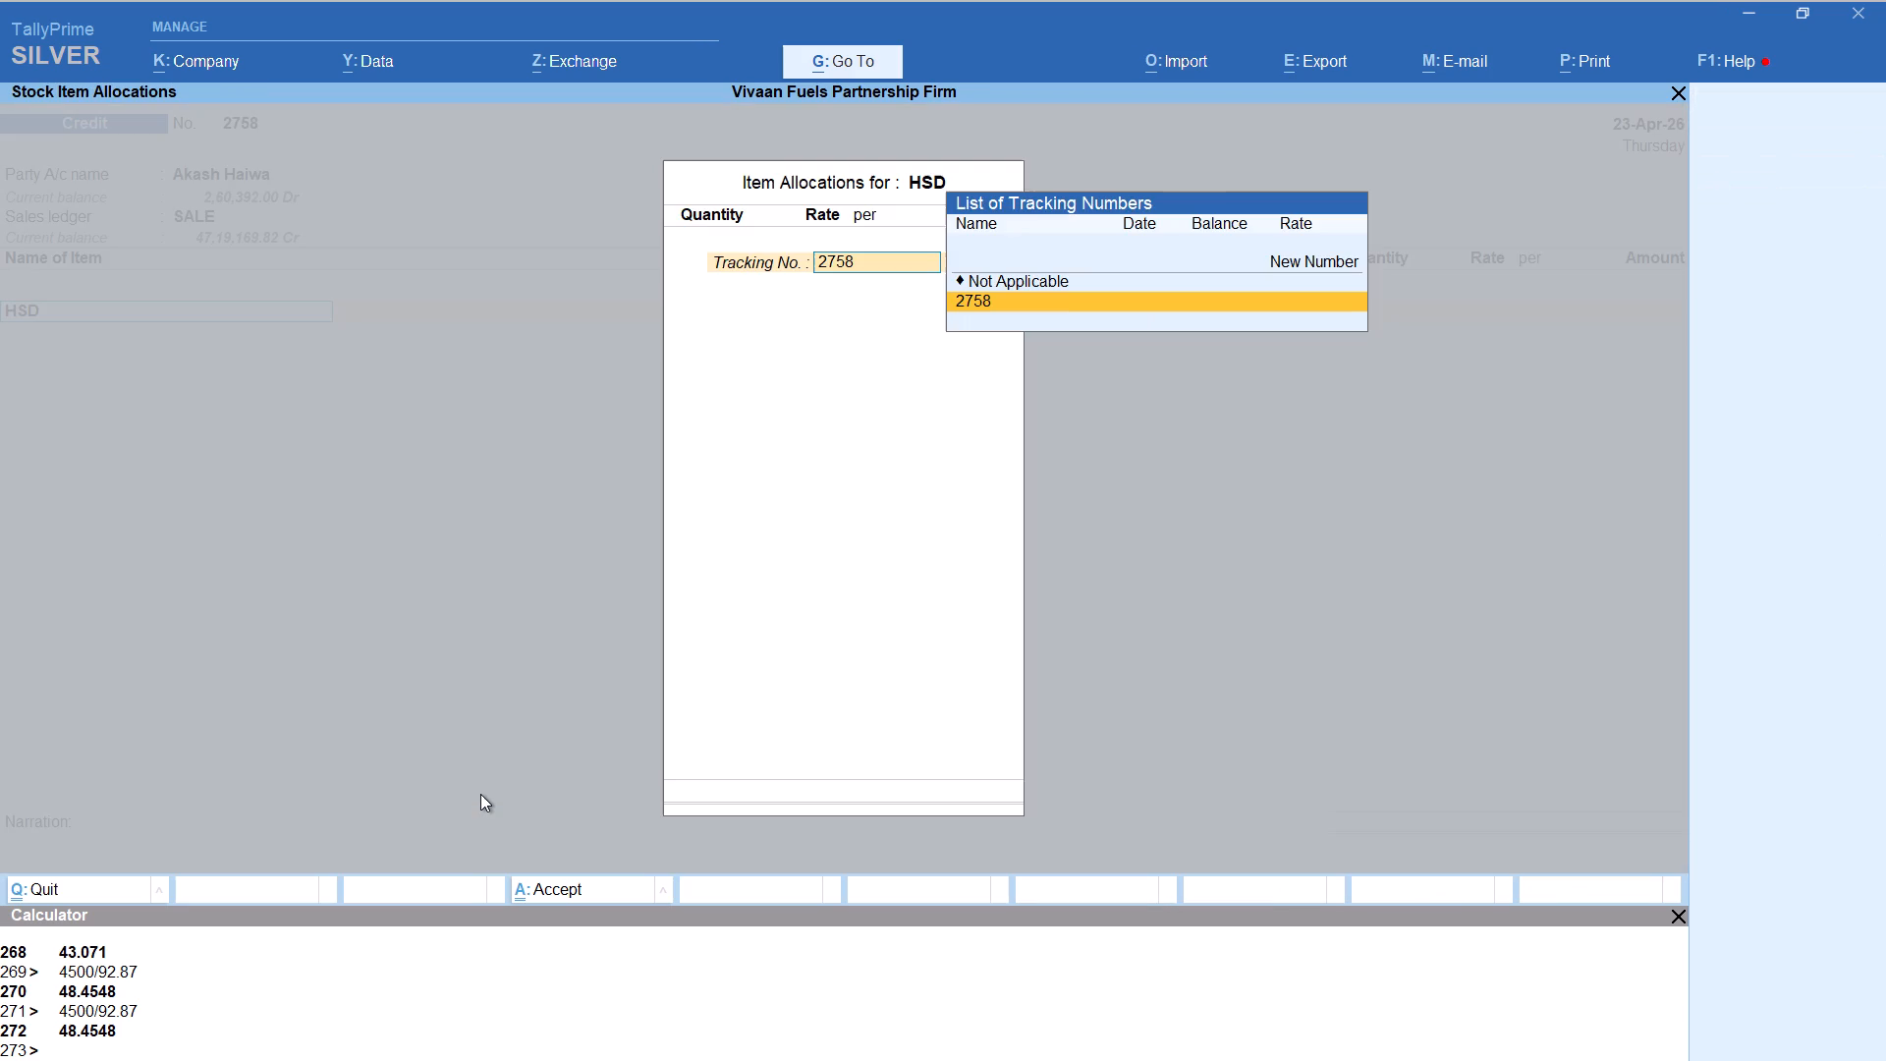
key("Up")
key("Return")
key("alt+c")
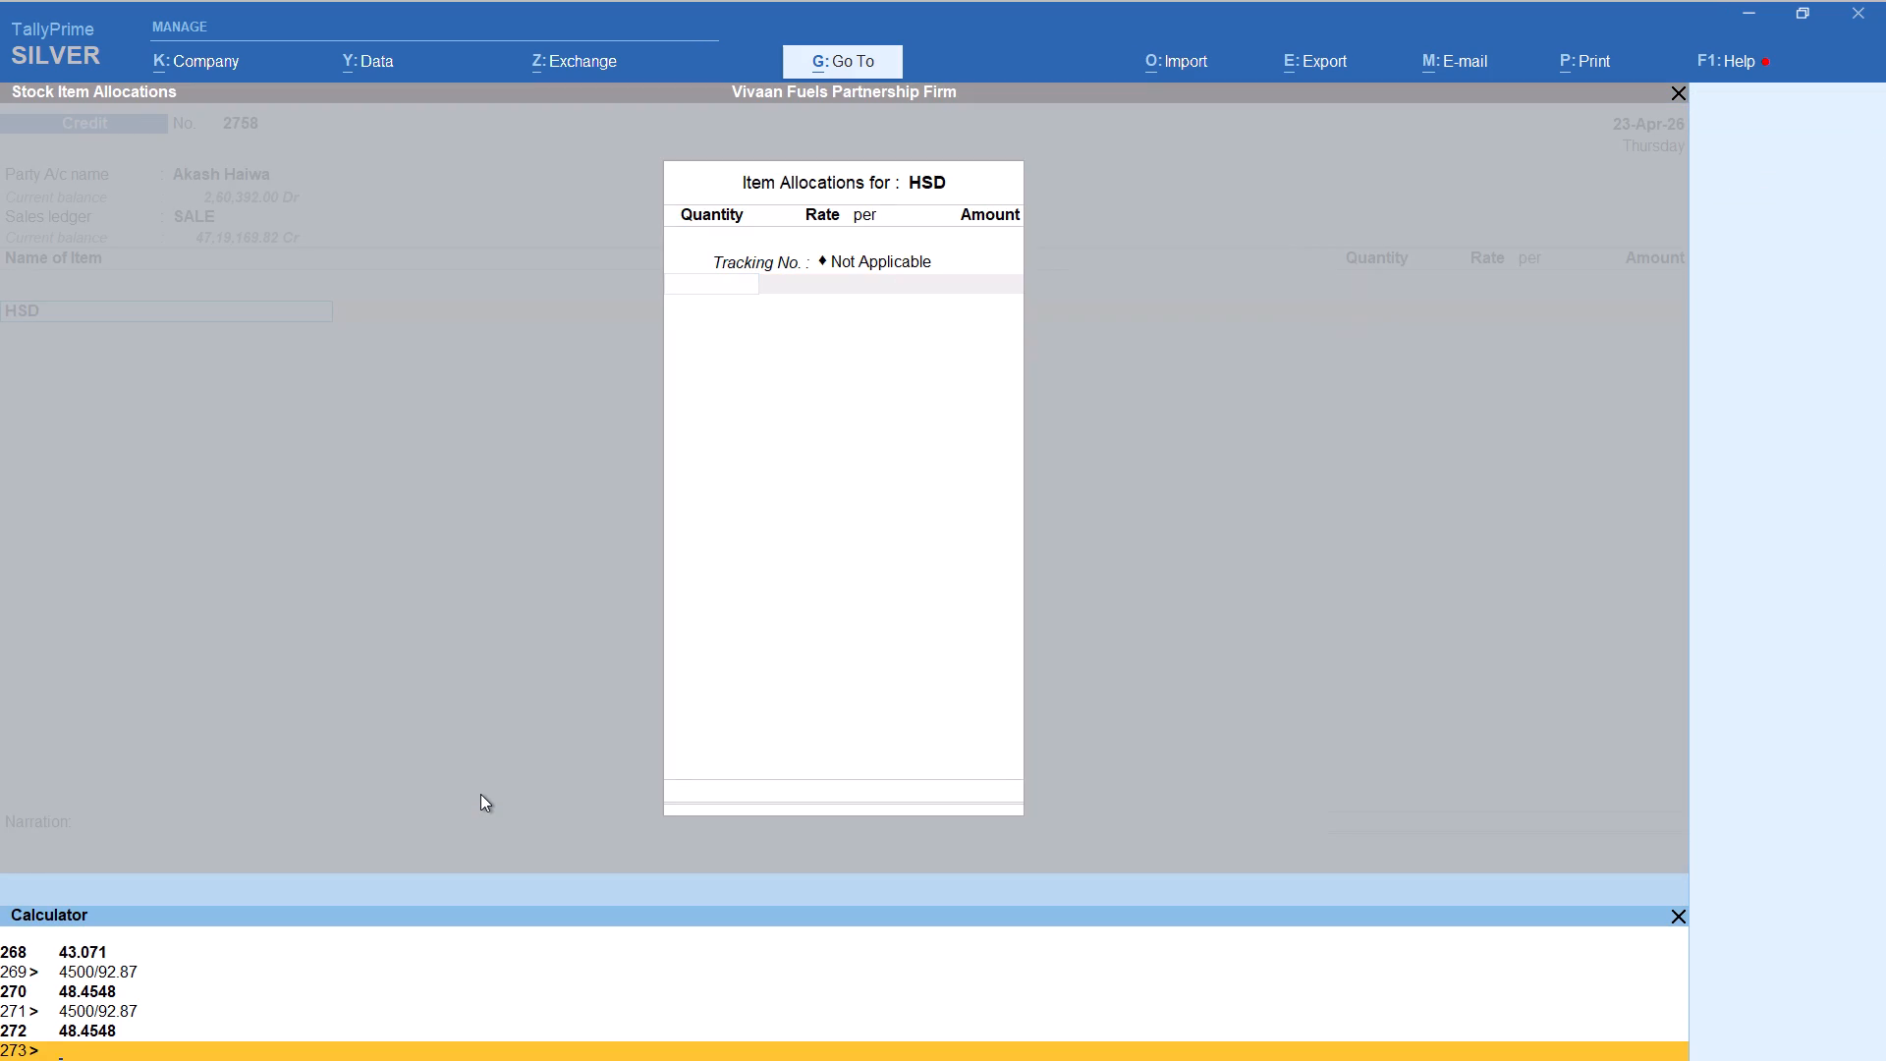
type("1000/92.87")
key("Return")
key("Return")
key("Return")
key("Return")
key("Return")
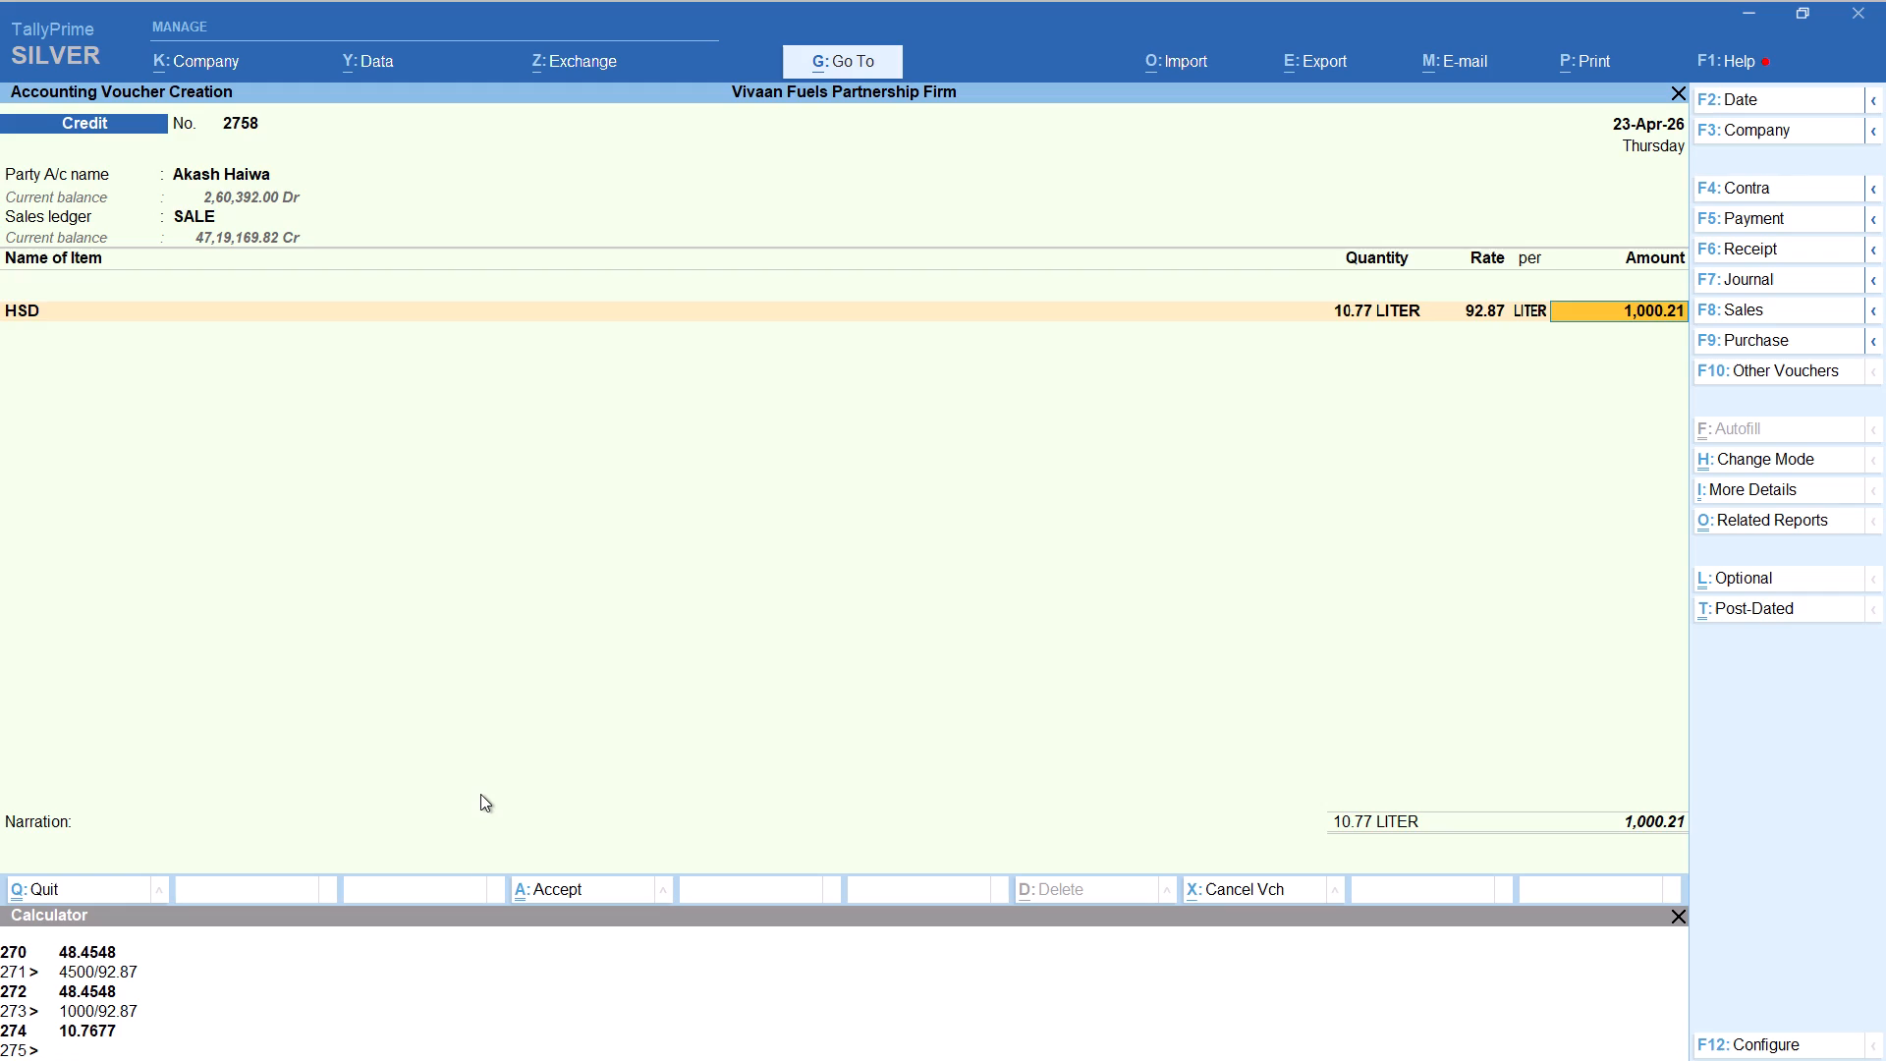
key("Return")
Add the Round Off ledger to the Akash voucher and save it.
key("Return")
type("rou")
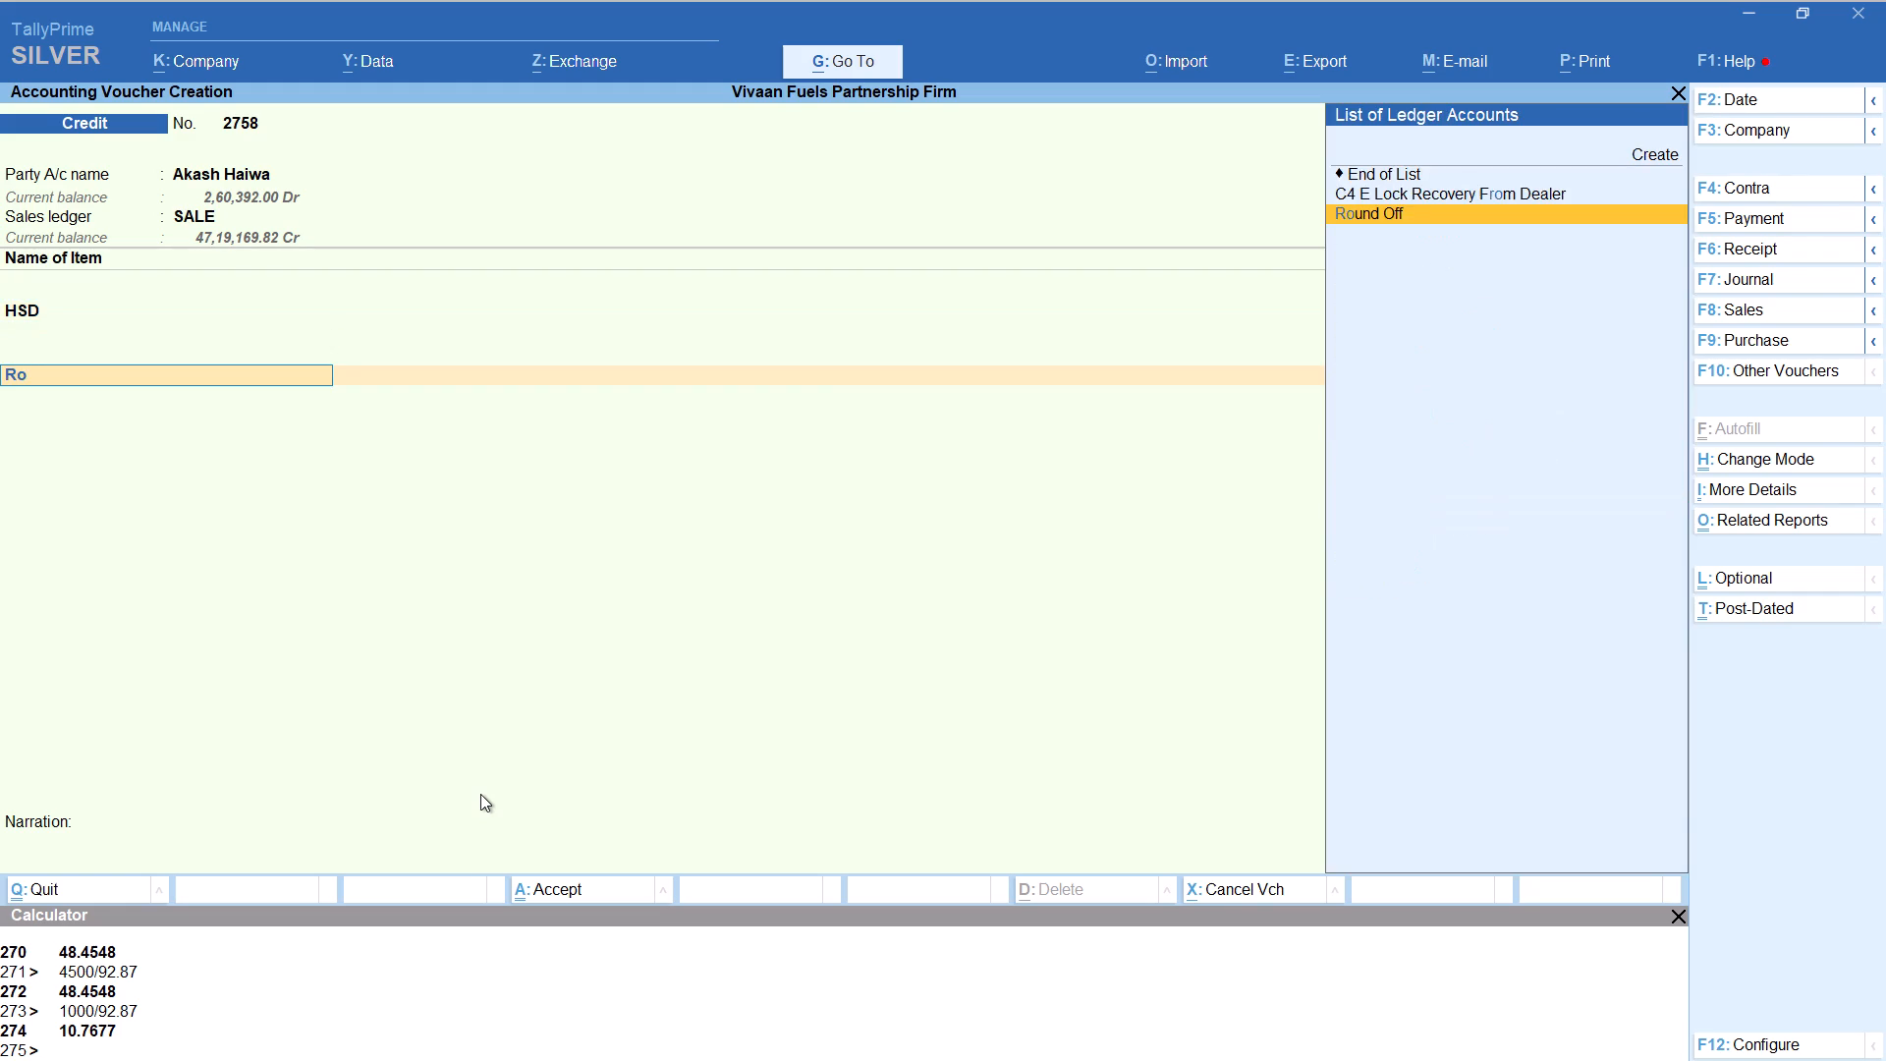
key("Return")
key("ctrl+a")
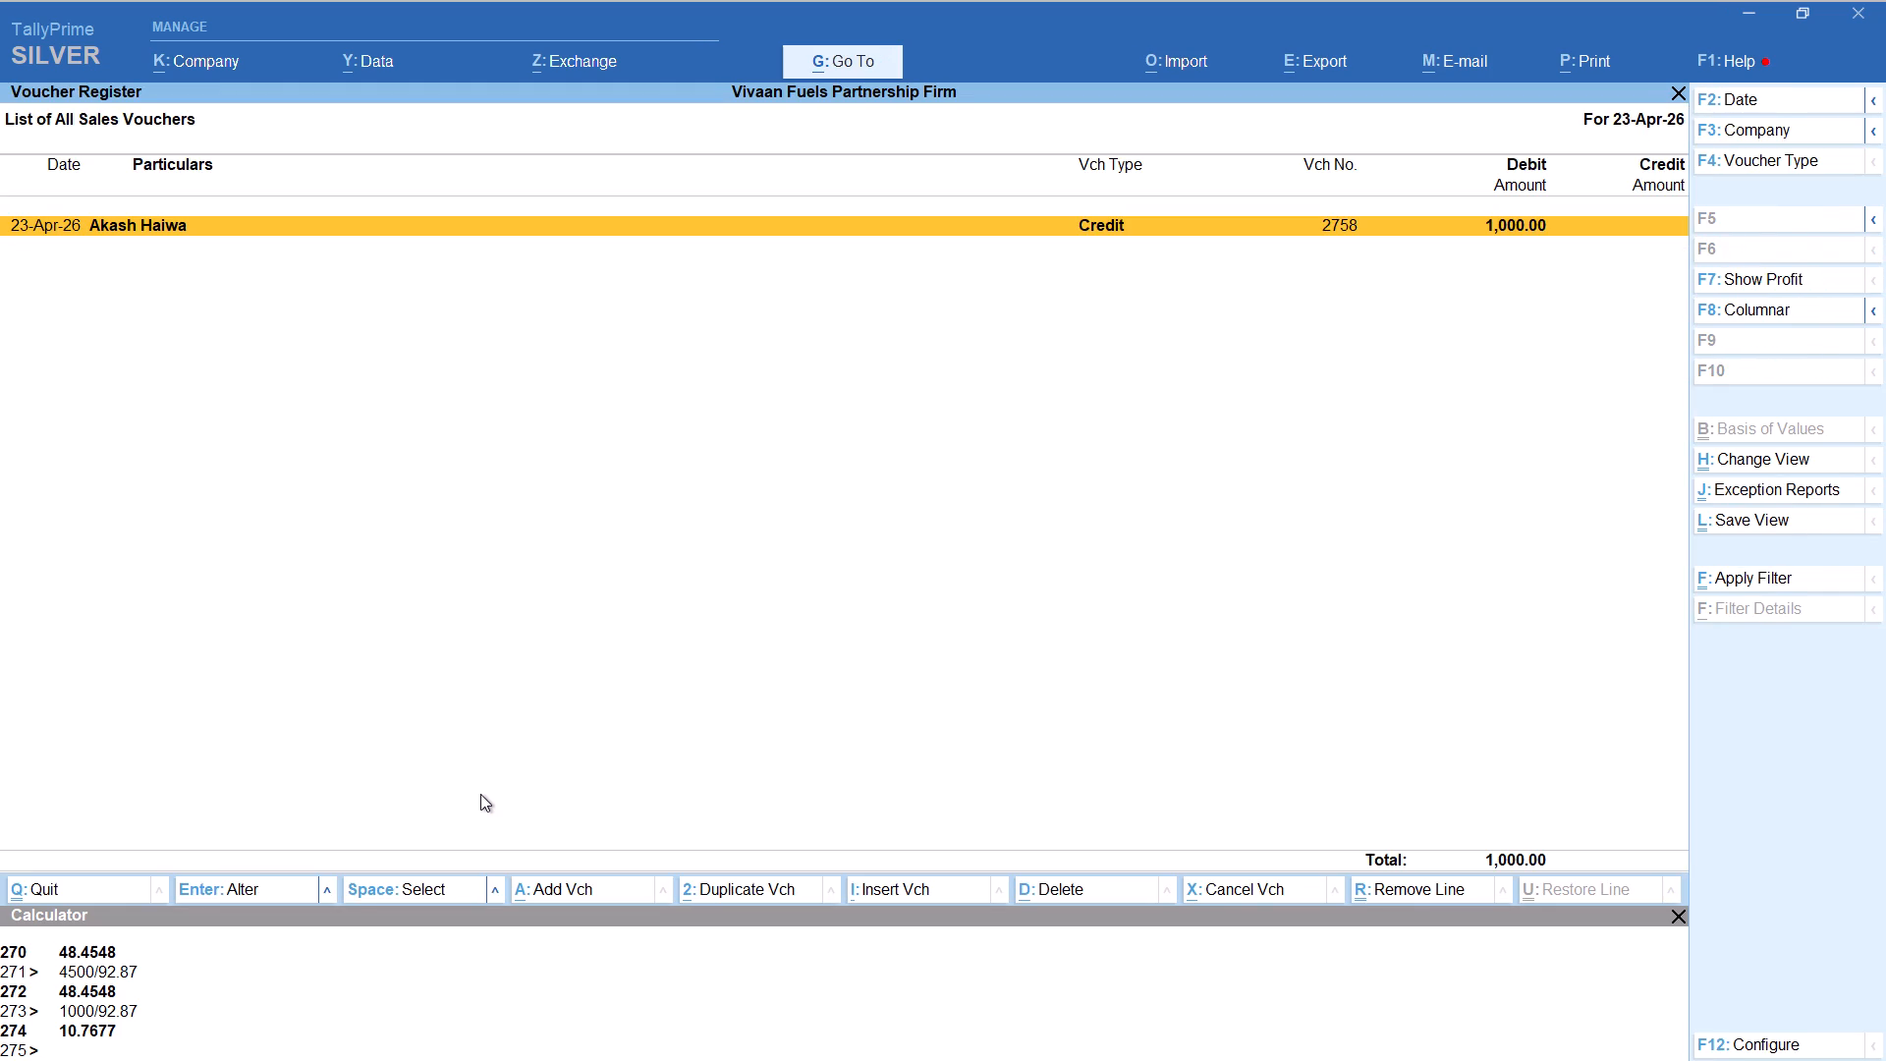
Start another Credit voucher with Hakim as the party, keeping the default party details and the SALE ledger.
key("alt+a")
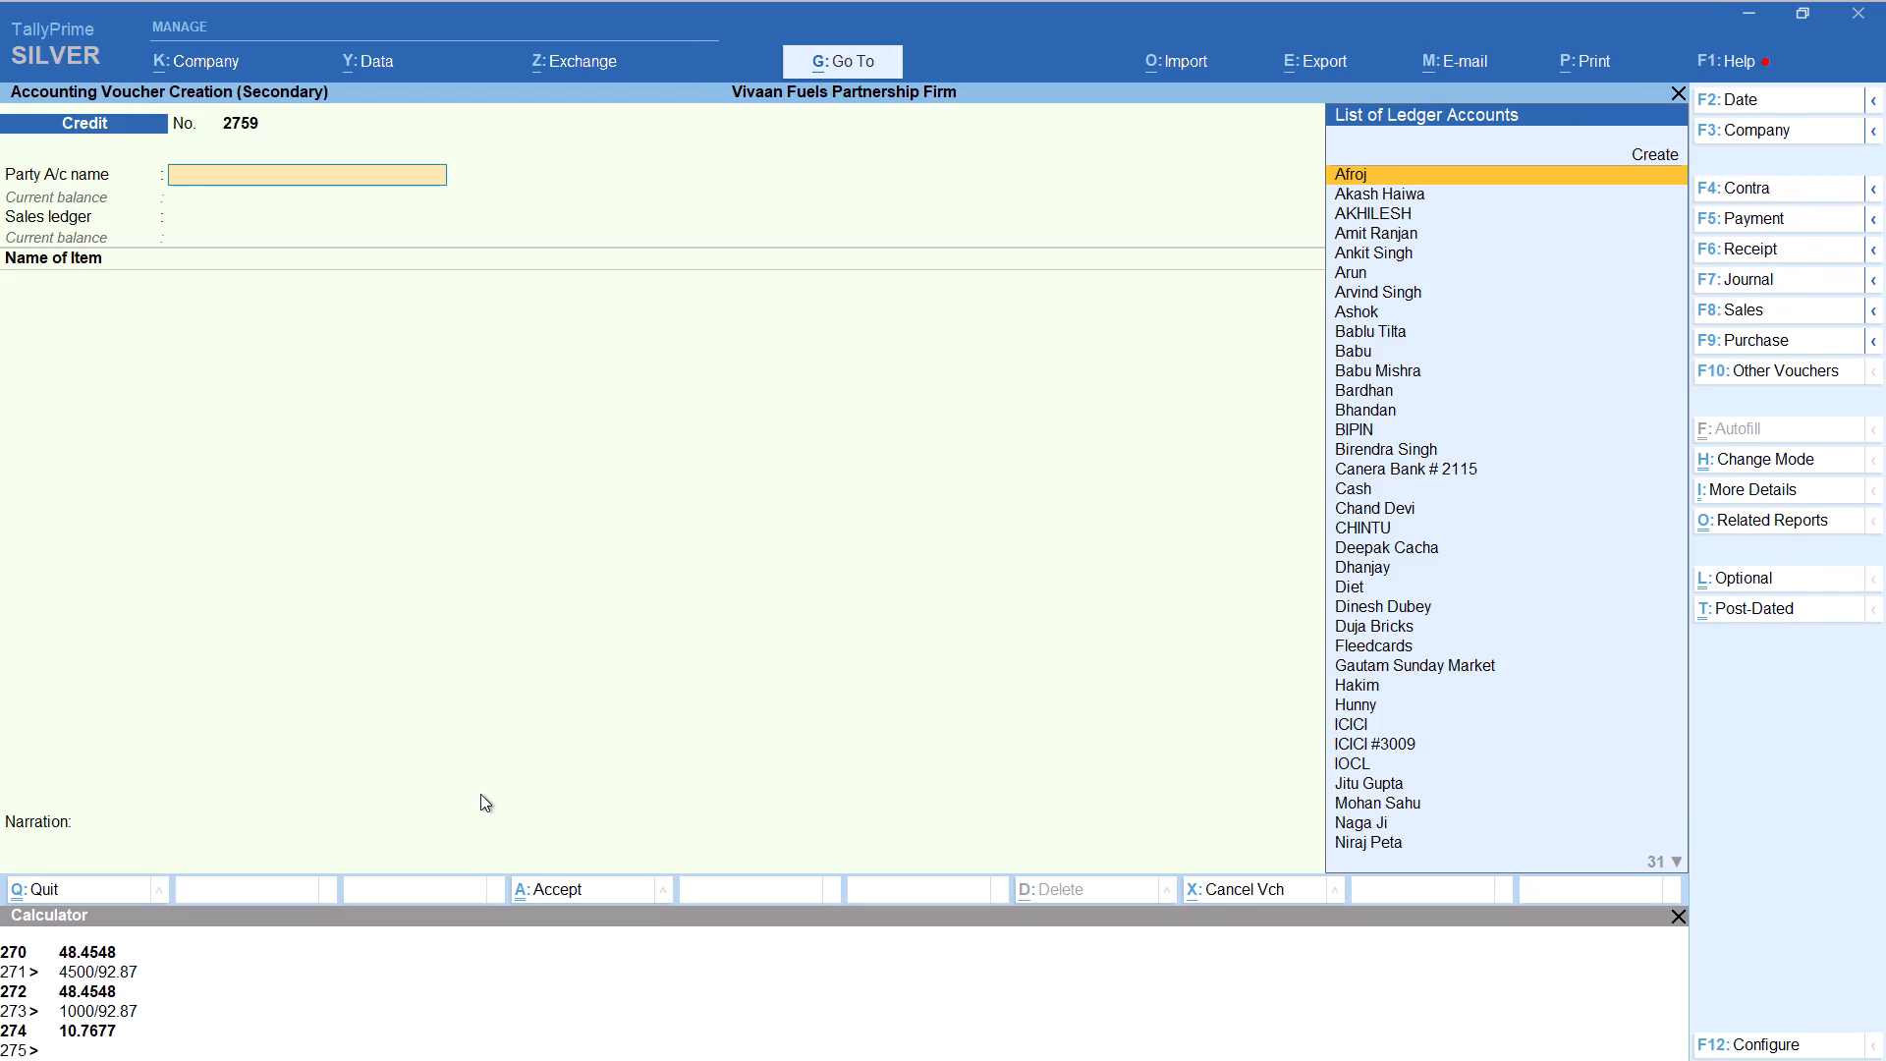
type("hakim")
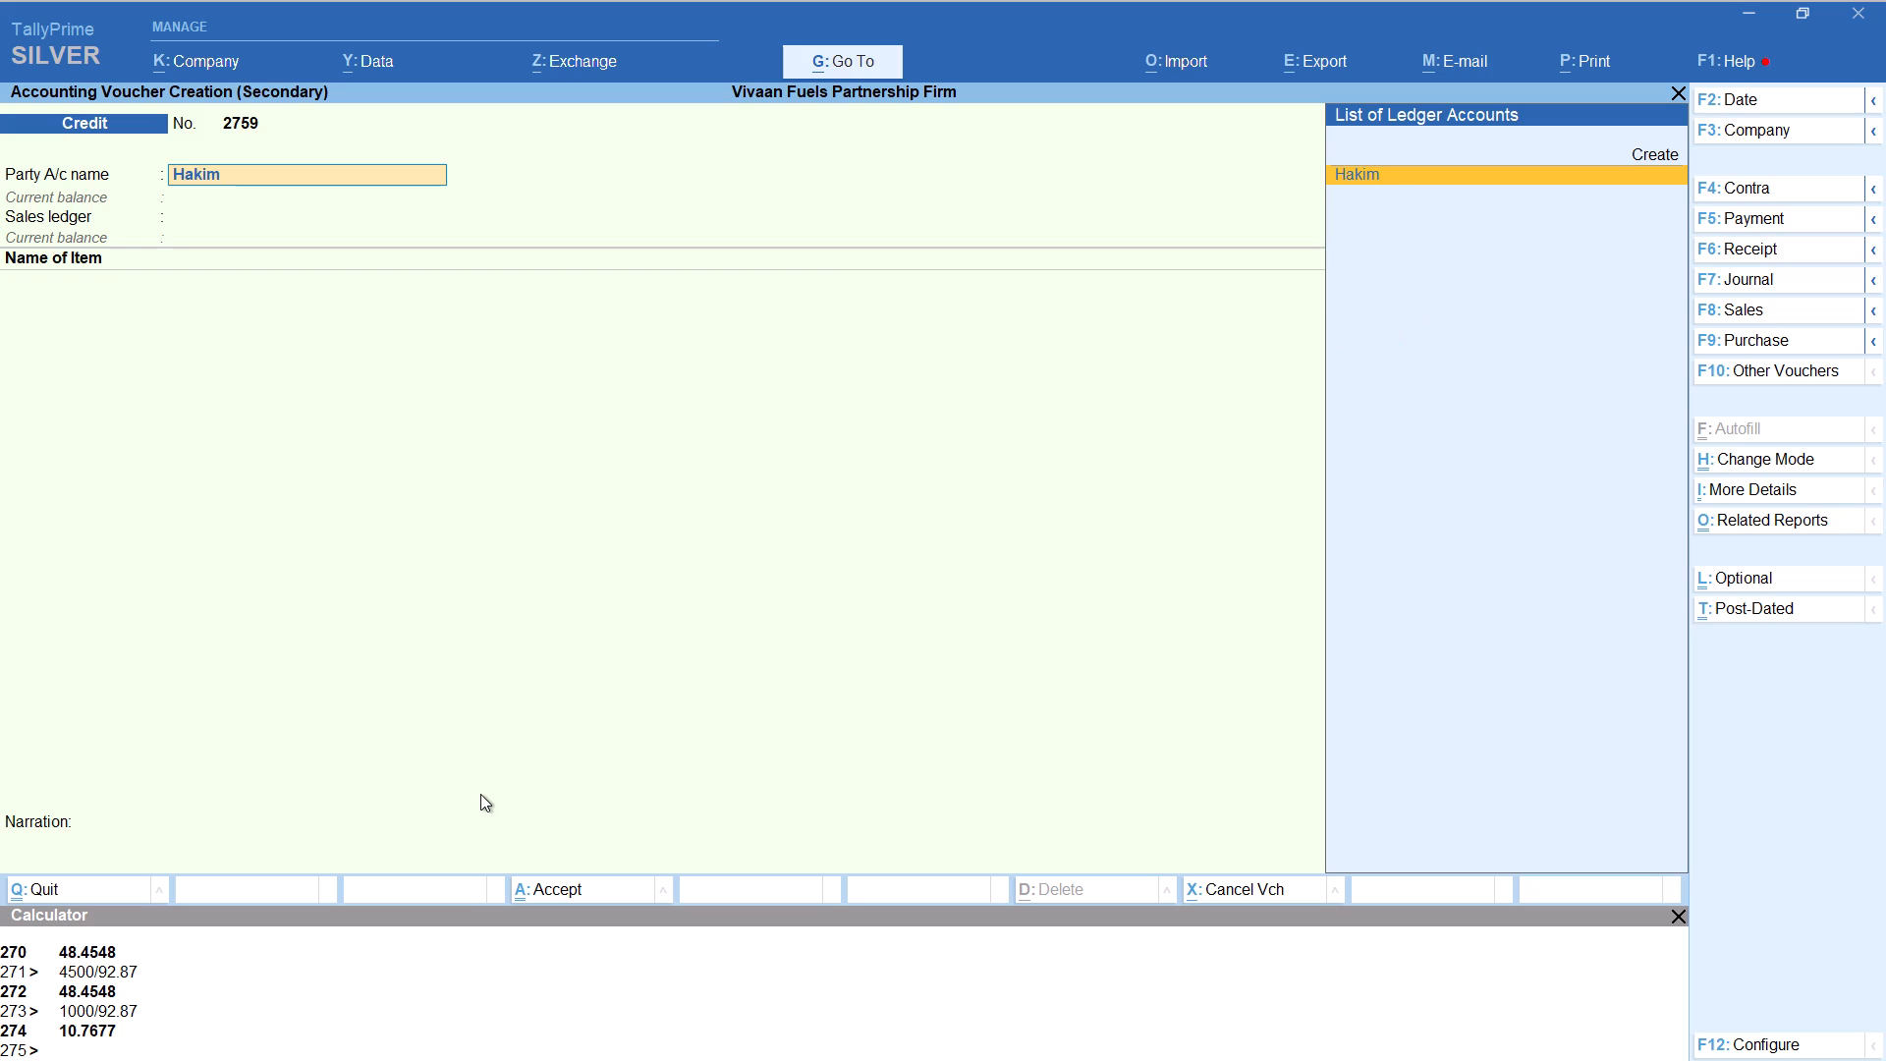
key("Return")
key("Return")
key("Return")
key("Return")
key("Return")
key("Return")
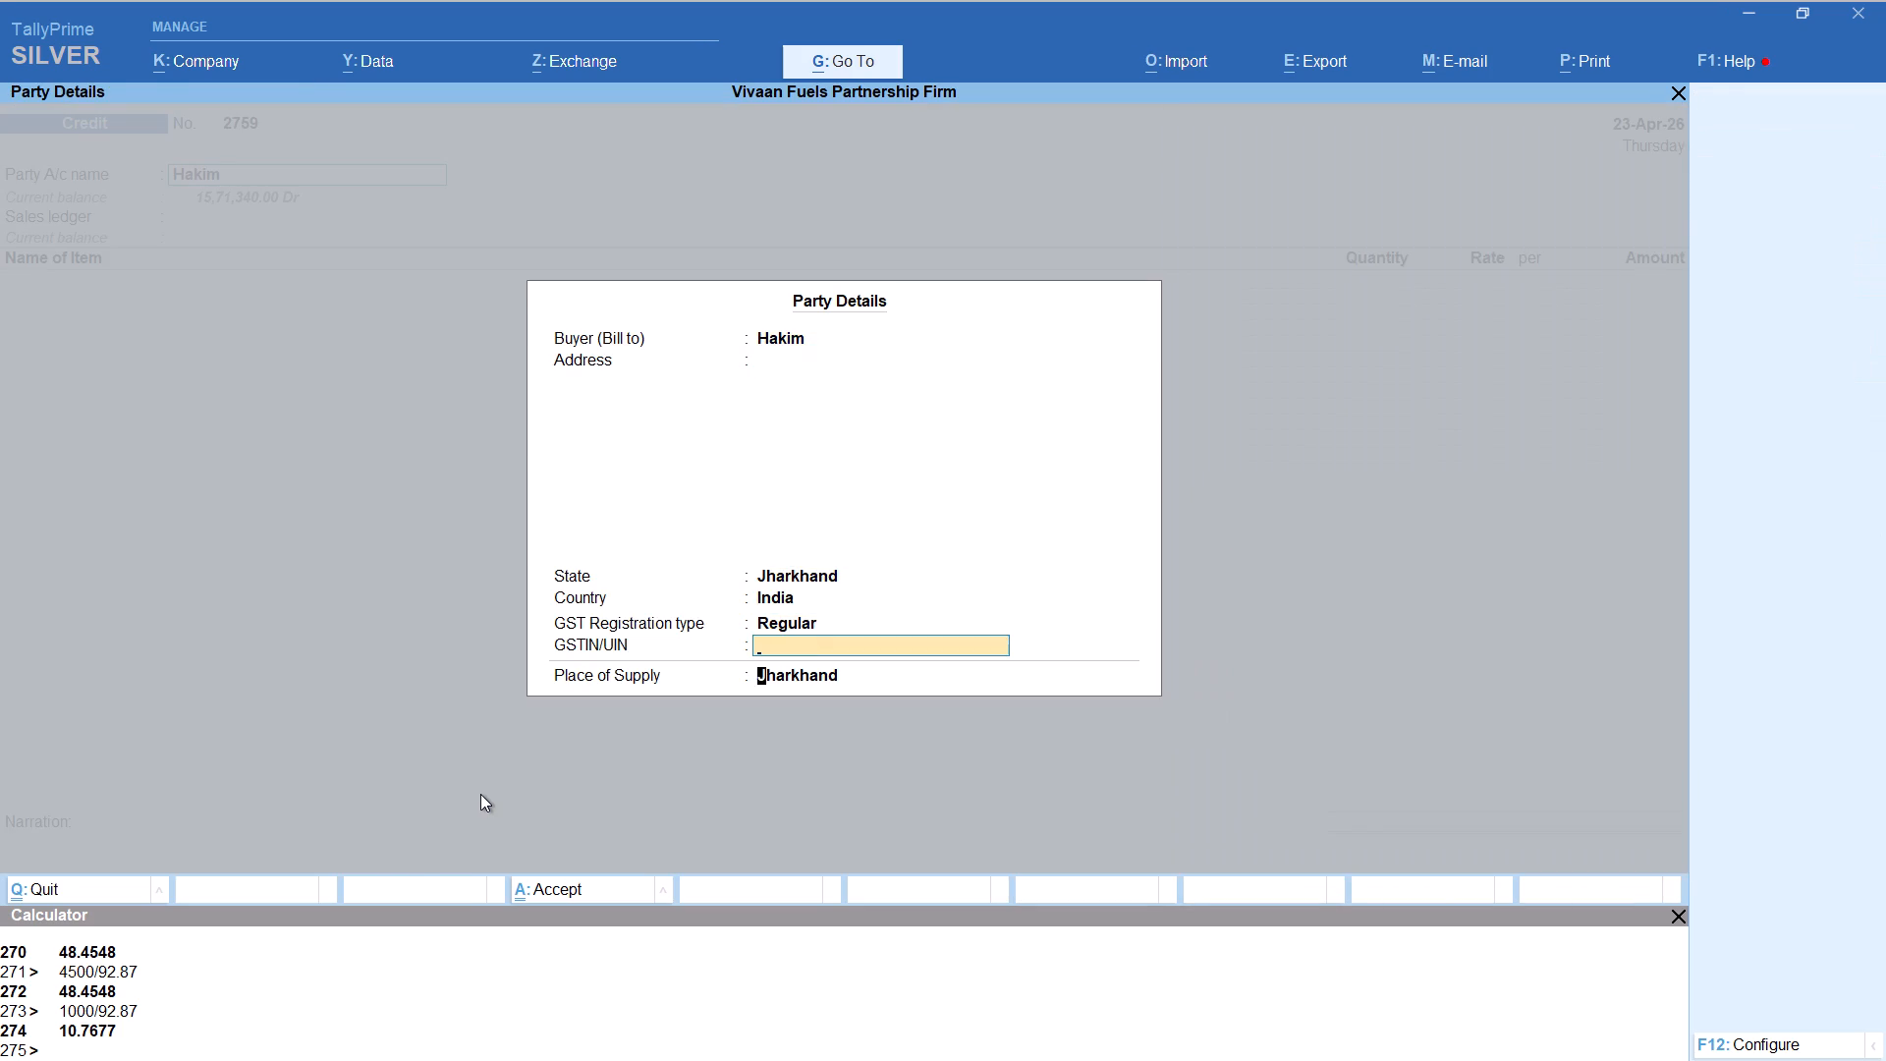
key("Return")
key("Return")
Add item HSD with tracking number Not Applicable, quantity calculated as 111444/92.87 and a rate of 92.87 per liter.
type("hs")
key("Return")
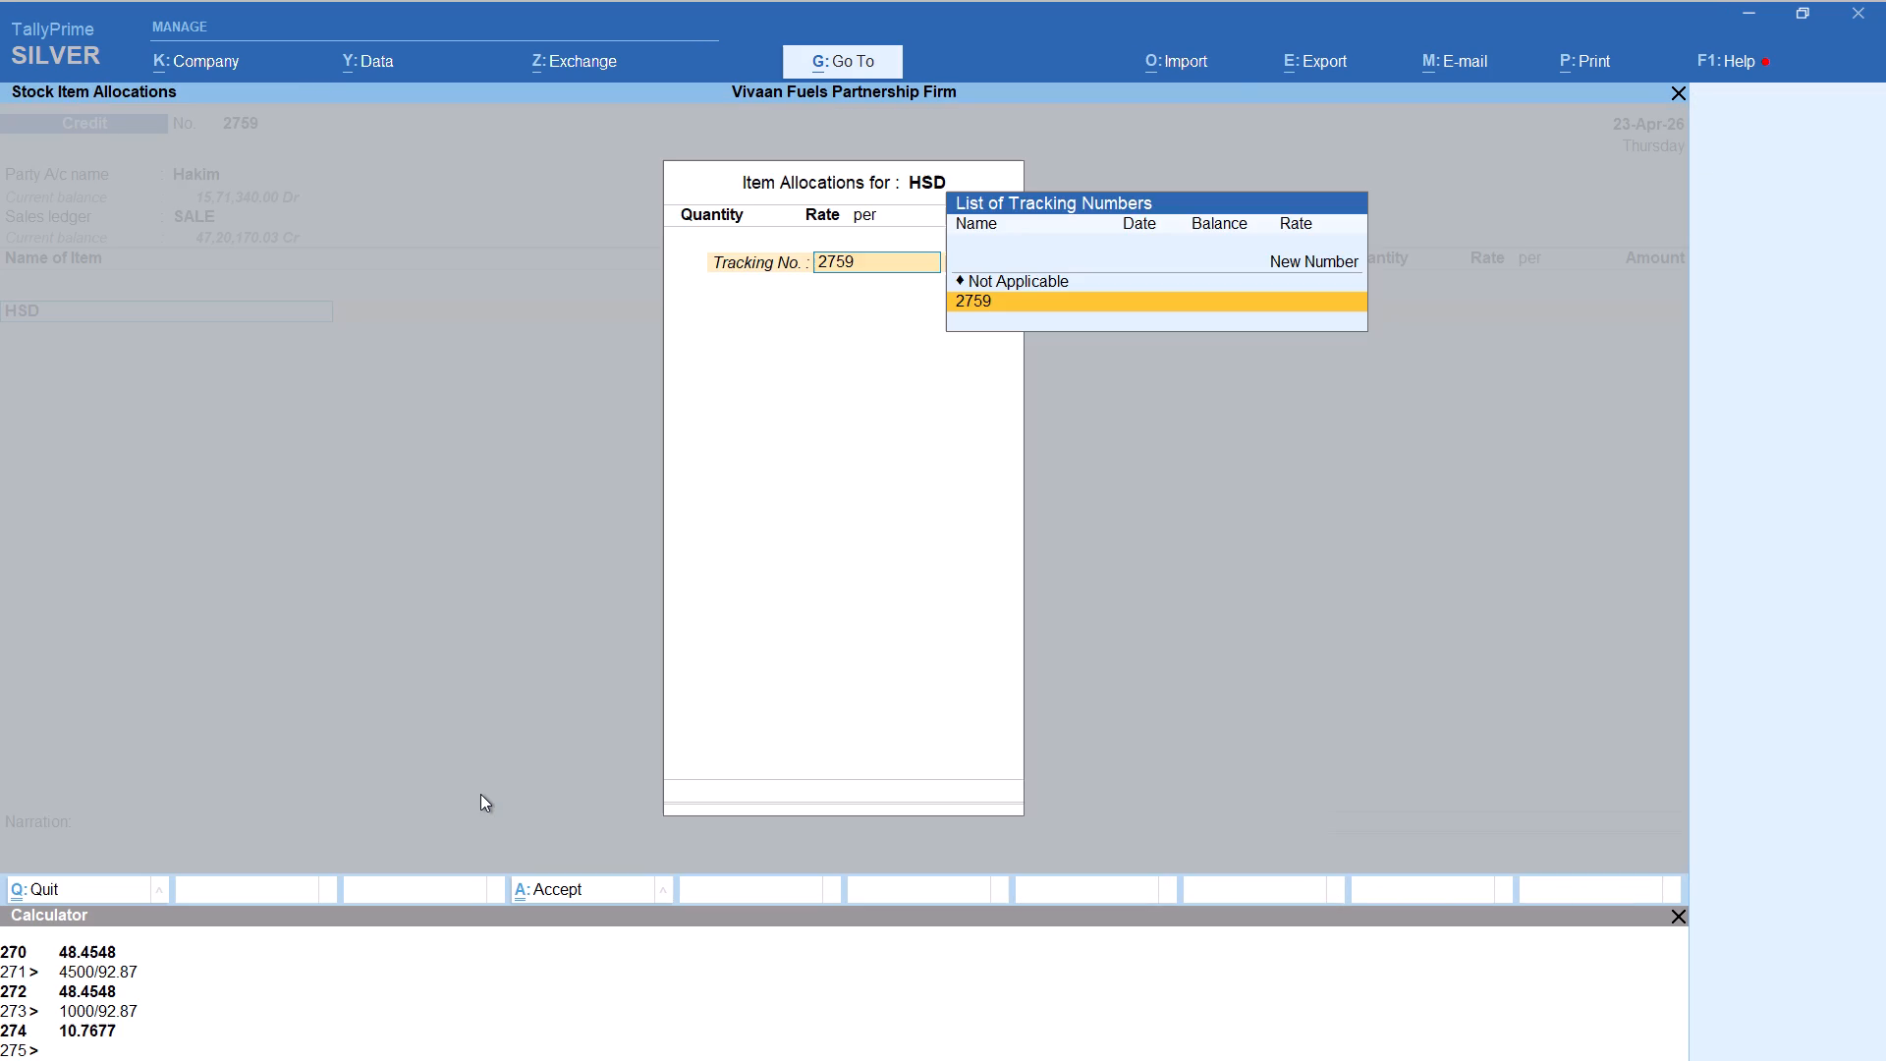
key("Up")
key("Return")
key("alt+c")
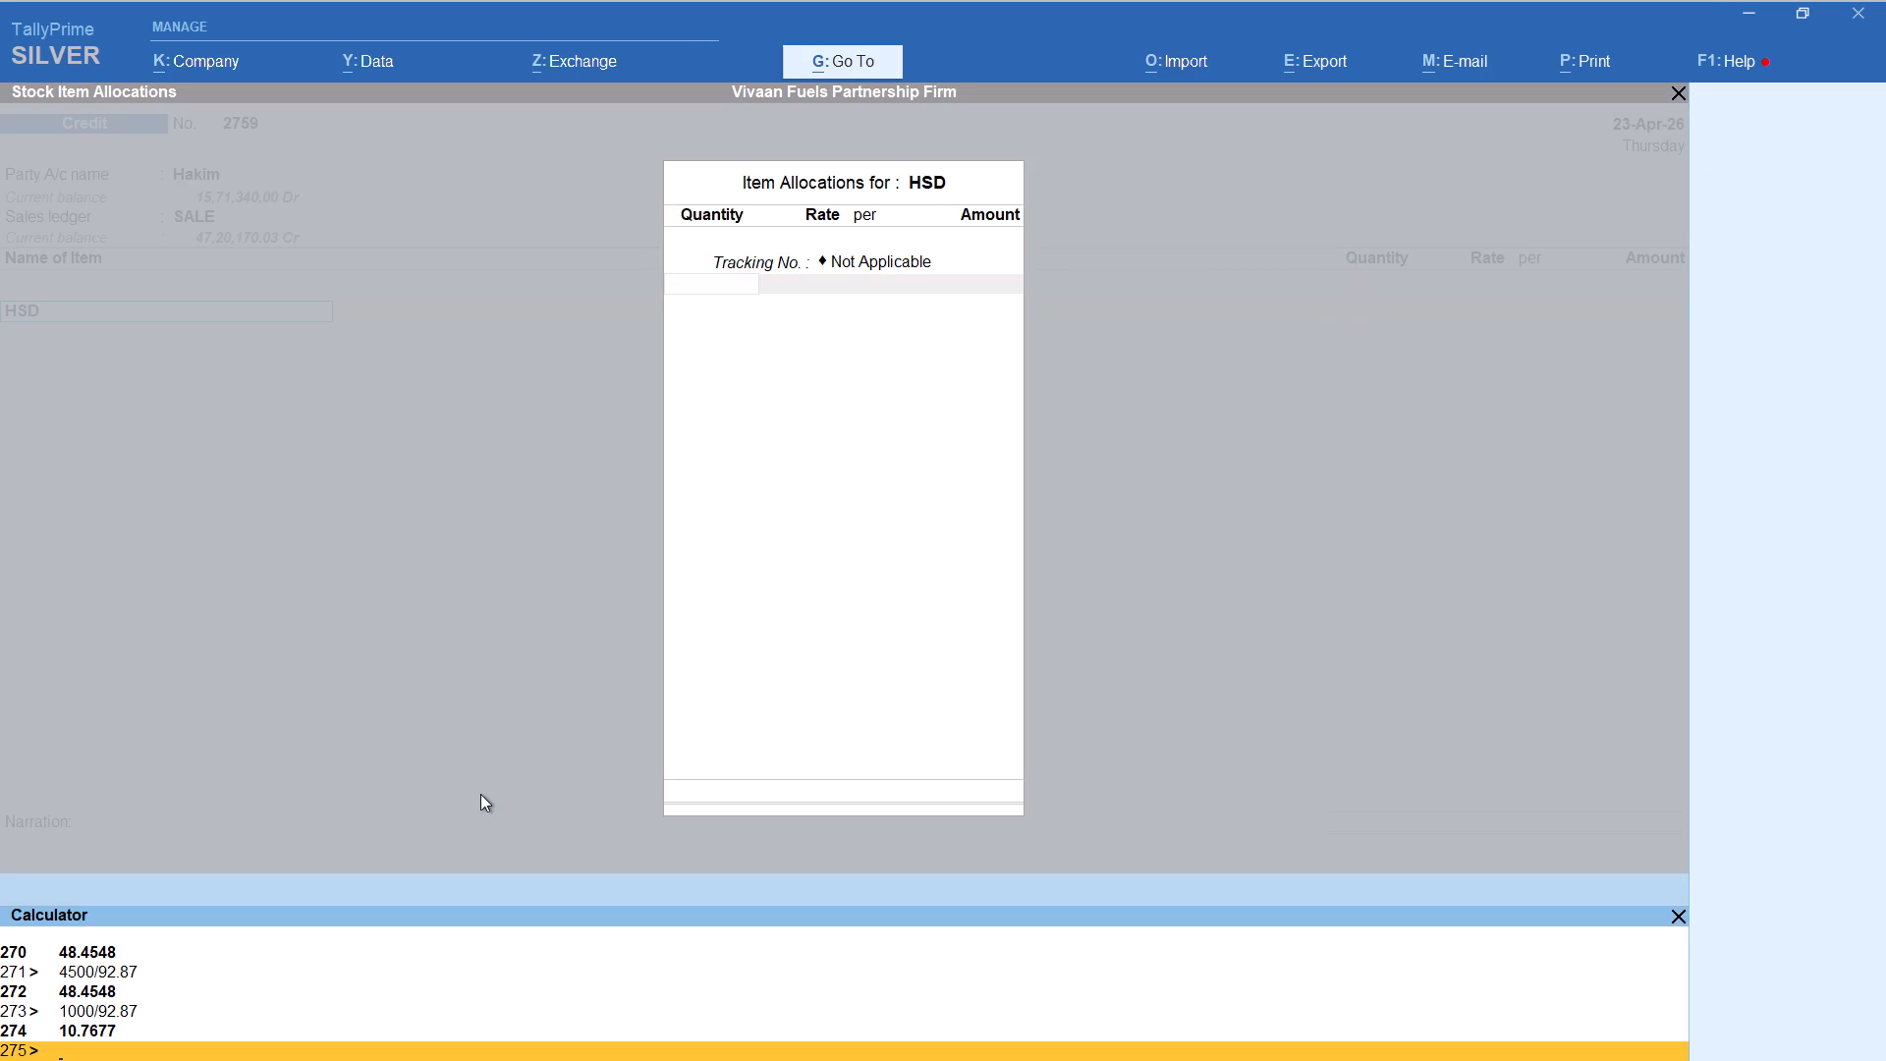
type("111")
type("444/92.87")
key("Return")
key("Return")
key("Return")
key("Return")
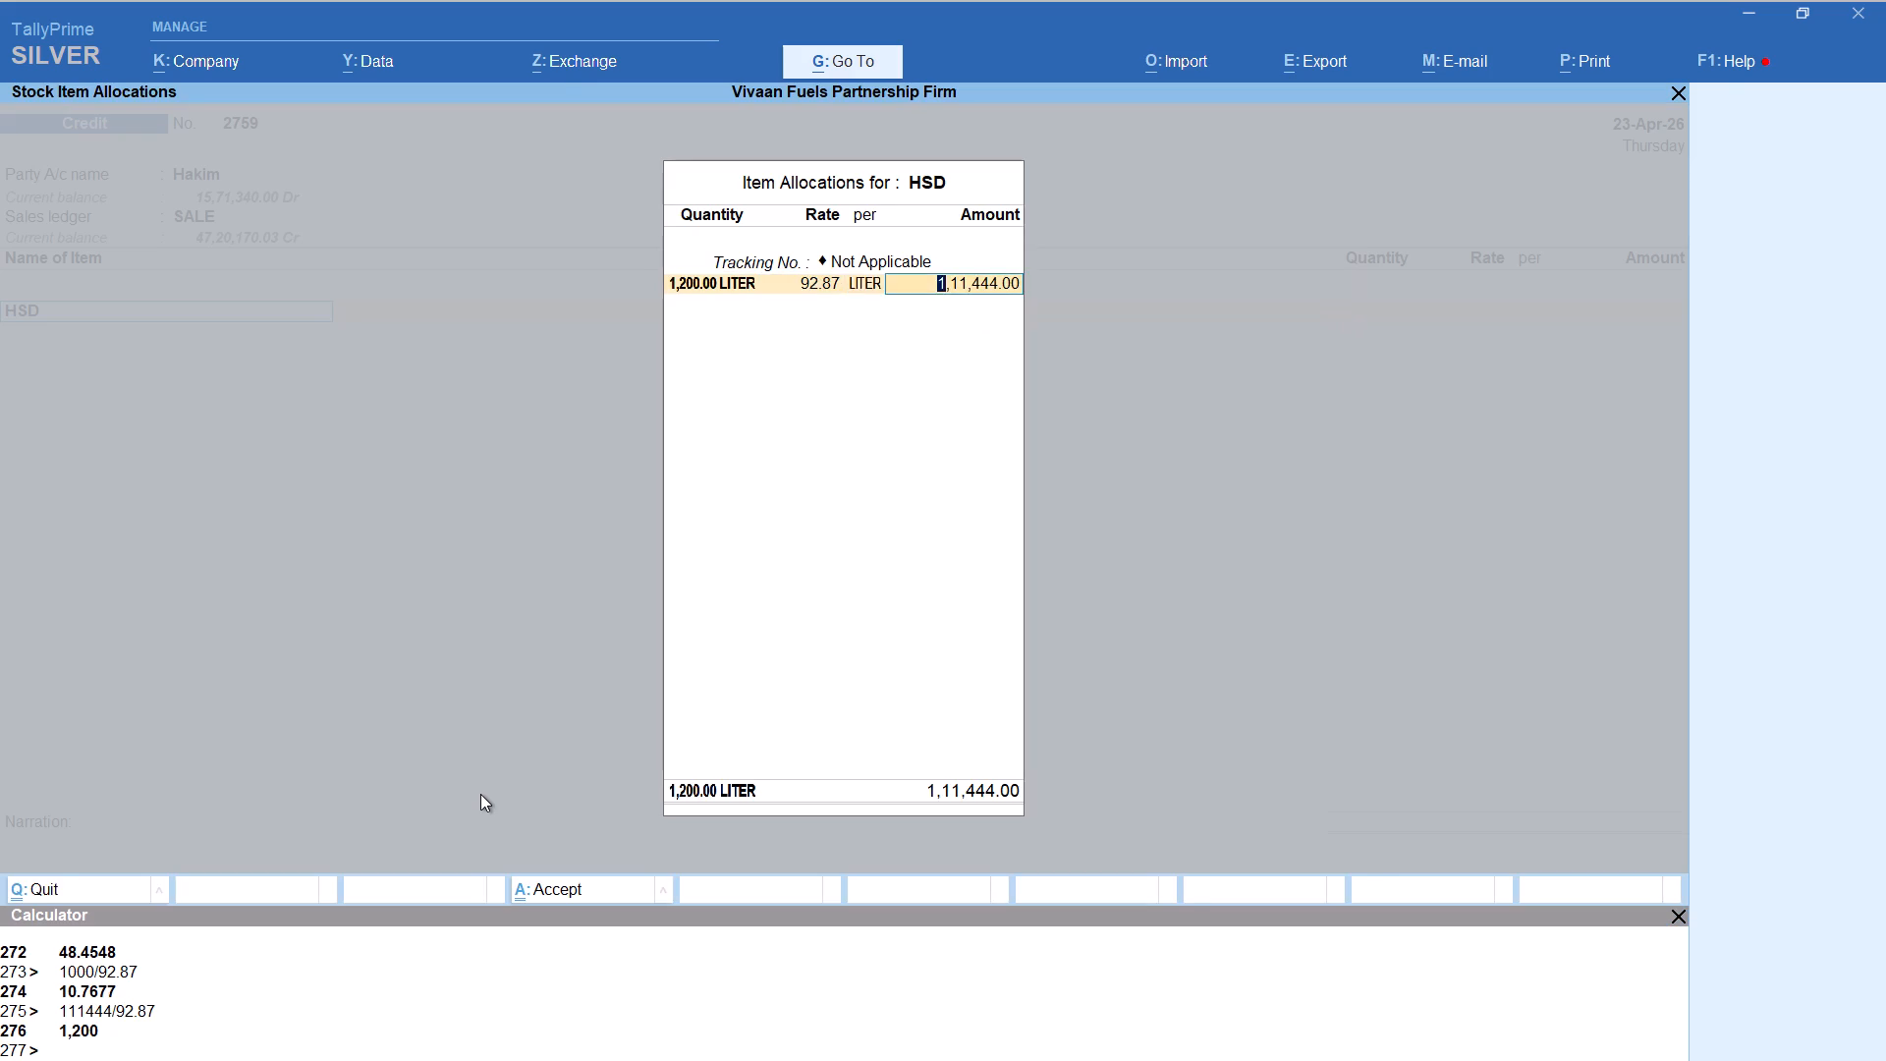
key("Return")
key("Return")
Add the Round Off ledger to the Hakim voucher and save it.
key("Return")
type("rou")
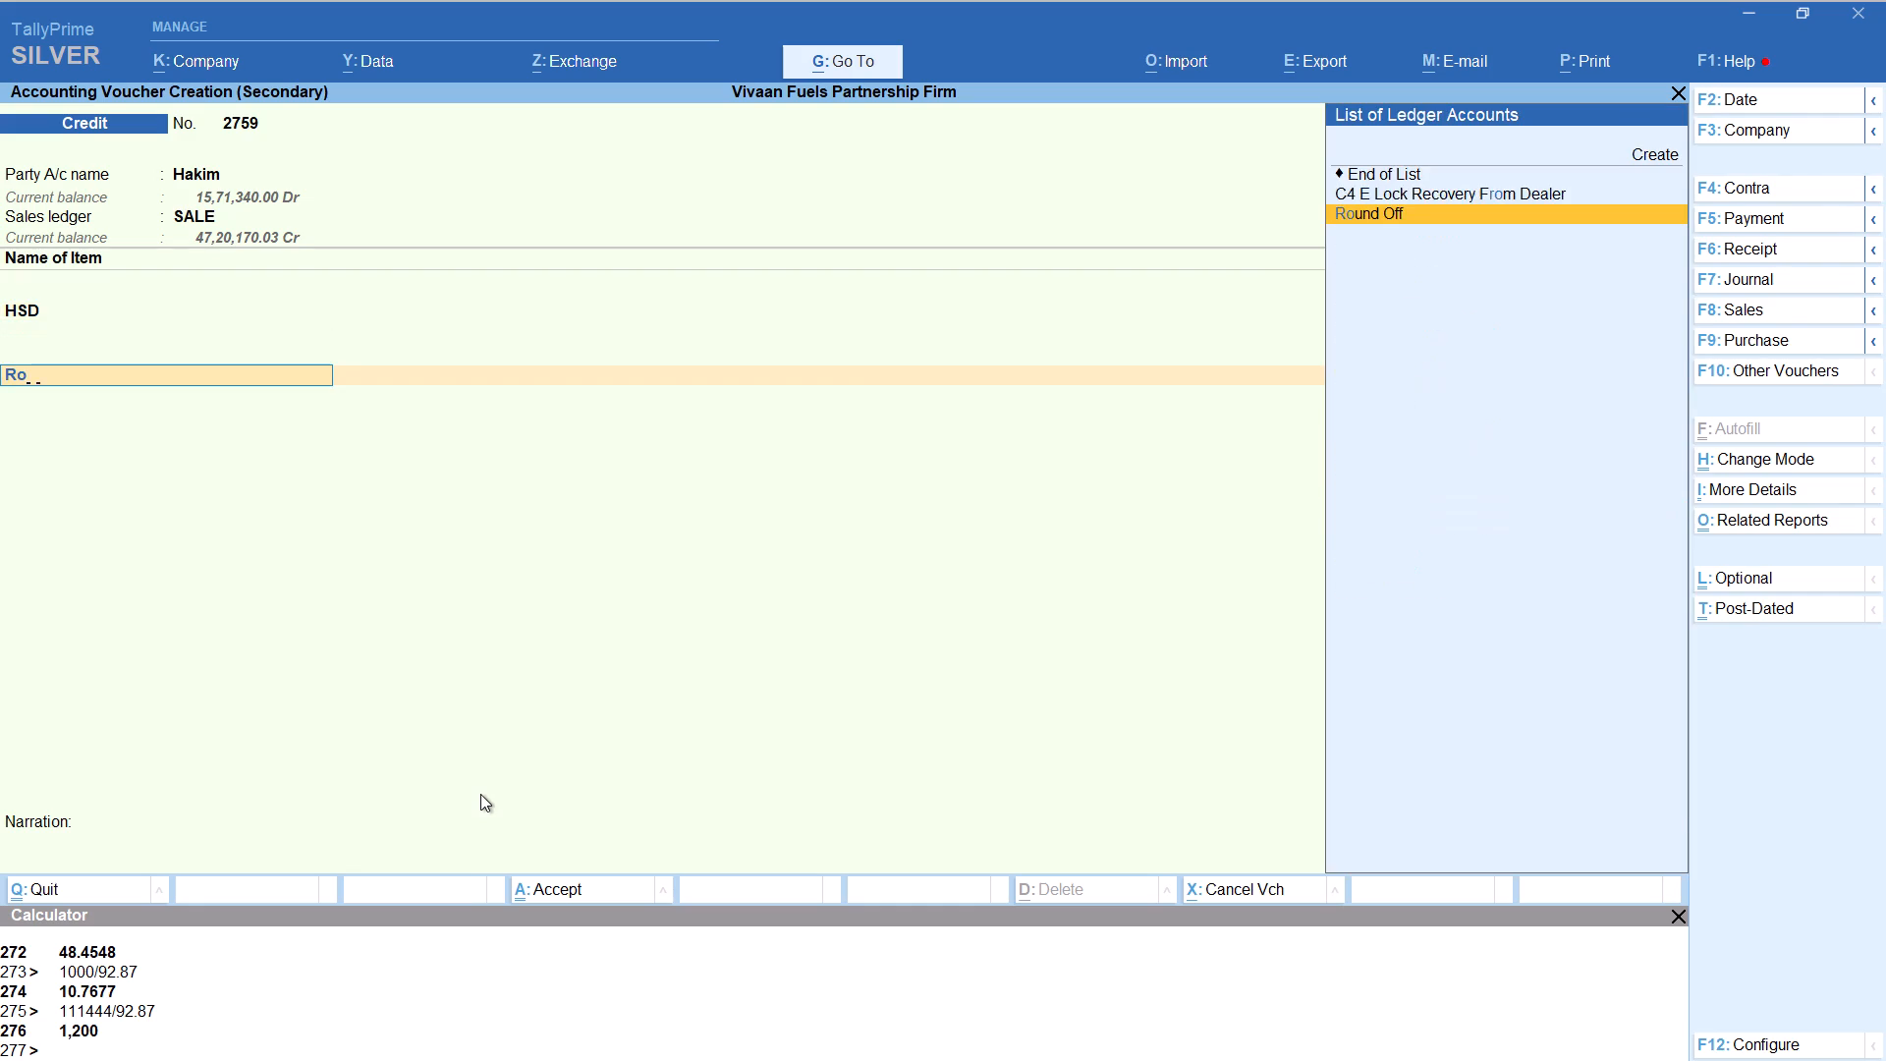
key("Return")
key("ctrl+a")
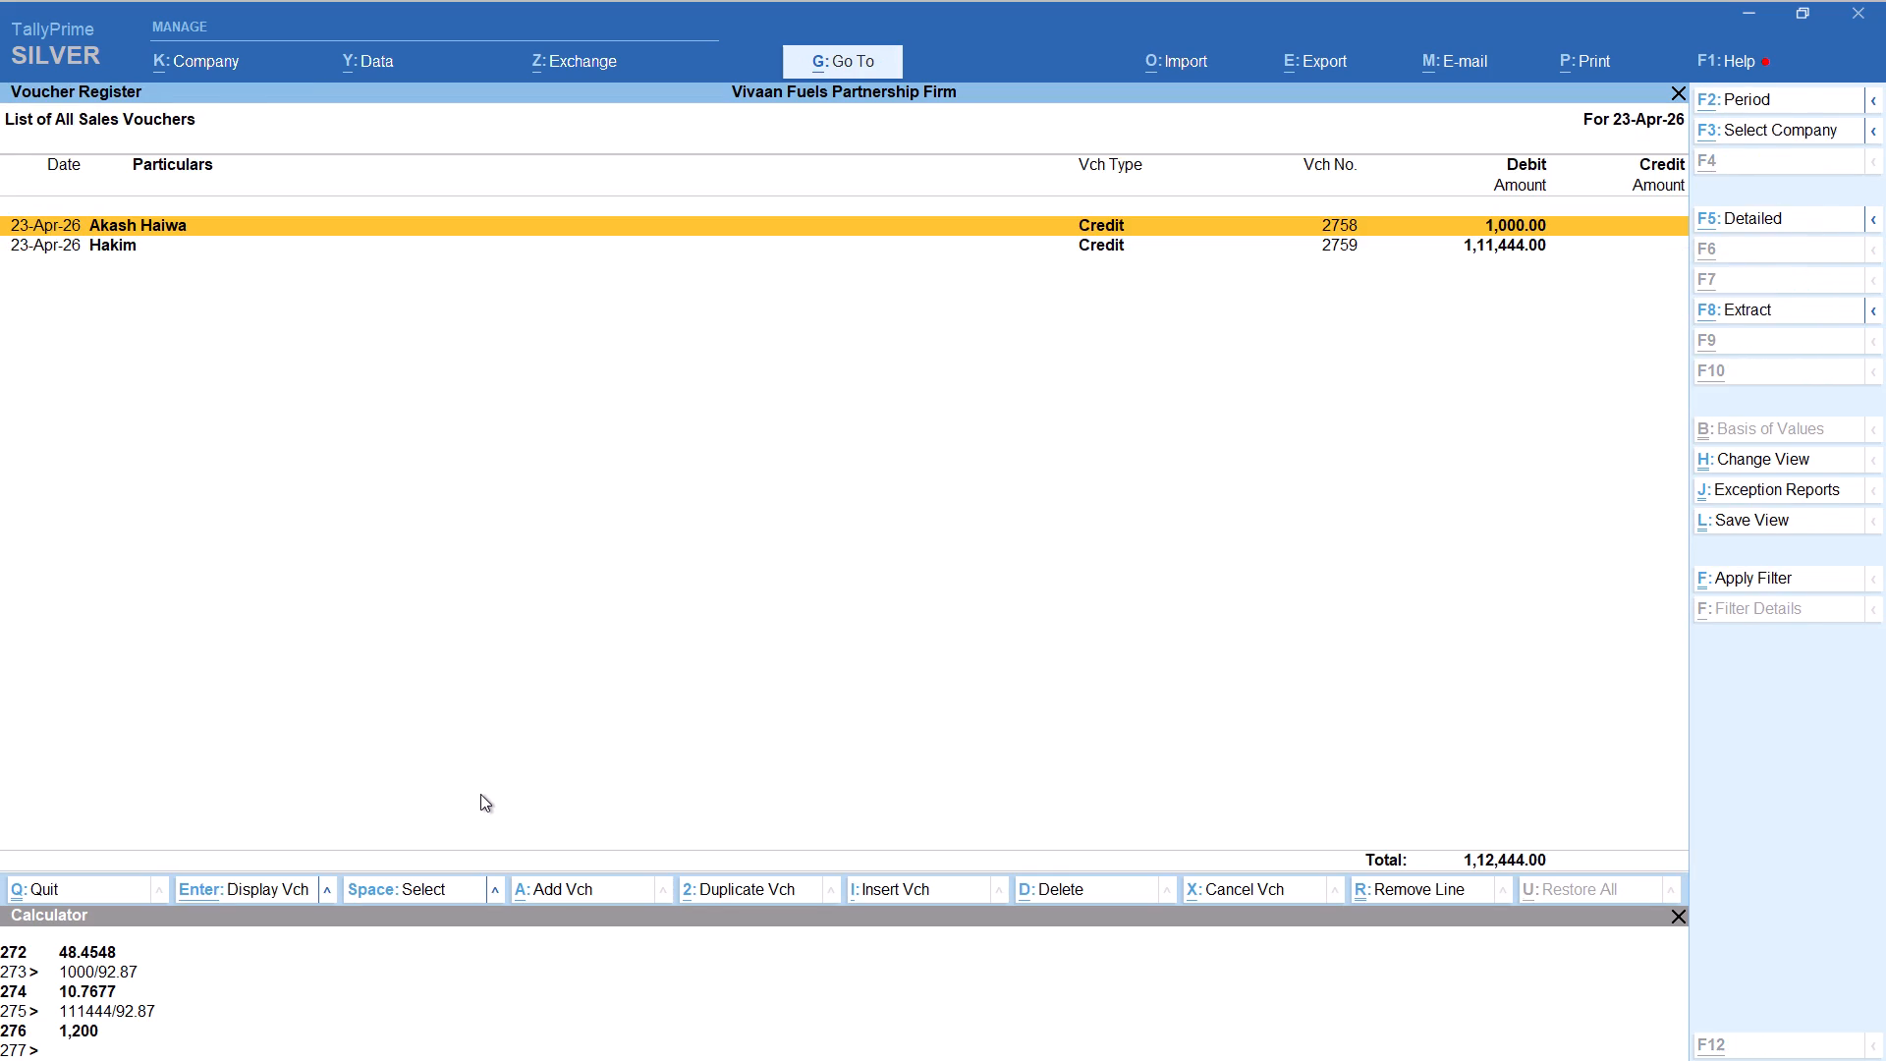
Start another Credit voucher for the Ravindra party that is not Ravindra Jcb, keeping default party details and the SALE ledger.
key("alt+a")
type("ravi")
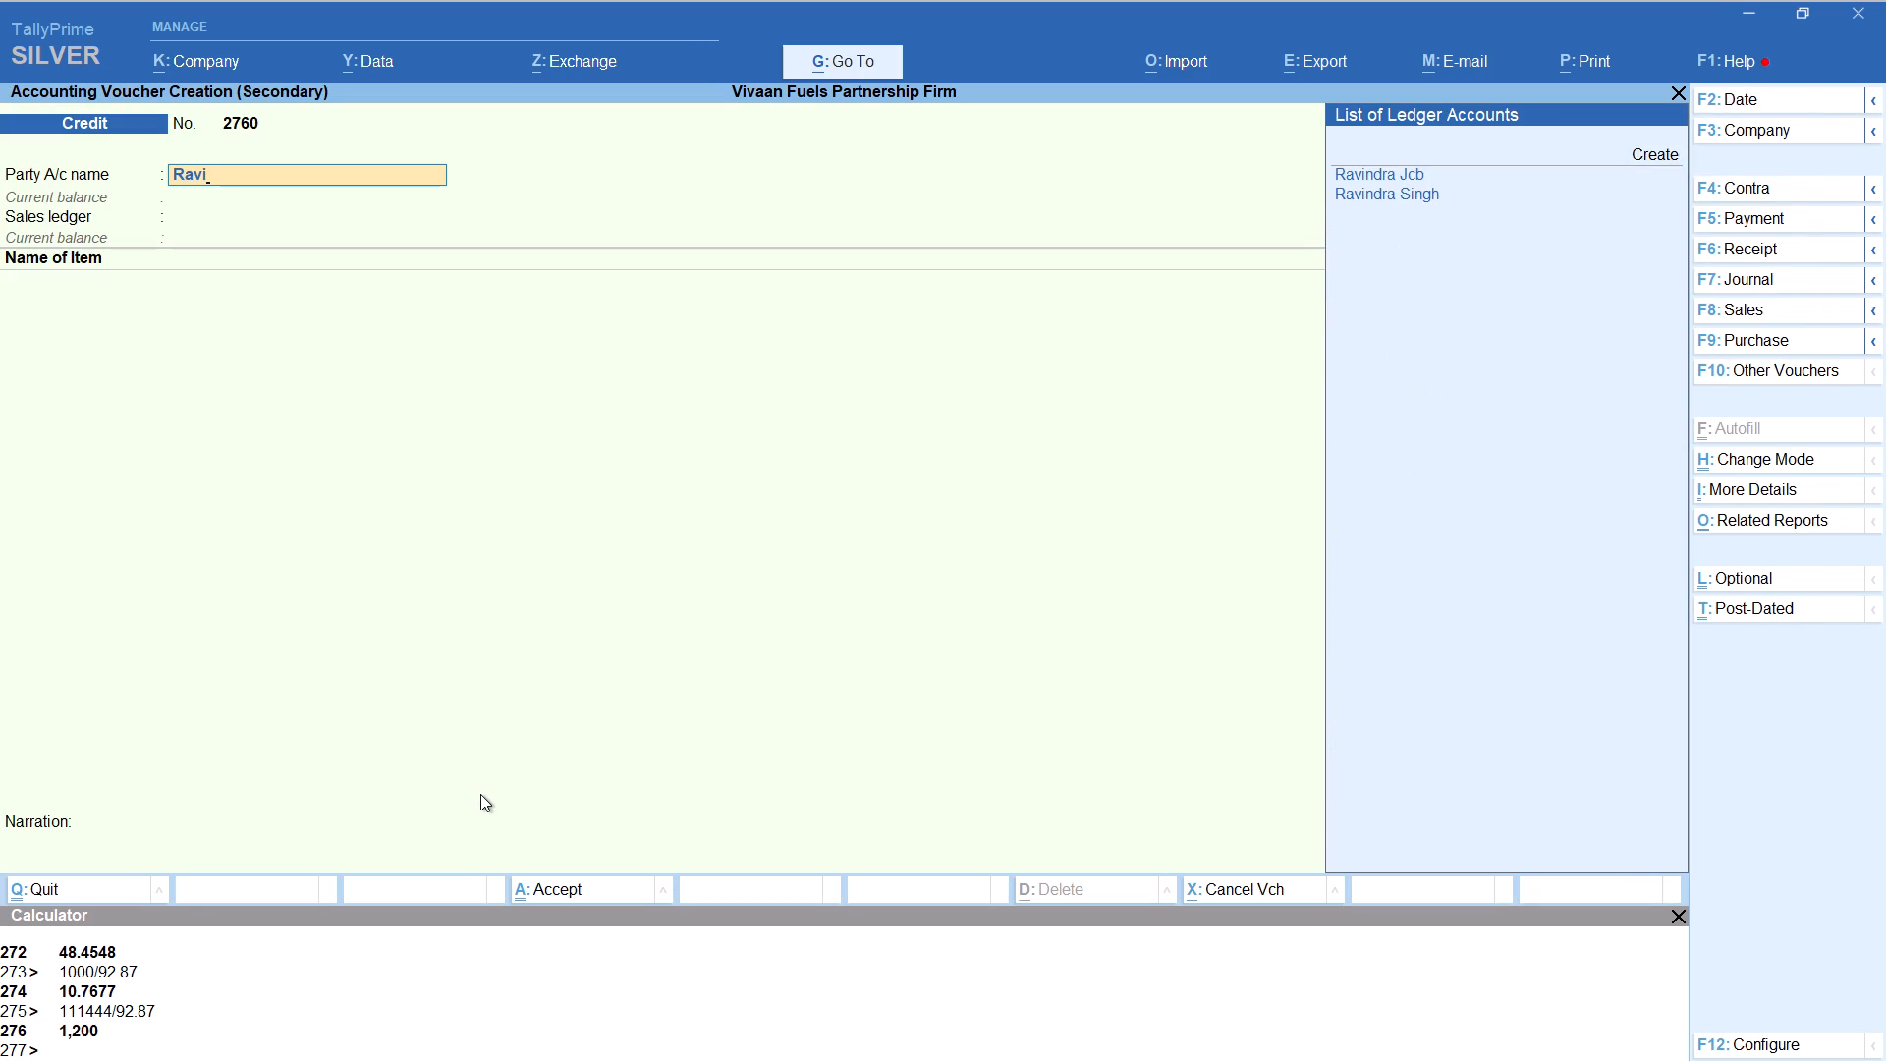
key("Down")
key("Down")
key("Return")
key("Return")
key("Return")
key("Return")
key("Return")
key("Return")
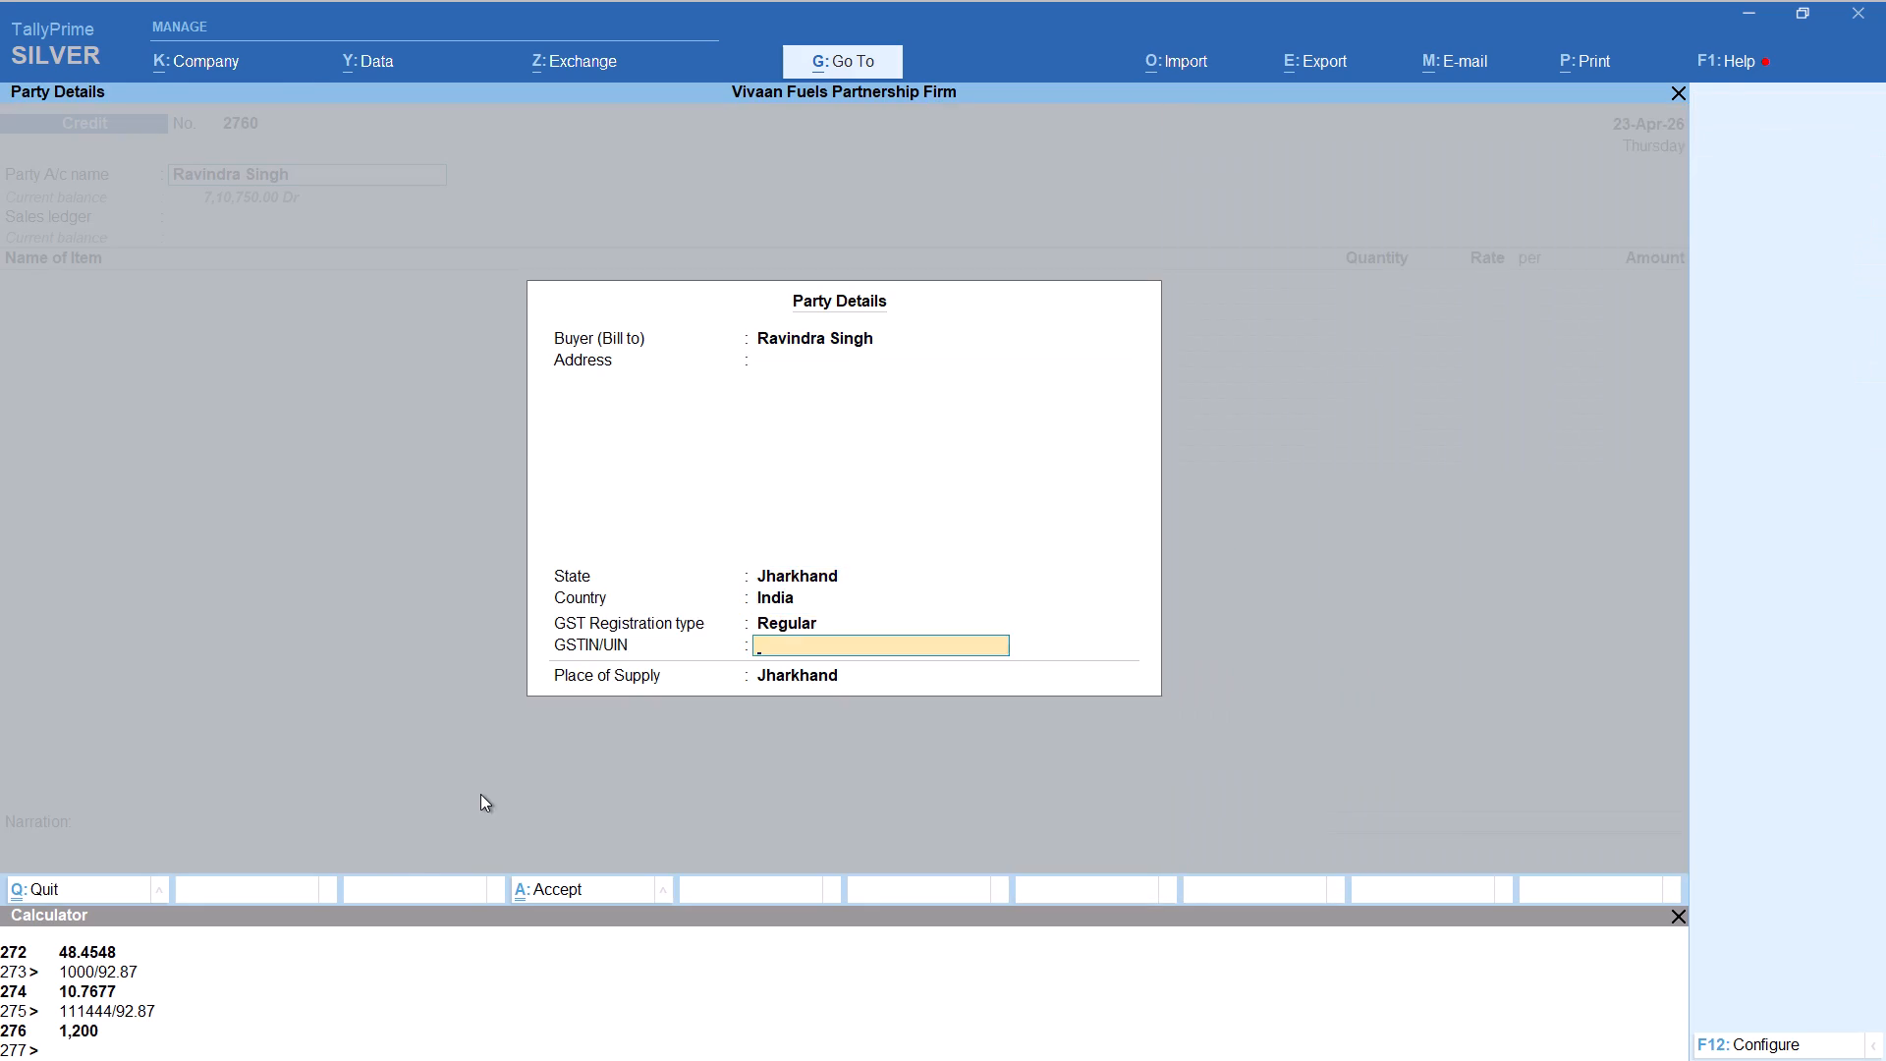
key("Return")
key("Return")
Add item HSD with tracking number Not Applicable, quantity calculated as 3715/92.87 and a rate of 92.87 per liter.
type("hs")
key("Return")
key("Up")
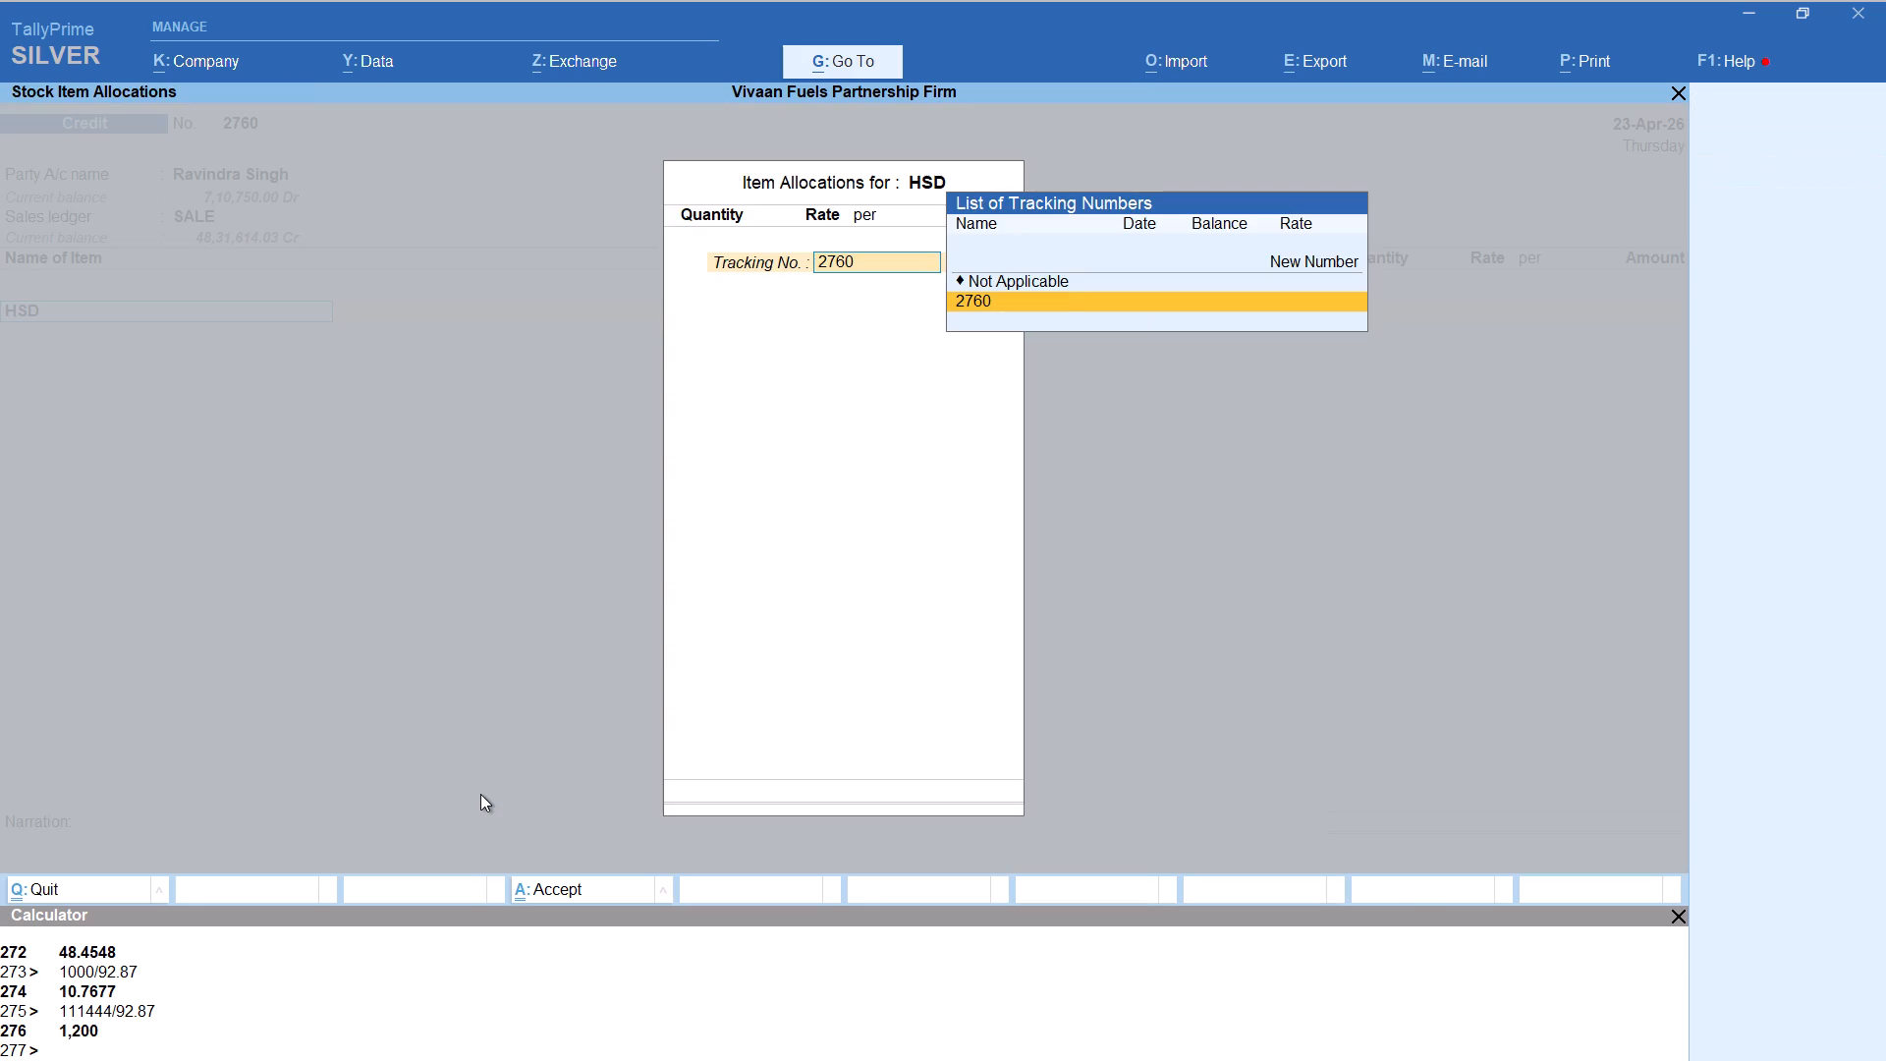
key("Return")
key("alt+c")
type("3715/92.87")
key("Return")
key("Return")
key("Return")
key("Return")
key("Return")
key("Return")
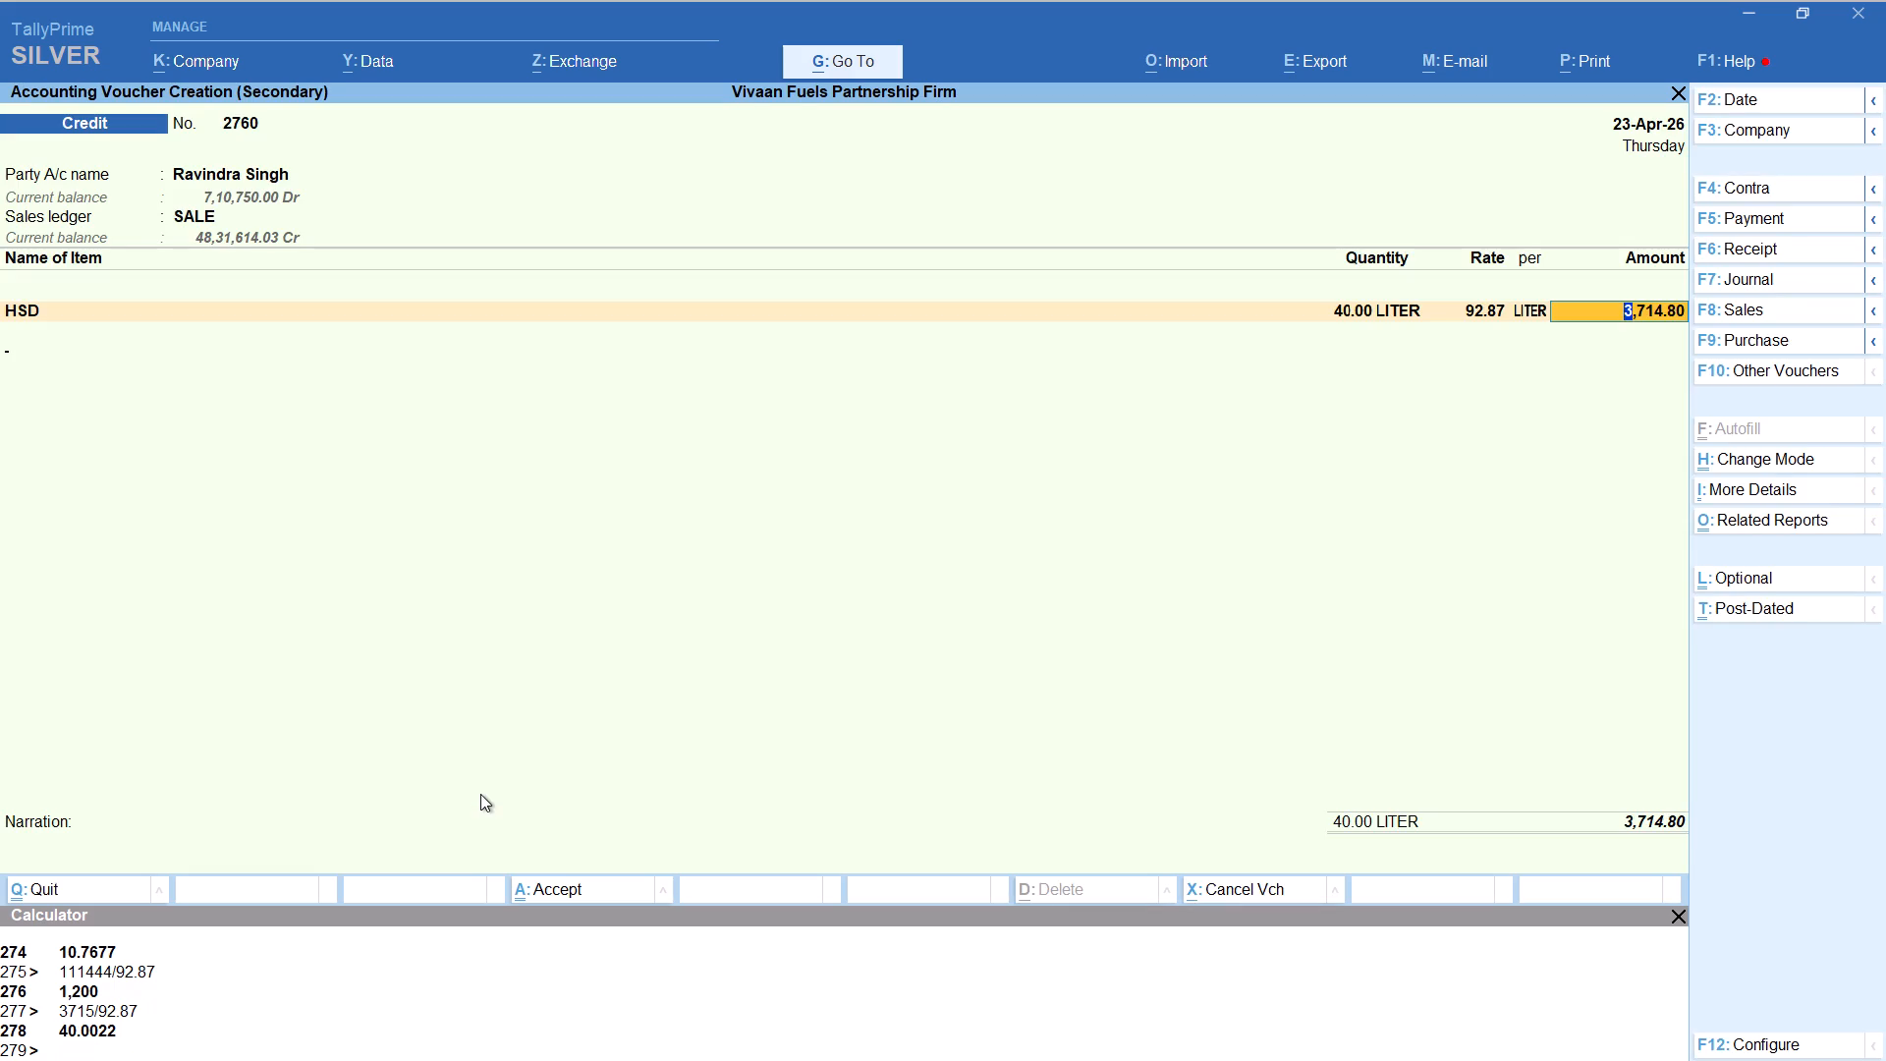
Add the Round Off ledger to the Ravindra voucher and save it.
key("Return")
type("rou")
key("Return")
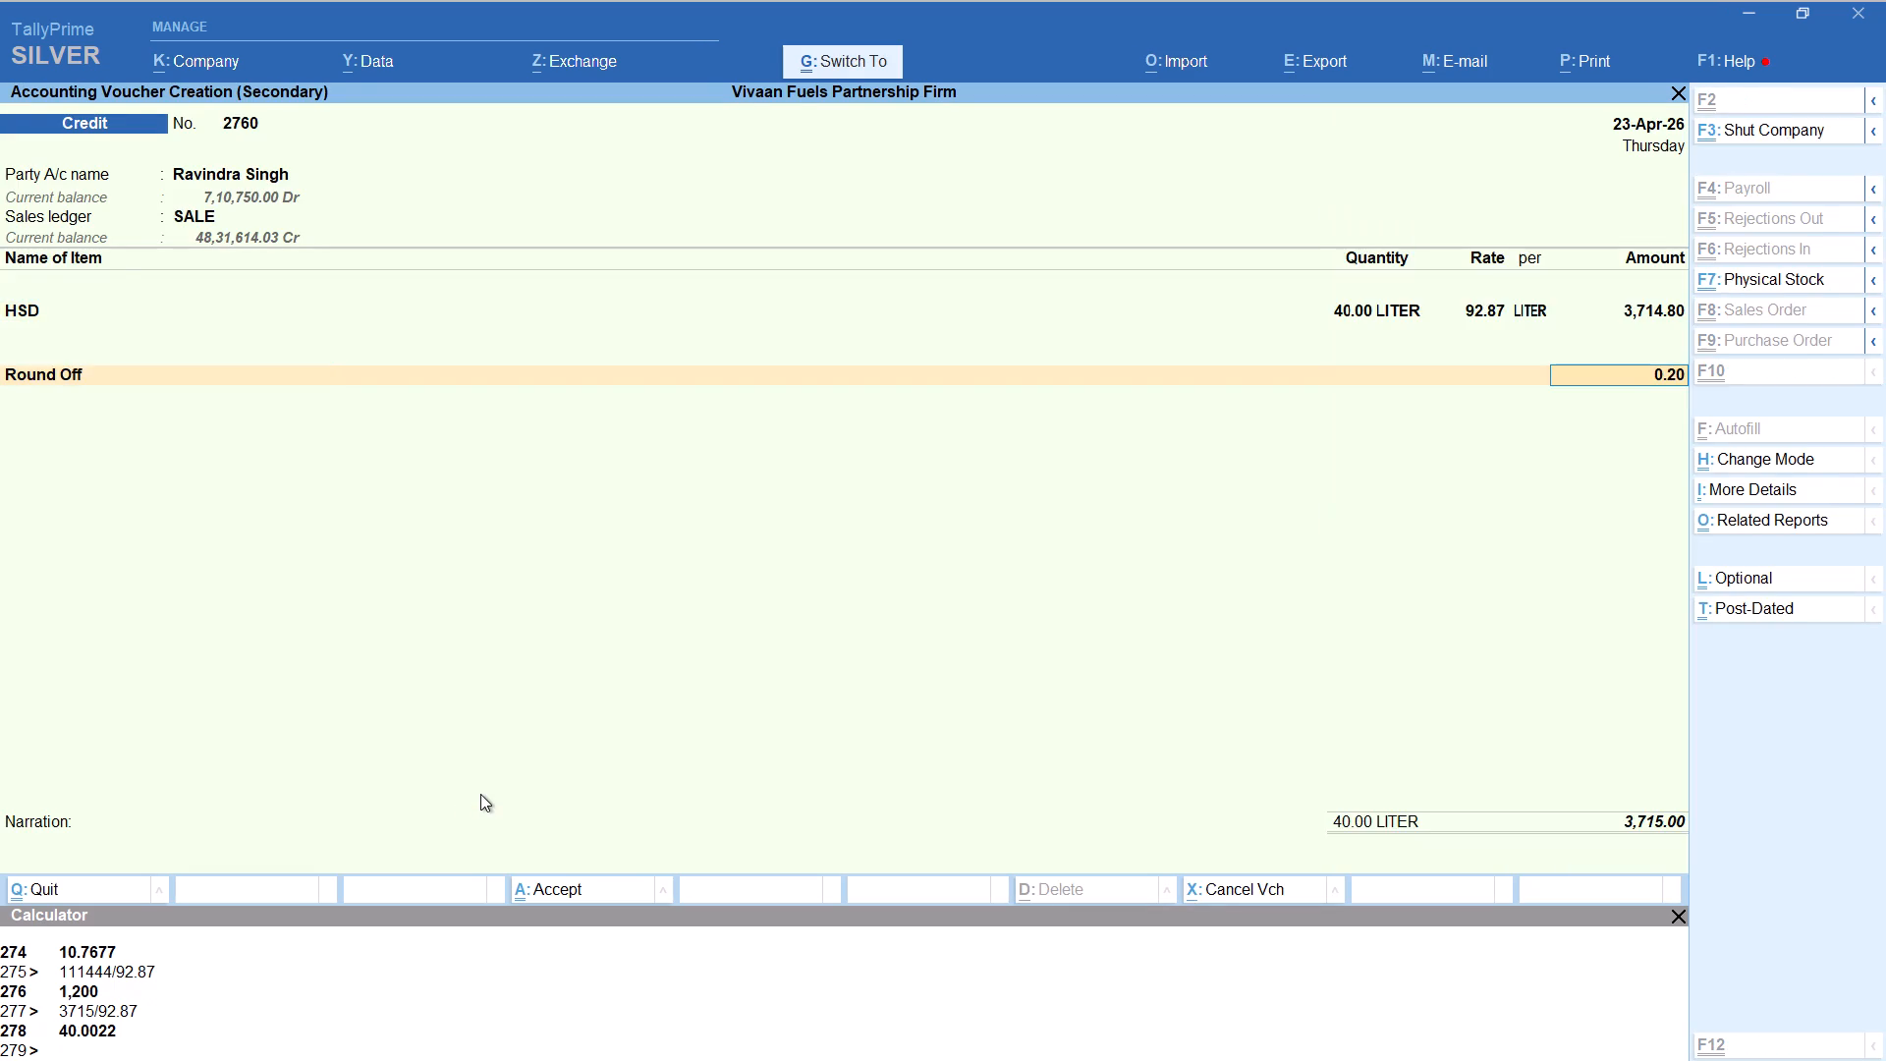
key("ctrl+a")
Start another Credit voucher with Diet as the party, keeping the default party details and the SALE ledger.
key("alt+a")
type("diet")
key("Return")
key("Return")
key("Return")
key("Return")
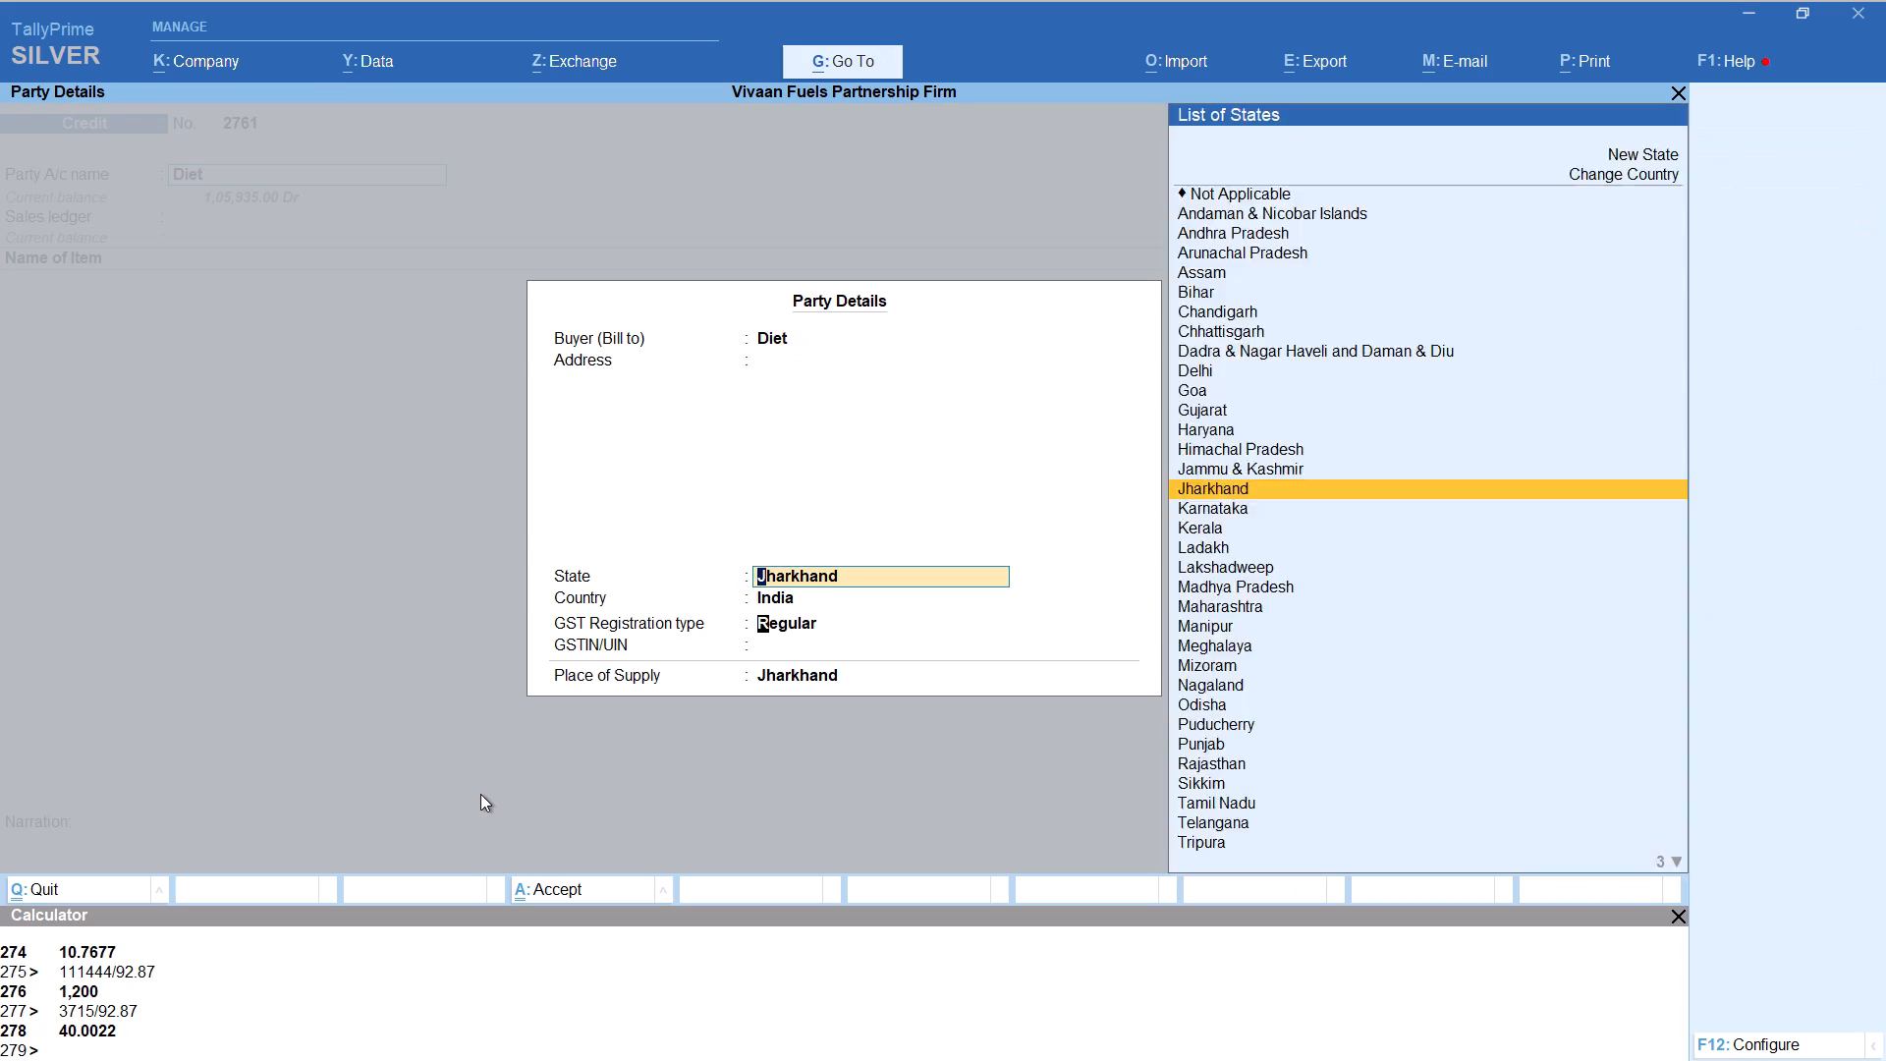
key("Return")
key("Return")
key("Return")
key("Return")
Add item HSD with tracking number Not Applicable, quantity calculated as 4205/92.87 and a rate of 92.87 per liter.
type("hs")
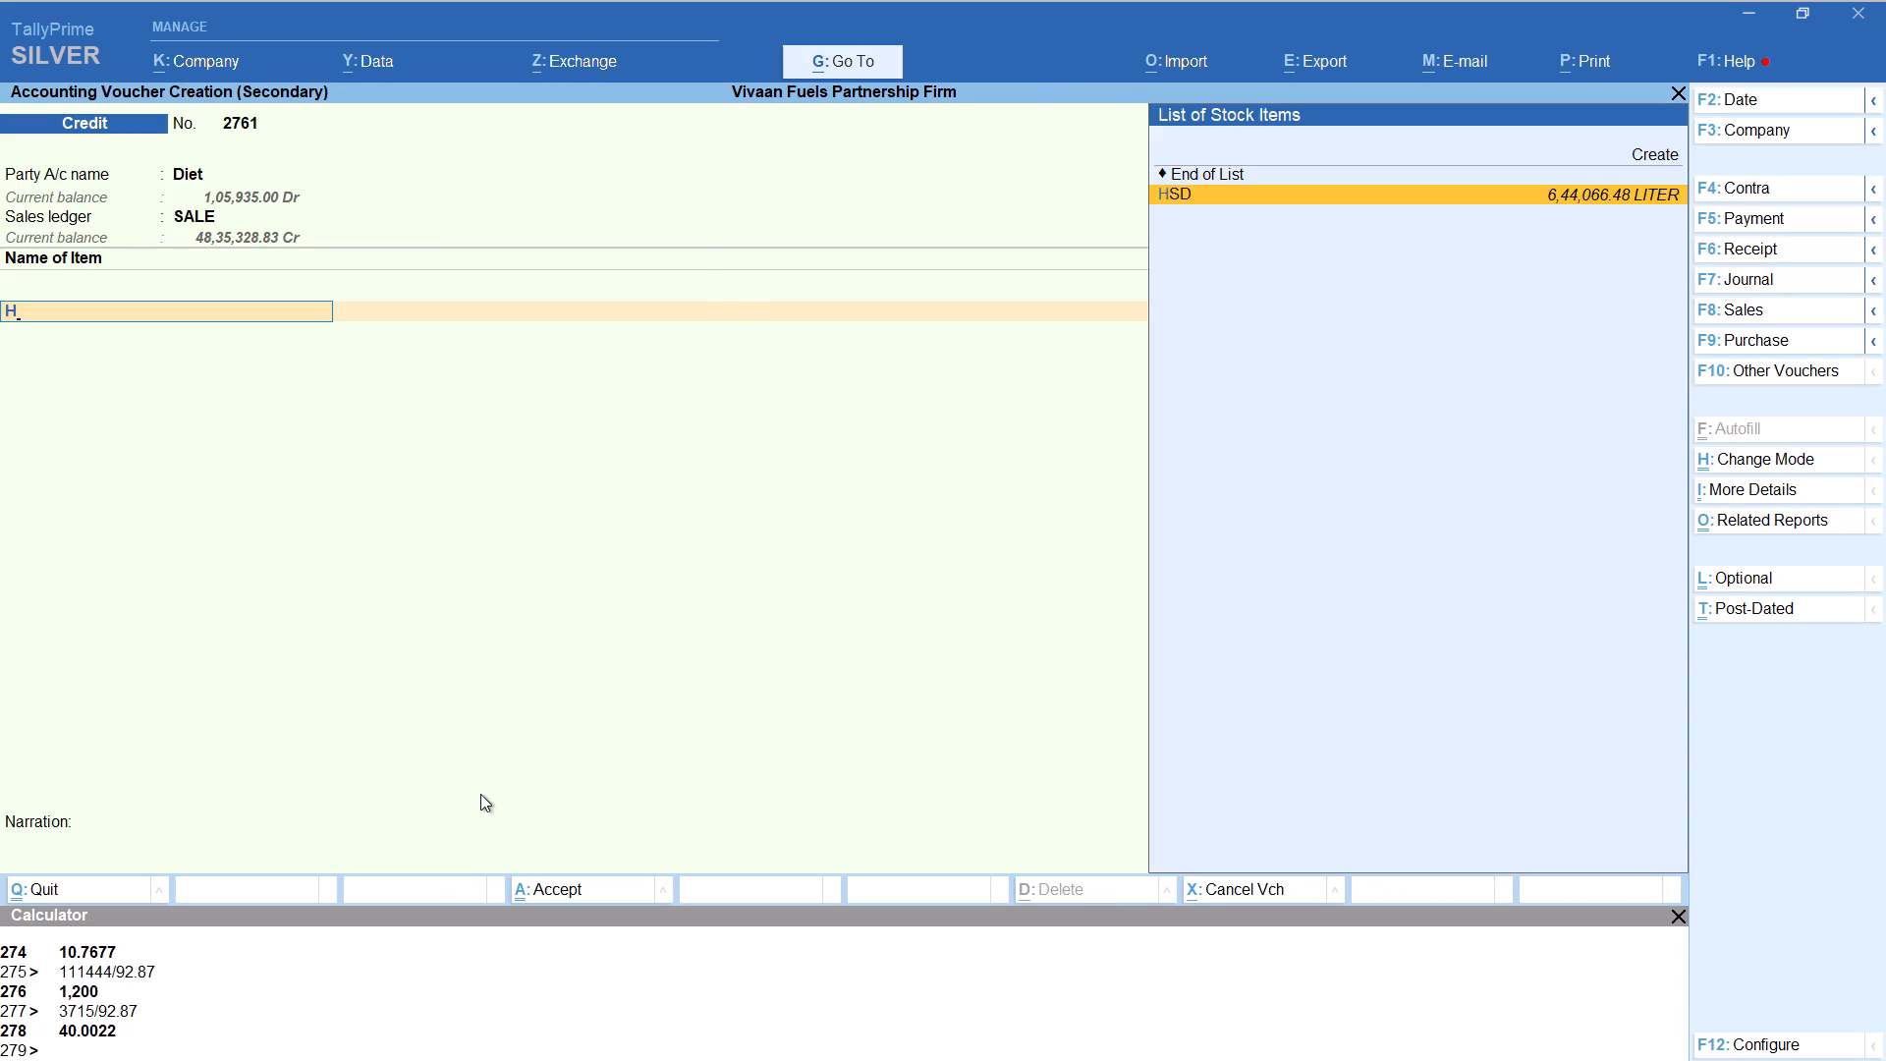
key("Return")
key("Up")
key("Return")
key("alt+c")
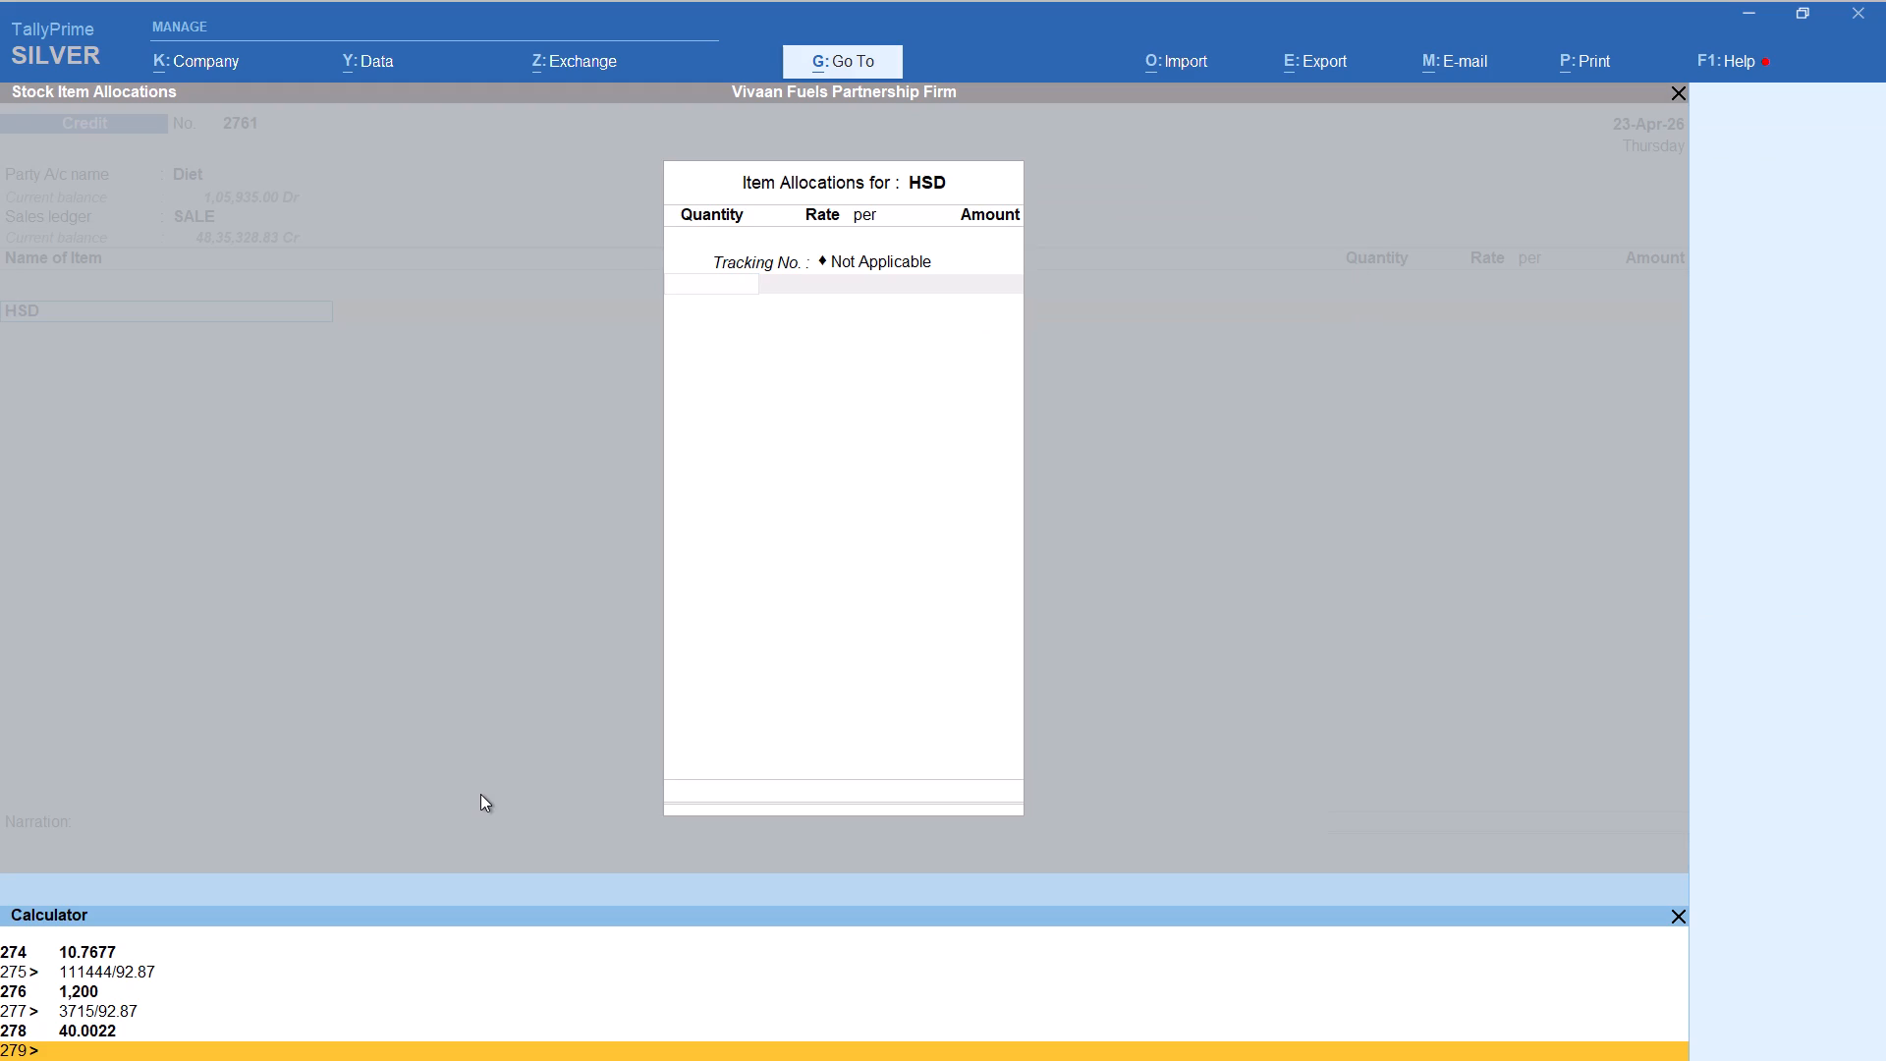
type("42")
type("05")
type("/92.87")
key("Return")
key("Return")
key("Return")
key("Return")
key("Return")
key("Return")
key("Return")
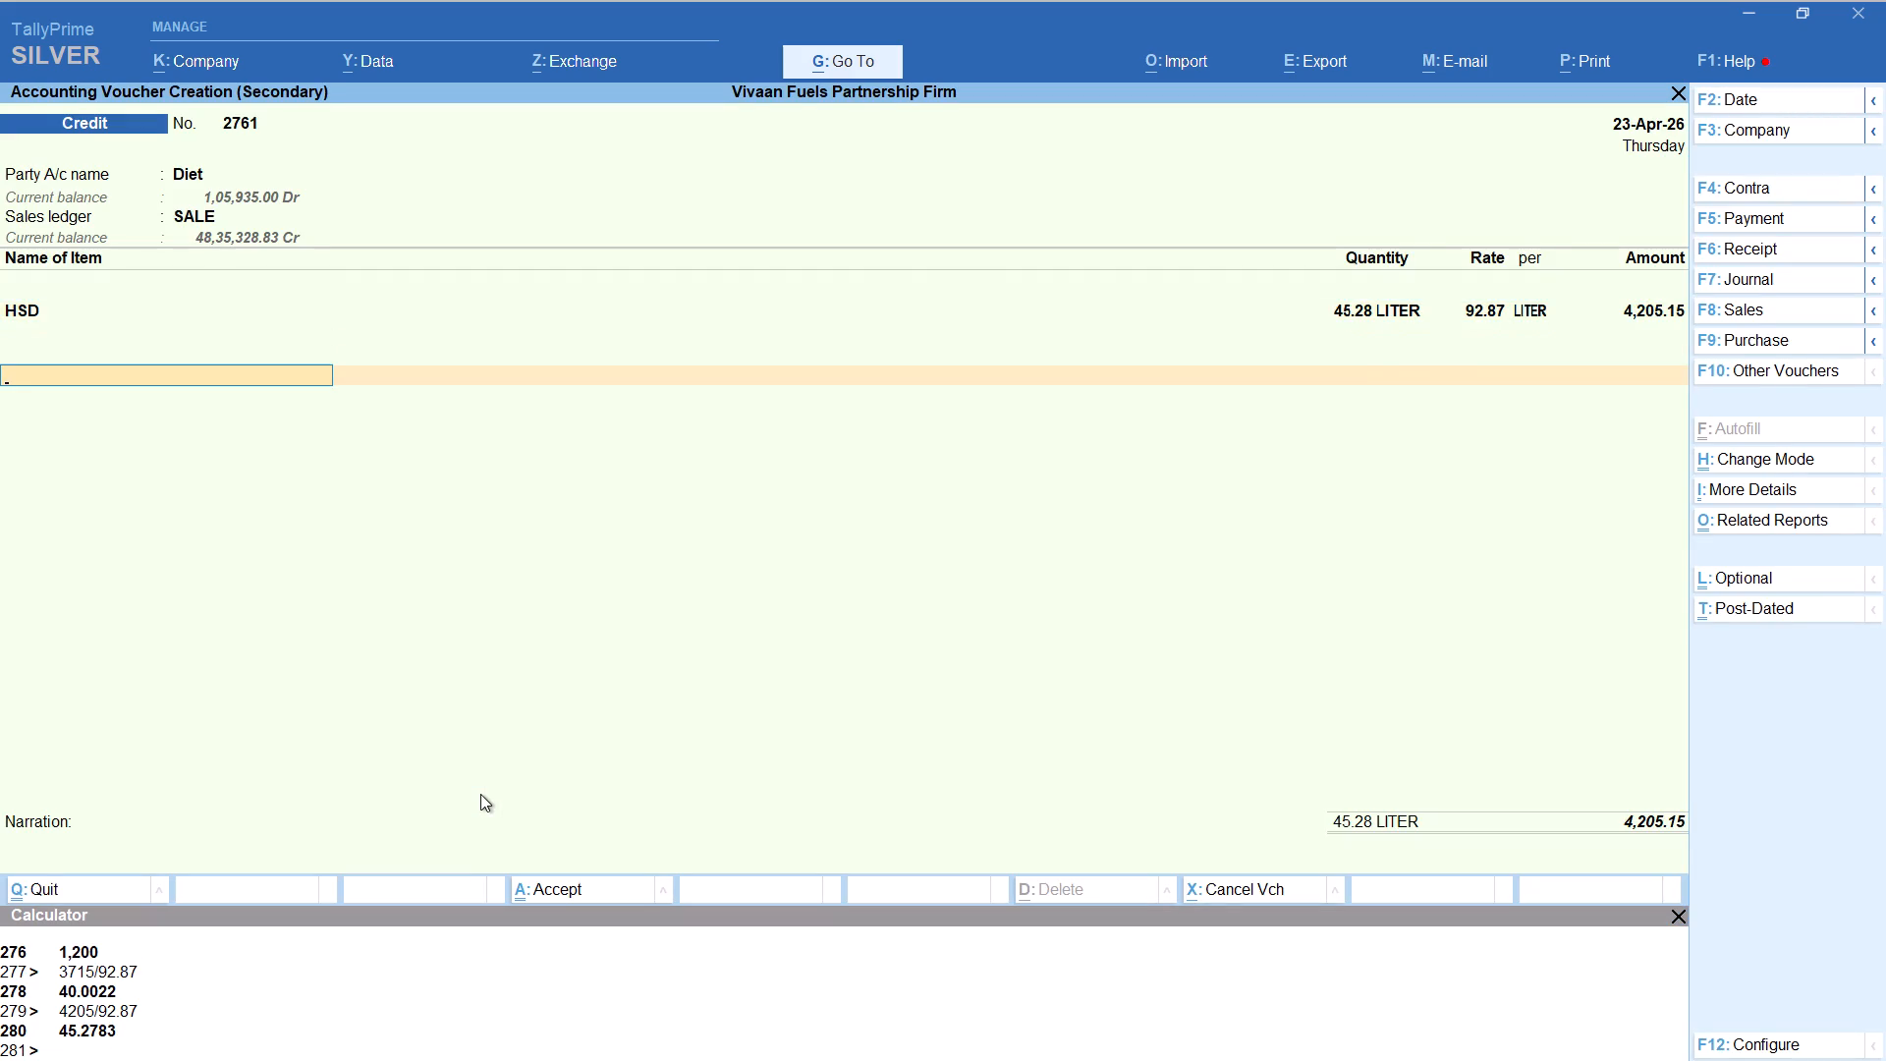
Add the Round Off ledger to the Diet voucher and save it.
type("rou")
key("Return")
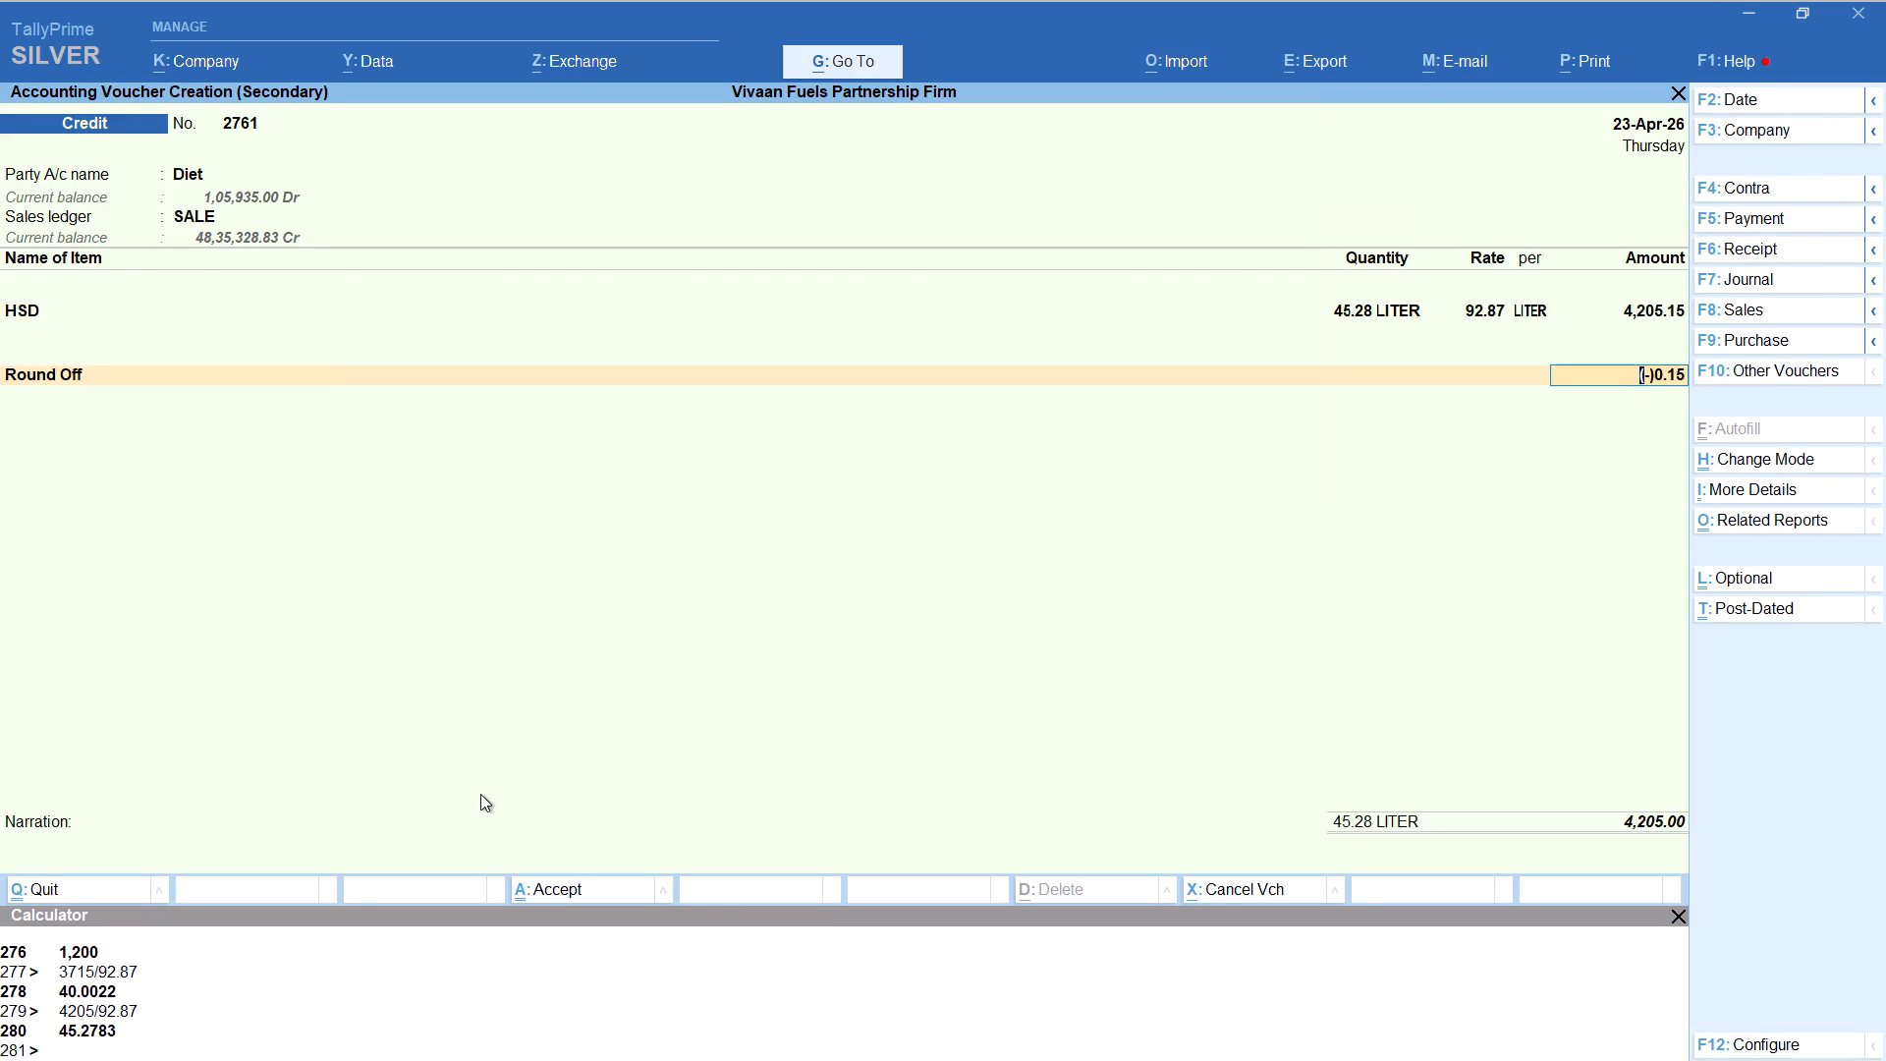
key("ctrl+a")
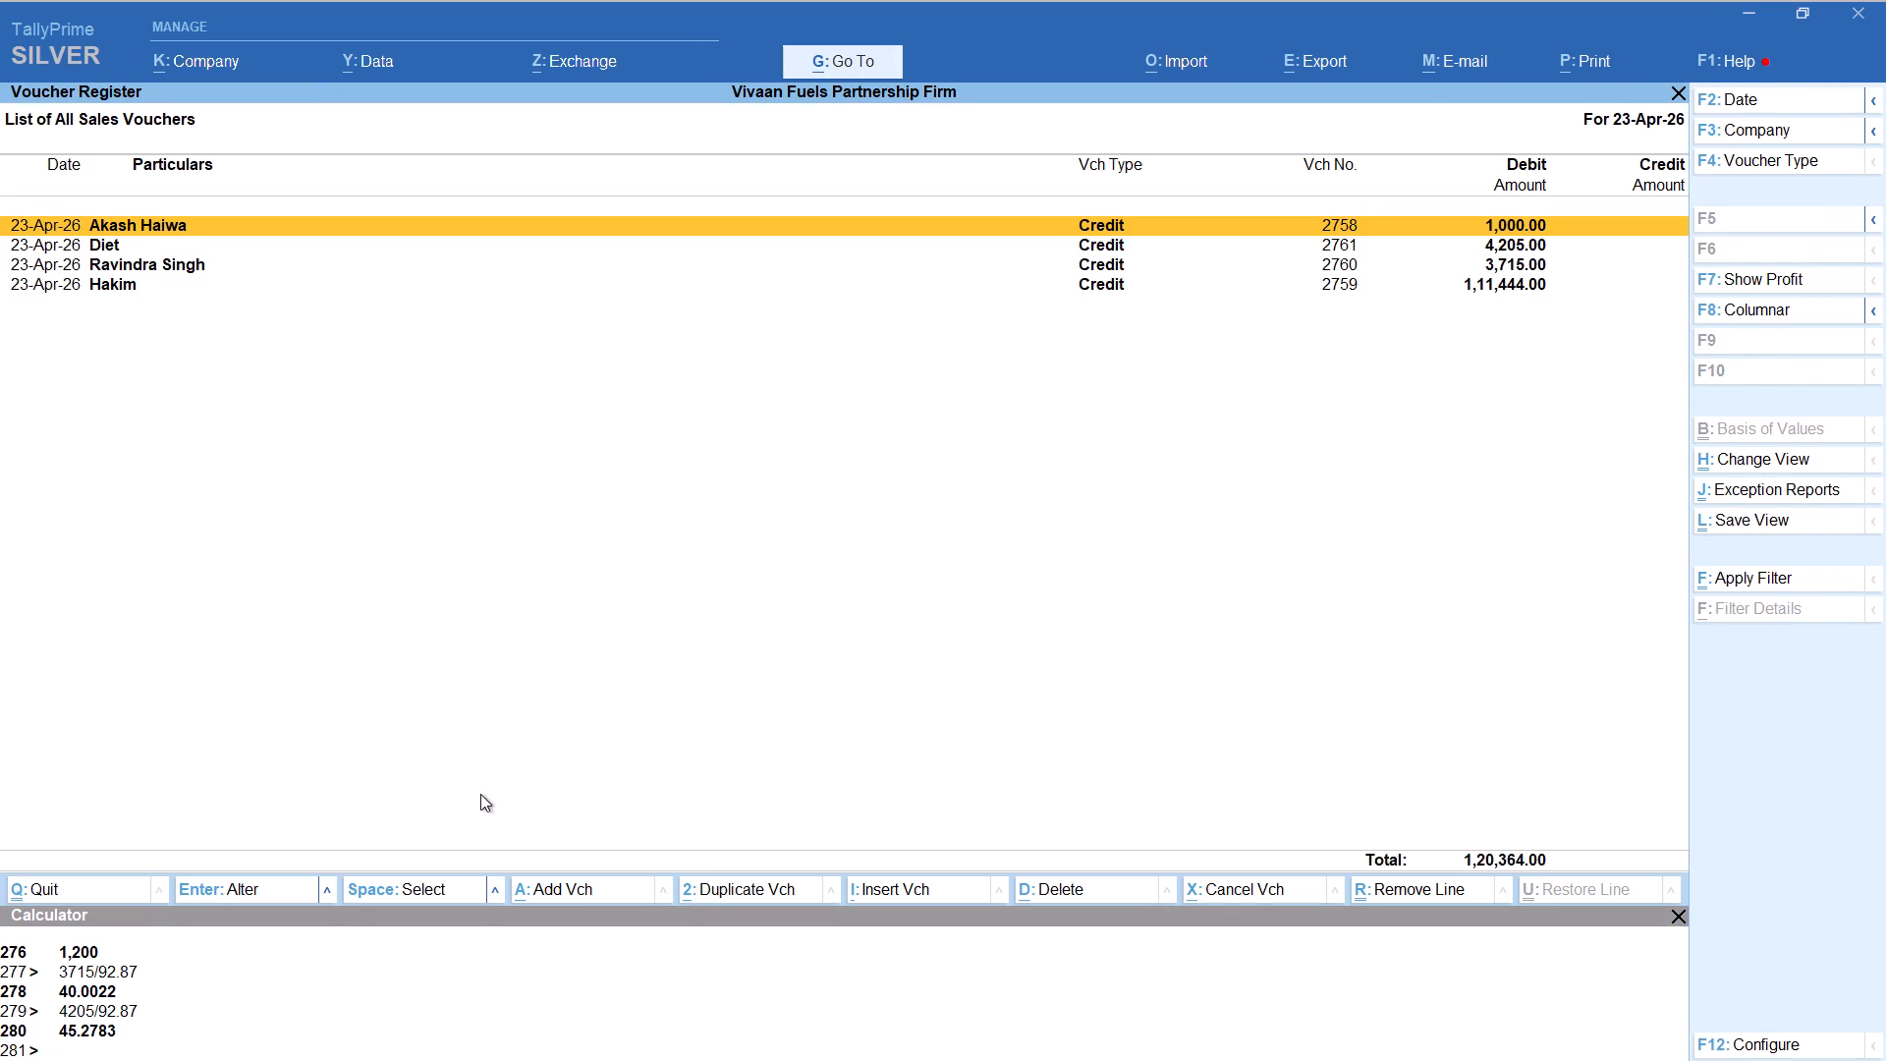
key("alt+a")
type("raj")
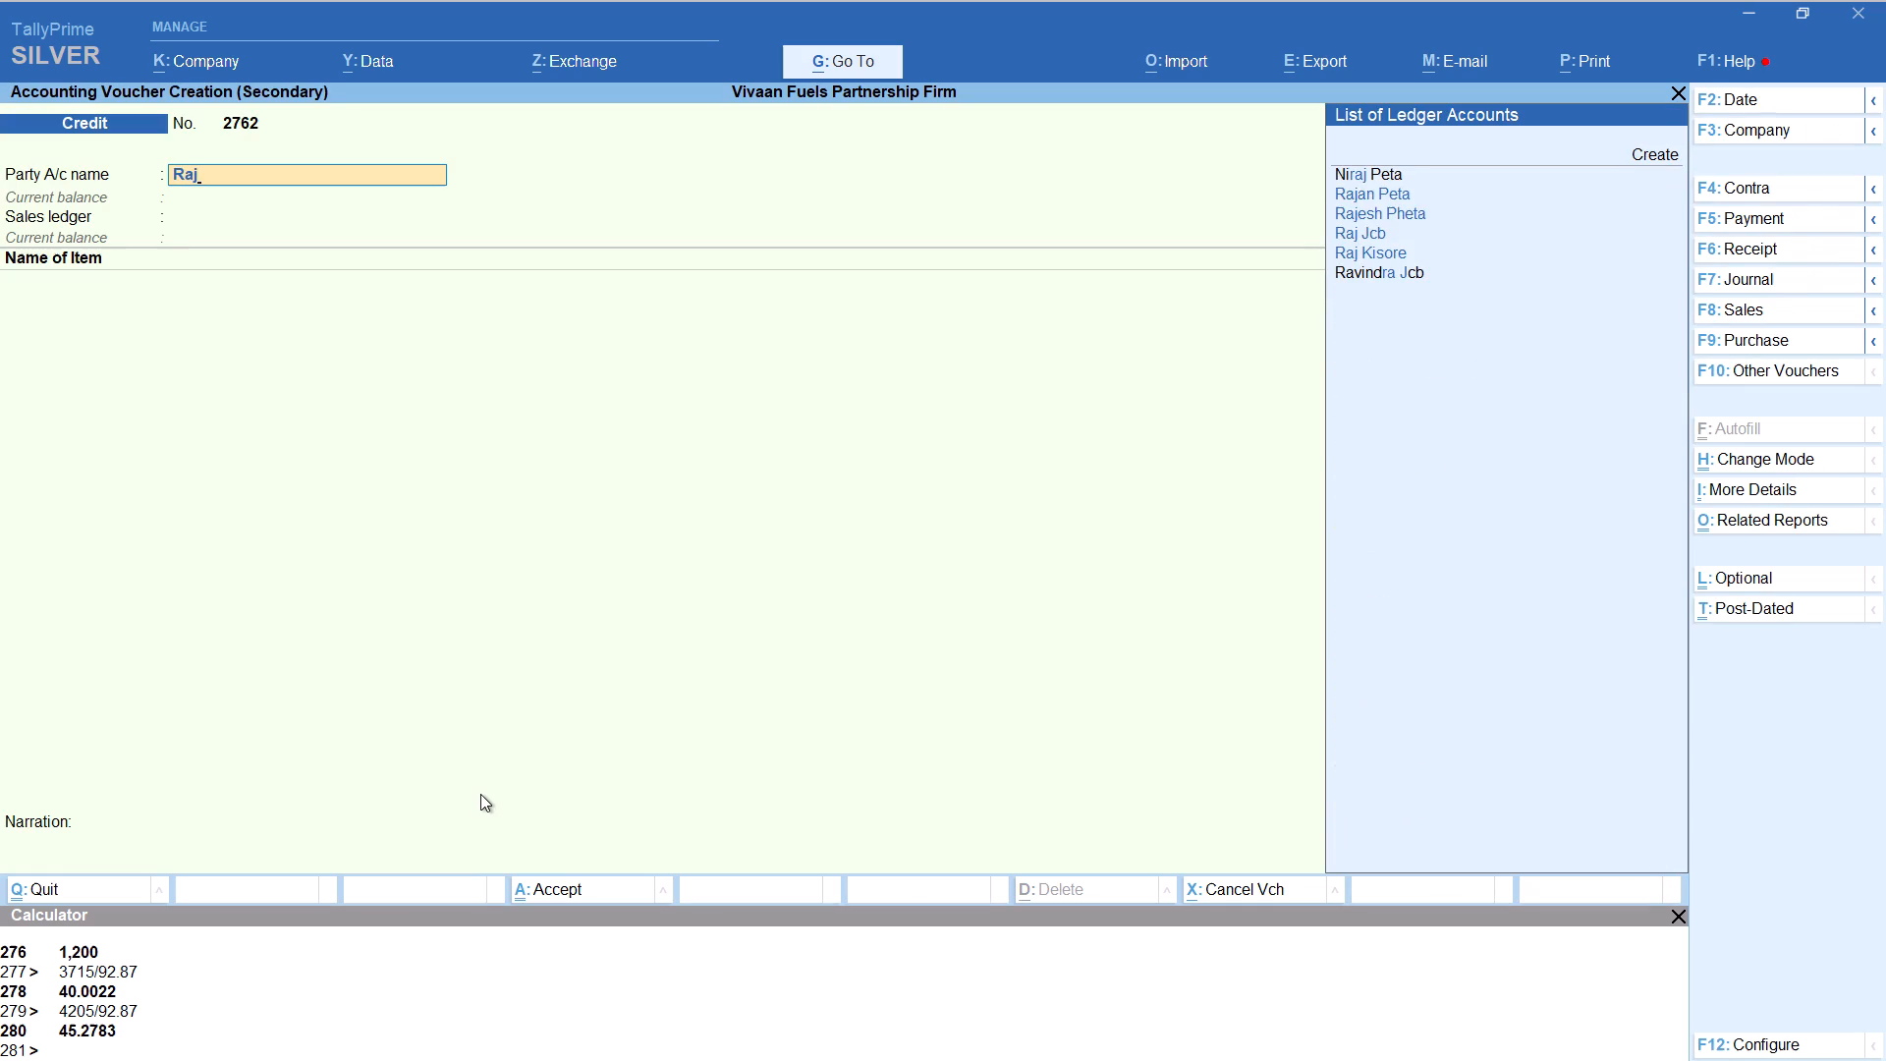
key("Down")
key("Down")
key("Down")
key("Return")
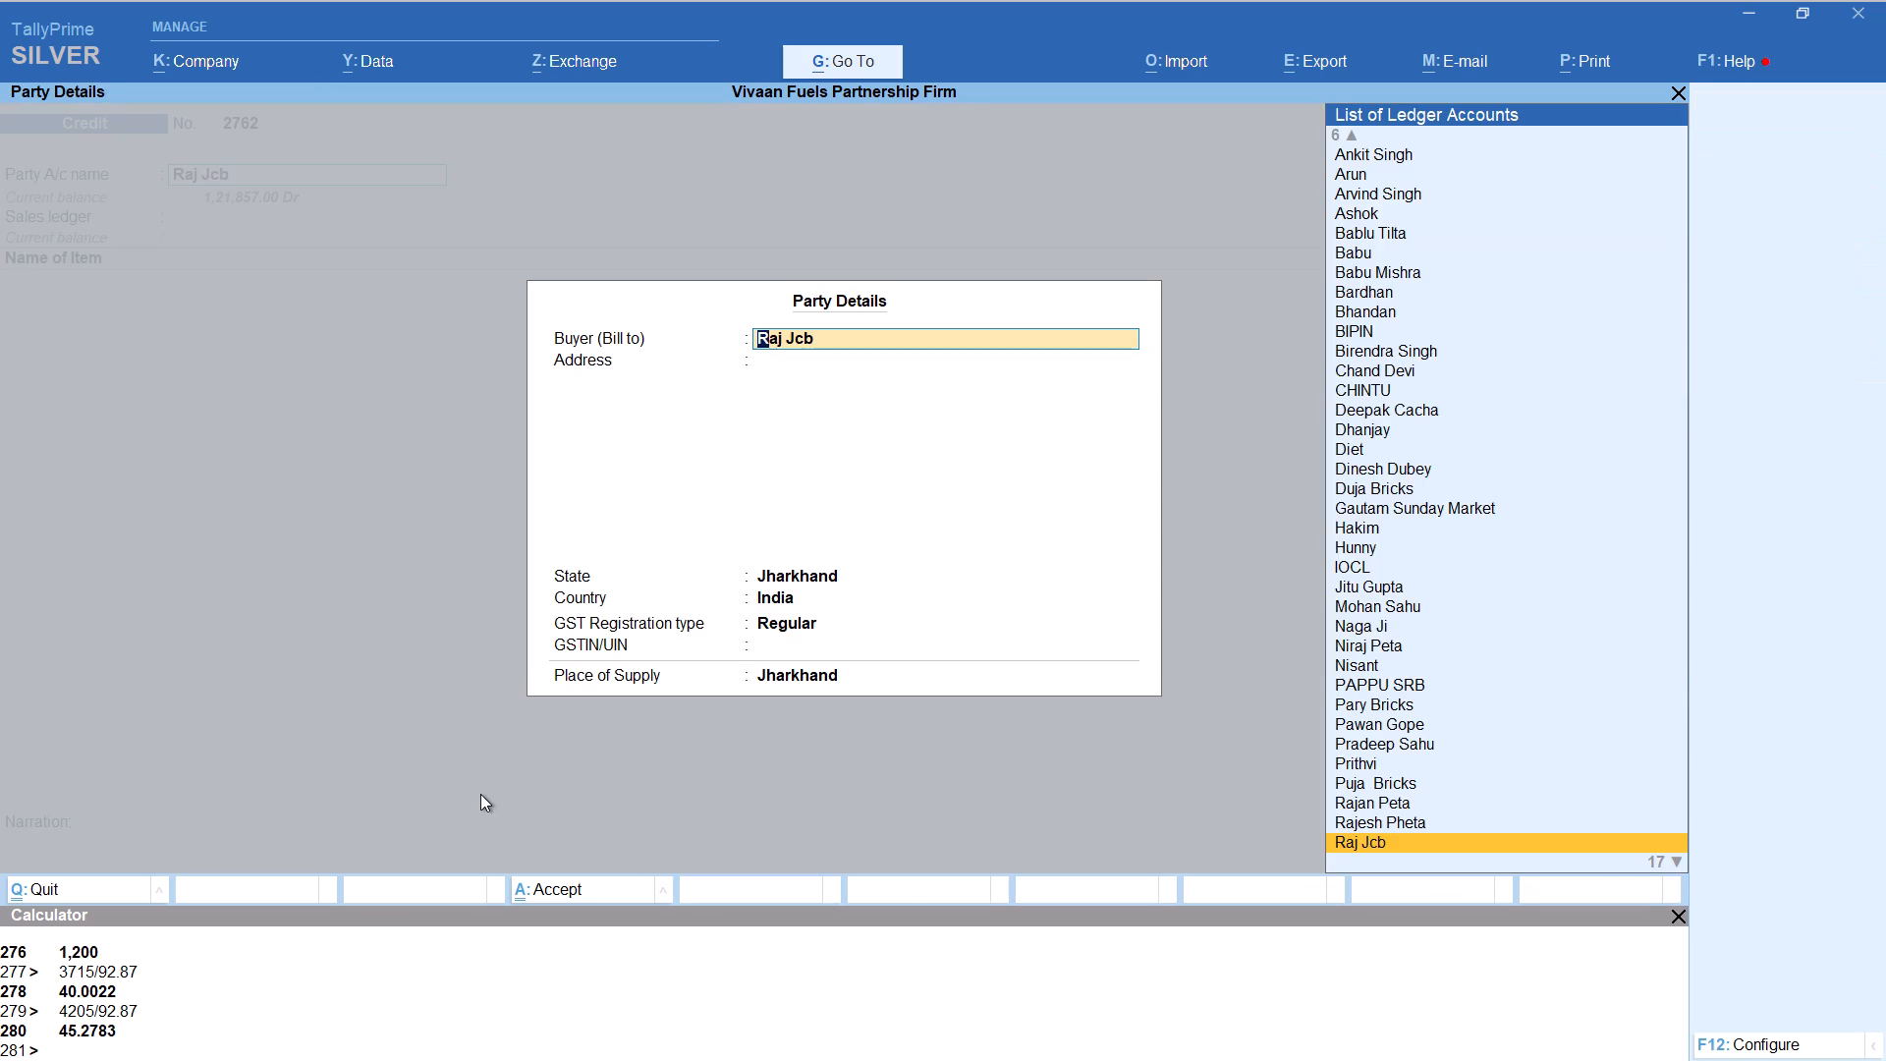
key("Return")
key("Return")
key("Return")
key("Return")
key("Return")
key("Return")
key("Return")
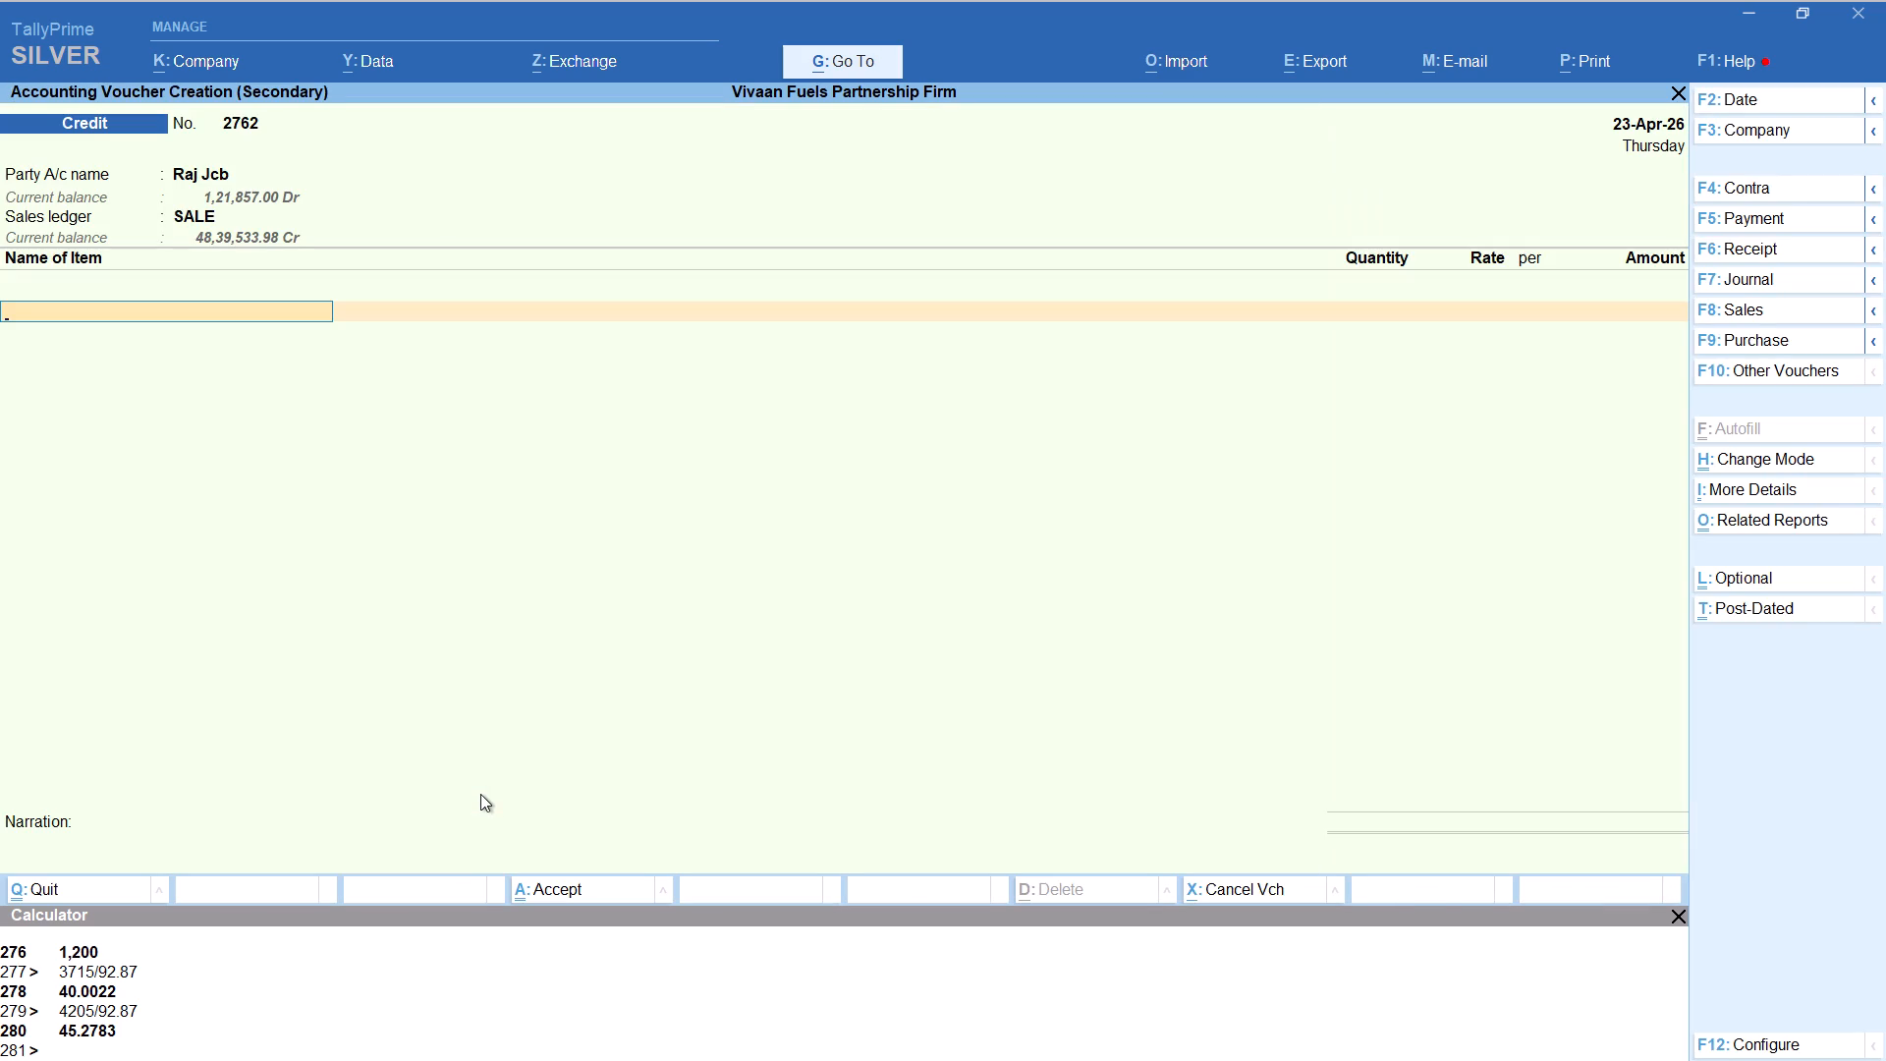
Add item HSD with tracking number Not Applicable, quantity calculated as 5000/92.87 and a rate of 92.87 per liter.
type("hs")
key("Return")
key("Up")
key("Return")
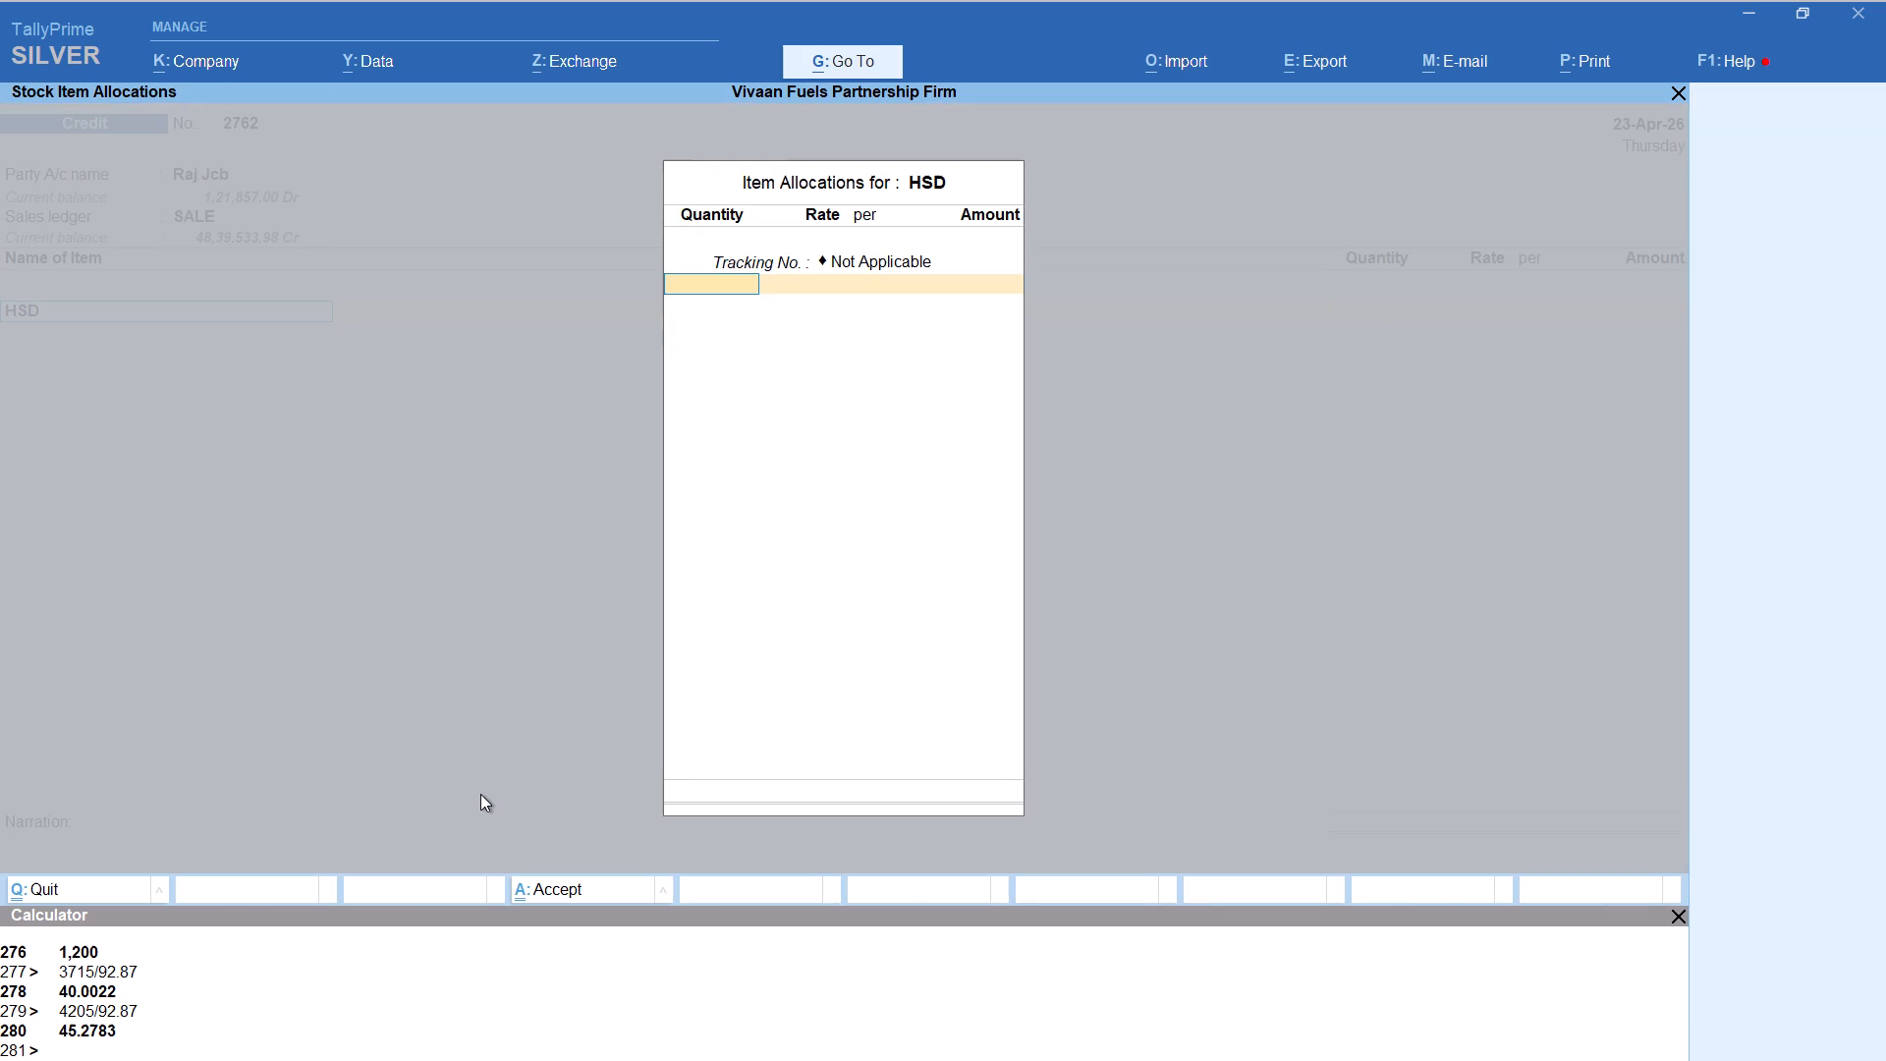
key("alt+c")
type("2000")
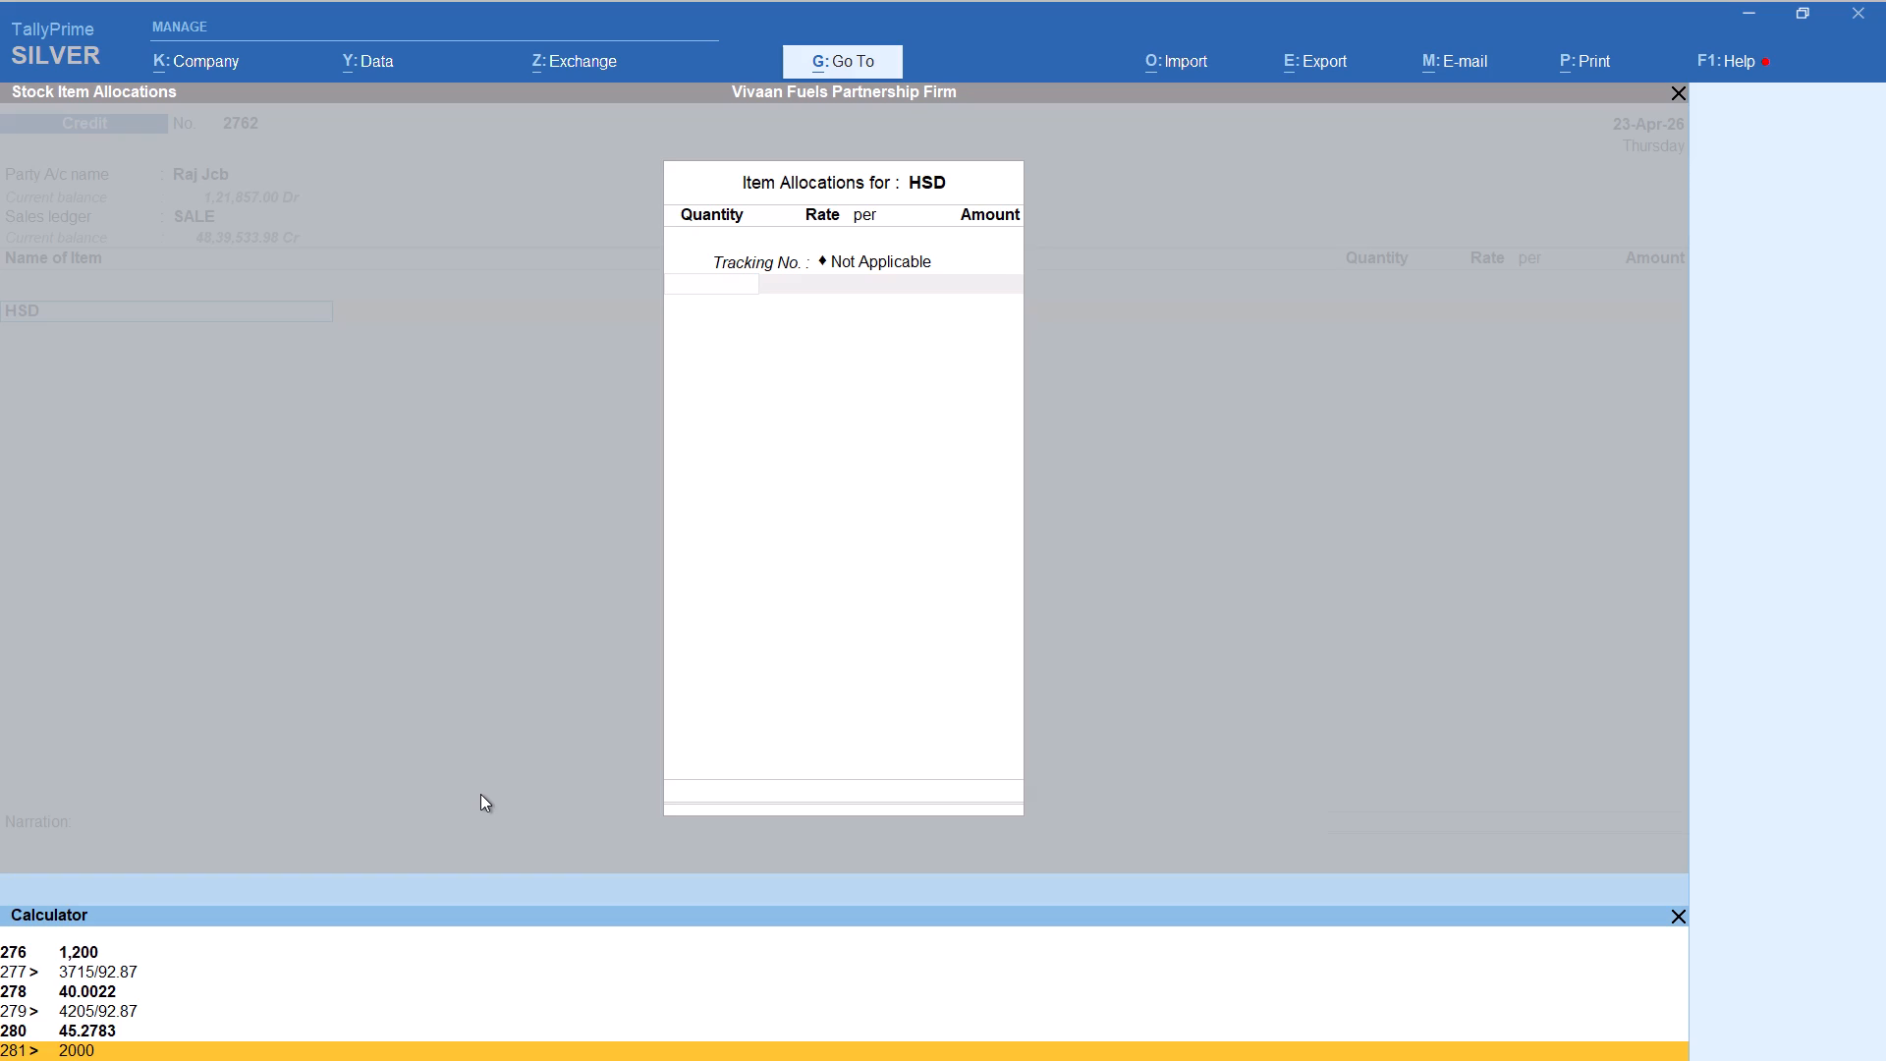
key("BackSpace")
key("BackSpace")
key("BackSpace")
key("BackSpace")
type("5000/92.87")
key("Return")
key("Return")
key("Return")
key("Return")
key("Return")
key("Return")
key("Return")
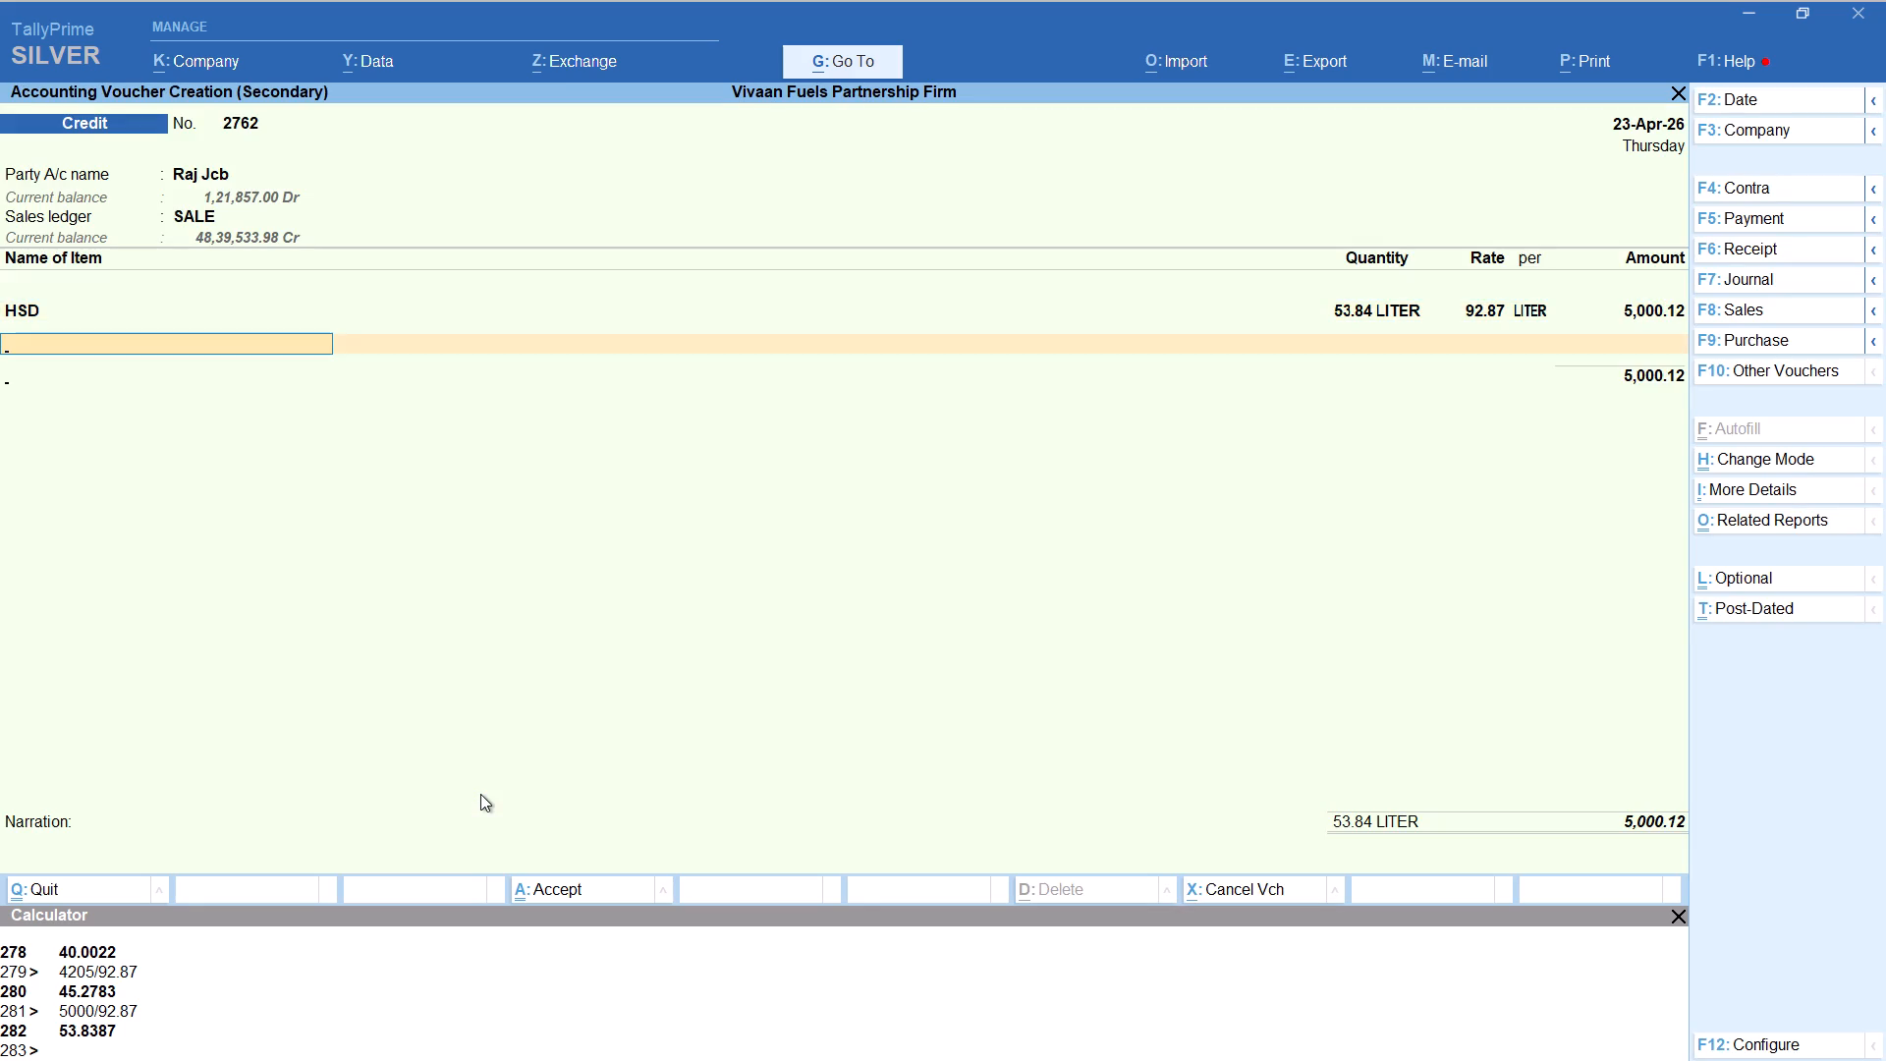
Add the Round Off ledger to the Raj Jcb voucher and save it.
type("rou")
key("Return")
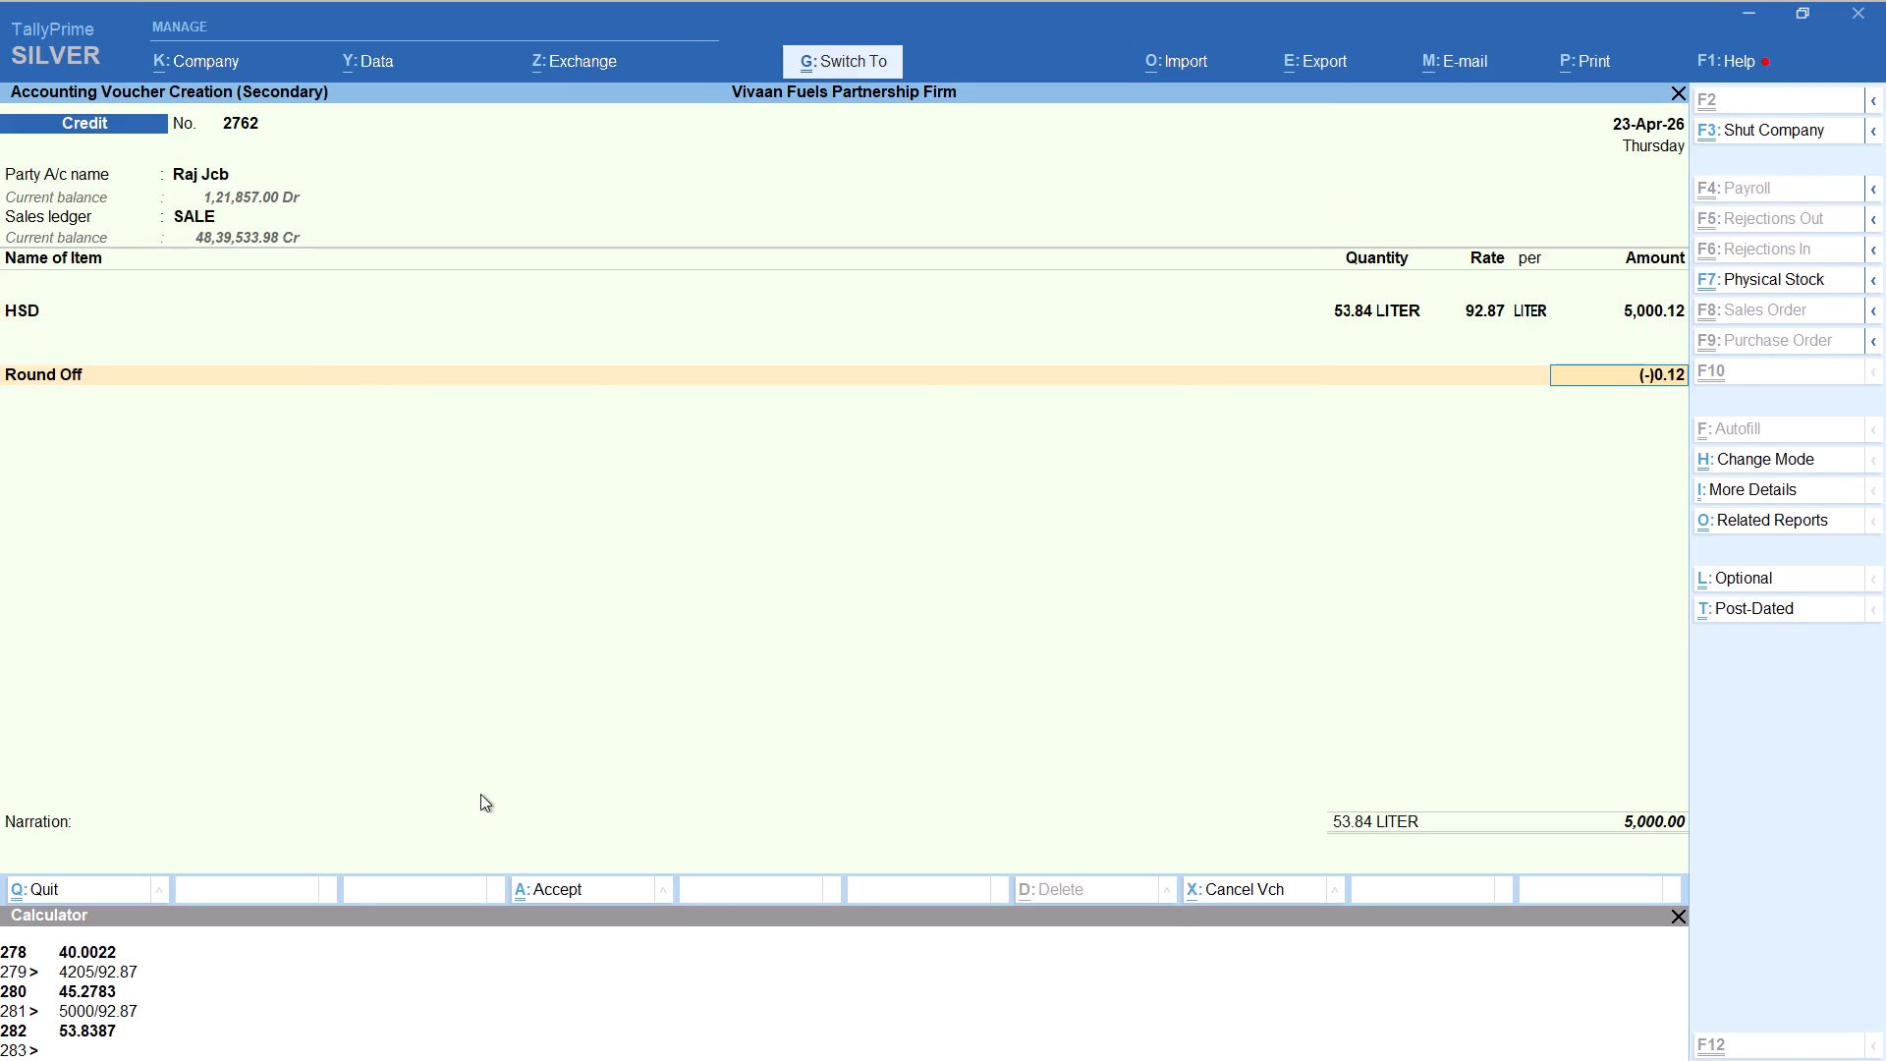
key("ctrl+a")
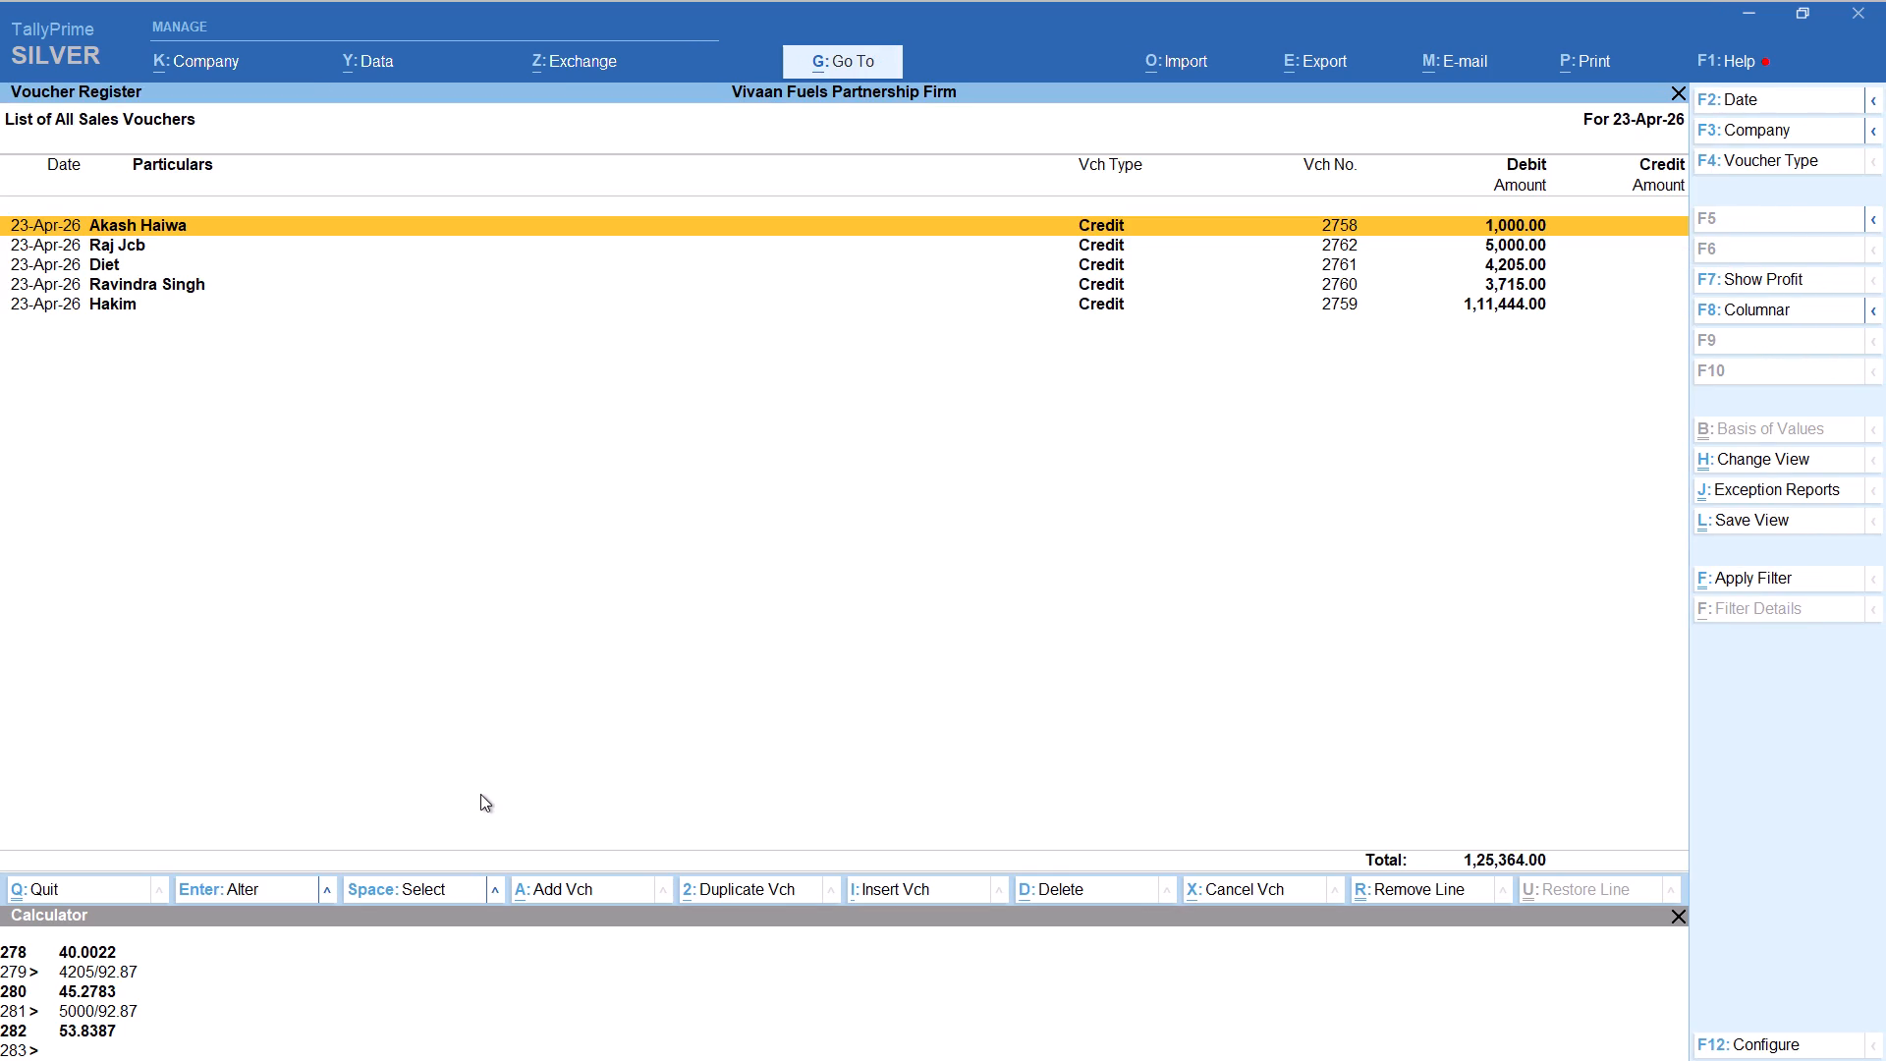
Start another Credit voucher for the Surendra party, keeping the default party details and the SALE ledger.
key("space")
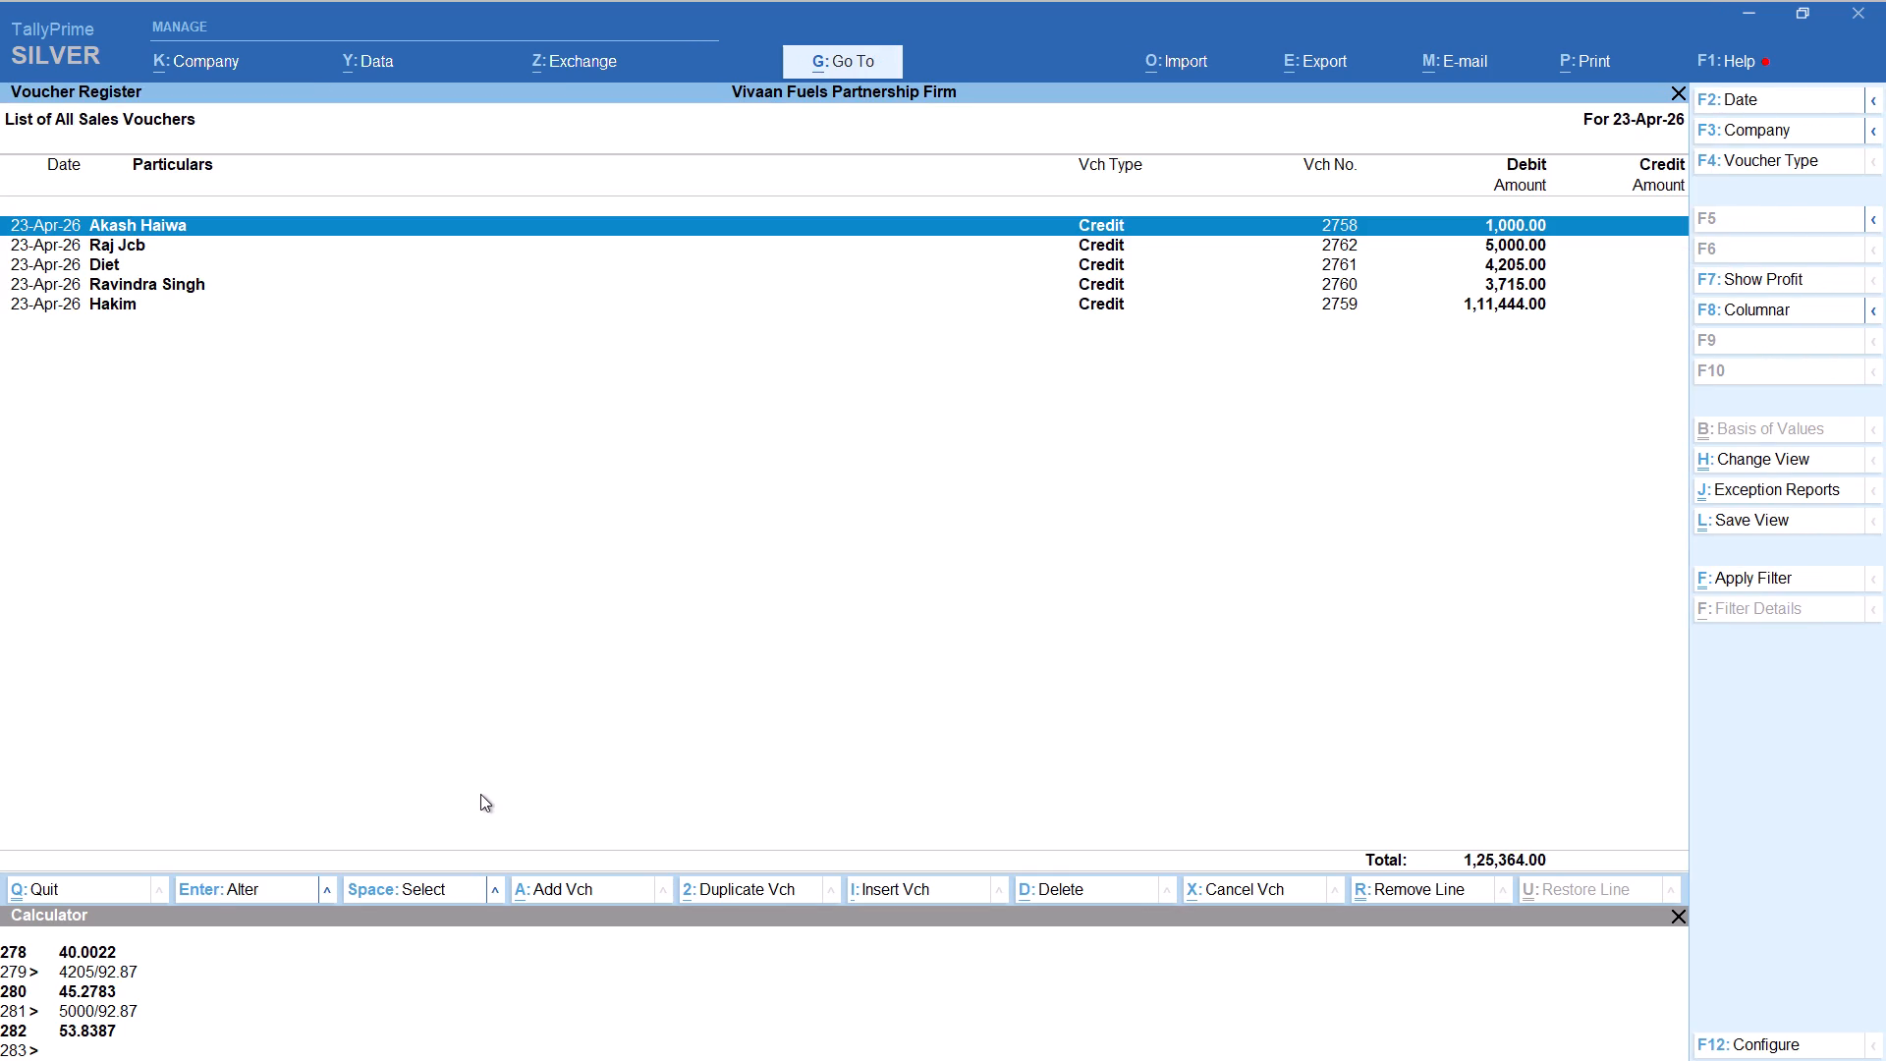
key("alt+a")
type("sur")
key("Return")
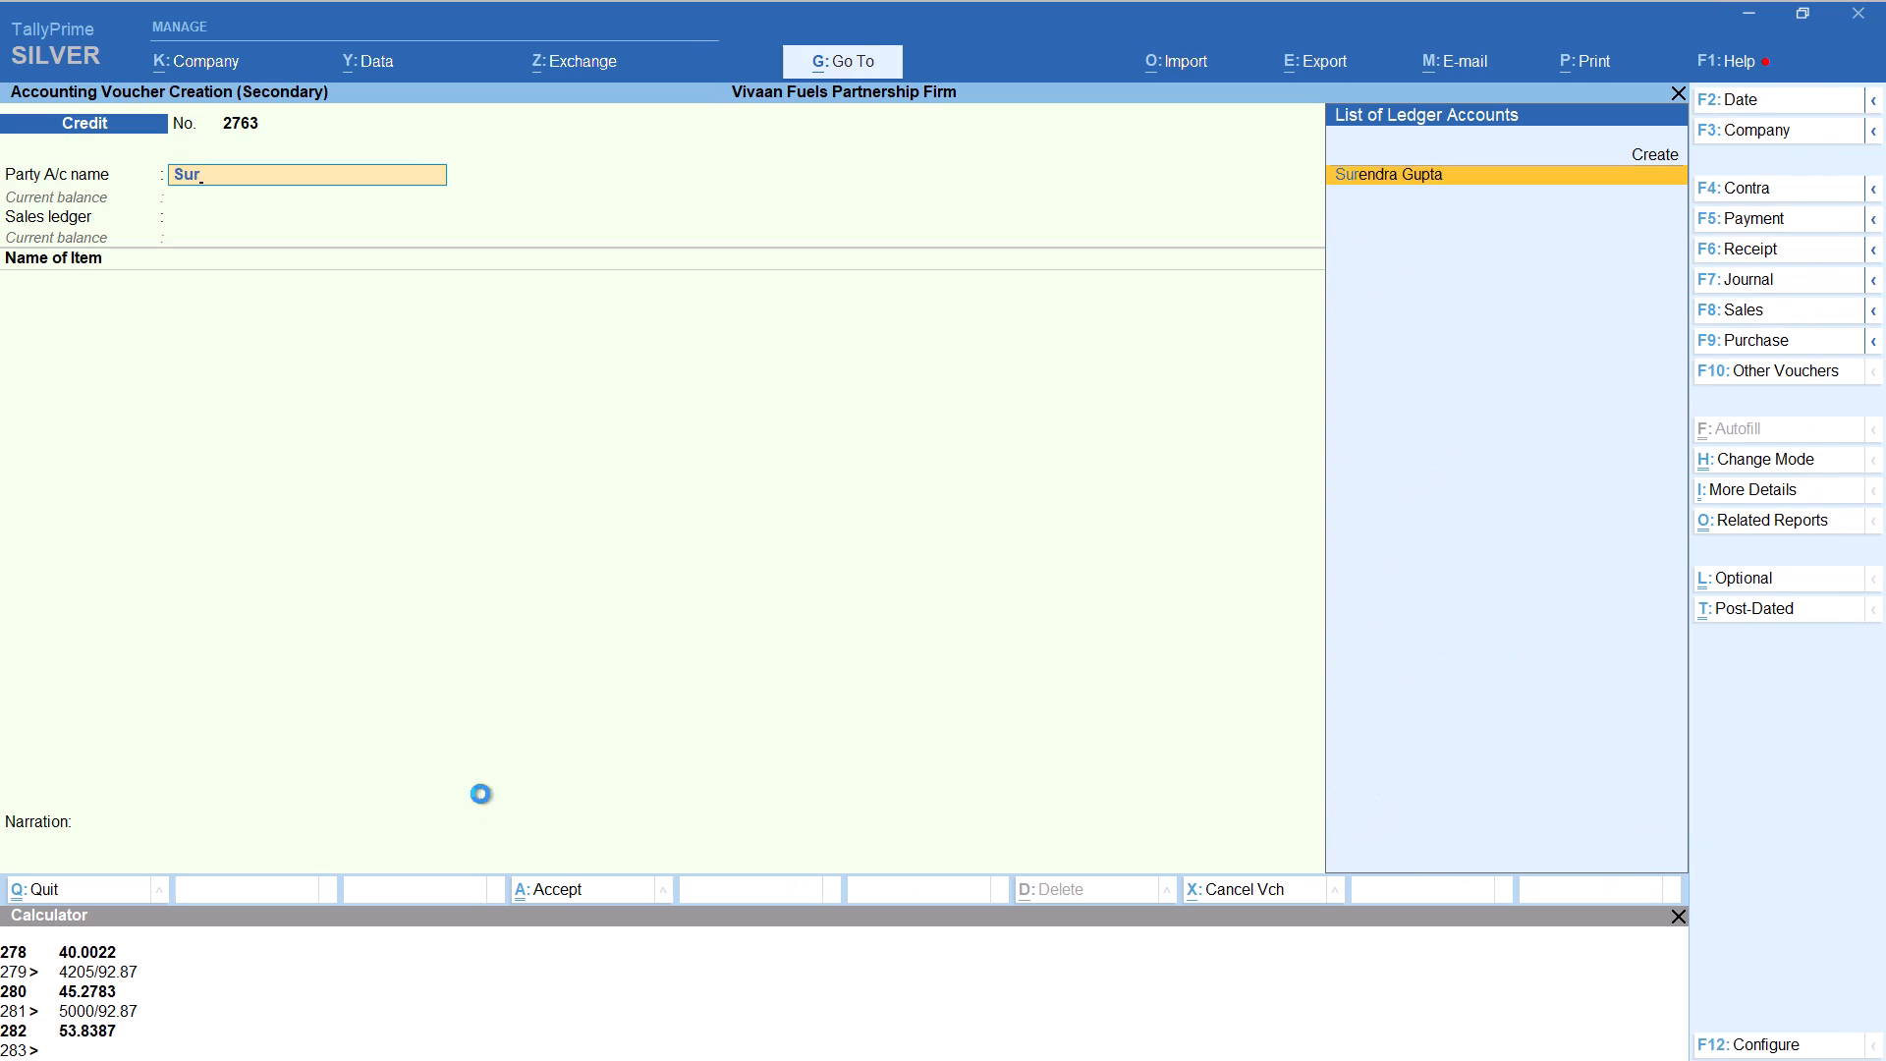
key("Return")
key("Return")
key("Return")
key("Return")
key("Return")
key("Return")
key("Return")
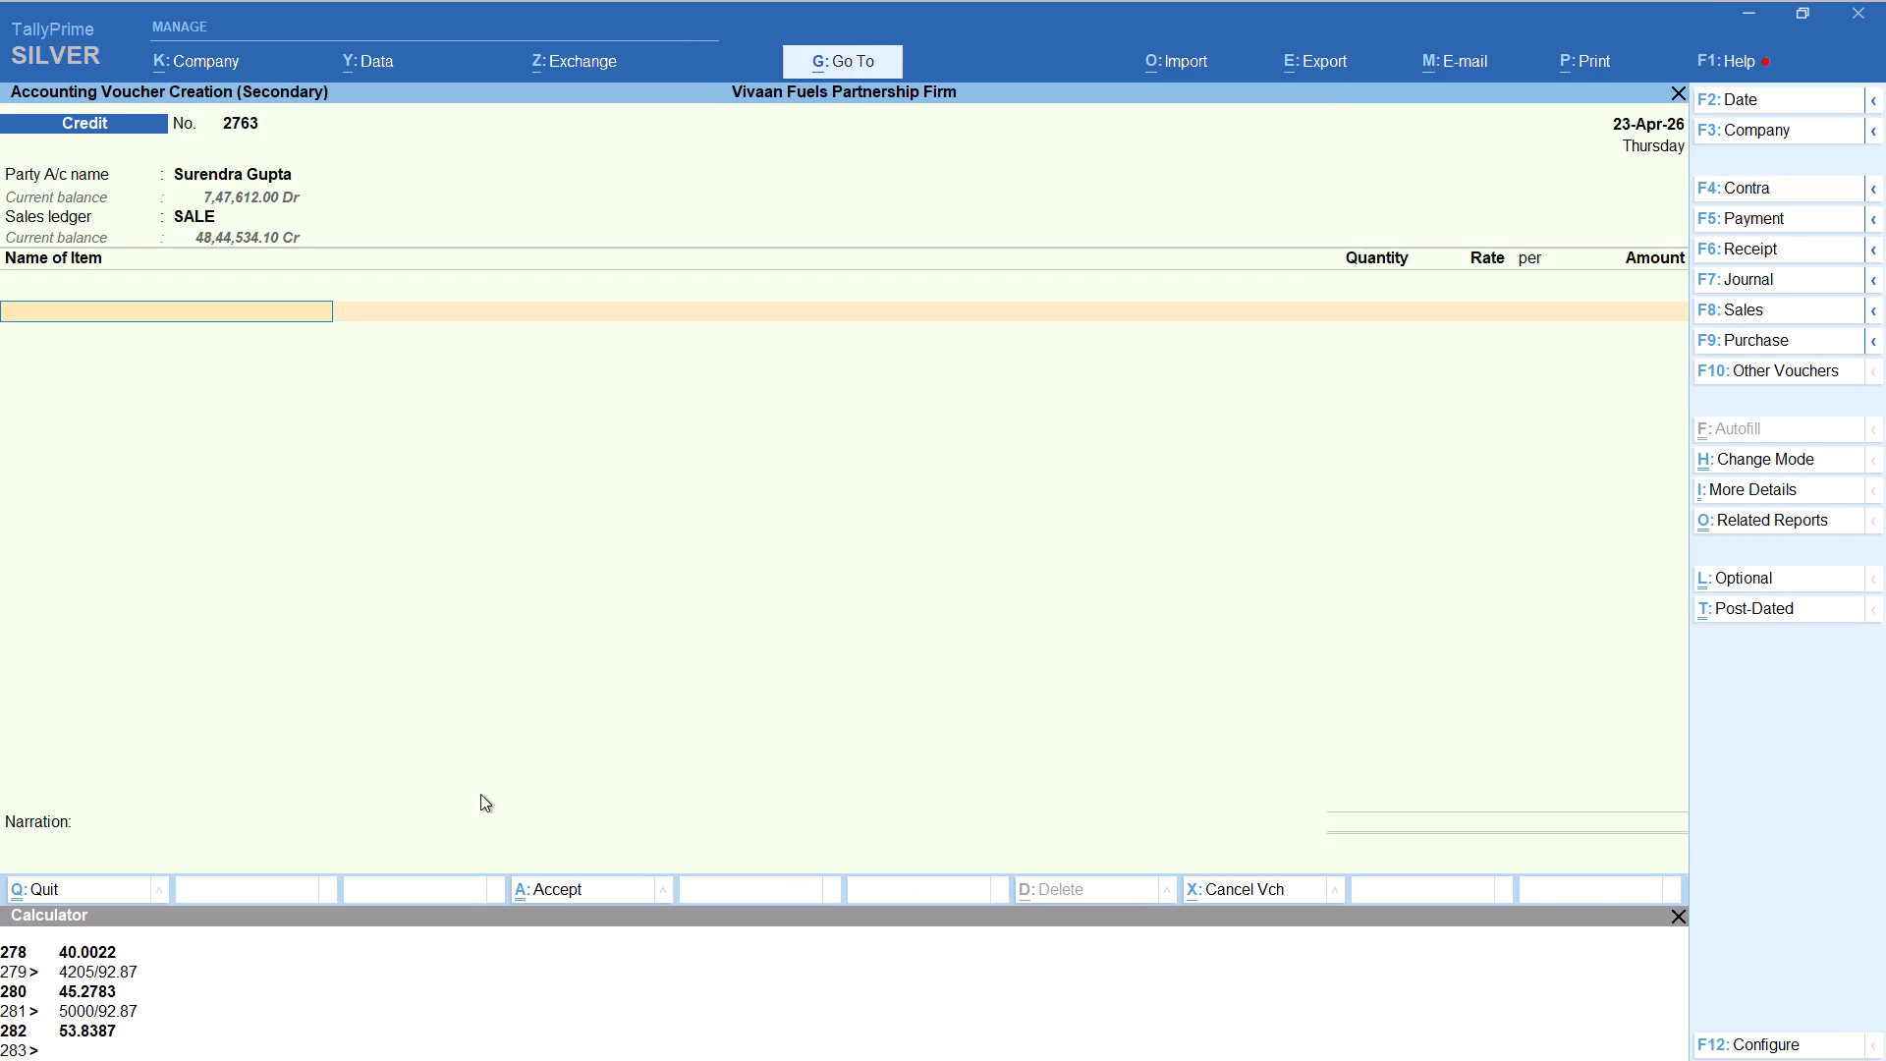
Add item MS PERTOL with tracking number Not Applicable, quantity calculated as 200/98.10 and a rate of 98.10 per liter.
type("ms")
key("Down")
key("Return")
key("Up")
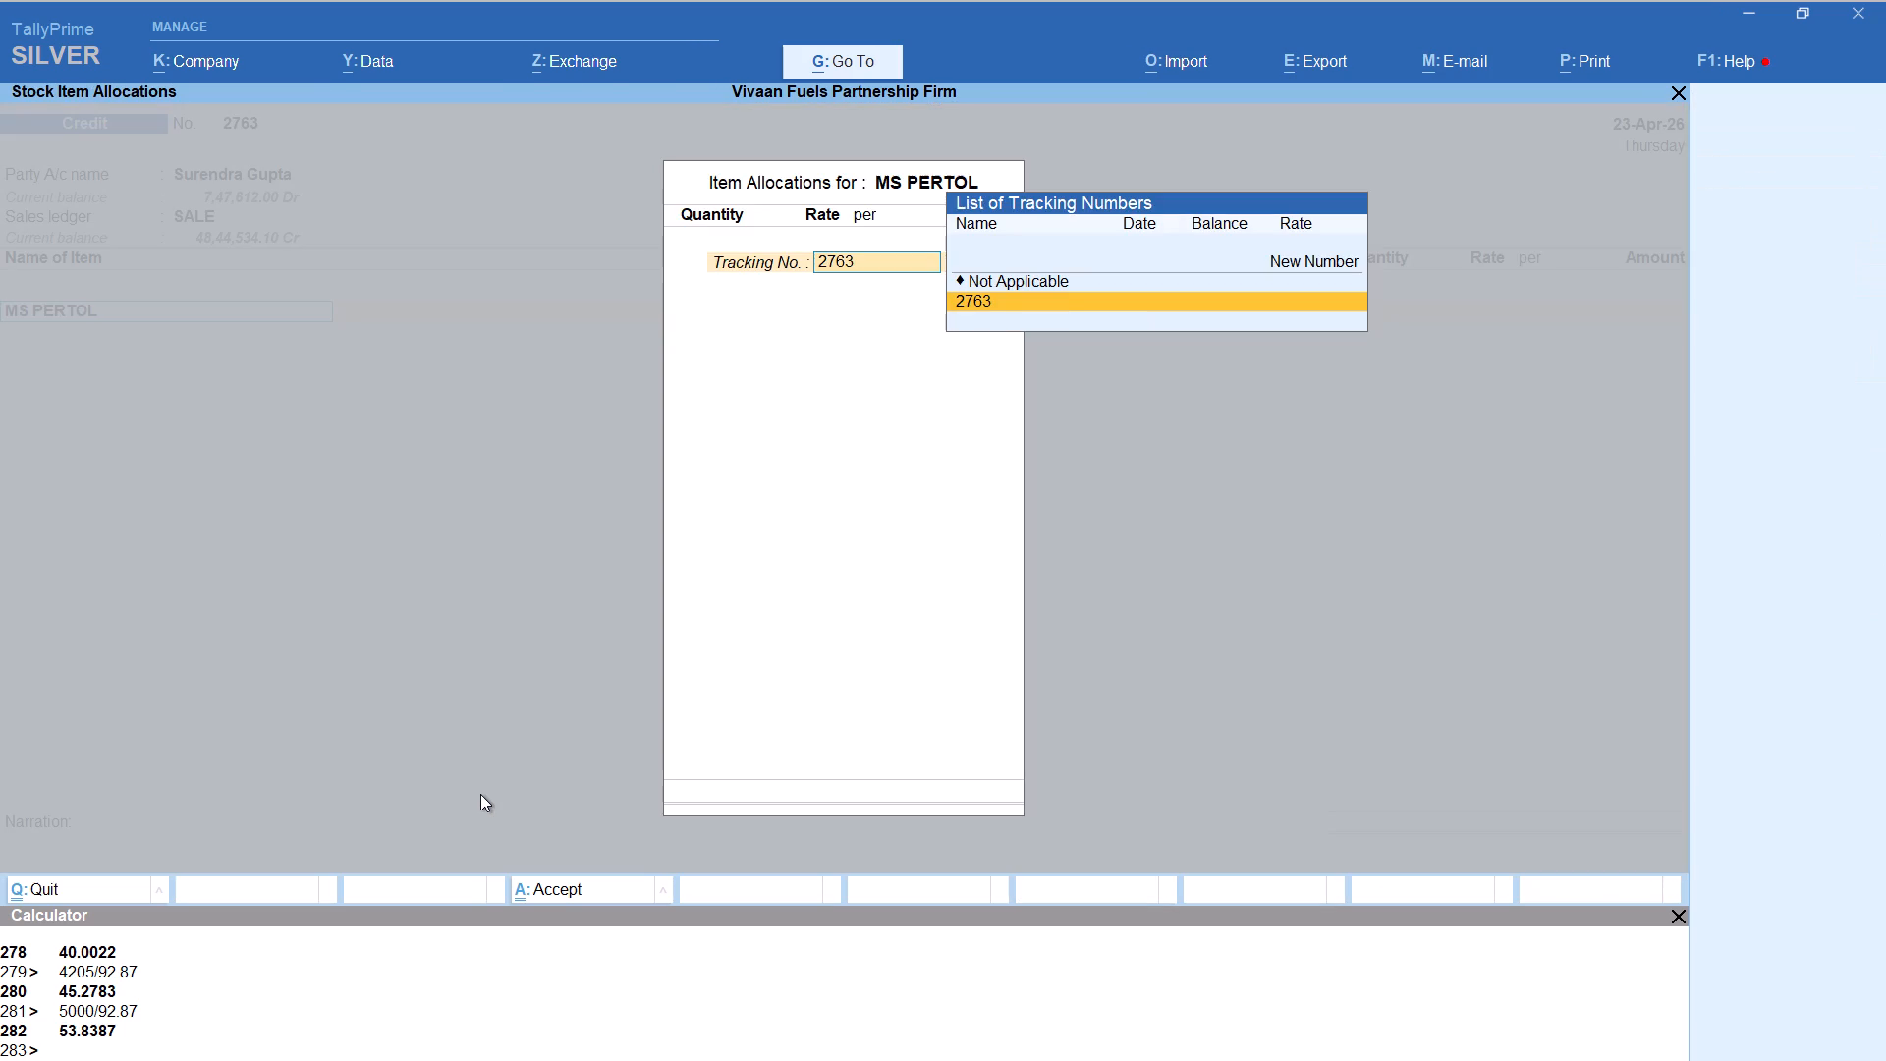
key("Return")
key("alt+c")
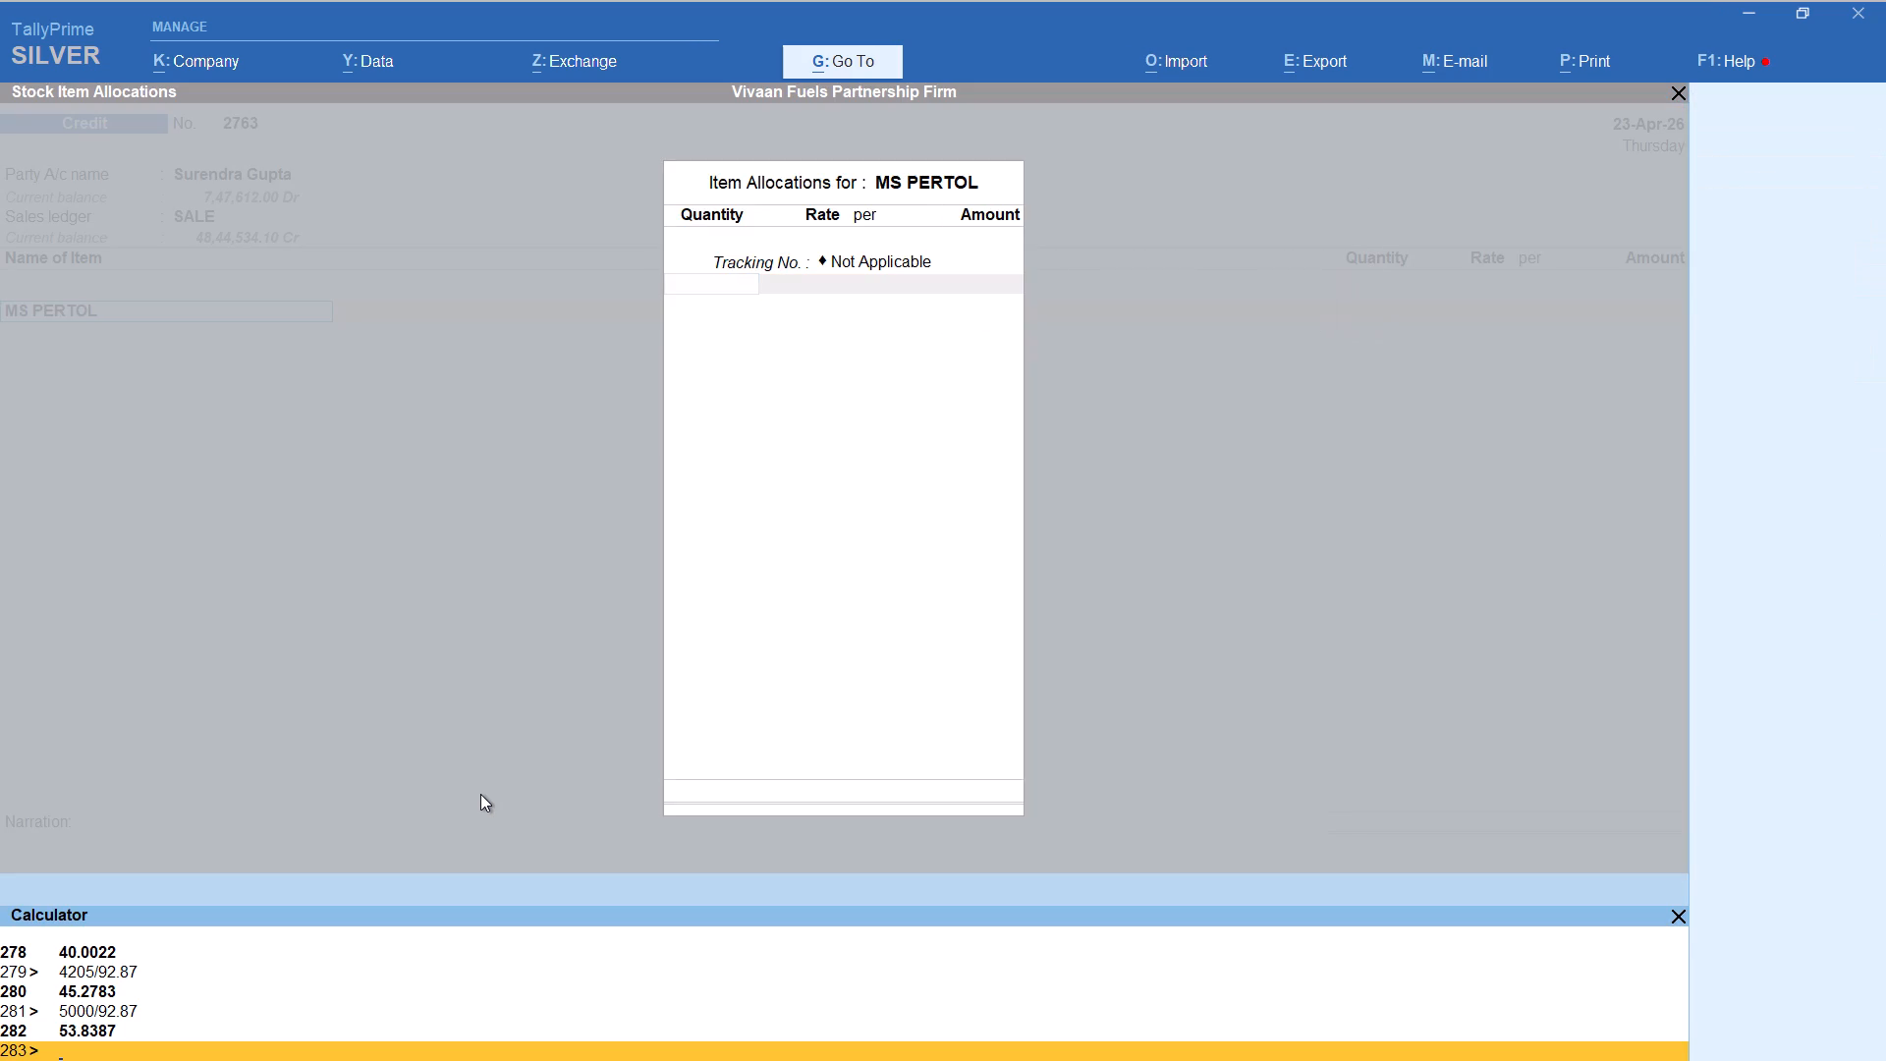
type("200/98.10")
key("Return")
key("Return")
key("Return")
key("Return")
key("Return")
key("Return")
key("Return")
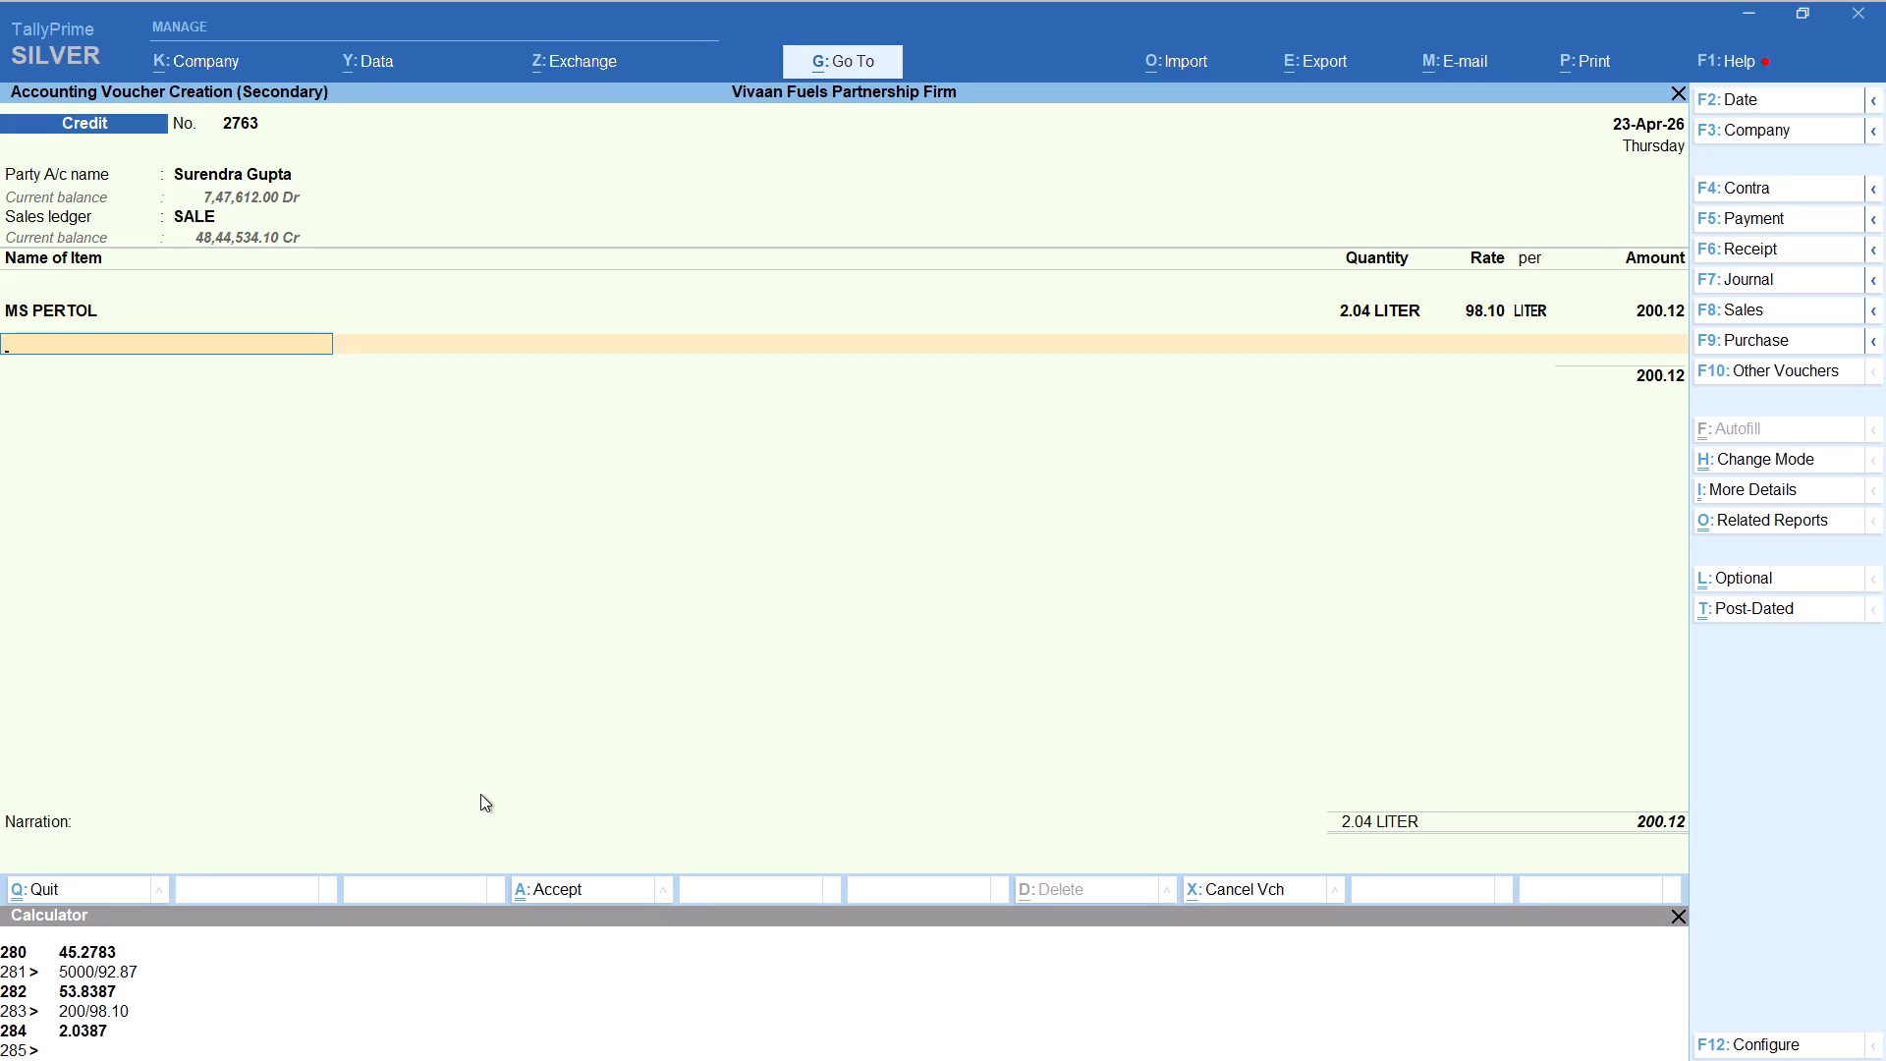
Add the Round Off ledger to the Surendra voucher and save it.
type("rou")
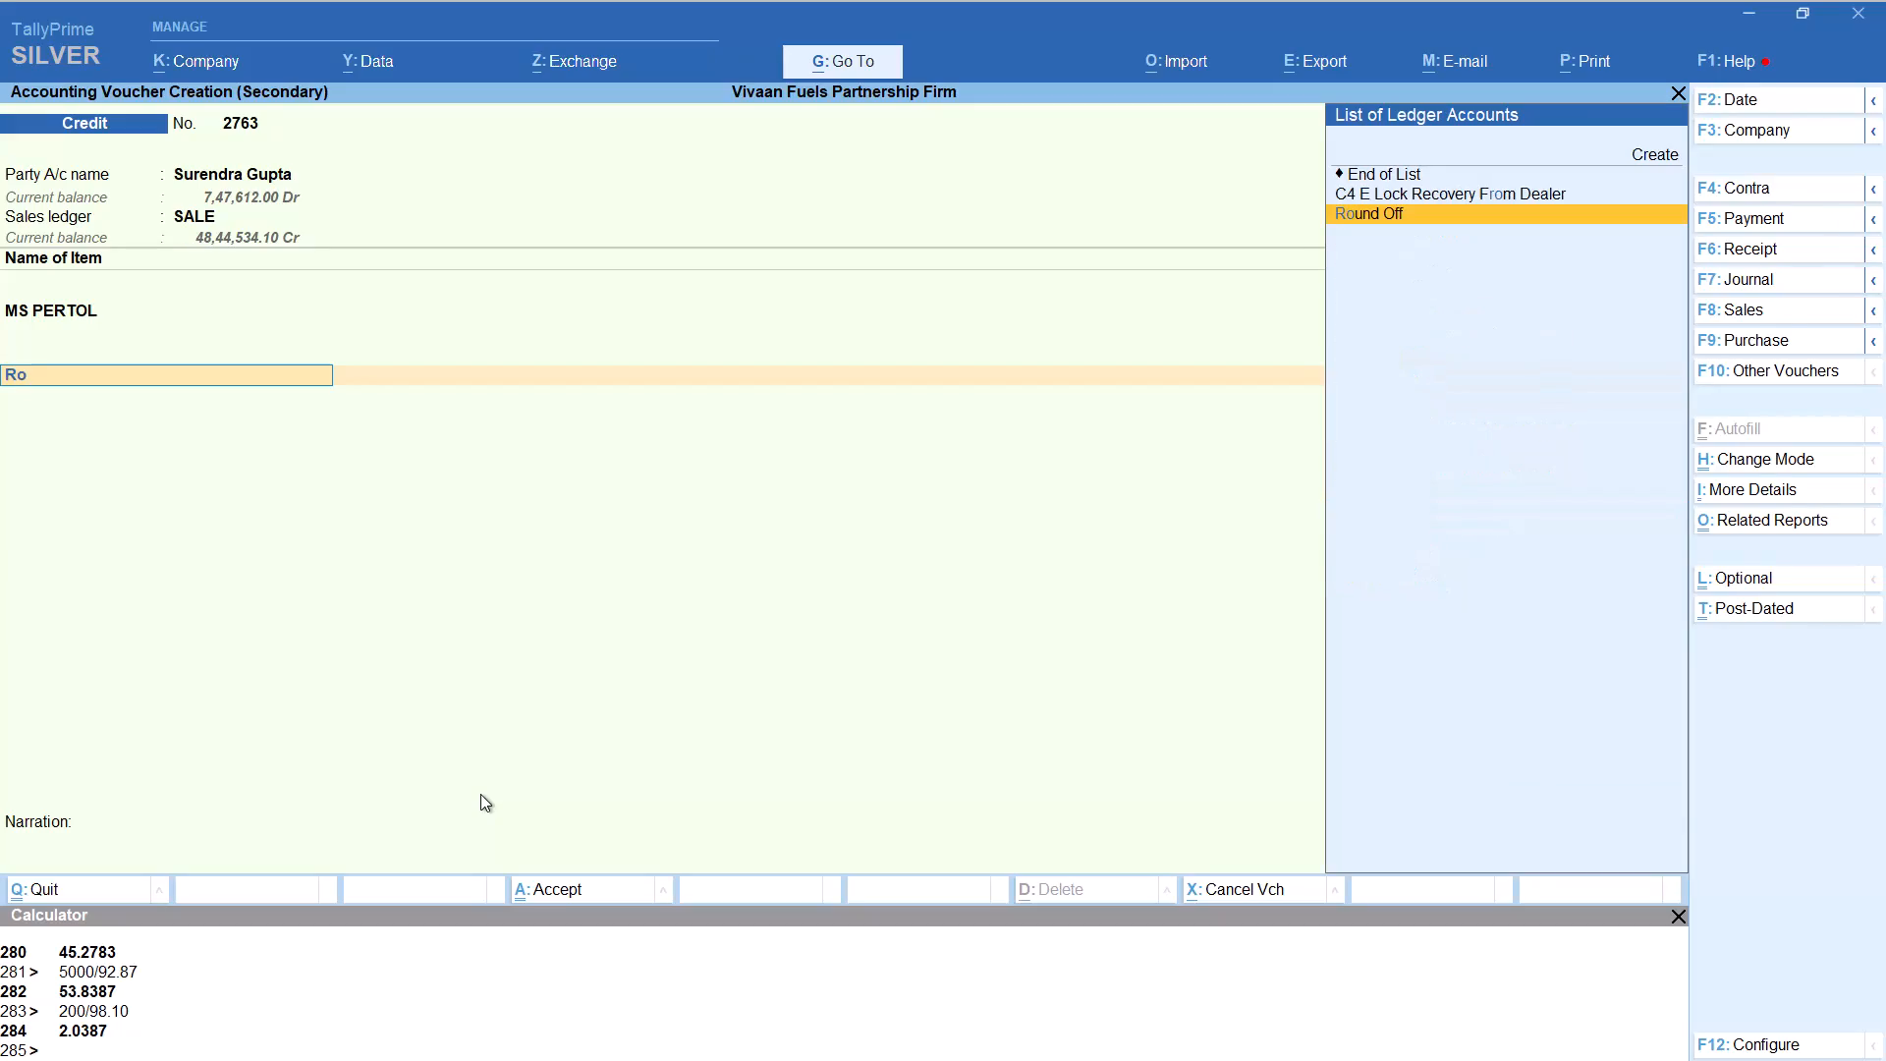
key("Return")
key("ctrl+a")
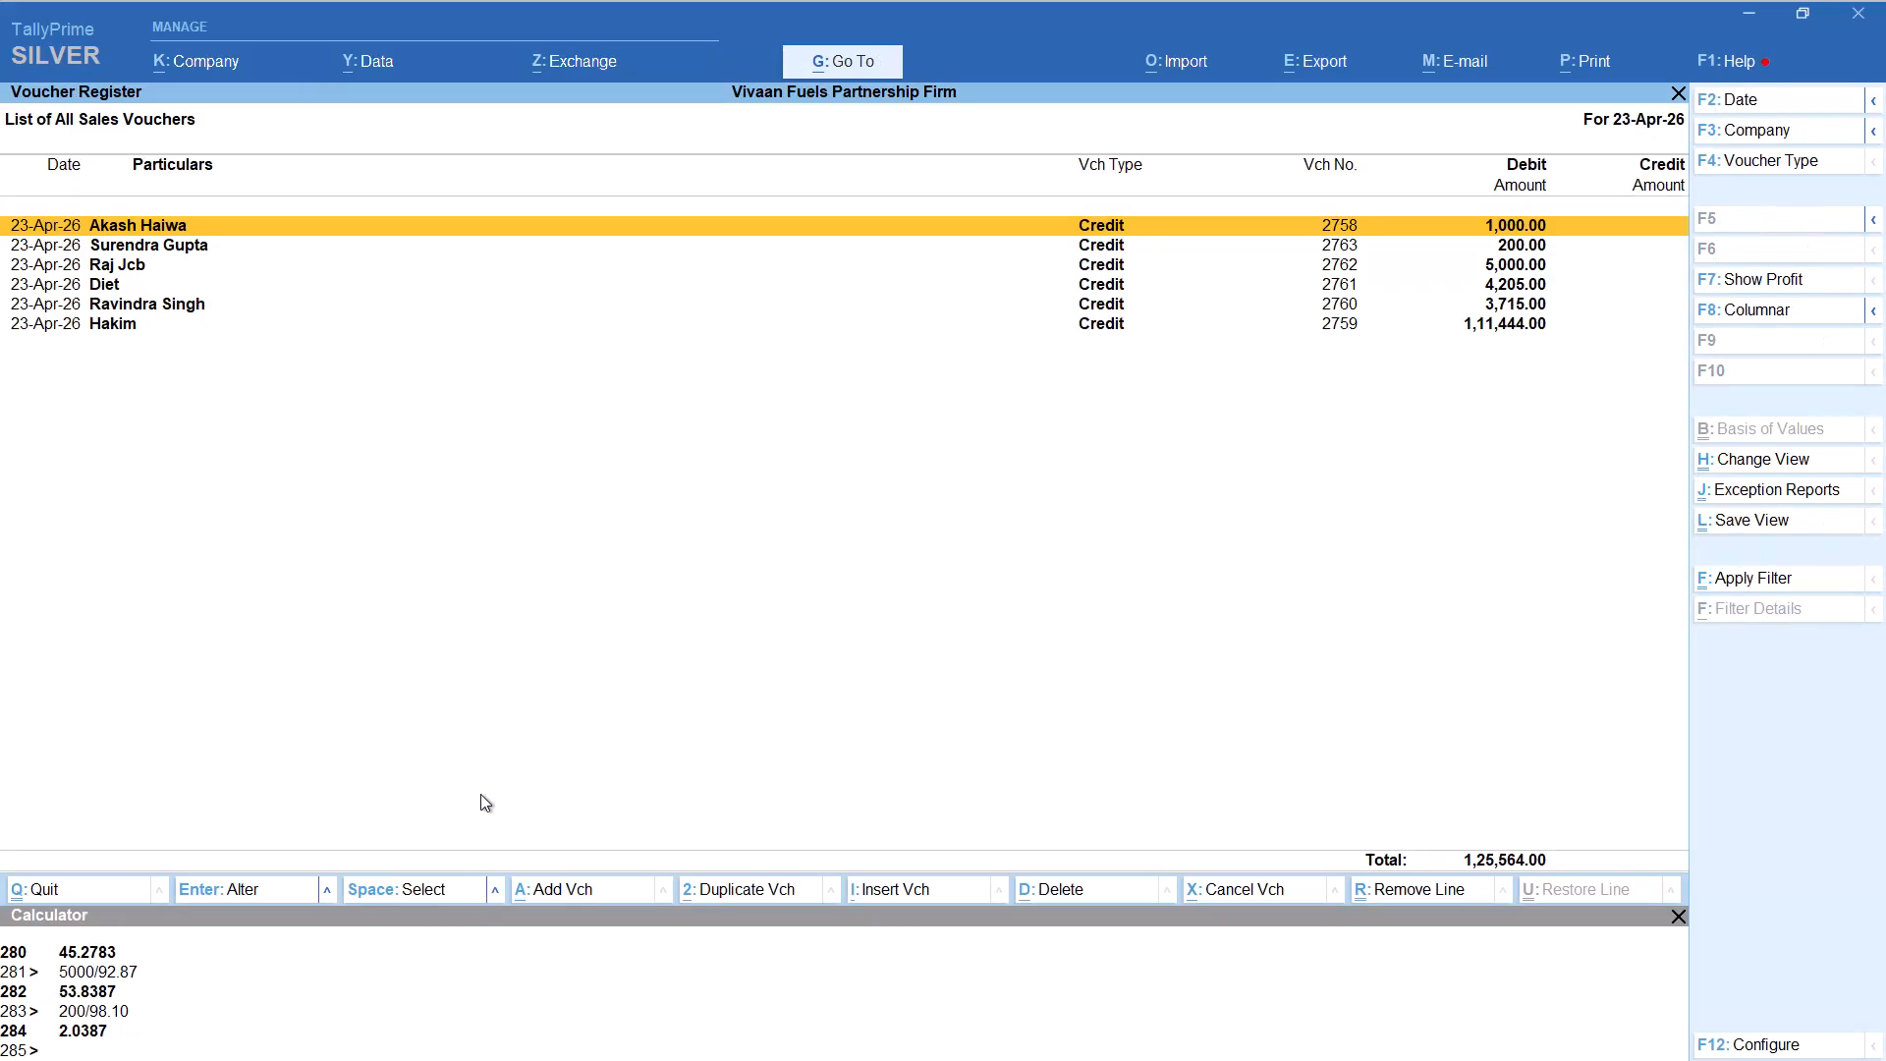
Start another Credit voucher for the first-listed Sunil party, keeping the default party details and the SALE ledger.
key("alt+a")
type("sunil")
key("Down")
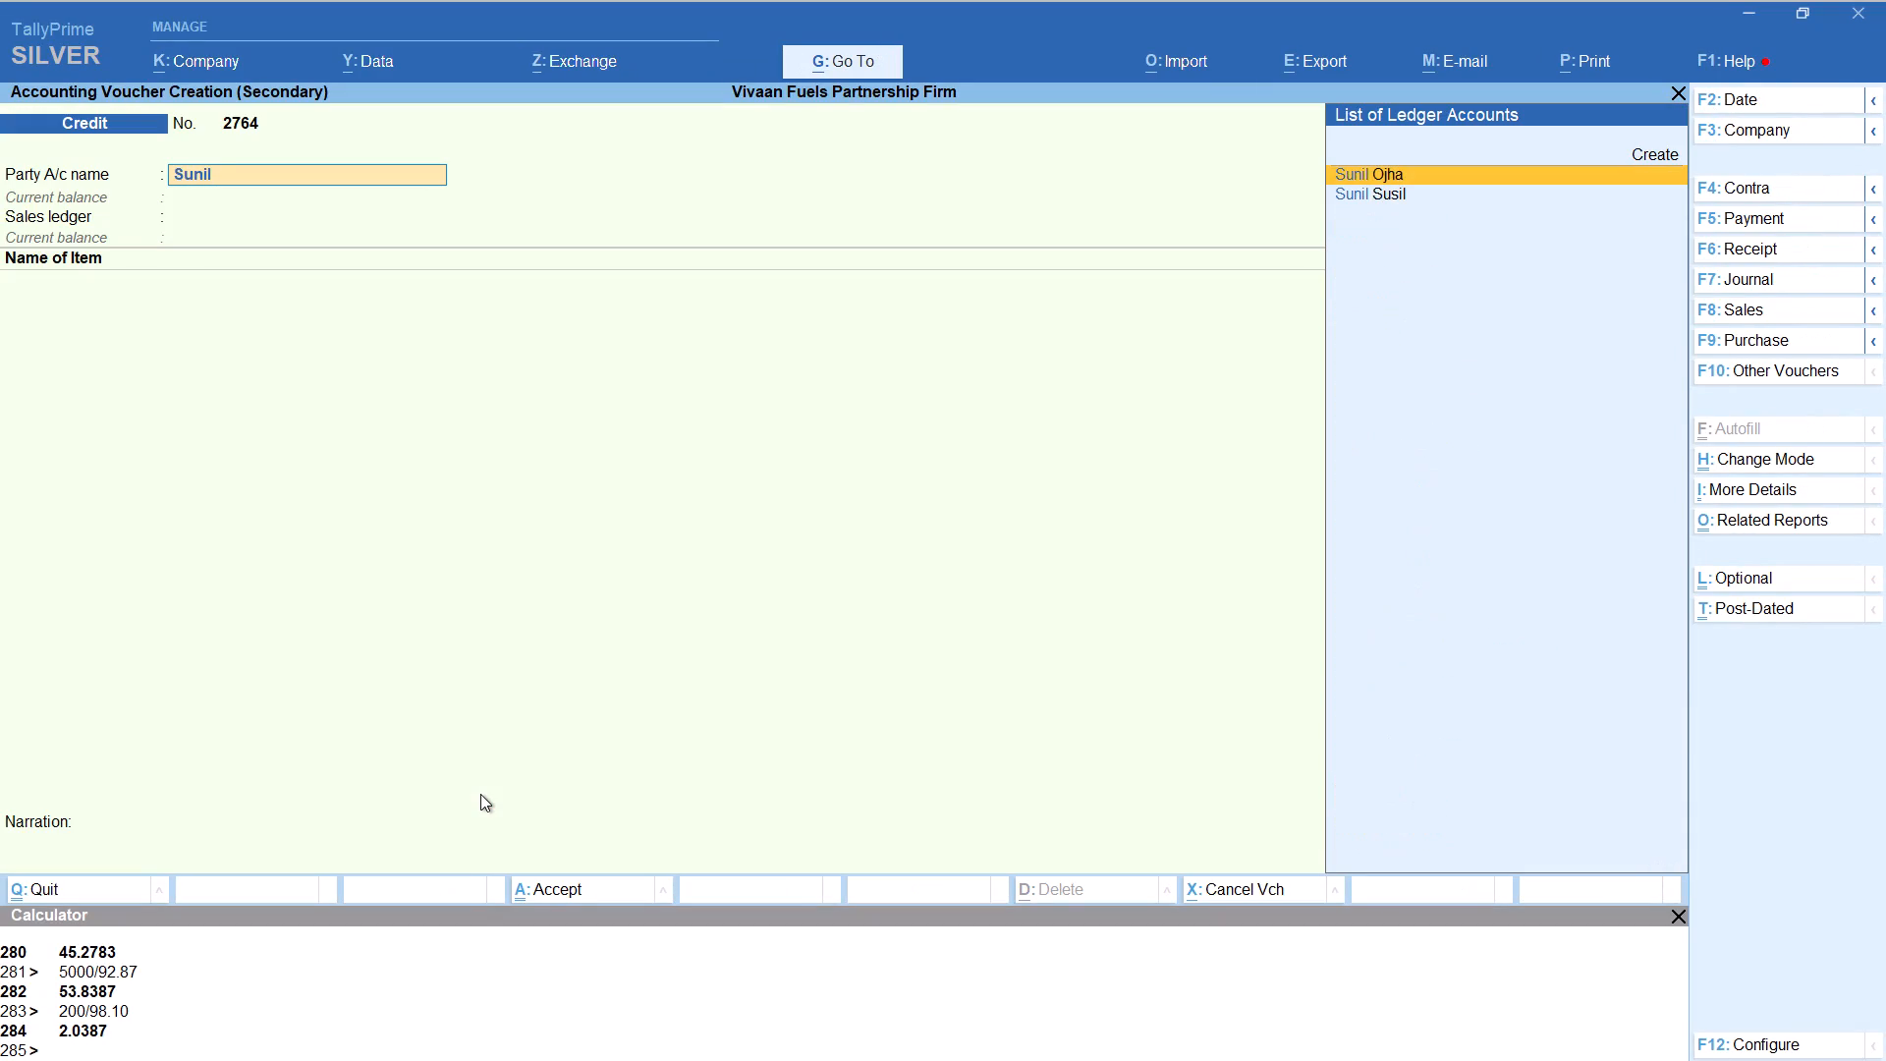
key("Return")
key("Return")
key("Return")
key("Return")
key("Return")
key("Return")
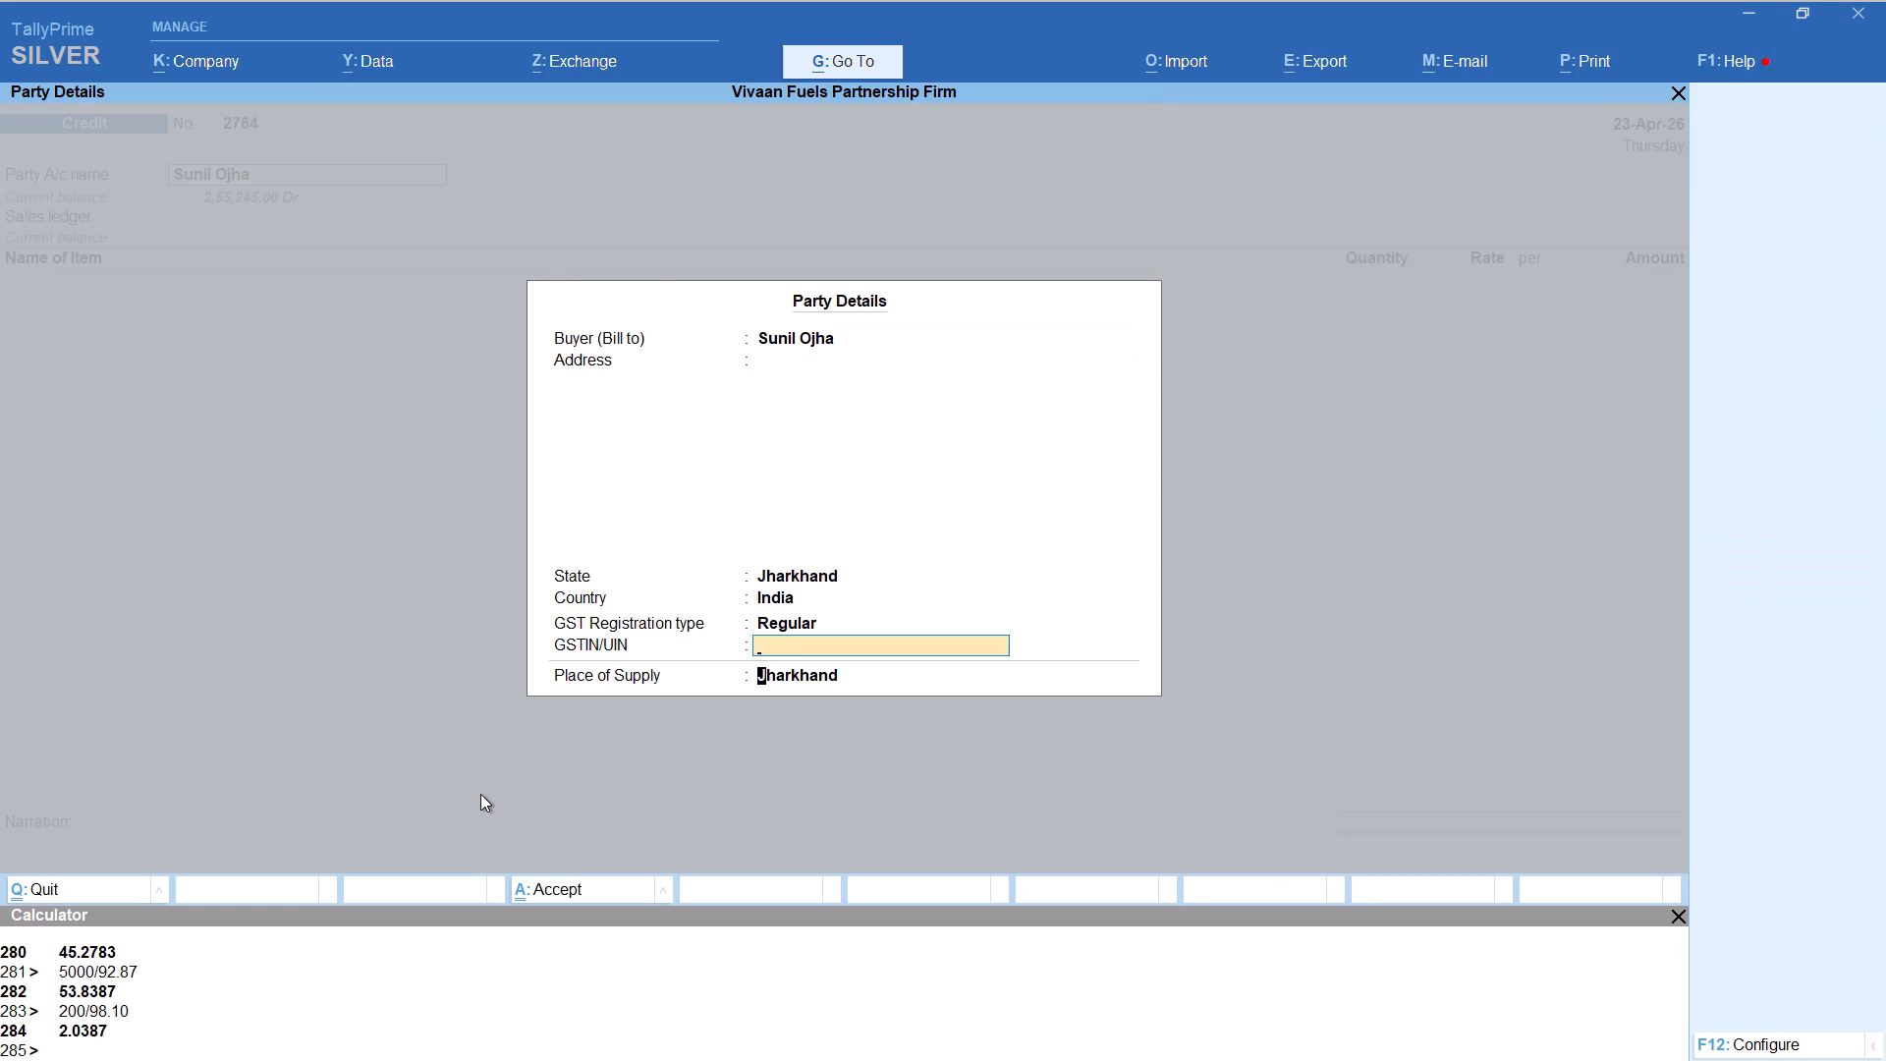
key("Return")
key("Return")
Add item HSD with tracking number Not Applicable, quantity calculated as 14339/92.87 and a rate of 92.87 per liter.
type("hs")
key("Return")
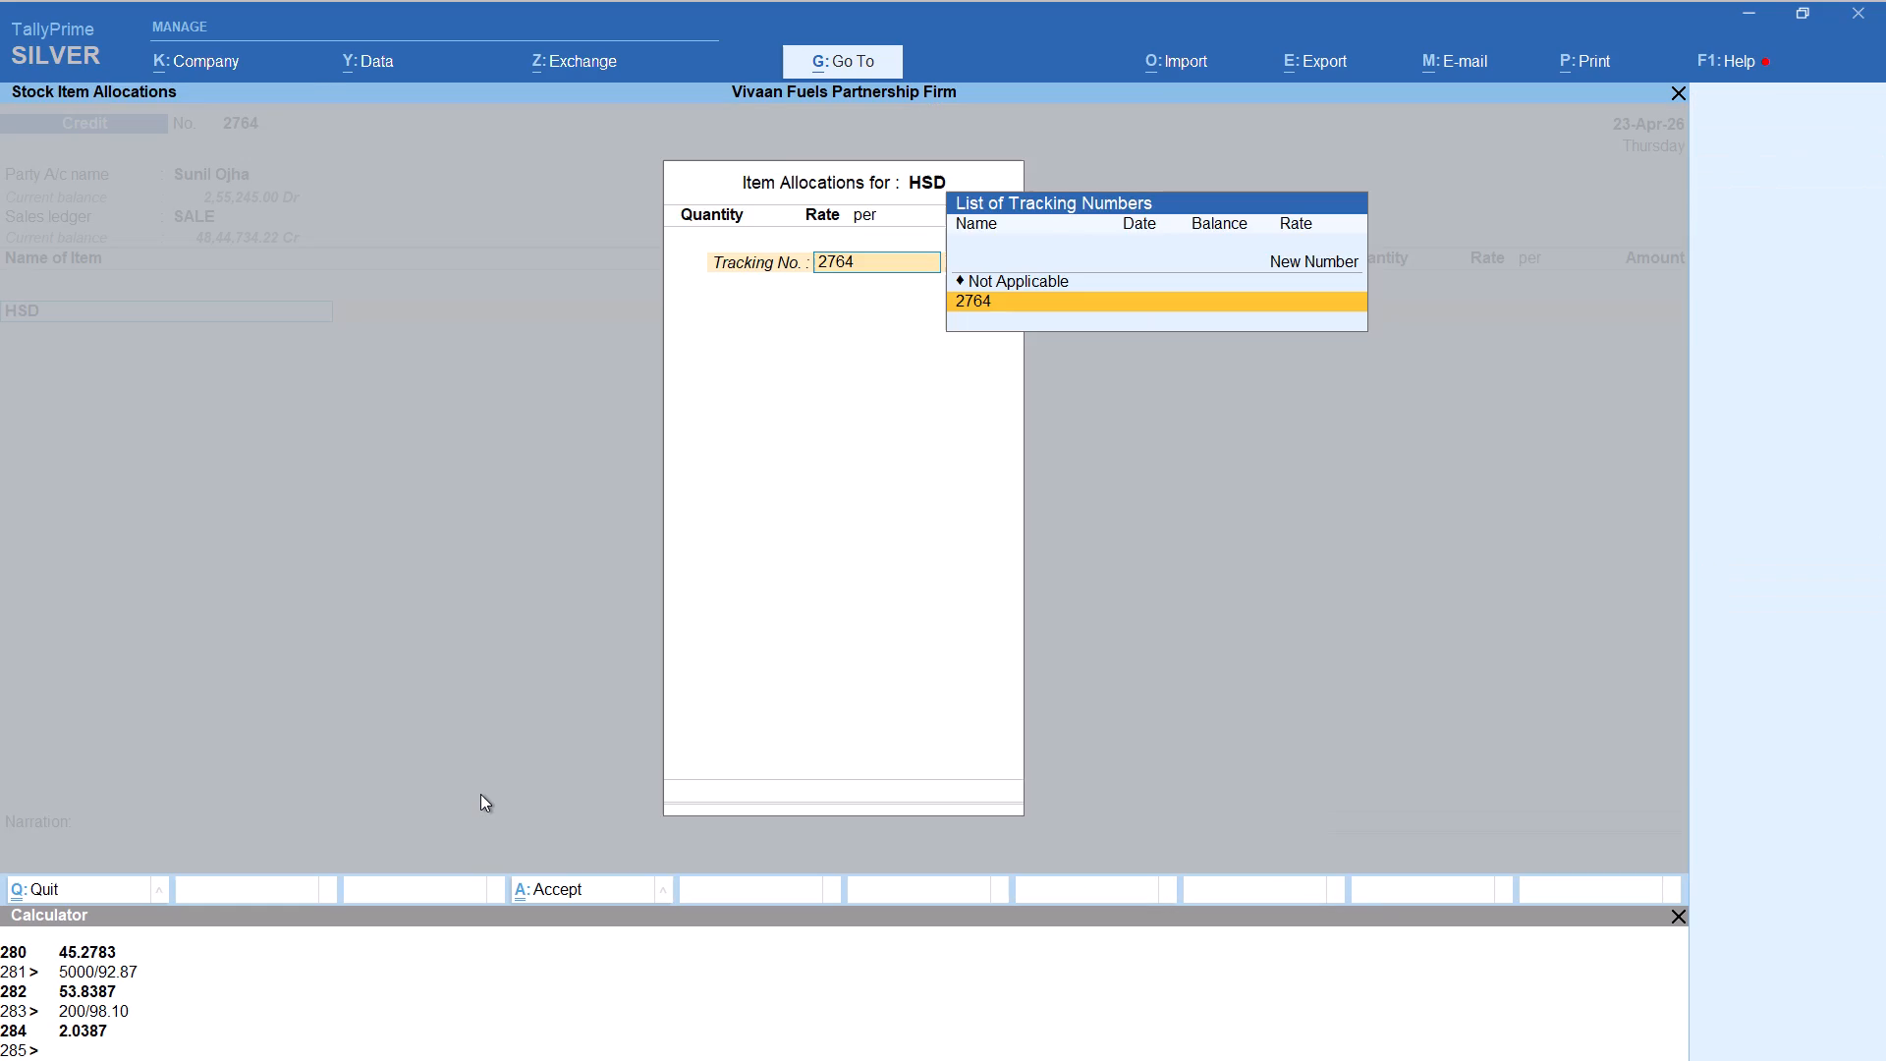
key("Up")
key("Return")
key("alt+c")
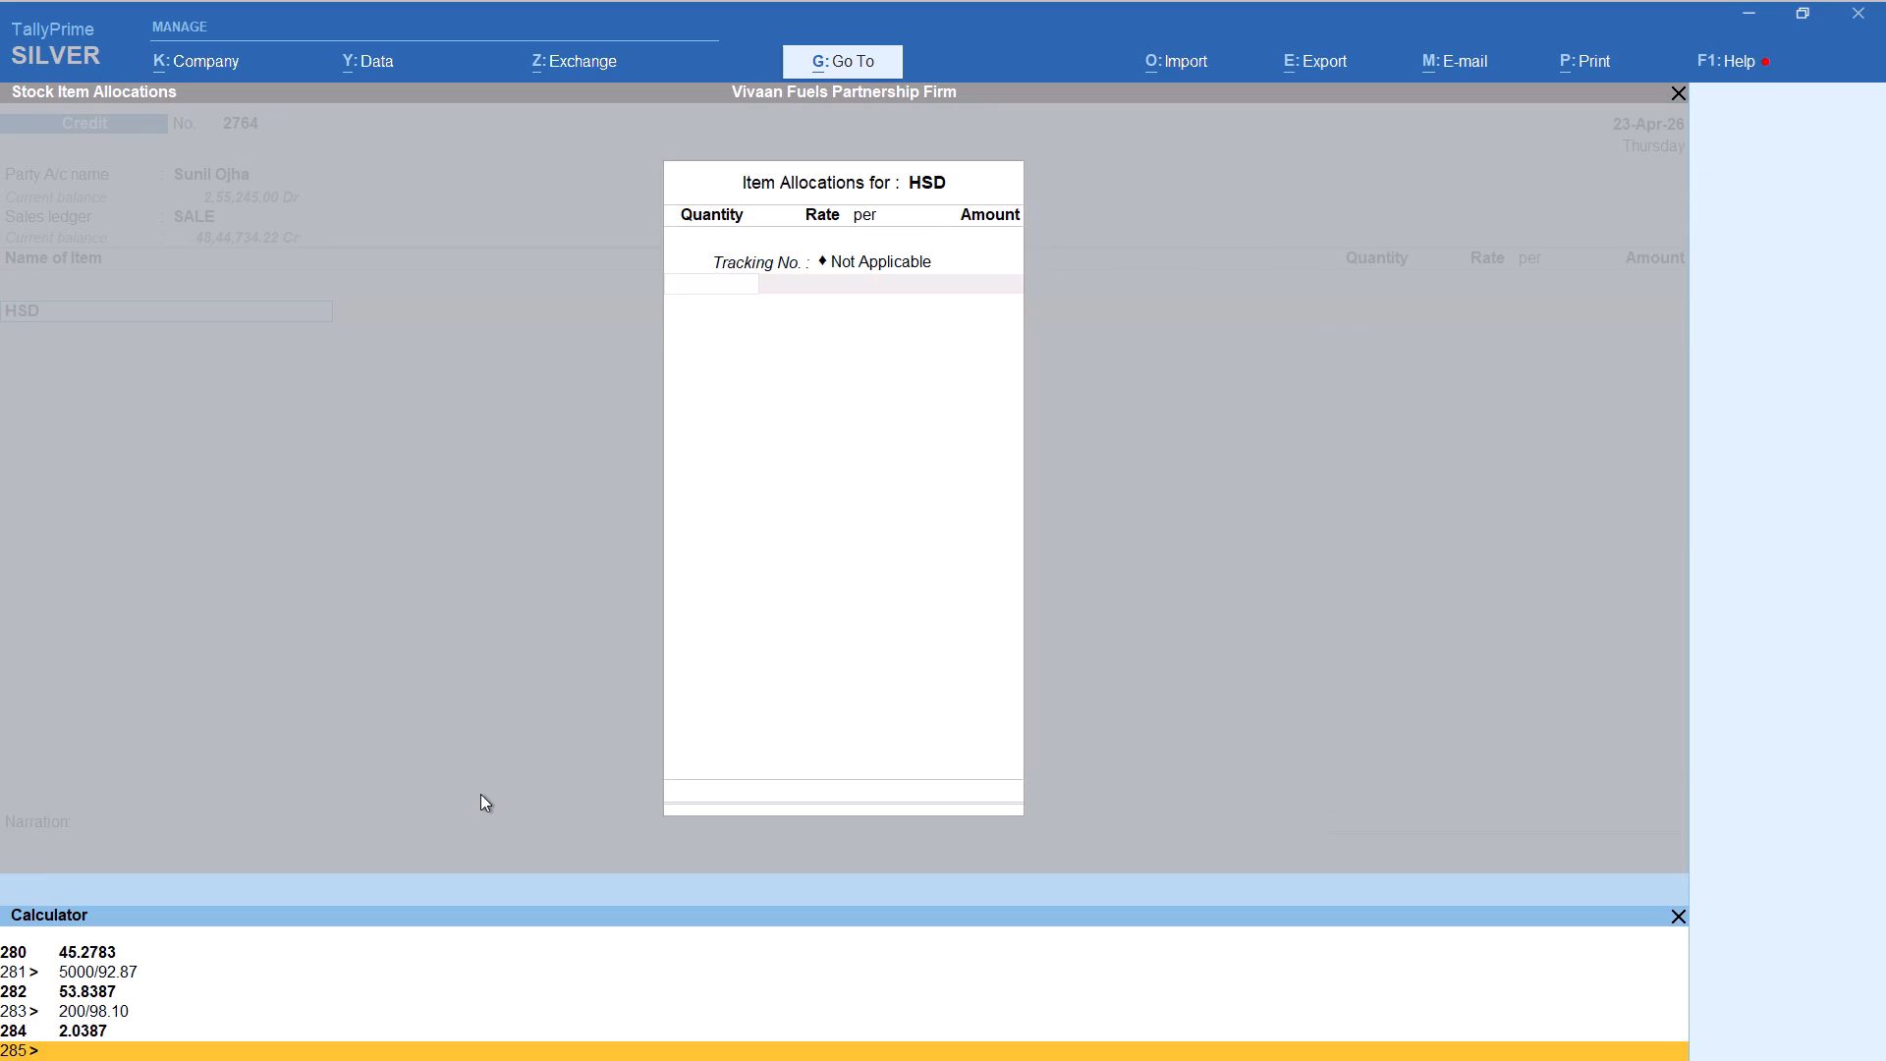
type("14339/92.87")
key("Return")
key("Return")
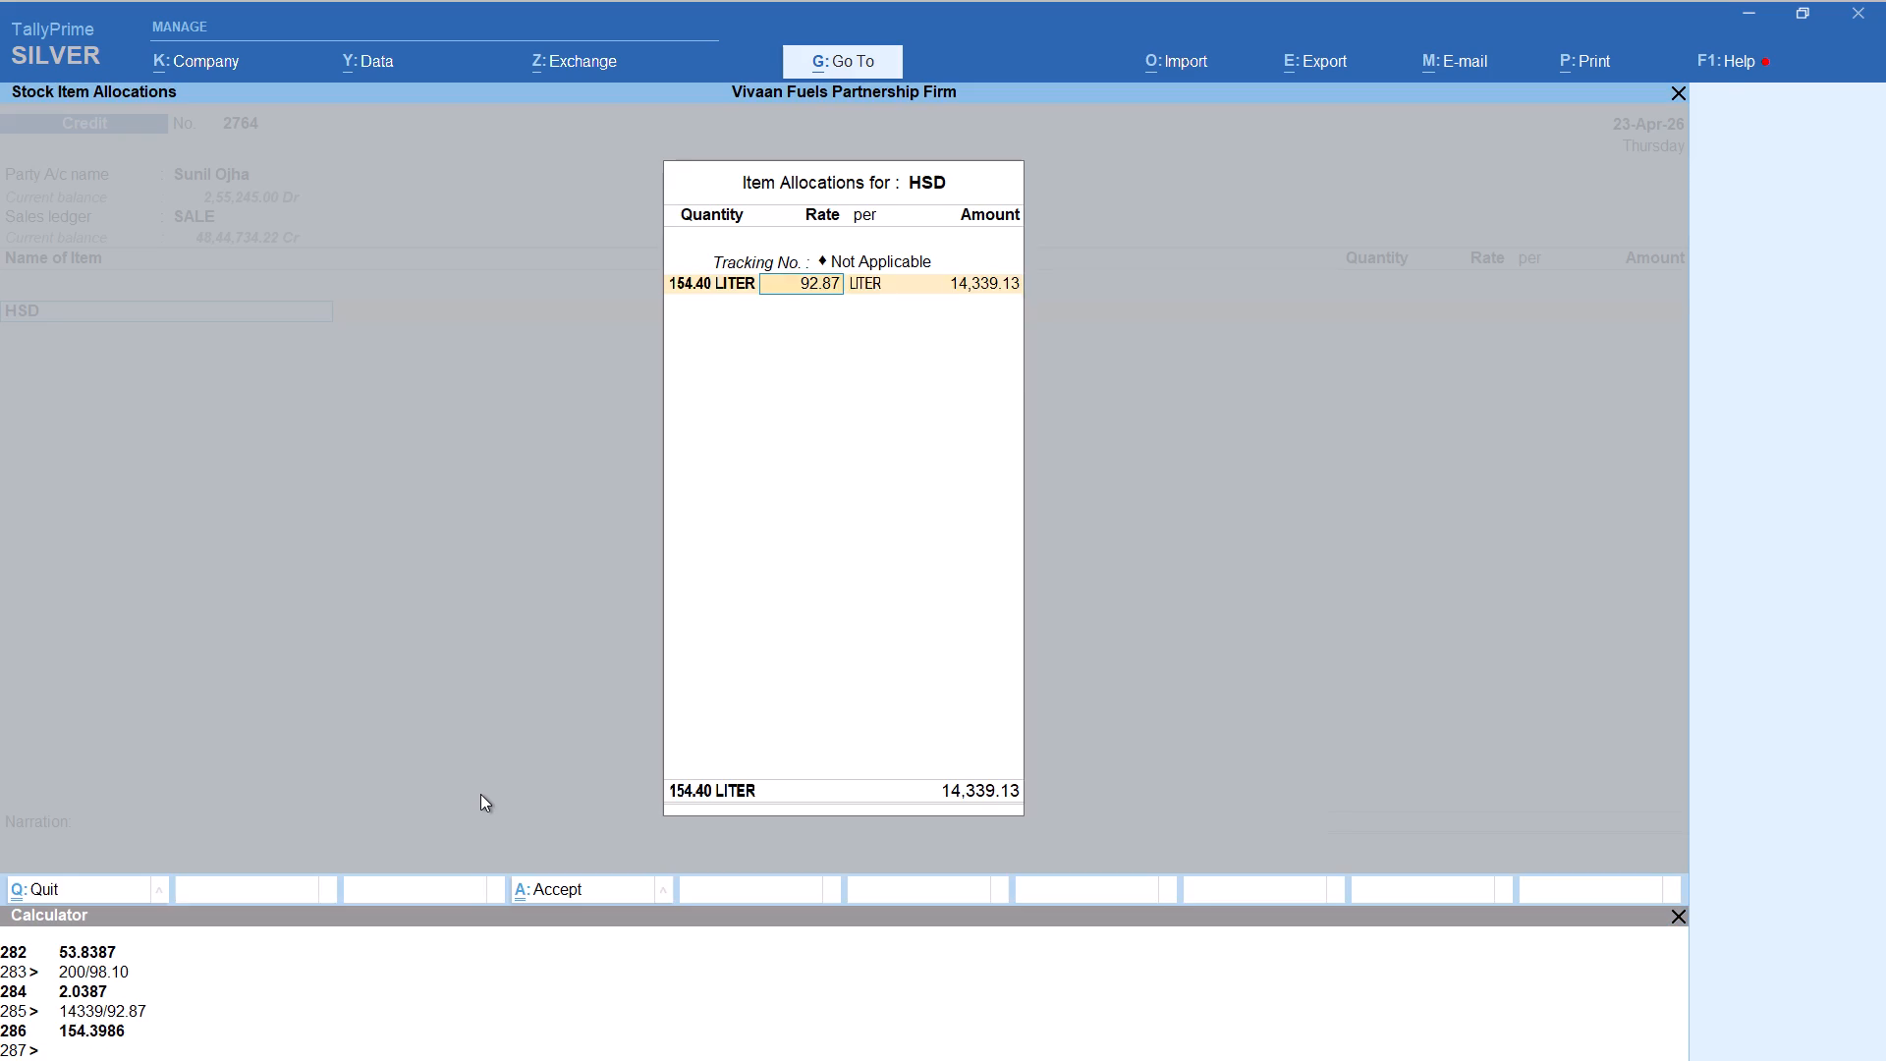
key("Return")
key("Return")
key("Return")
key("Return")
key("Return")
Add the Round Off ledger to the Sunil voucher and save it.
type("rou")
key("Return")
key("ctrl+a")
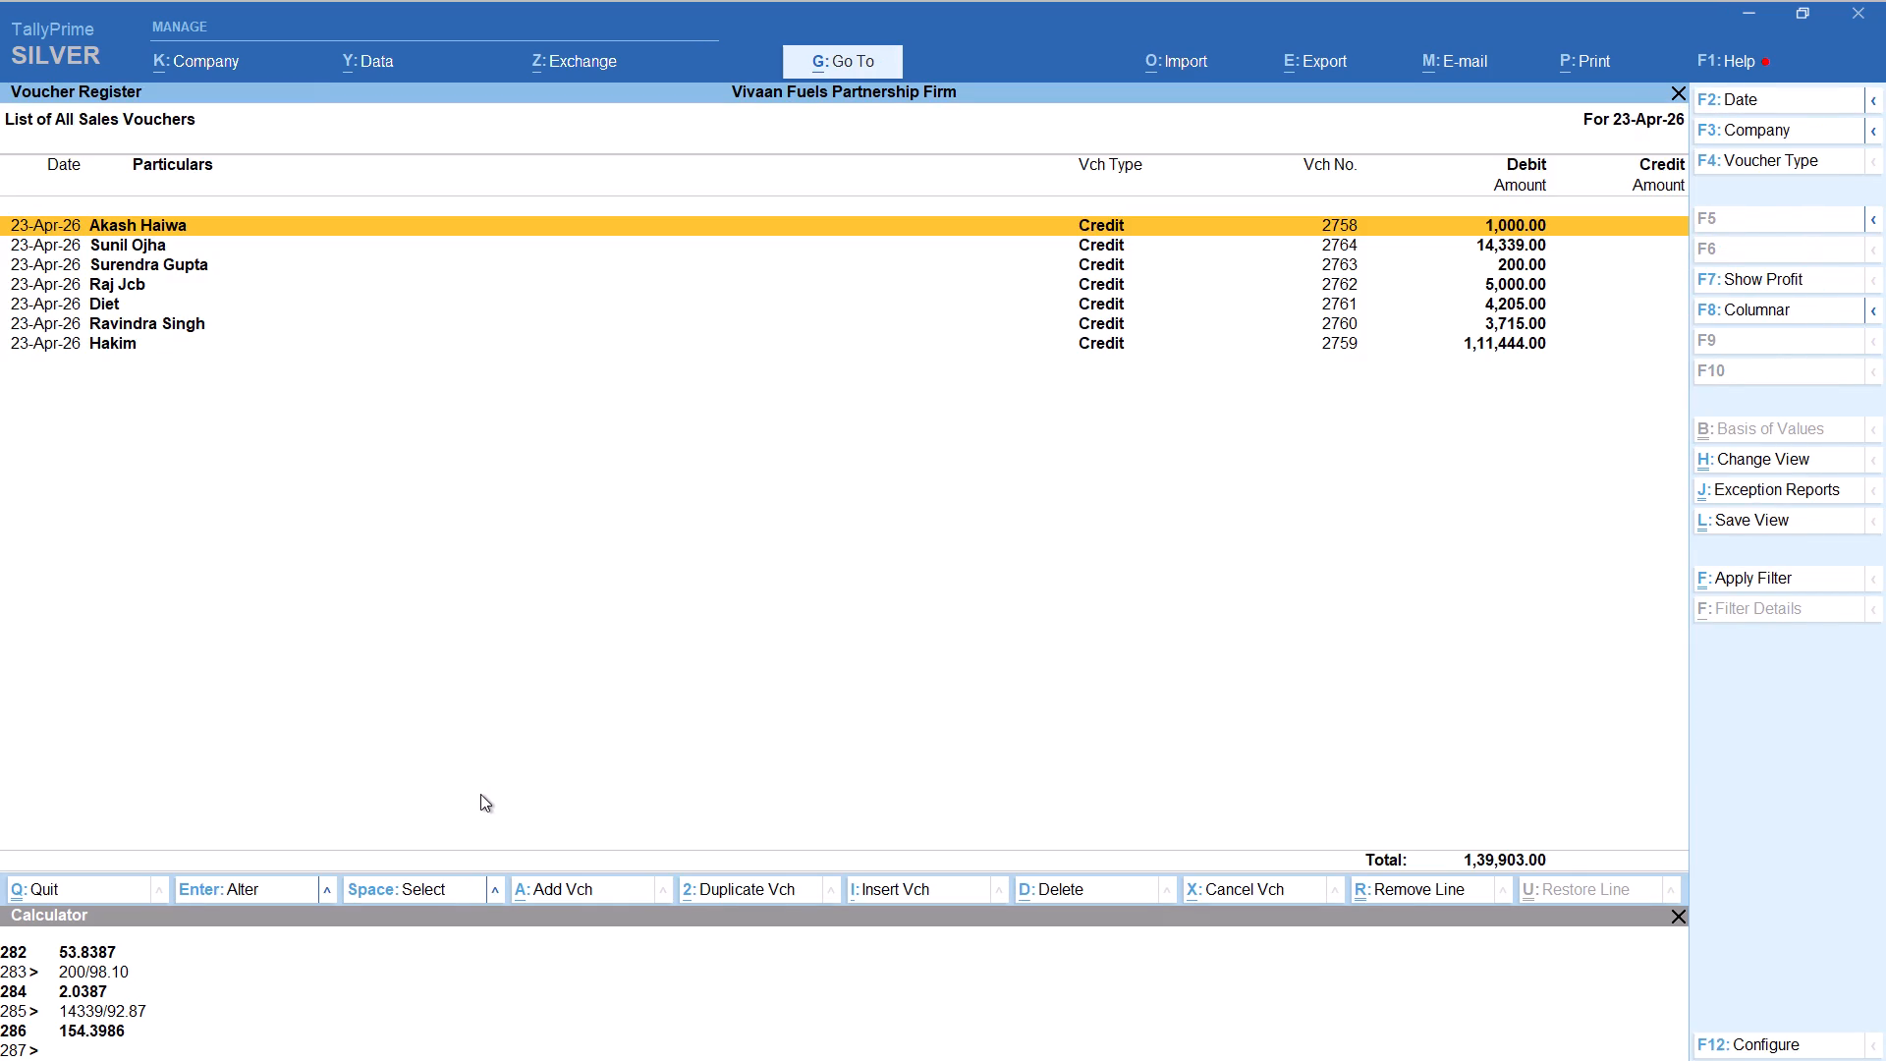
Start another Credit voucher with Afroj as the party, keeping the default party details.
key("alt+a")
key("a")
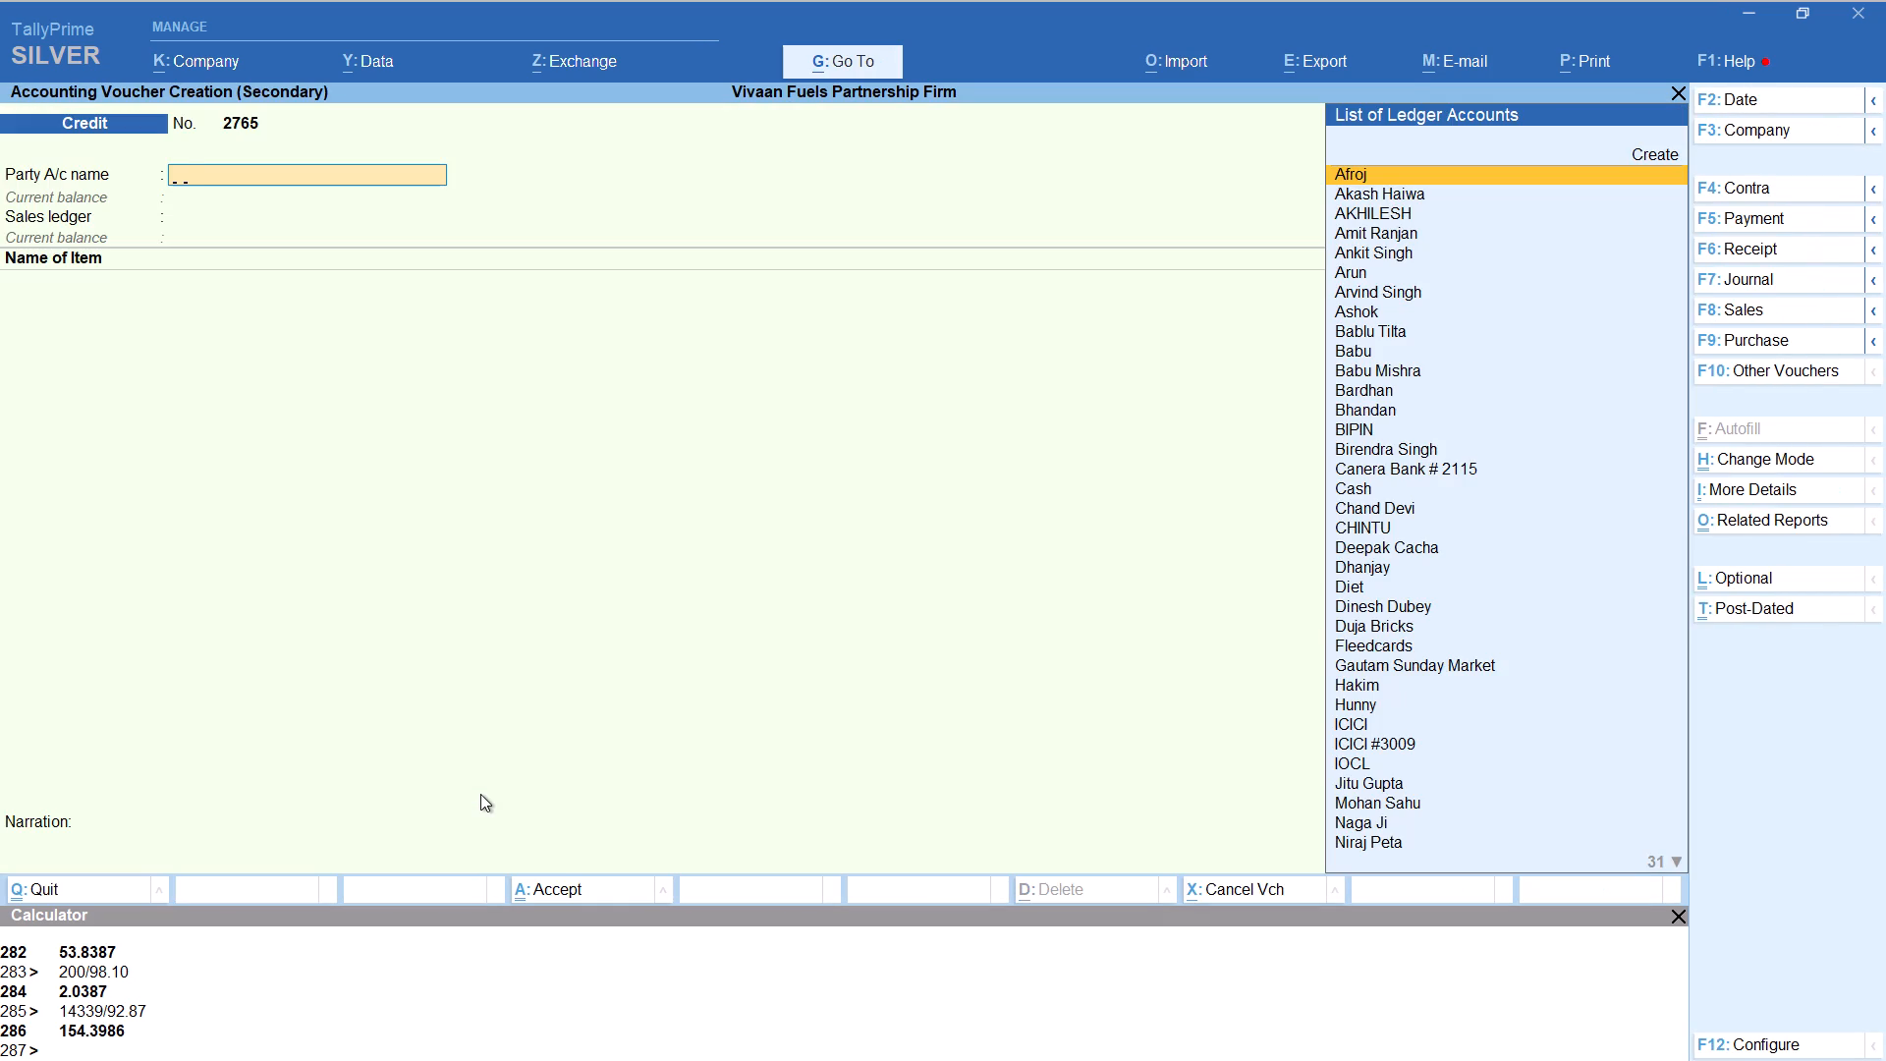
type("frok")
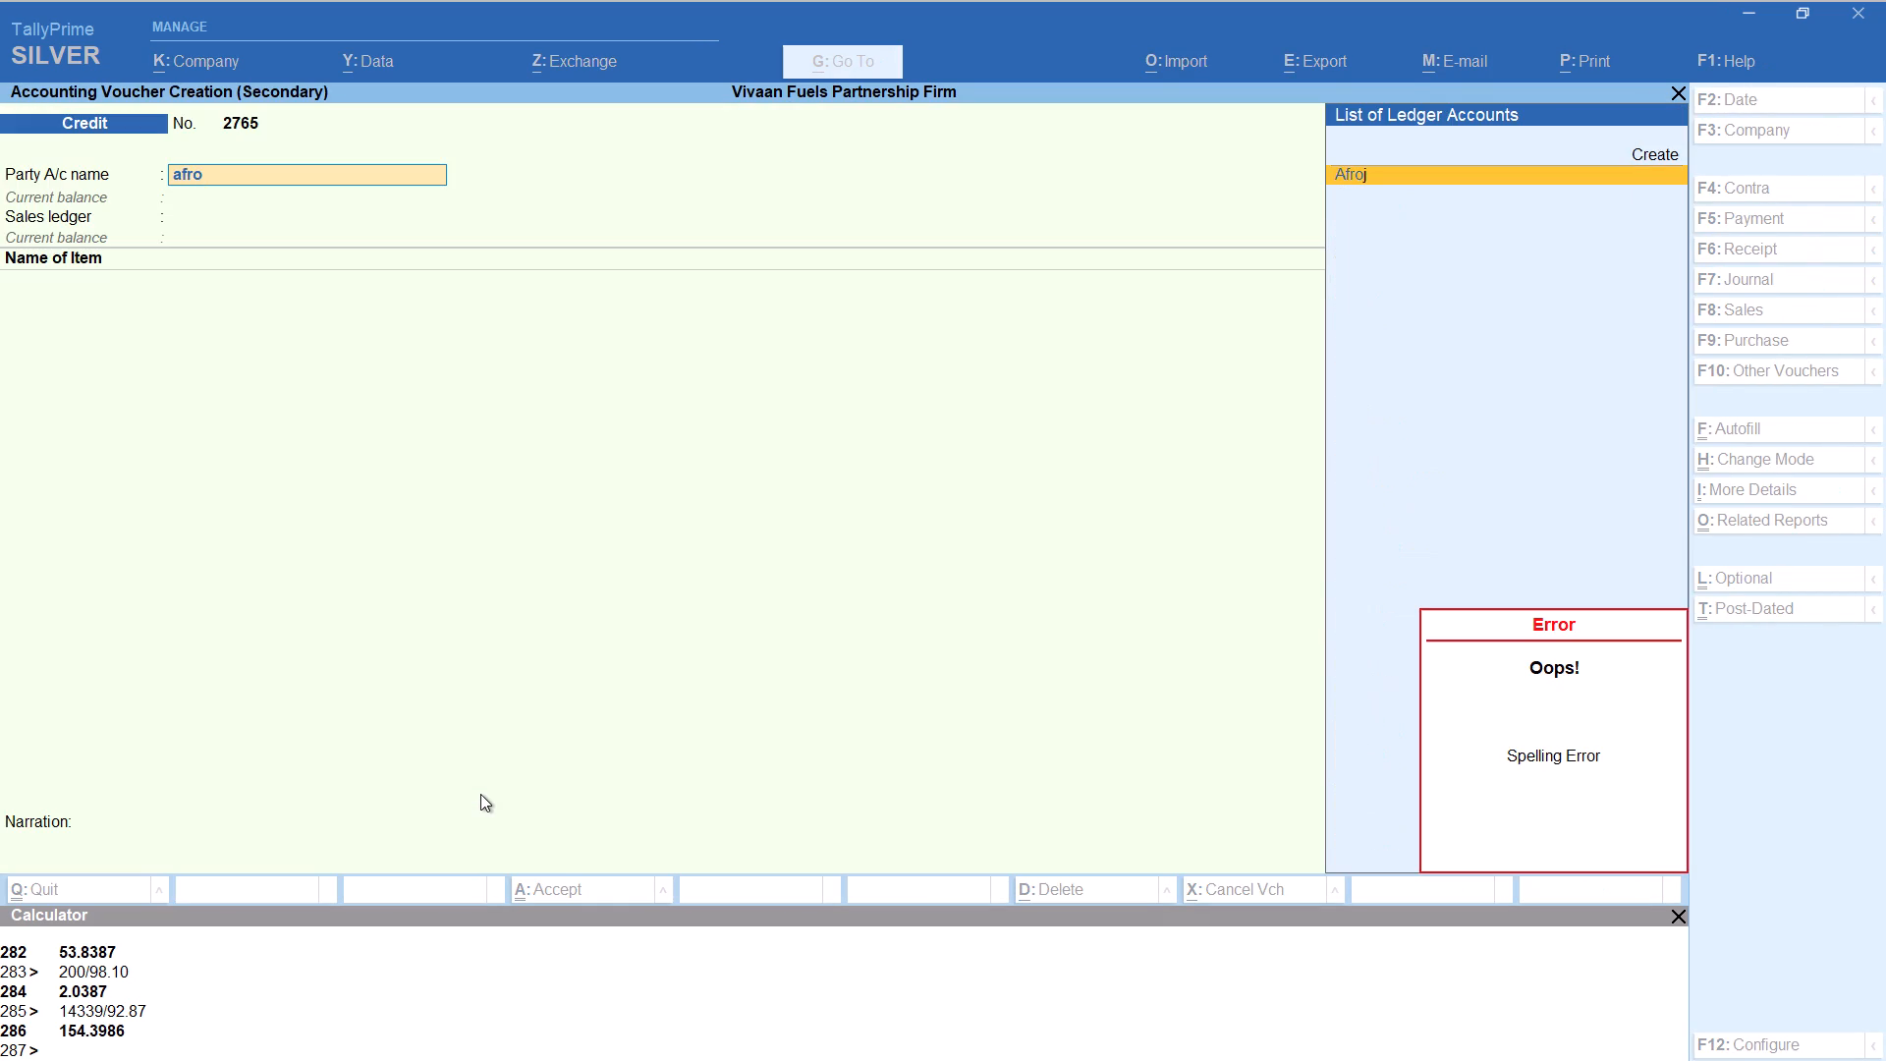
key("Return")
key("Return")
key("Return")
key("Return")
key("Return")
key("Return")
key("Return")
key("Return")
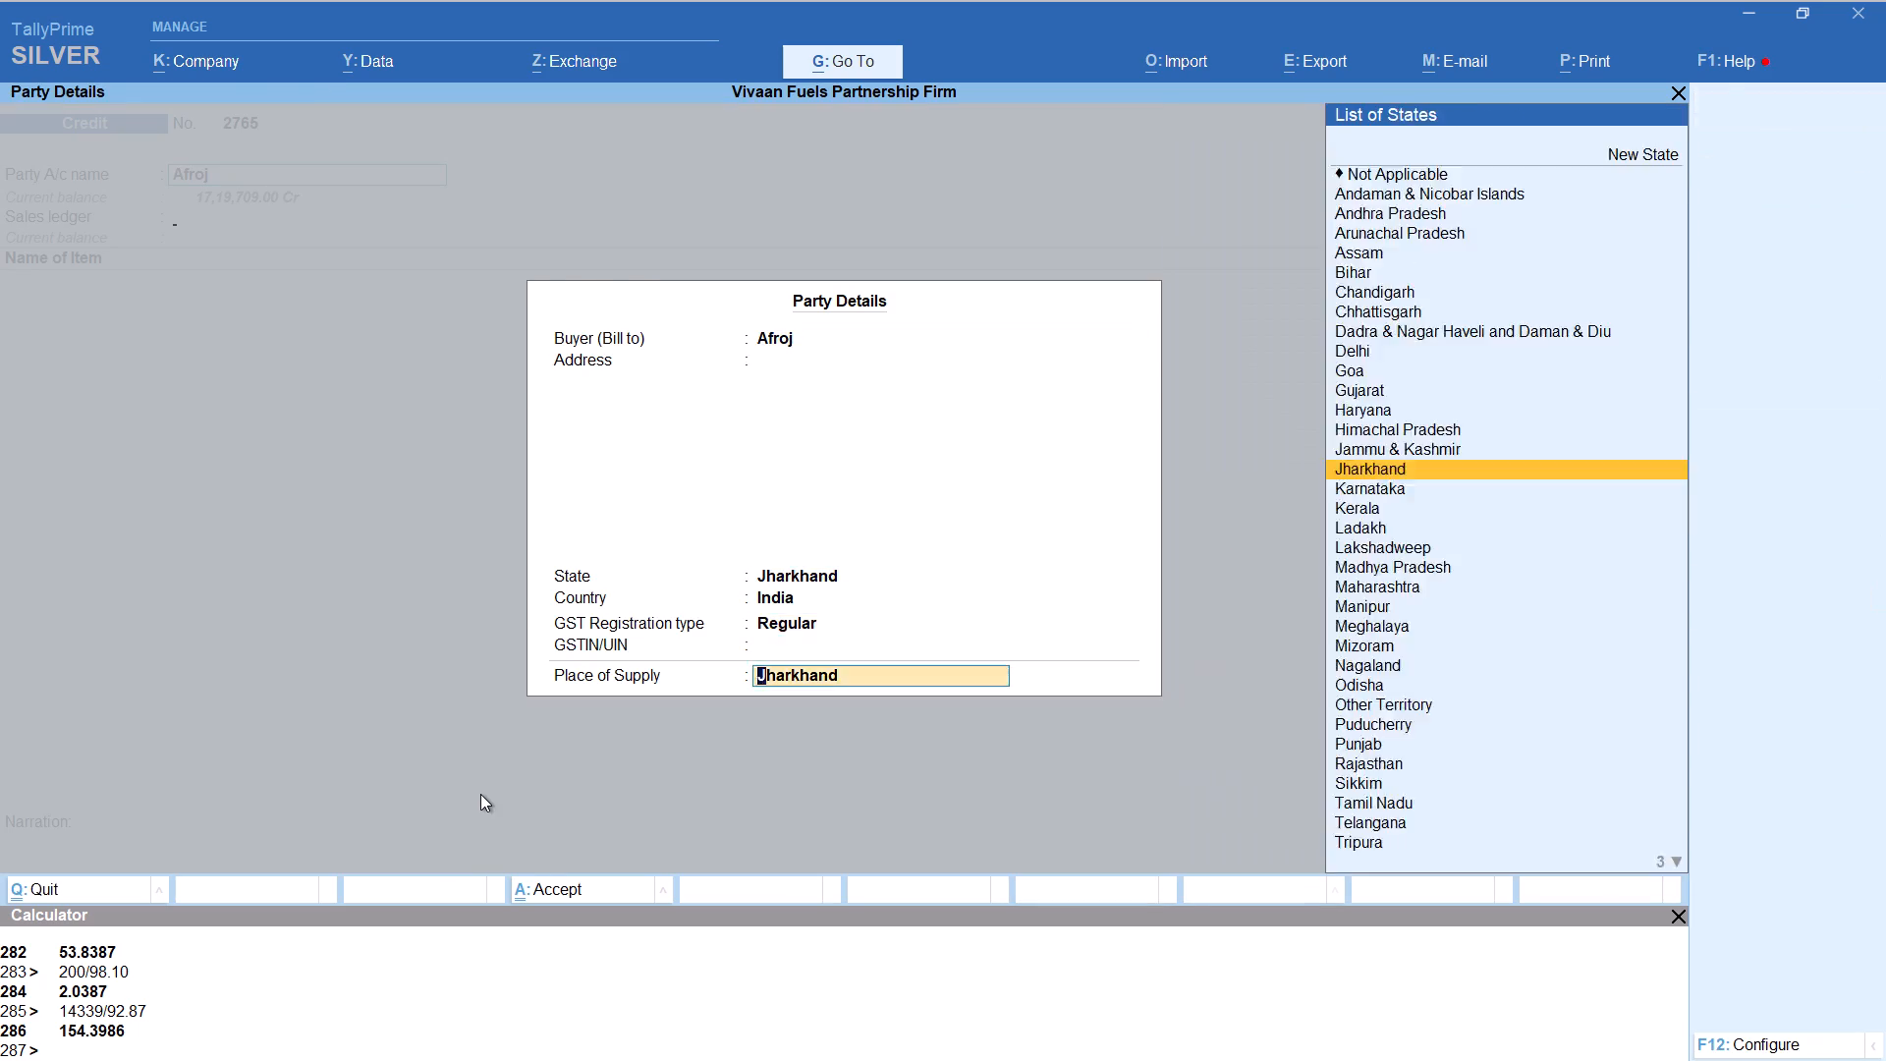
Add item HSD to Afroj's voucher with tracking number Not Applicable, quantity calculated as 3010/92.87 and a rate of 92.87 per liter.
key("Return")
type("hs")
key("Return")
key("Up")
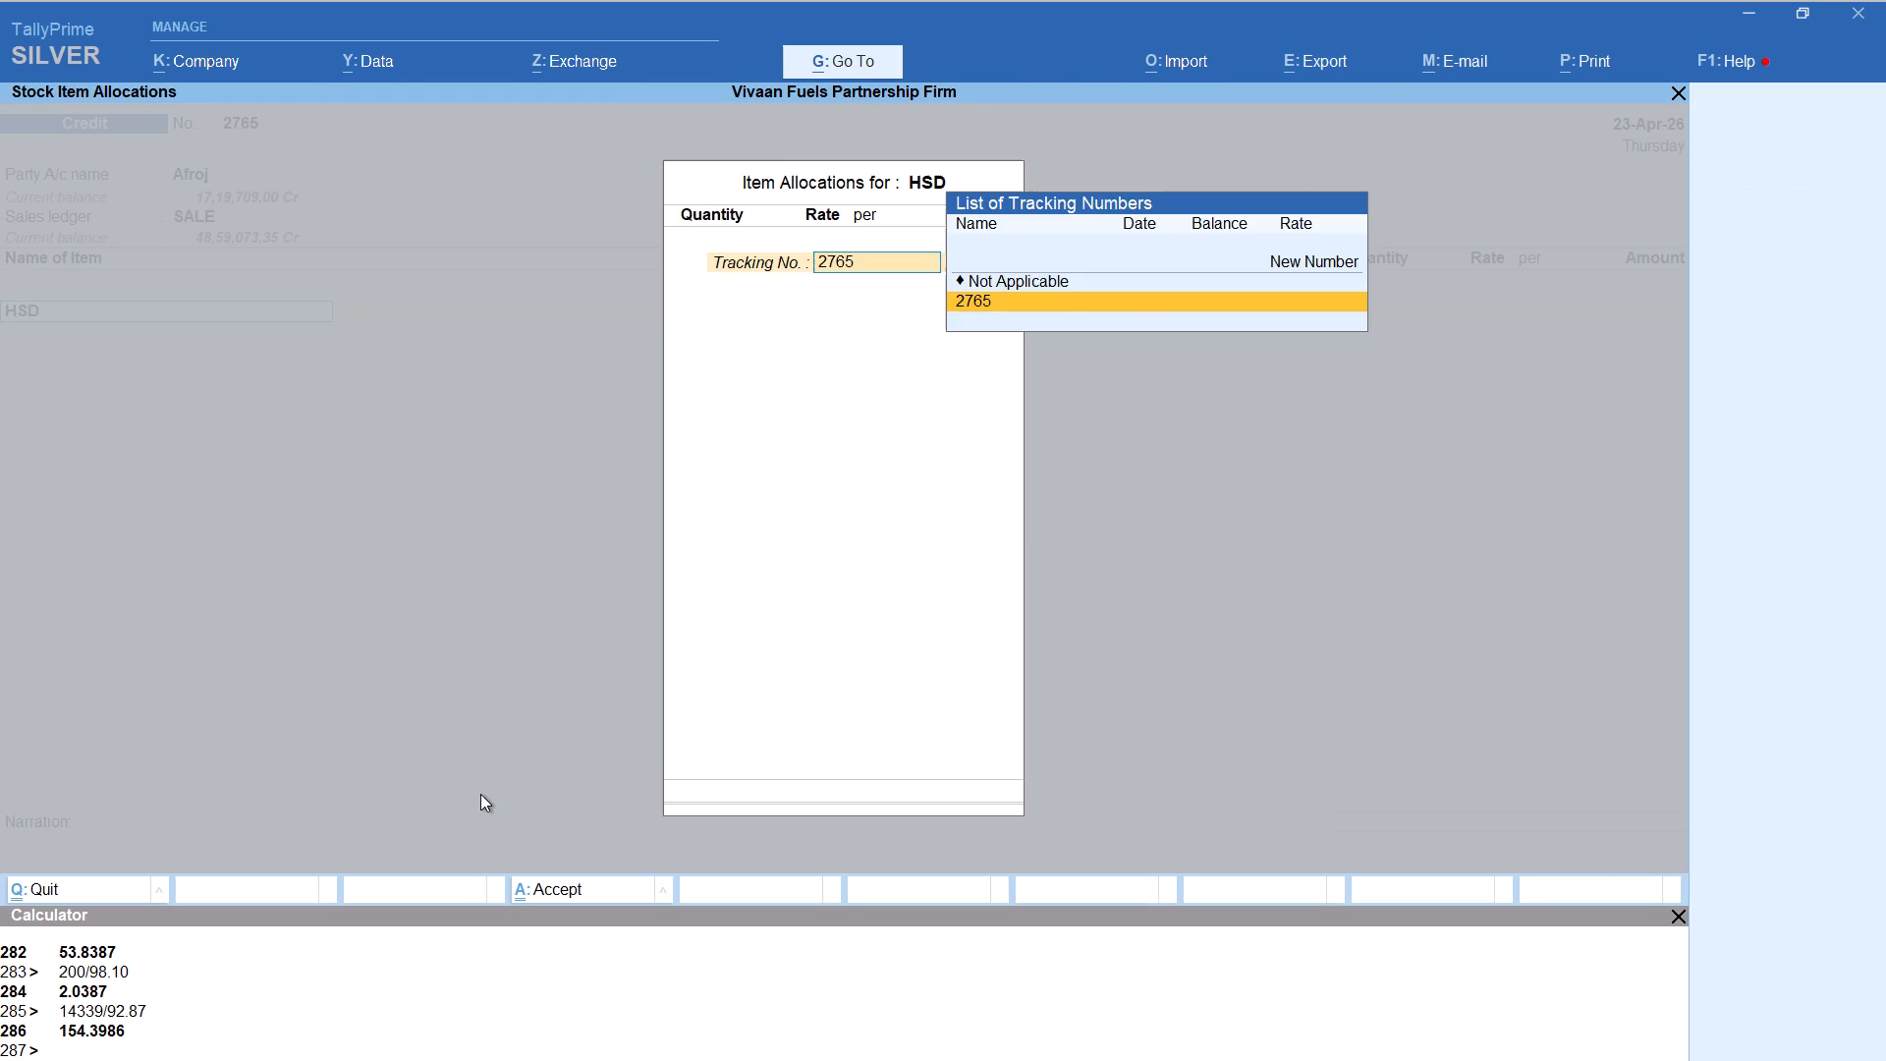
key("Return")
key("alt+c")
type("3010/92.87")
key("Return")
key("Return")
key("Return")
key("Return")
key("Return")
key("Return")
key("Return")
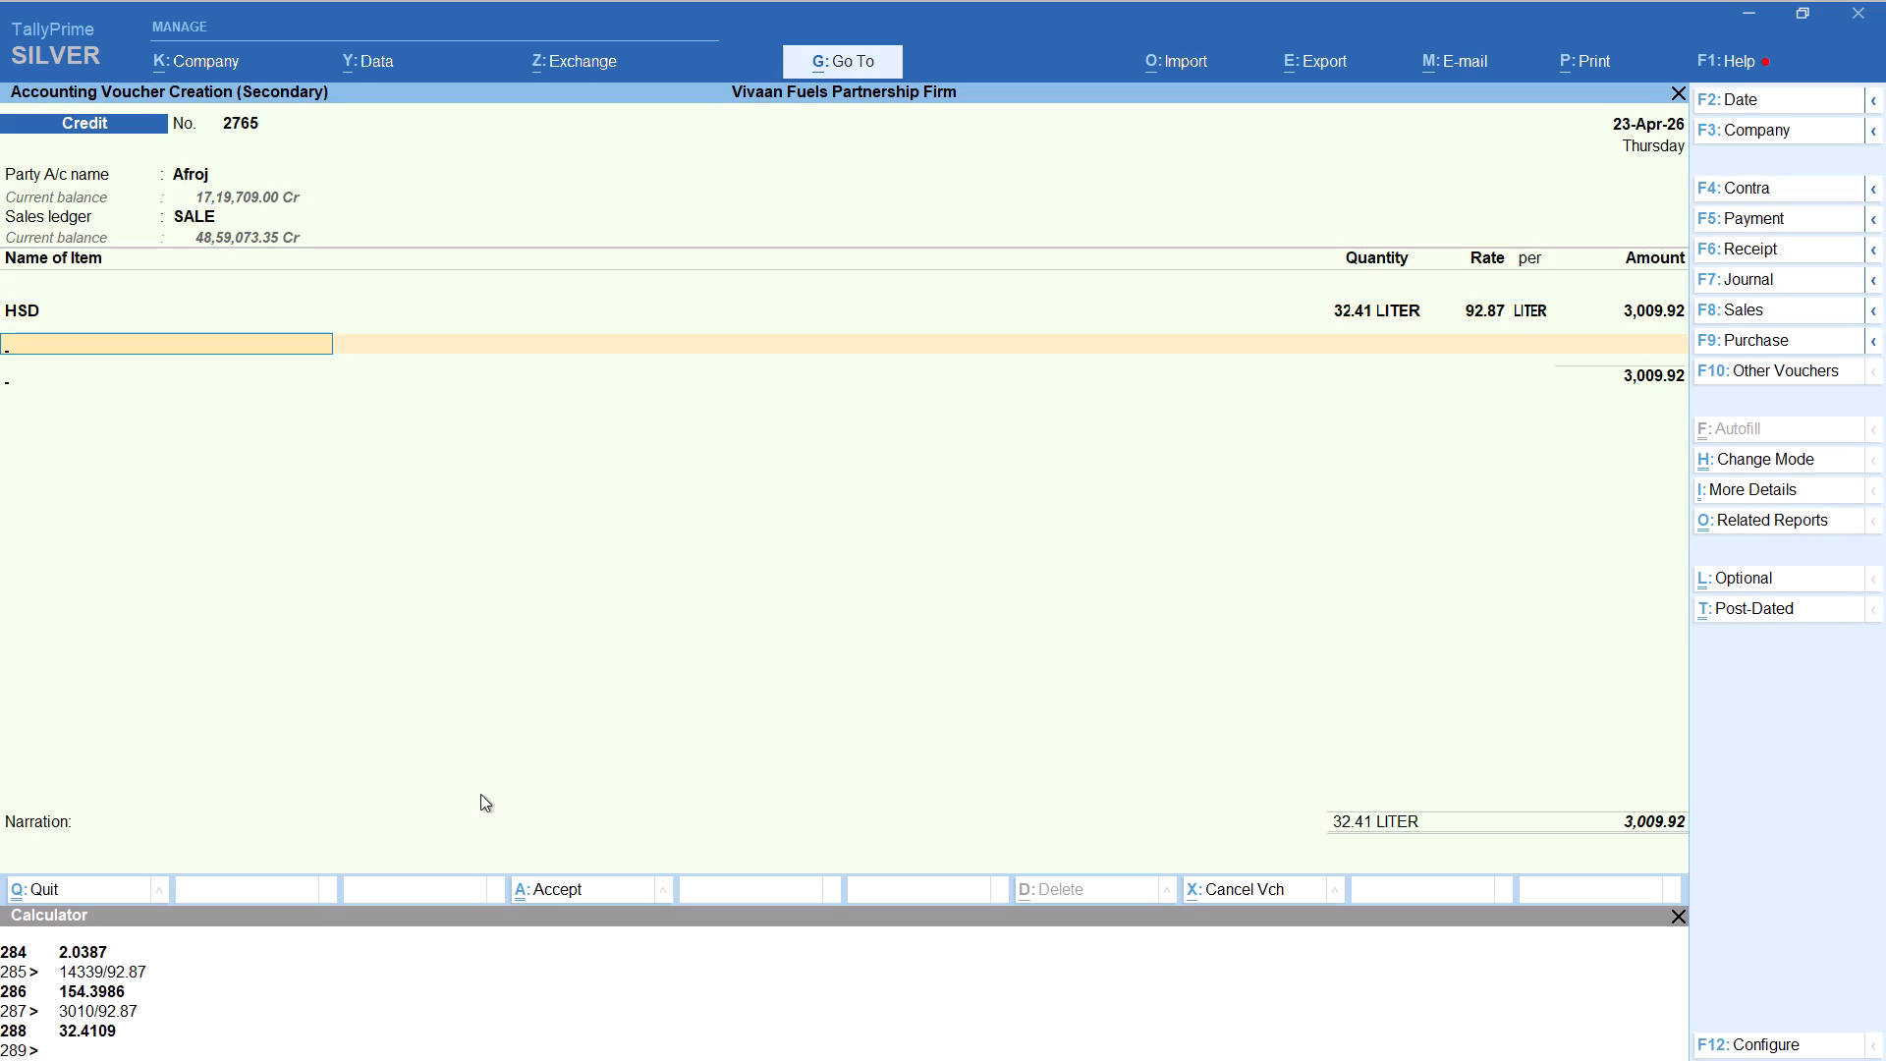
Add the Round Off ledger to the Afroj voucher and save it.
type("rou")
key("Return")
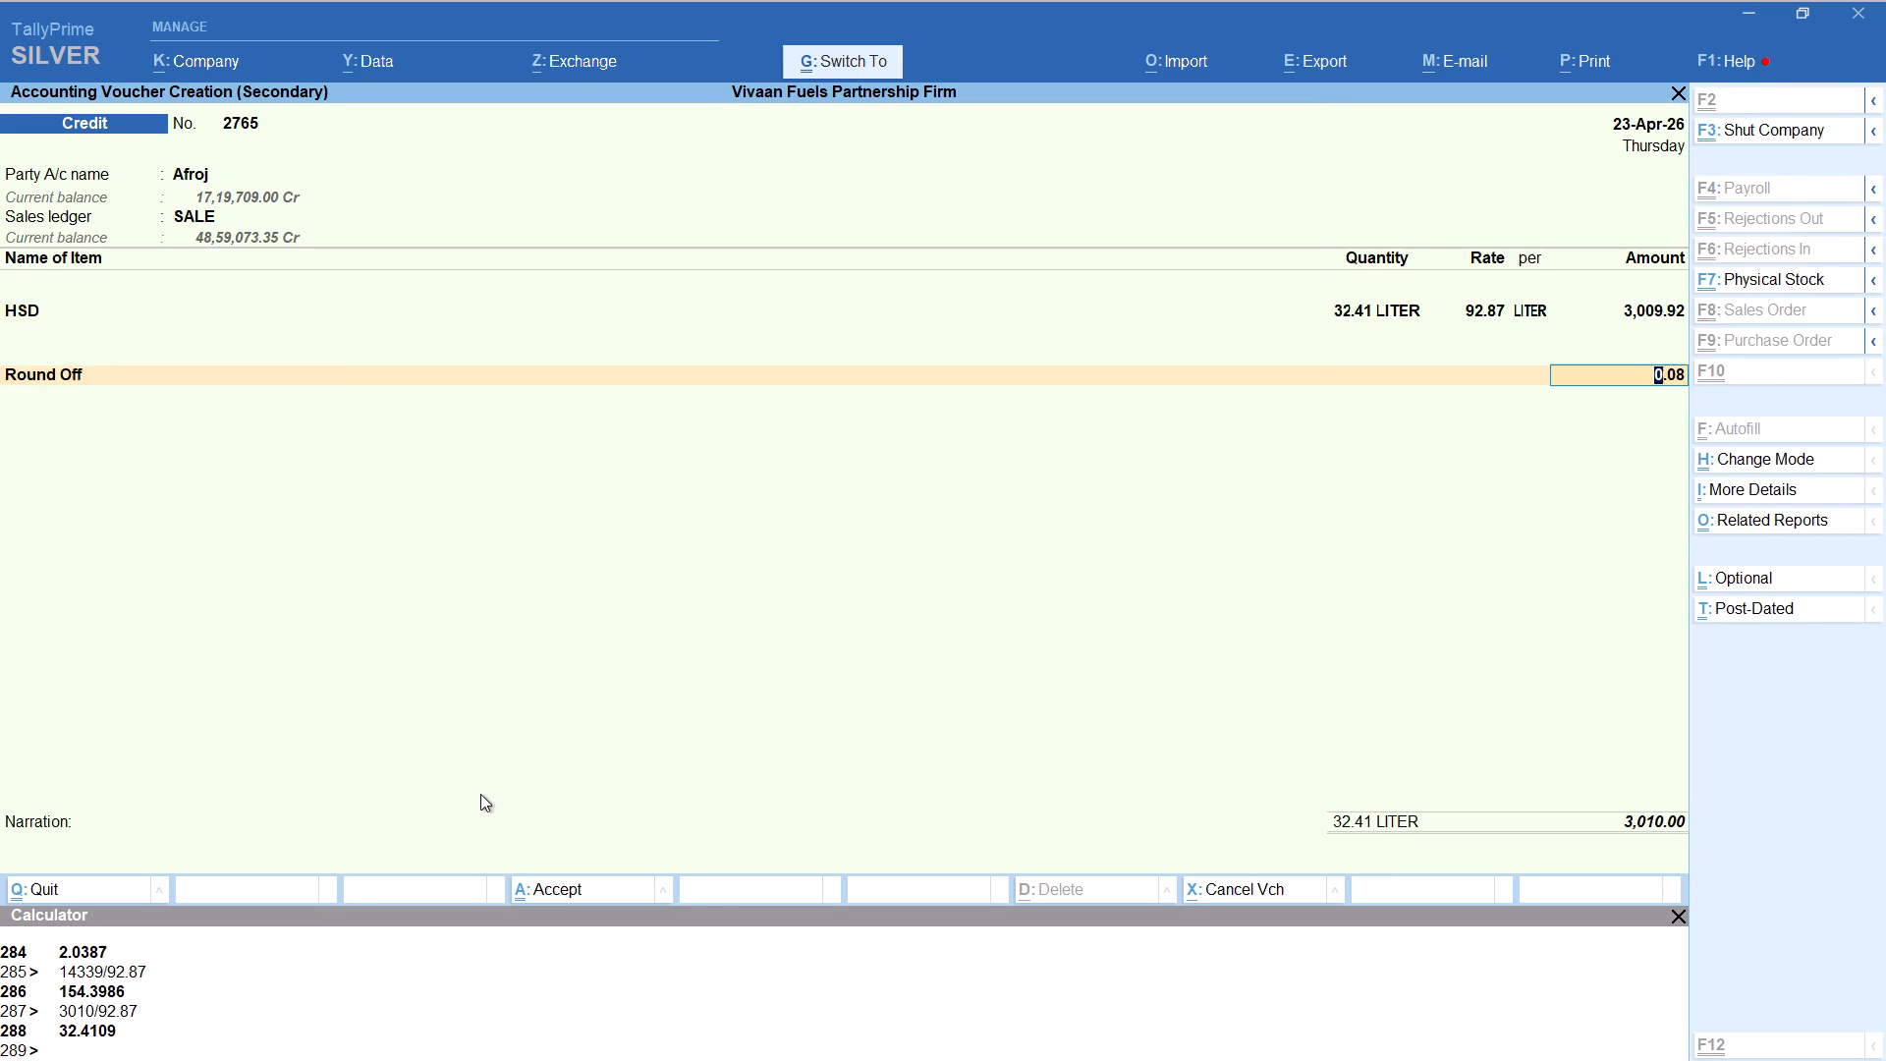
key("ctrl+a")
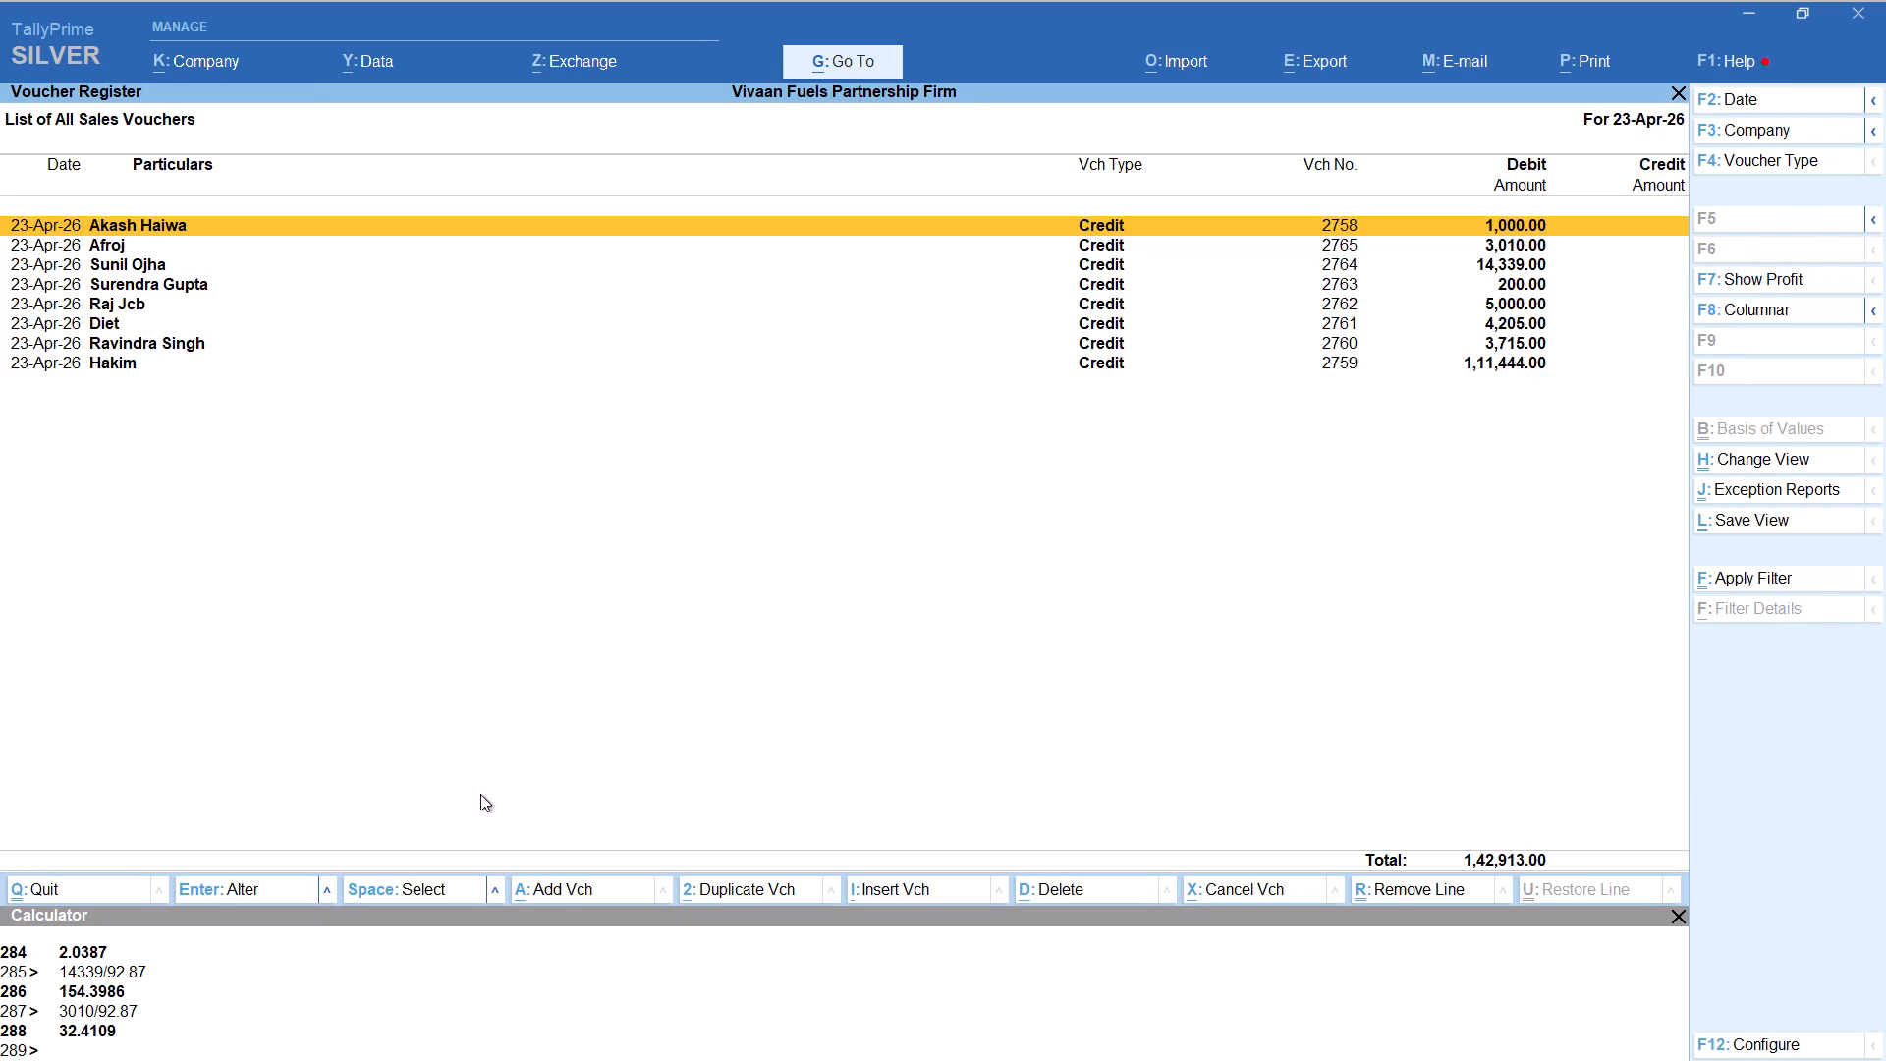
Switch to the Excel workbook to check the 23-Apr CREDIT cell's breakdown on Sheet1, and return to TallyPrime's voucher register.
key("alt+Tab")
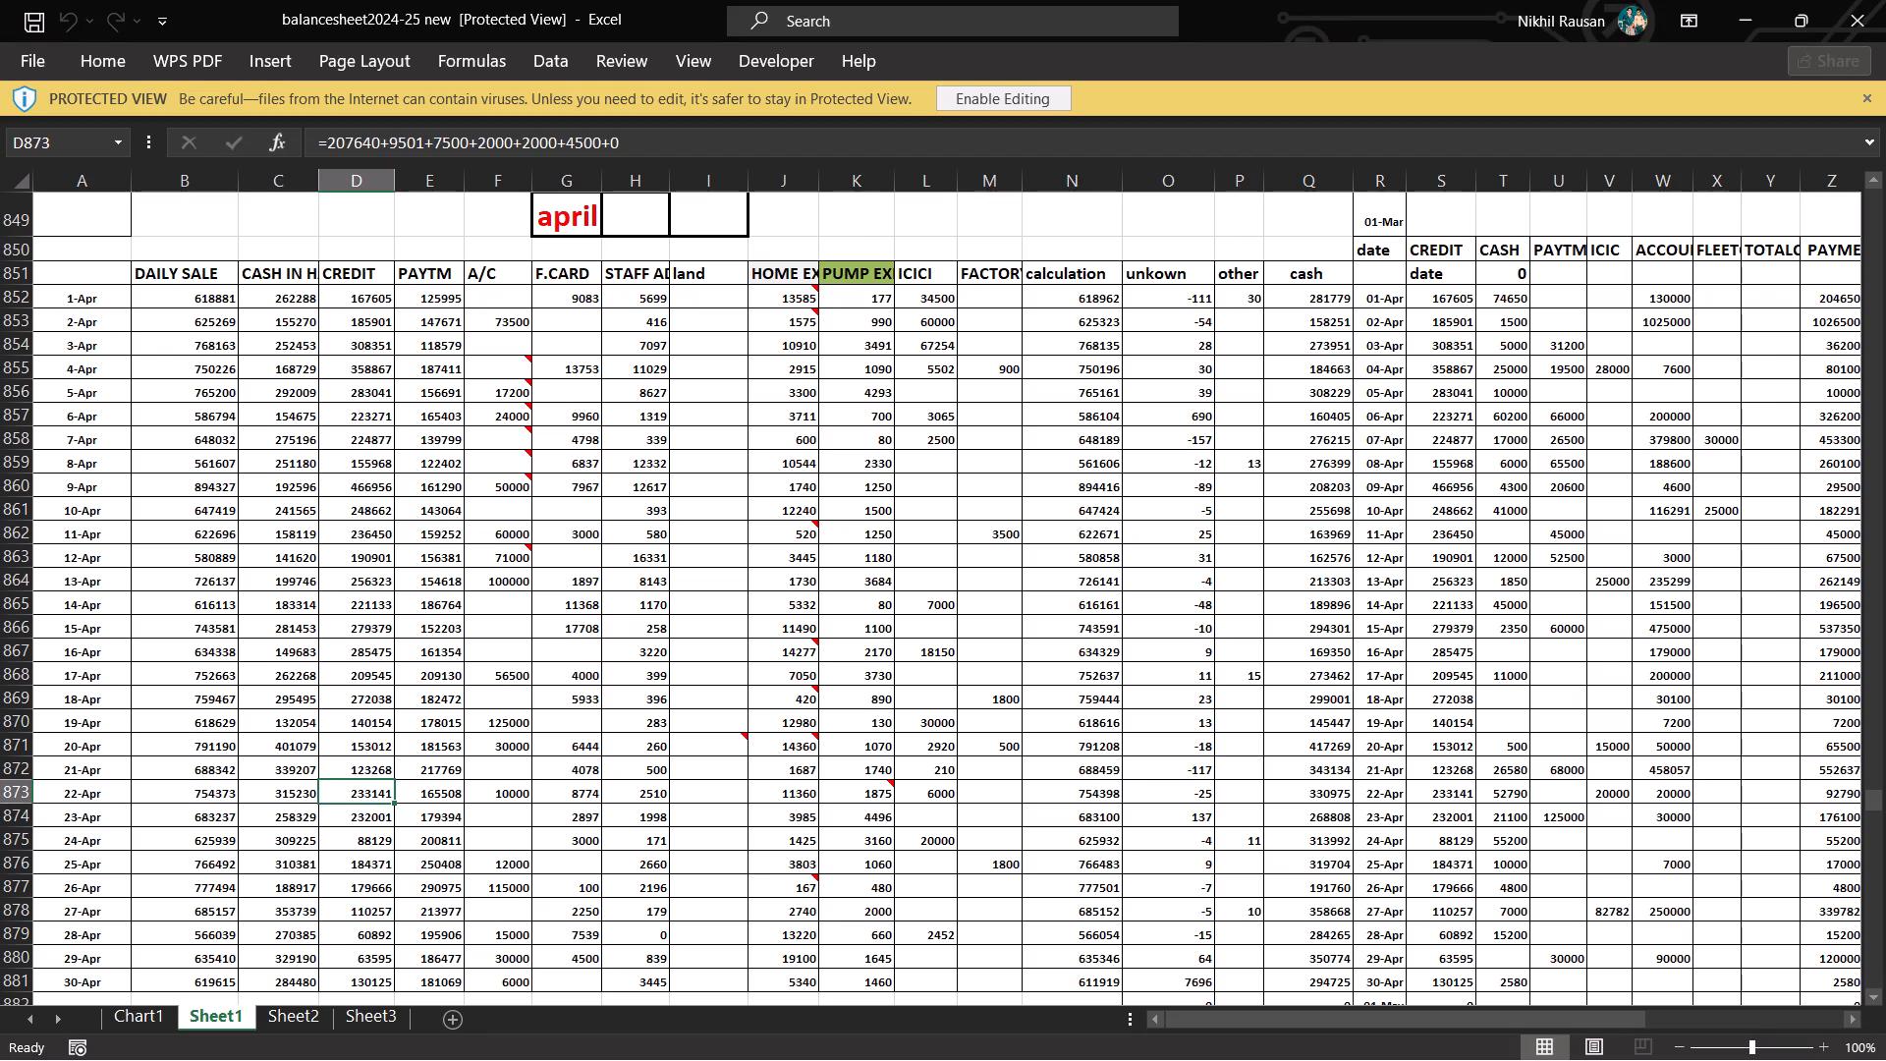
left_click(543, 773)
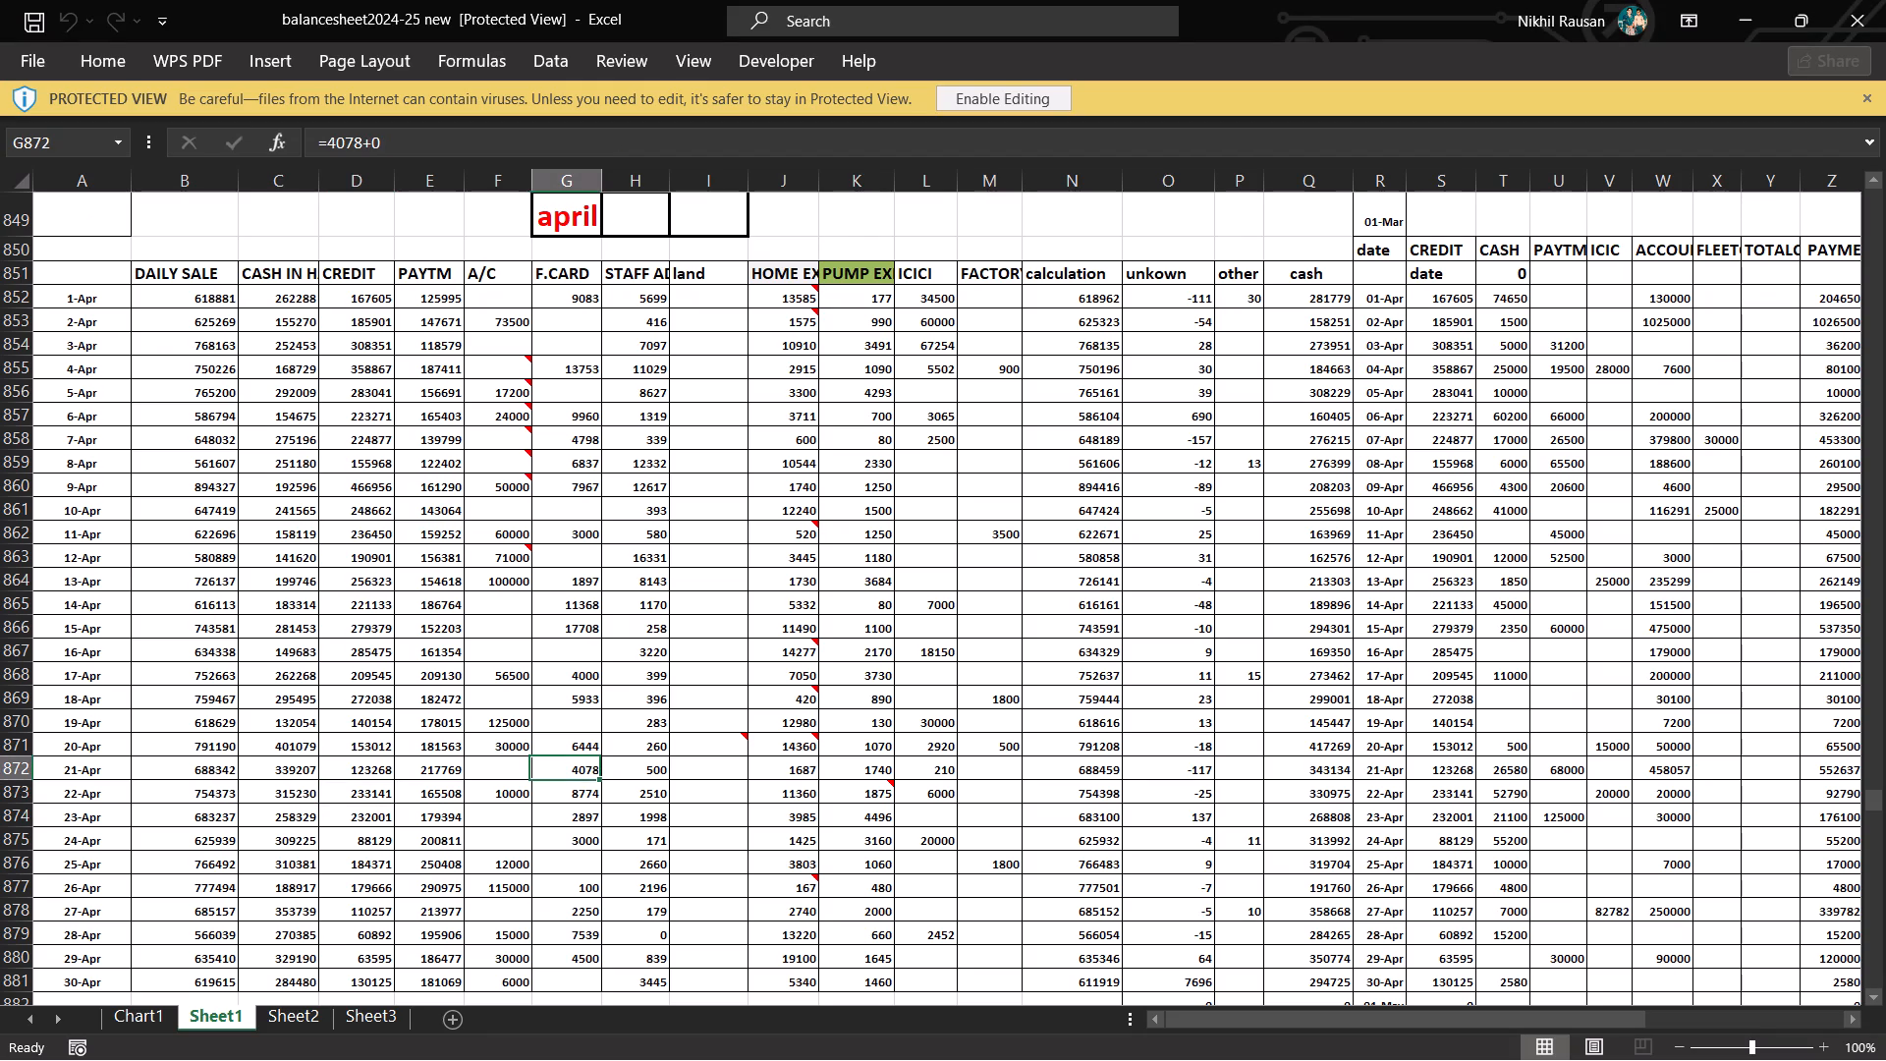
left_click(375, 815)
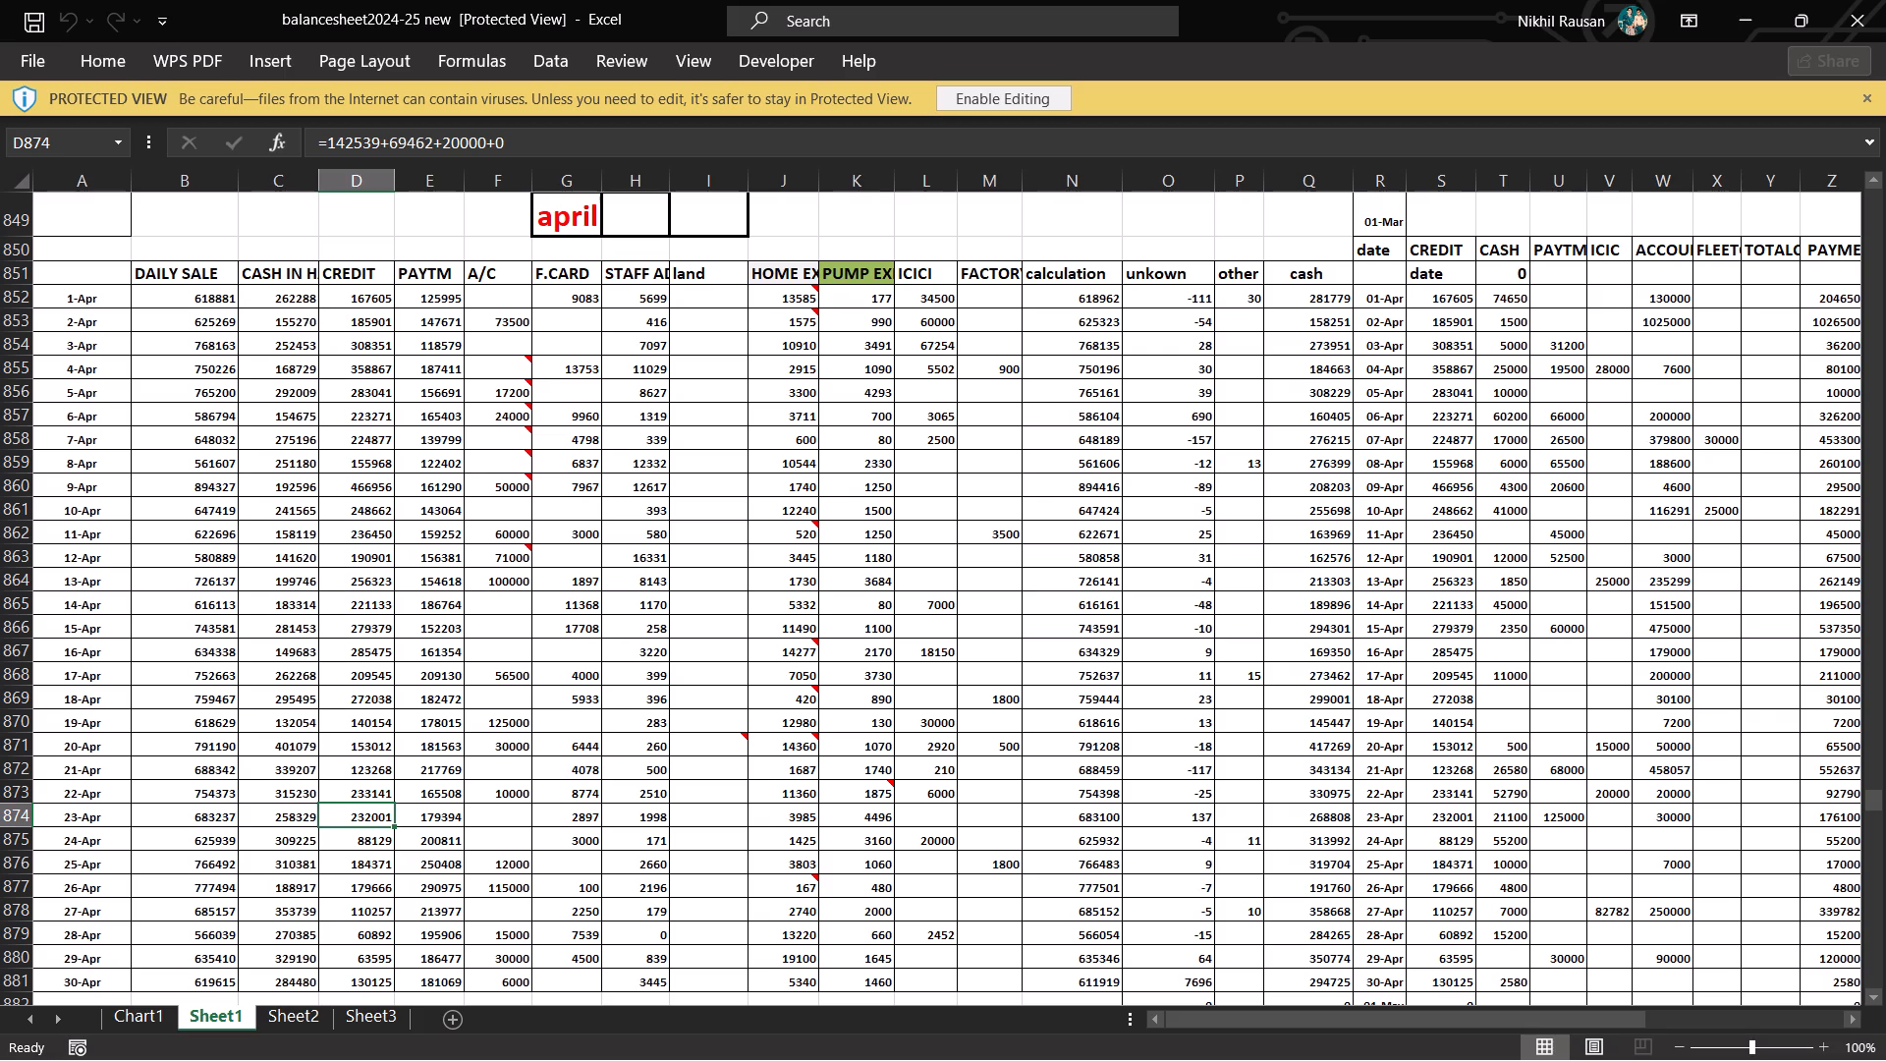
key("alt+Tab")
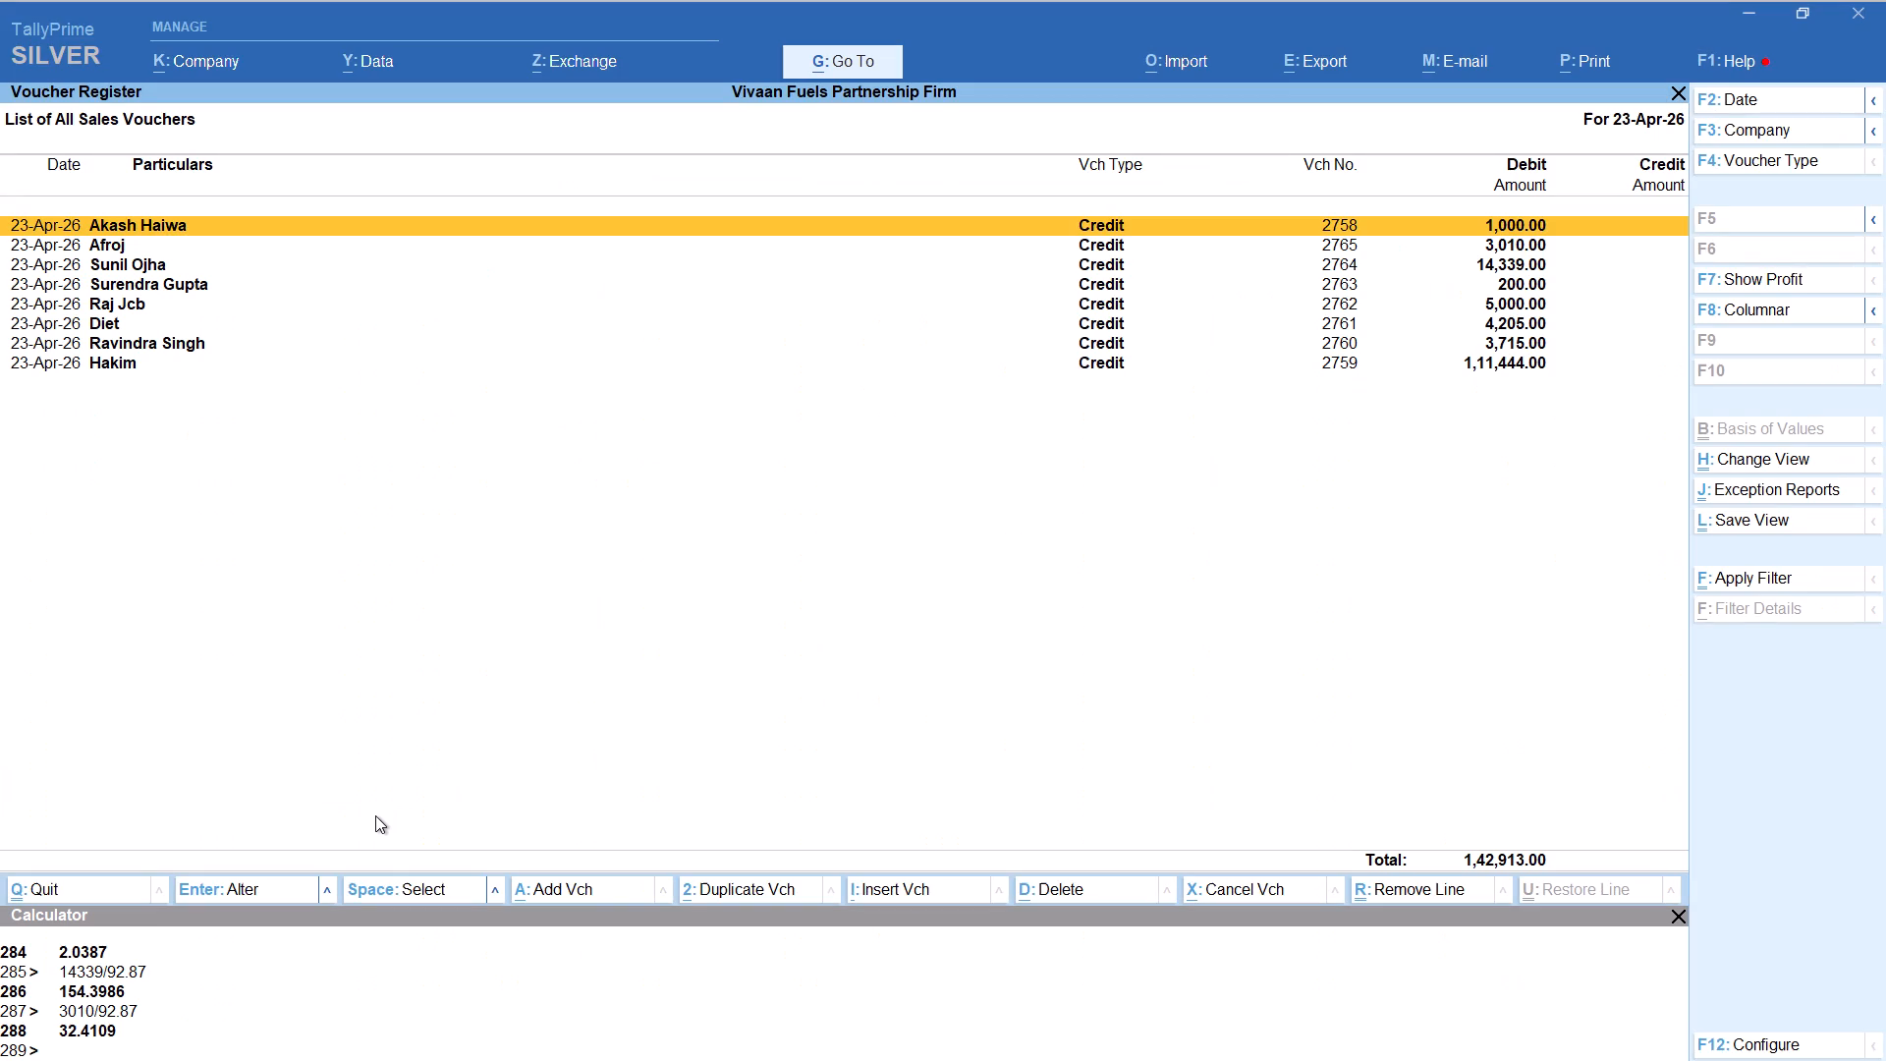
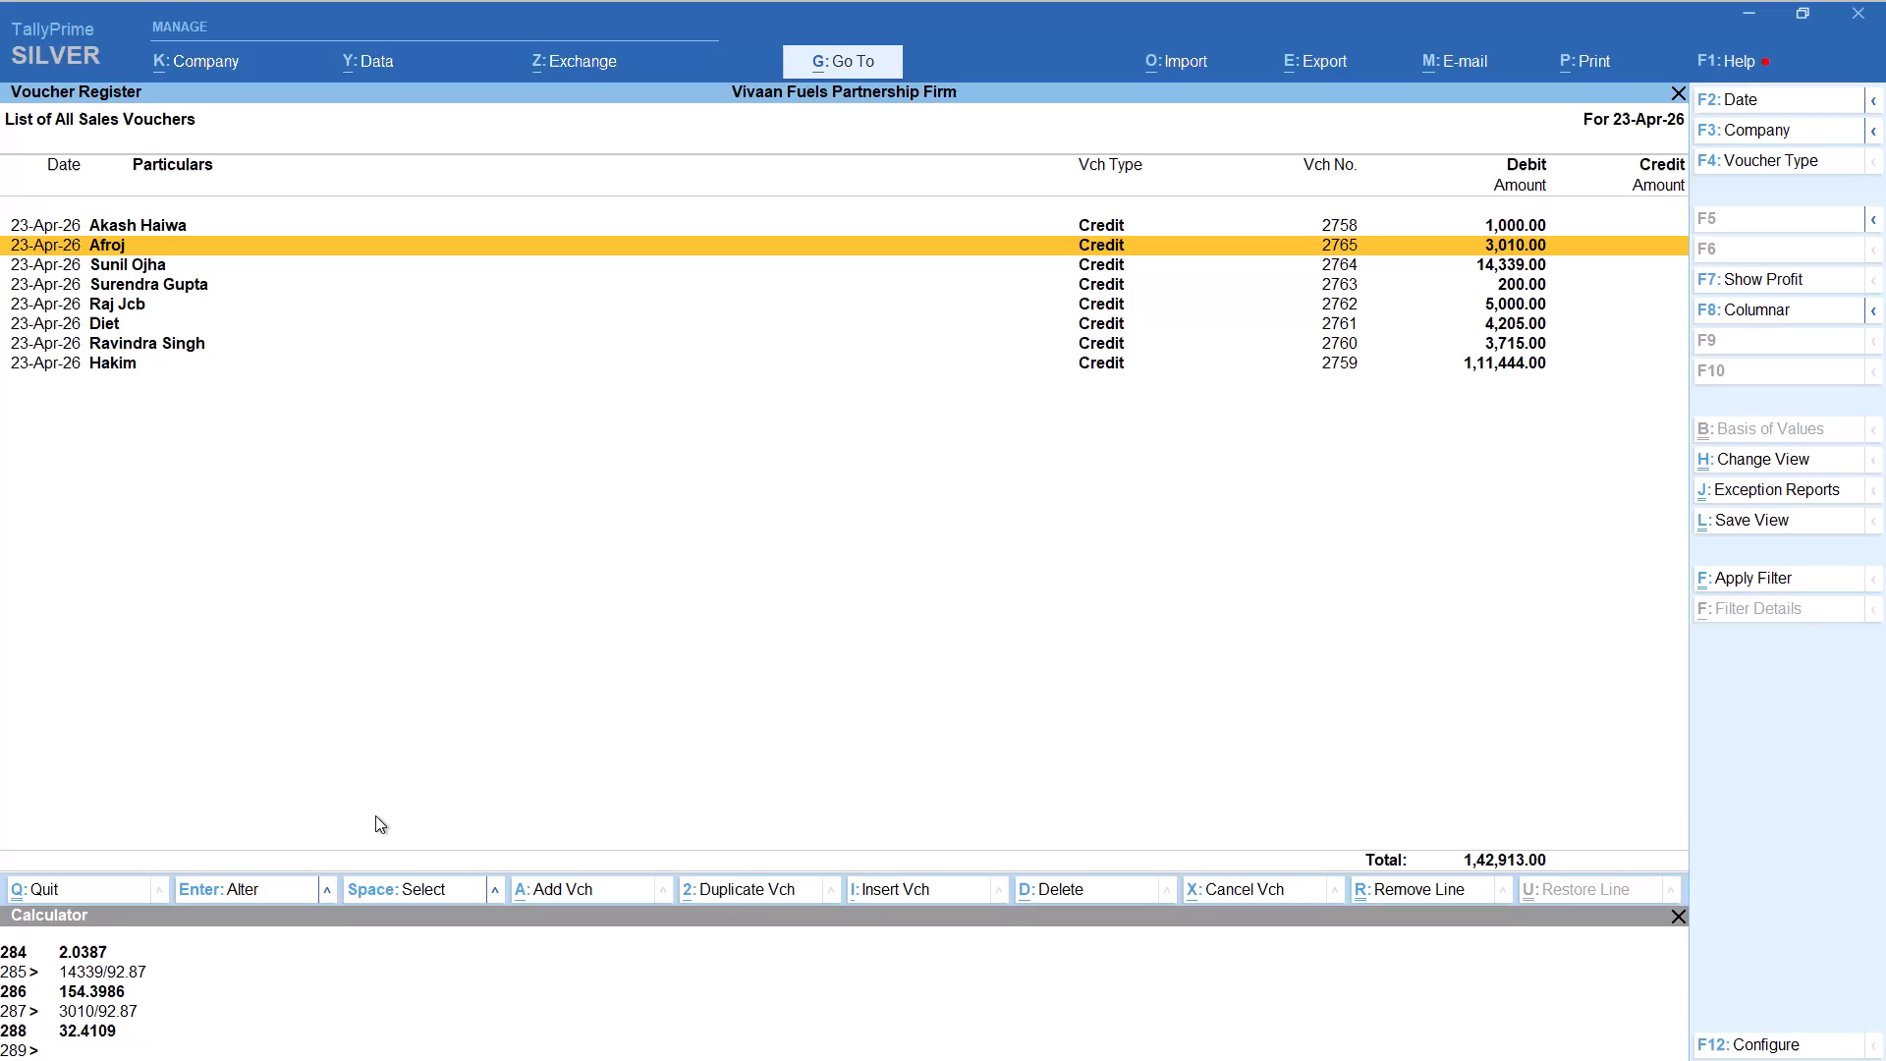
Look through the 23-Apr-26 sales vouchers and open Credit voucher 2760 for alteration.
key("Down")
key("Down")
key("Down")
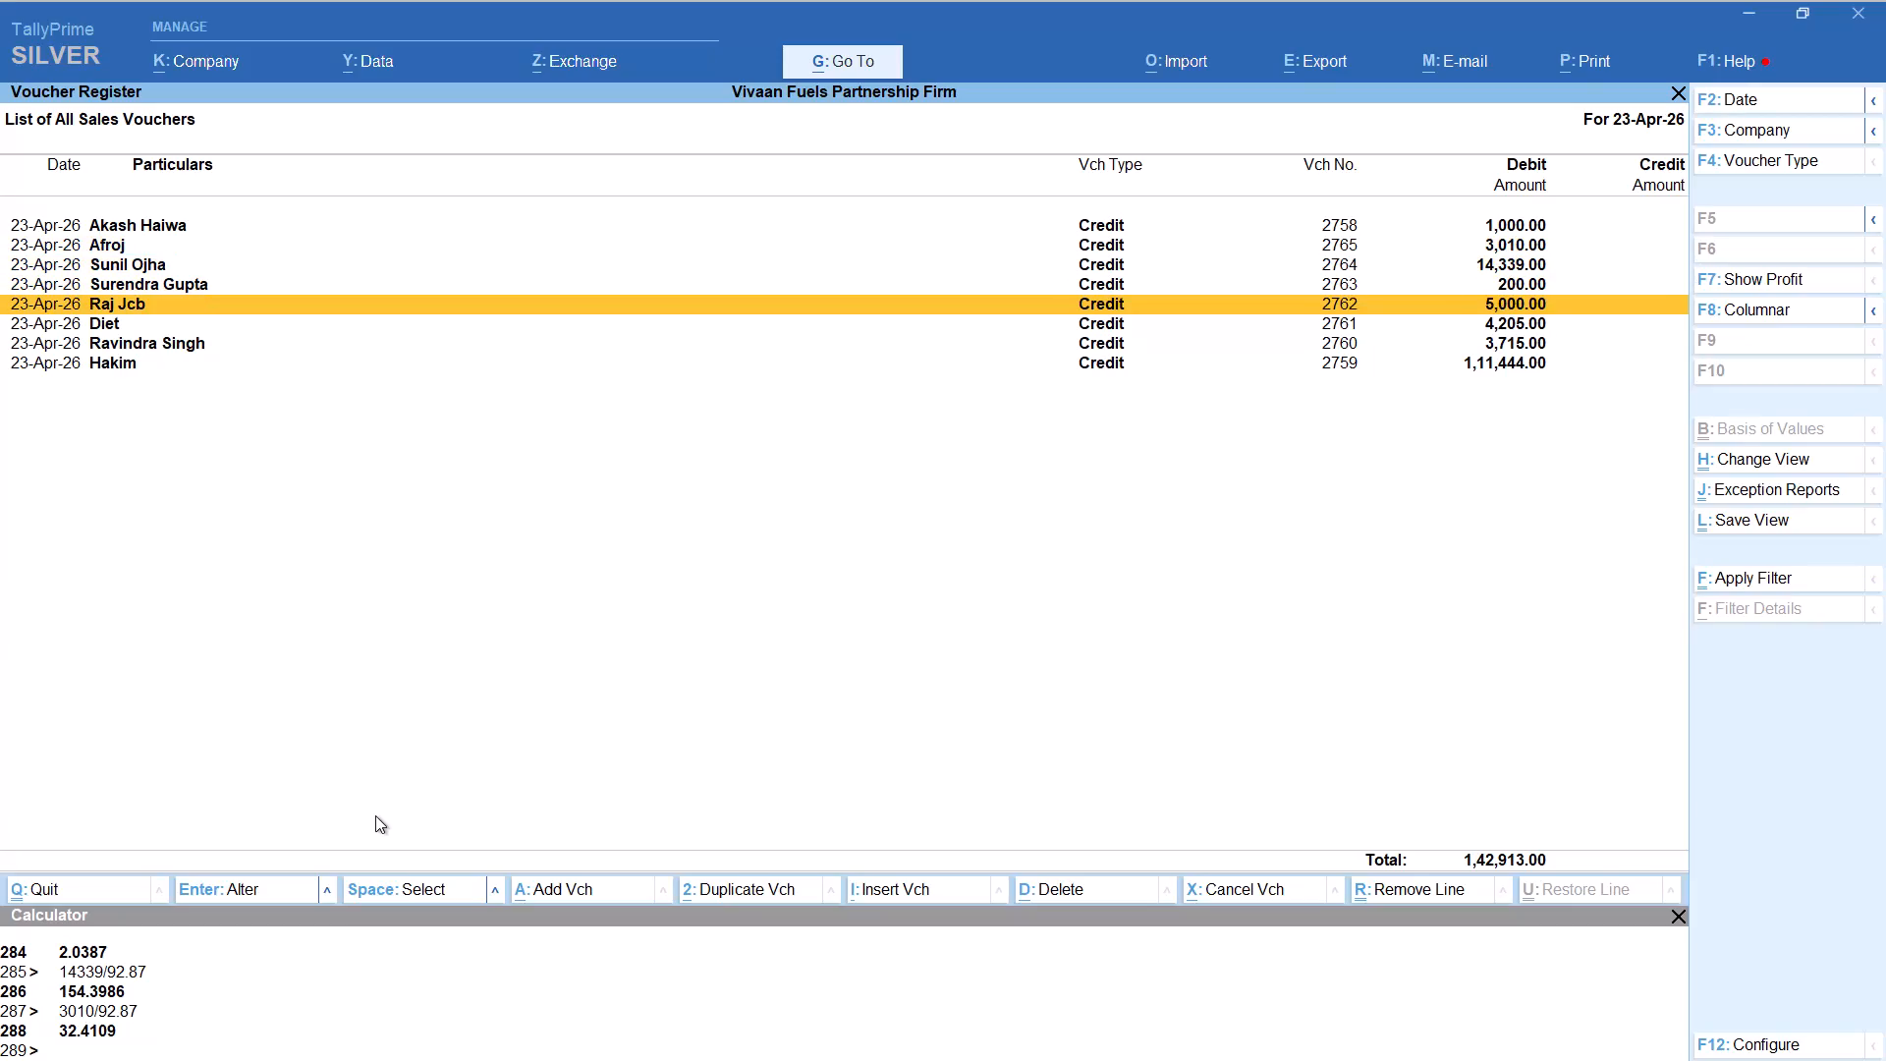
key("Down")
key("Down")
key("Down")
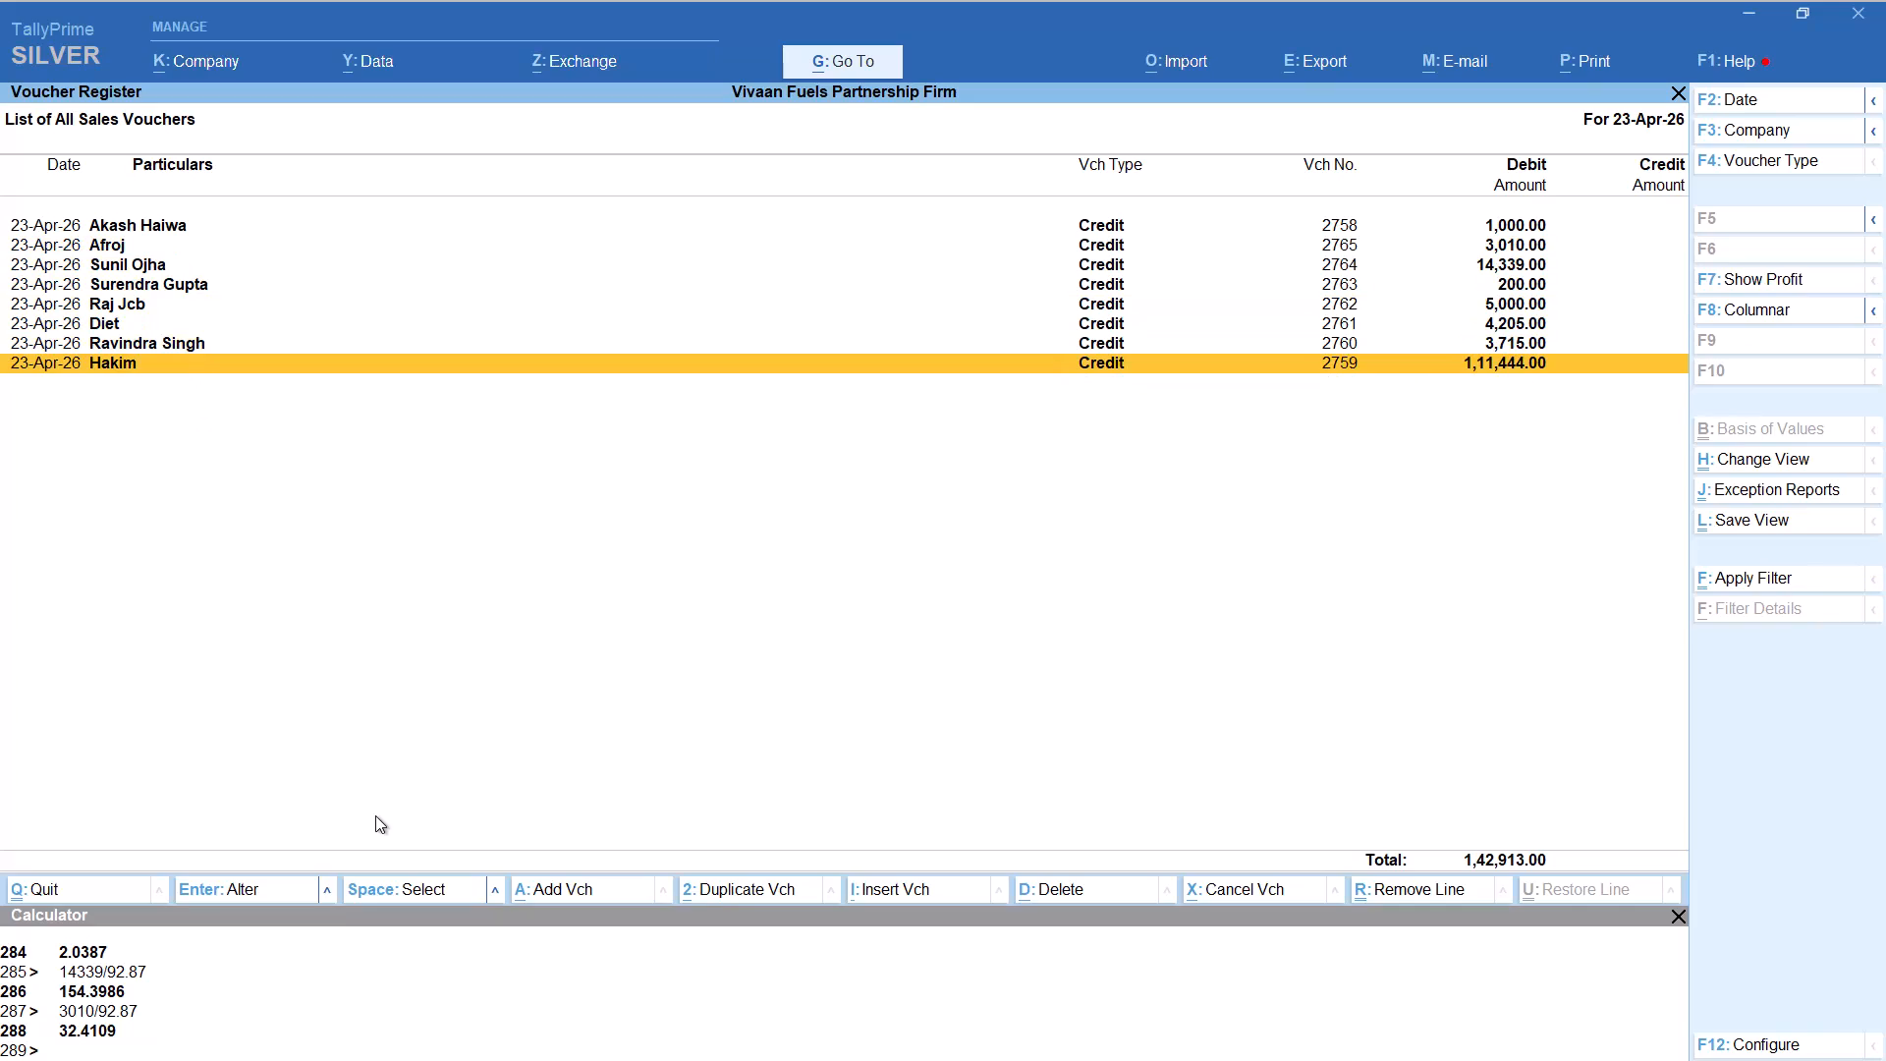
key("Up")
key("Up")
key("Up")
key("Up")
key("Down")
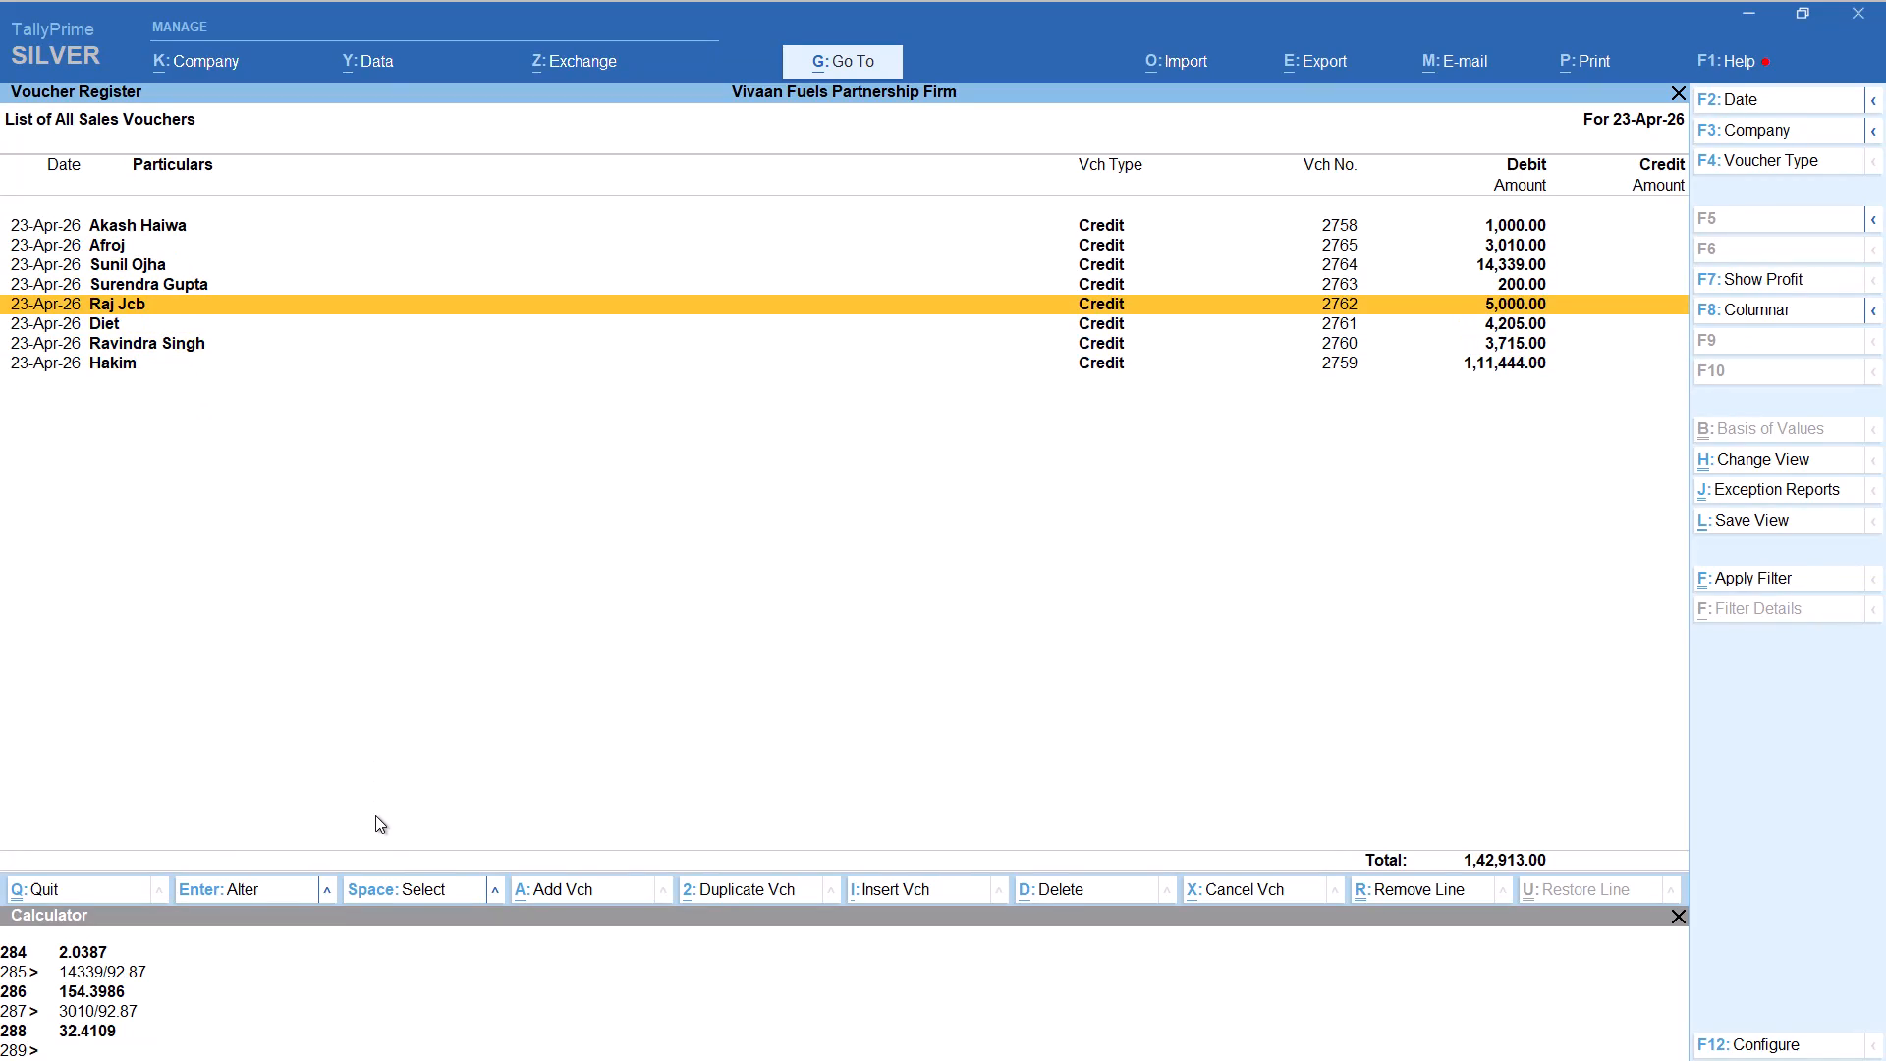
key("Down")
key("Down")
key("Return")
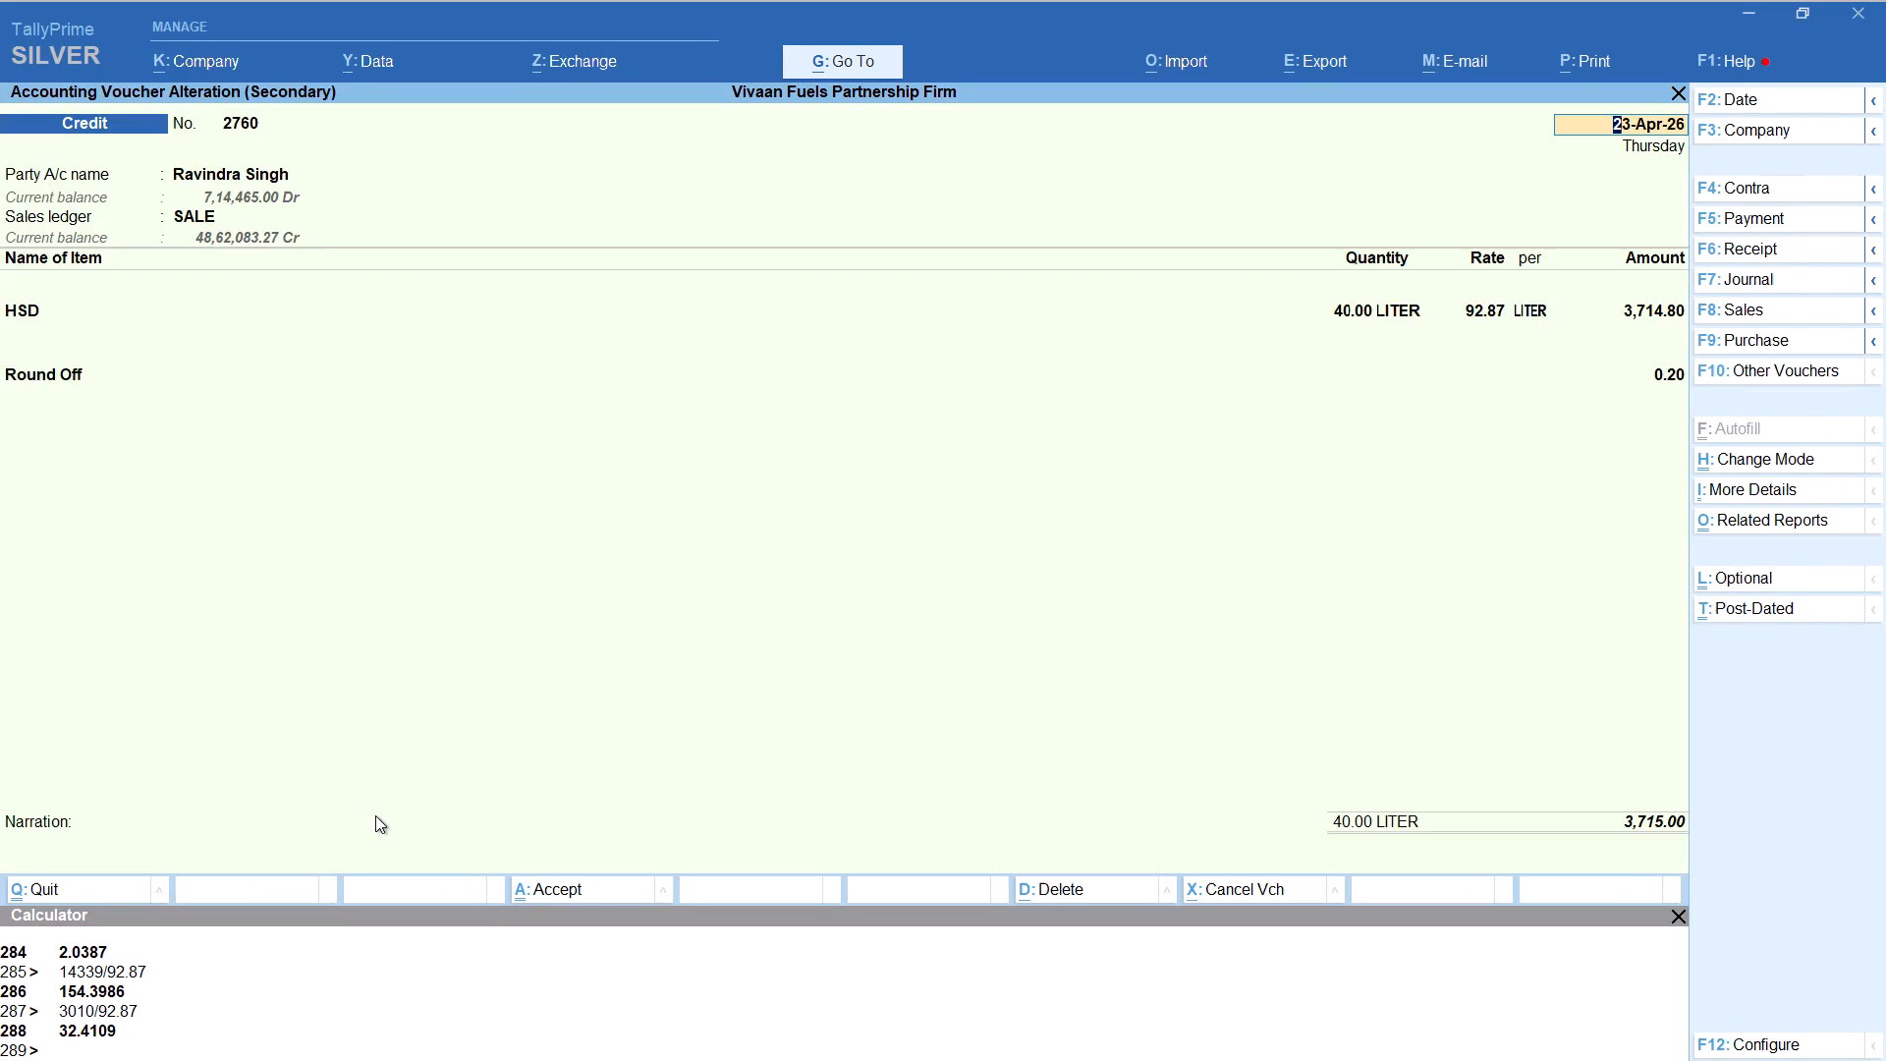
Change the HSD quantity in voucher 2760 to the result of 3341/92.87, keeping the rate of 92.87 per liter.
key("Return")
key("Return")
key("Return")
key("Return")
key("Return")
key("Return")
key("Return")
key("Return")
key("Return")
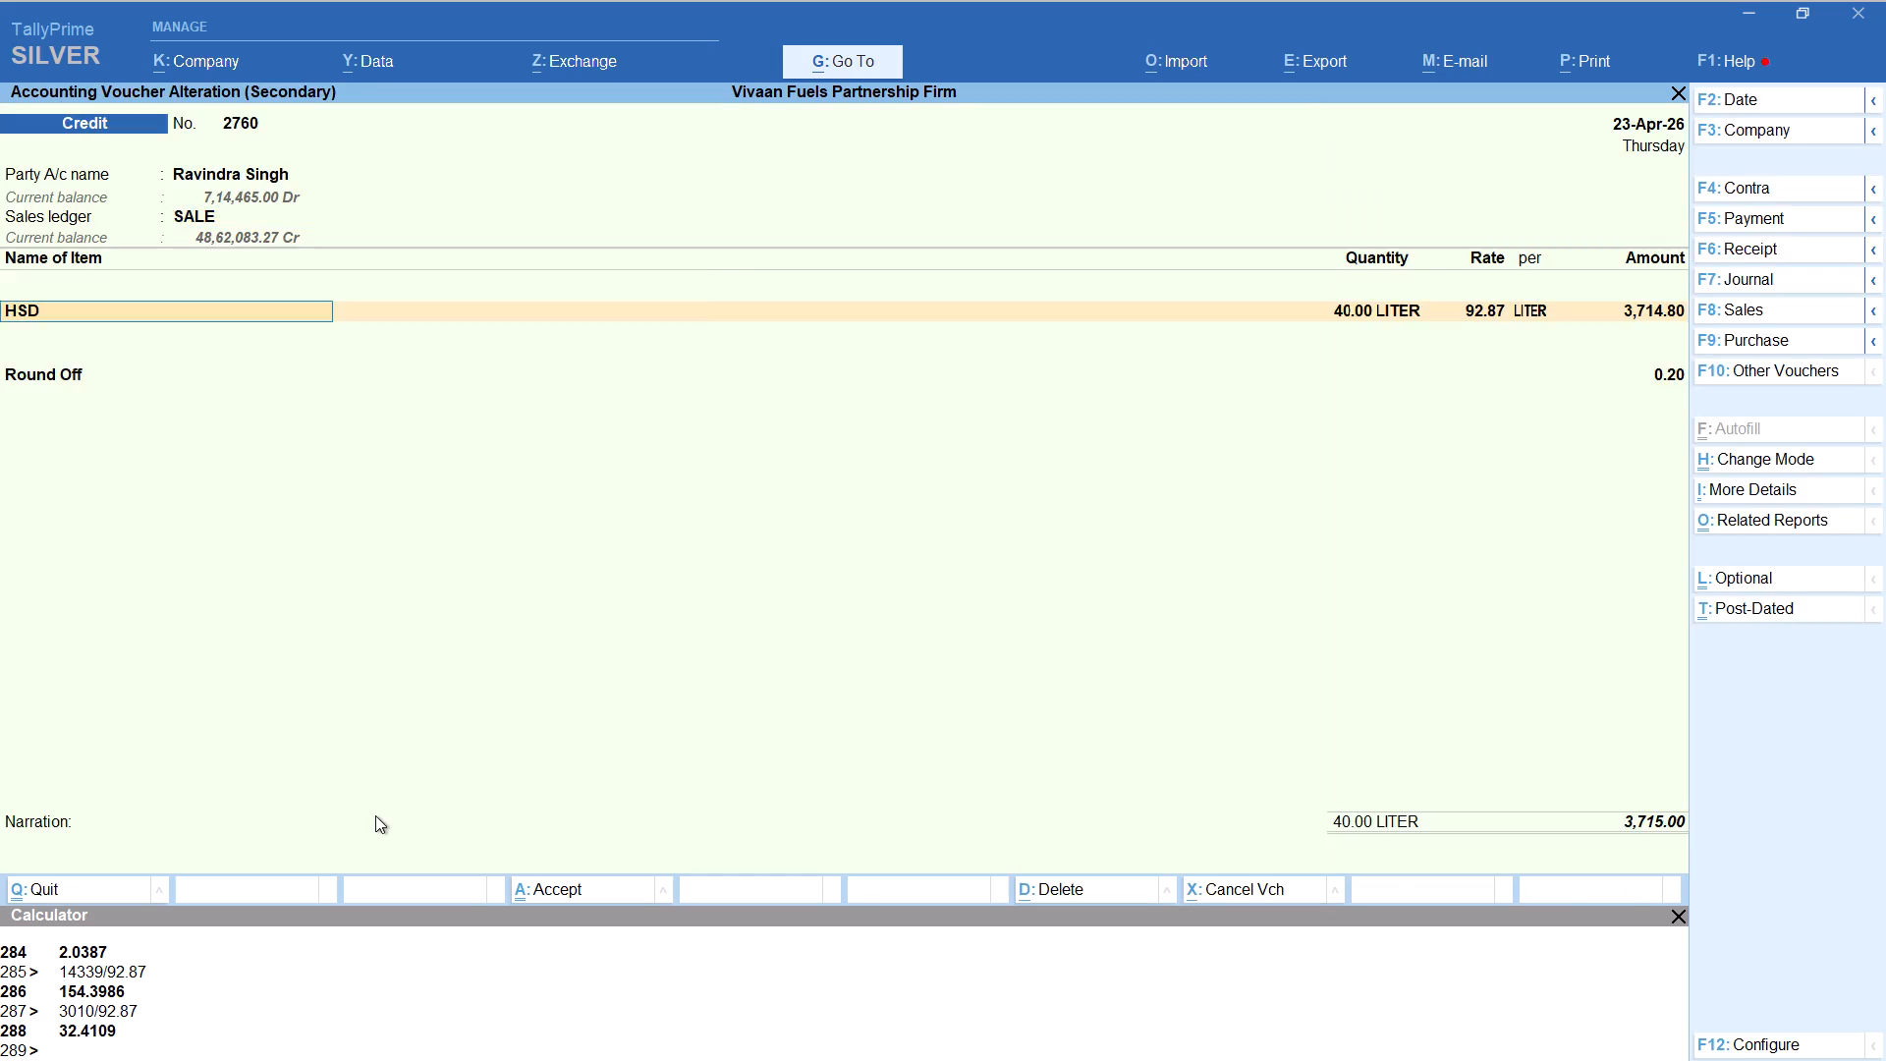
key("Return")
key("Return")
key("alt+c")
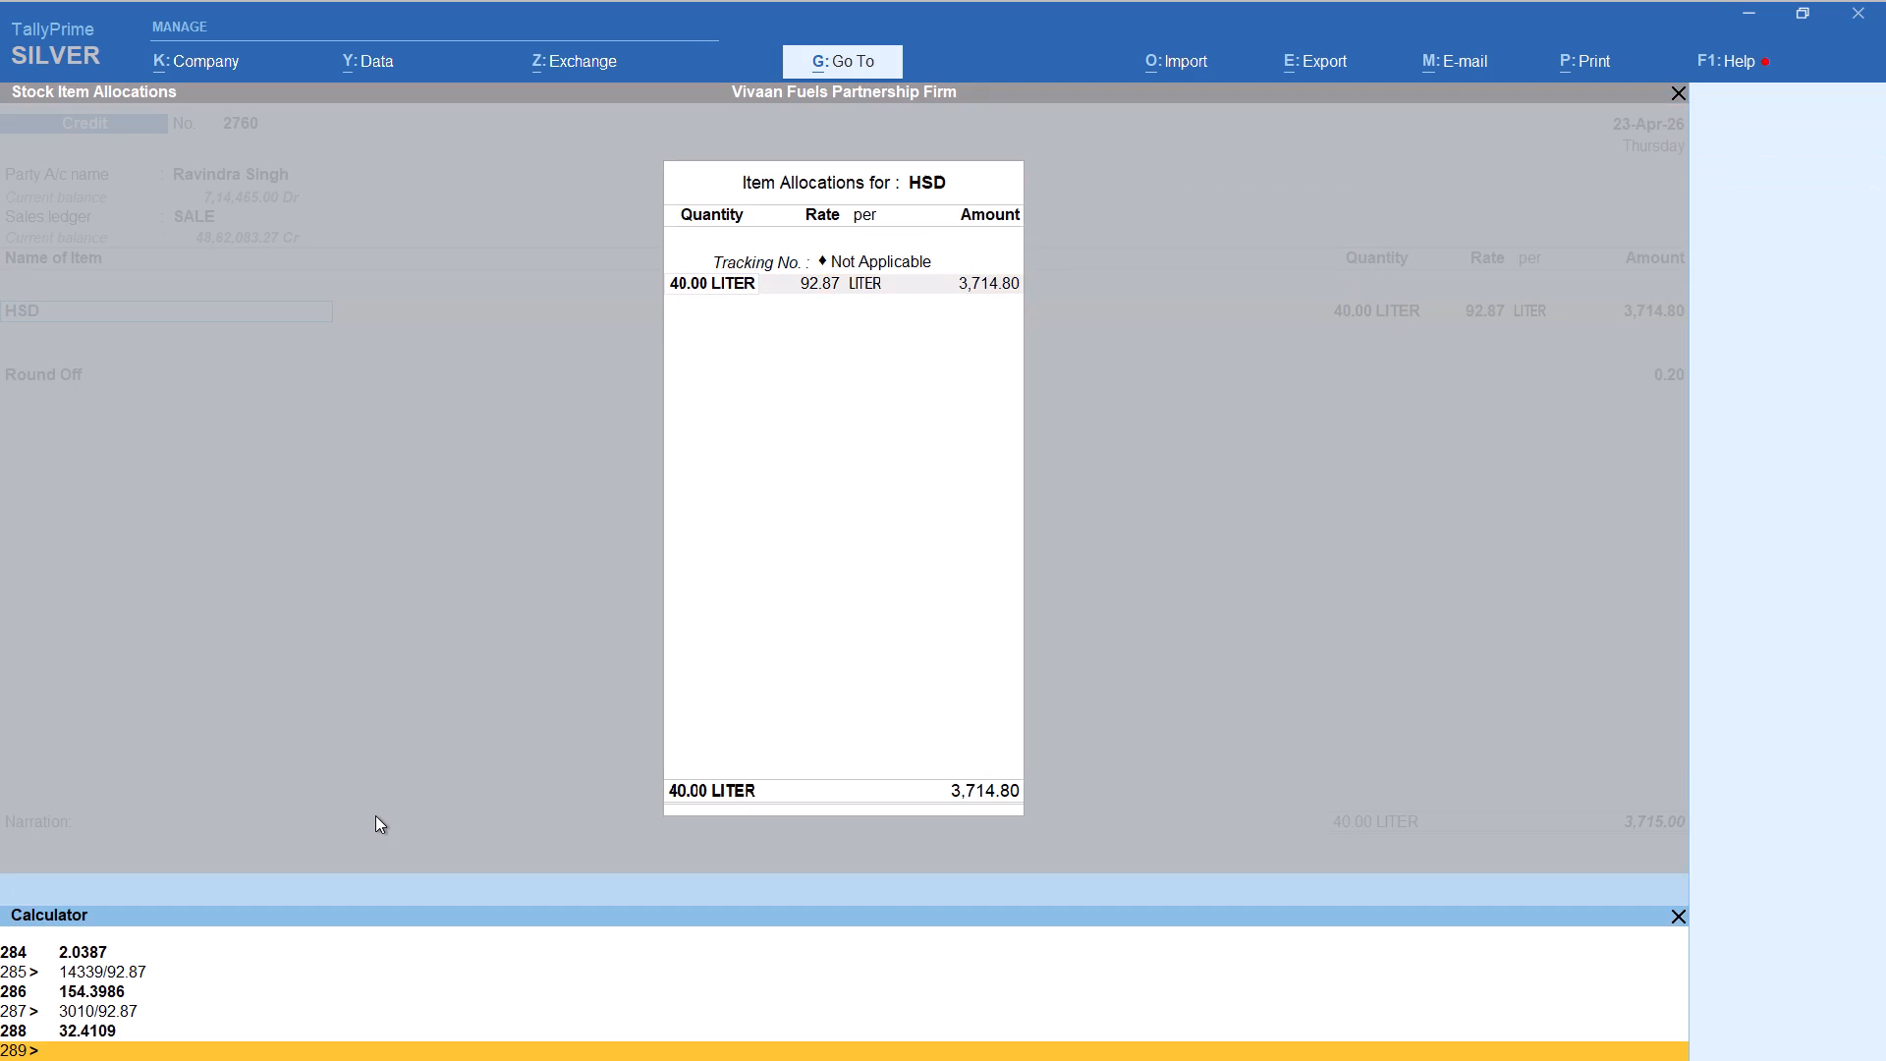
type("3341/92.87")
key("Return")
key("Return")
key("Return")
key("Return")
key("Return")
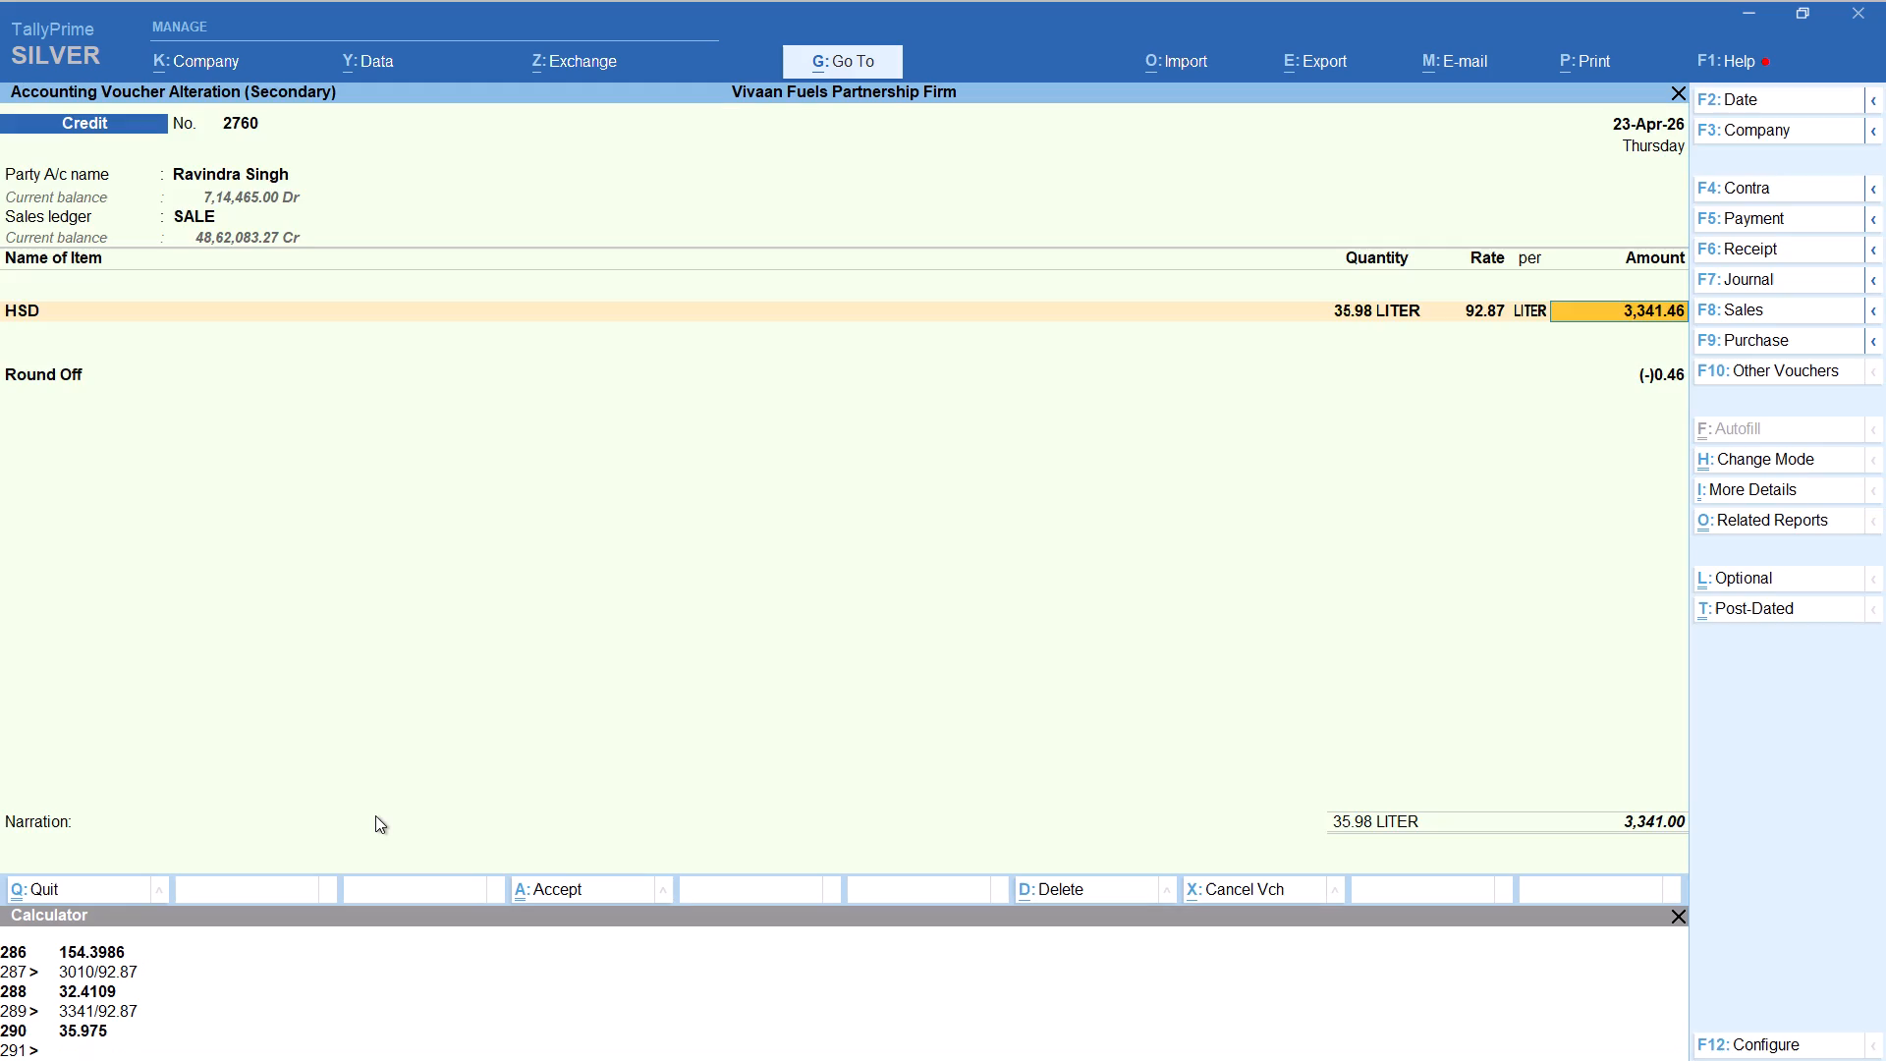
key("Return")
Set the Round Off cost centre allocation to -0.46 under the Accountant category and save voucher 2760.
key("Return")
key("Return")
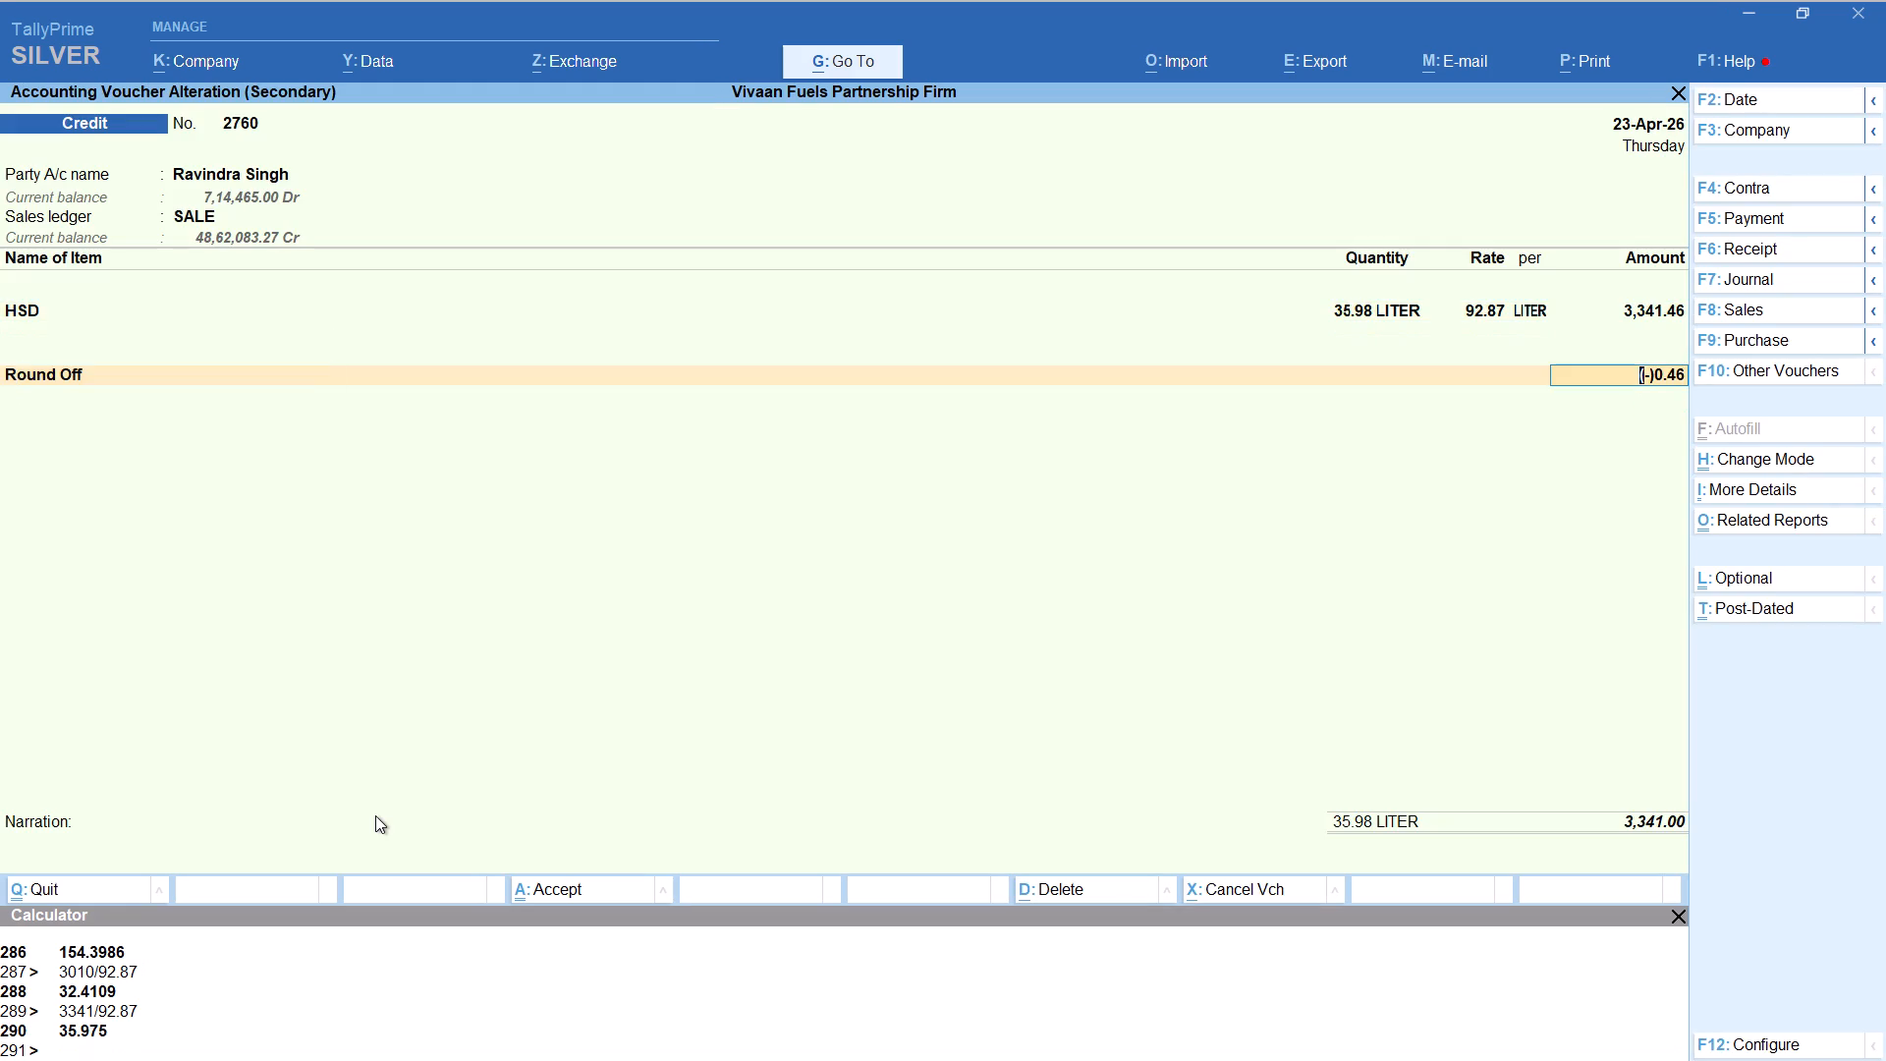
key("Return")
key("Return")
key("Return")
key("minus")
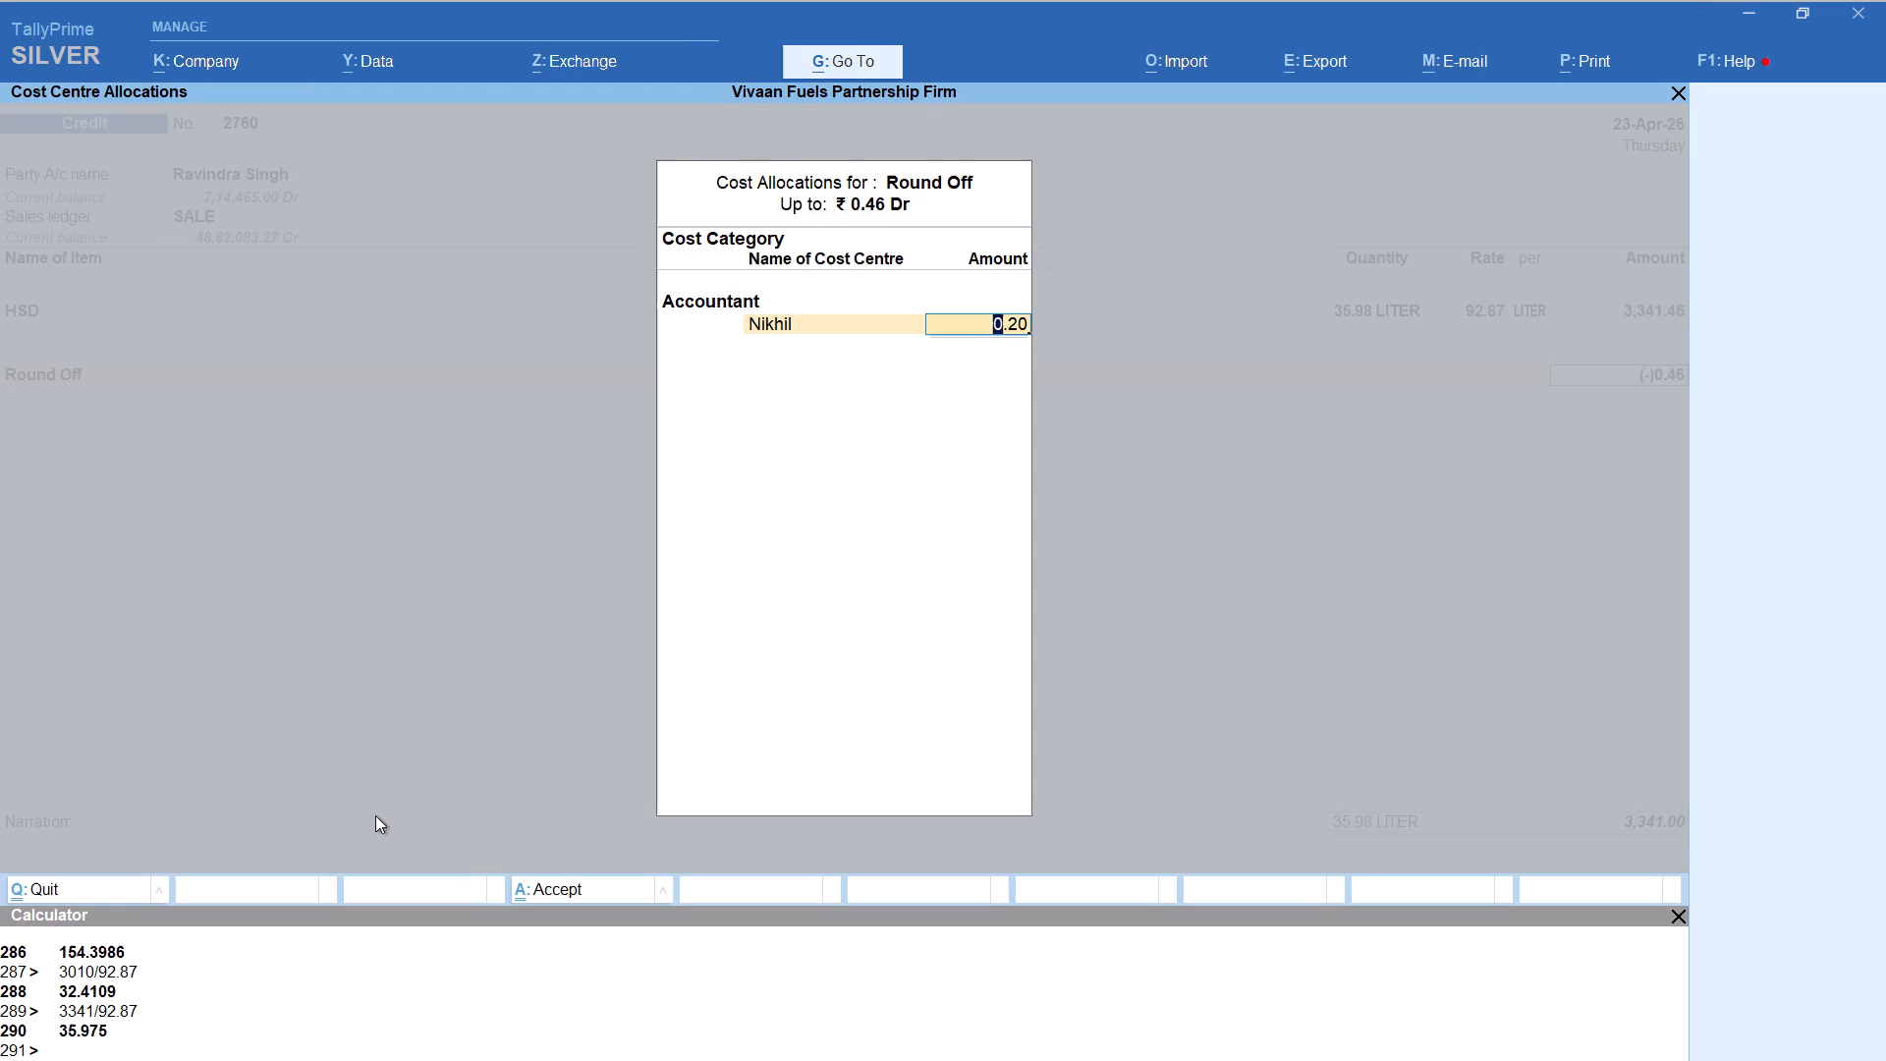
type("0.46")
key("Return")
key("ctrl+a")
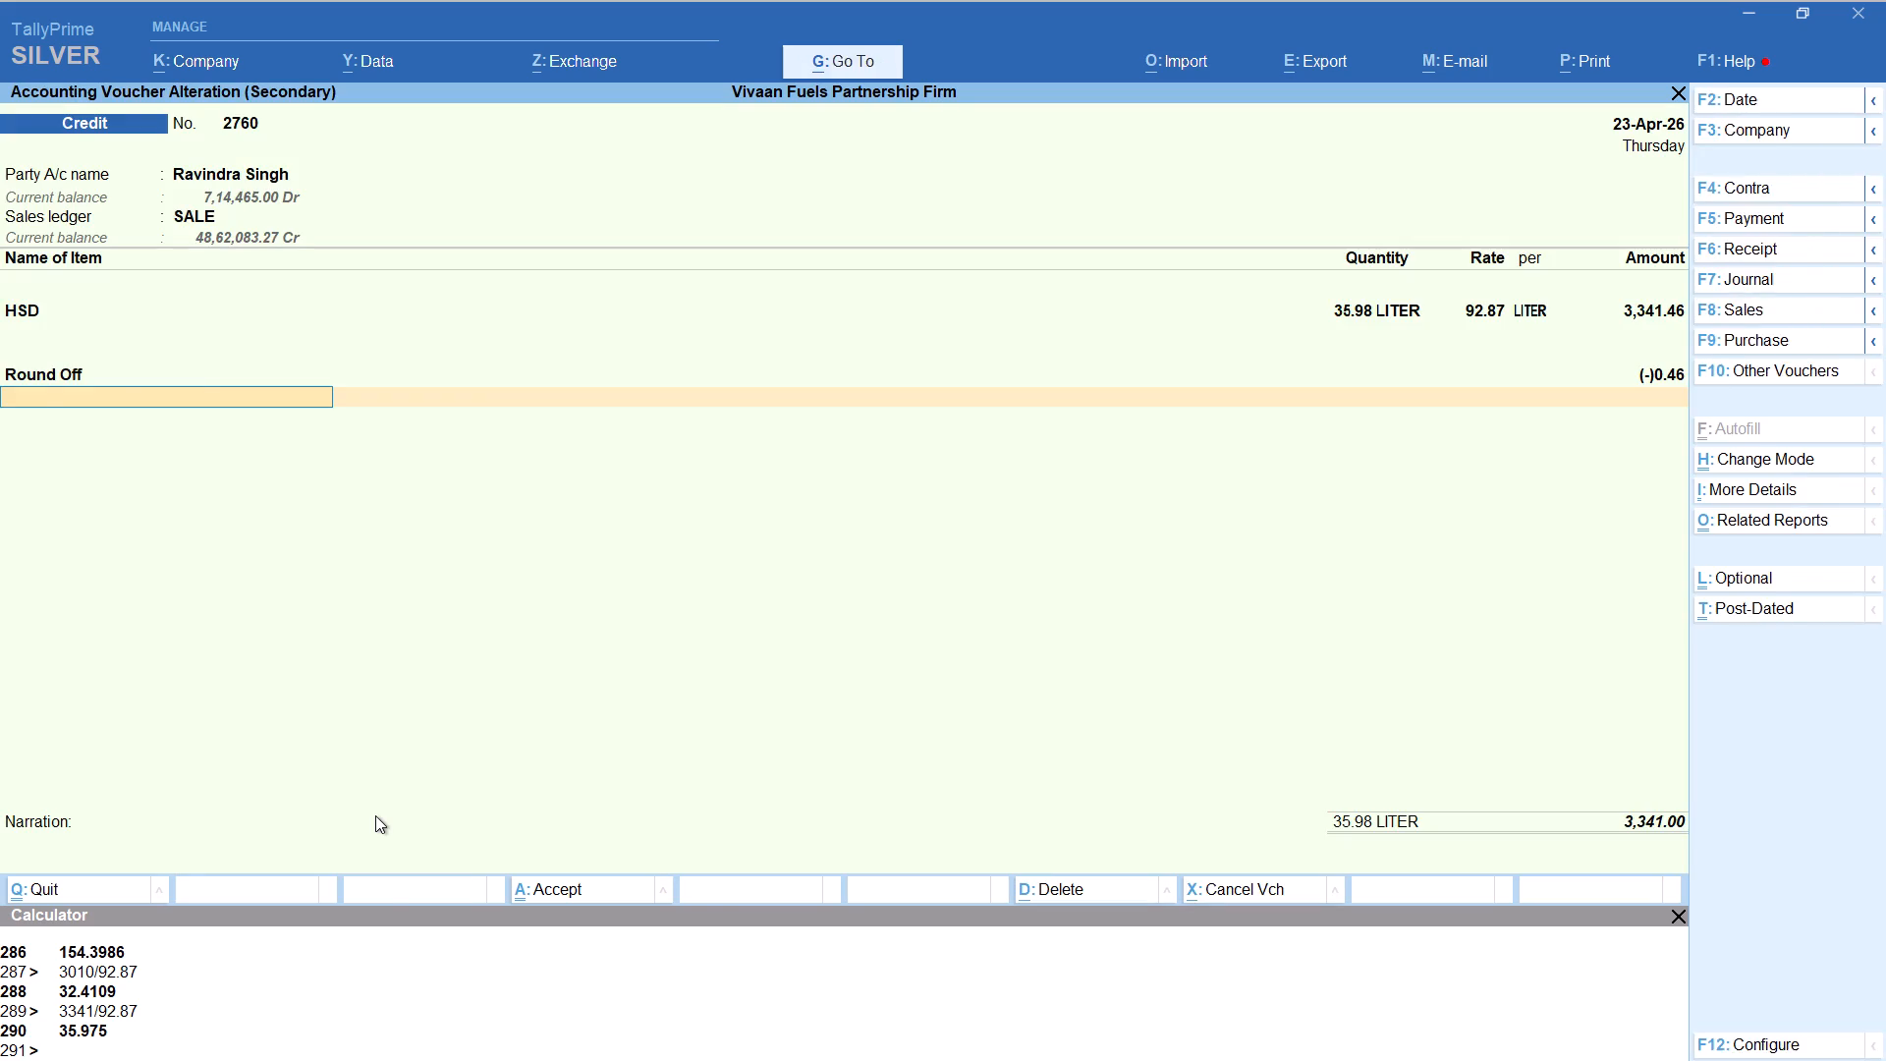
key("ctrl+a")
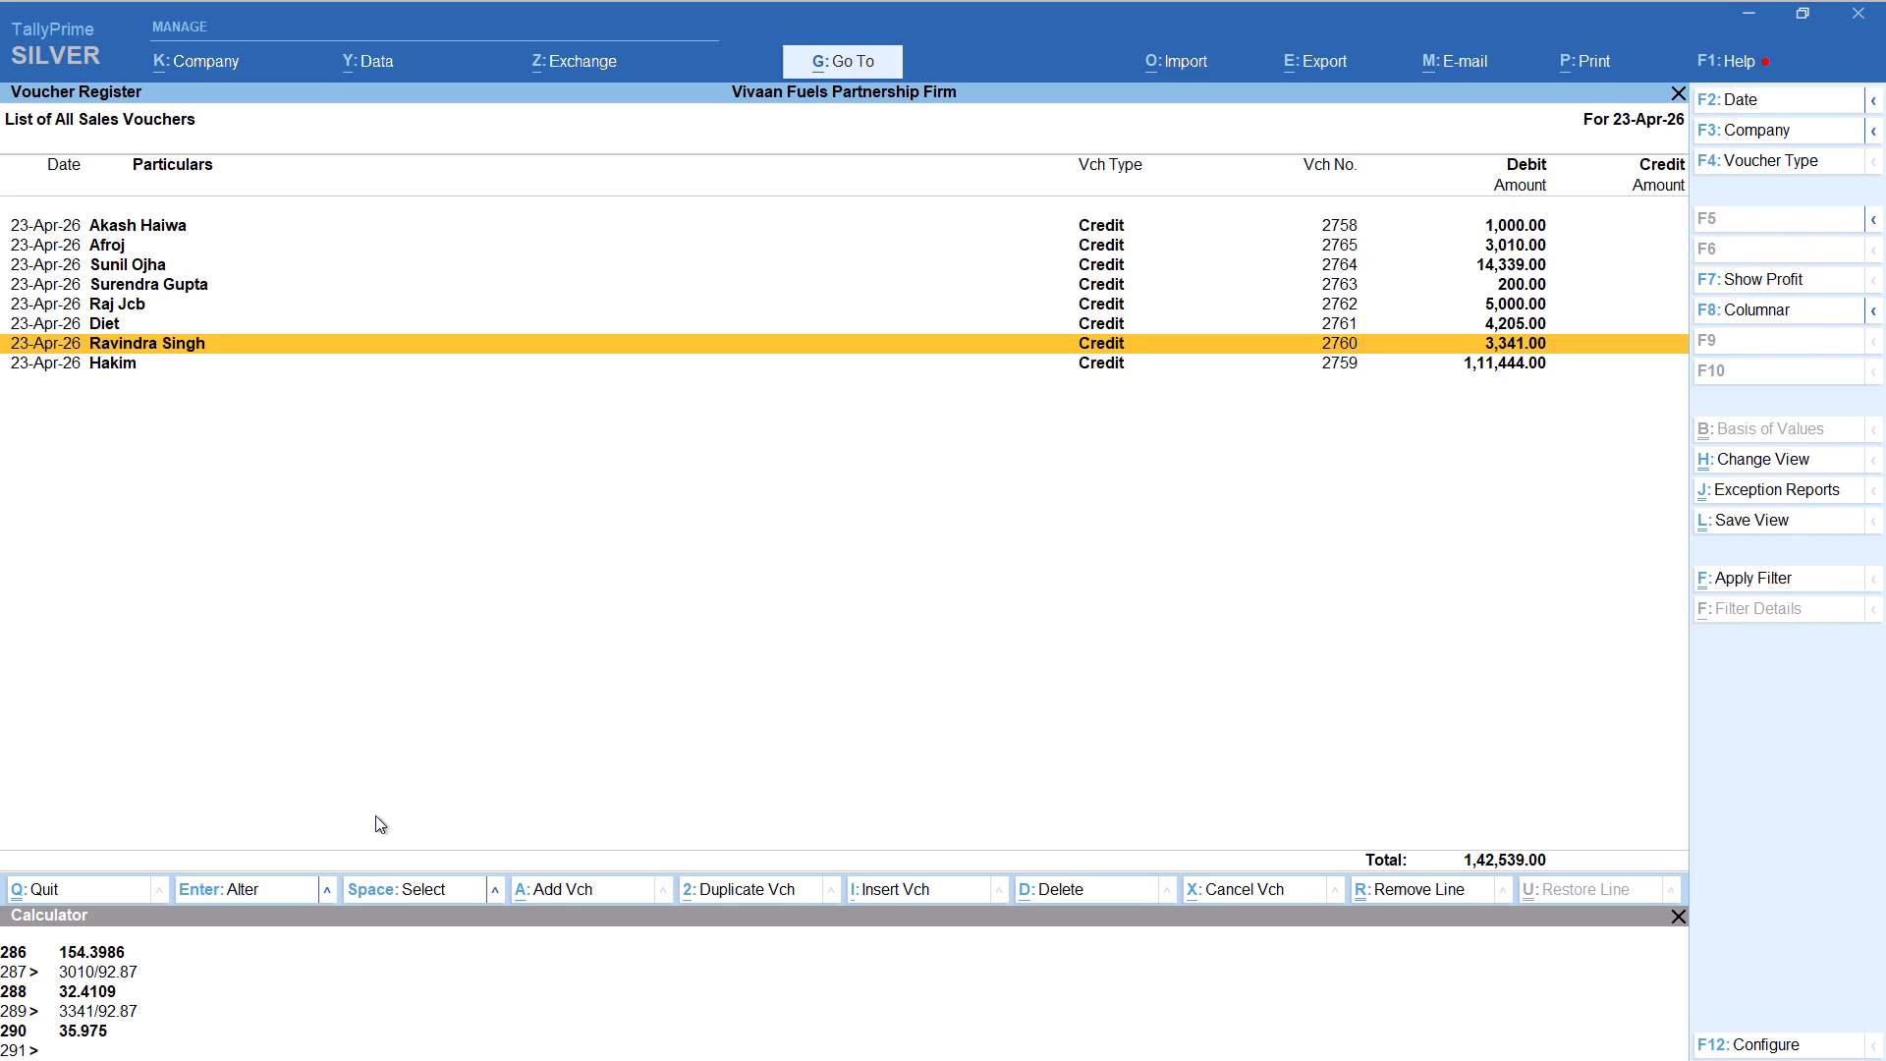
Switch to the Excel workbook to check the 23-Apr CREDIT cell's breakdown, and return to TallyPrime's voucher register.
key("alt+Tab")
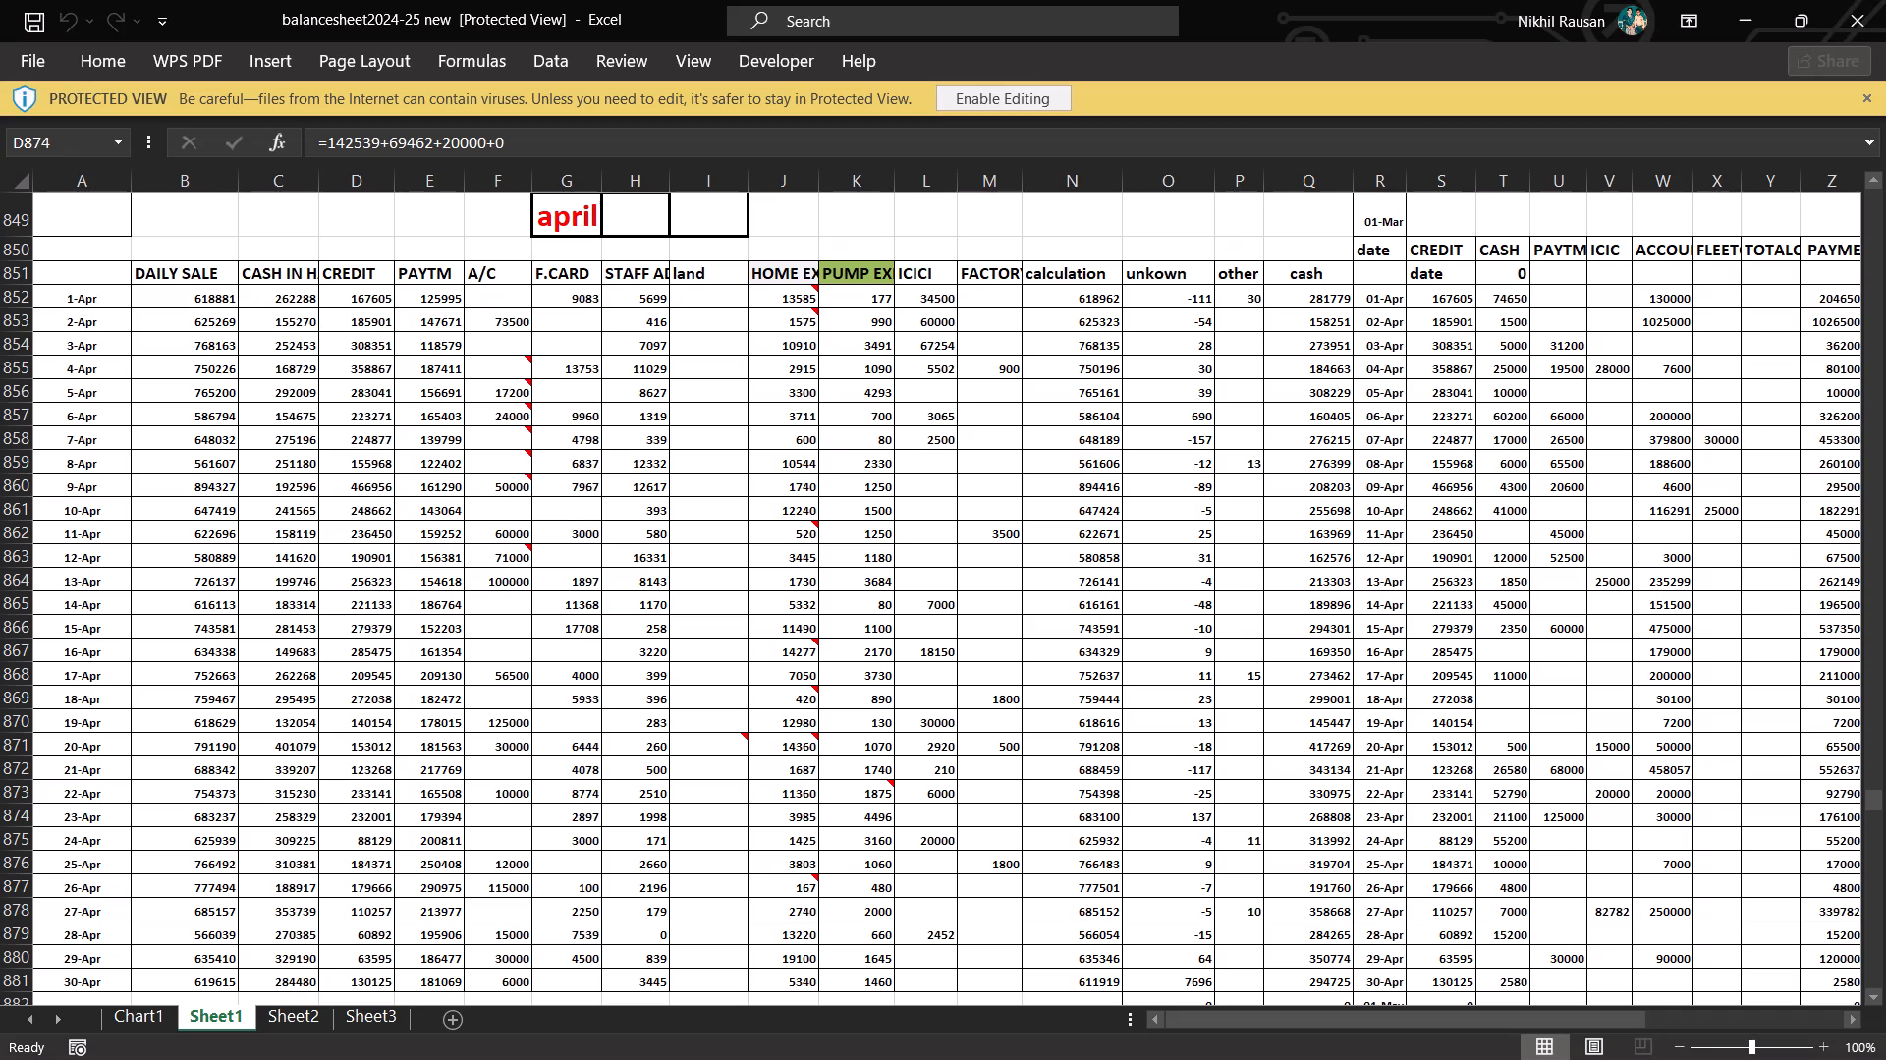
key("alt+Tab")
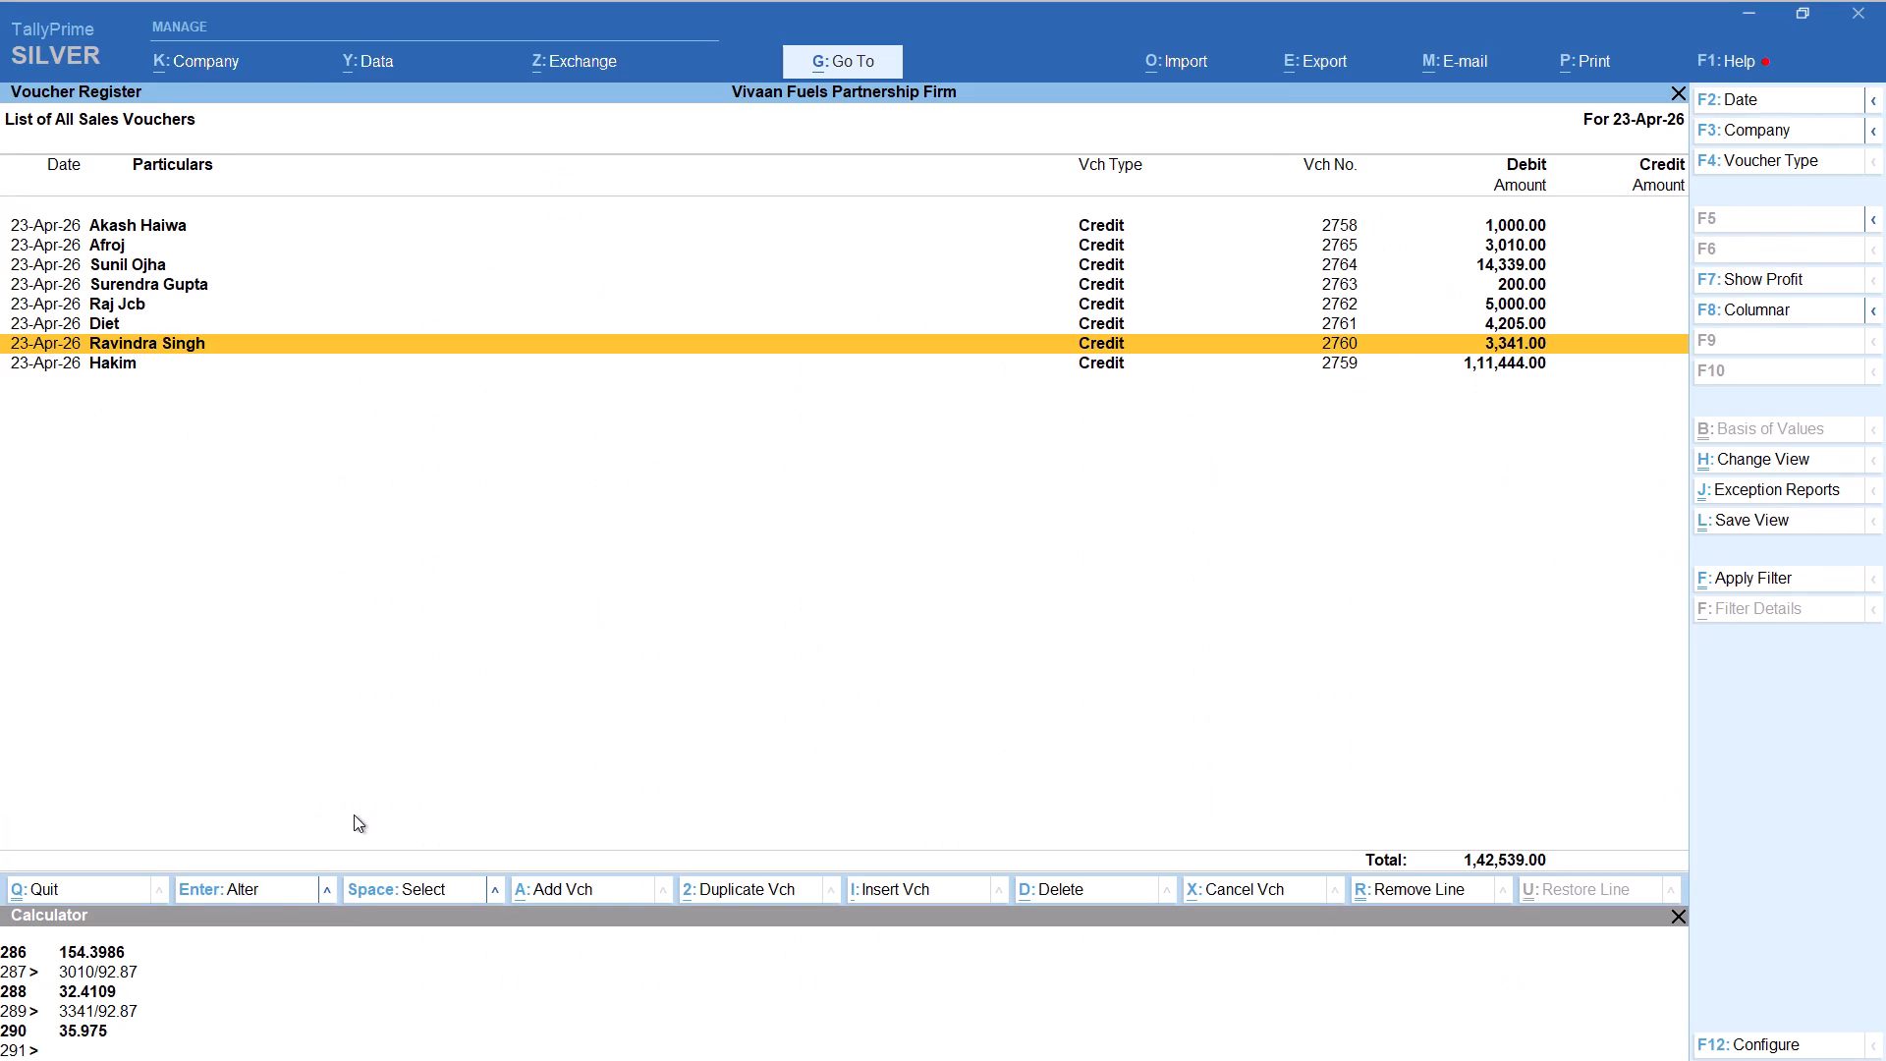
Start a new Credit voucher with Dhanjay as the party, keeping the default party details and the SALE ledger.
key("alt+a")
type("dhan")
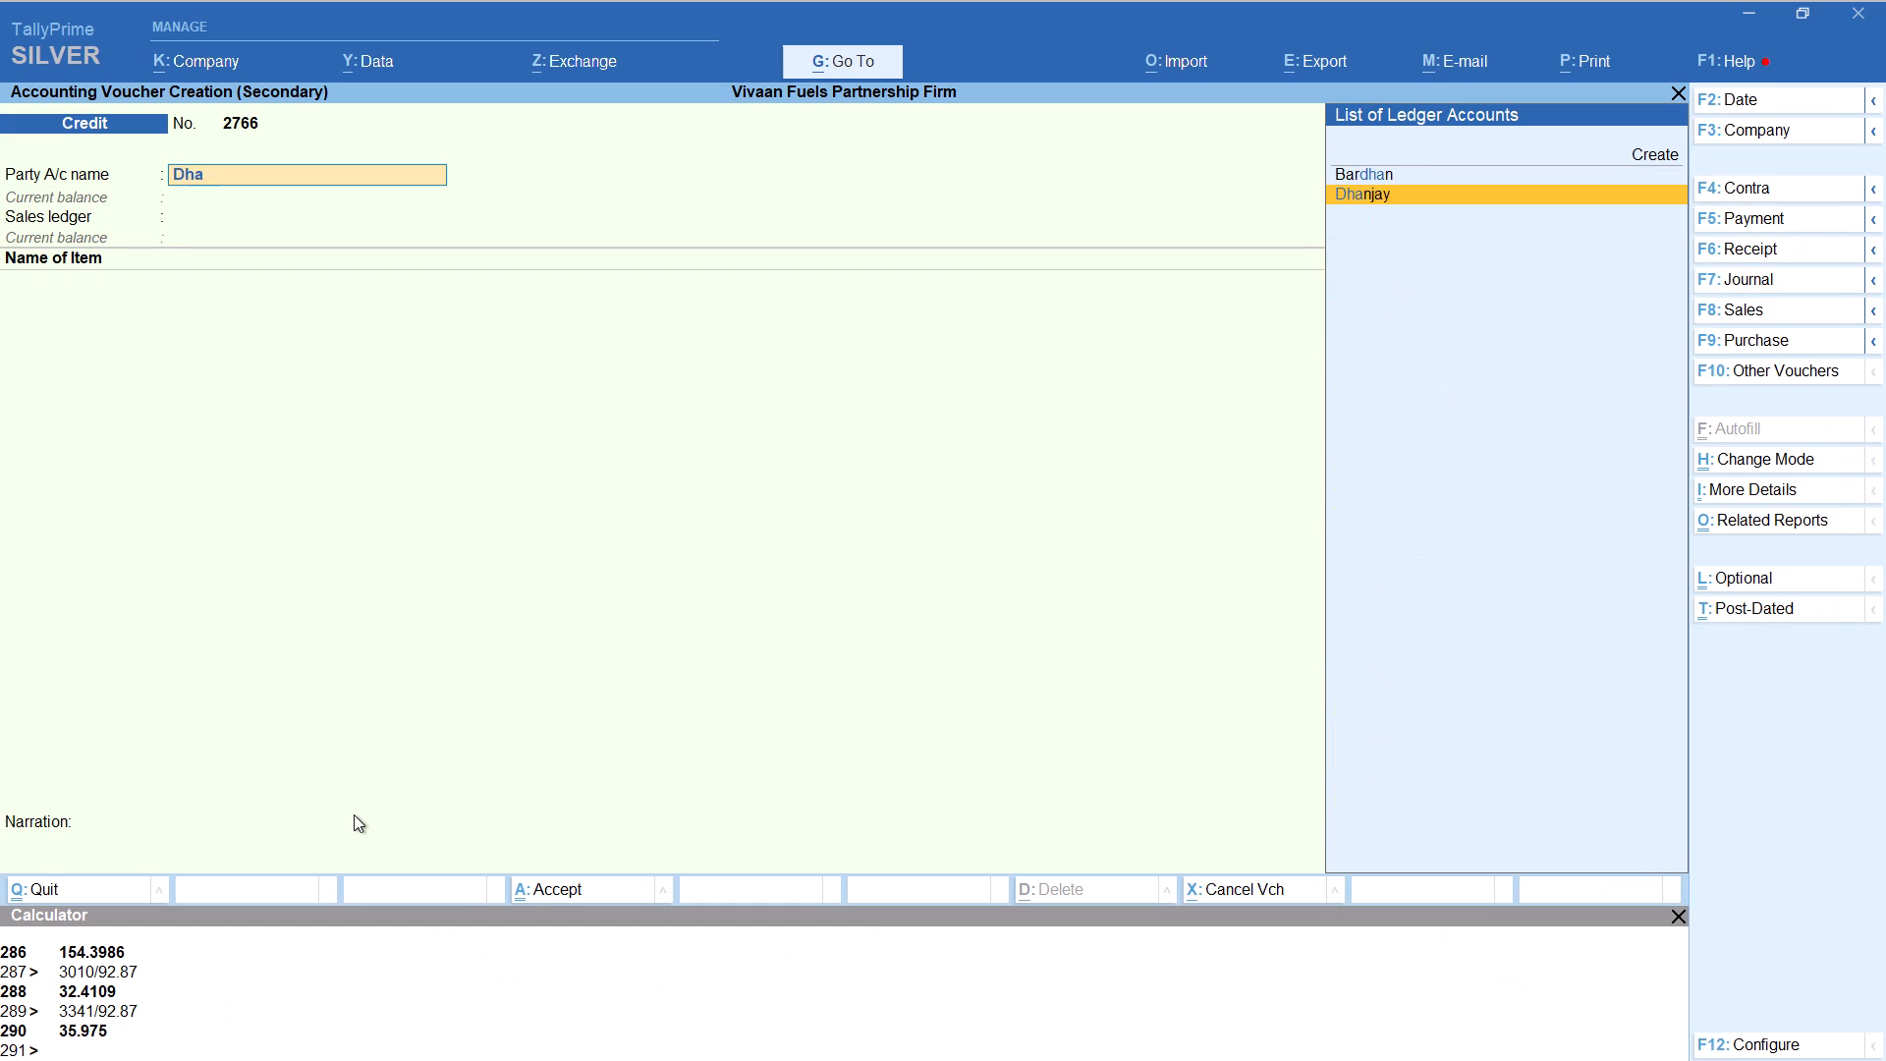
key("Return")
key("Return")
key("Return")
key("Return")
key("Return")
key("Return")
key("Return")
key("Return")
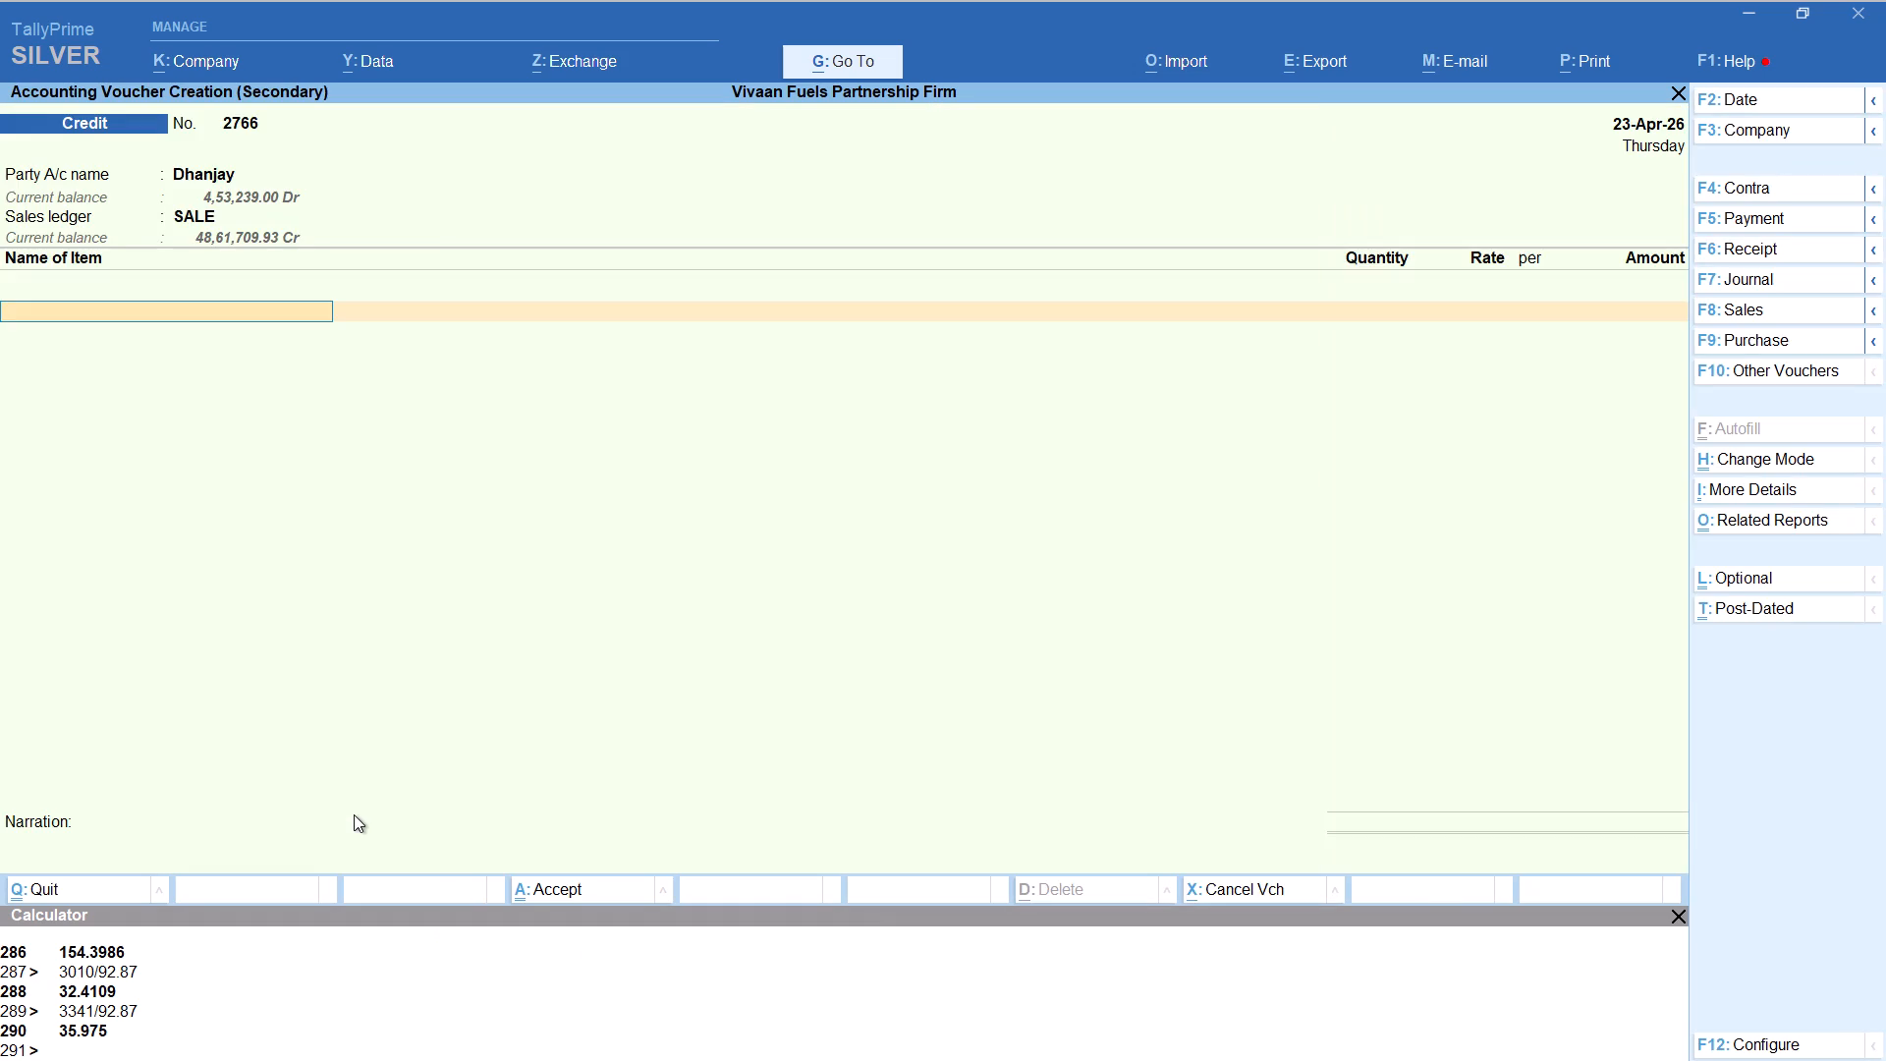
Add item HSD to Dhanjay's voucher with tracking number Not Applicable, quantity calculated as 3000/92.87 and a rate of 92.87 per liter.
type("hs")
key("Return")
key("Up")
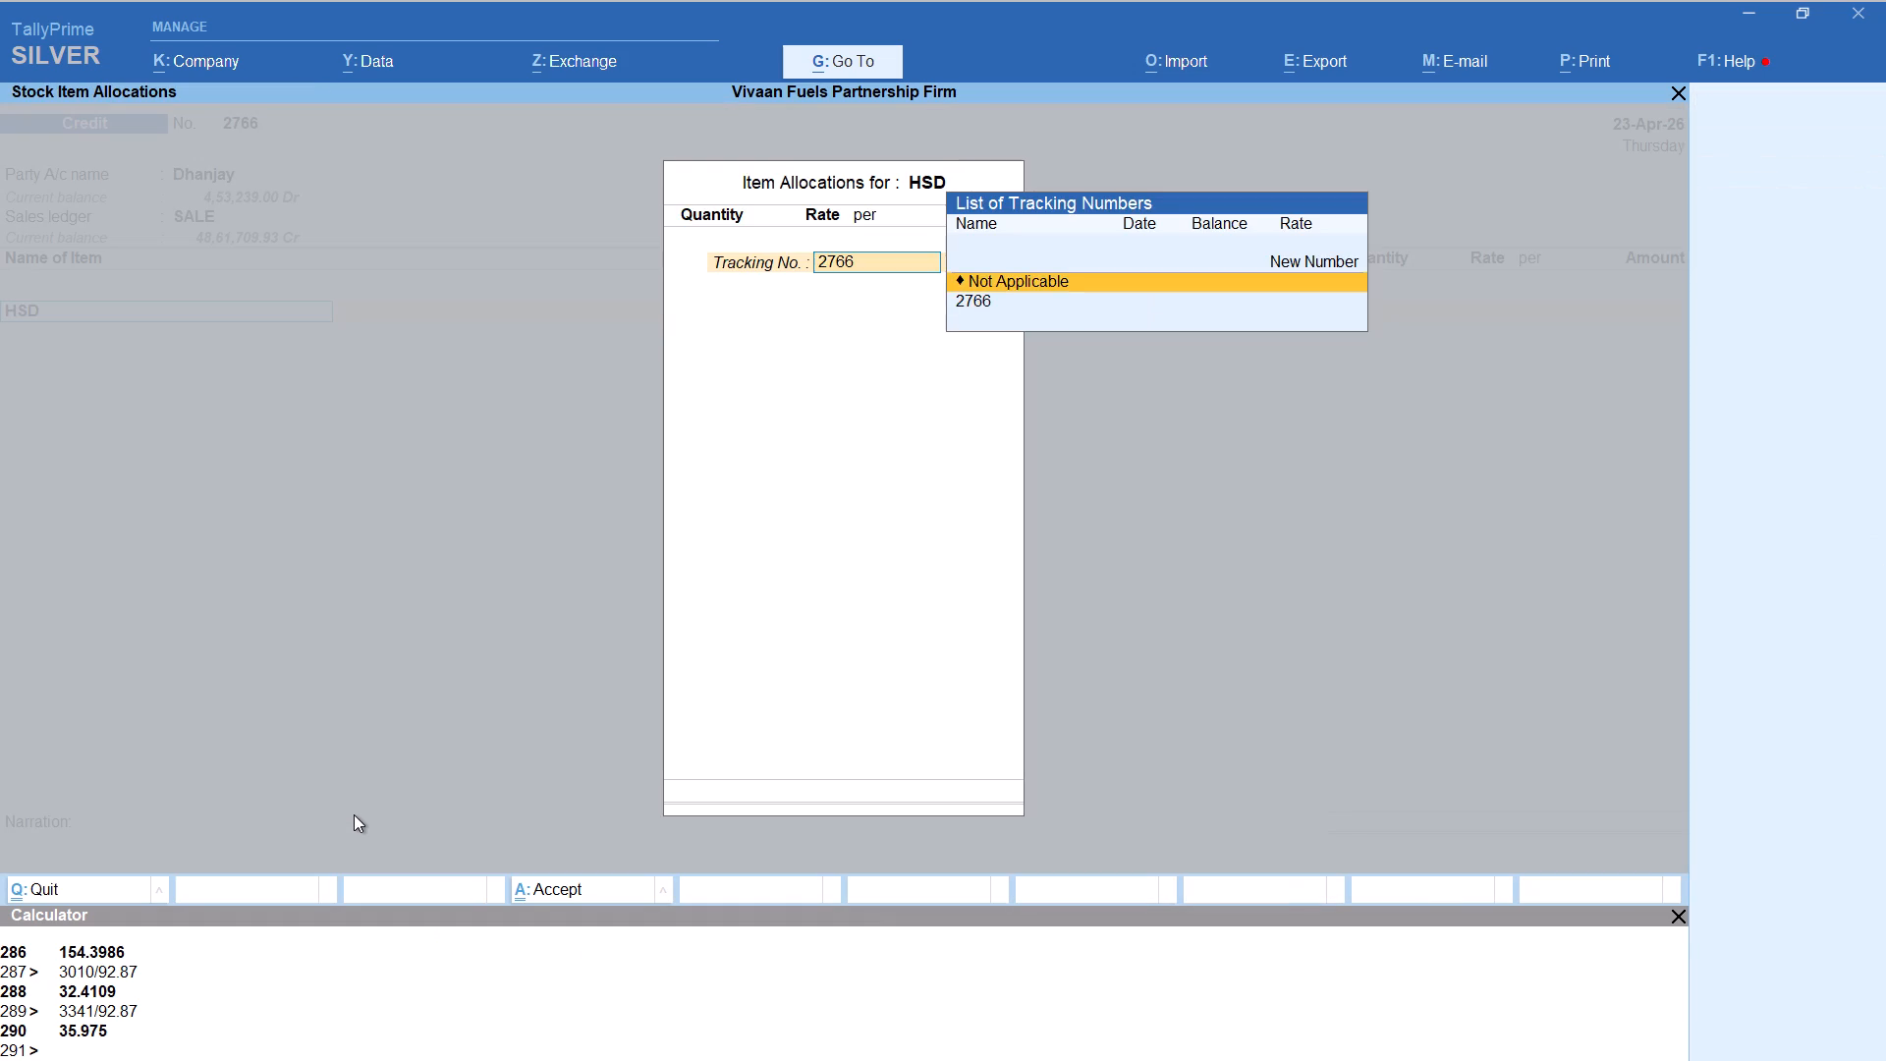
key("Return")
key("alt+c")
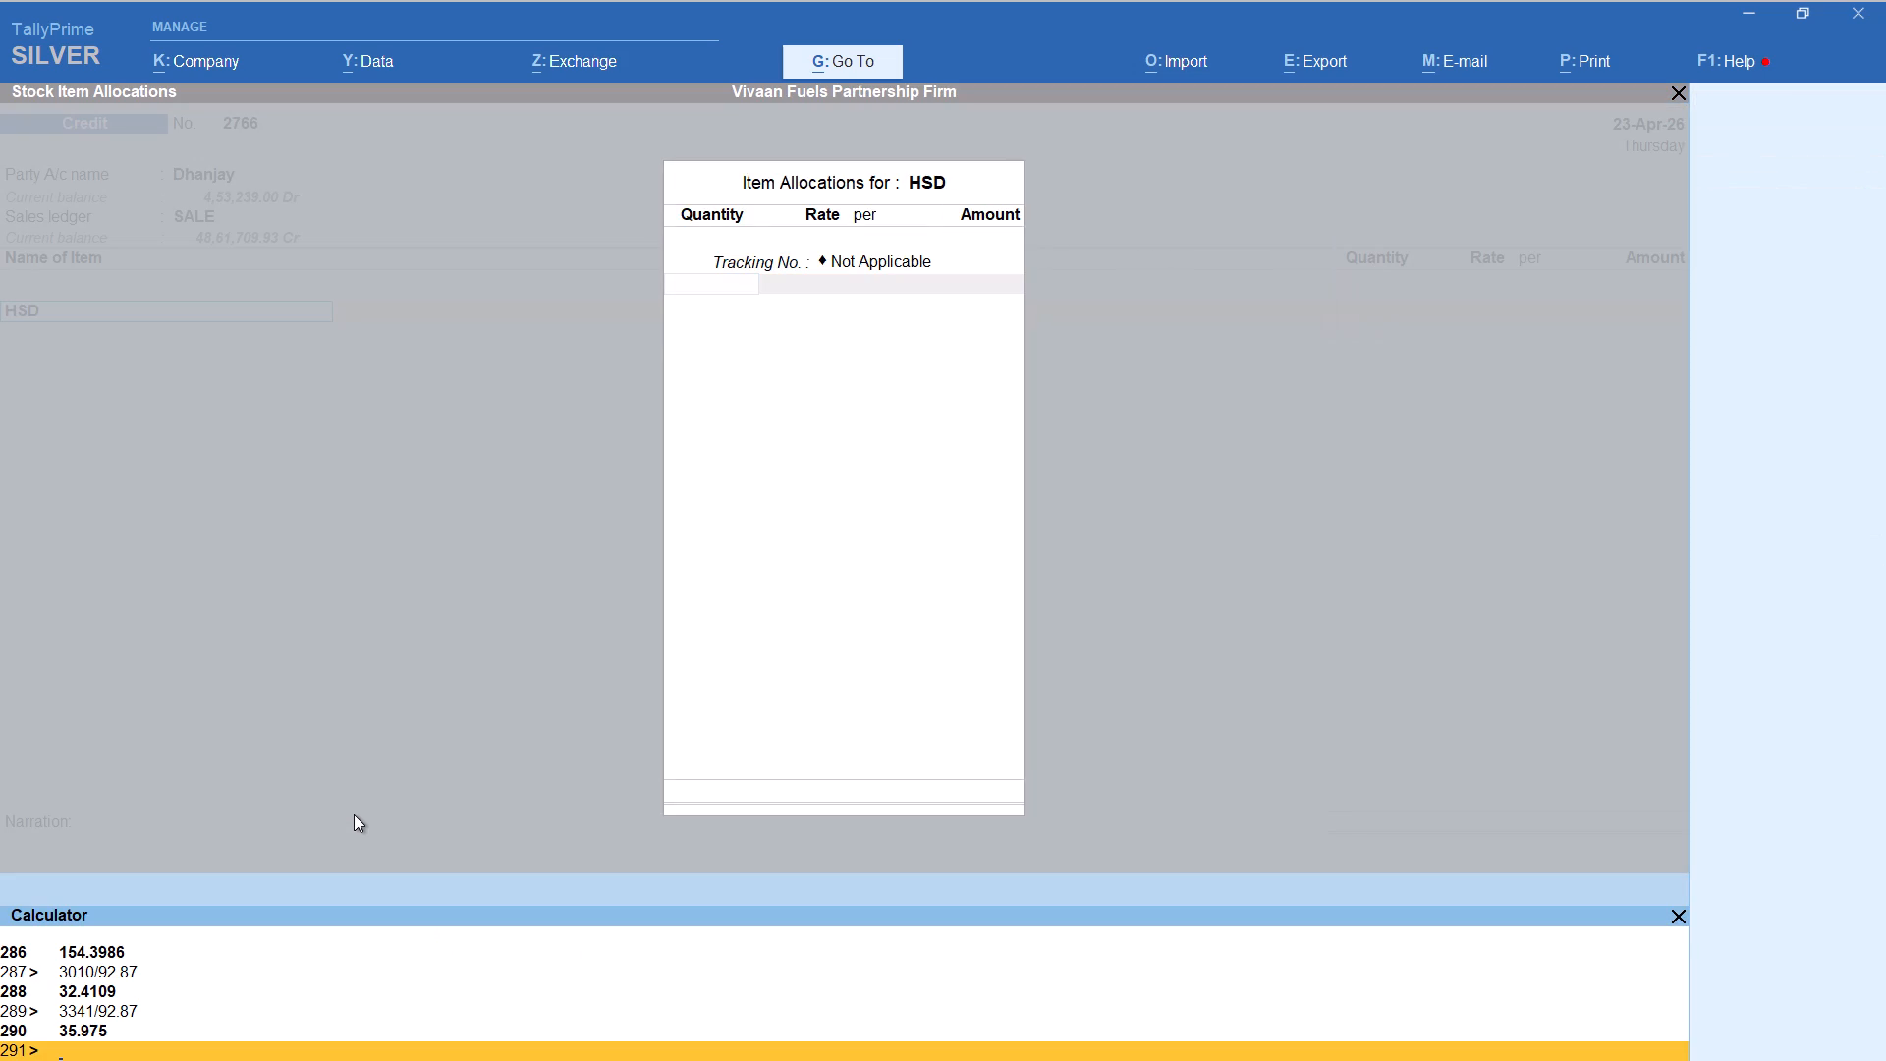
type("3000/92.87")
key("Return")
key("Return")
key("Return")
key("Return")
key("Return")
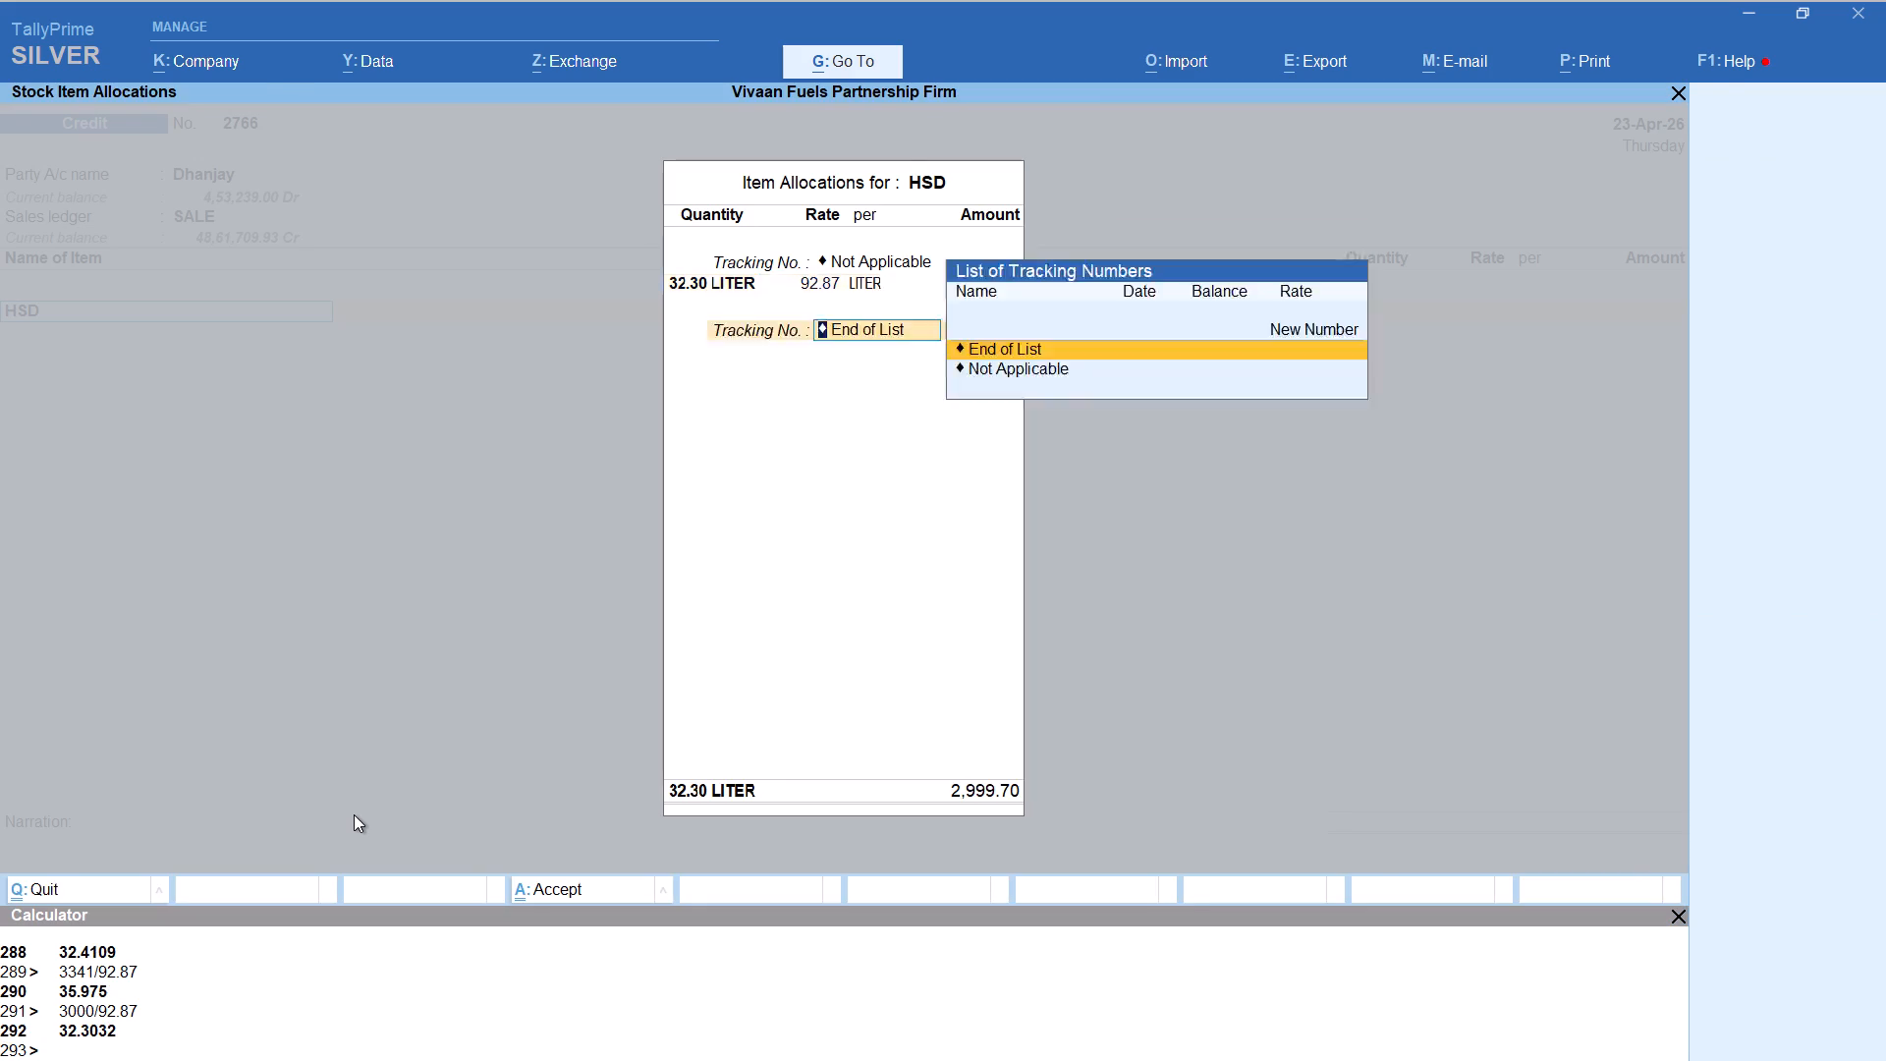
key("Return")
key("Return")
Add the Round Off ledger to the Dhanjay voucher and save it.
type("rou")
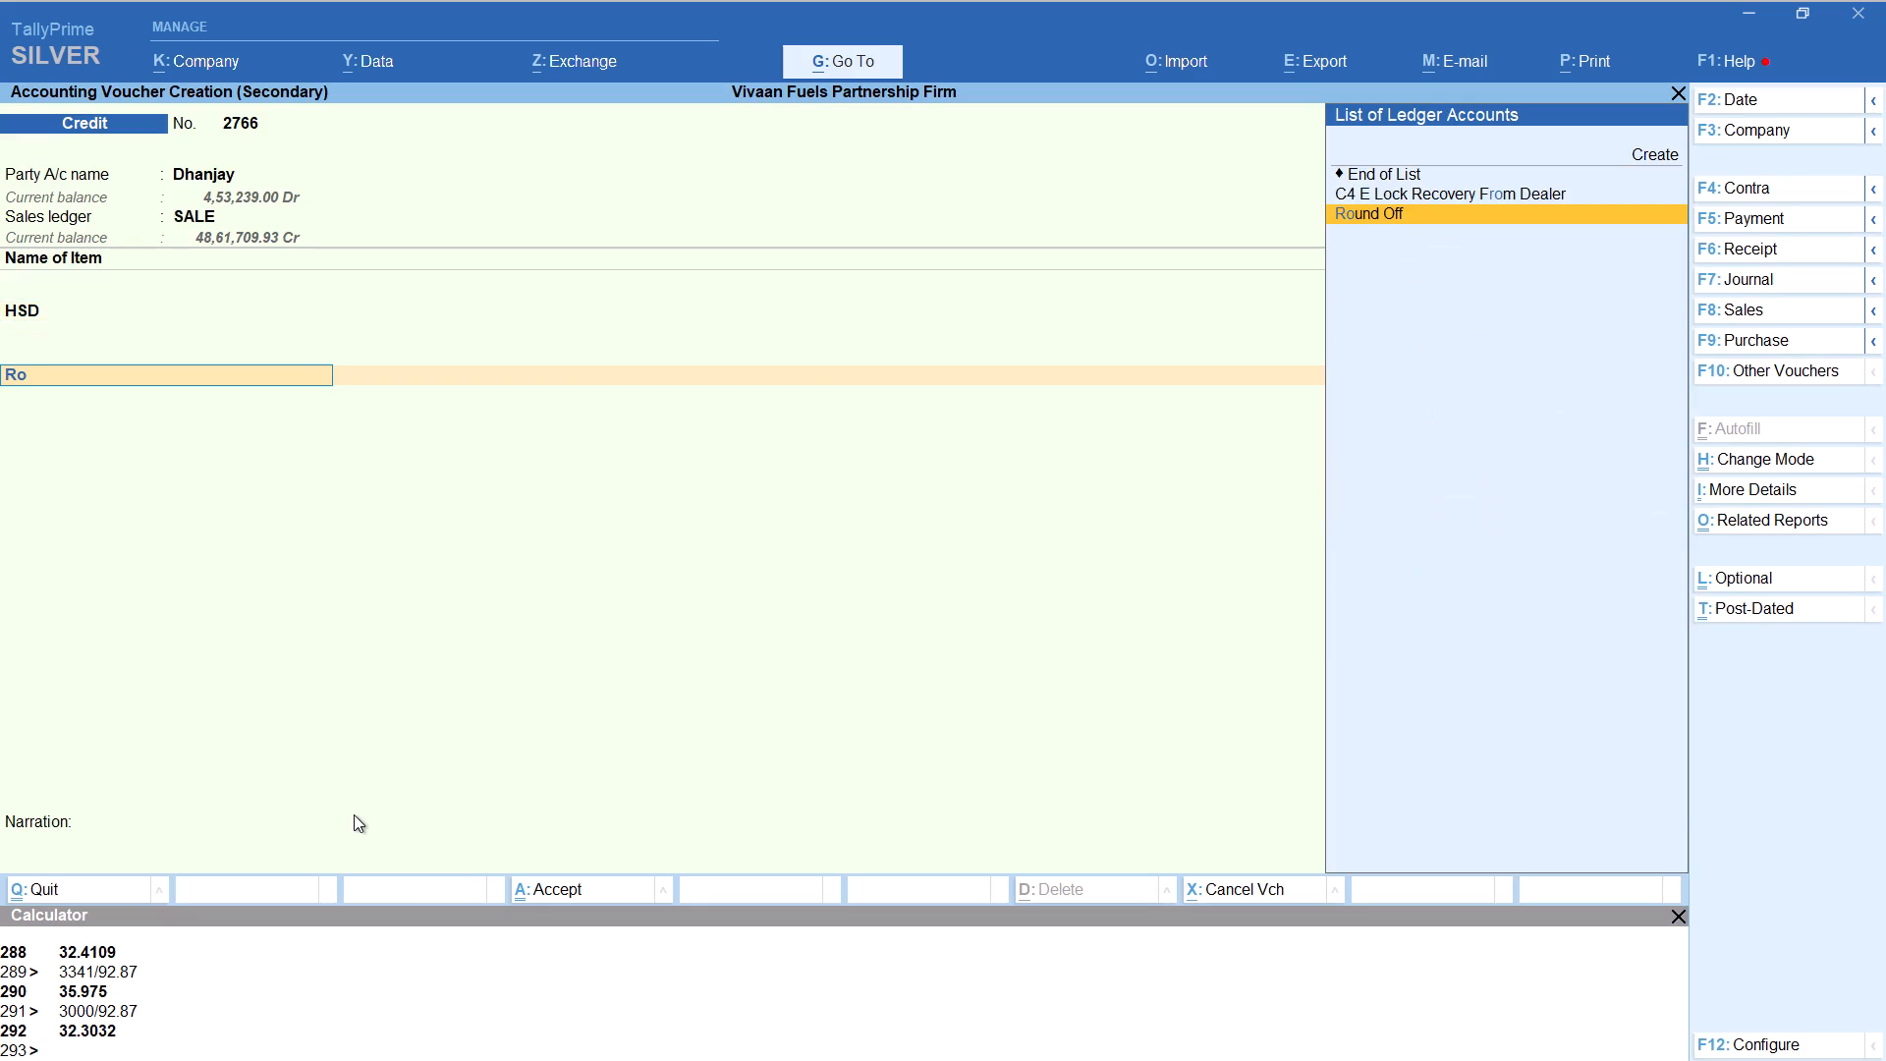
key("Return")
key("ctrl+a")
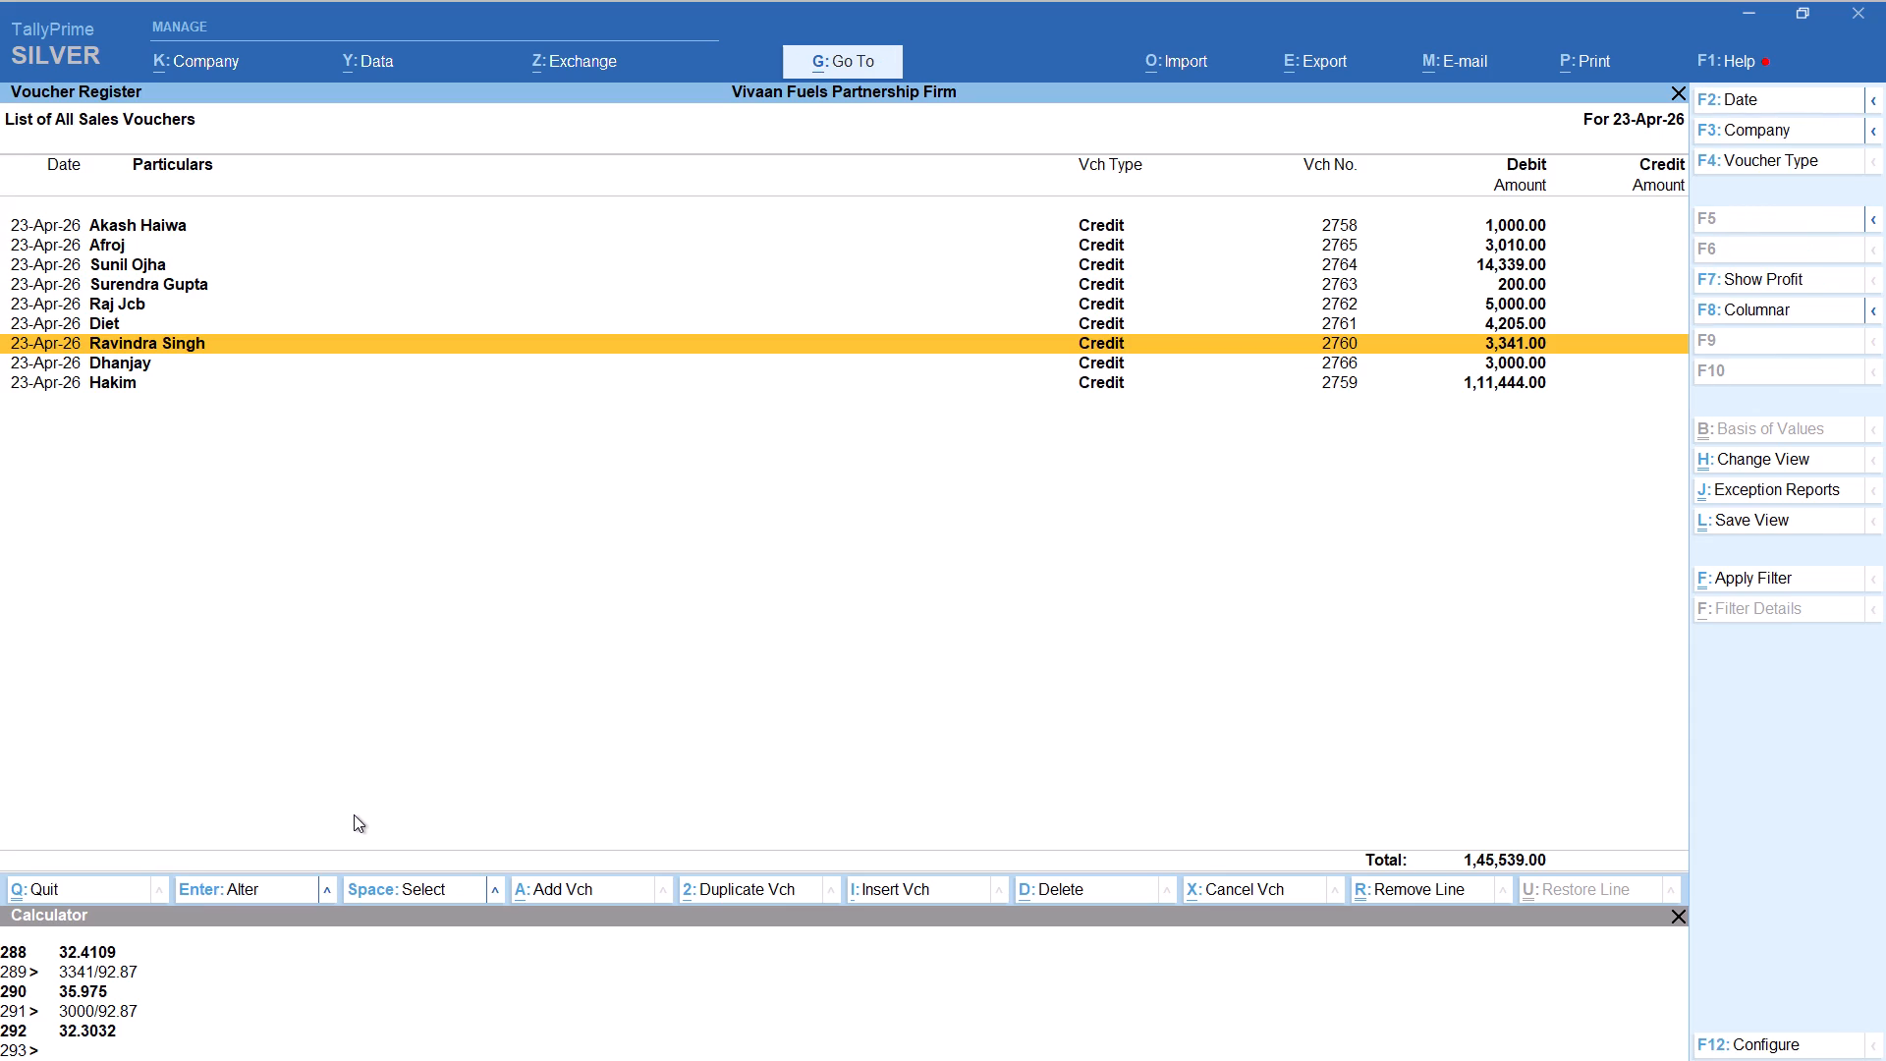
Start another Credit voucher with Arun as the party, keeping the default party details and the SALE ledger.
key("alt+a")
type("arun")
key("Return")
key("Return")
key("Return")
key("Return")
key("Return")
key("Return")
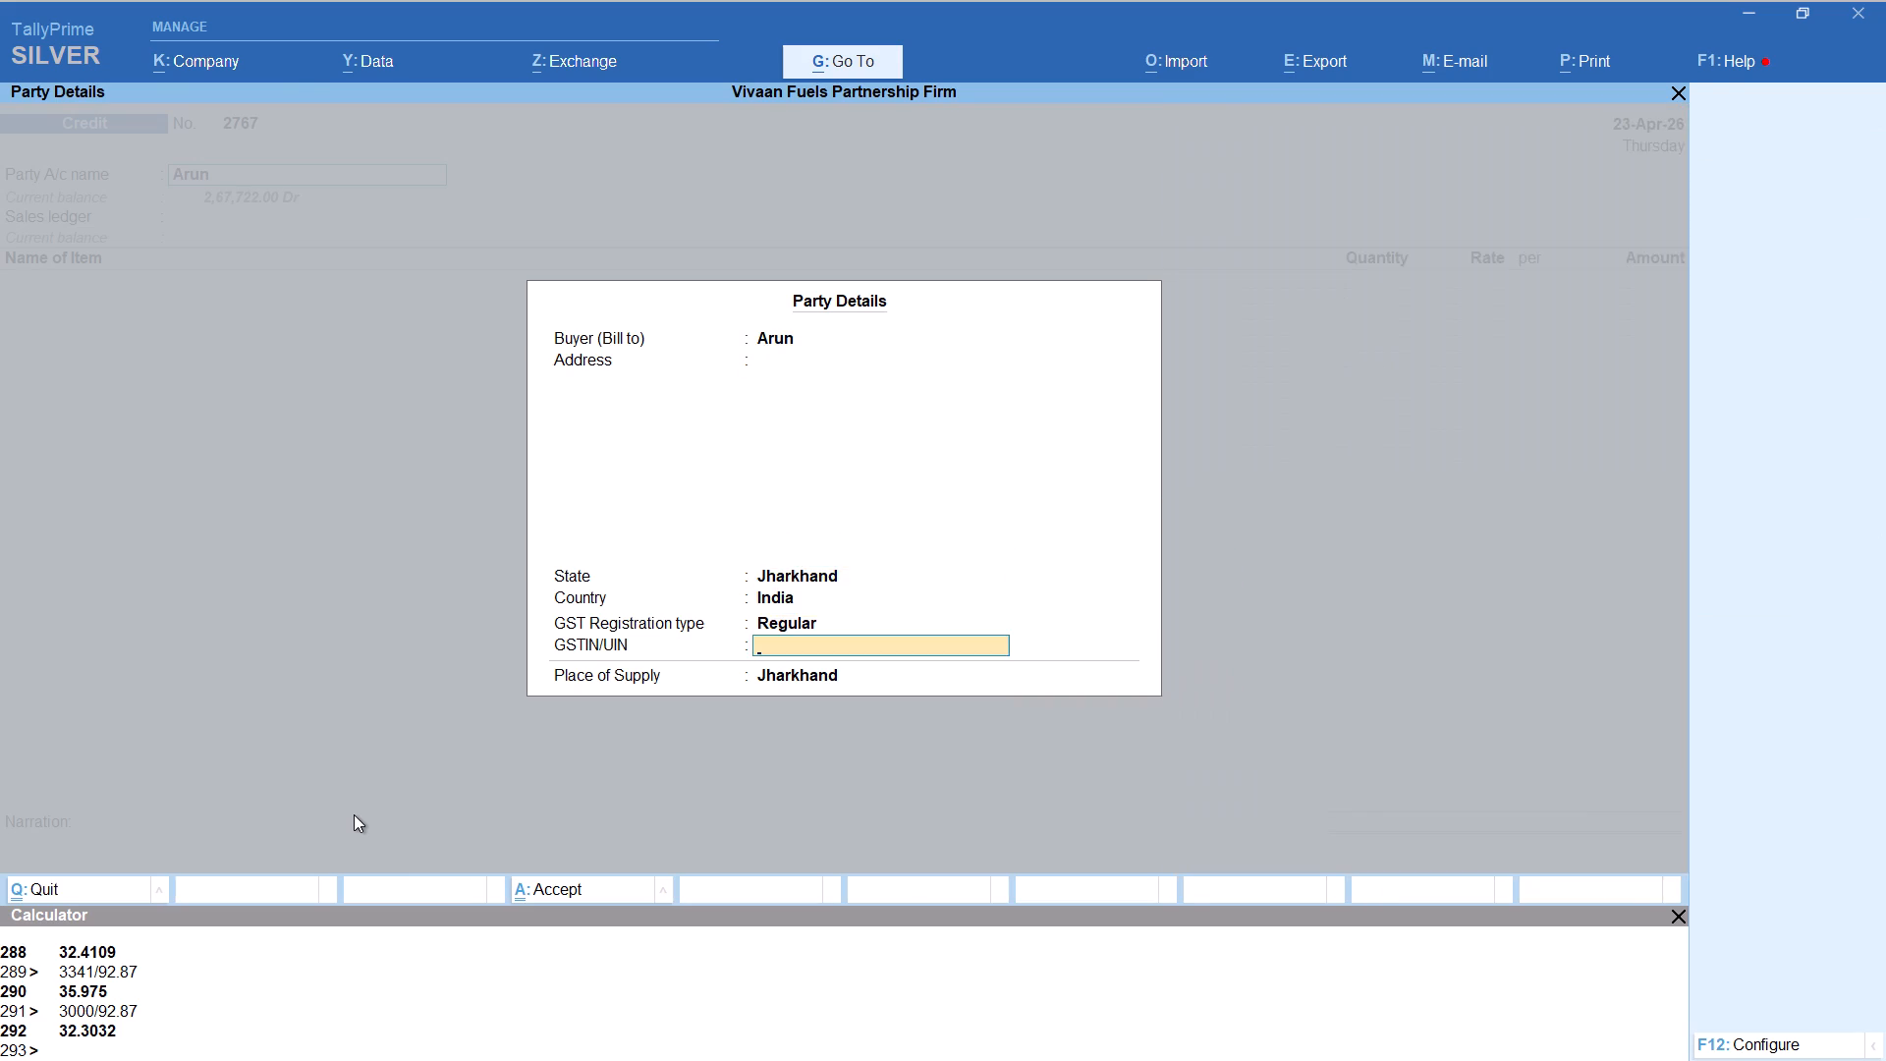
key("Return")
key("Return")
Add item HSD to Arun's voucher with tracking number Not Applicable, quantity calculated as 1000/92.87 and a rate of 92.87 per liter.
type("hs")
key("Return")
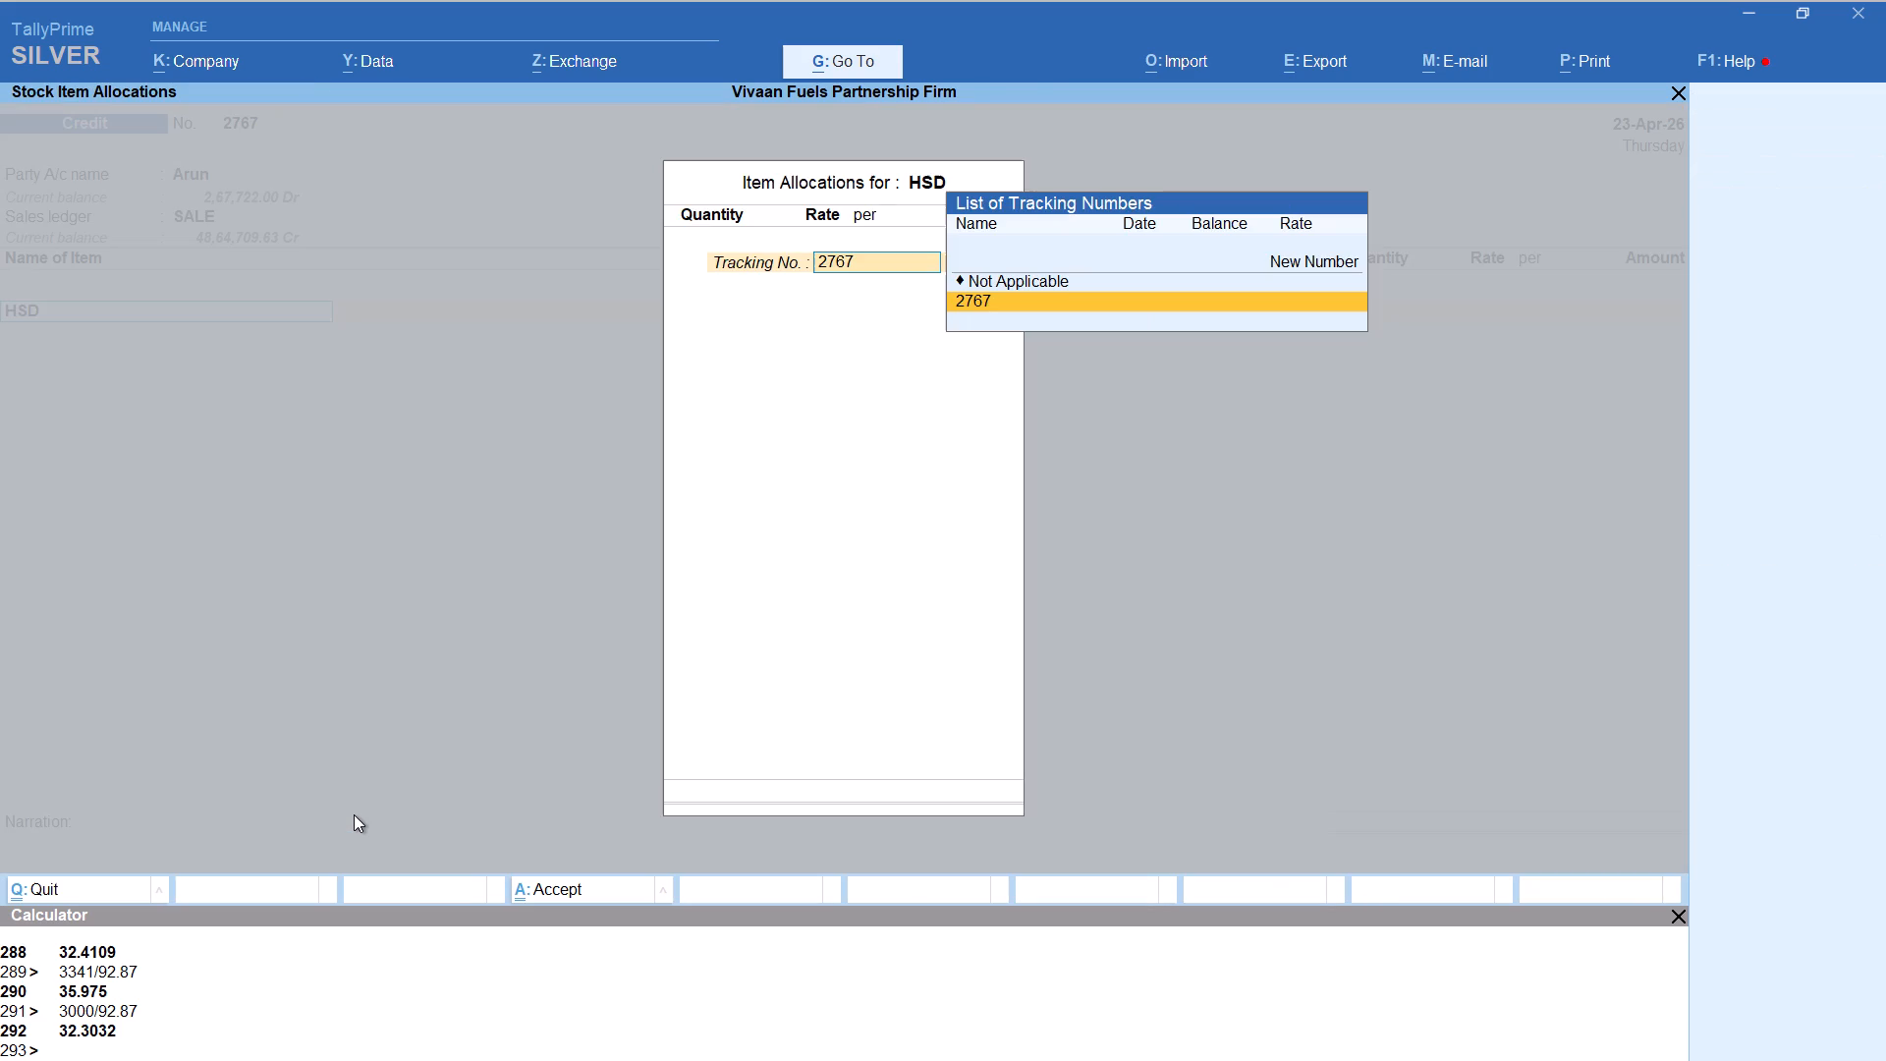
key("Up")
key("Return")
key("alt+c")
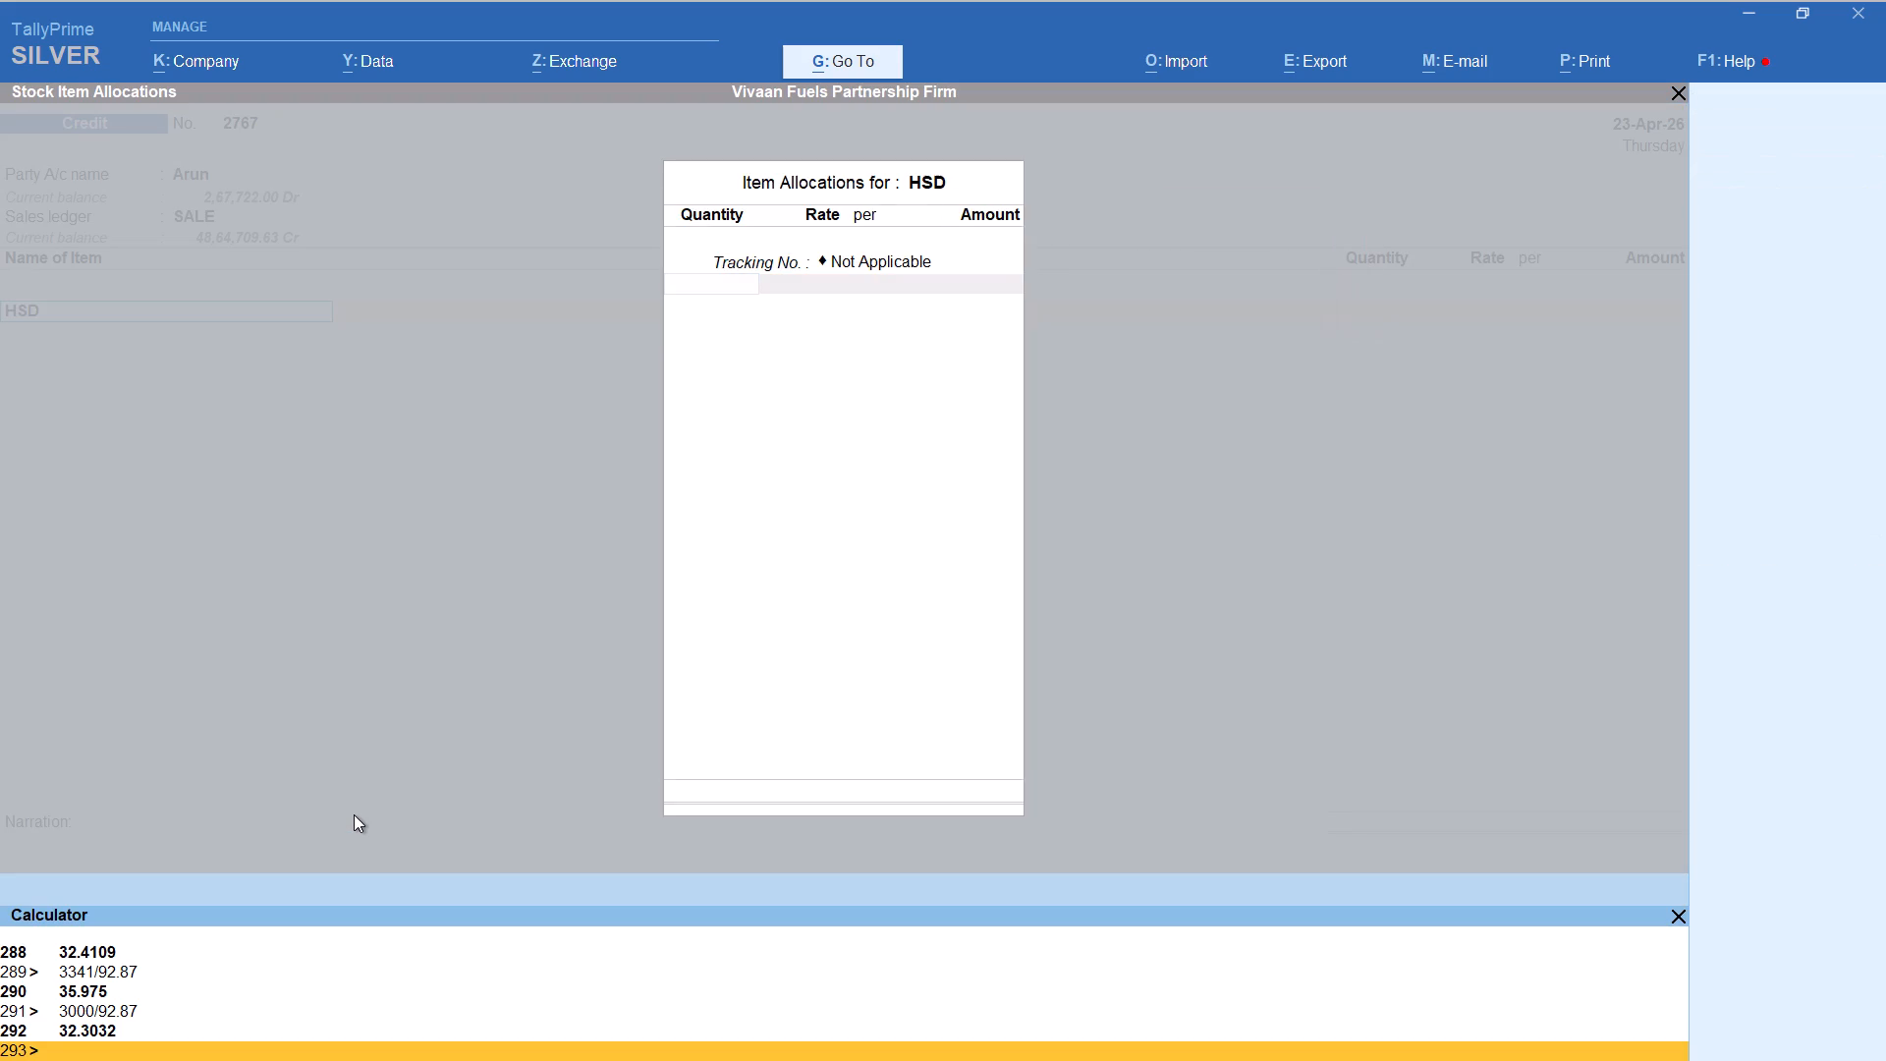
type("1000/92.87")
key("Return")
key("Return")
key("Return")
key("Return")
key("Return")
key("Return")
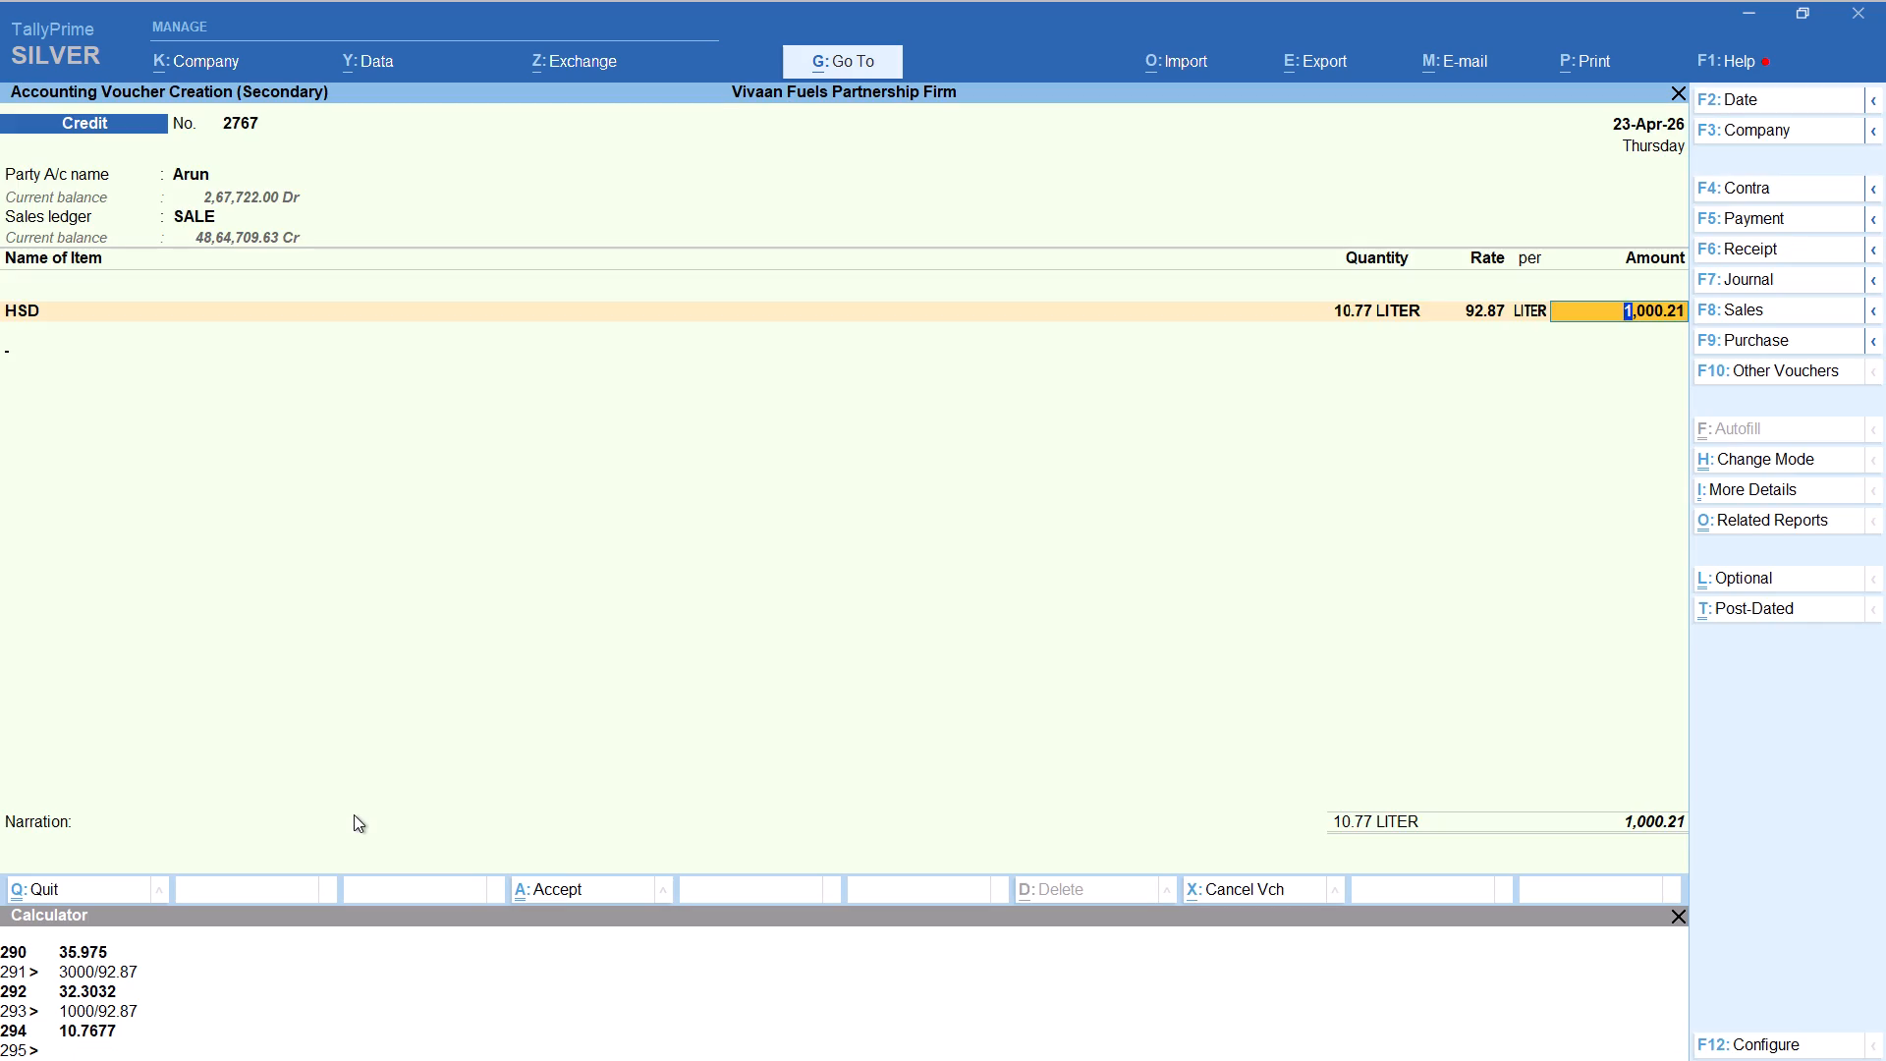
key("Return")
Add the Round Off ledger to the Arun voucher and save it.
type("rou")
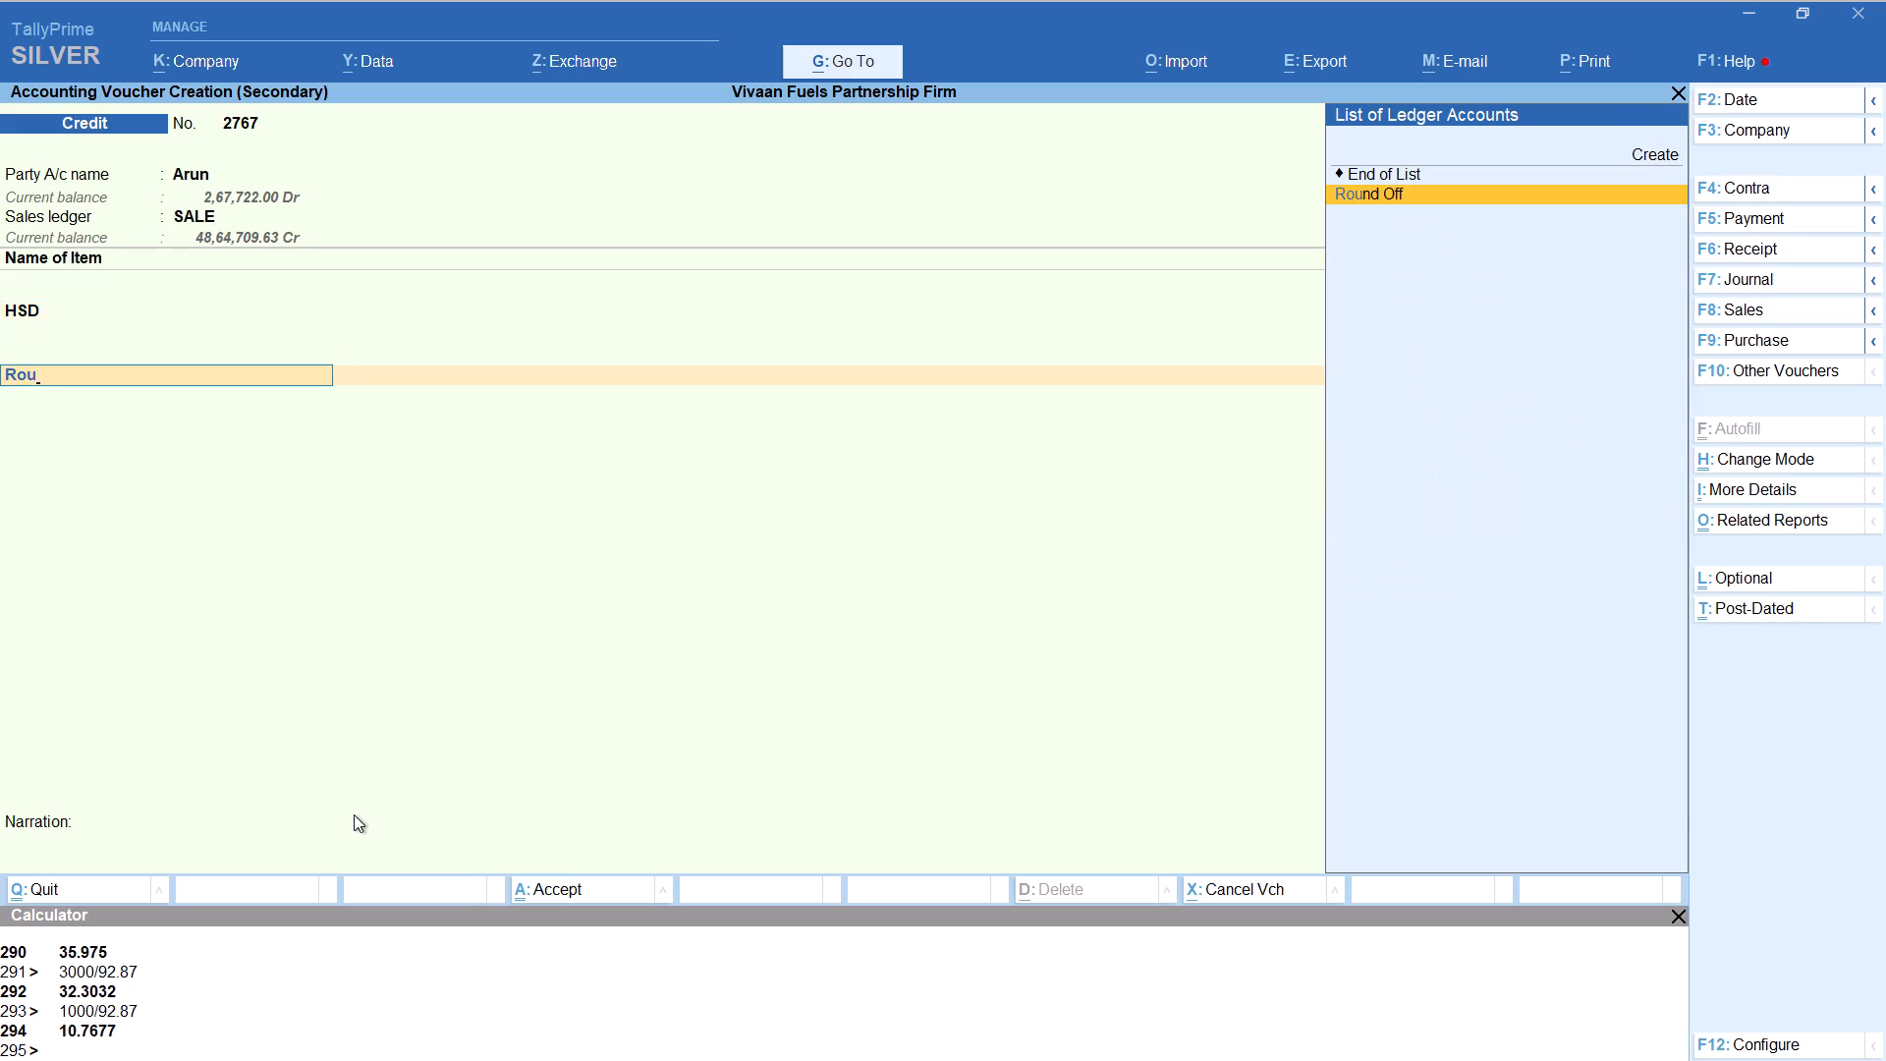
key("Return")
key("a")
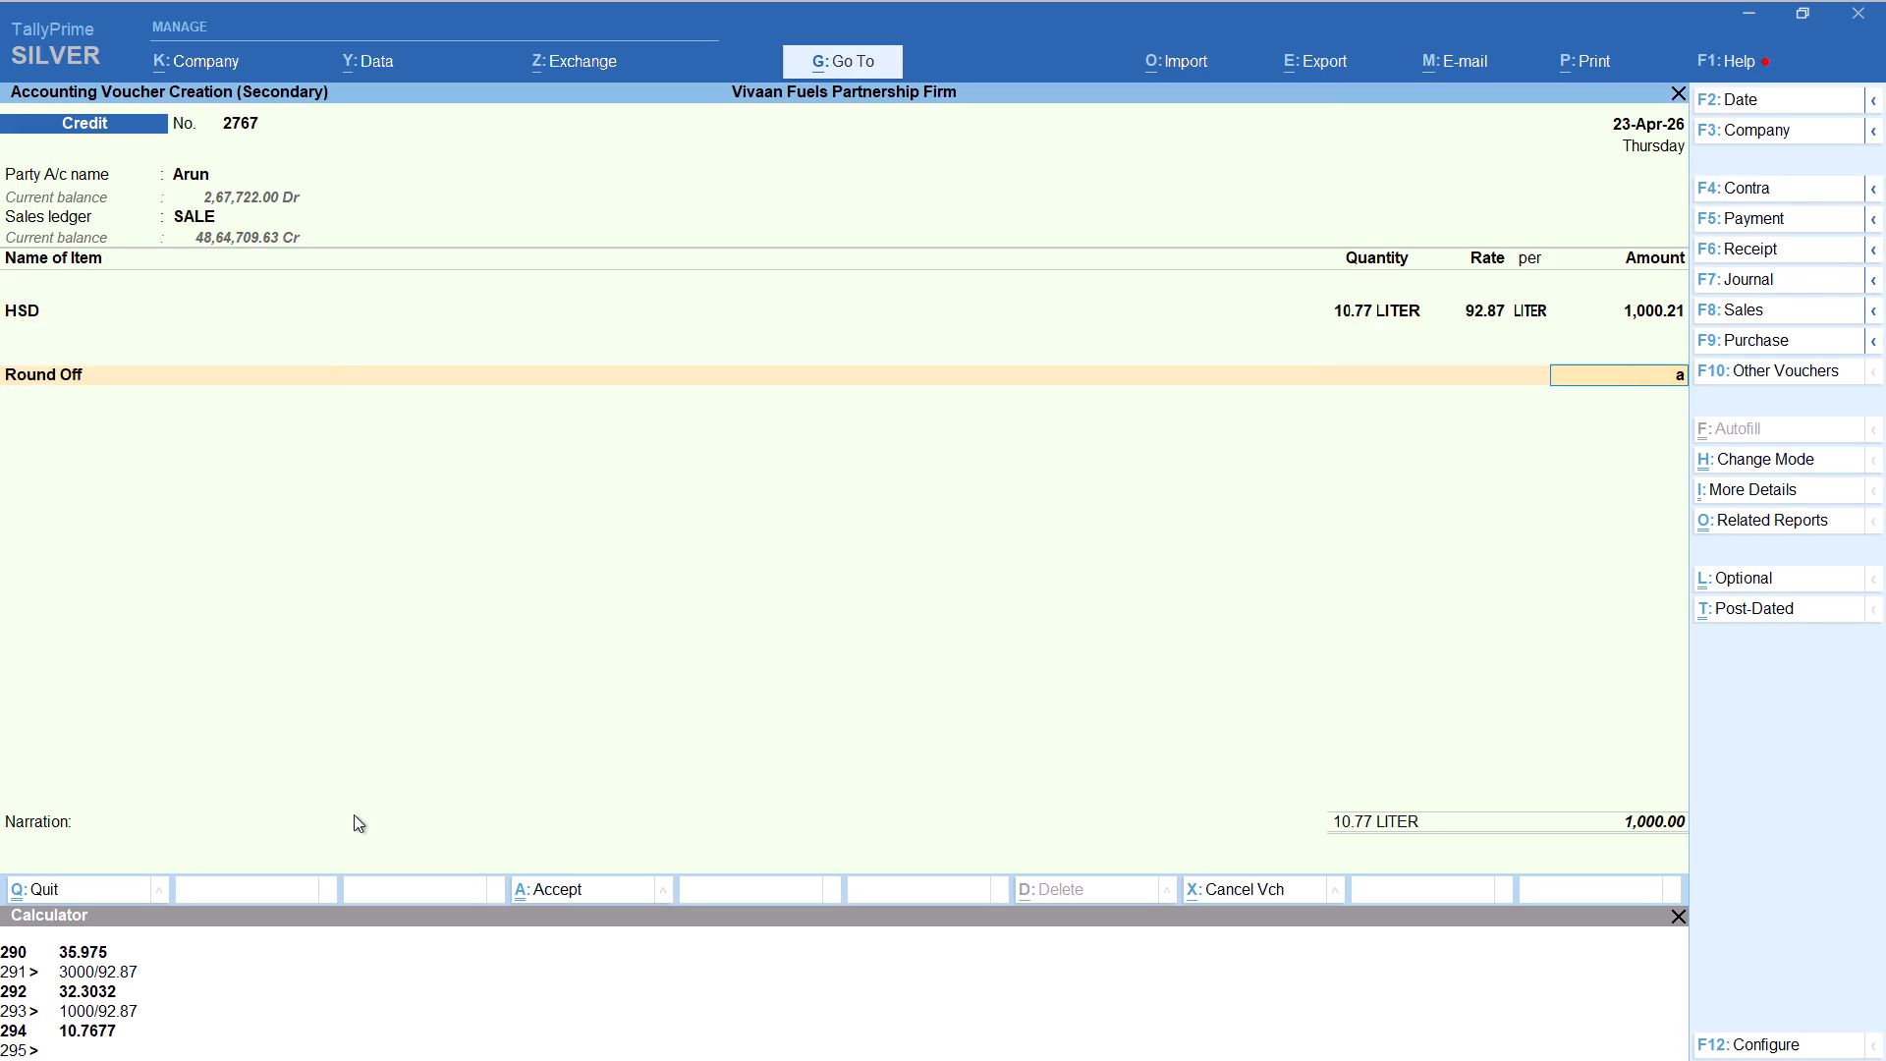
key("BackSpace")
key("Return")
key("Return")
key("ctrl+a")
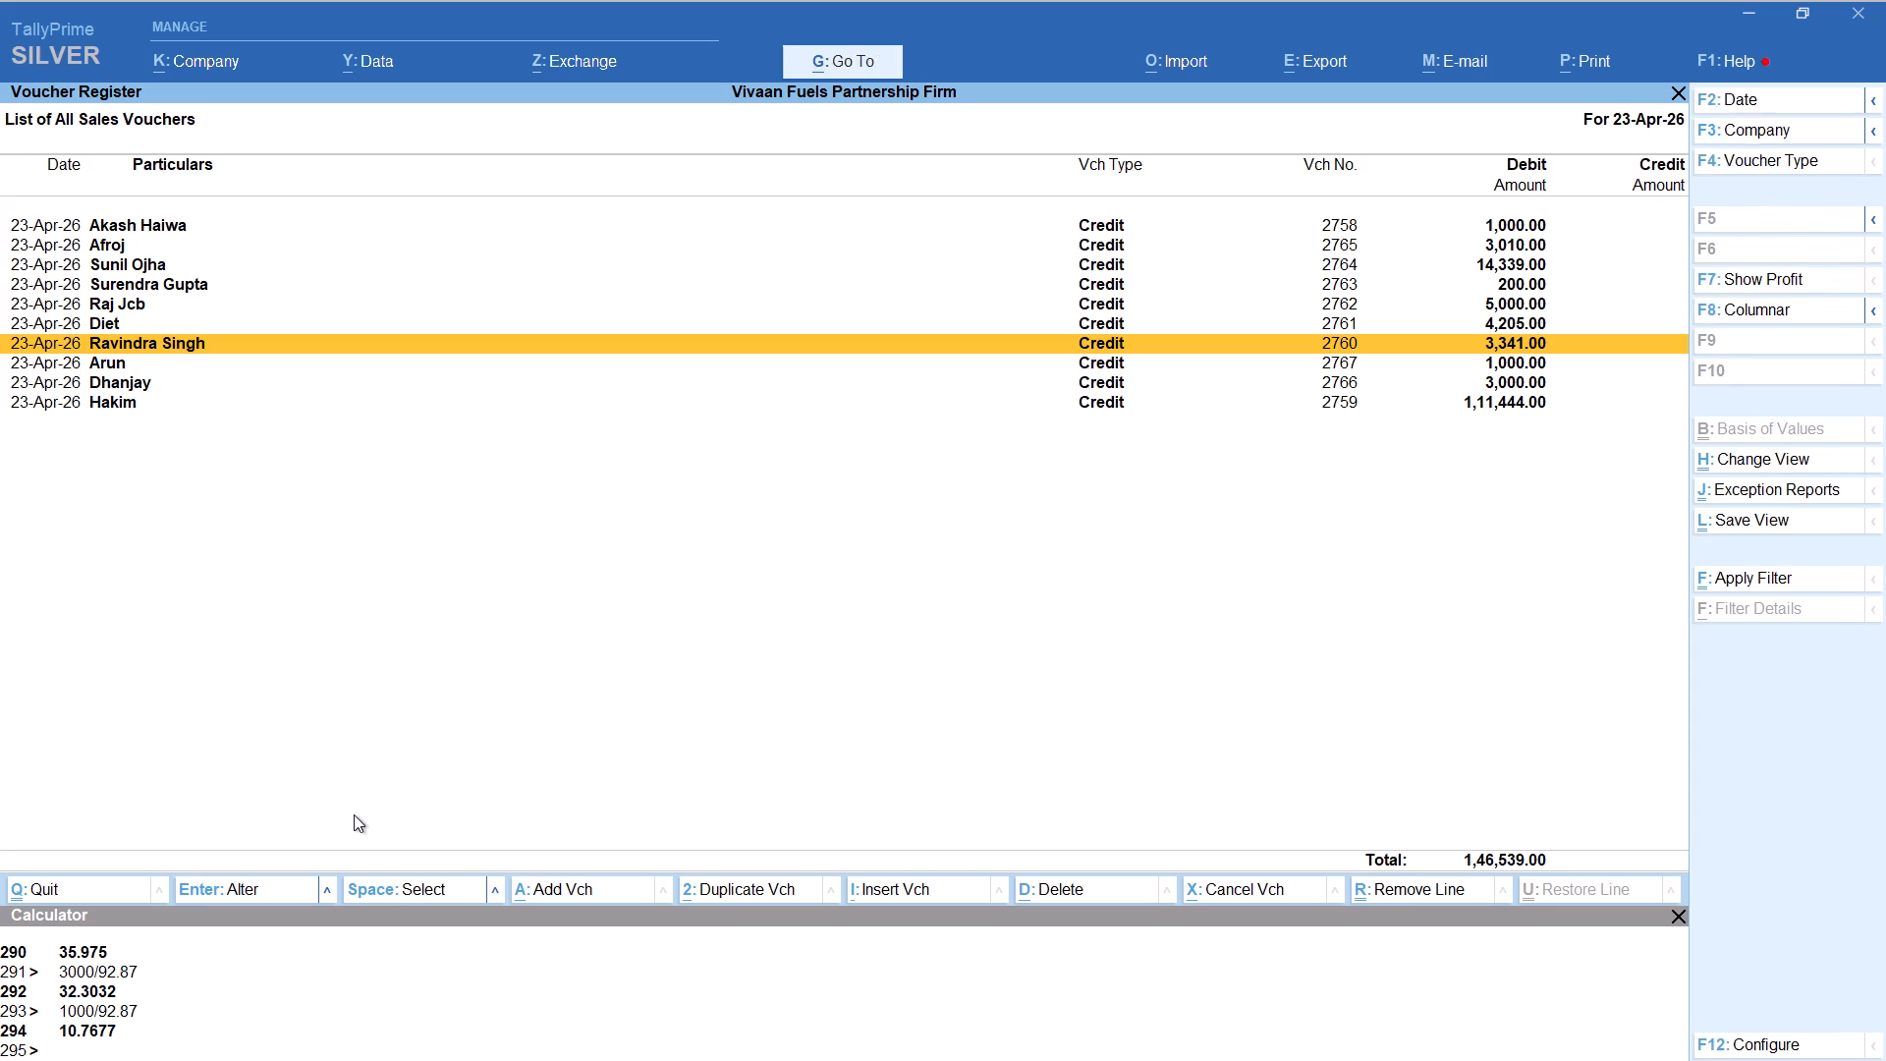
key("ctrl+a")
Start another Credit voucher with Samarpan Deep (Bed Collage) as the party, keeping the default party details and the SALE ledger.
key("alt+a")
type("bed")
key("Return")
key("Return")
key("Return")
key("Return")
key("Return")
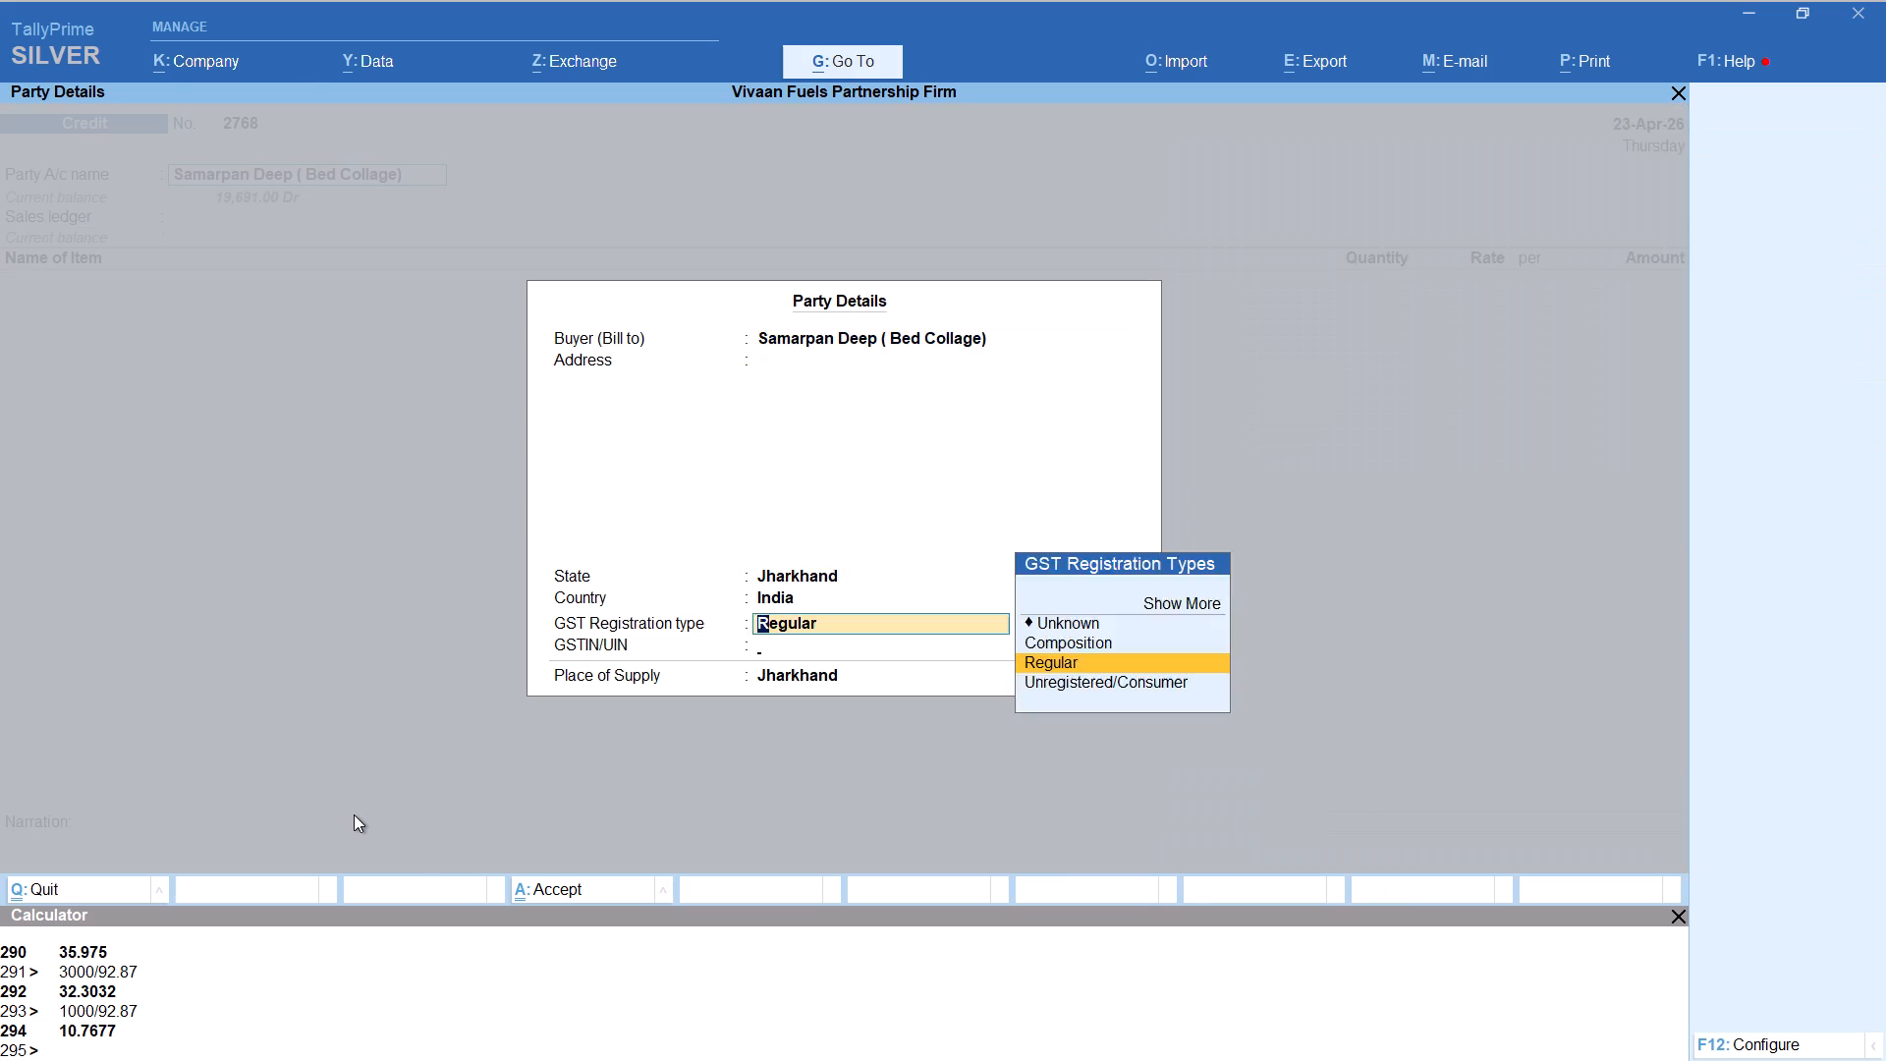
key("Return")
key("Return")
key("Return")
type("hs")
key("Return")
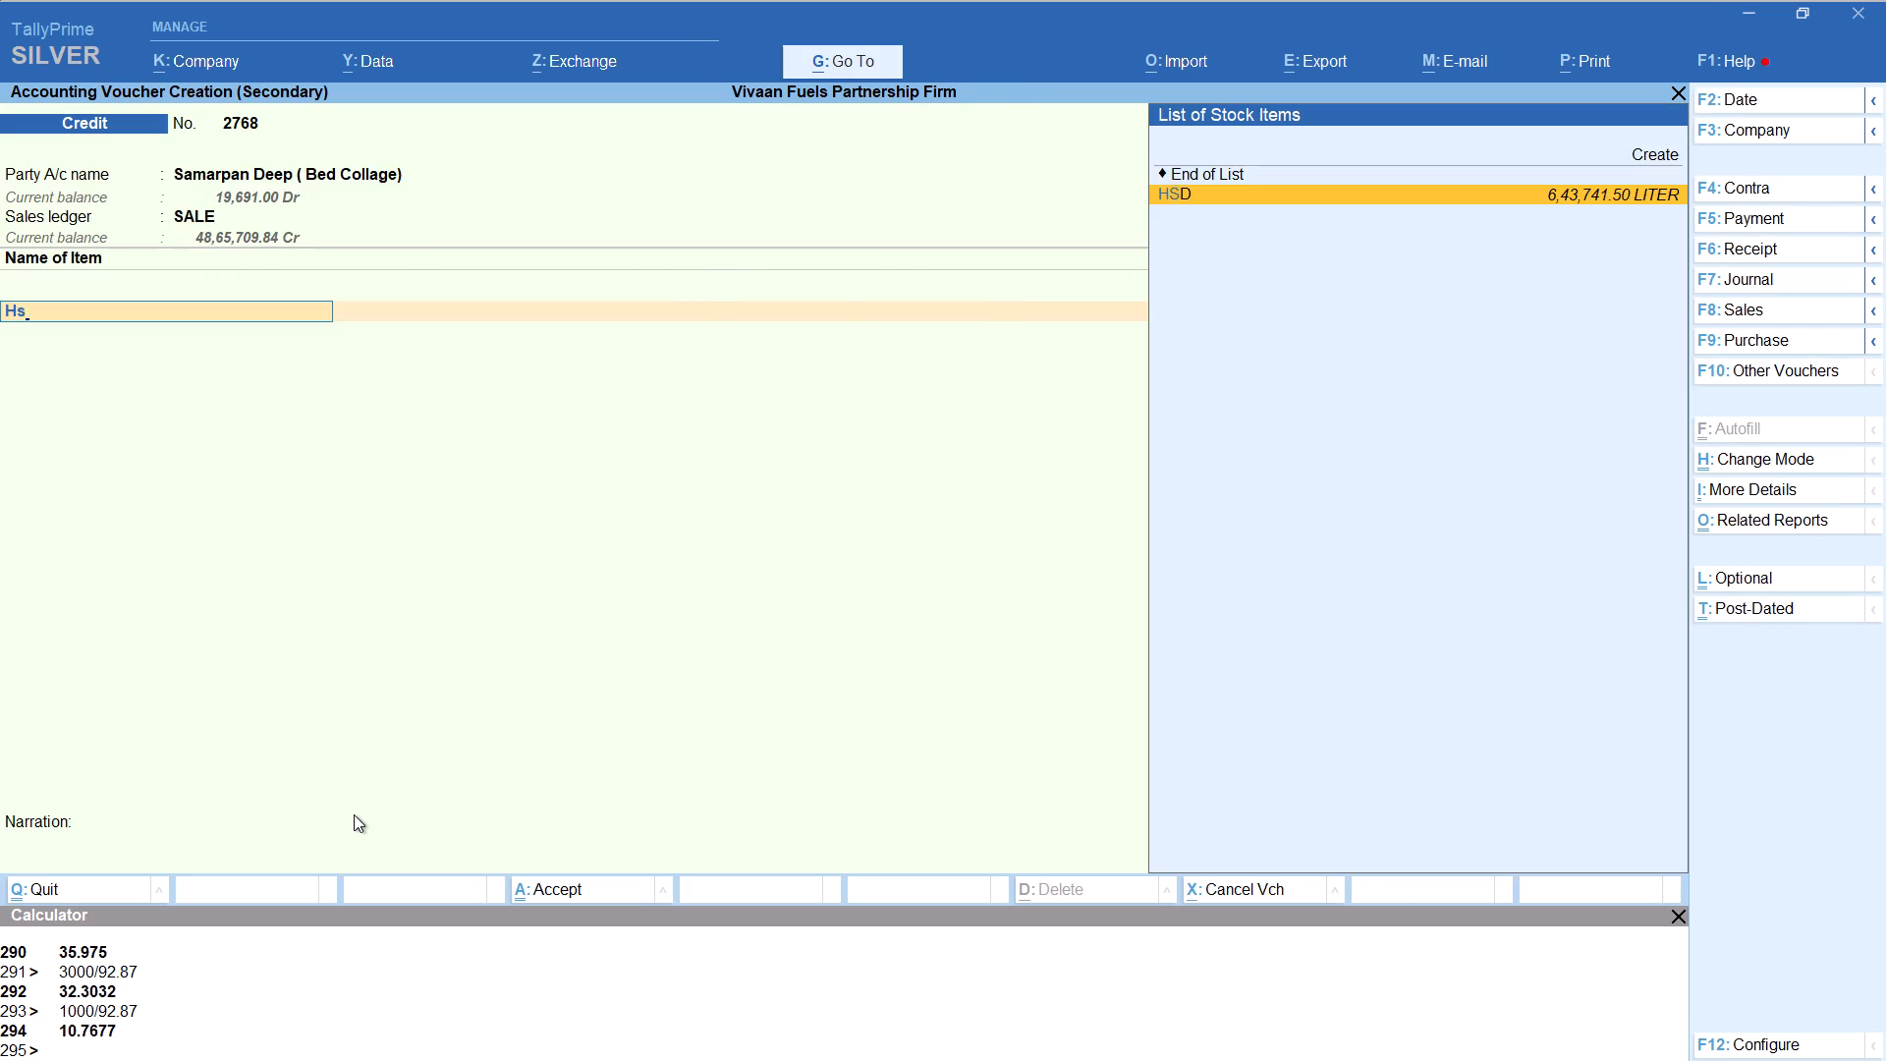
key("Up")
key("Return")
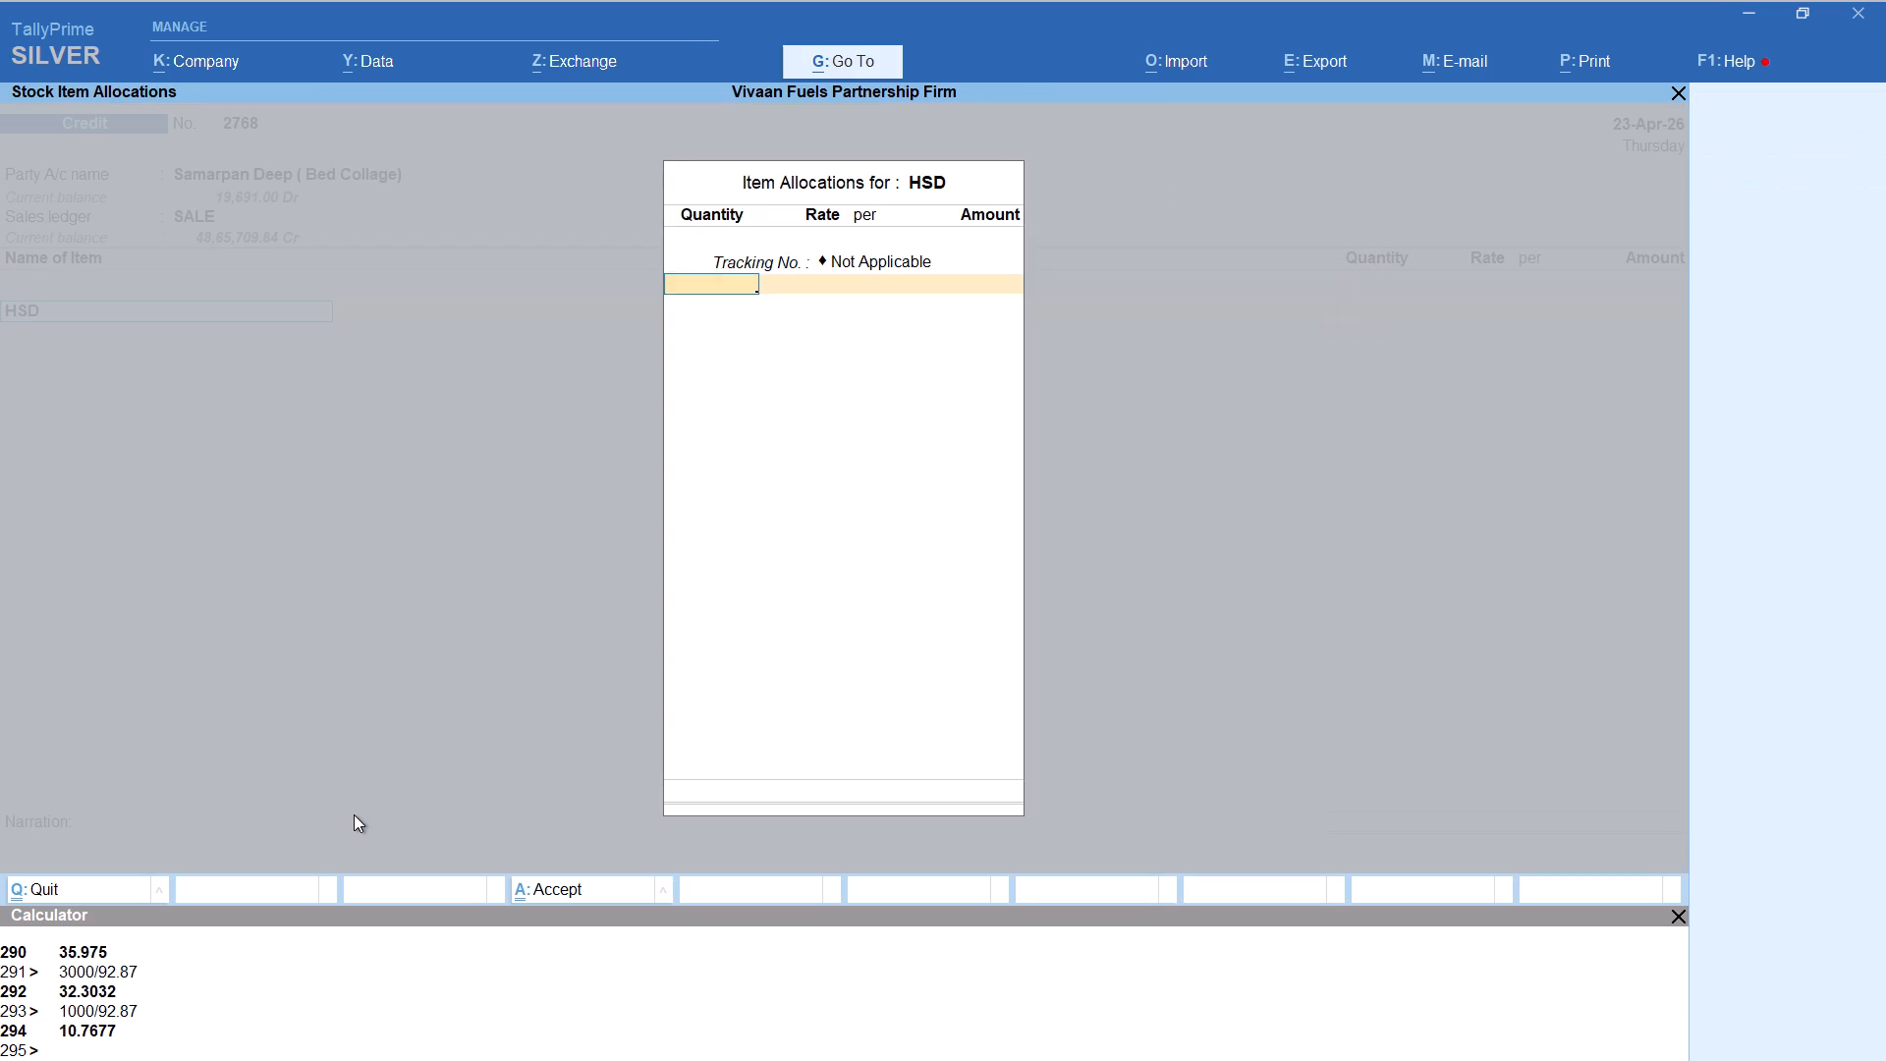
key("alt+c")
type("8021/92.87")
key("Return")
key("Return")
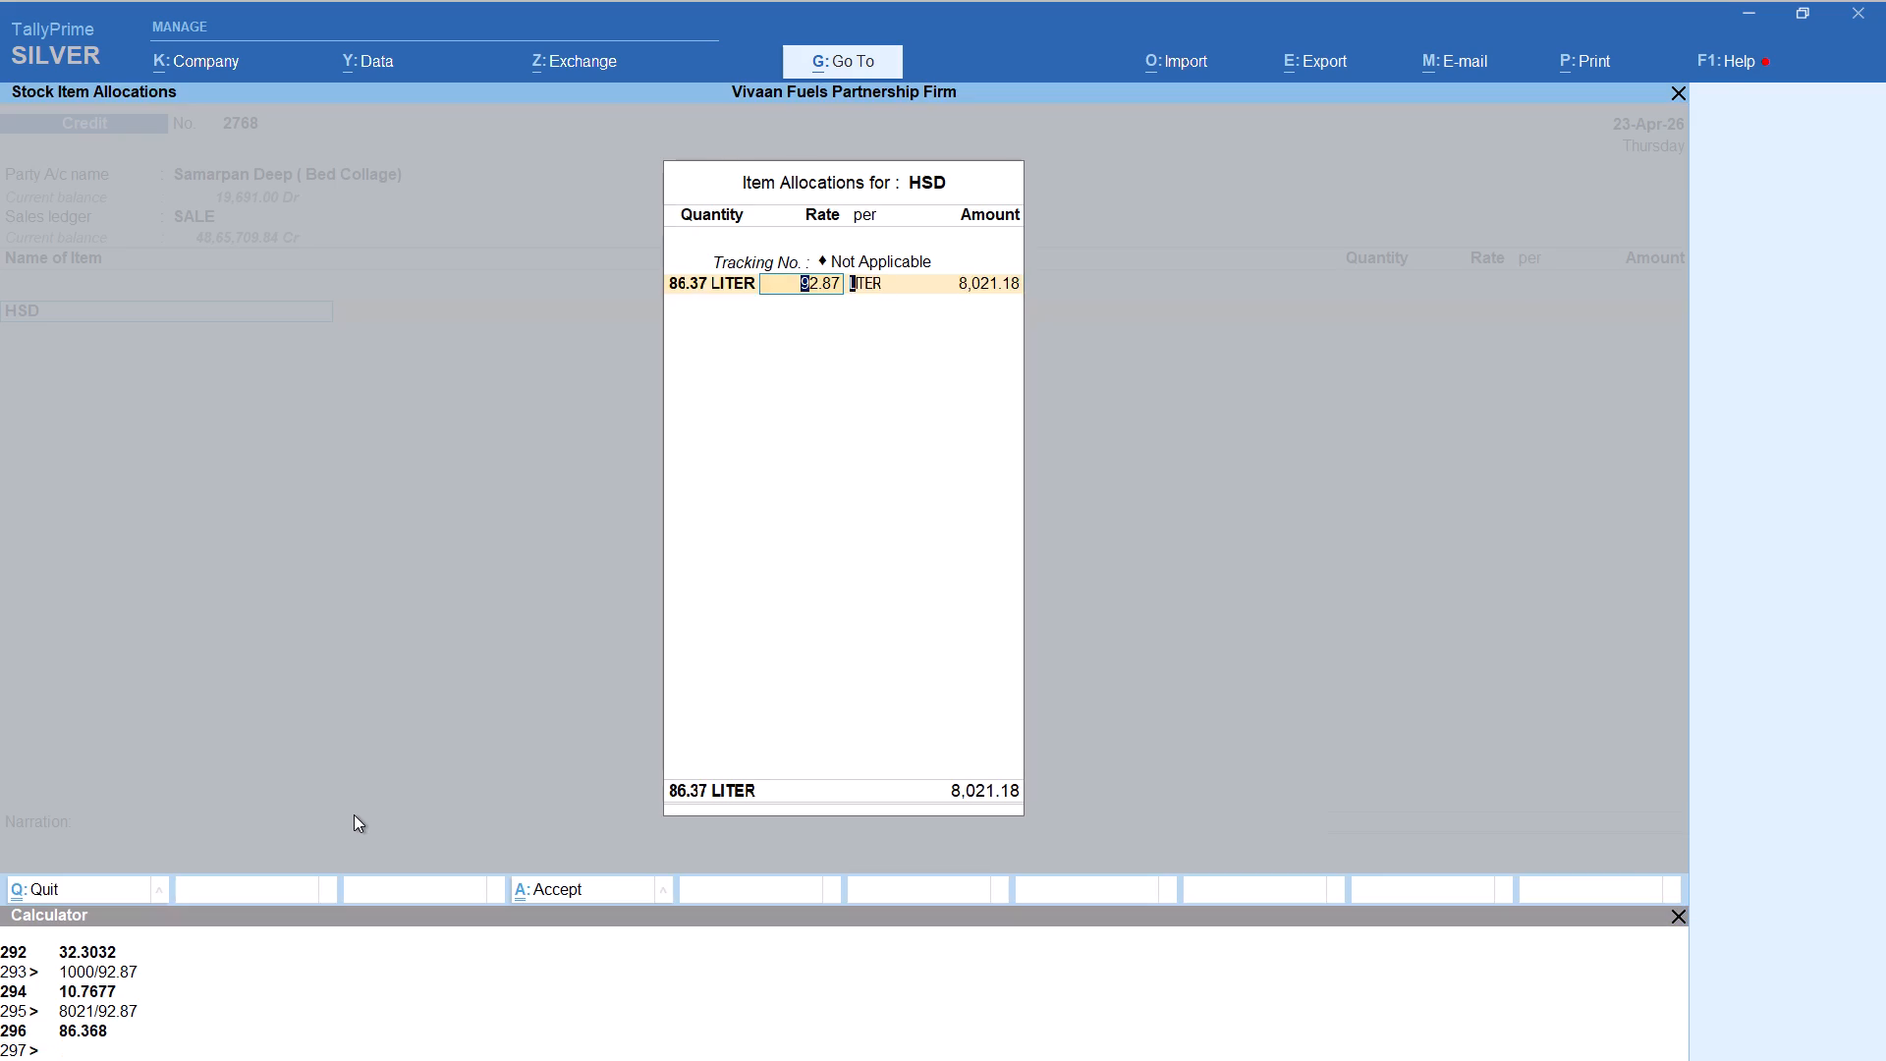
key("Return")
key("Return")
key("Return")
key("Return")
key("Return")
type("rou")
key("Return")
key("ctrl+a")
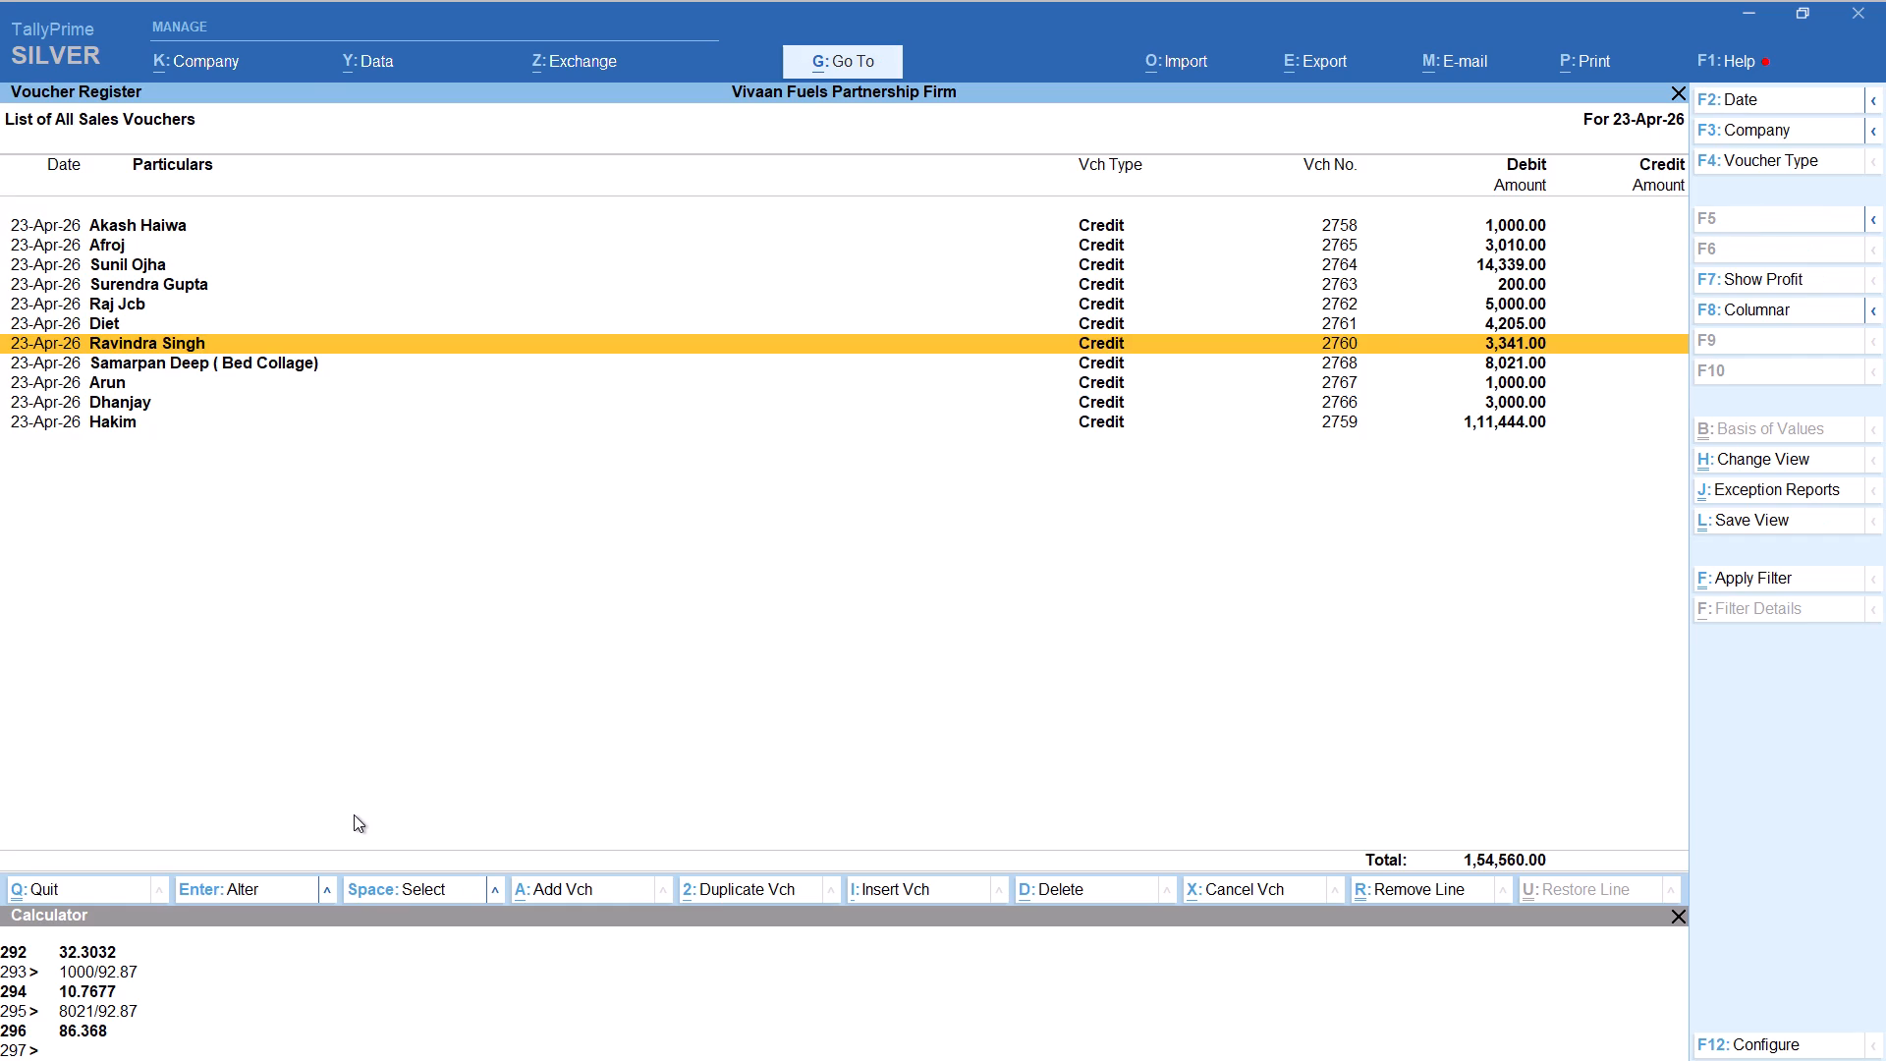
Start another Credit voucher with Puja Bricks as the party, keeping the default party details and the SALE ledger.
key("alt+a")
type("puj")
key("Return")
key("Return")
key("Return")
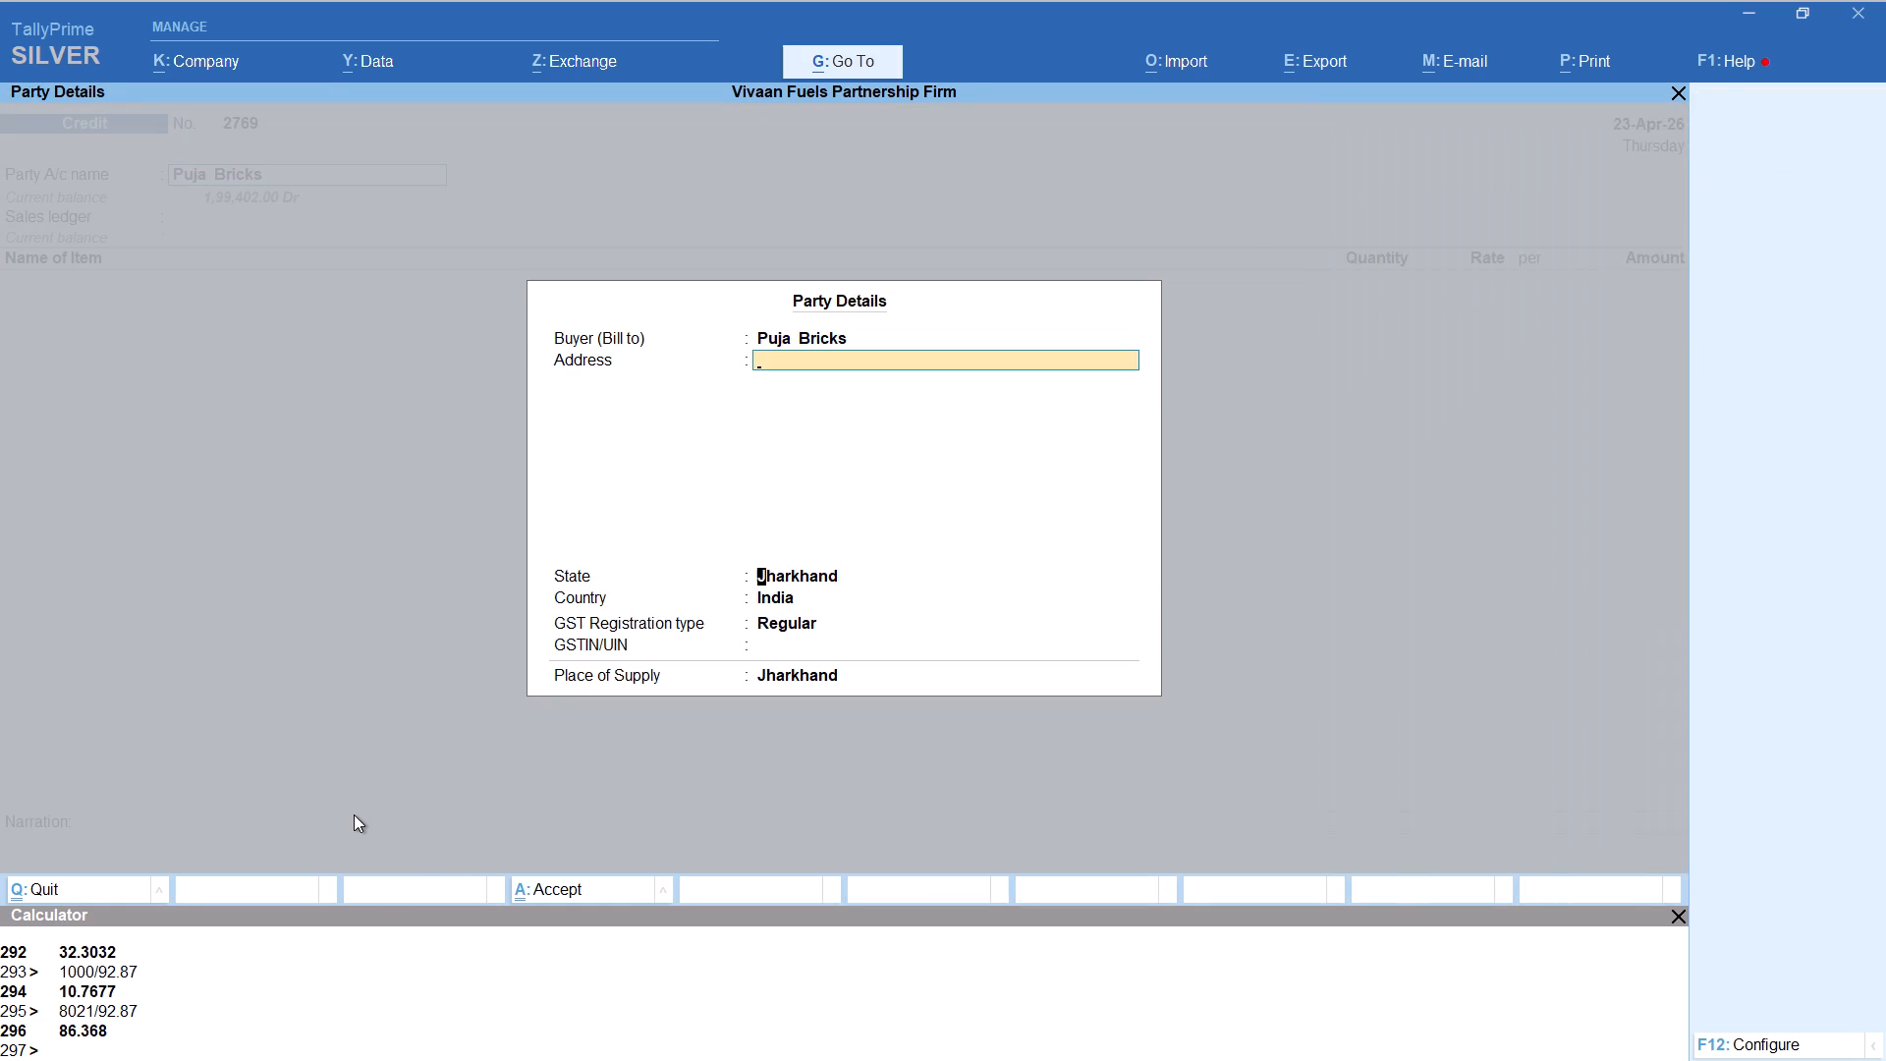
key("Return")
key("Return")
key("Return")
key("Return")
key("Return")
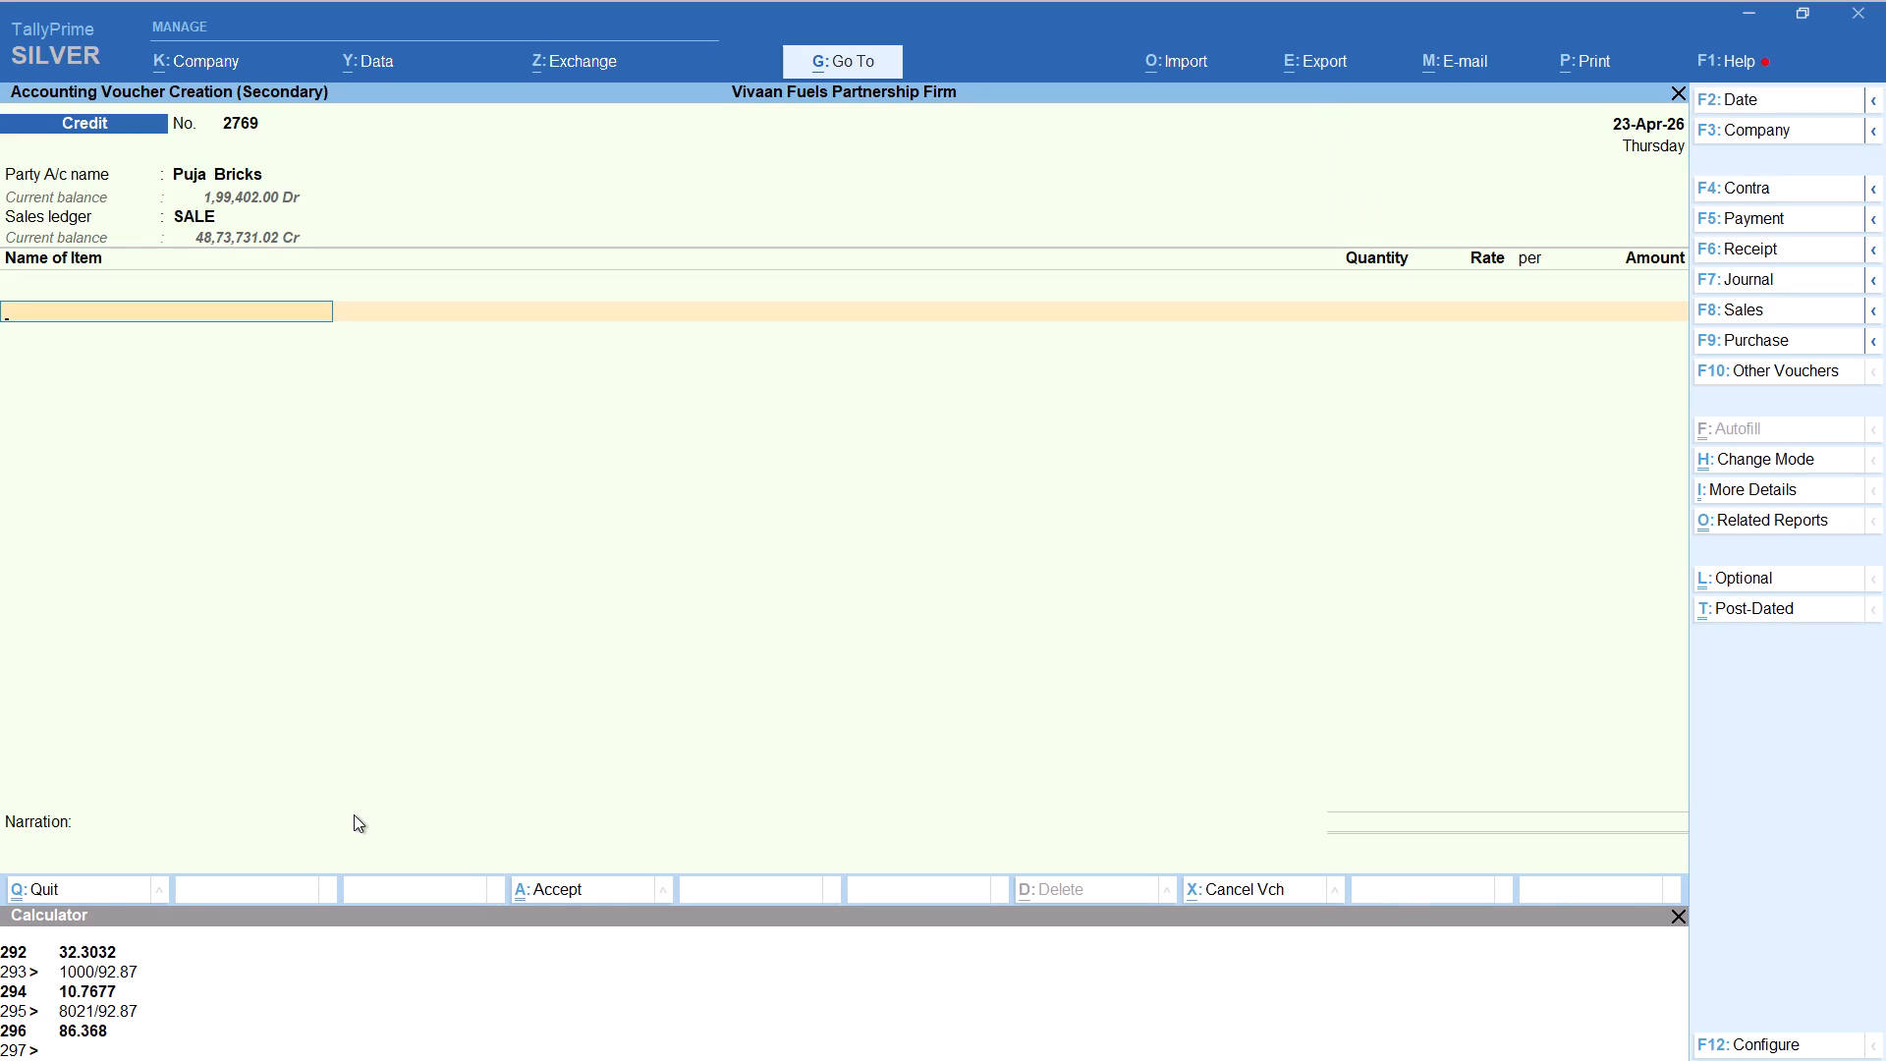
Add item HSD to the Puja Bricks voucher with tracking number Not Applicable, quantity calculated as 13931/92.87 and a rate of 92.87 per liter.
type("hs")
key("Return")
key("Up")
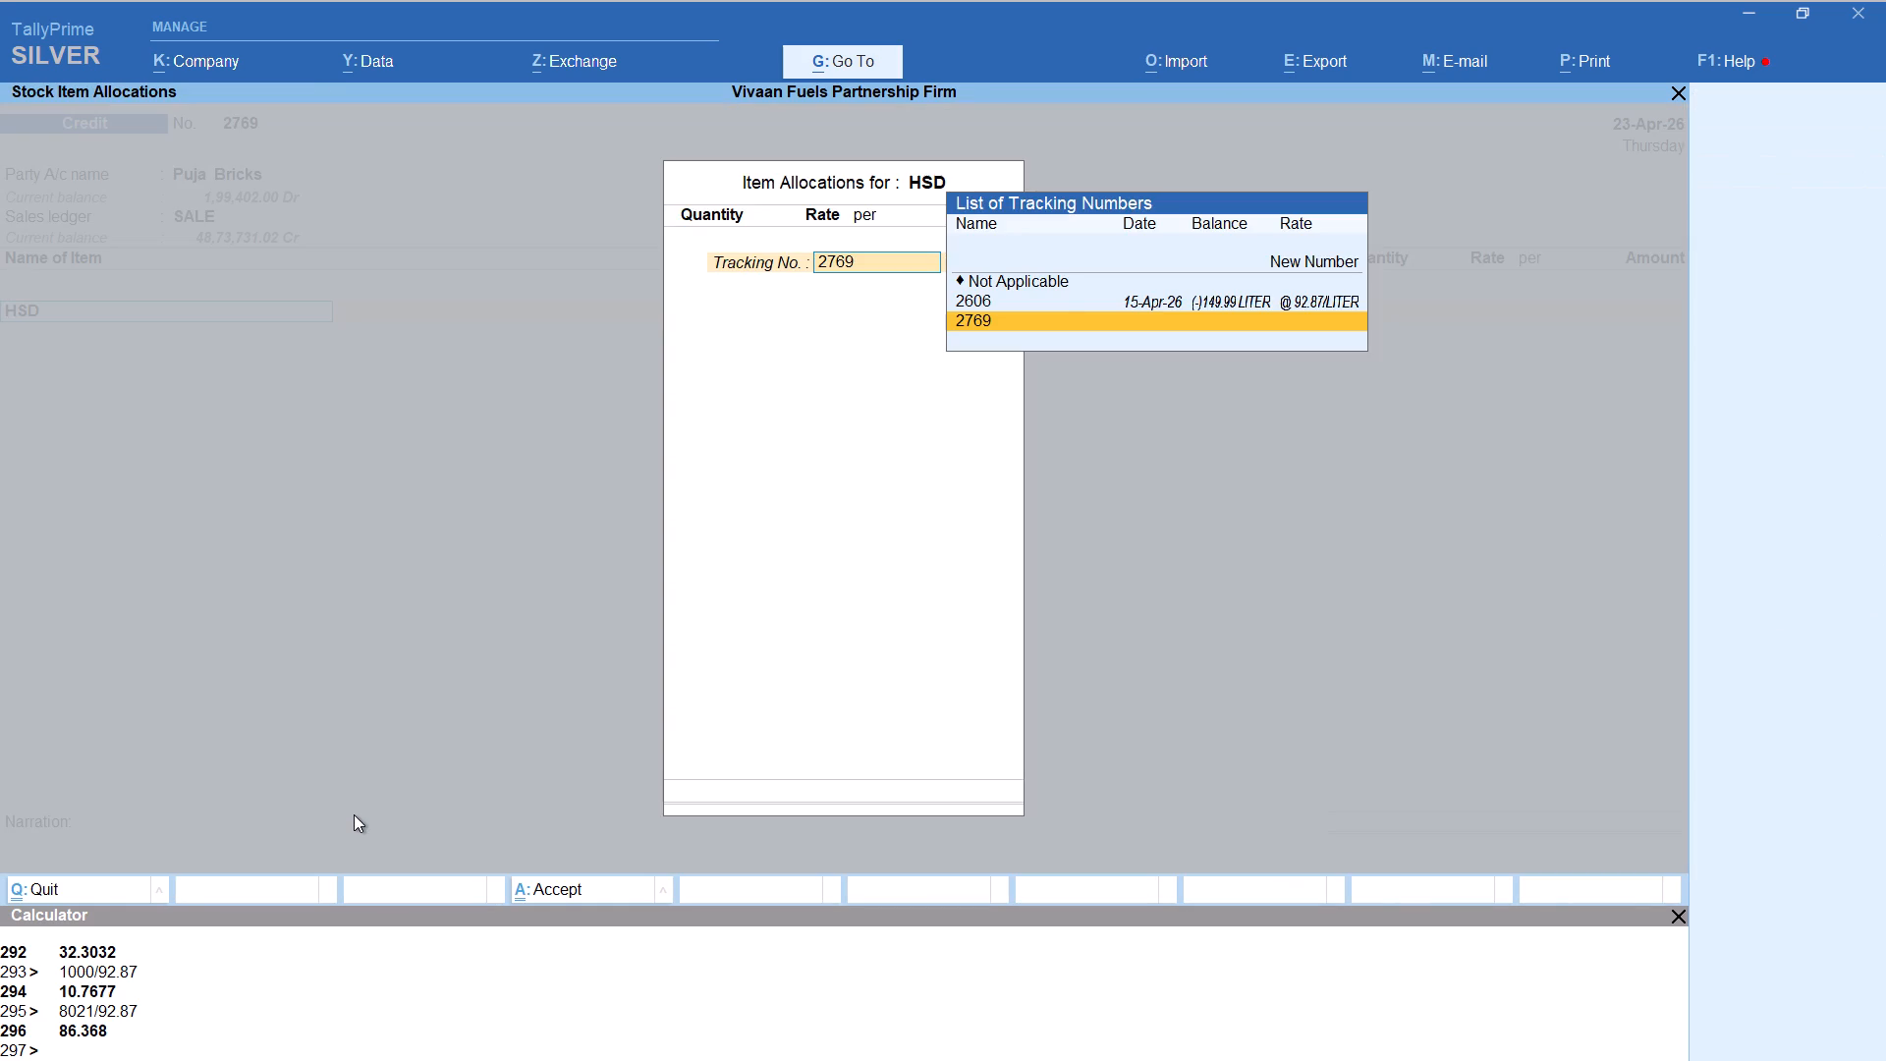
key("Up")
key("Return")
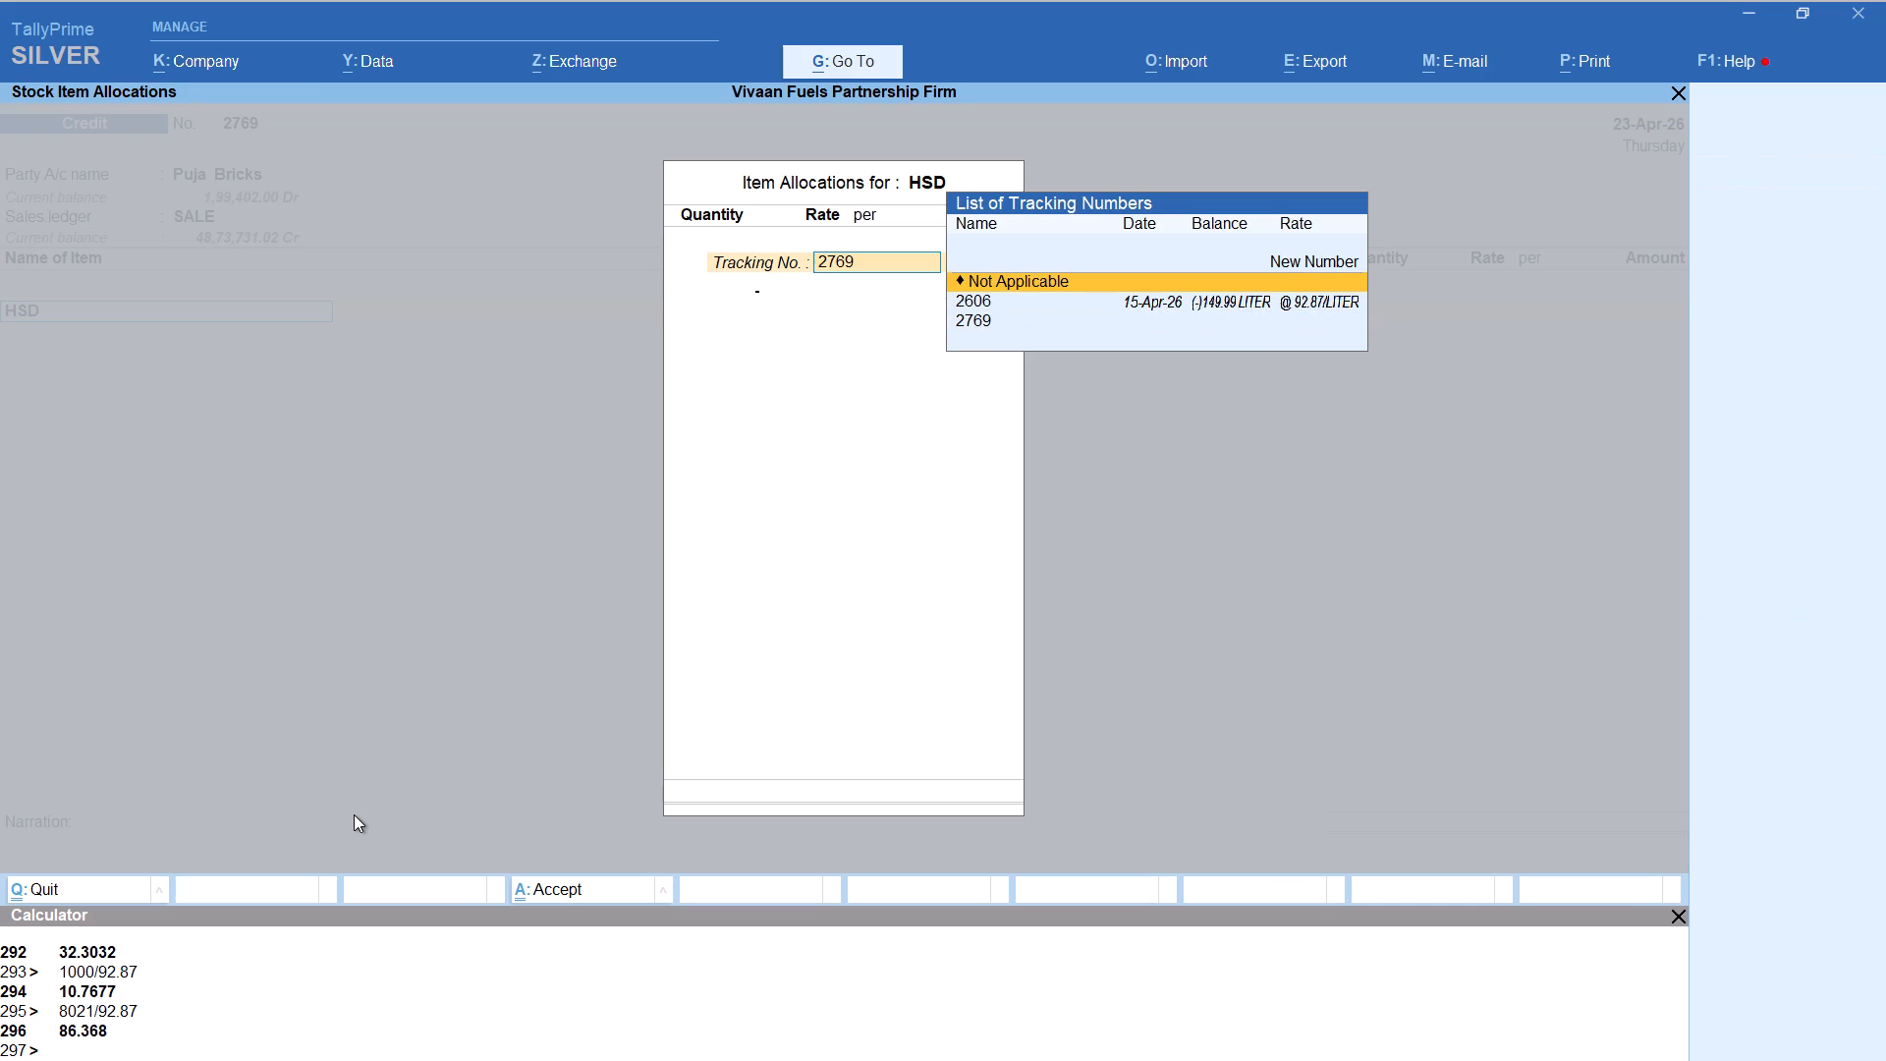
key("alt+c")
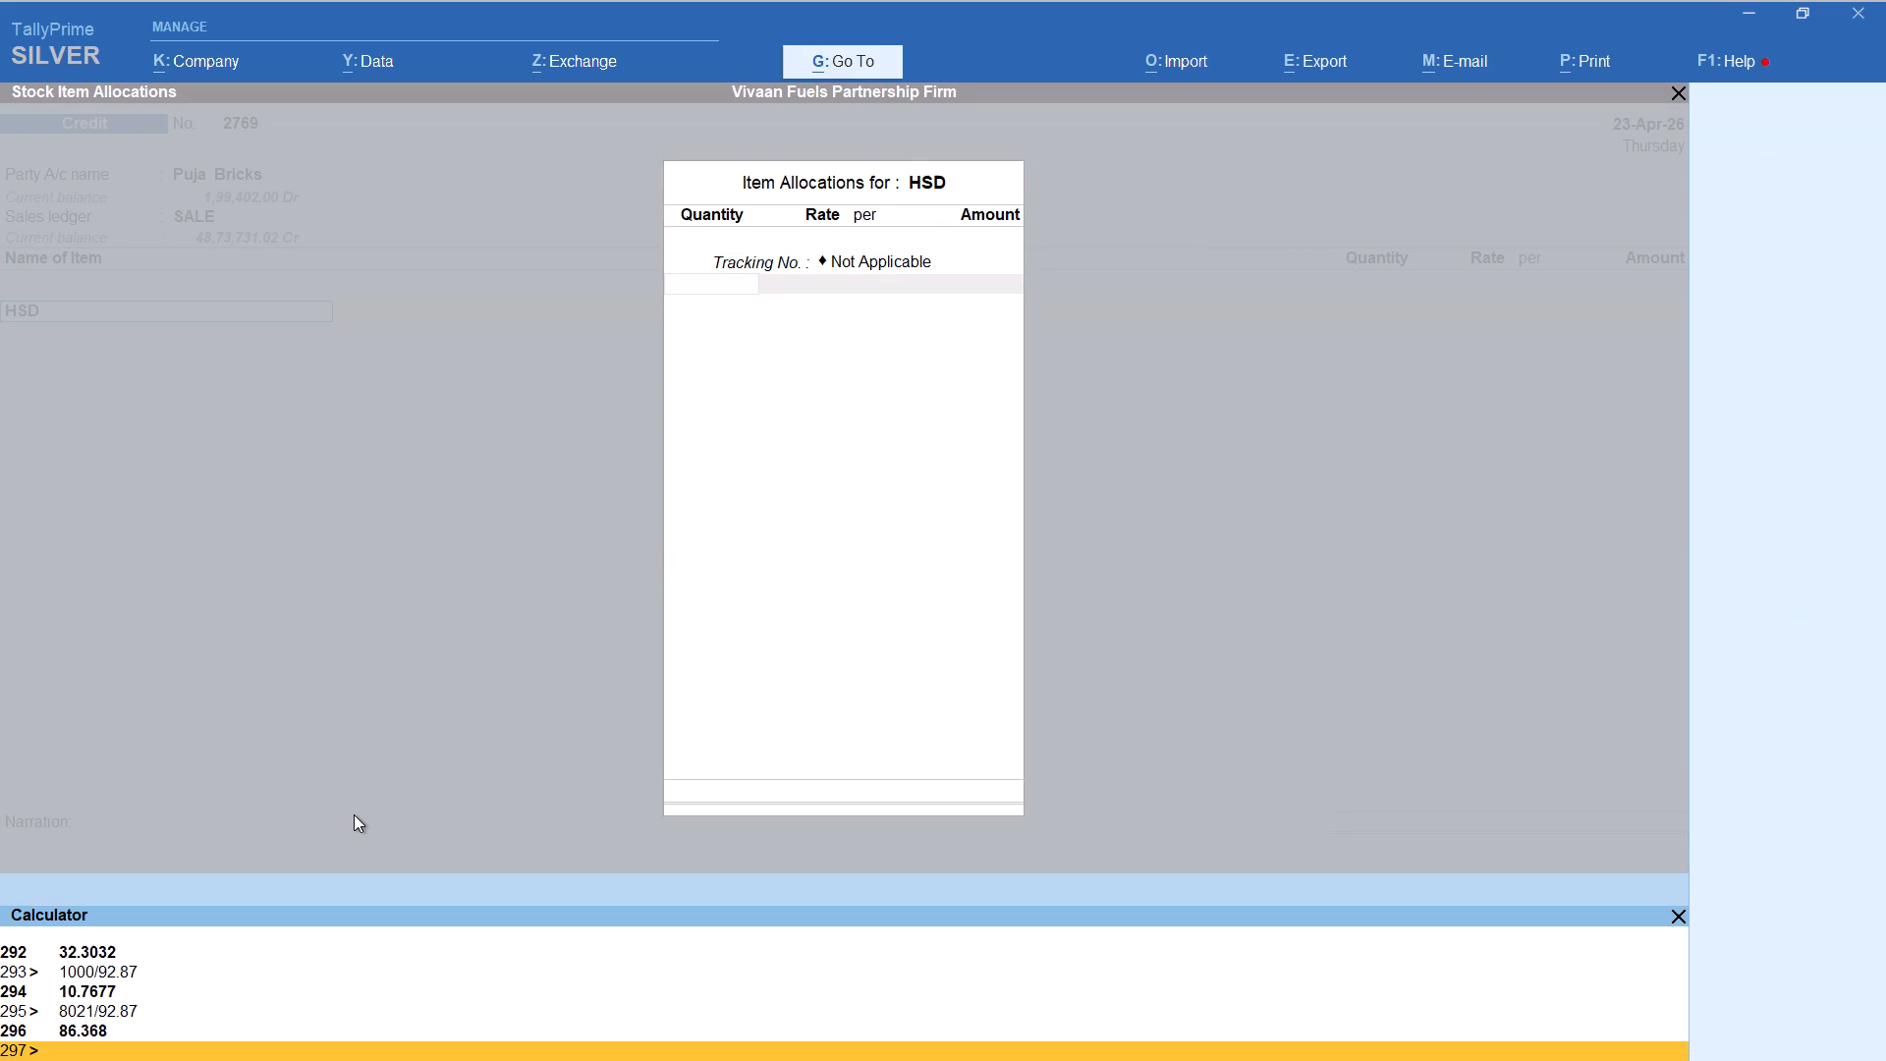
type("13")
key("9")
type("31/92.87")
key("Return")
key("Return")
key("Return")
key("Return")
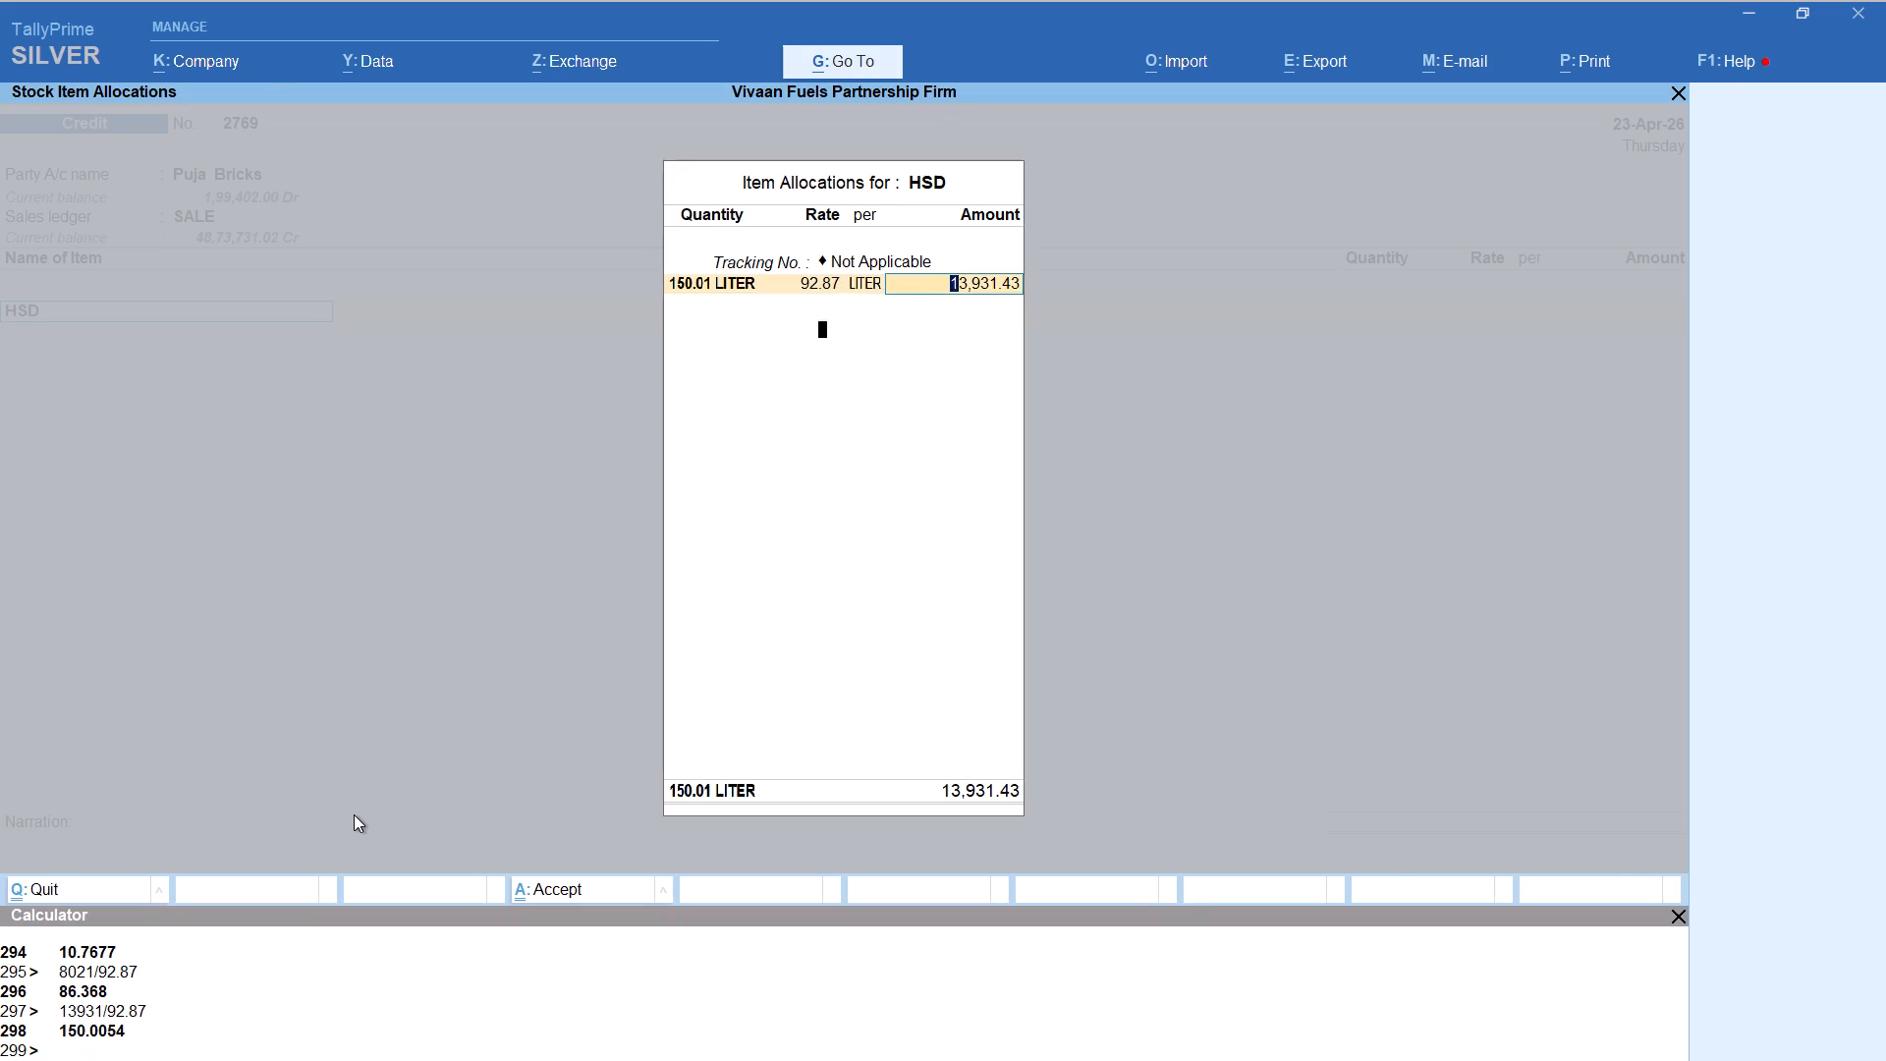
key("Return")
key("Return")
Add the Round Off ledger to the Puja Bricks voucher and save it.
key("Return")
type("rou")
key("Return")
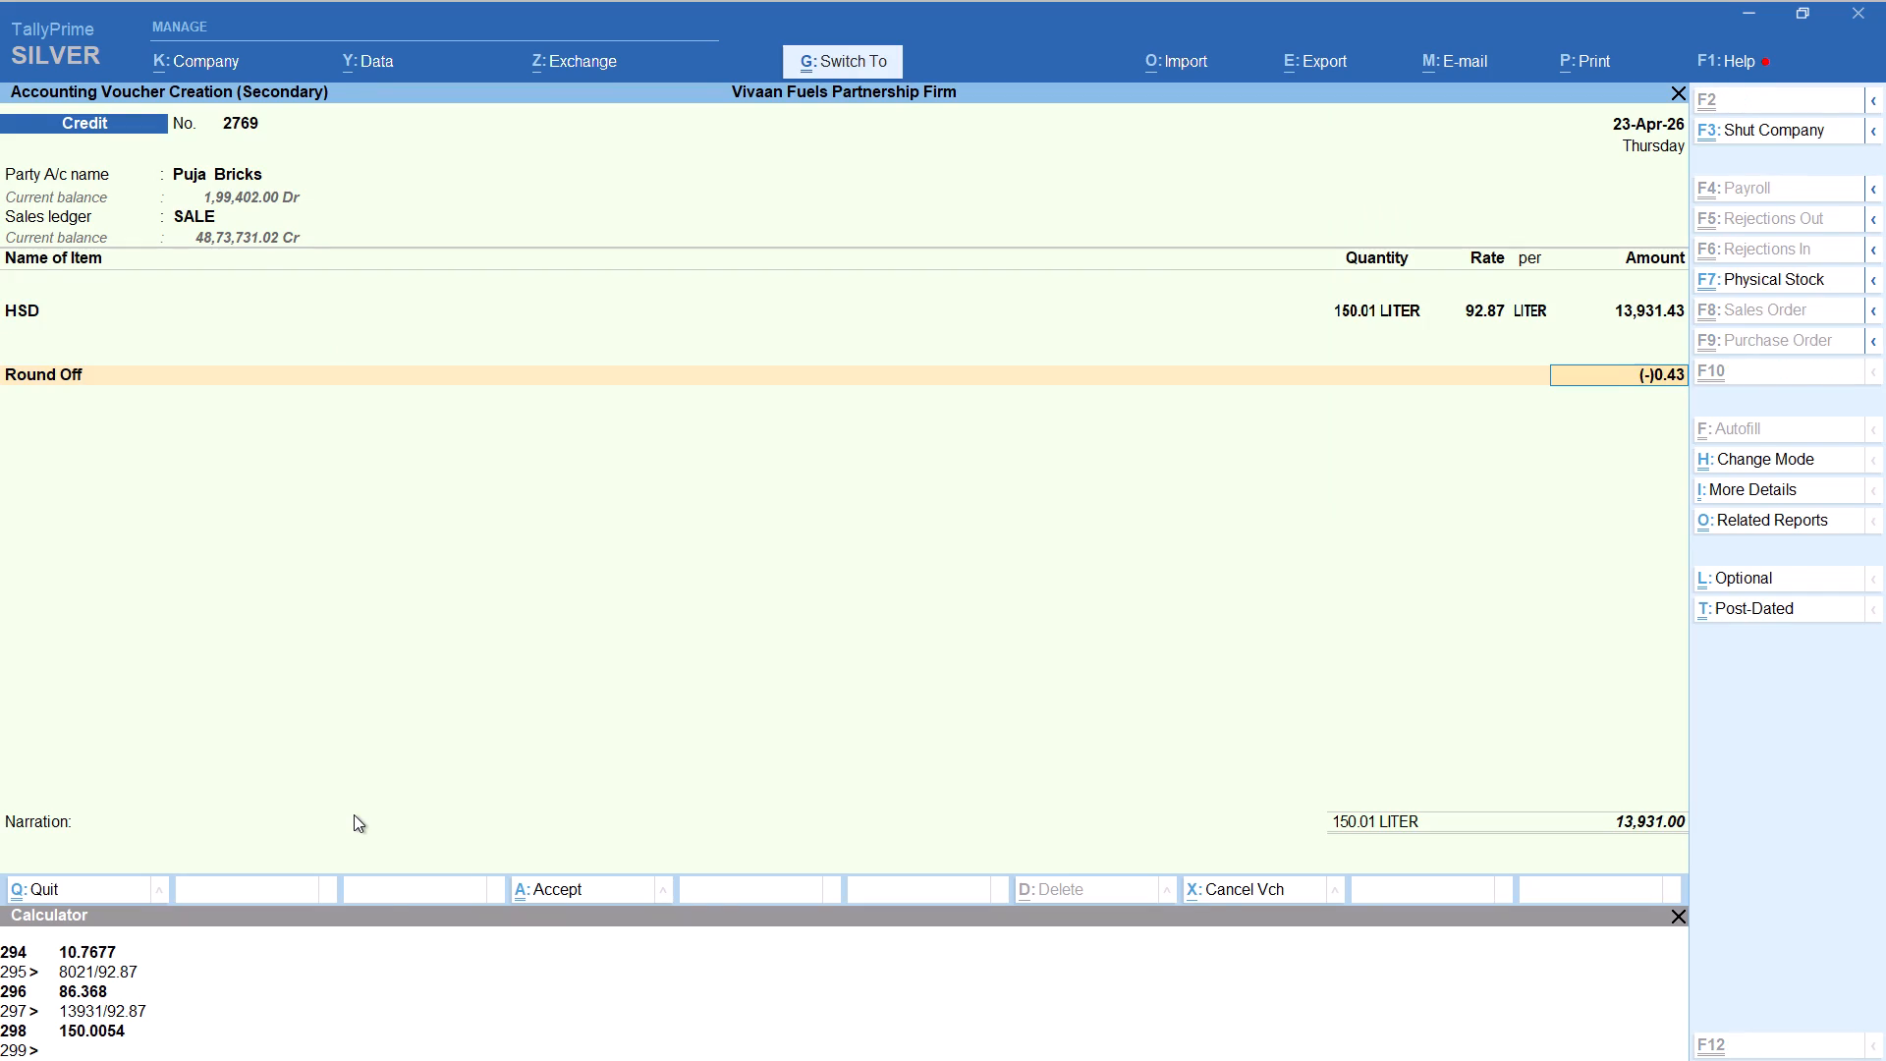
key("ctrl+a")
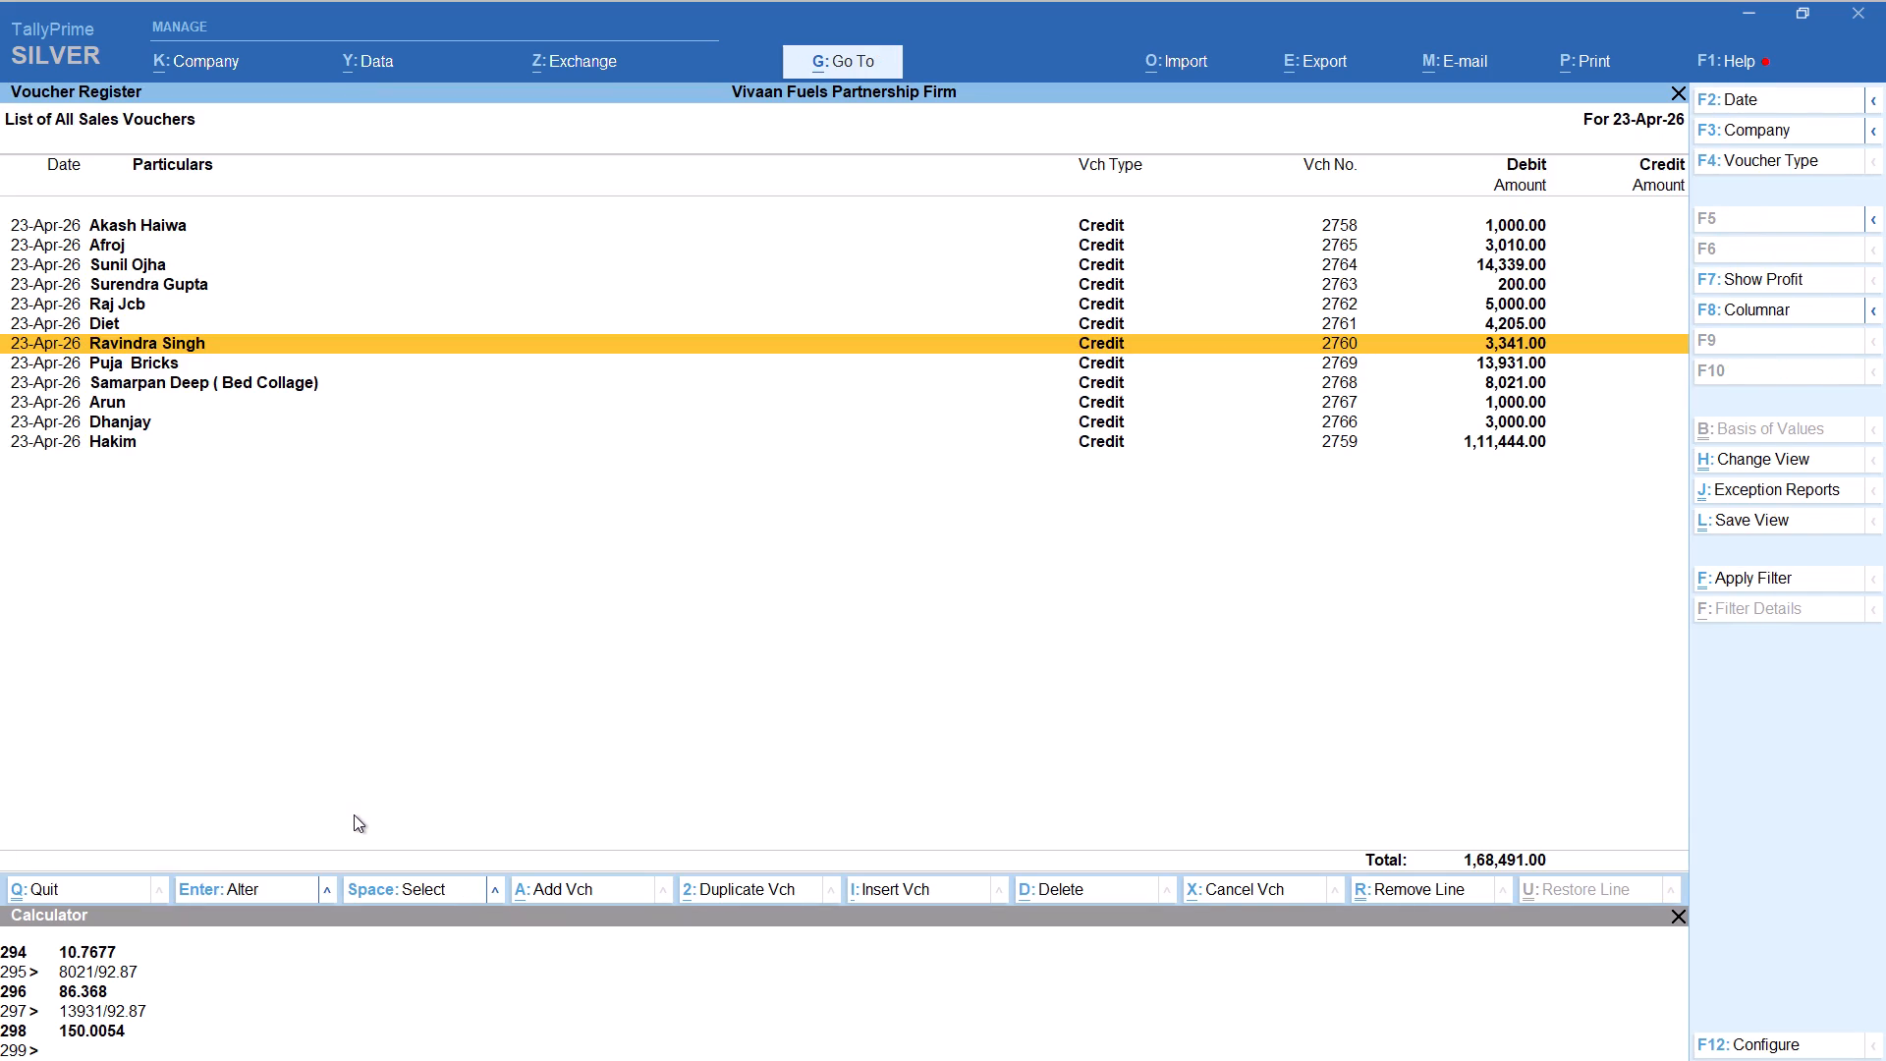
Start another Credit voucher with the Mohan account as the party, keeping the default party details and the SALE ledger.
key("alt+a")
type("moh")
key("Return")
key("Return")
key("Return")
key("Return")
key("Return")
key("Return")
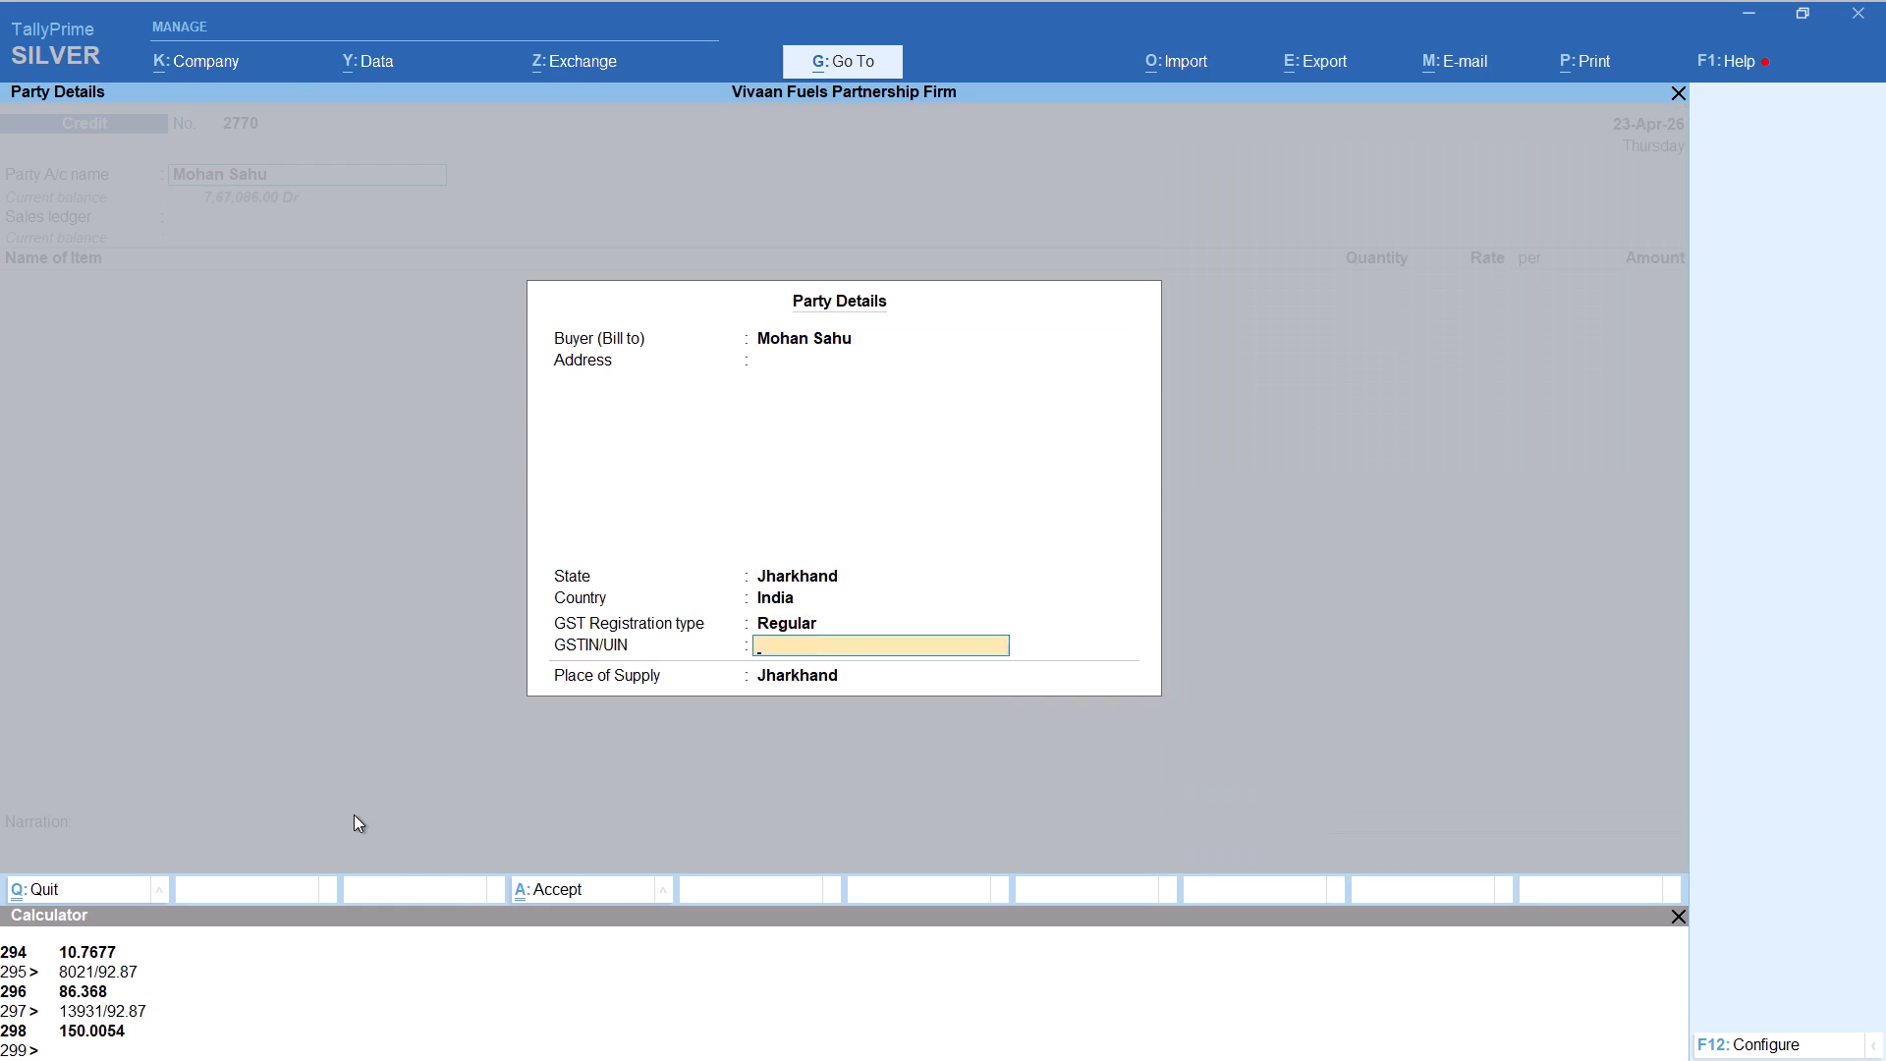
key("Return")
key("Return")
Add item HSD to the Mohan voucher with tracking number Not Applicable, quantity calculated as 1500/92.87 and a rate of 92.87 per liter.
type("hs")
key("Return")
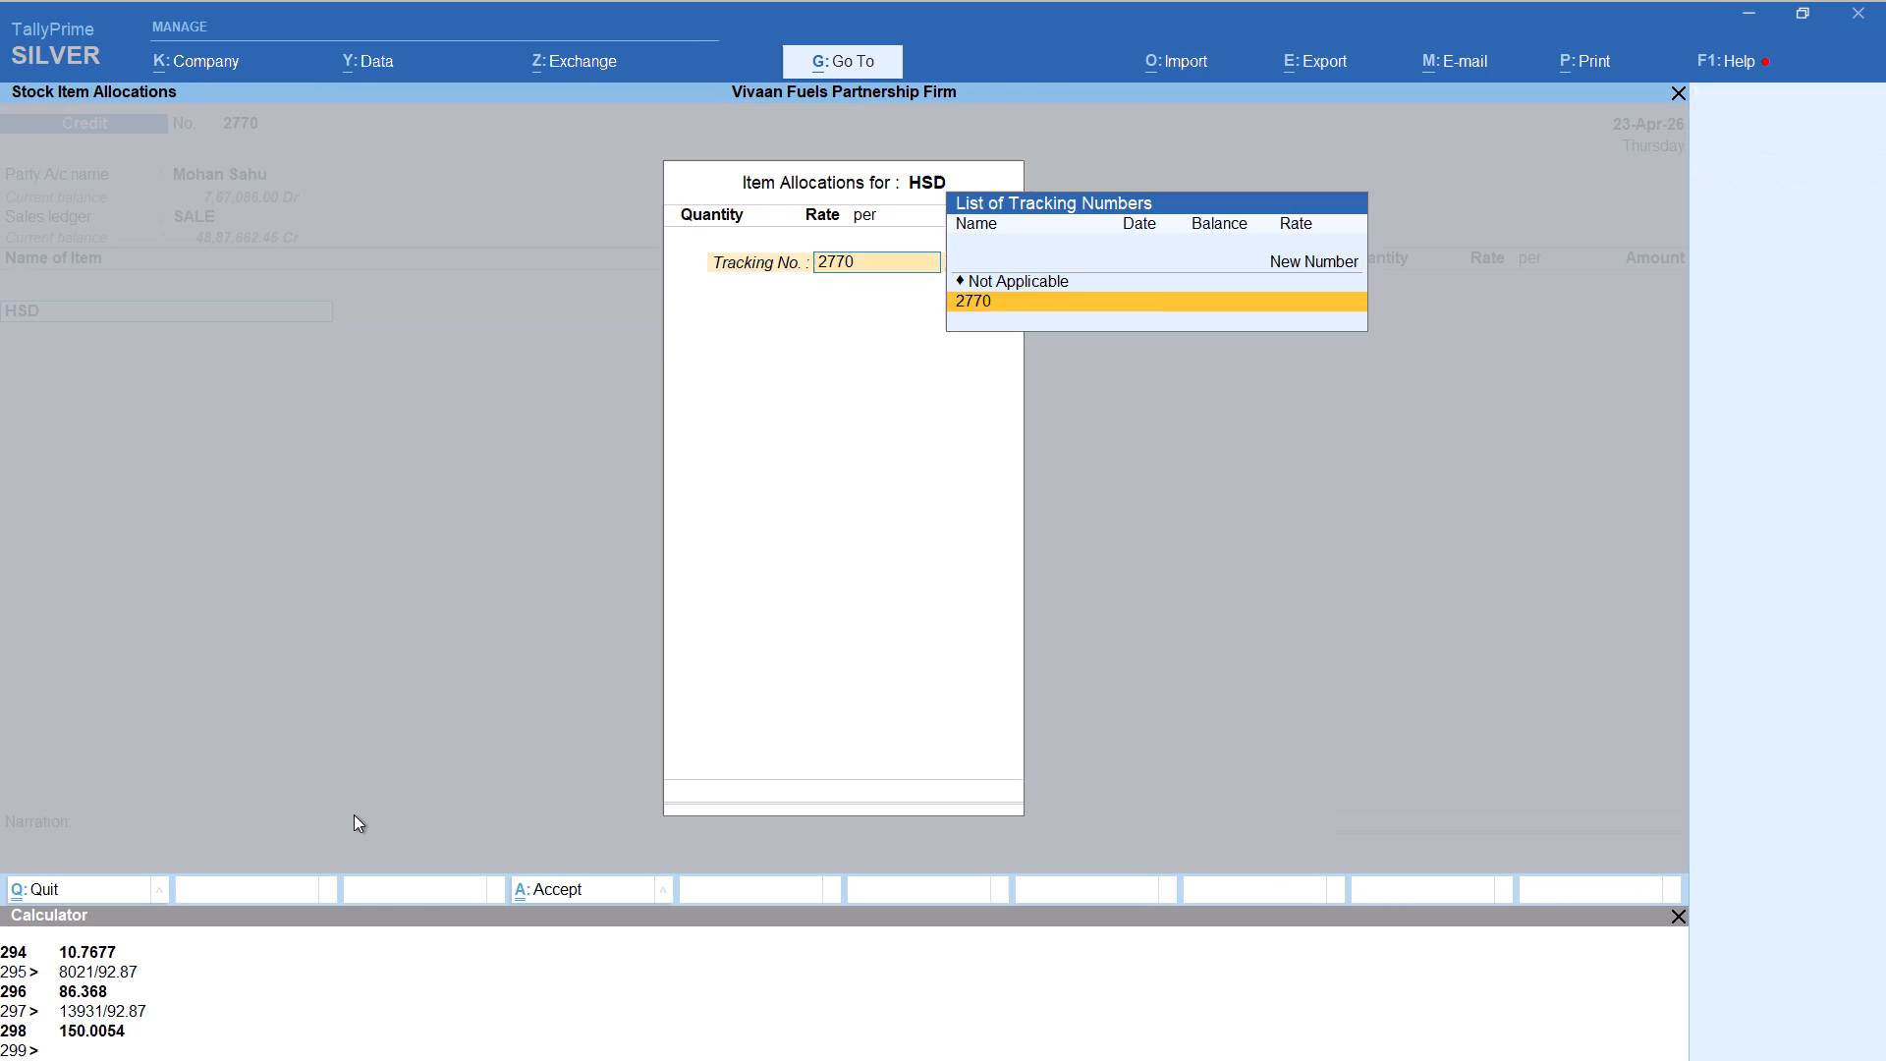
key("Up")
key("Return")
key("alt+c")
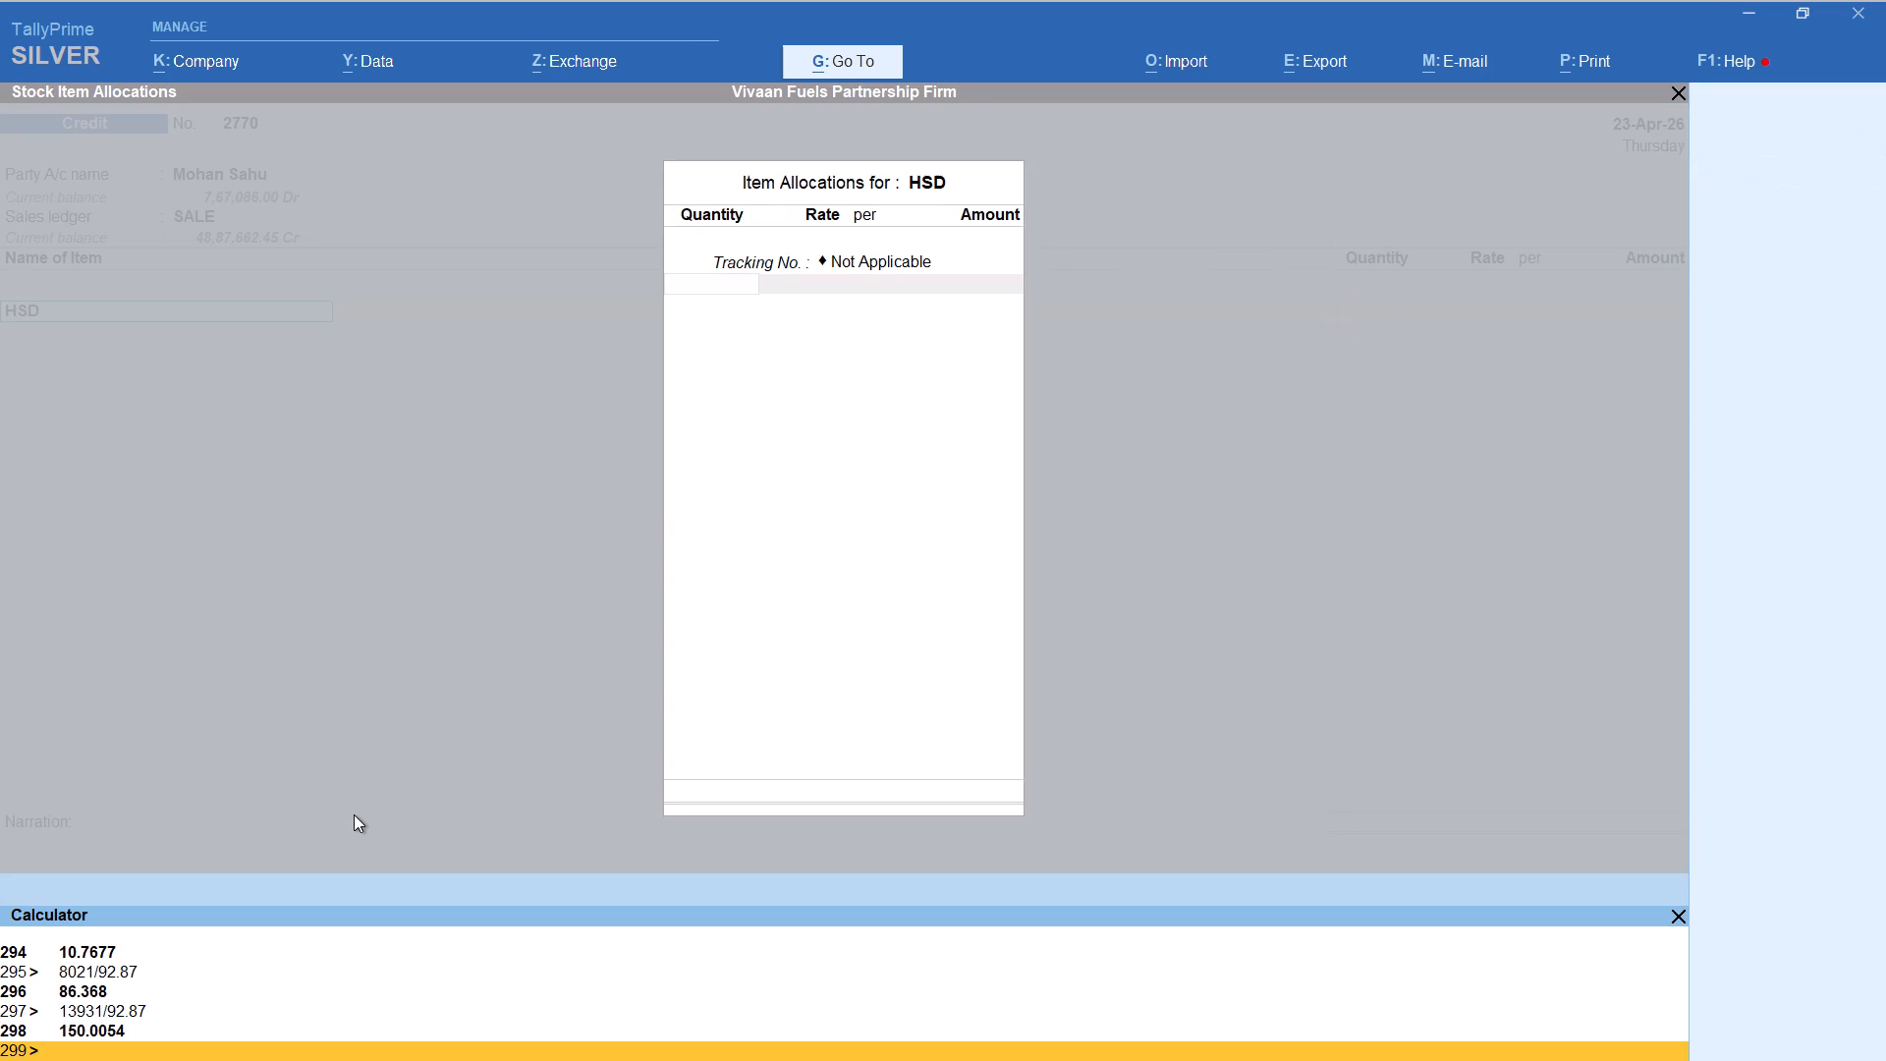
type("1500")
type("/928")
key("BackSpace")
type(".87")
key("Return")
key("Return")
key("Return")
key("Return")
key("Return")
key("Return")
Add the Round Off ledger to the Mohan voucher and save it.
key("Return")
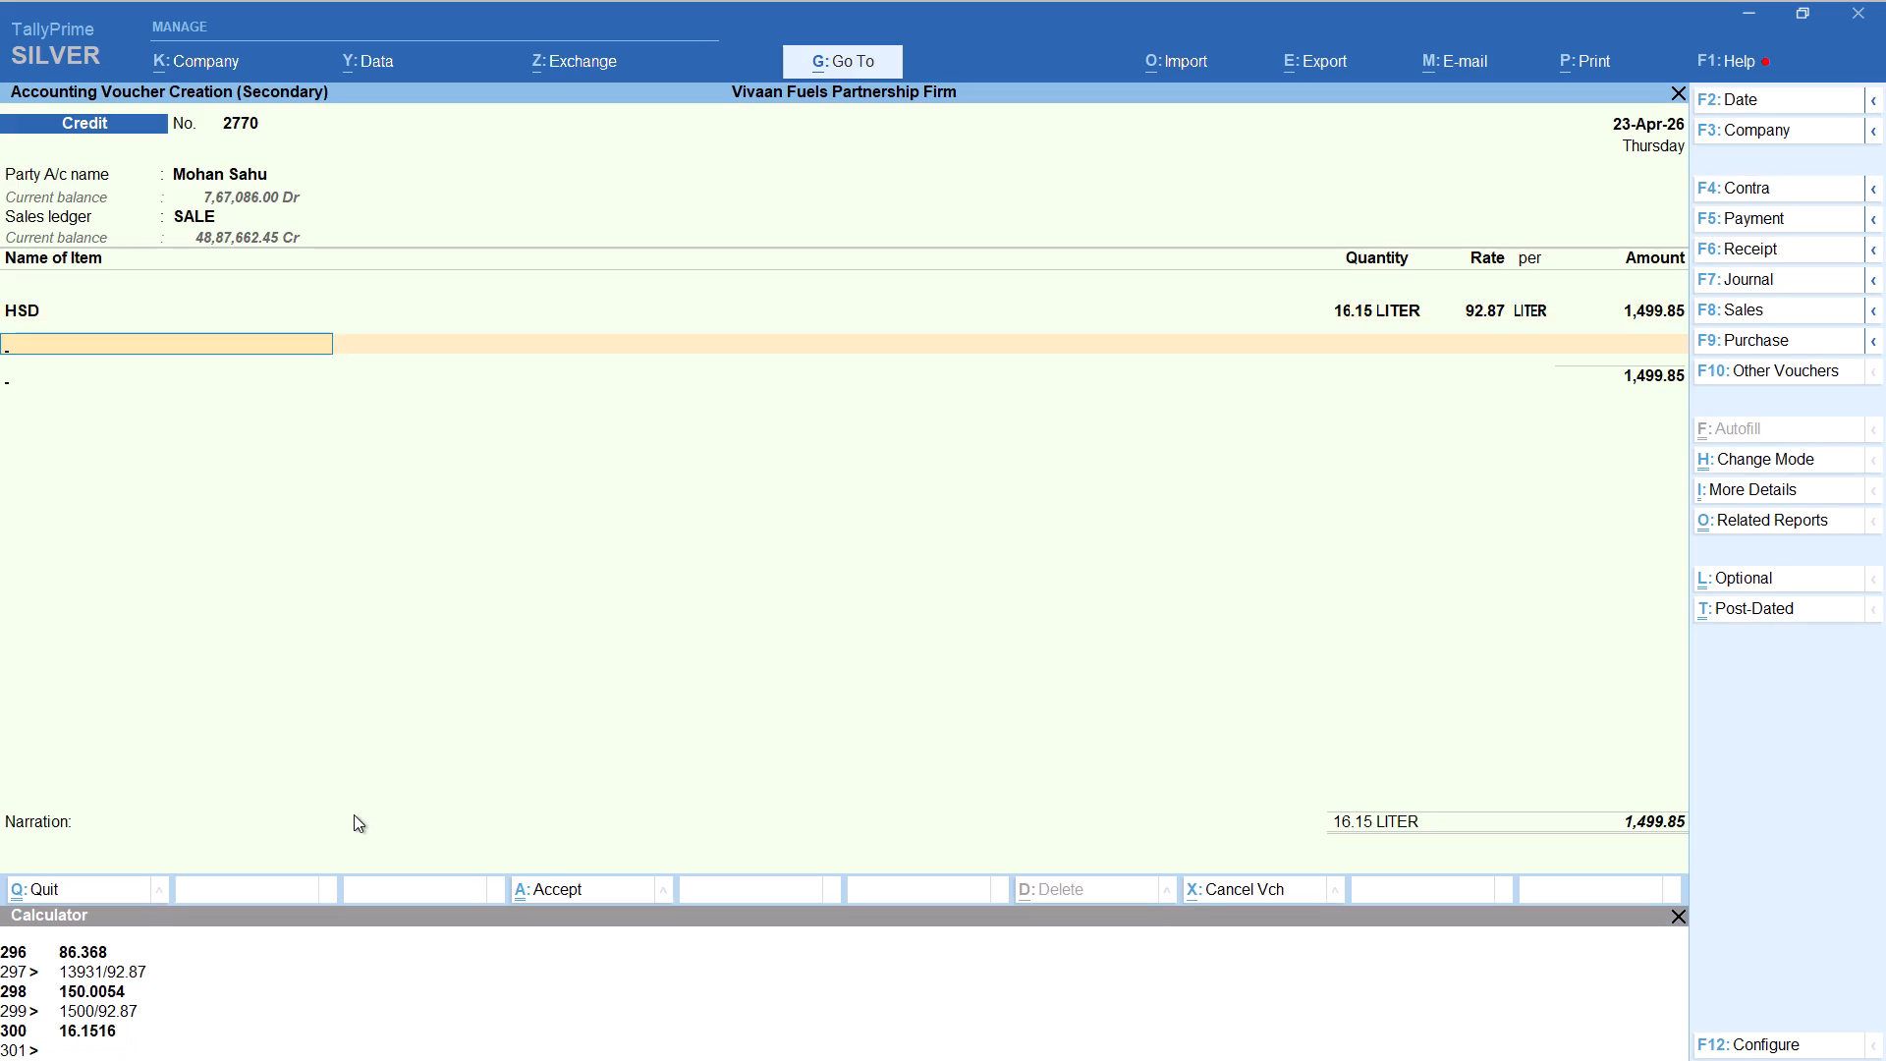
type("rou")
key("Return")
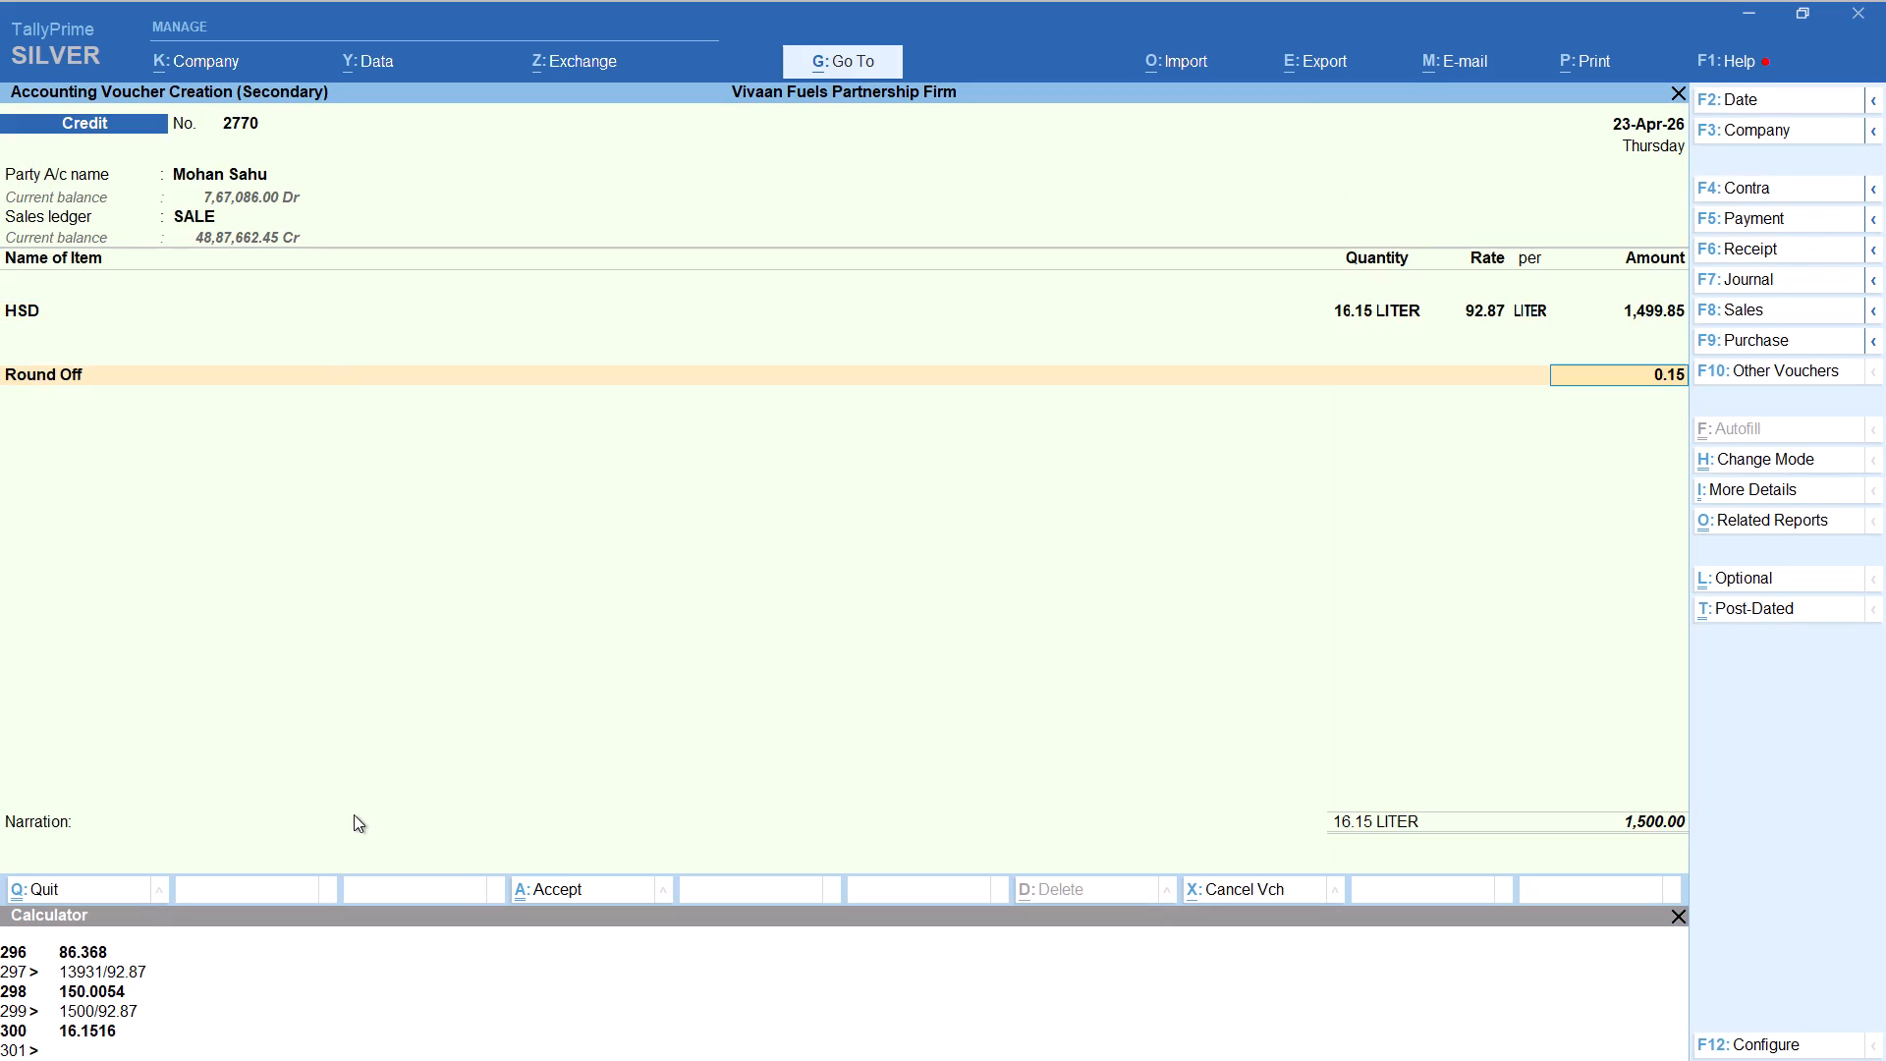
key("ctrl+a")
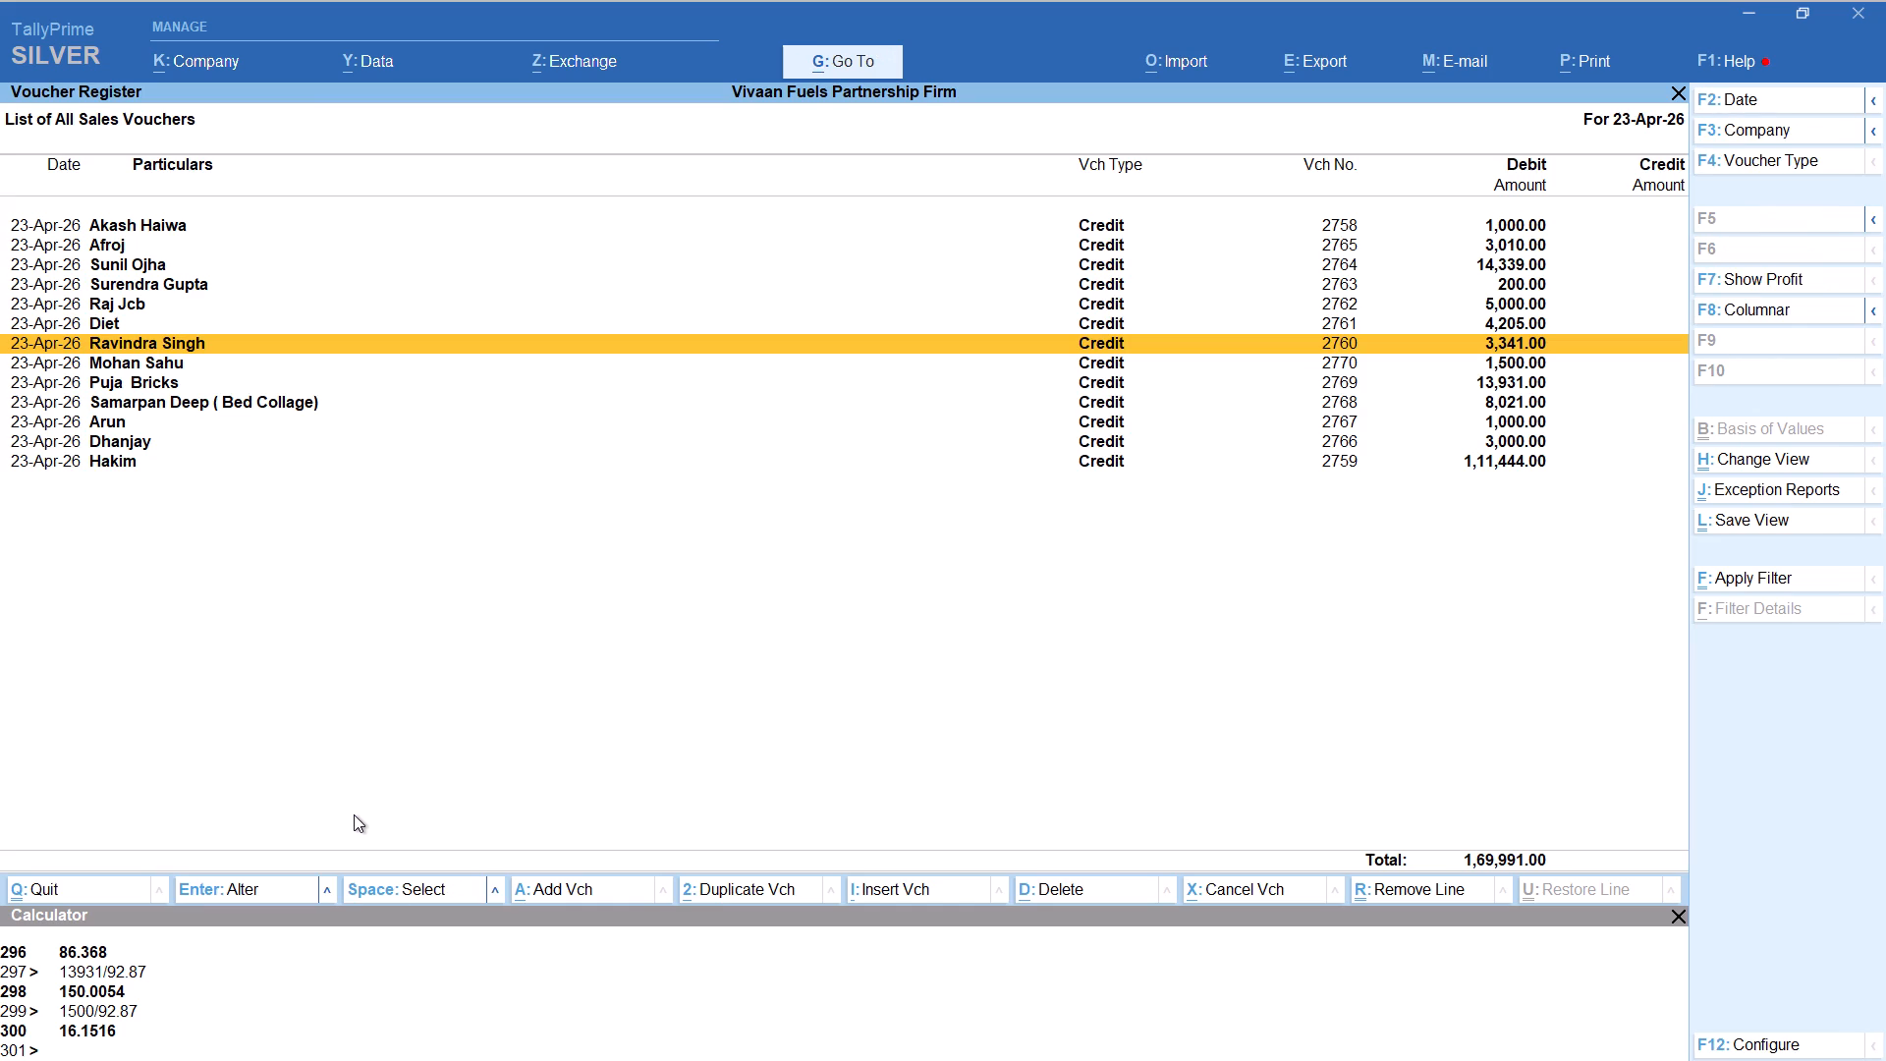
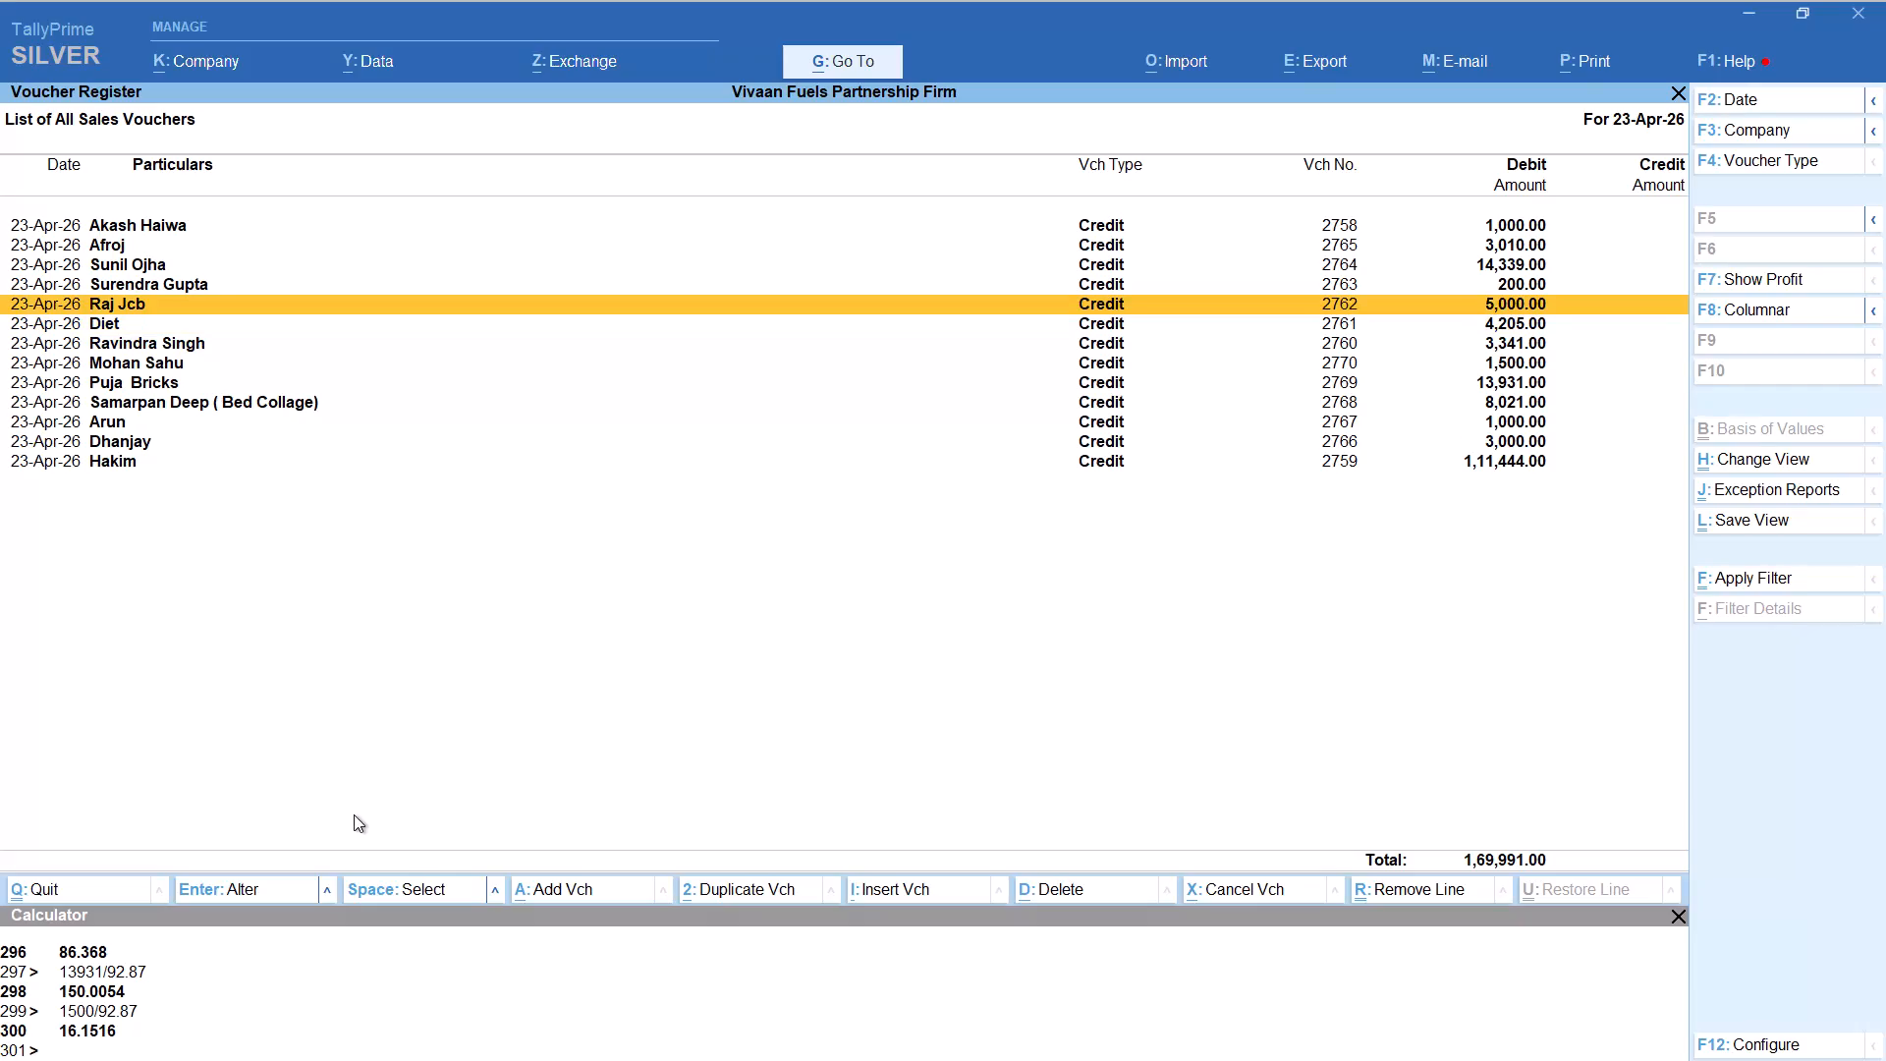
Look through the 23-Apr-26 sales voucher list to check which parties and amounts are already entered.
key("Down")
key("Down")
key("Down")
key("Down")
key("Down")
key("Down")
key("Down")
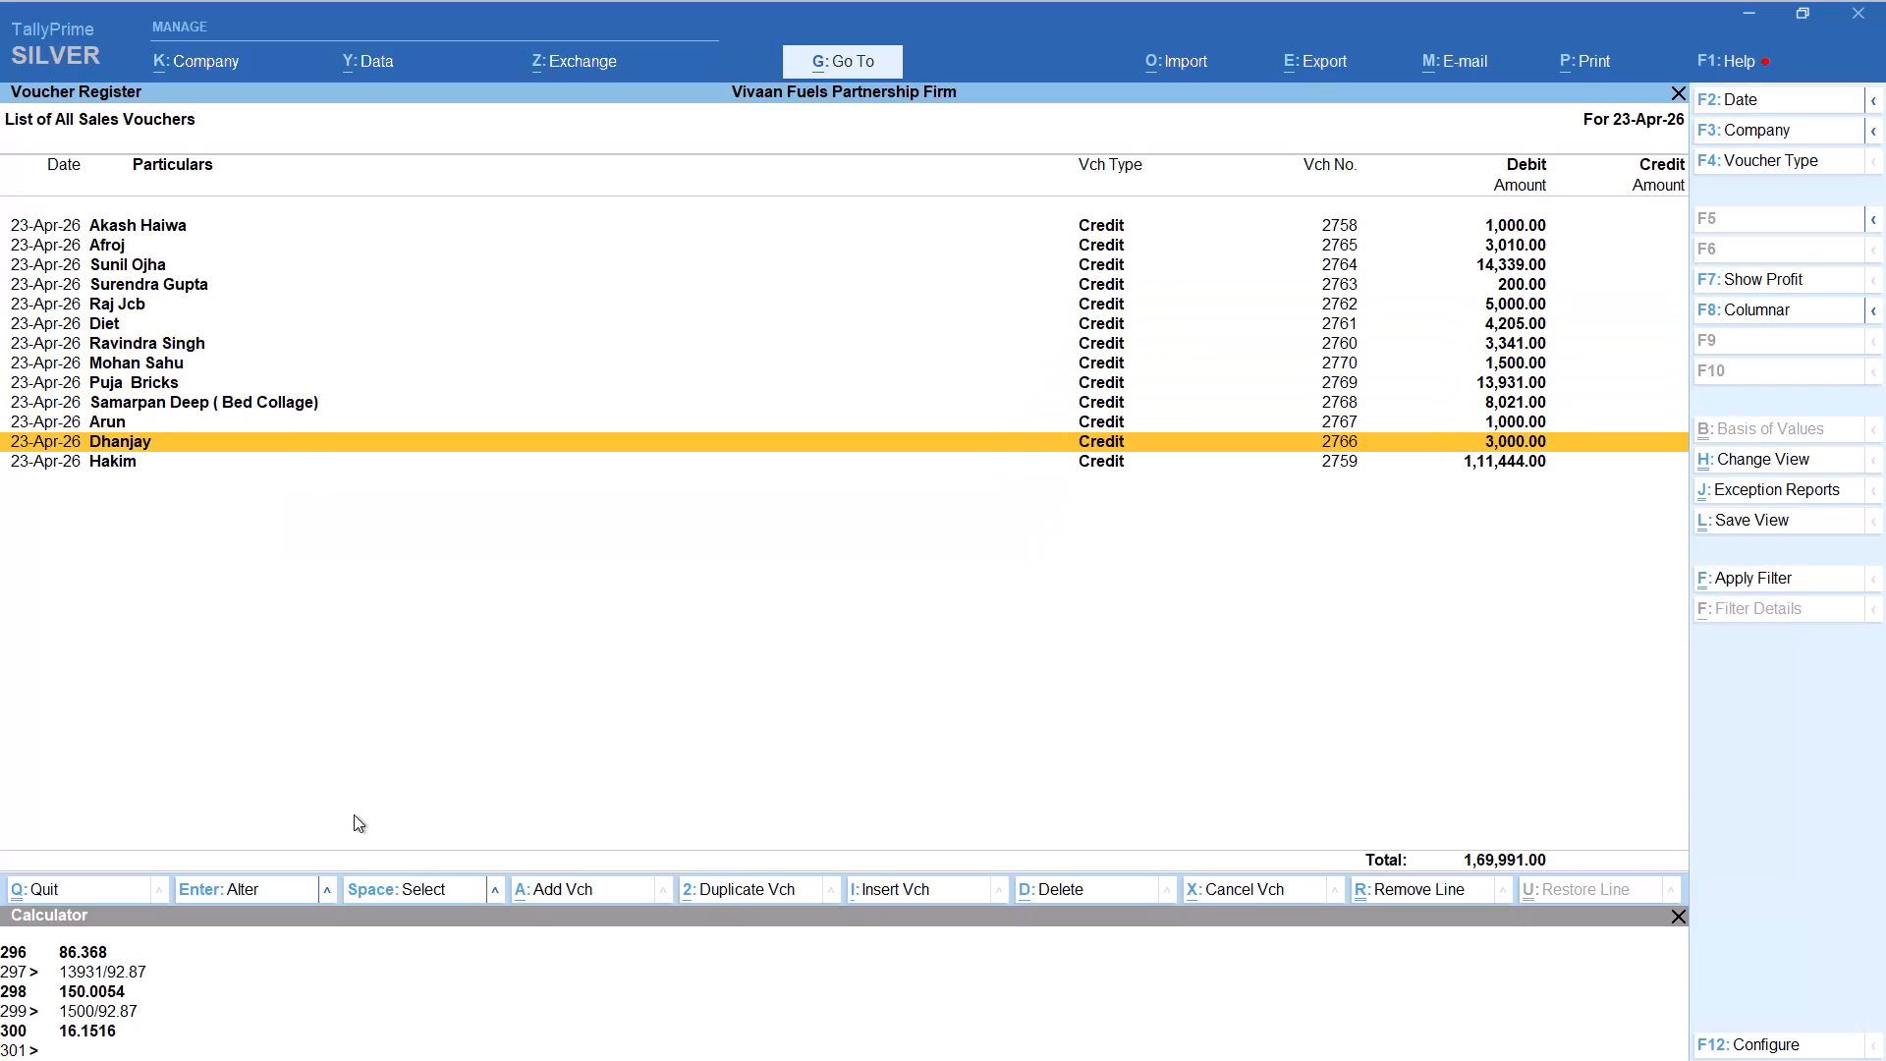
key("Up")
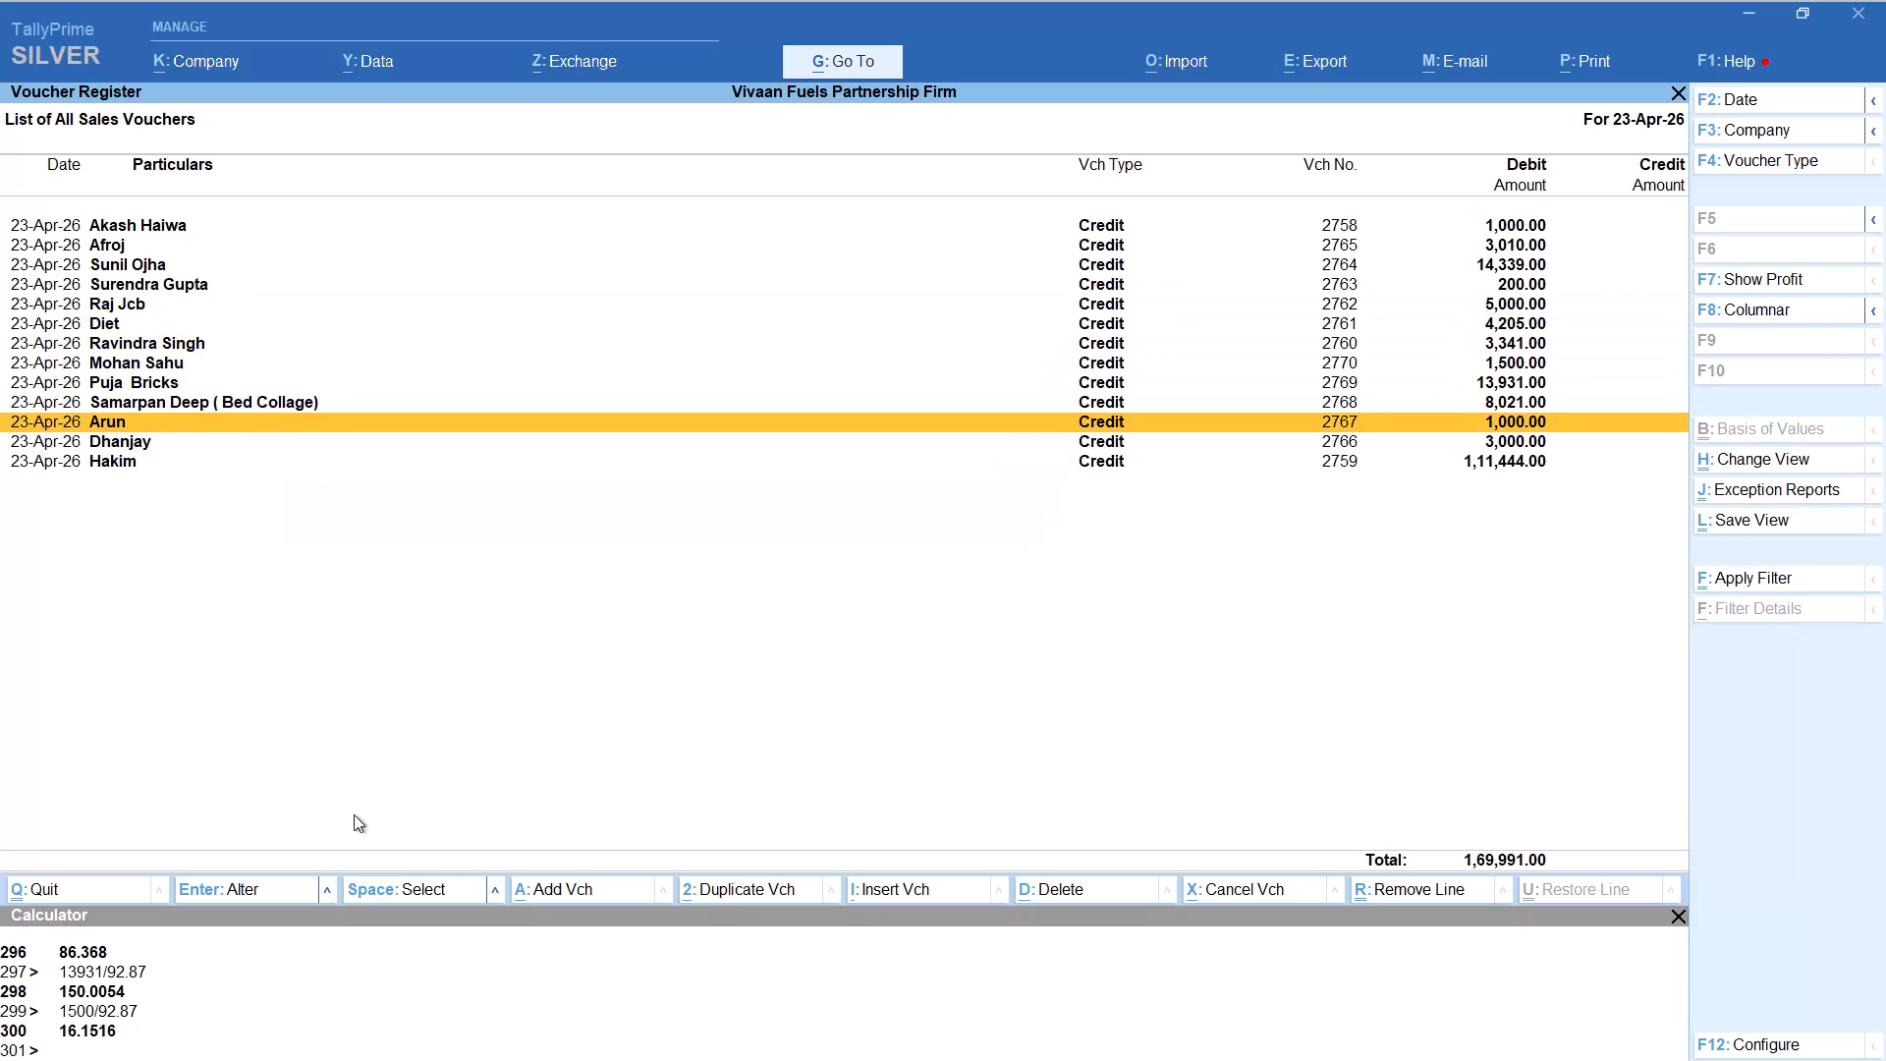
key("Up")
key("Up")
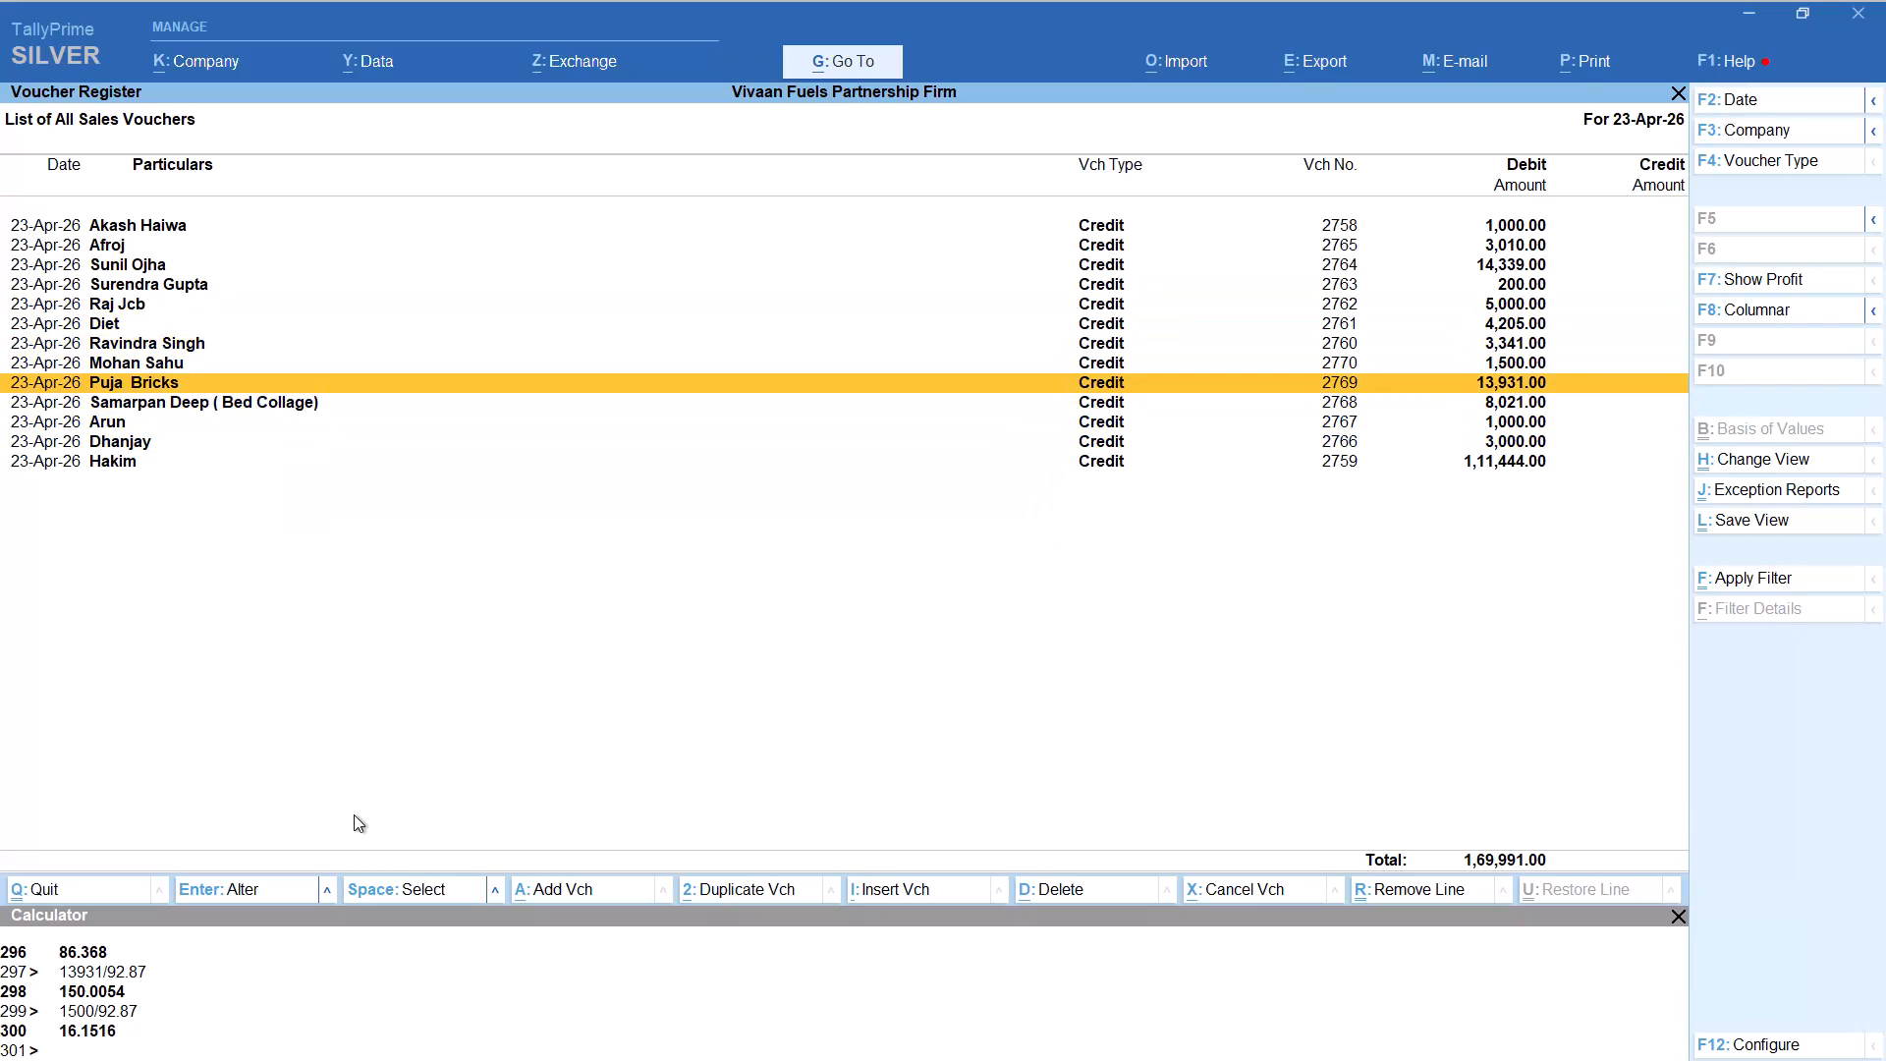
key("Up")
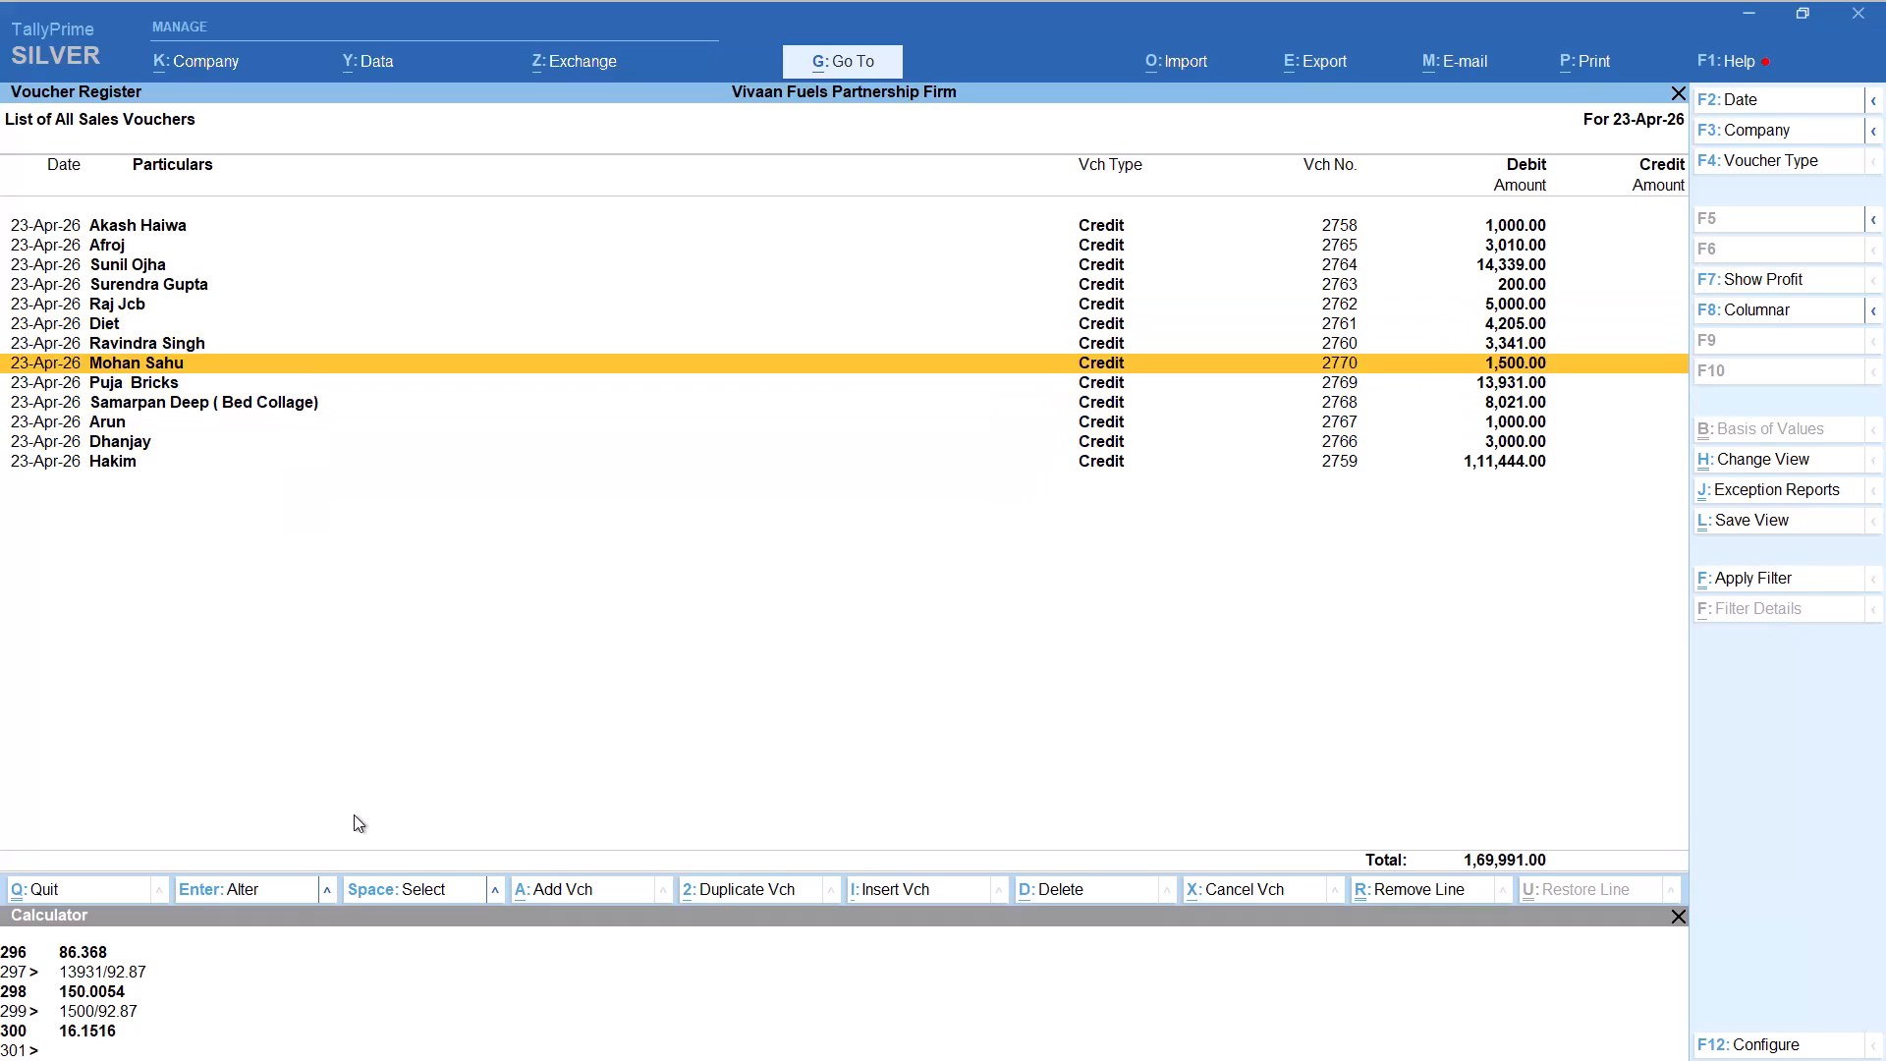
Start another Credit voucher with the Afroj account as the party, keeping the default party details and the SALE ledger.
key("alt+a")
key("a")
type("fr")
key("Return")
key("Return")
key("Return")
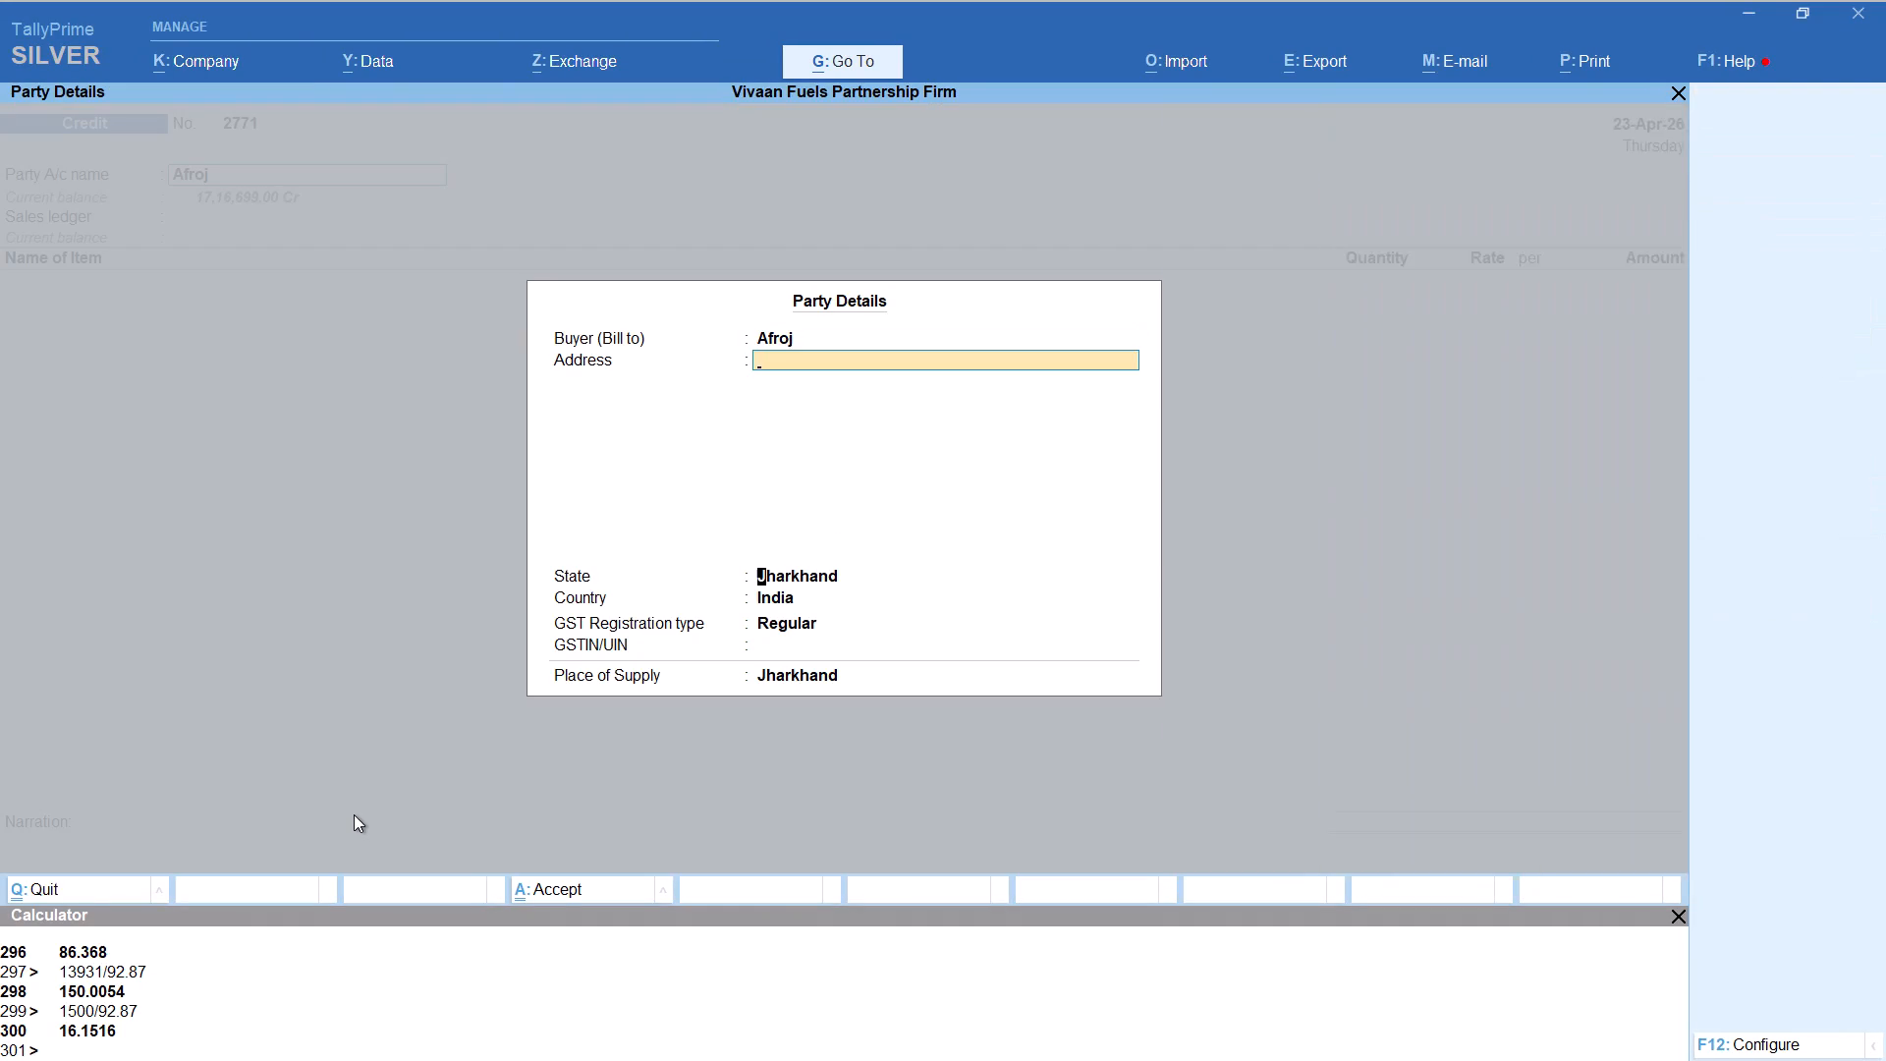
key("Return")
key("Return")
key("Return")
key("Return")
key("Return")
Add item HSD to the Afroj voucher with tracking number Not Applicable, quantity calculated as 3010/92.87 and a rate of 92.87 per liter.
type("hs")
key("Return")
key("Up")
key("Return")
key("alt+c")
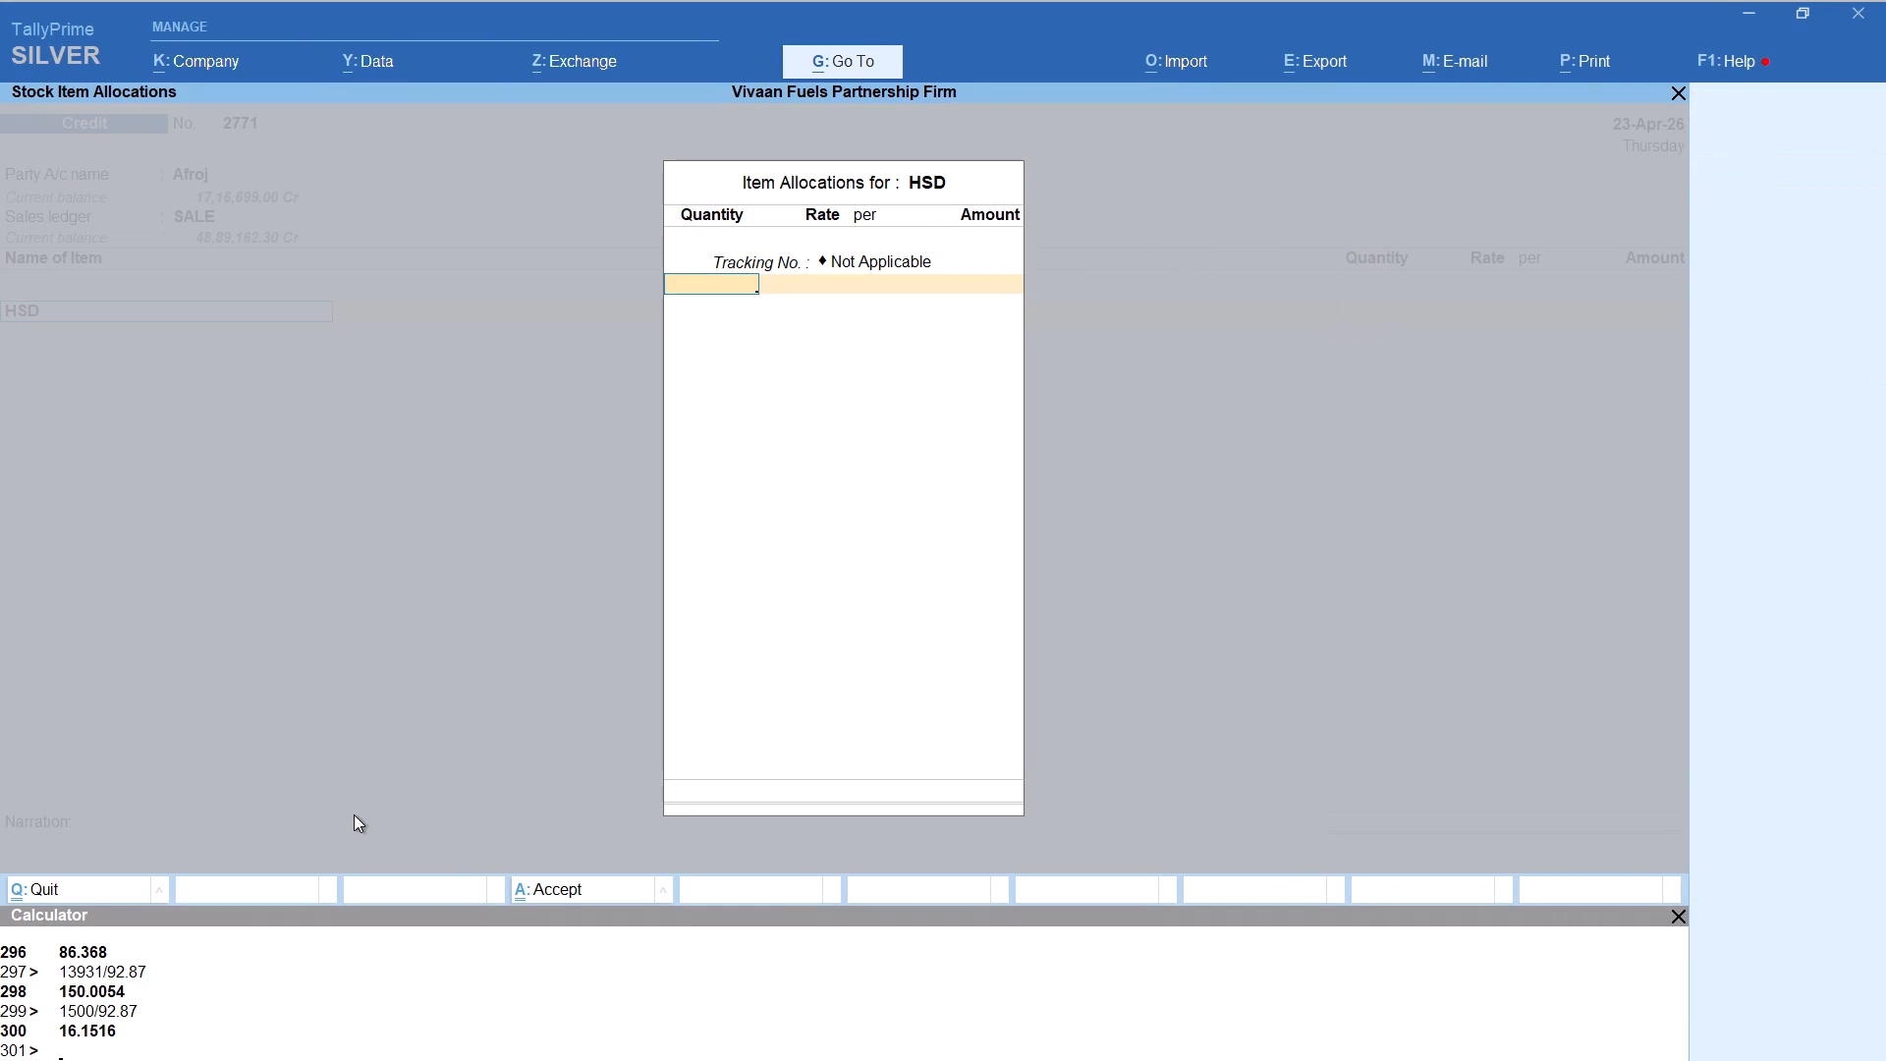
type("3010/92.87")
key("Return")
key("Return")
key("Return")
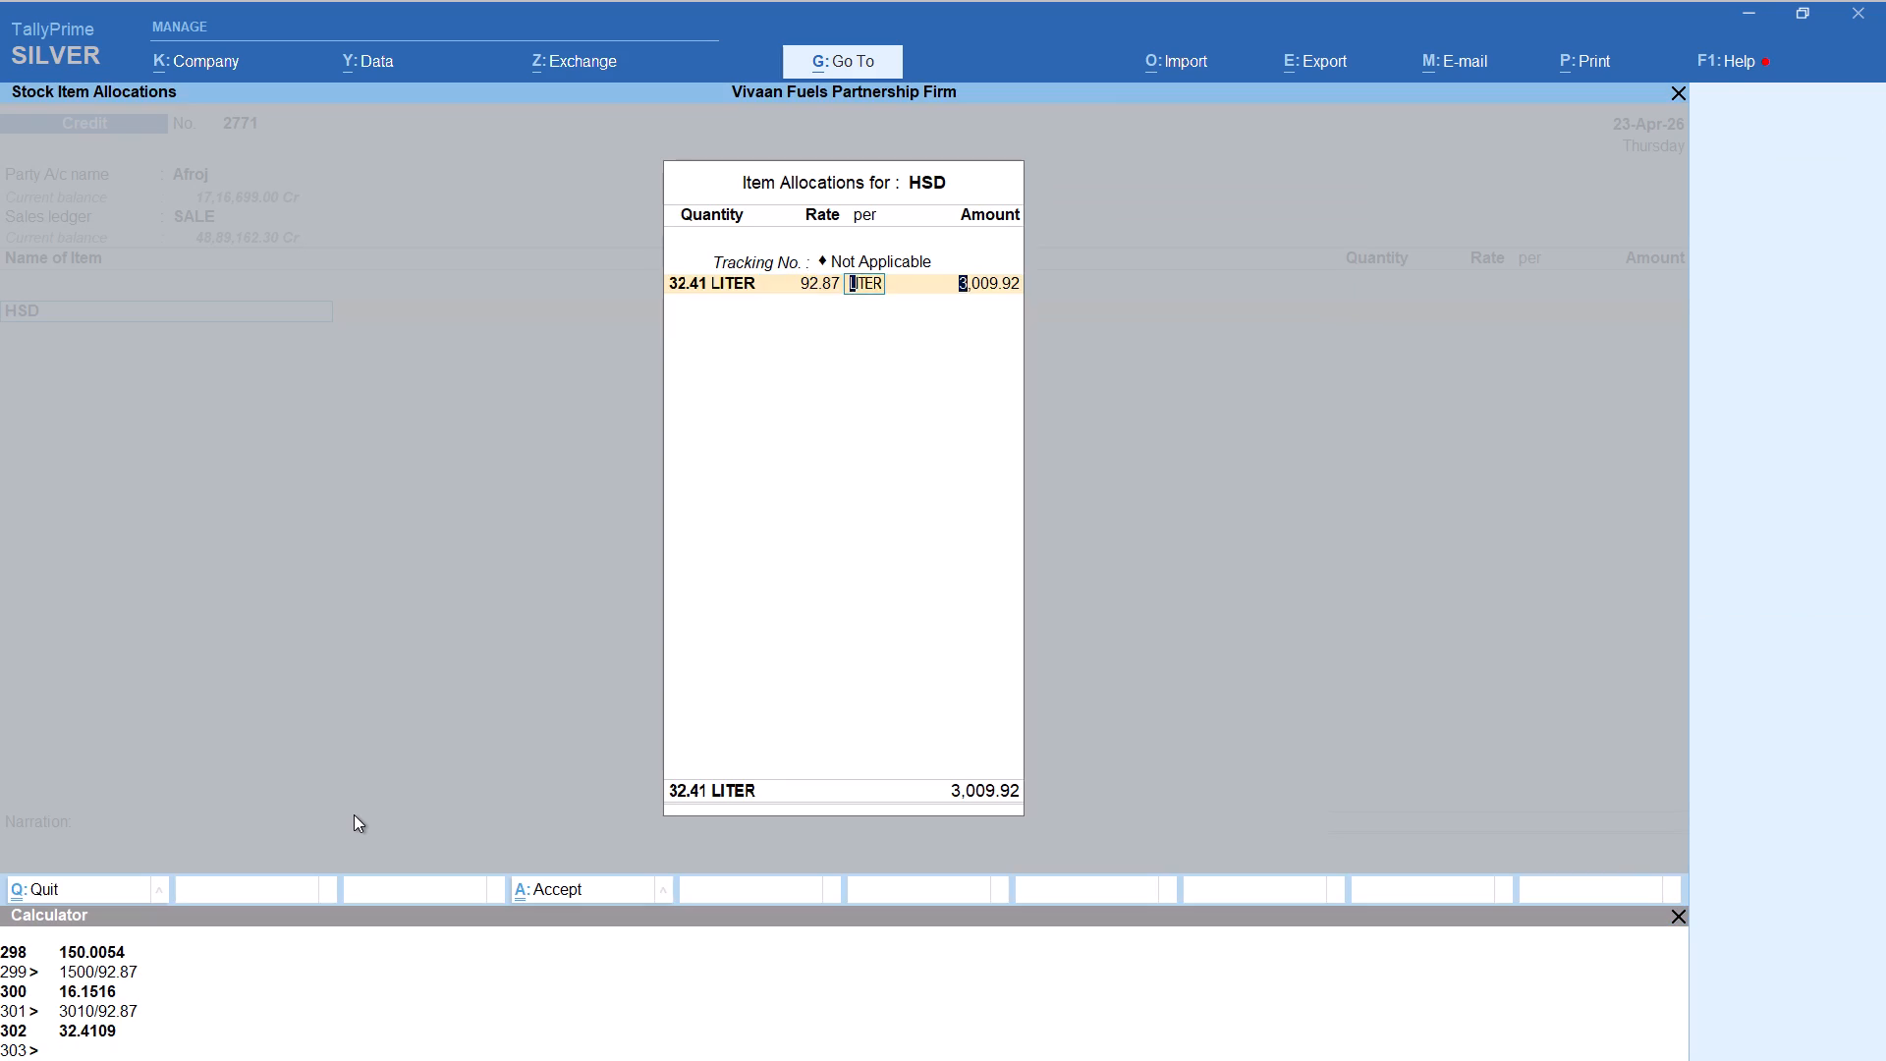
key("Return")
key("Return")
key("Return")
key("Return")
Add the Round Off ledger to the Afroj voucher and save it.
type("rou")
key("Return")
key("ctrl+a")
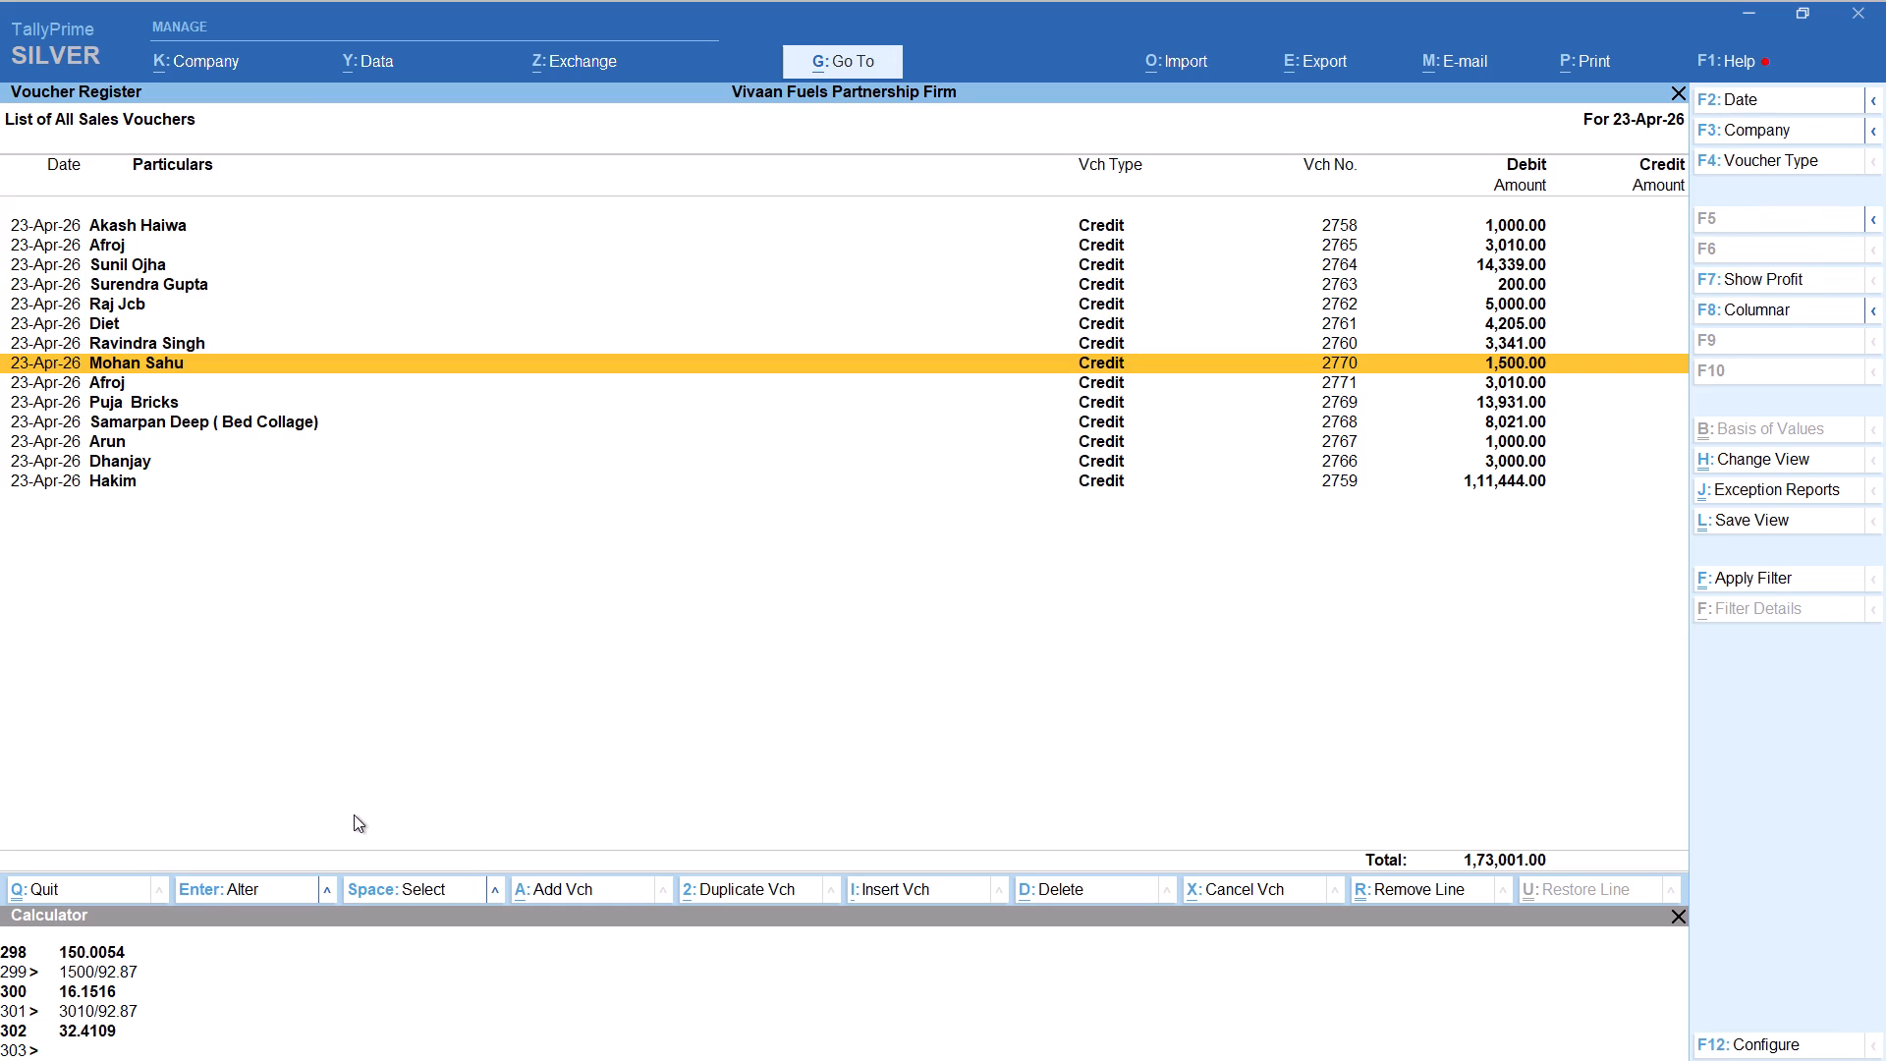
Start another Credit voucher with the Dhanjay account as the party, keeping the default party details and the SALE ledger.
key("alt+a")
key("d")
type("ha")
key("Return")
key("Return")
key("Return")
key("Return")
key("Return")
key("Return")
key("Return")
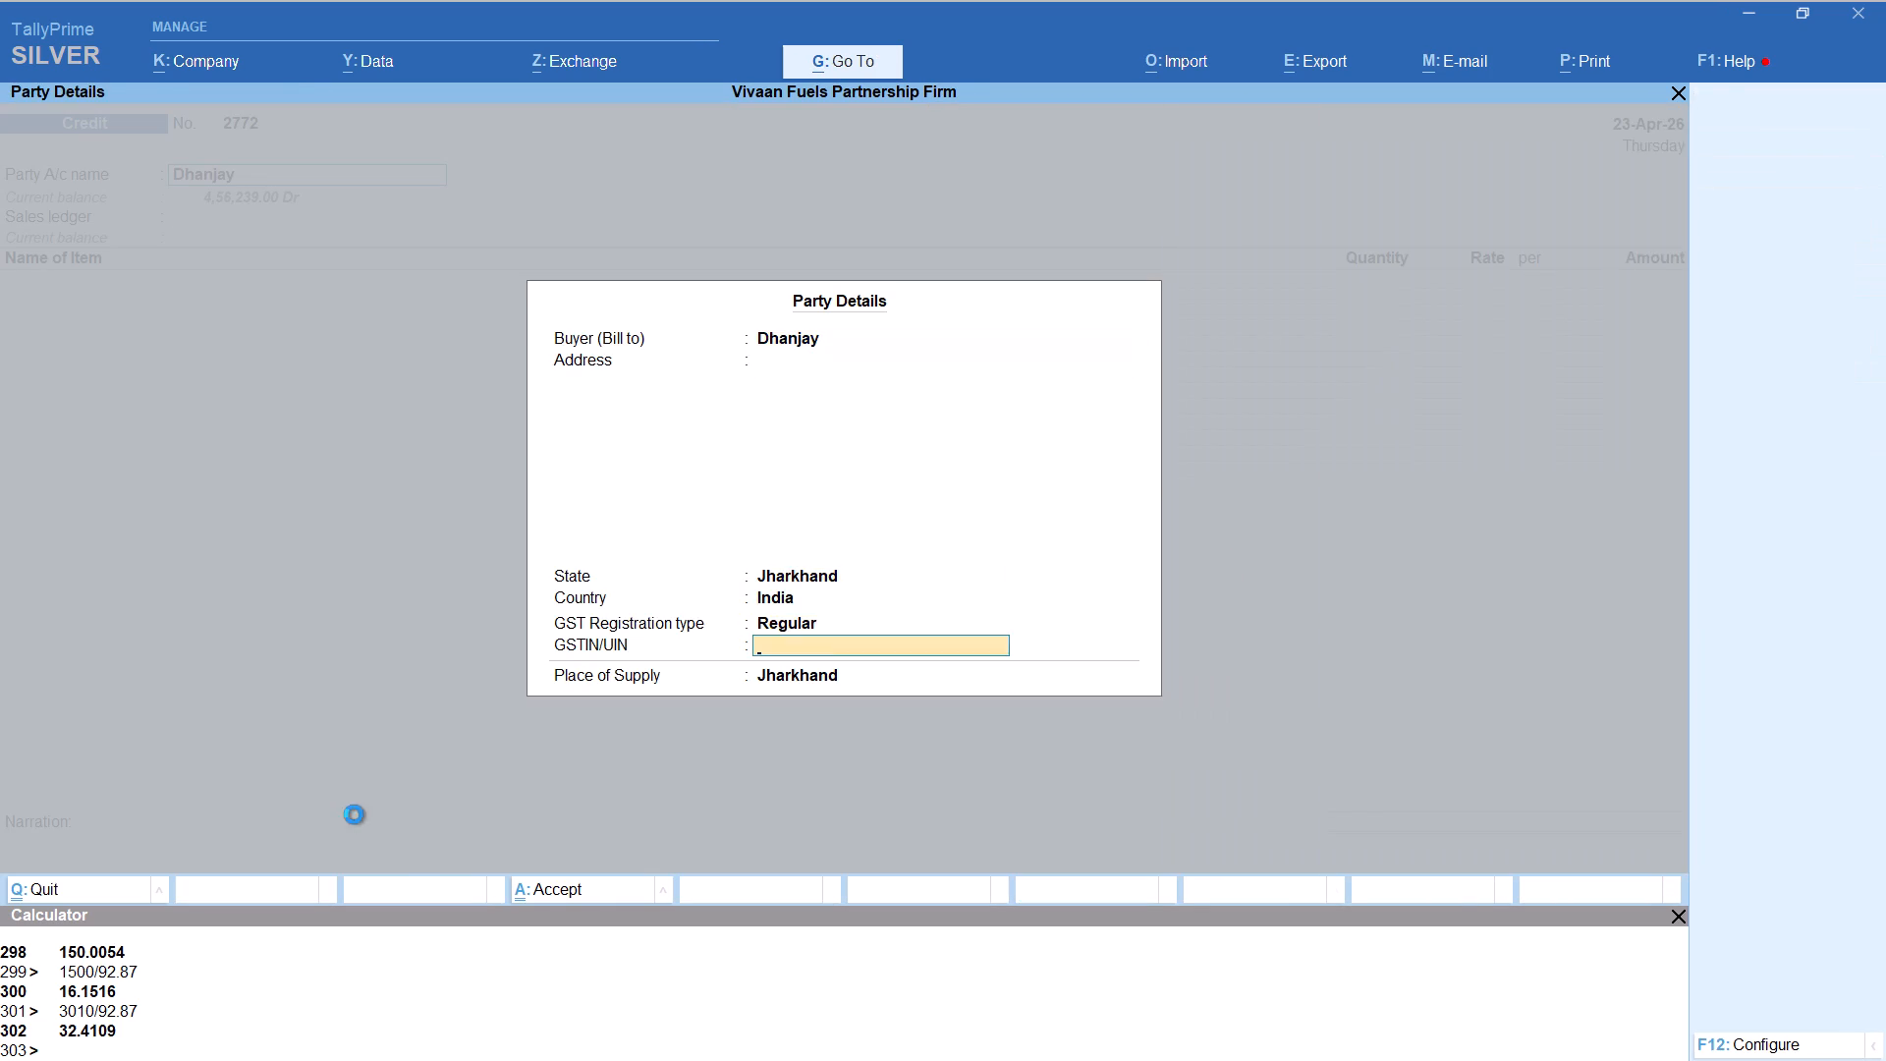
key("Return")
Add item HSD to the Dhanjay voucher with tracking number Not Applicable, quantity calculated as 6235/92.87 and a rate of 92.87 per liter.
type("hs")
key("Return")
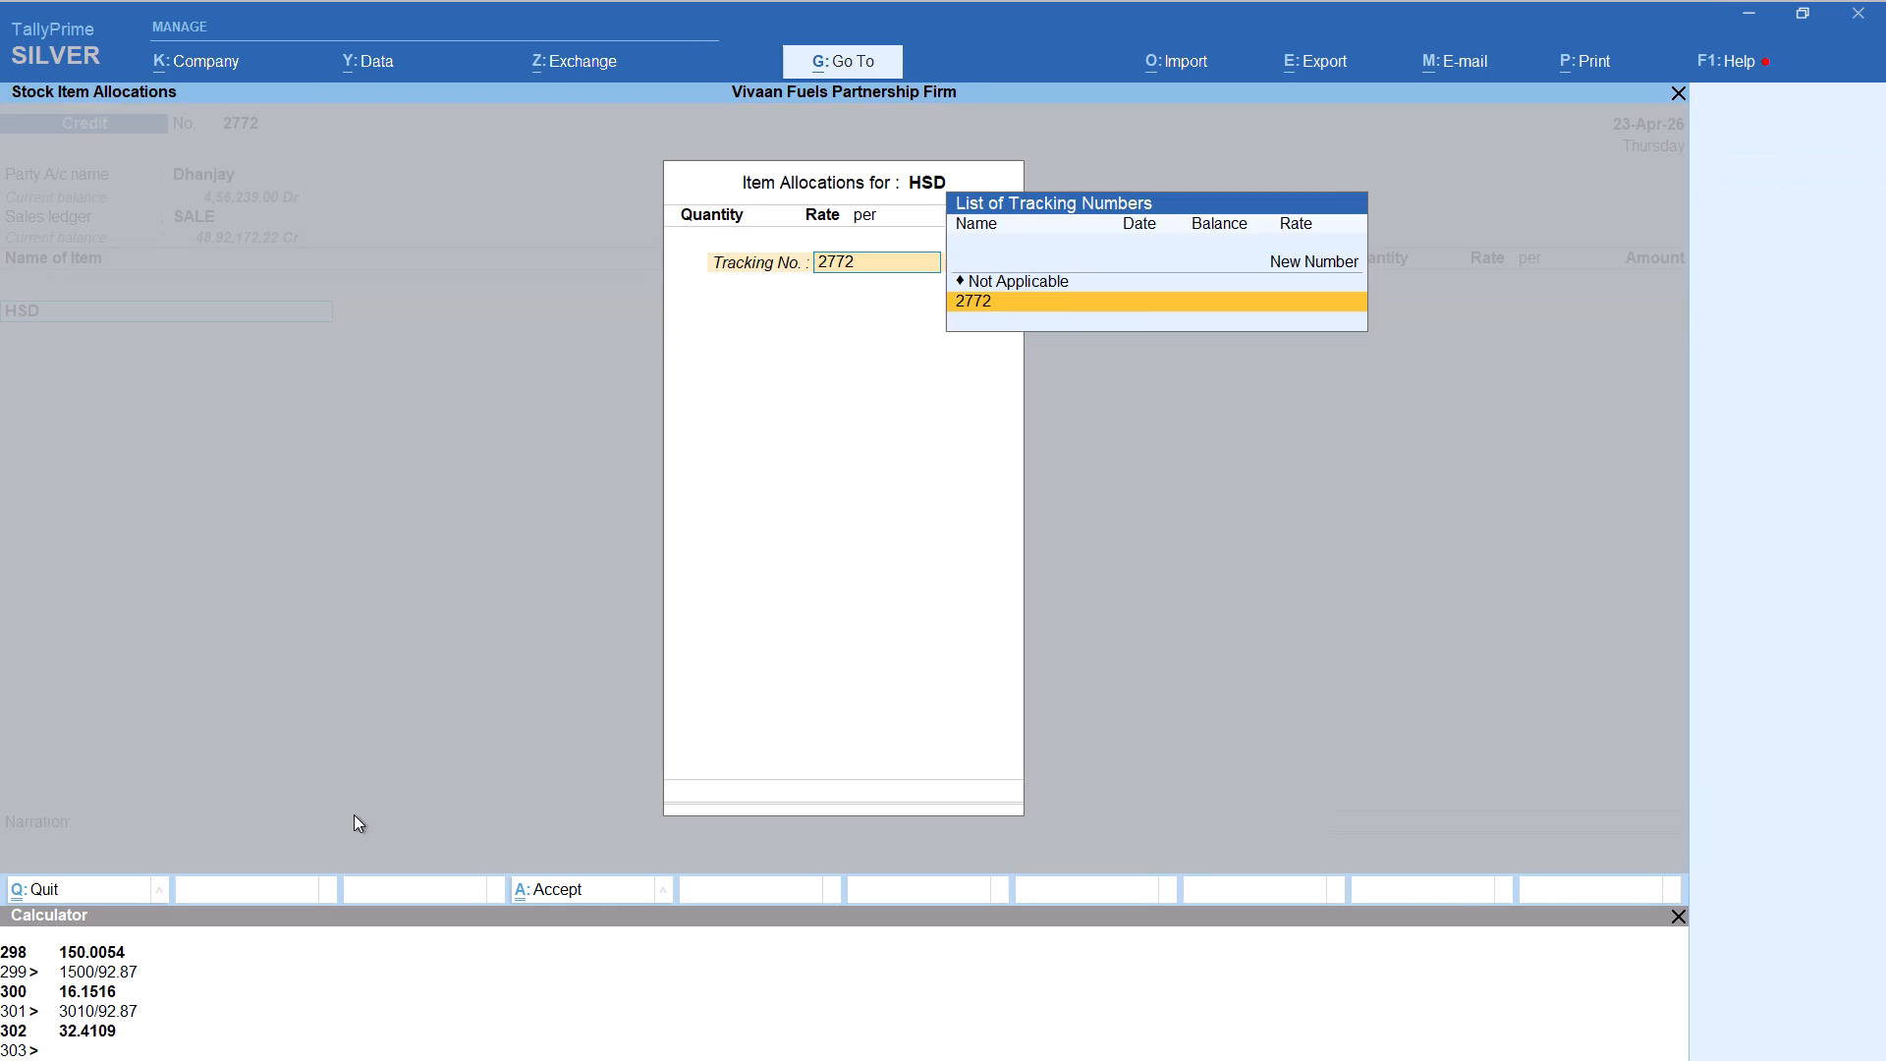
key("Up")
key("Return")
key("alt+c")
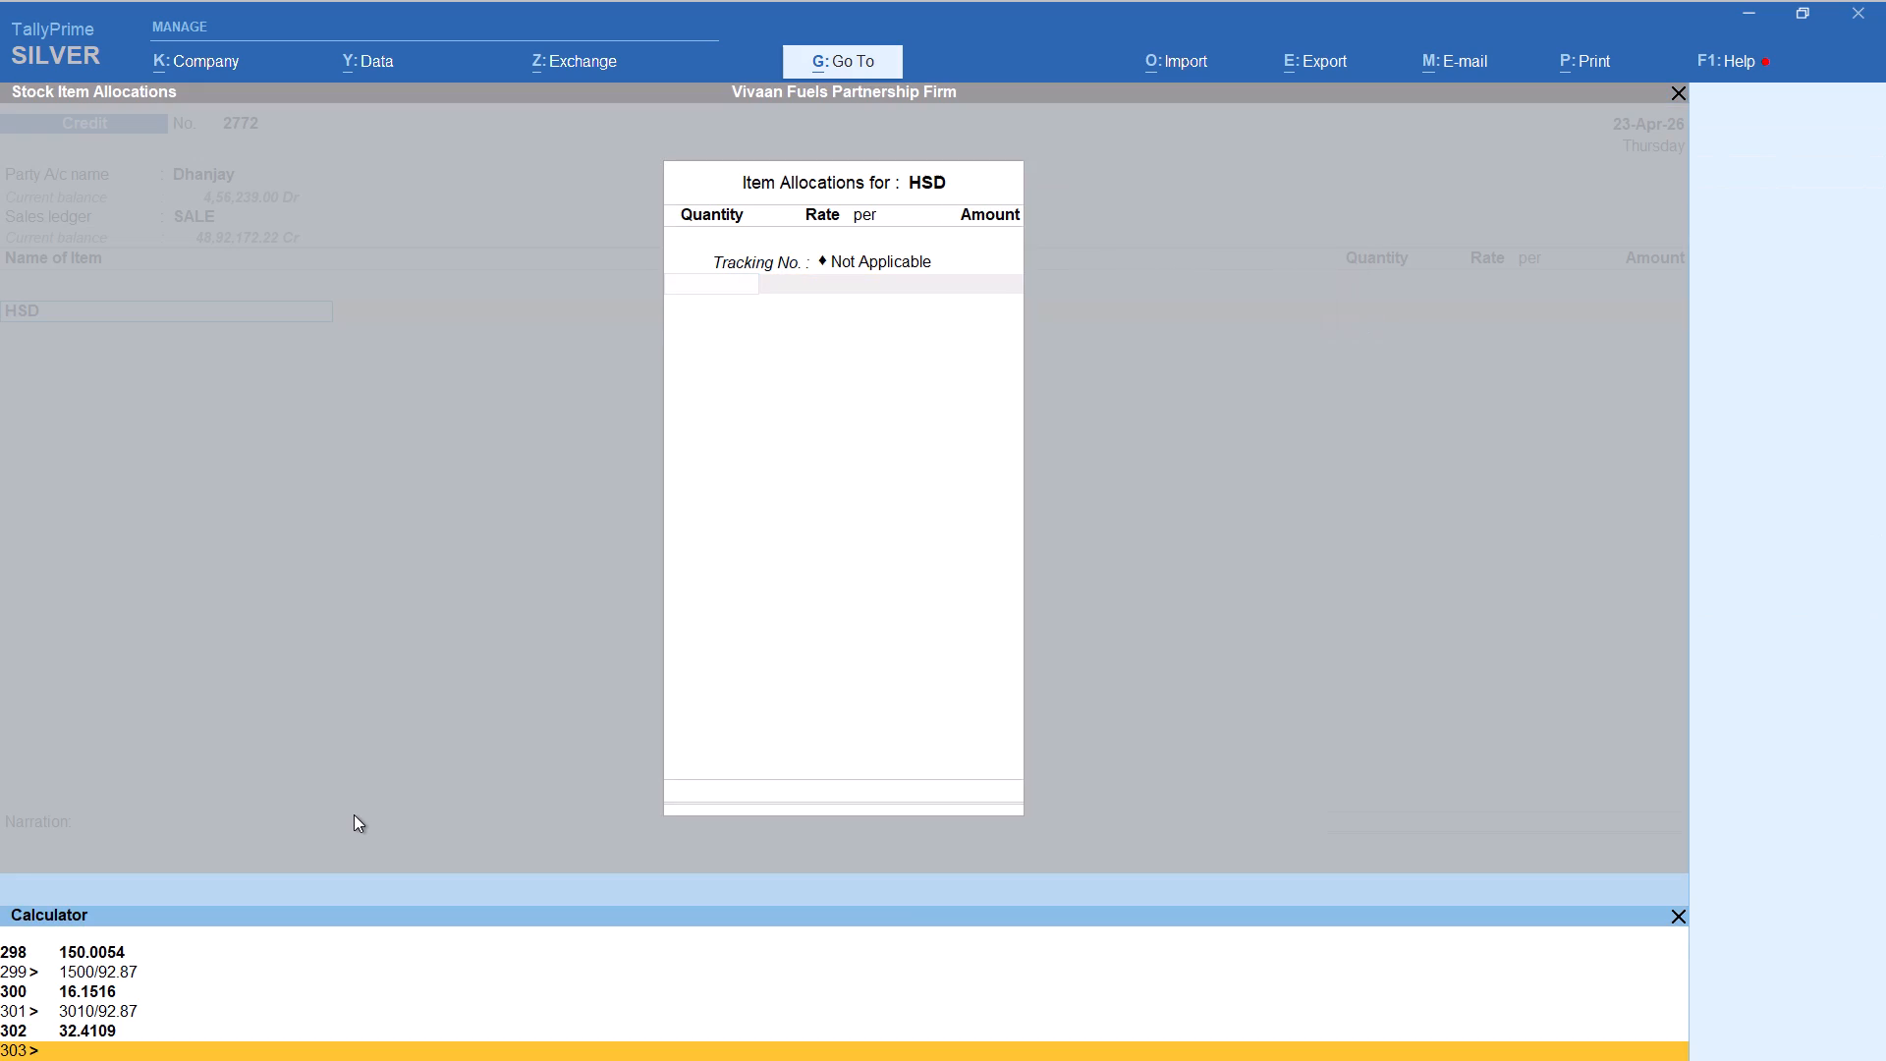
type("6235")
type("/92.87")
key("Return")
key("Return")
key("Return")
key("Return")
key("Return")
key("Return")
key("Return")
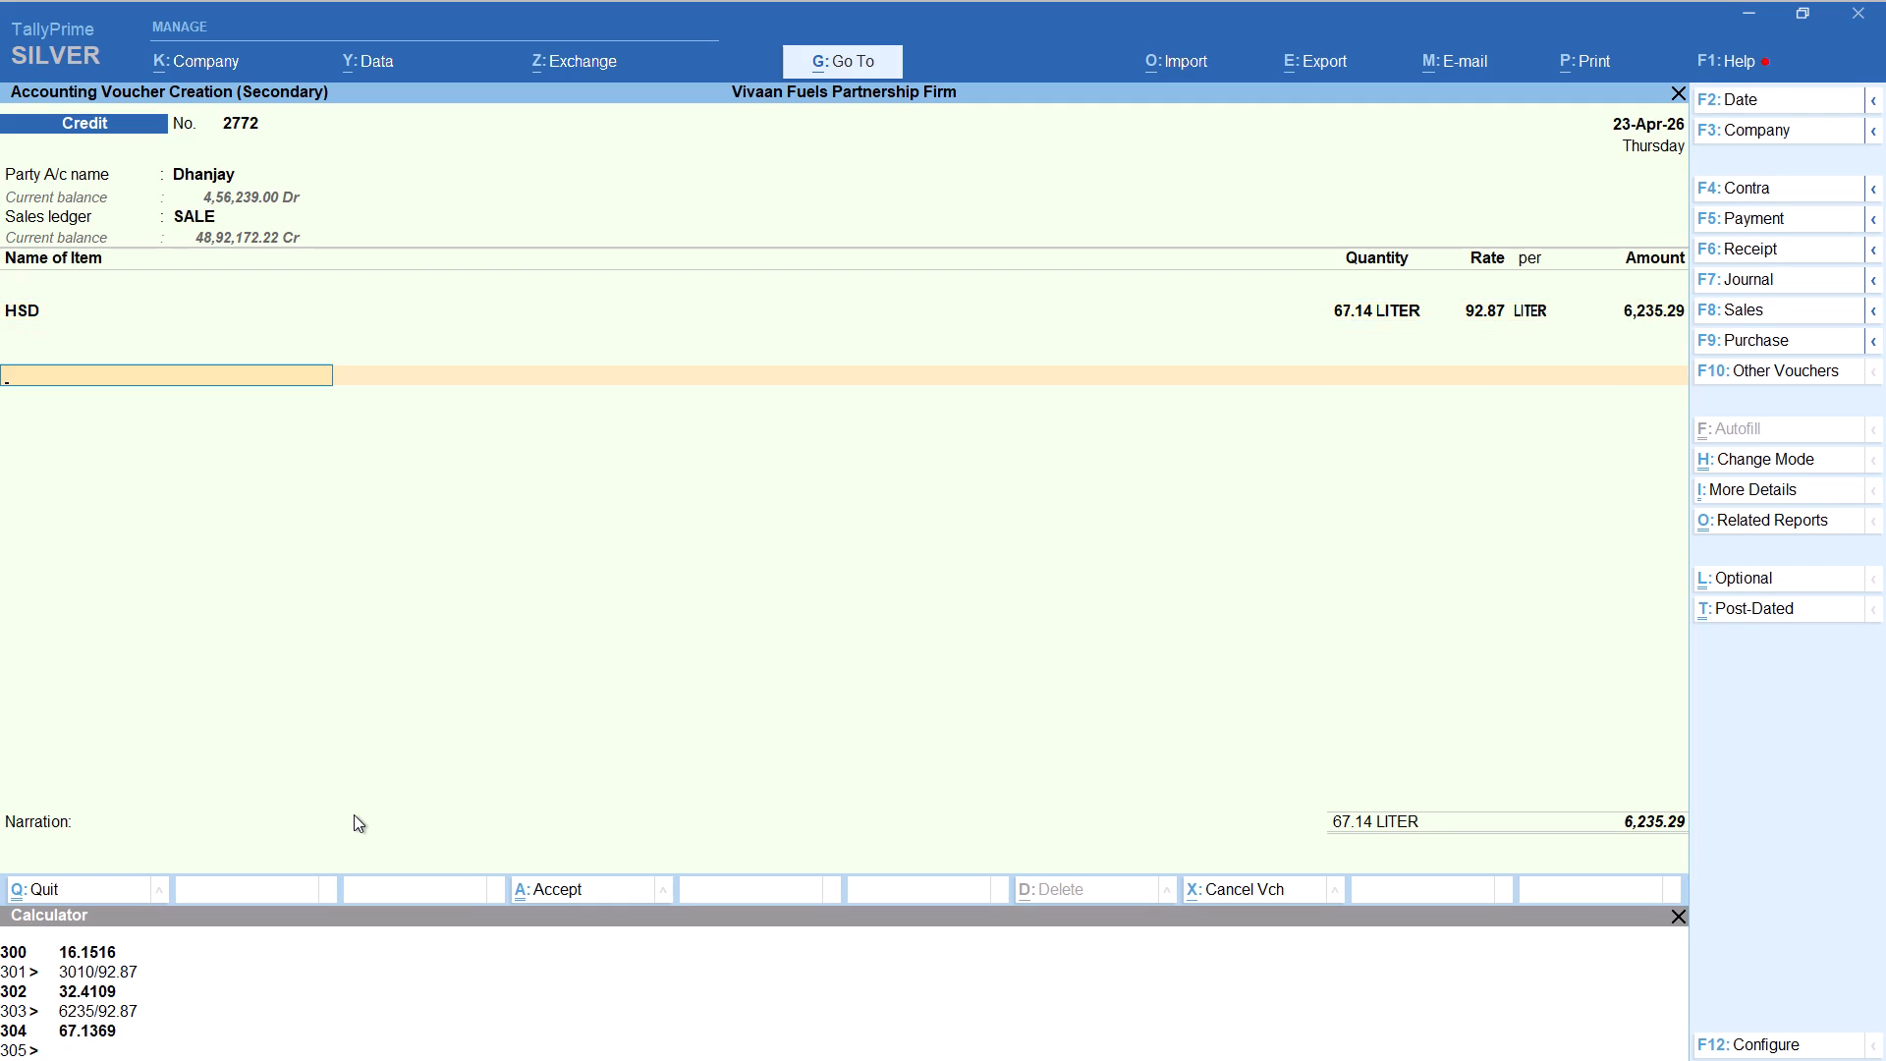
Add the Round Off ledger to the Dhanjay voucher and save it.
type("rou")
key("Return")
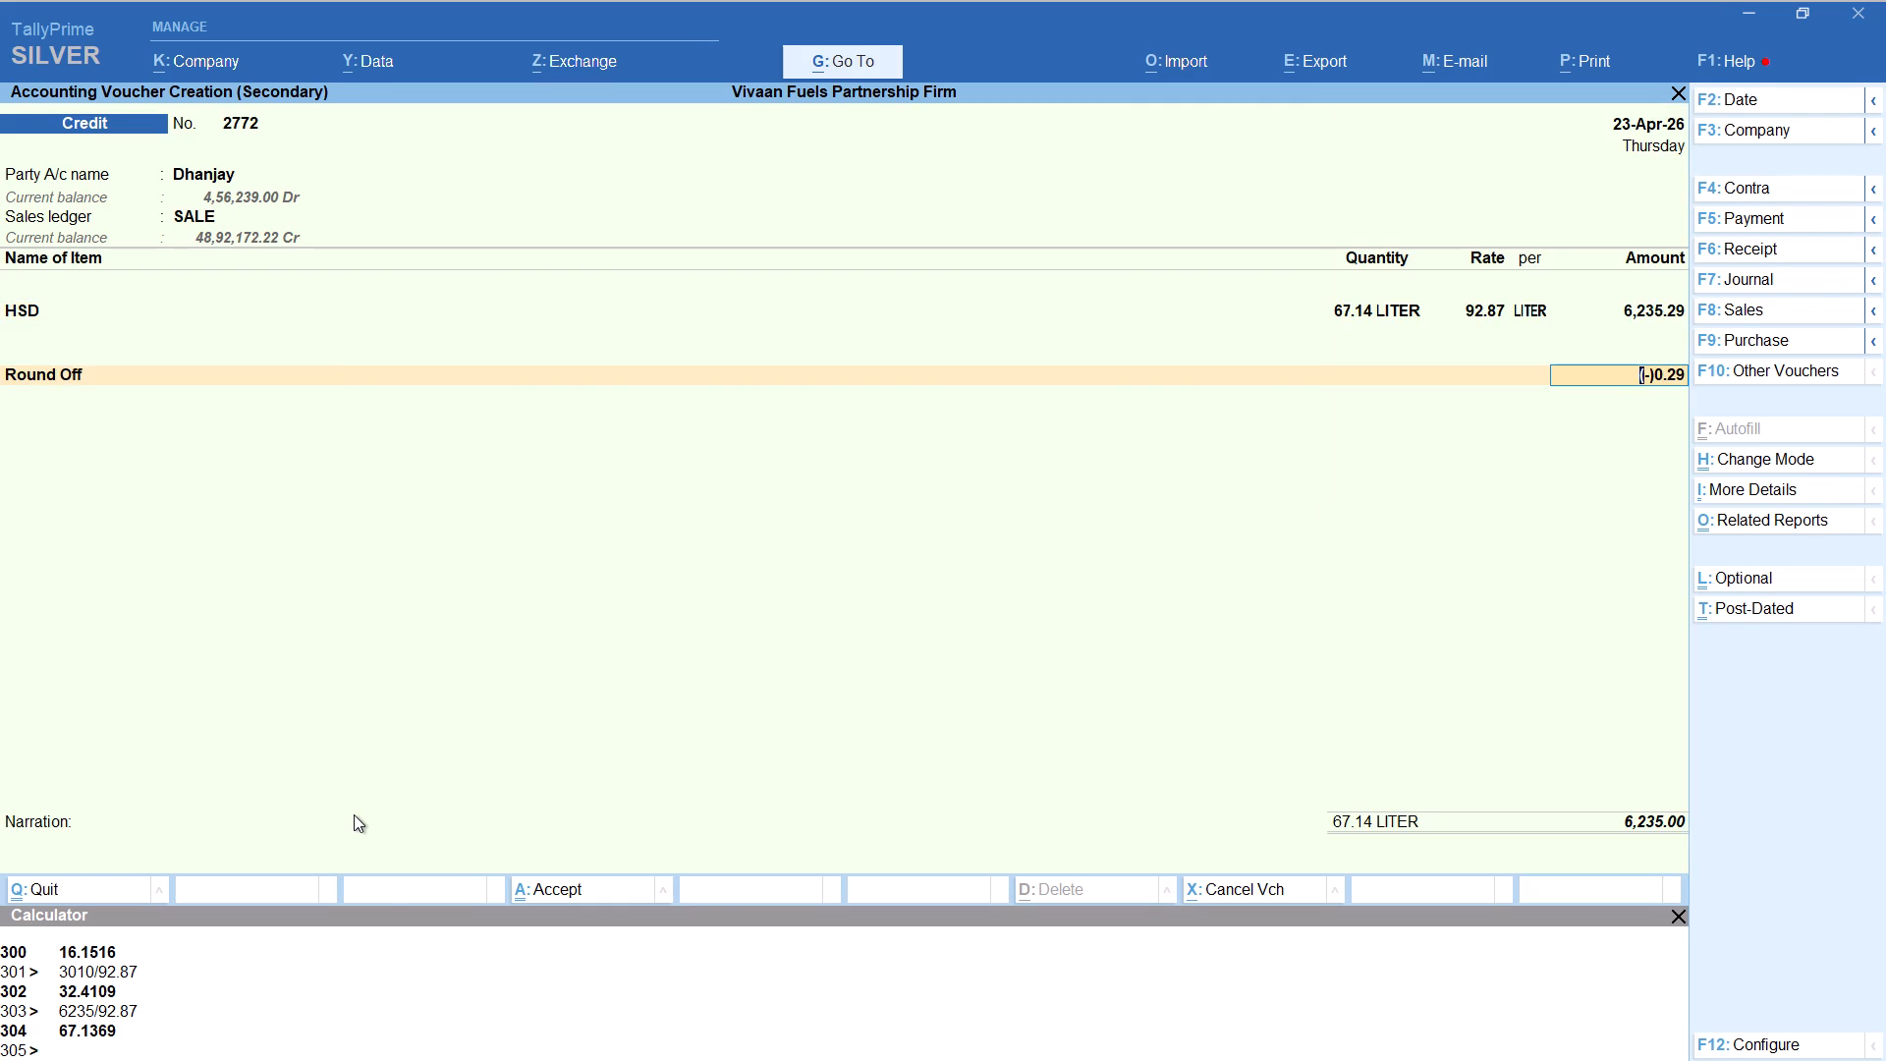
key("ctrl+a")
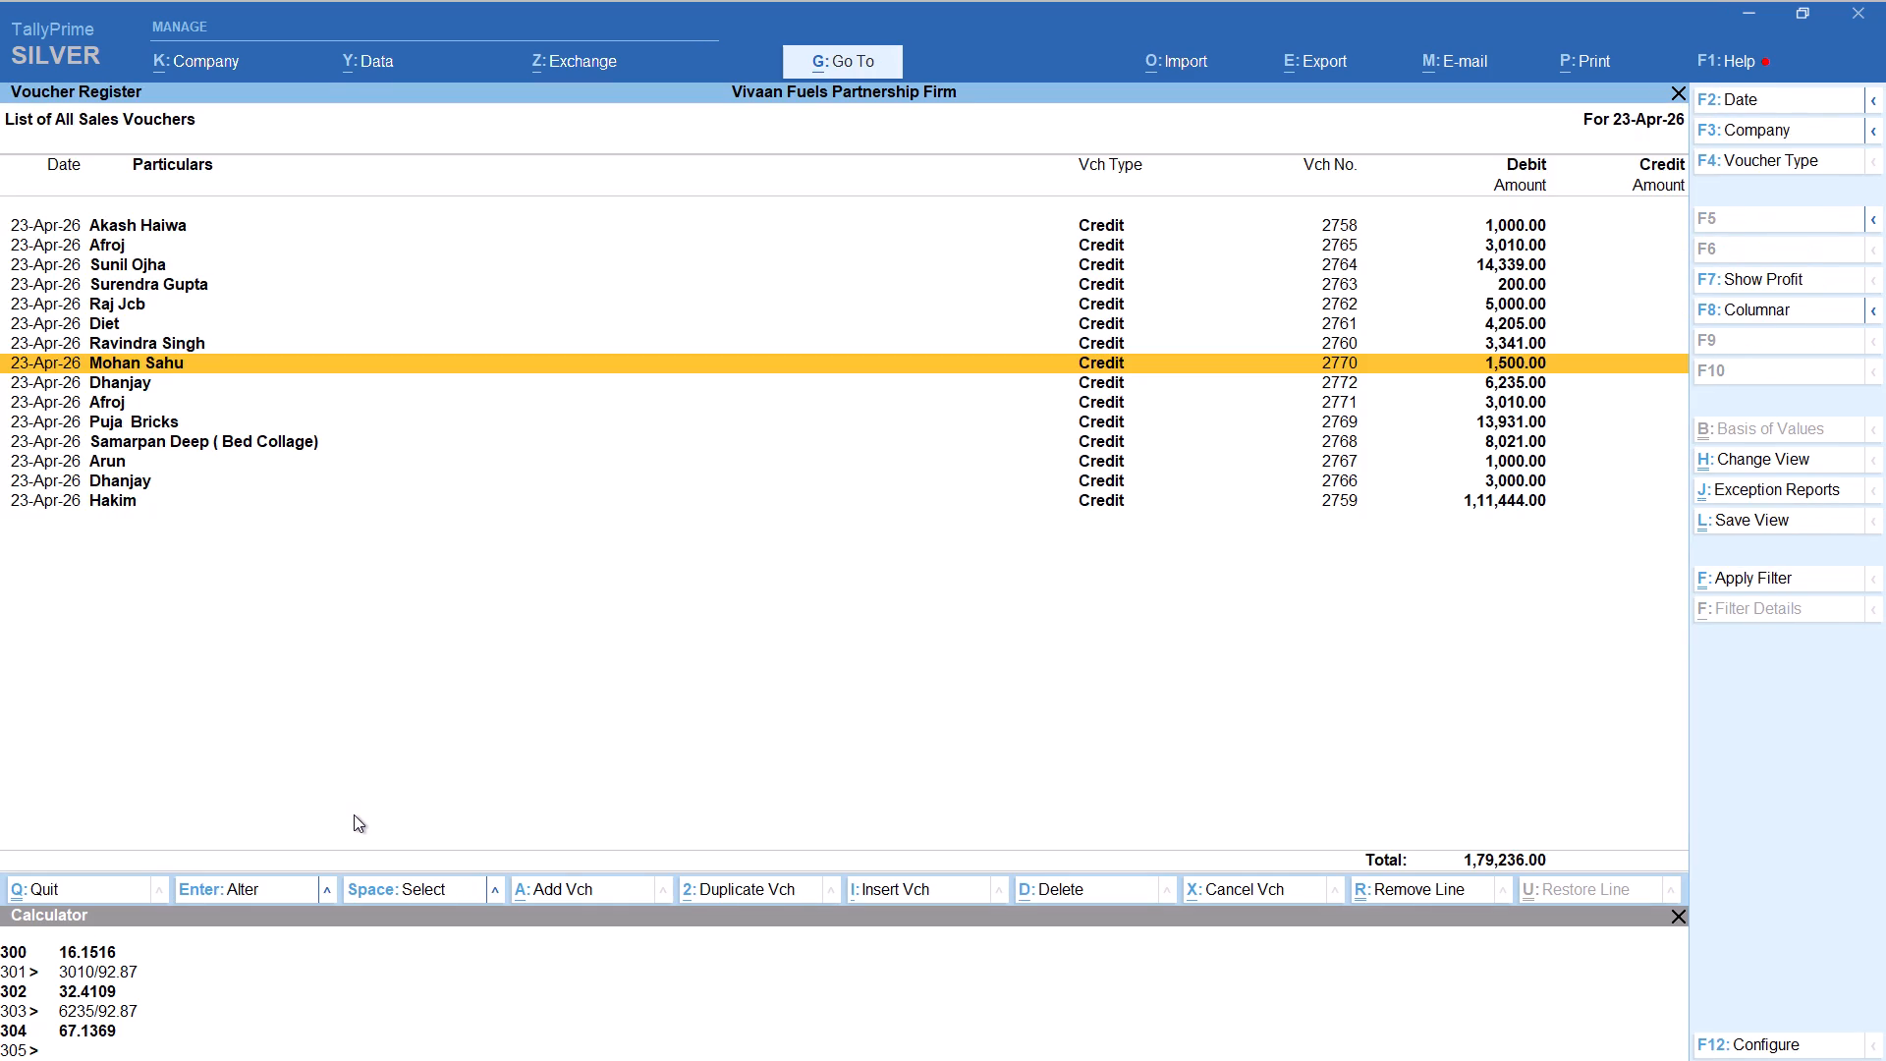
Start another Credit voucher with the CHINTU account as the party, keeping the default party details and the SALE ledger.
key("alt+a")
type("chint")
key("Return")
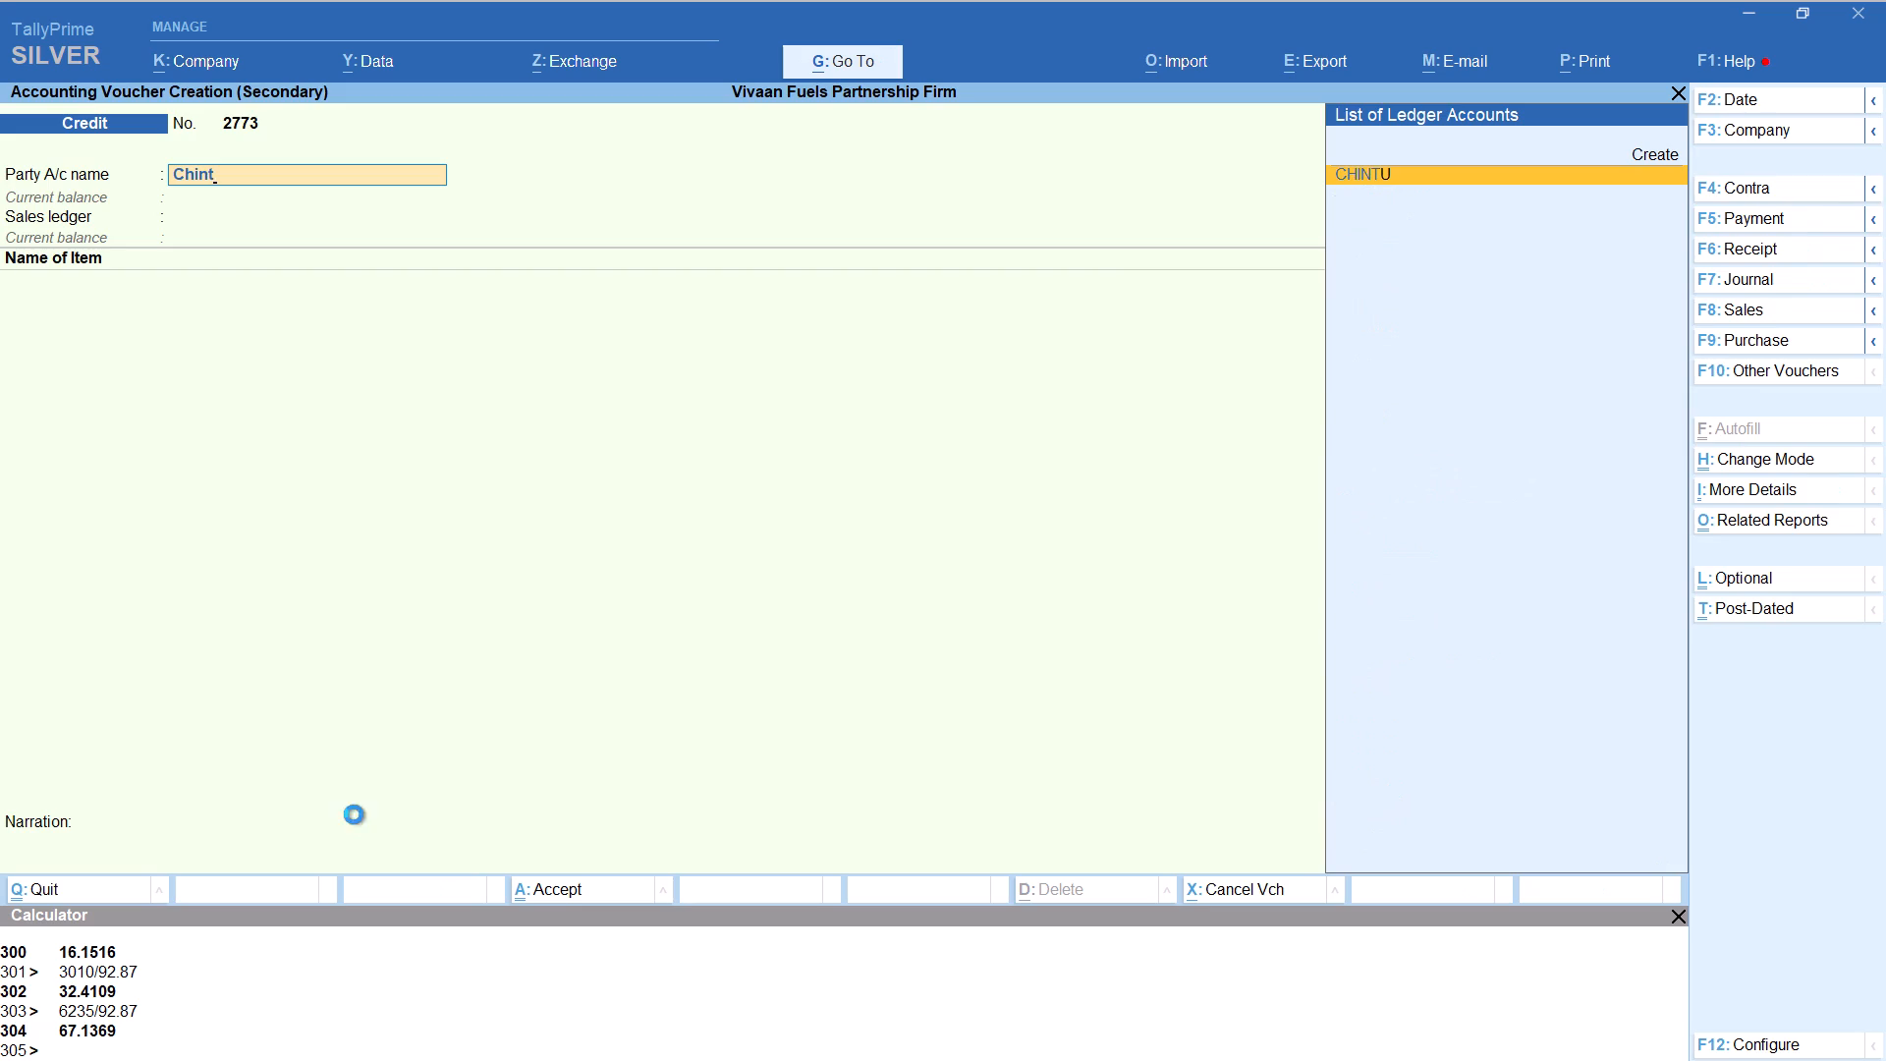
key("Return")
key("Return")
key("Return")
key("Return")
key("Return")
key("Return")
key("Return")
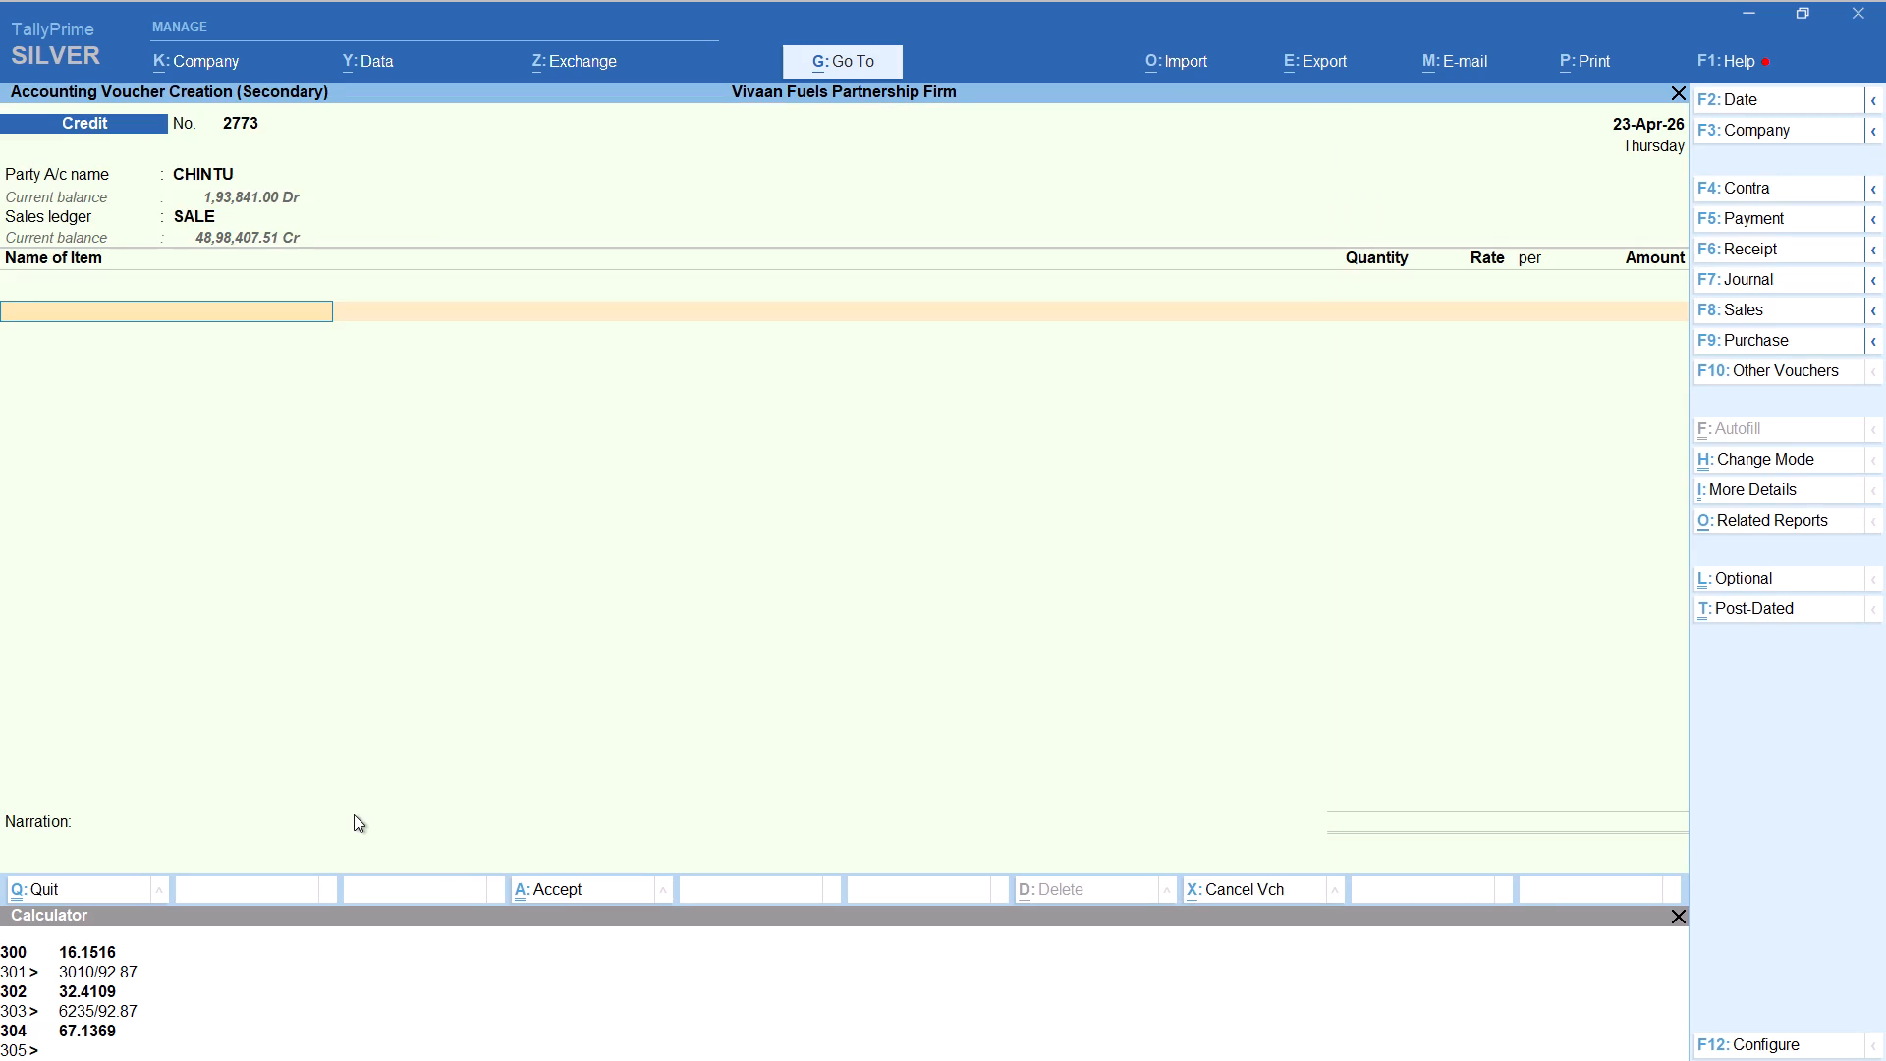
Add item HSD to the CHINTU voucher with tracking number Not Applicable, quantity calculated as 8330/92.87 and a rate of 92.87 per liter.
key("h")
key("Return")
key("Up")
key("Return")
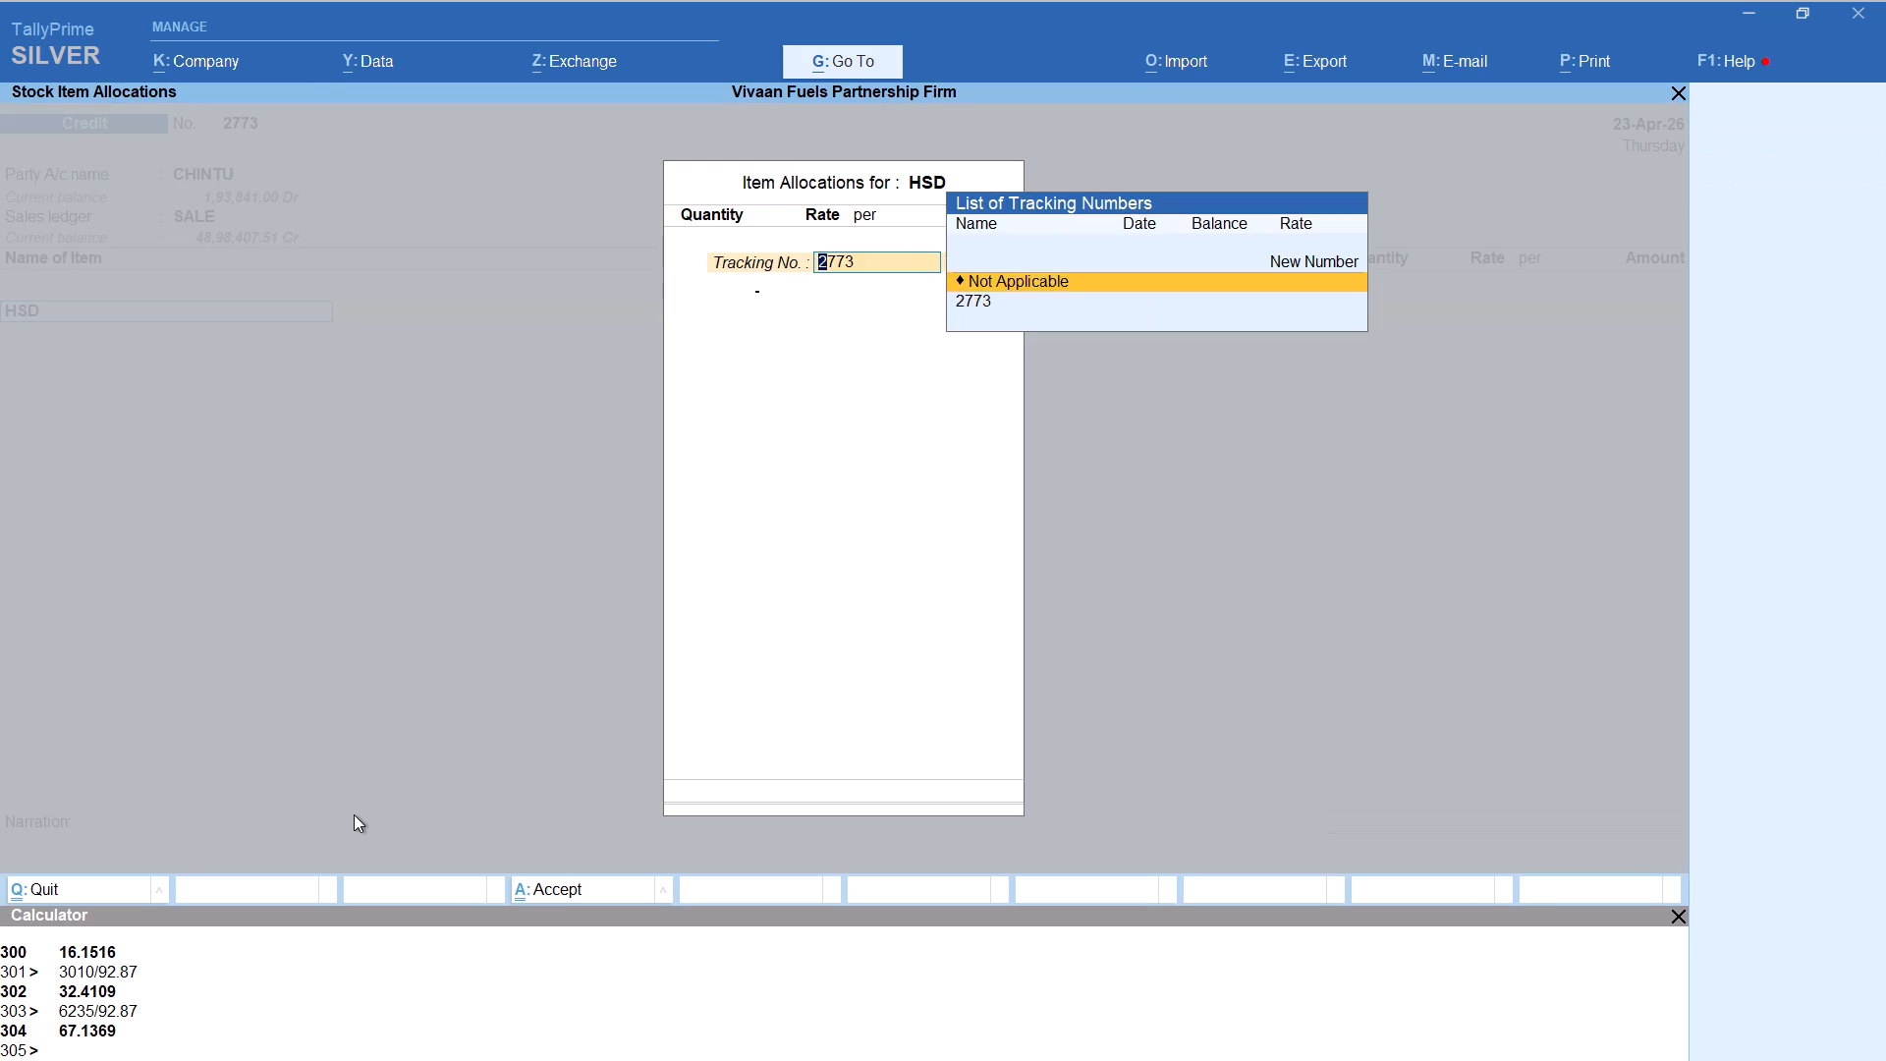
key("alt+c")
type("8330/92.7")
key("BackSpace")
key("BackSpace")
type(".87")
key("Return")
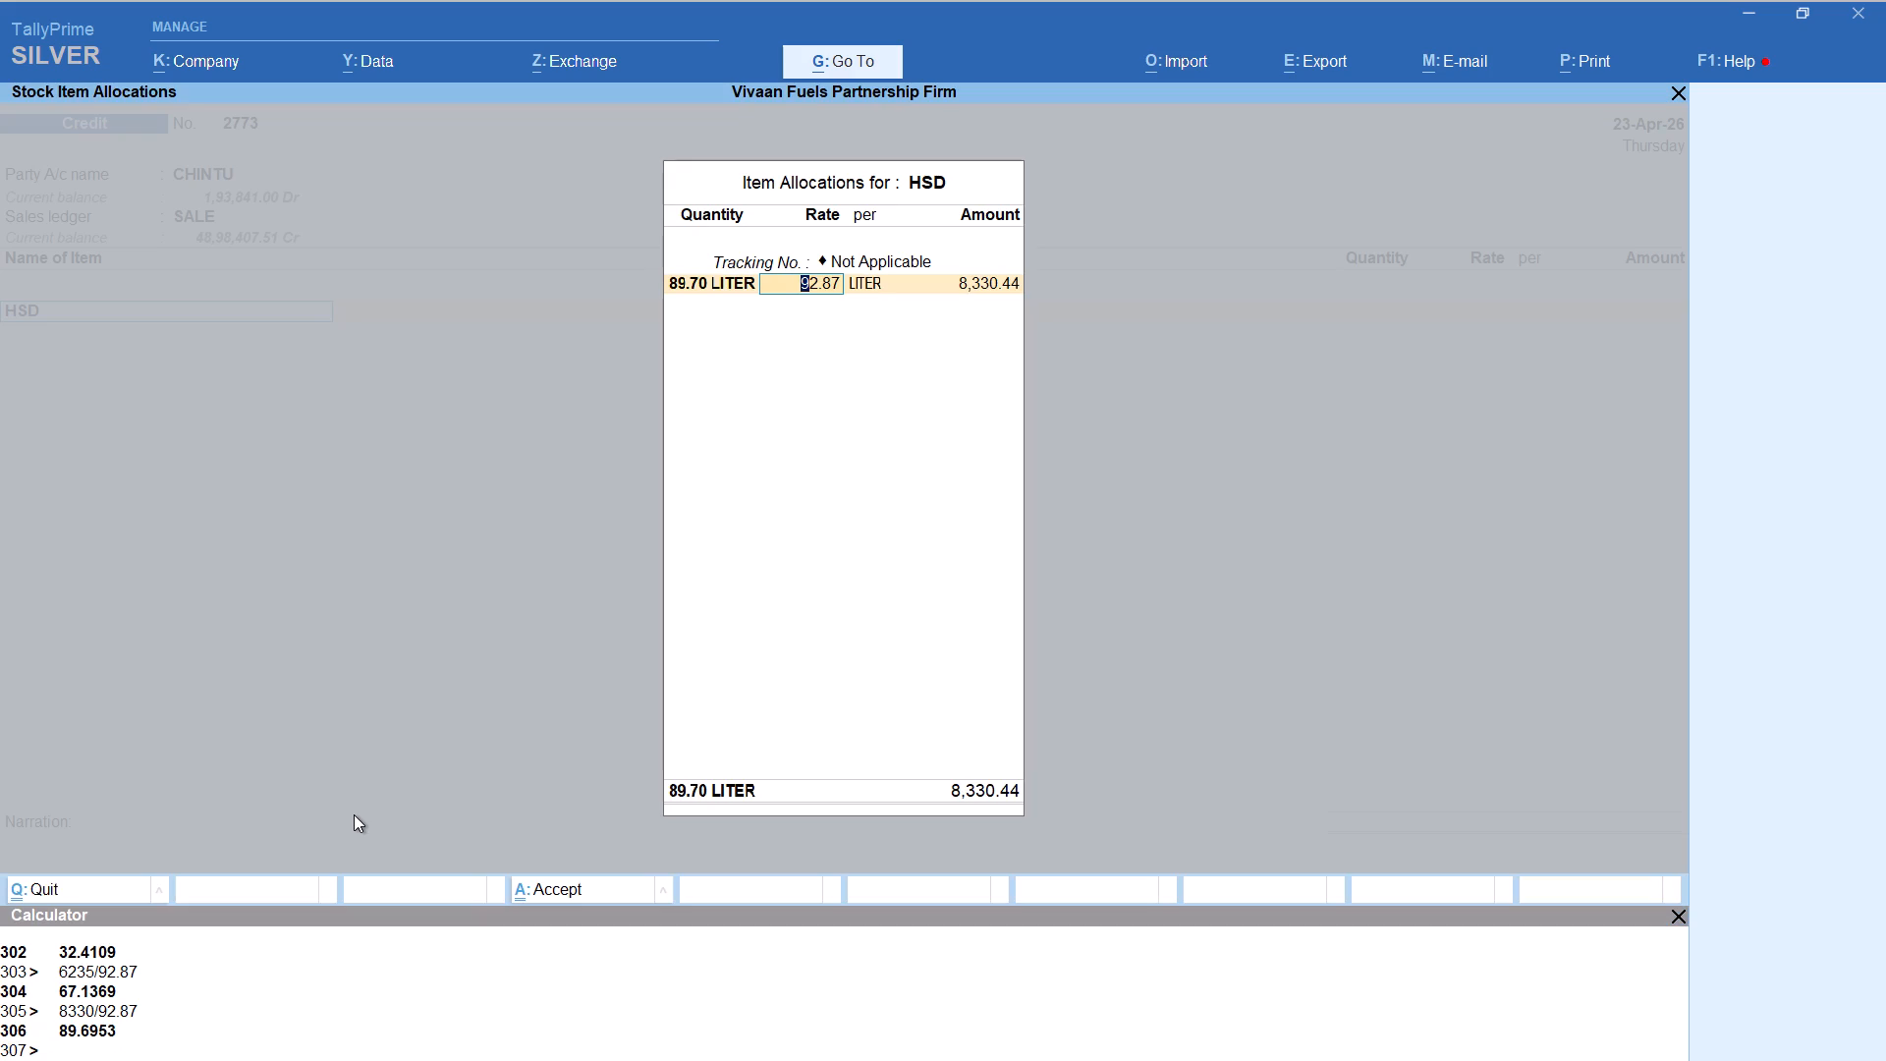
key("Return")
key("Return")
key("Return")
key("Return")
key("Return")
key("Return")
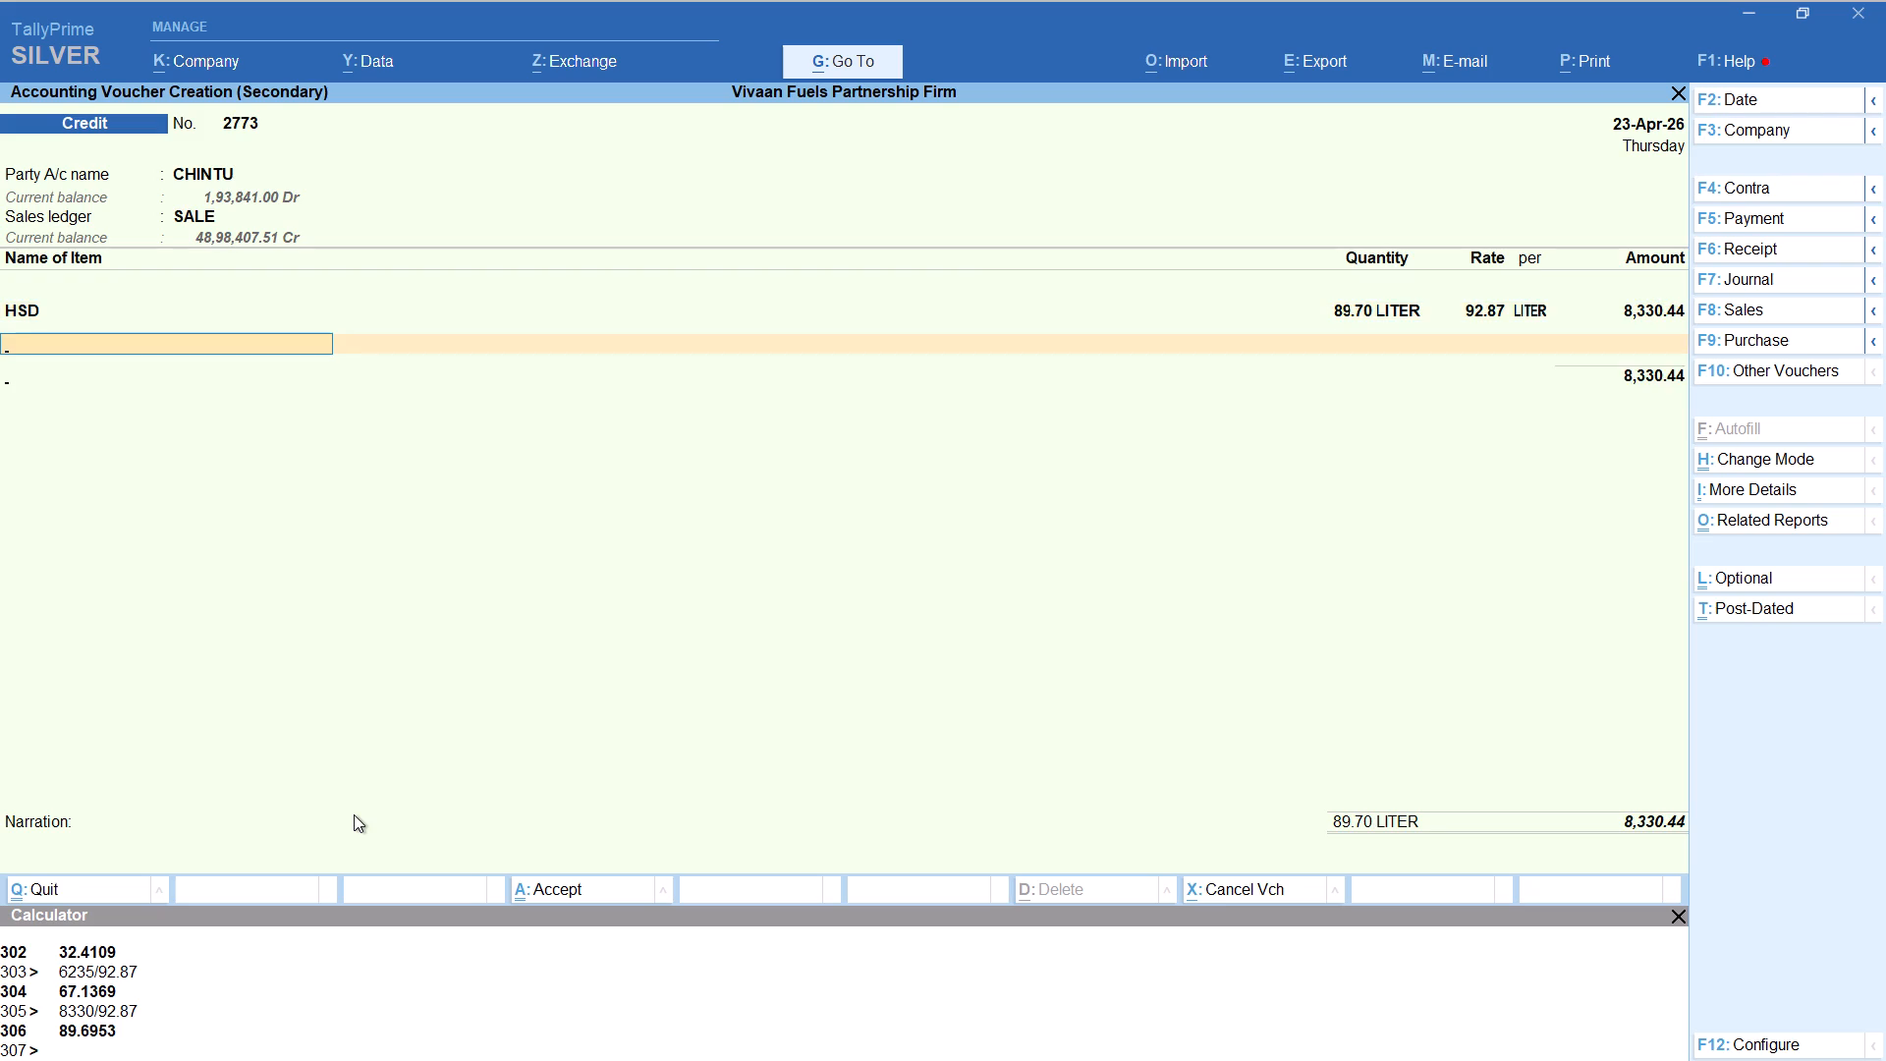
Add the Round Off ledger to the CHINTU voucher and save it.
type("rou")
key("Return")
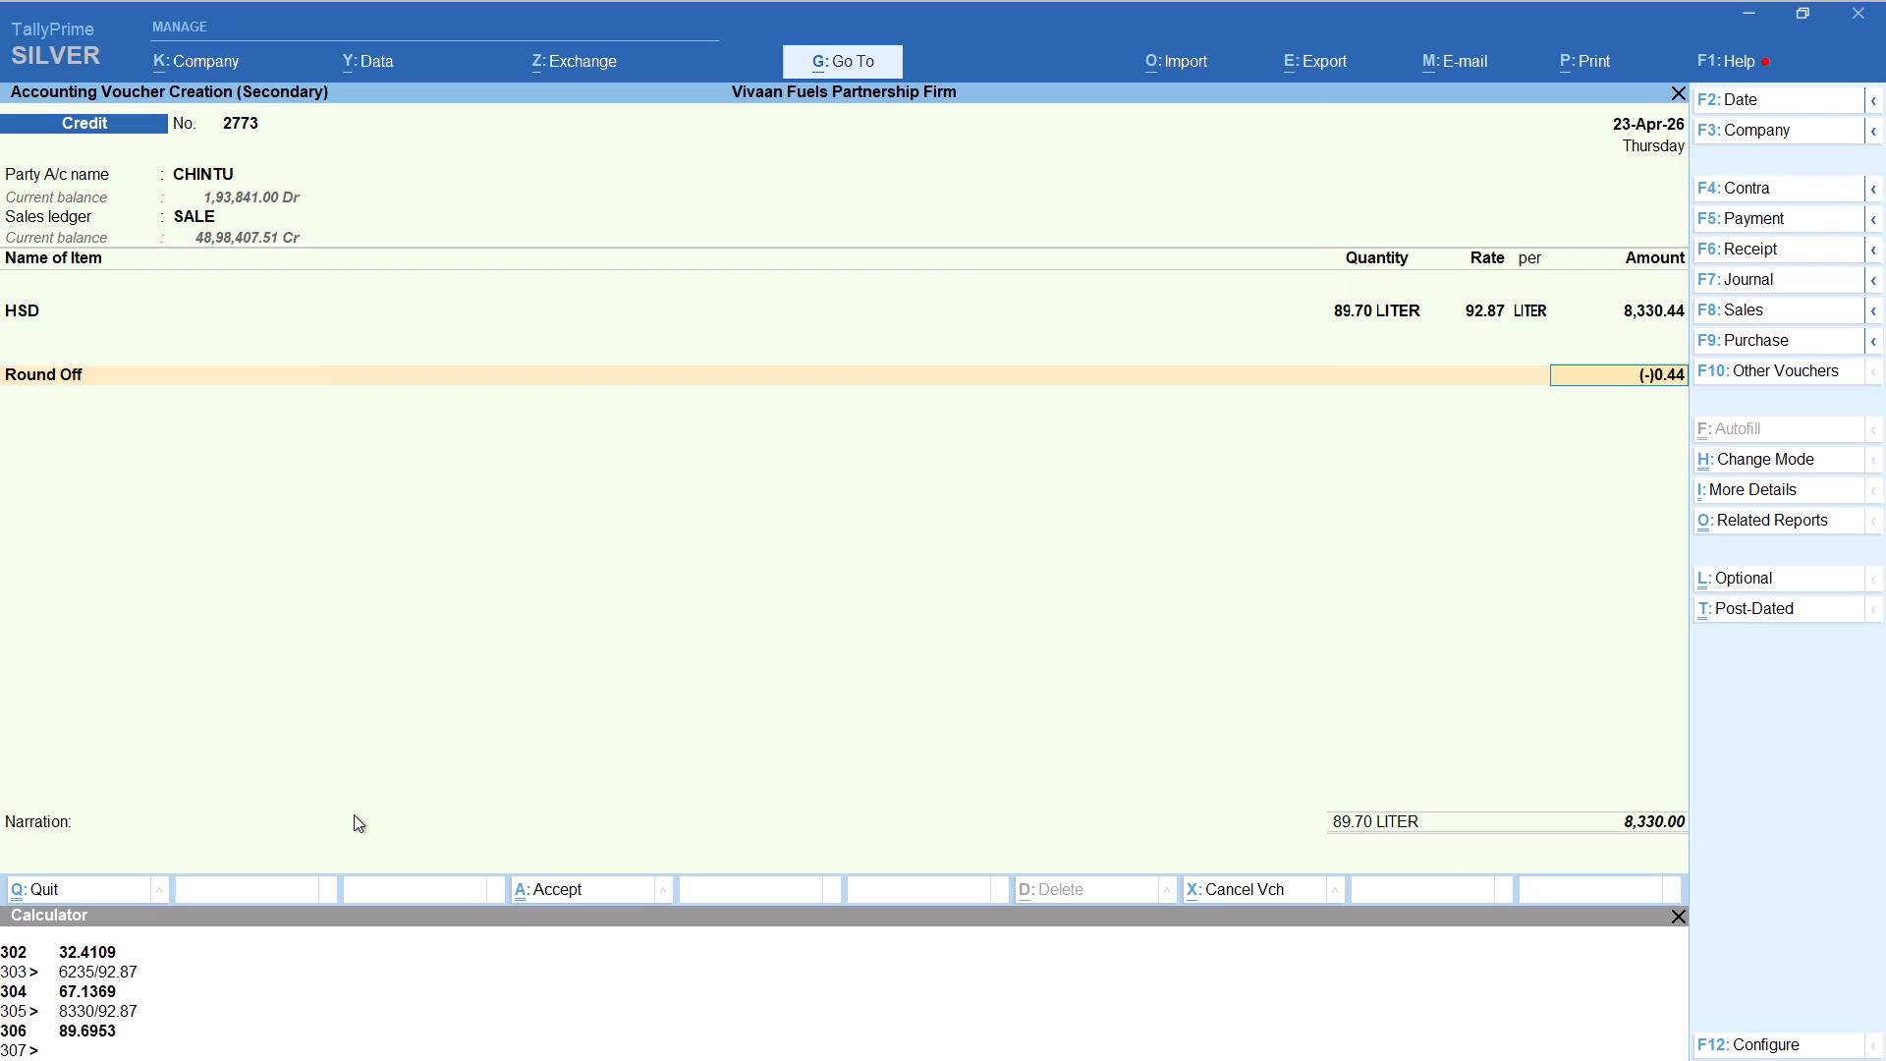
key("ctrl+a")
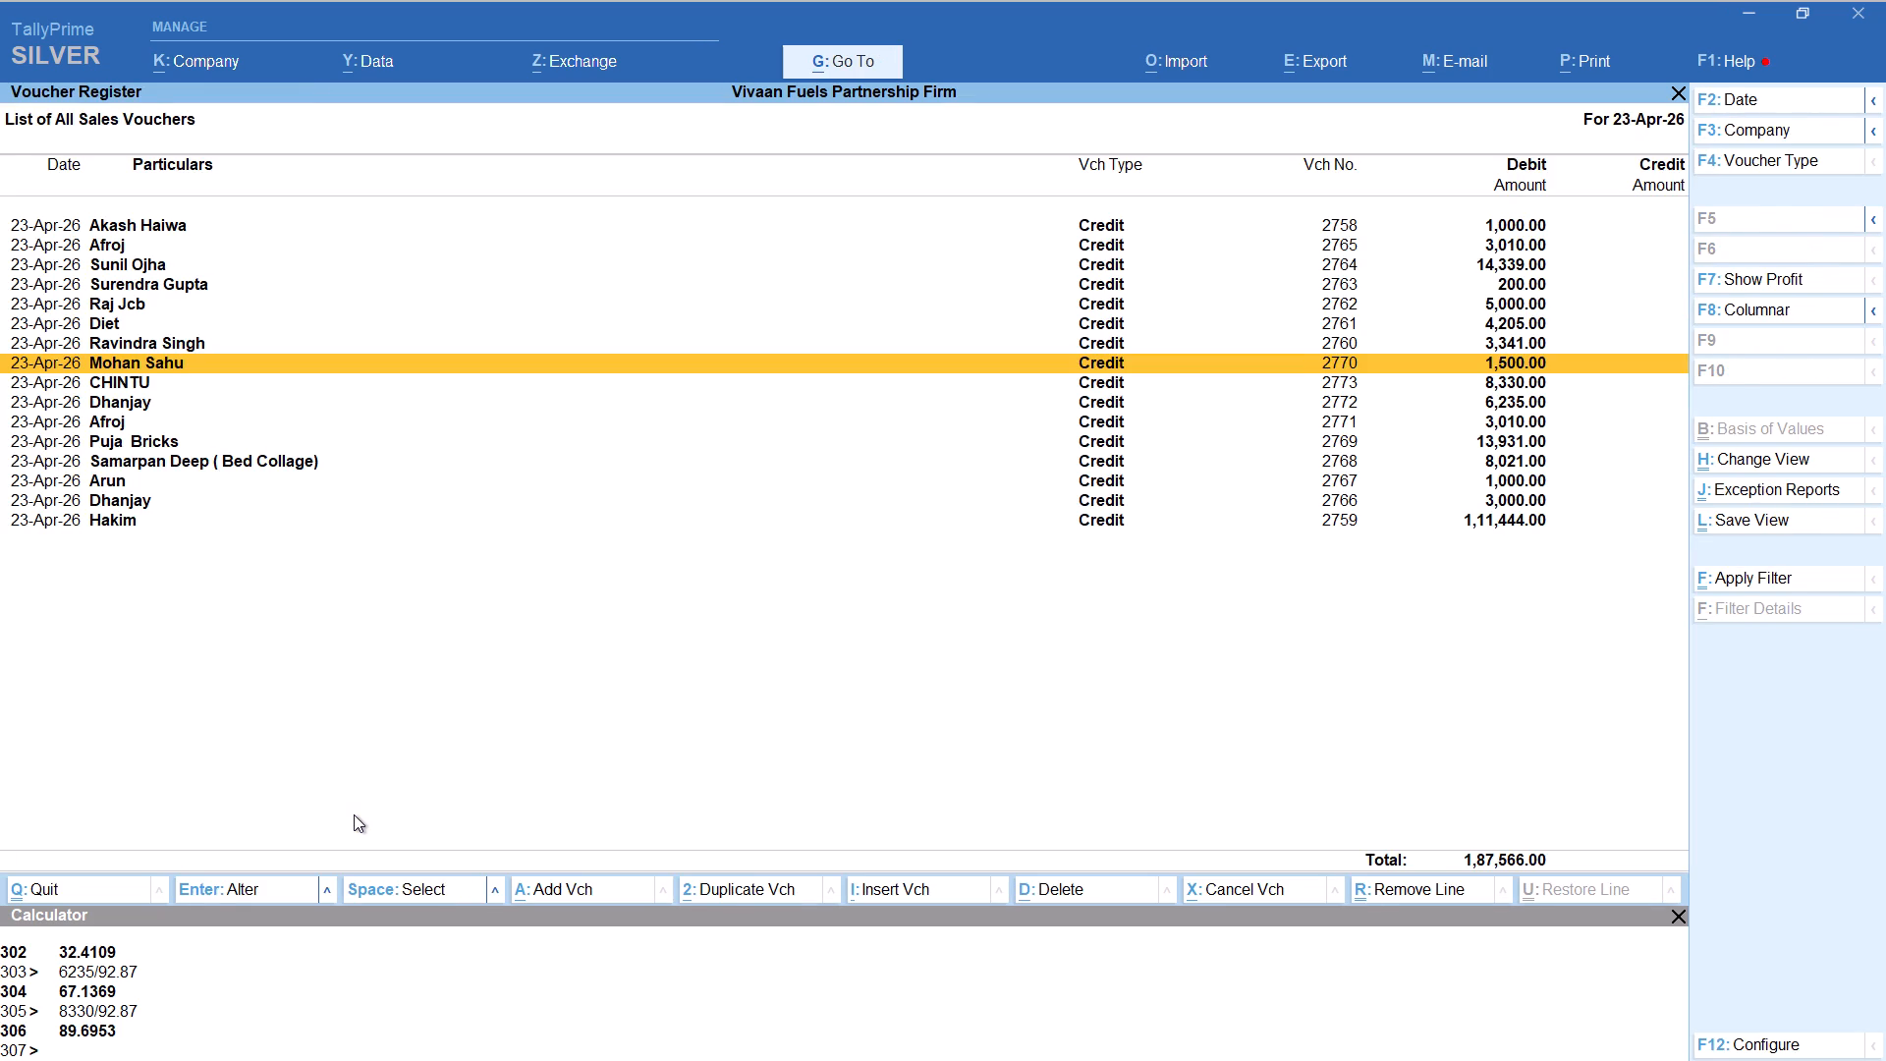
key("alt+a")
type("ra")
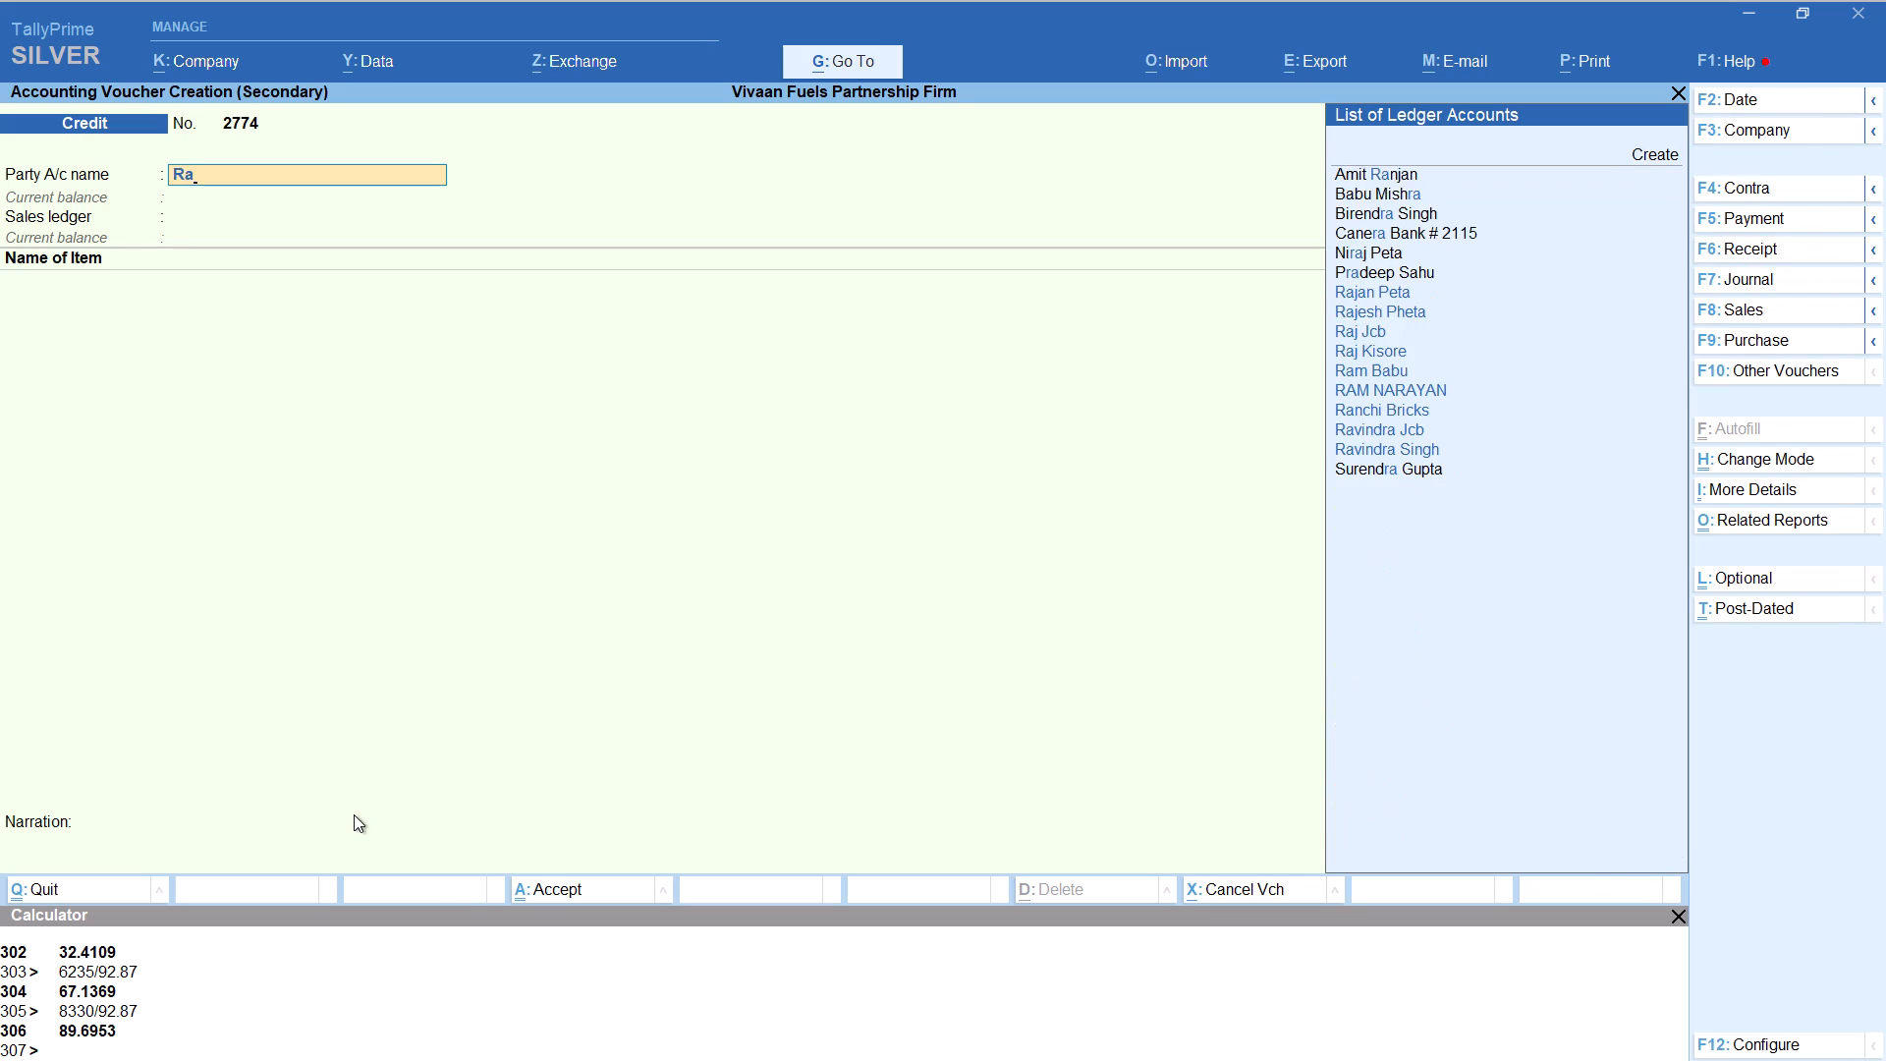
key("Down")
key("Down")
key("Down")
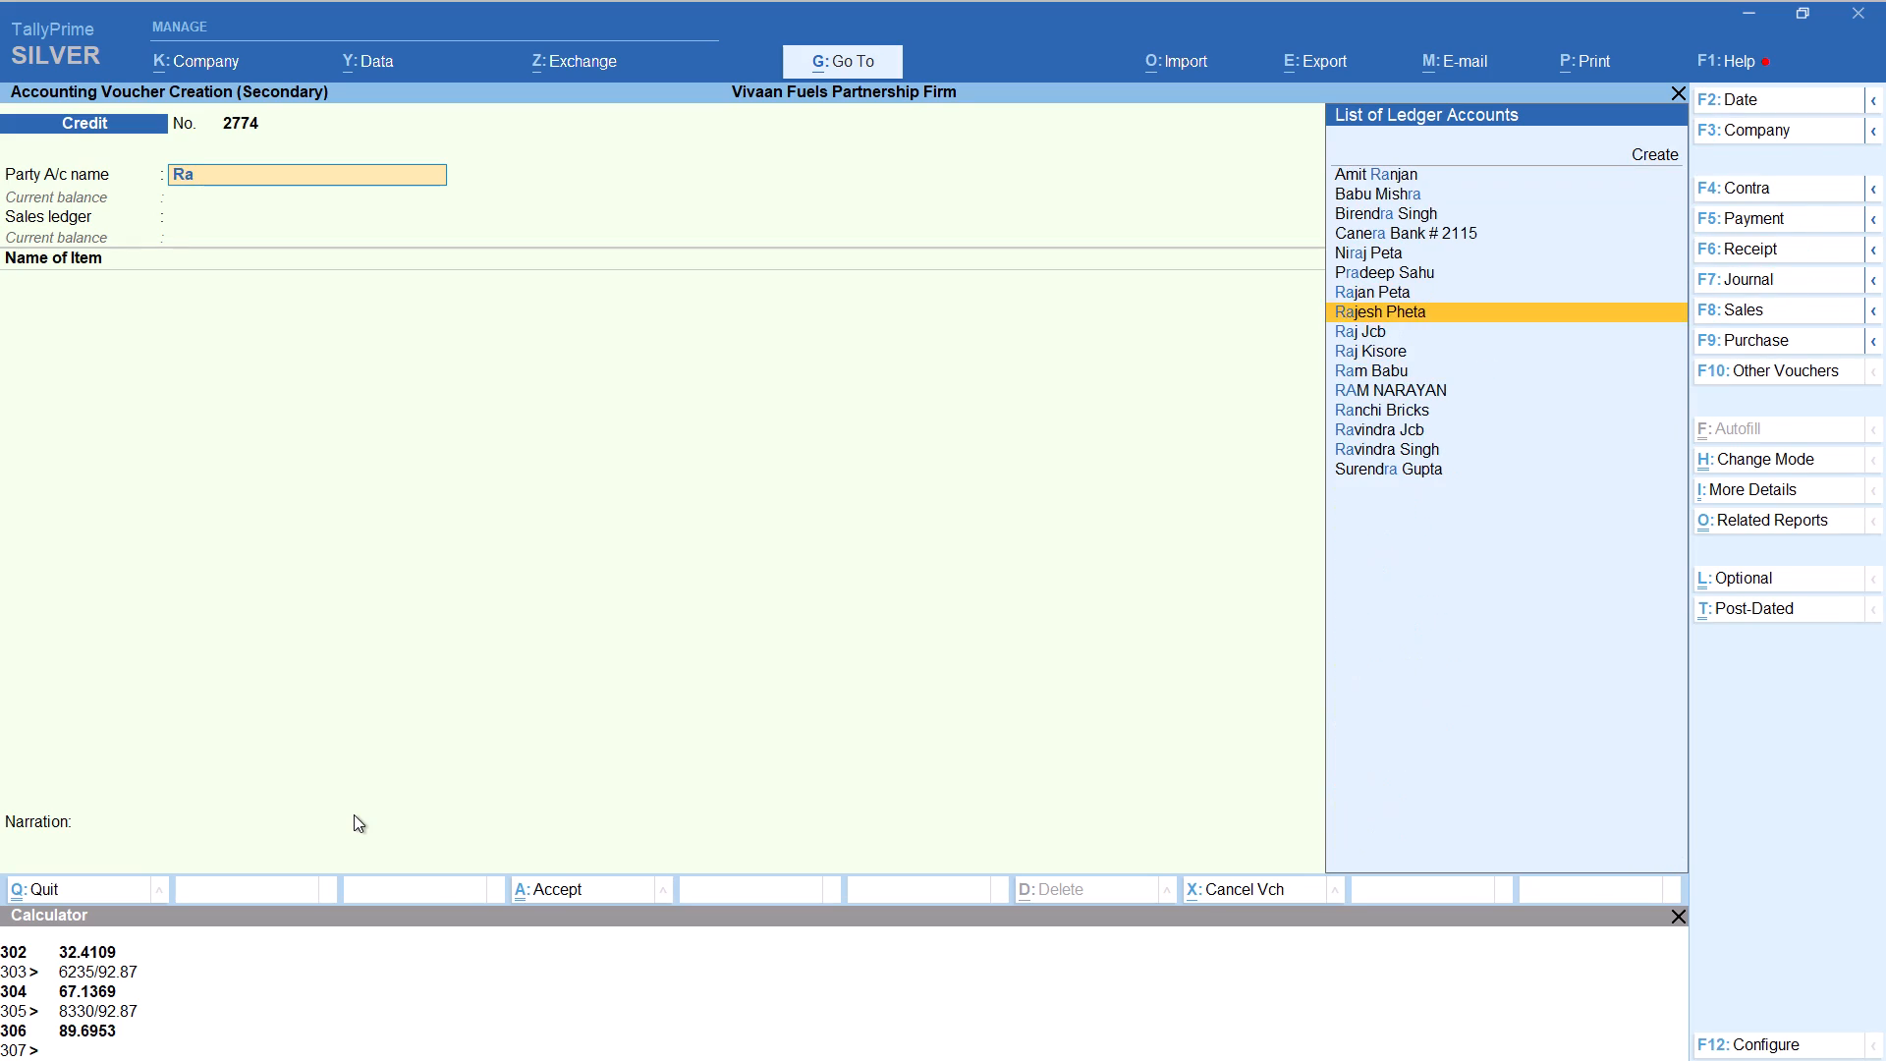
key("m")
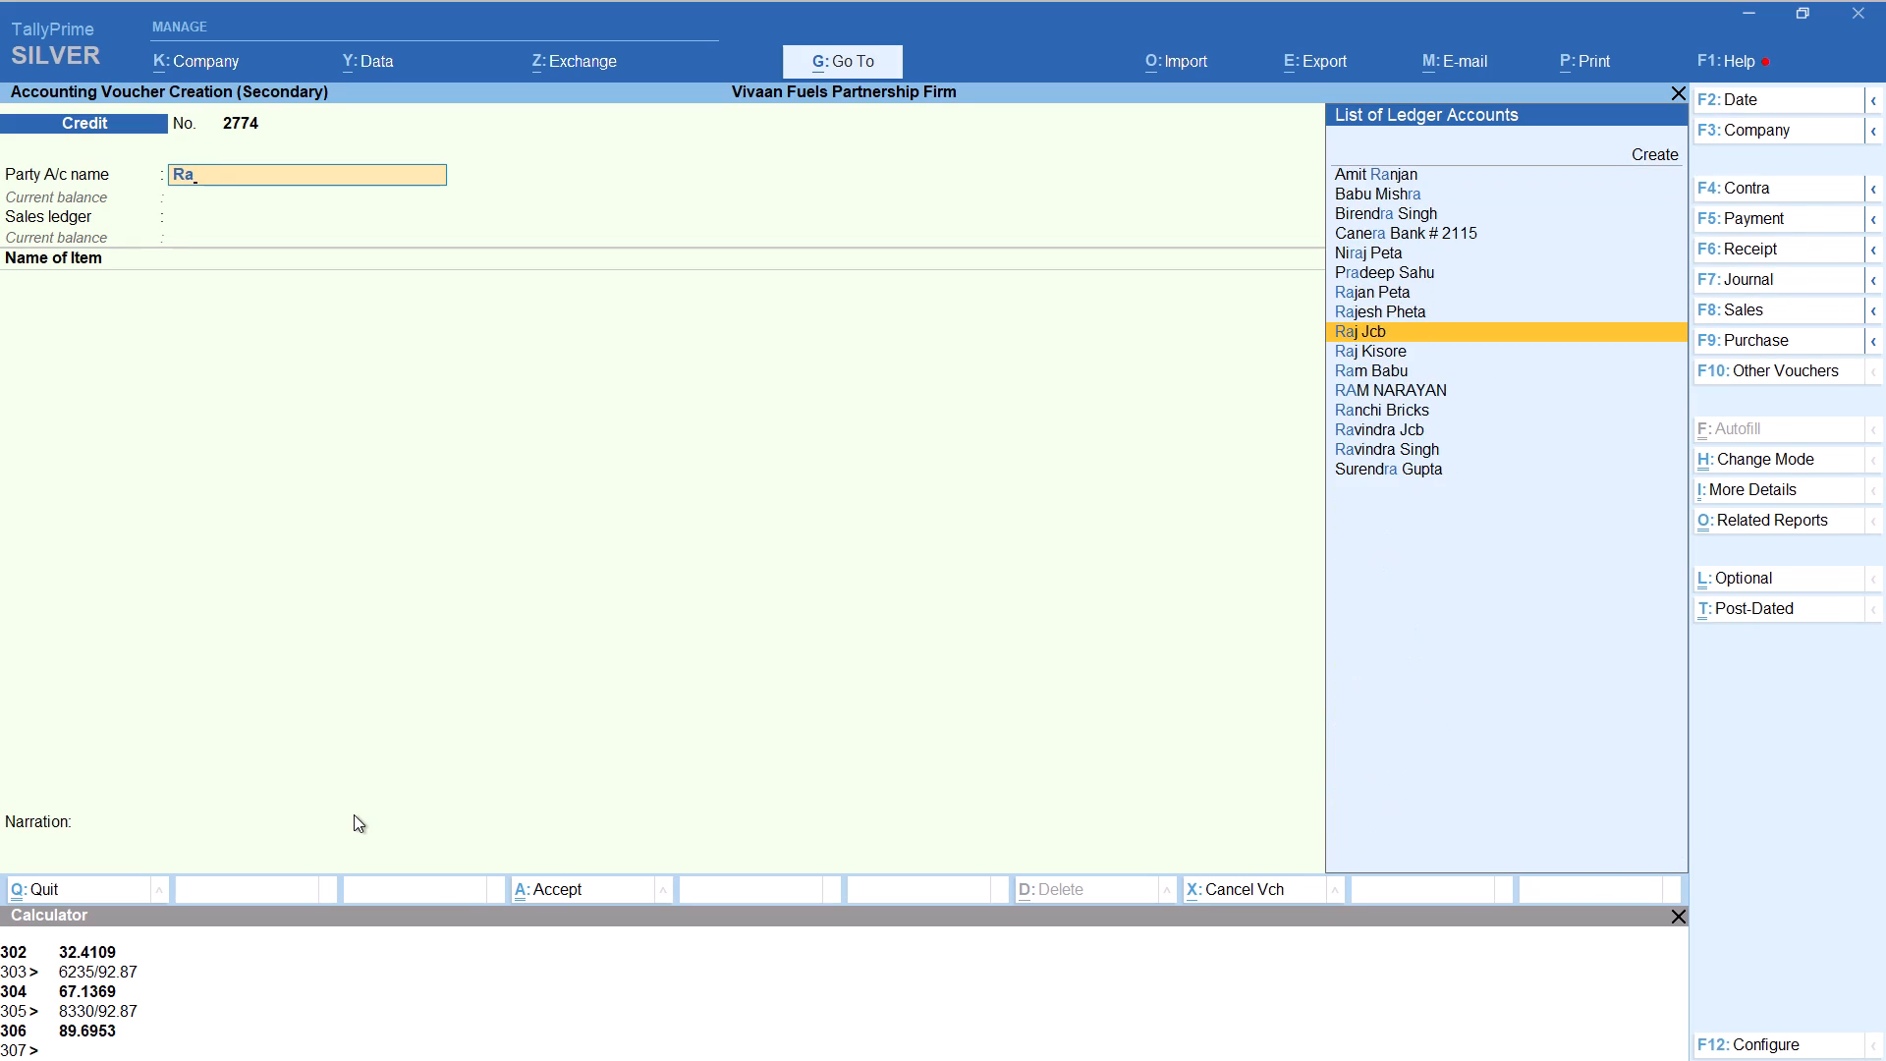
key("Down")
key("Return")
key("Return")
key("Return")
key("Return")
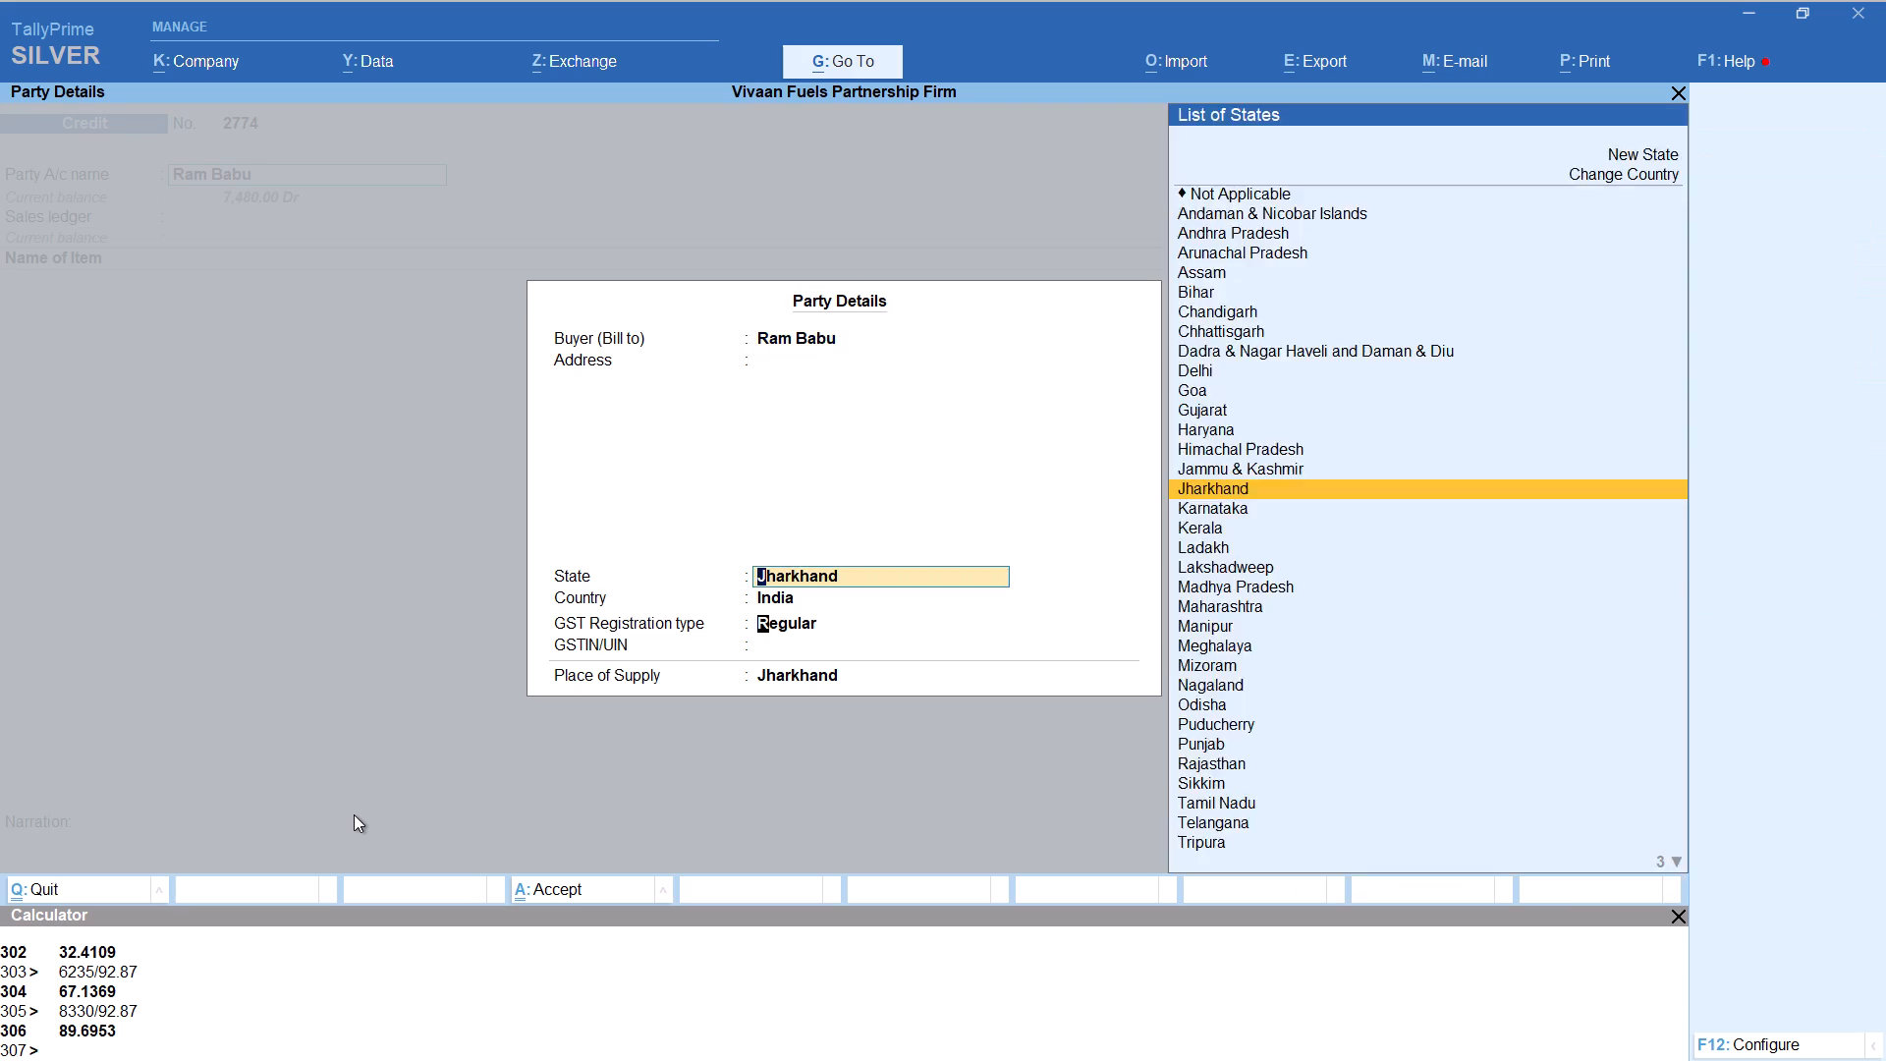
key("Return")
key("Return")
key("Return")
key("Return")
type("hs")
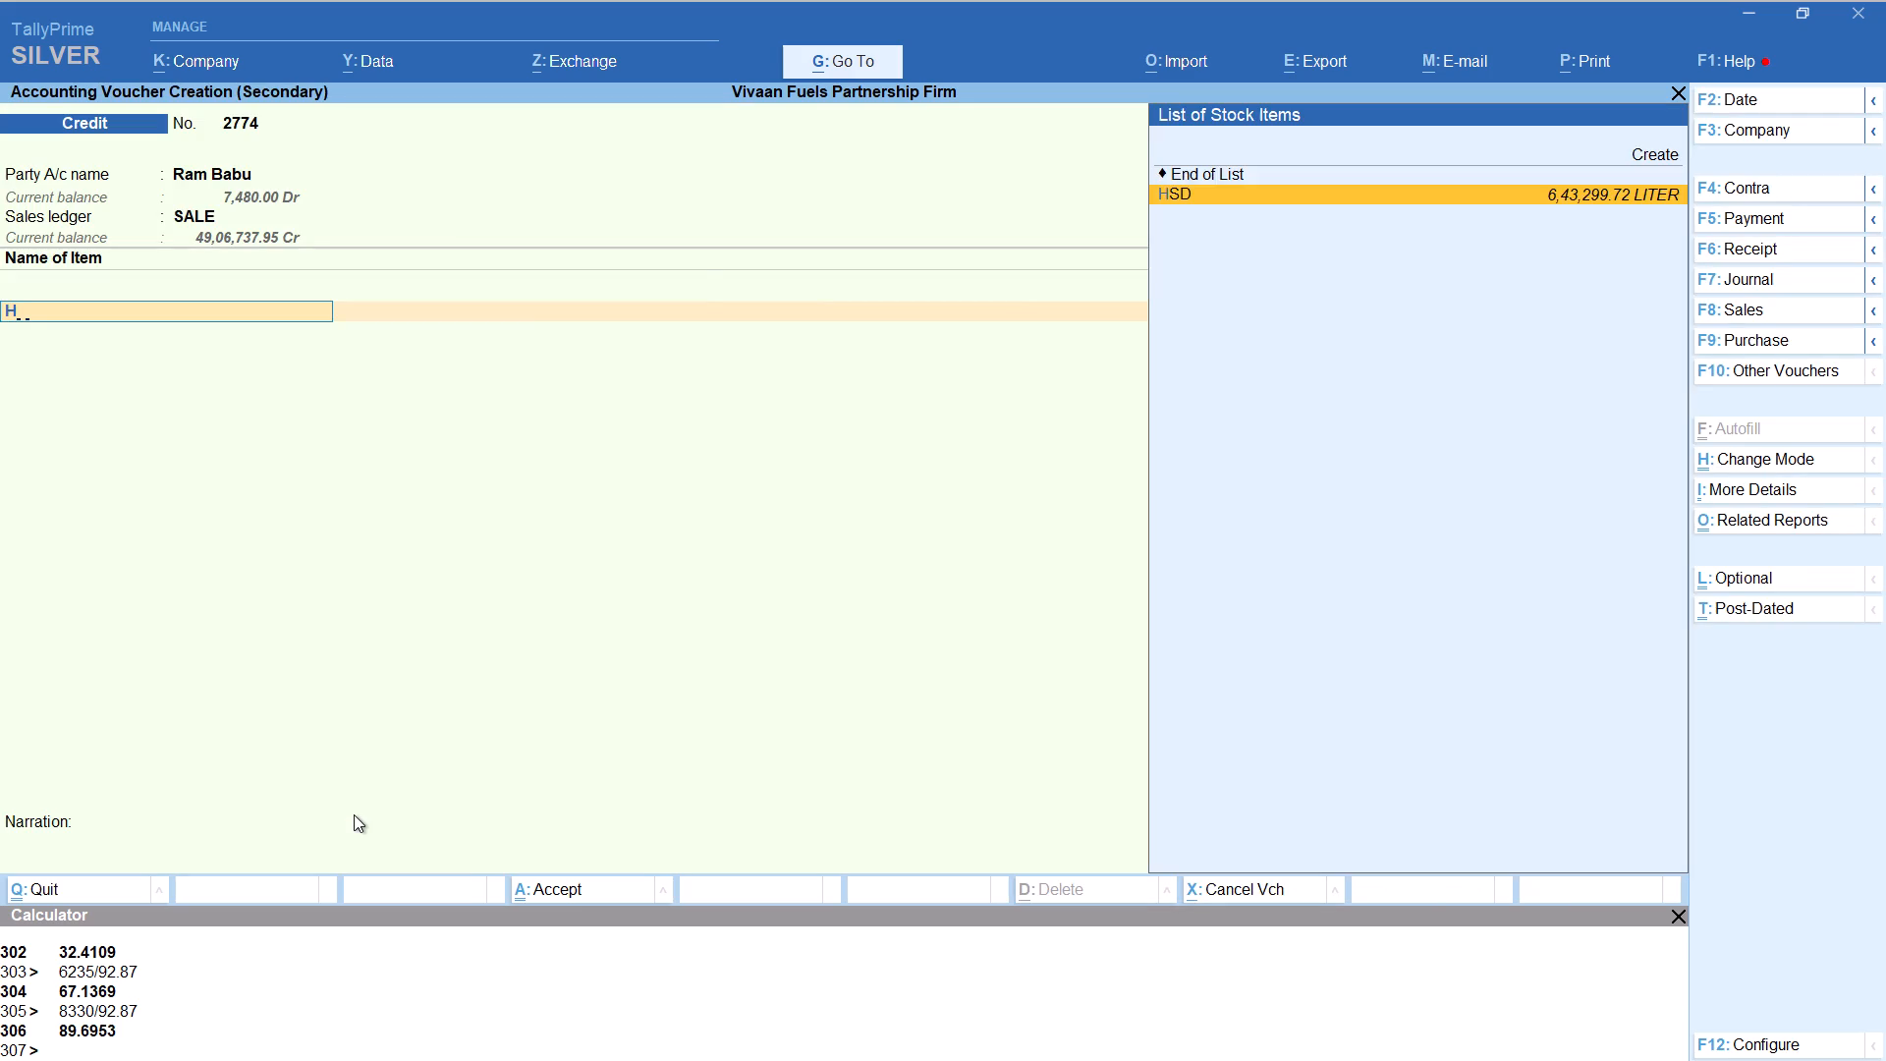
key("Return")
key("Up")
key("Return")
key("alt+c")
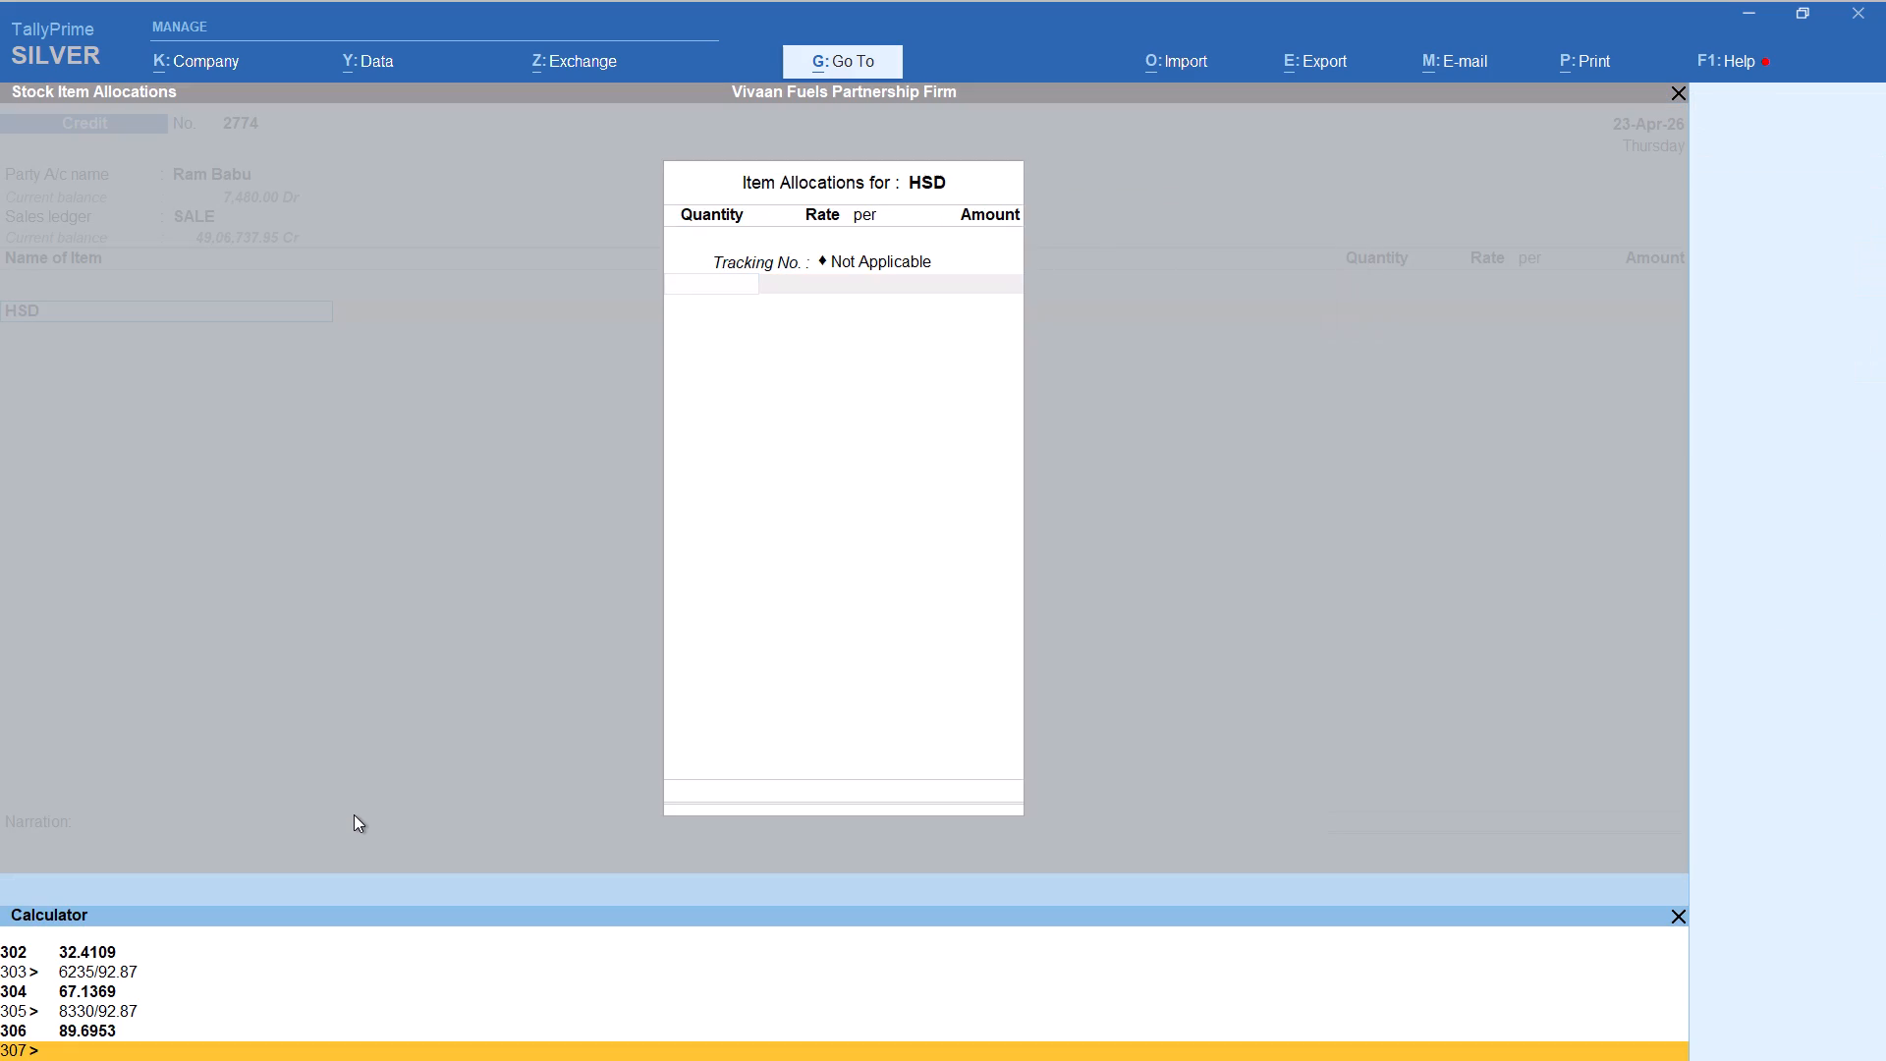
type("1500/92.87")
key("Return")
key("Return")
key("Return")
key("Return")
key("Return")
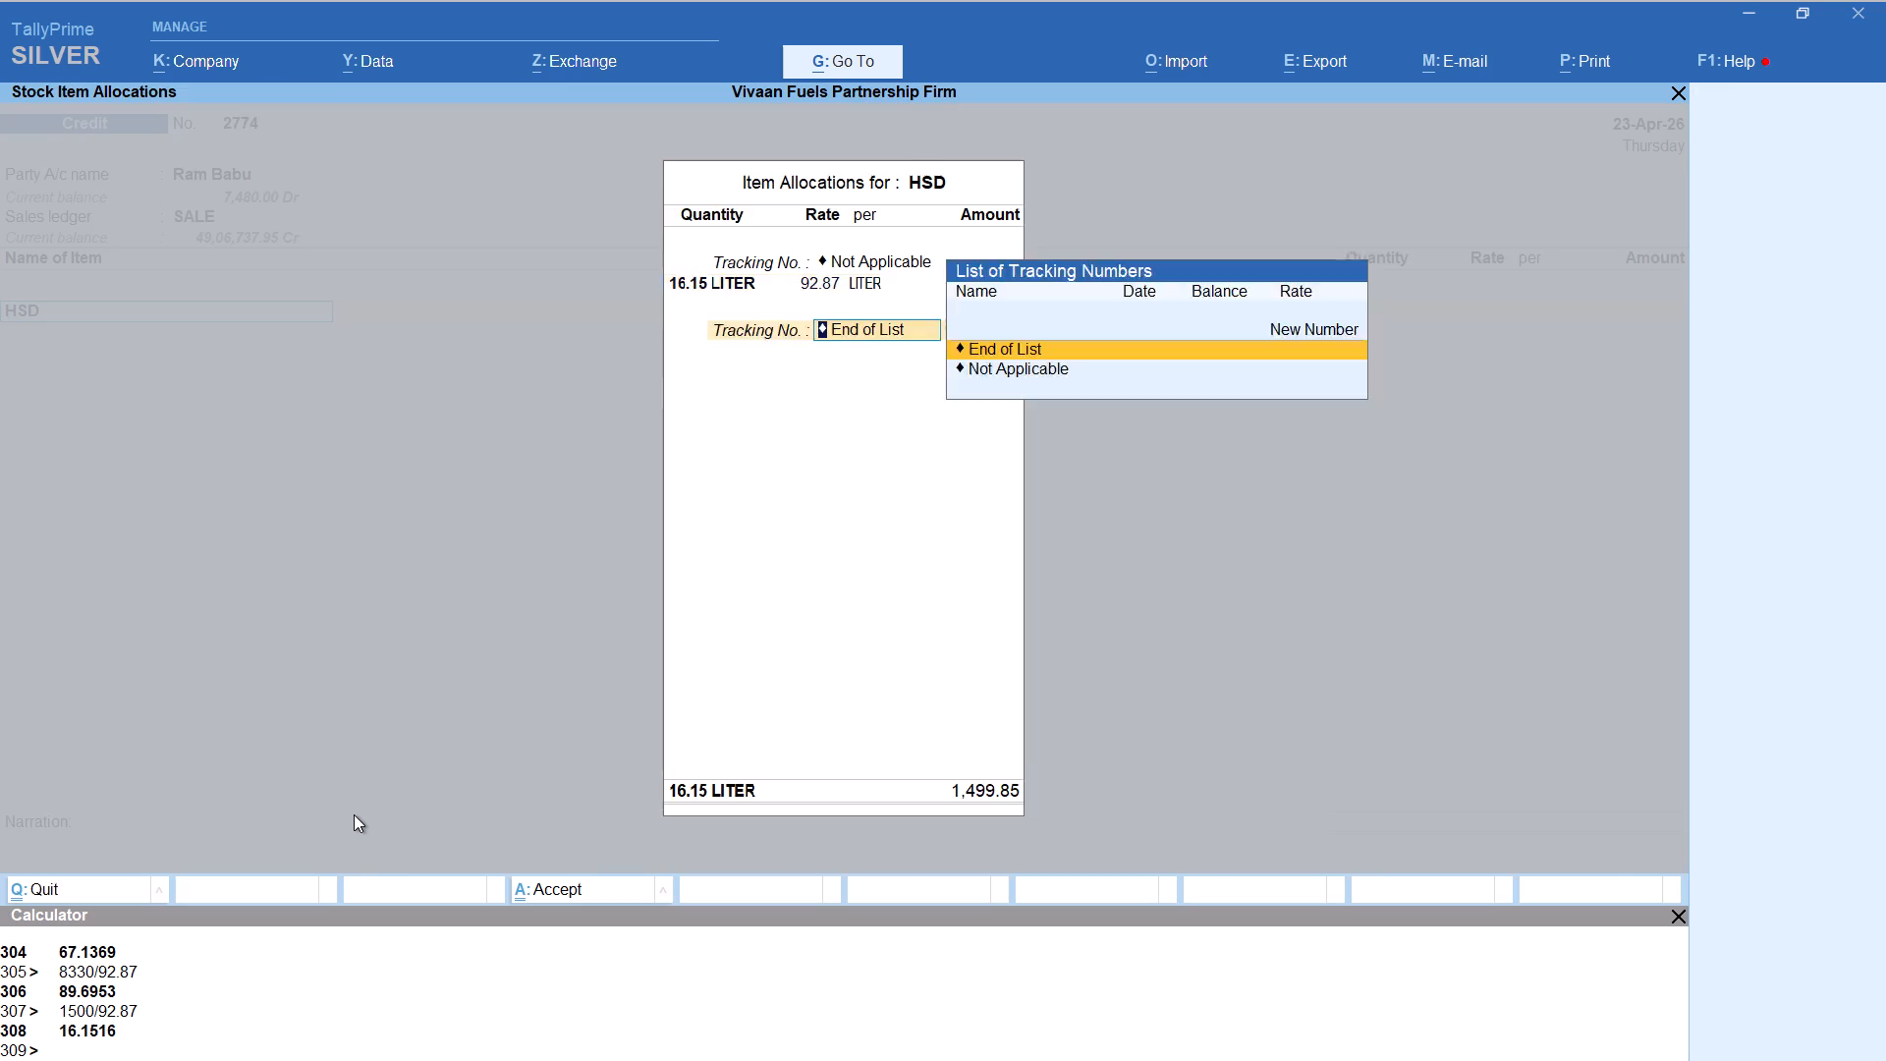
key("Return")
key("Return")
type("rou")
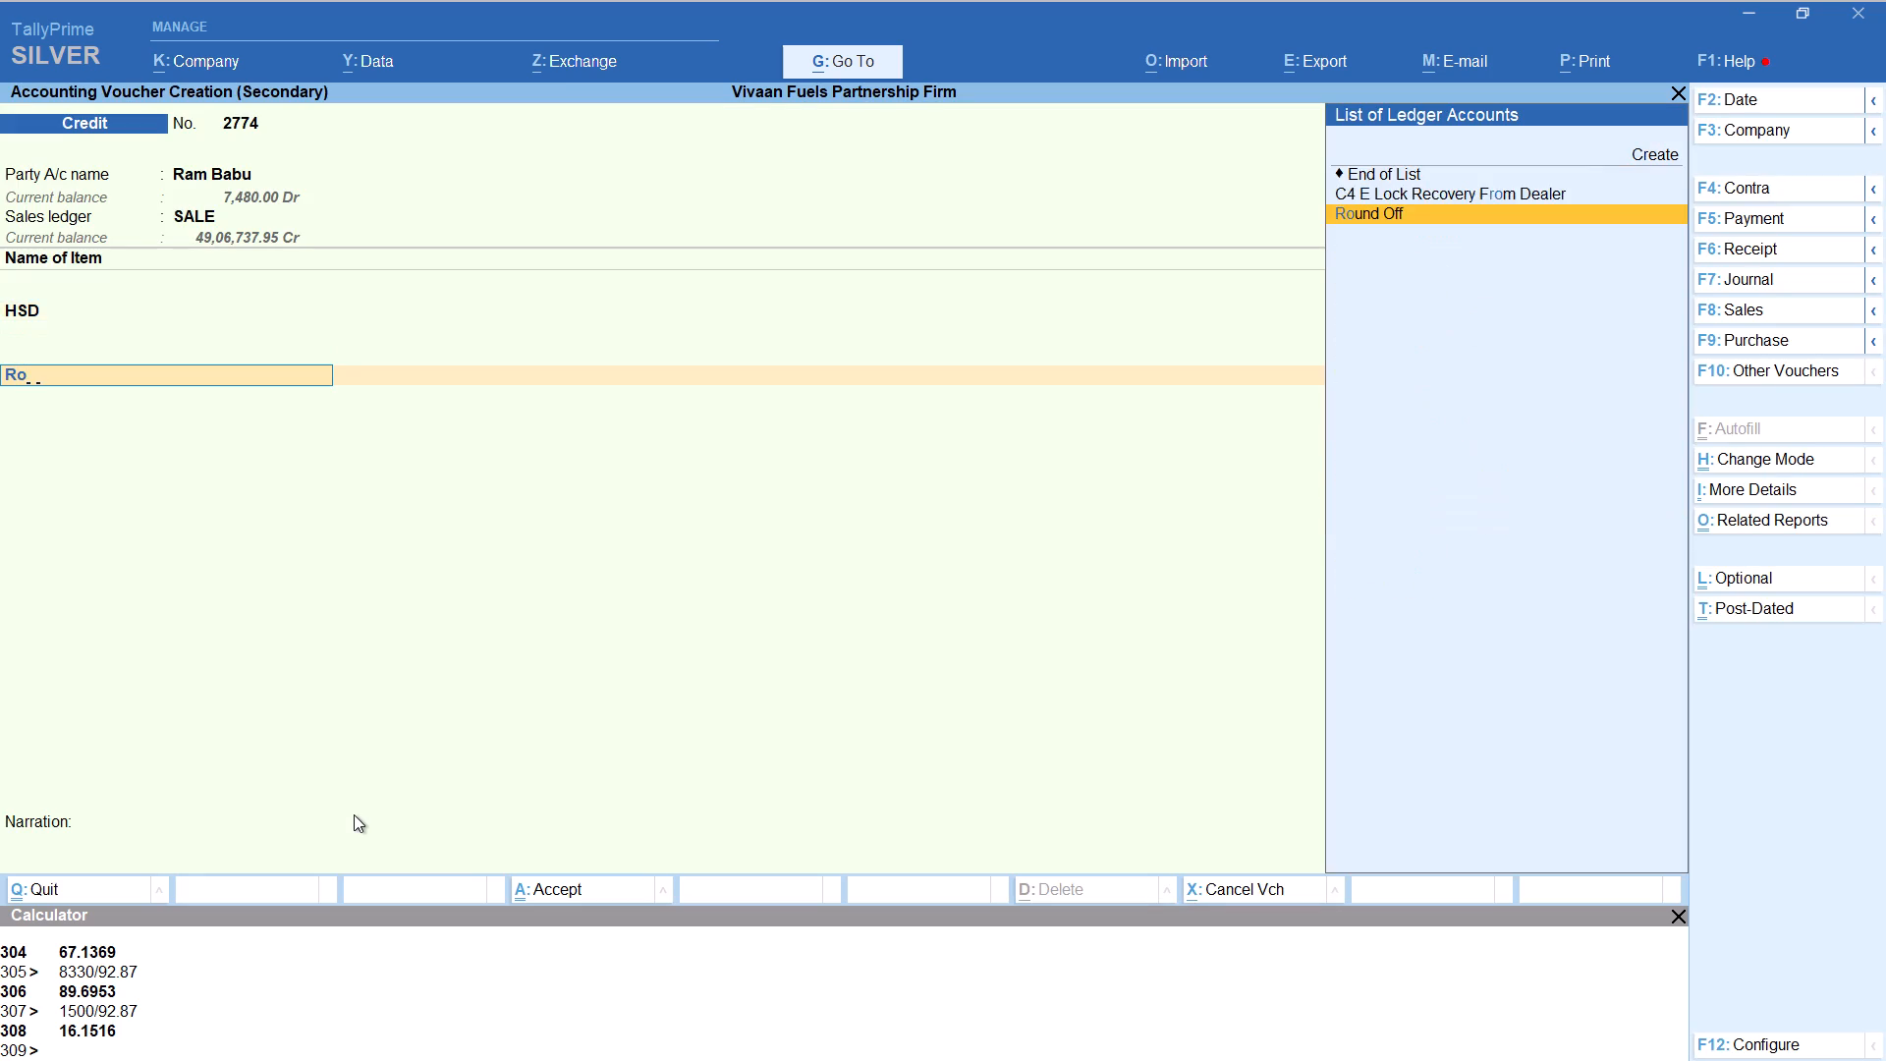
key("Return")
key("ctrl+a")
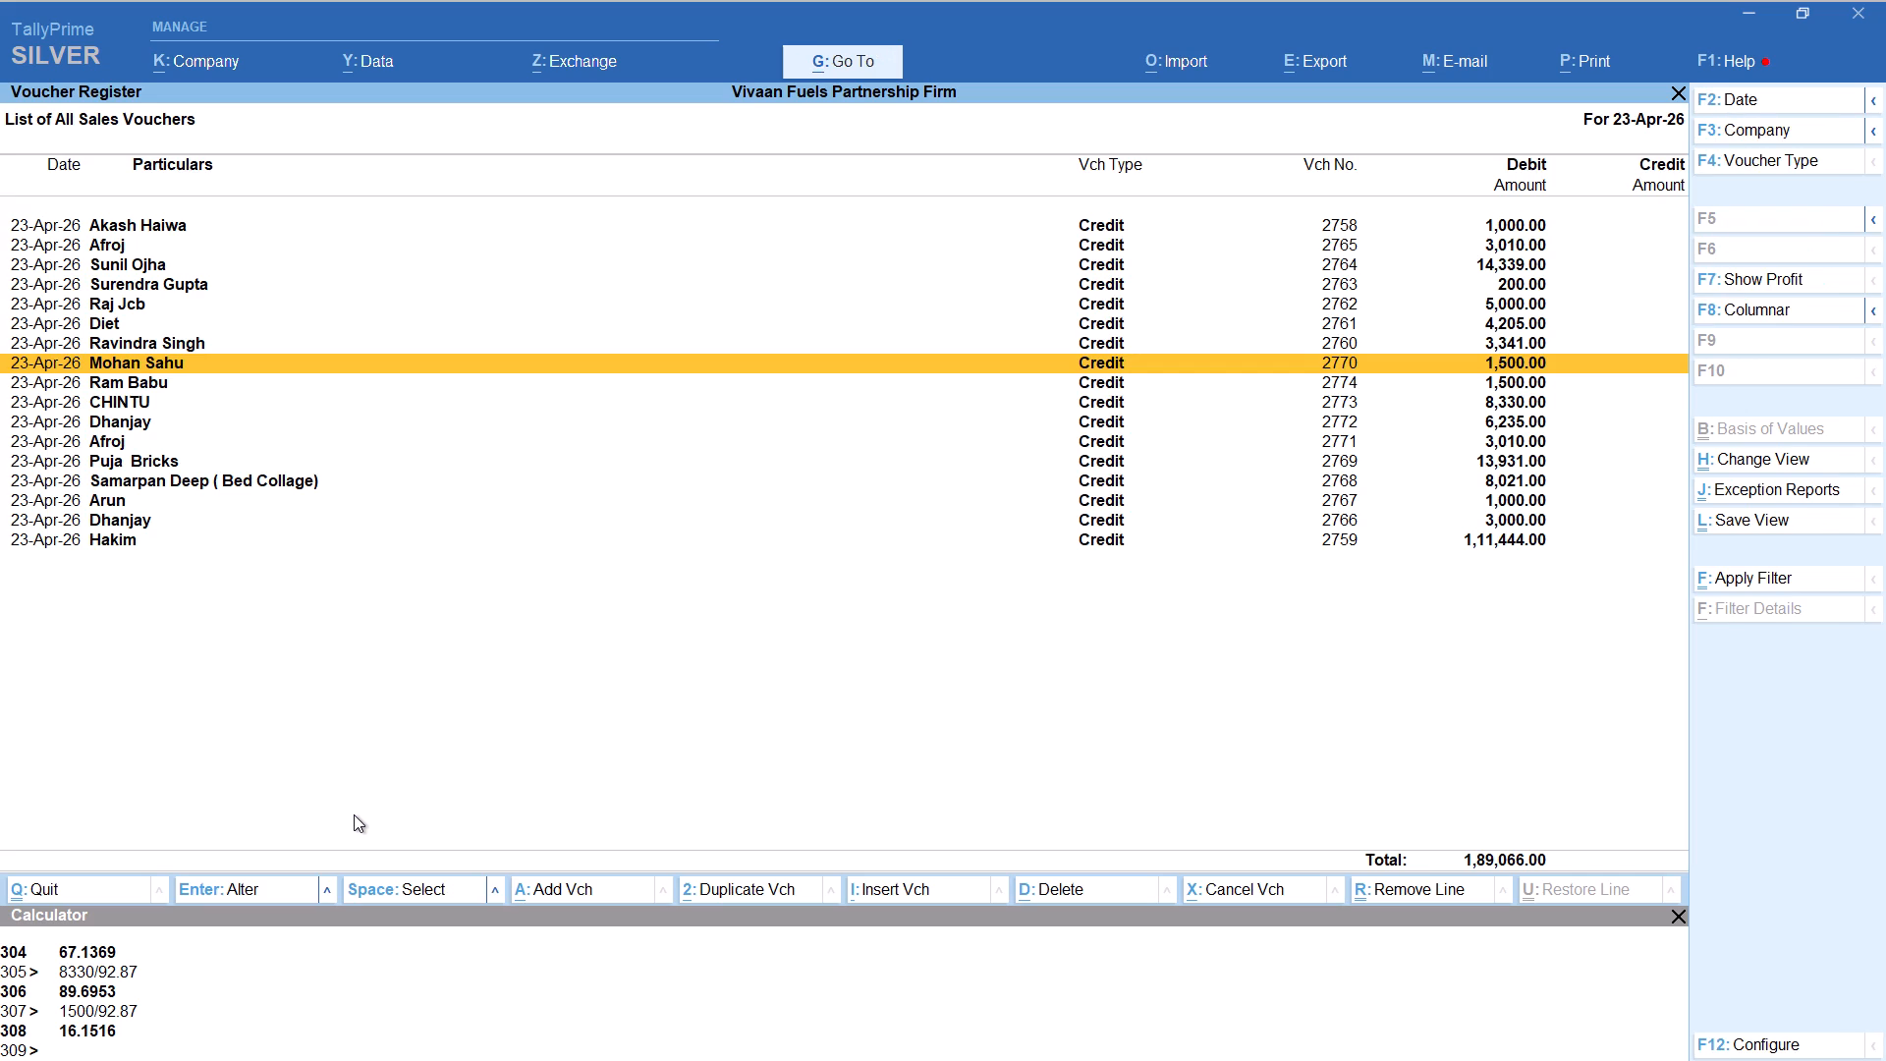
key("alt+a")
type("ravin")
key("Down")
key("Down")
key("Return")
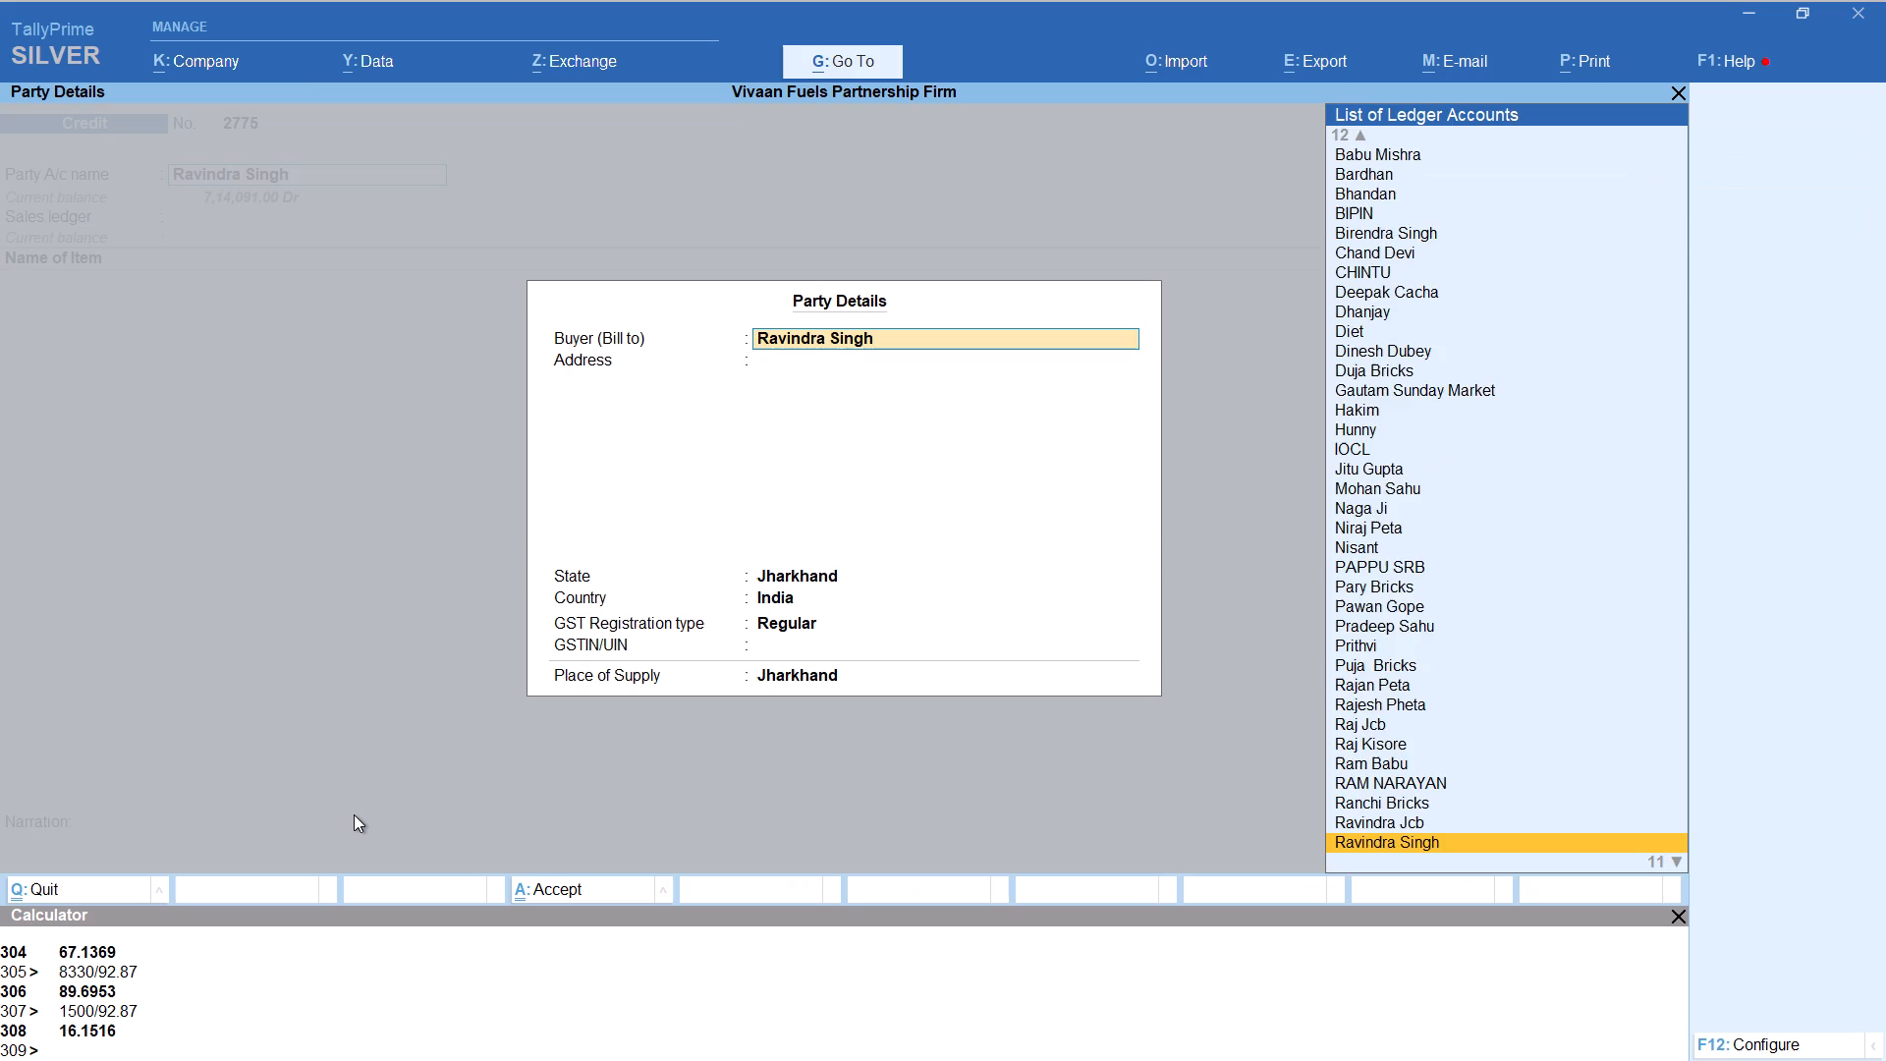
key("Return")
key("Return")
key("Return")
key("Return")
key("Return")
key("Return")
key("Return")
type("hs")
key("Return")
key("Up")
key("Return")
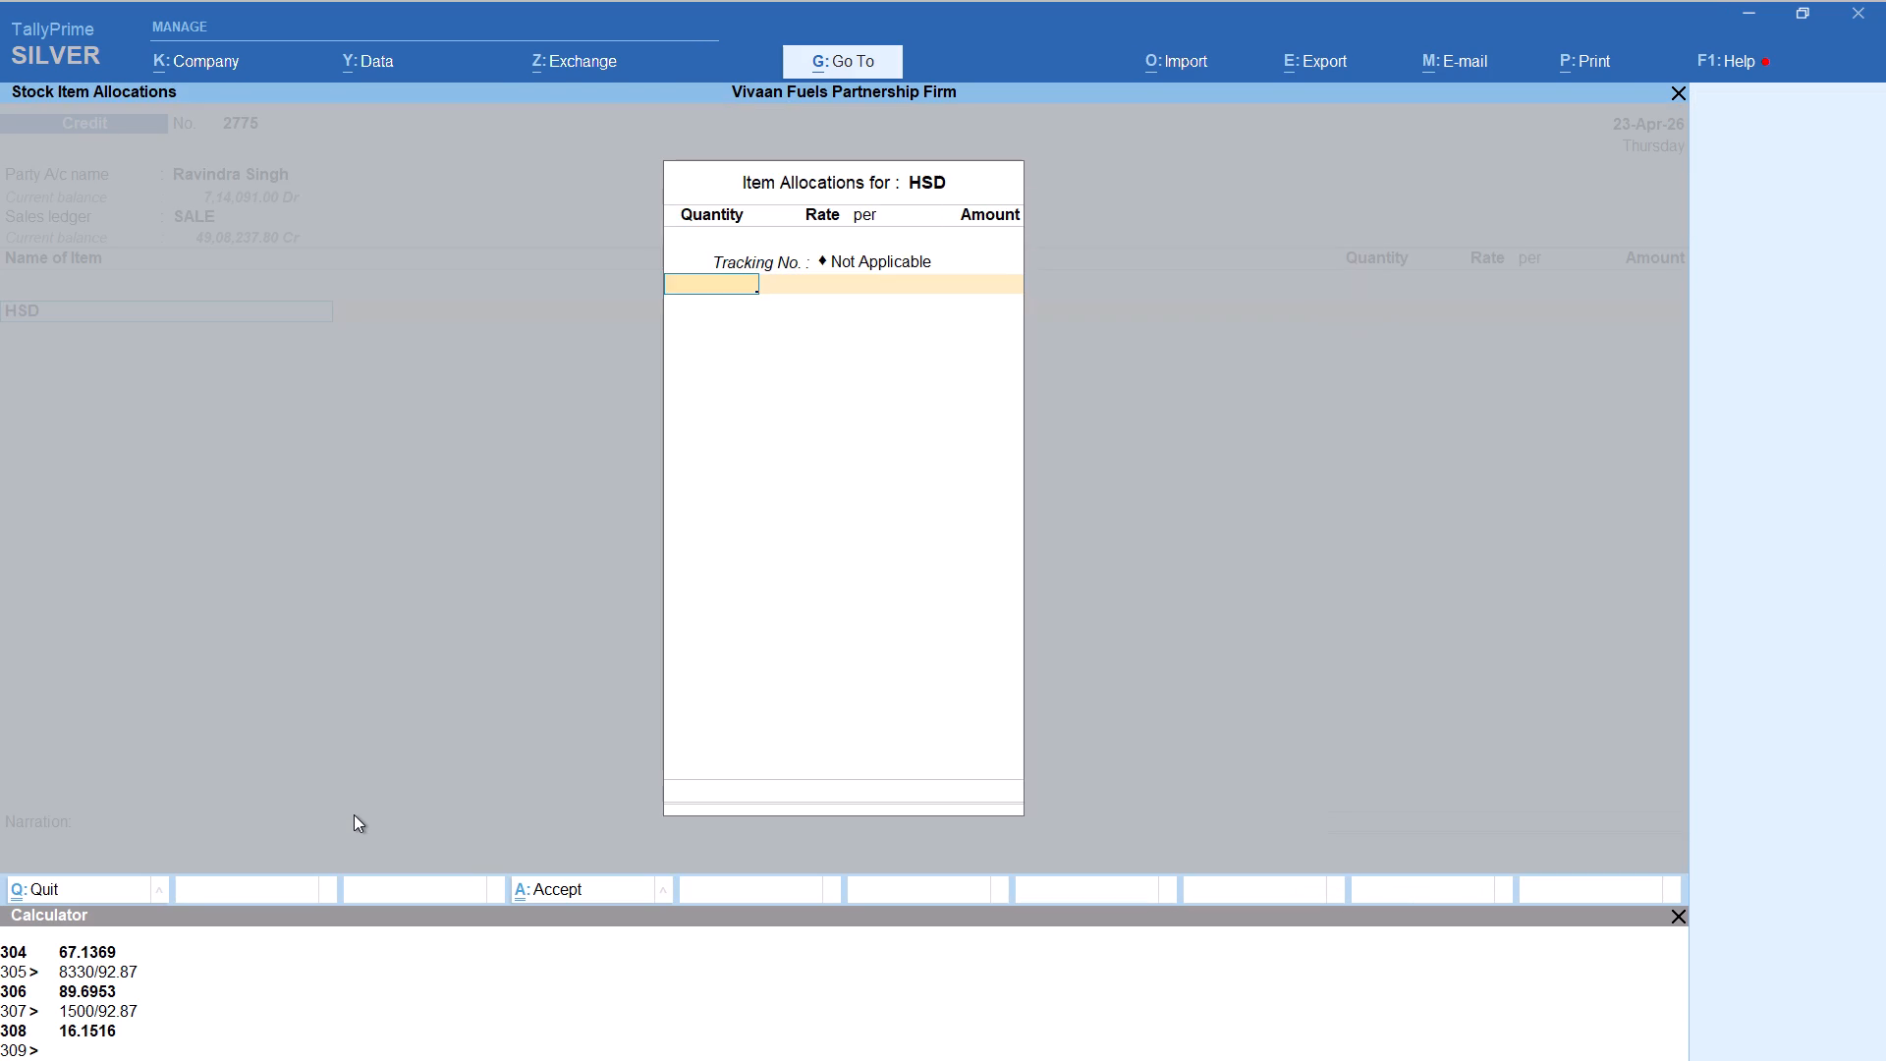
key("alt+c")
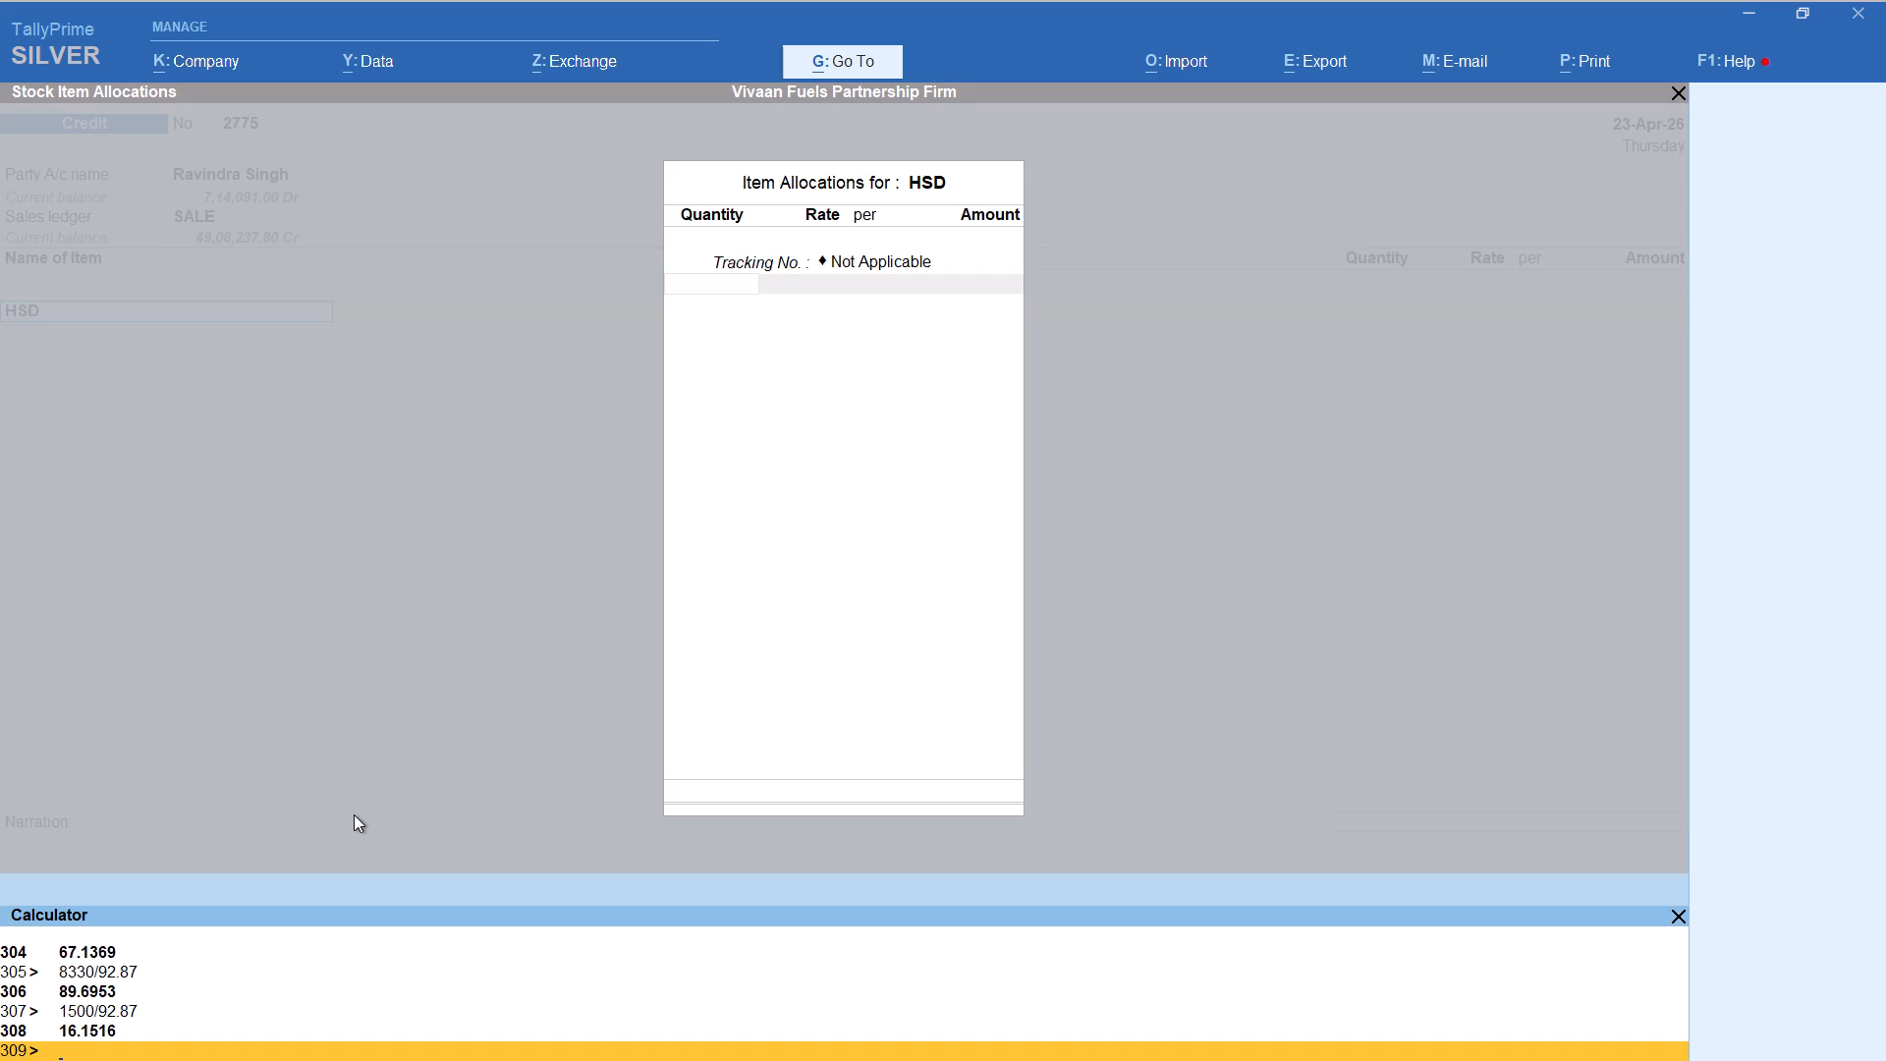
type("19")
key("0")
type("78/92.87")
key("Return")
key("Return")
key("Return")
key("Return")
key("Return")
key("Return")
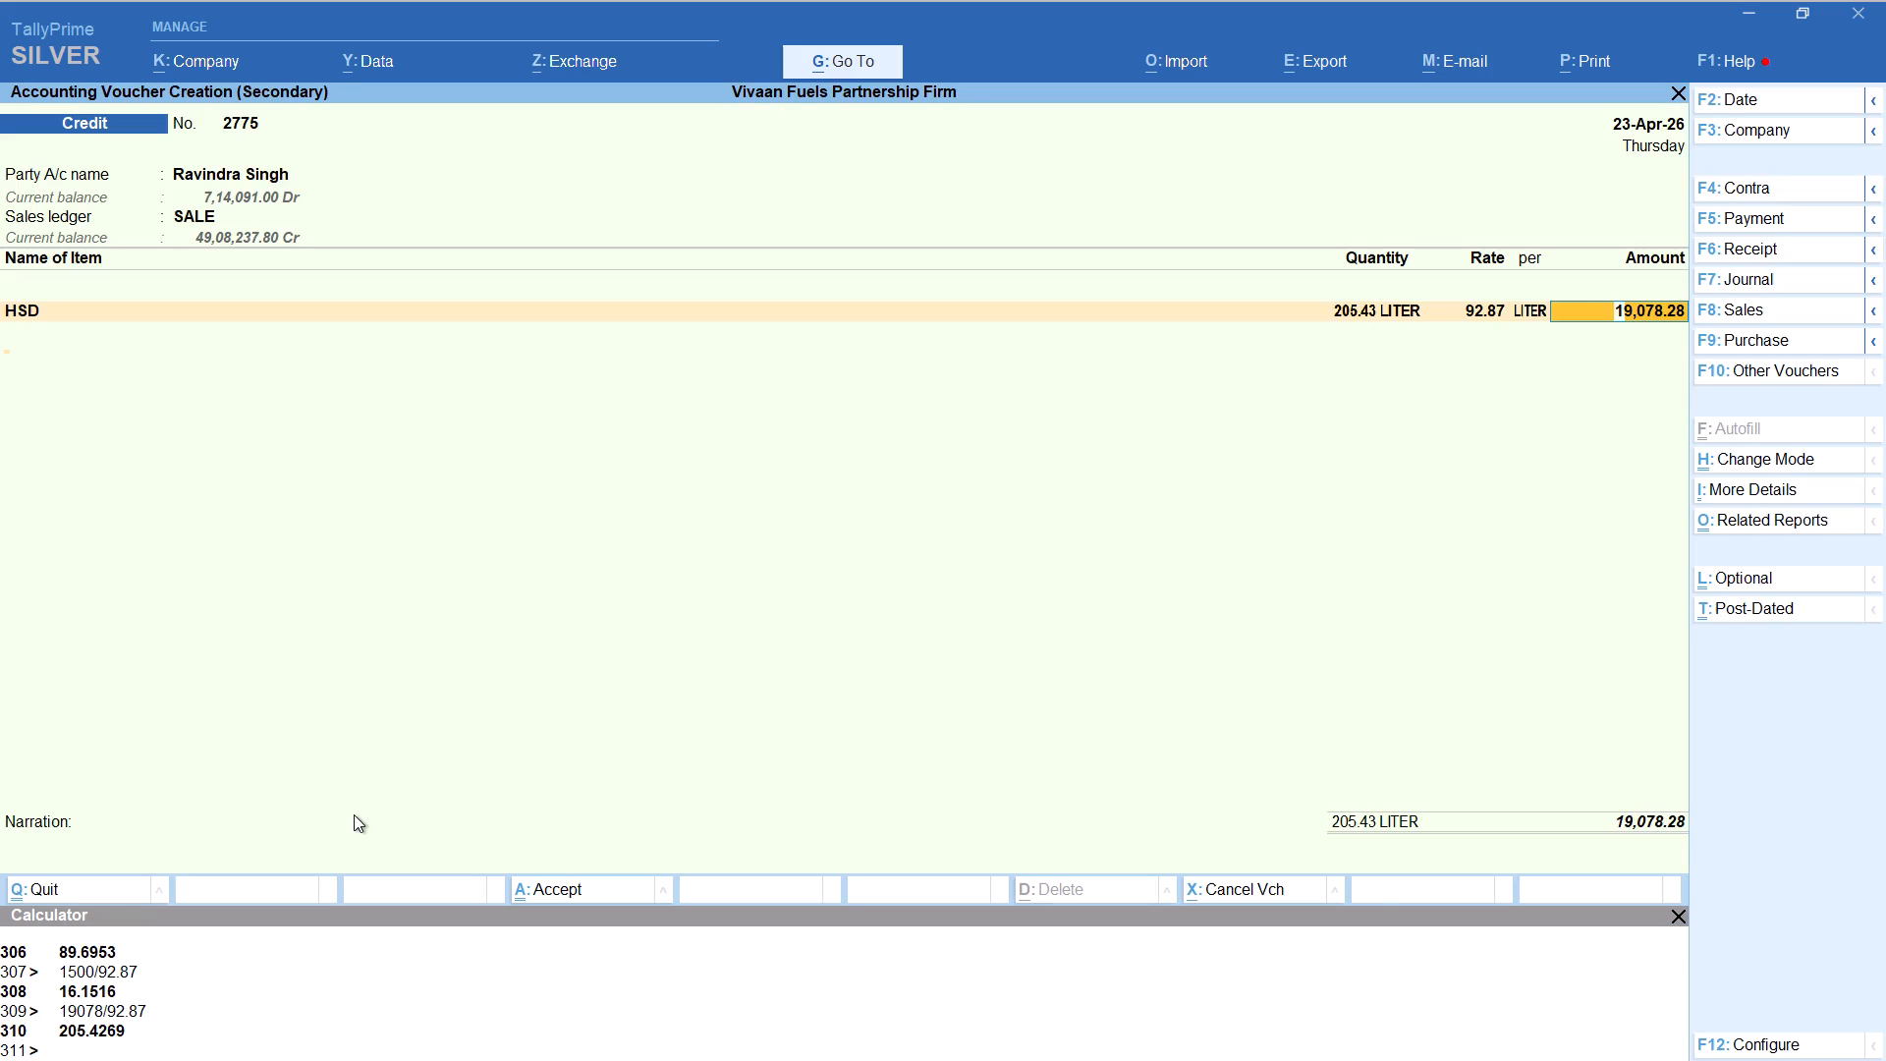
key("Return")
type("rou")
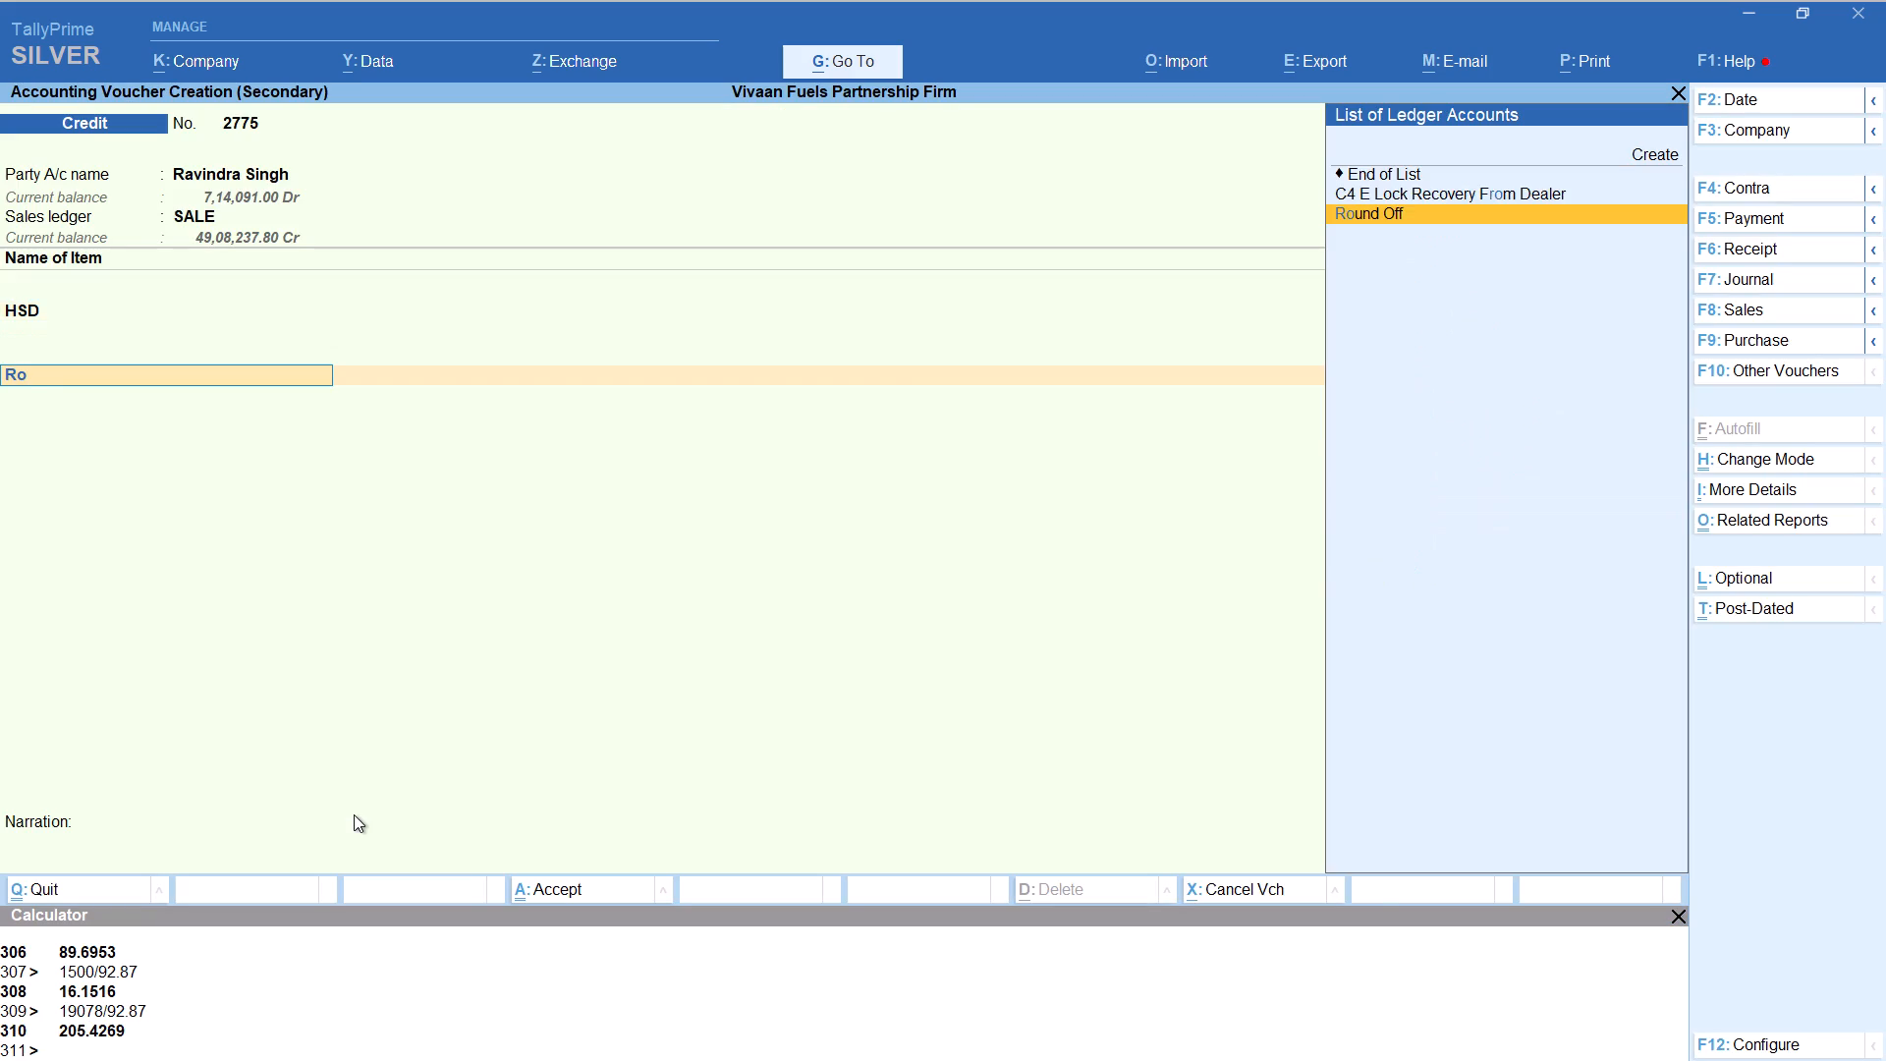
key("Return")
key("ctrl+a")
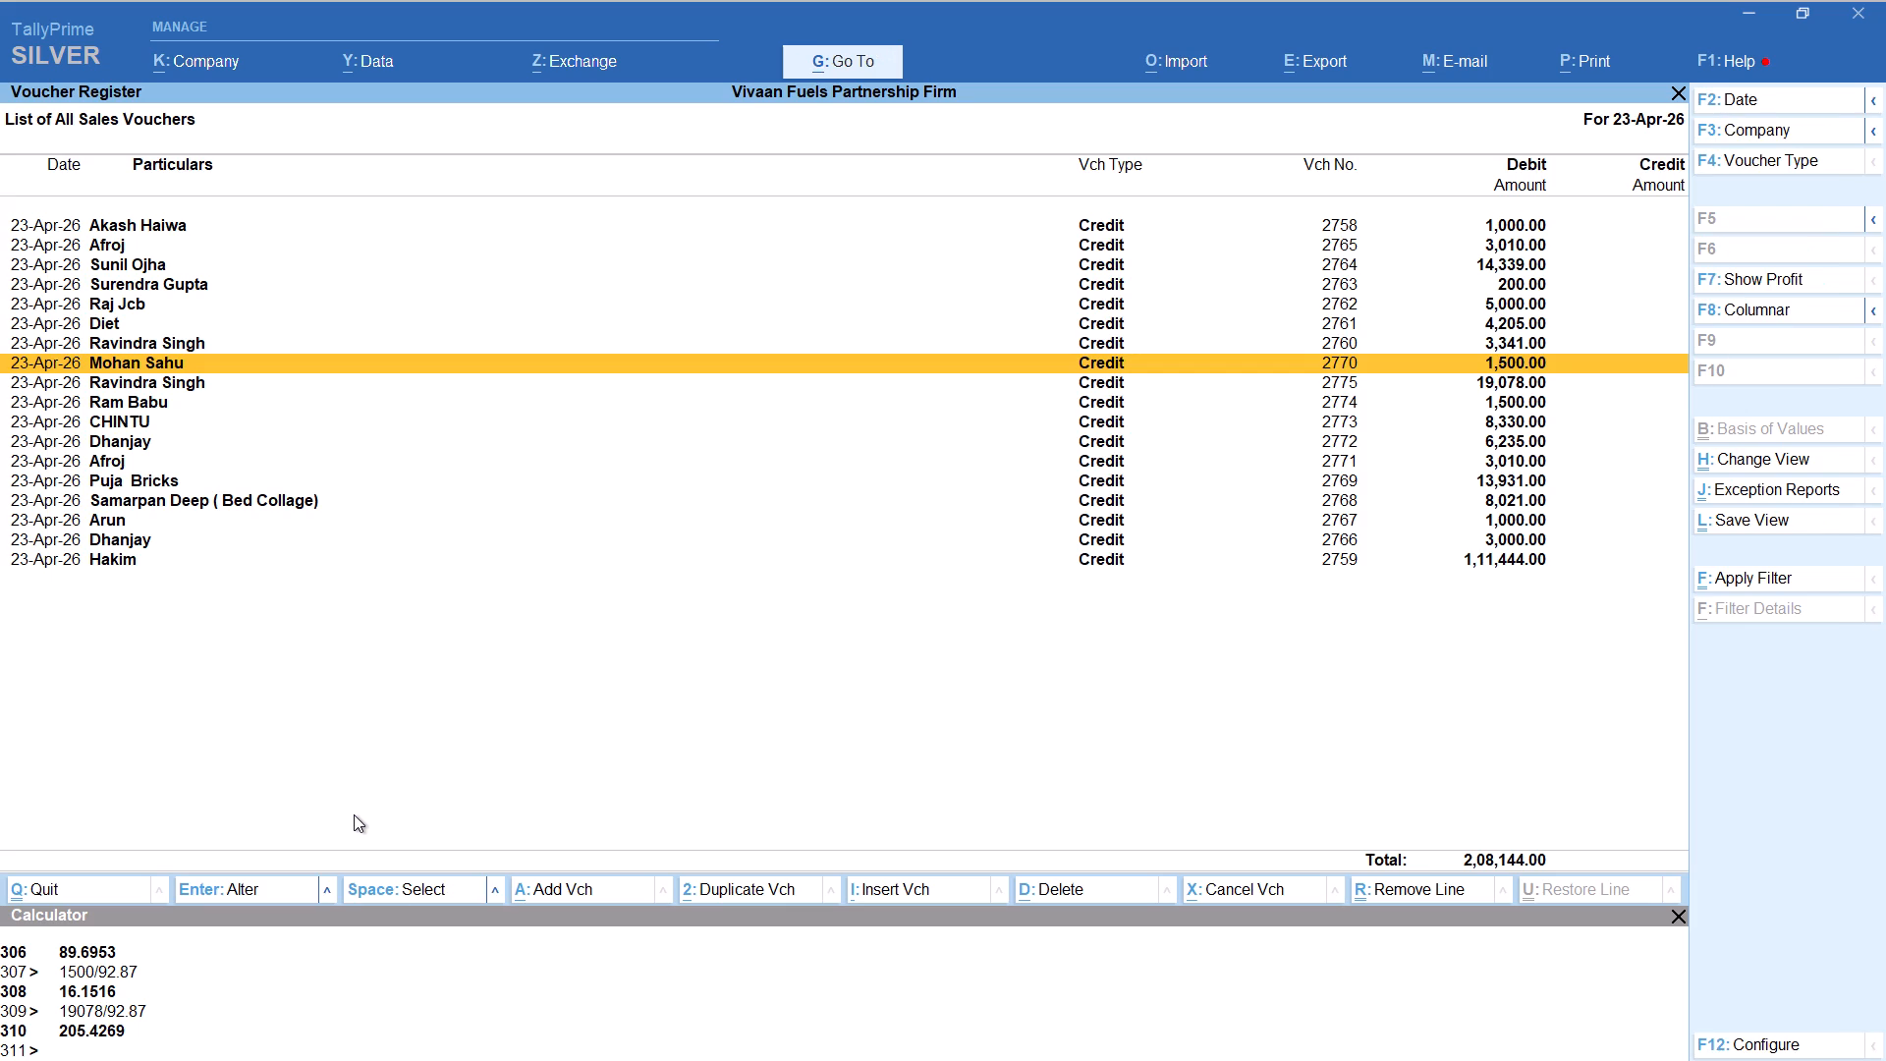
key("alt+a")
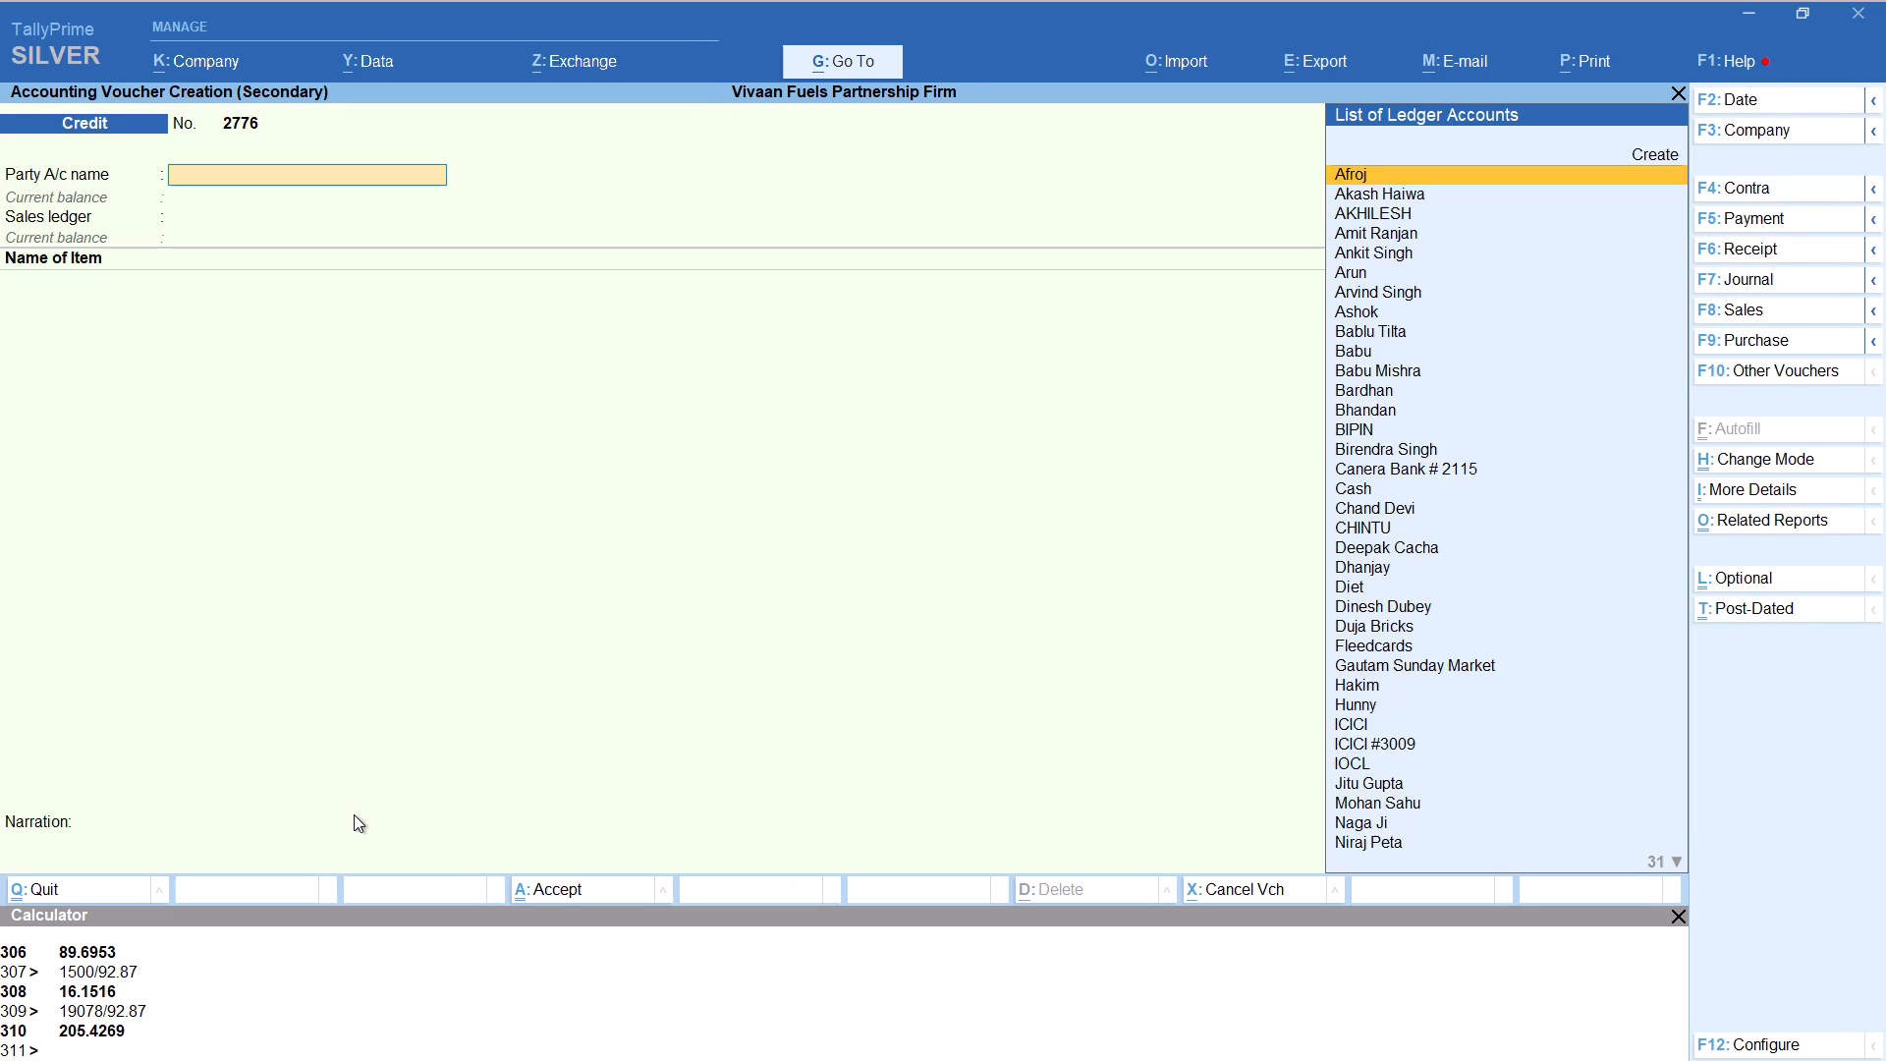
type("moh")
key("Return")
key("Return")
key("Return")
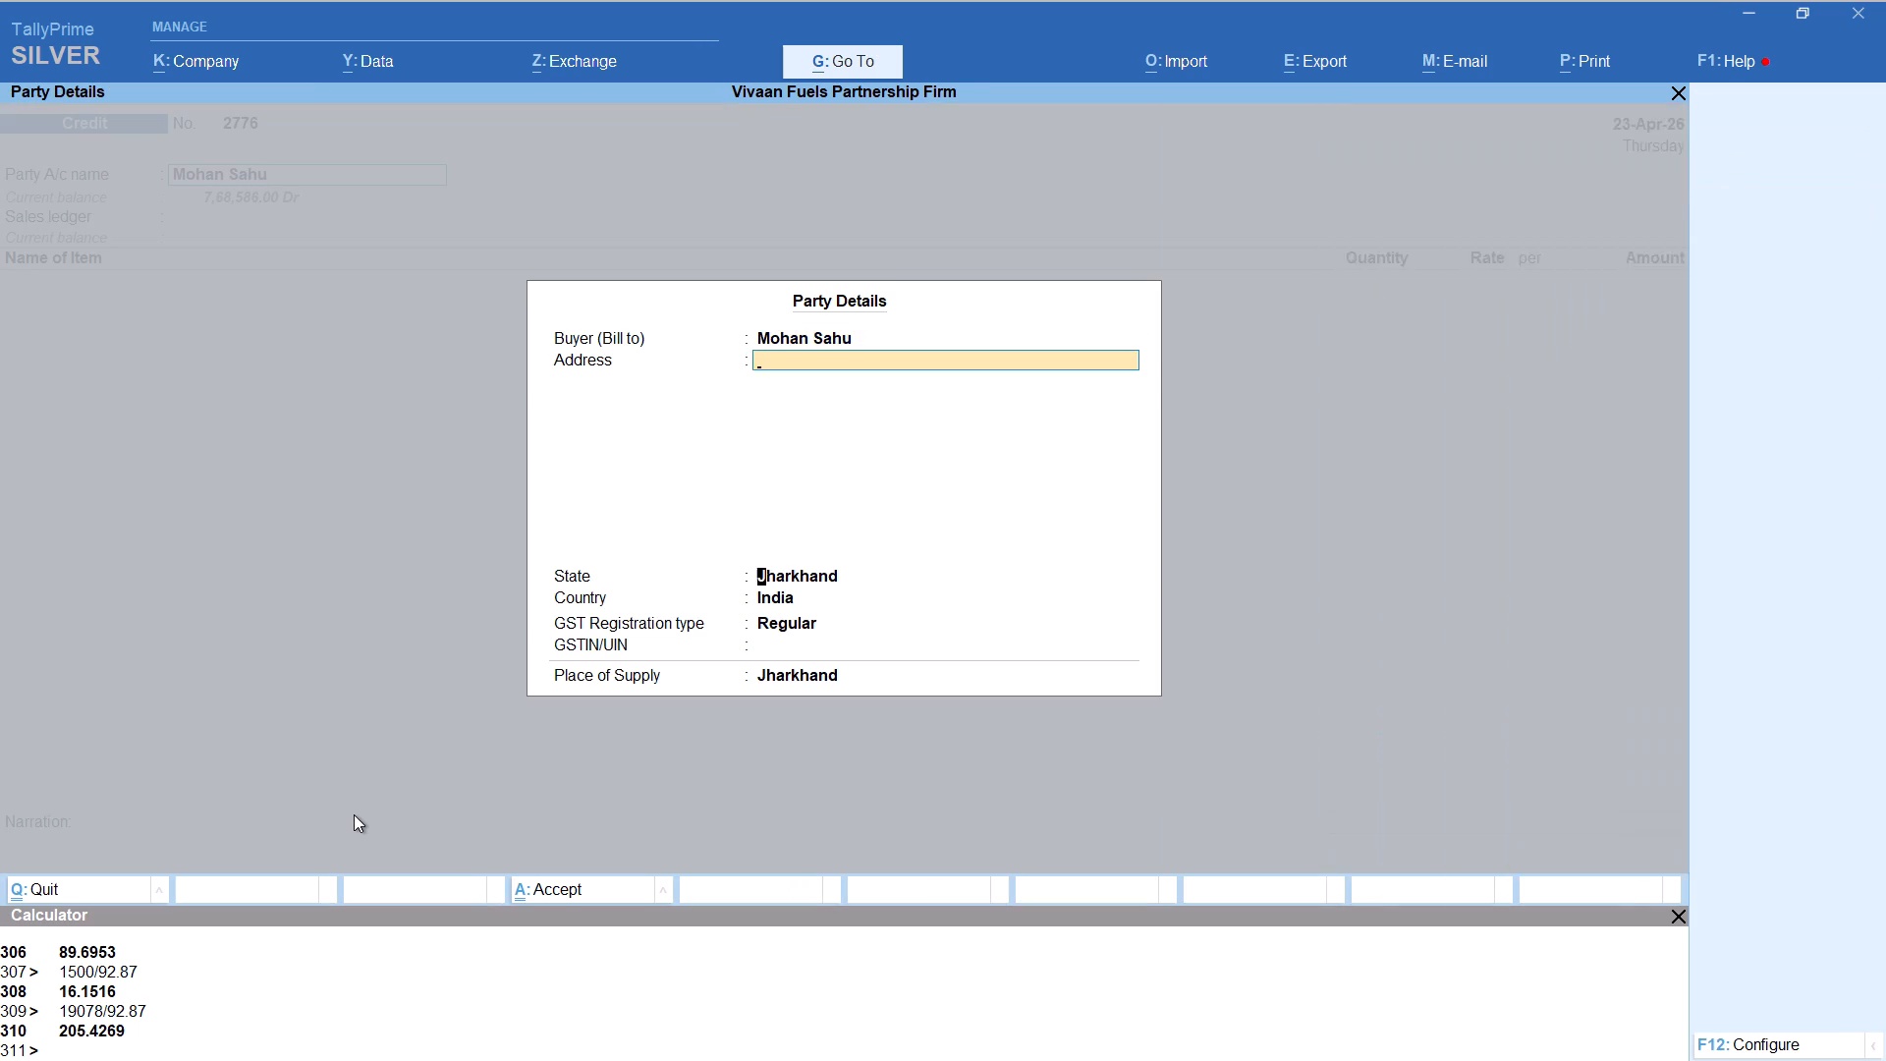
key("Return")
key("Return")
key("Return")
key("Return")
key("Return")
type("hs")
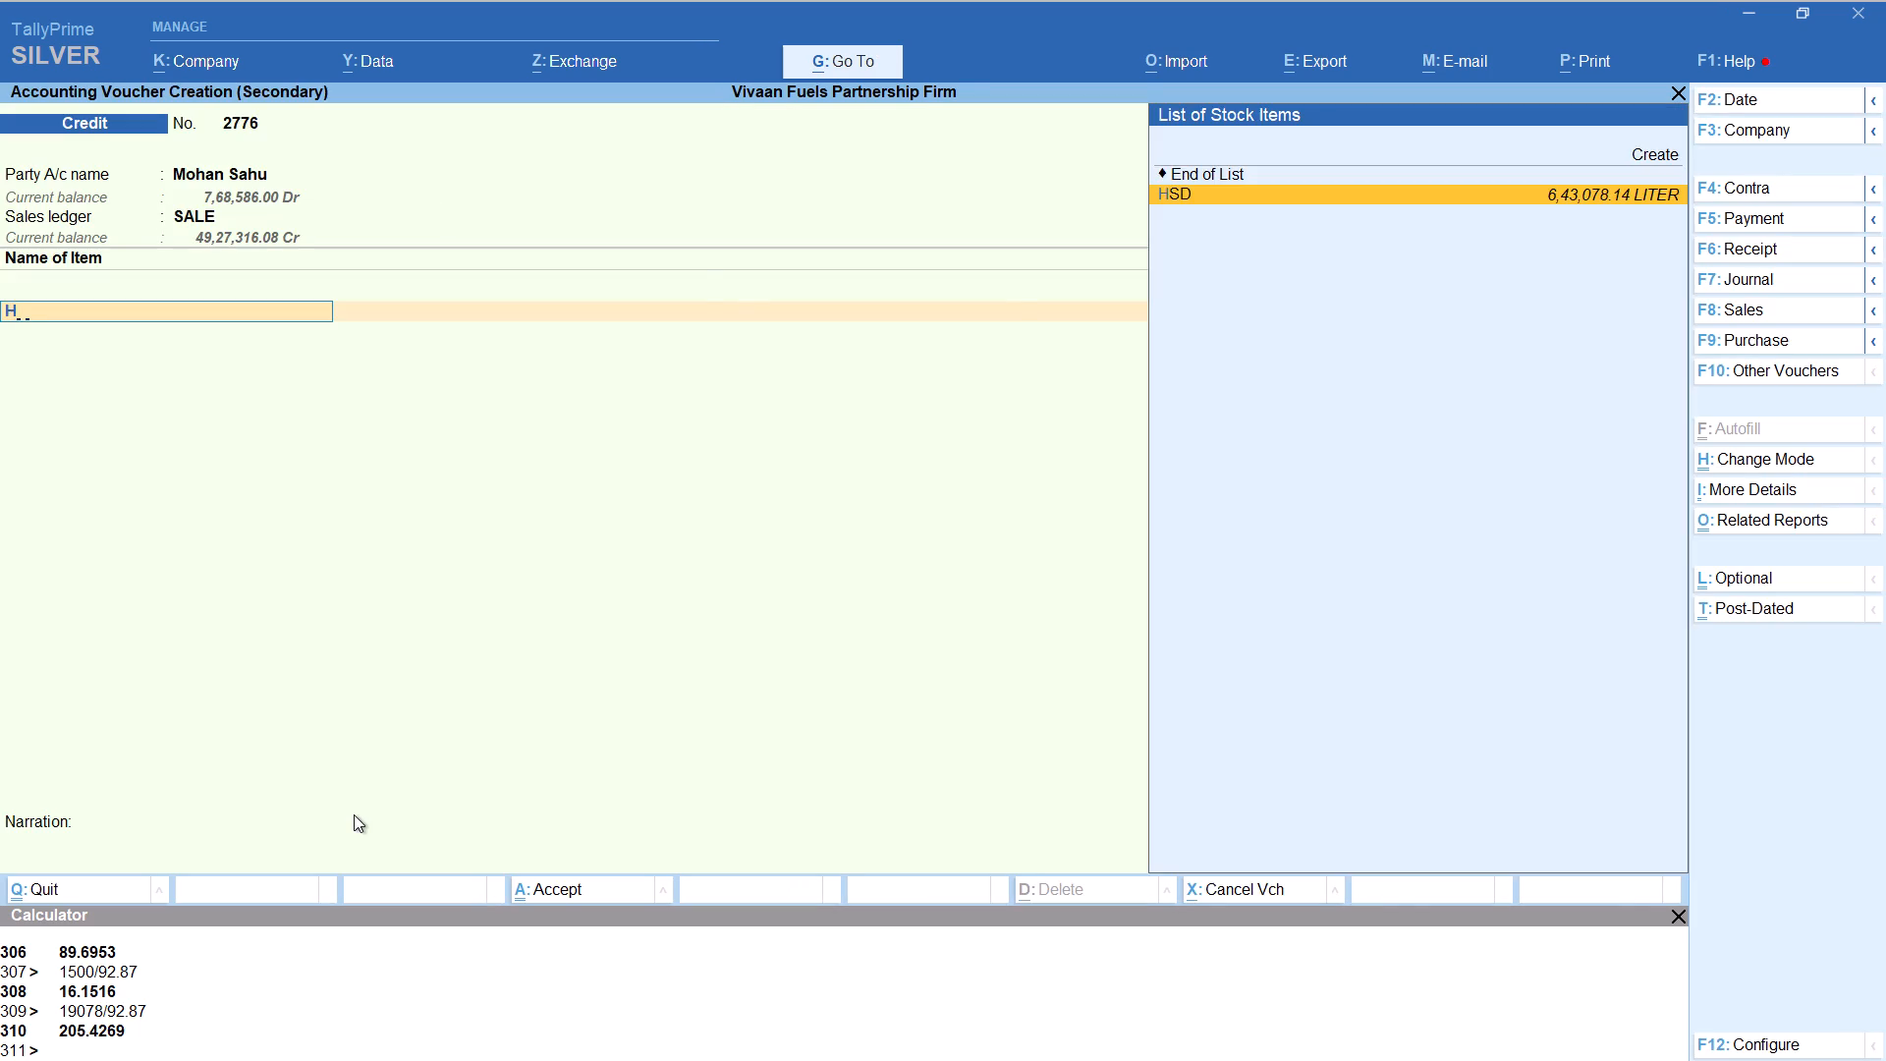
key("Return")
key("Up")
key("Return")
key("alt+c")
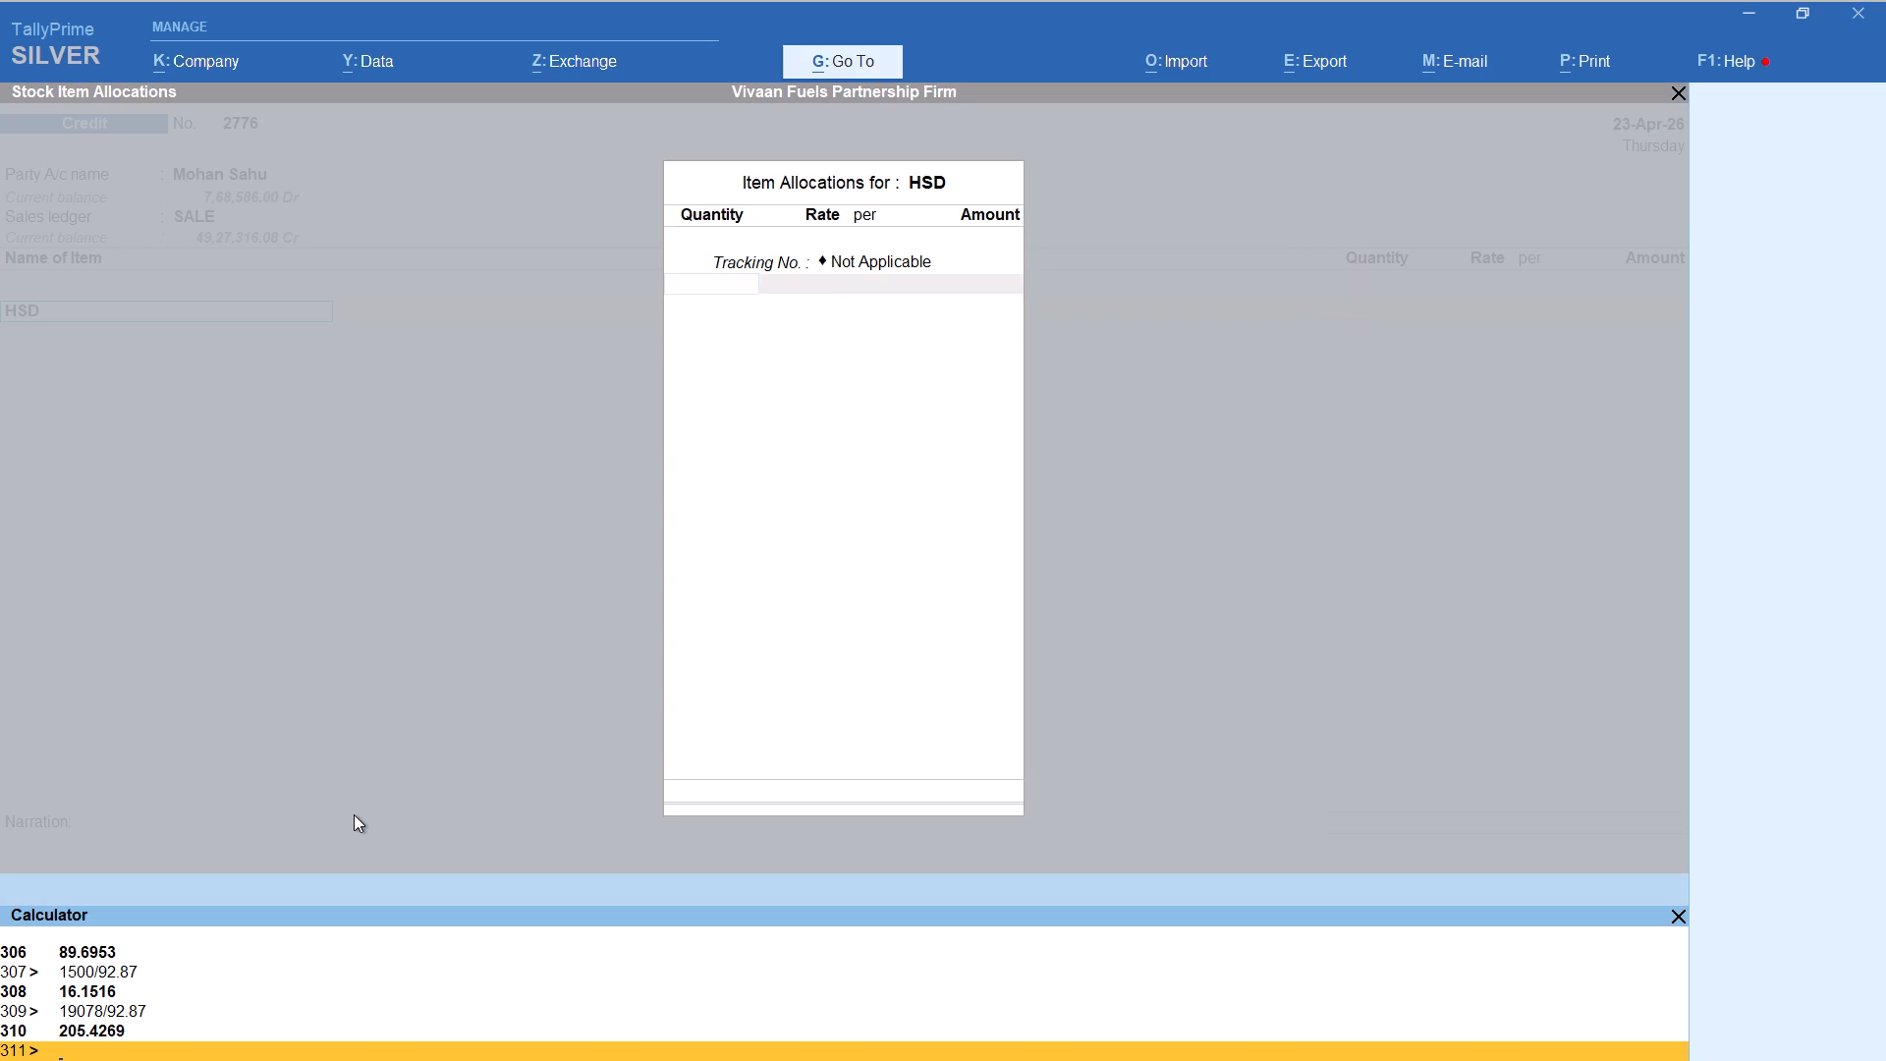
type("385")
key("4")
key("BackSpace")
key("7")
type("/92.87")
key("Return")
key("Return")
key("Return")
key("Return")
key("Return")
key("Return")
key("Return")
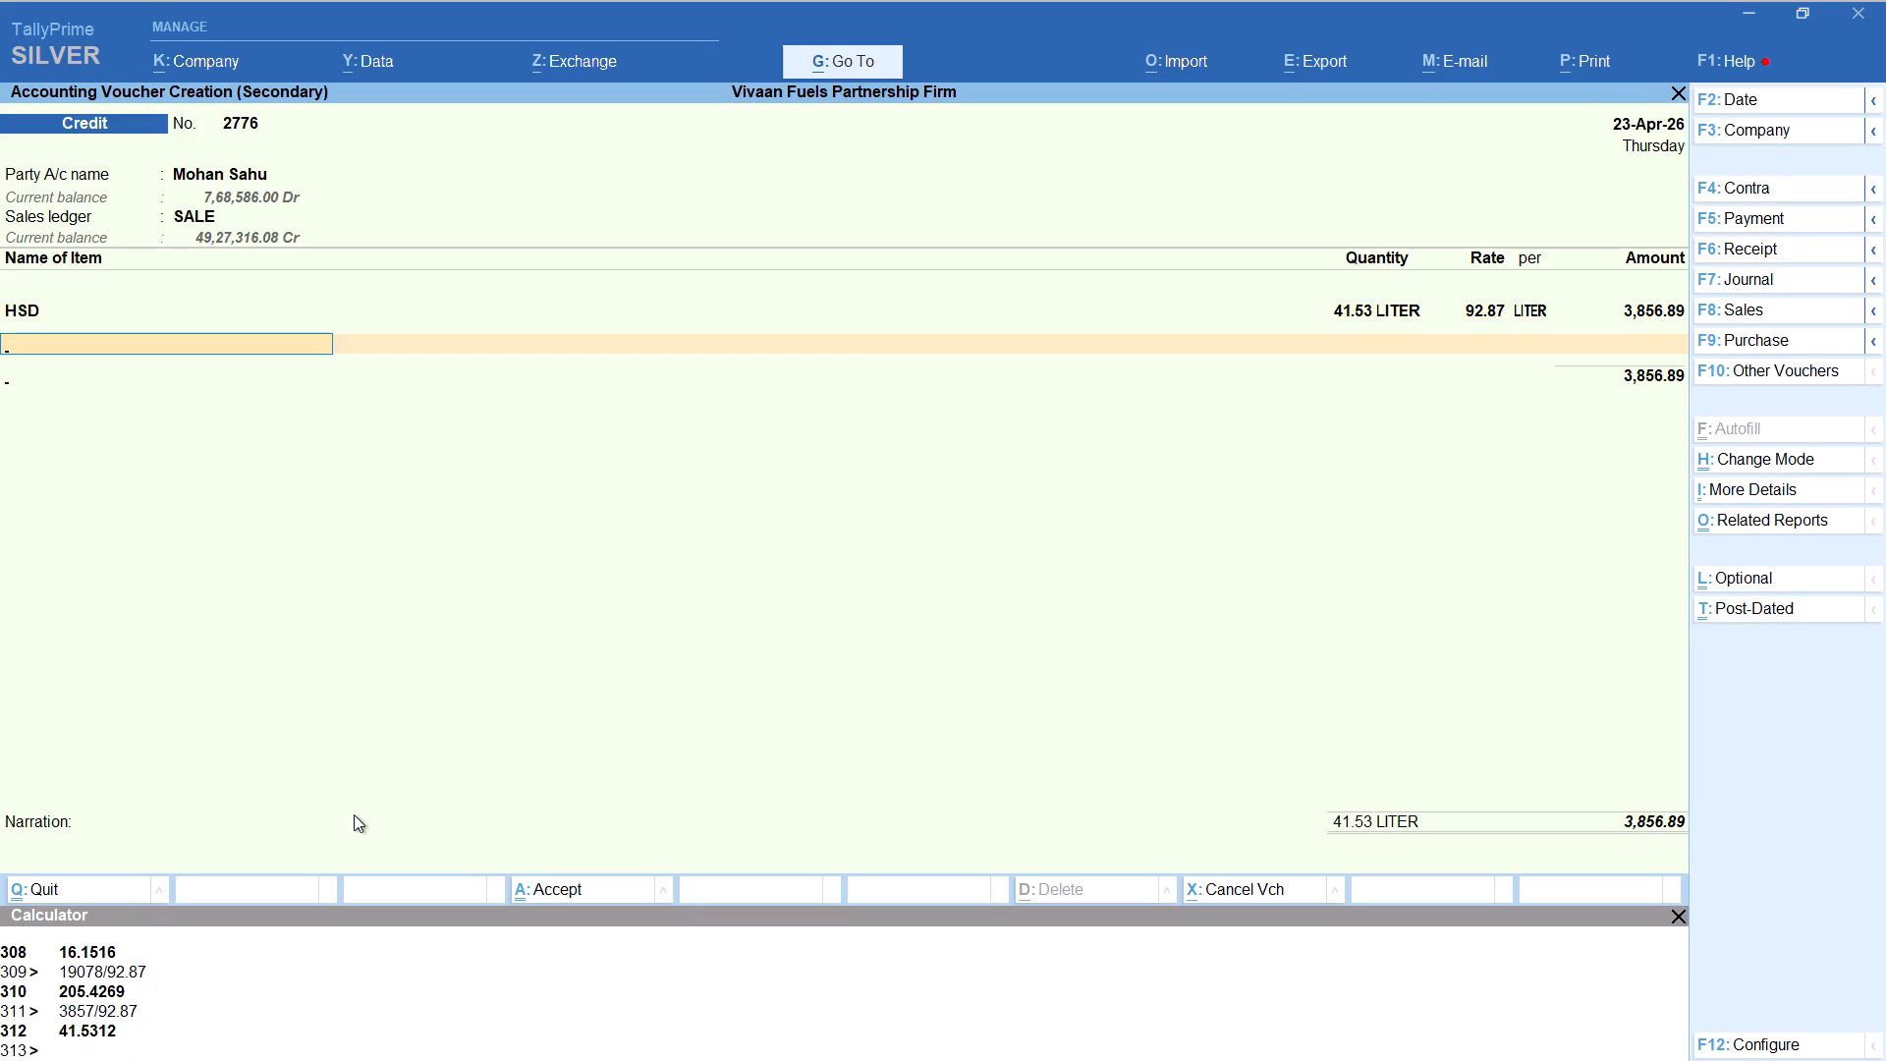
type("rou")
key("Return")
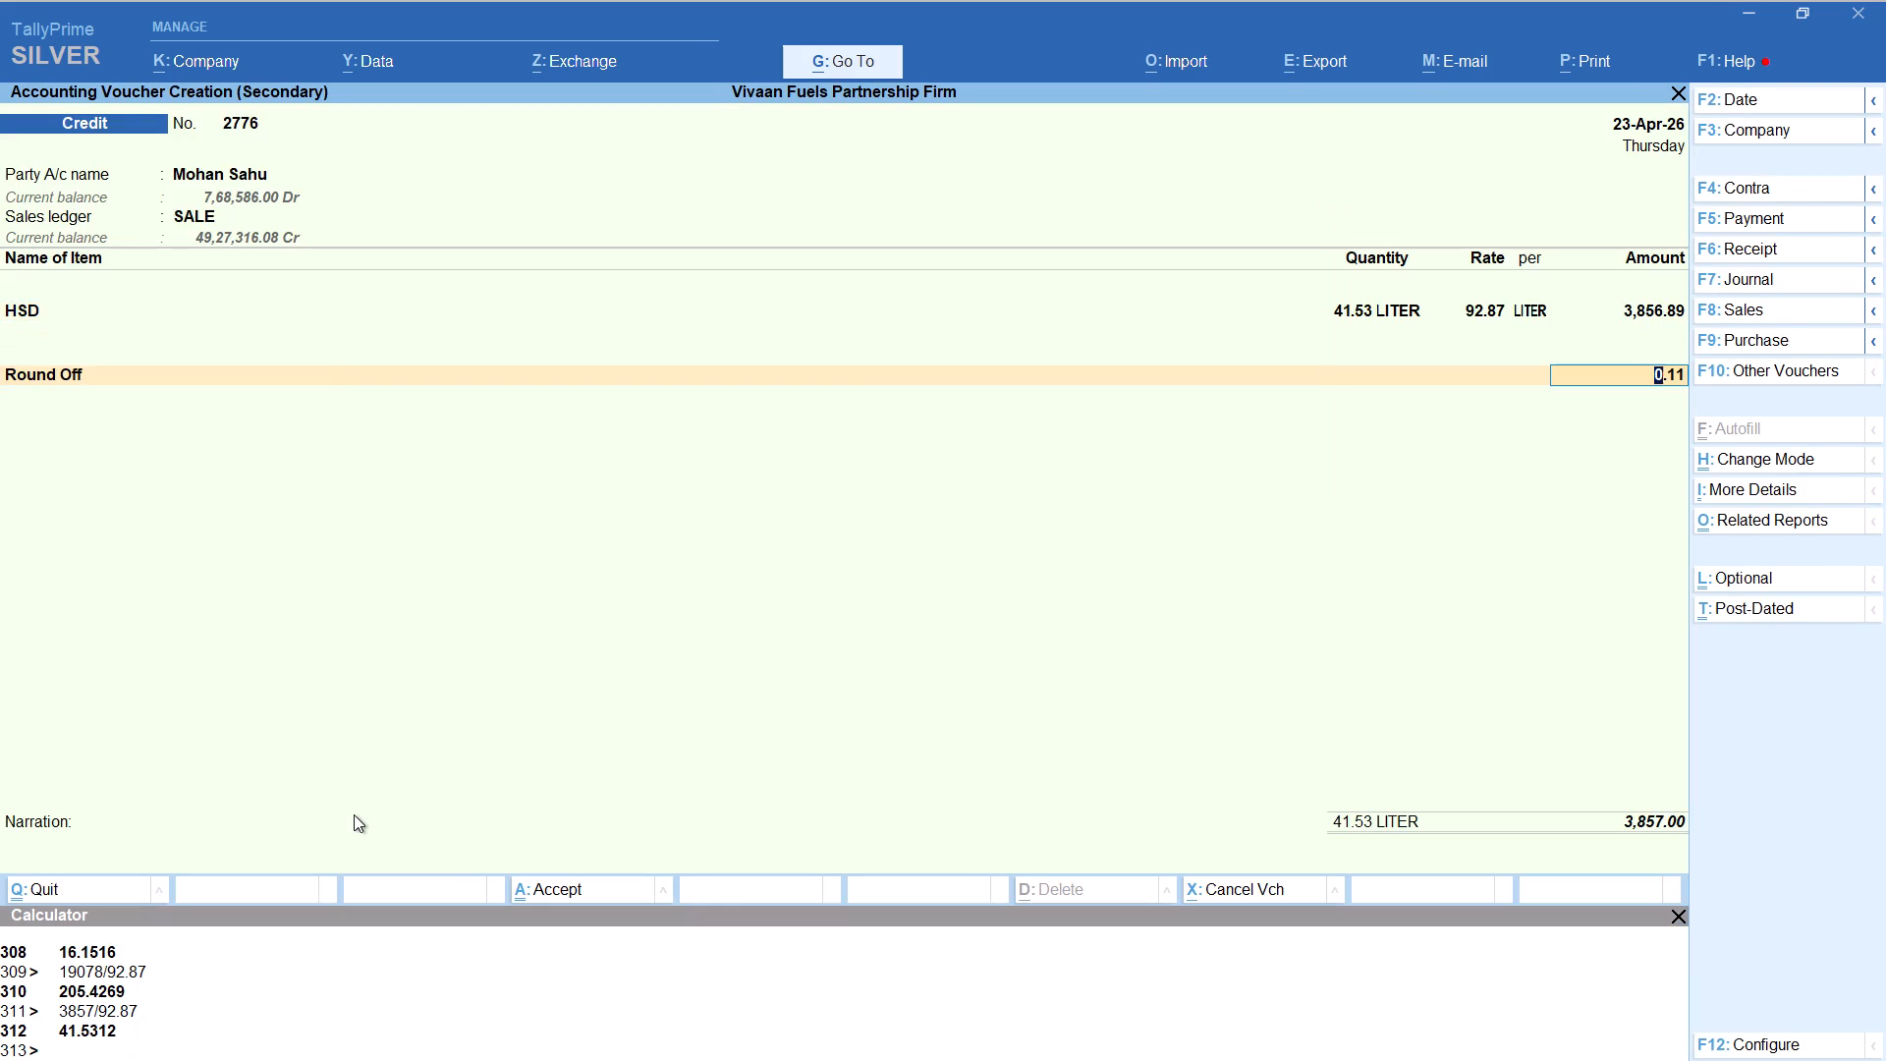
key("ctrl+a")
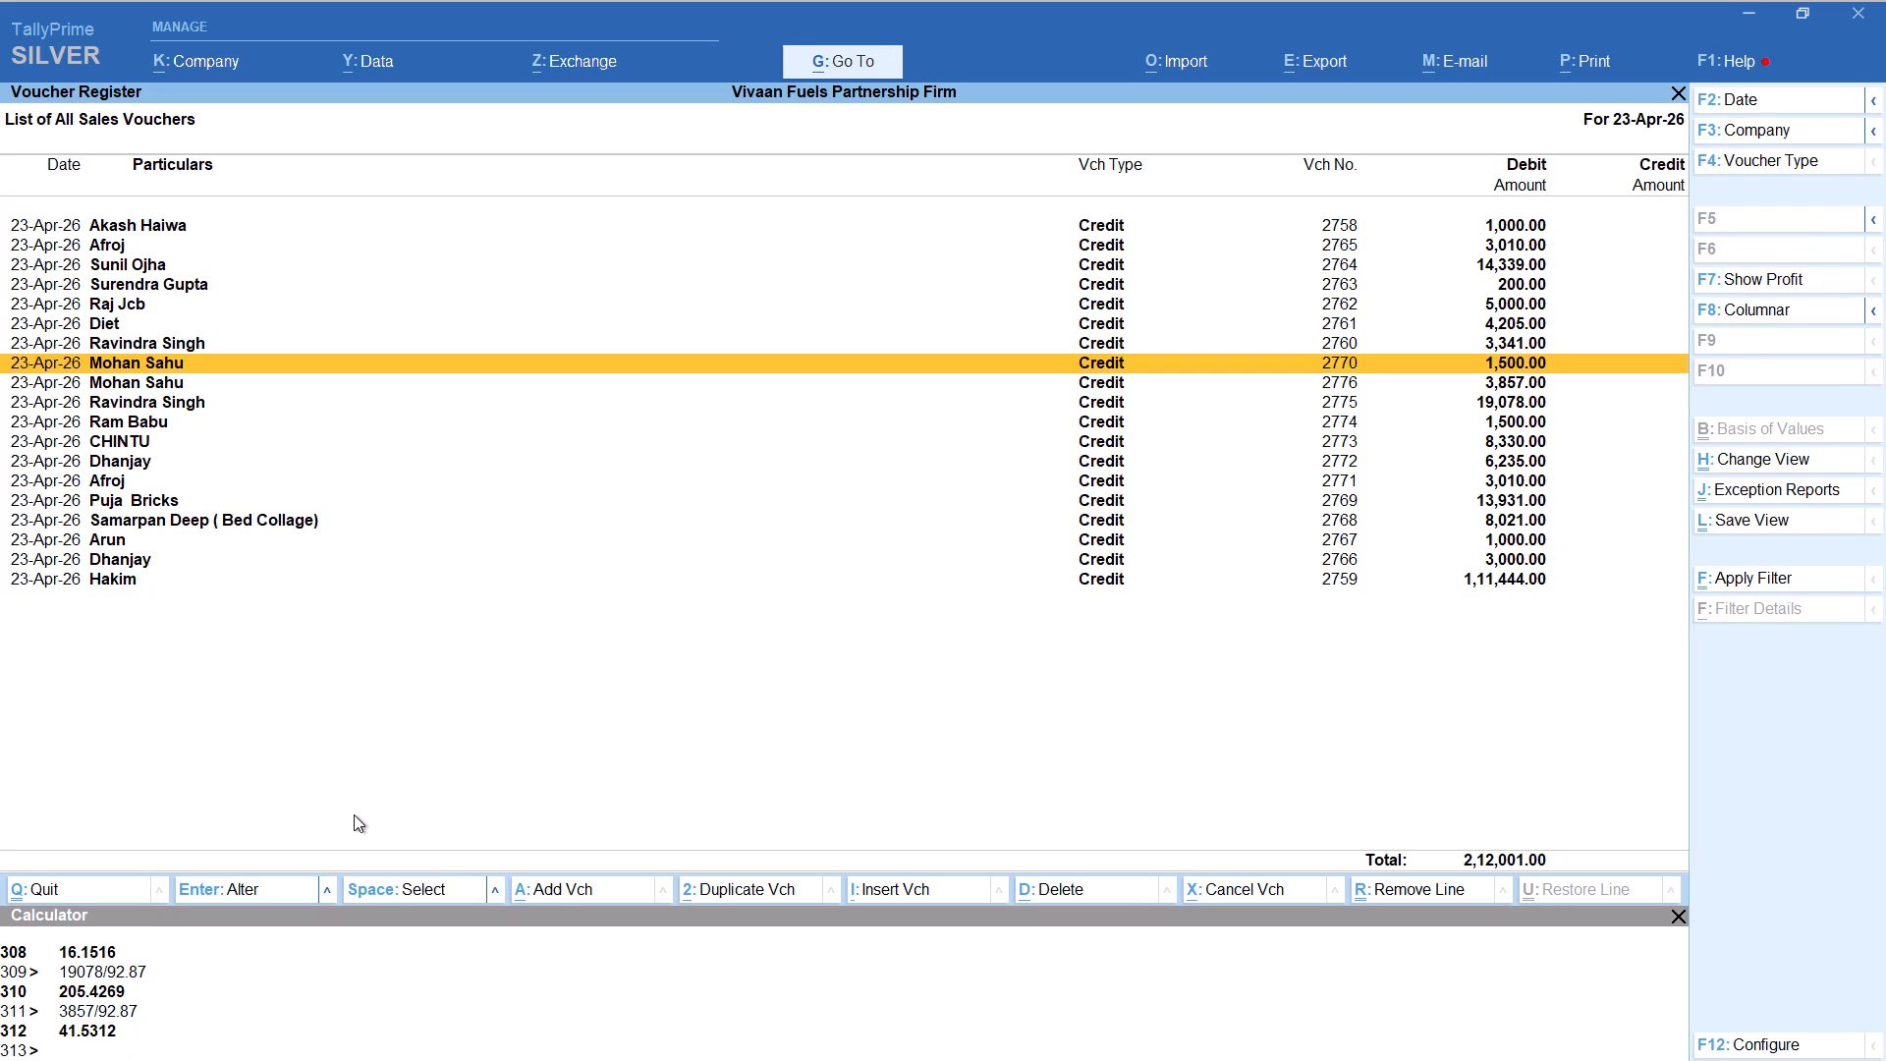
Glance at the balance sheet workbook and change the sales voucher register's date to 24-Apr-26.
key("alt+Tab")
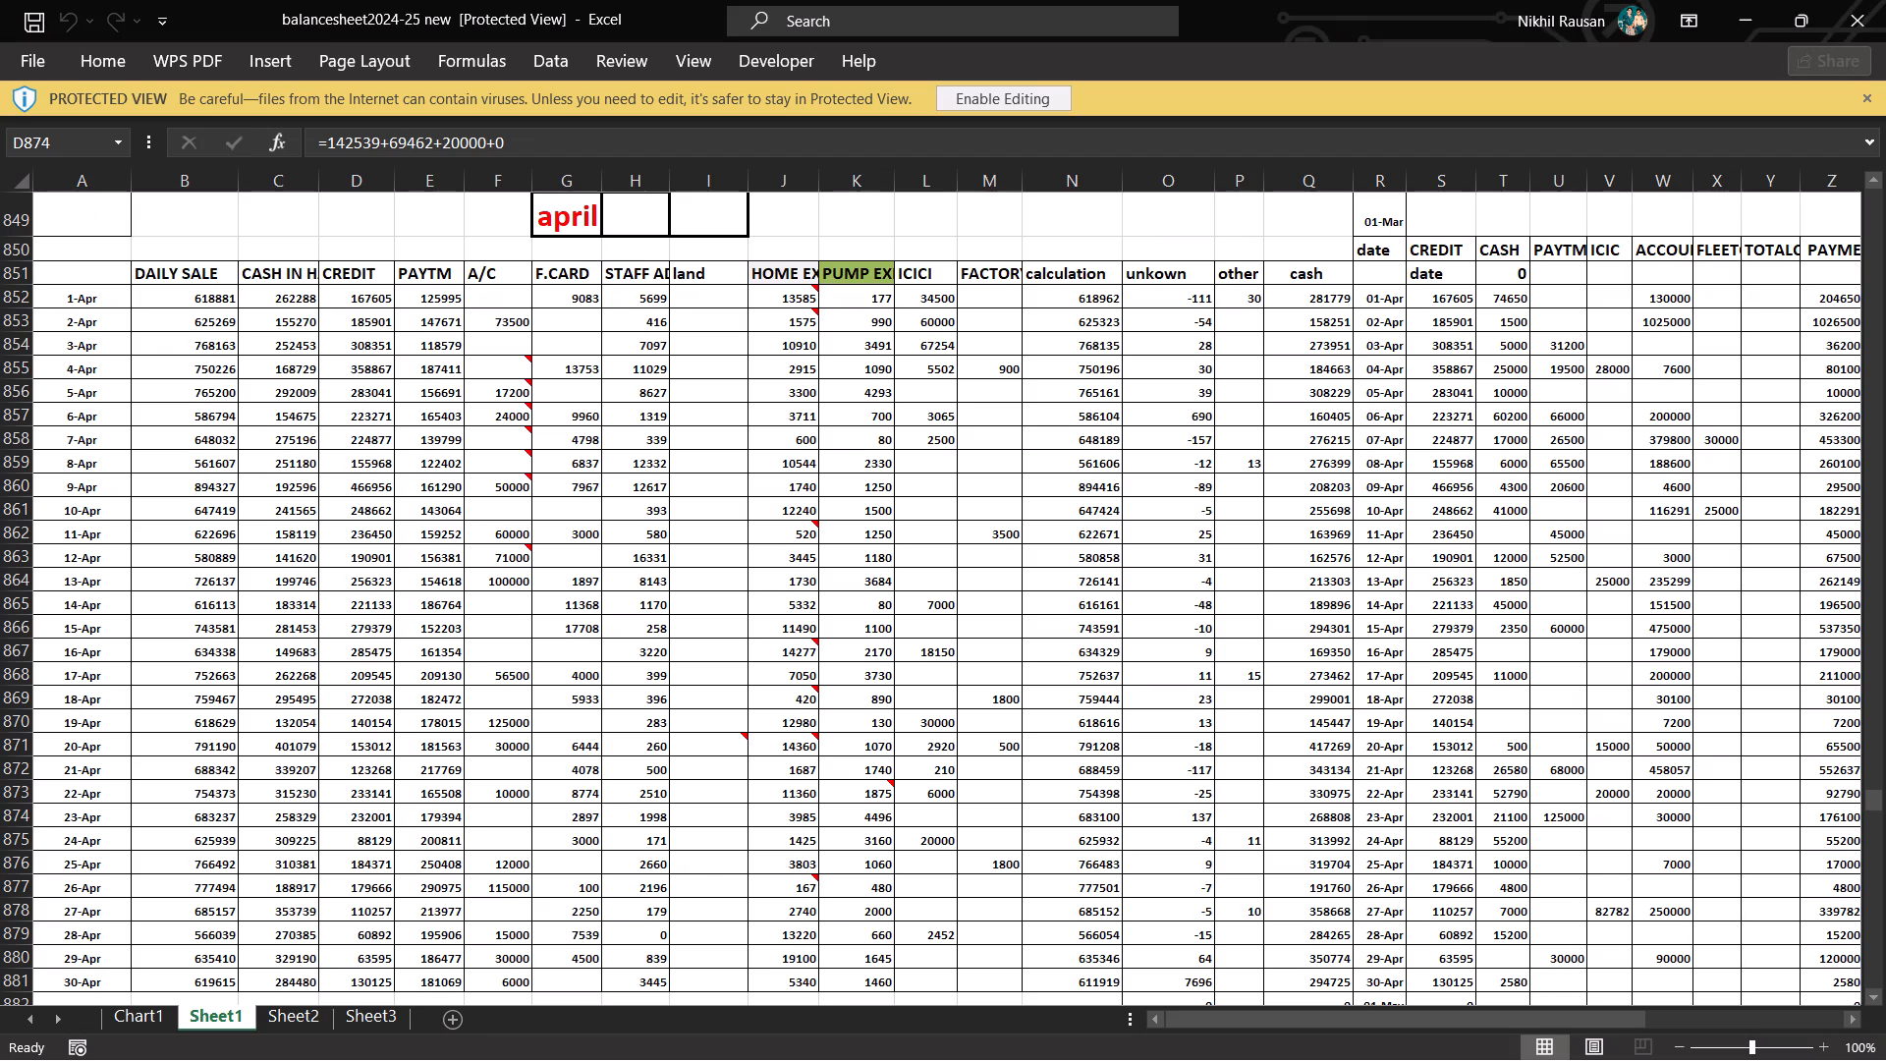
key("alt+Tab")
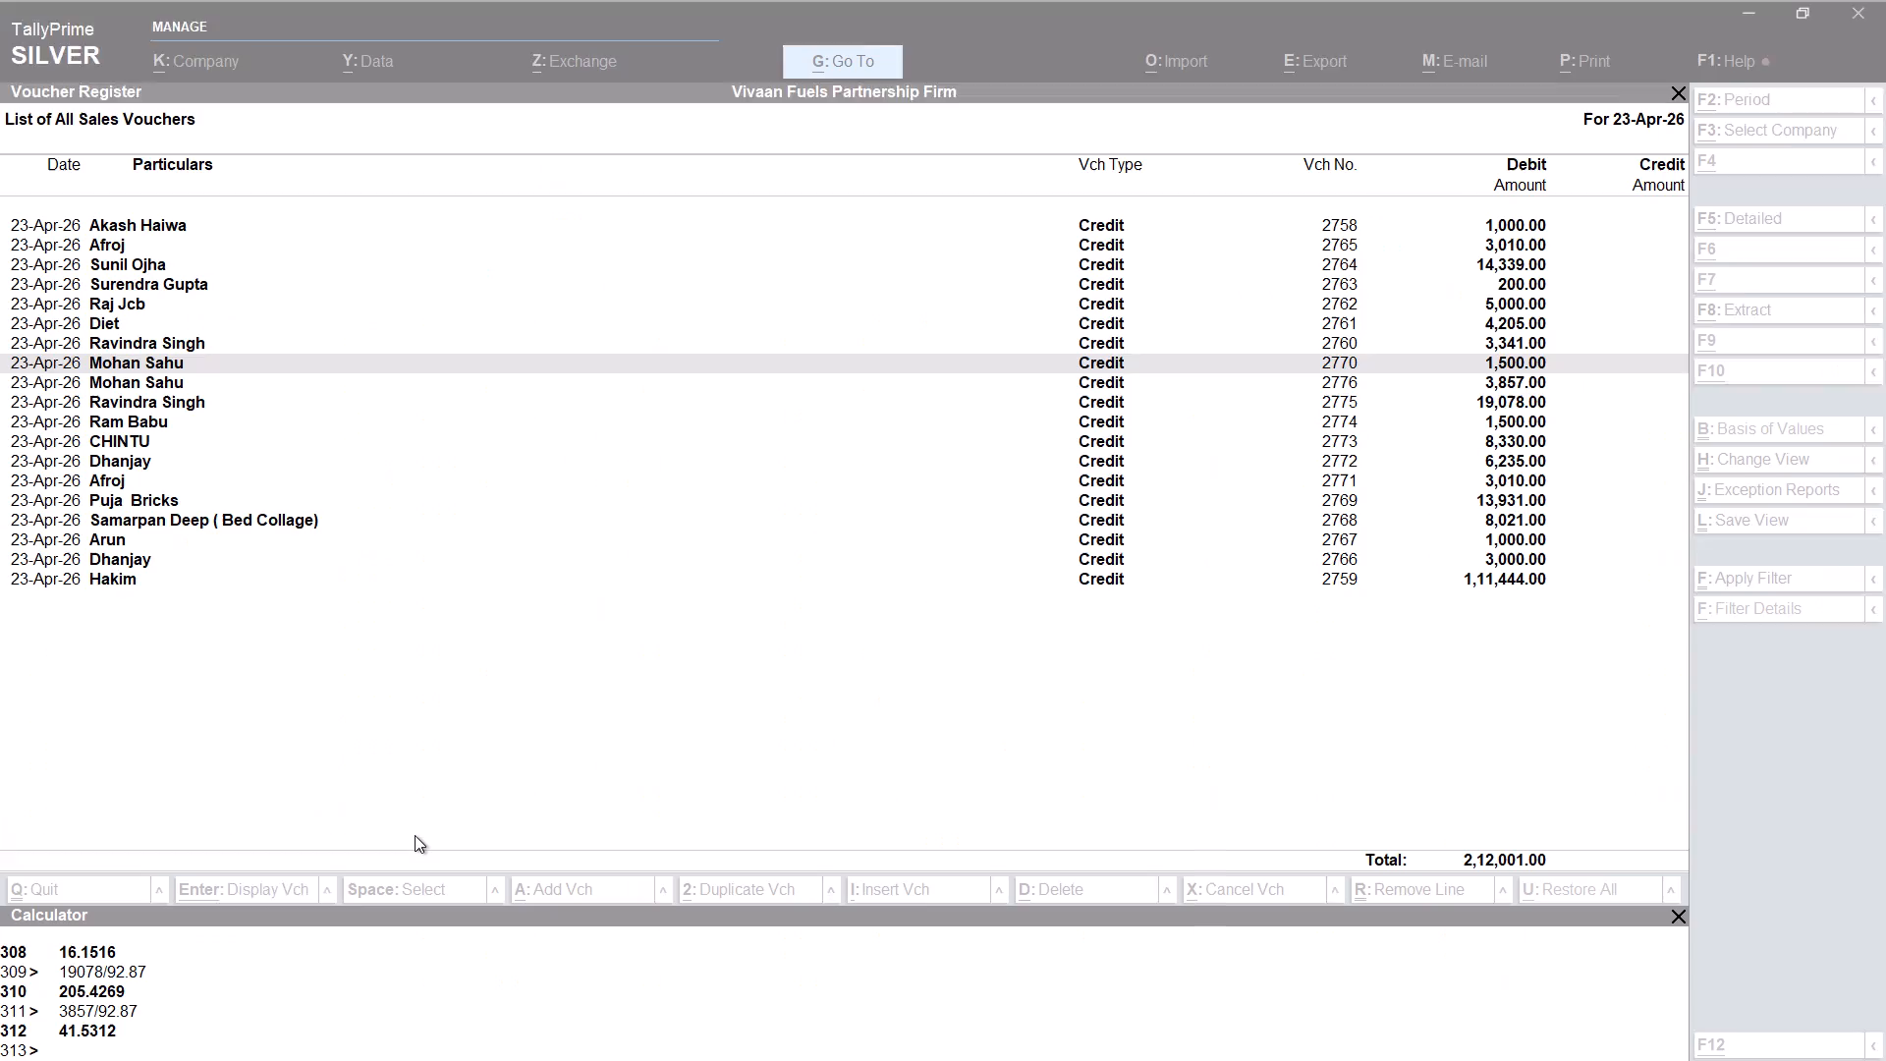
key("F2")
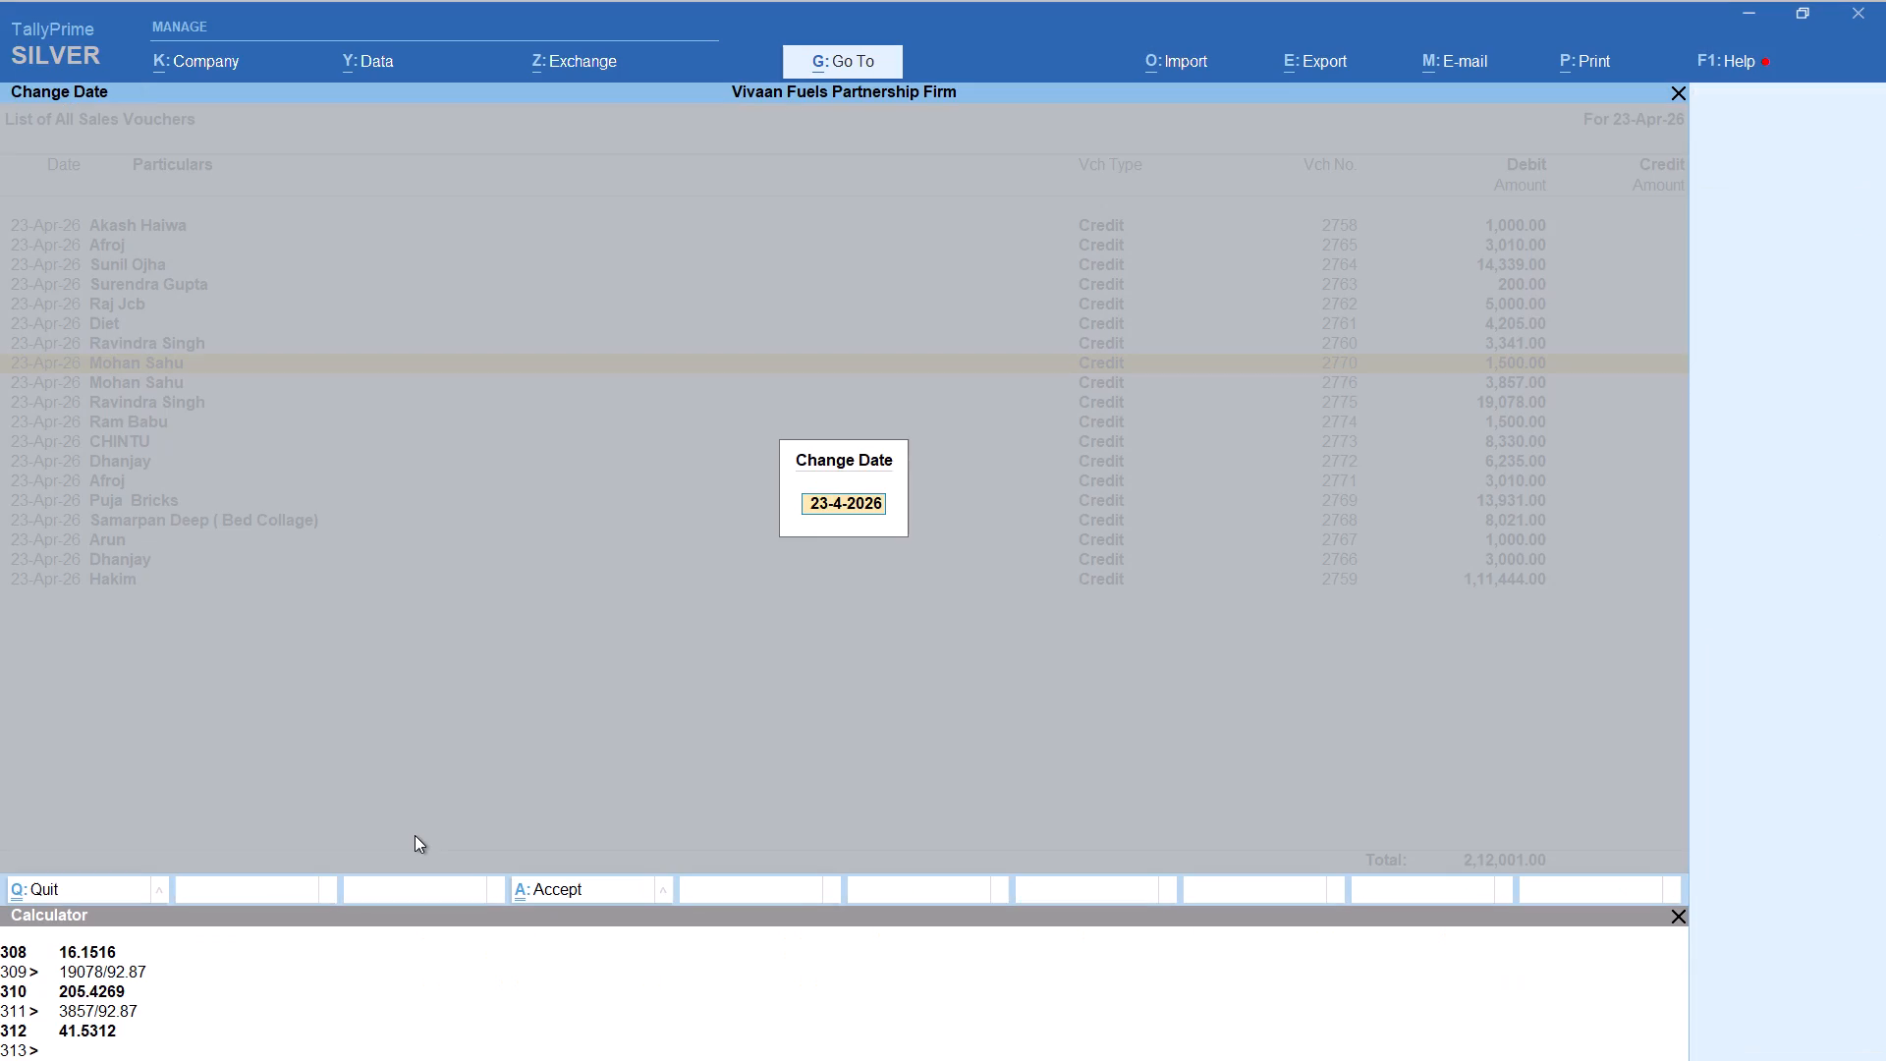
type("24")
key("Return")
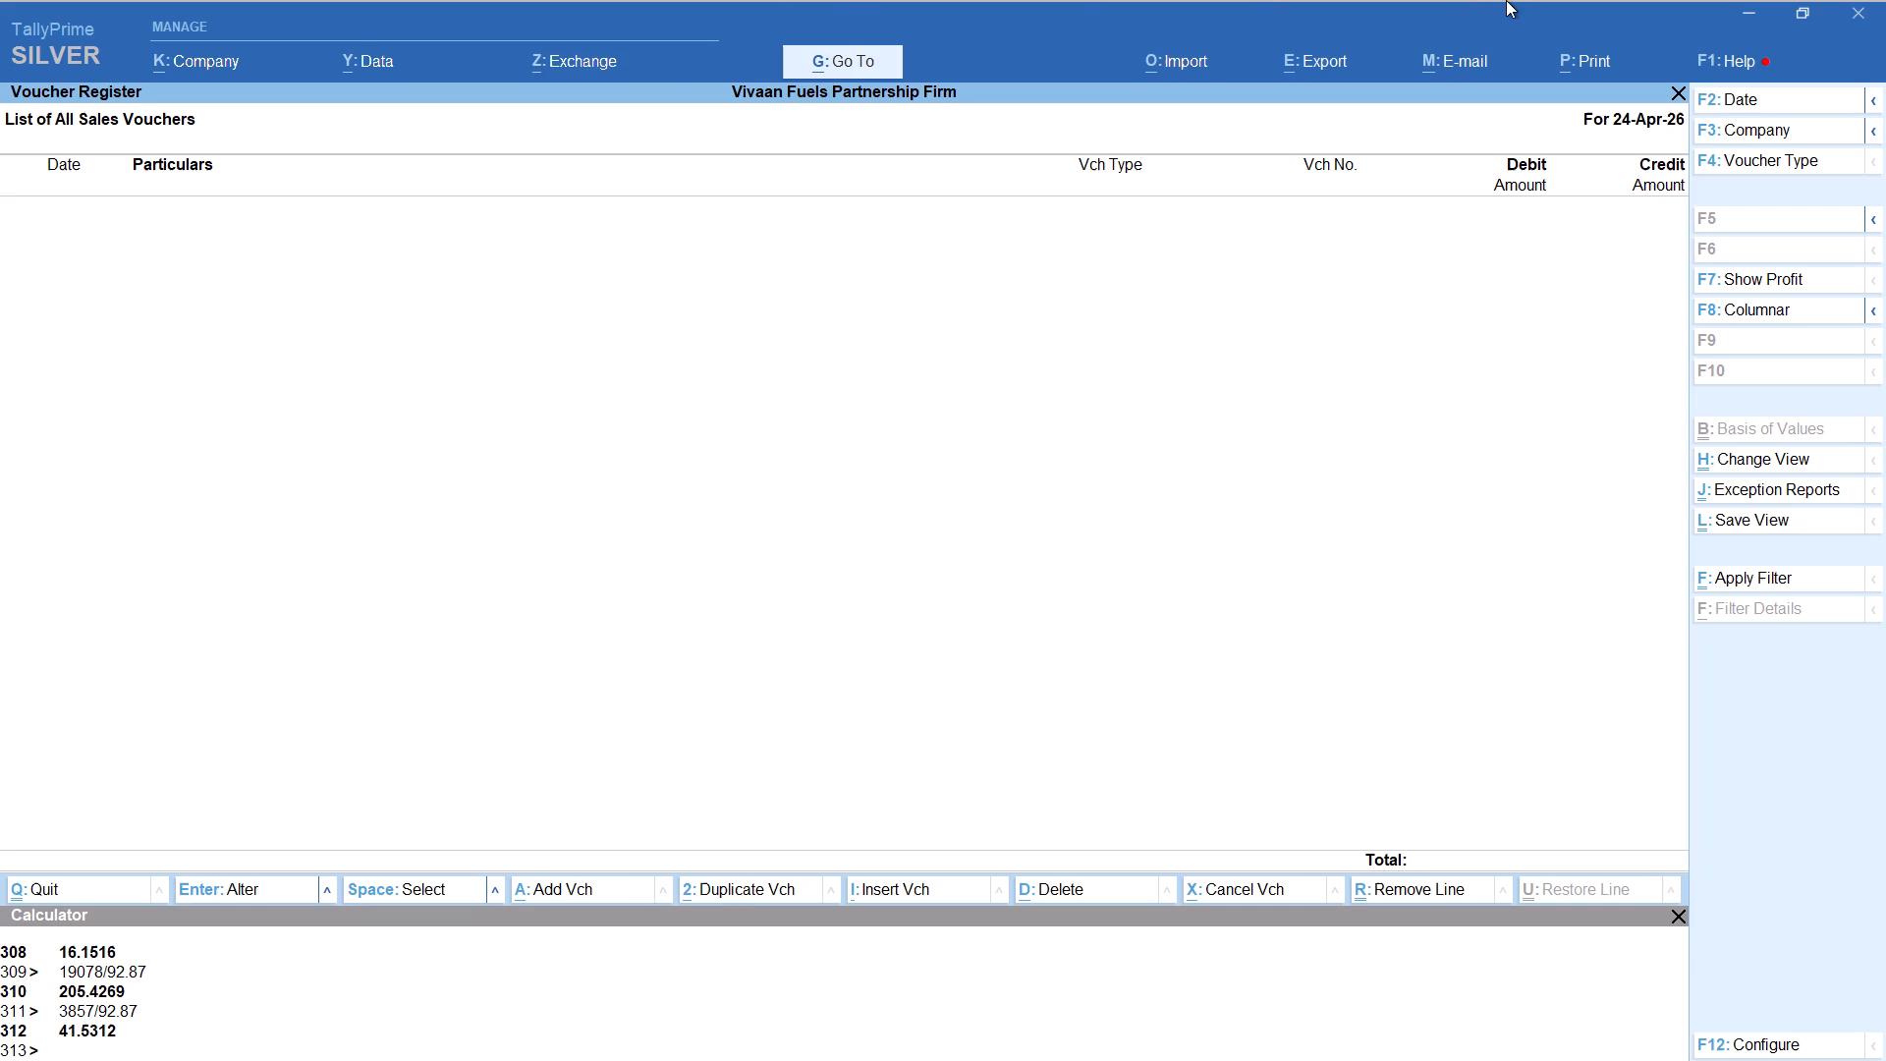
Start a new voucher for 24-Apr-26 and set its voucher type to Credit.
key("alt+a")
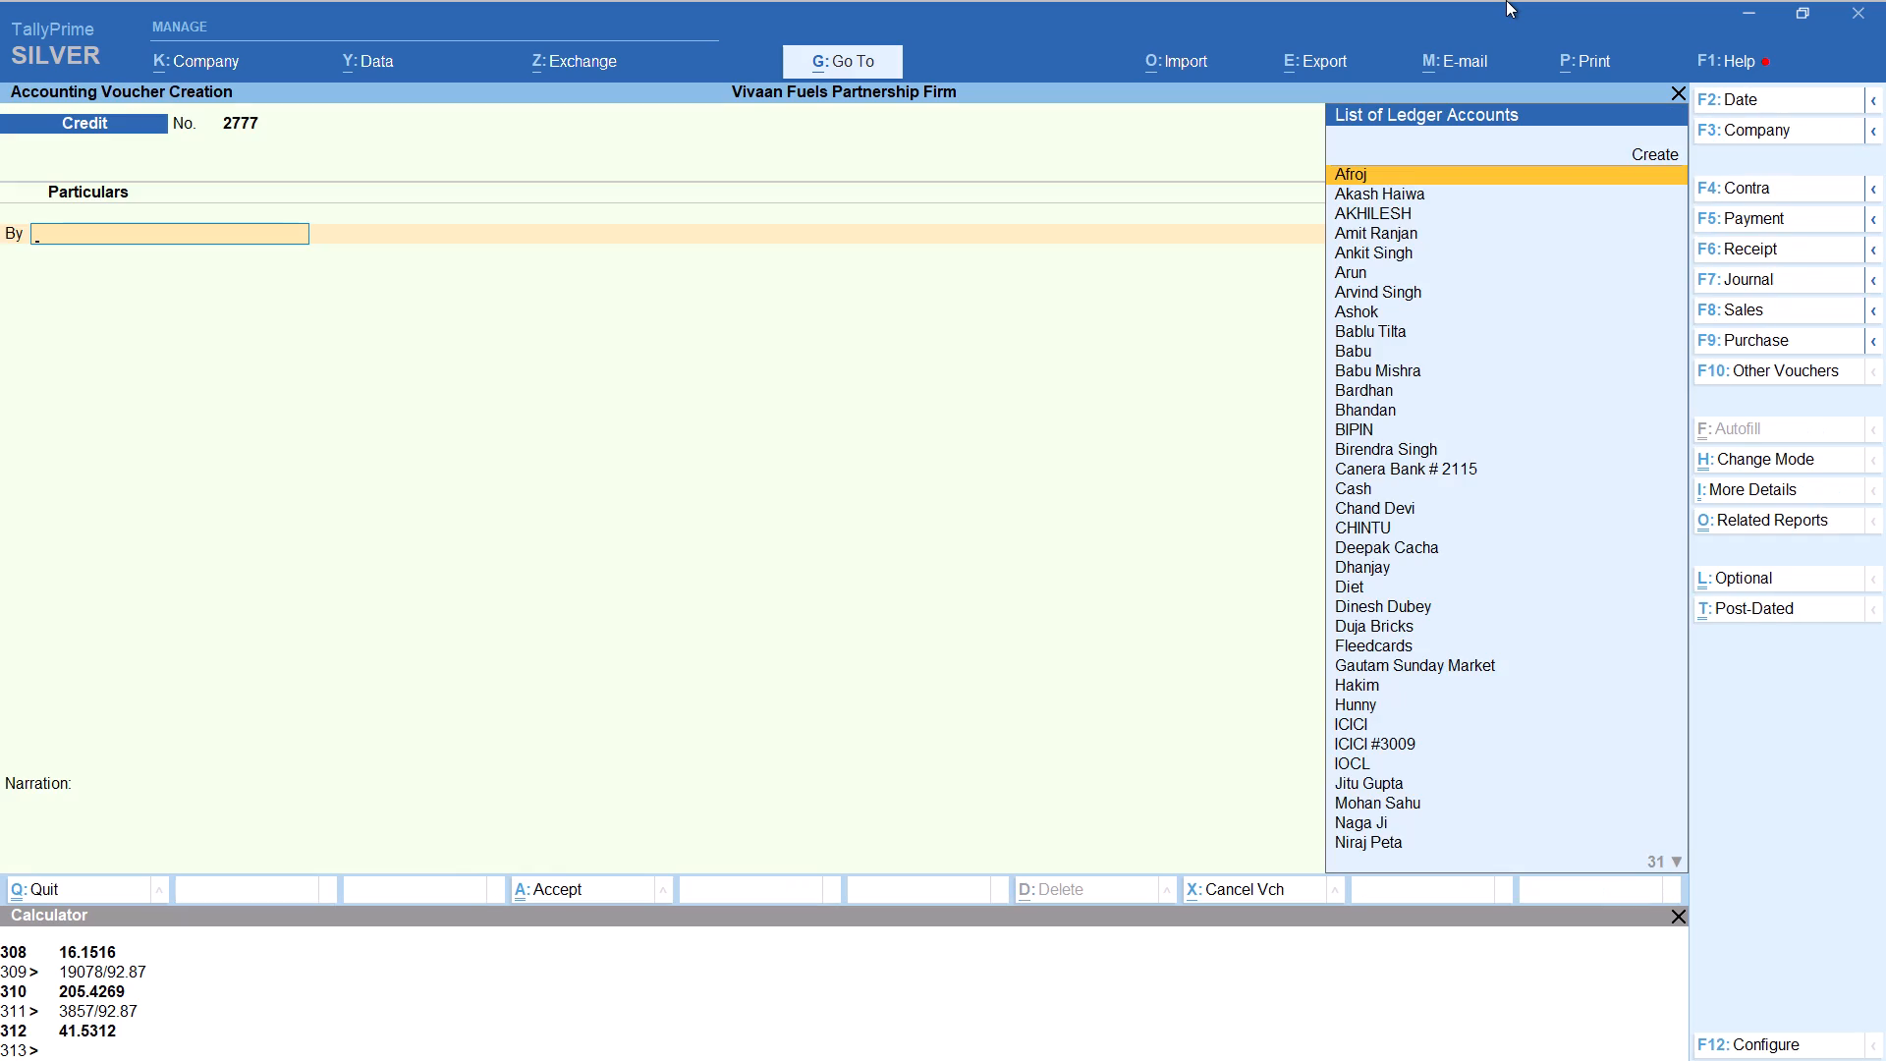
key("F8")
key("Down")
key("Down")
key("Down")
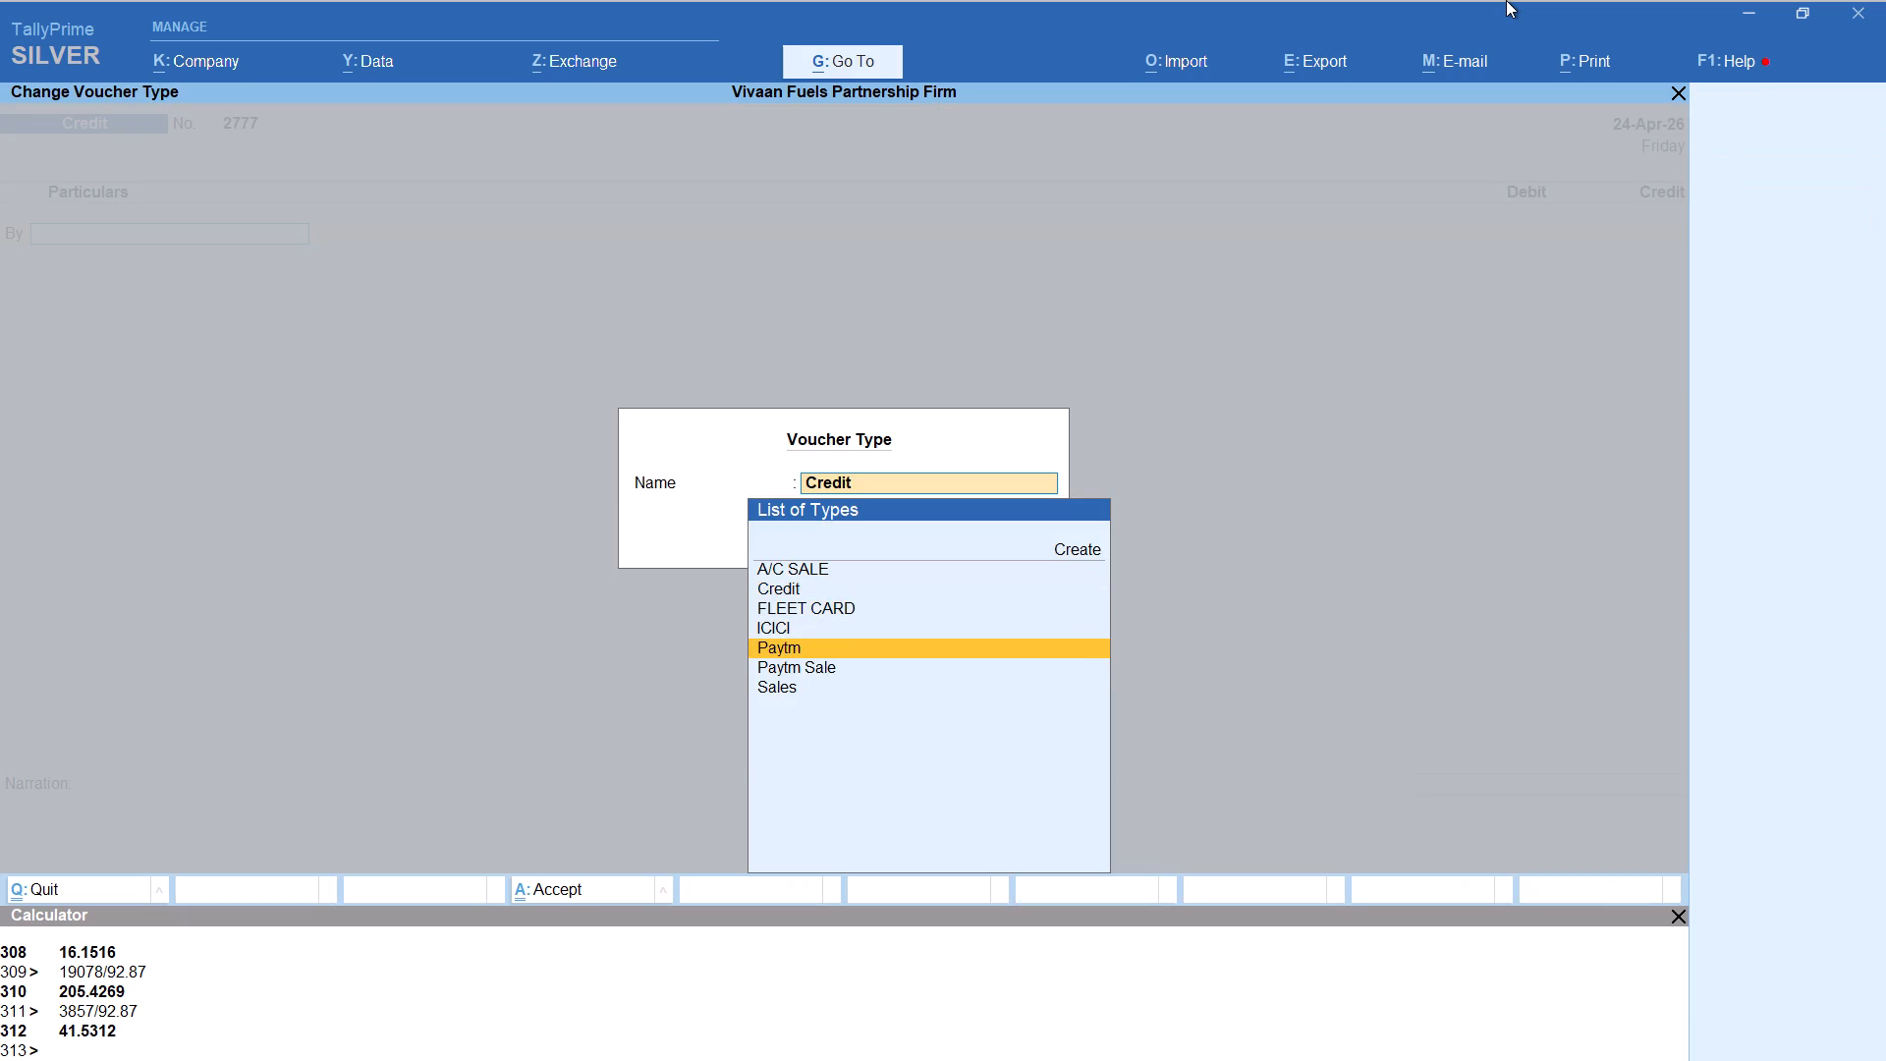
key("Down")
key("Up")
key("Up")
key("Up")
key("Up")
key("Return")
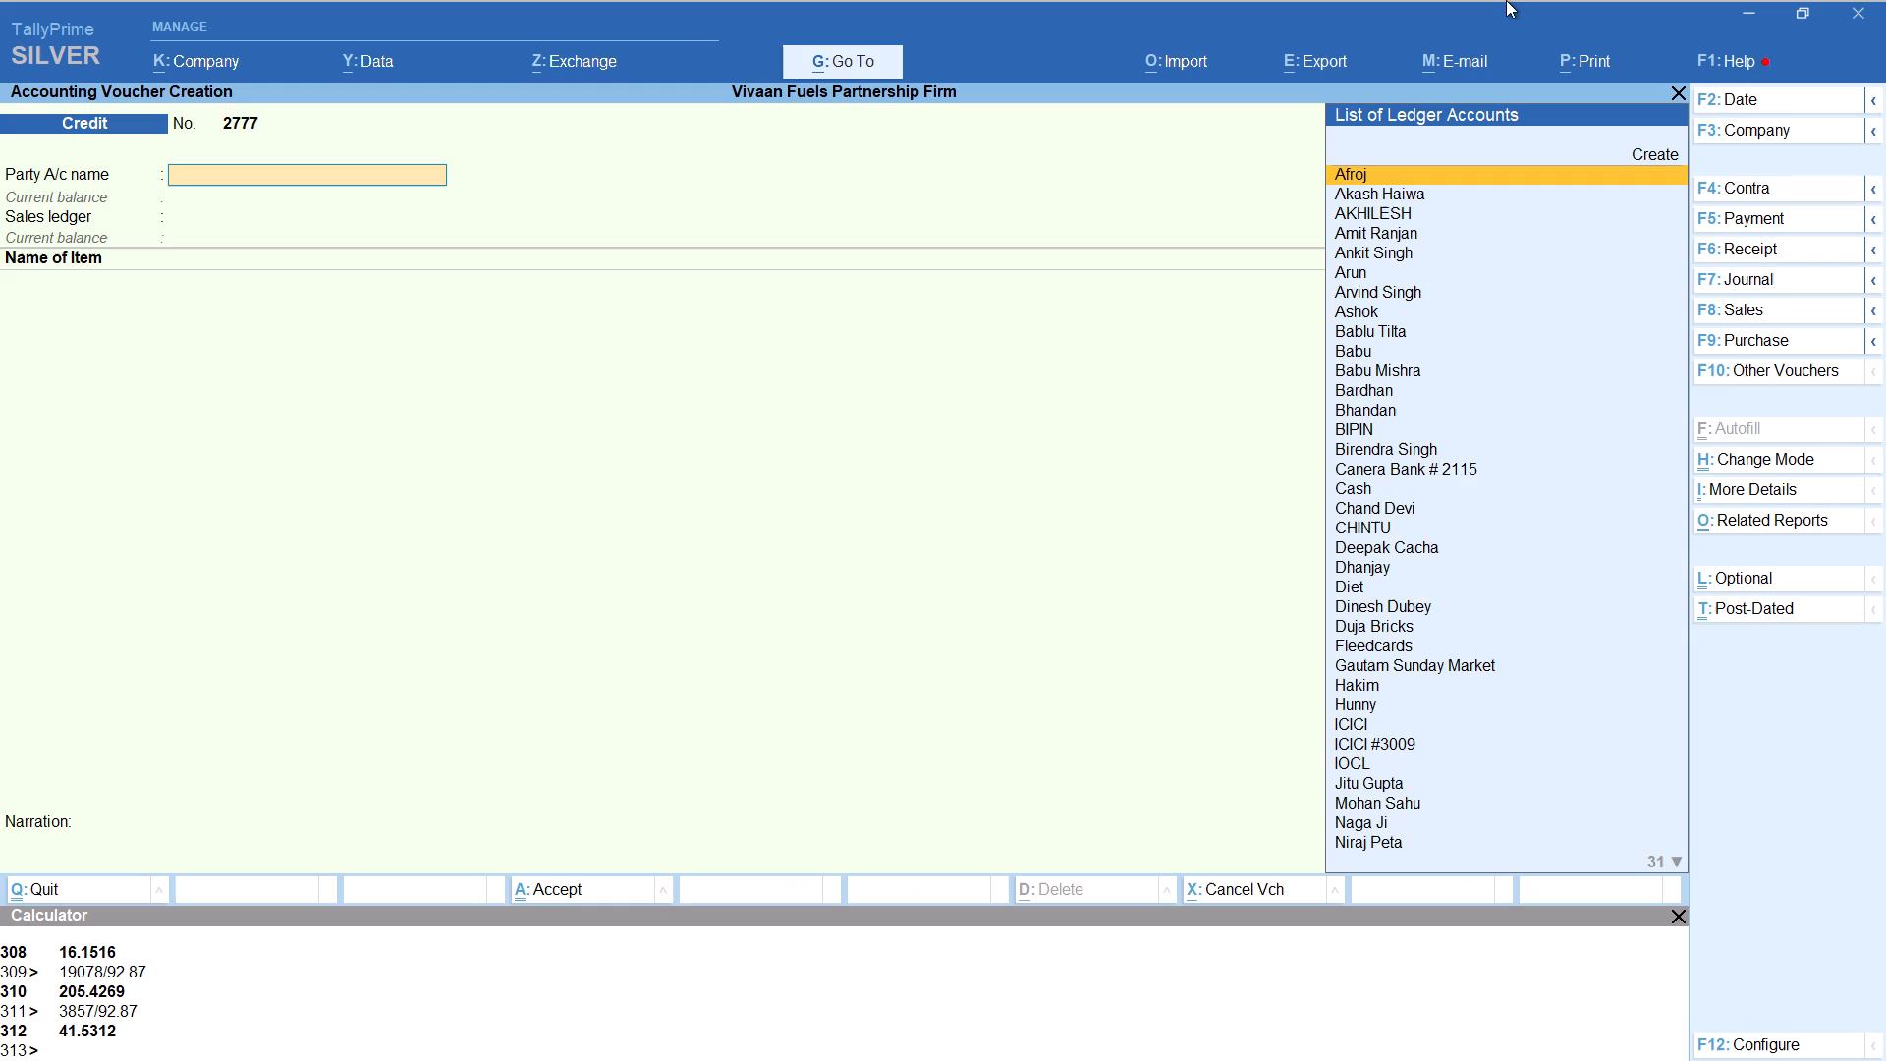
Set Raj Jcb as the party of the new Credit voucher, keeping the default party details and the SALE ledger.
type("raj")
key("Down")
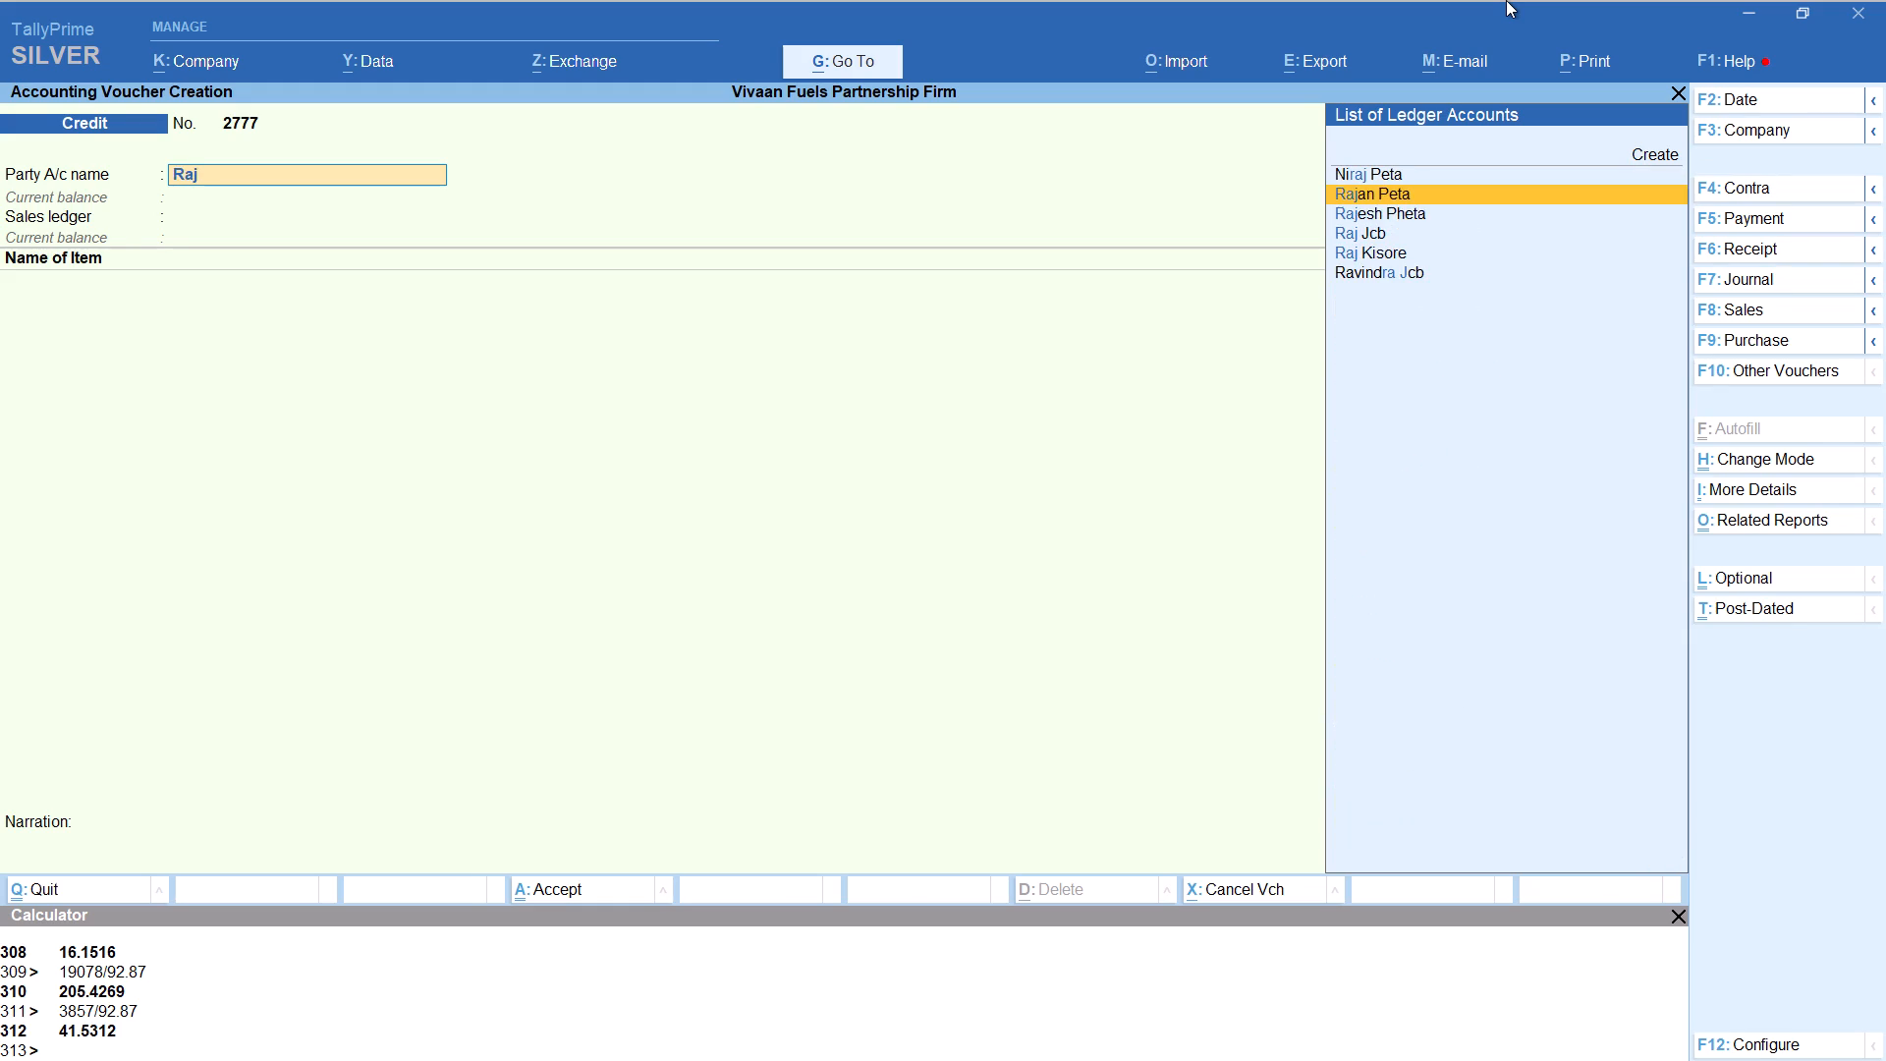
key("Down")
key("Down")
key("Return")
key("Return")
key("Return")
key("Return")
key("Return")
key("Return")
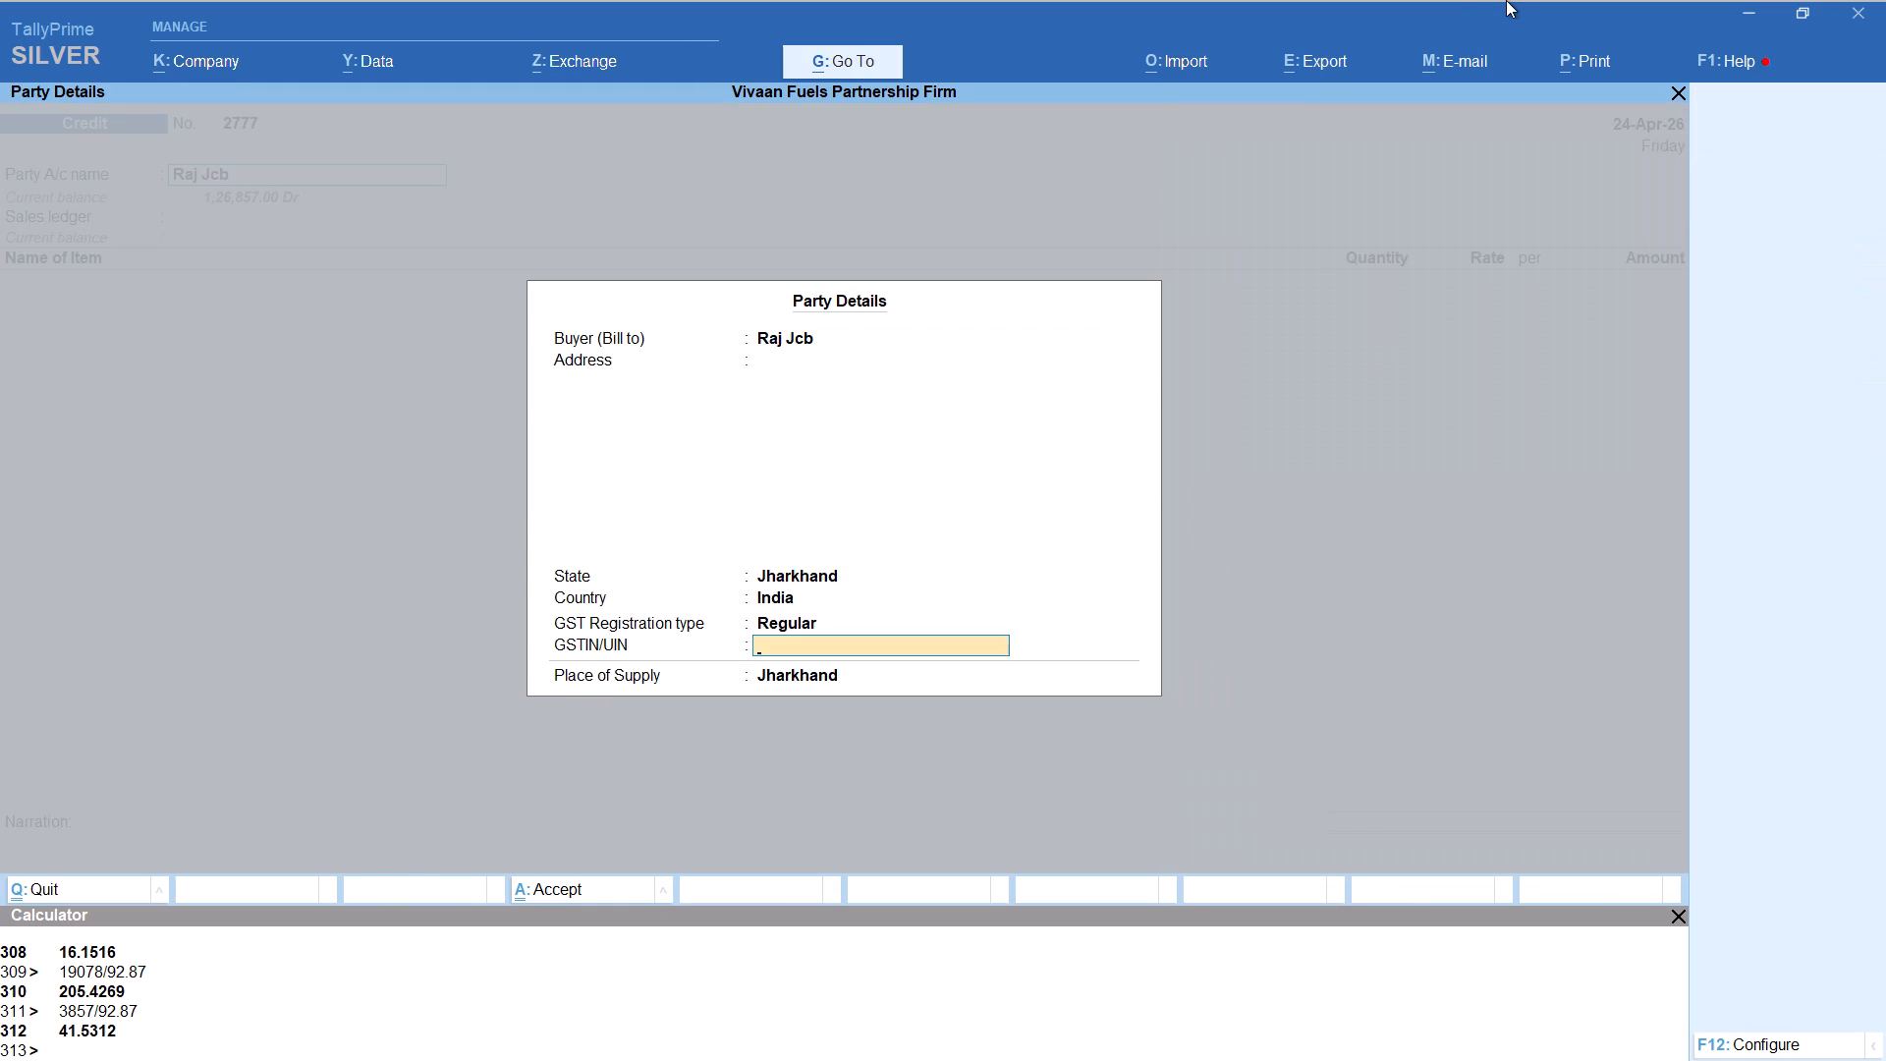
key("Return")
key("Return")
Add item HSD to the Raj Jcb voucher with tracking number Not Applicable, quantity calculated as 3000/92.87 and a rate of 92.87 per liter.
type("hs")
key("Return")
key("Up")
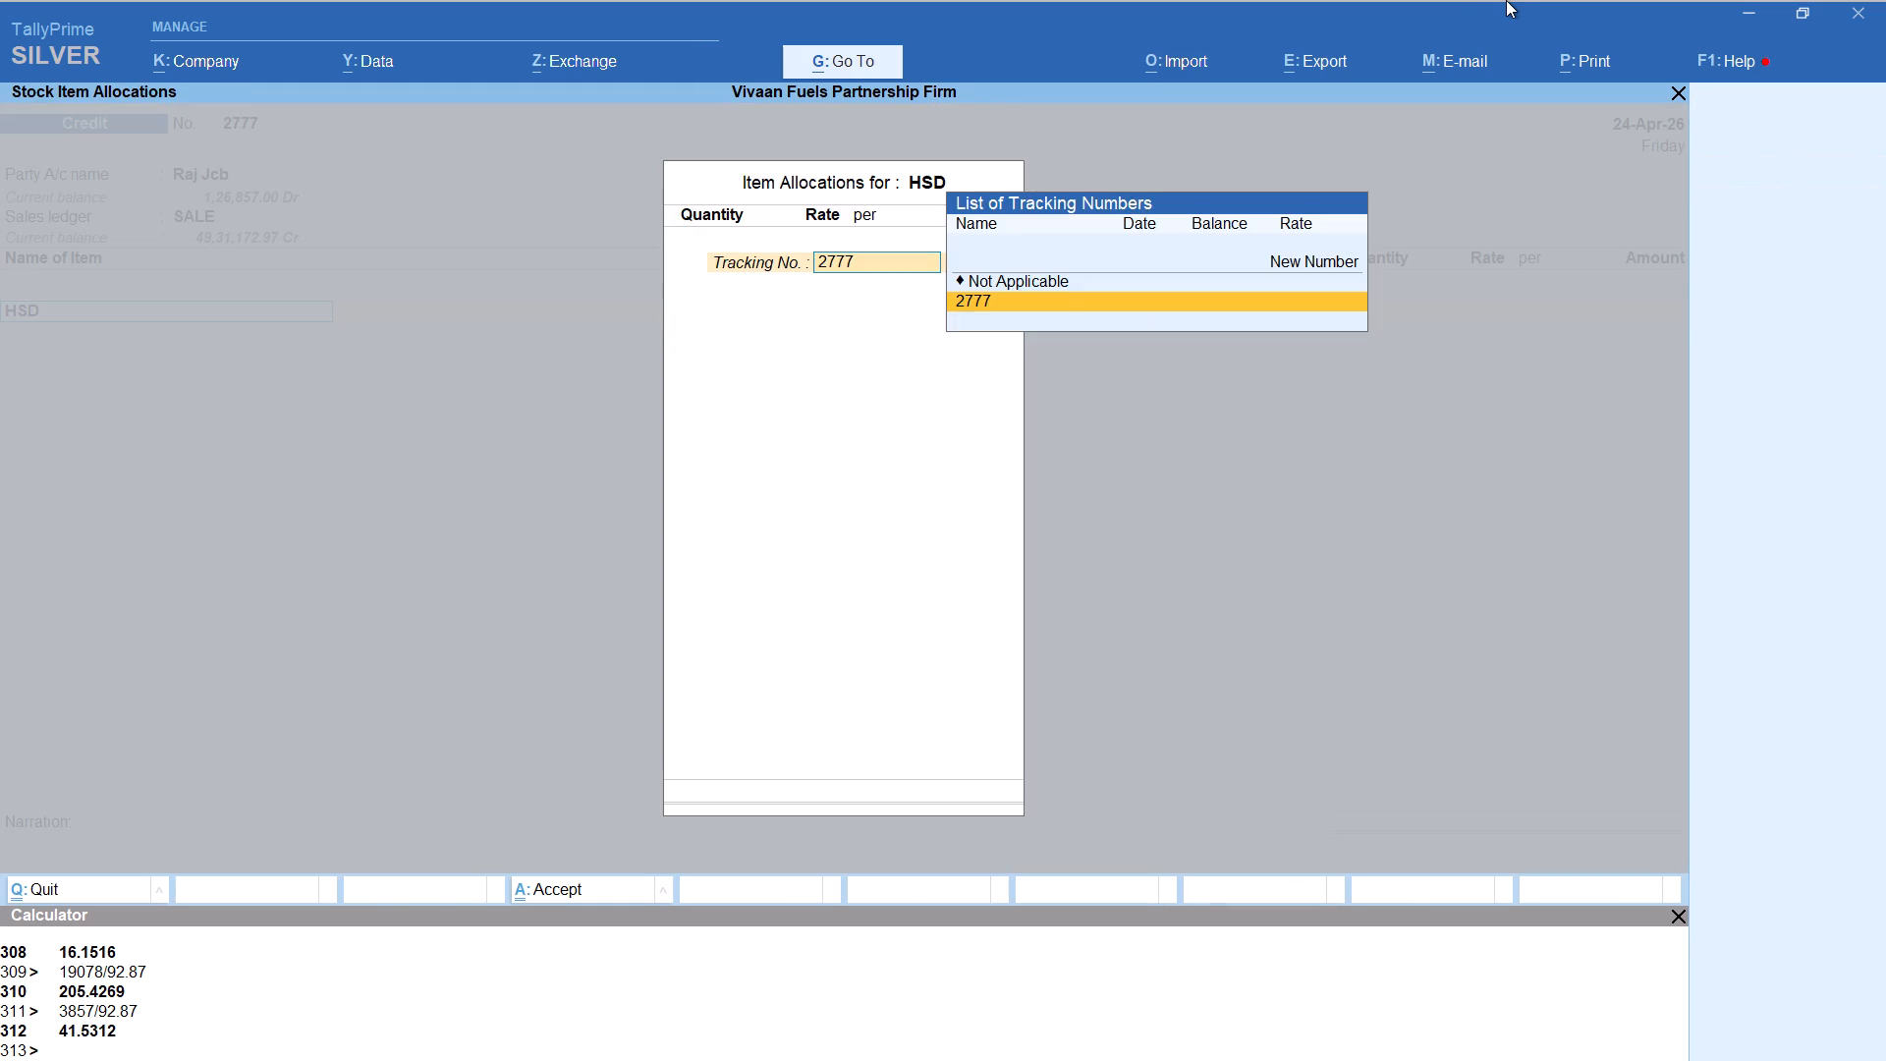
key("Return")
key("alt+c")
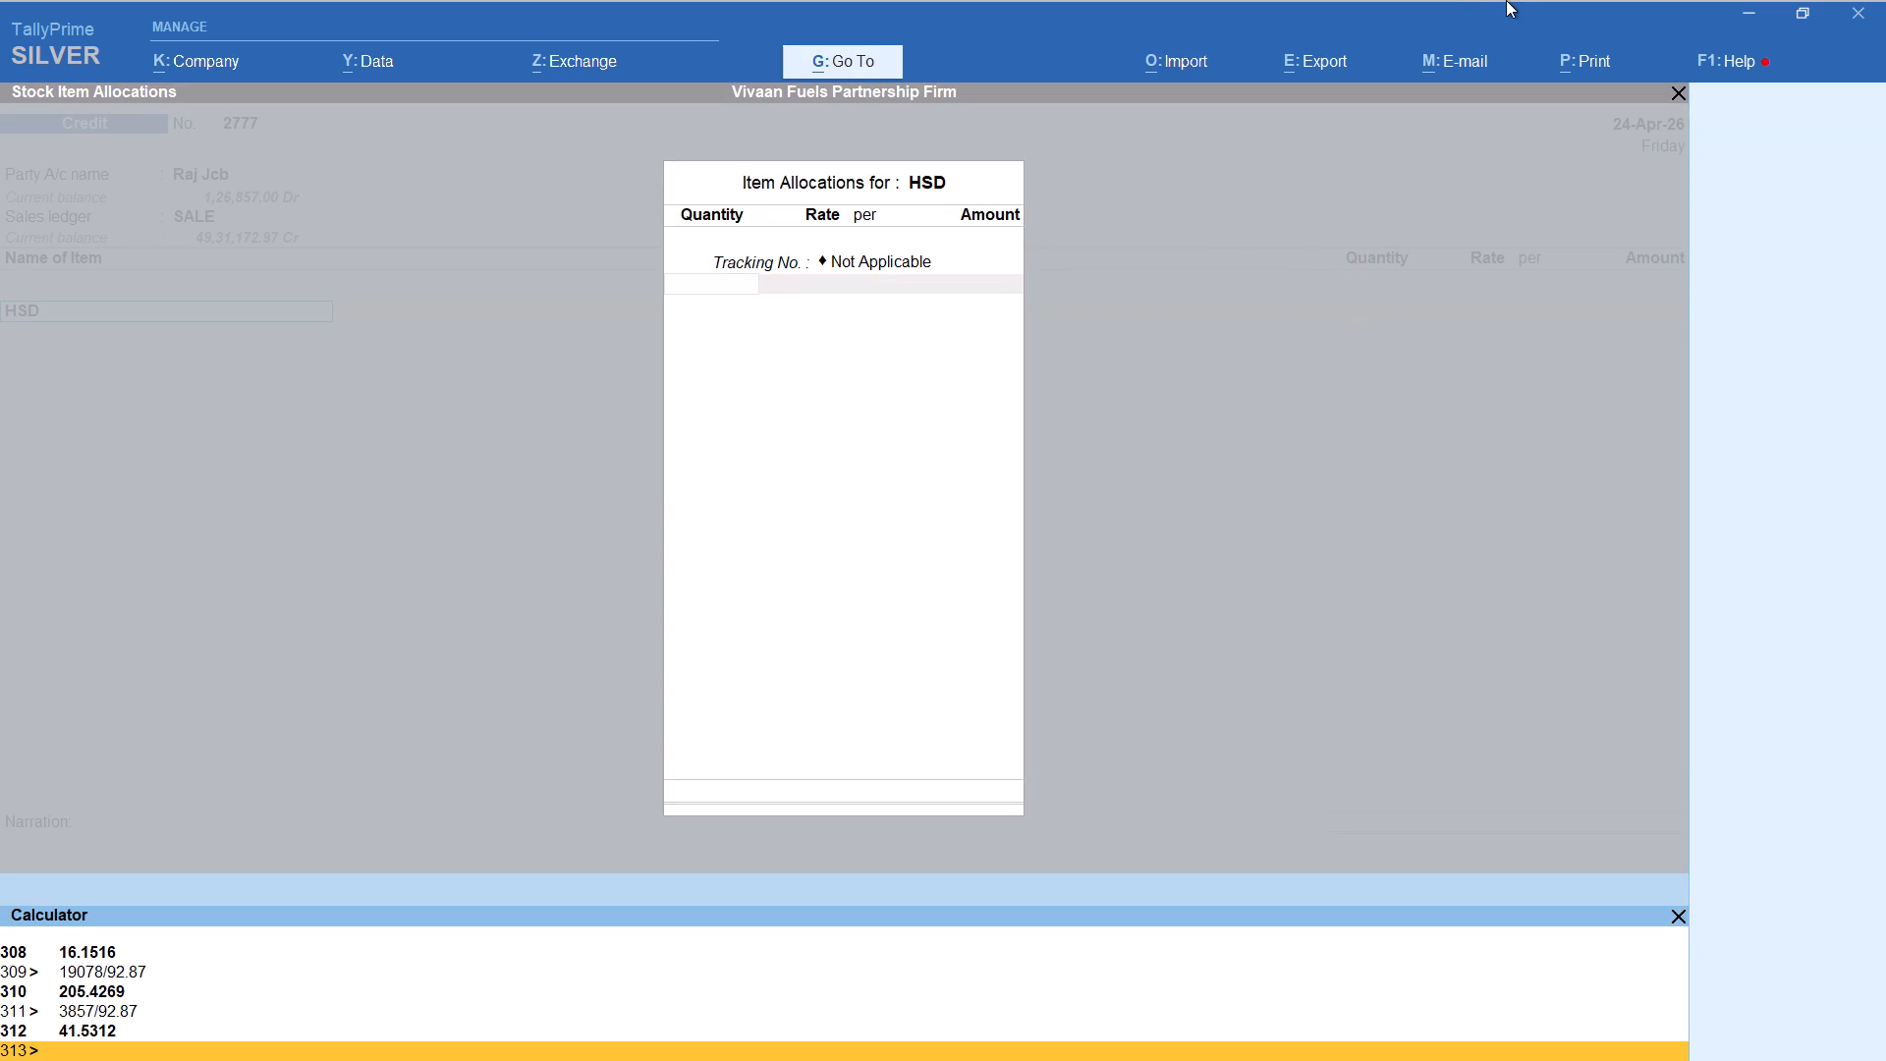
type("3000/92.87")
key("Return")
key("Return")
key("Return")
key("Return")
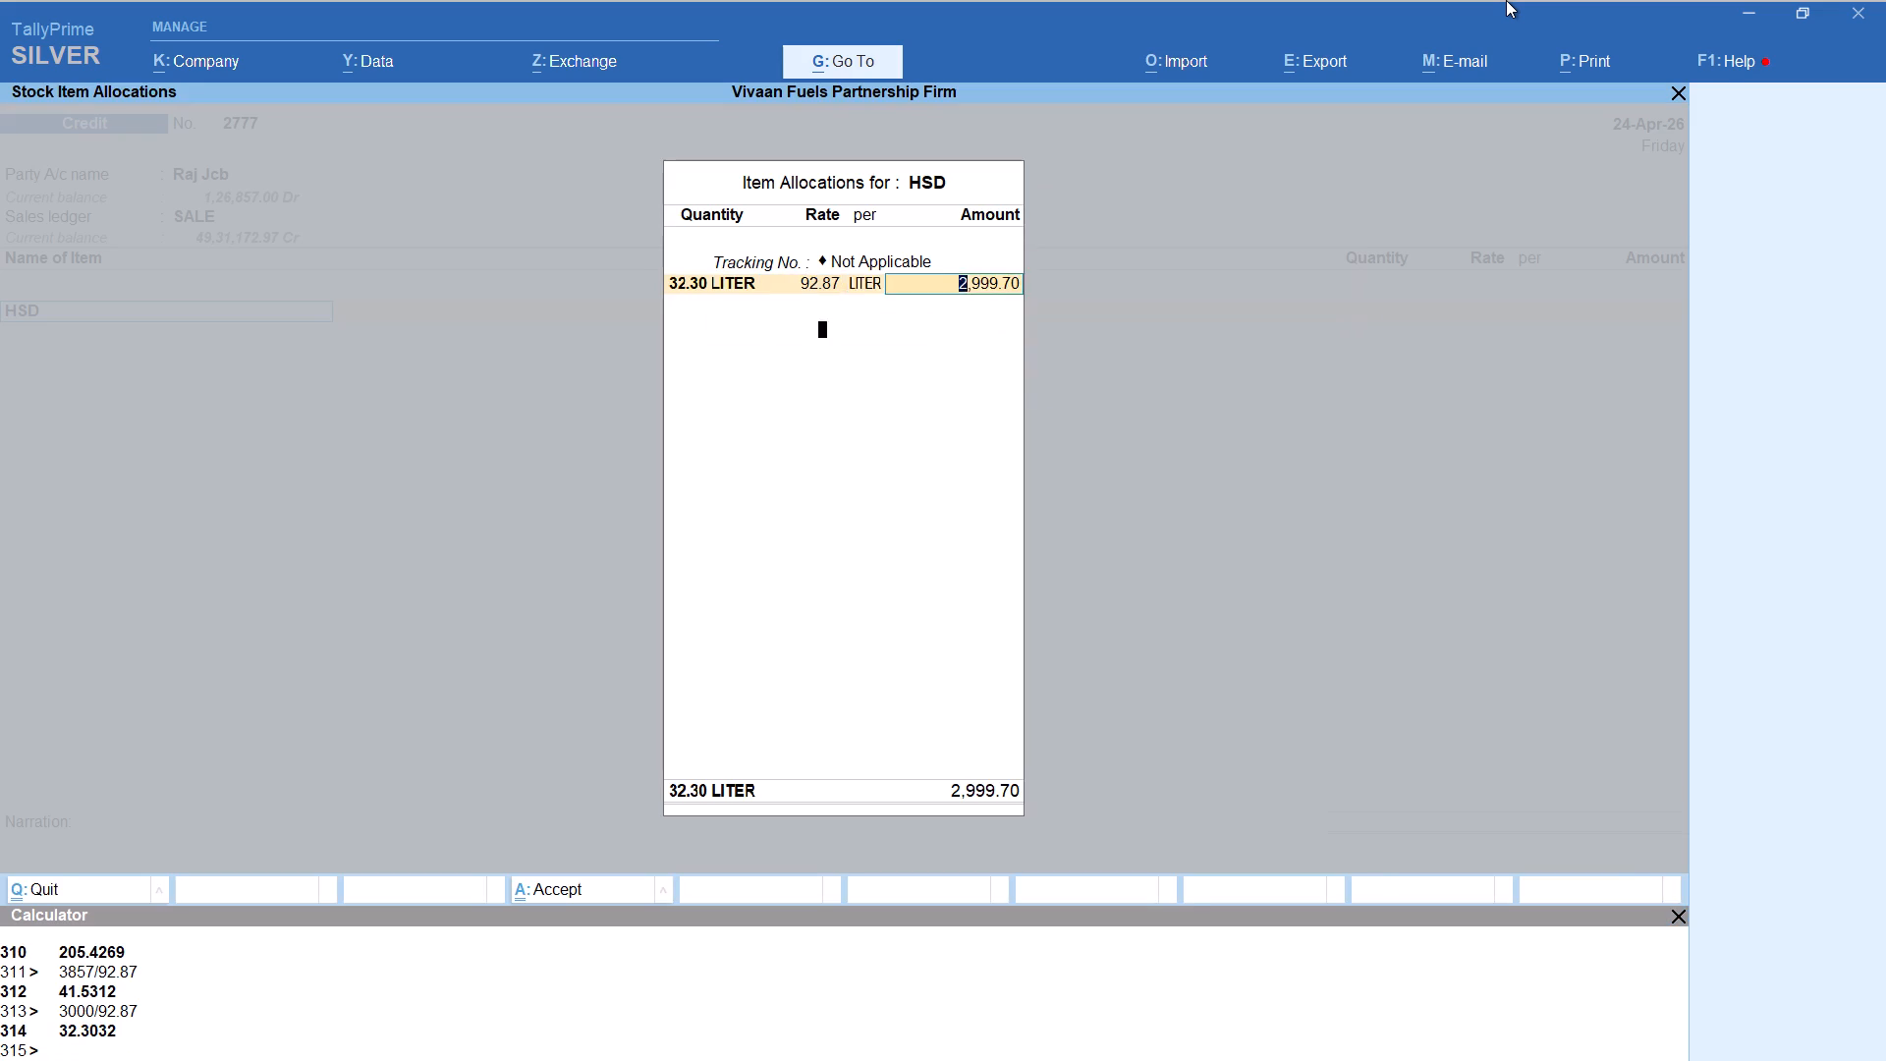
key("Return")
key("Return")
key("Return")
Add the Round Off ledger to the Raj Jcb voucher and save it.
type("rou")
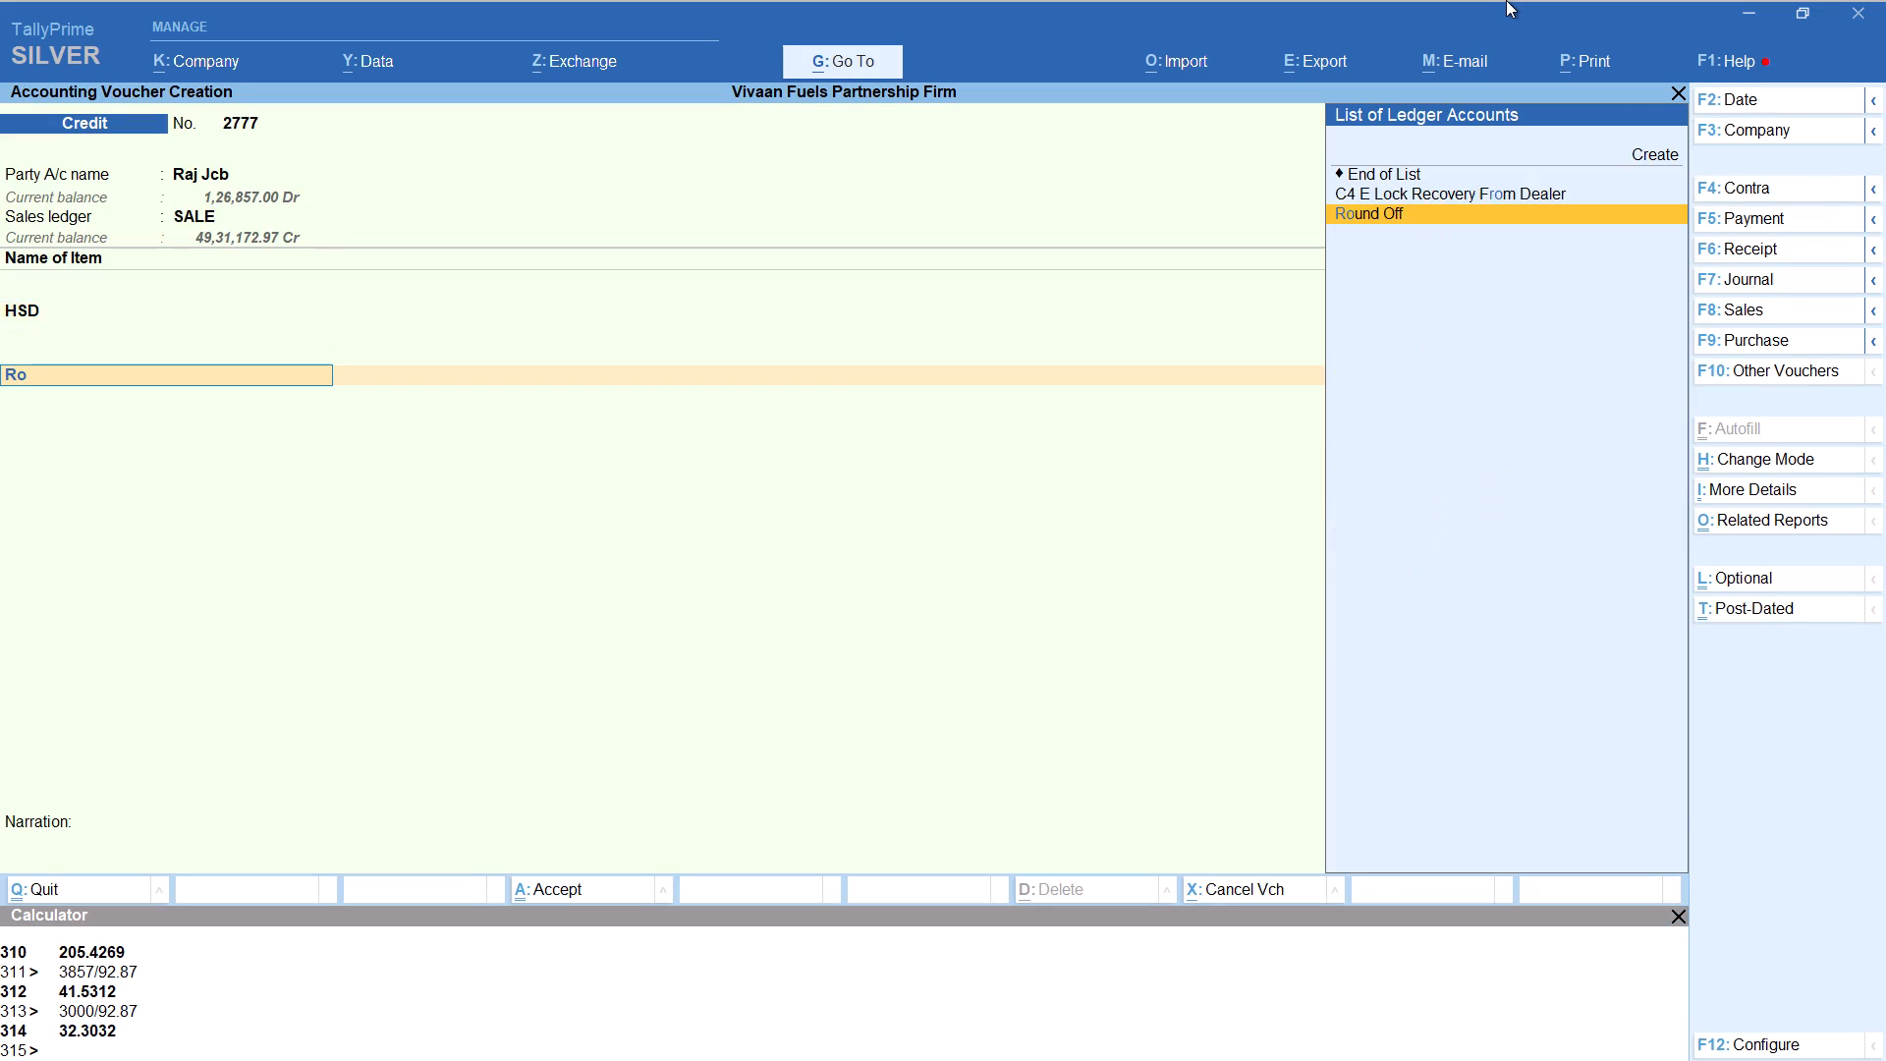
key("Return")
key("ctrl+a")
Start another Credit voucher with Dhanjay as the party, keeping the default party details and the SALE ledger.
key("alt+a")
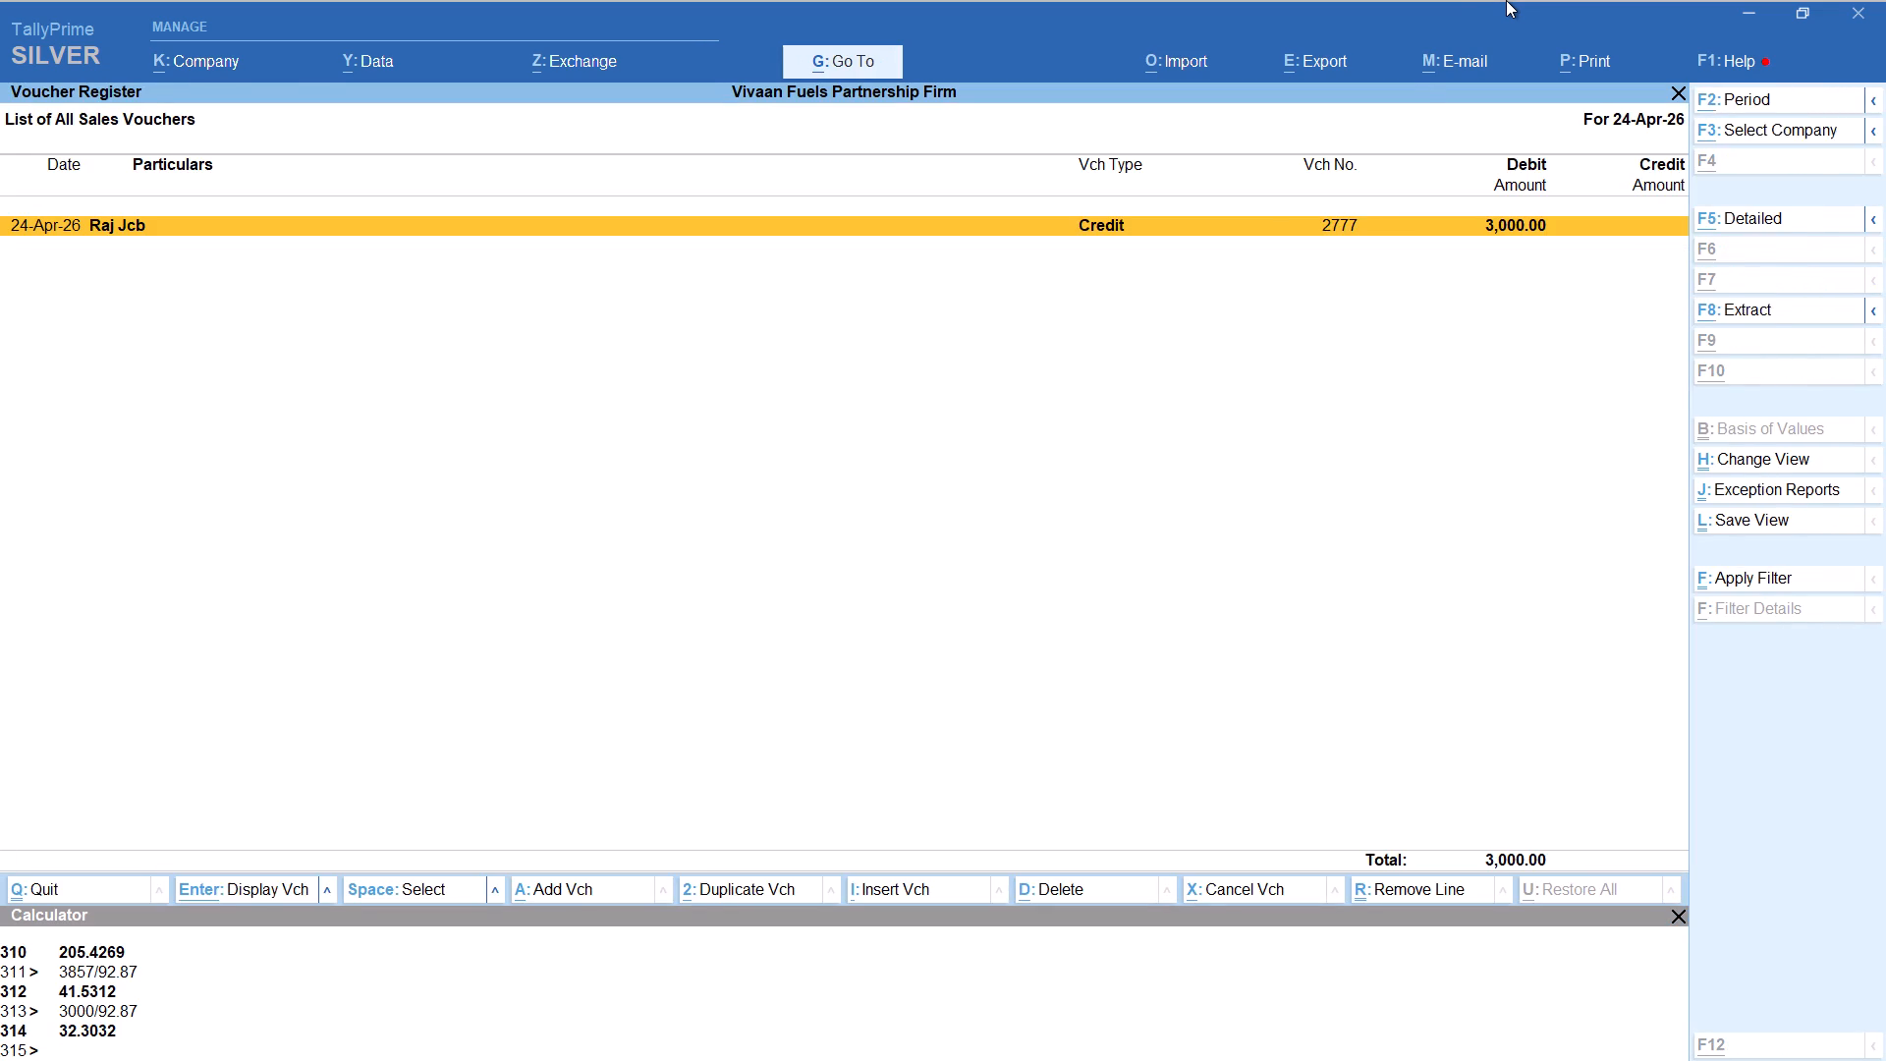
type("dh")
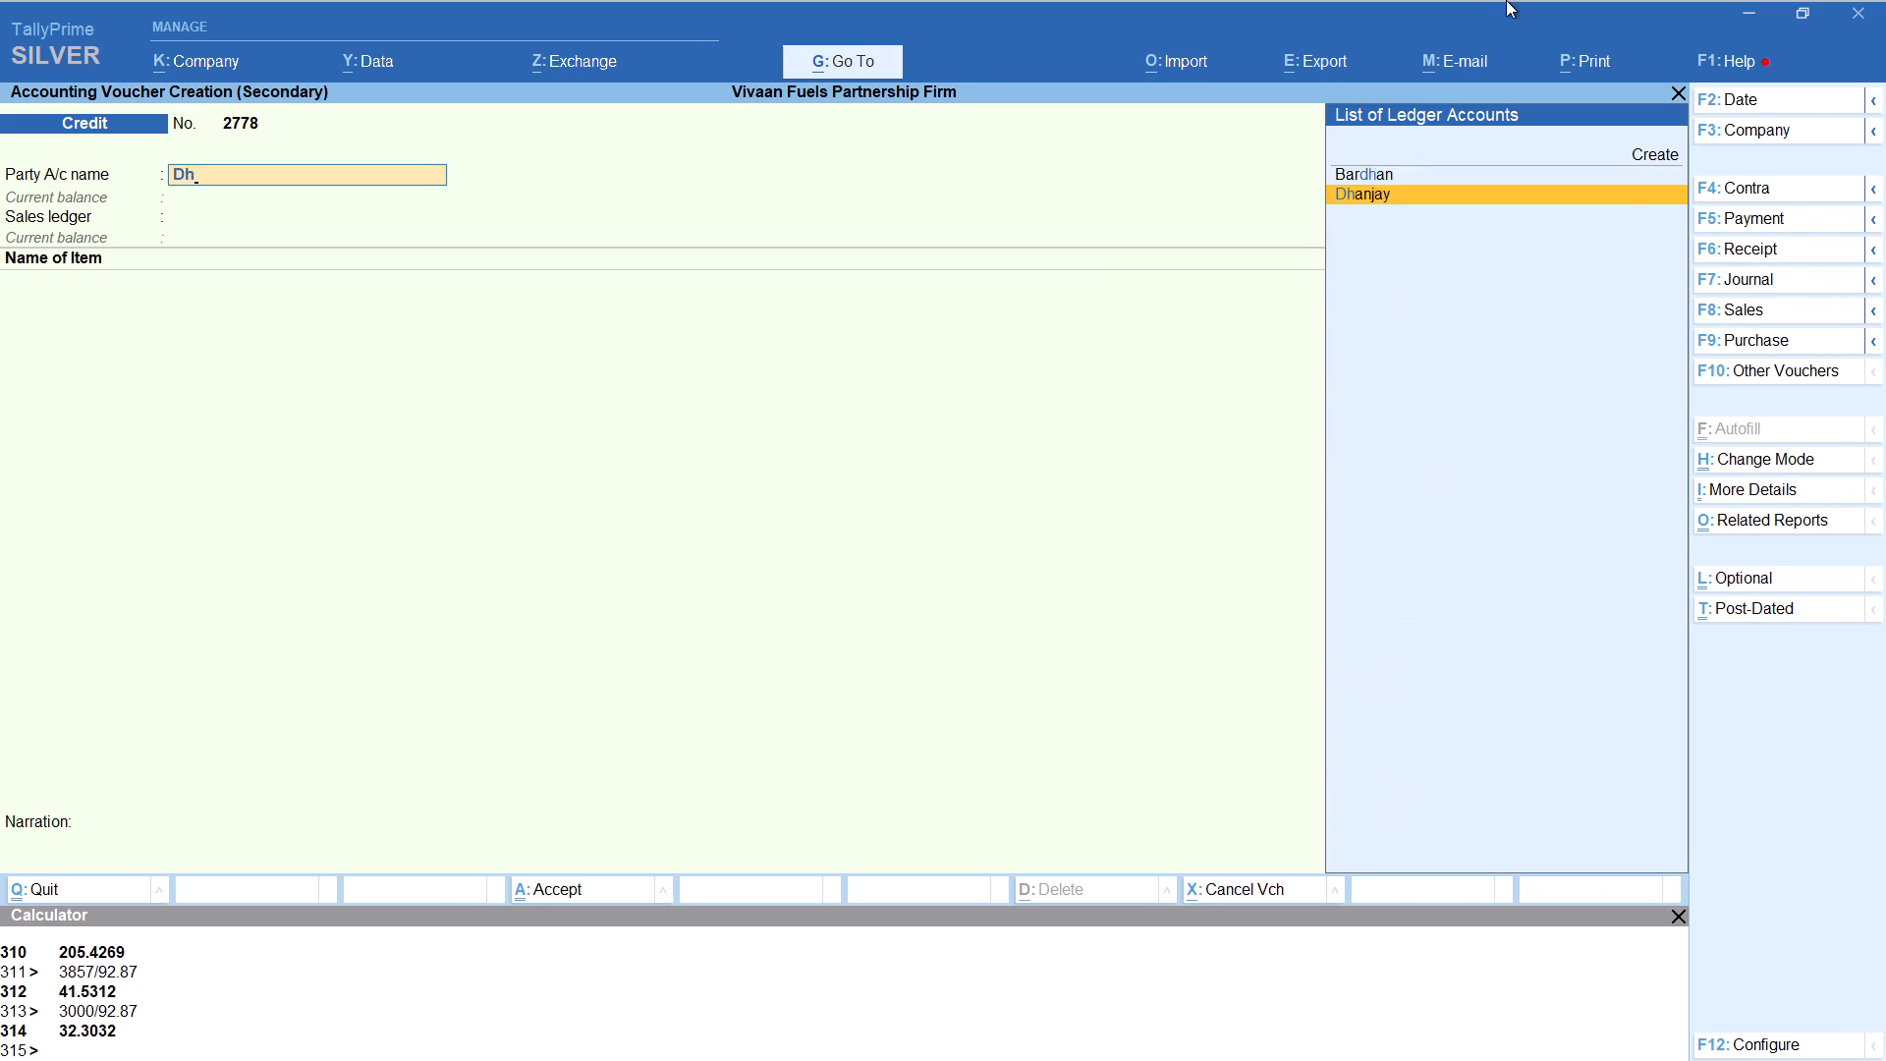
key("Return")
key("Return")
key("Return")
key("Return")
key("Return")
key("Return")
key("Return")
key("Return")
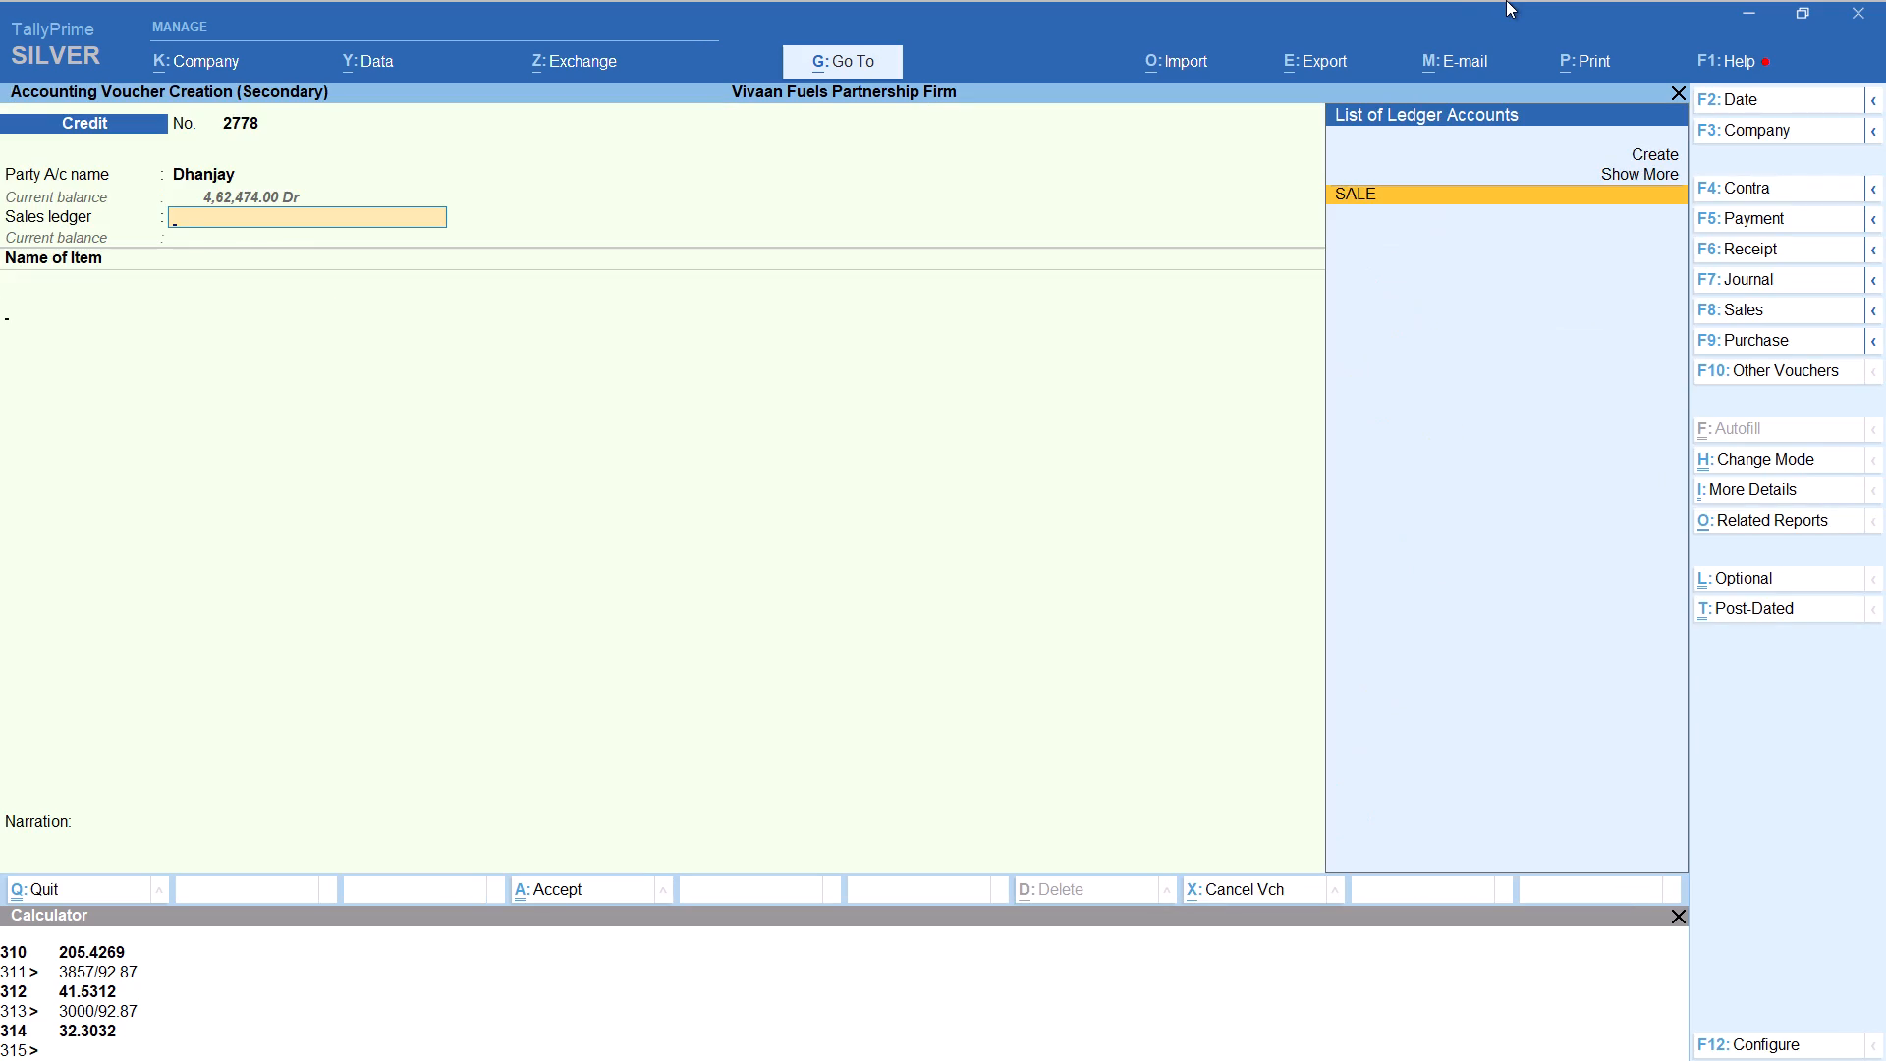
Add item HSD to the Dhanjay voucher with tracking number Not Applicable, quantity calculated as 6000/92.87 and a rate of 92.87 per liter.
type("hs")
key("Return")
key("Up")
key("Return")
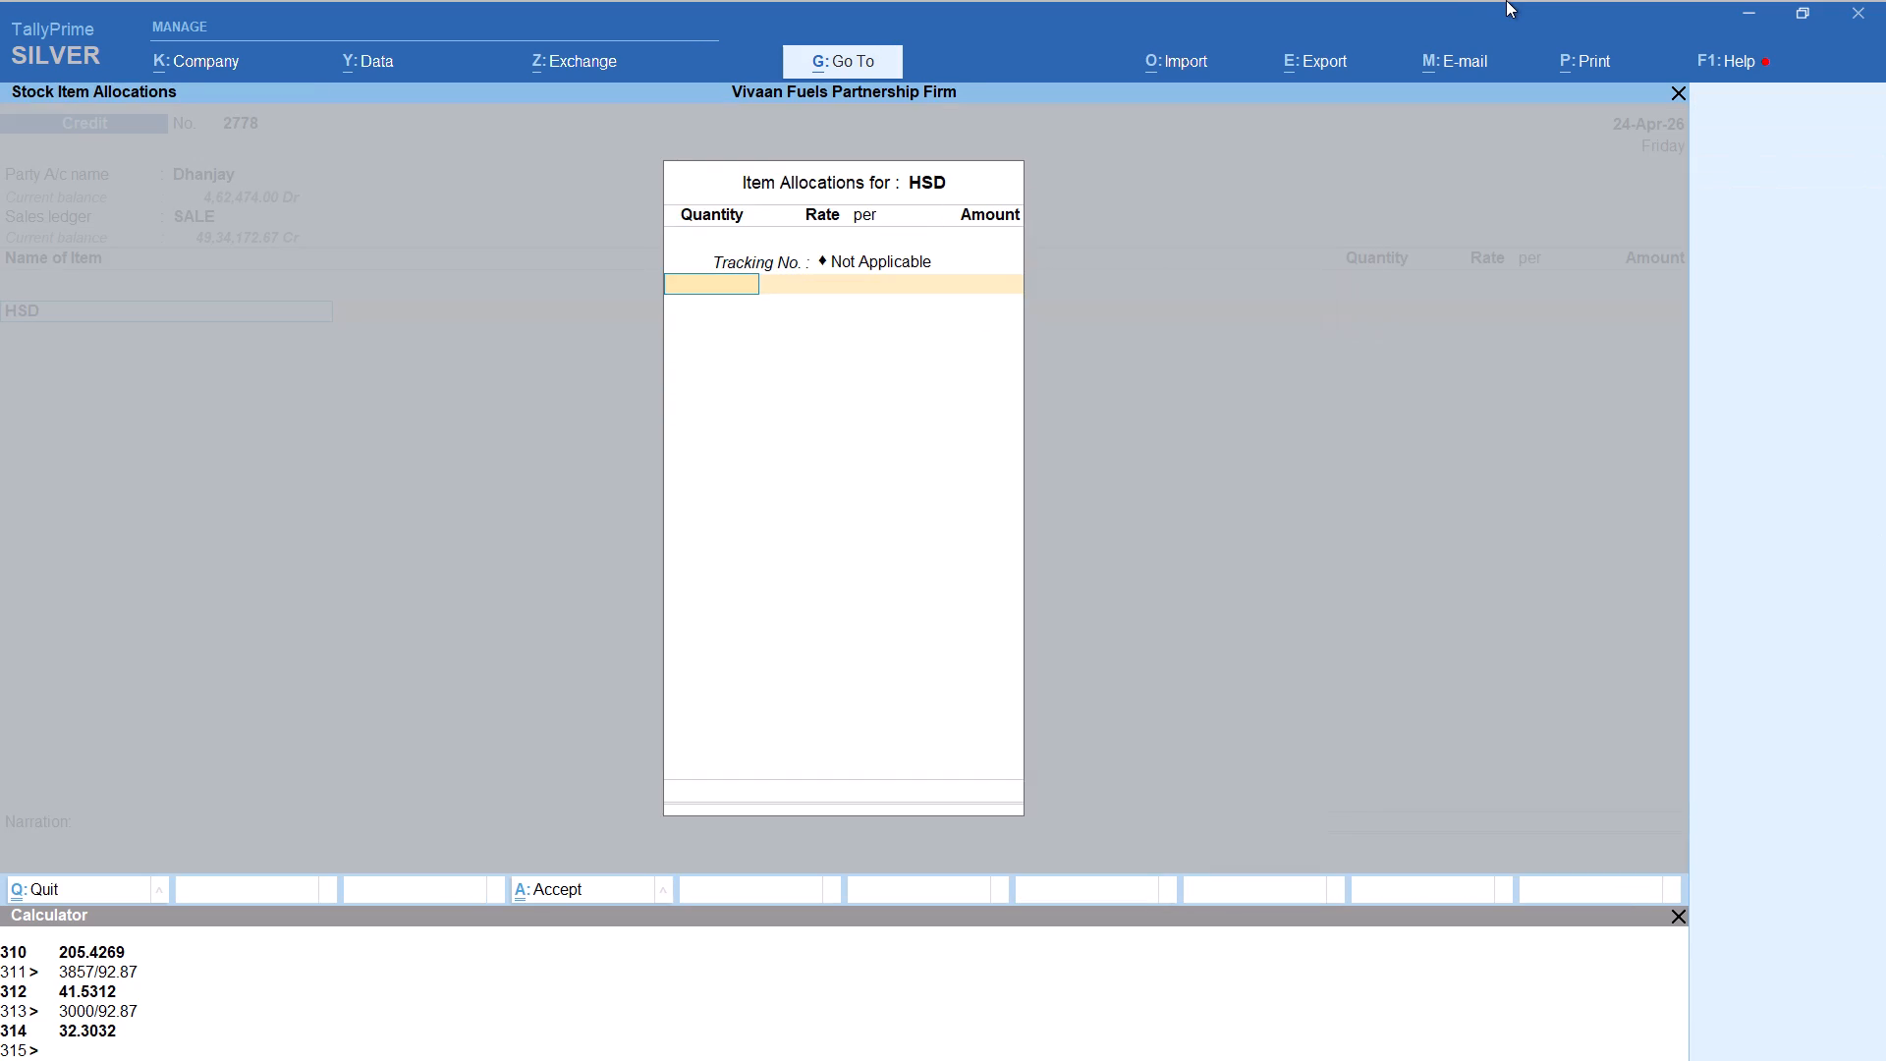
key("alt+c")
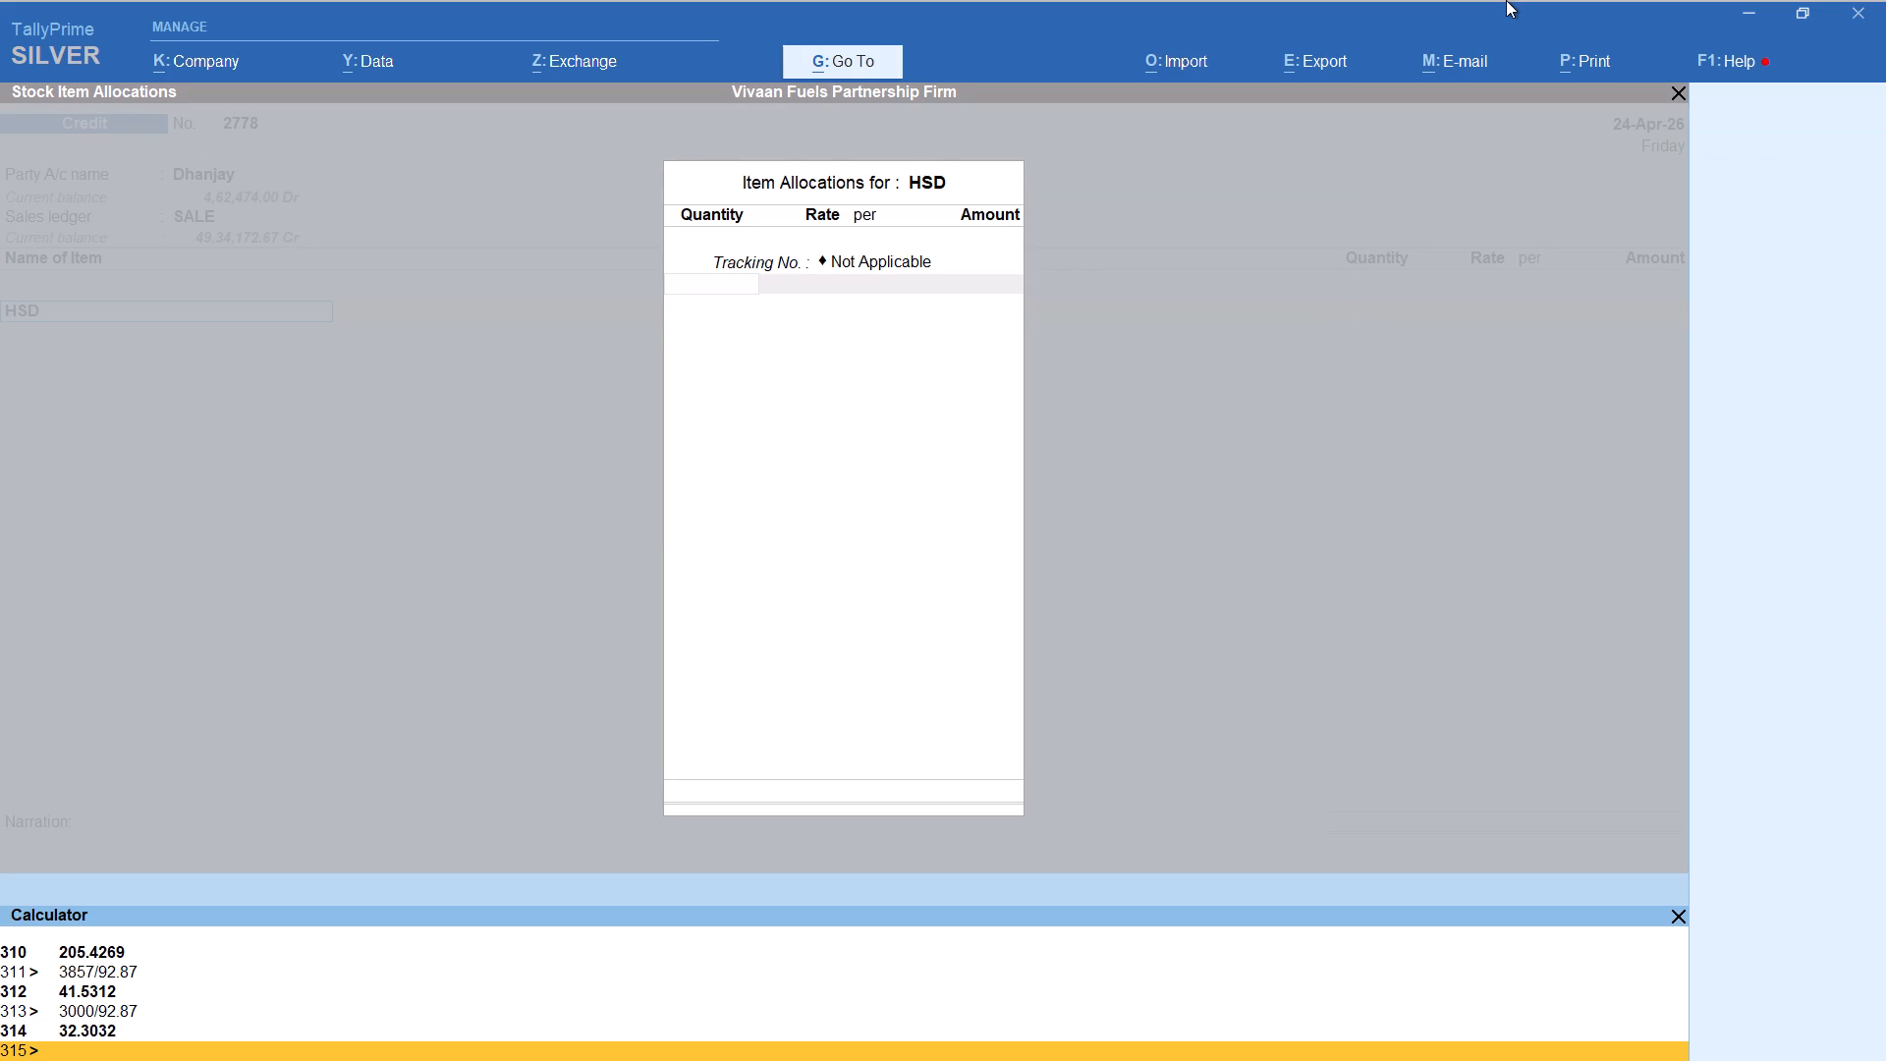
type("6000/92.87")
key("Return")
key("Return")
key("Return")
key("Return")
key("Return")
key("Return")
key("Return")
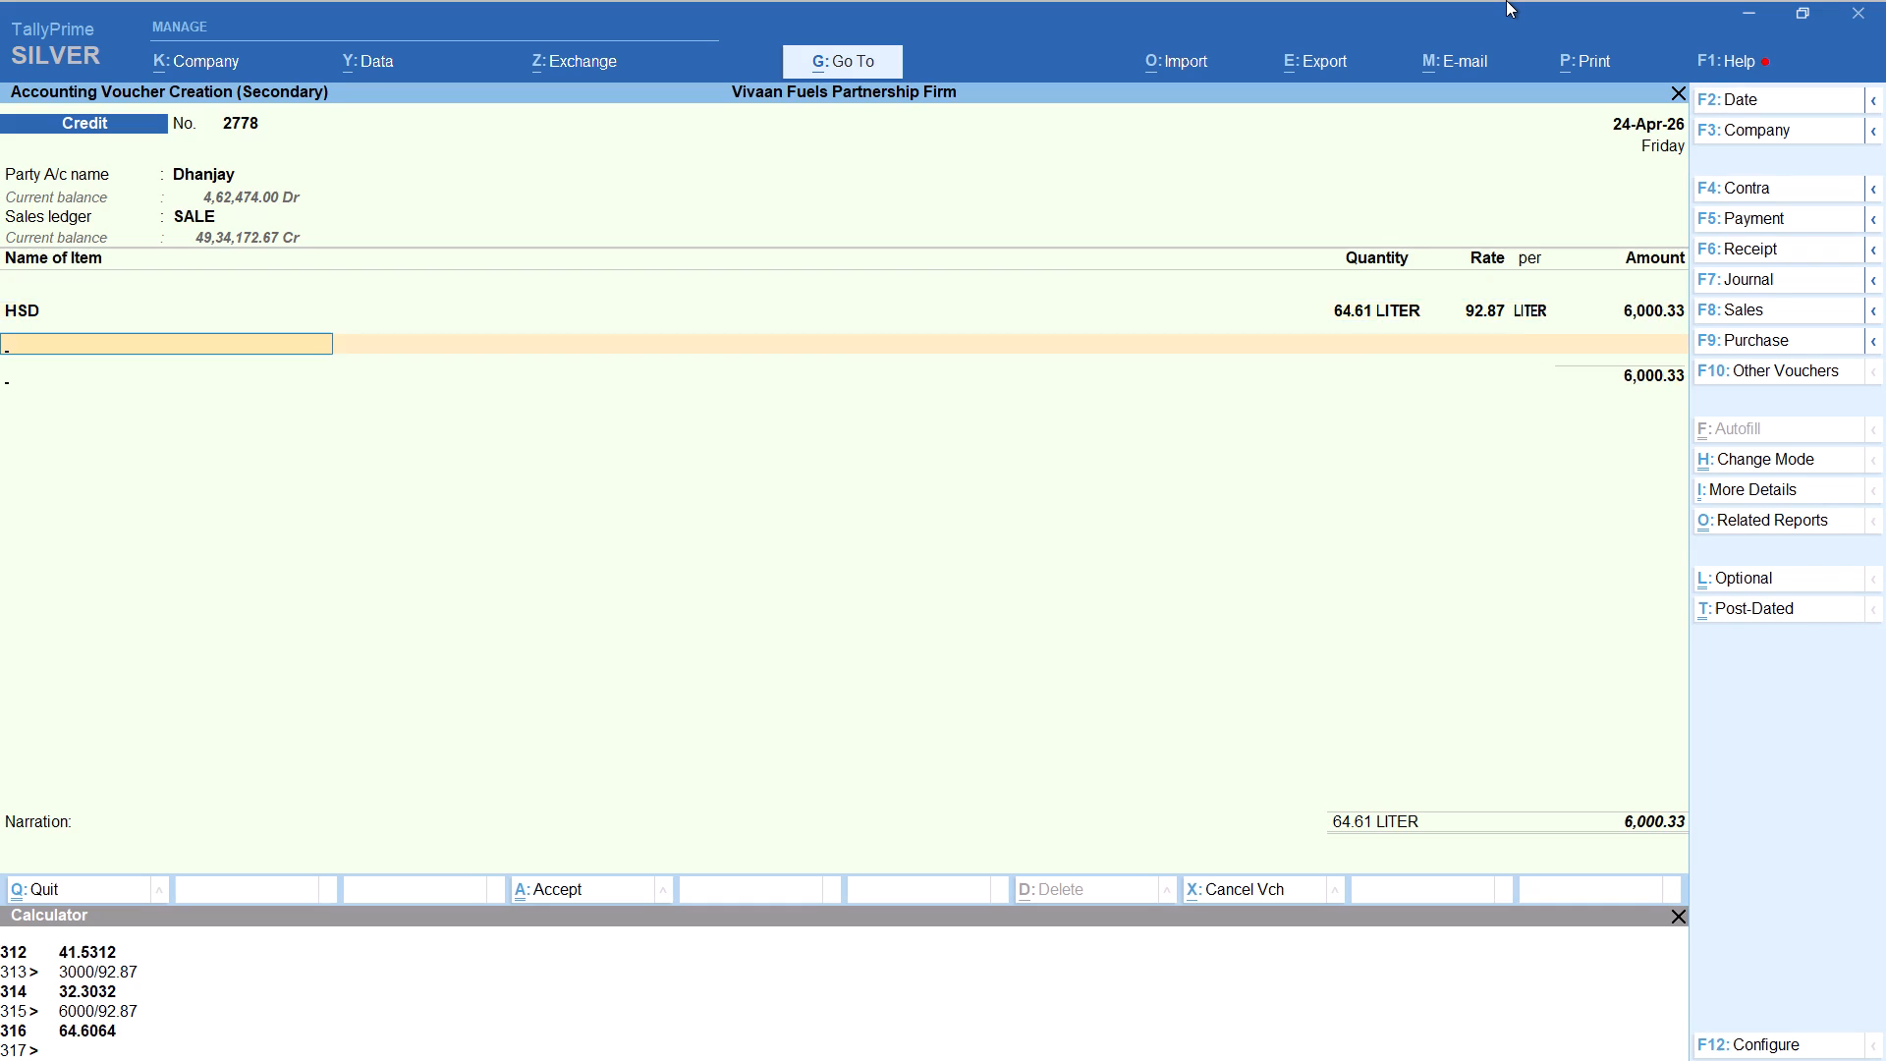
Add the Round Off ledger to the Dhanjay voucher and save it.
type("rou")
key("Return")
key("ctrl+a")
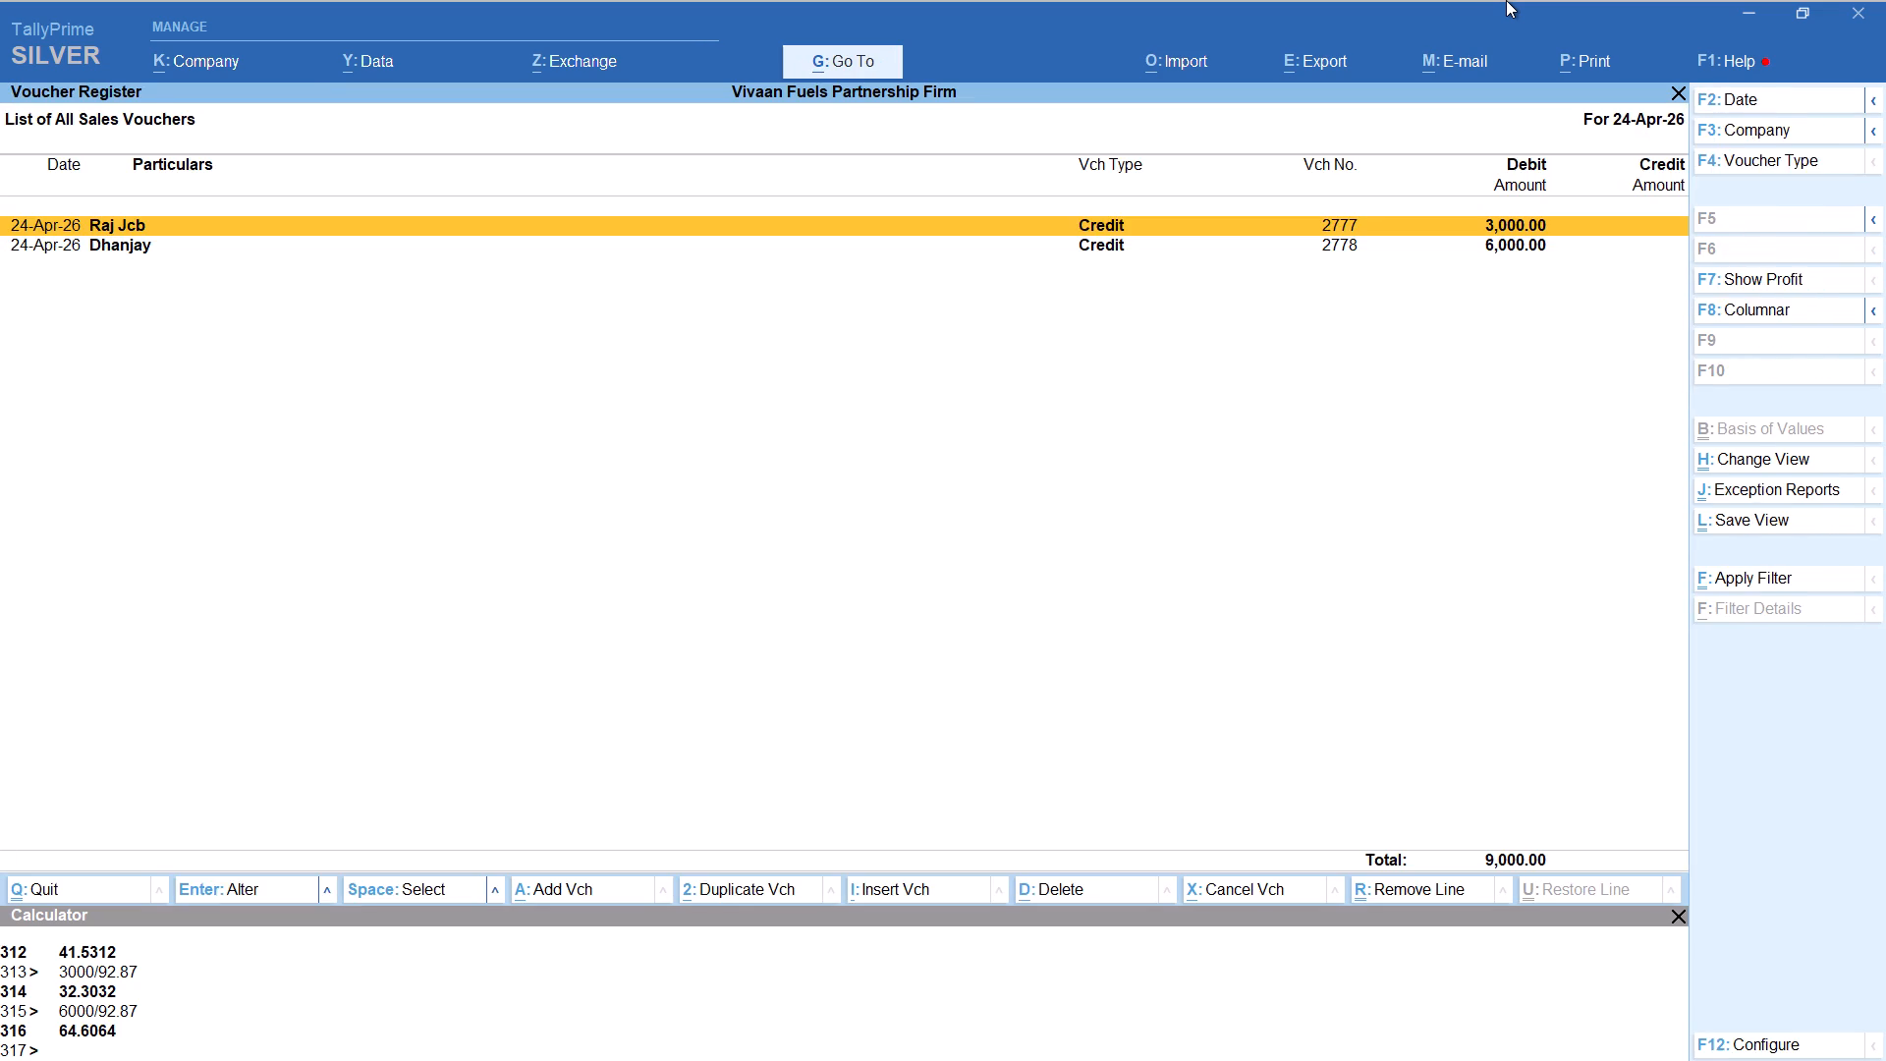
Start another Credit voucher with Arun as the party, keeping the default party details and the SALE ledger.
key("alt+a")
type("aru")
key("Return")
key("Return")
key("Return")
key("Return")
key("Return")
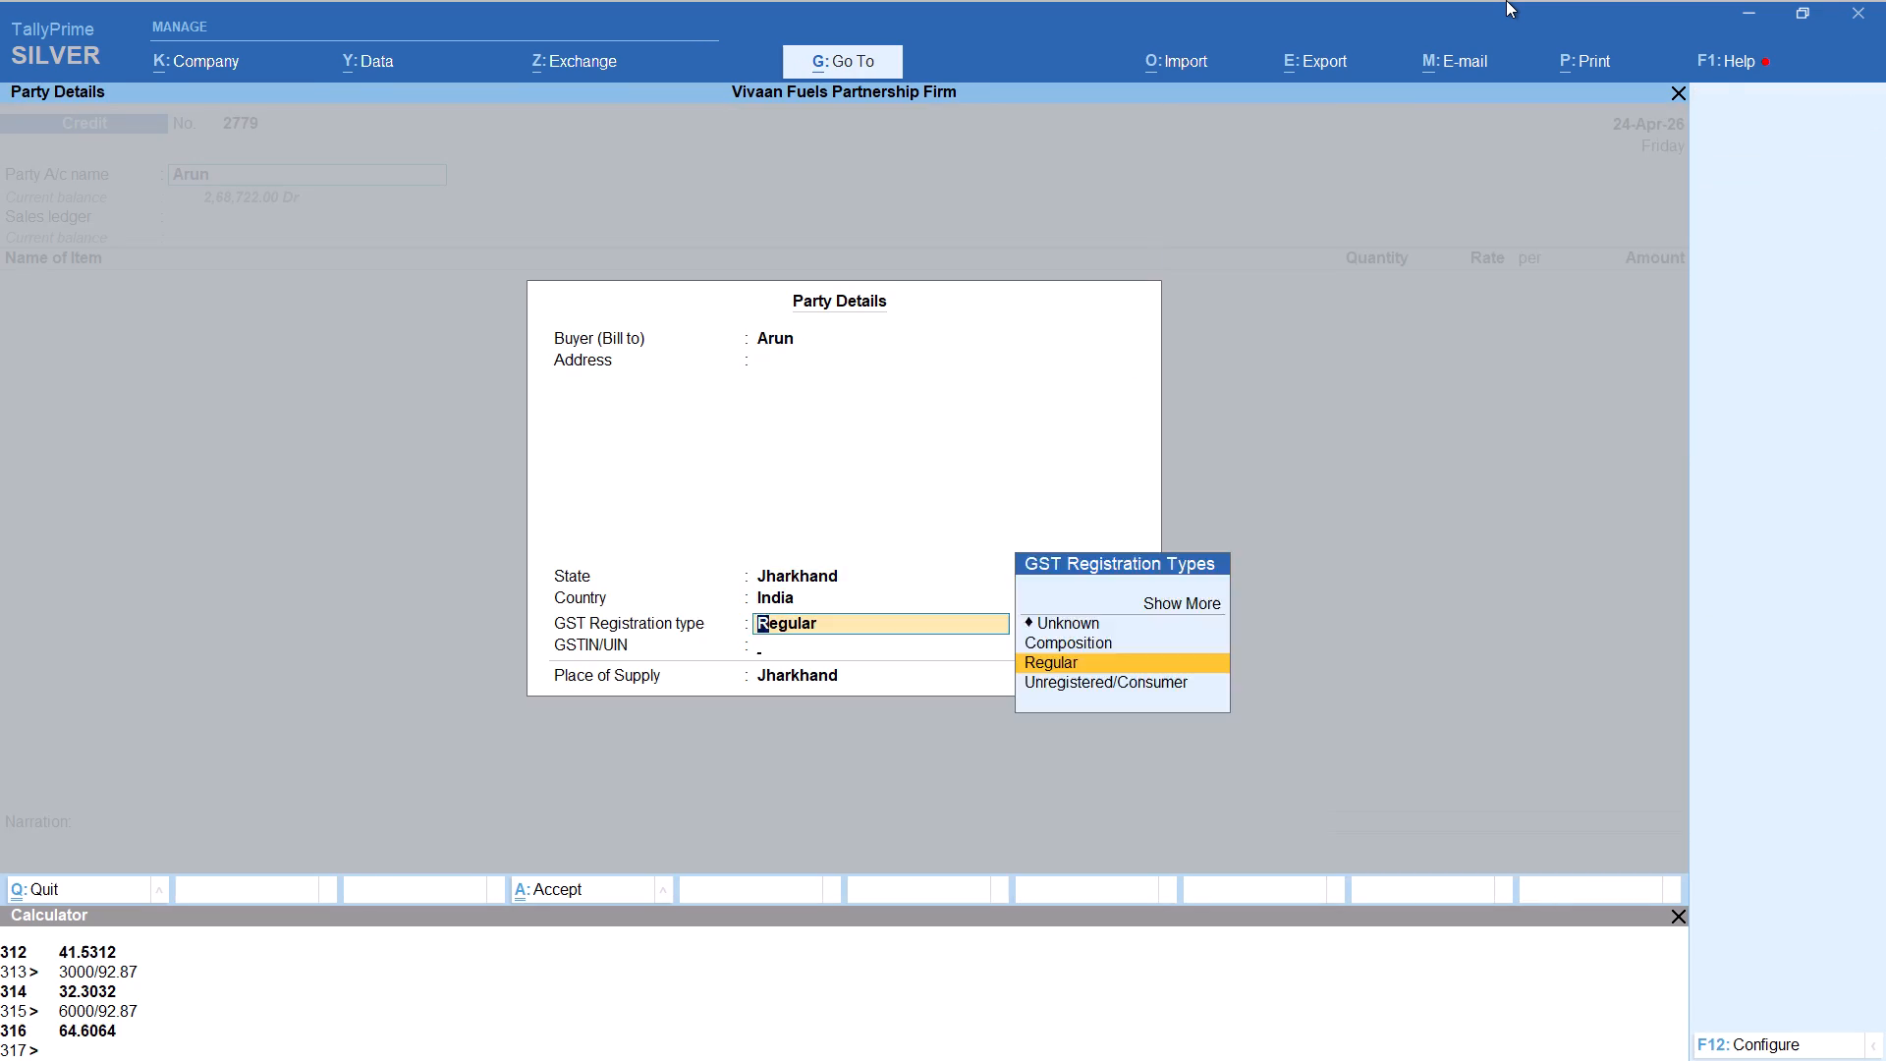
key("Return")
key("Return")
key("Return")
Add item HSD to the Arun voucher with tracking number Not Applicable, quantity calculated as 3000/92.87 and a rate of 92.87 per liter.
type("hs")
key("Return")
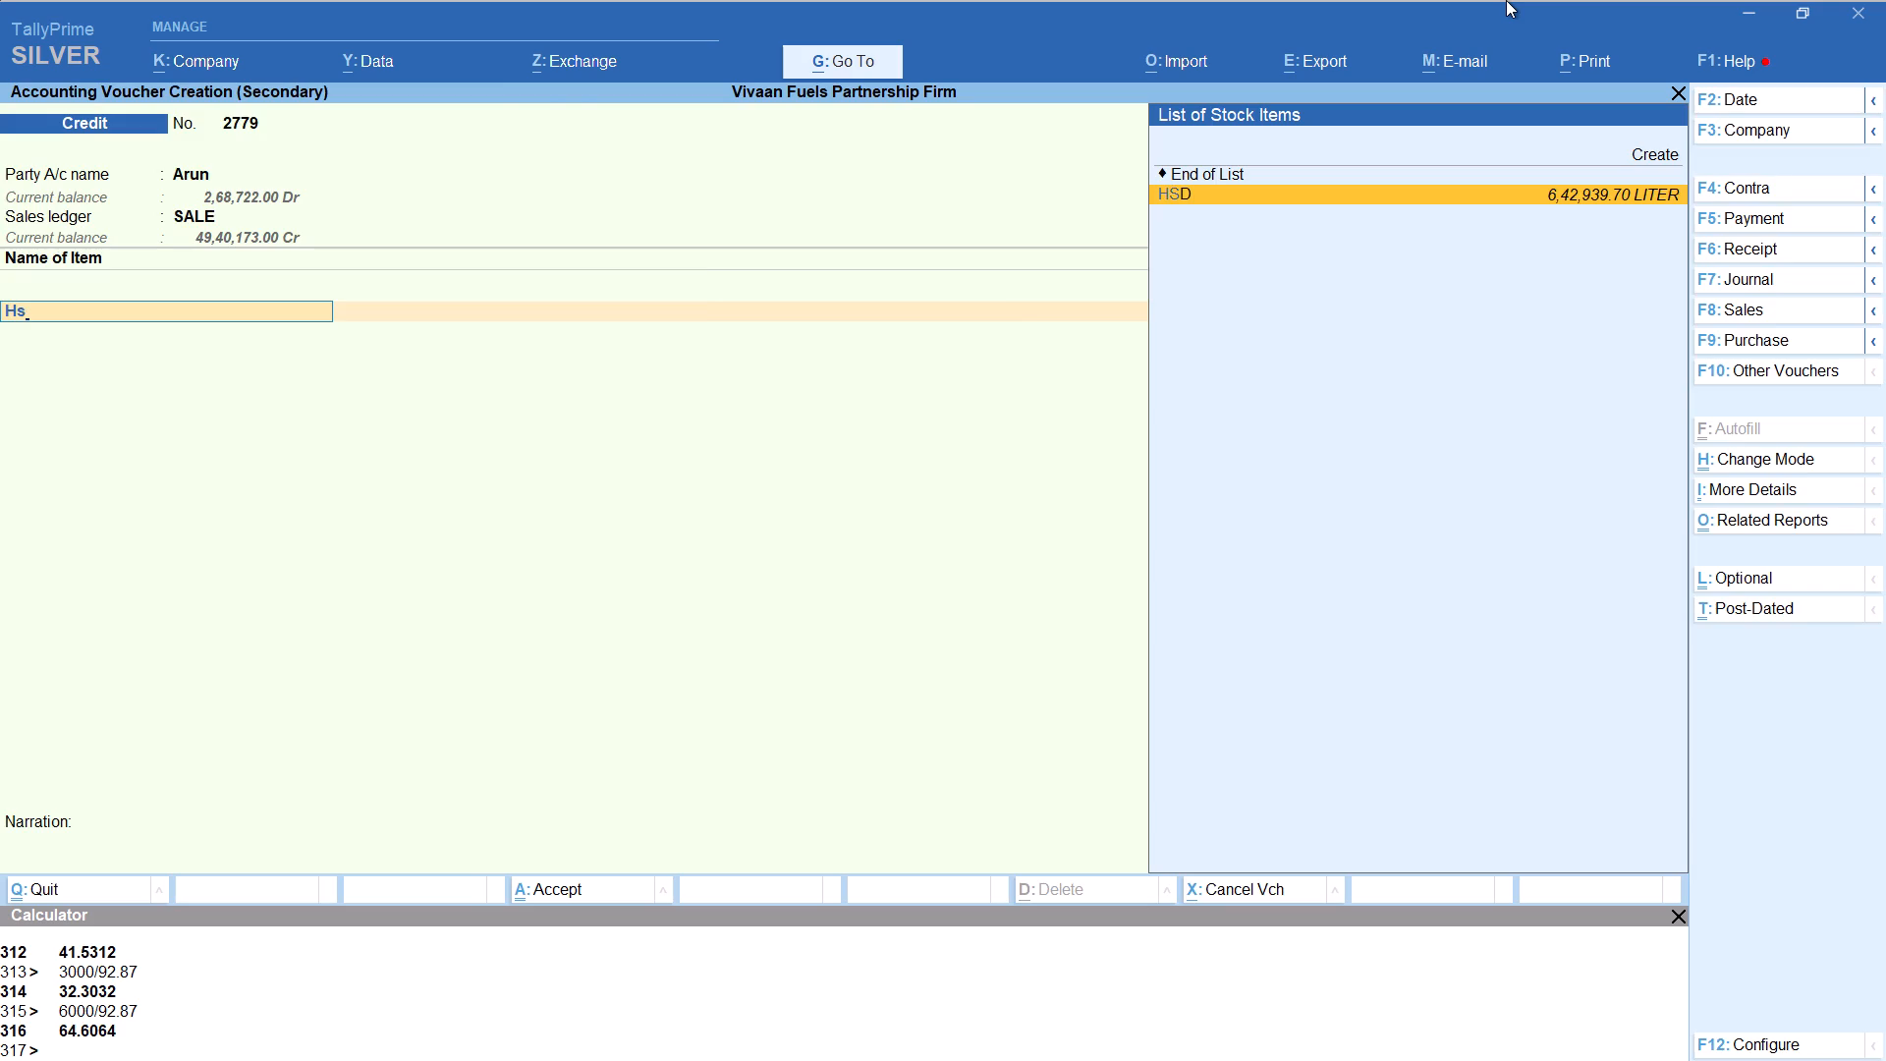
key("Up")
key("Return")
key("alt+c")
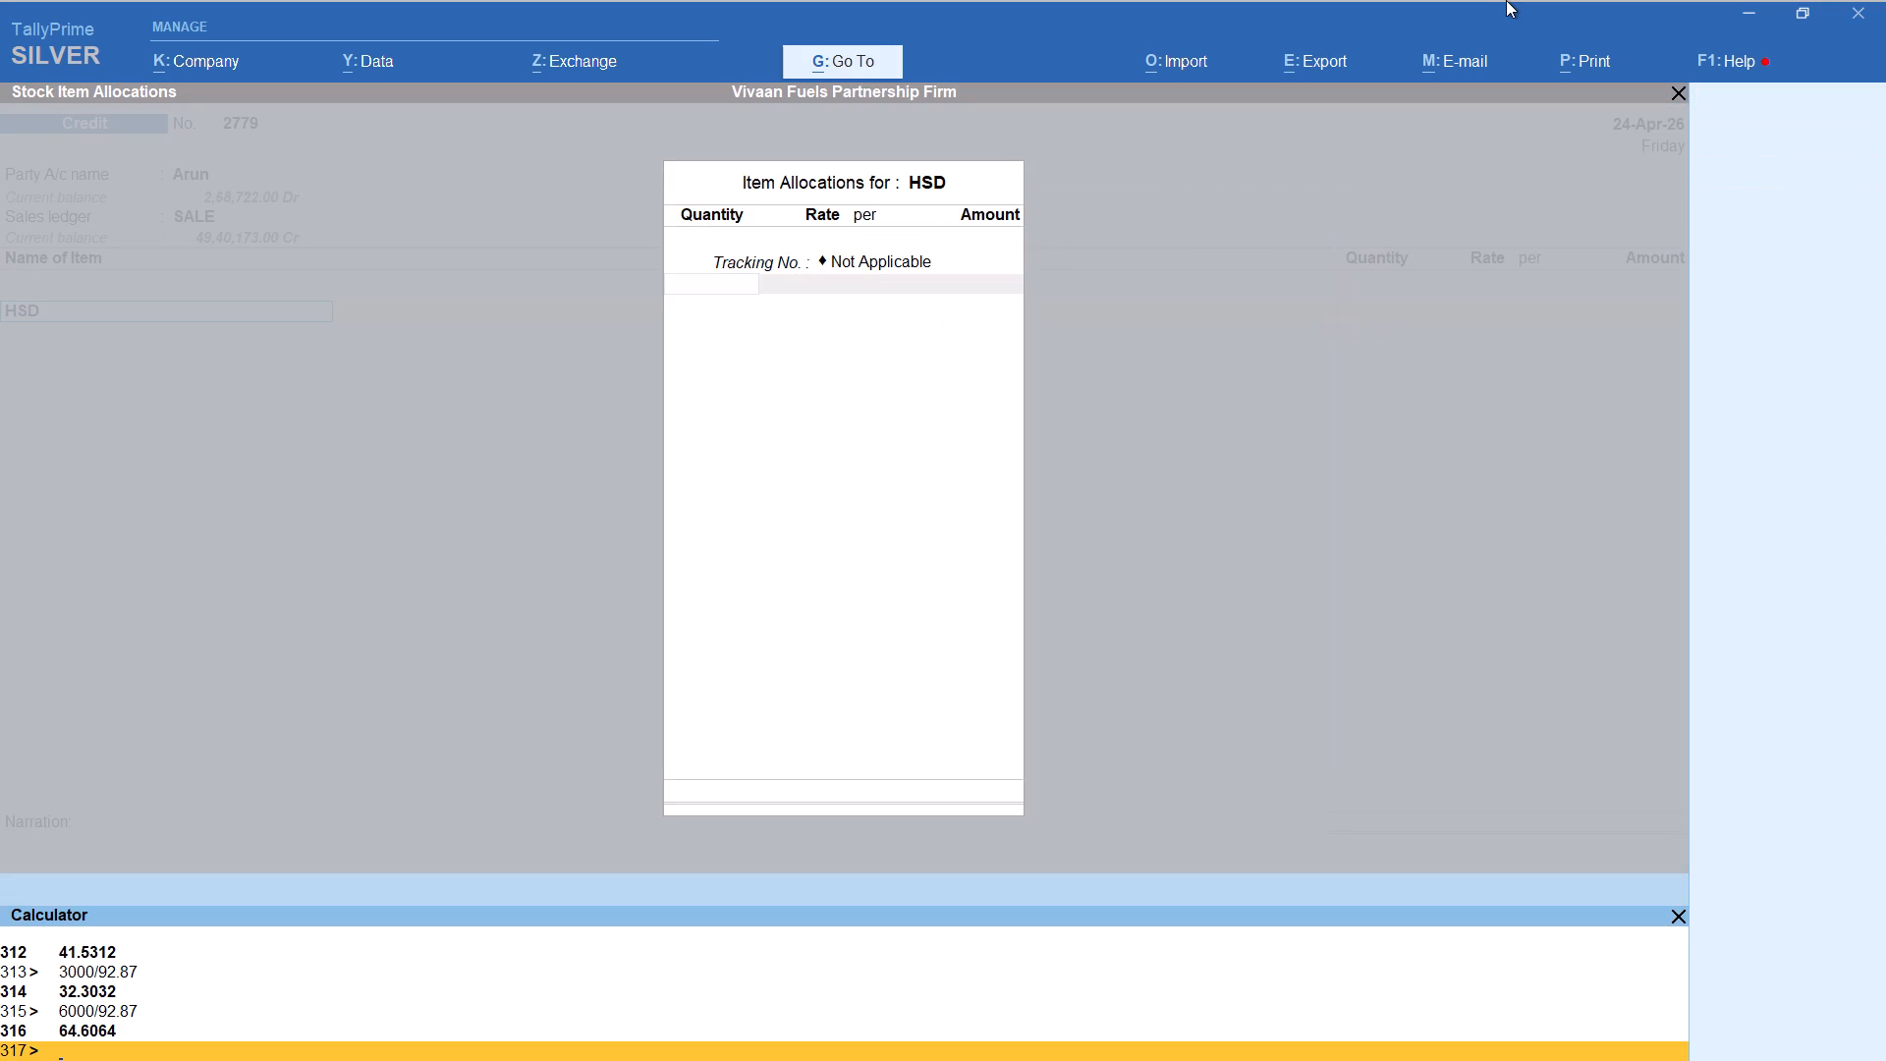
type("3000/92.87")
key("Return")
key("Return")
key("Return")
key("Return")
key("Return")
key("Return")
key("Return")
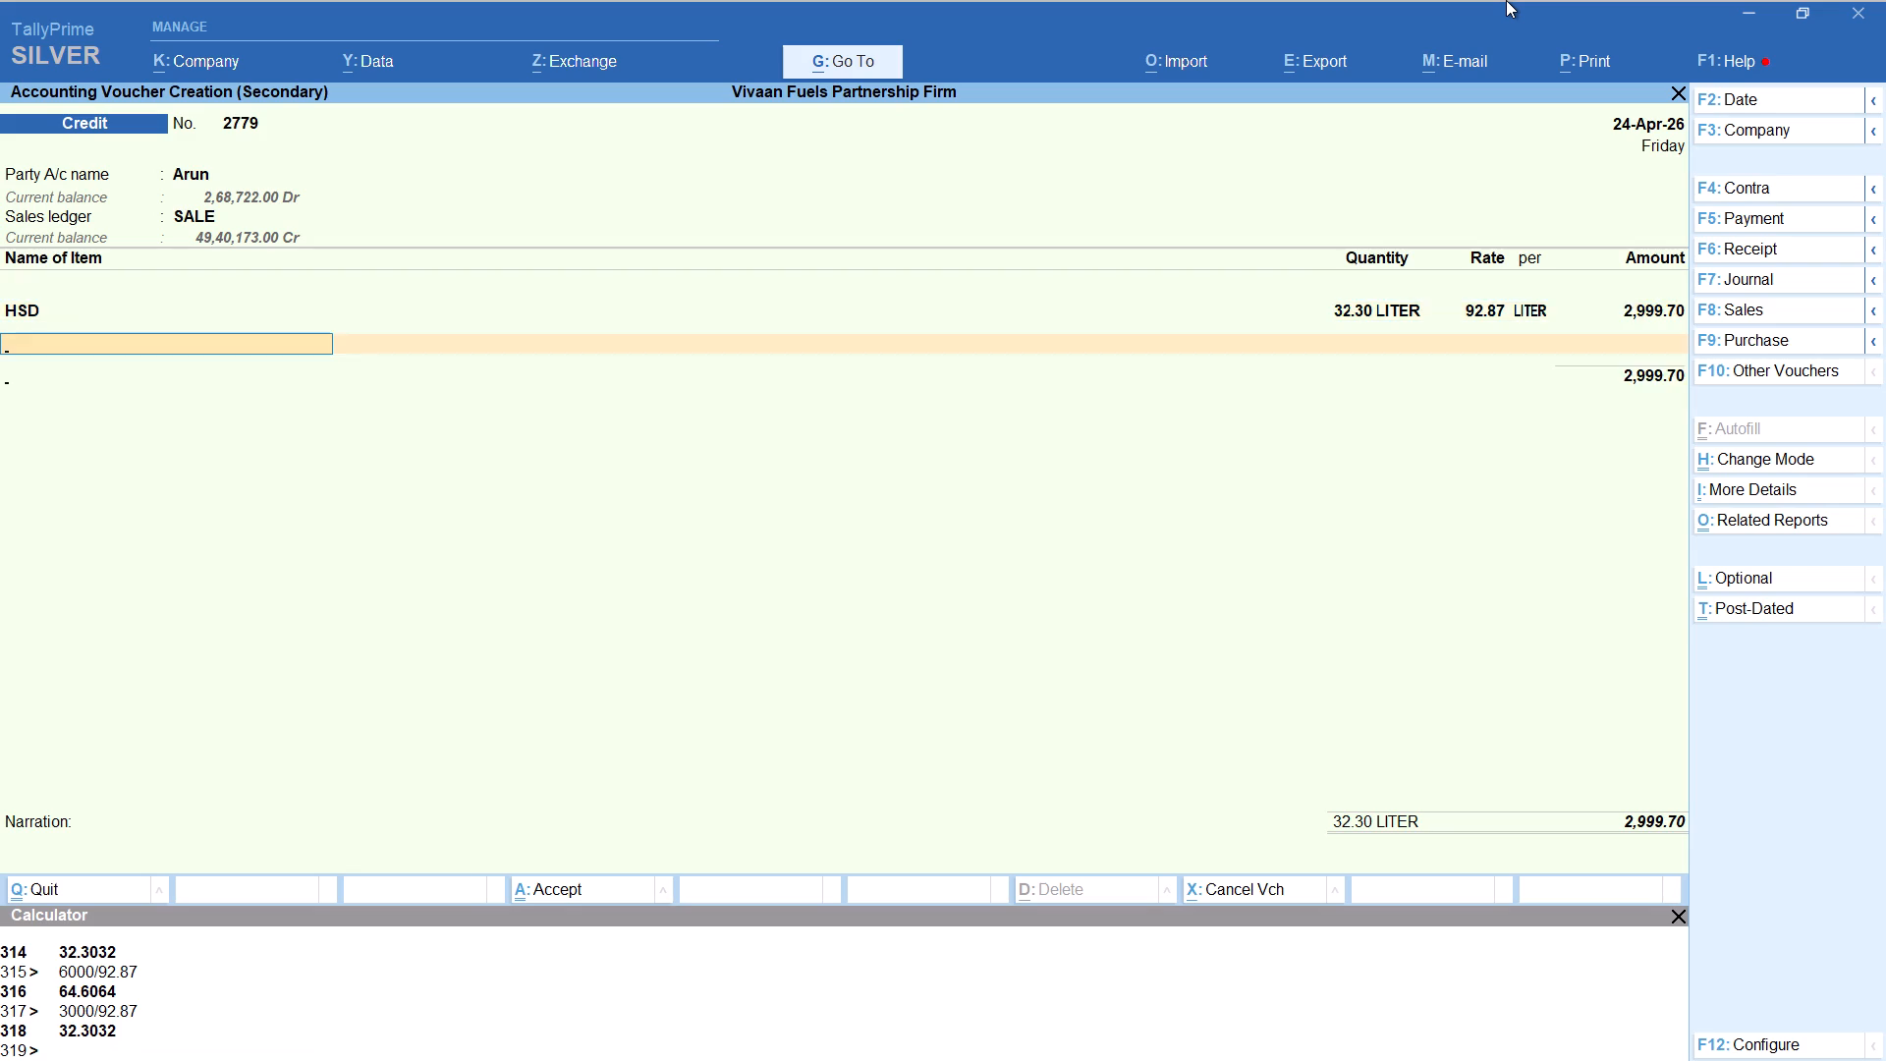
Add the Round Off ledger to the Arun voucher and save it.
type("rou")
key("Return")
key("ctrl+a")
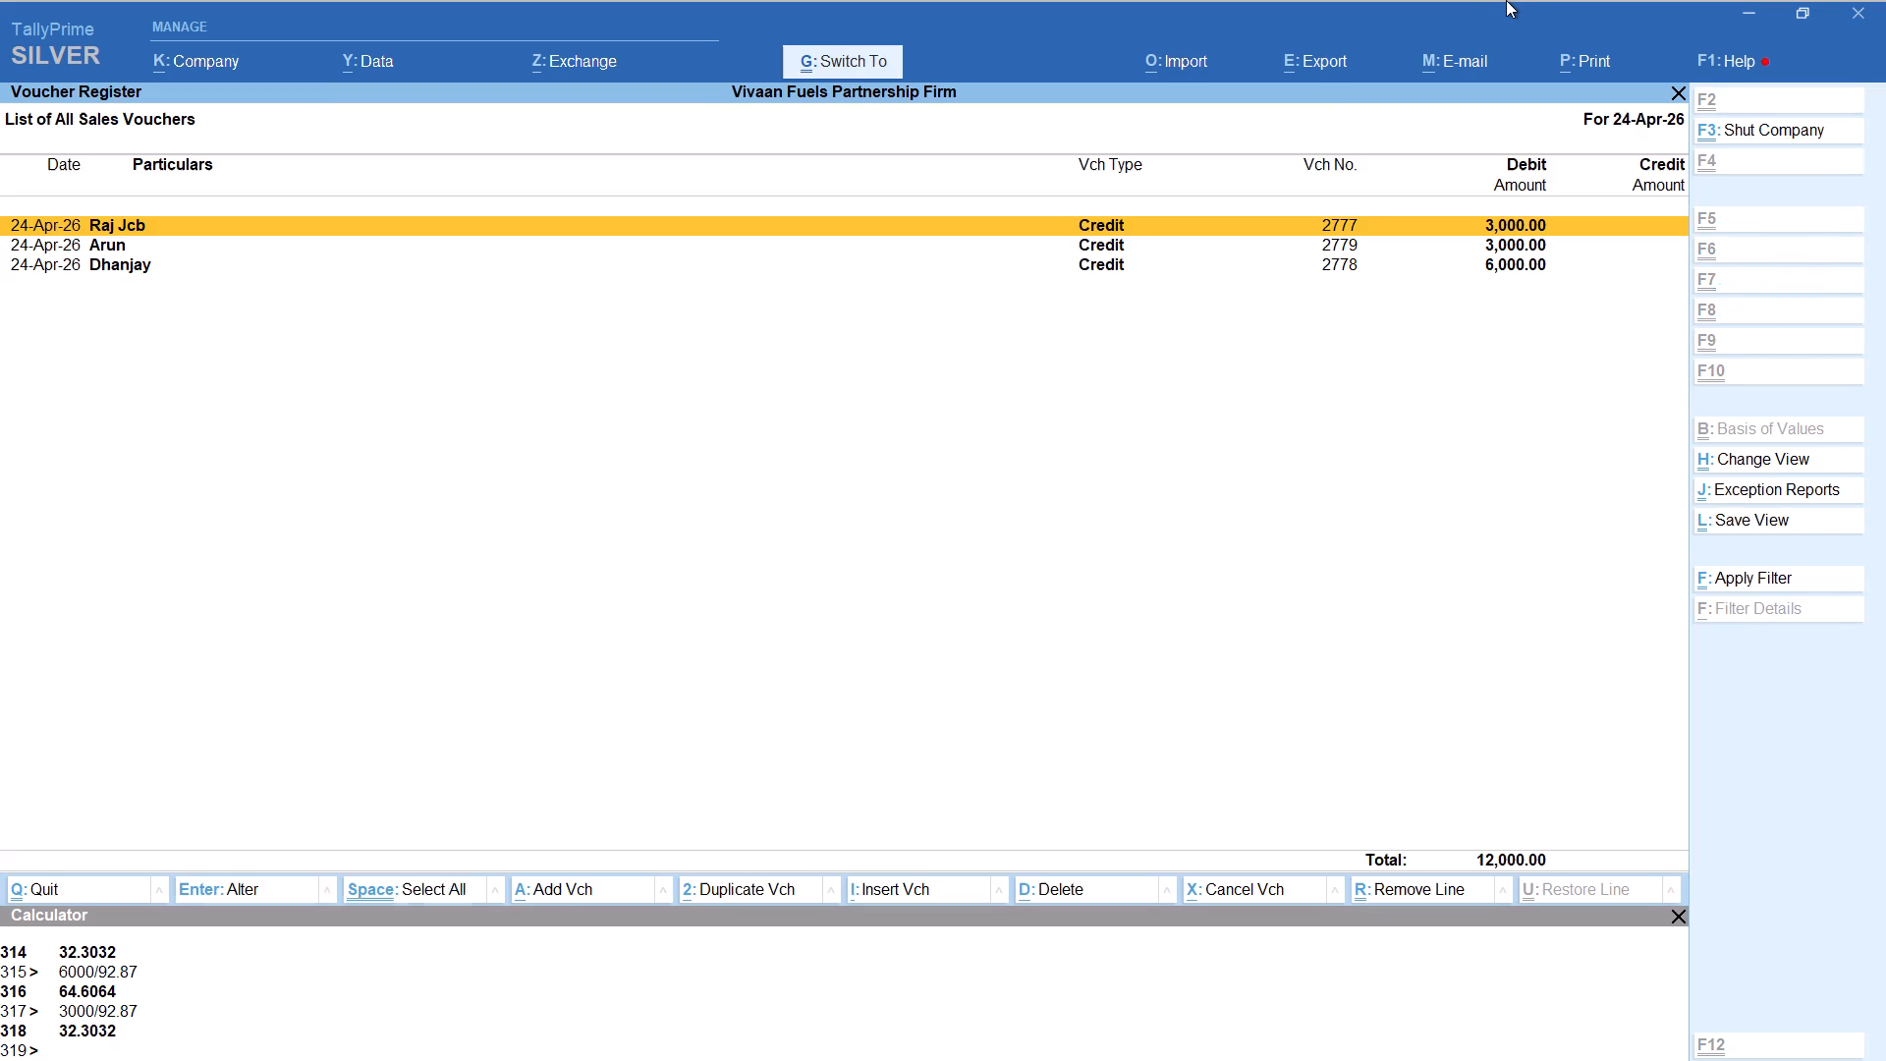
Start another Credit voucher with Ravindra Jcb as the party, keeping the default party details and the SALE ledger.
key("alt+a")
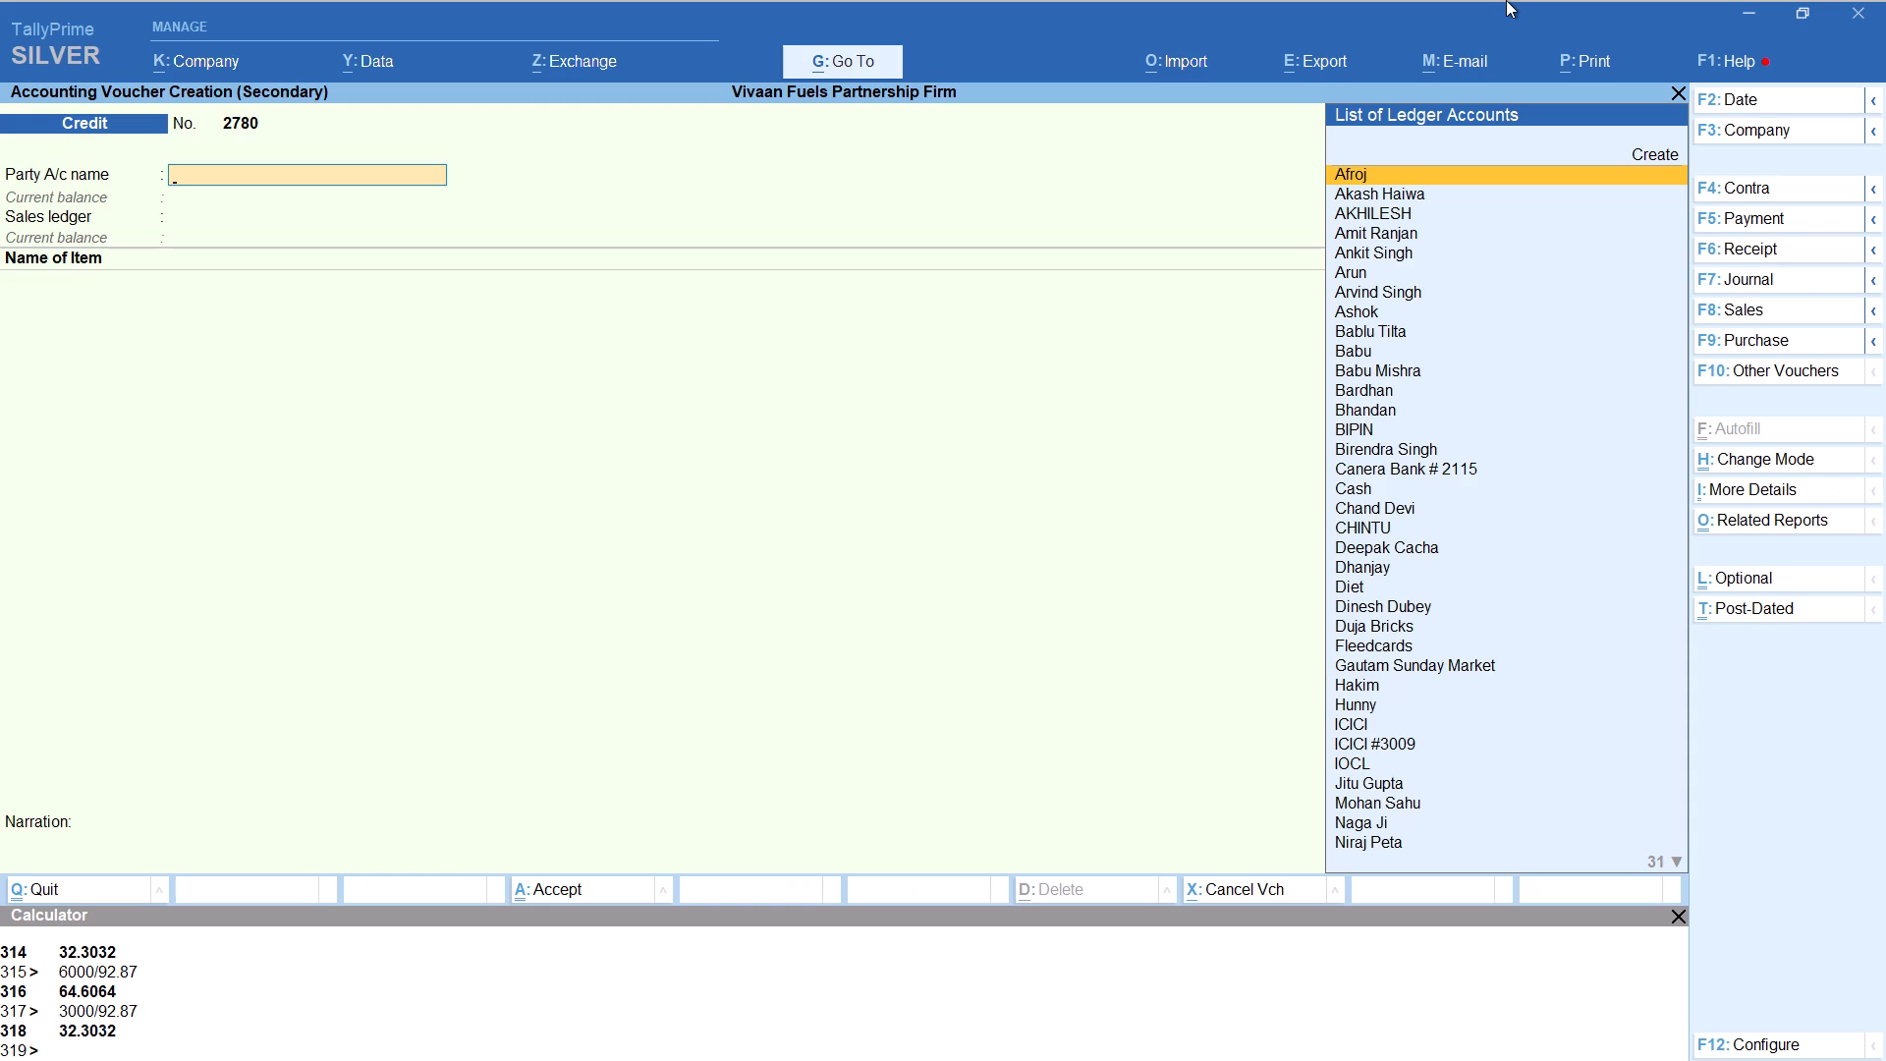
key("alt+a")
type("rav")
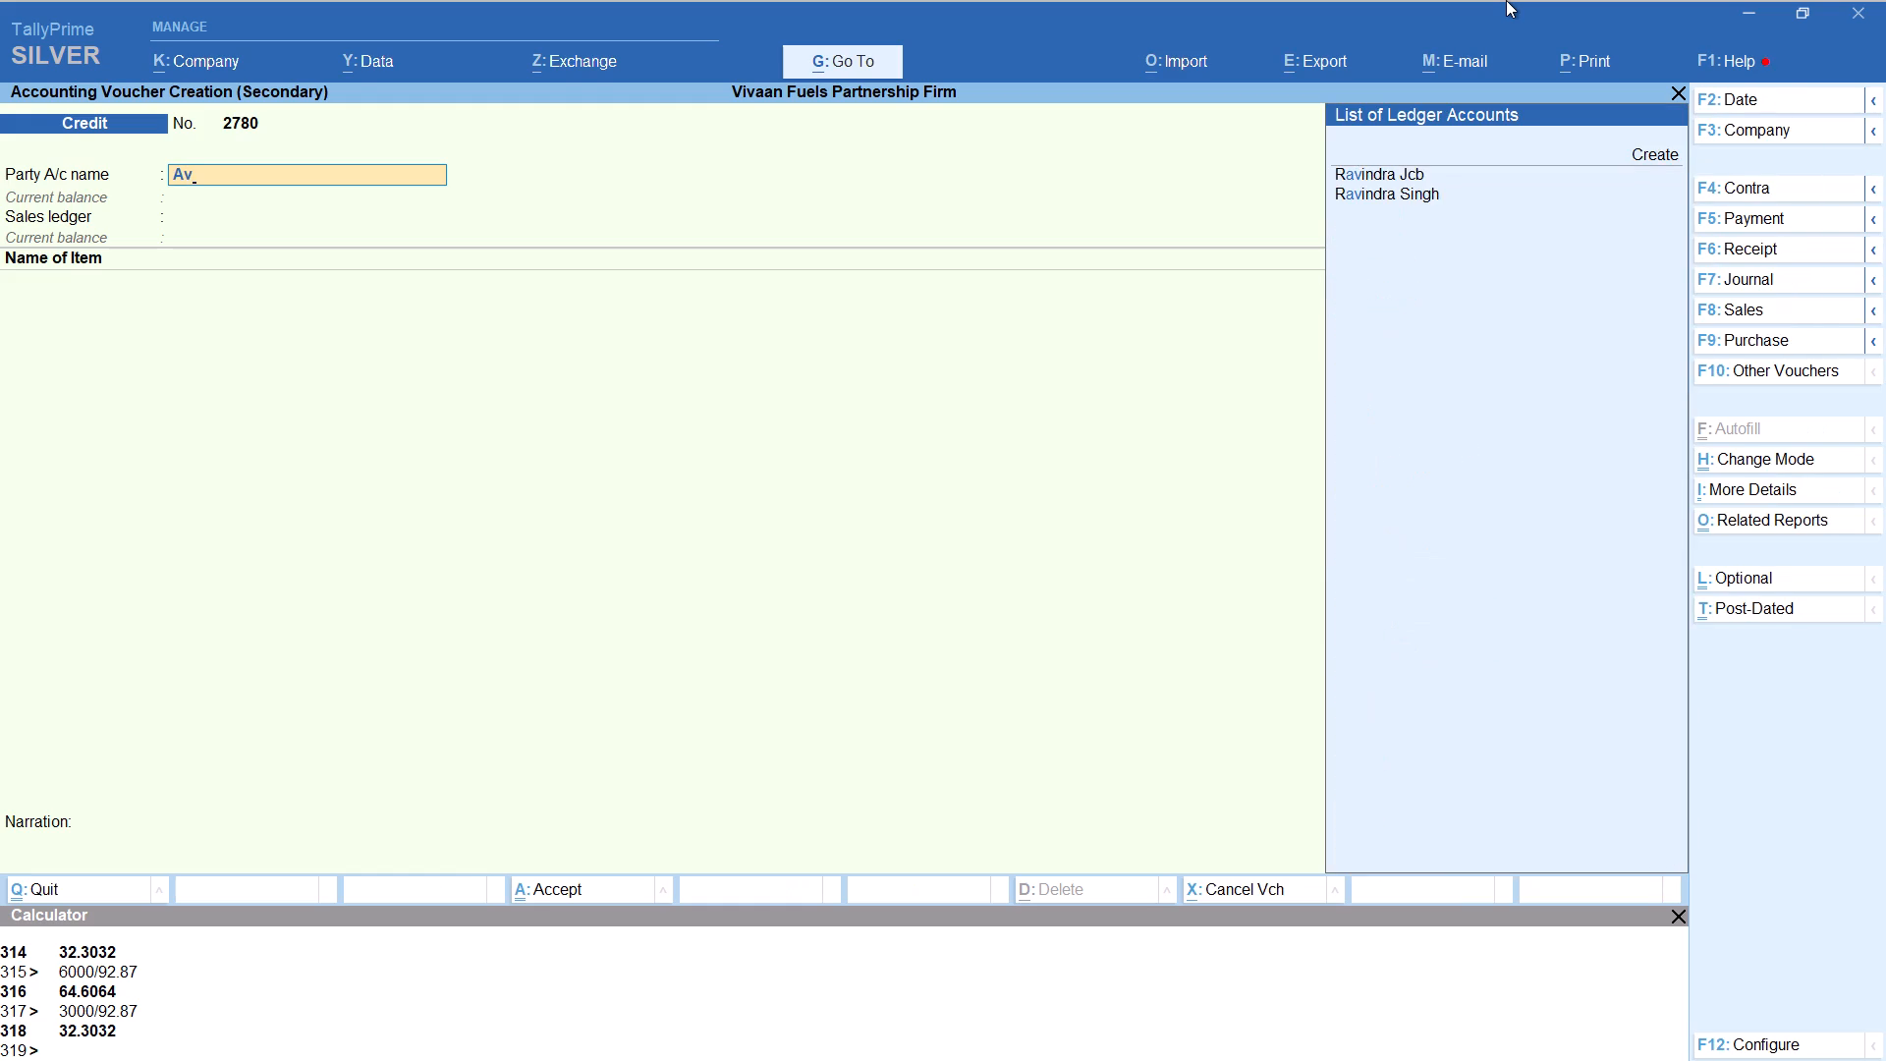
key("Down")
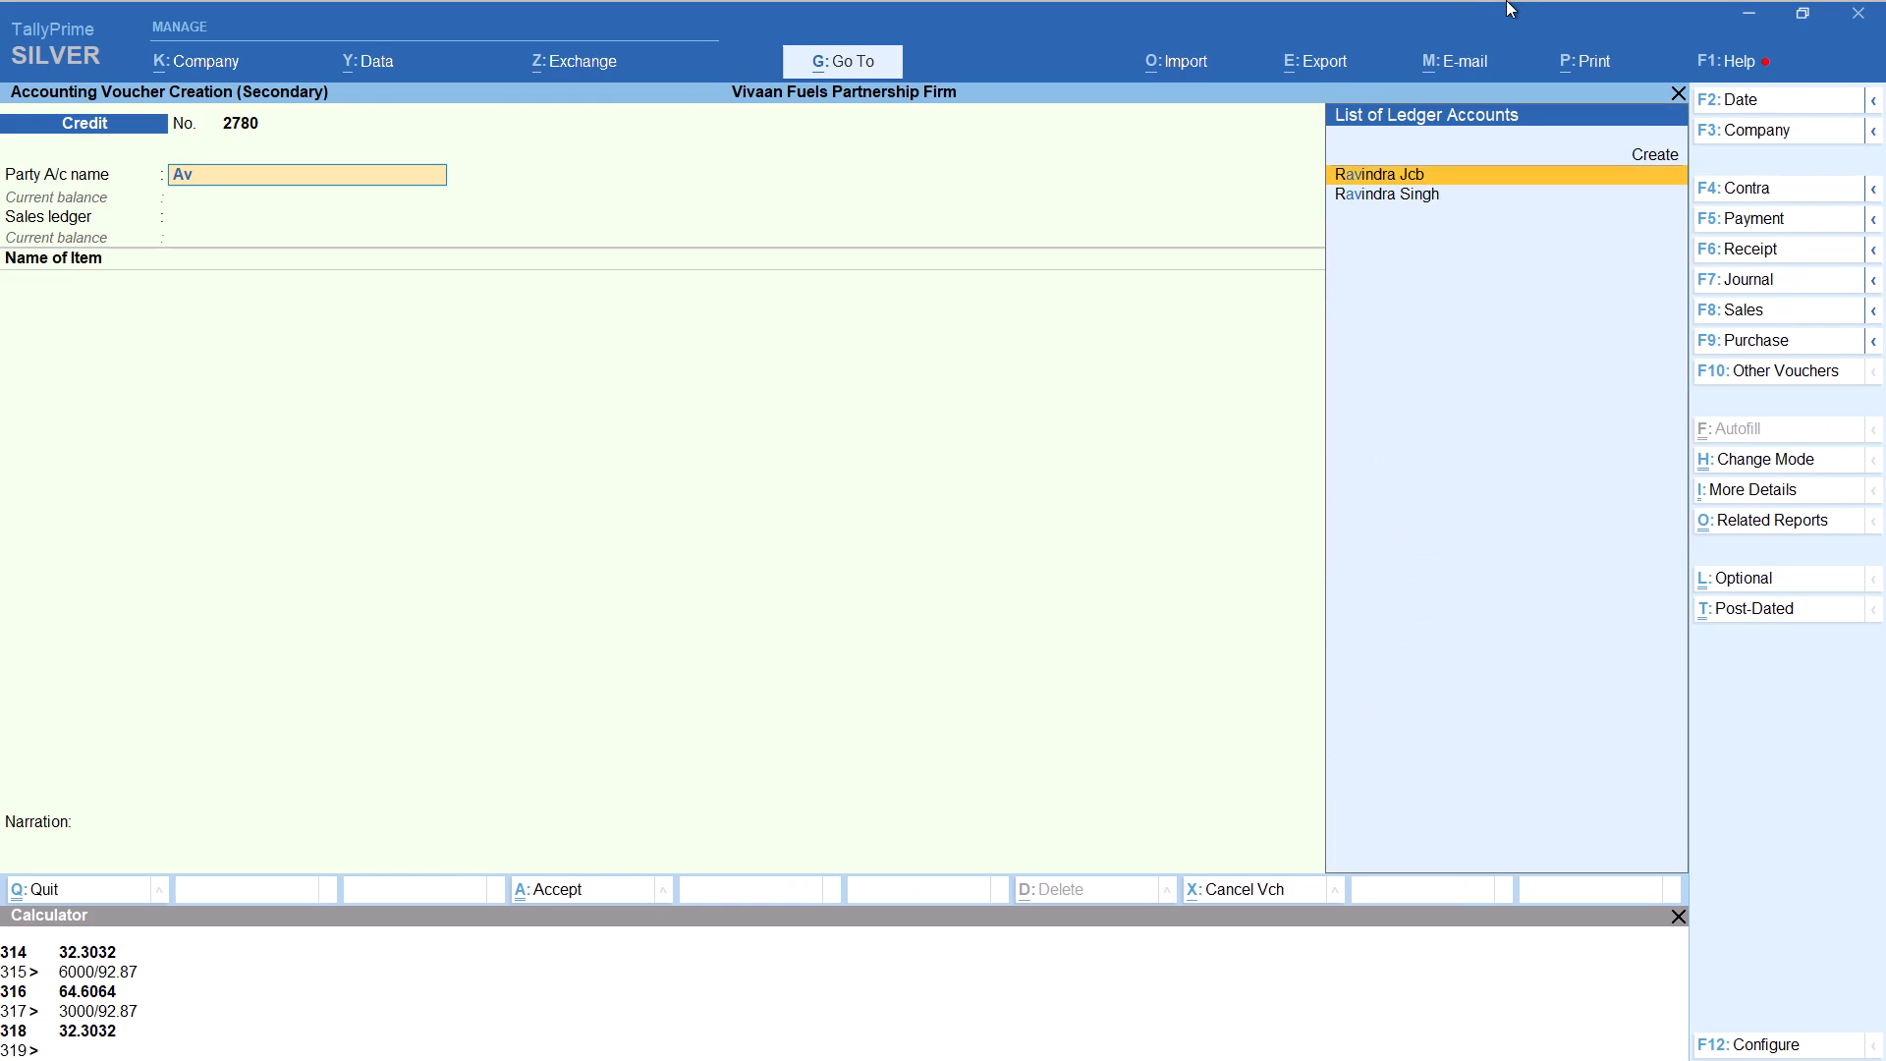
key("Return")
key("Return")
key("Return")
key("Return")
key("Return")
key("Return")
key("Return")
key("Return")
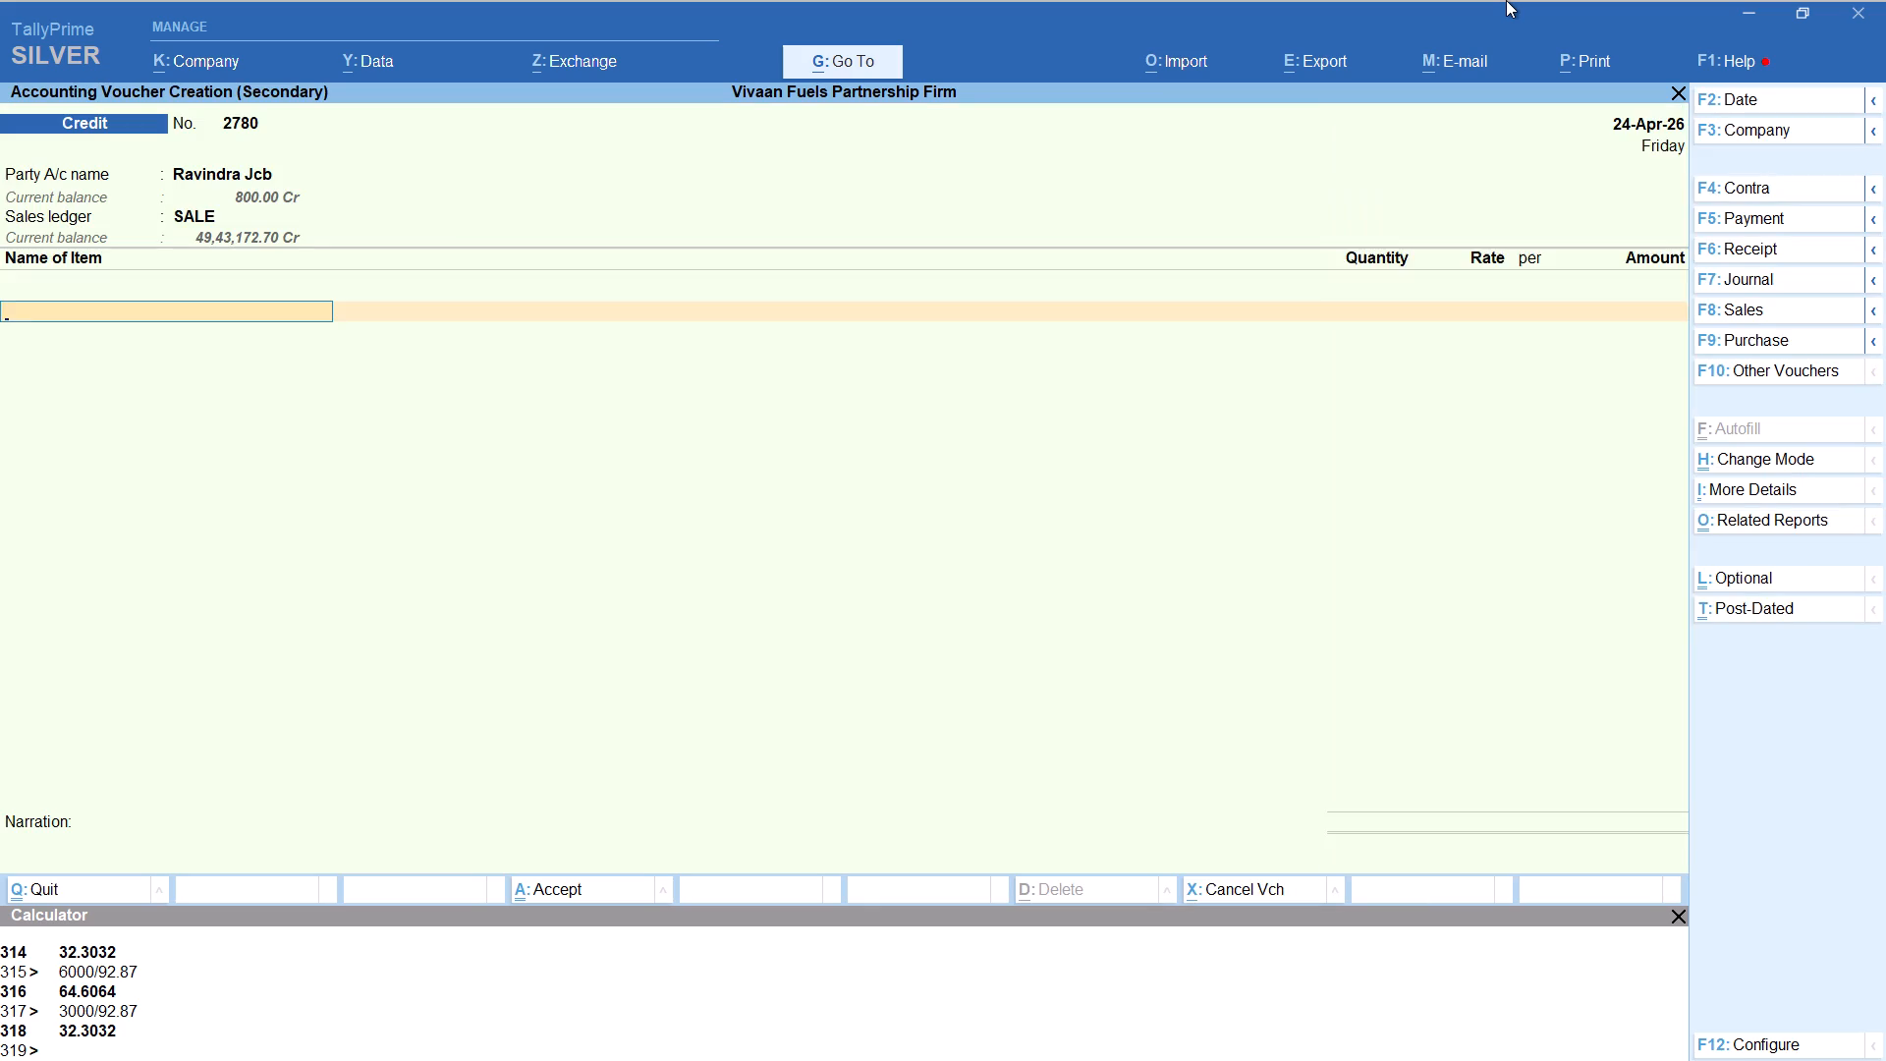
Add item HSD to the Ravindra Jcb voucher with tracking number Not Applicable, quantity calculated as 1500/92.87 and a rate of 92.87 per liter.
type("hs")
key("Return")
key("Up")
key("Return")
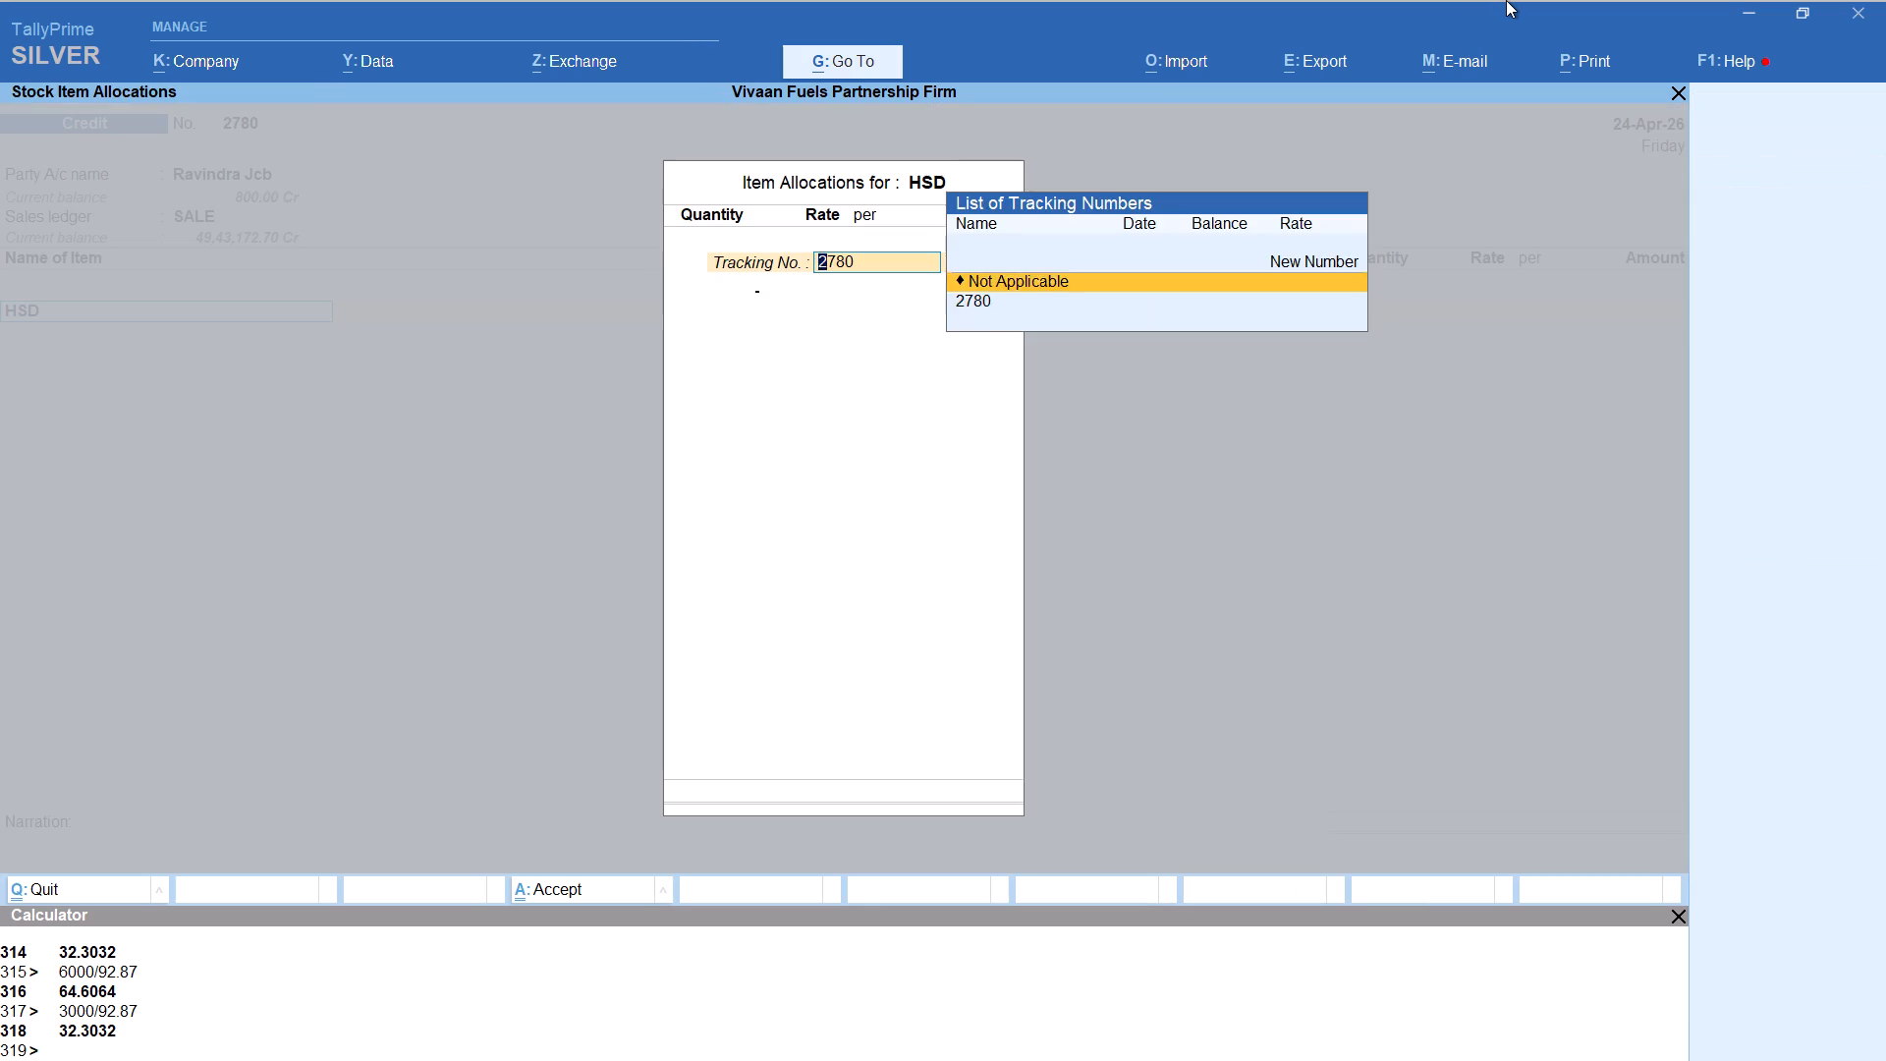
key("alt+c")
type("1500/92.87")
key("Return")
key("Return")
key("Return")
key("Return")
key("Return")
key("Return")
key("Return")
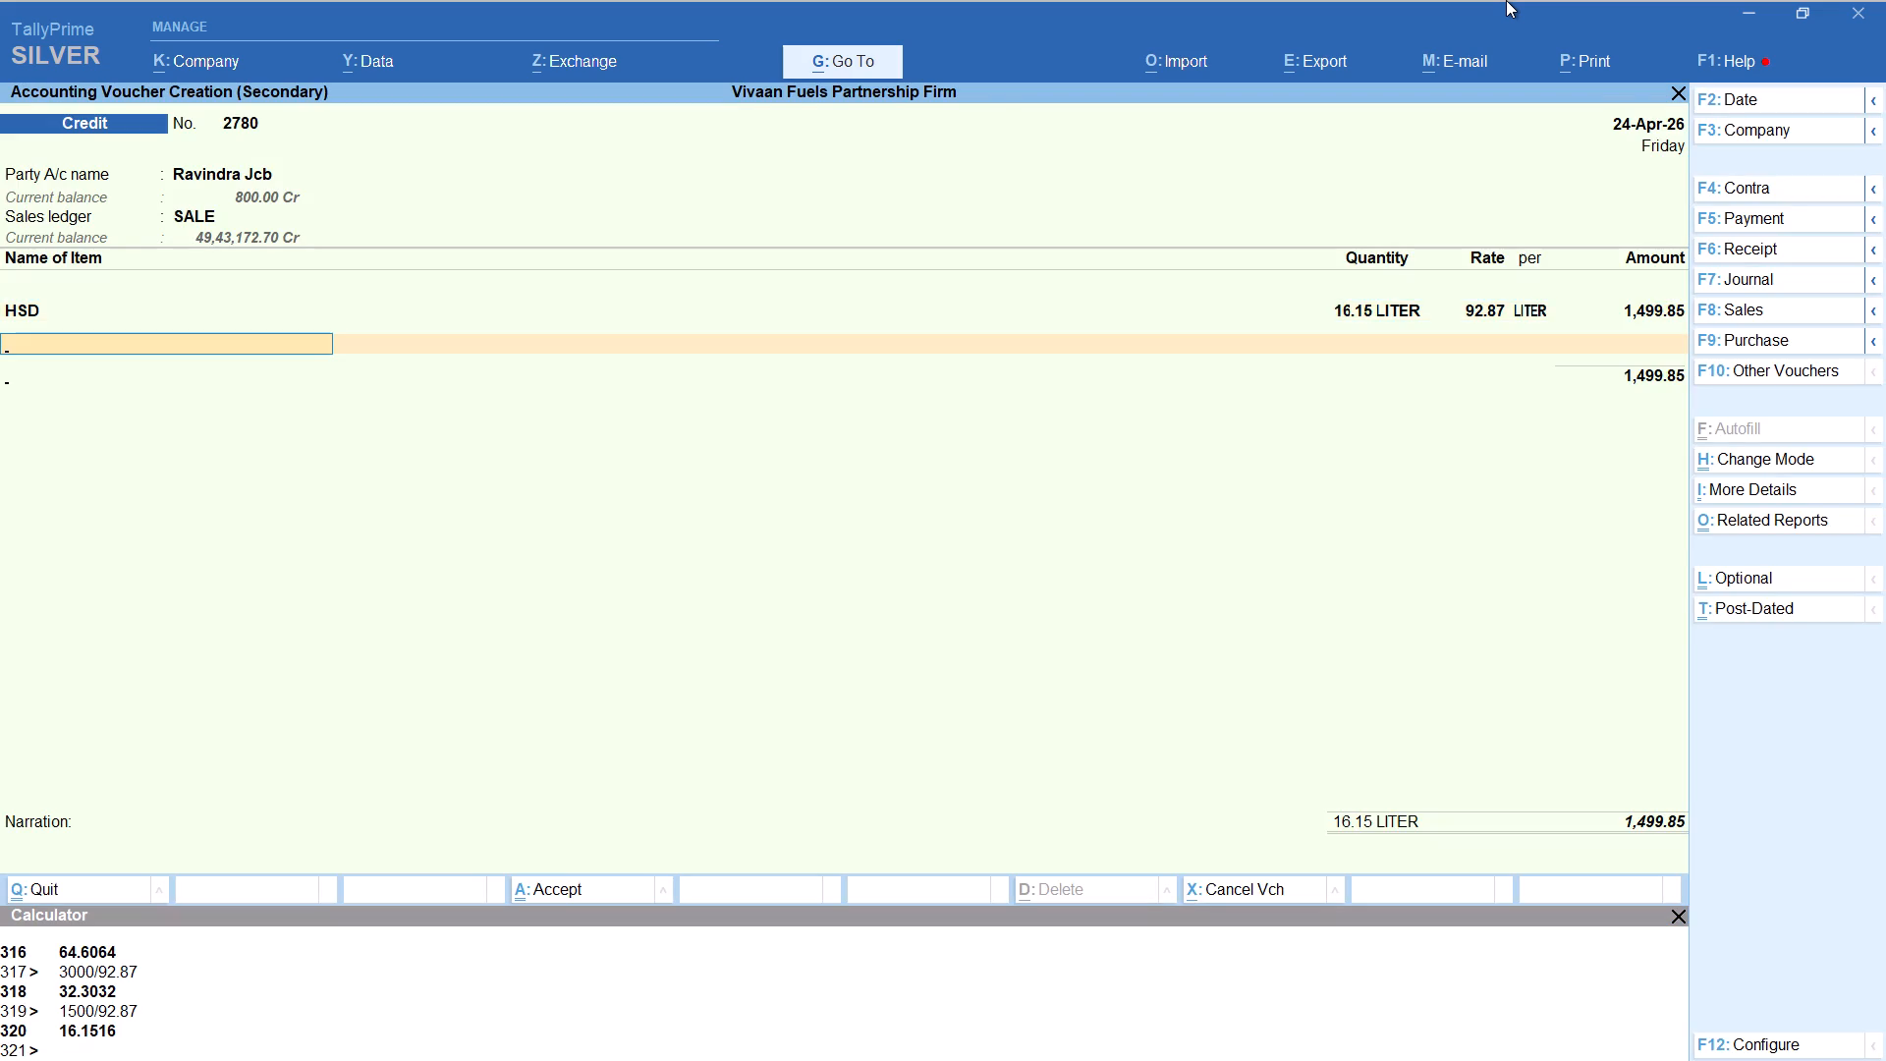
Add the Round Off ledger to the Ravindra Jcb voucher and save it.
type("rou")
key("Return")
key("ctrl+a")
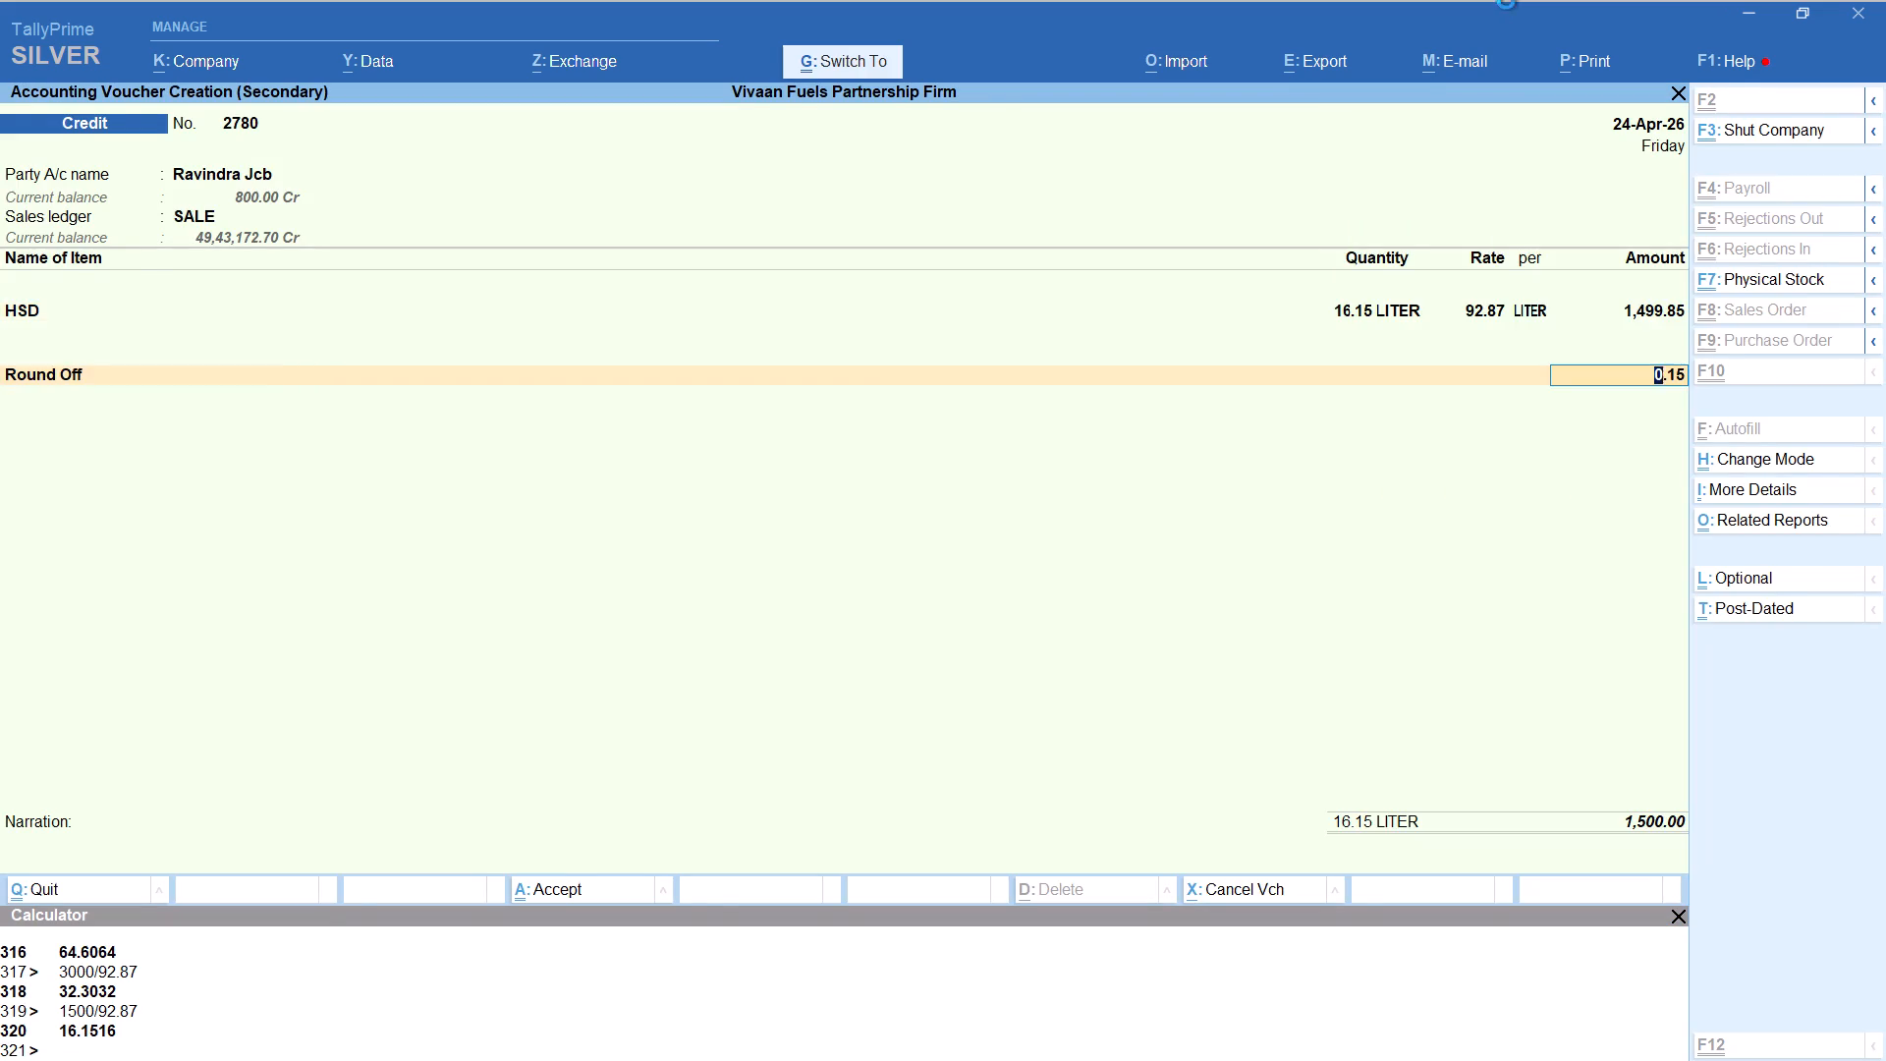
Start another Credit voucher with Mohan as the party, keeping the default party details and the SALE ledger.
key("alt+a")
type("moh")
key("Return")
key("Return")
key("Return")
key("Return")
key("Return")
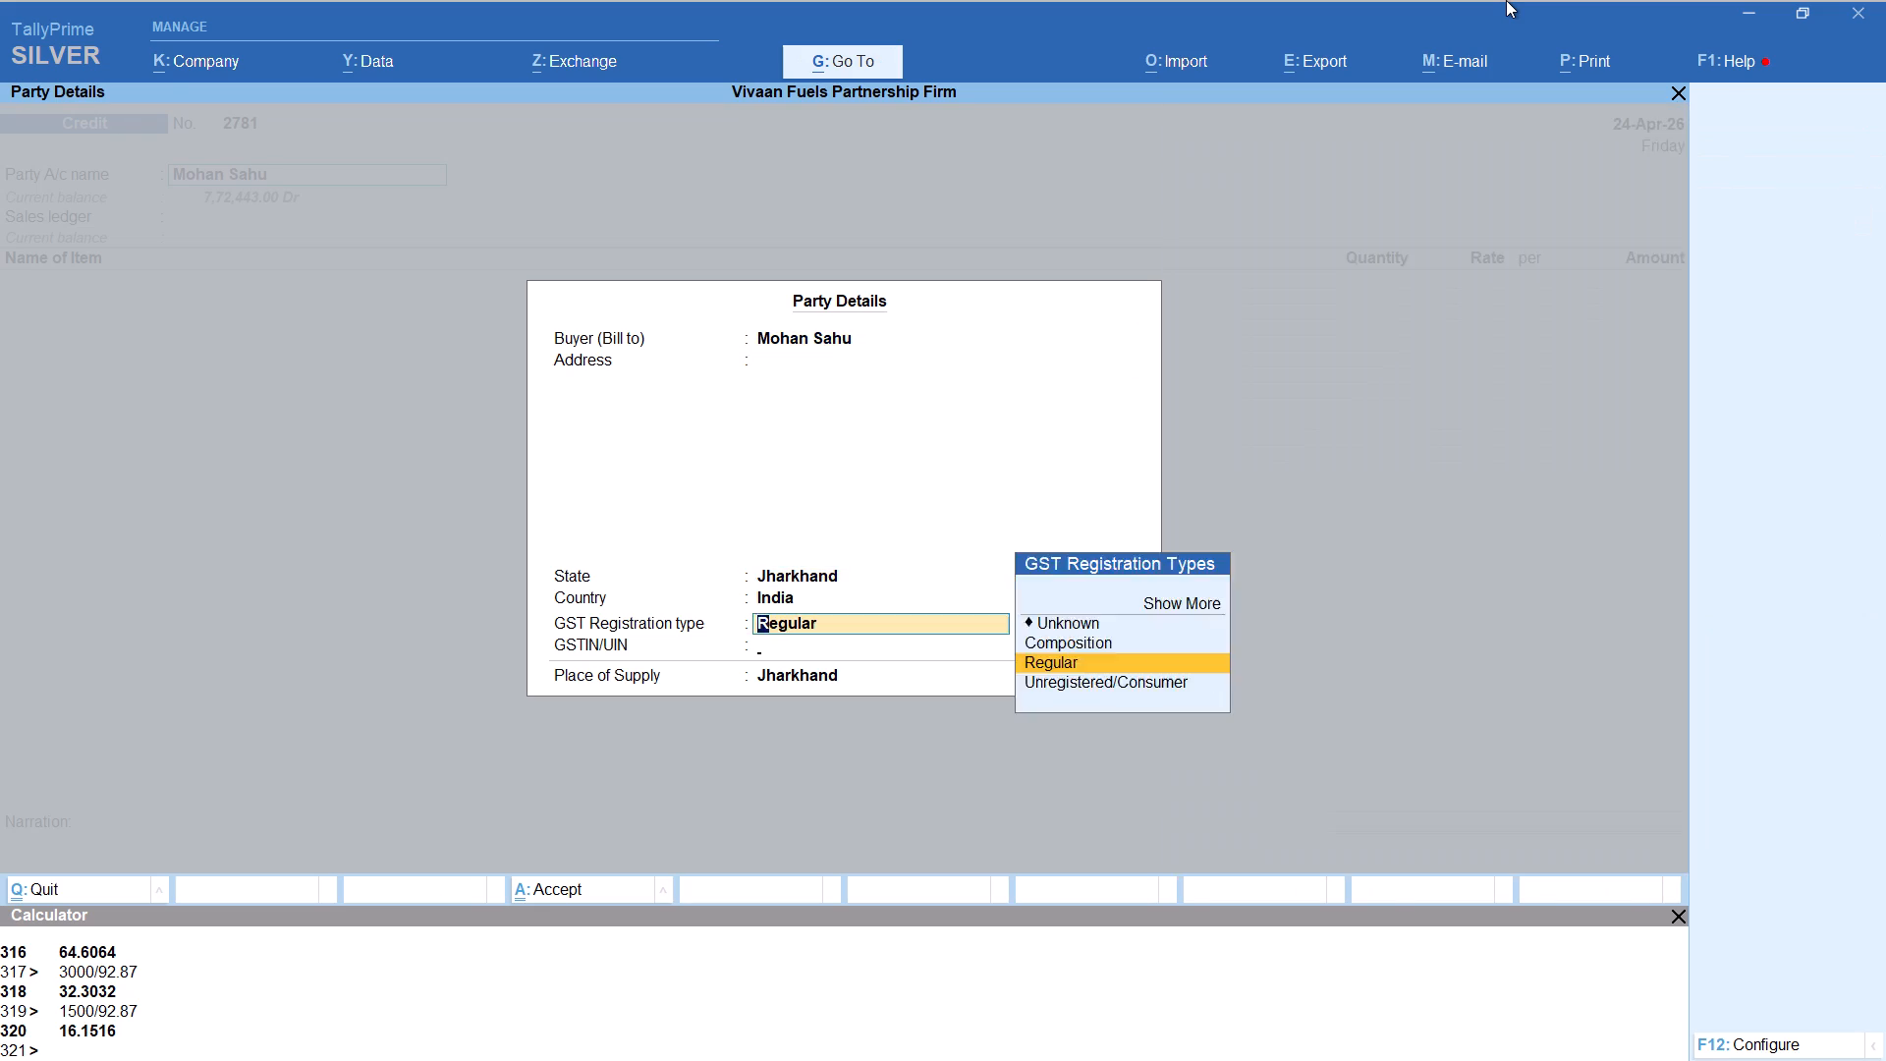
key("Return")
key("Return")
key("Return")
Add item HSD to the Mohan voucher with tracking number Not Applicable, quantity calculated as 1000/92.87 and a rate of 92.87 per liter.
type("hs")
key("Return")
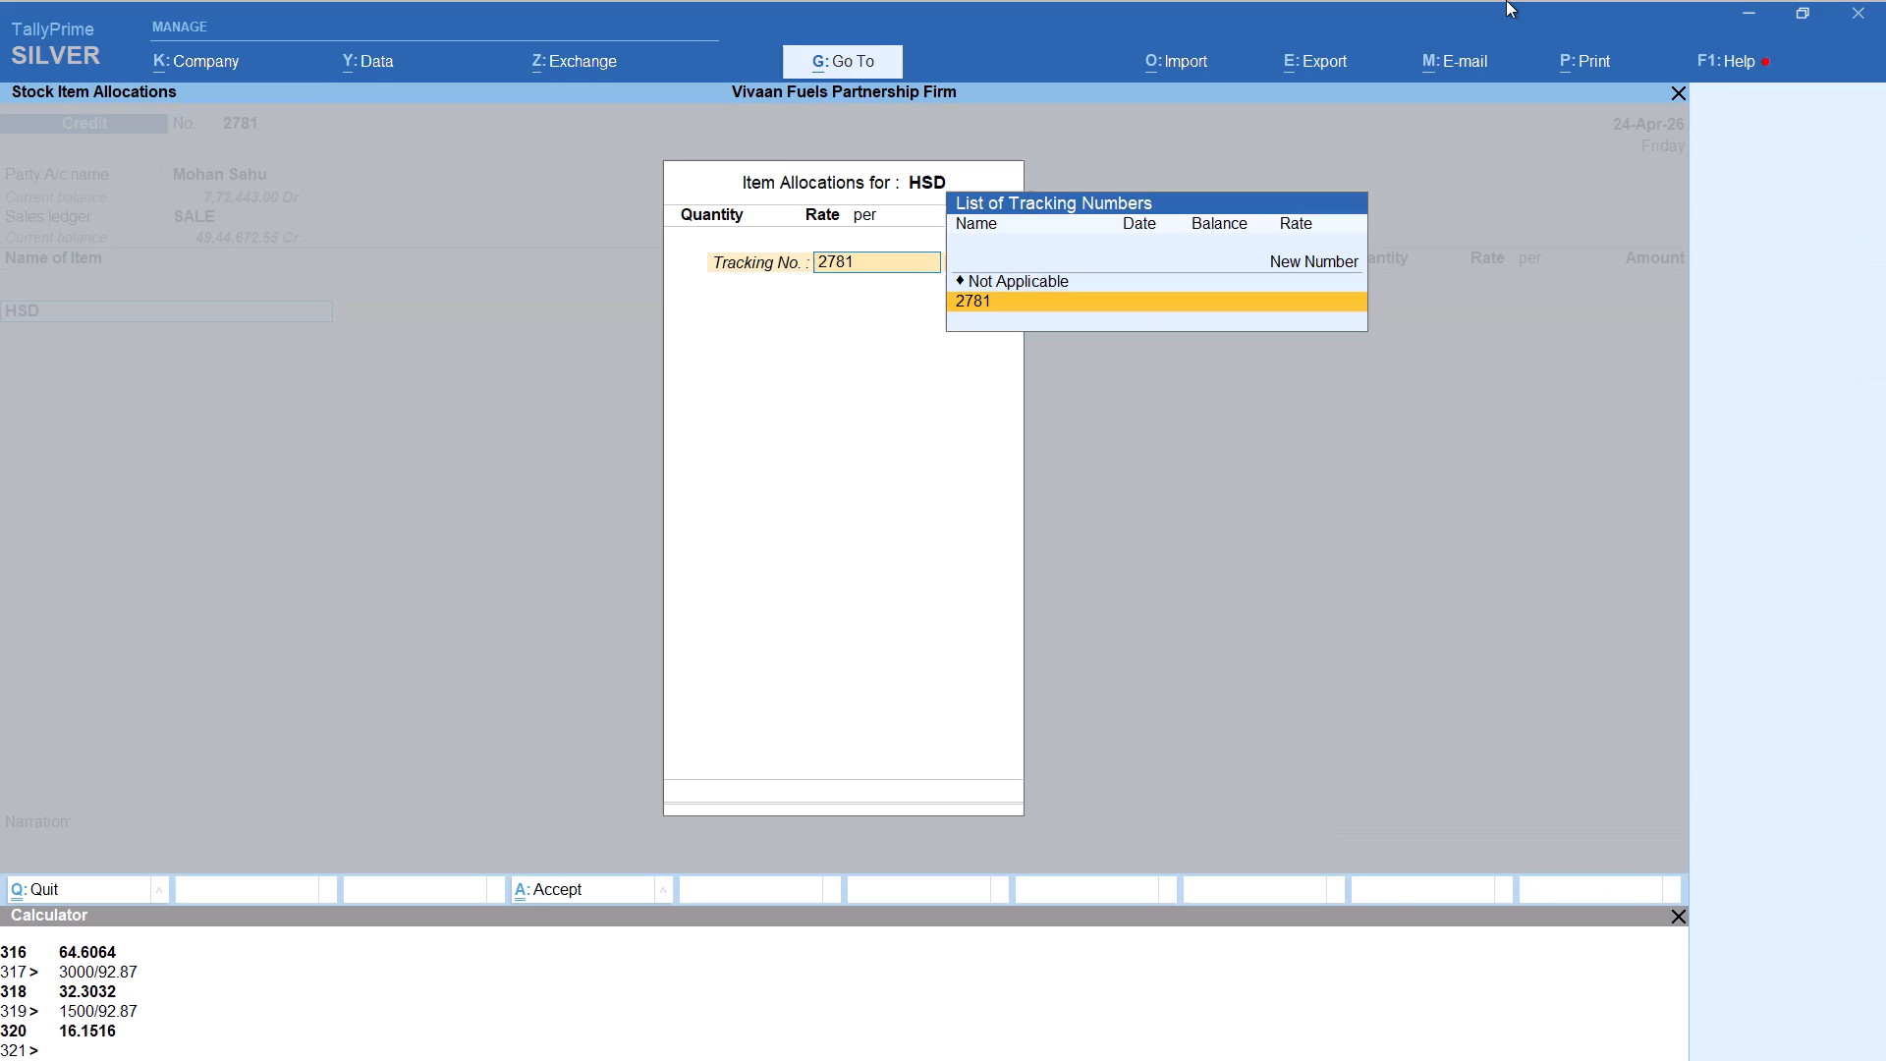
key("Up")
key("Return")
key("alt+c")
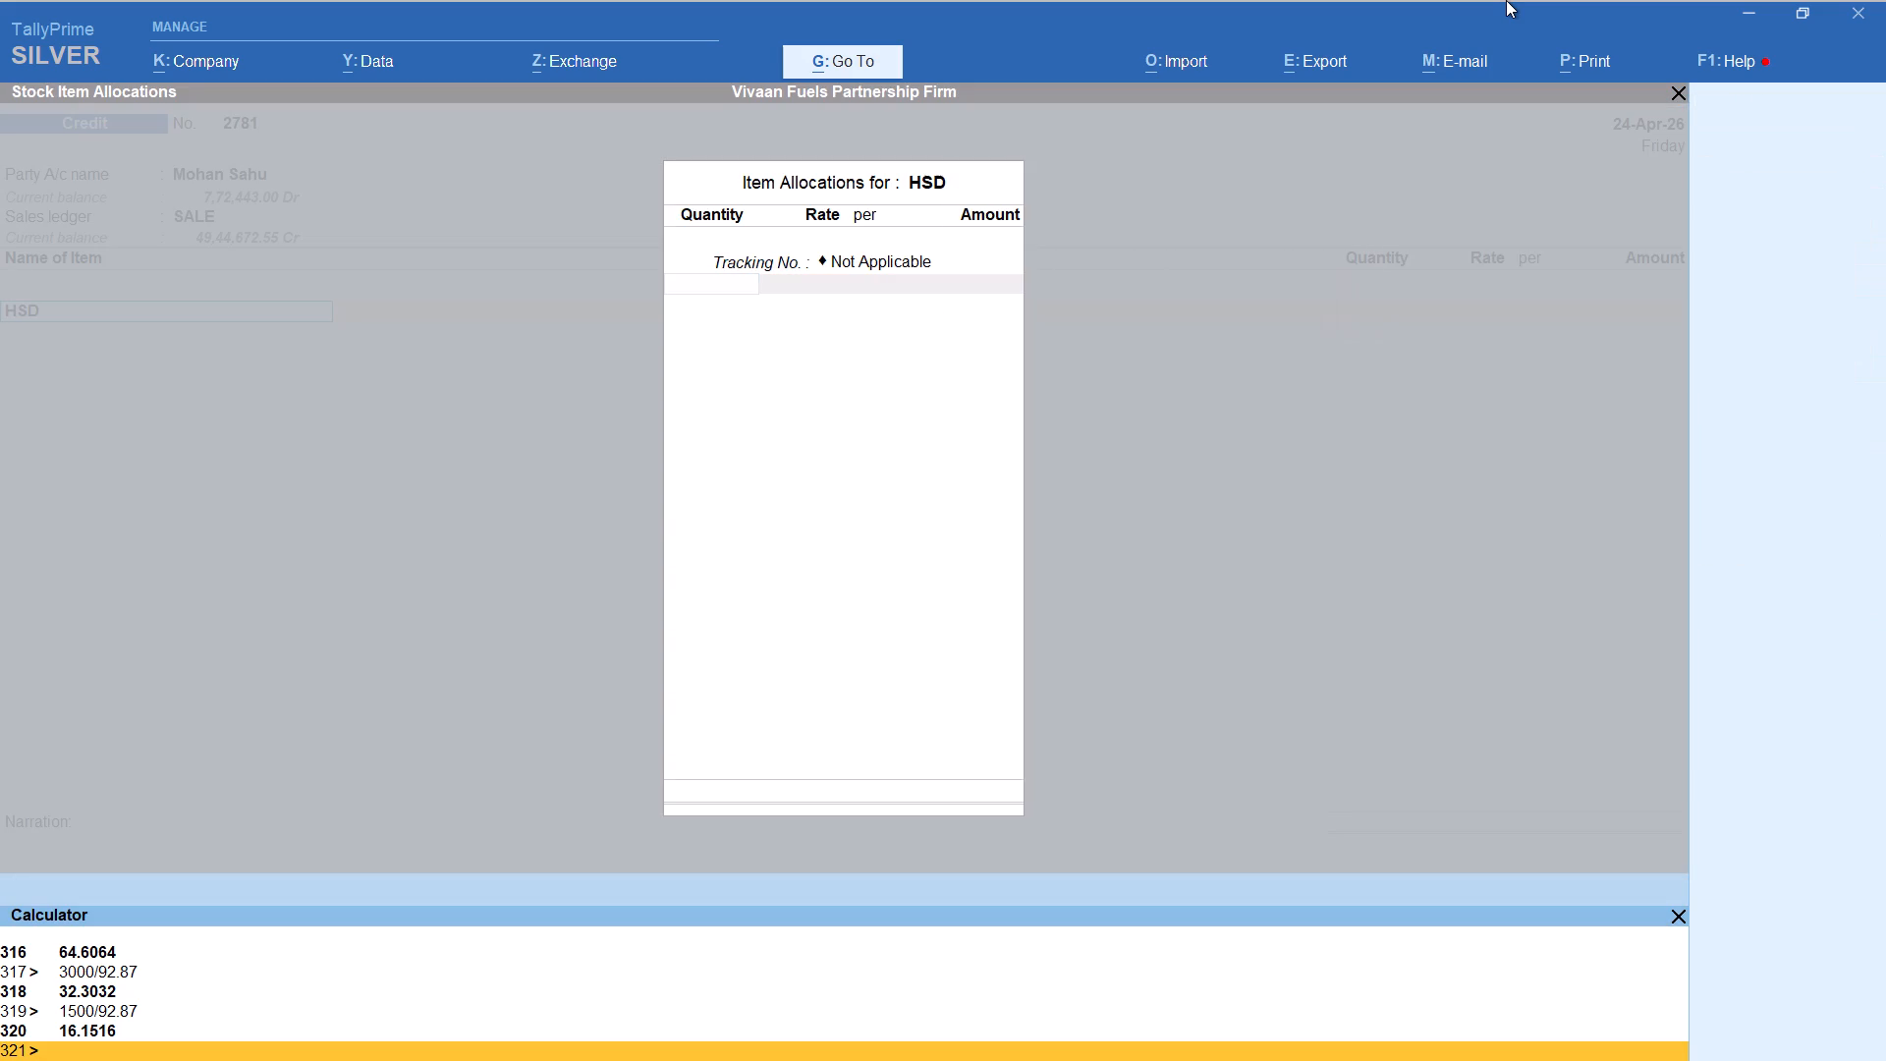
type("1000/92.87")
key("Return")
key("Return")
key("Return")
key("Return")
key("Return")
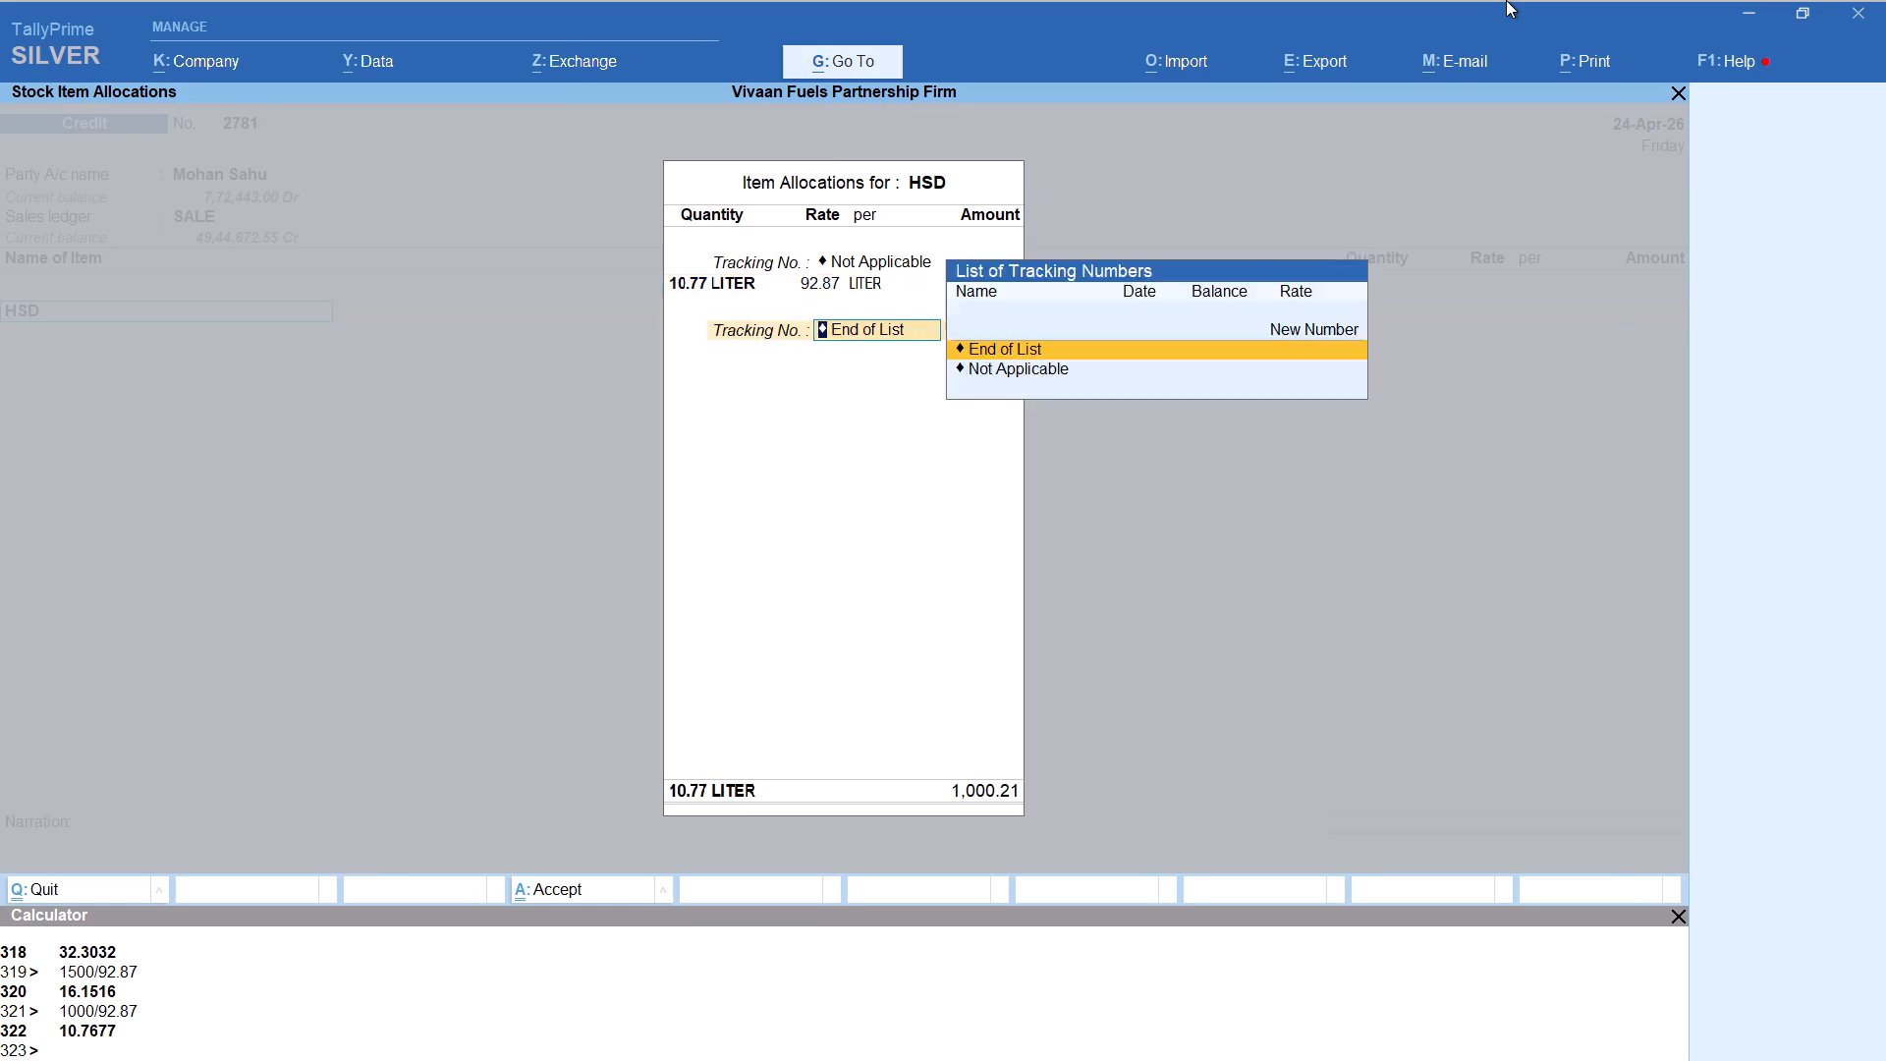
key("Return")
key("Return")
Add the Round Off ledger to the Mohan voucher and save it.
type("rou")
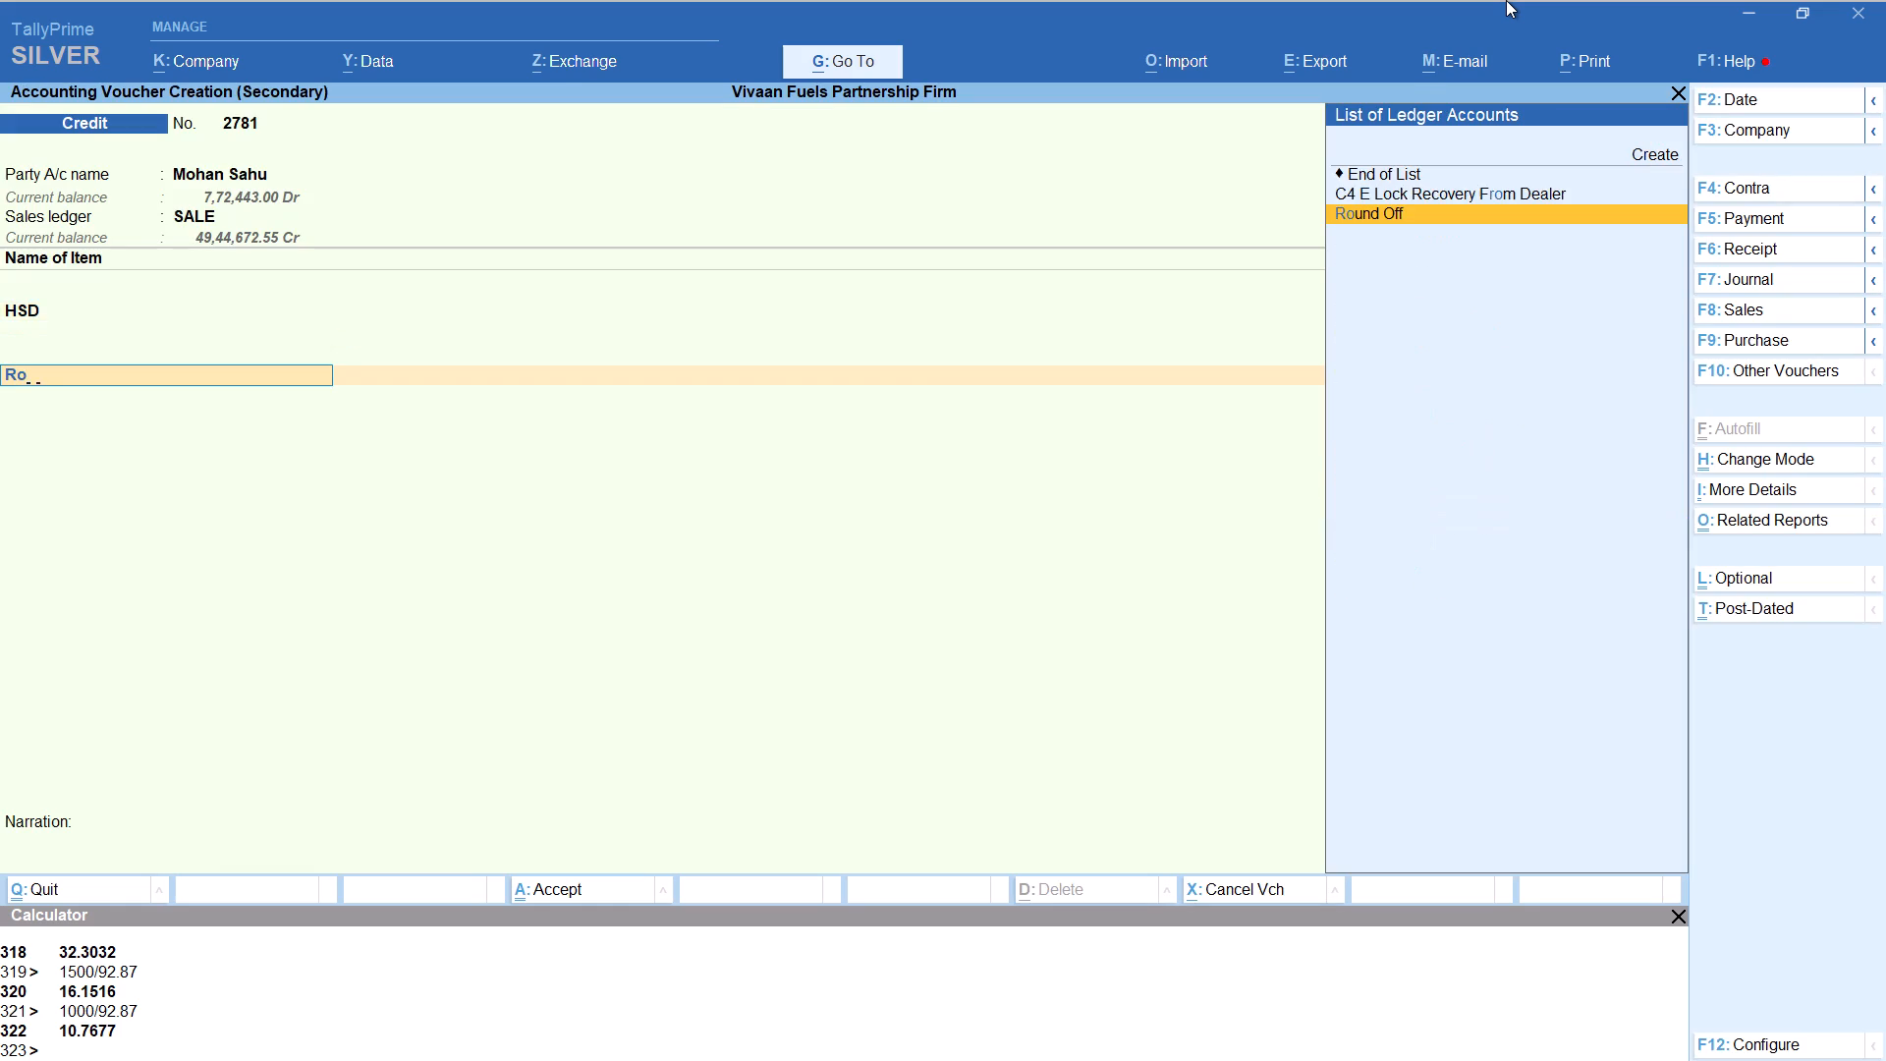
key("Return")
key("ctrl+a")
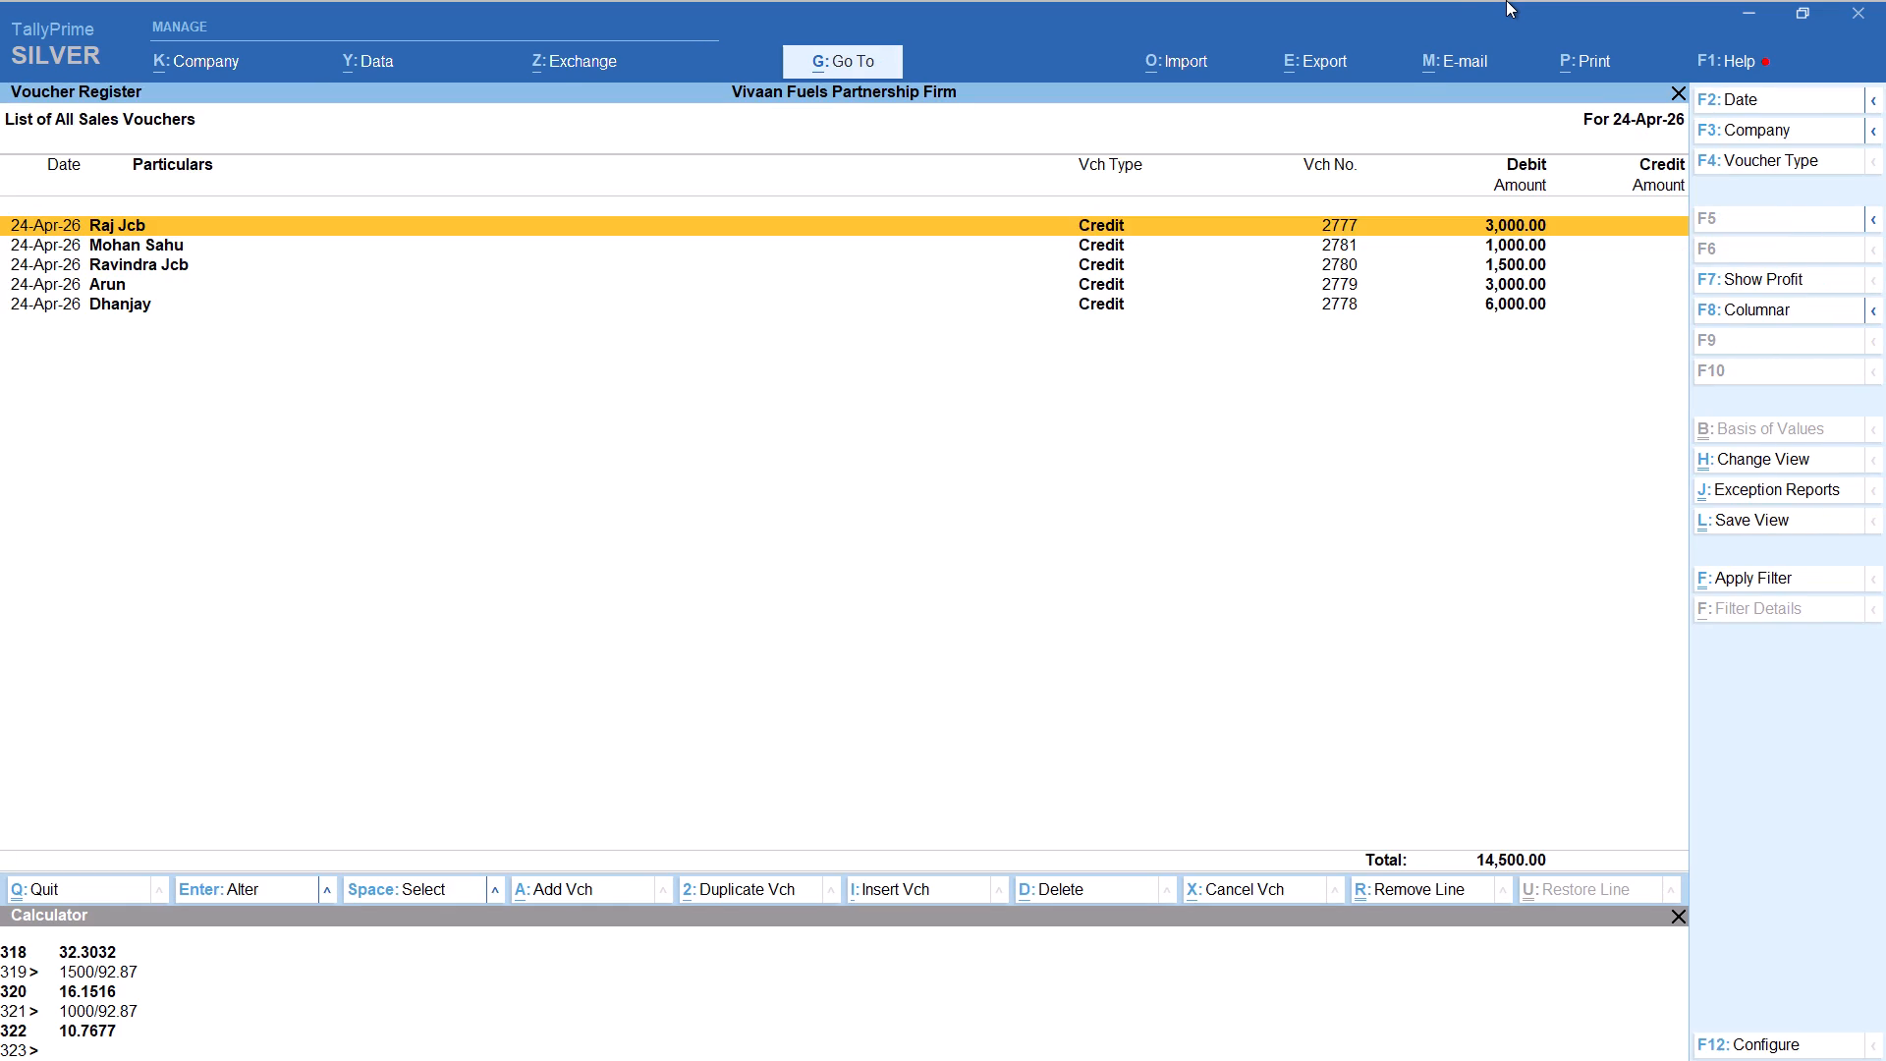
Start a second Credit voucher with Mohan as the party, keeping the default party details and the SALE ledger.
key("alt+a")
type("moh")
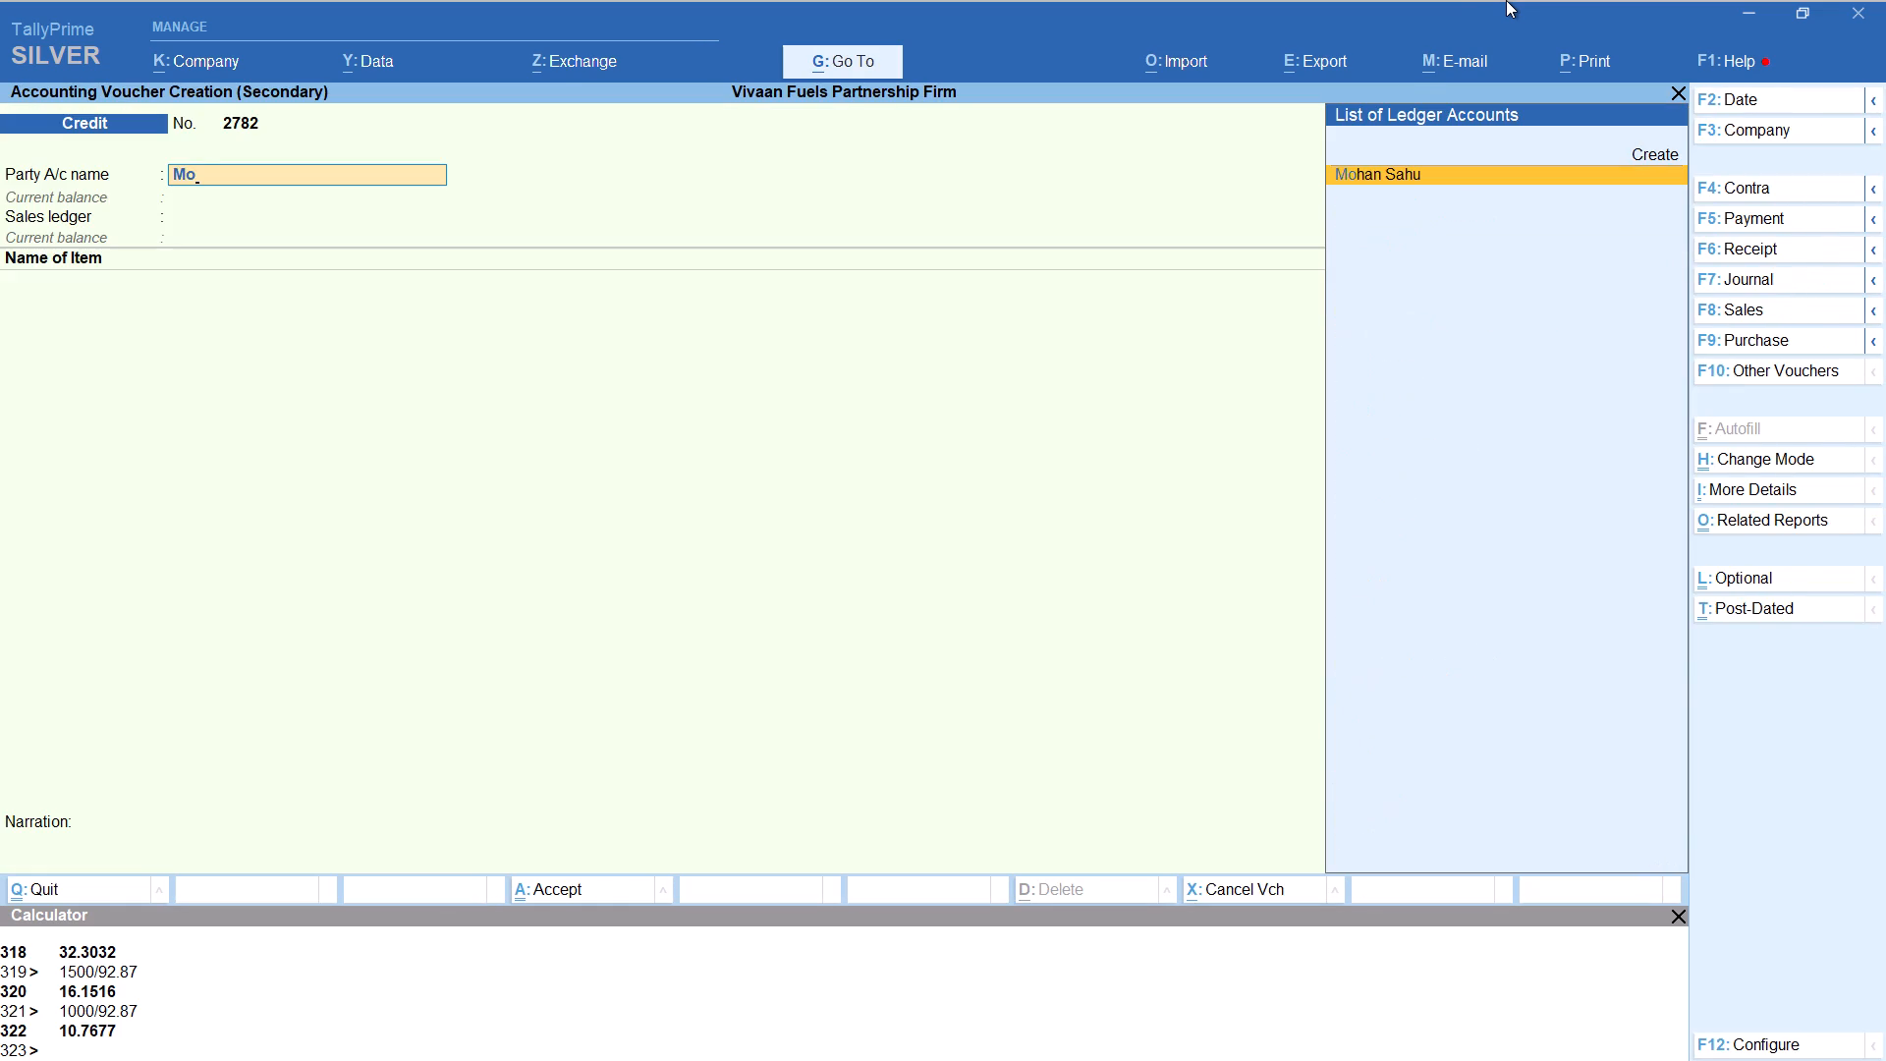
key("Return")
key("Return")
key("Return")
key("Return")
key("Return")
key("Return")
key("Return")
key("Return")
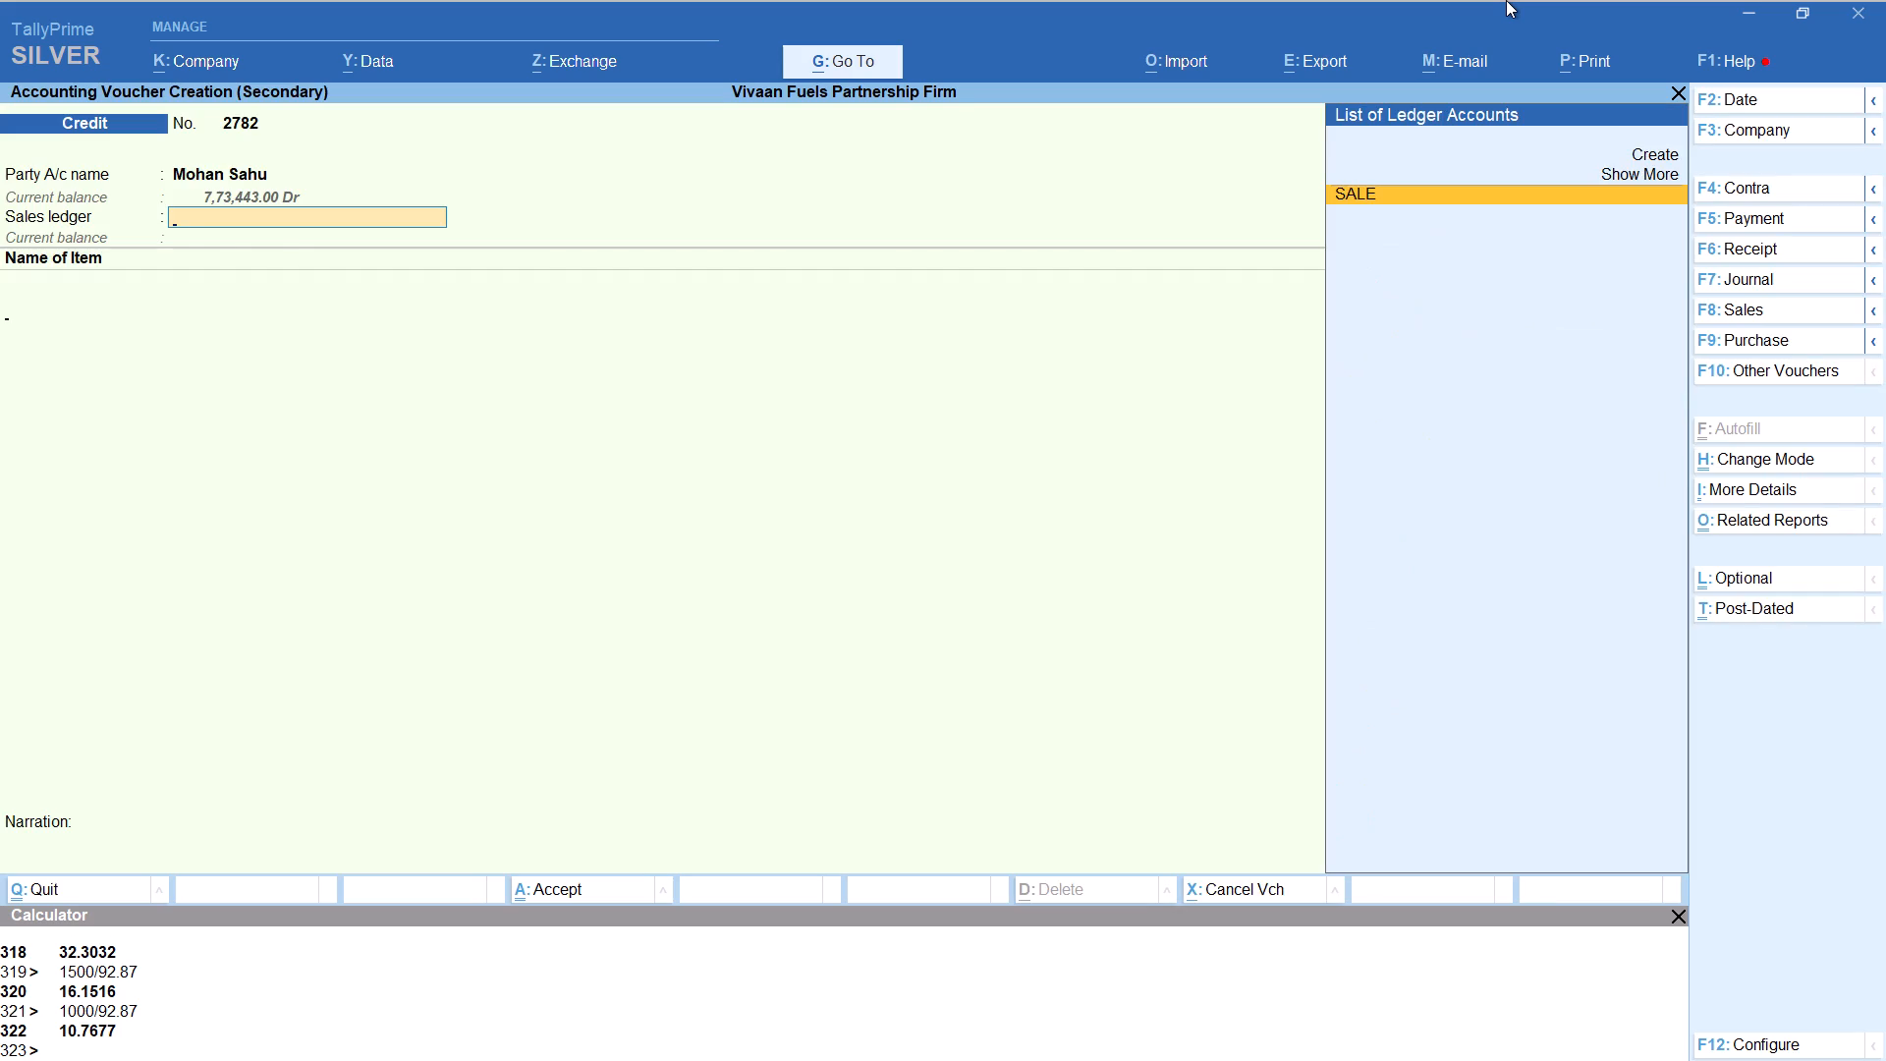
Add item HSD to the second Mohan voucher with tracking number Not Applicable, quantity calculated as 6000/92.87 and a rate of 92.87 per liter.
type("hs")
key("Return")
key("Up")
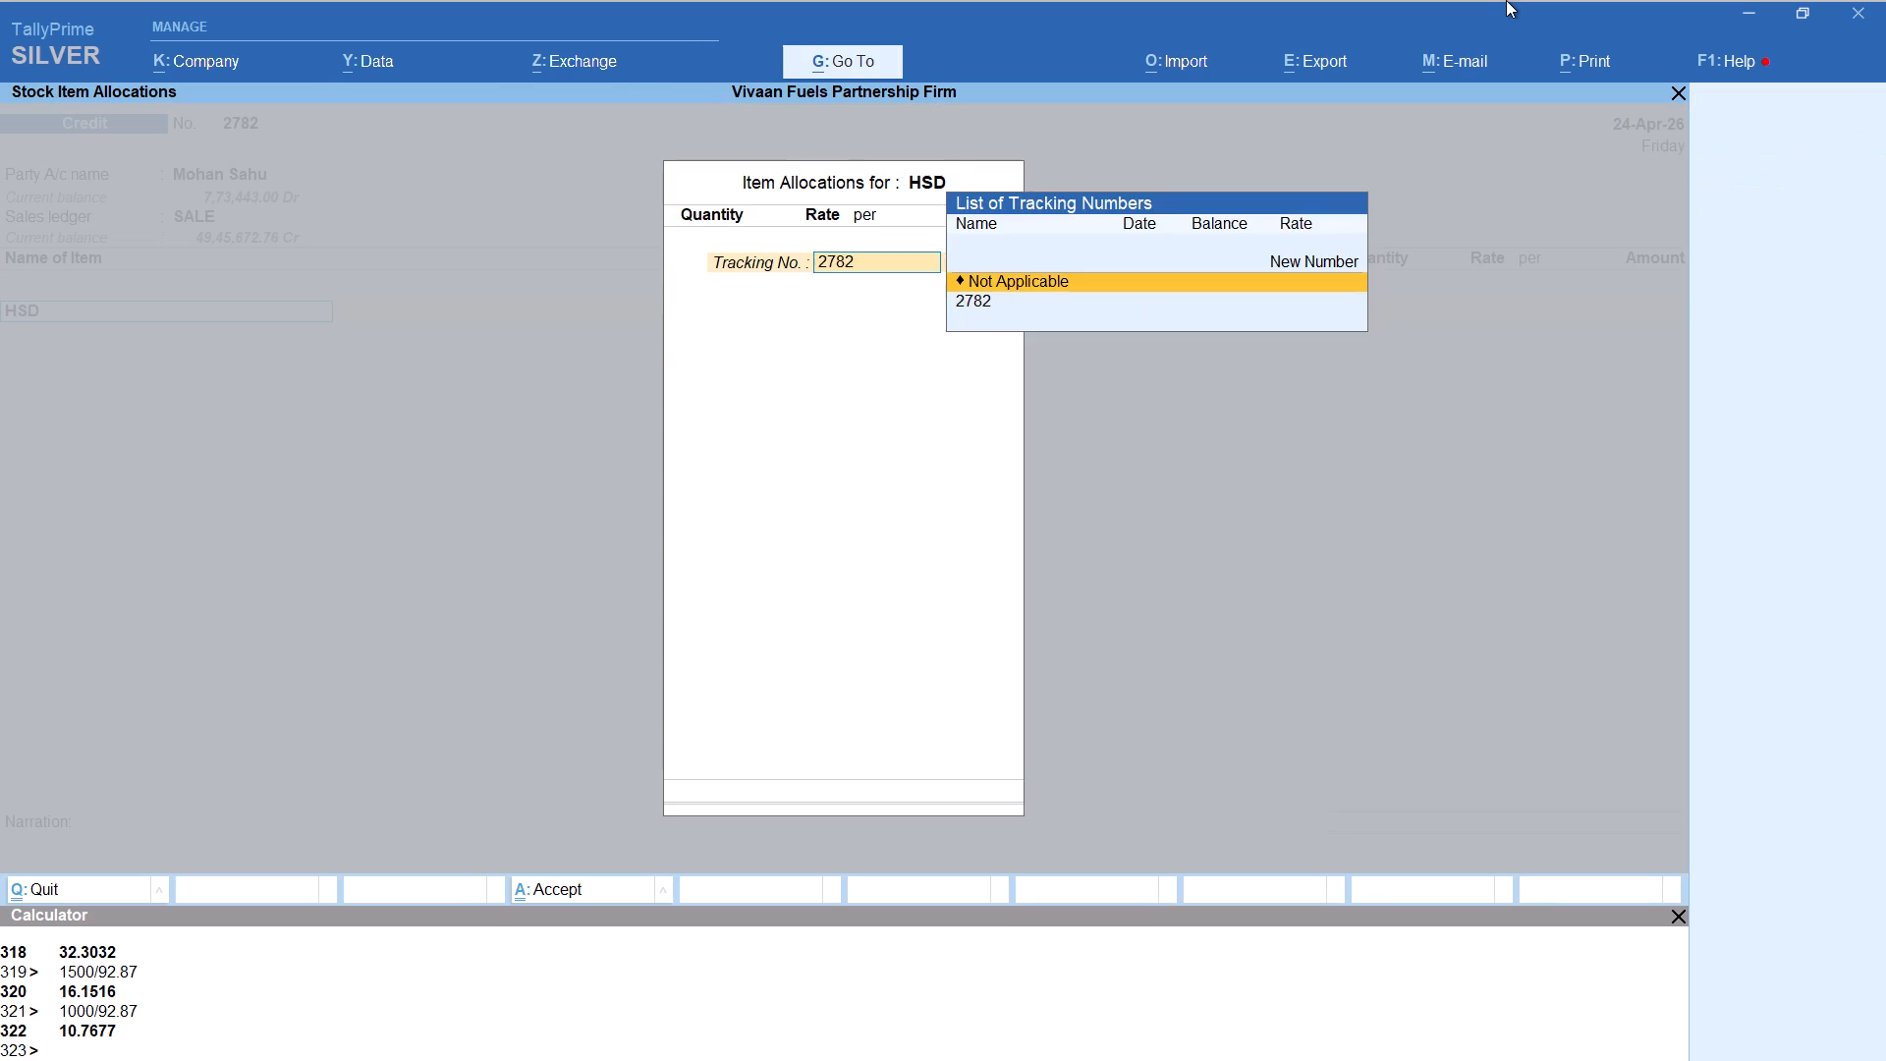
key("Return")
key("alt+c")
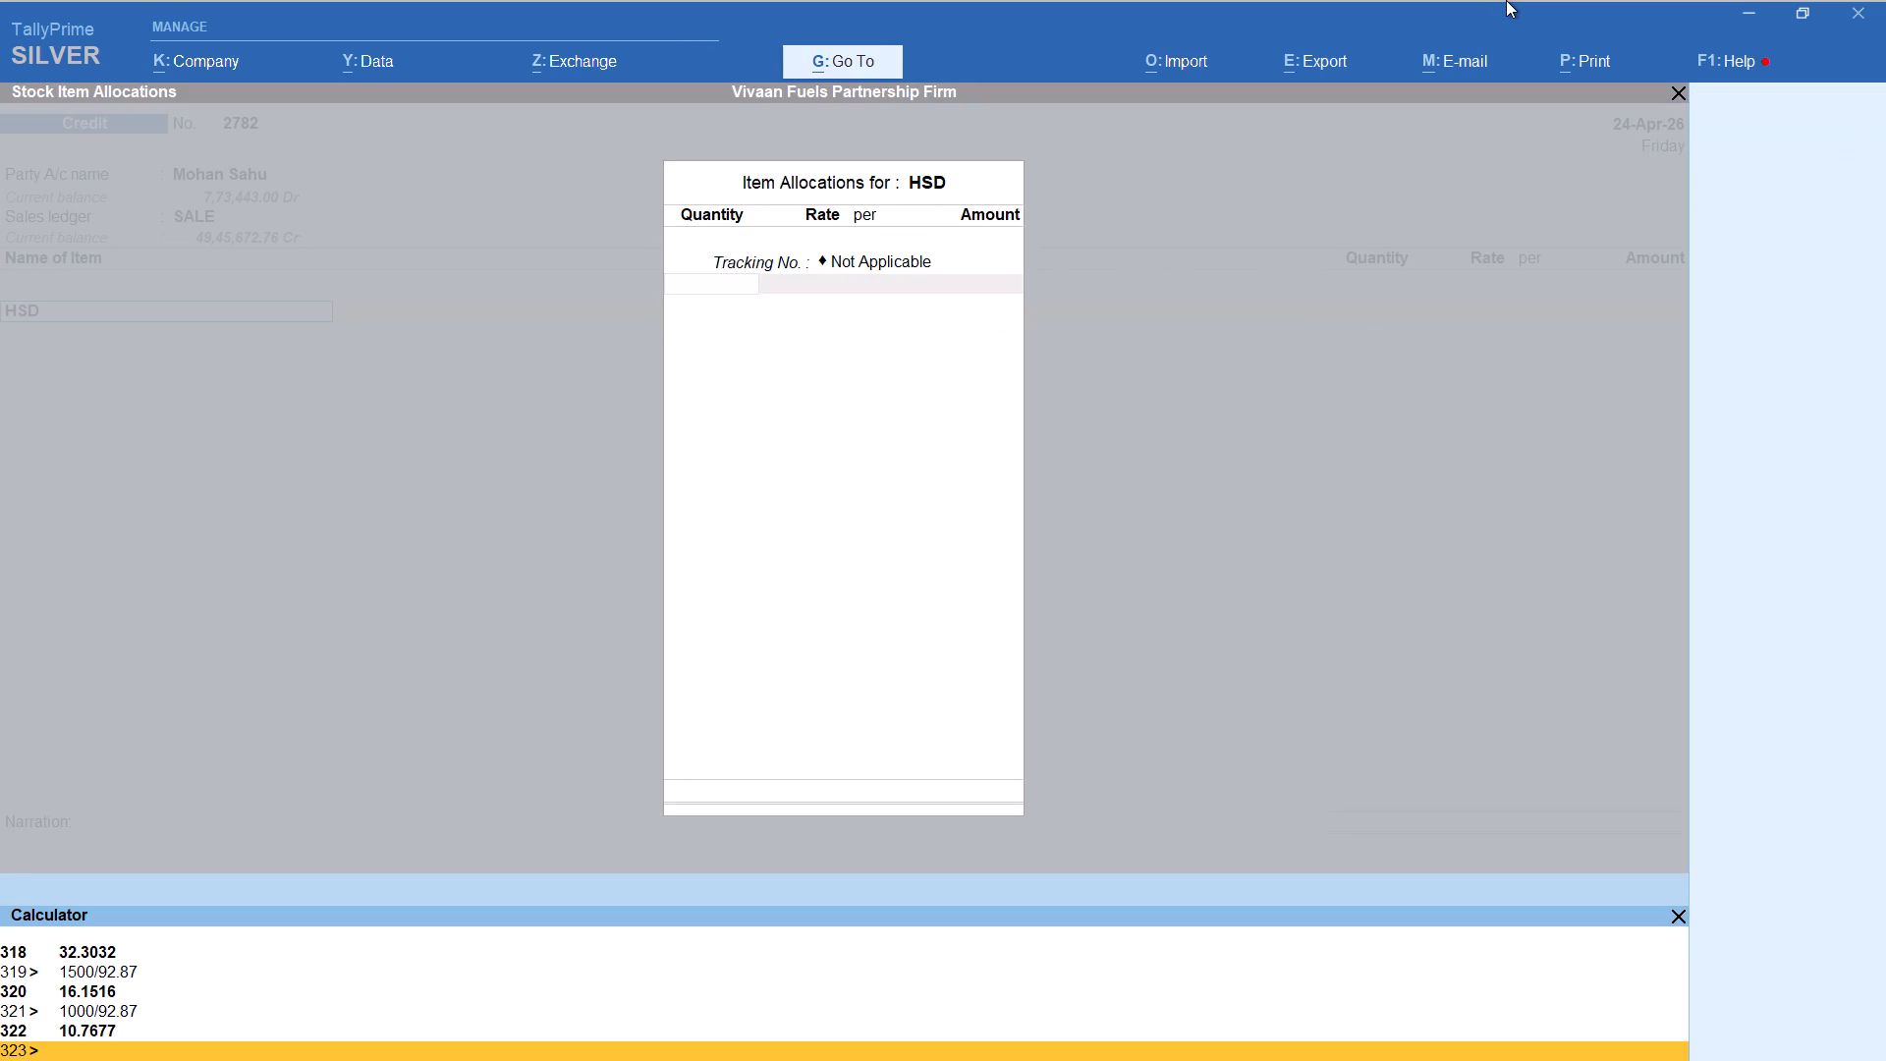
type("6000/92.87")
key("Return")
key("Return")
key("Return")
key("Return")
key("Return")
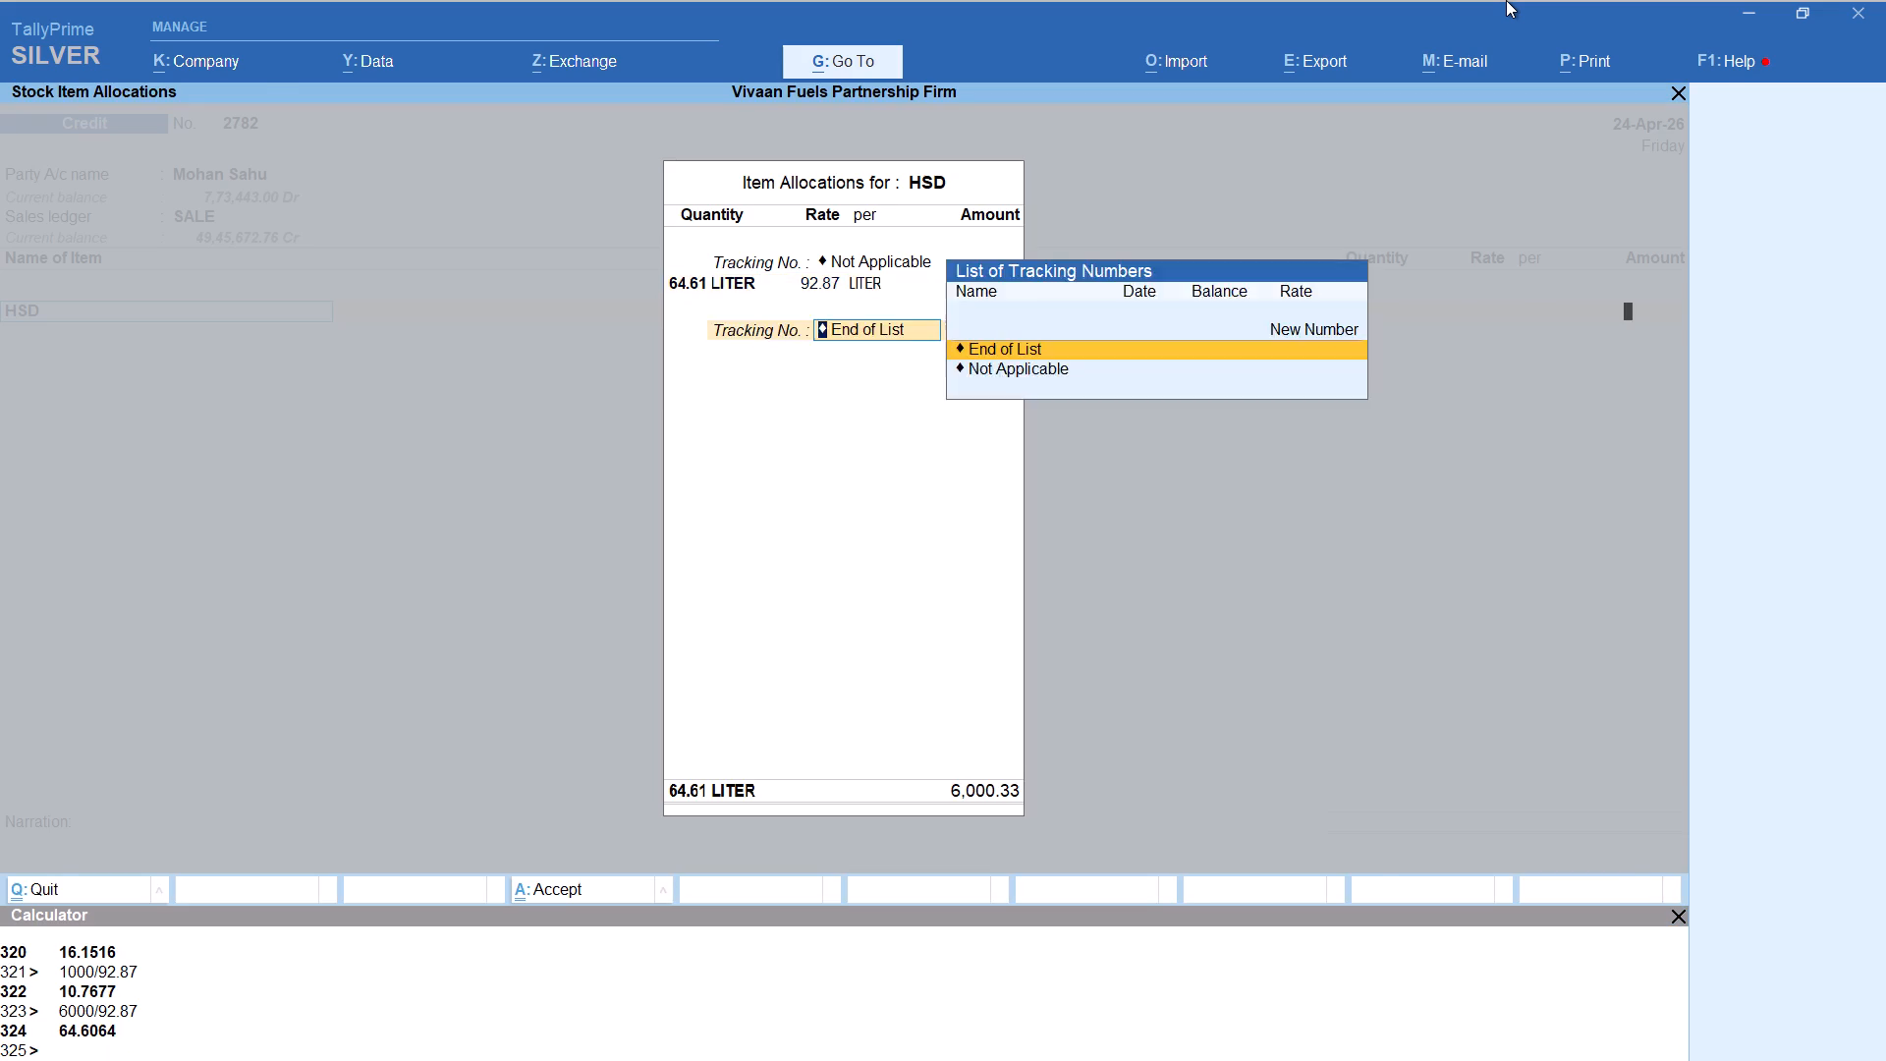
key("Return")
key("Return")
Add the Round Off ledger to the second Mohan voucher and save it.
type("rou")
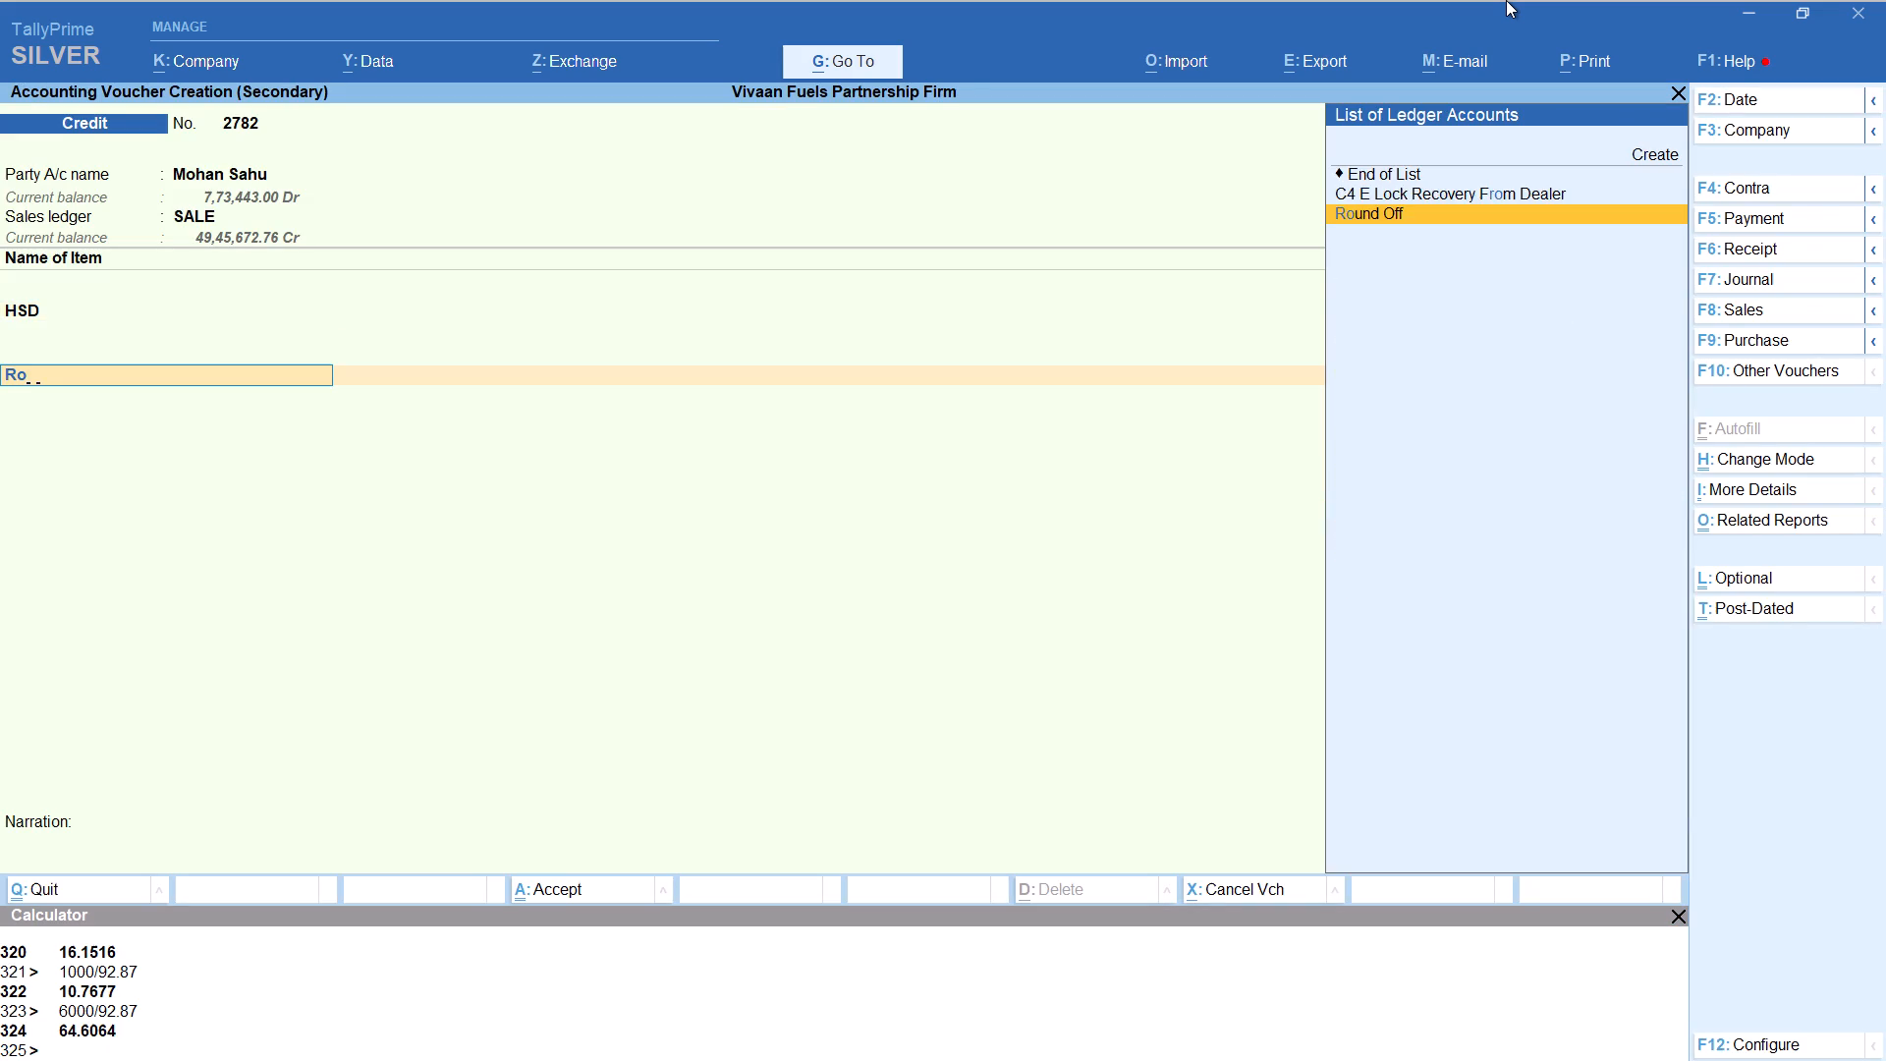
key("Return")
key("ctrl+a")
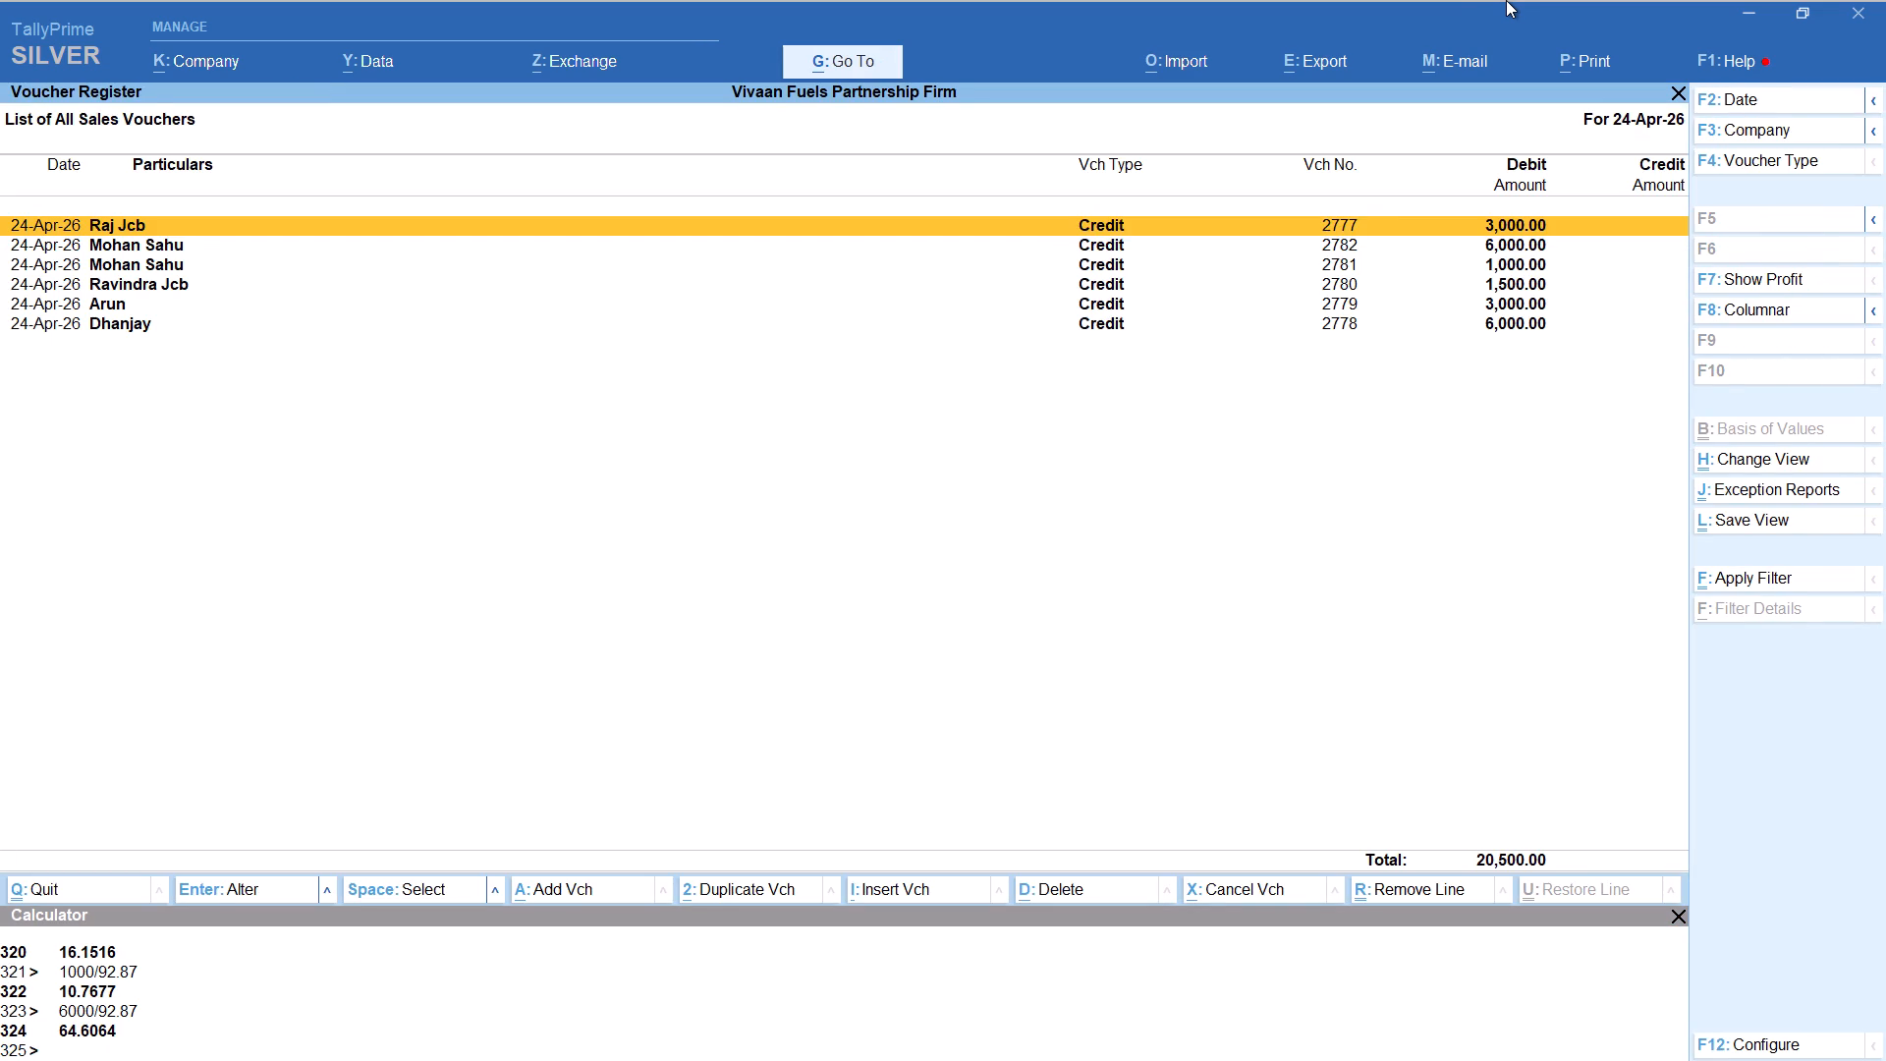
Start another Credit voucher with Afroj as the party, keeping the default party details and the SALE ledger.
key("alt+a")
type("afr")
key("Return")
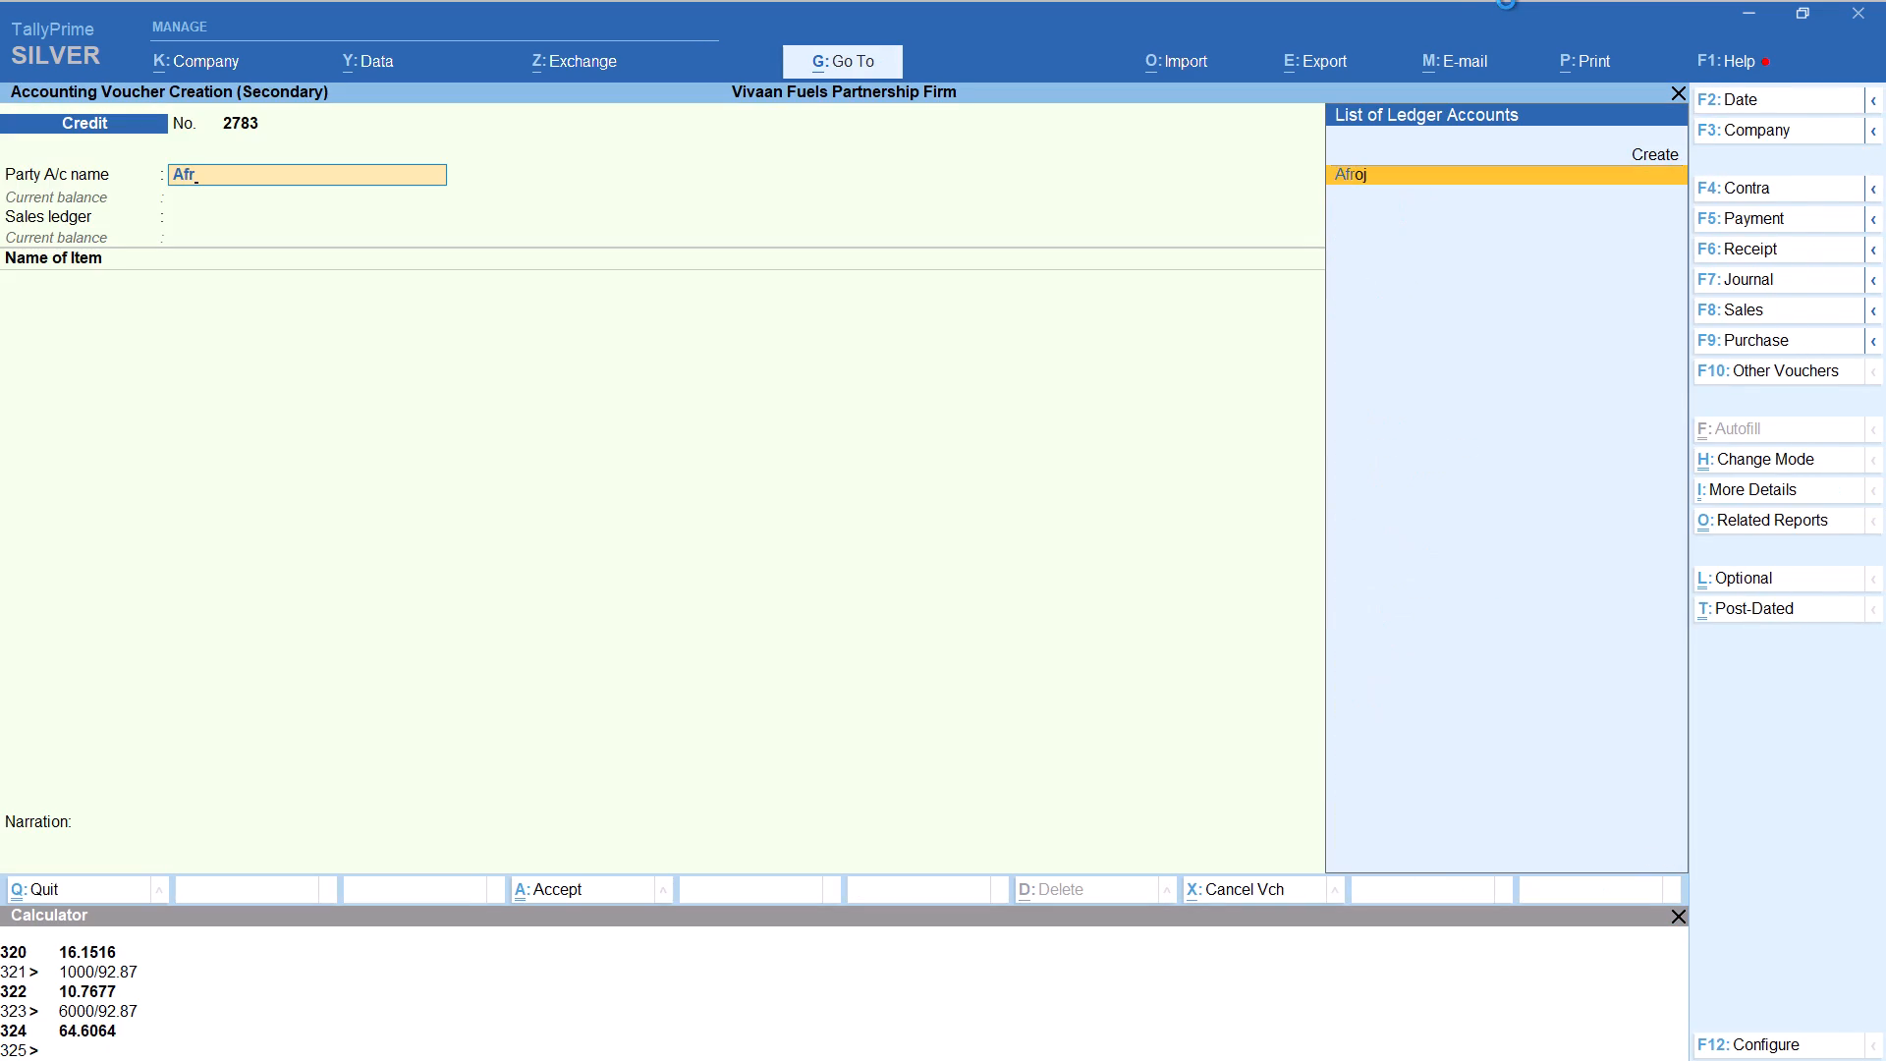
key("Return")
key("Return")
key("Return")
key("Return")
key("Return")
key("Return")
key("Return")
Add item HSD to the Afroj voucher with tracking number Not Applicable, quantity calculated as 3010/92.87 and a rate of 92.87 per liter.
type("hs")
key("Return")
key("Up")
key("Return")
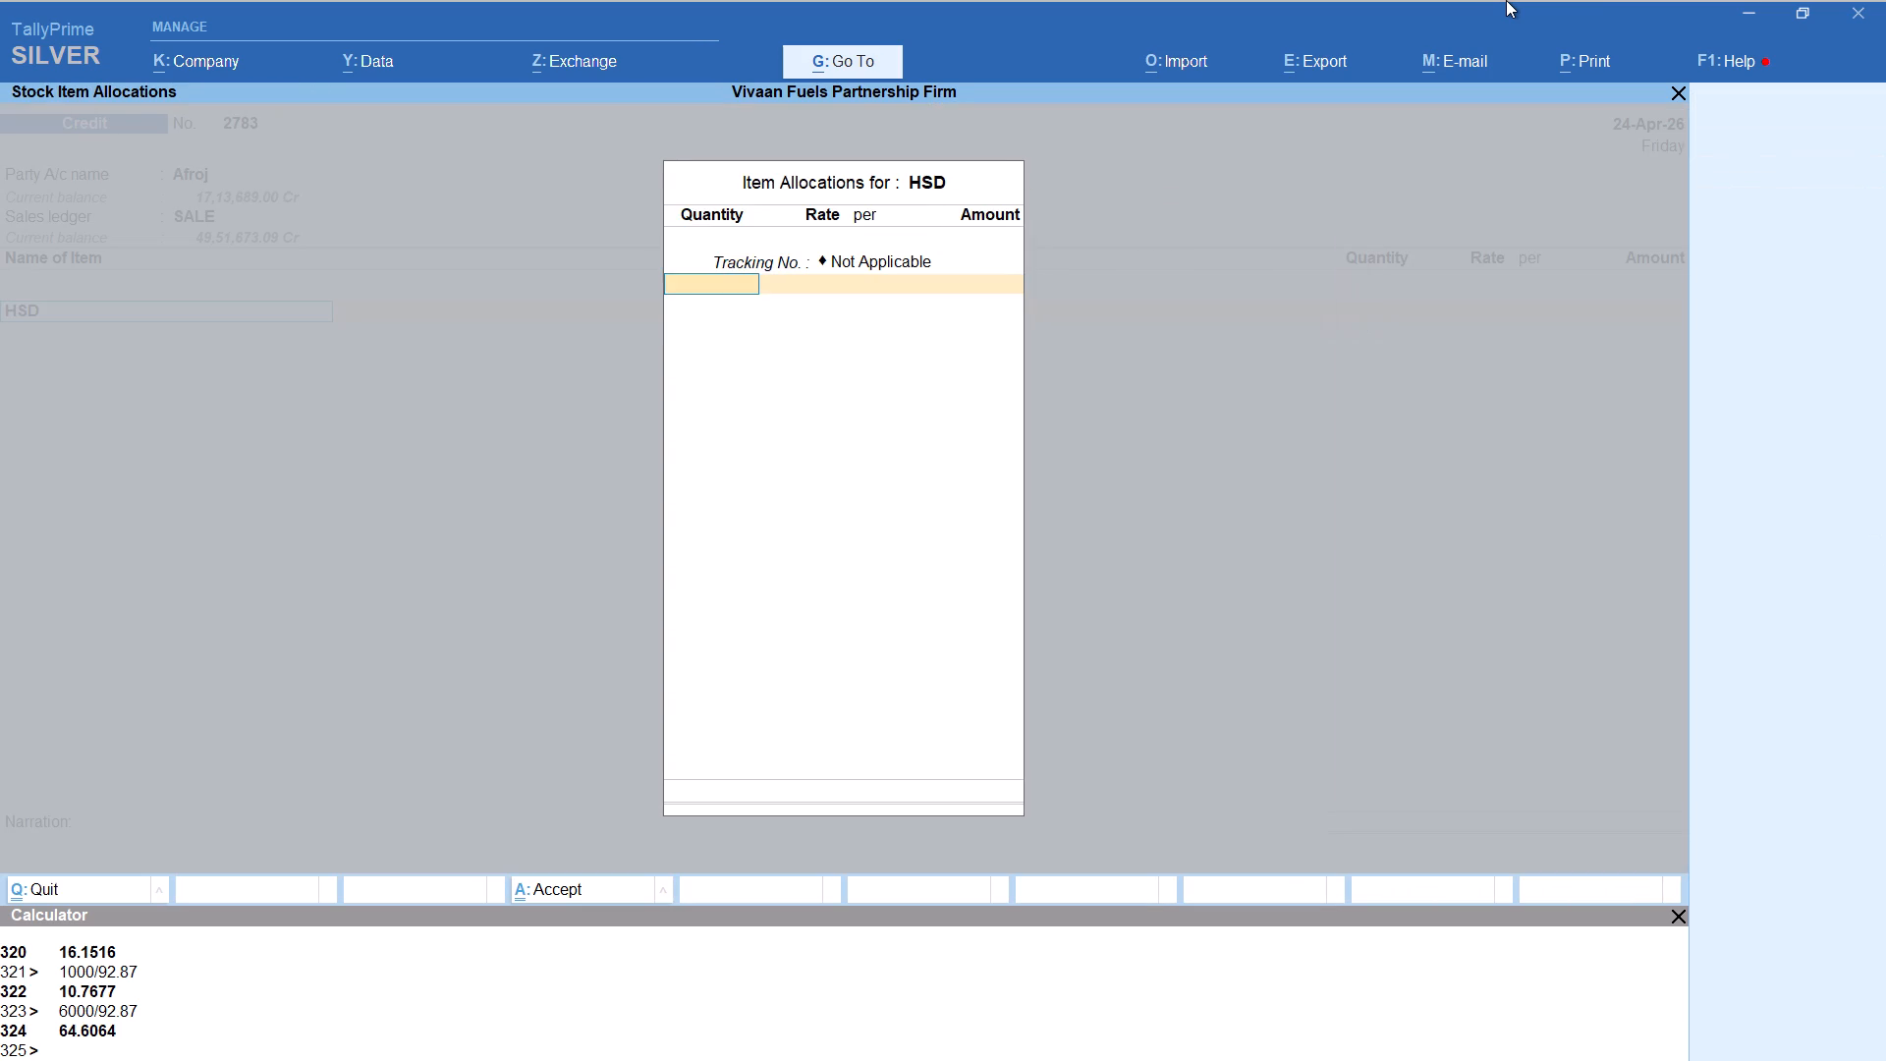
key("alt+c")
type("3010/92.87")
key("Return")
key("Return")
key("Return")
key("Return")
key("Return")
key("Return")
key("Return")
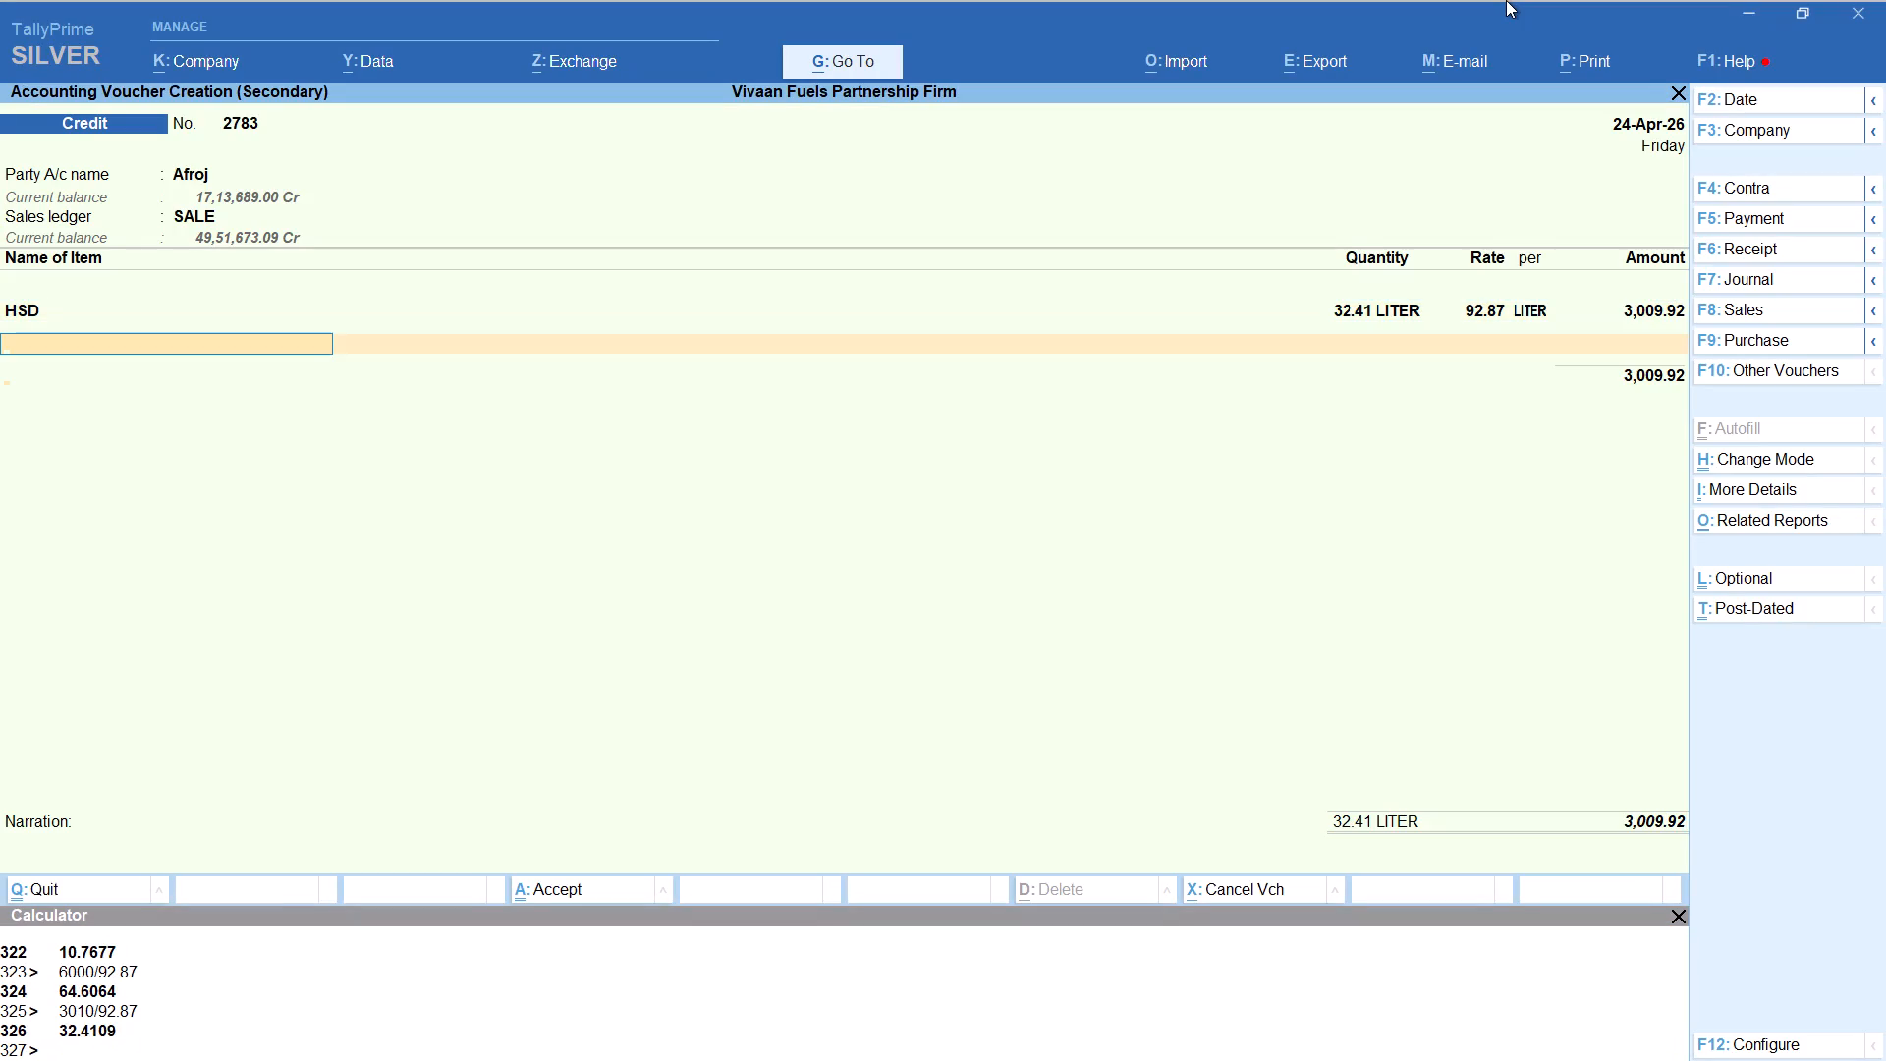
Add the Round Off ledger to the Afroj voucher and save it.
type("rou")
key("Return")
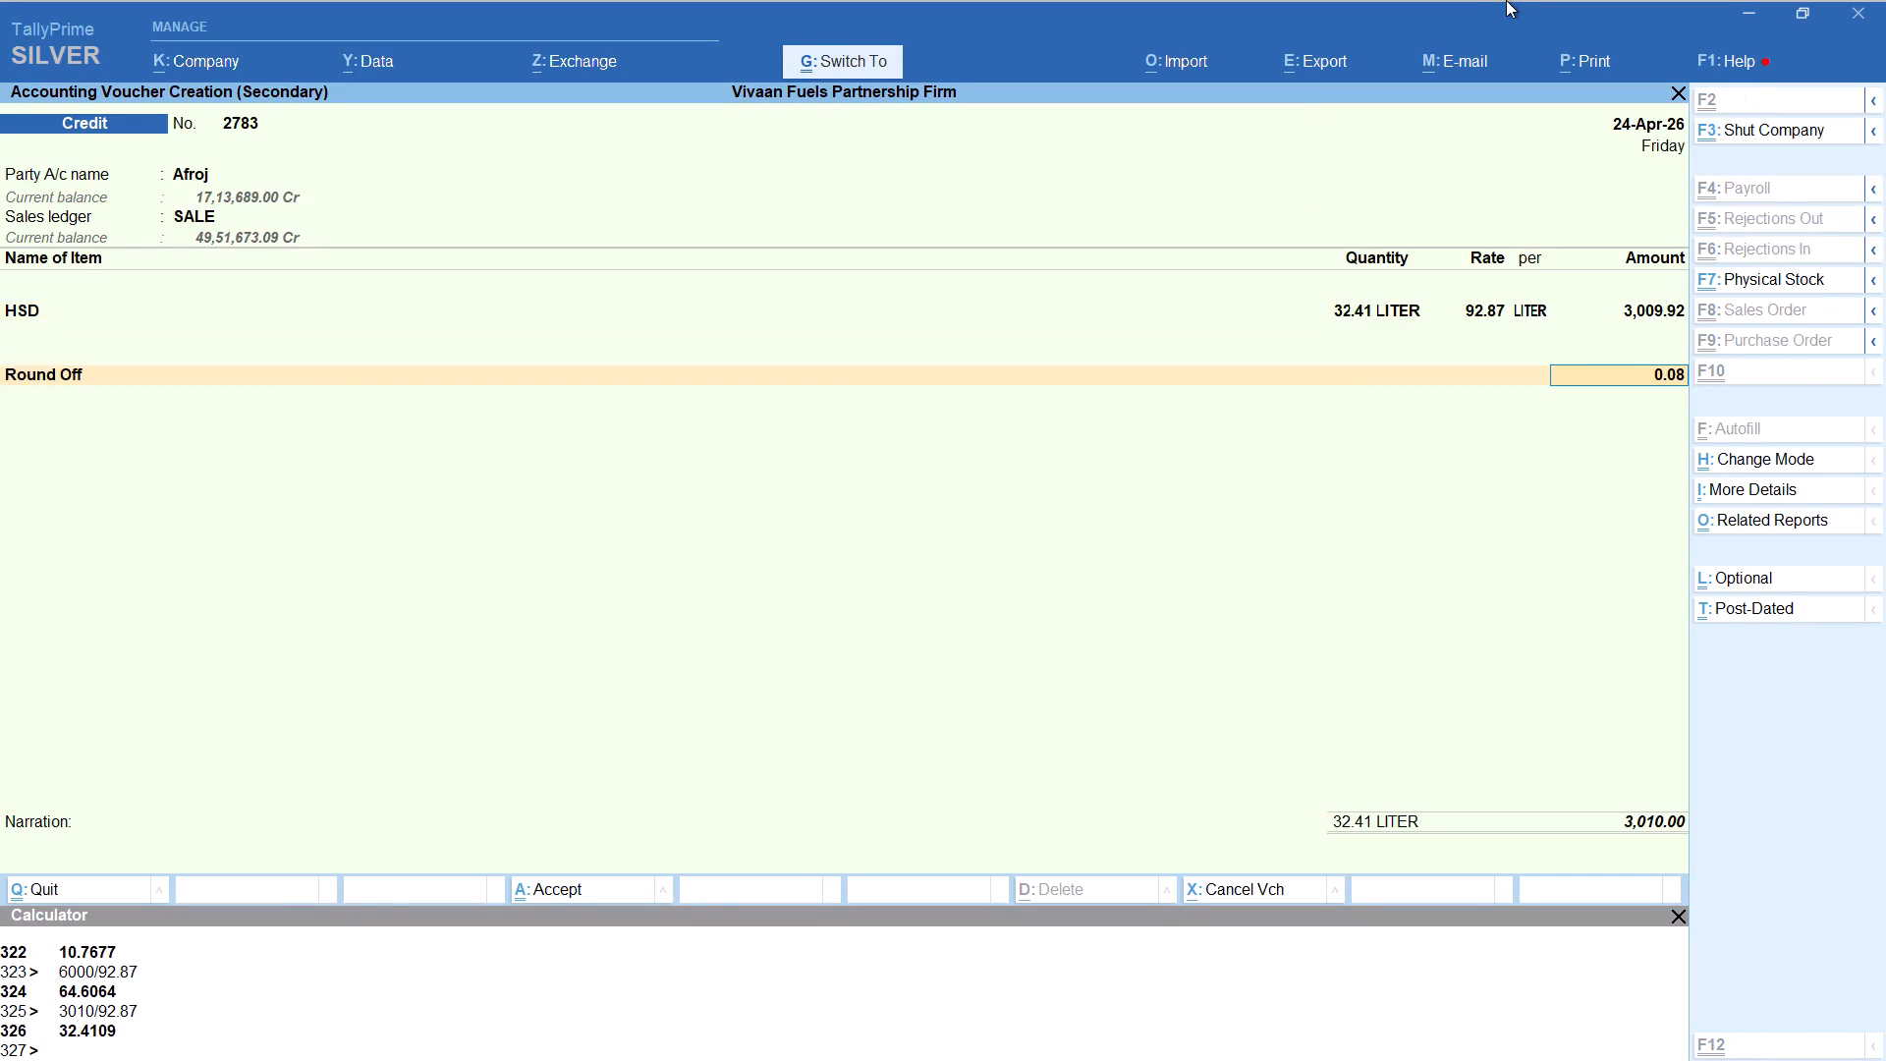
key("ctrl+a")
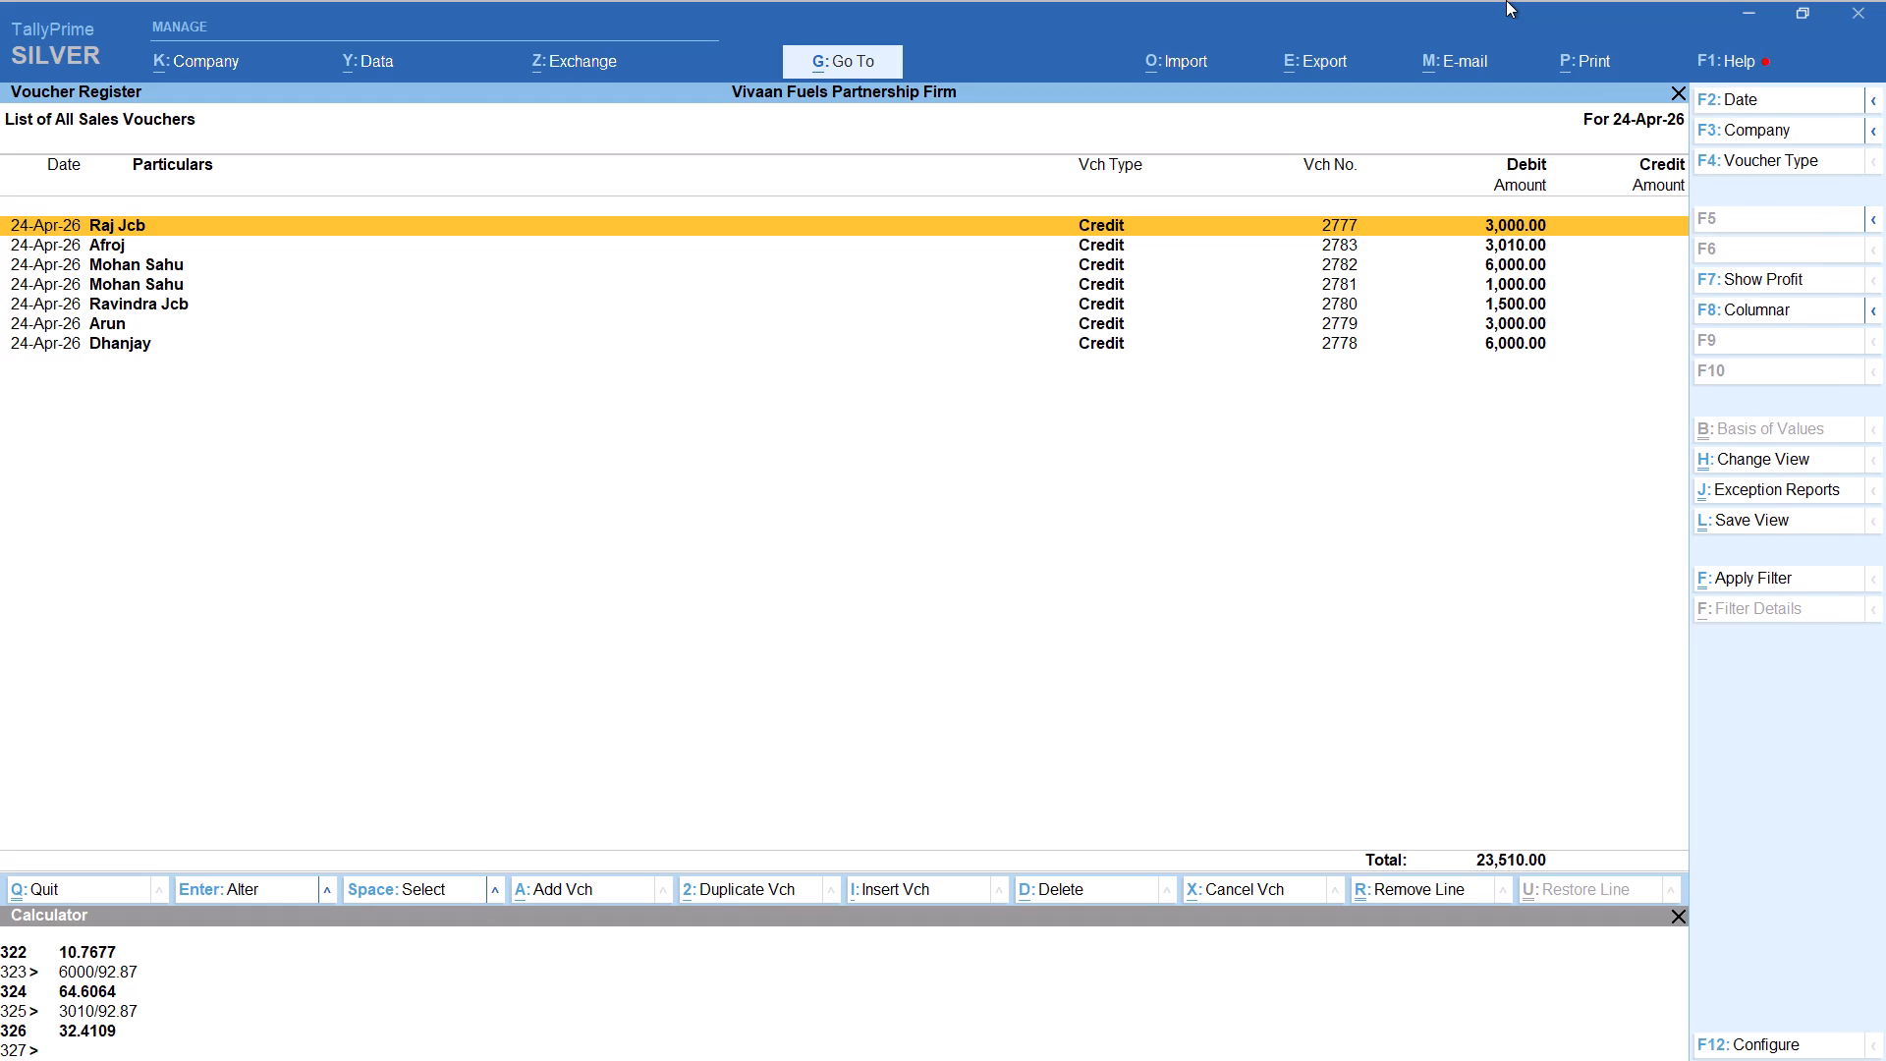
Start another Credit voucher with Surendra as the party, keeping the default party details and the SALE ledger.
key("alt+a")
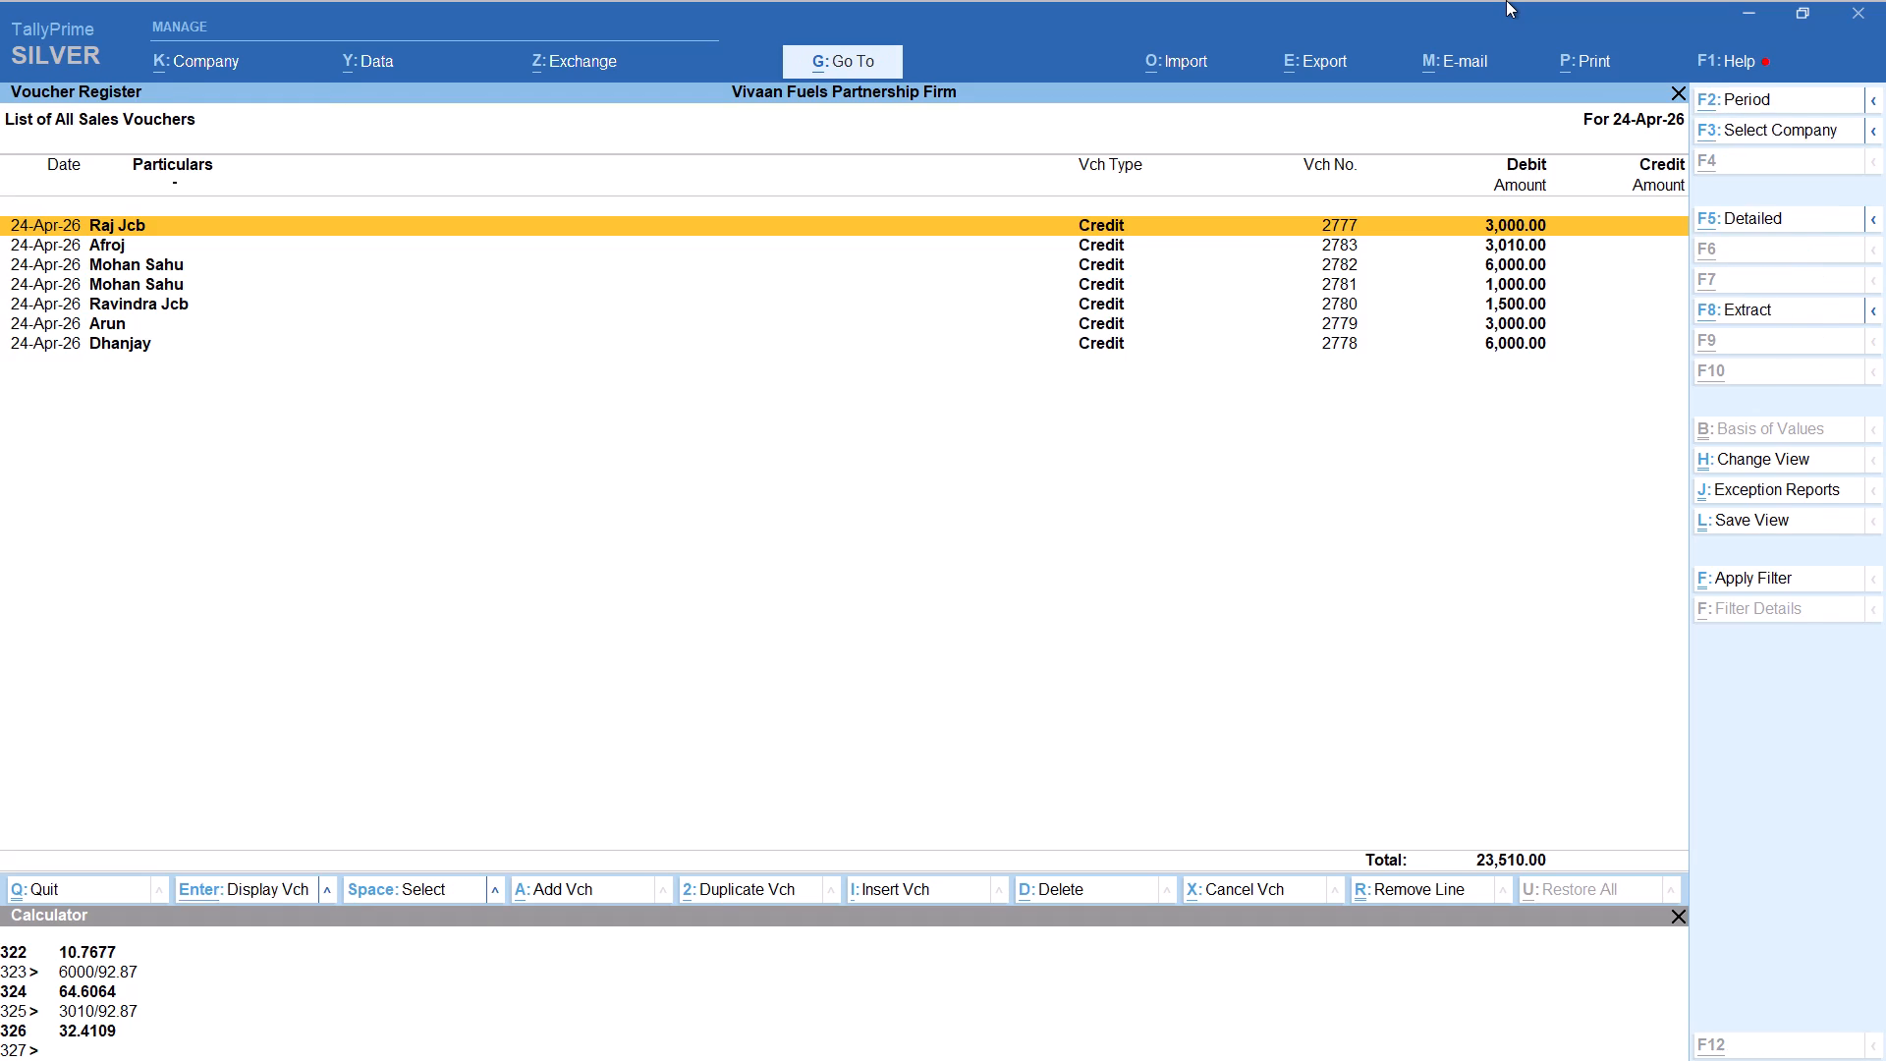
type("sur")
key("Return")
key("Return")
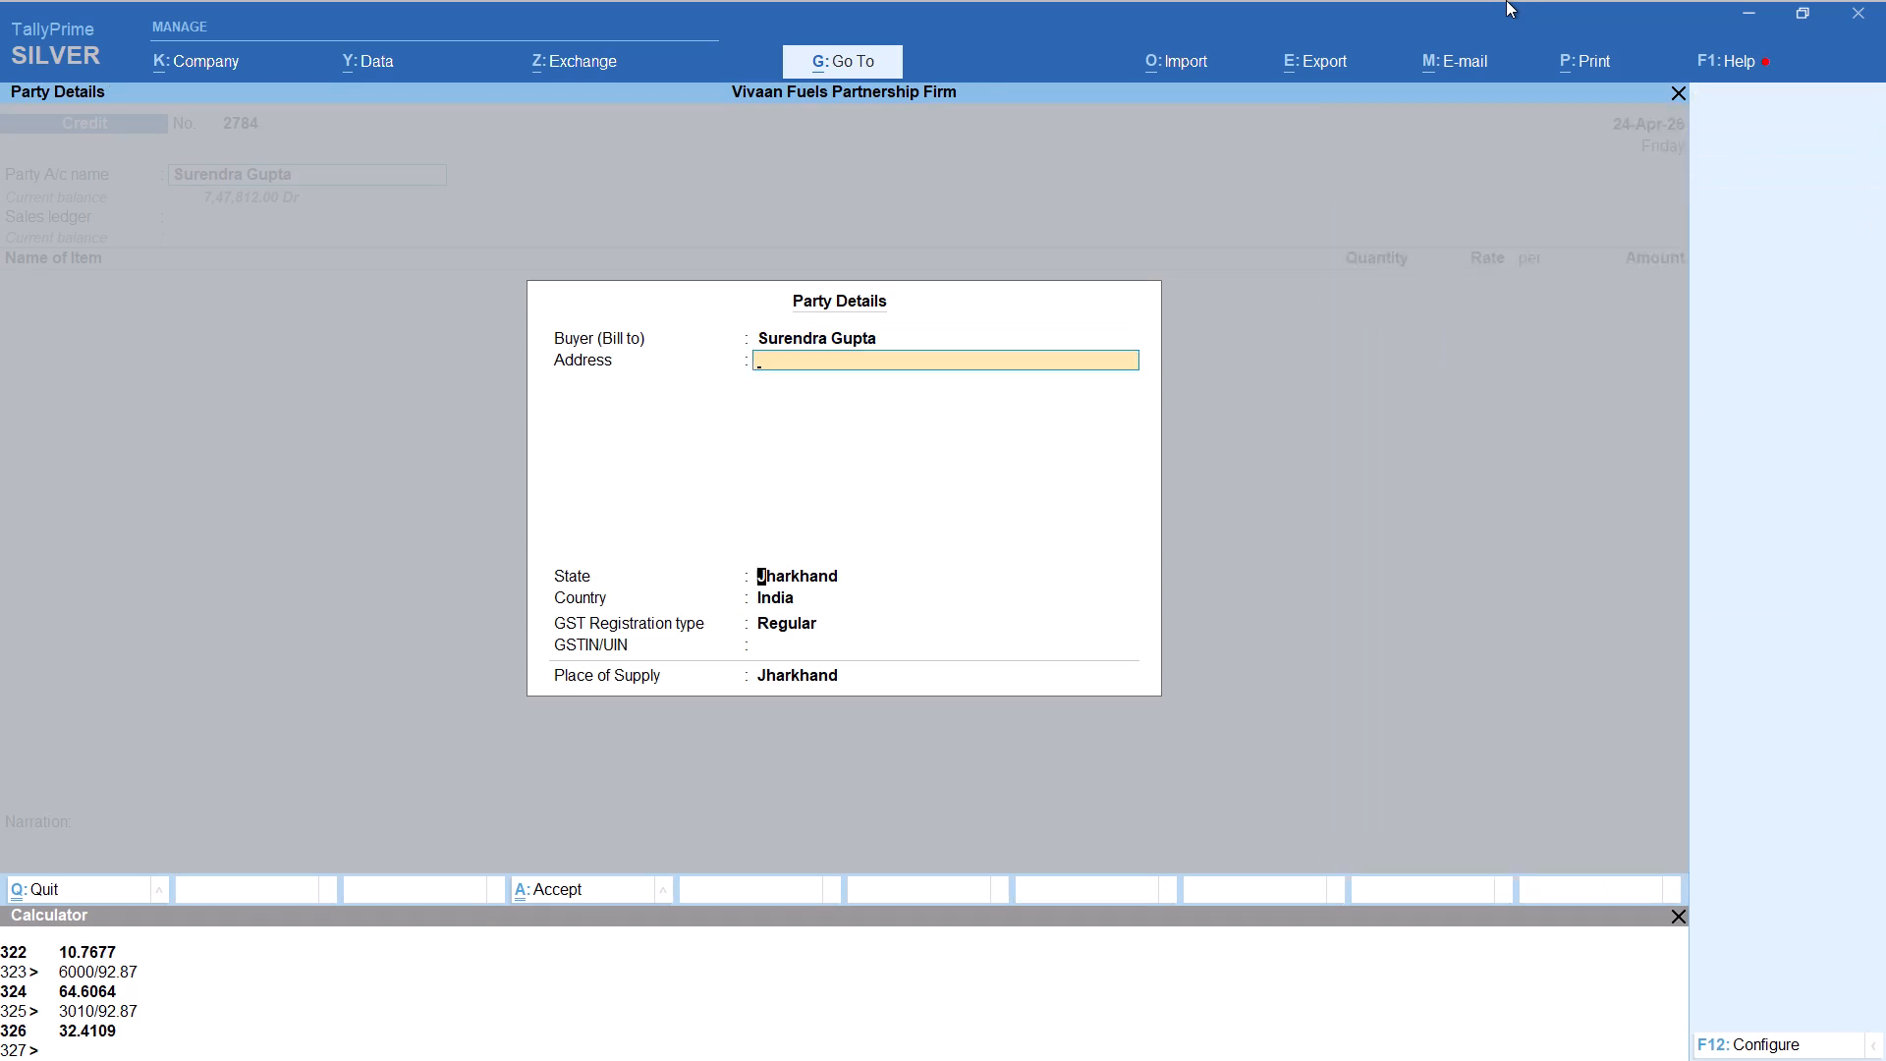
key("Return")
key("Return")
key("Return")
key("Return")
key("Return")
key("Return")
Add item HSD to the Surendra voucher with tracking number Not Applicable, quantity calculated as 200/92.87 and a rate of 92.87 per liter.
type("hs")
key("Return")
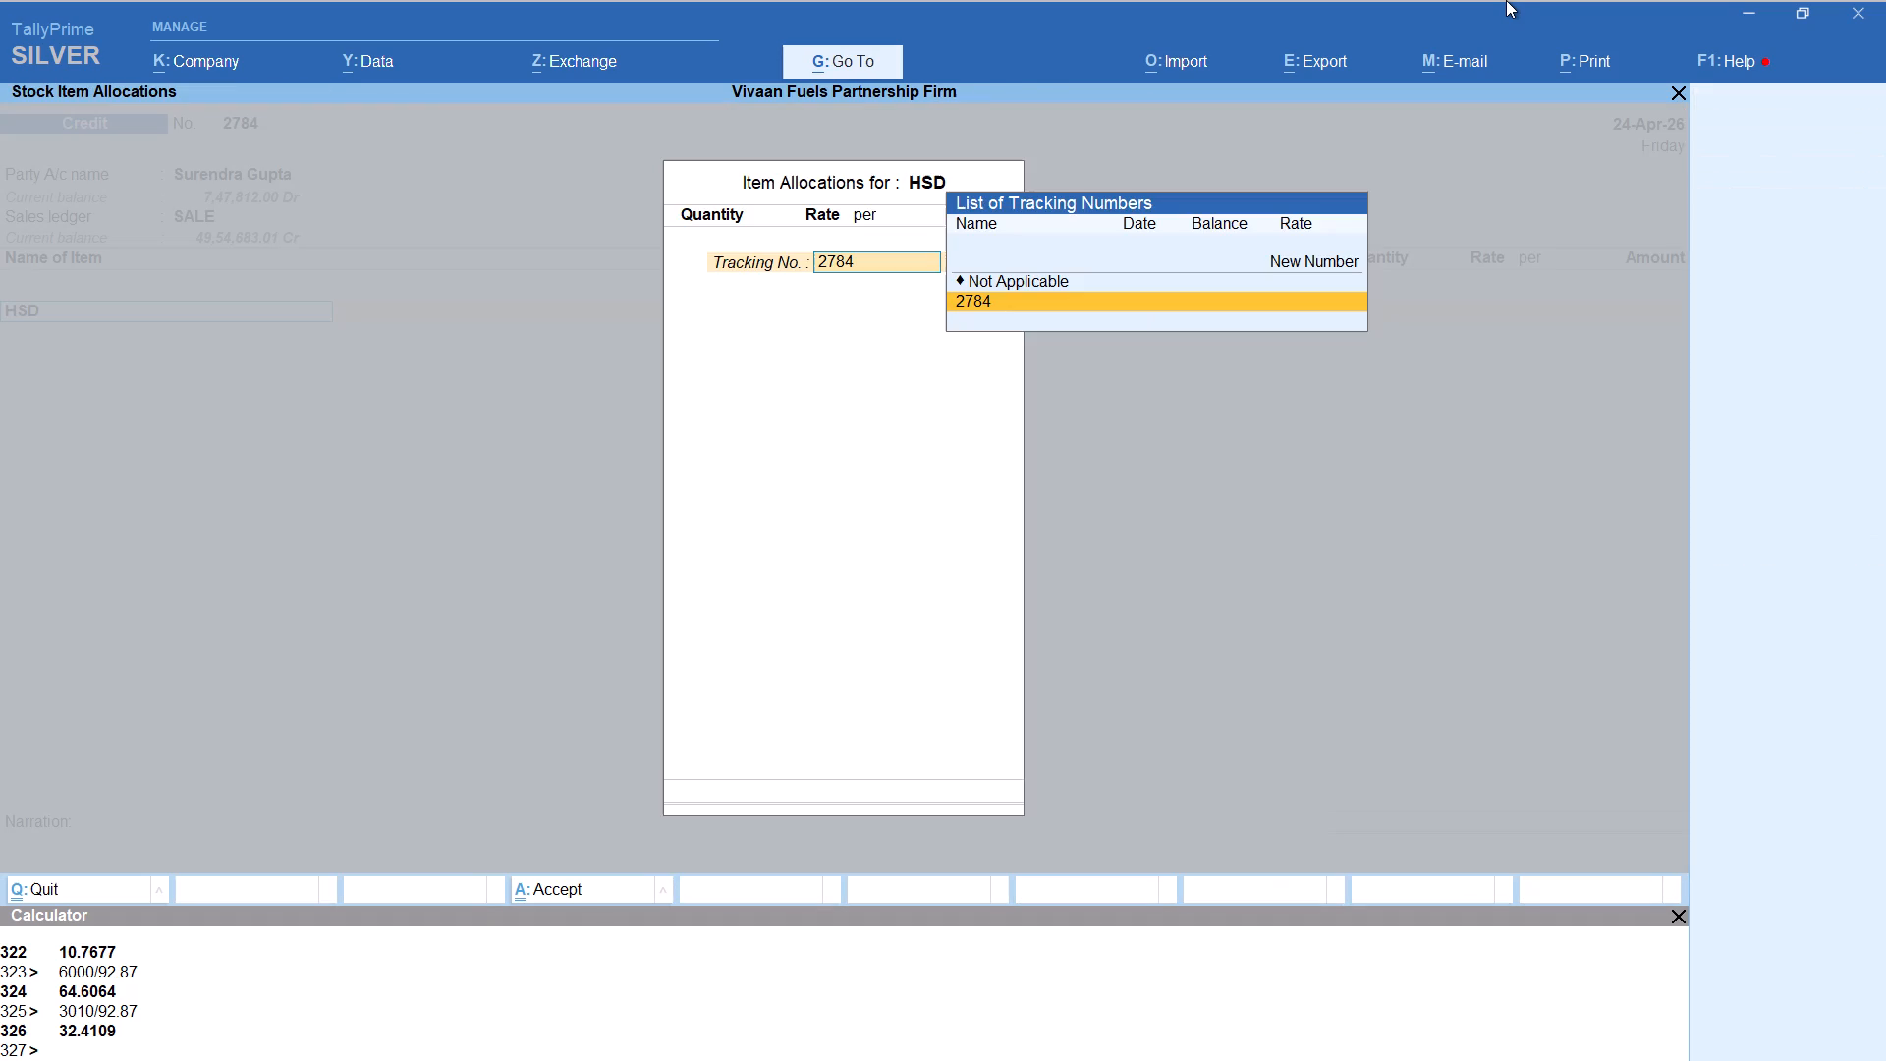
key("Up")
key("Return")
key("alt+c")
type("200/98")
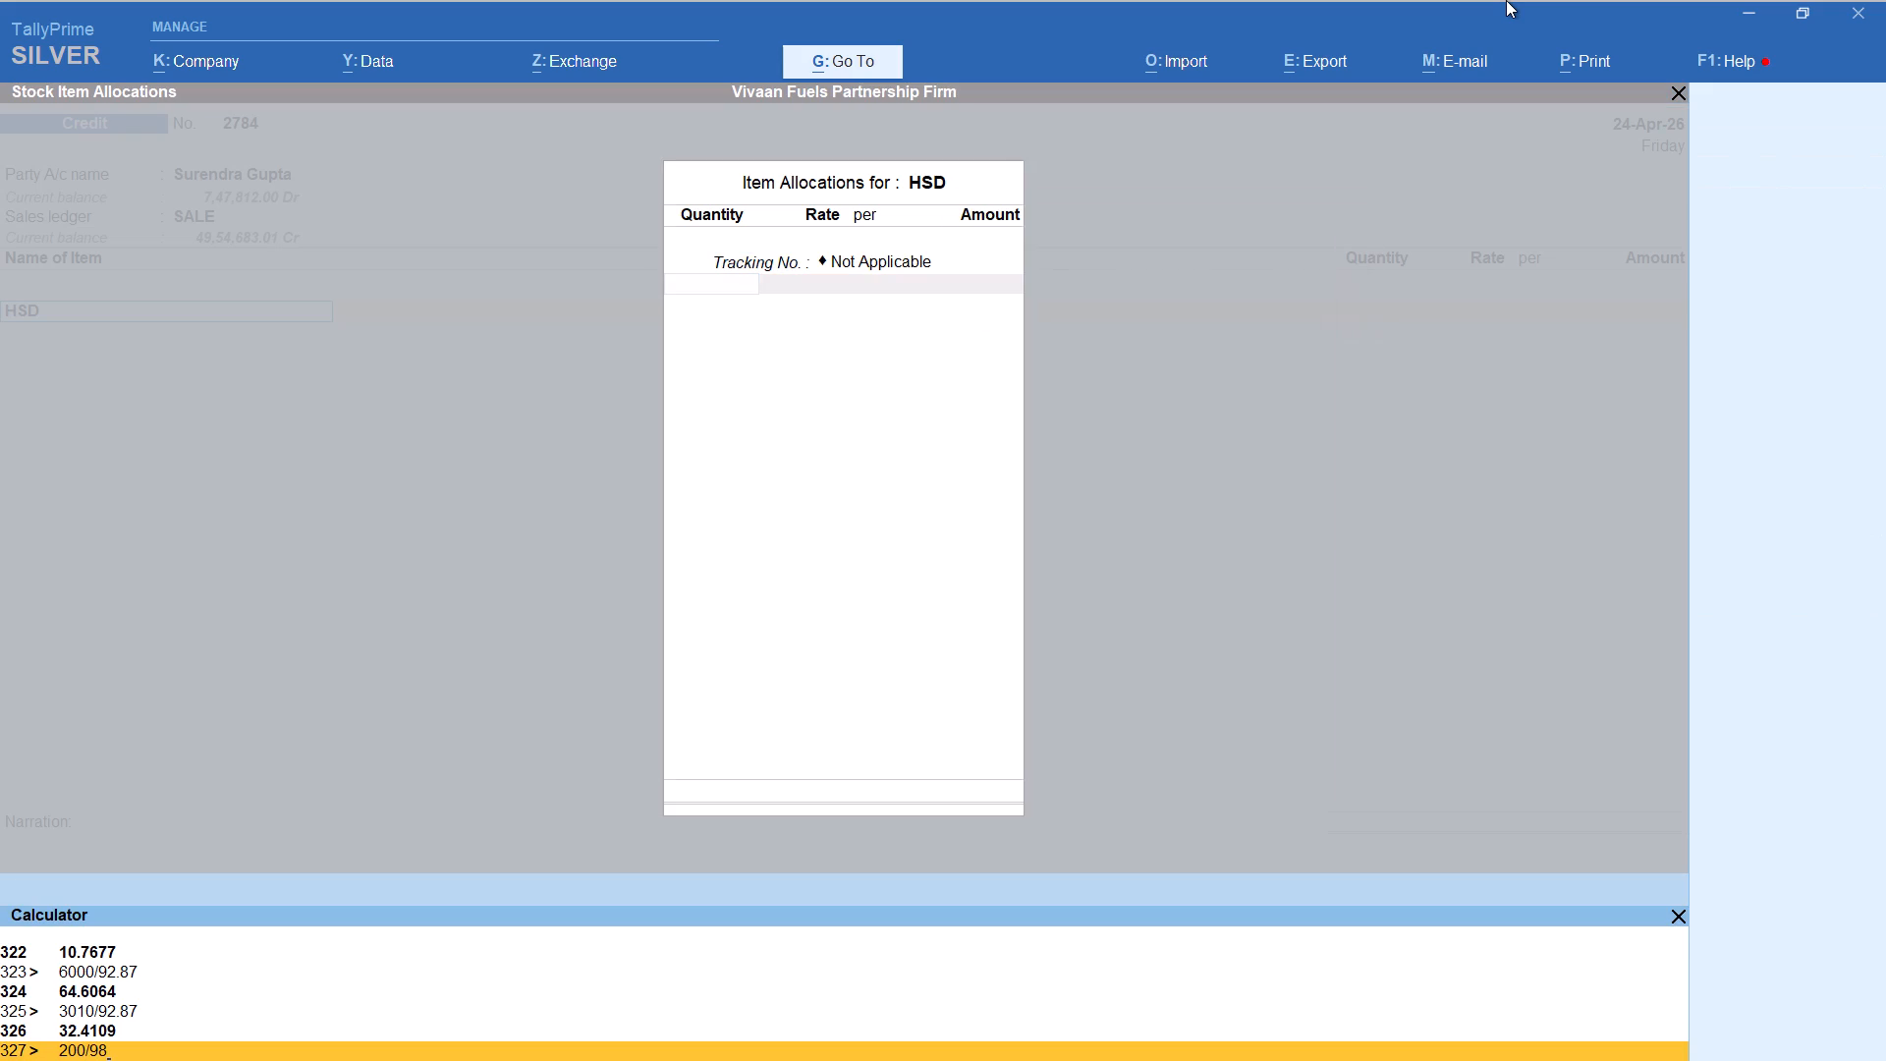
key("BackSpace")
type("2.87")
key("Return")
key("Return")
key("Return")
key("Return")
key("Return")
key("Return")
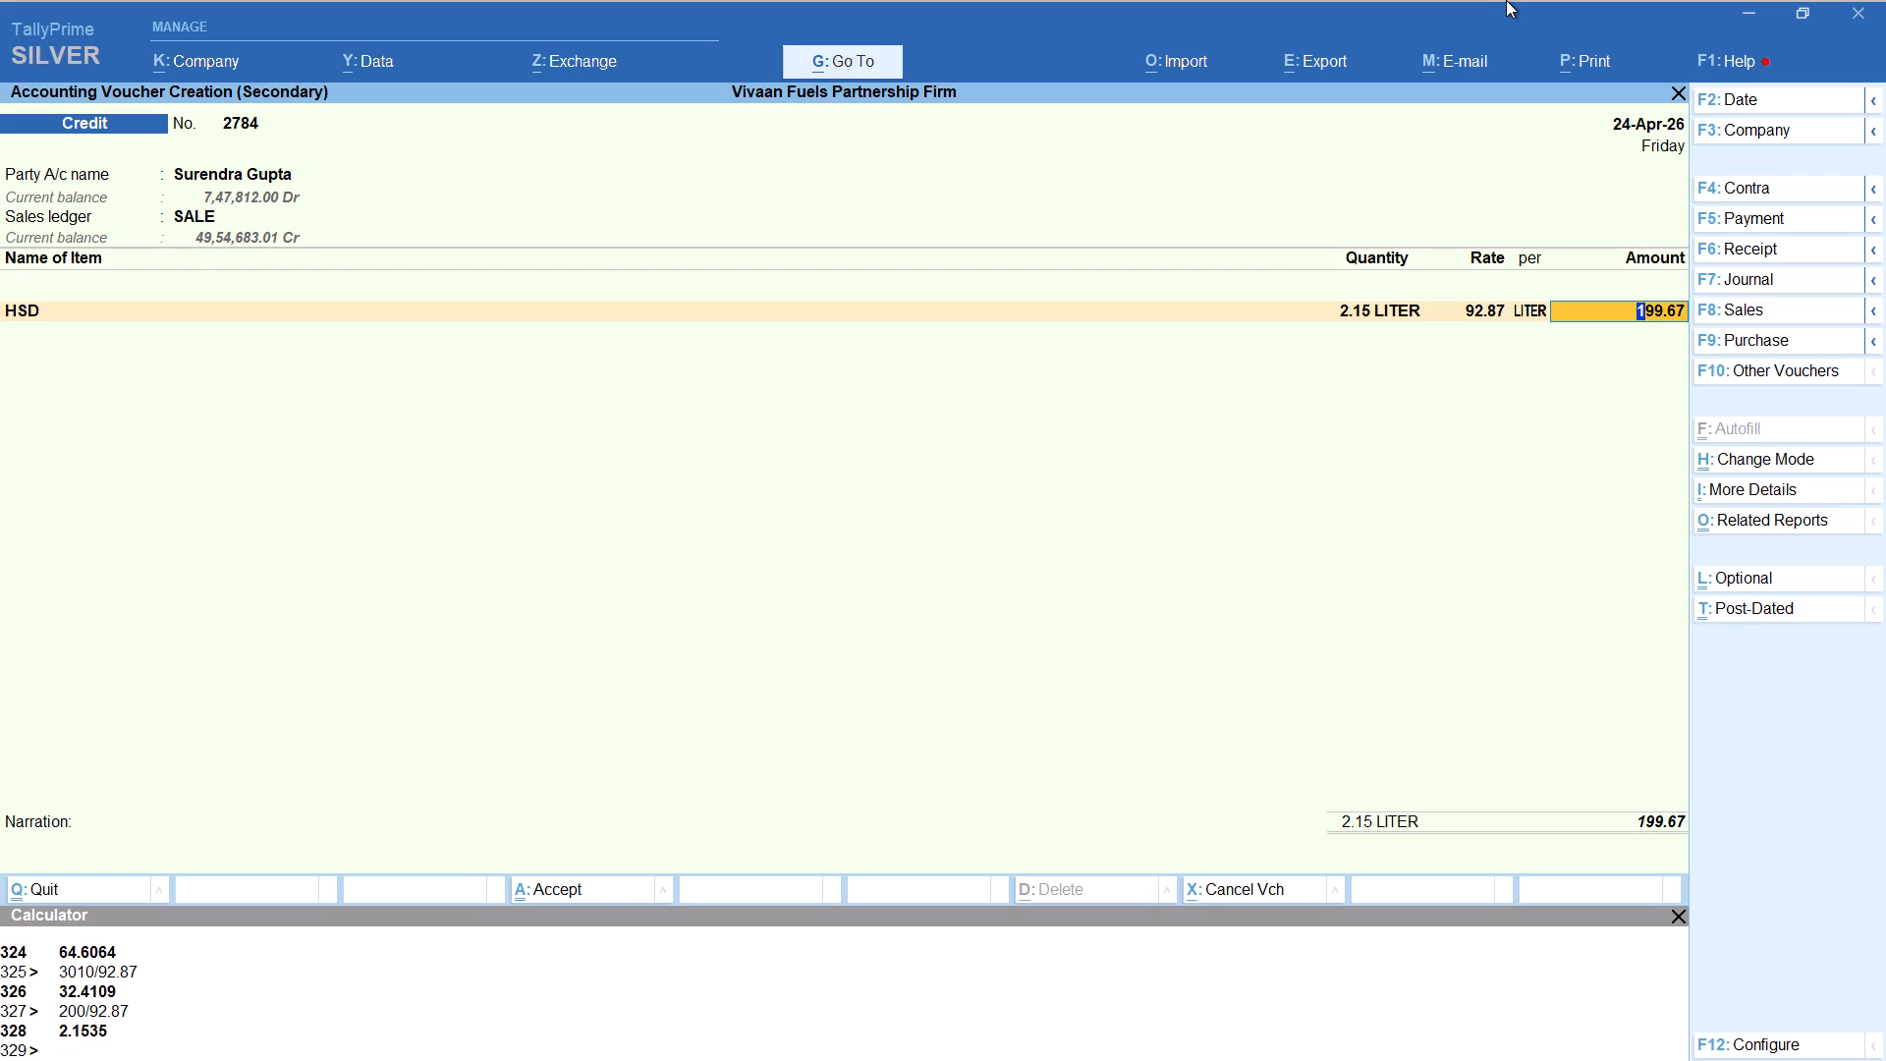
Add the Round Off ledger to the Surendra voucher and save it.
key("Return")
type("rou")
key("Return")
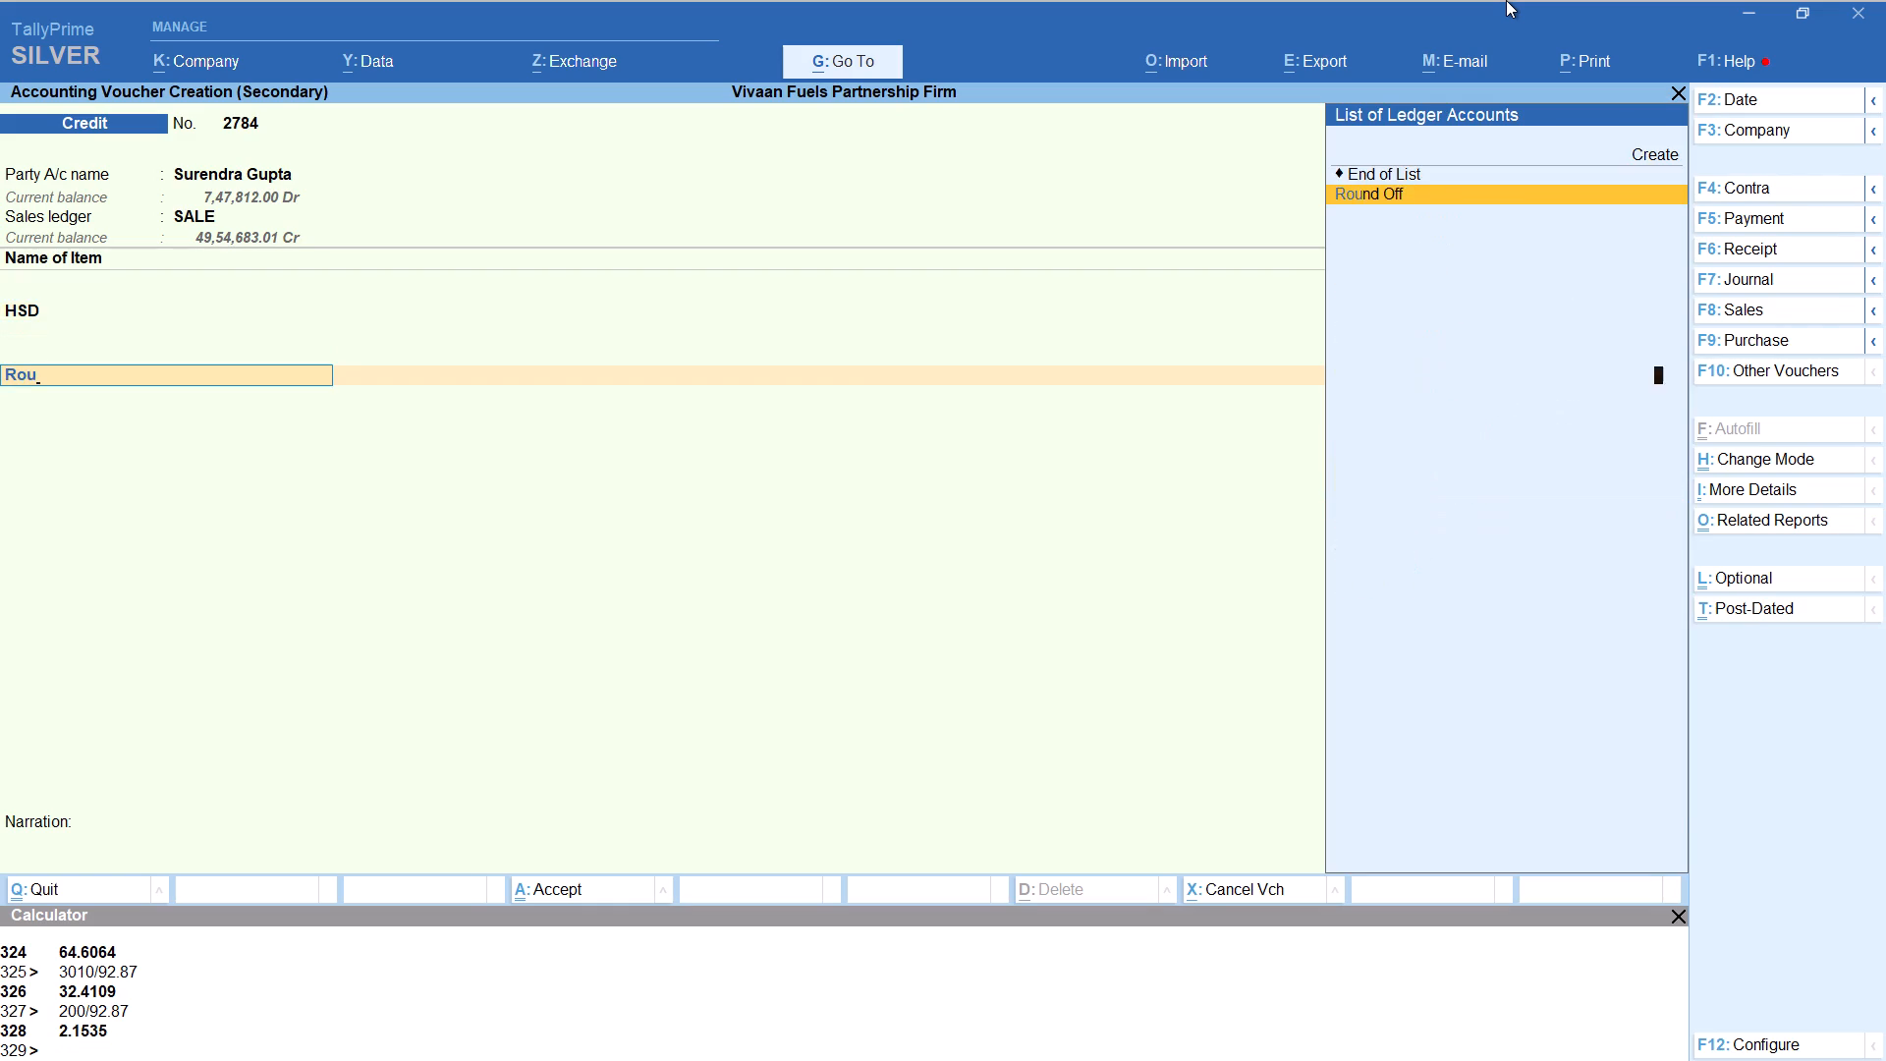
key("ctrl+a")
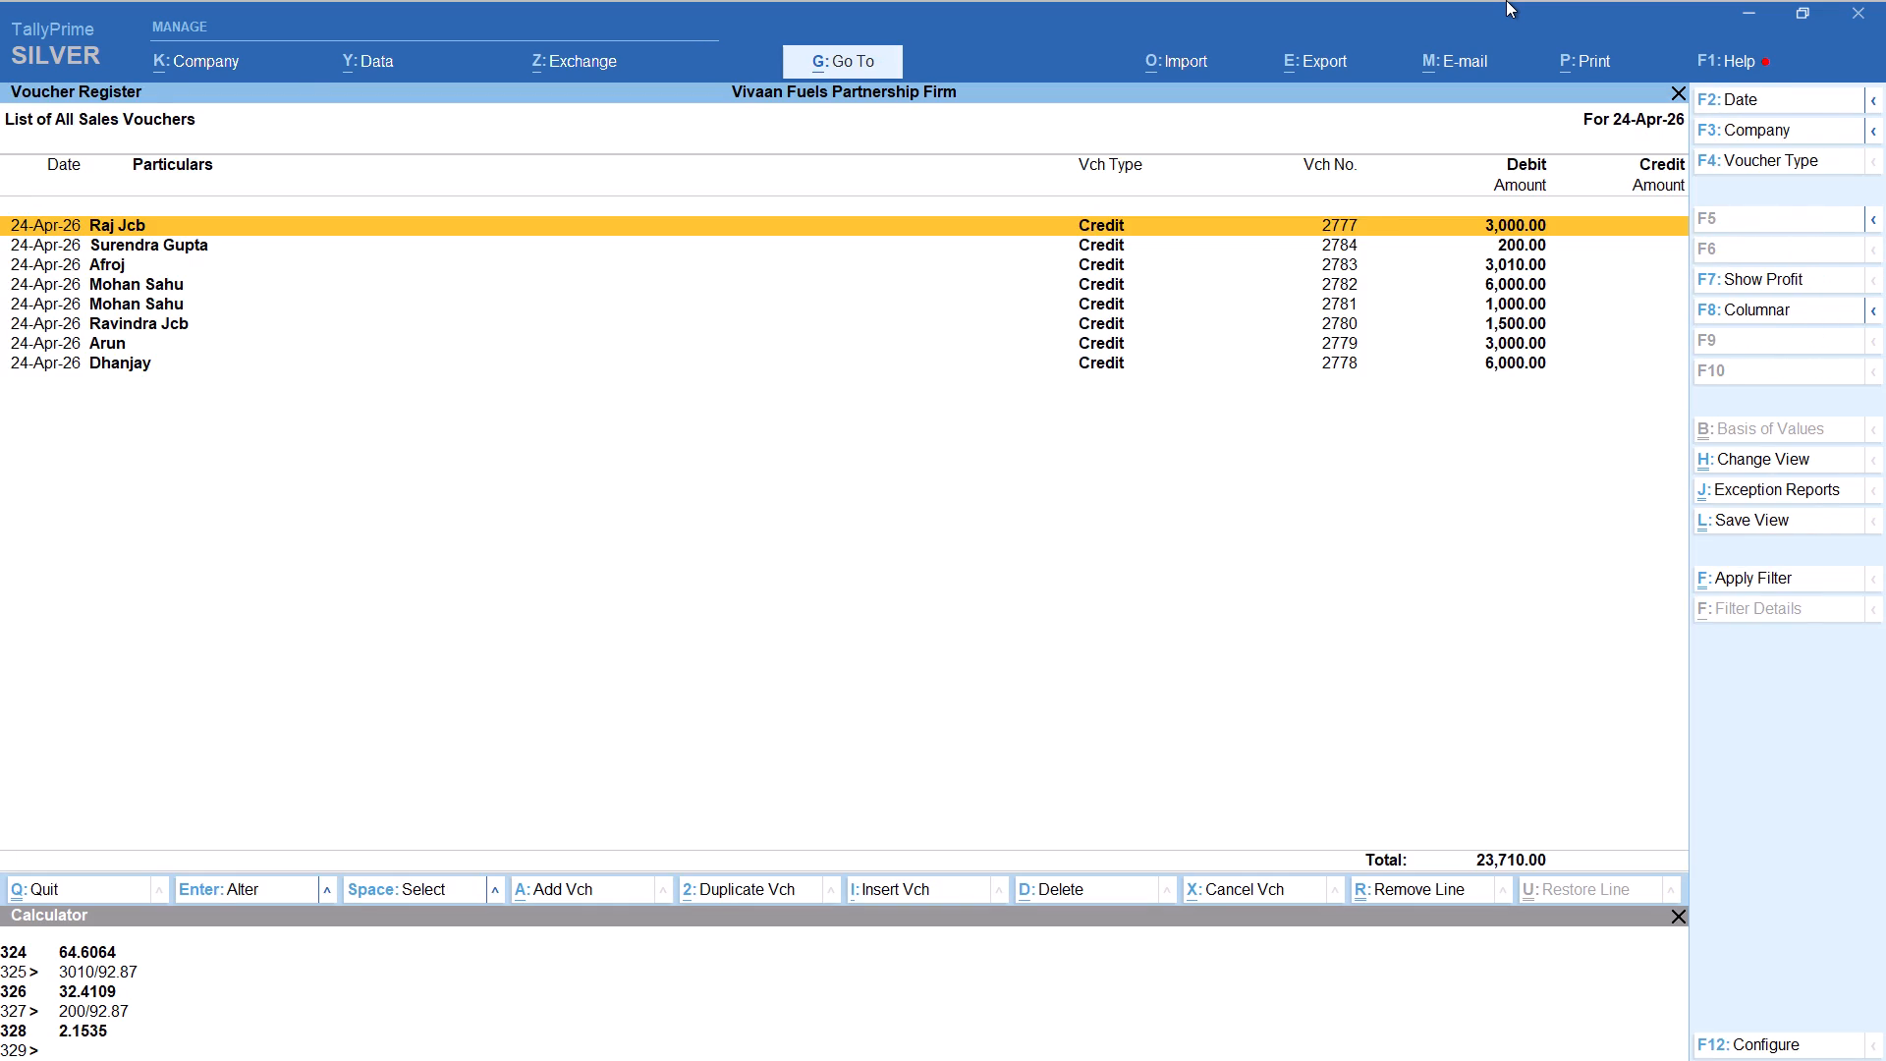
Start another Credit voucher with Duja Bricks as the party, keeping the default party details and the SALE ledger.
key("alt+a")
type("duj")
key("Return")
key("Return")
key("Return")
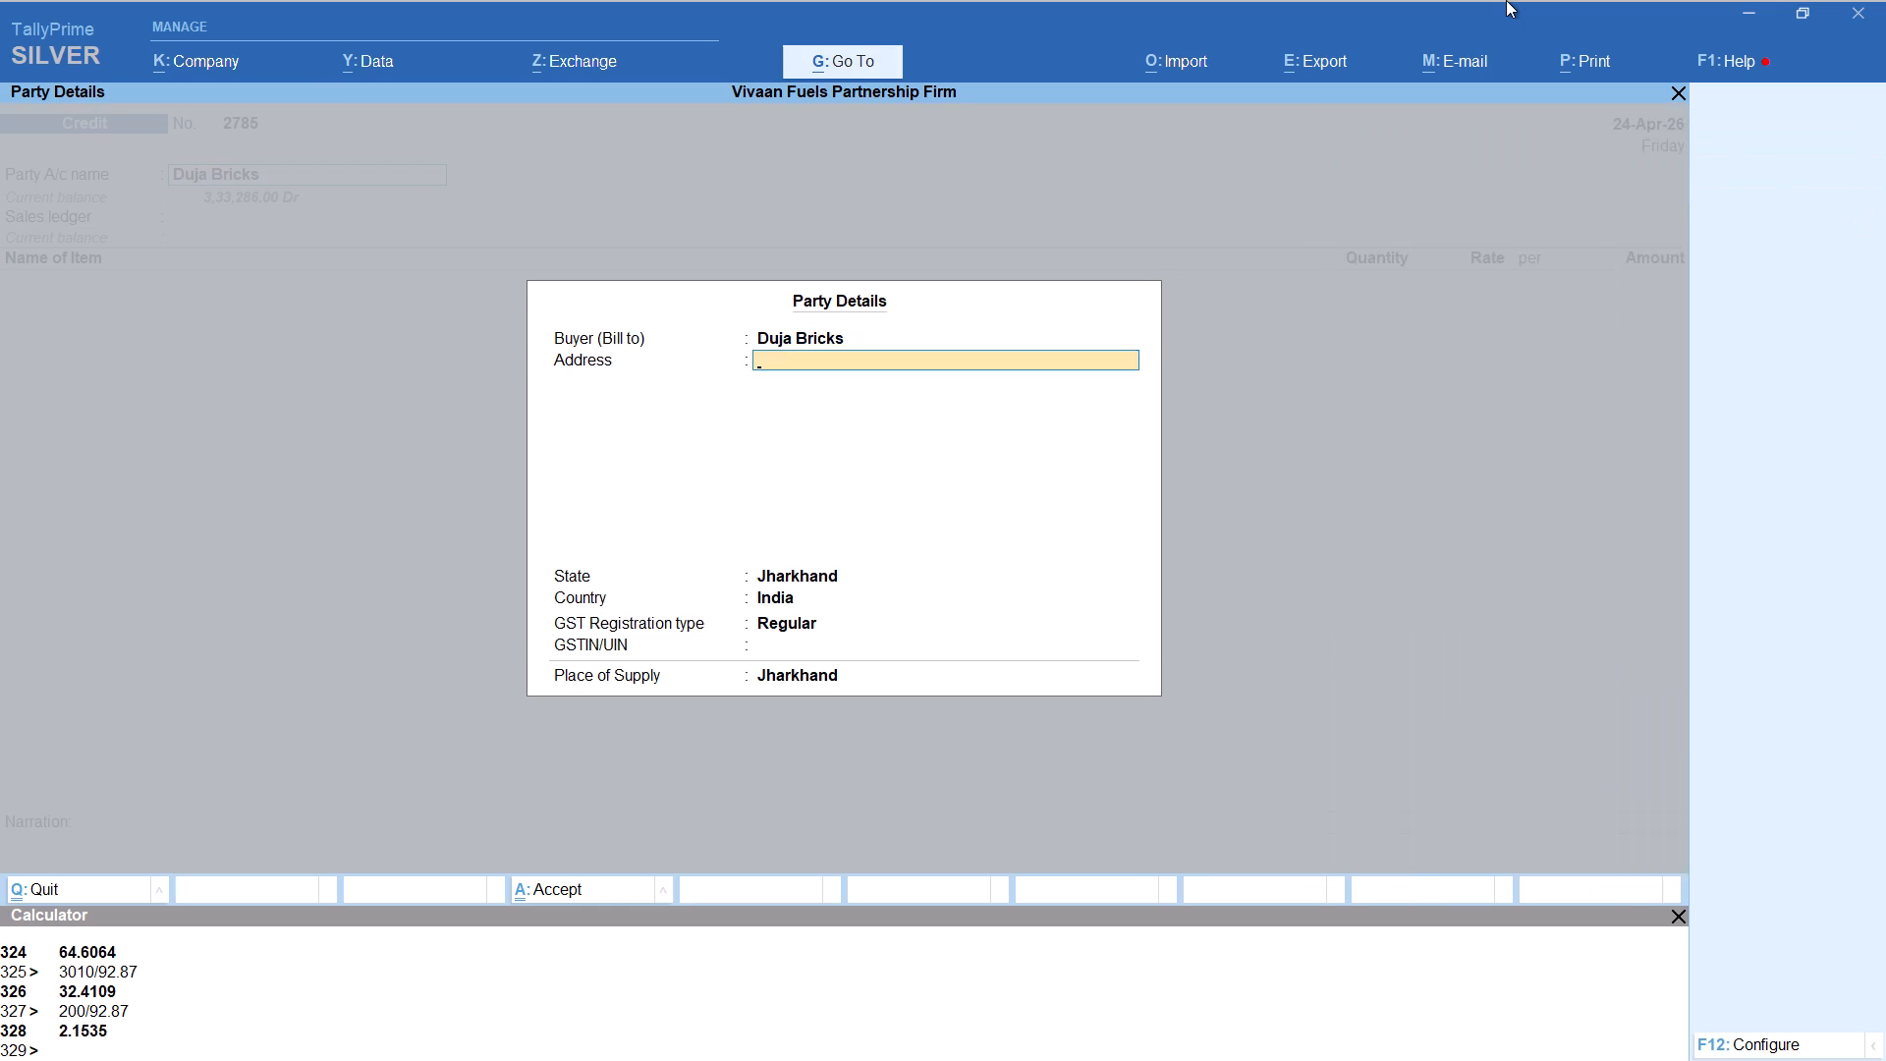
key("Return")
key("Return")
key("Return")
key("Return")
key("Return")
Add item HSD to the Duja Bricks voucher with tracking number Not Applicable, quantity calculated as 3500/92.87 and a rate of 92.87 per liter.
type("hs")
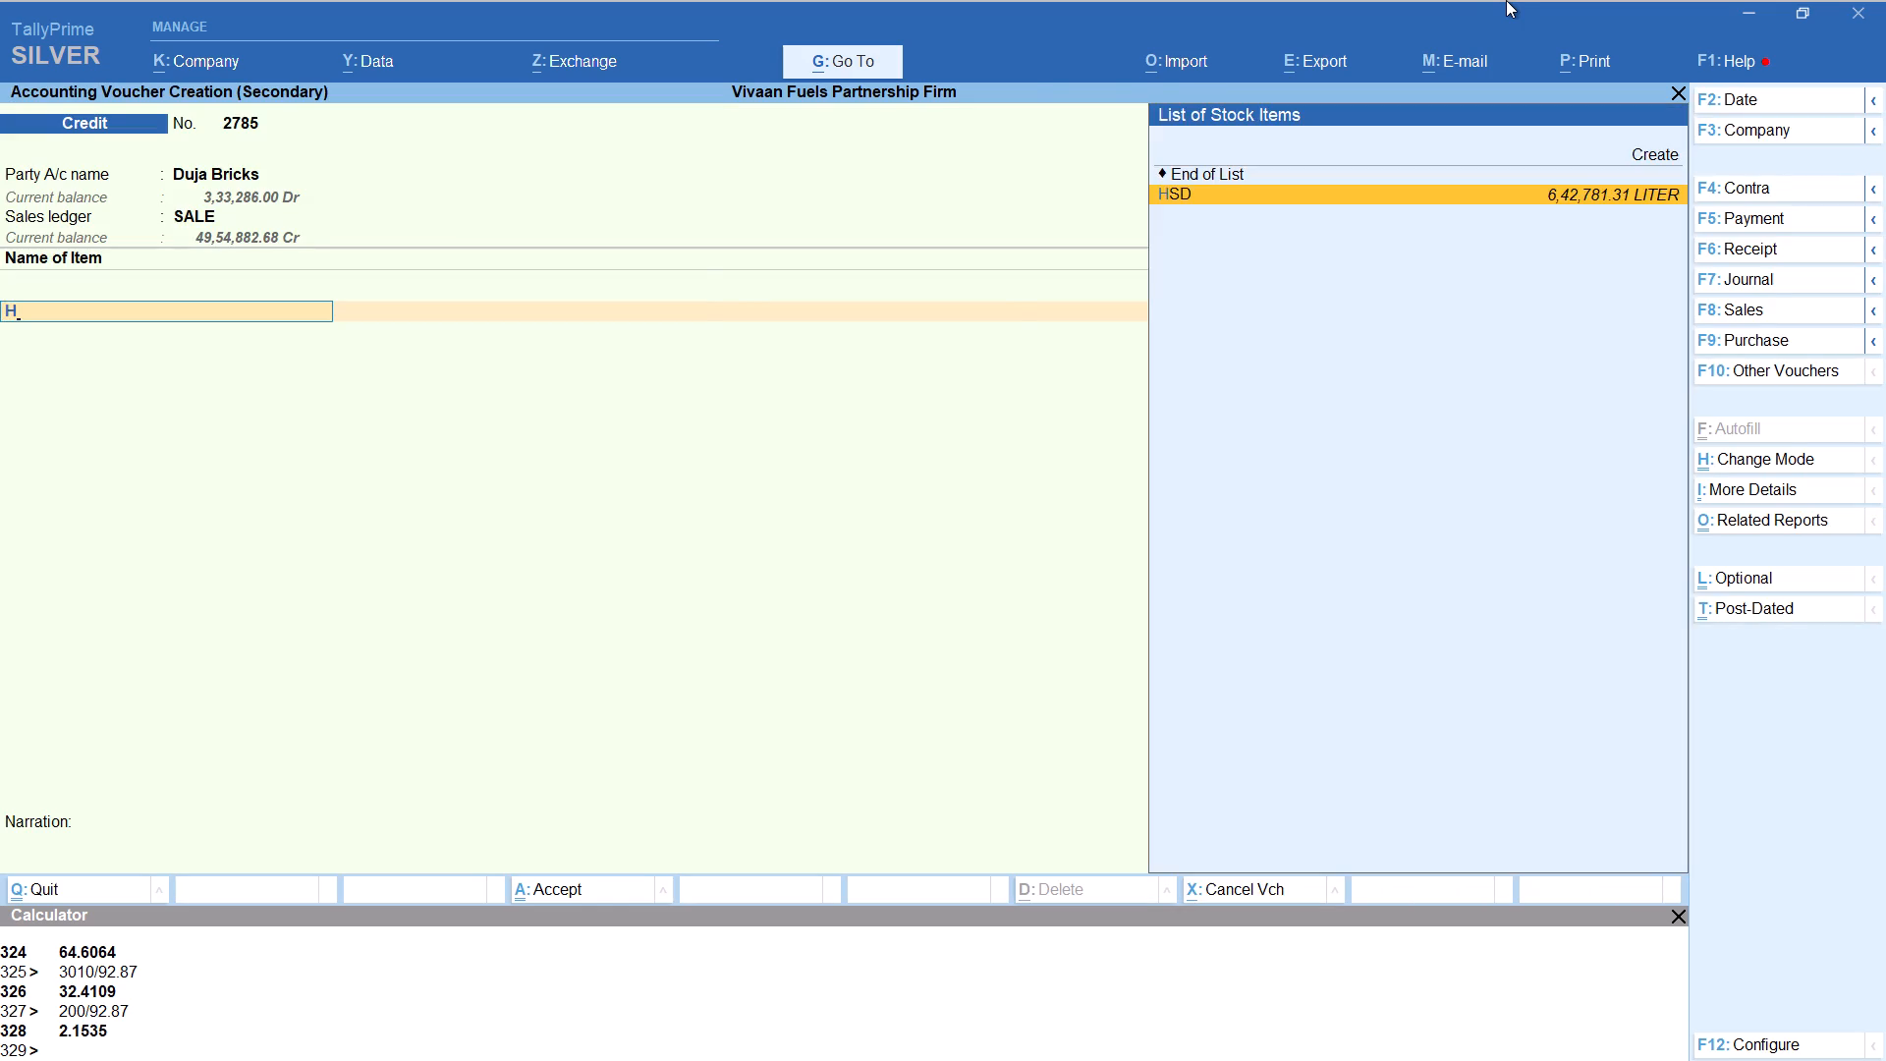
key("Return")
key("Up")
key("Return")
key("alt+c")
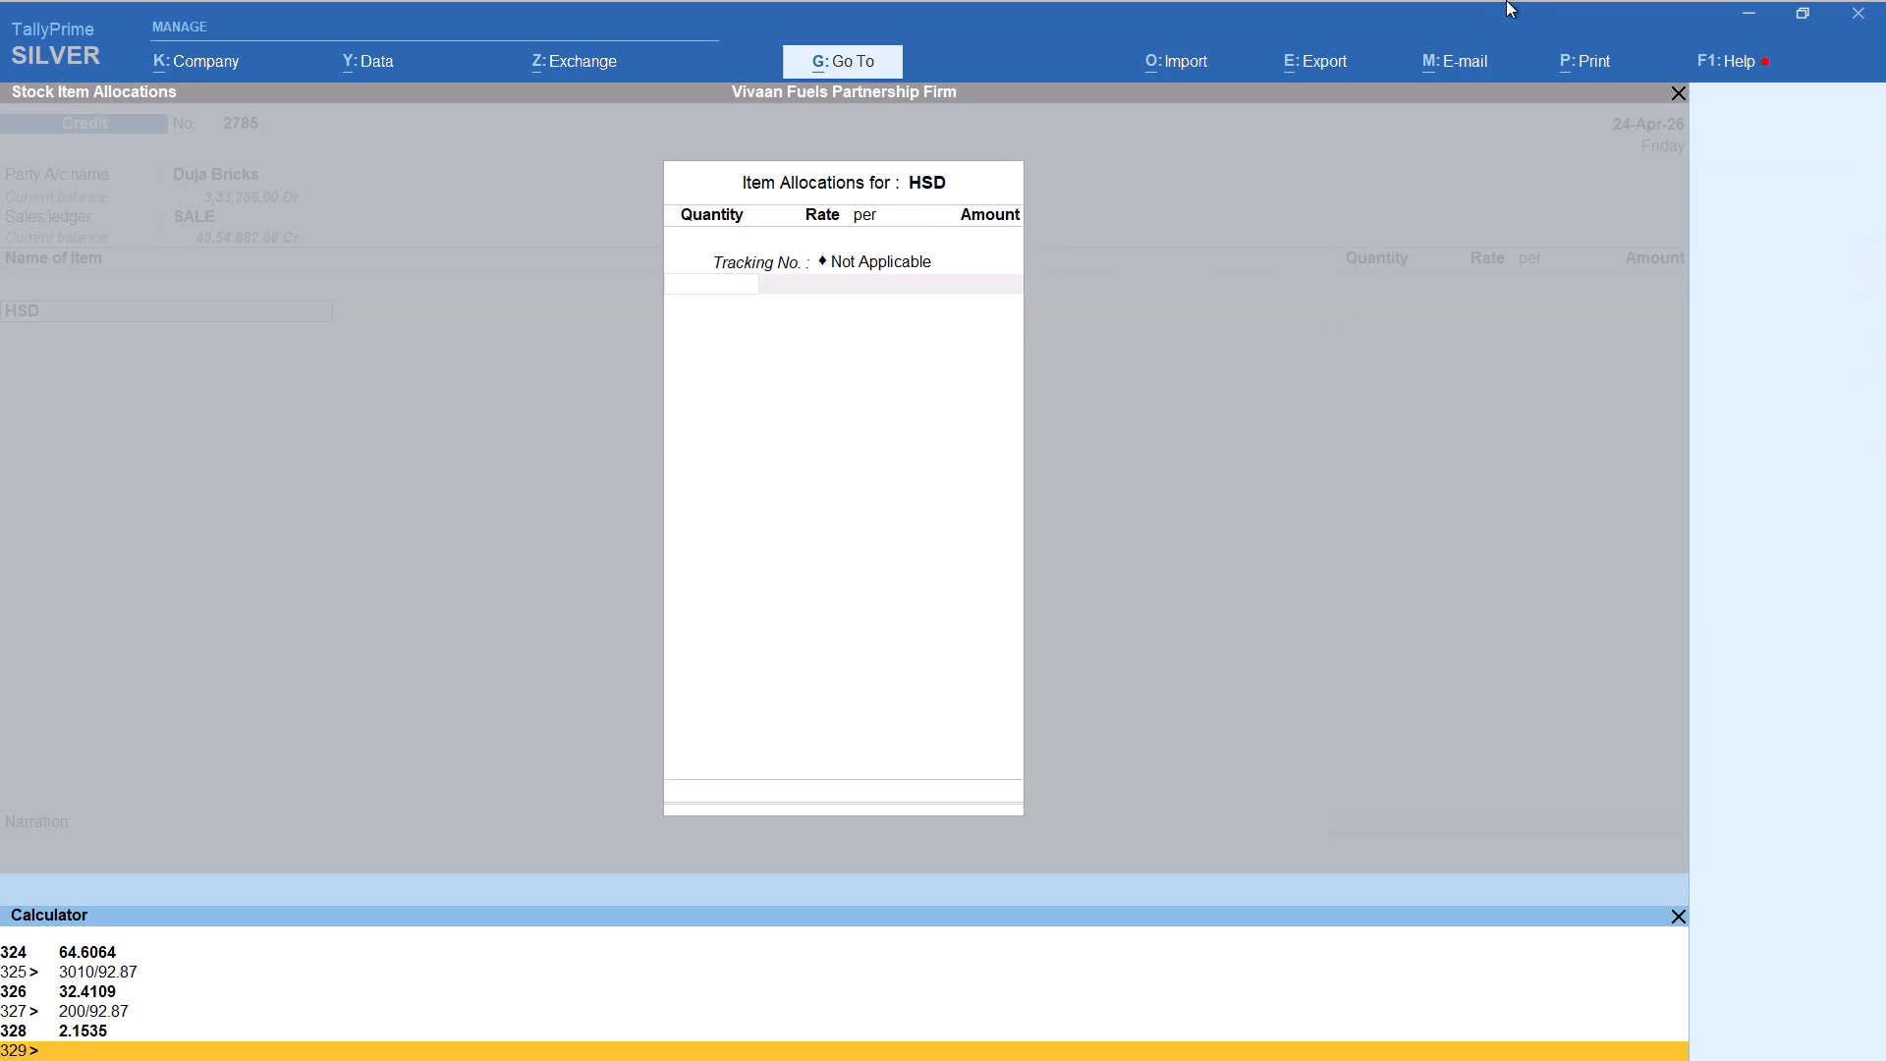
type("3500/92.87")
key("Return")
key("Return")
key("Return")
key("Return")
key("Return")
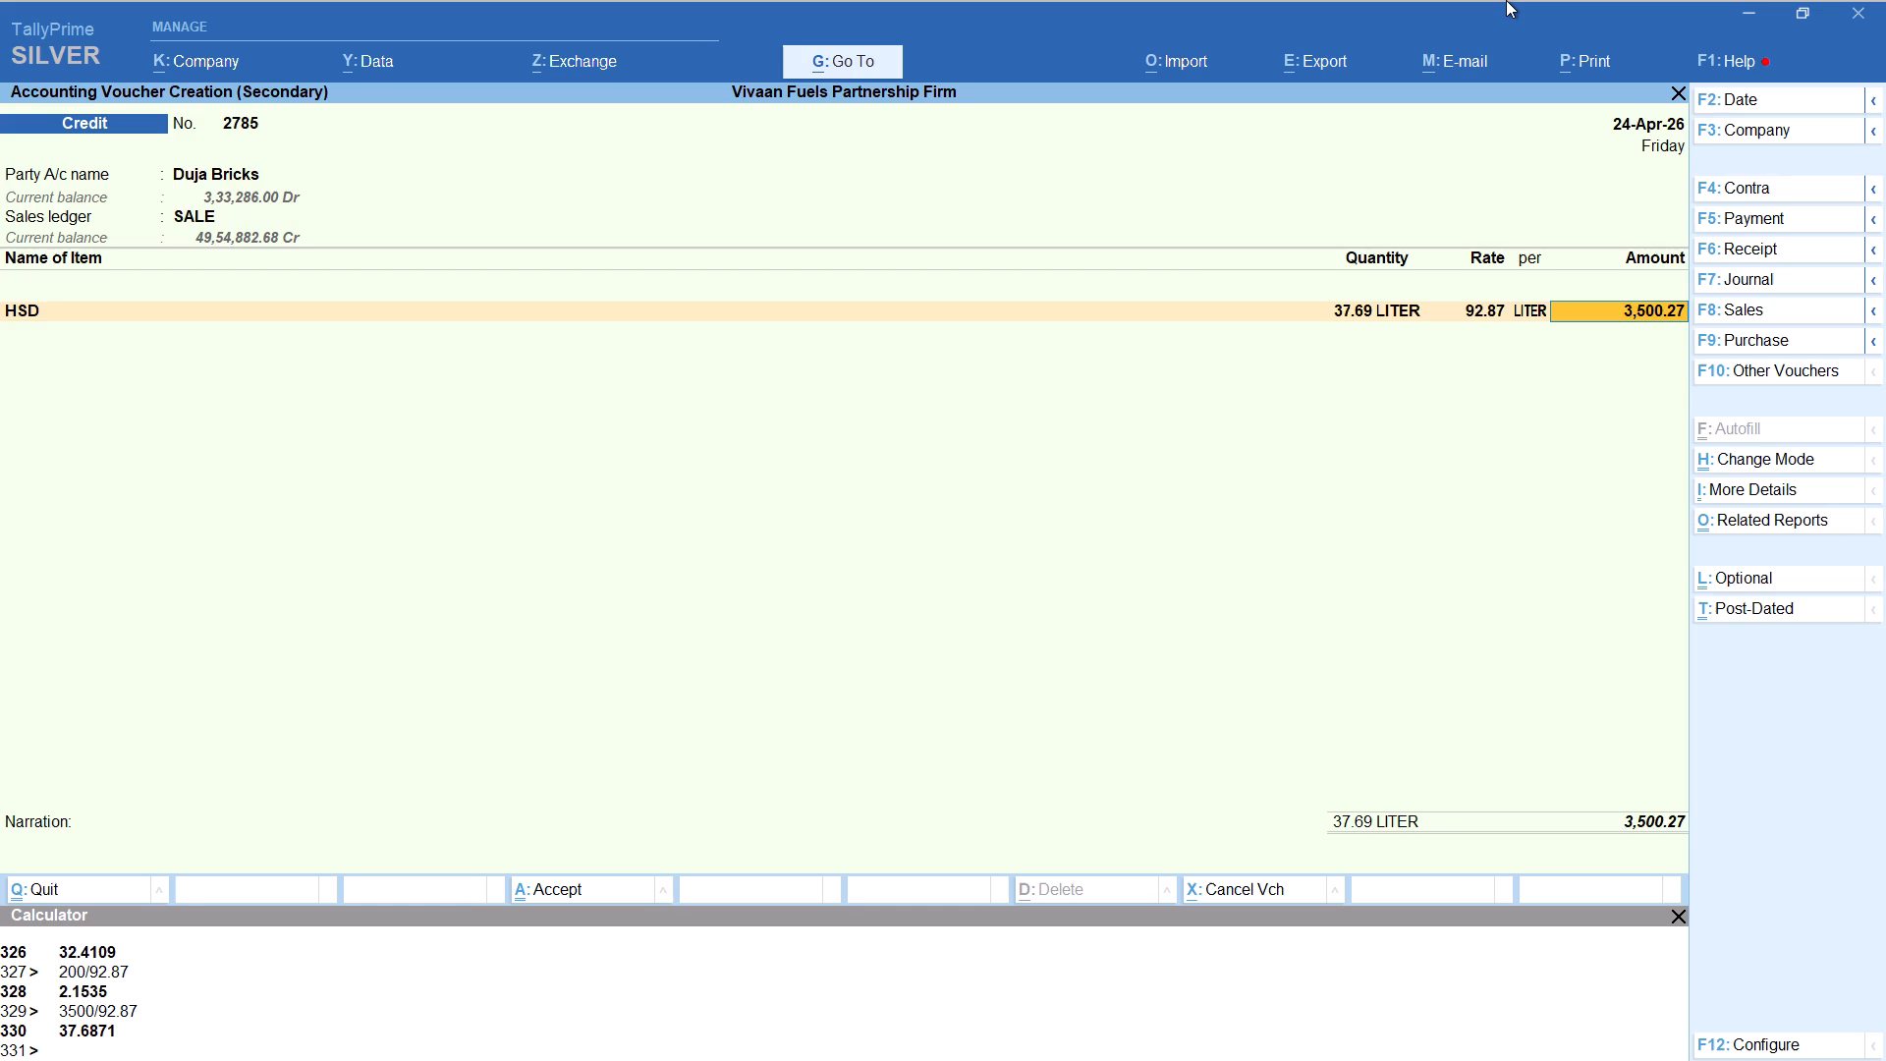
Add the Round Off ledger to the Duja Bricks voucher and save it.
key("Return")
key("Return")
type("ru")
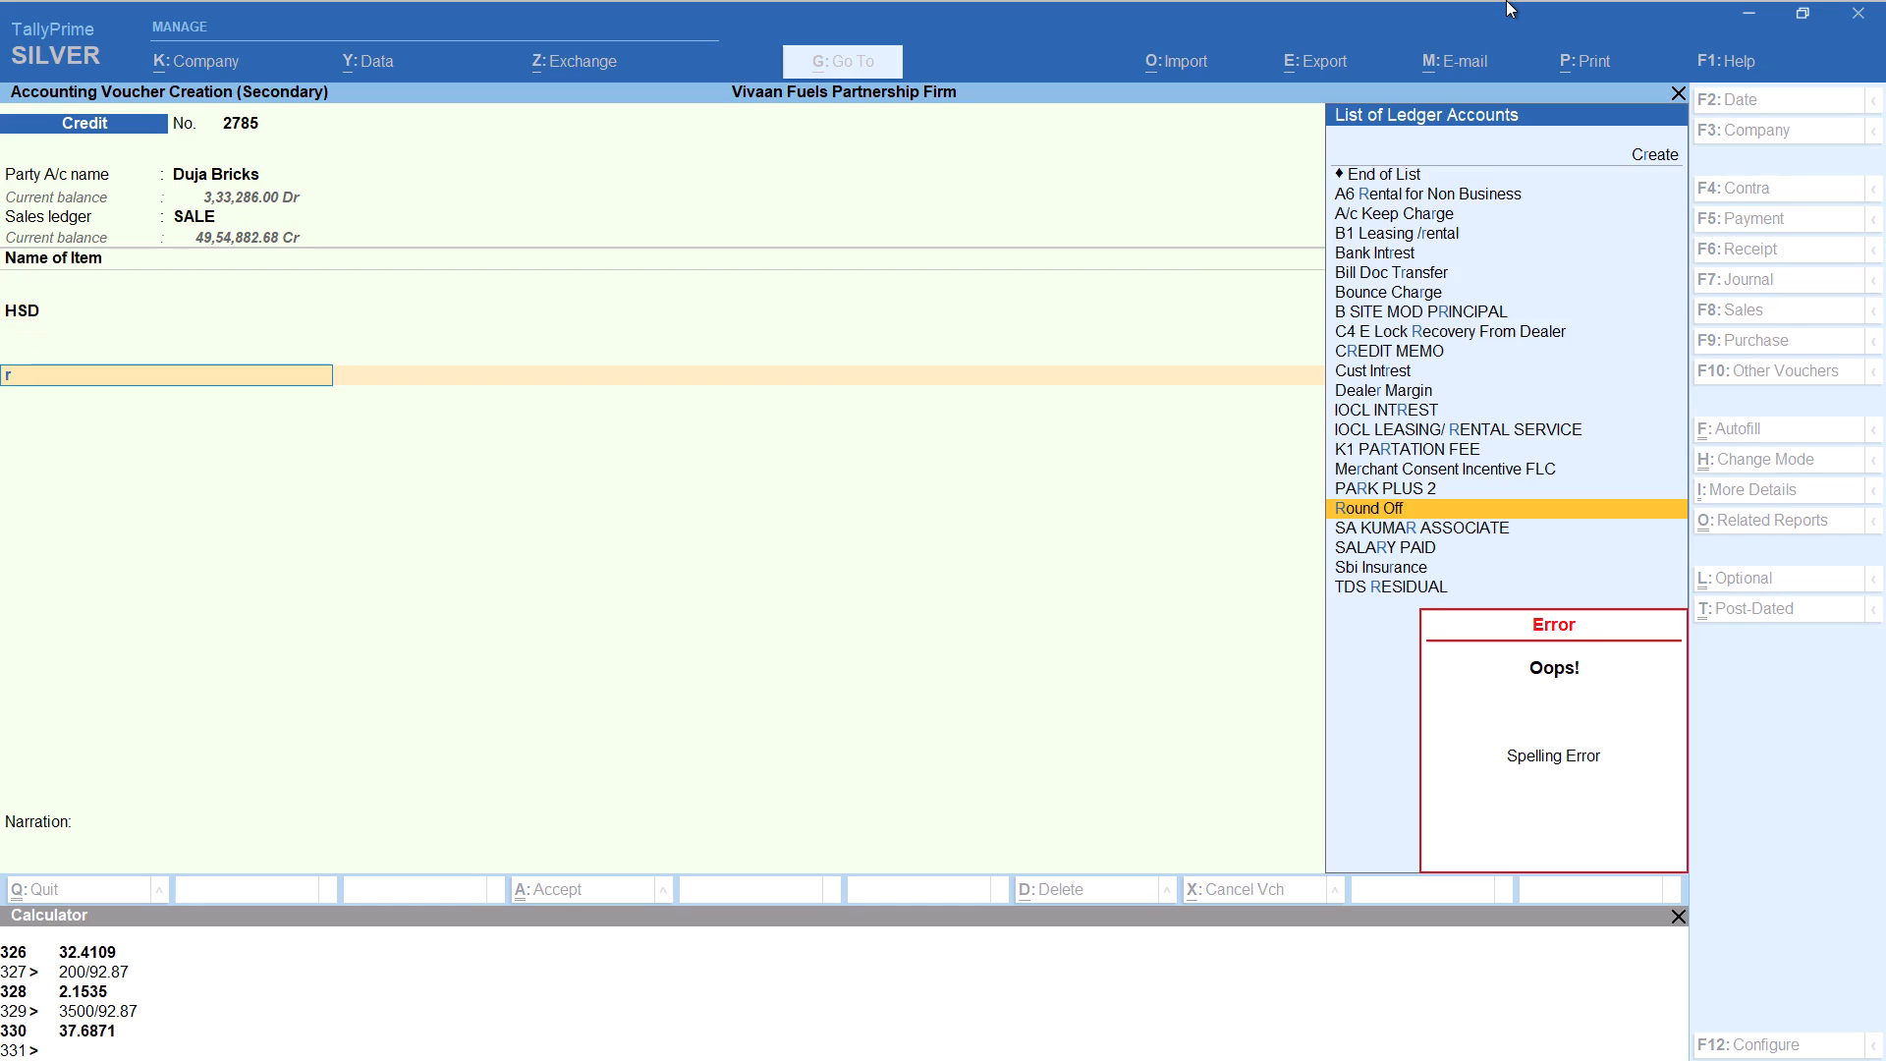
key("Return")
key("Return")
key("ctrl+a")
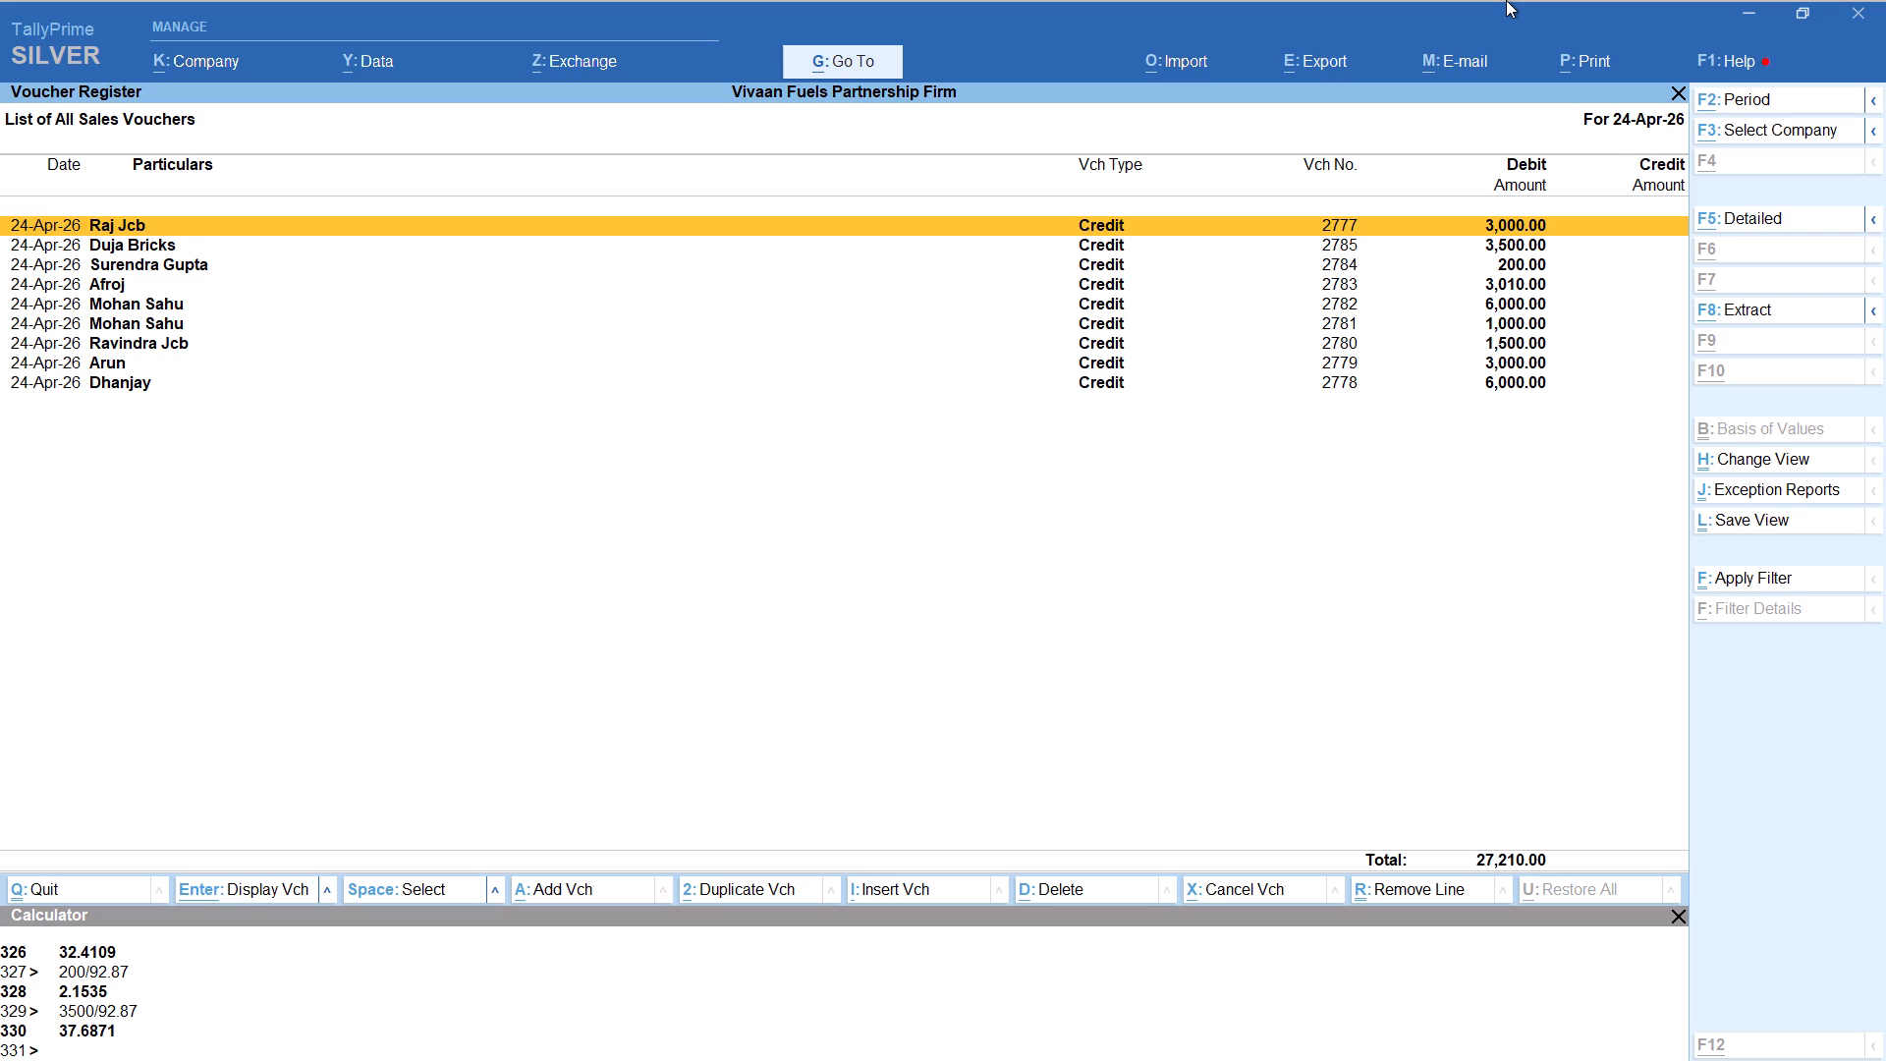
Start another Credit voucher for the Ravindra account that is not Ravindra Jcb, keeping the default party details and the SALE ledger.
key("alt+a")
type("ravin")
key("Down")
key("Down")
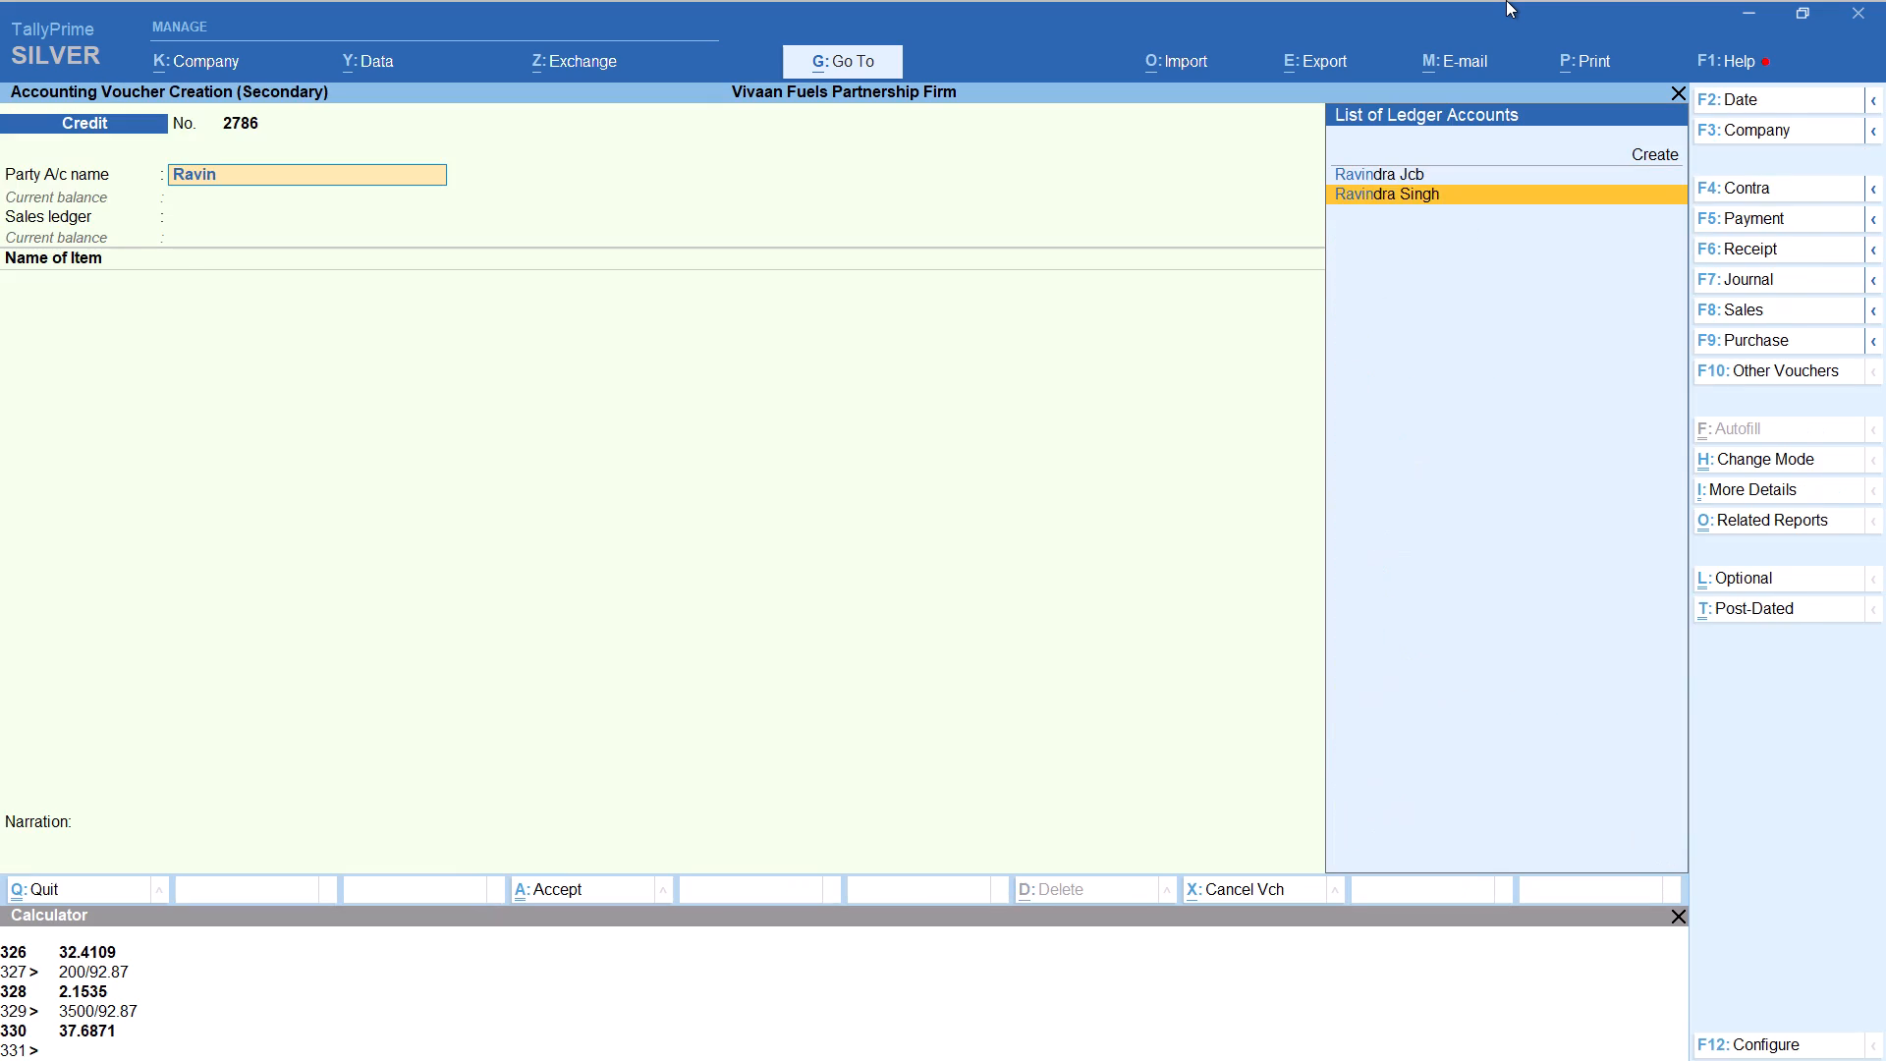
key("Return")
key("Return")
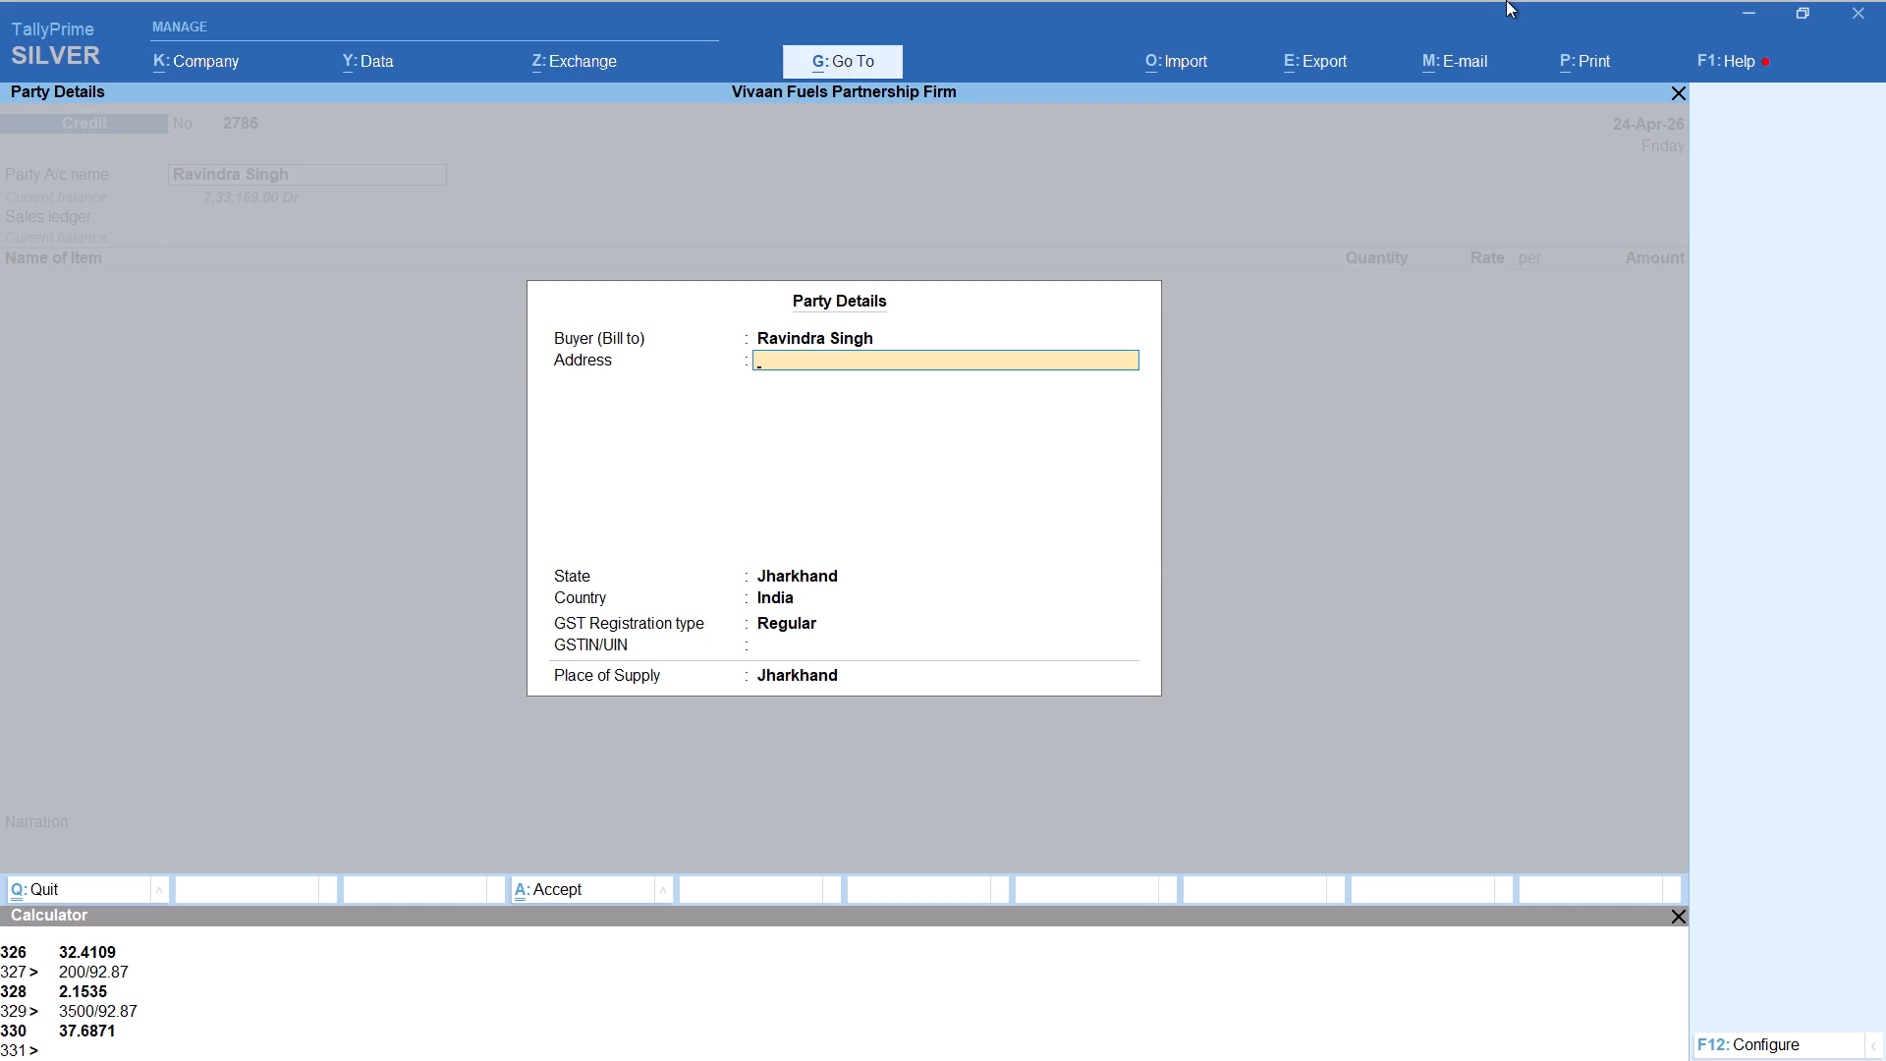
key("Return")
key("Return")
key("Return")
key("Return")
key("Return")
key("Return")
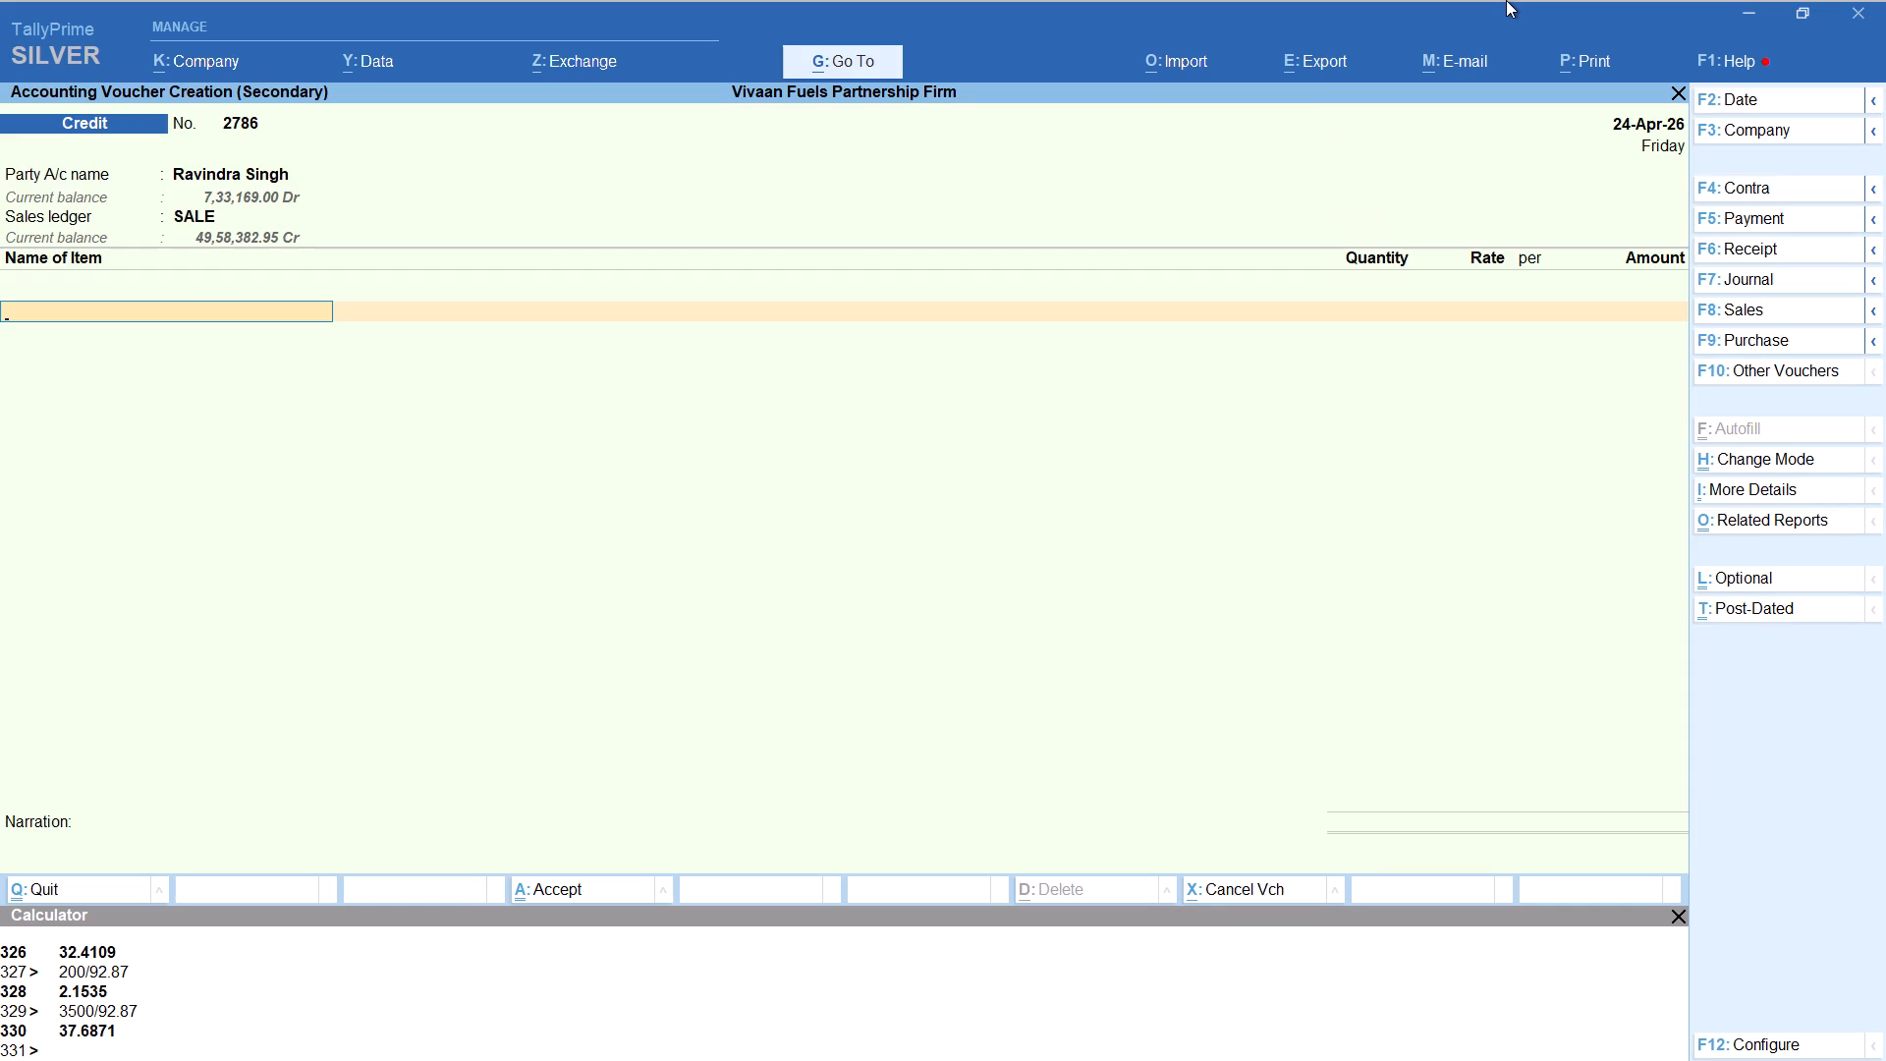
Add item HSD to the Ravindra voucher with tracking number Not Applicable, quantity calculated as 2460/92.87 and a rate of 92.87 per liter.
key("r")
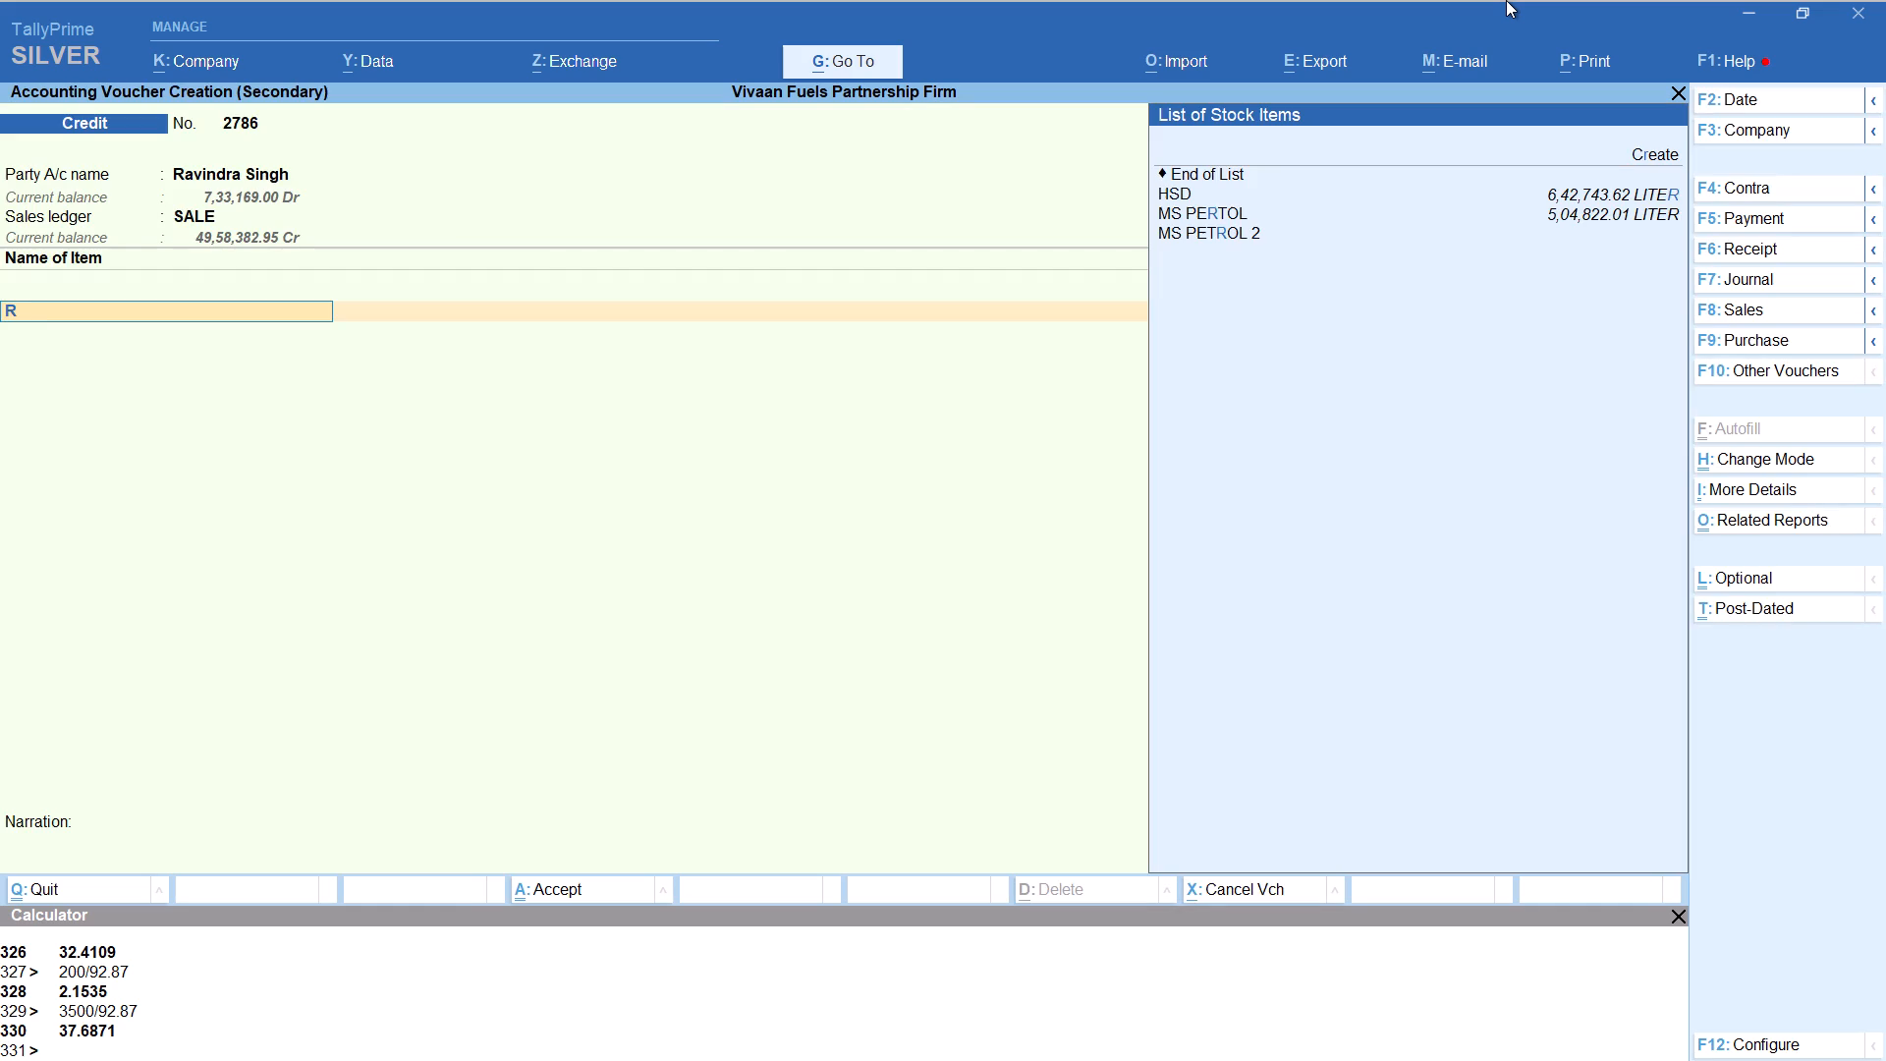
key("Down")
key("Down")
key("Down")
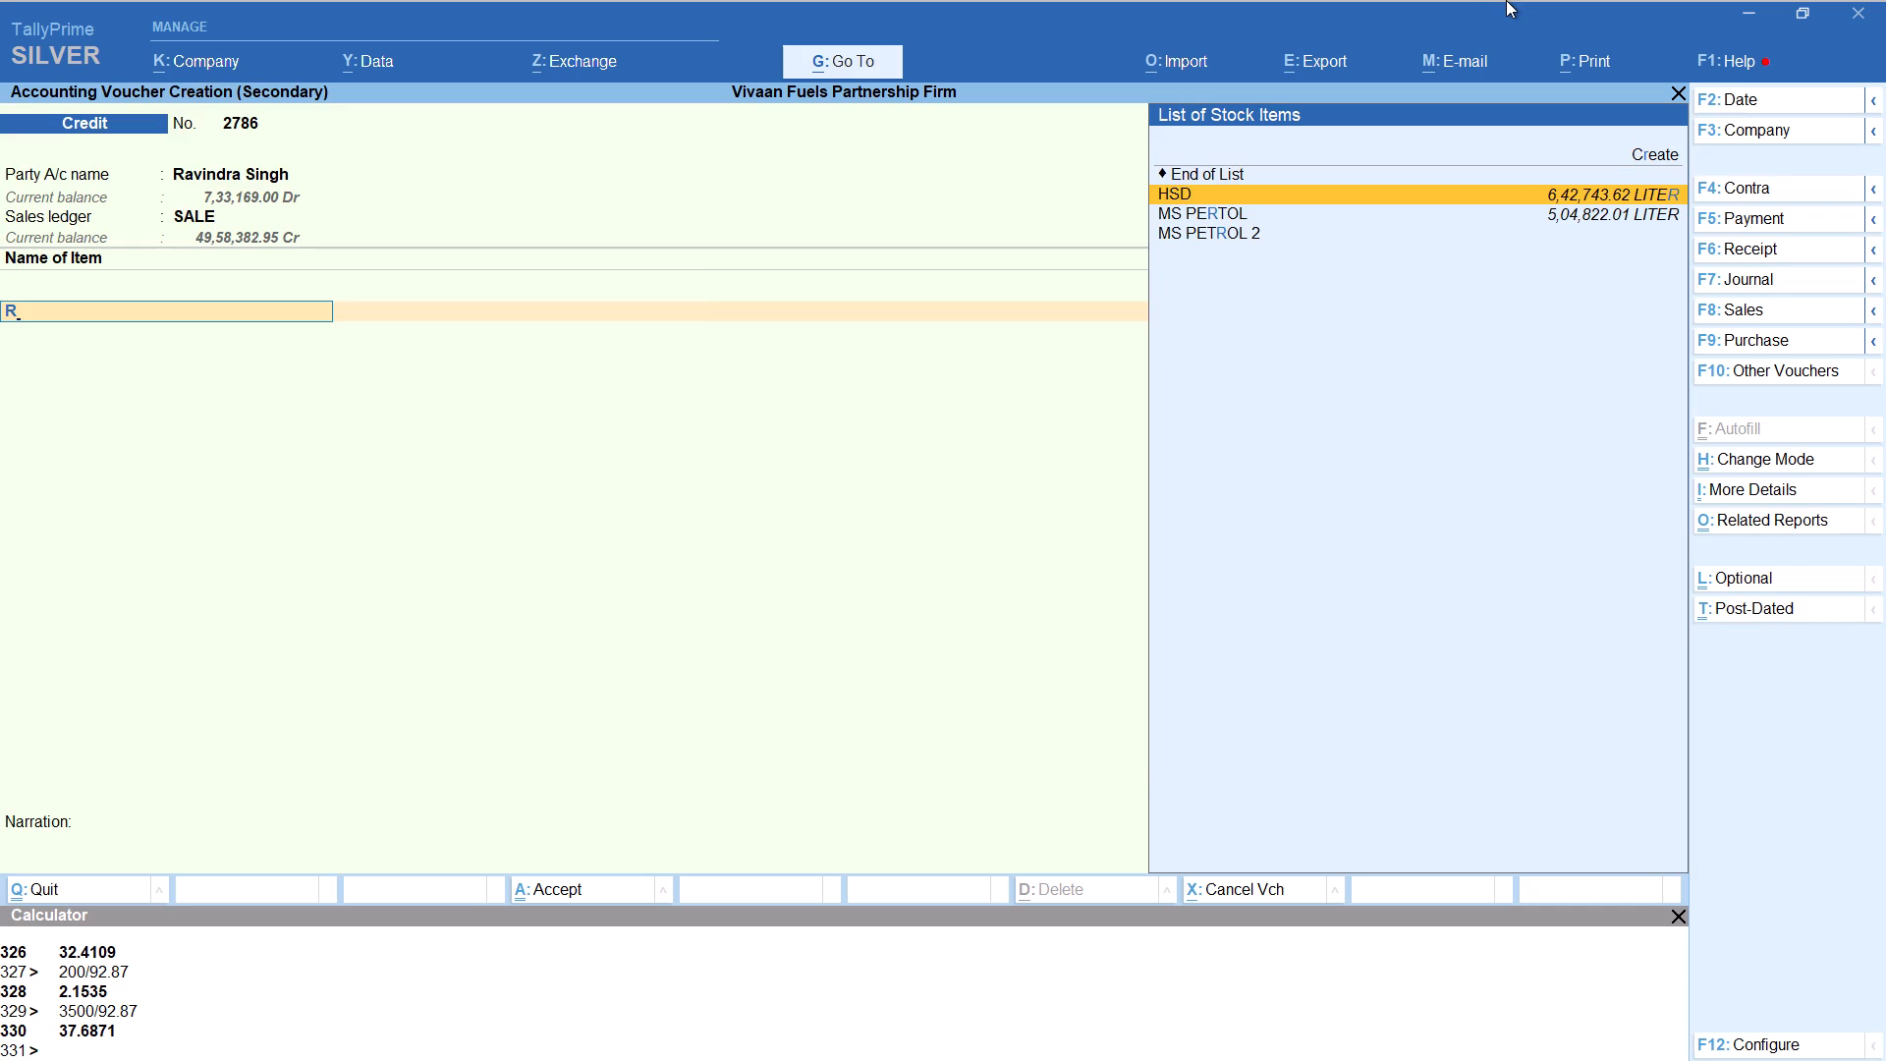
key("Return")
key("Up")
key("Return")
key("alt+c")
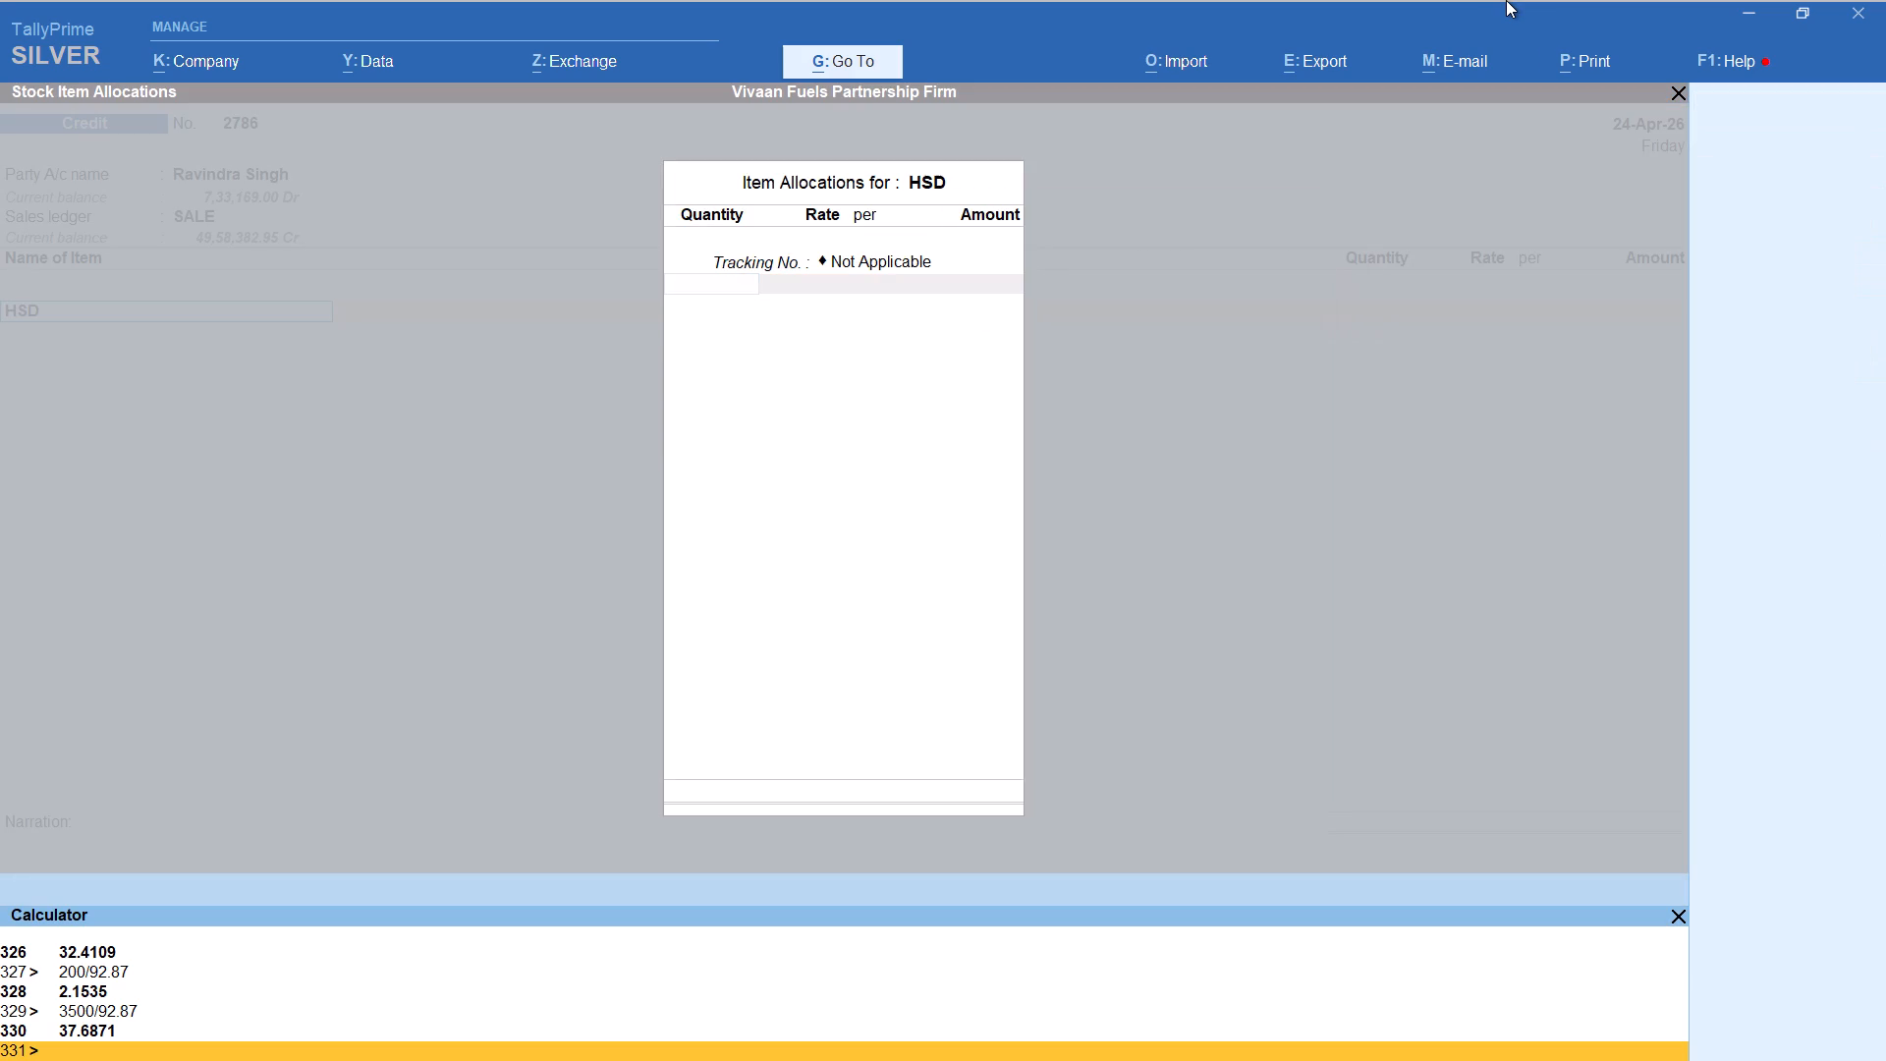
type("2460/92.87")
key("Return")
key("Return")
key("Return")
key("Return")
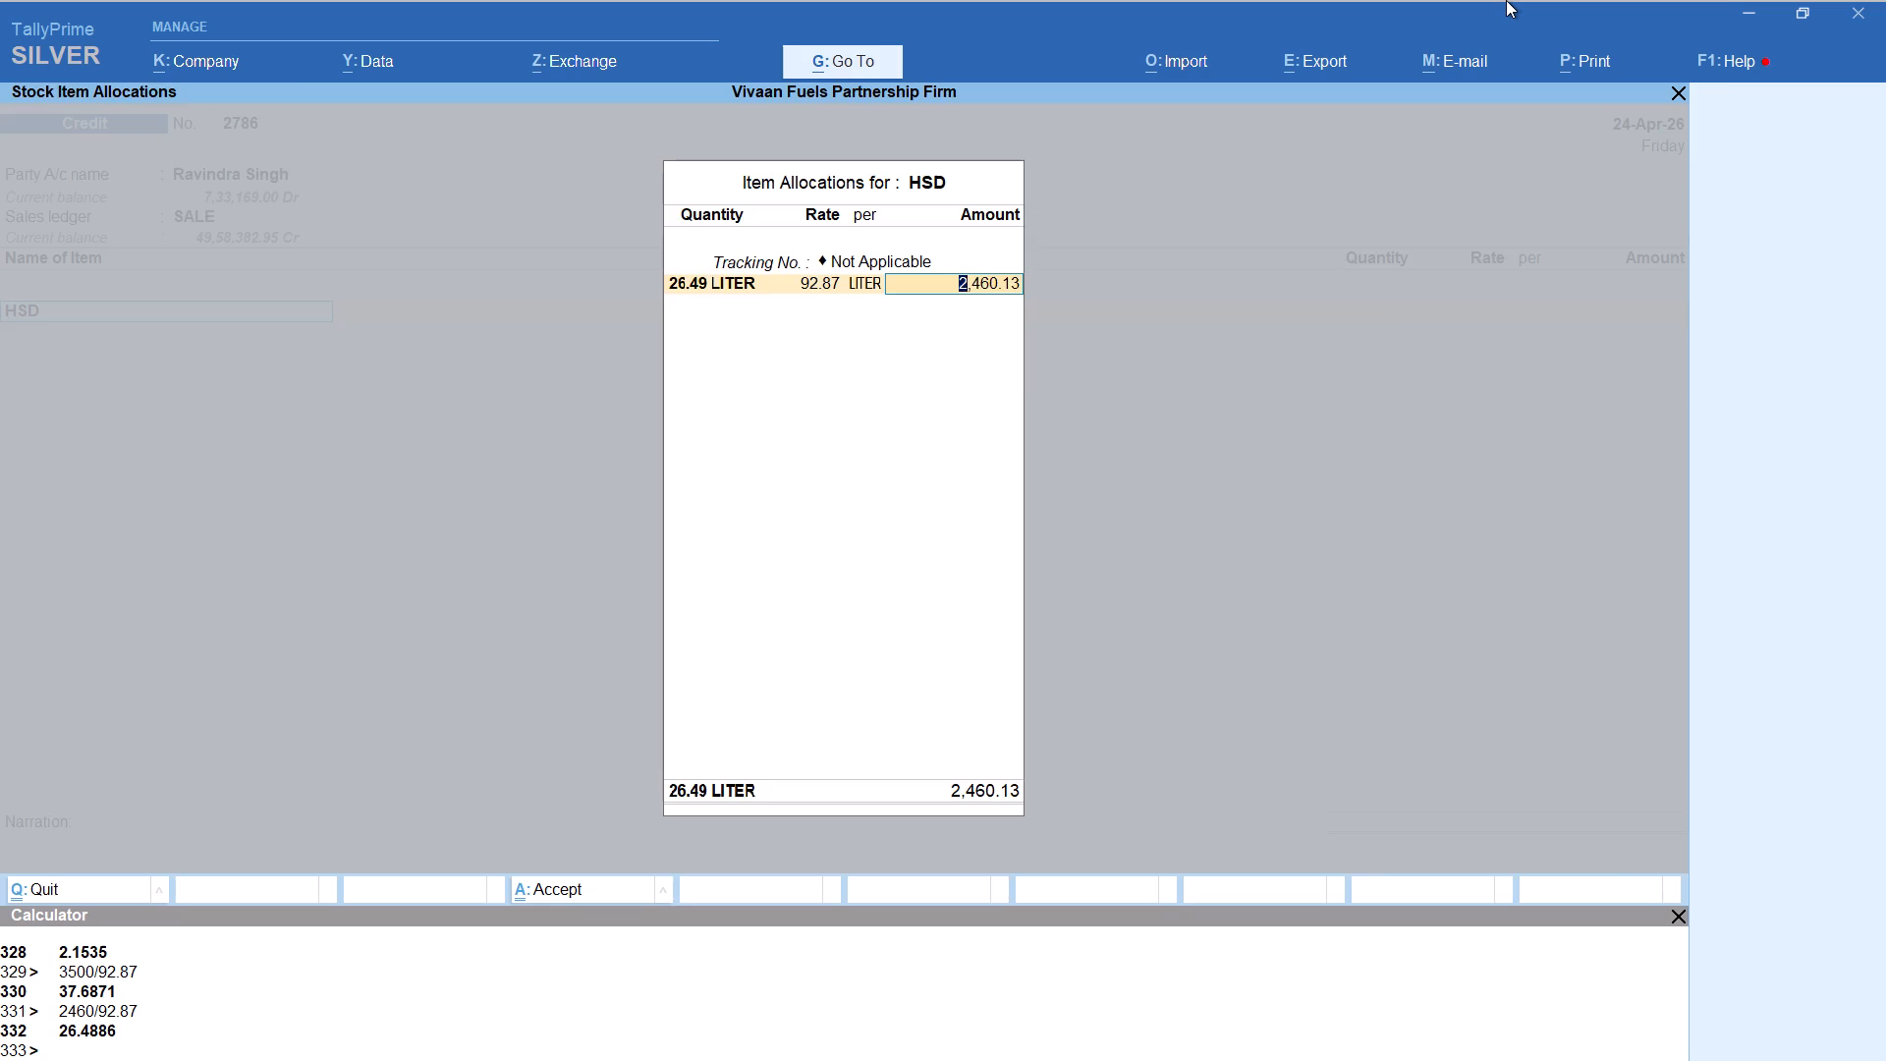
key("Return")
Add the Round Off ledger to the Ravindra voucher and save it.
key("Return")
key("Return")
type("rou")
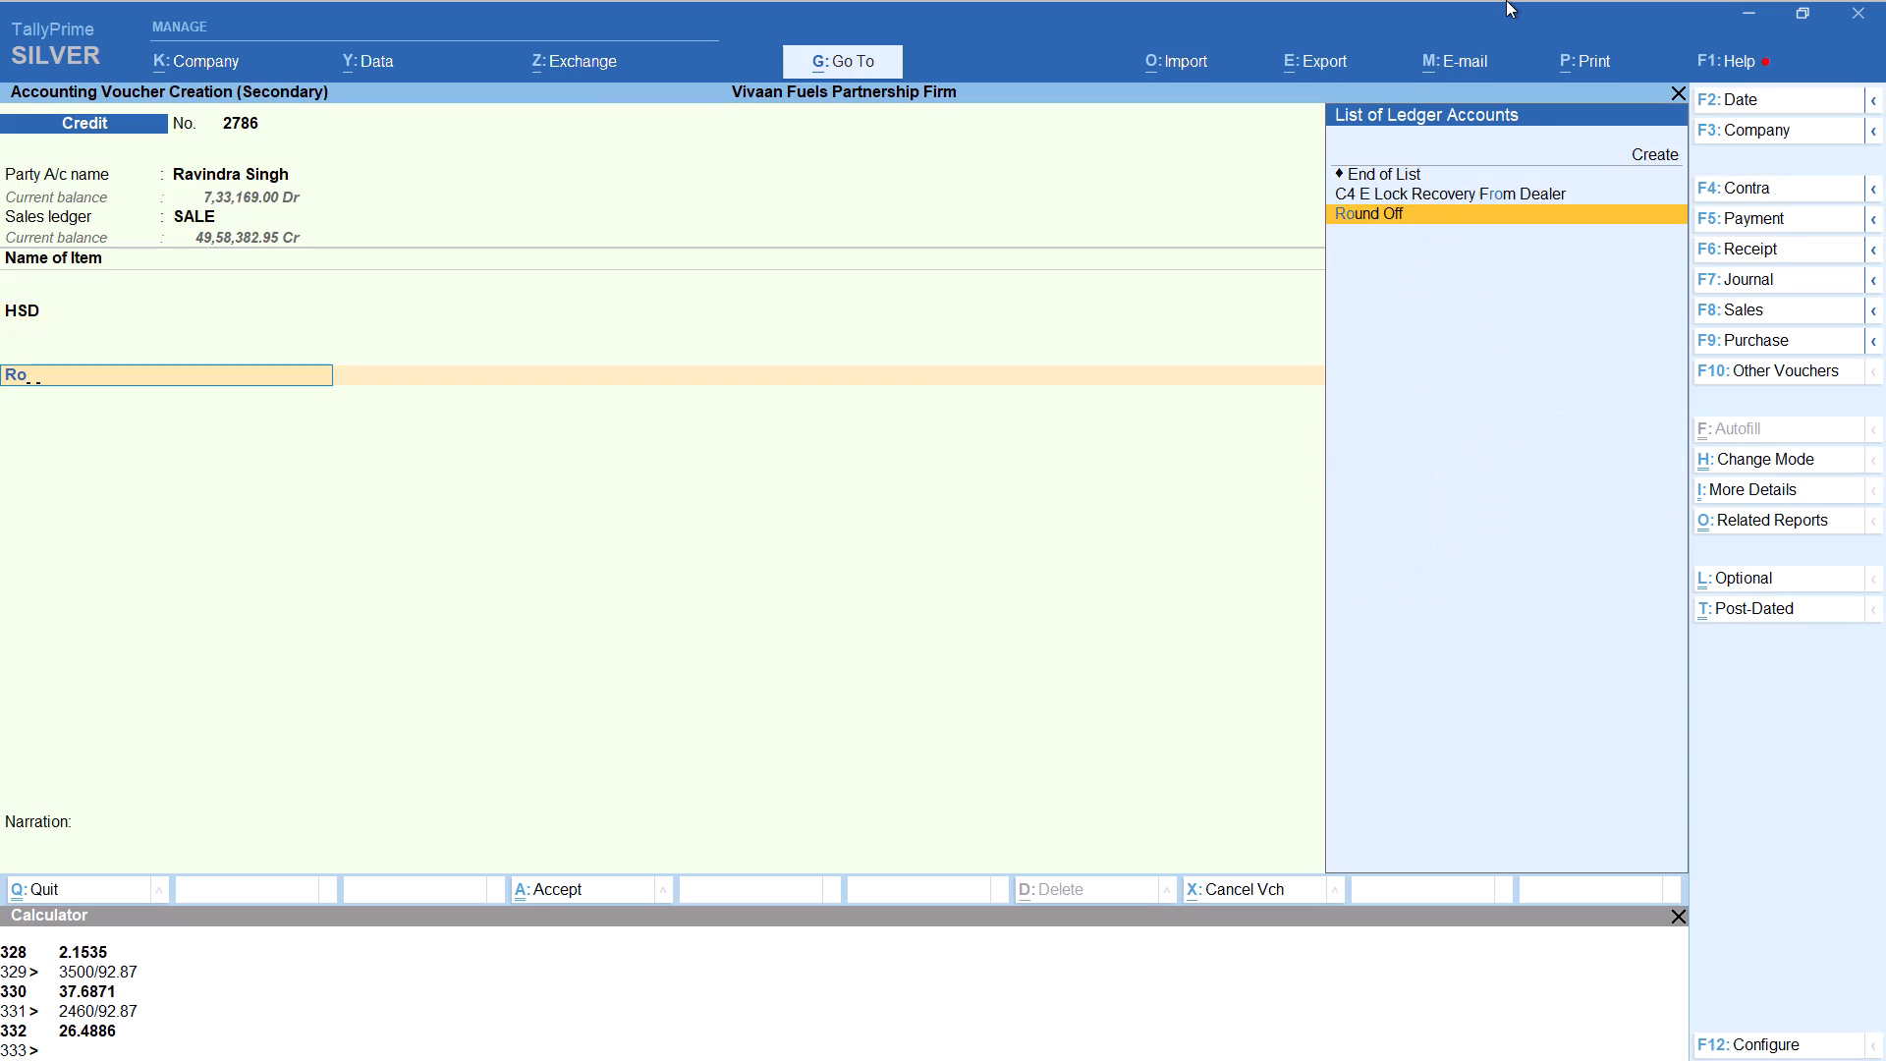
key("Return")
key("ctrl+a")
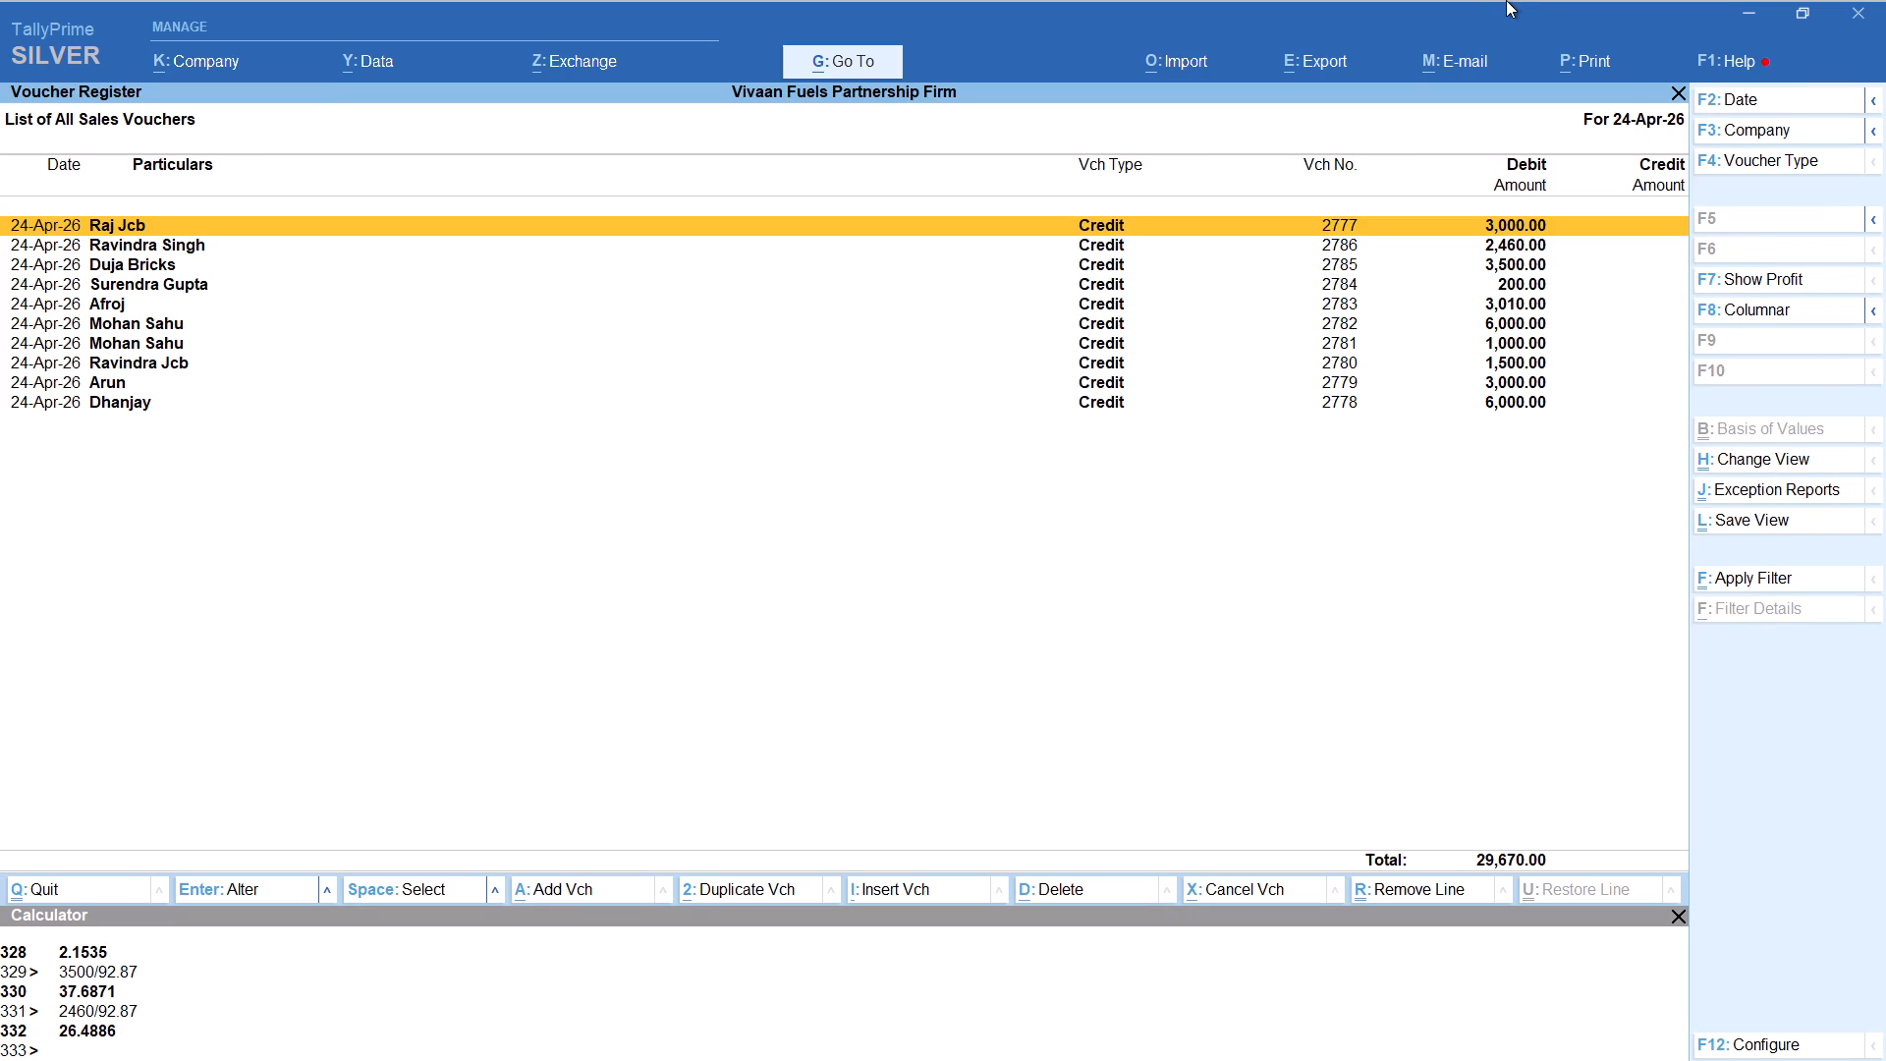
Check the listed 24-Apr-26 Credit vouchers and their total against the 24-Apr CREDIT cell in Sheet1 of the Excel workbook.
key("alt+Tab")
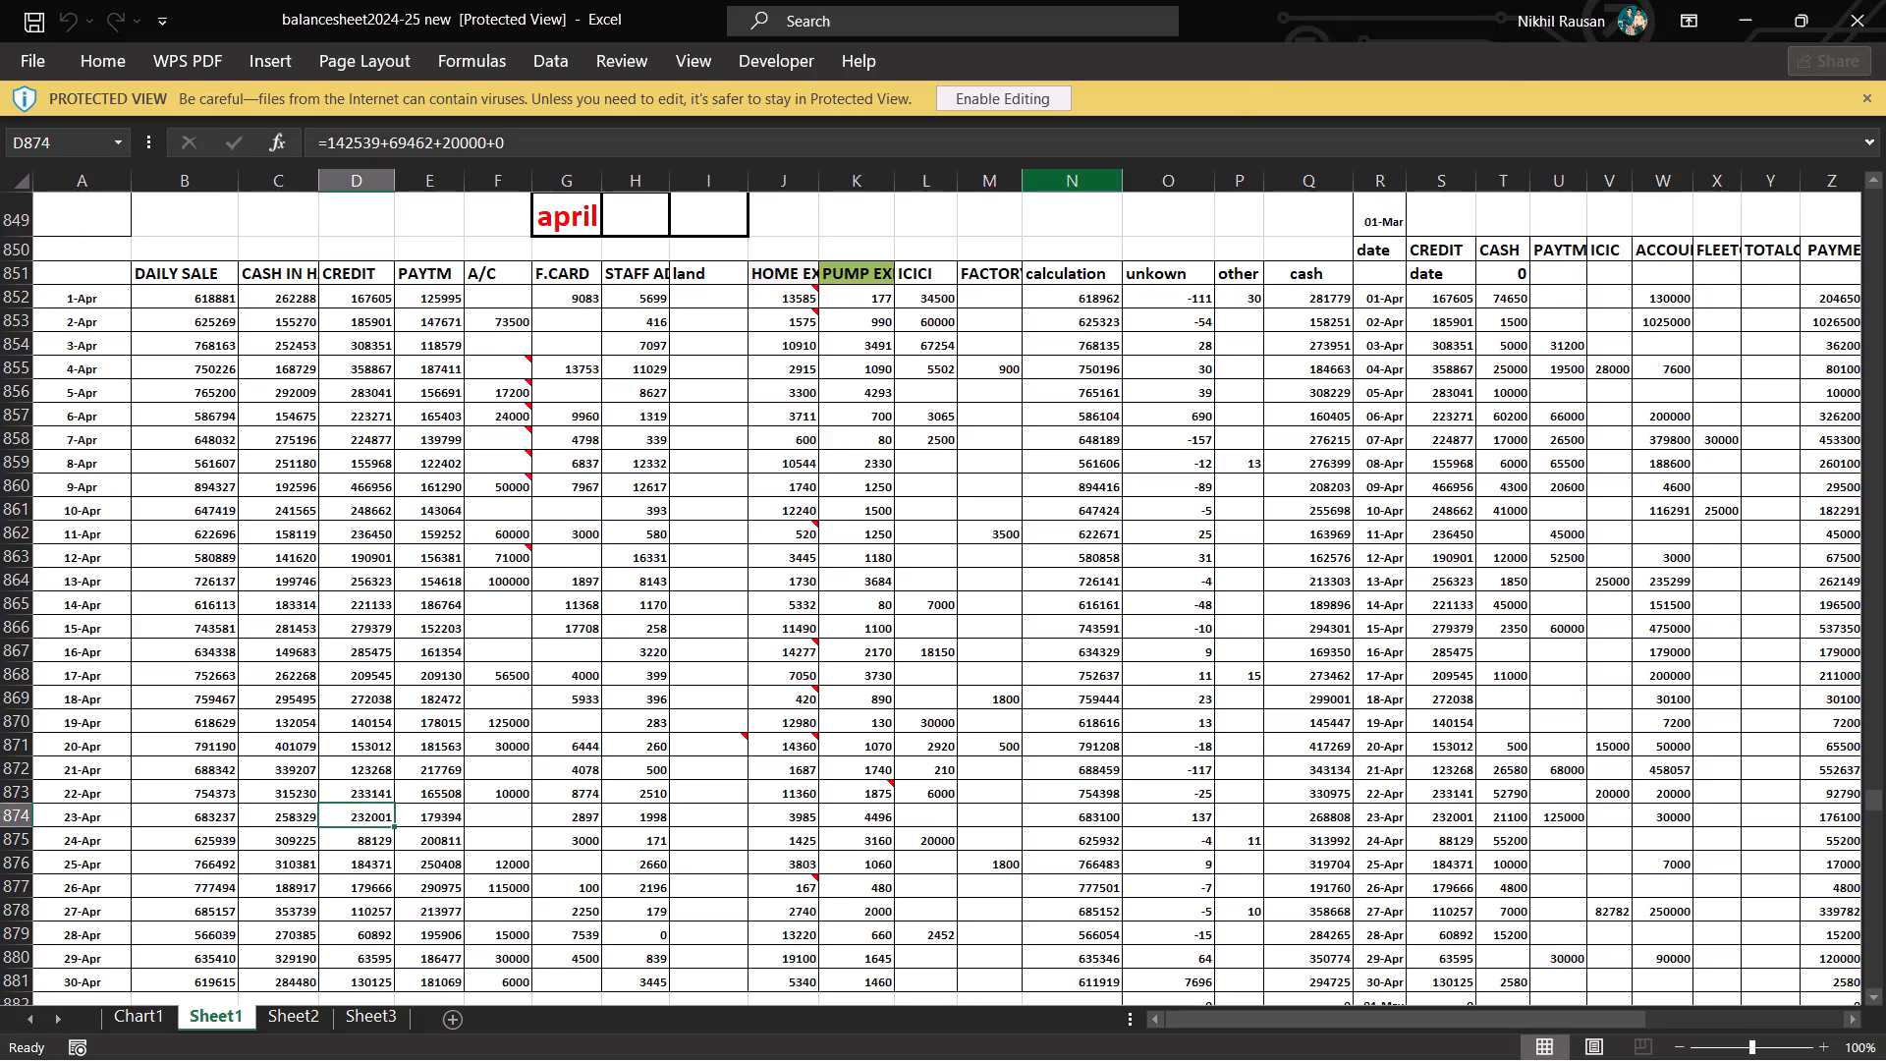
left_click(361, 843)
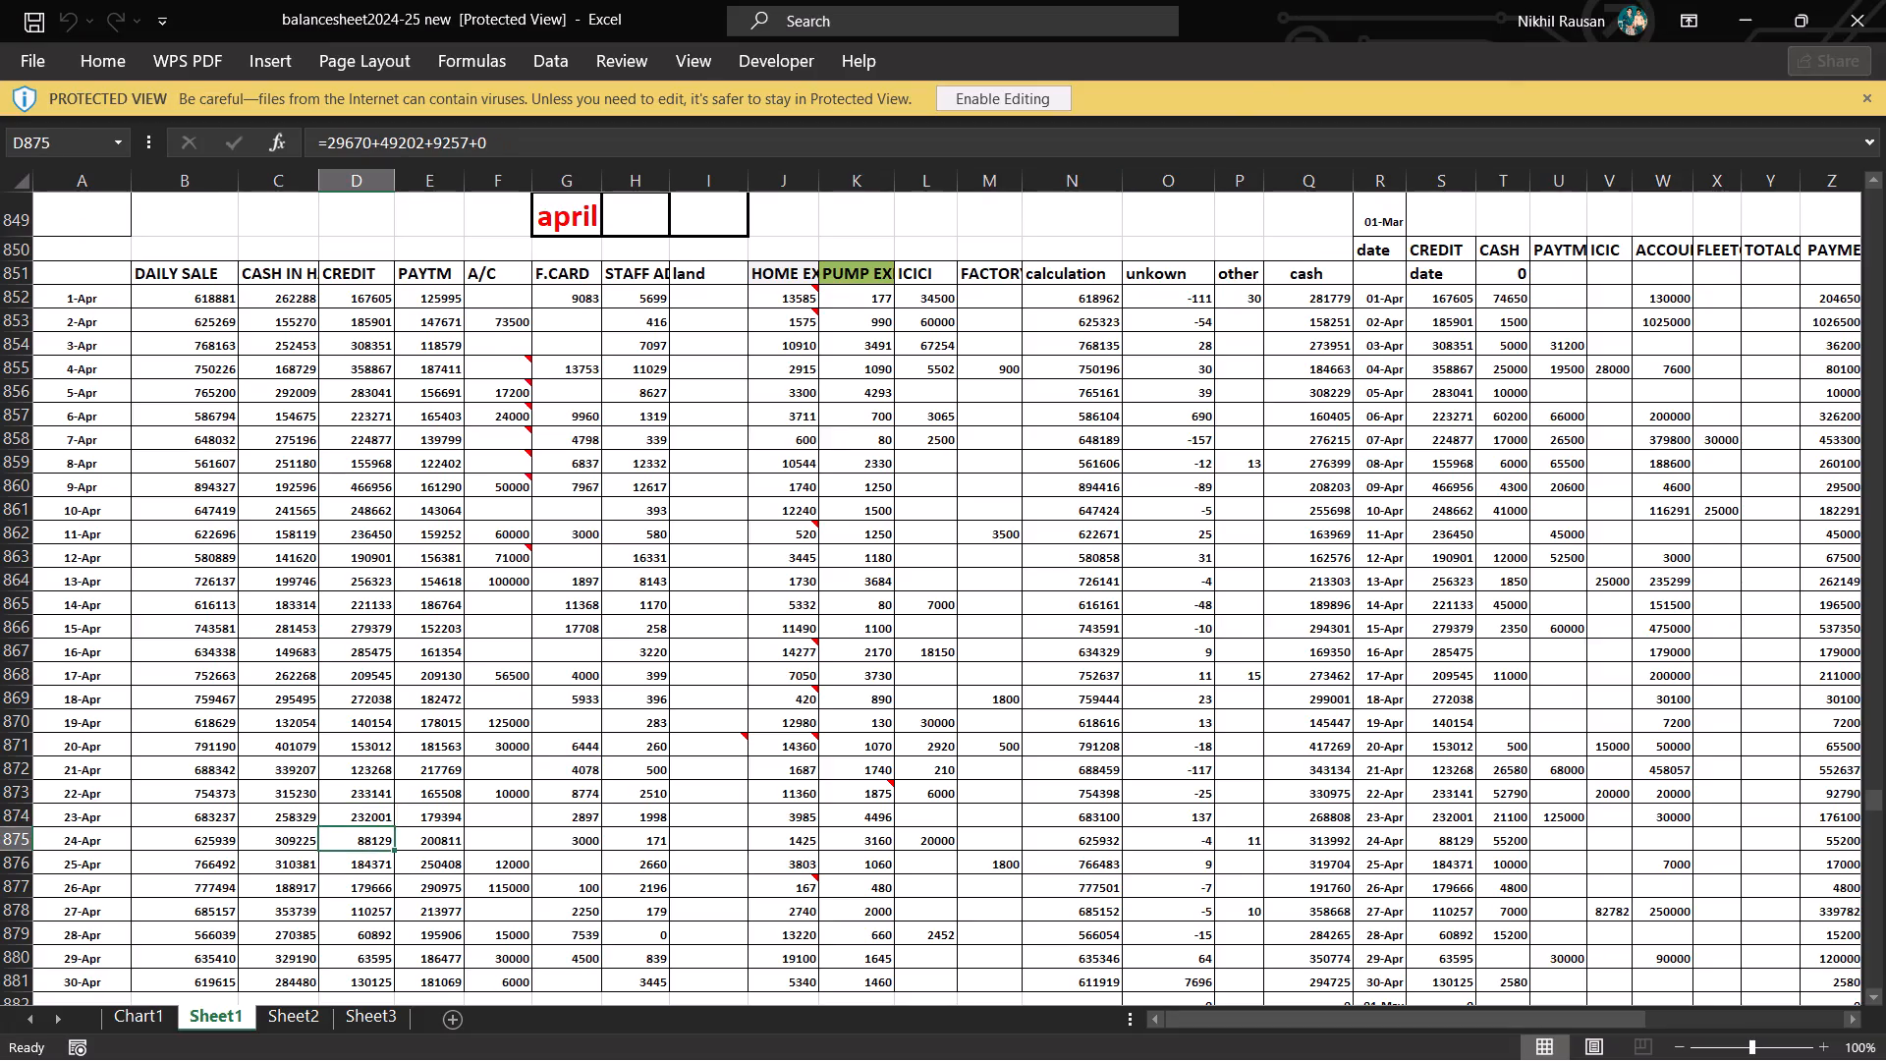
key("alt+Tab")
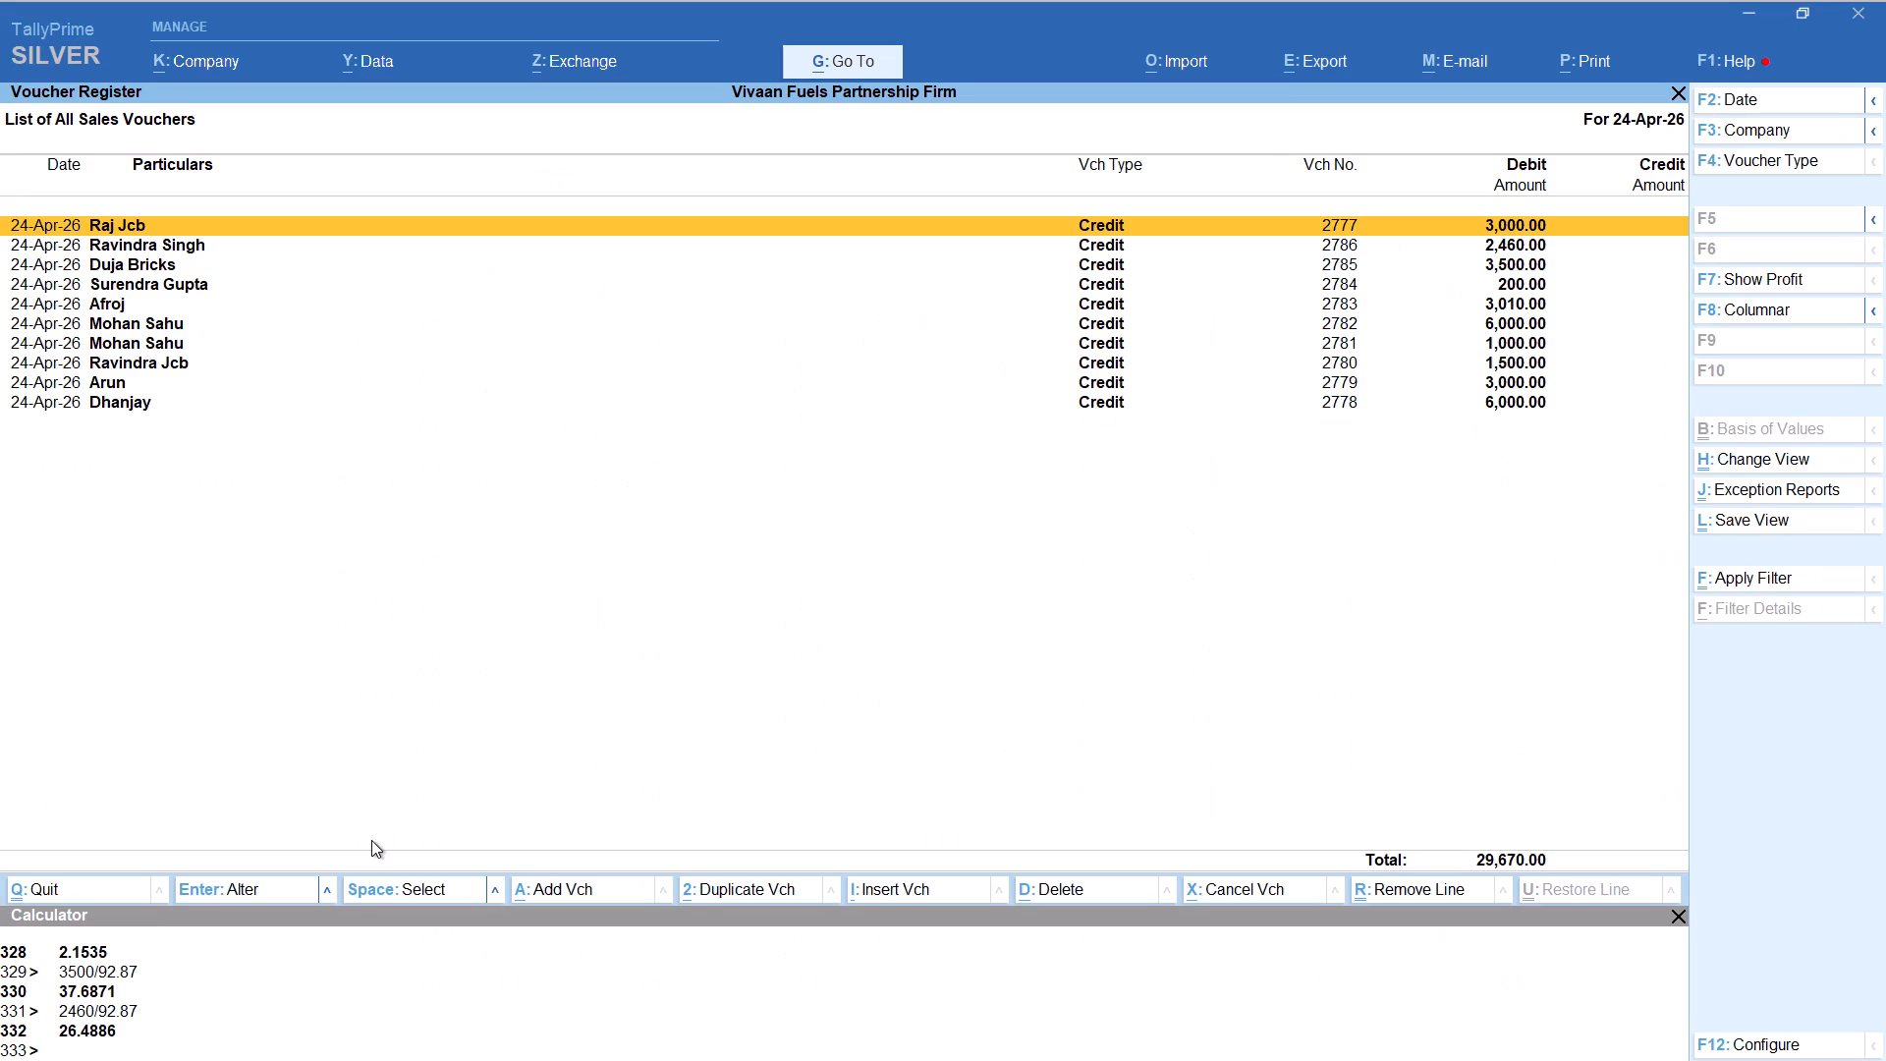
key("Down")
key("Down")
key("Down")
key("Down")
key("Down")
key("Down")
key("Down")
key("Down")
key("Down")
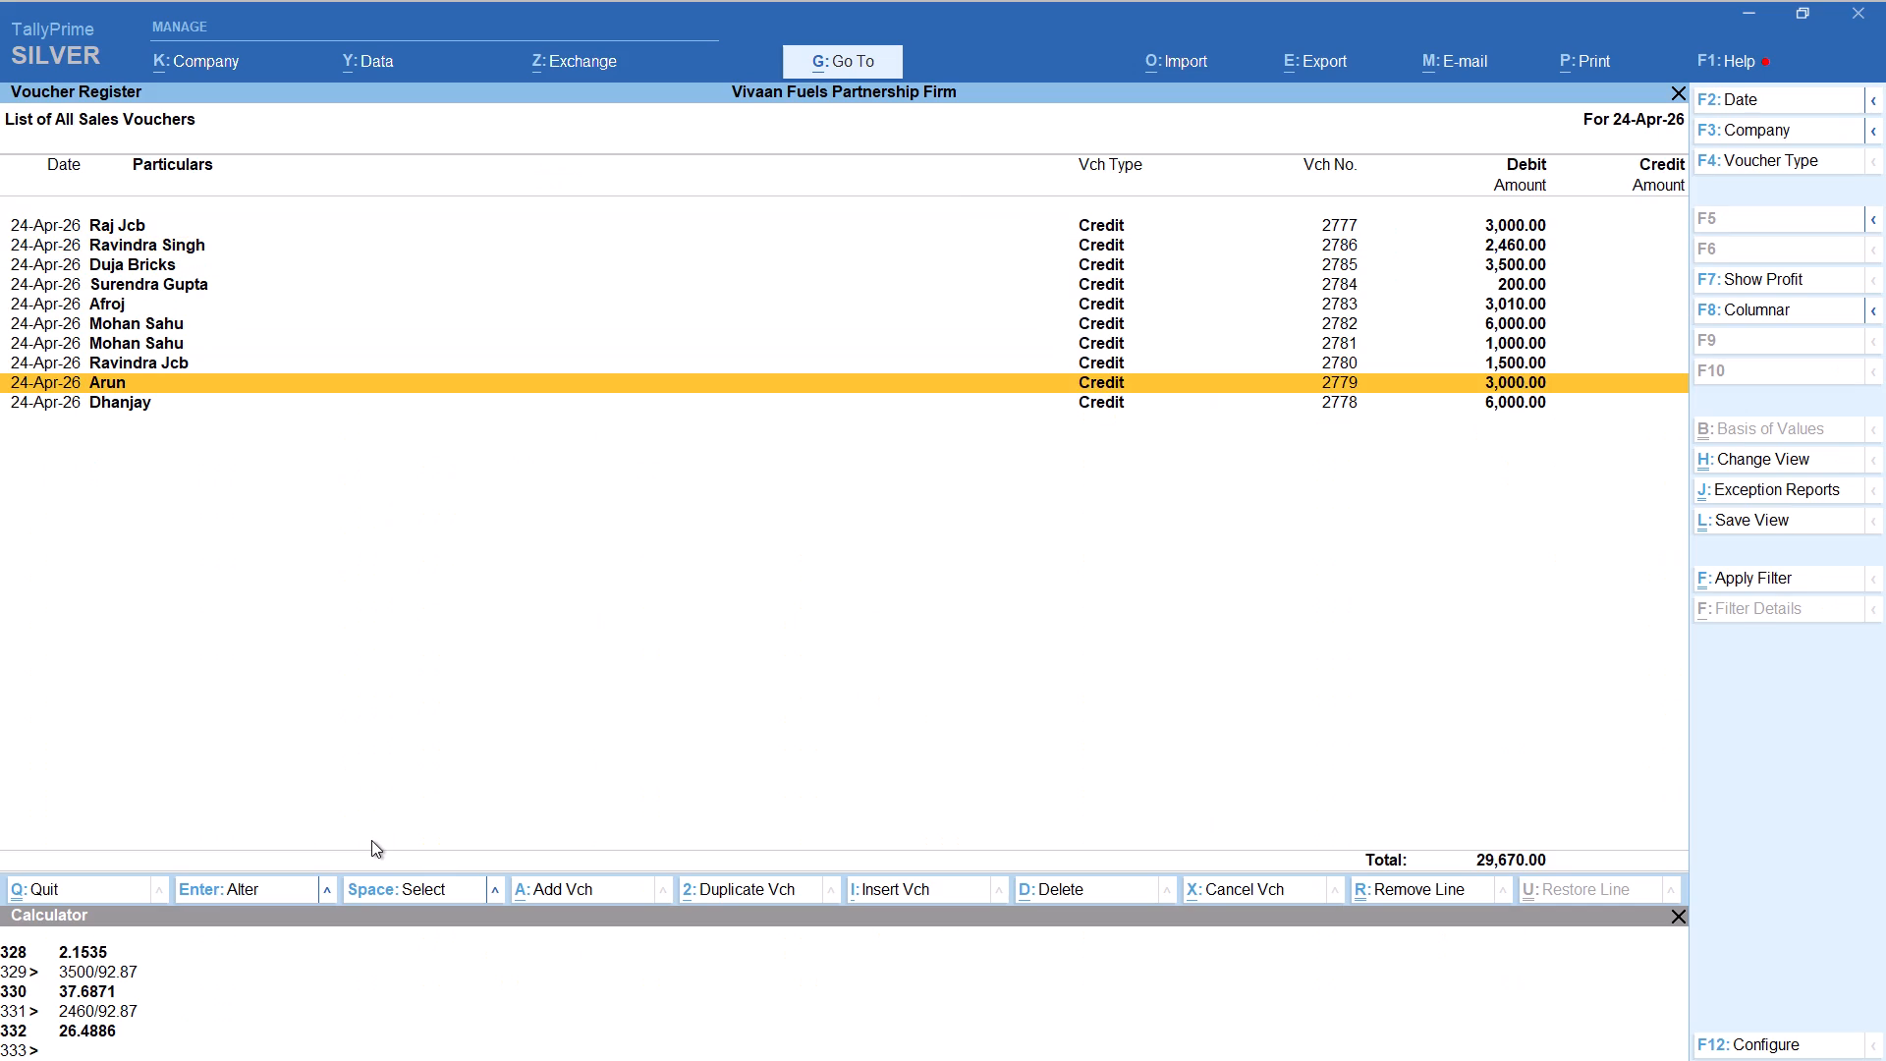
key("Up")
key("Up")
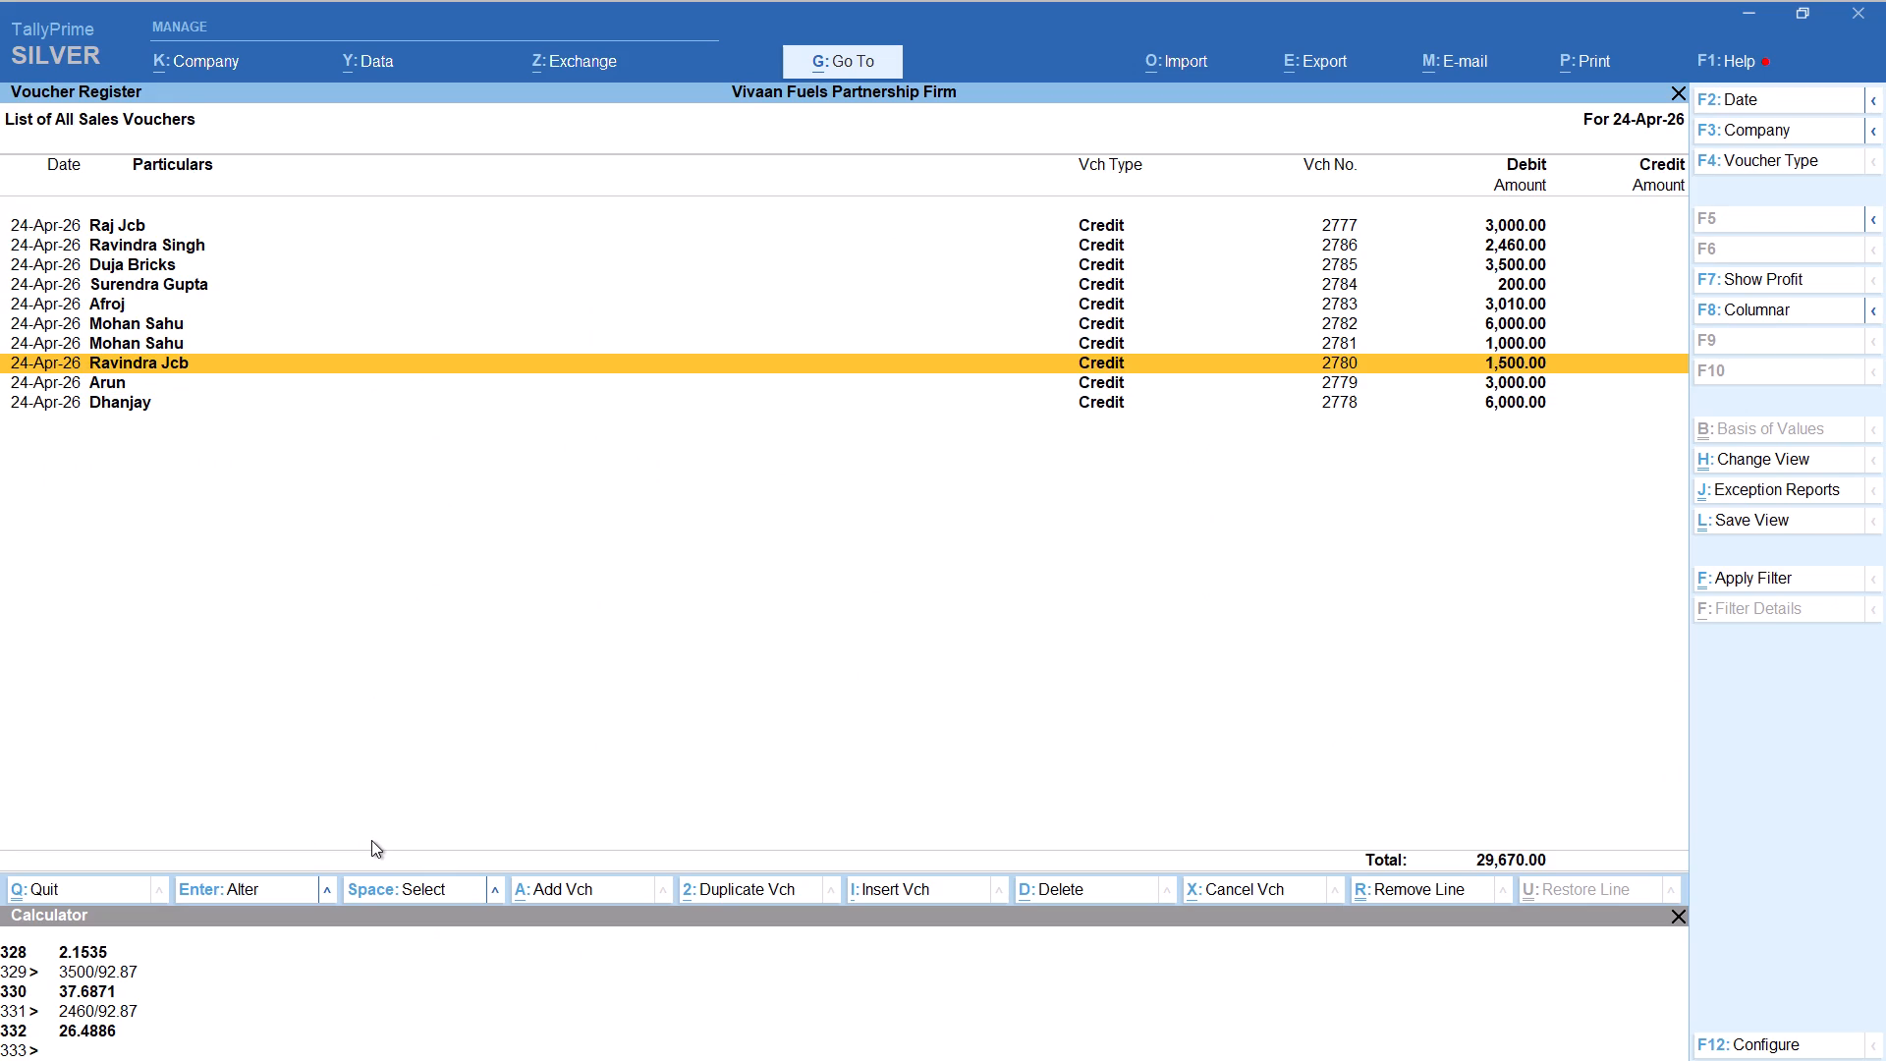
key("Up")
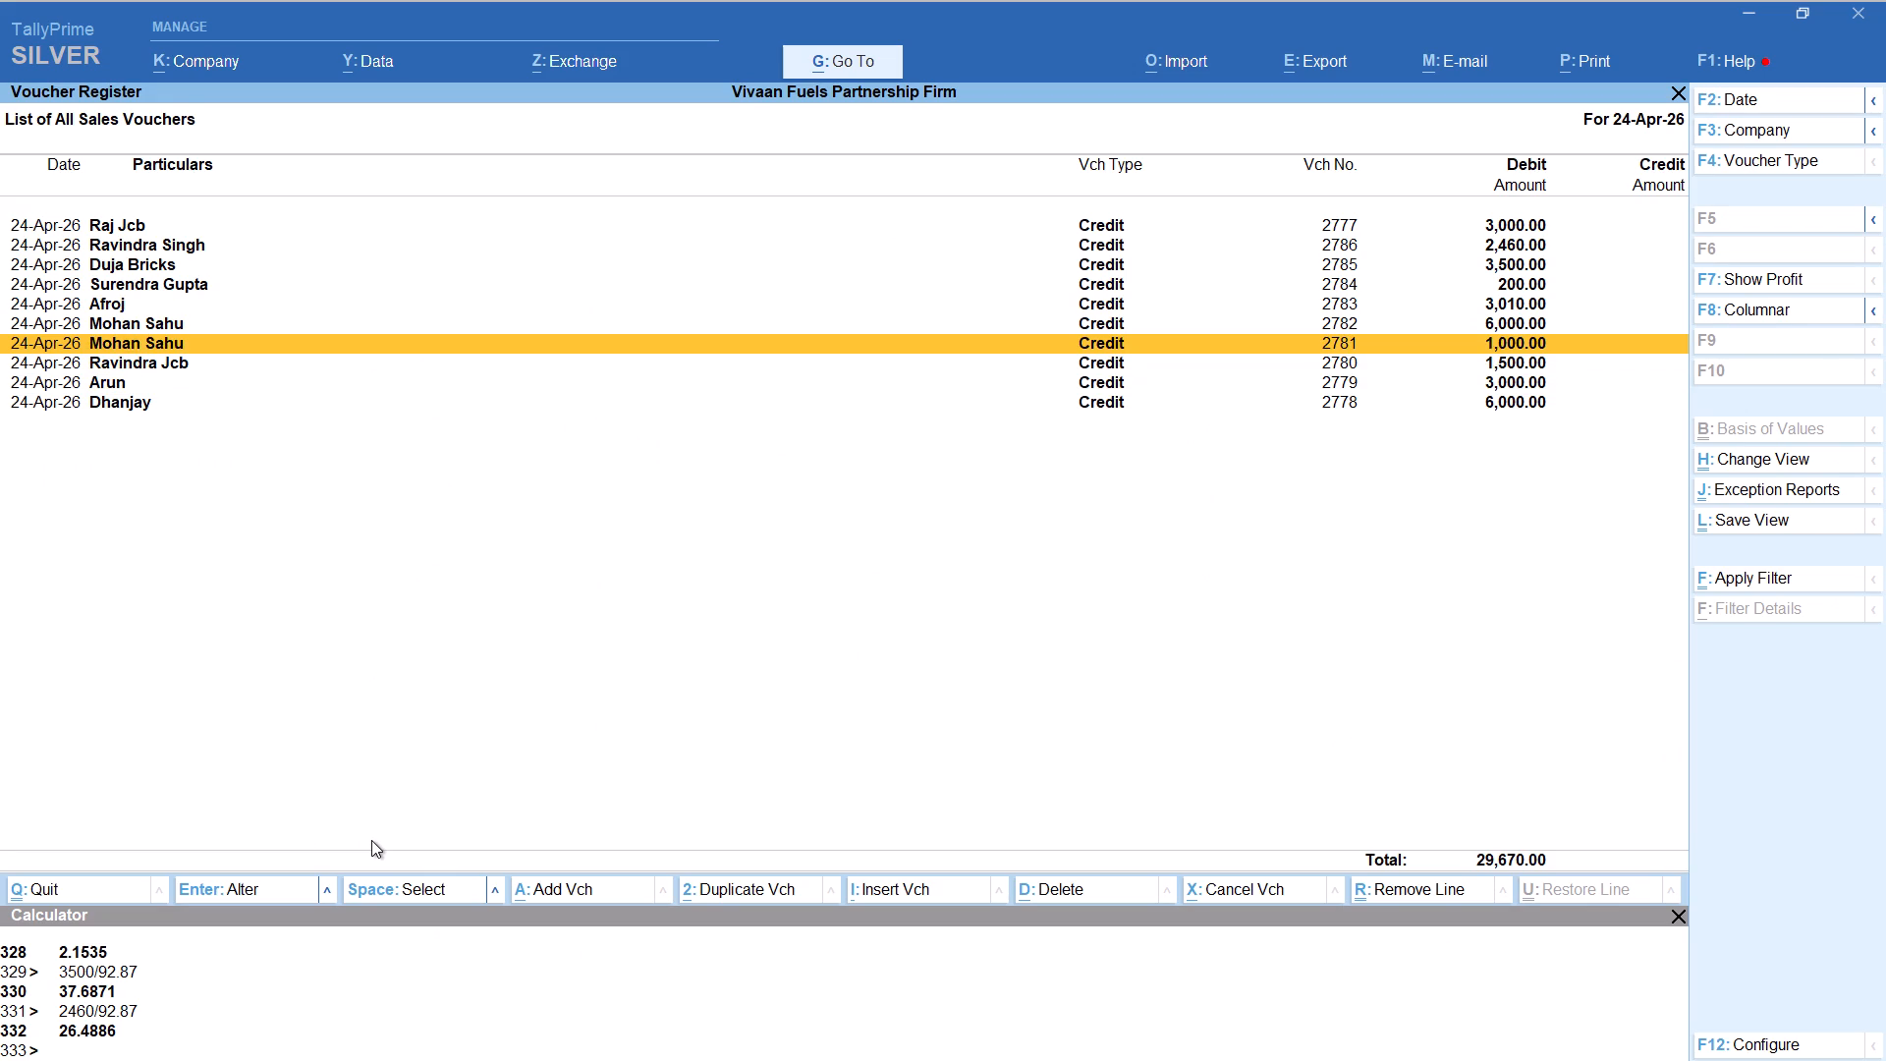
key("Up")
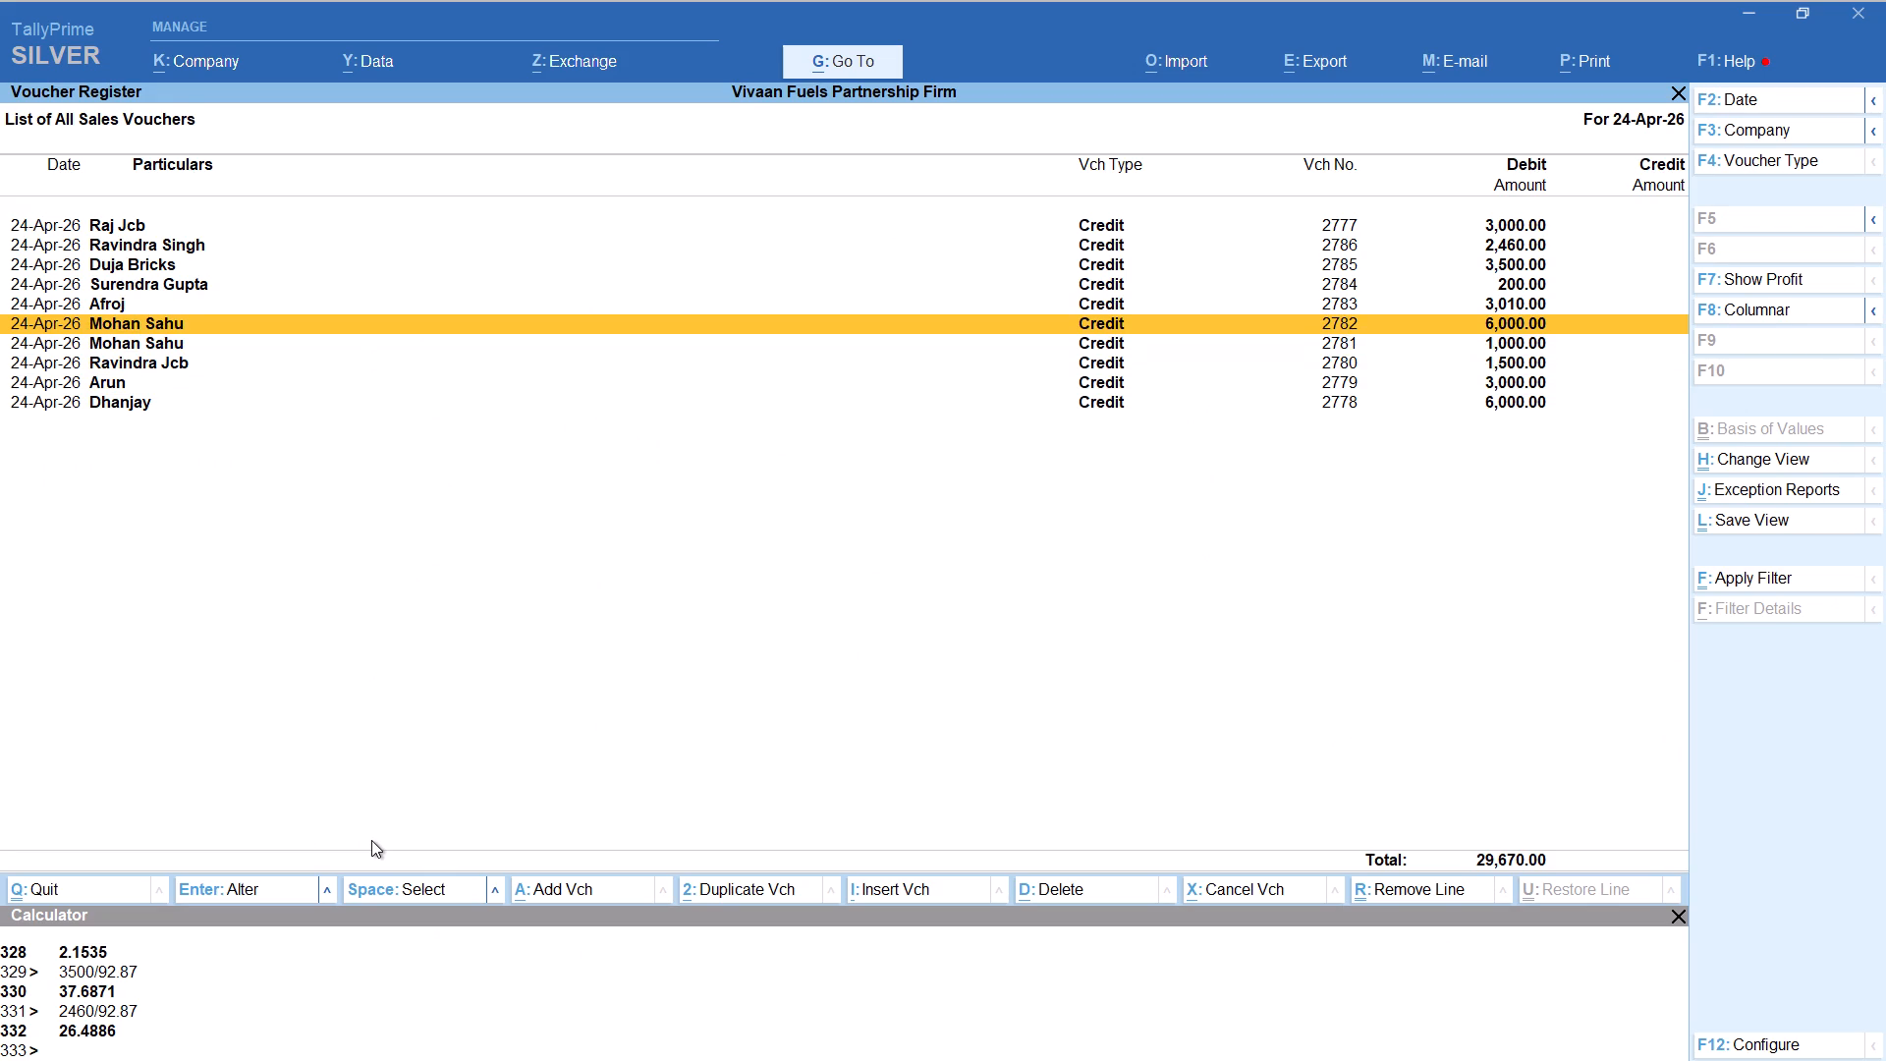
key("Up")
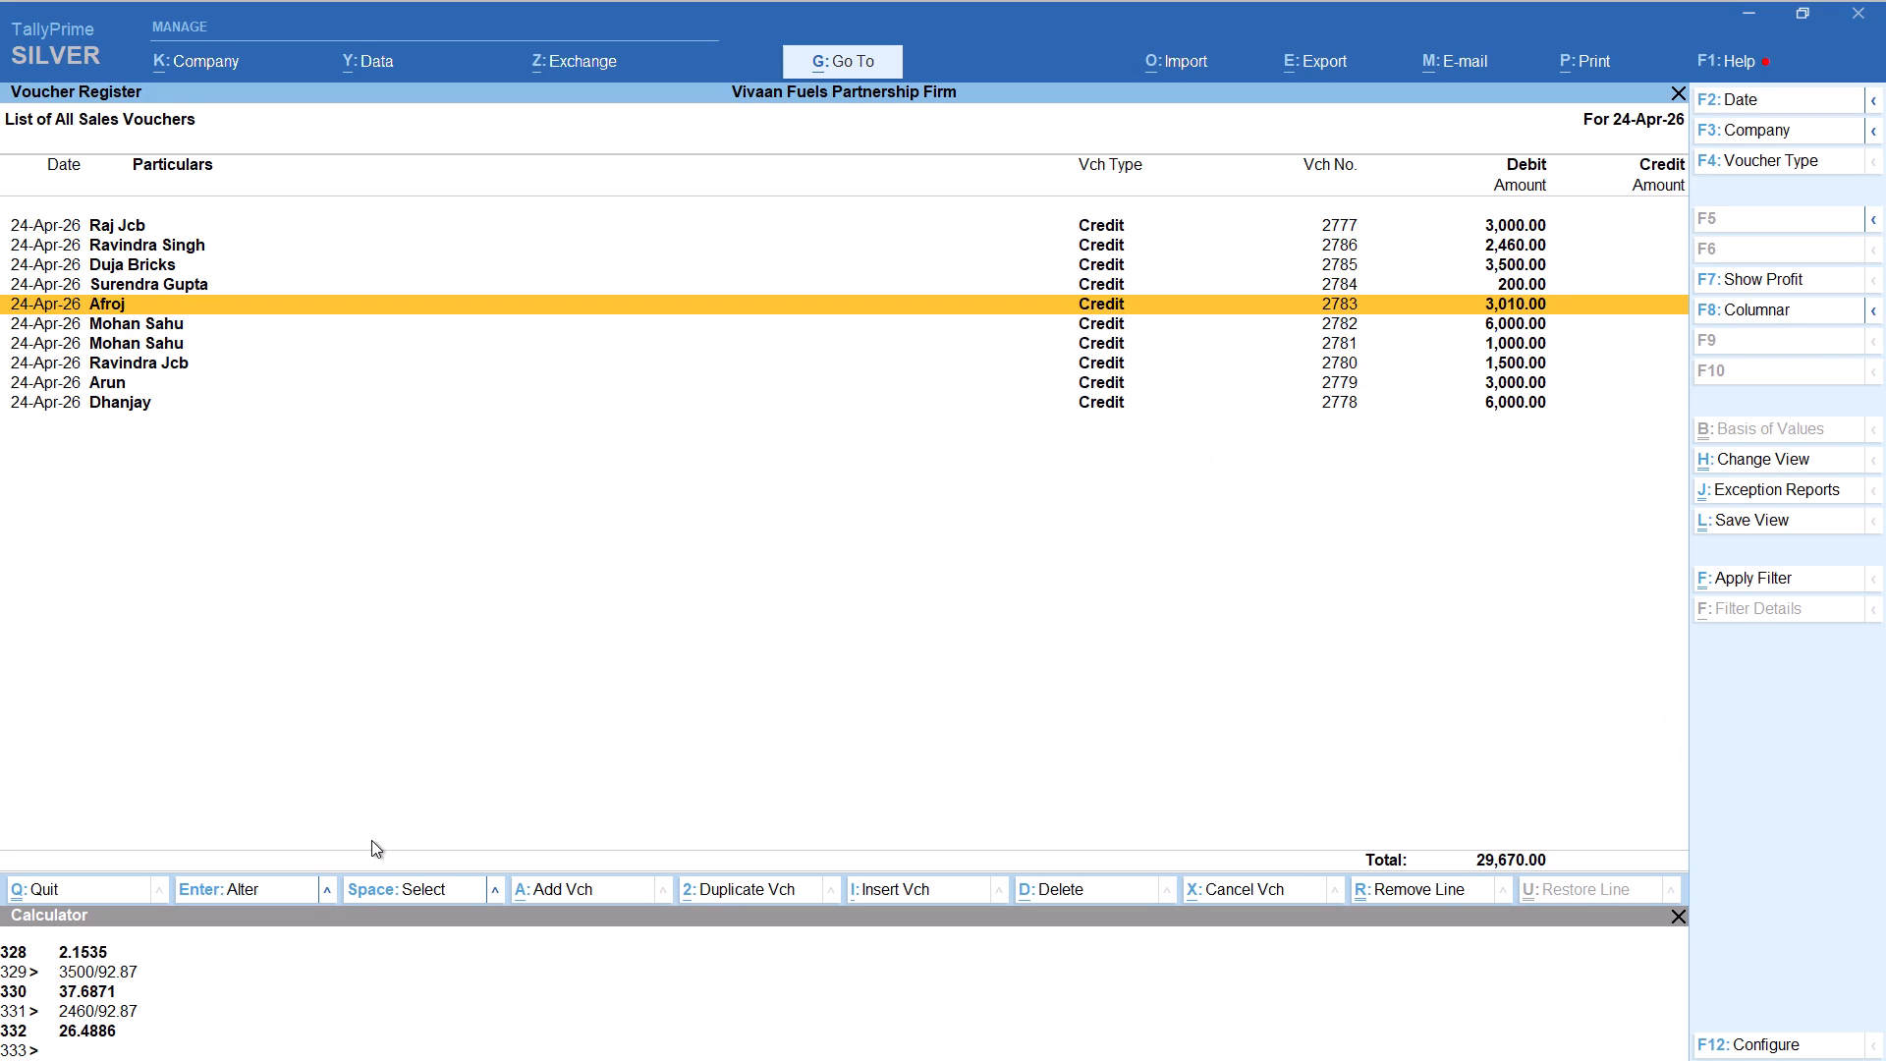
key("Up")
key("Up")
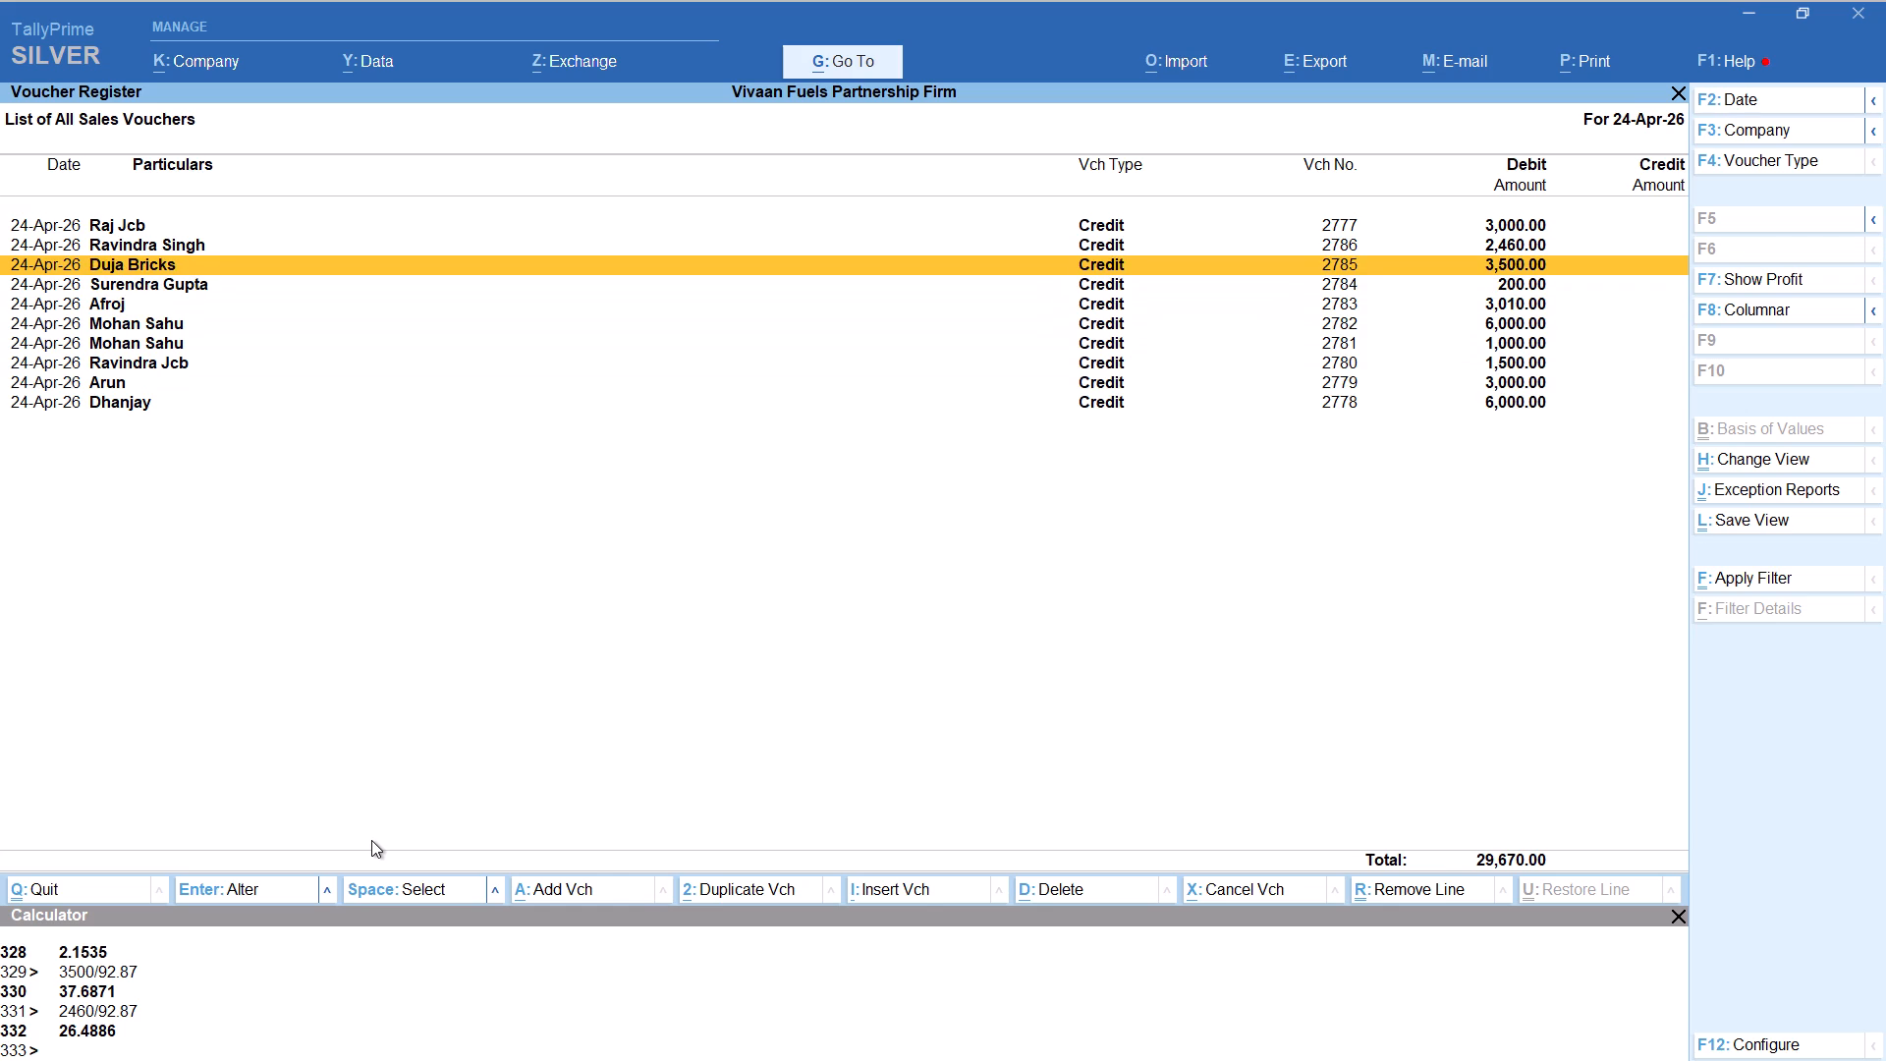
key("Up")
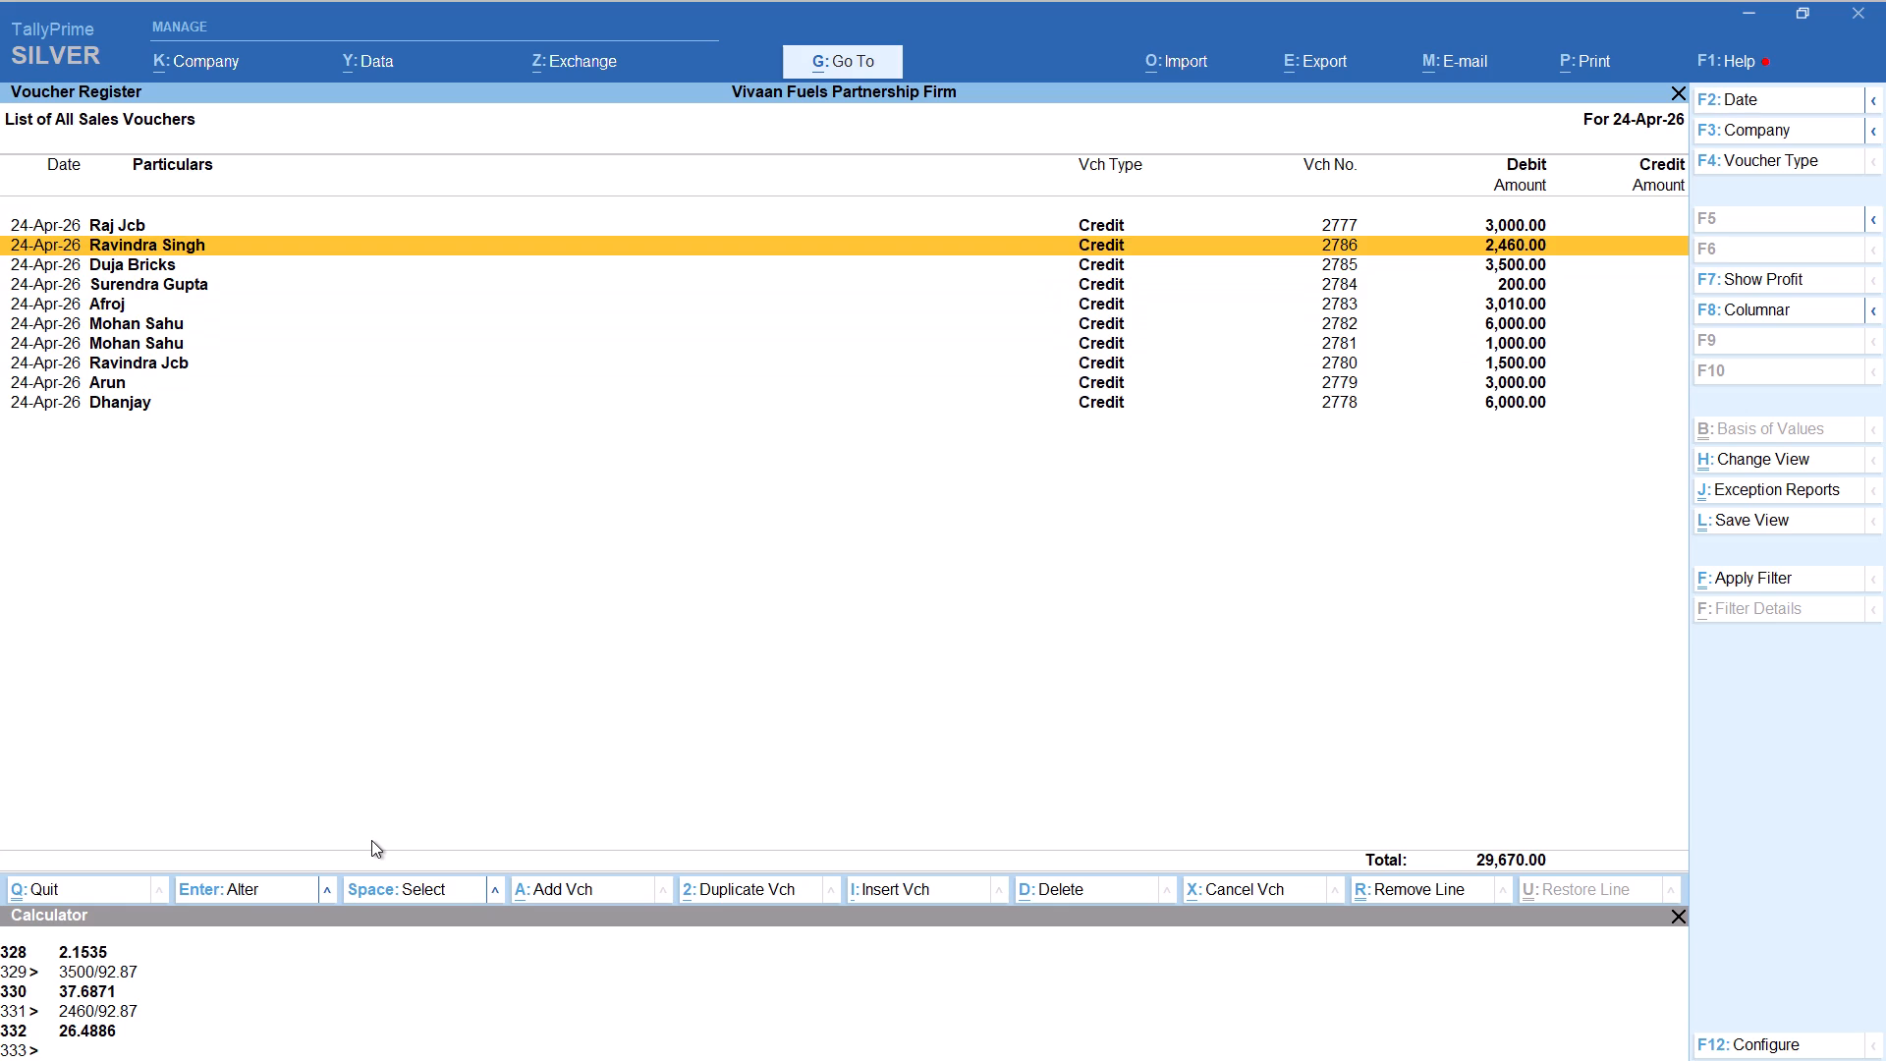
key("alt+Tab")
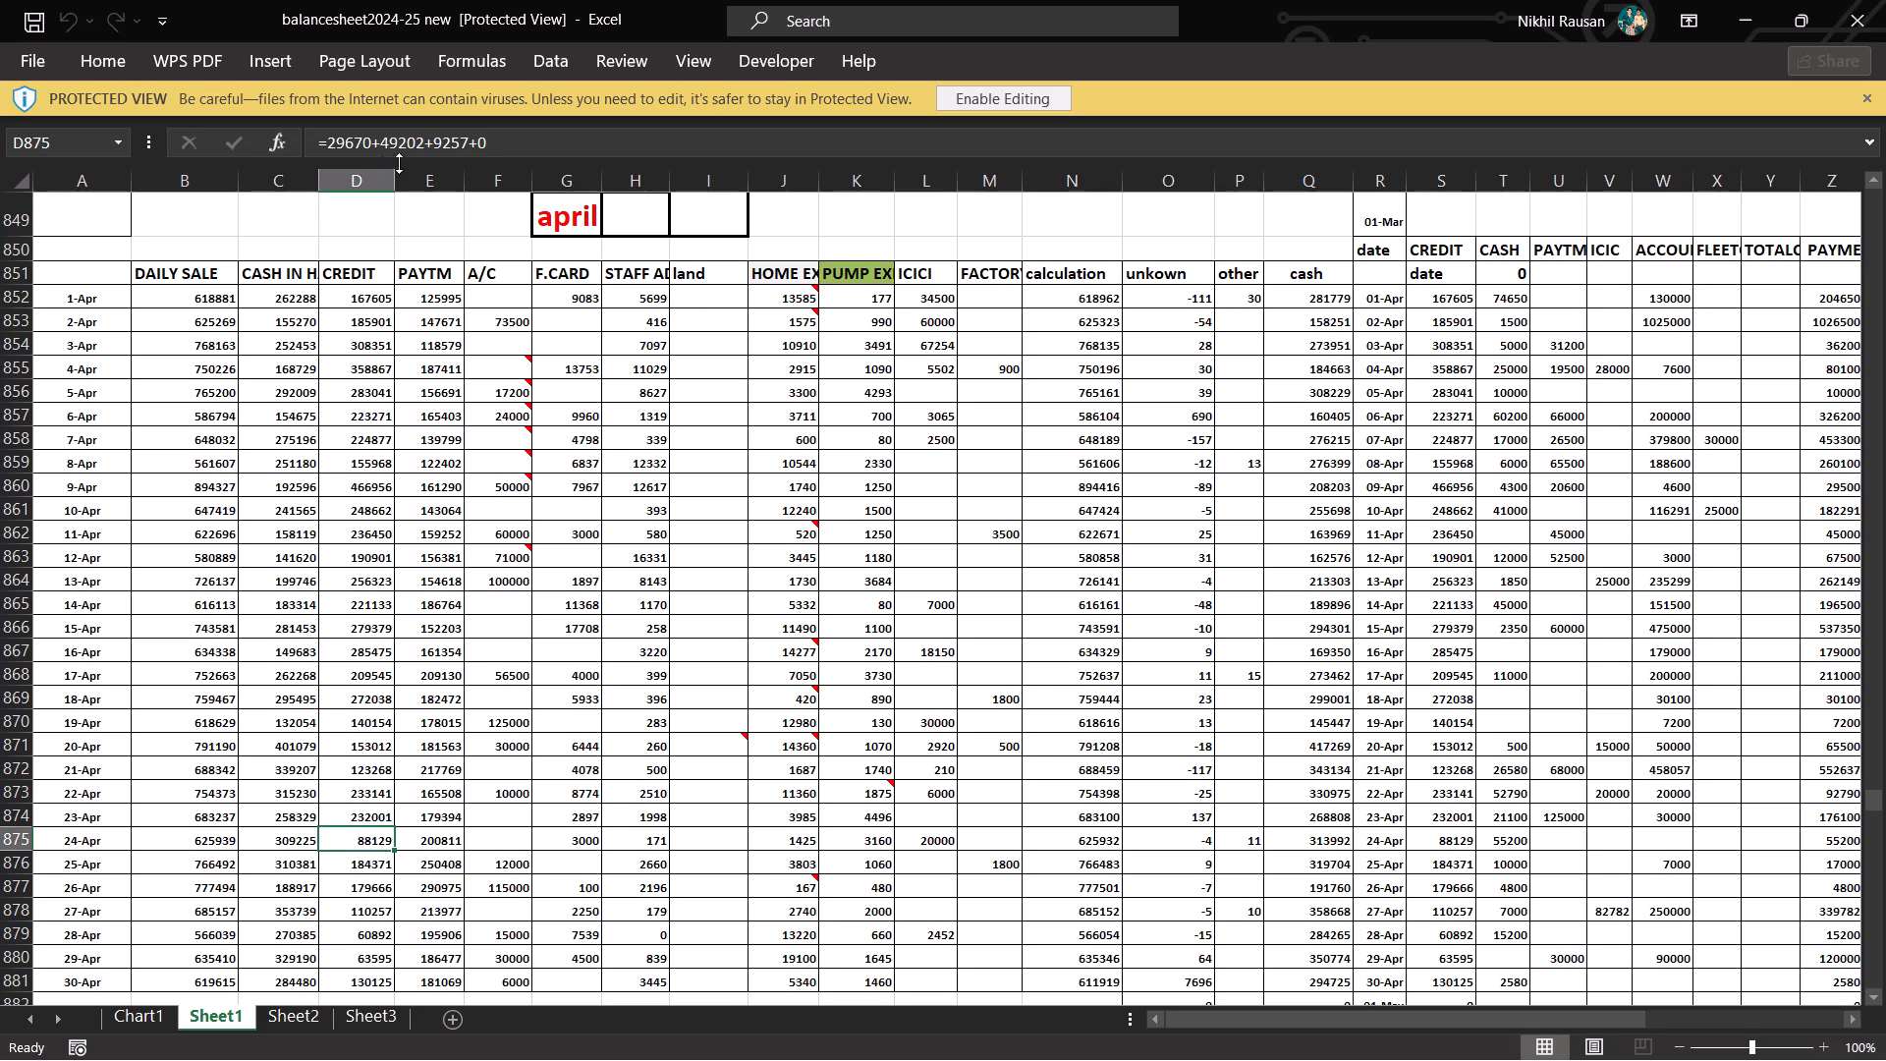
key("alt+Tab")
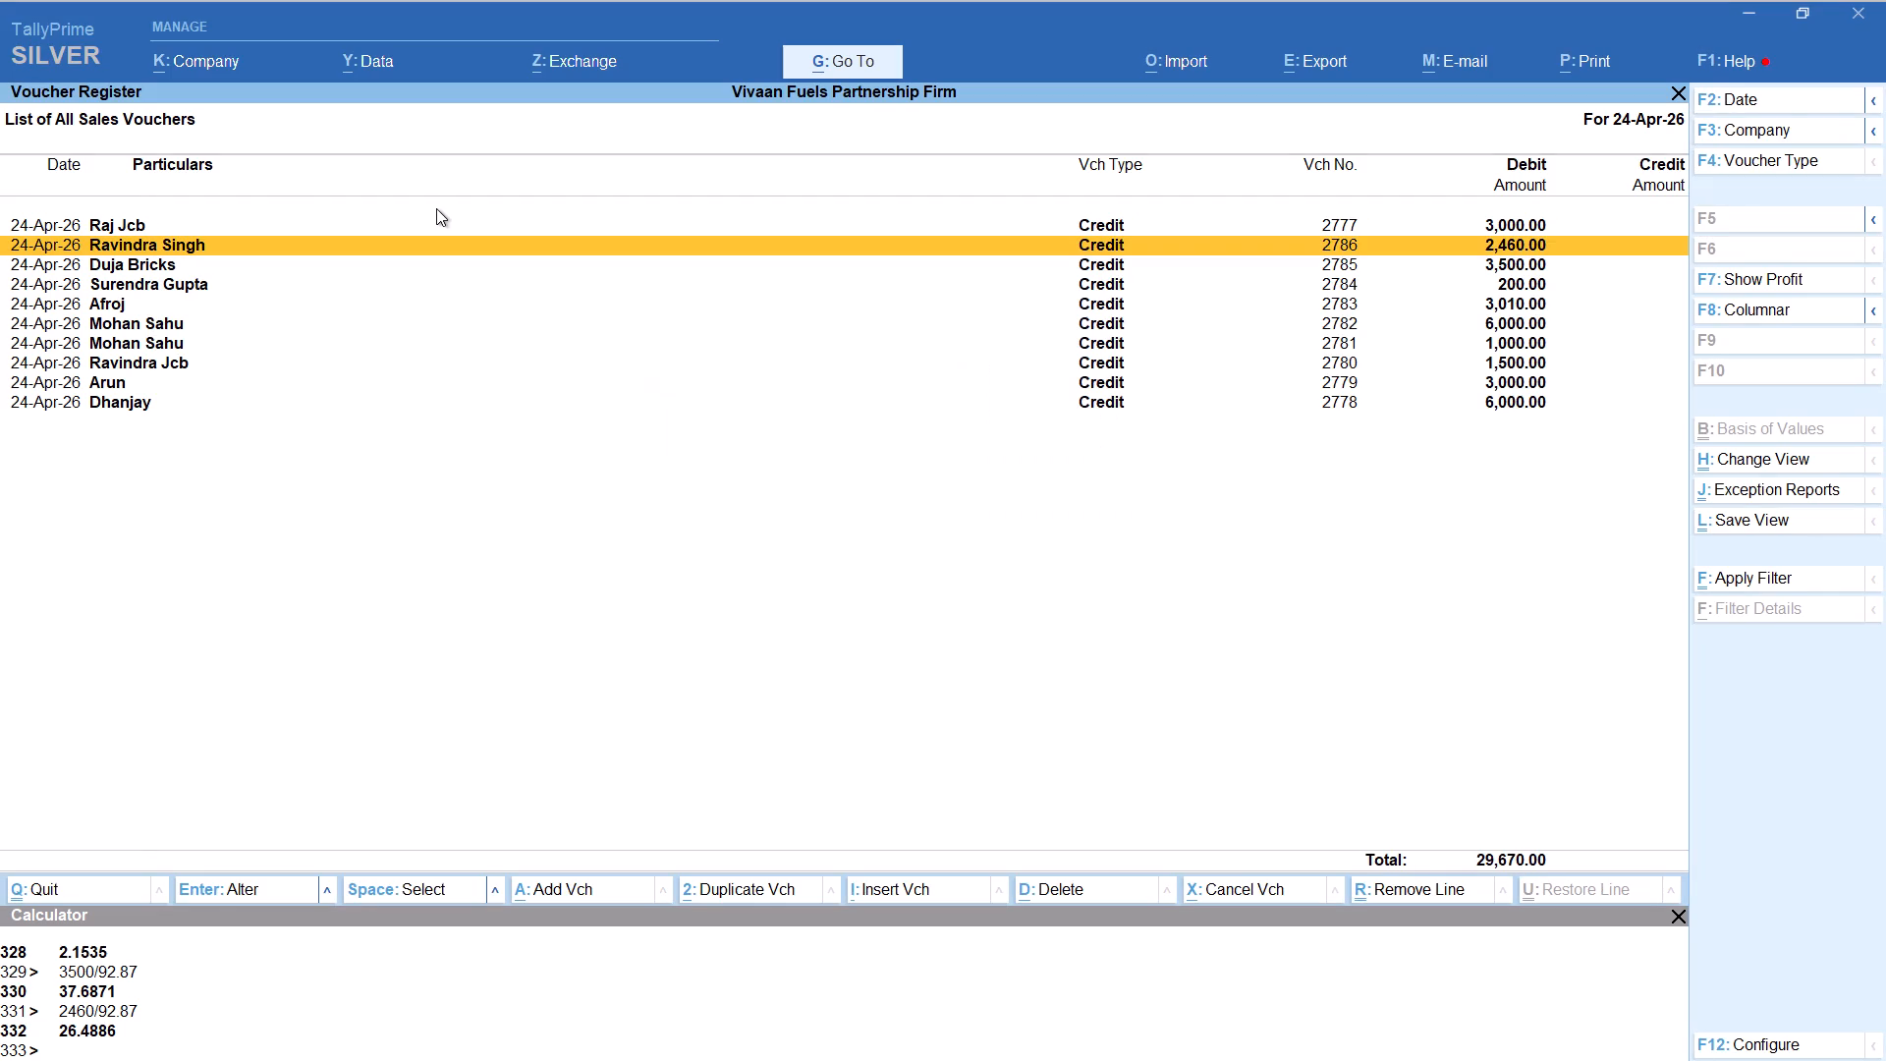
Start a Credit voucher for the first-listed Sunil account, keeping the default party details and the SALE ledger.
key("alt+a")
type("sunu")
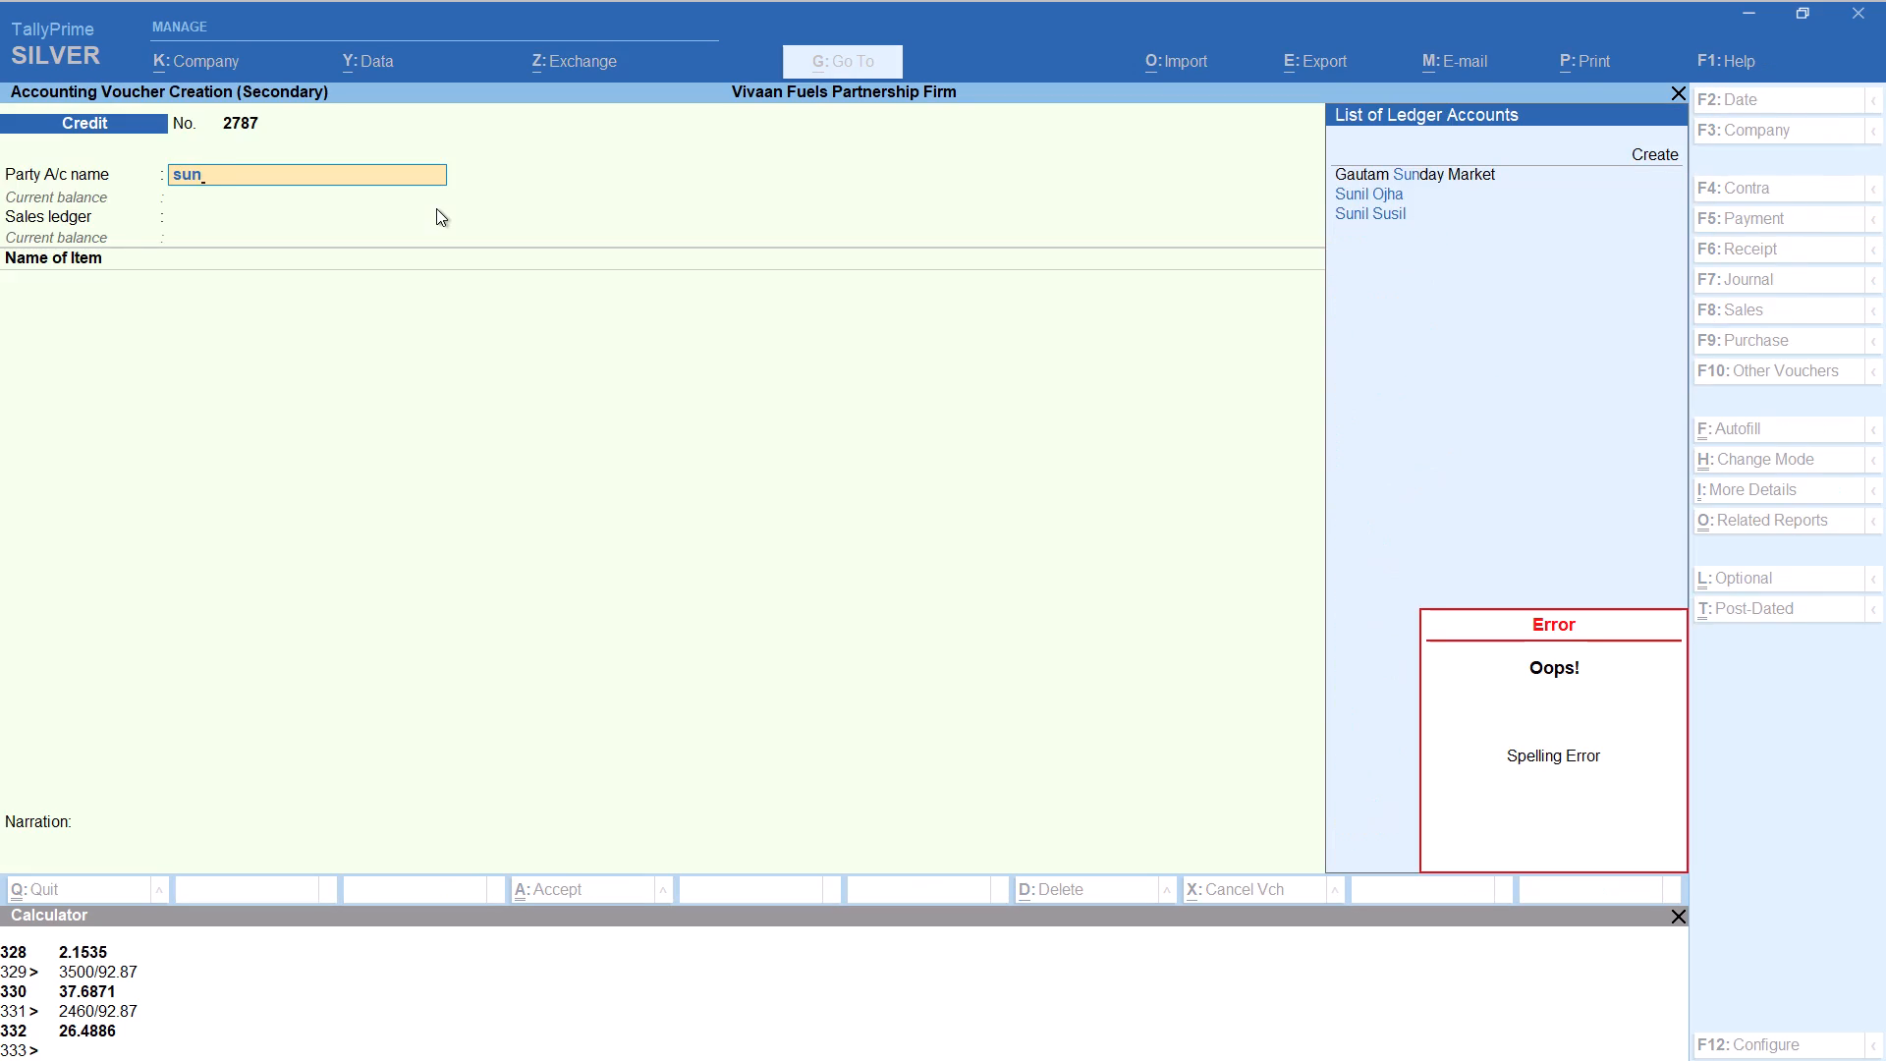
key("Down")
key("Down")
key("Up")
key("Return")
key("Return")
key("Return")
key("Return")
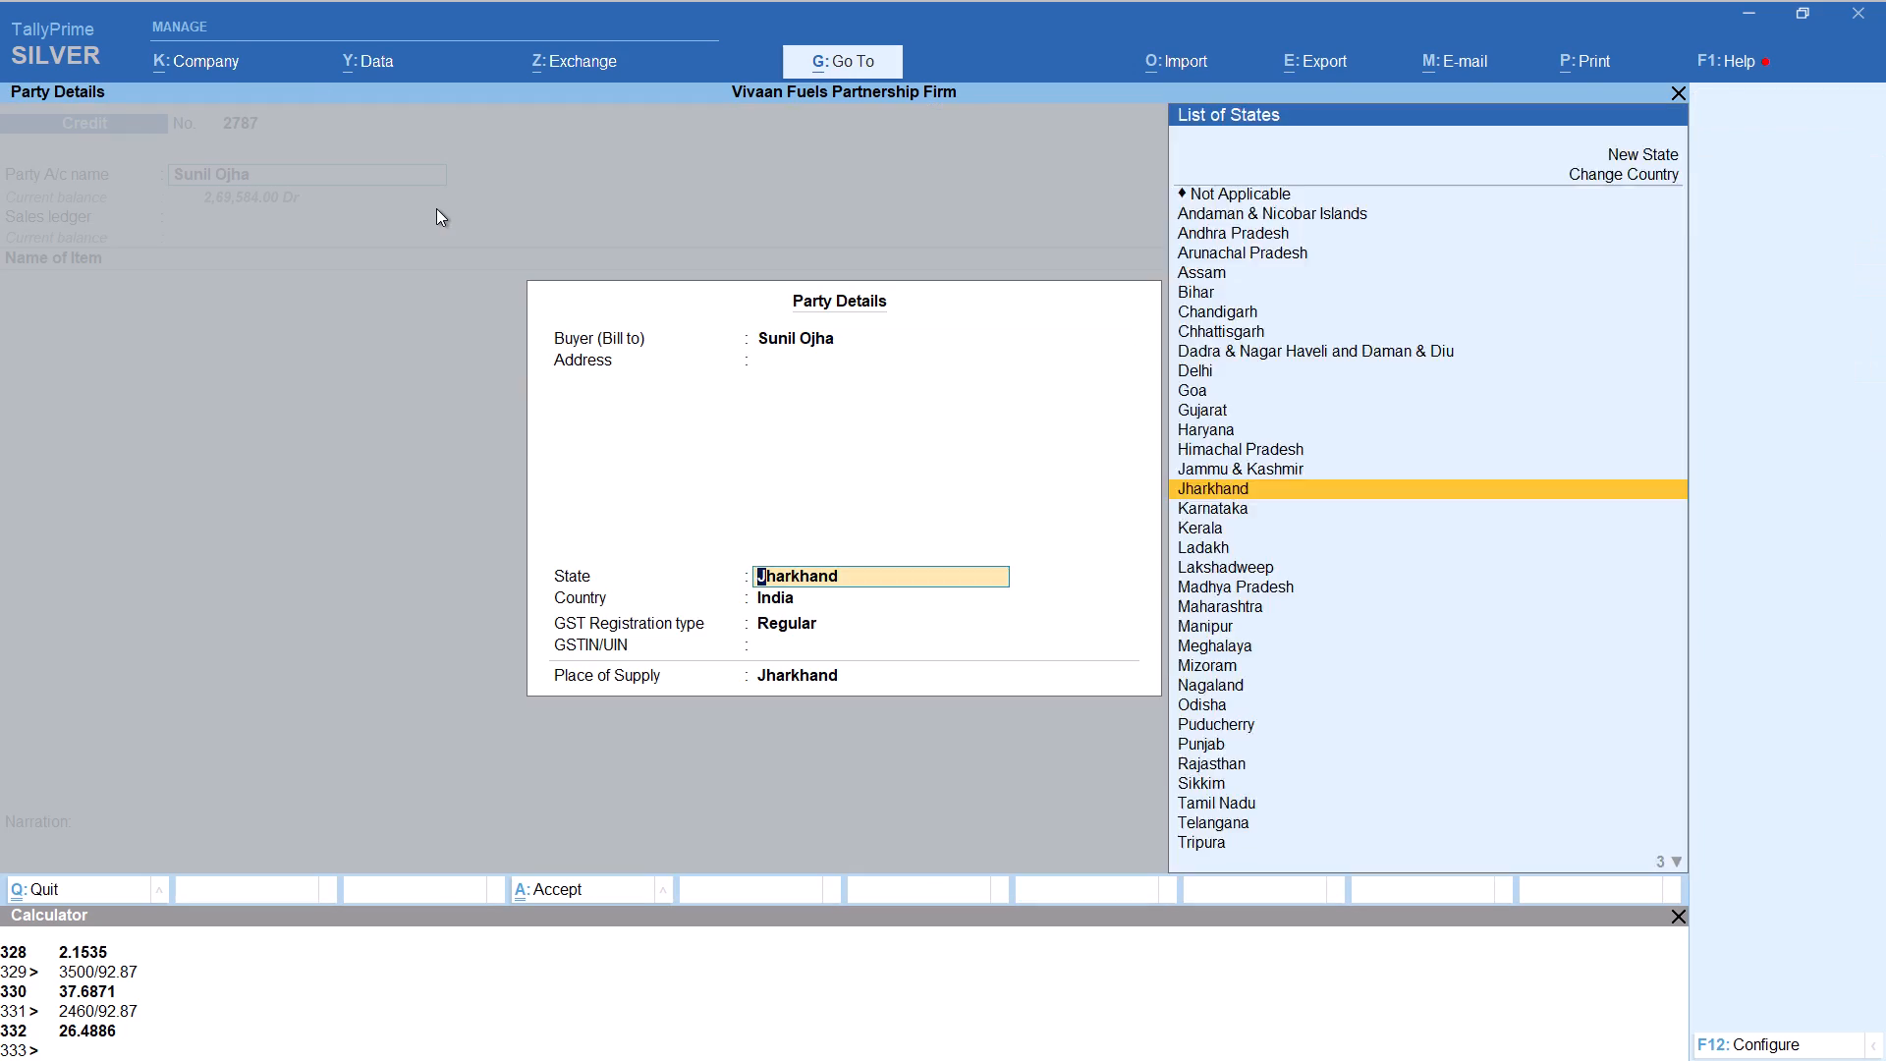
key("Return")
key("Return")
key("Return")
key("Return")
Add item HSD to the Sunil voucher with tracking number Not Applicable, quantity calculated as 14459/92.87 and a rate of 92.87 per liter.
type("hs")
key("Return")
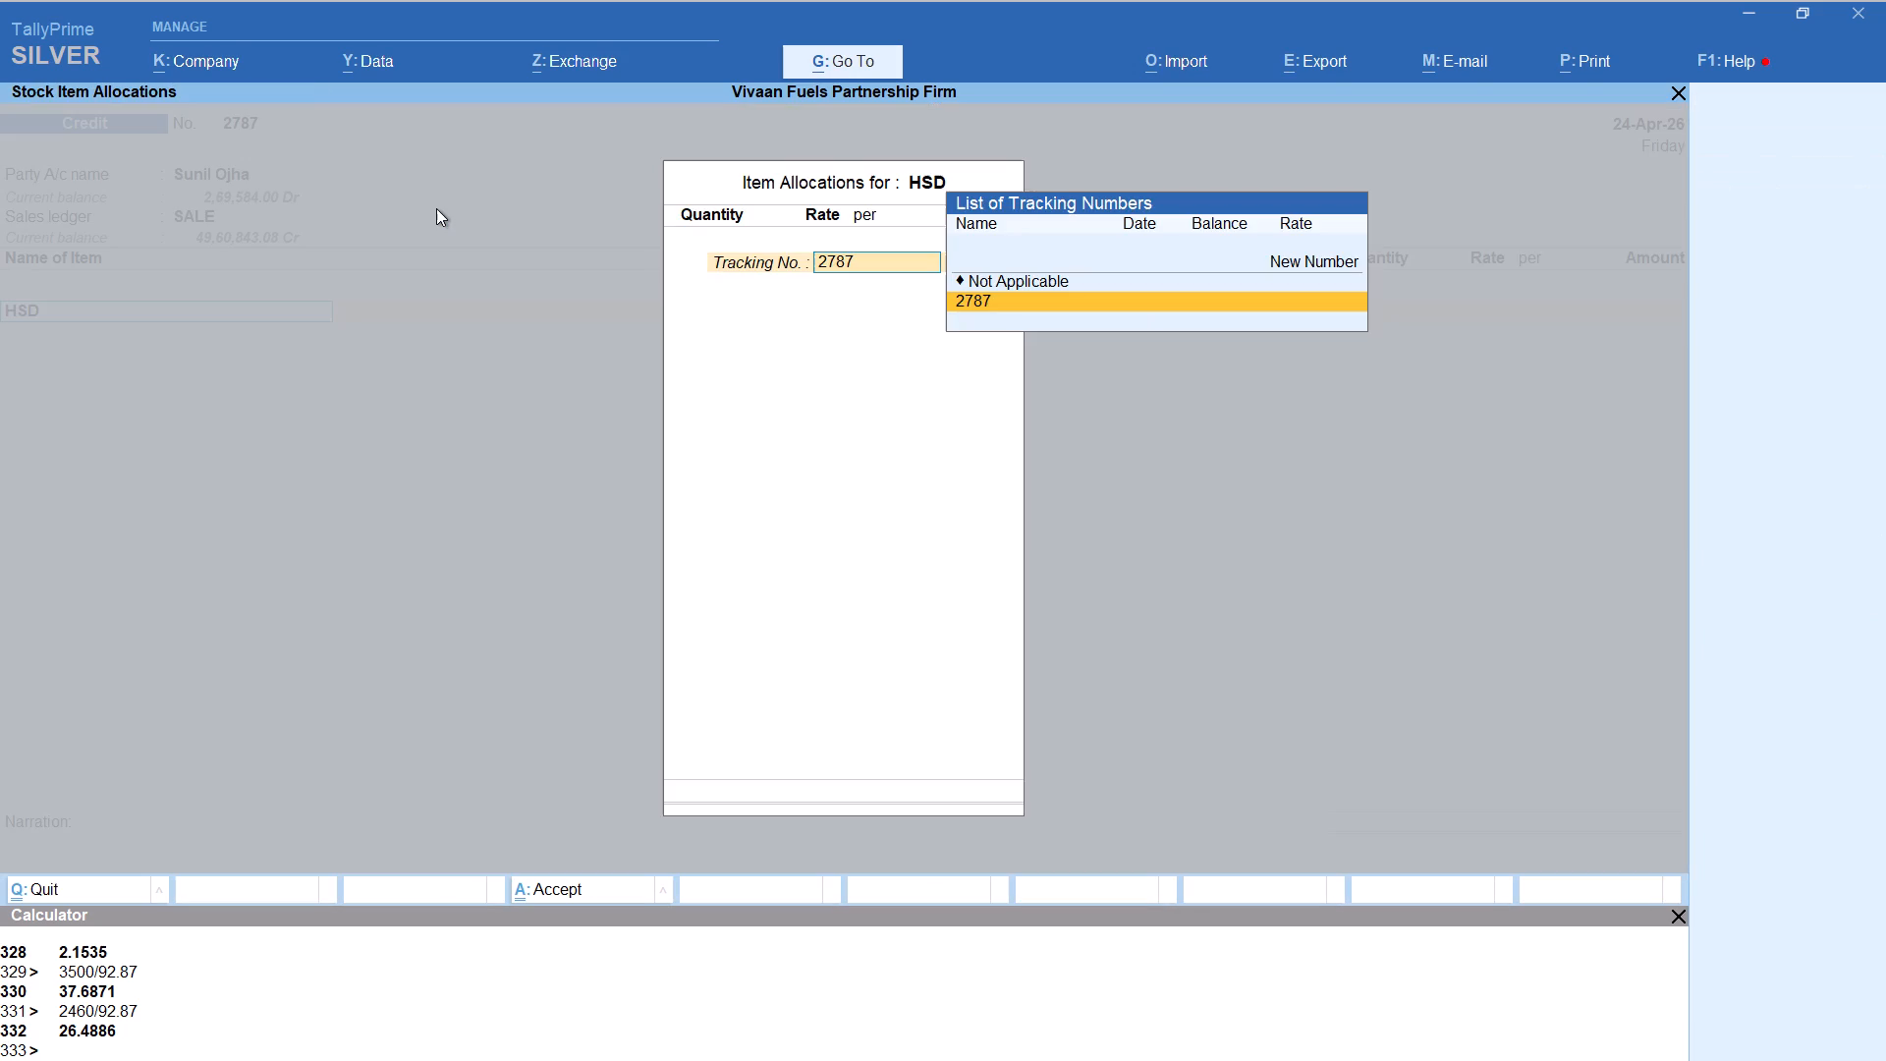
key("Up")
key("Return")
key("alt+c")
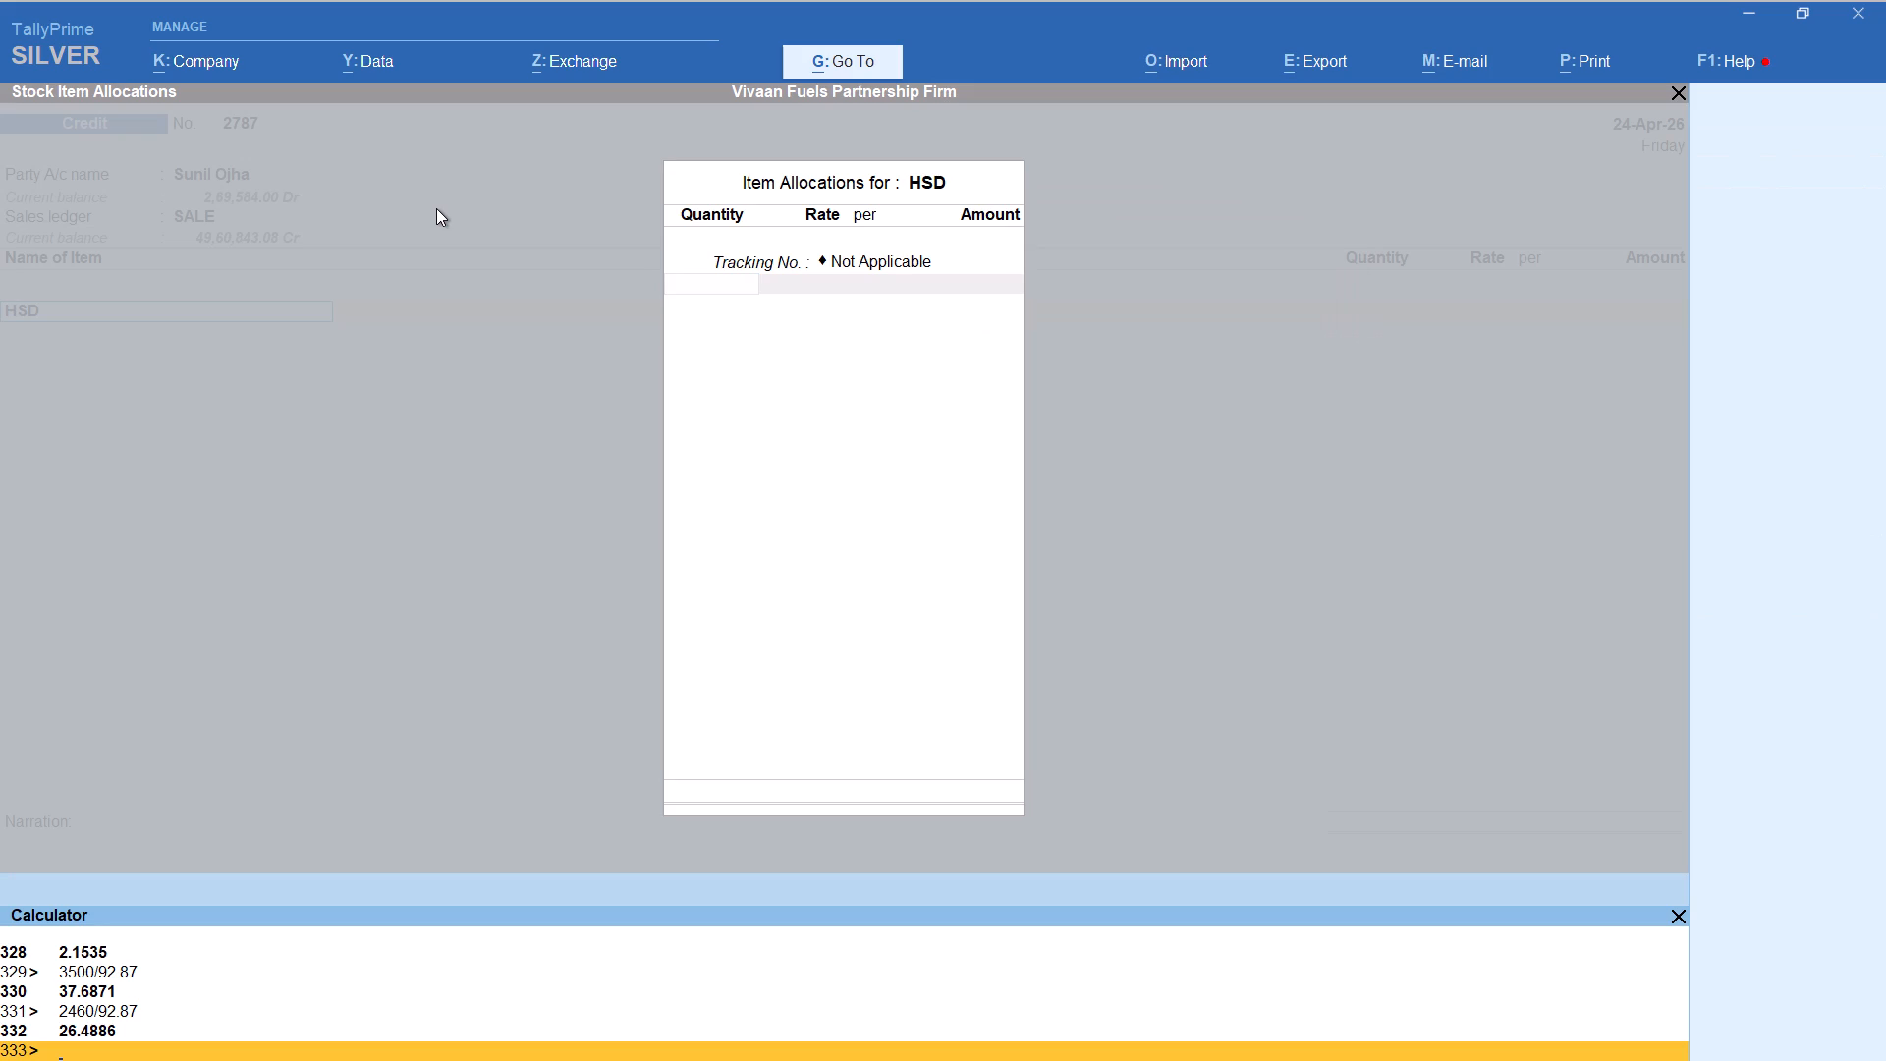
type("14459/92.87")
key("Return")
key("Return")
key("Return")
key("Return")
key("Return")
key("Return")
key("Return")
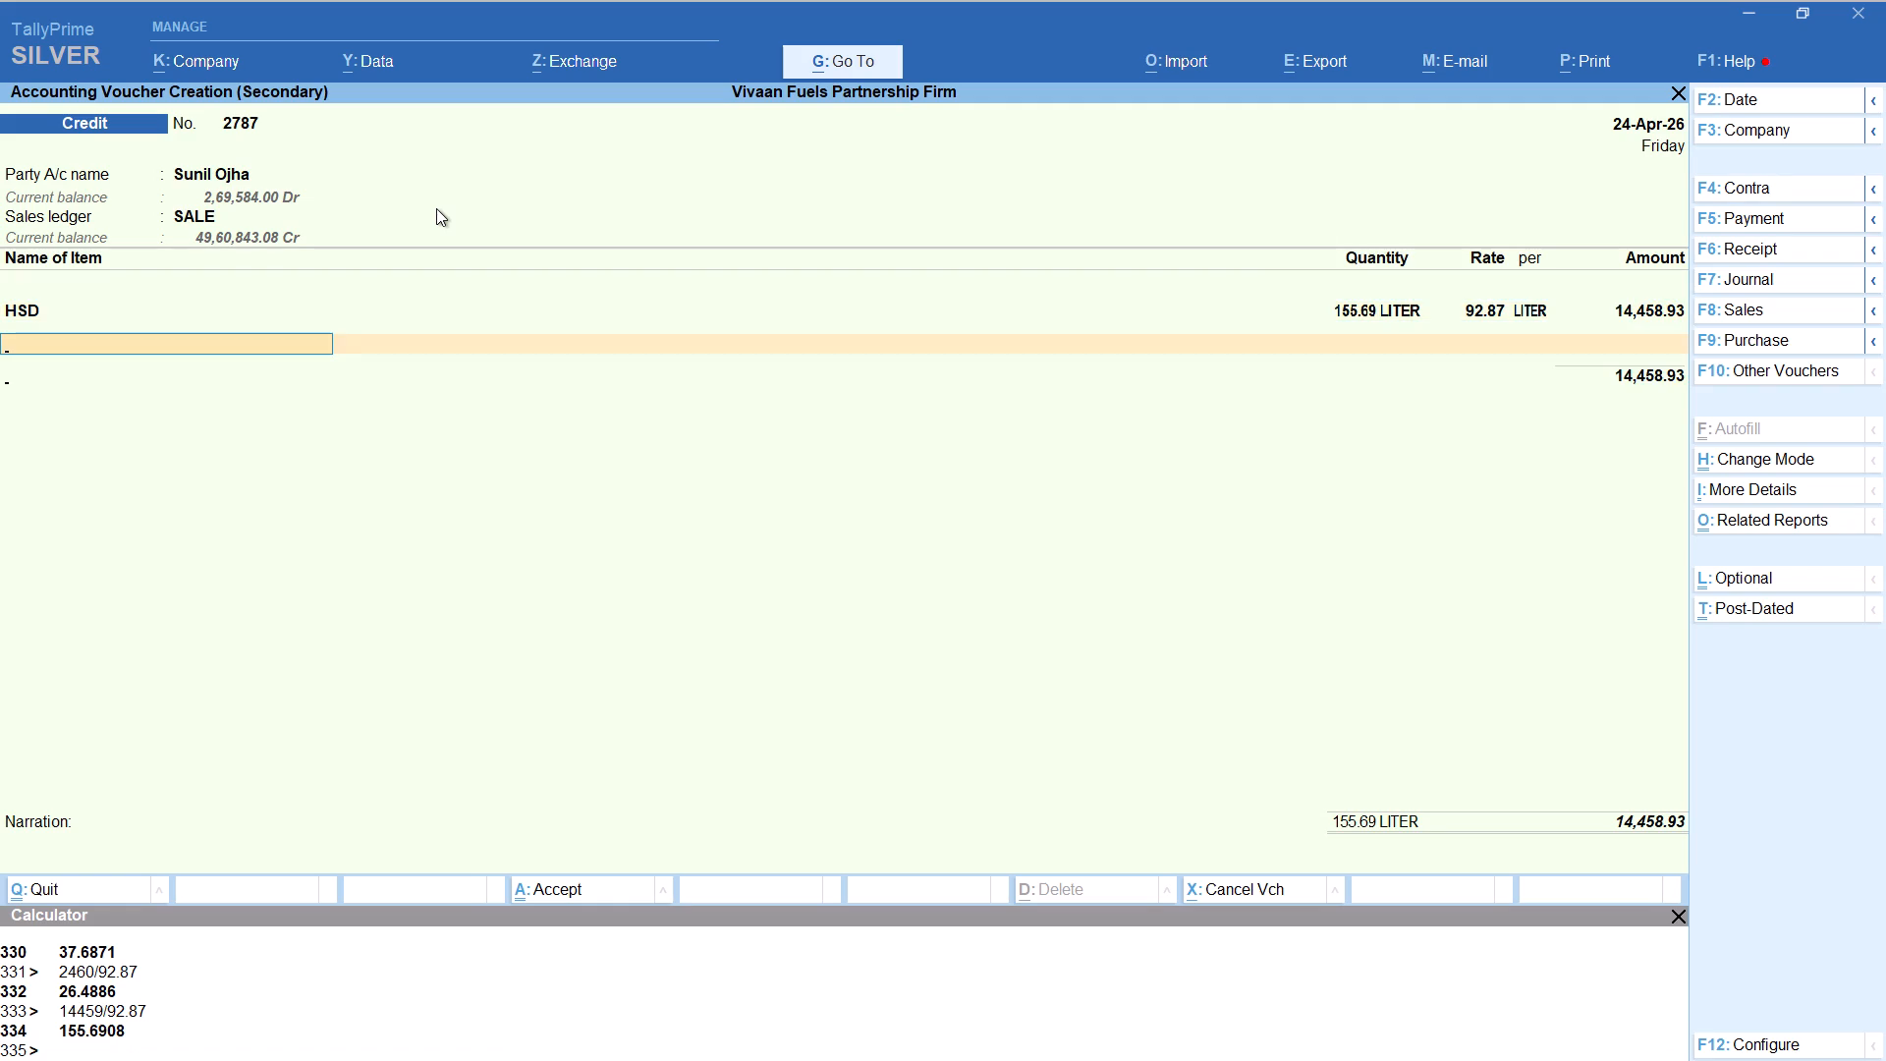
Add the Round Off ledger to the Sunil voucher and save it.
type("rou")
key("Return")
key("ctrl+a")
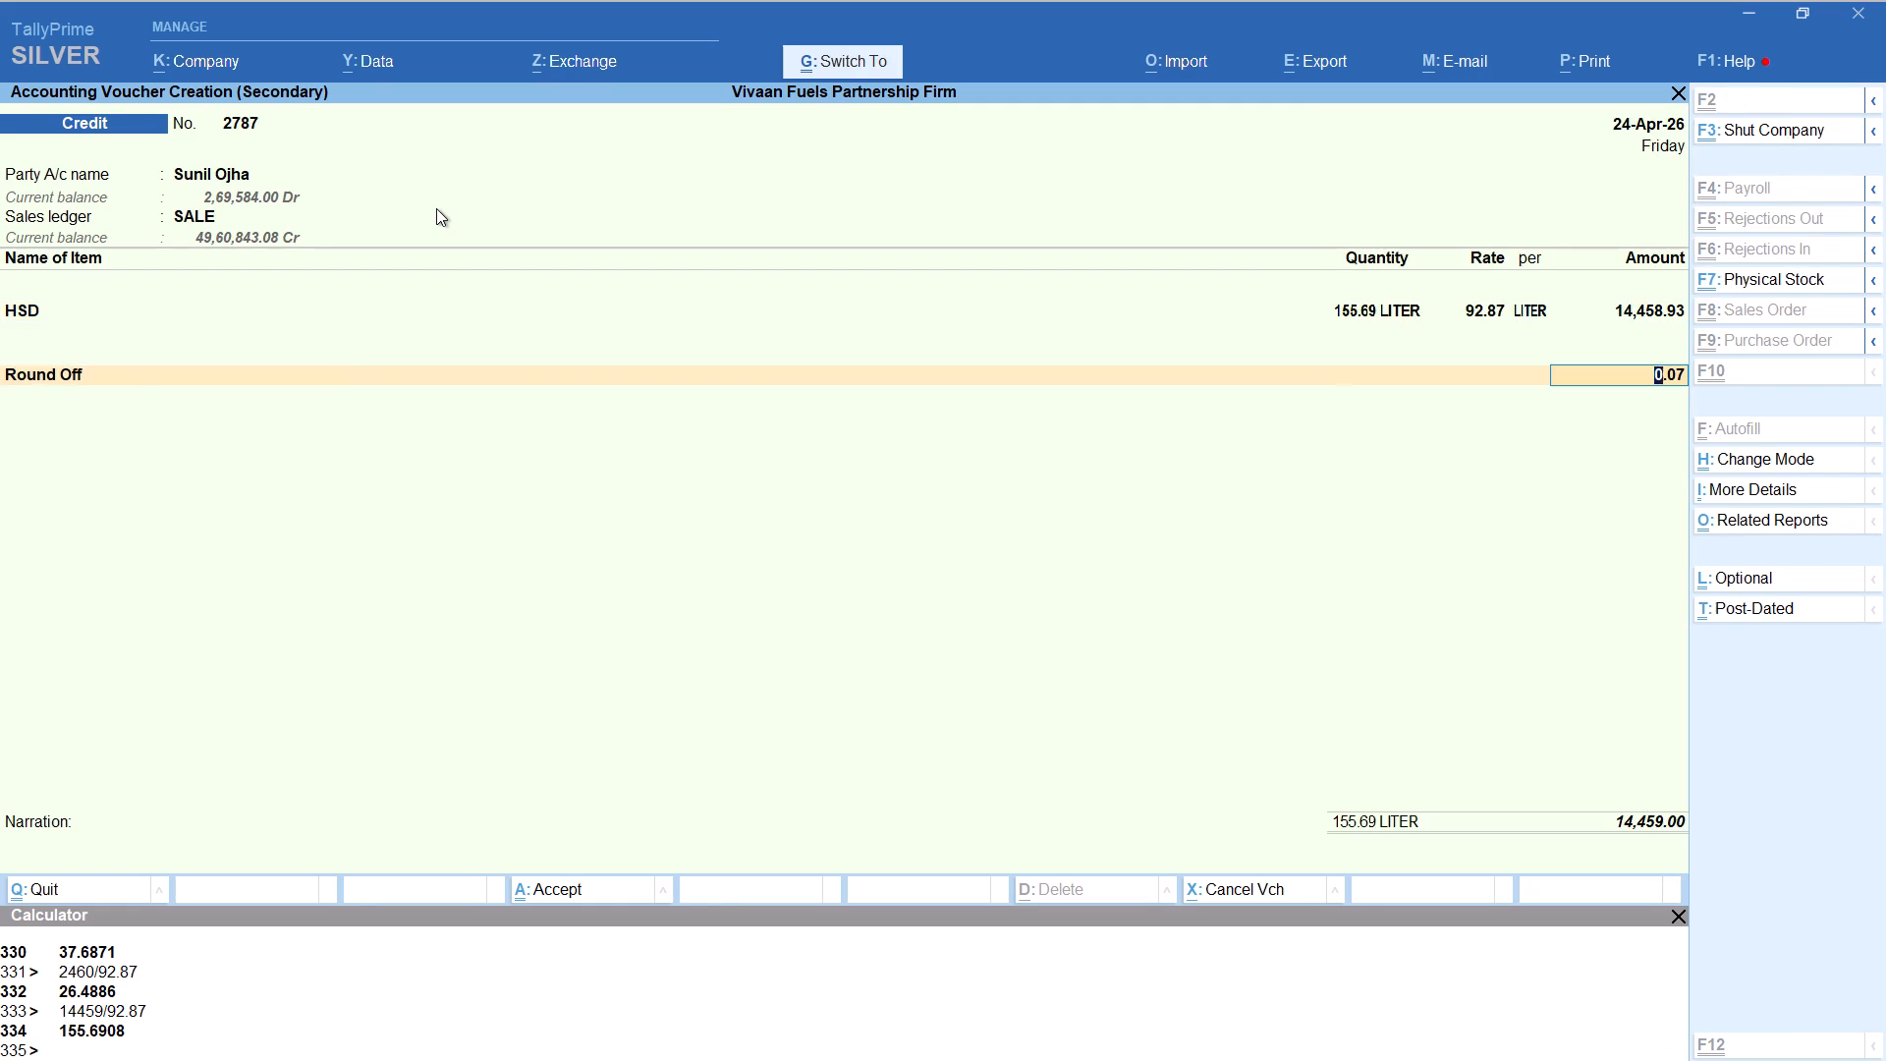
Start a Credit voucher for the CHINTU account, keeping the default party details and the SALE ledger.
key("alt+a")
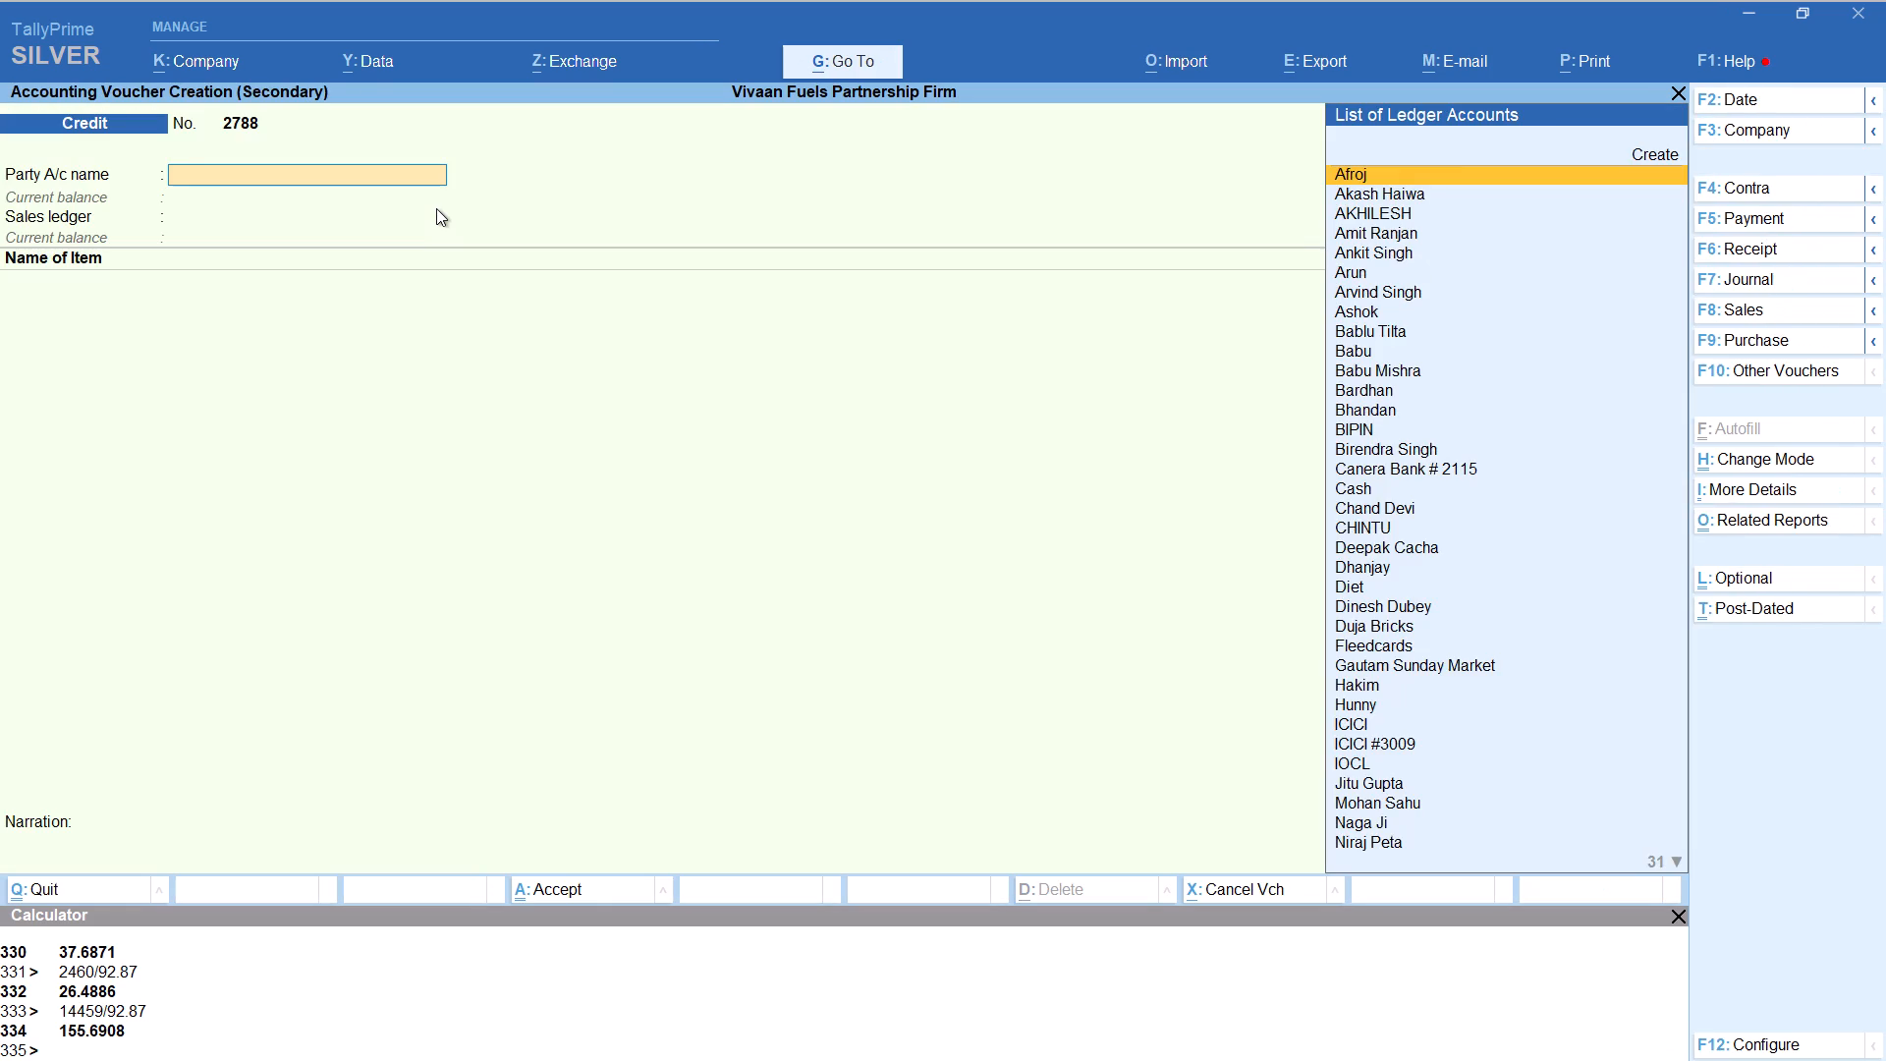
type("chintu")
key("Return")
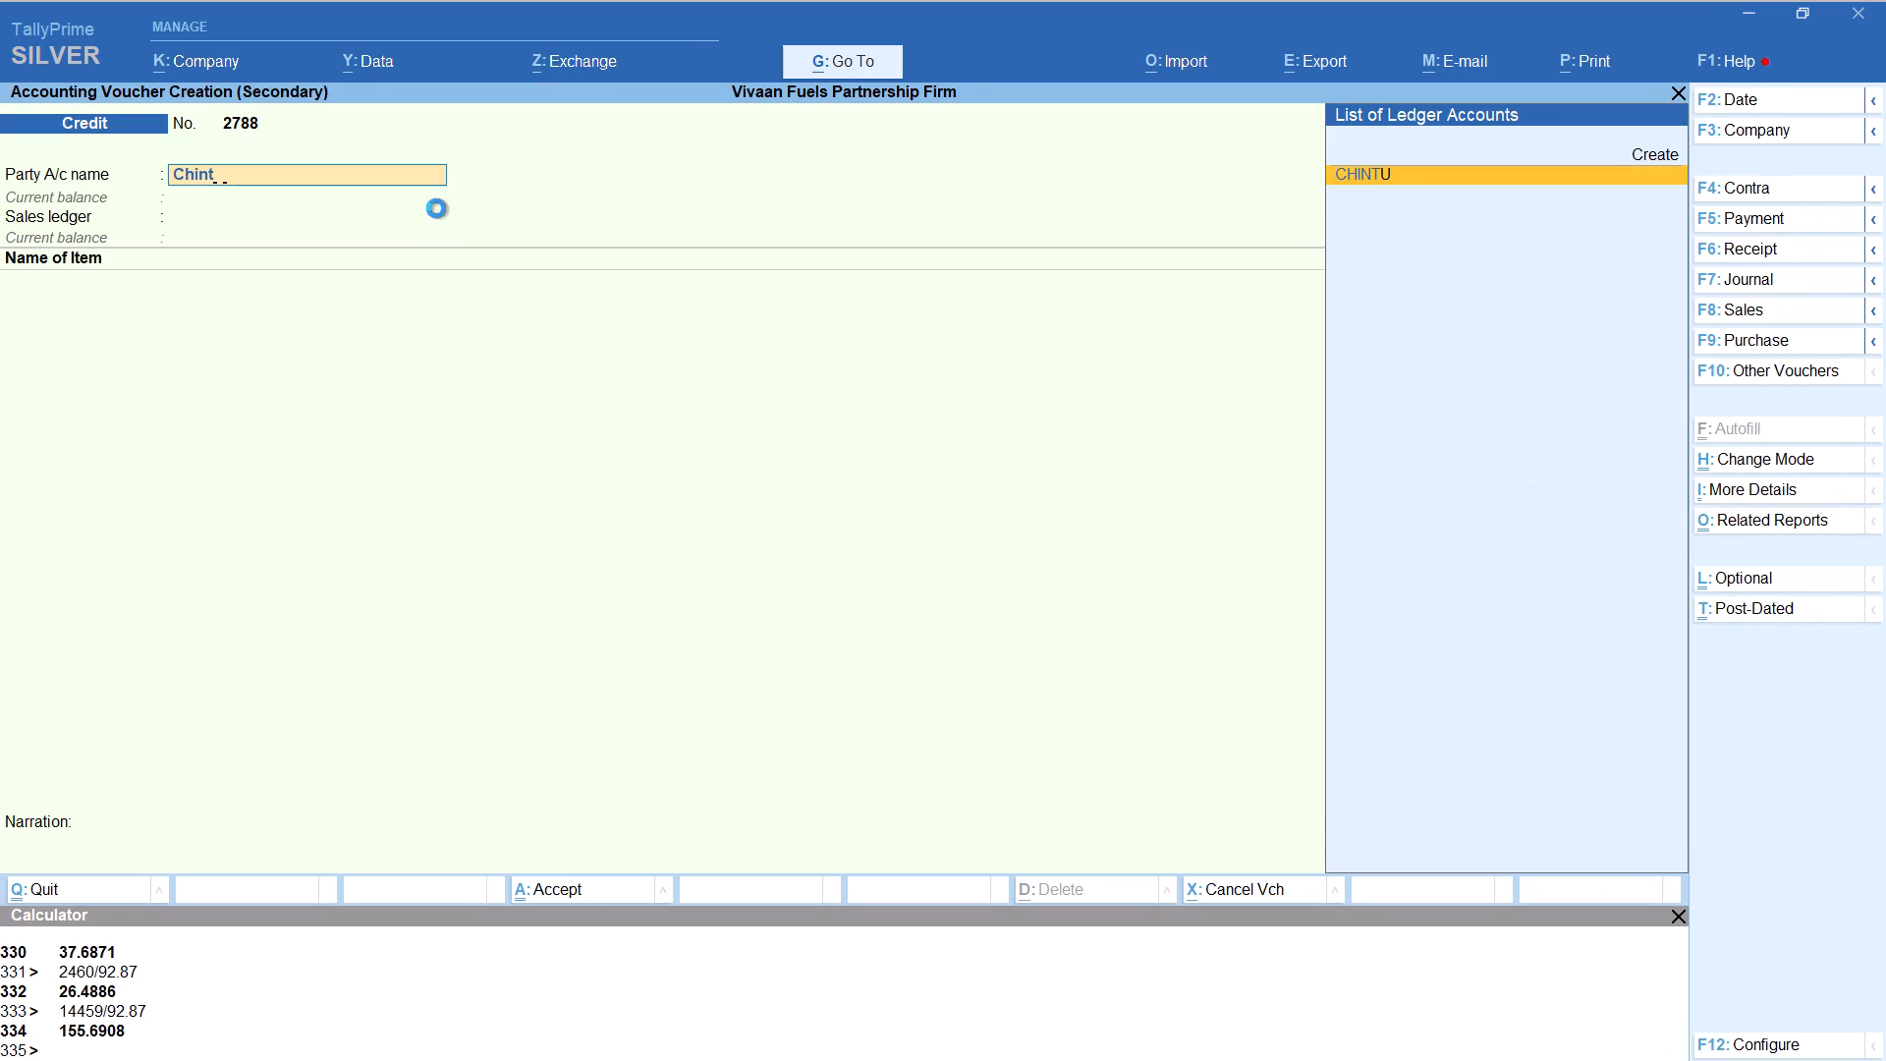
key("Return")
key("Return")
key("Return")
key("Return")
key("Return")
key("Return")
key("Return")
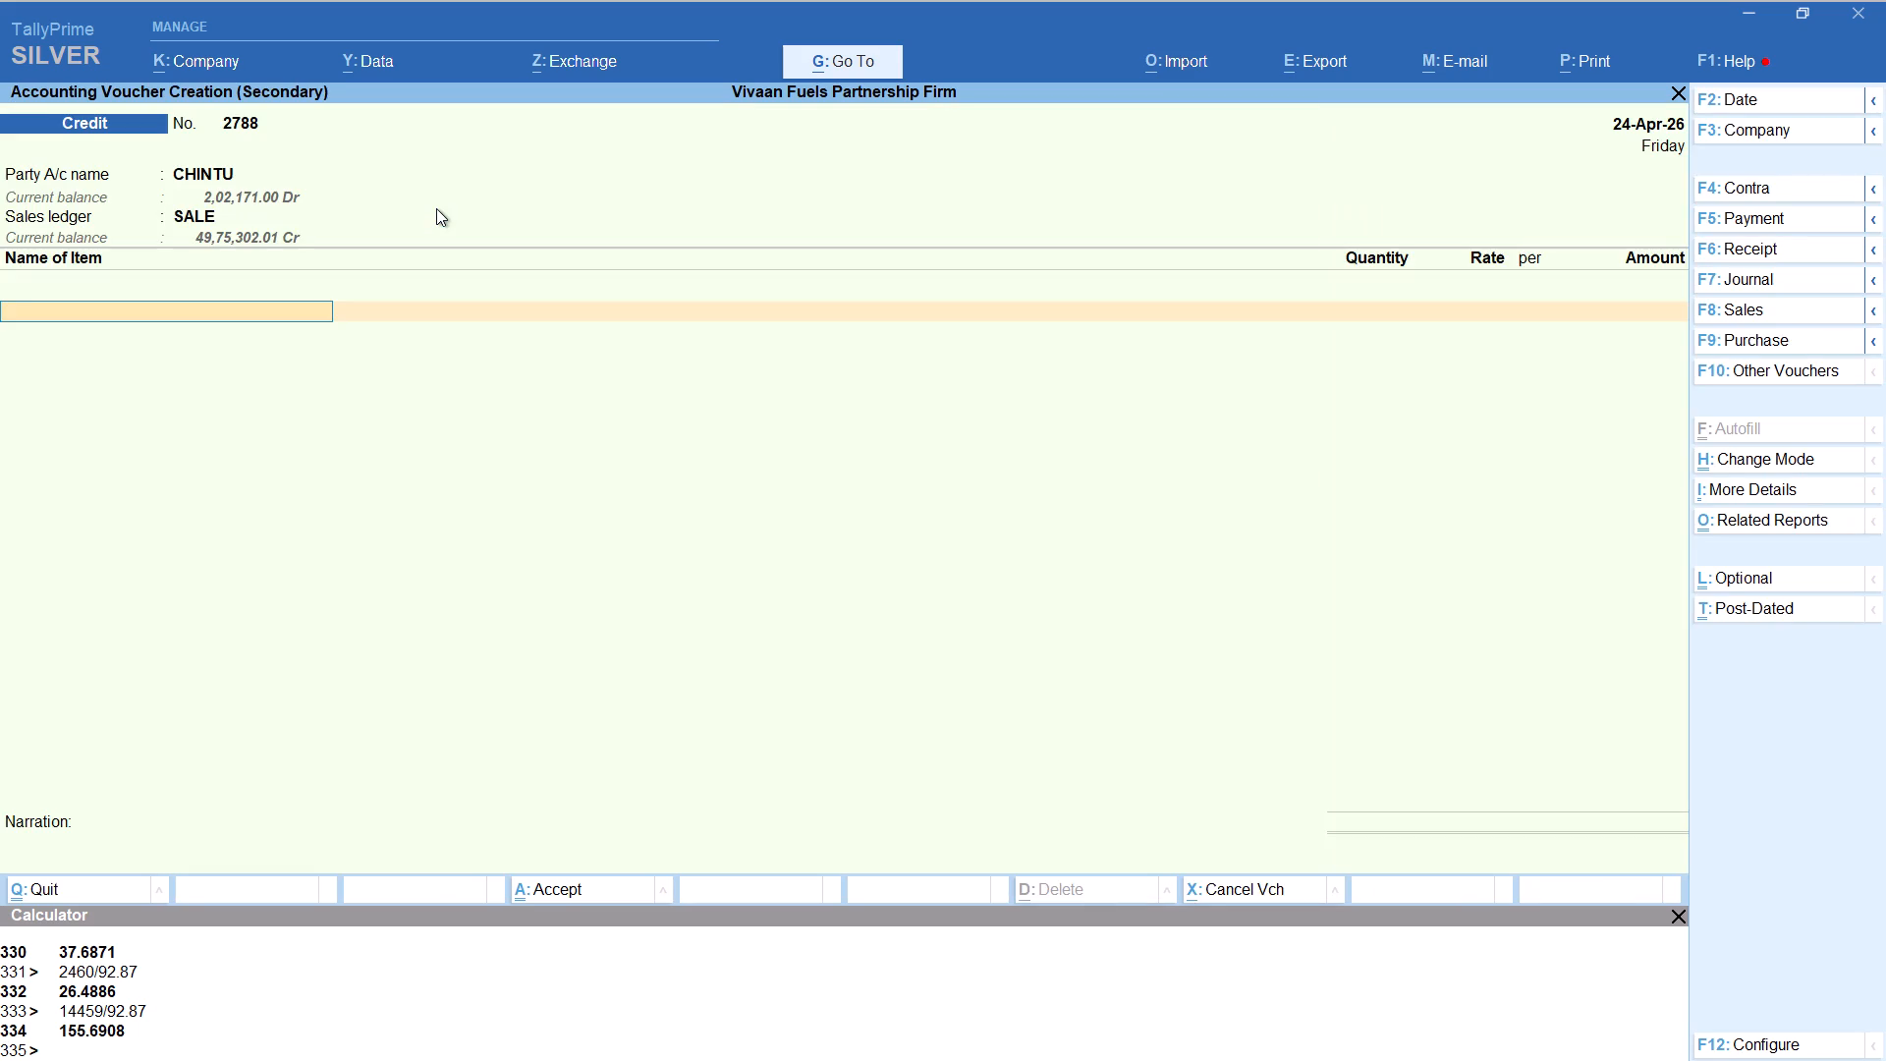
Add item HSD to the CHINTU voucher with tracking number Not Applicable, quantity calculated as 10145/92.87 and the default rate.
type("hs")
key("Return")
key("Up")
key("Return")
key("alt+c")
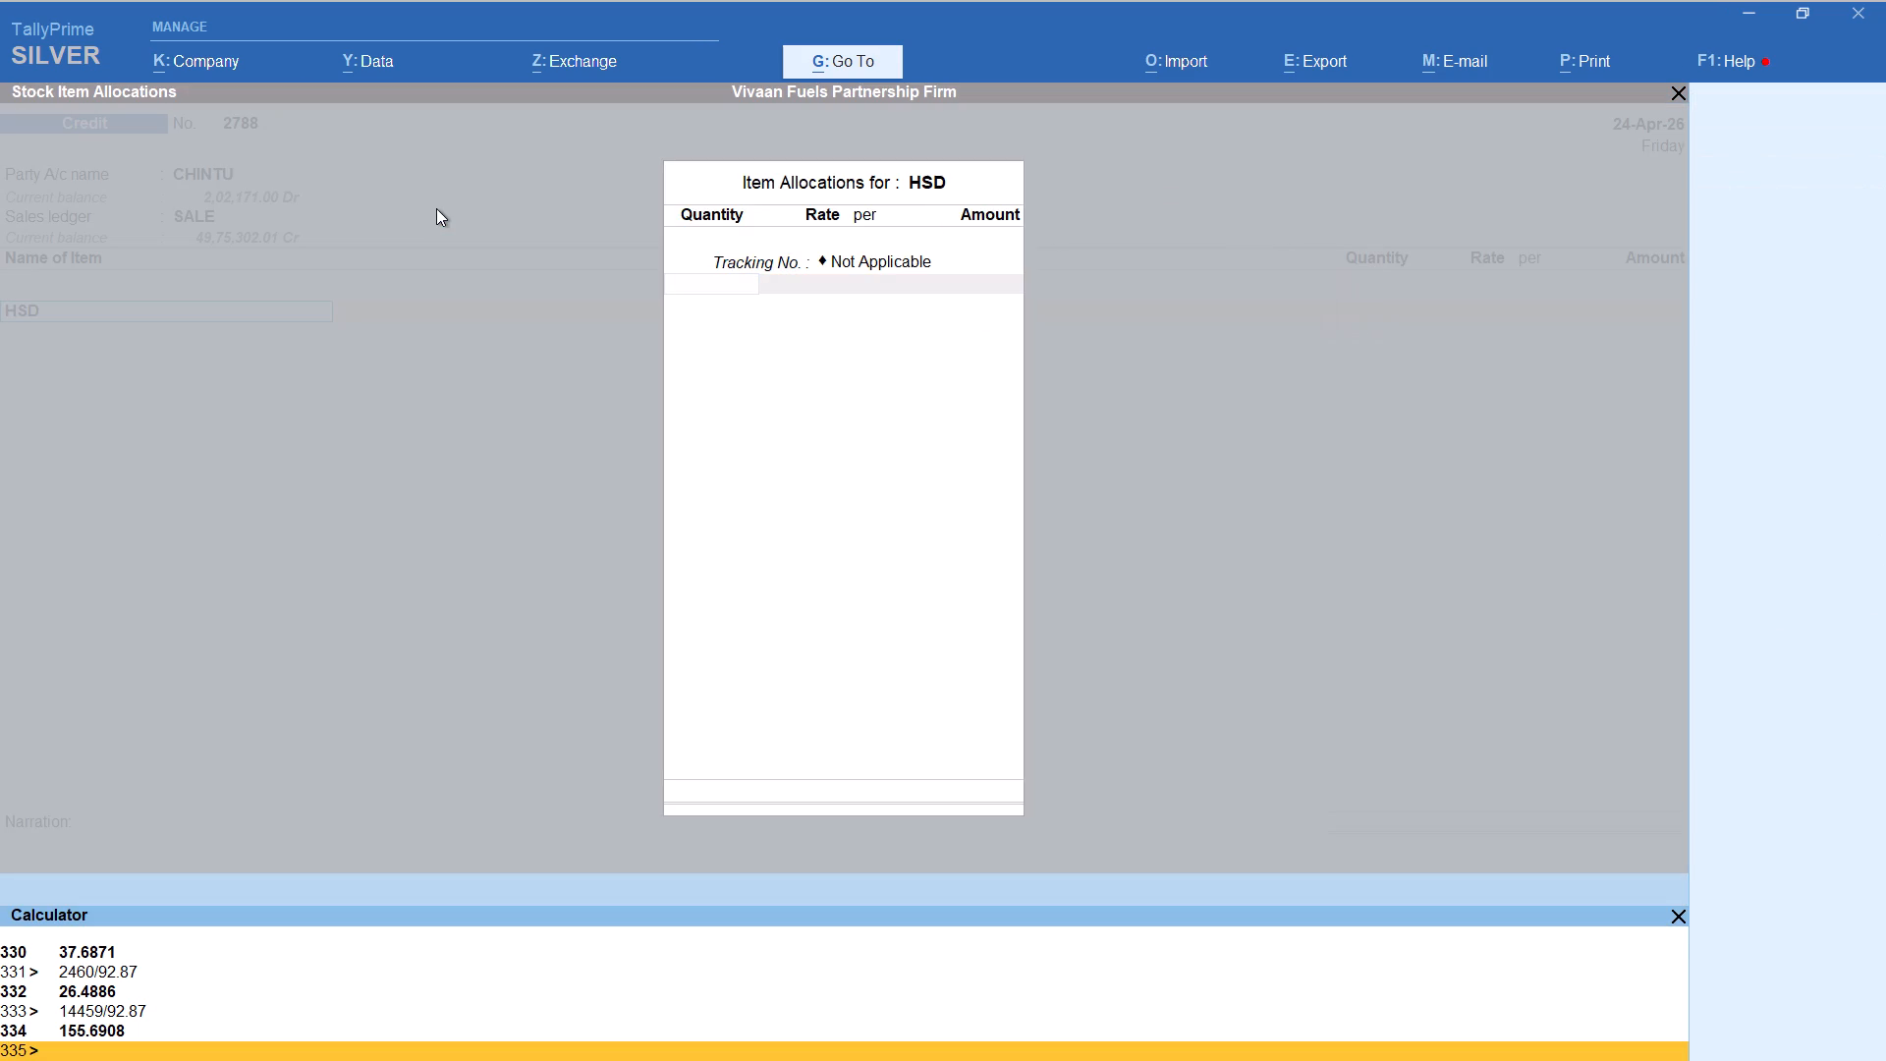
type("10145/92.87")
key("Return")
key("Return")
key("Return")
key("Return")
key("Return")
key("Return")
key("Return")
Add the Round Off ledger to the CHINTU voucher and save it.
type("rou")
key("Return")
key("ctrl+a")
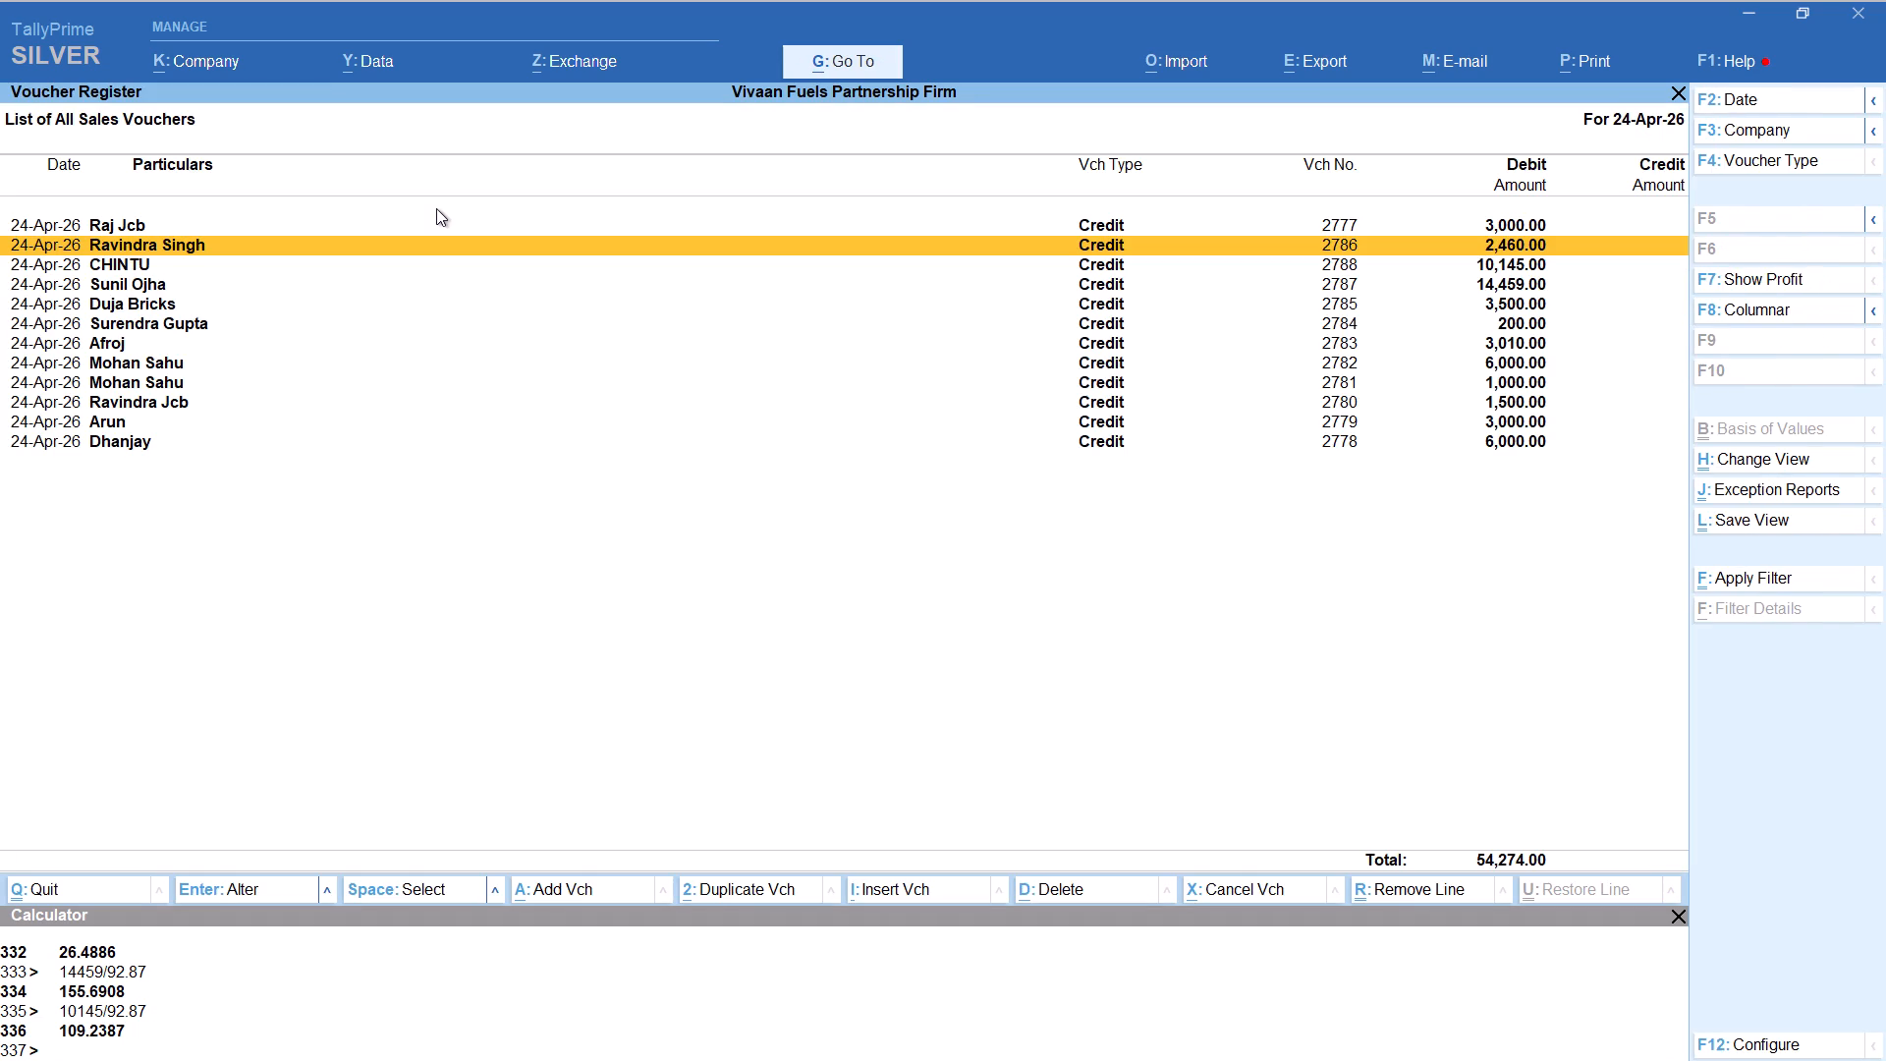
Start a Credit voucher for the Gautam Sunday Market account, keeping the default party details and the SALE ledger.
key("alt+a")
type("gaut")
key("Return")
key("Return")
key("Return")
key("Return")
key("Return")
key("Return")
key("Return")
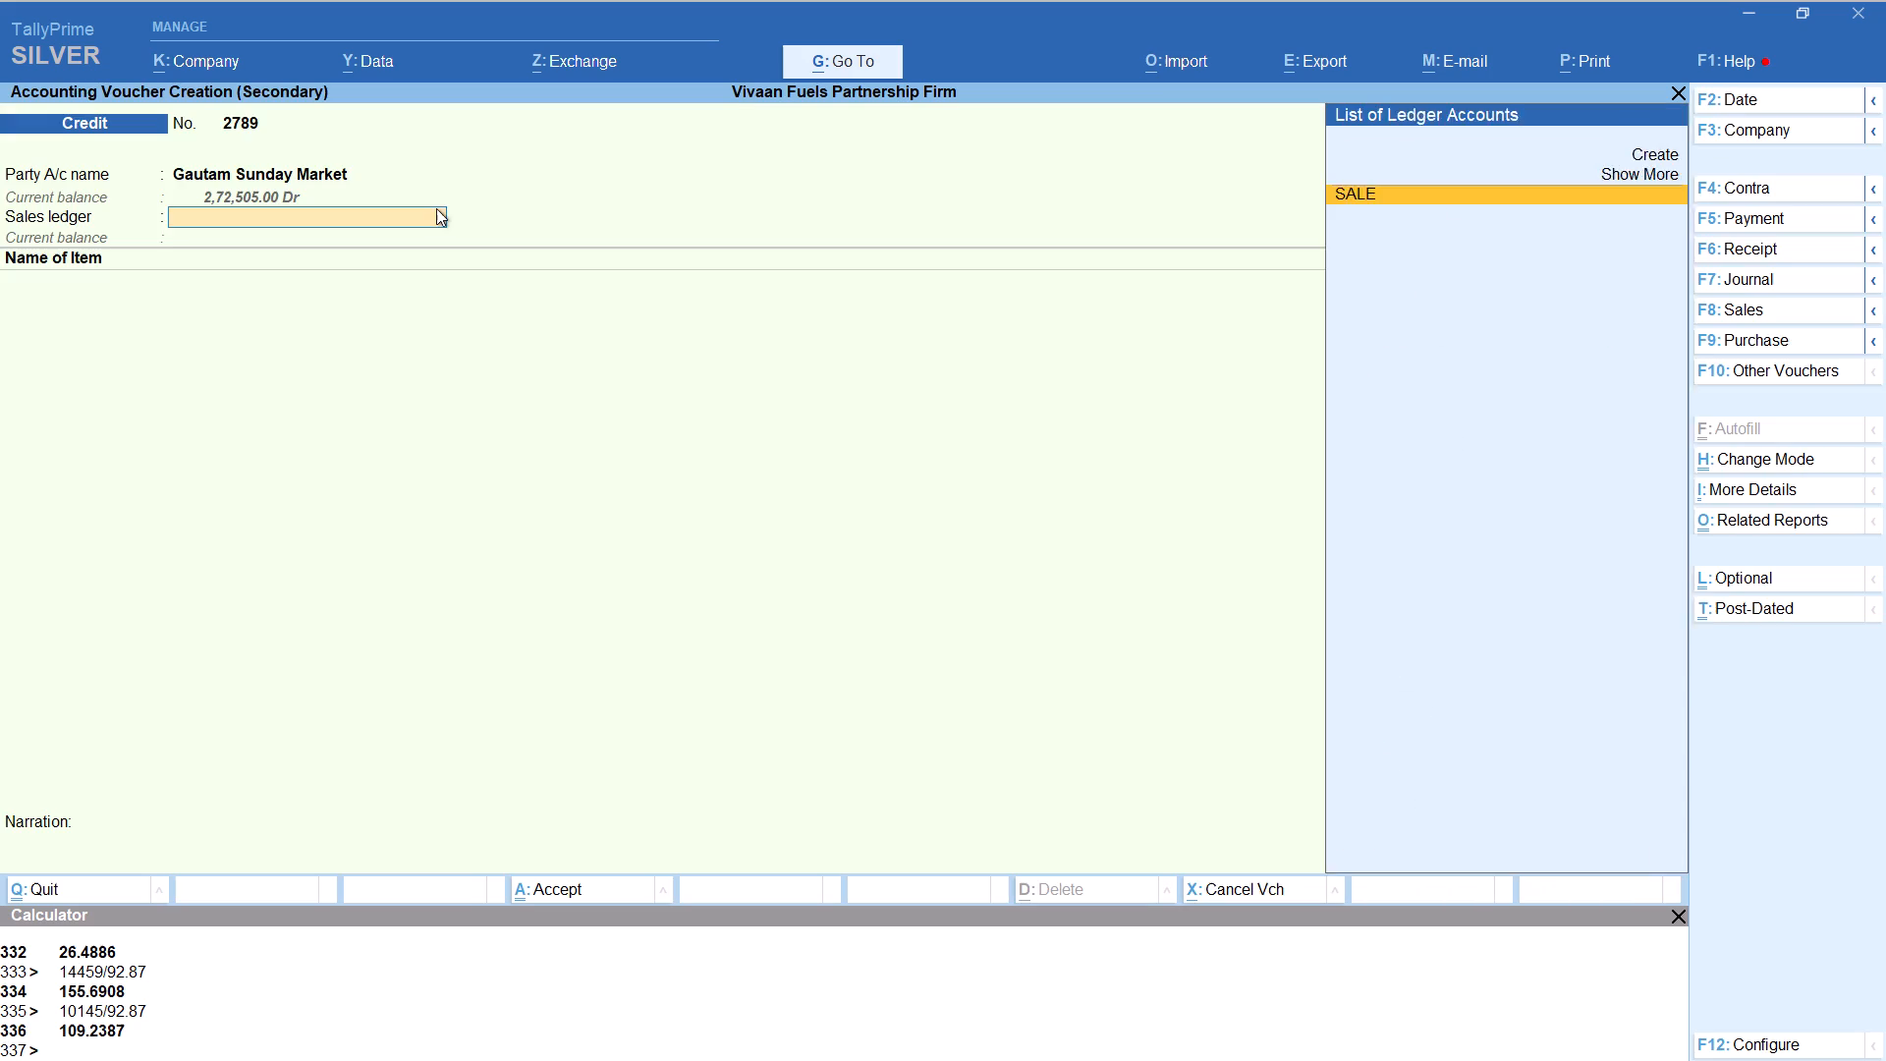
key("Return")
Add item HSD to the Gautam Sunday Market voucher with tracking number Not Applicable, quantity calculated as 3524/92.87 and a rate of 92.87 per liter.
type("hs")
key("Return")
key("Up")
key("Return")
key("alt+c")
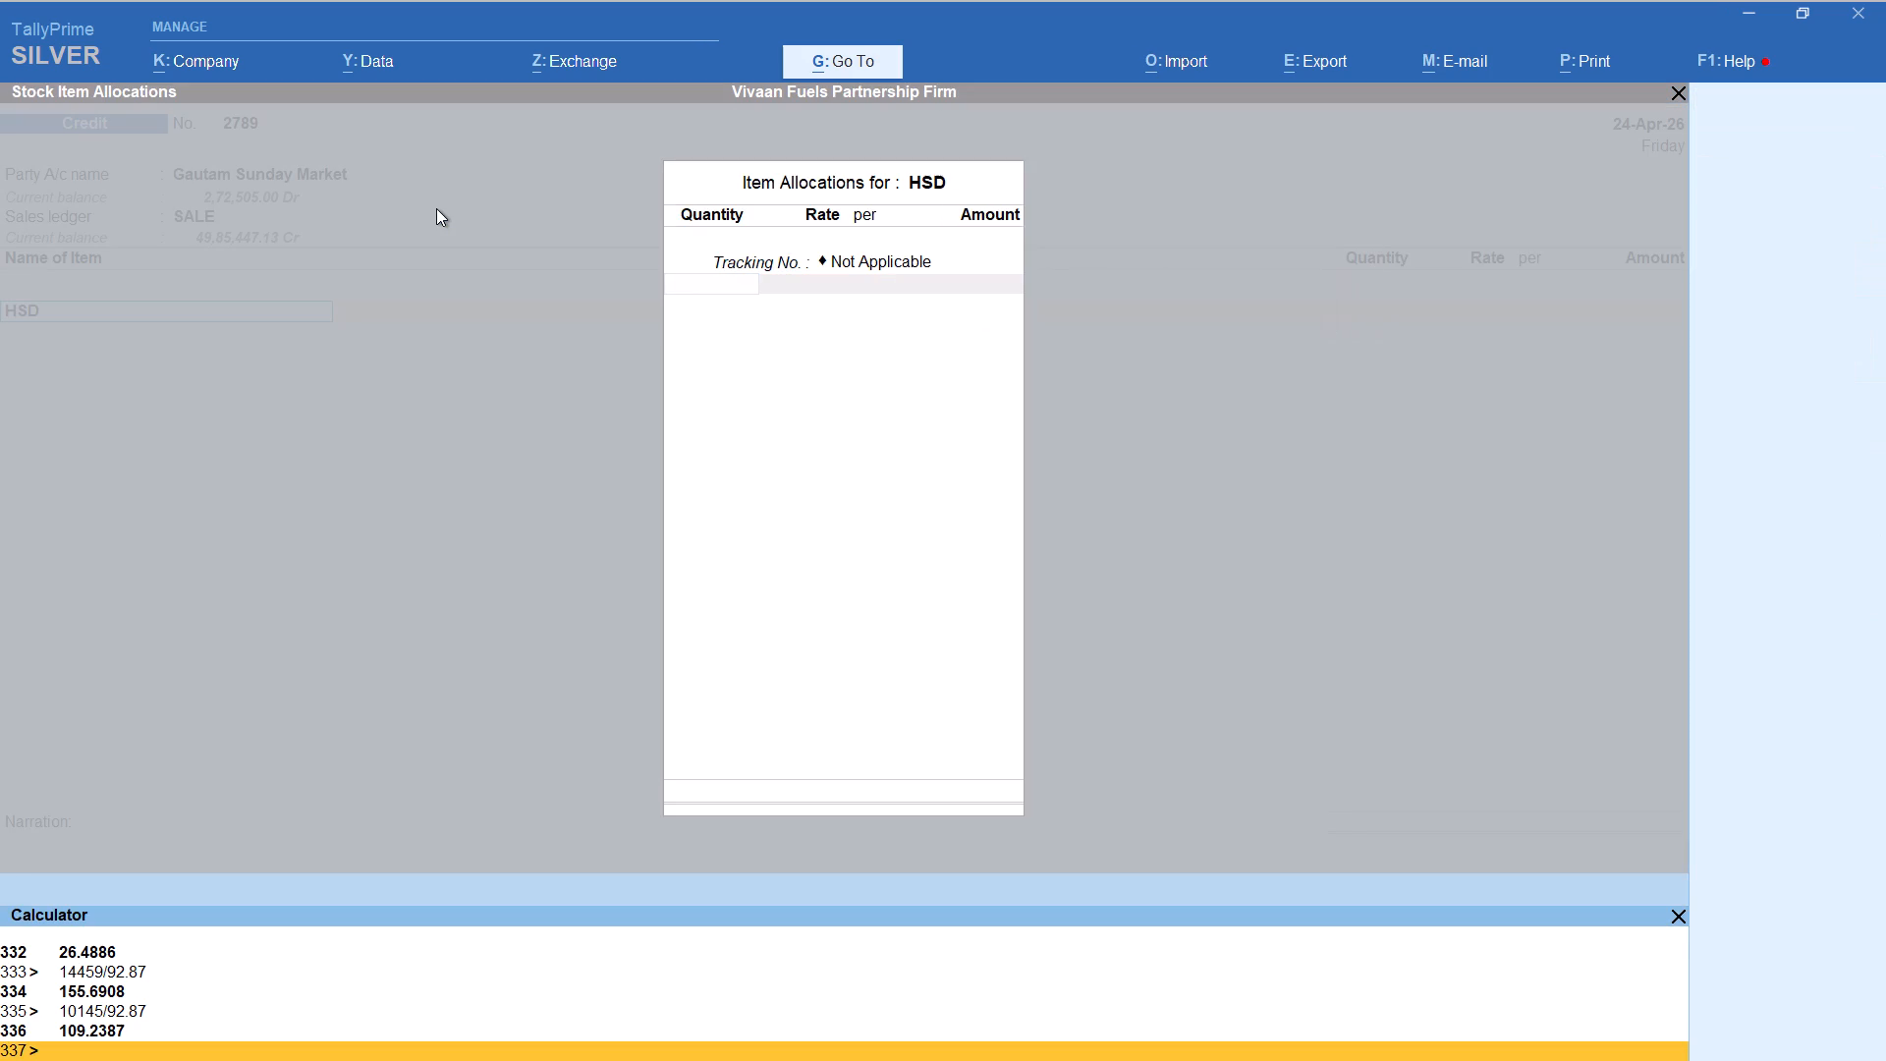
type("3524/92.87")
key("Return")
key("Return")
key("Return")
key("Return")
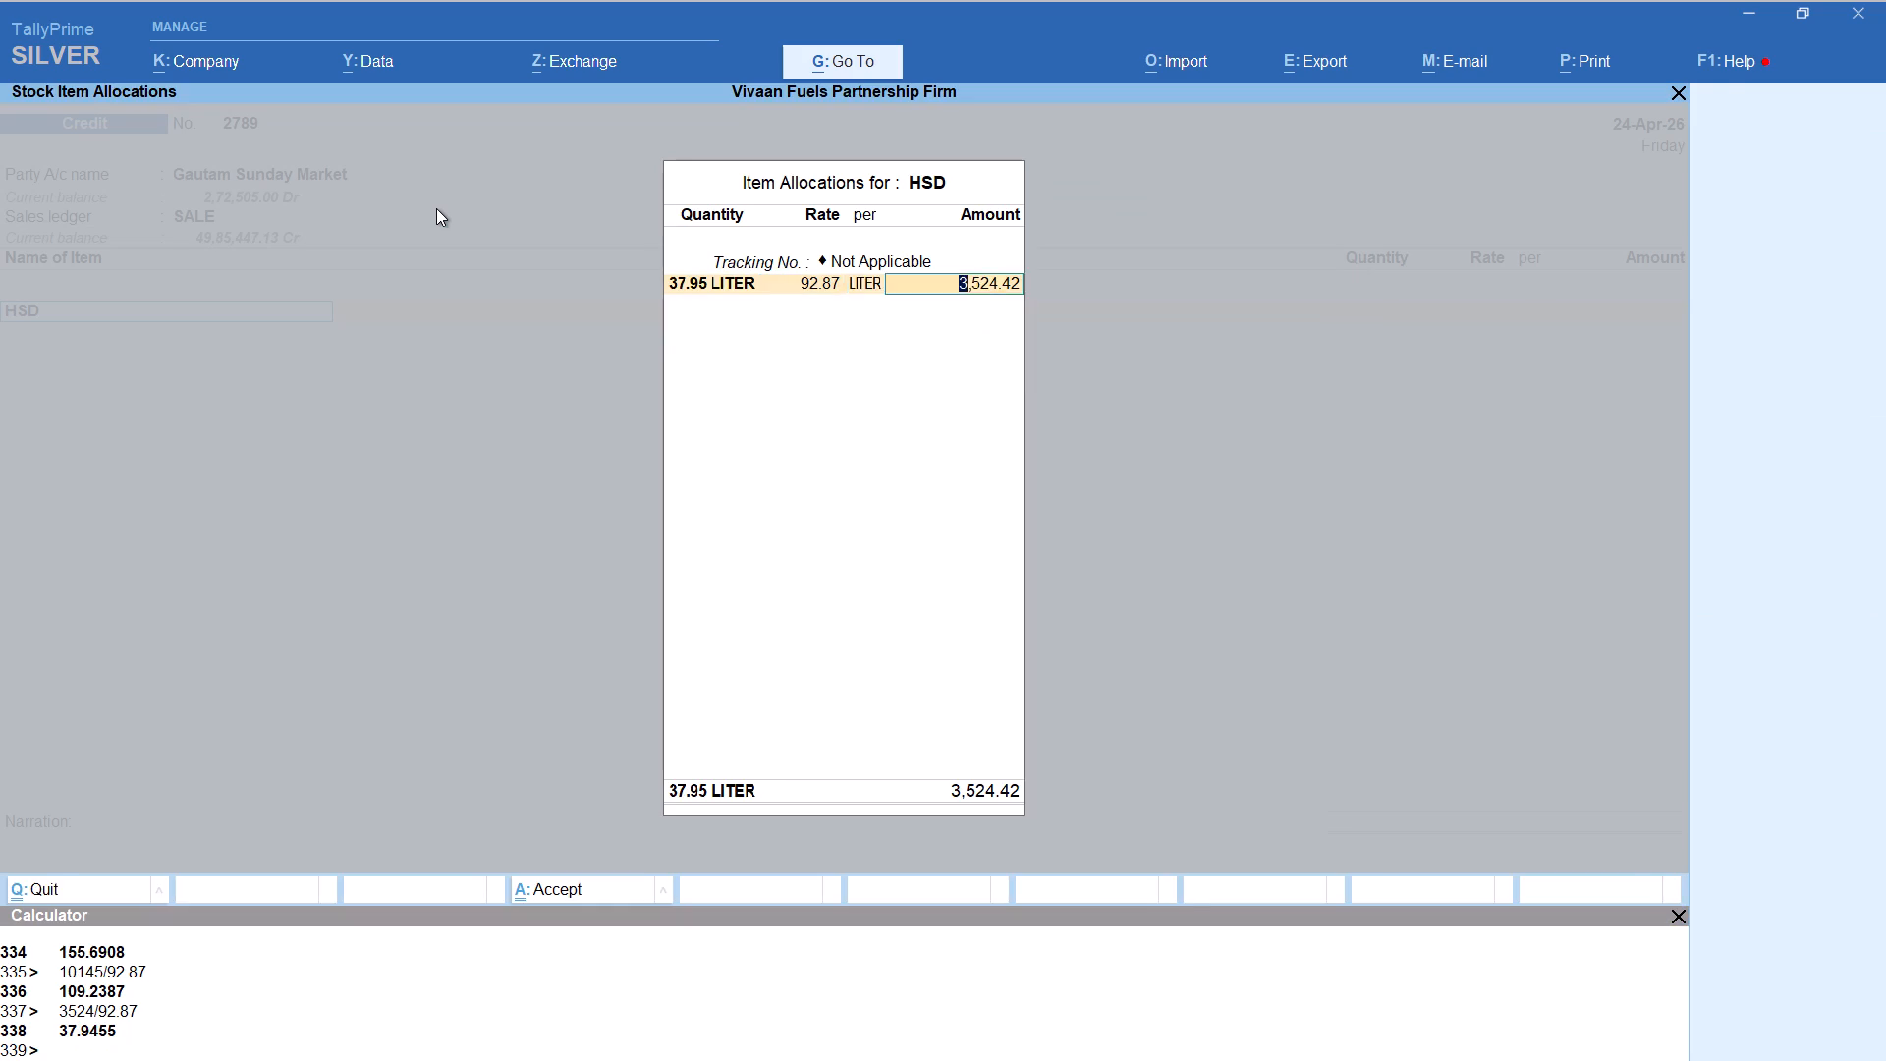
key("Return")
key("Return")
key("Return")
Add the Round Off ledger to the Gautam Sunday Market voucher and save it.
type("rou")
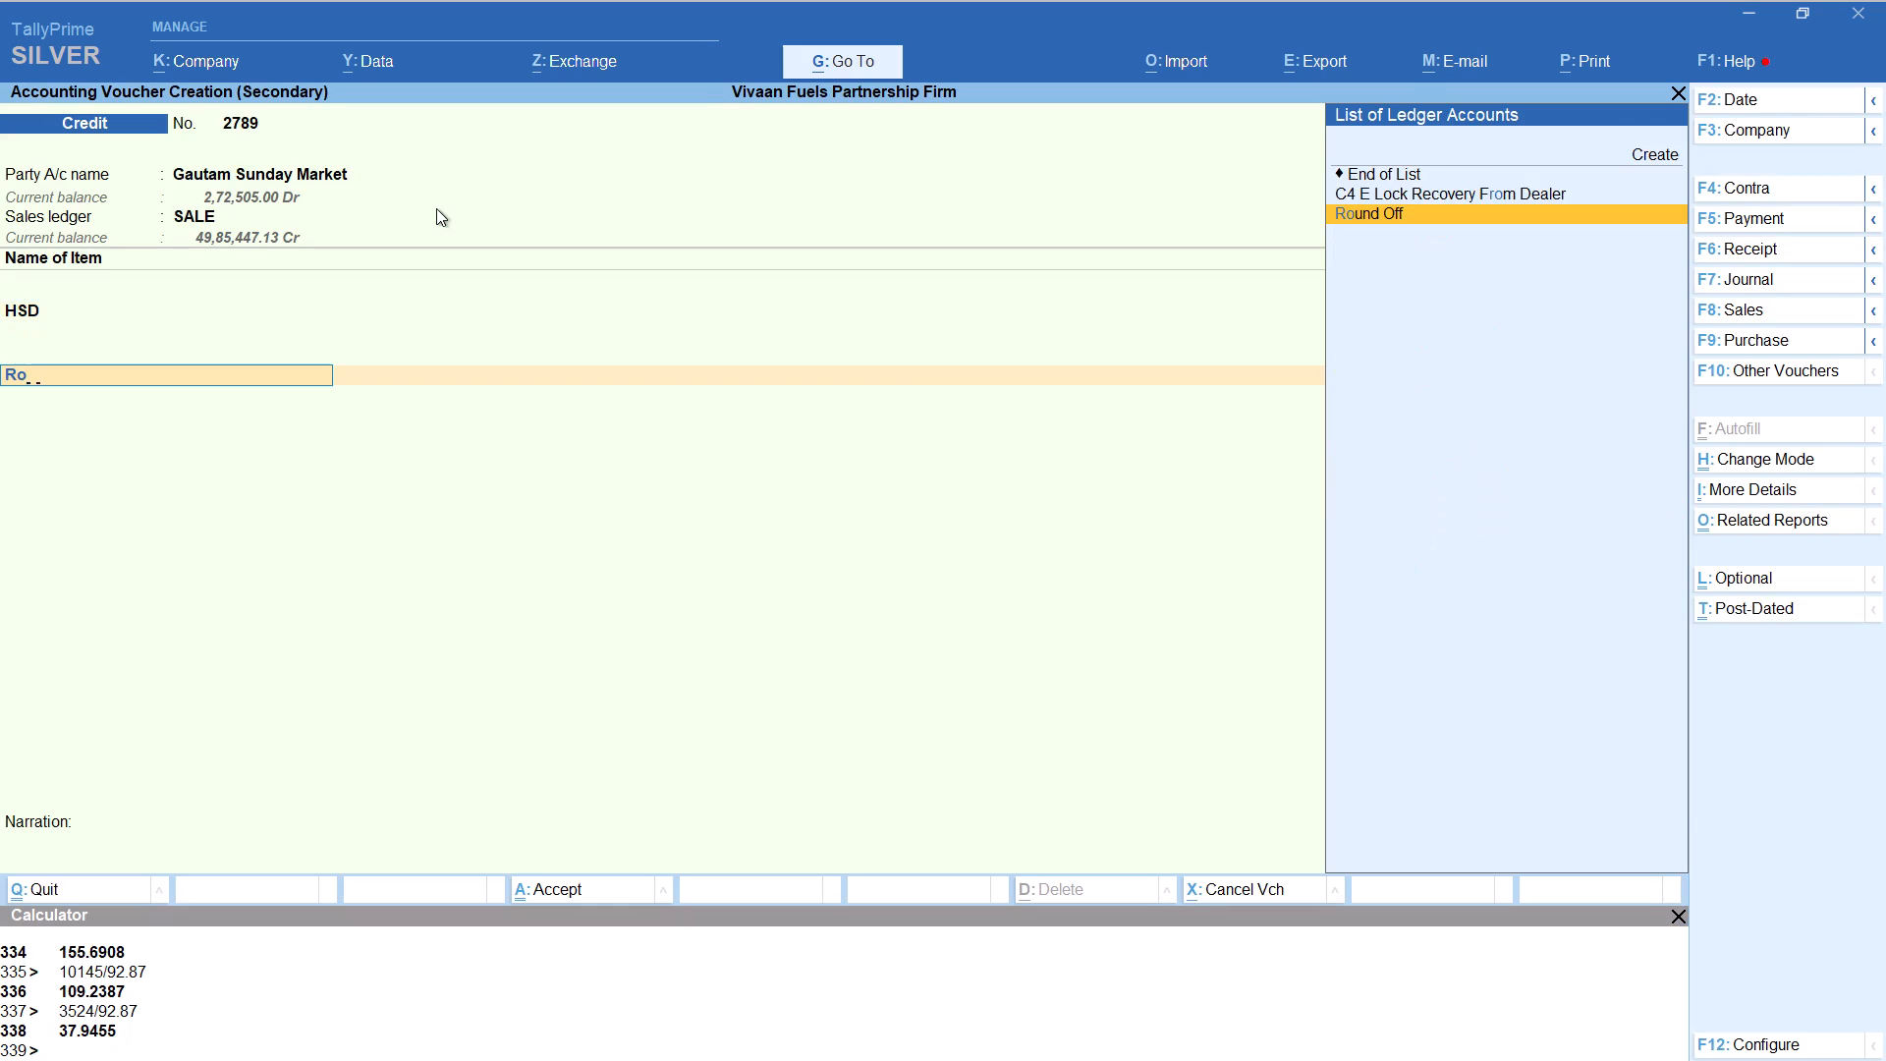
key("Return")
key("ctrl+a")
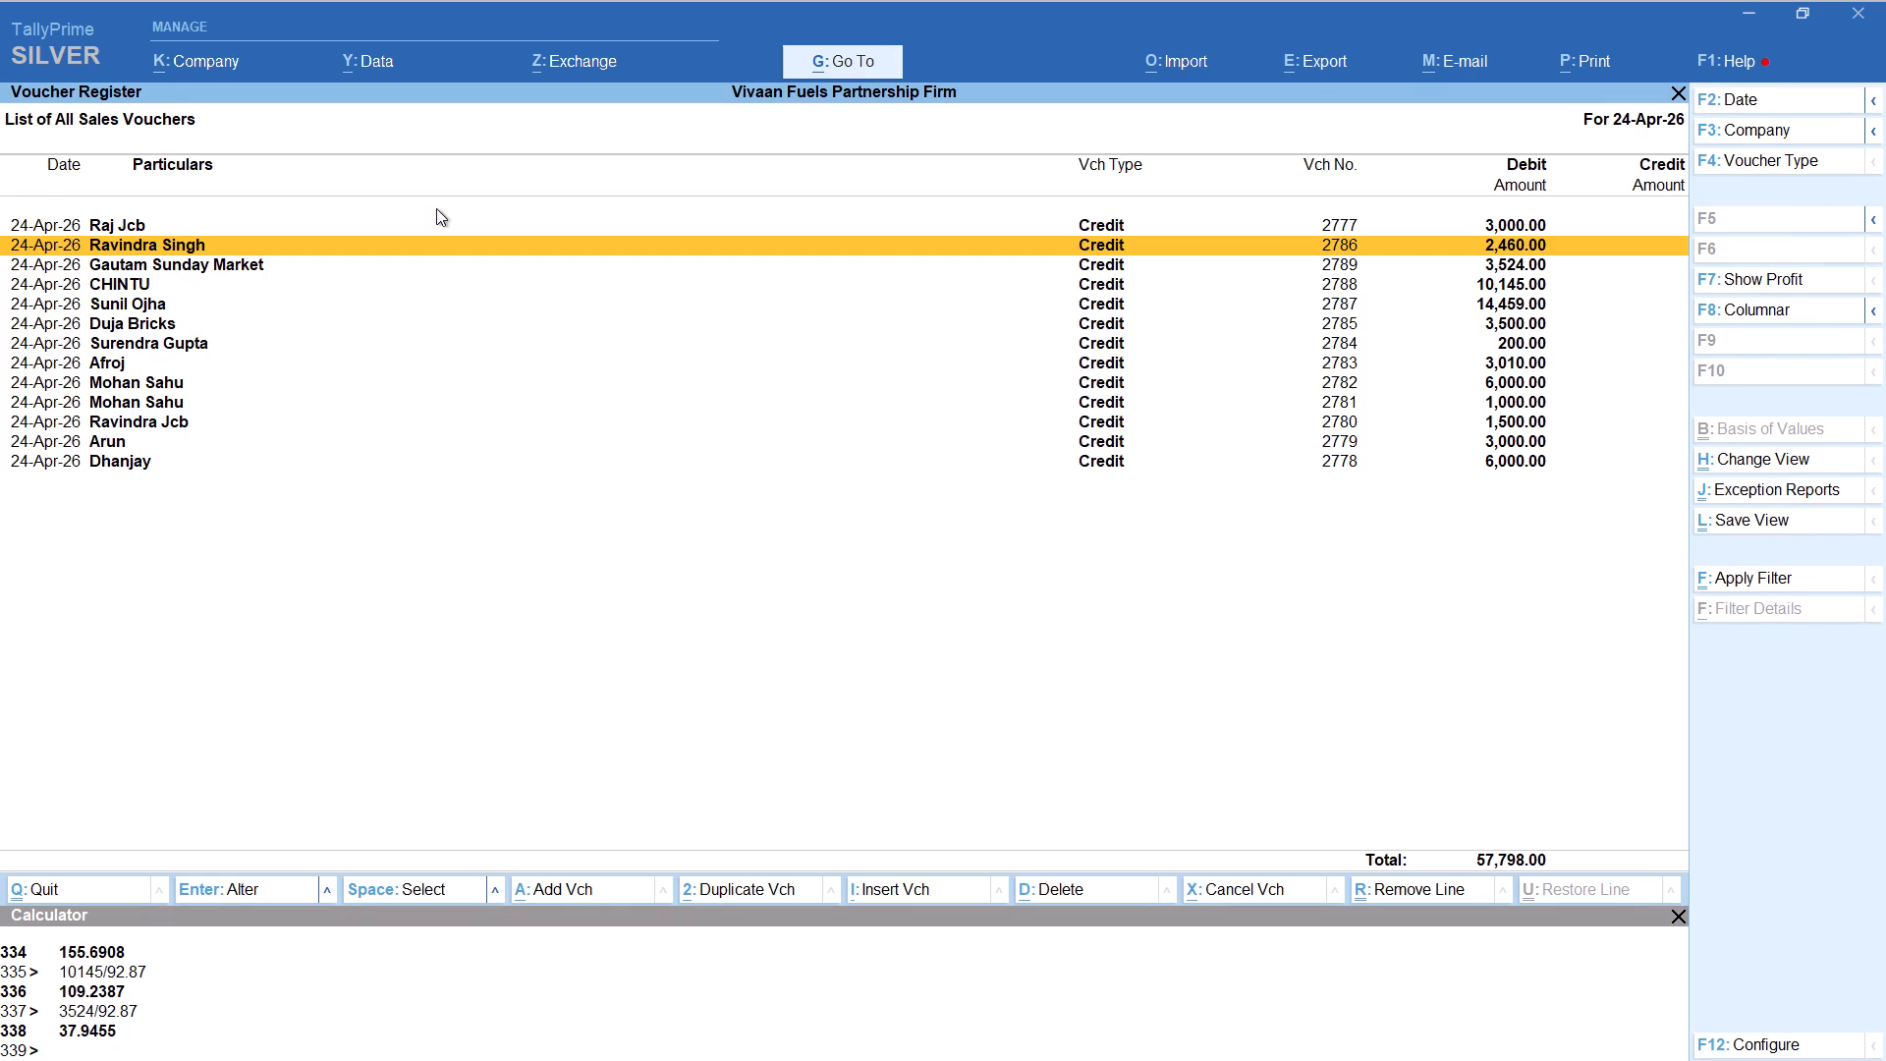
Start another Credit voucher for the Surendra account, keeping the default party details and the SALE ledger.
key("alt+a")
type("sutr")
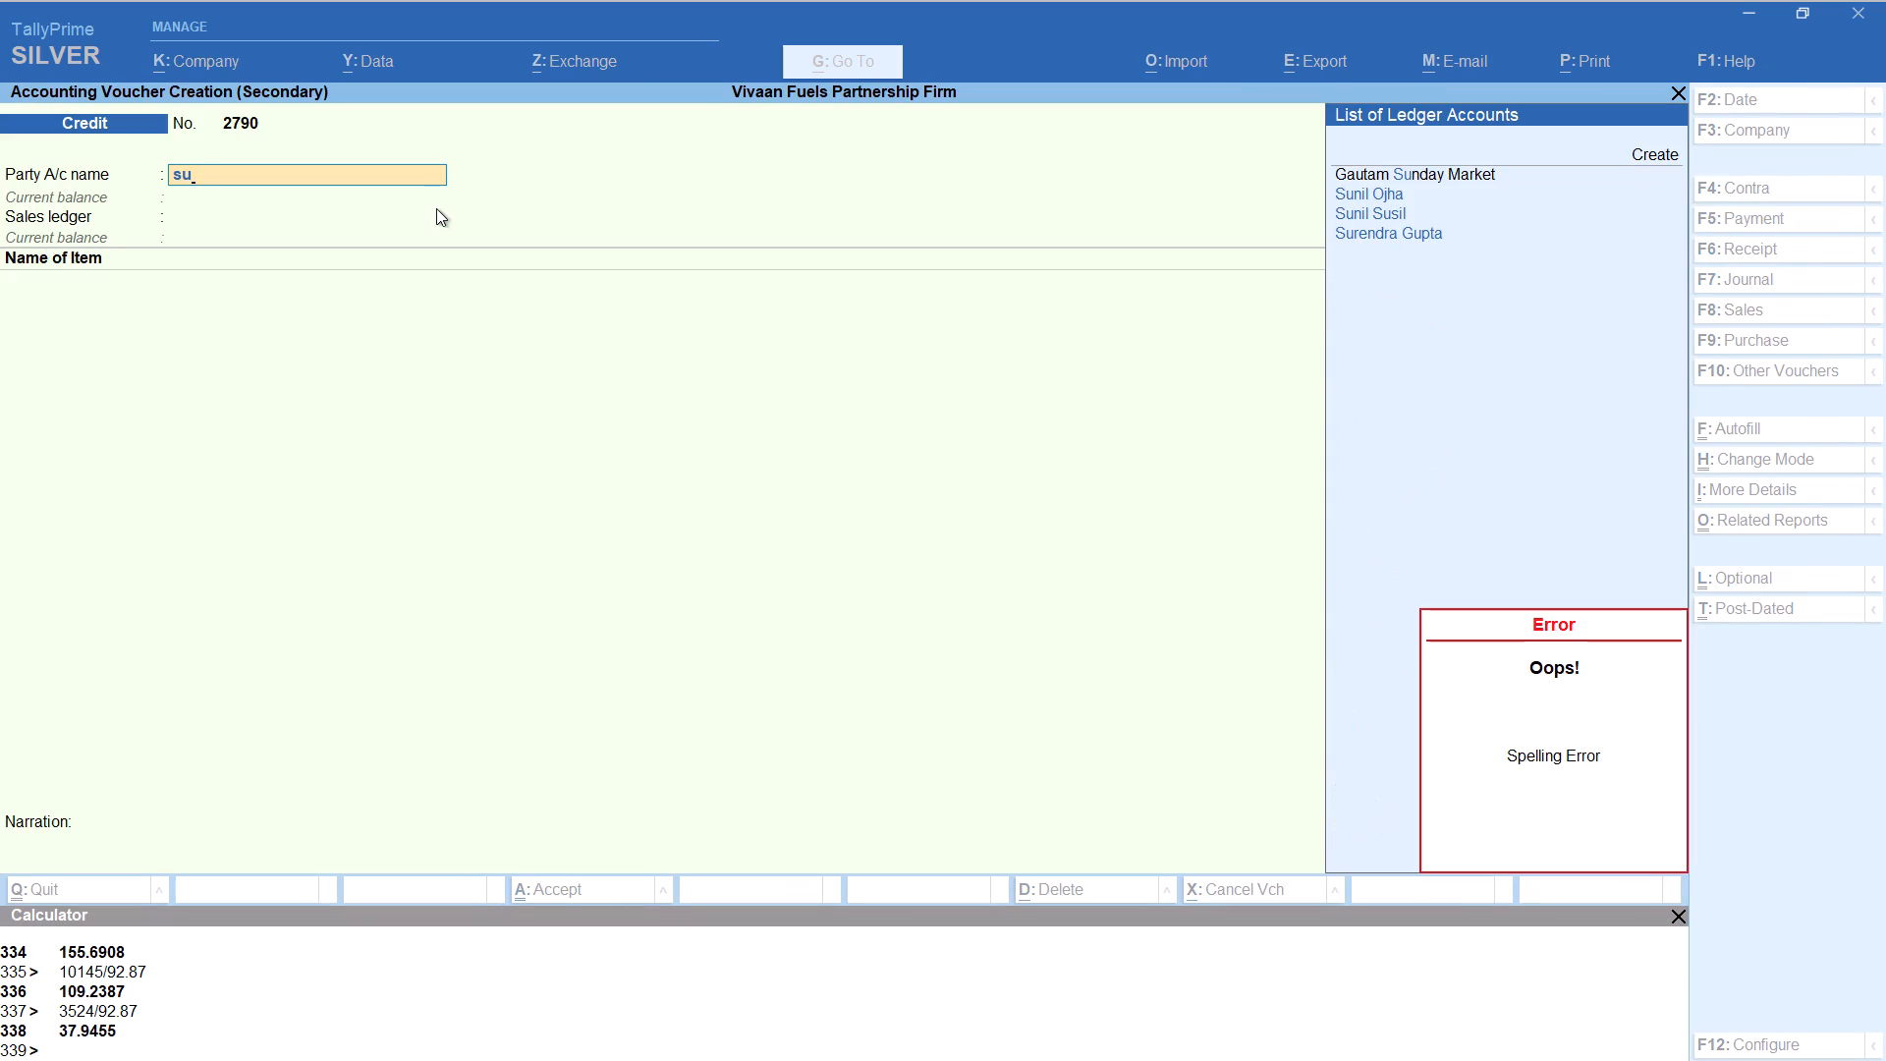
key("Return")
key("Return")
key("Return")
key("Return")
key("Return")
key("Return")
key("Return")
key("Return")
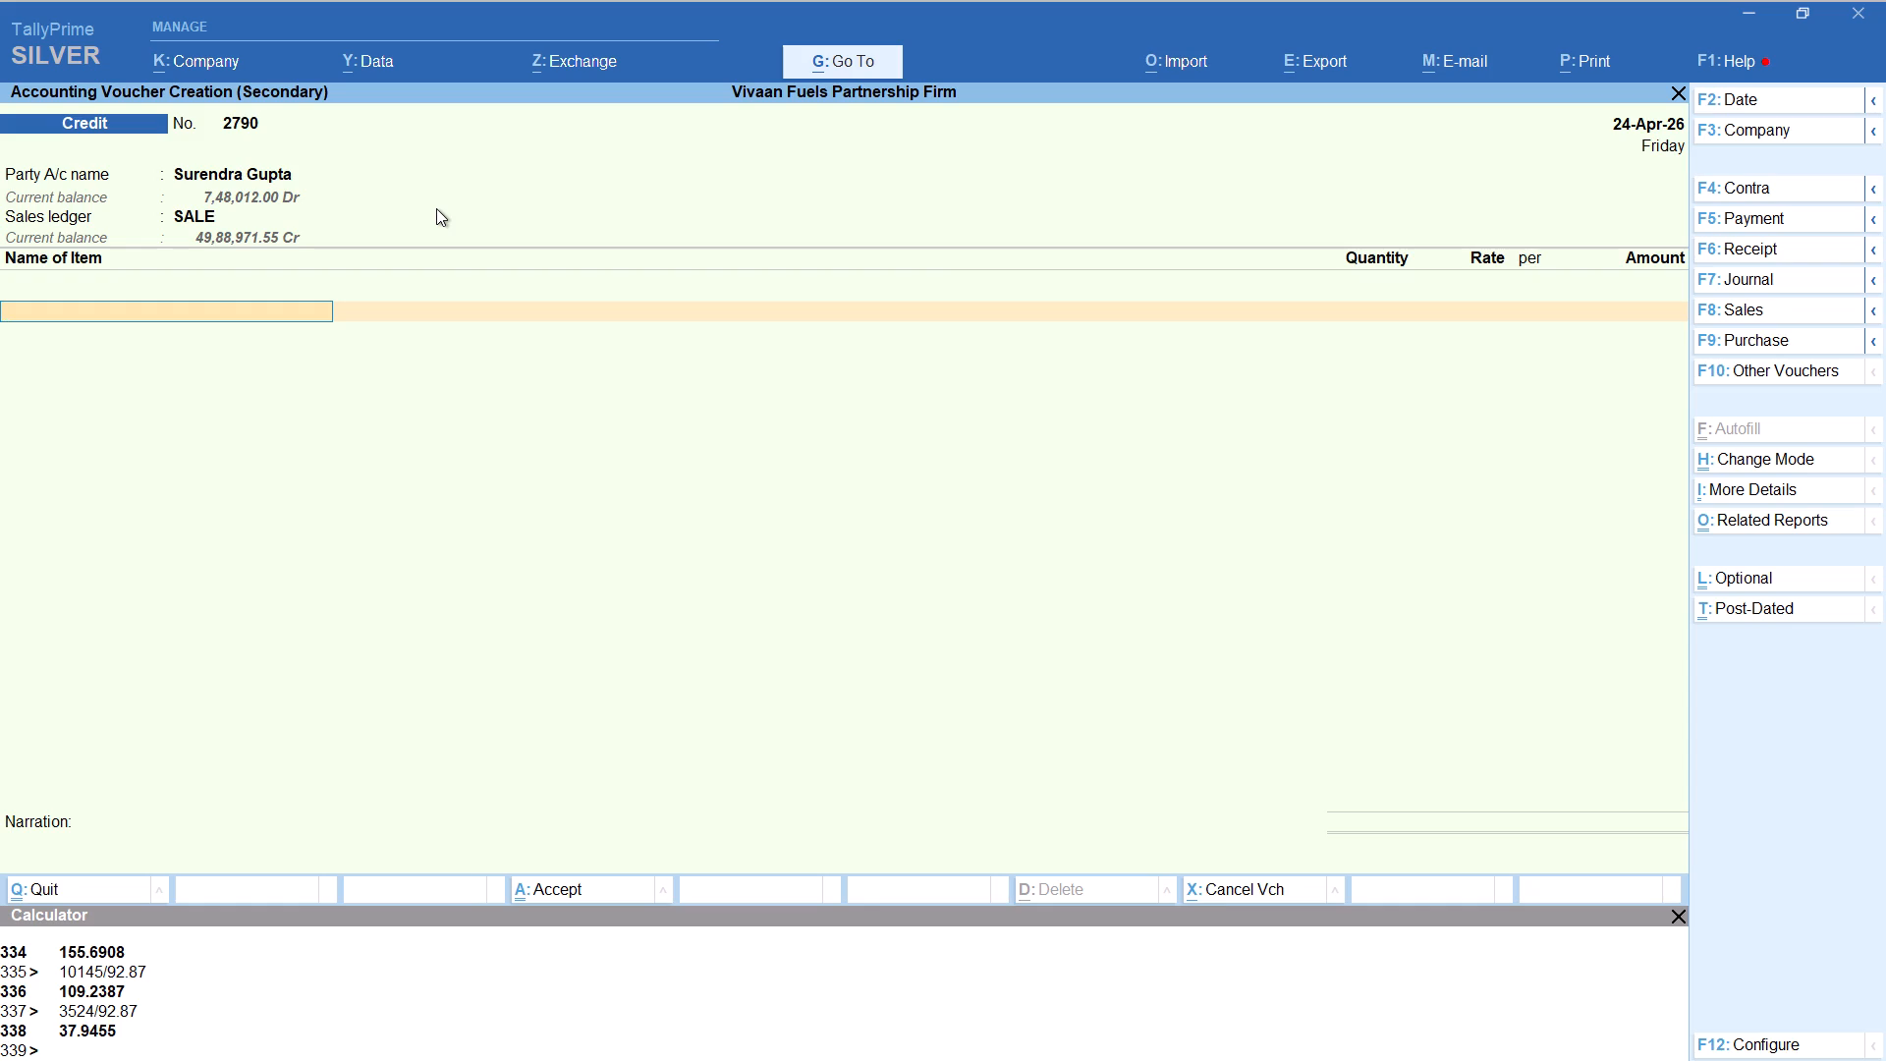
Add item MS PERTOL to the Surendra voucher with tracking number Not Applicable, quantity calculated as 500/98.10 and a rate of 98.10 per liter.
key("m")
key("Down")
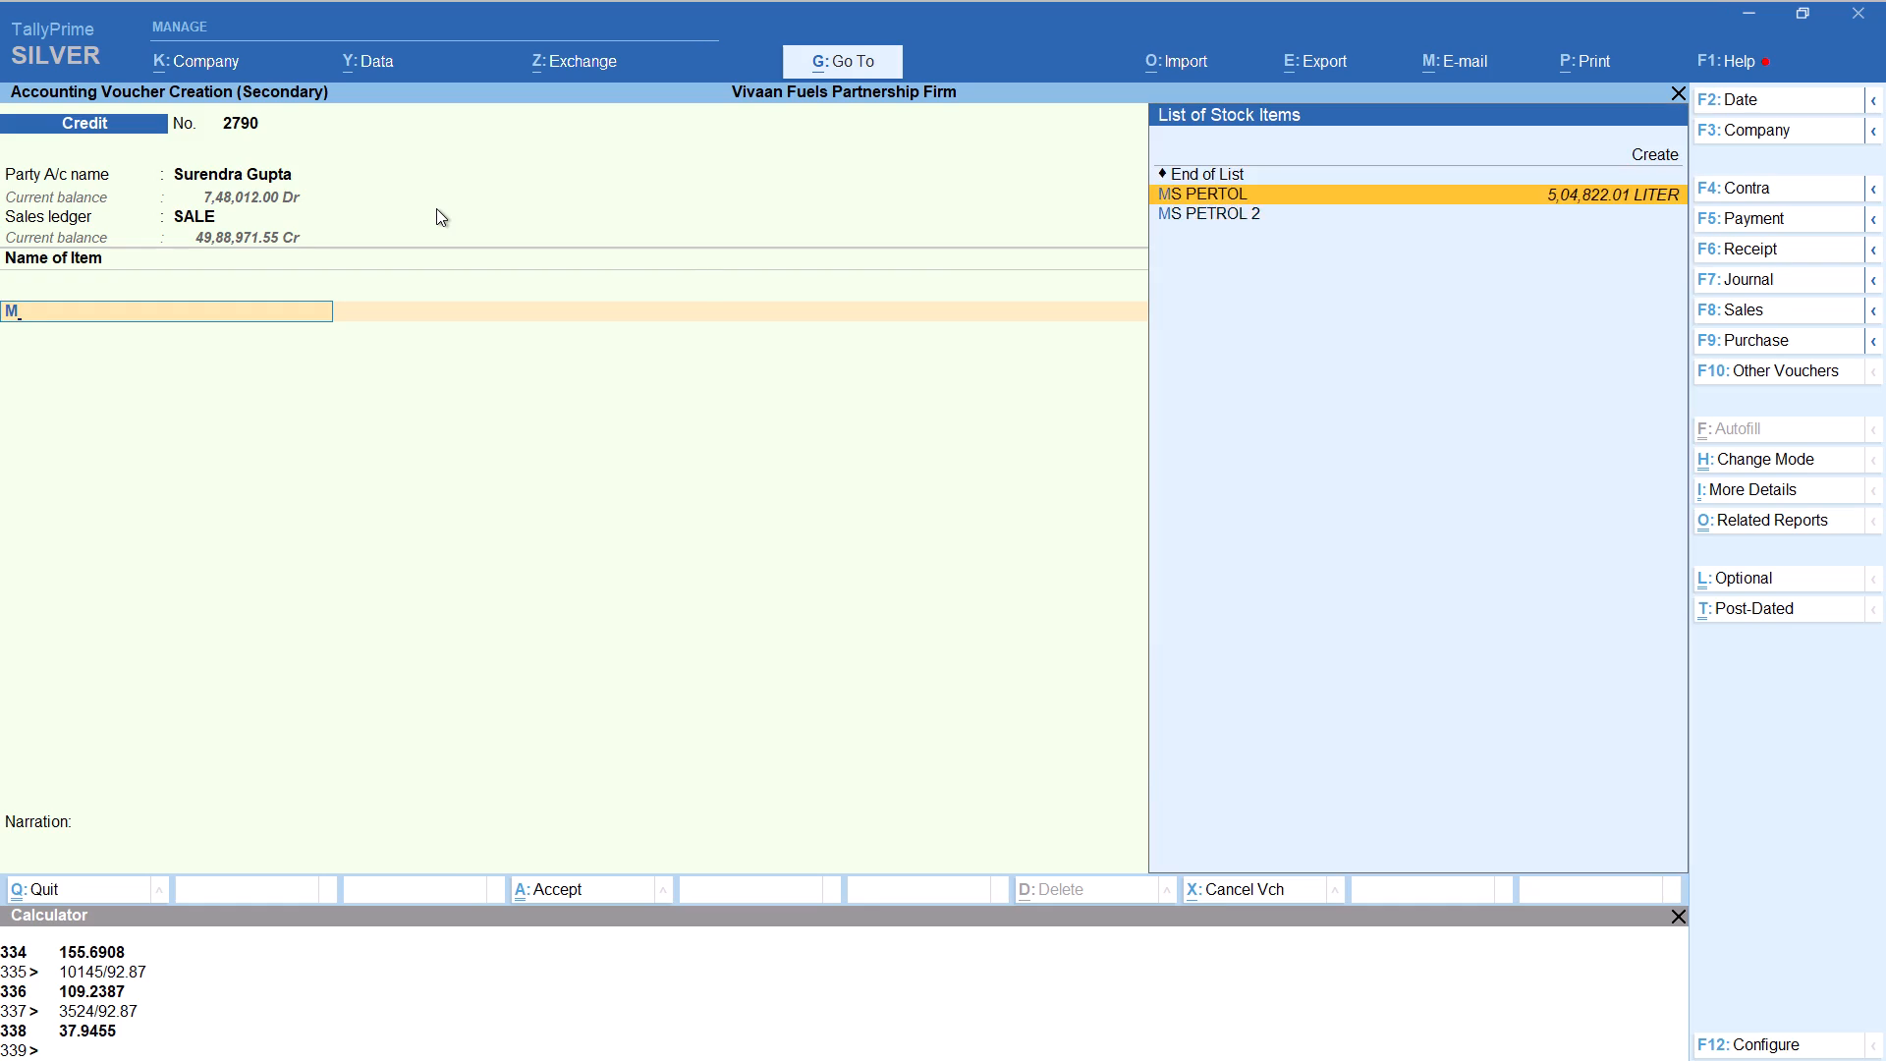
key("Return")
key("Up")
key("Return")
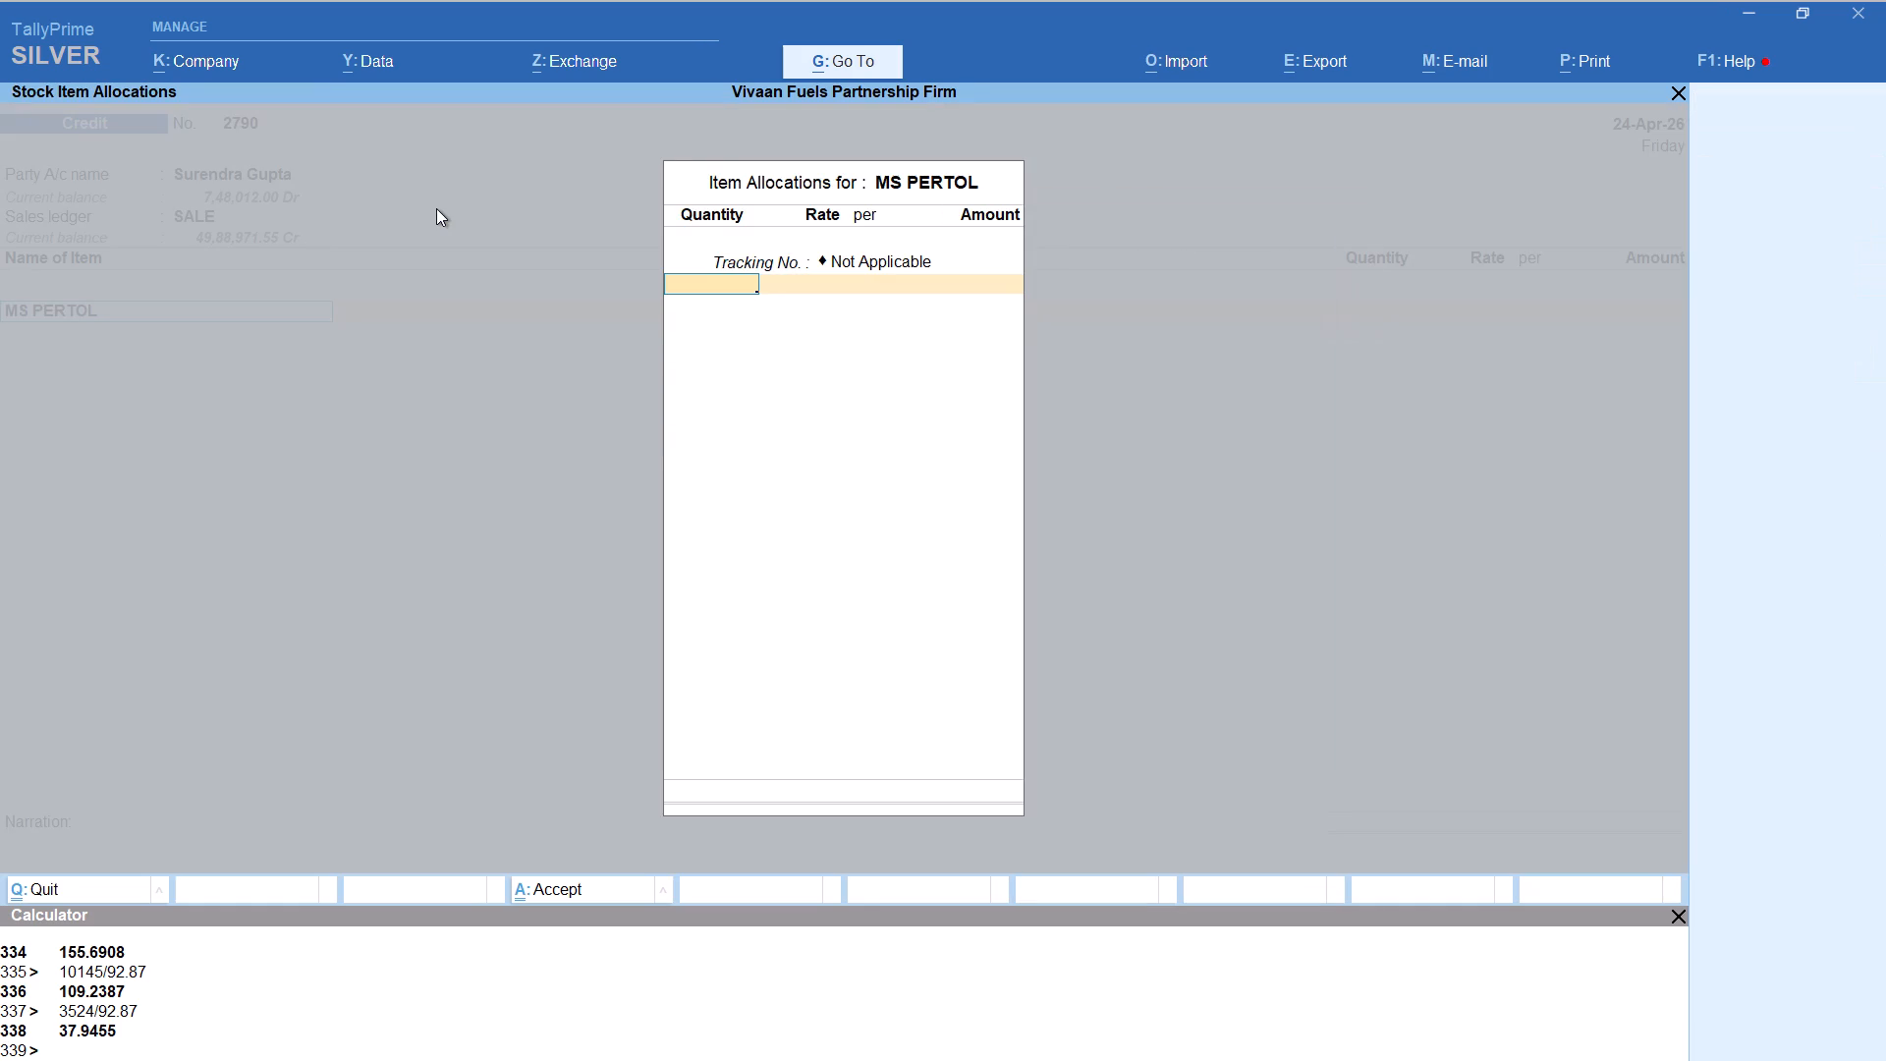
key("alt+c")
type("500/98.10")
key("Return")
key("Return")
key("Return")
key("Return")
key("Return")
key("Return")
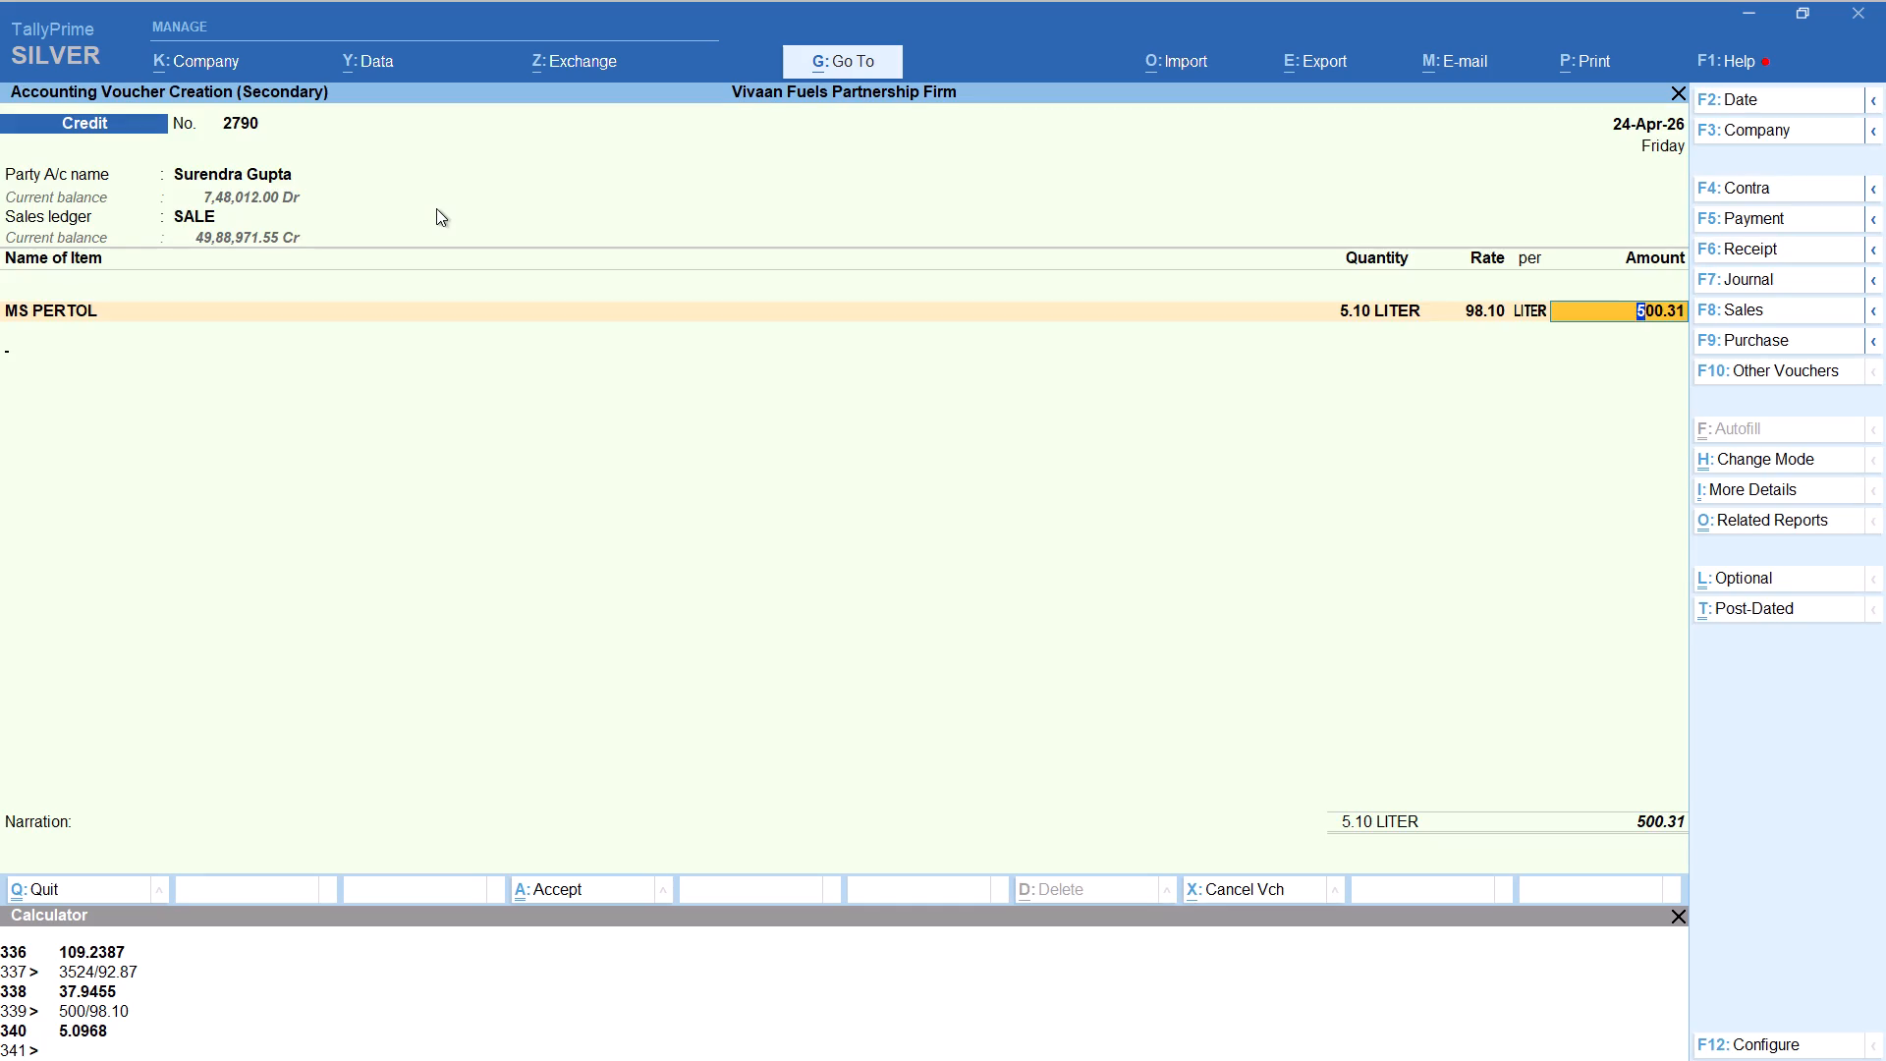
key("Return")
Add the Round Off ledger to the Surendra voucher and save it.
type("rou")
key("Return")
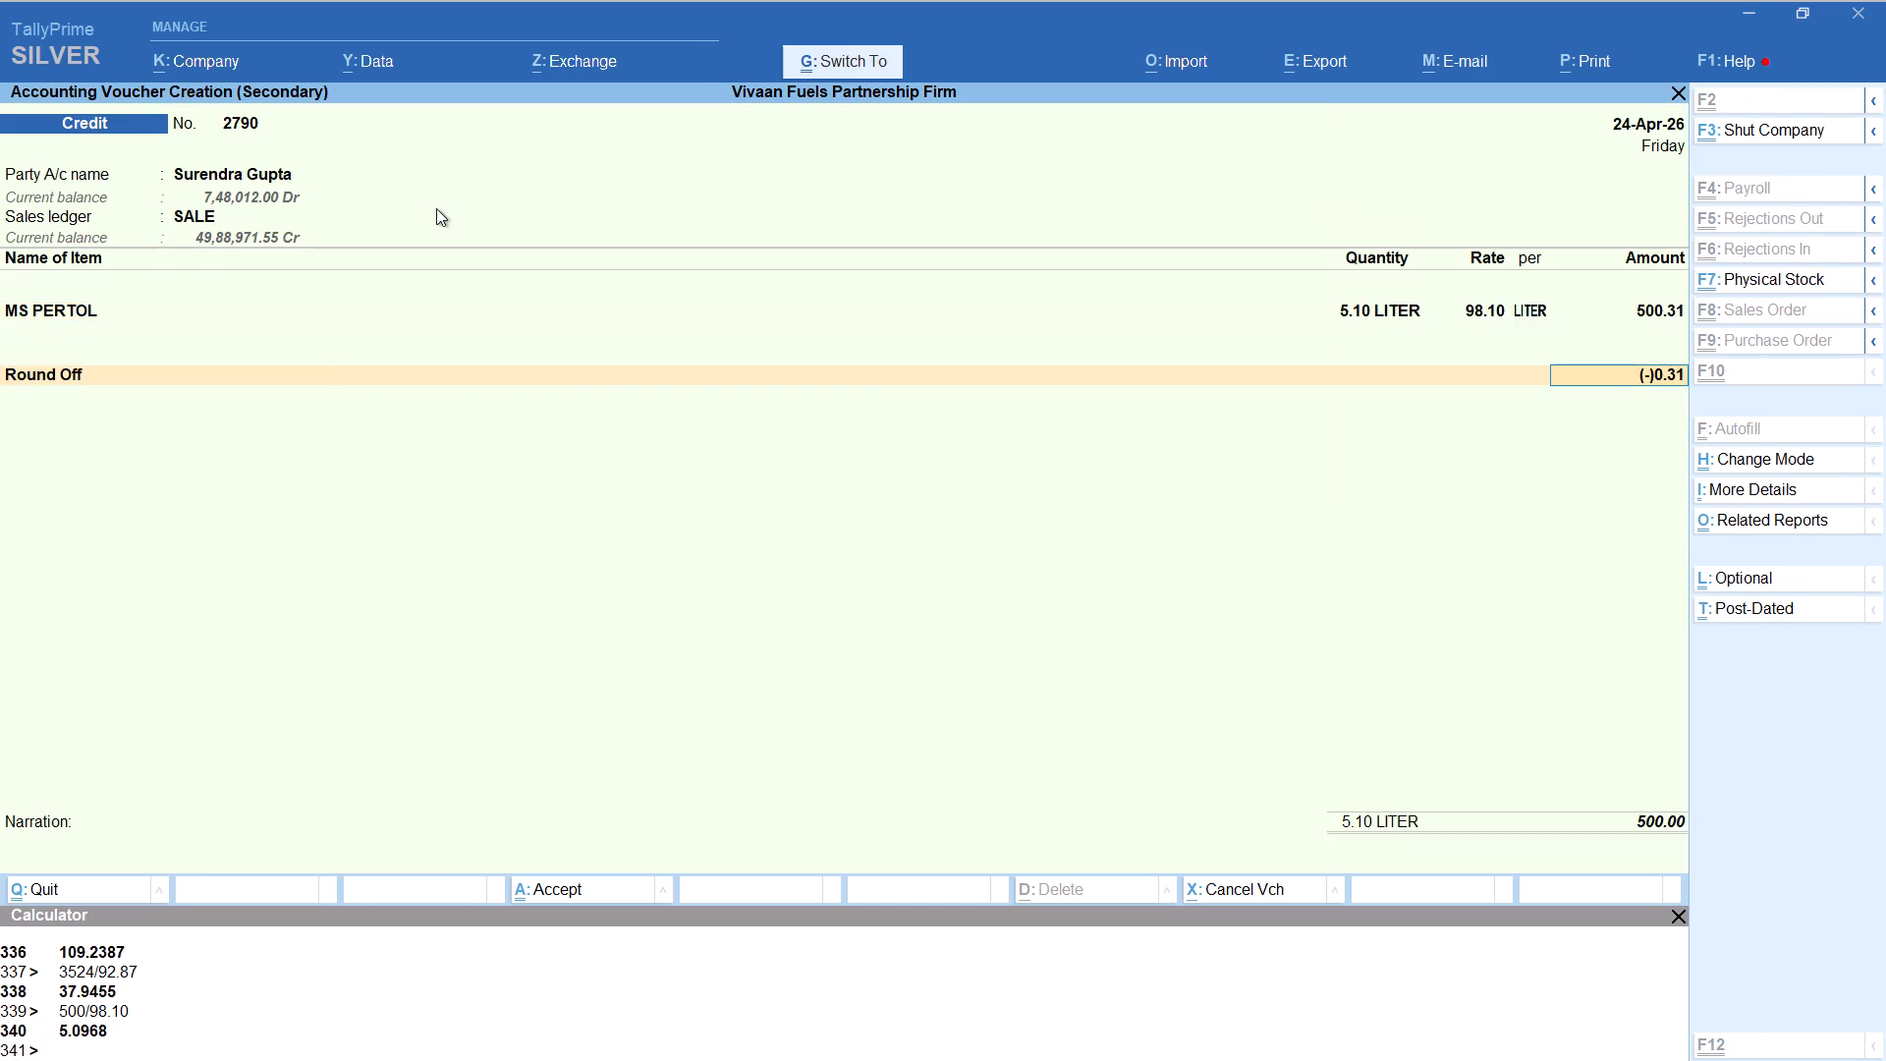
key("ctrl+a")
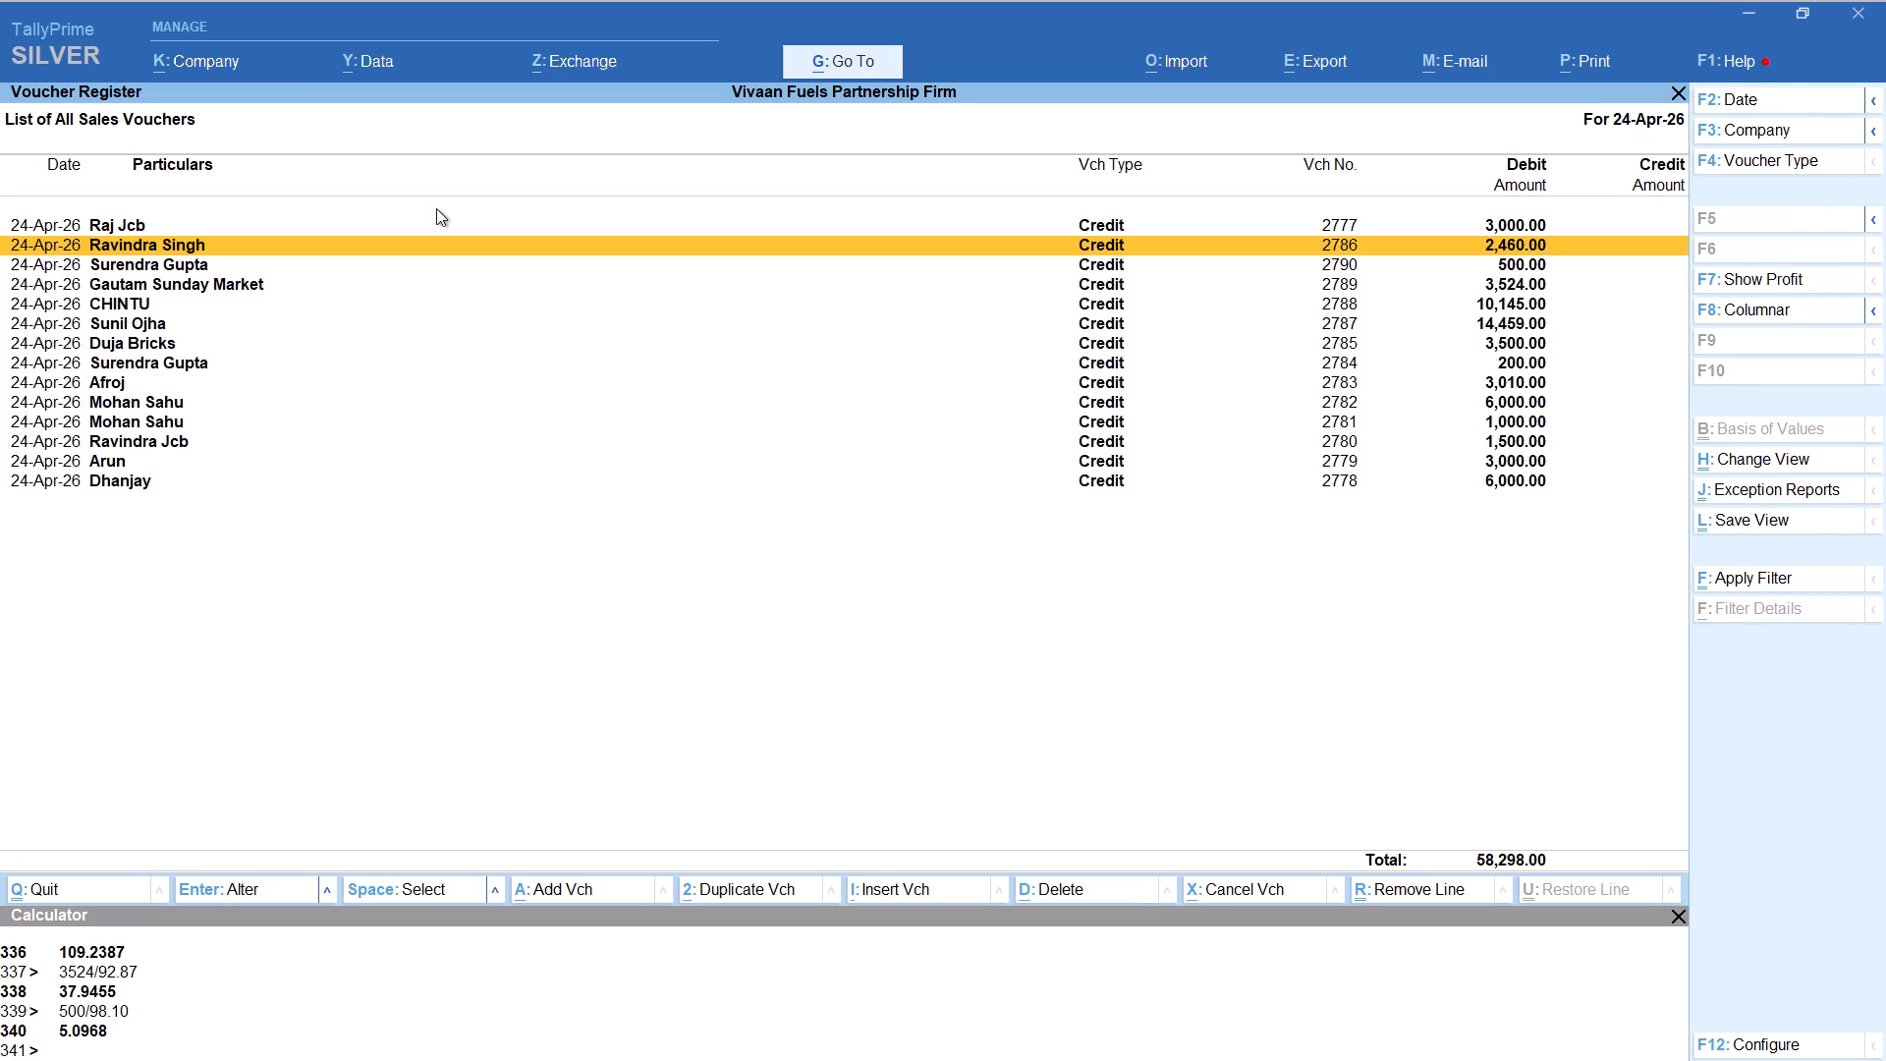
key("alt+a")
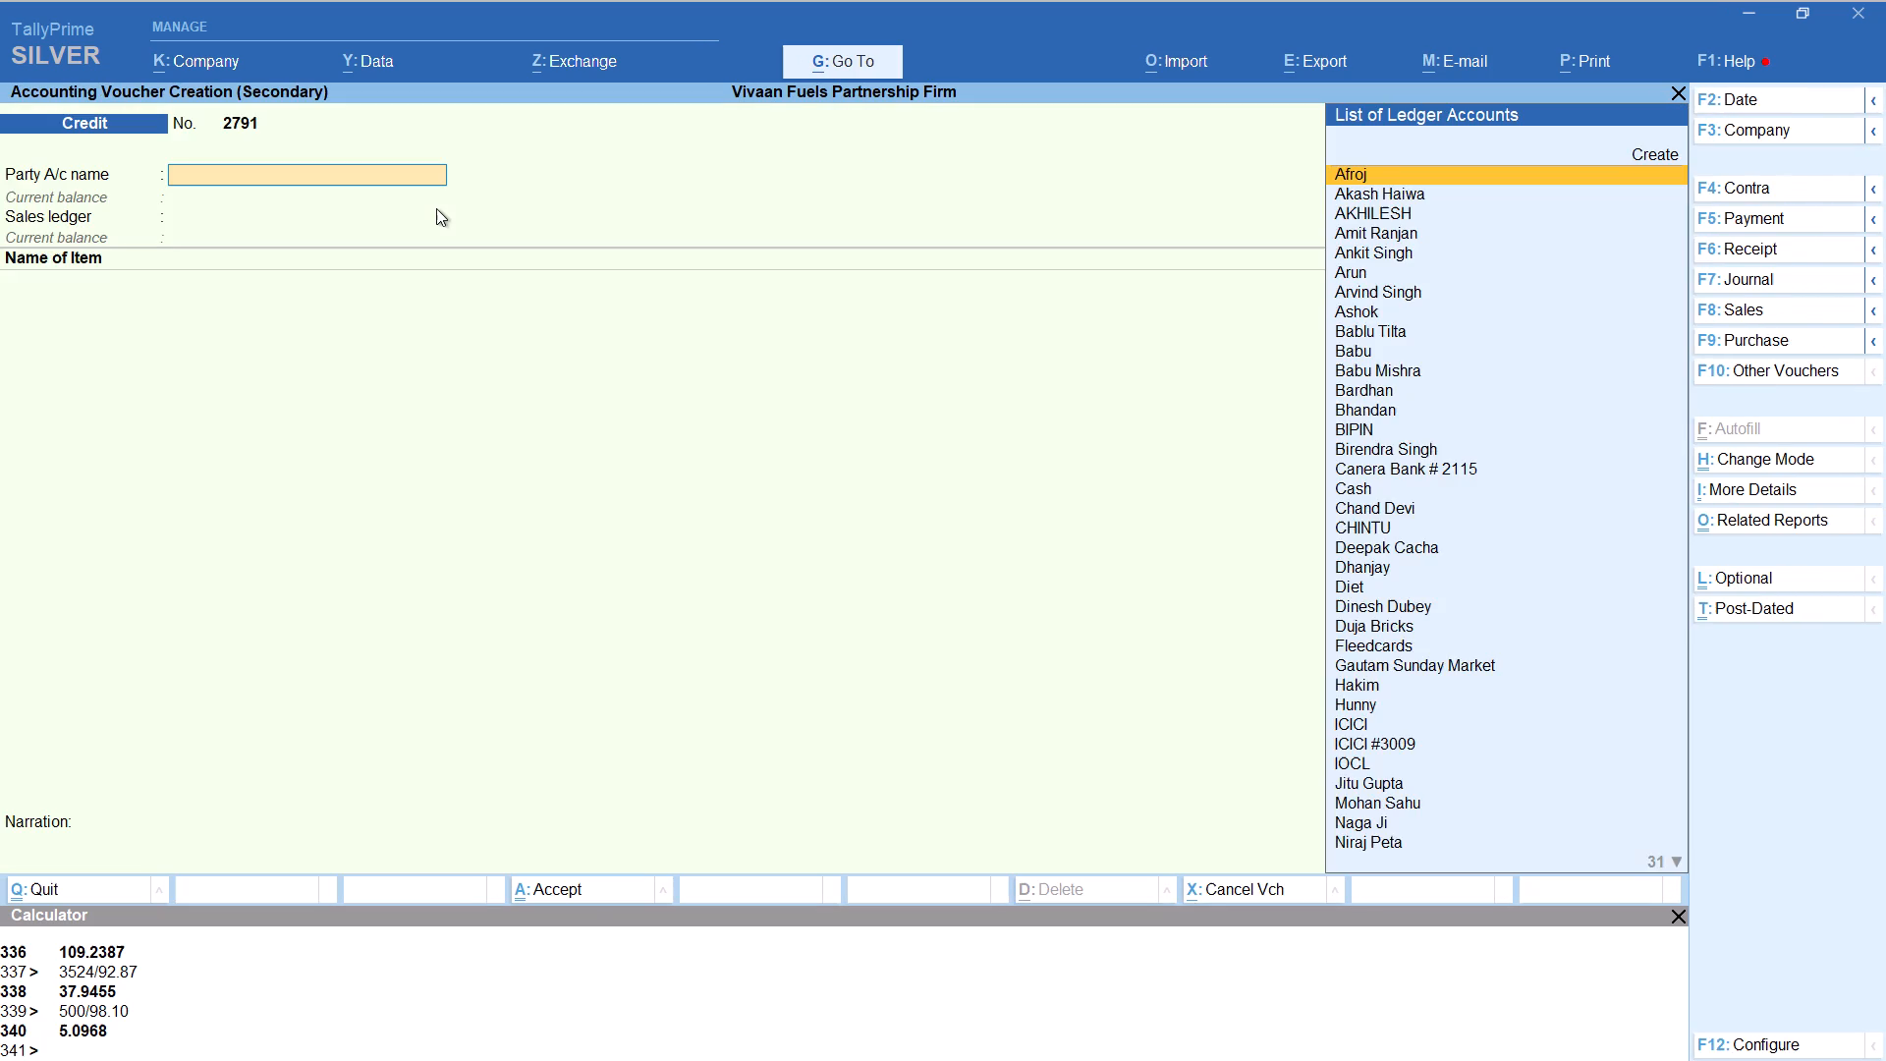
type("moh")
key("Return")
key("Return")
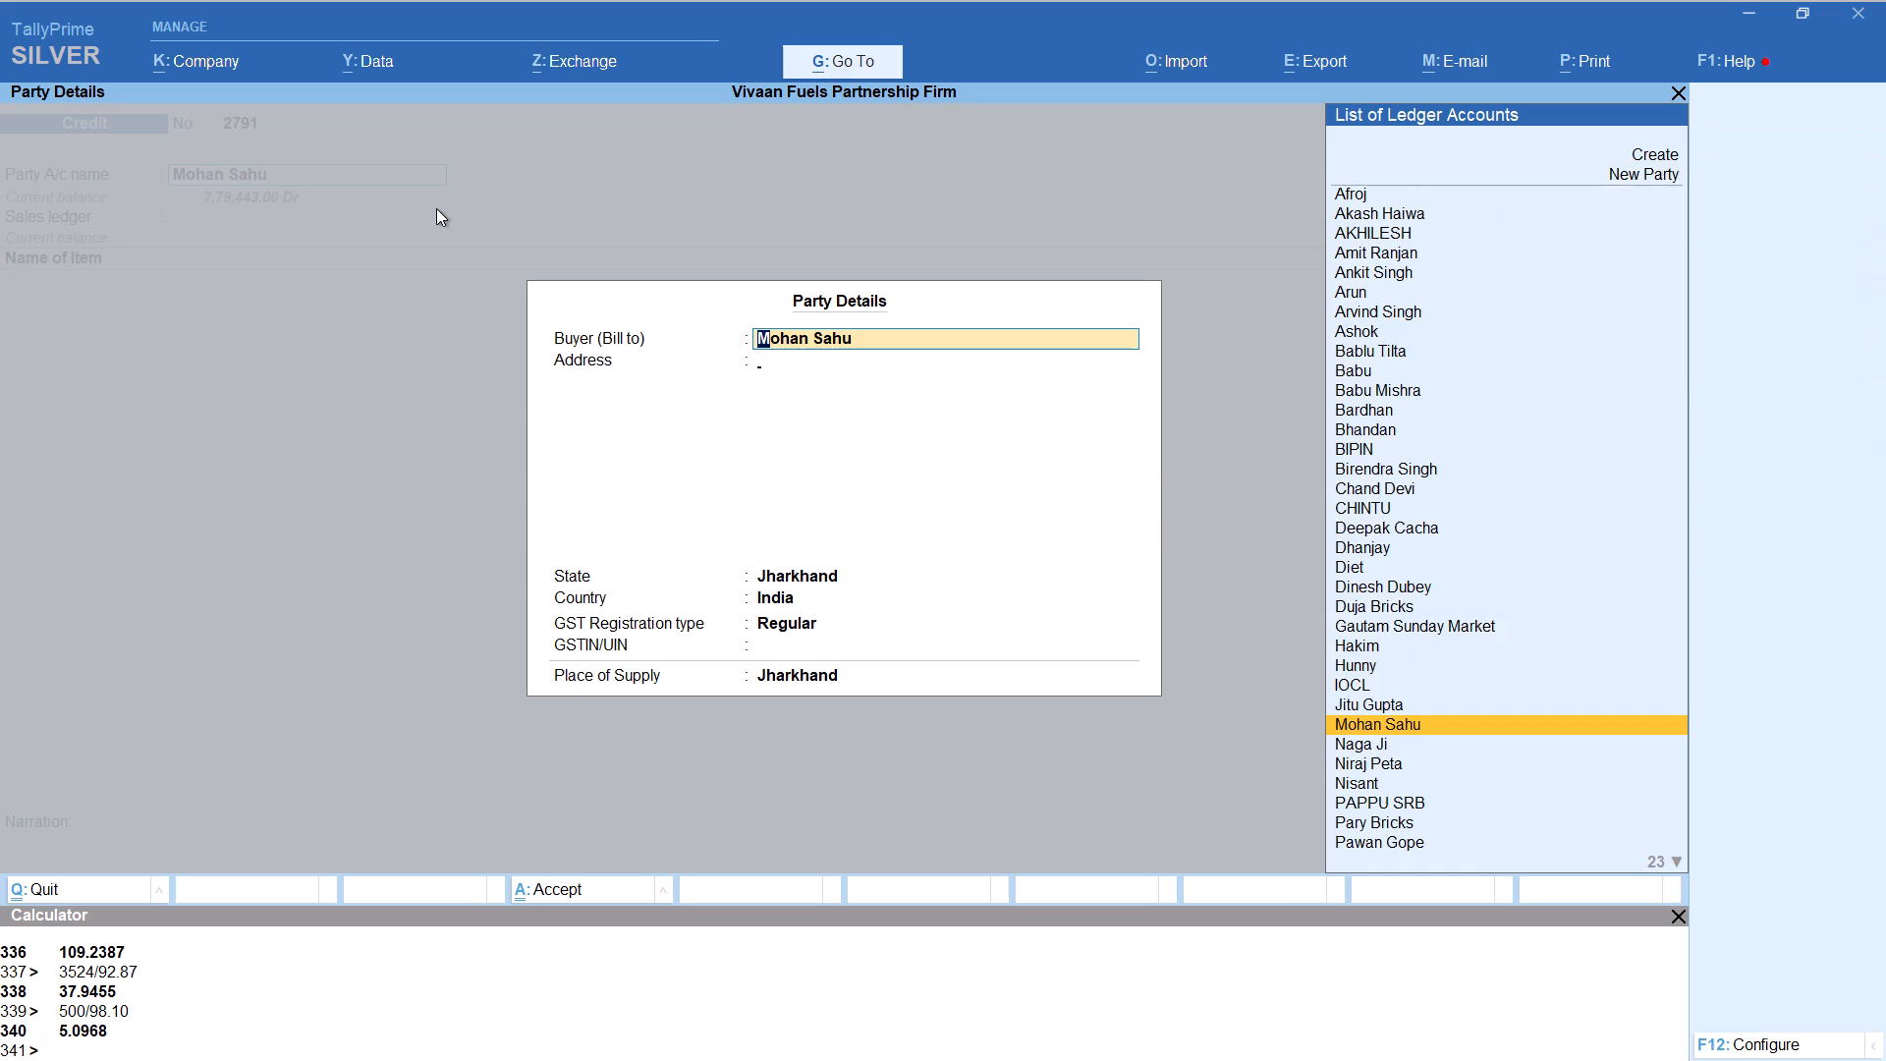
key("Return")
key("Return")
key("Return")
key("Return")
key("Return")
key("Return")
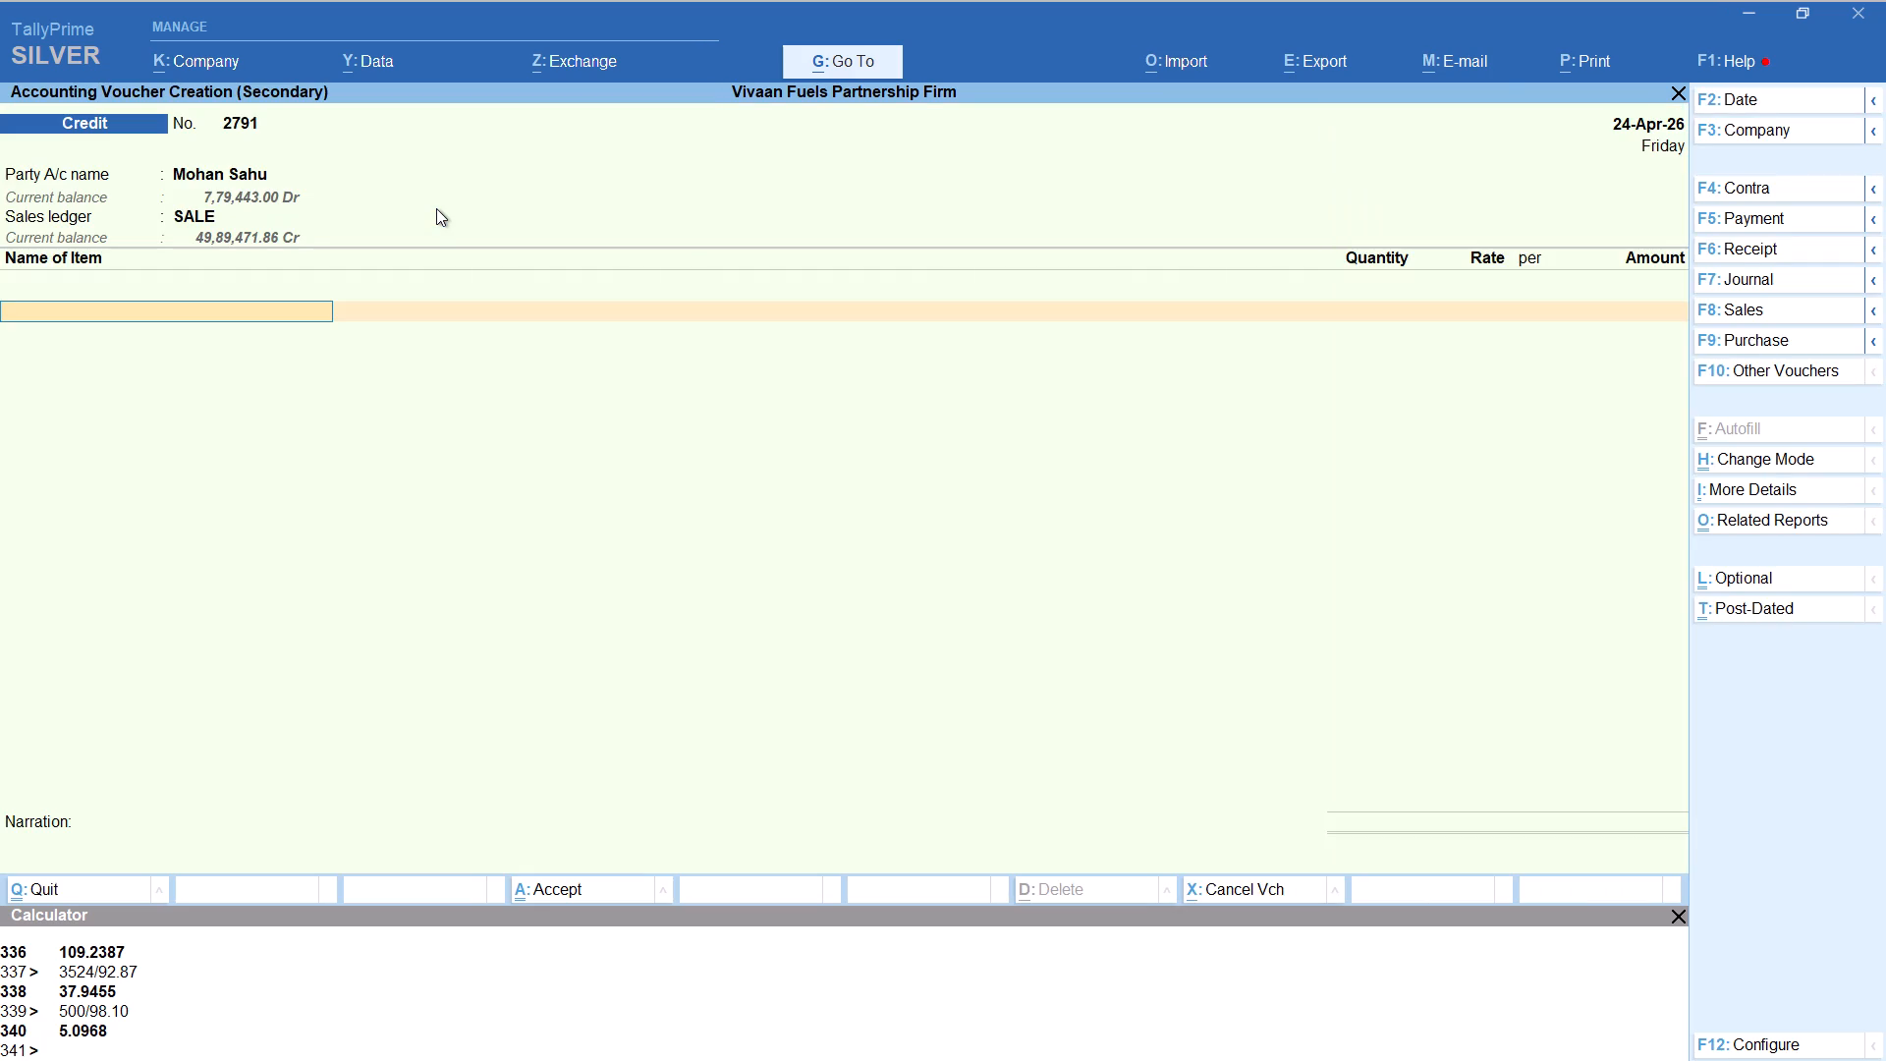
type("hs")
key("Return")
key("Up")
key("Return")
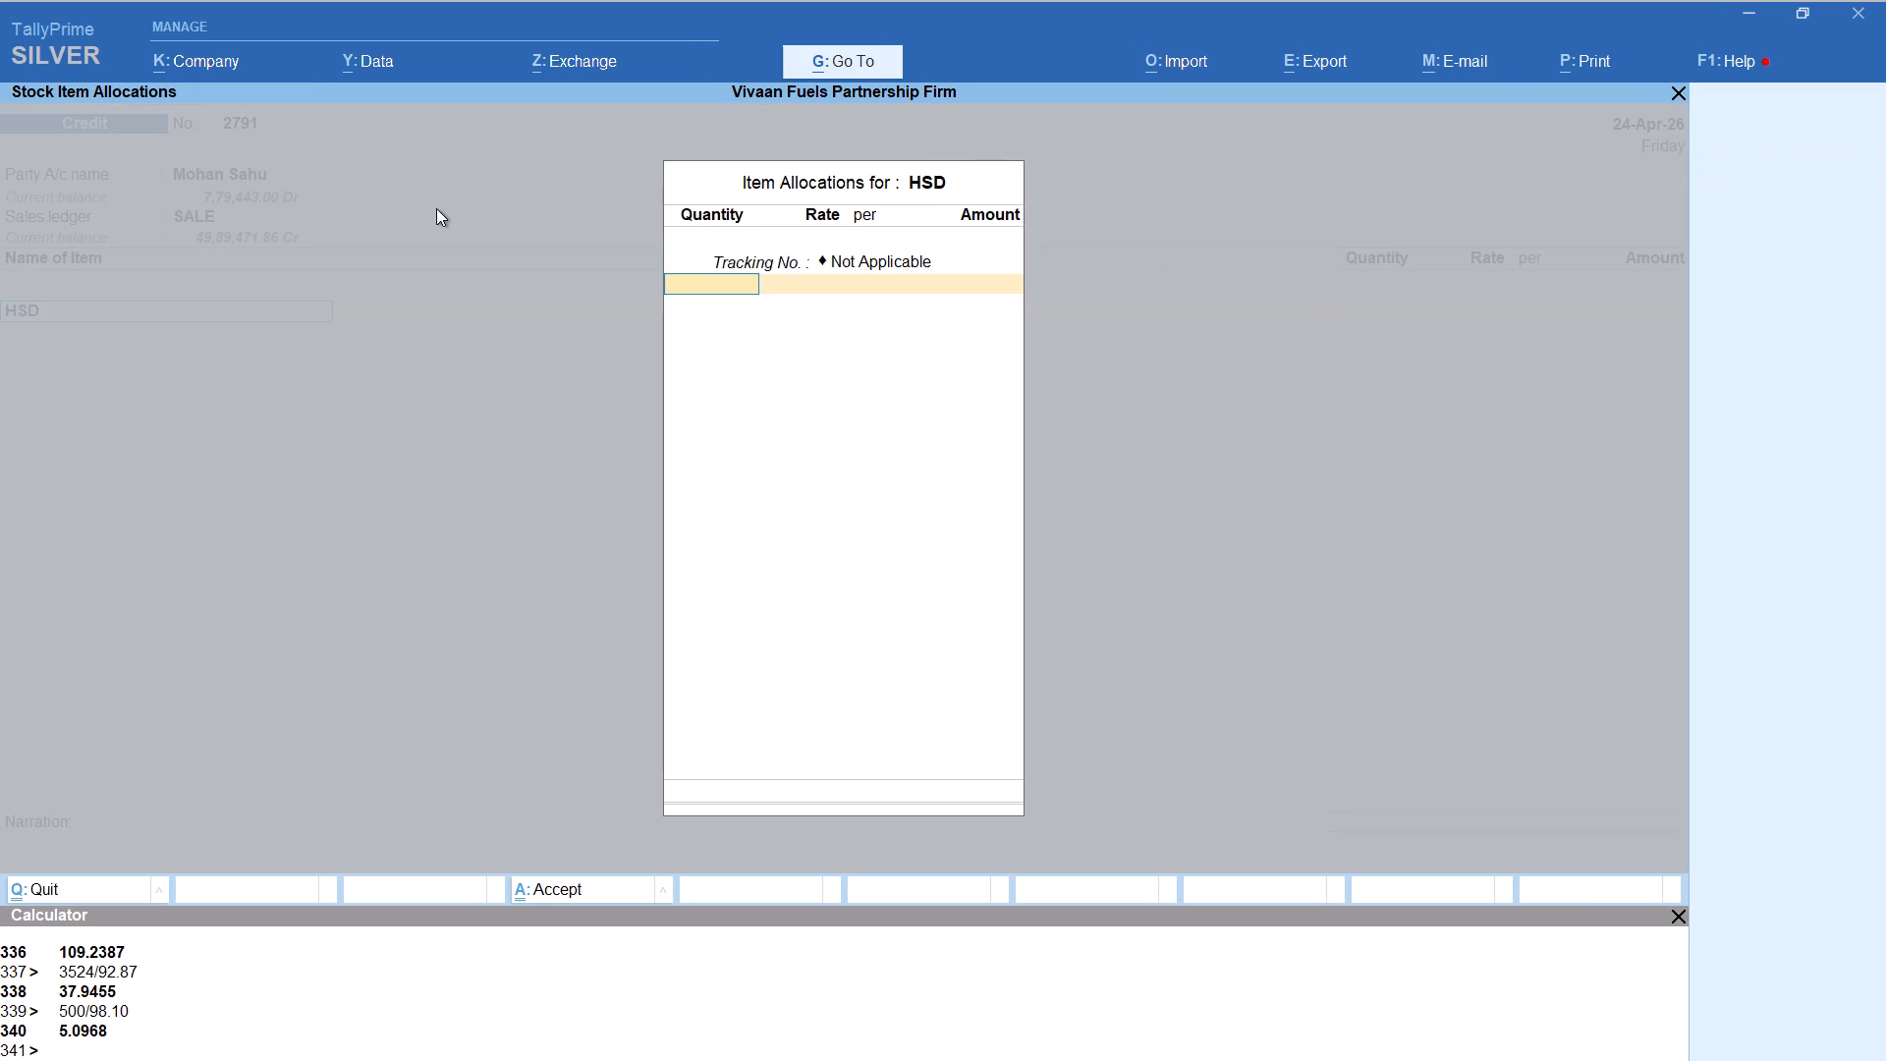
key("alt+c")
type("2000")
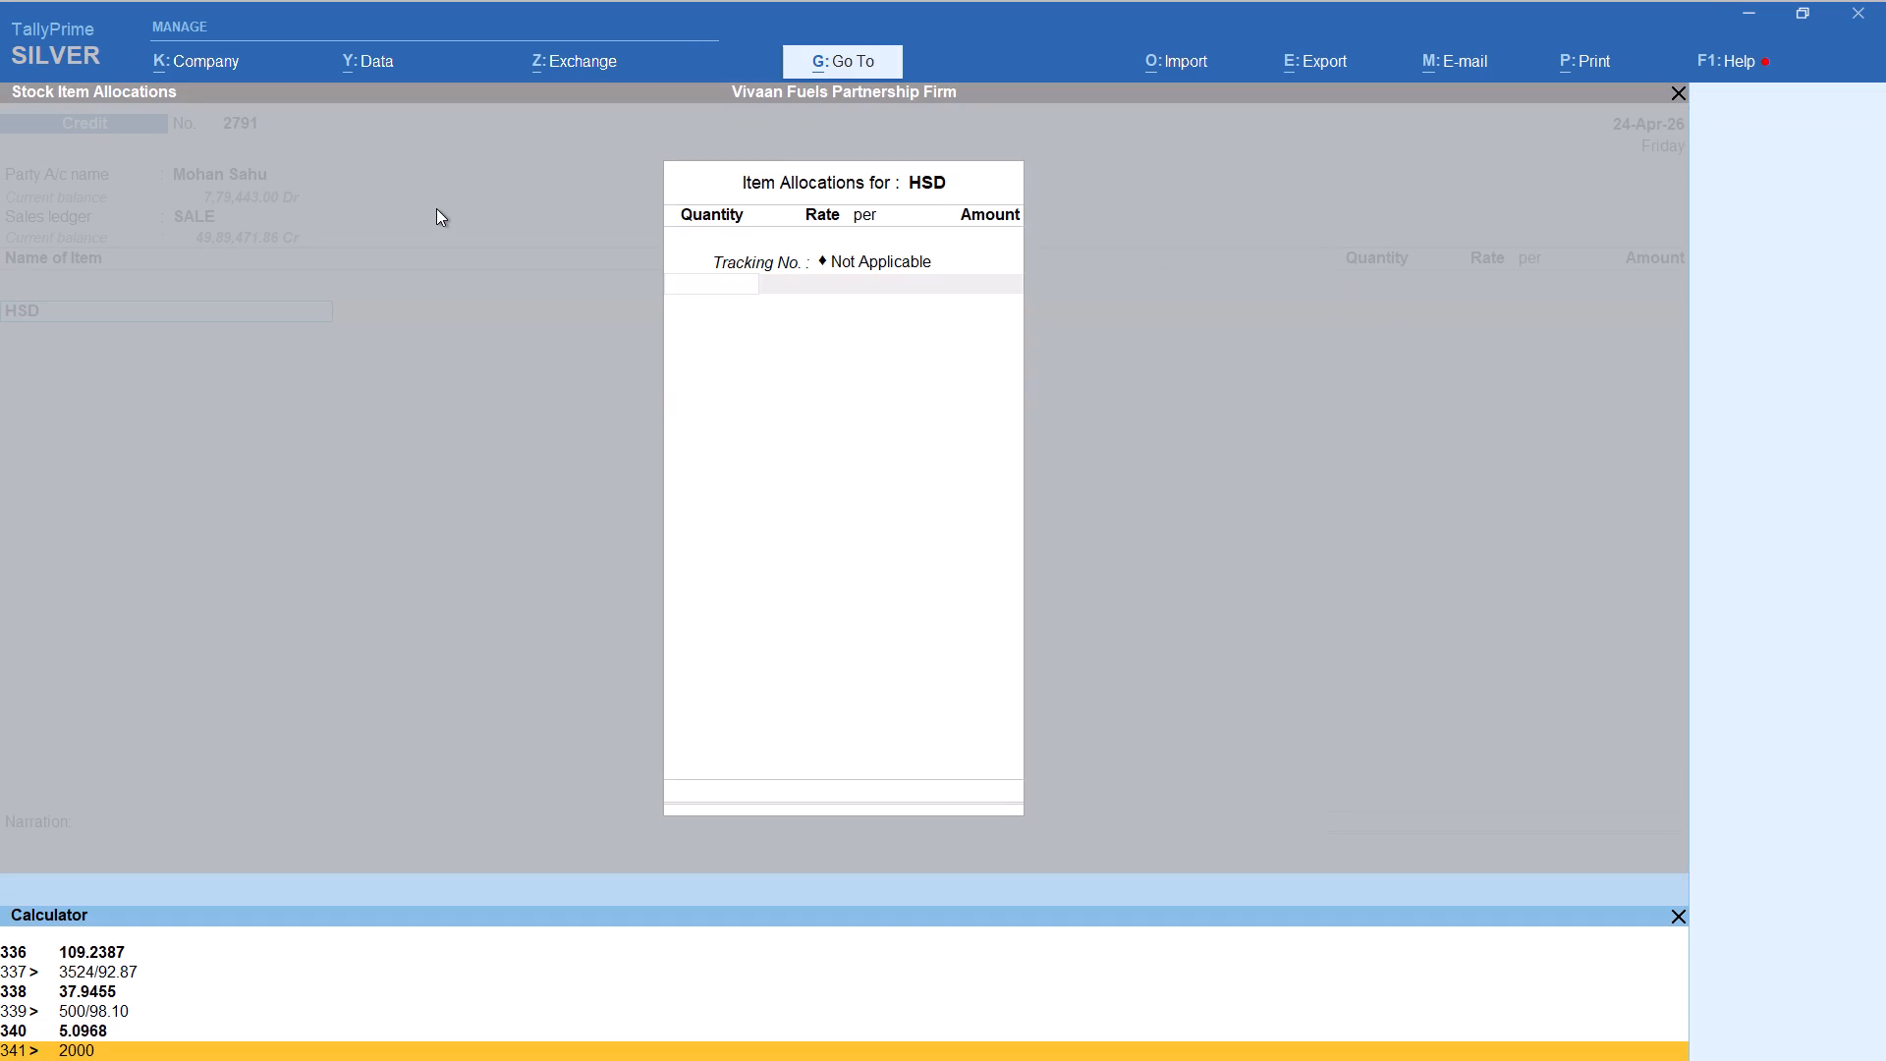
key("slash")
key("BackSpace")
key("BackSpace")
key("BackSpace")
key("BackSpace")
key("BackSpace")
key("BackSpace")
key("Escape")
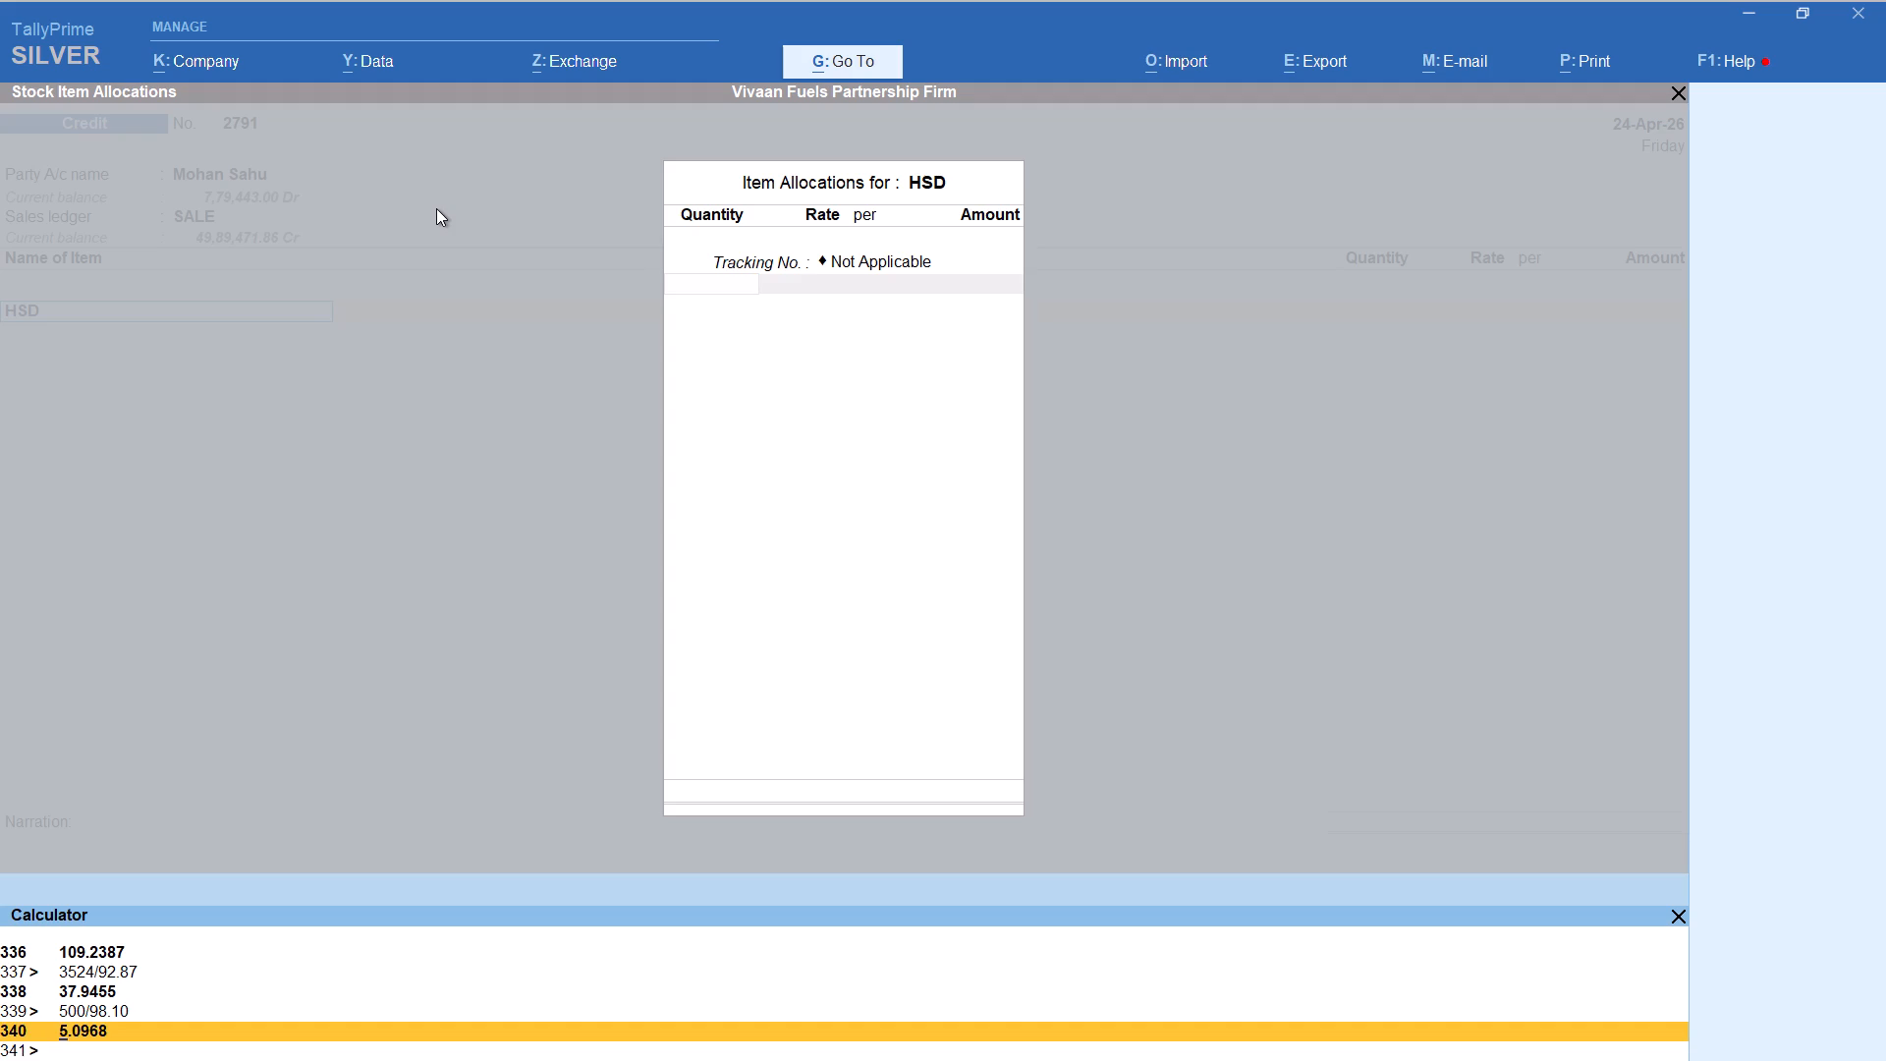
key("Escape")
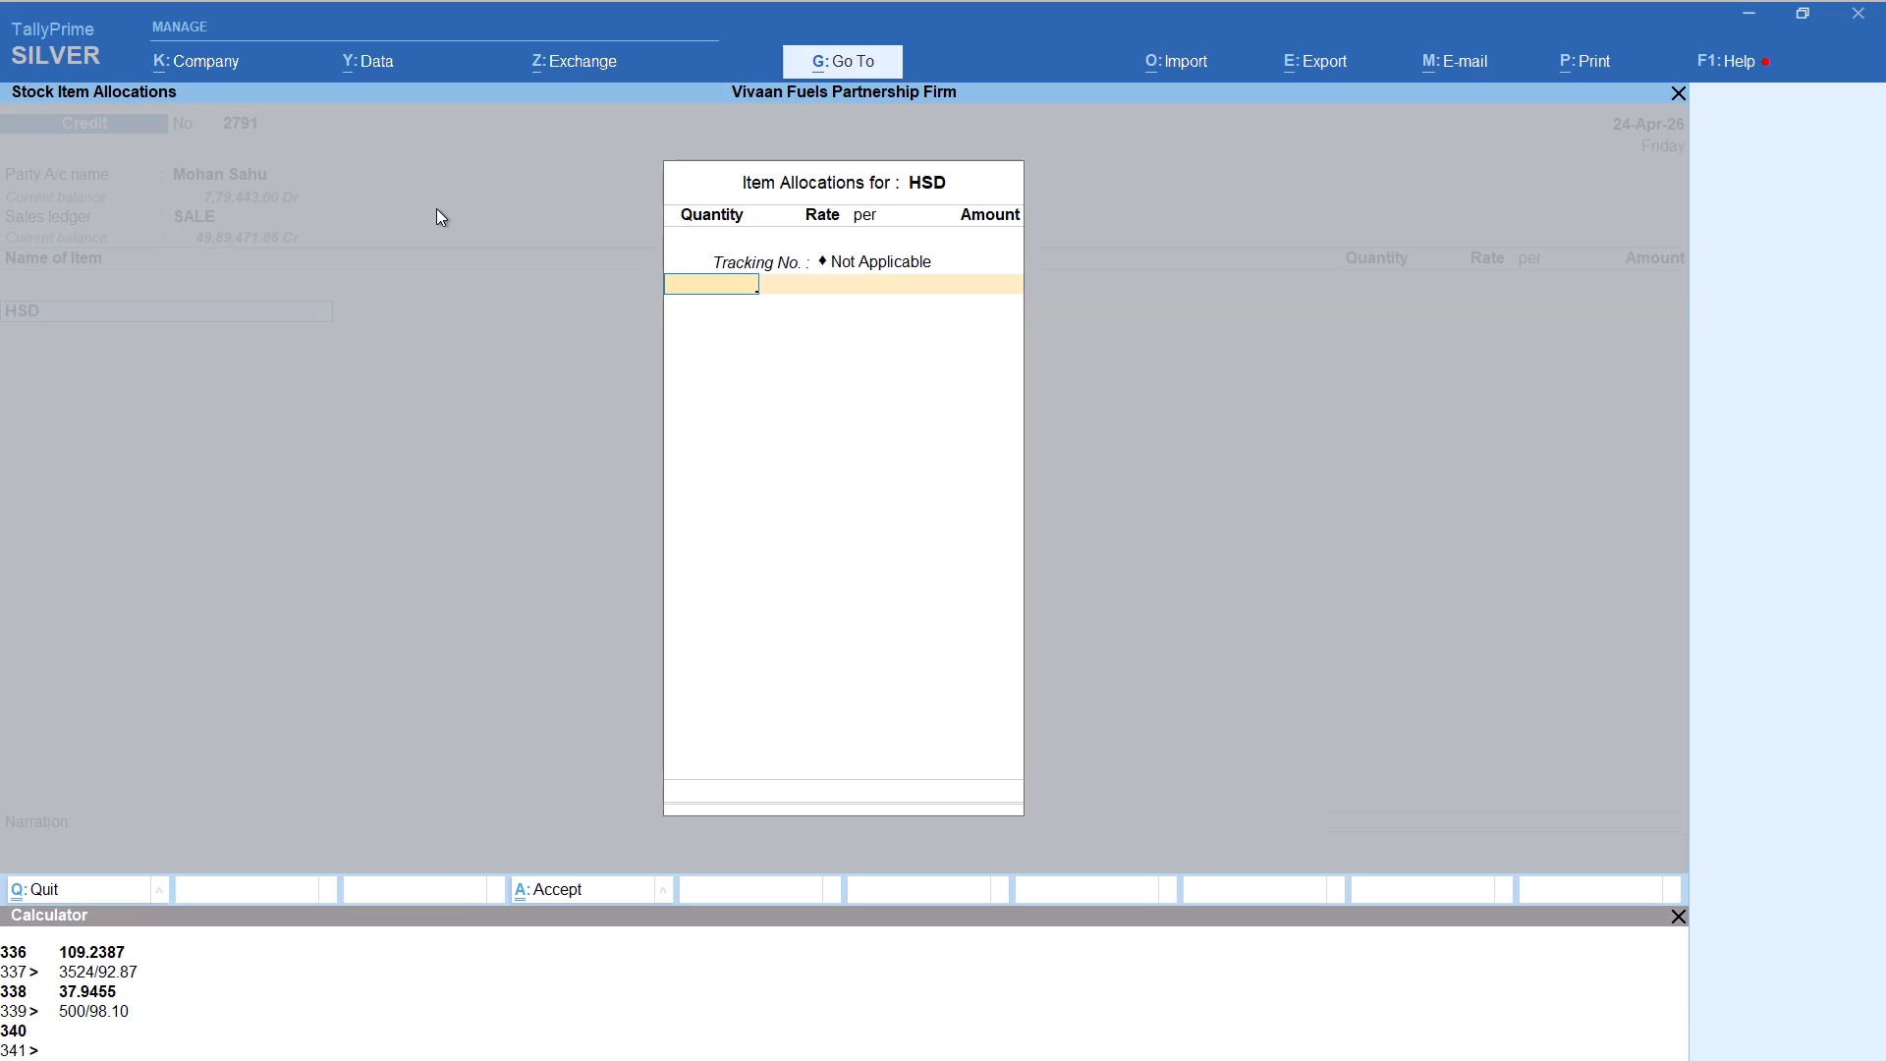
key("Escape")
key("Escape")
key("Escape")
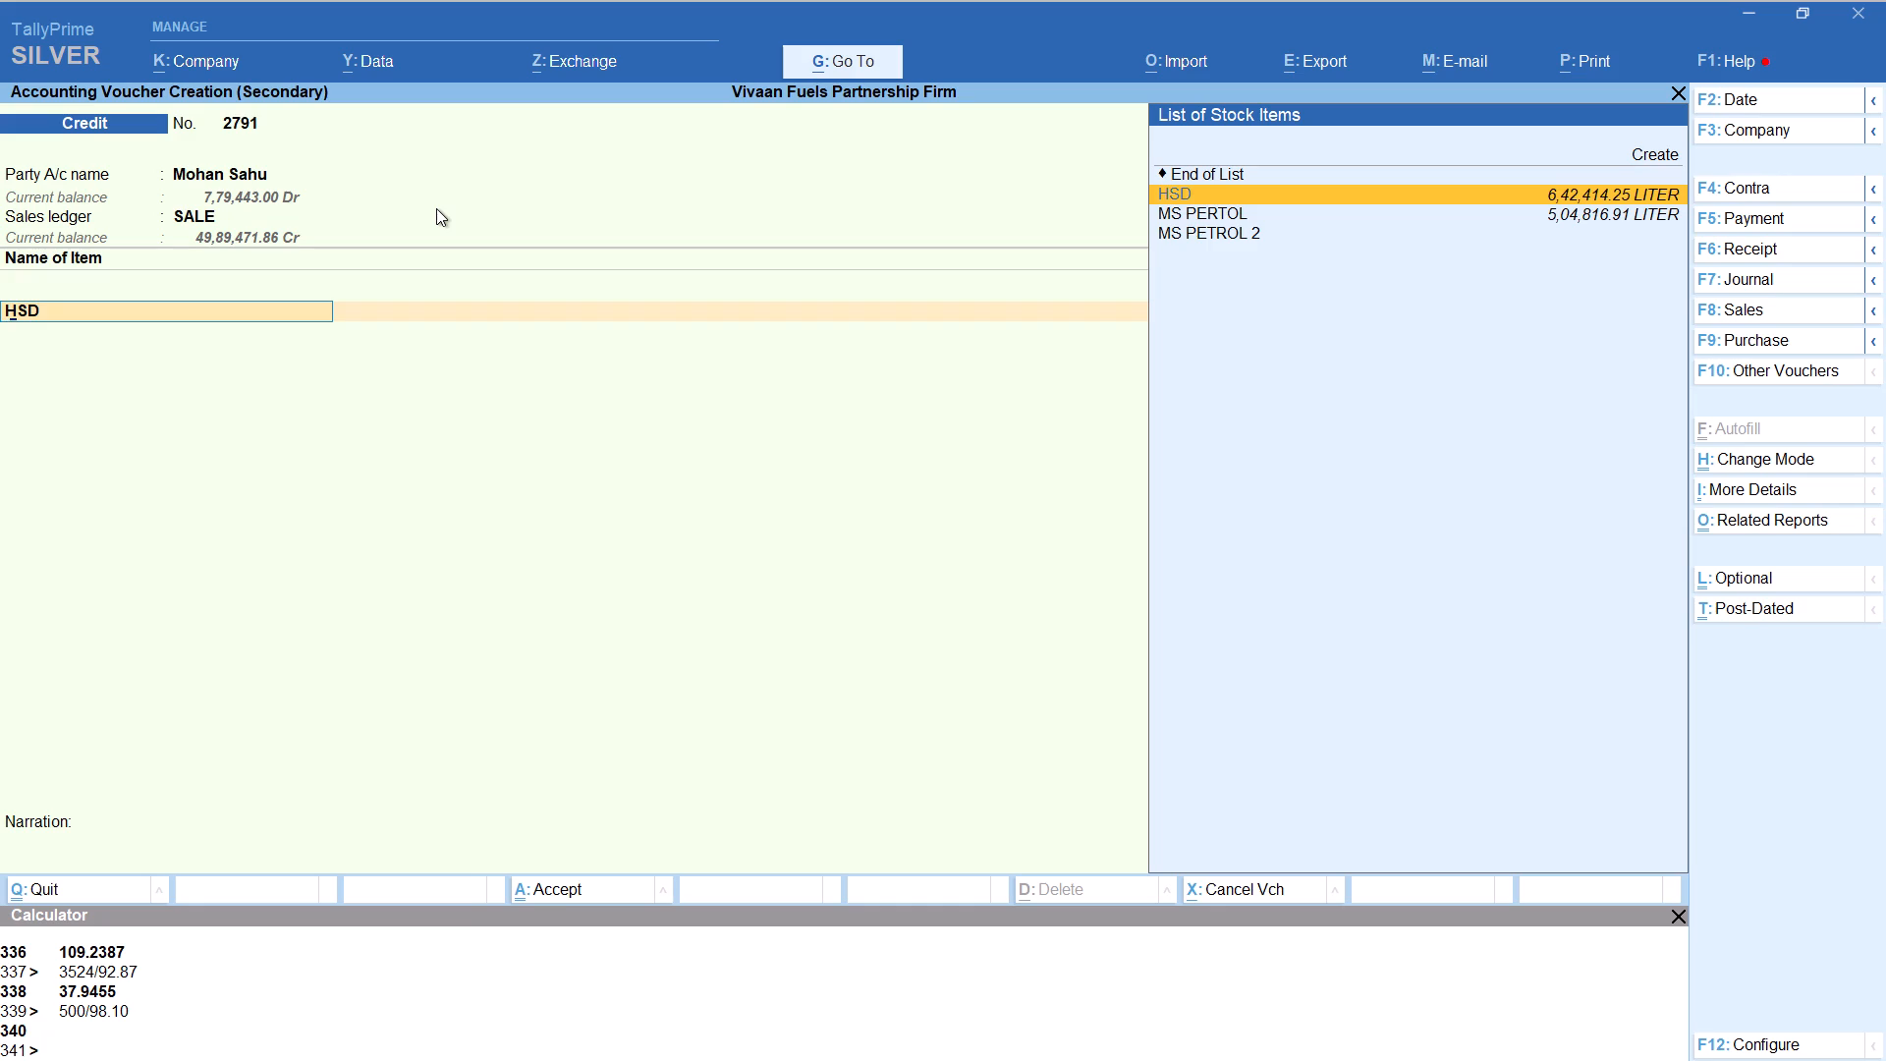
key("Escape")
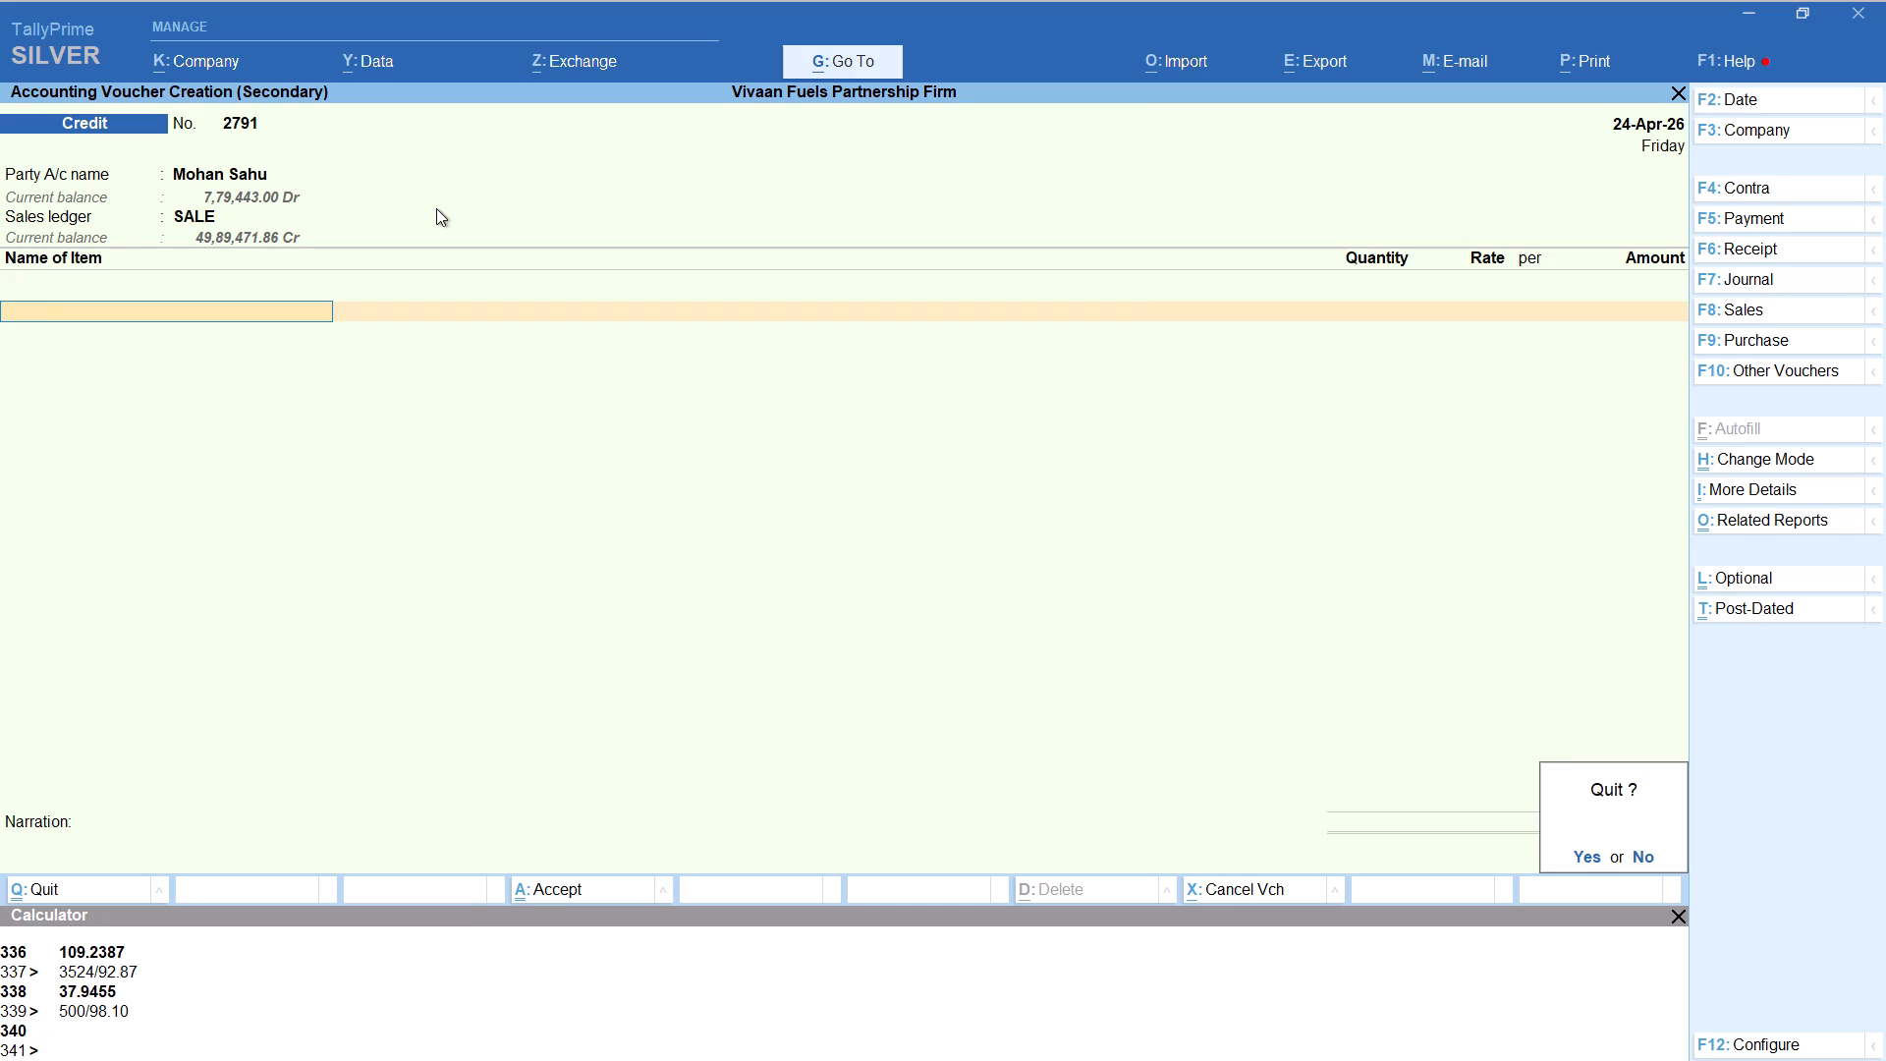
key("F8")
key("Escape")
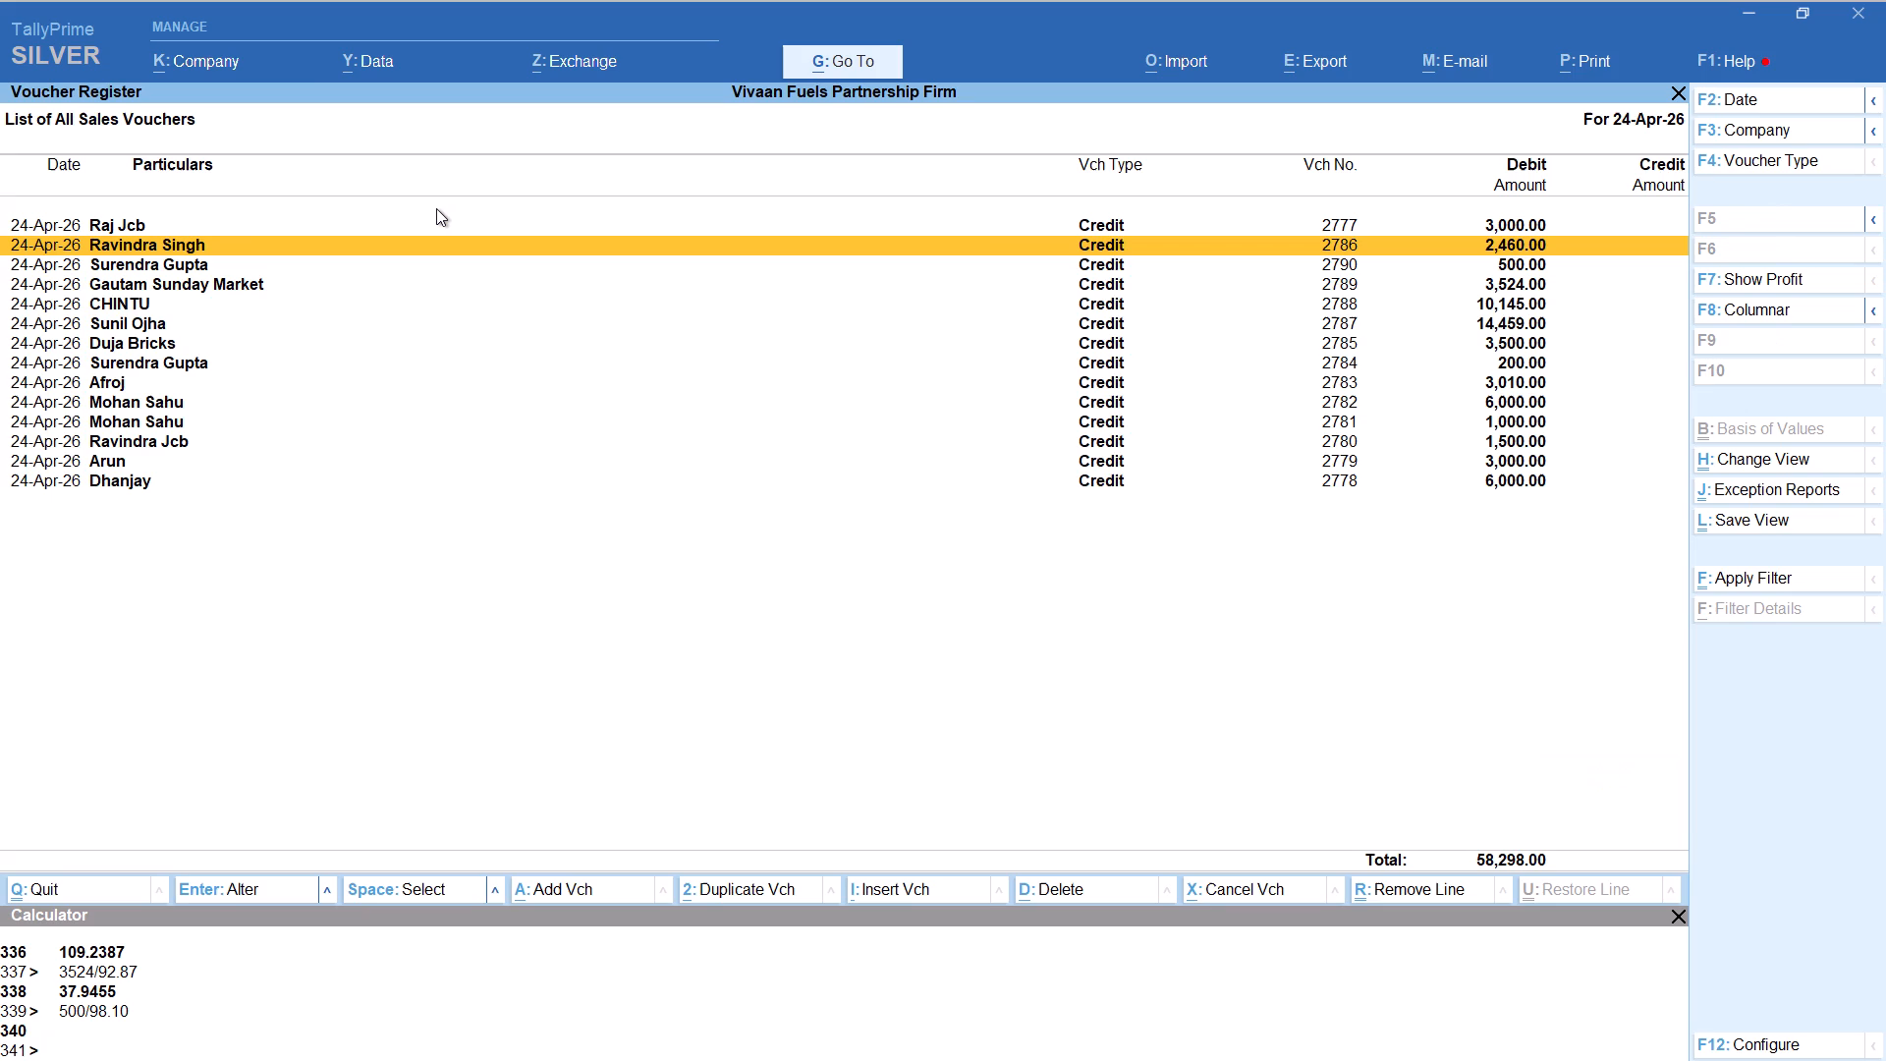
Start a new voucher for 24-Apr-26 and change its voucher type to Sales.
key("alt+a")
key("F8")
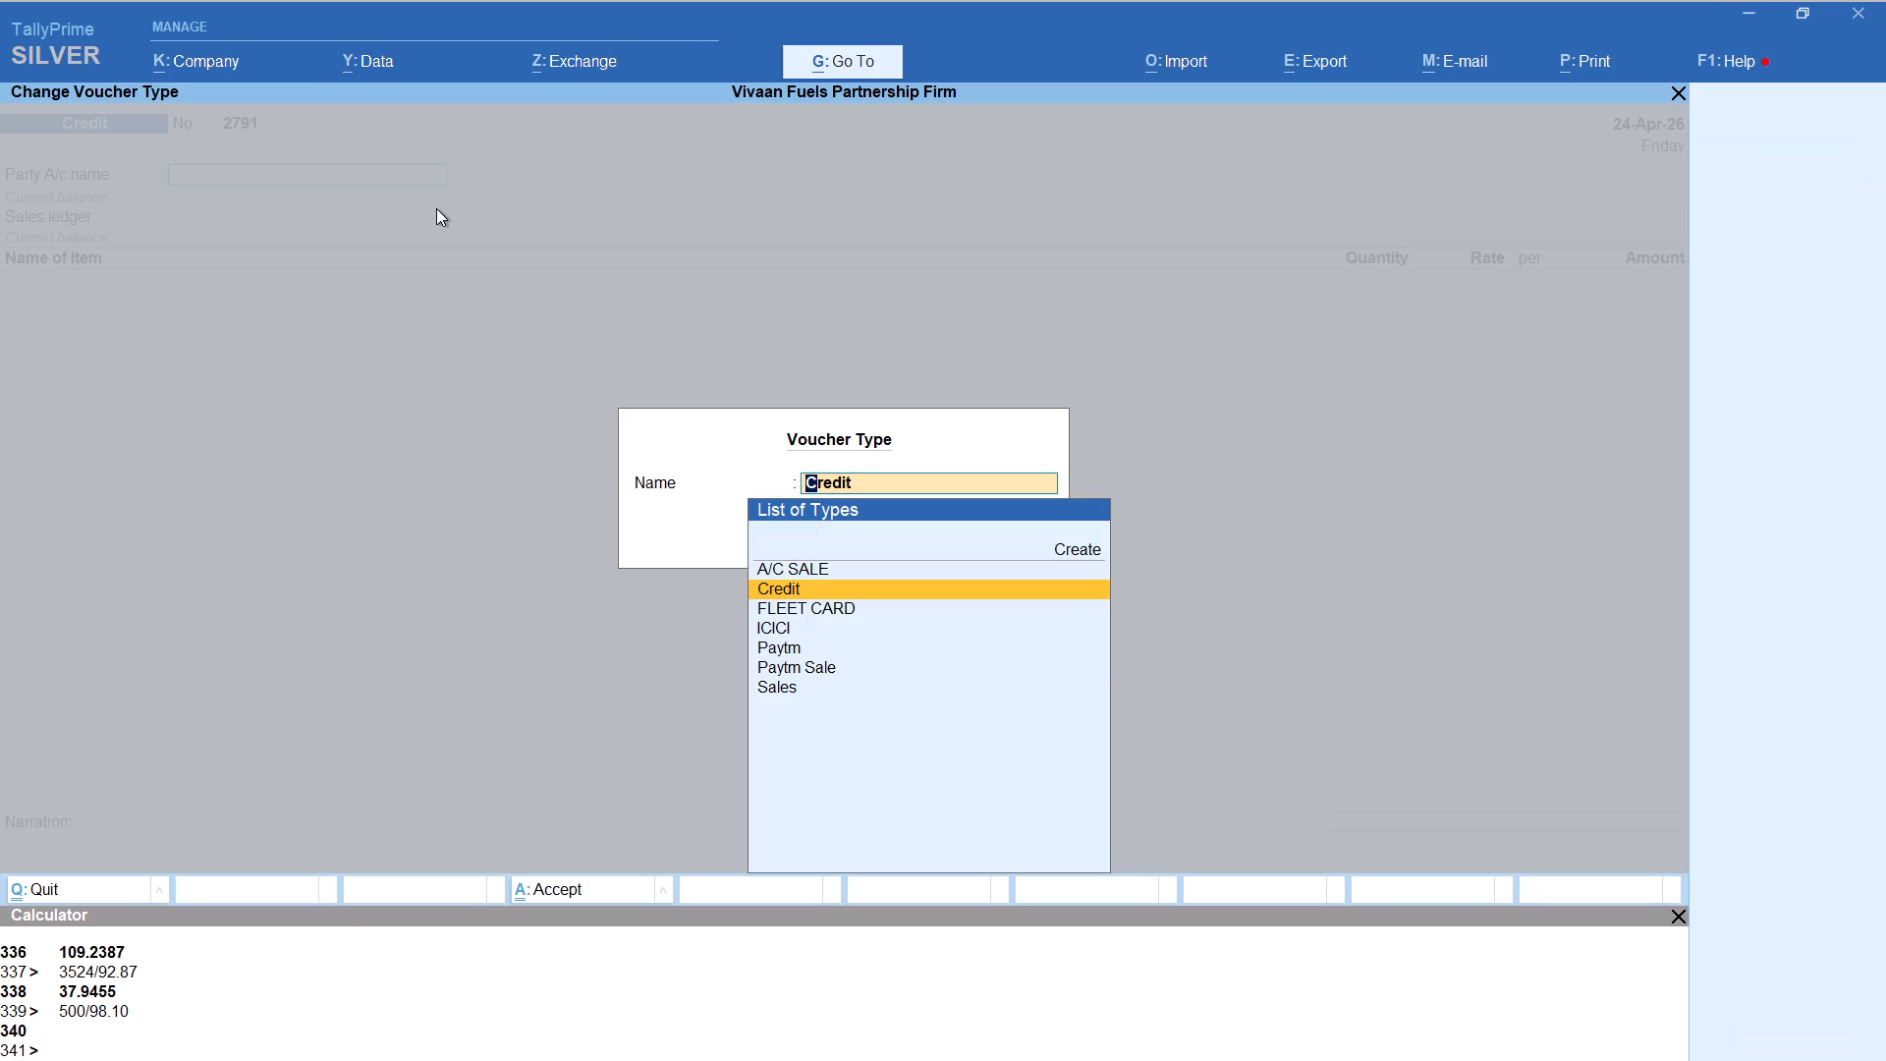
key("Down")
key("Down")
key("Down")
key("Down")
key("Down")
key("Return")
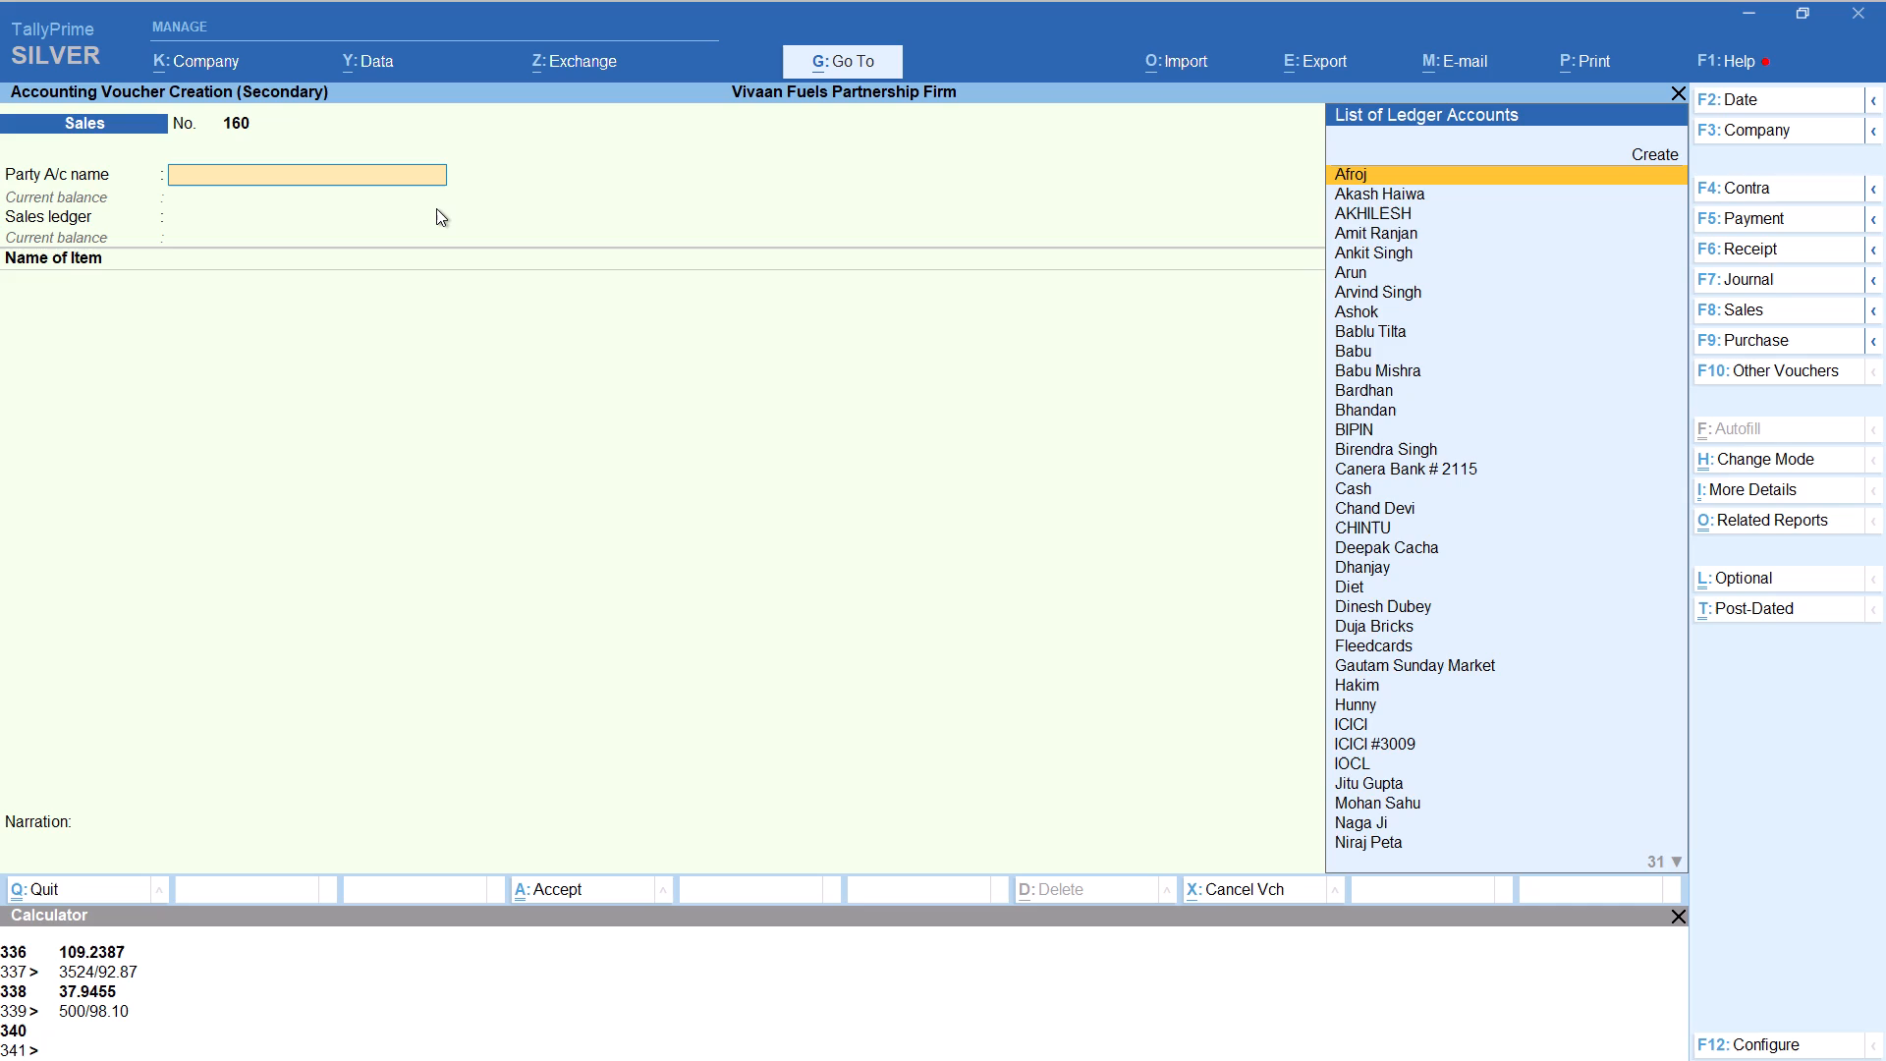
Set Cash as the Sales voucher's party, keeping the default party details and the SALE ledger.
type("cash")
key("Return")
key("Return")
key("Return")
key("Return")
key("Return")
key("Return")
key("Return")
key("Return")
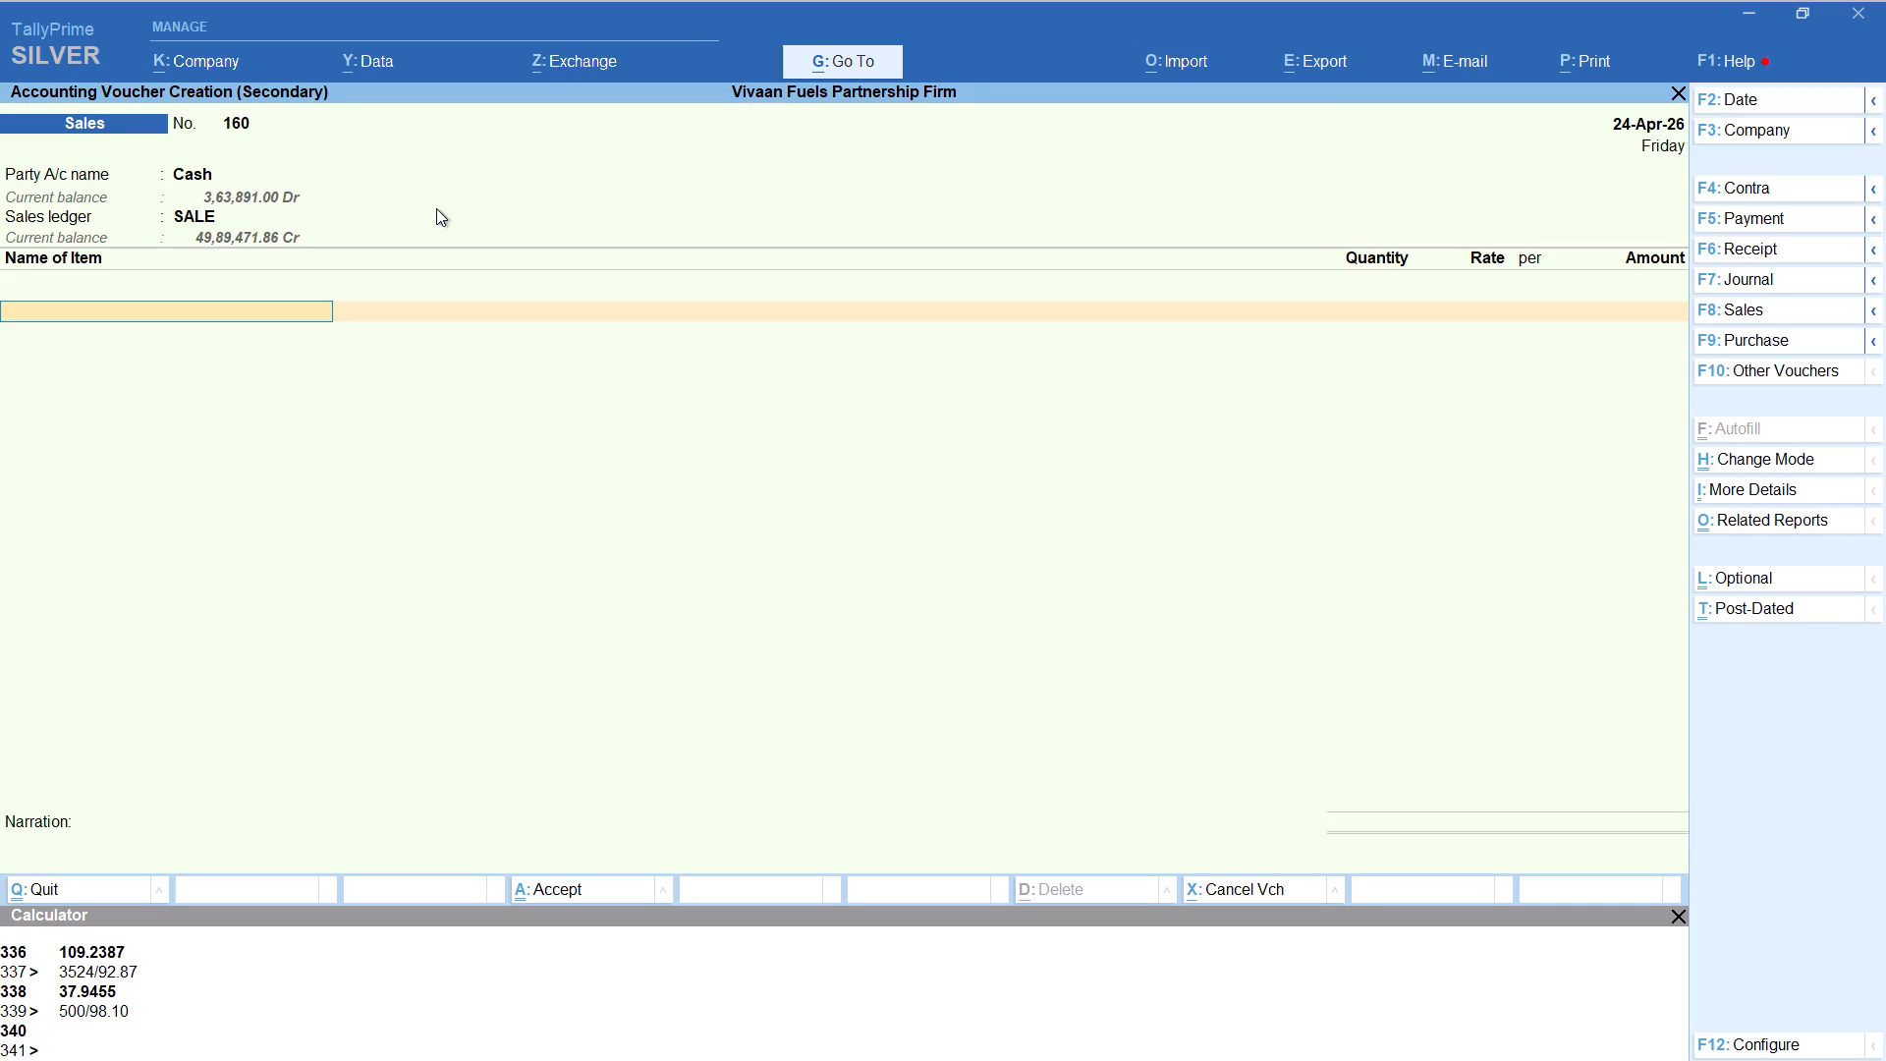
Add item HSD to the Cash voucher with tracking number Not Applicable, quantity calculated as 2000/92.87 and a rate of 92.87 per liter.
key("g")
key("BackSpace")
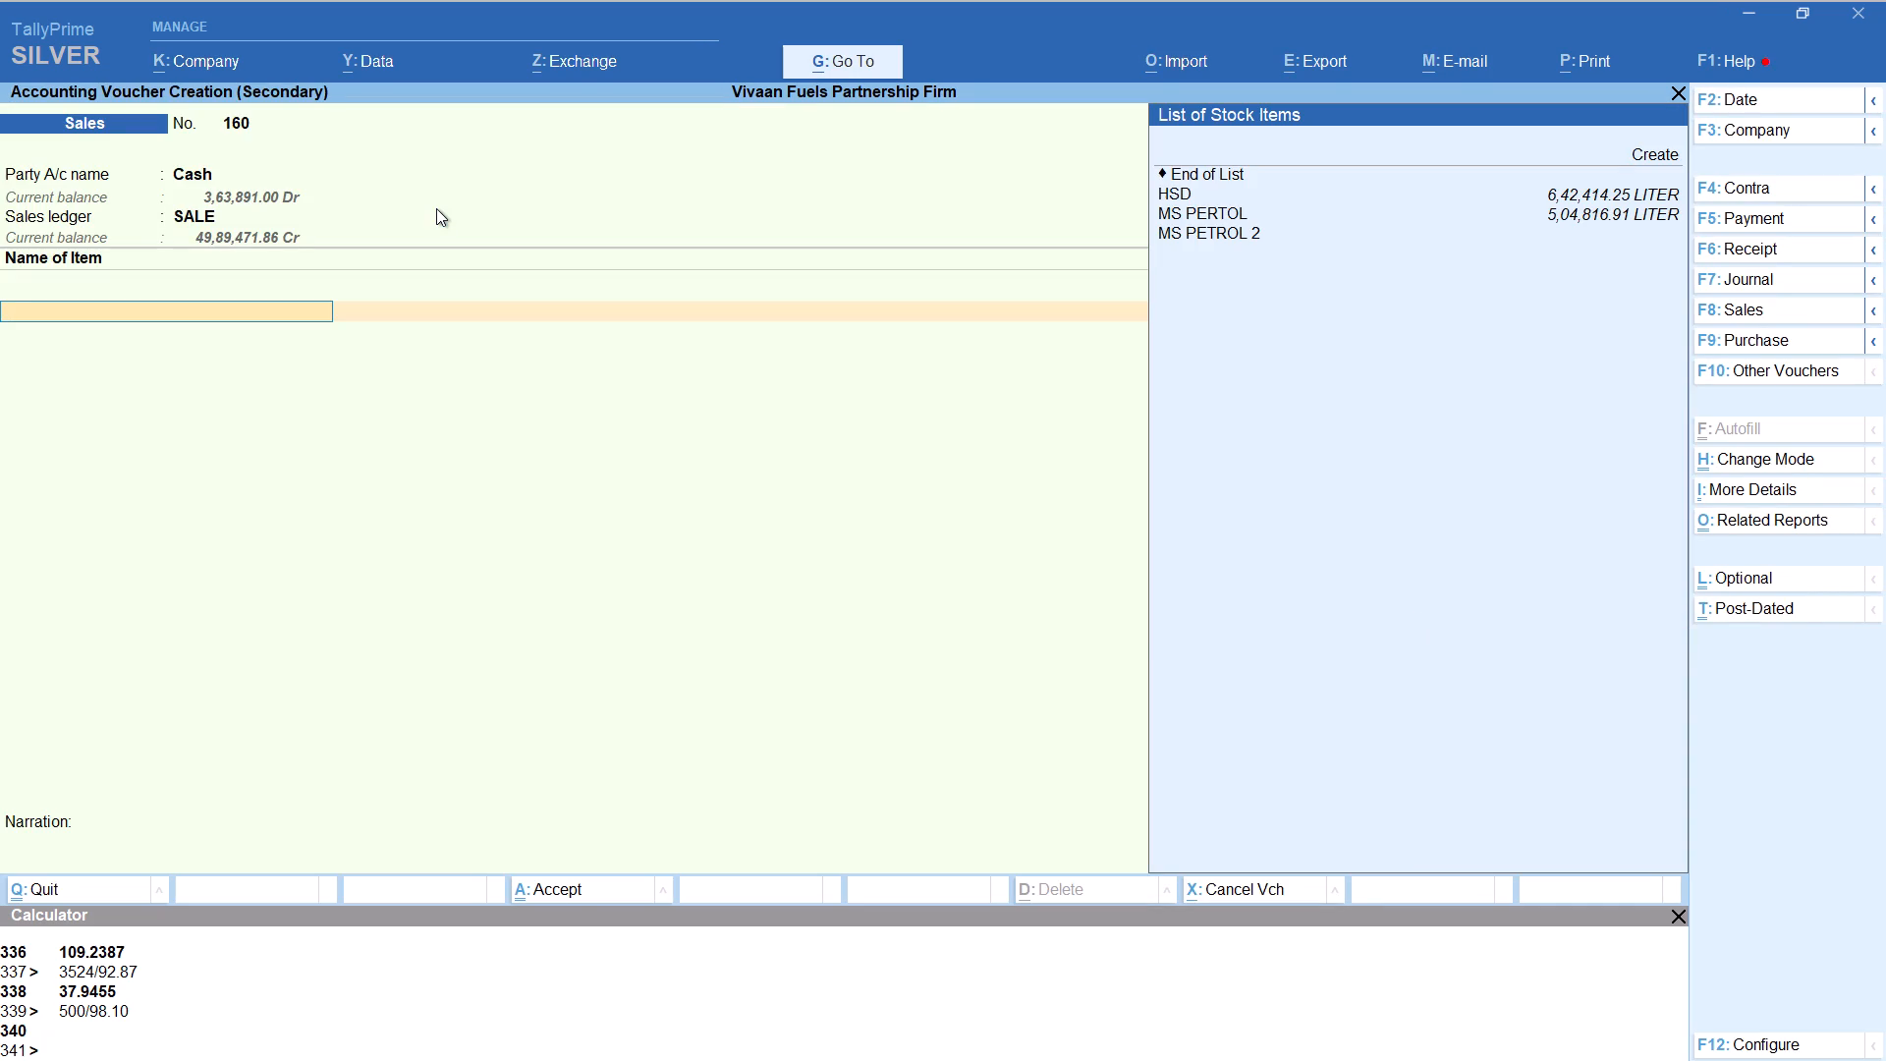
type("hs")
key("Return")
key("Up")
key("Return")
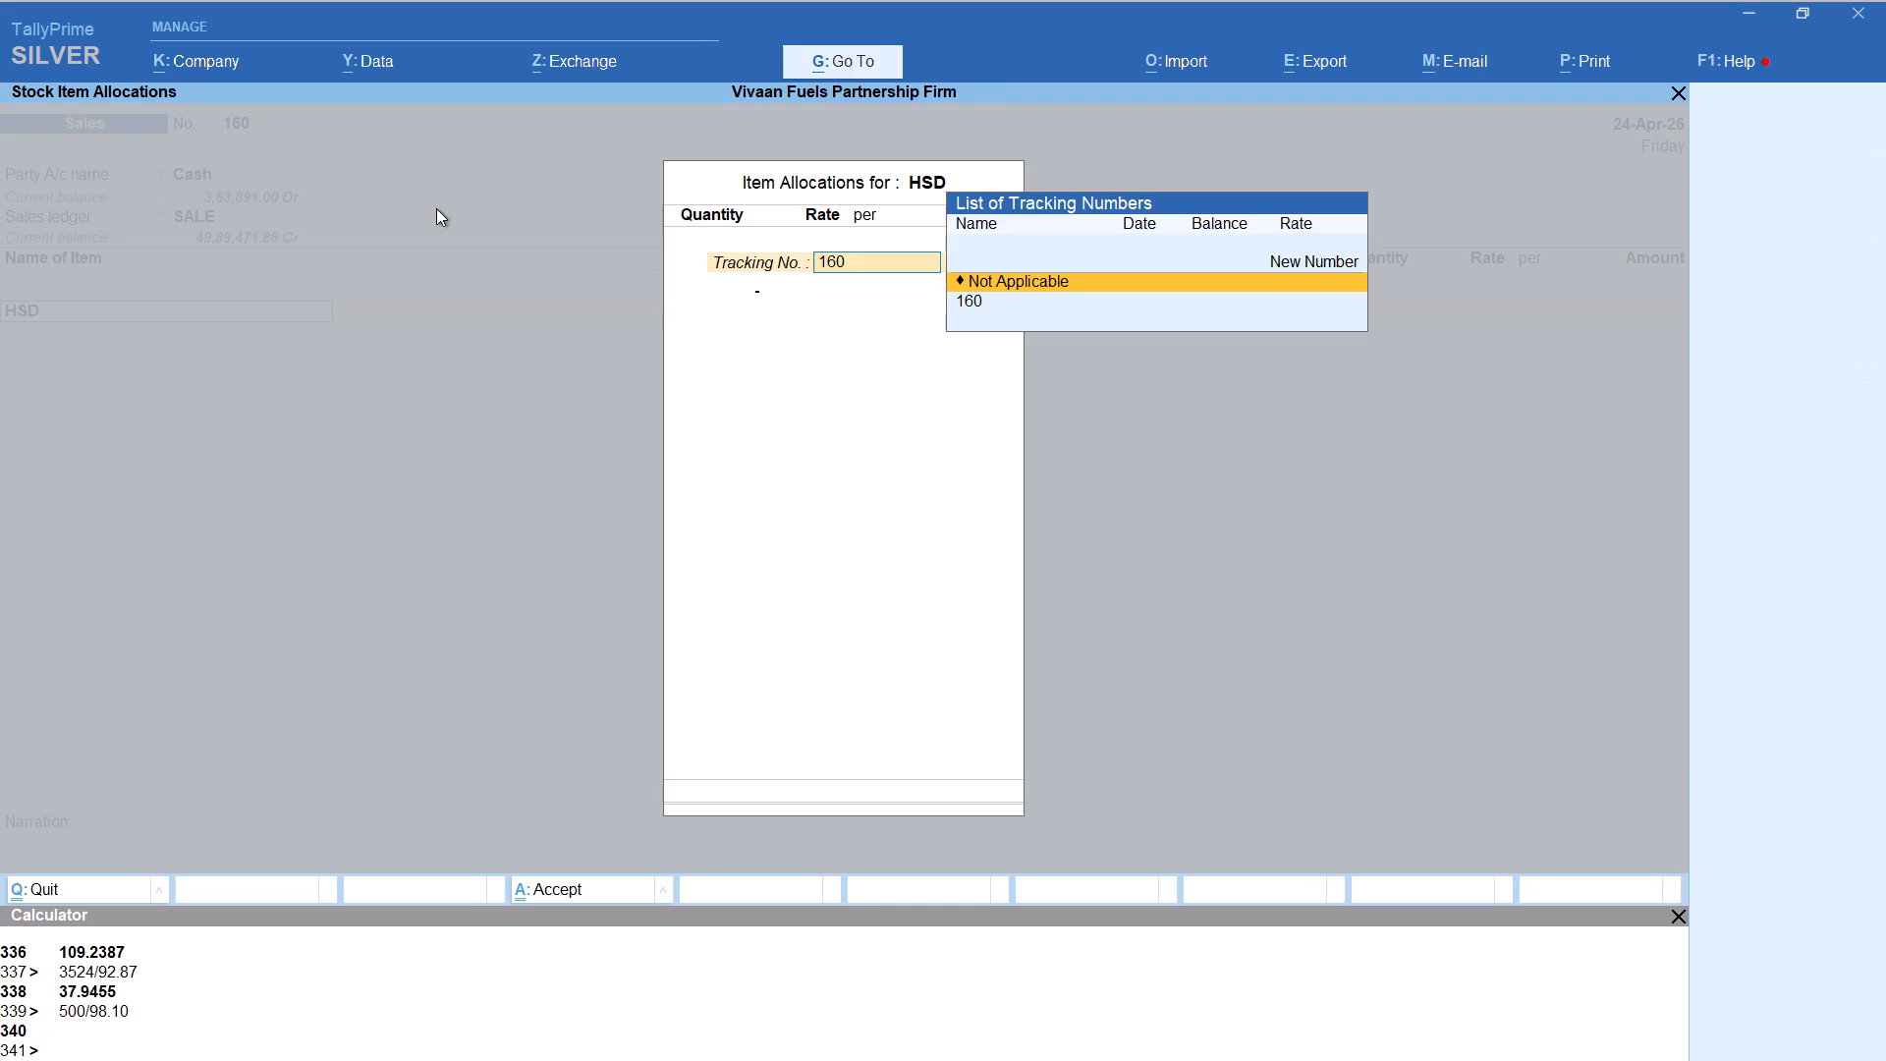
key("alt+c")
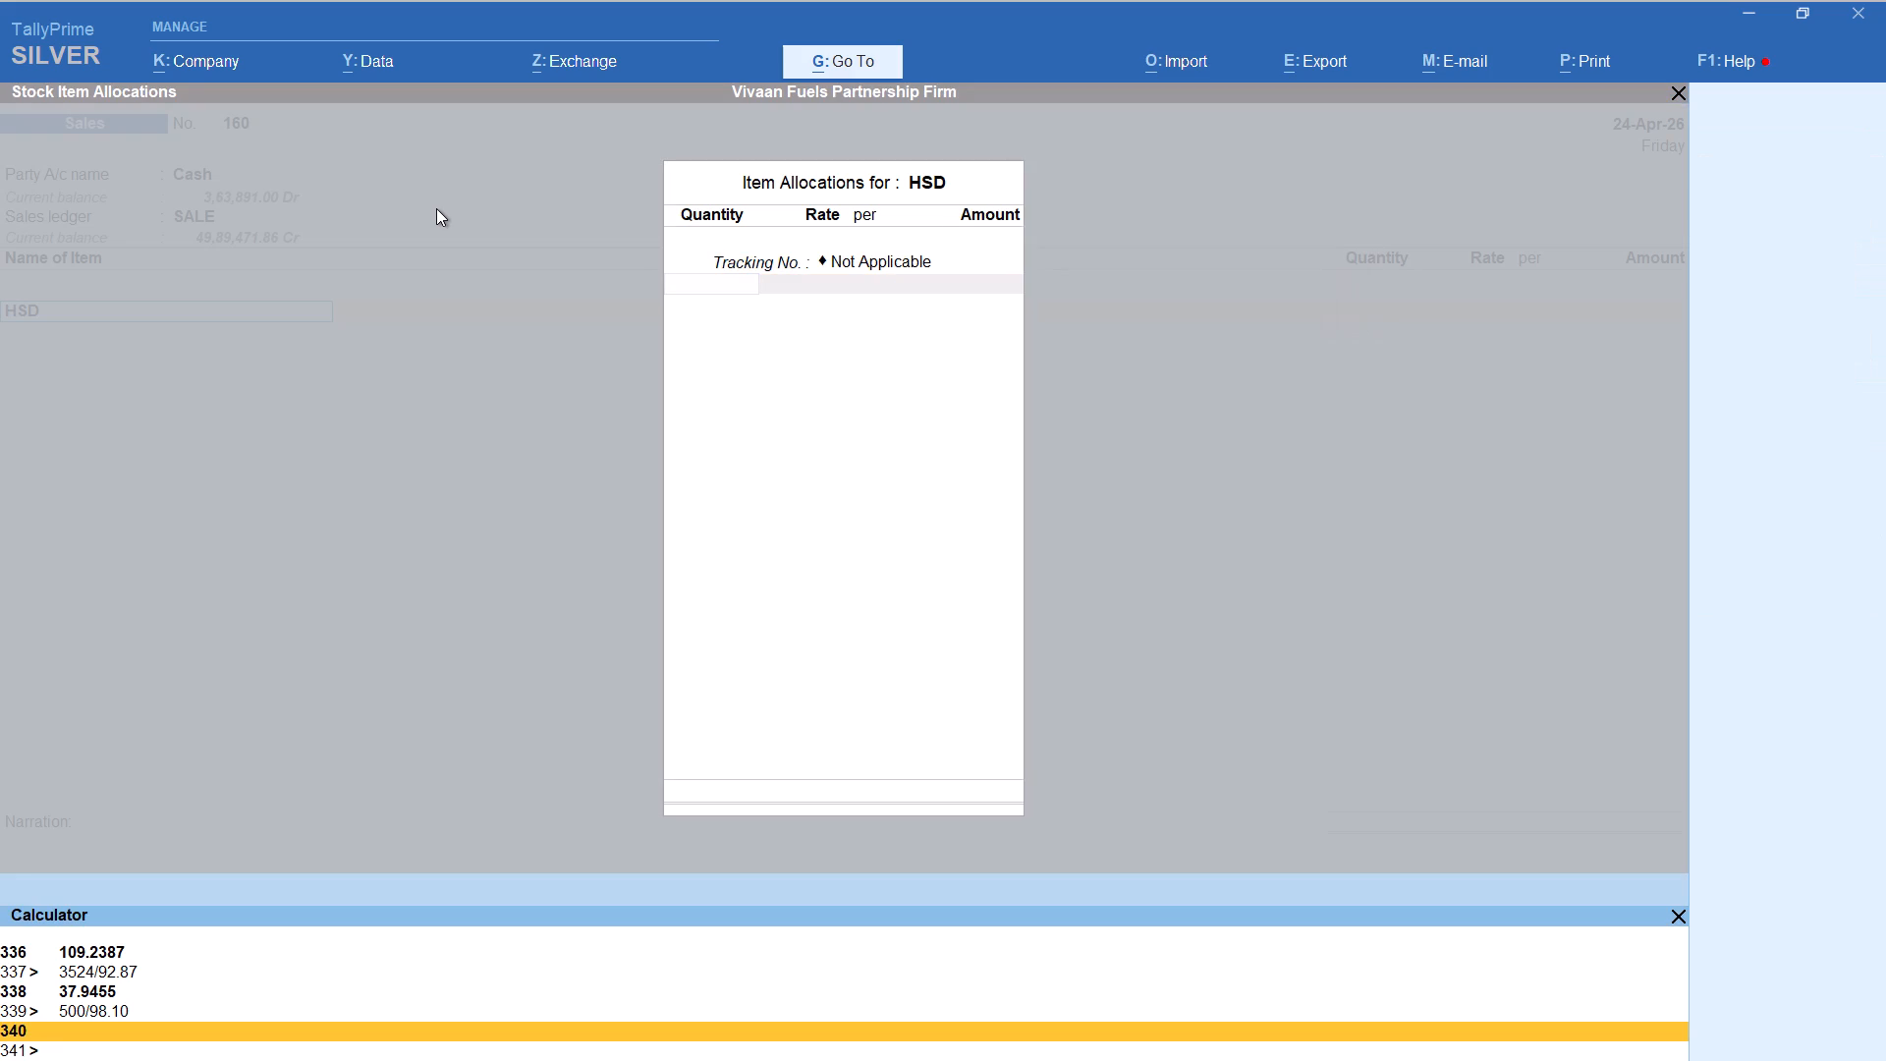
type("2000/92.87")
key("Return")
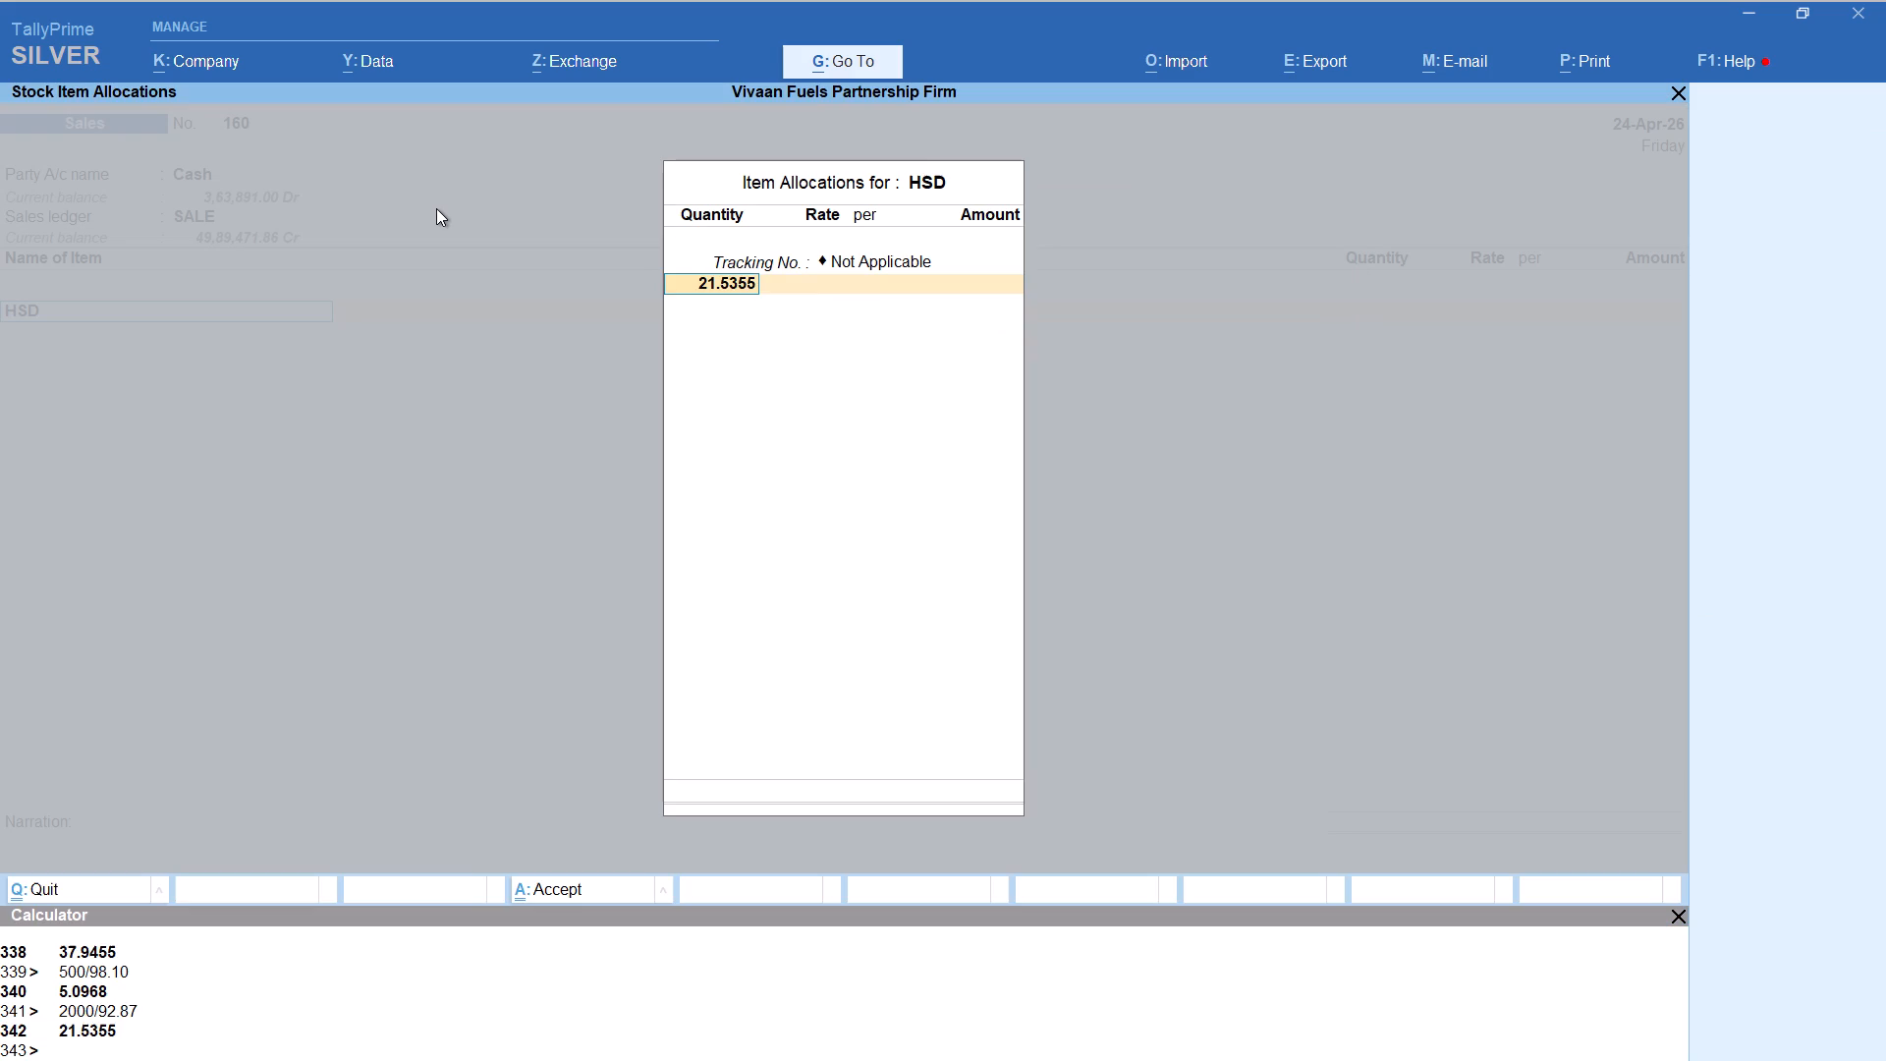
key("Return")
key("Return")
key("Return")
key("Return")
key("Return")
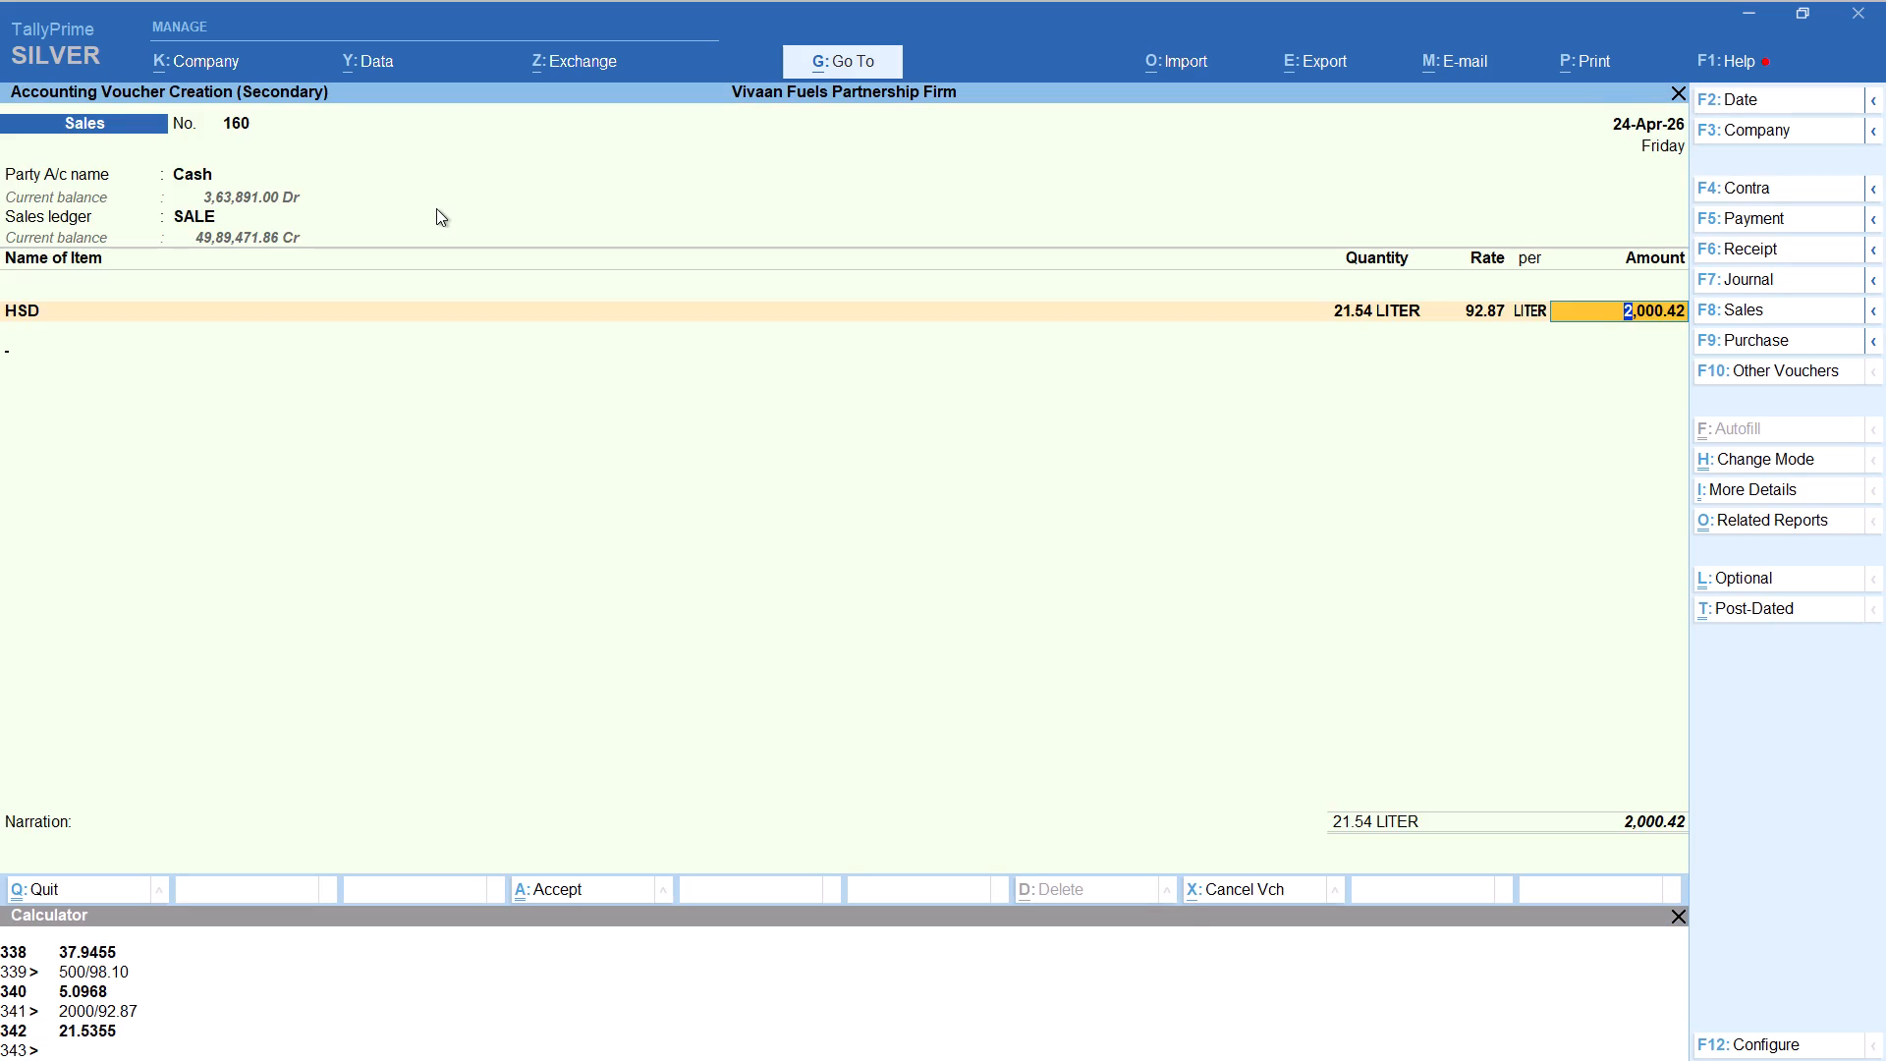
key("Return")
Add the Round Off ledger to the Cash sales voucher, bringing its total to 2,000.00.
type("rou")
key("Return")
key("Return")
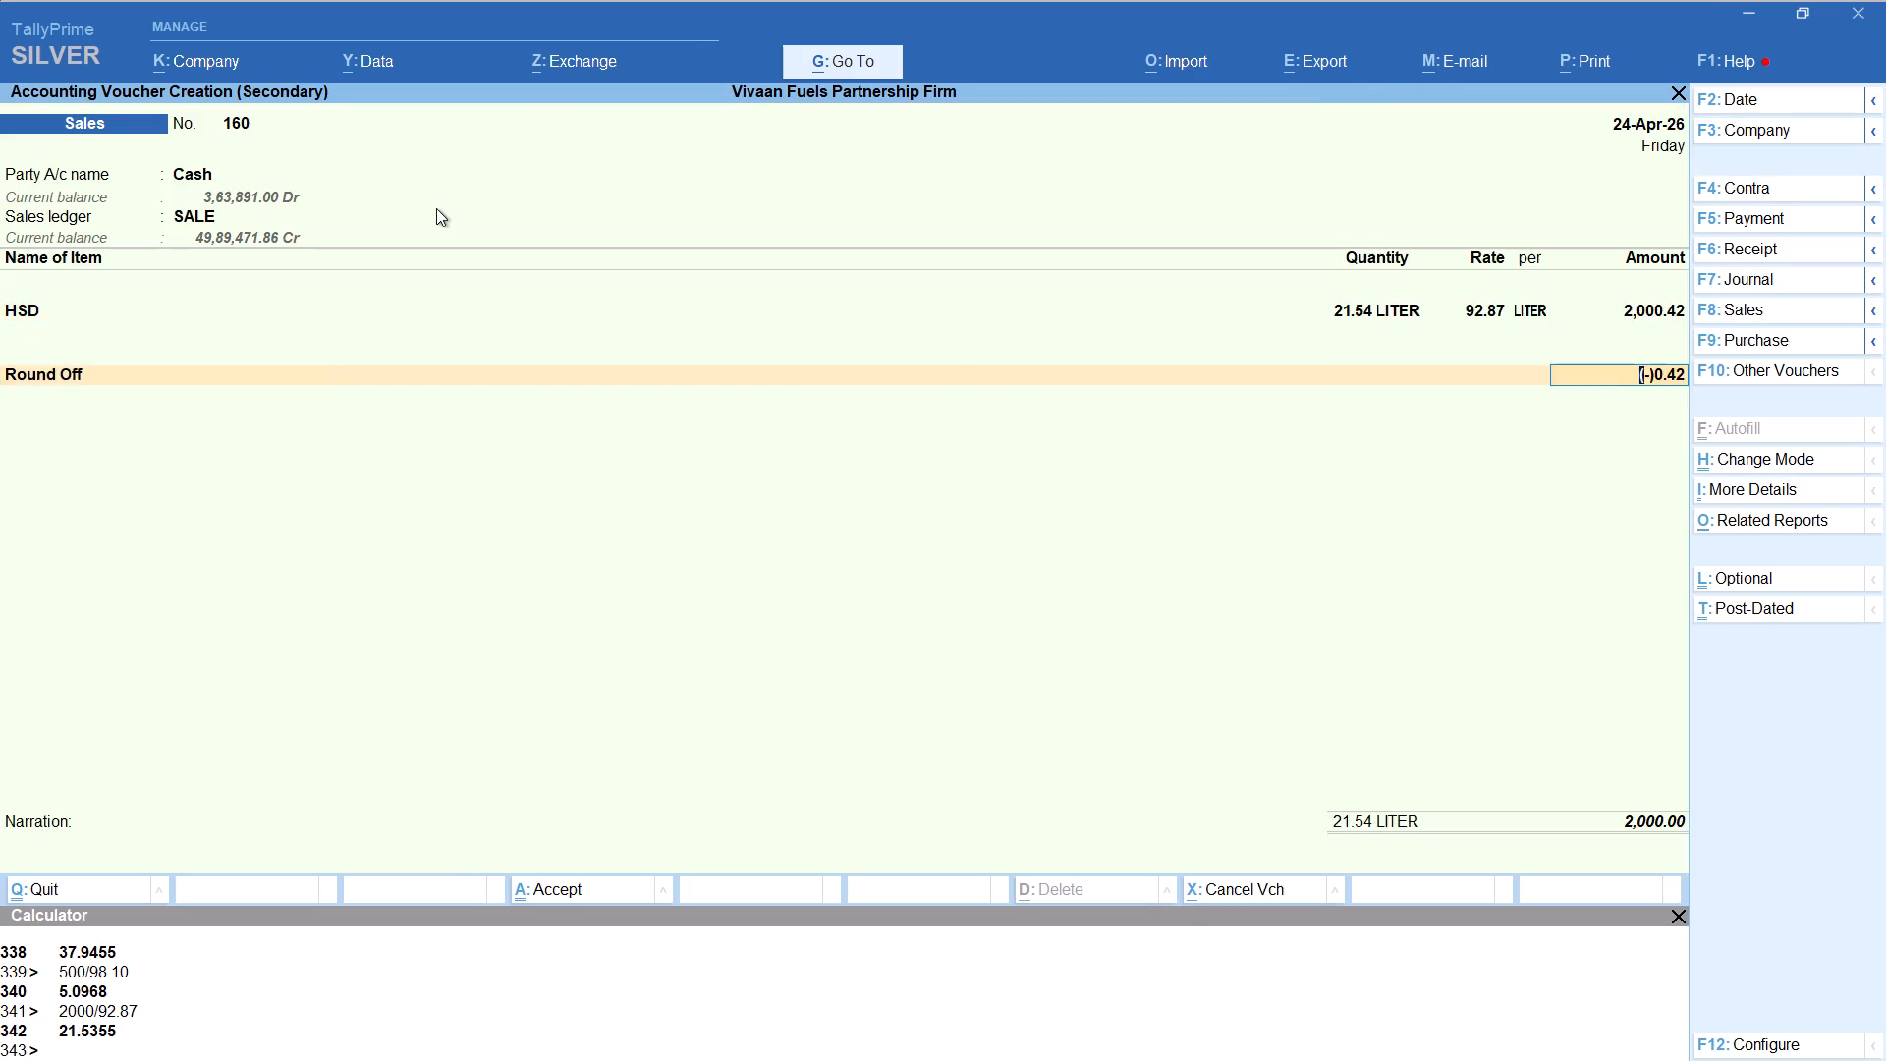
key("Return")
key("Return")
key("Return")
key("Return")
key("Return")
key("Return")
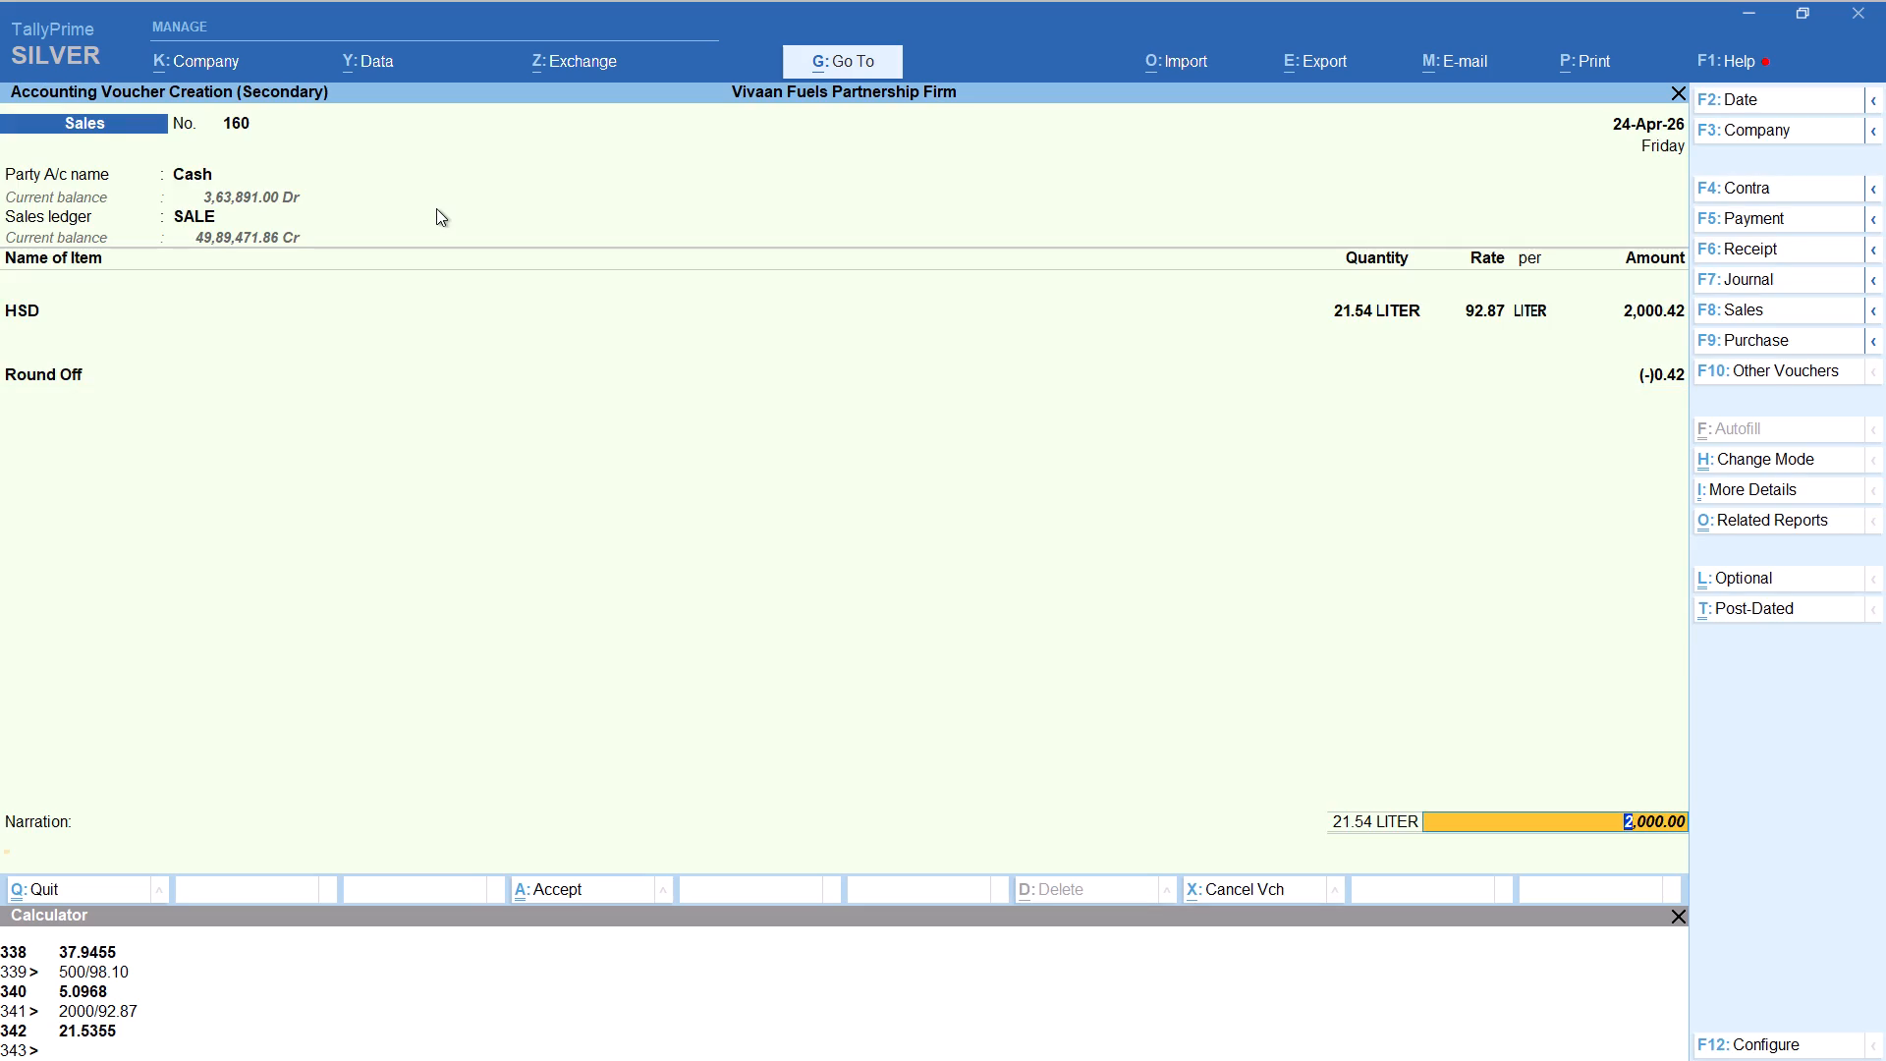
Enter the Mohan customer's name as the Cash voucher's narration and save the voucher.
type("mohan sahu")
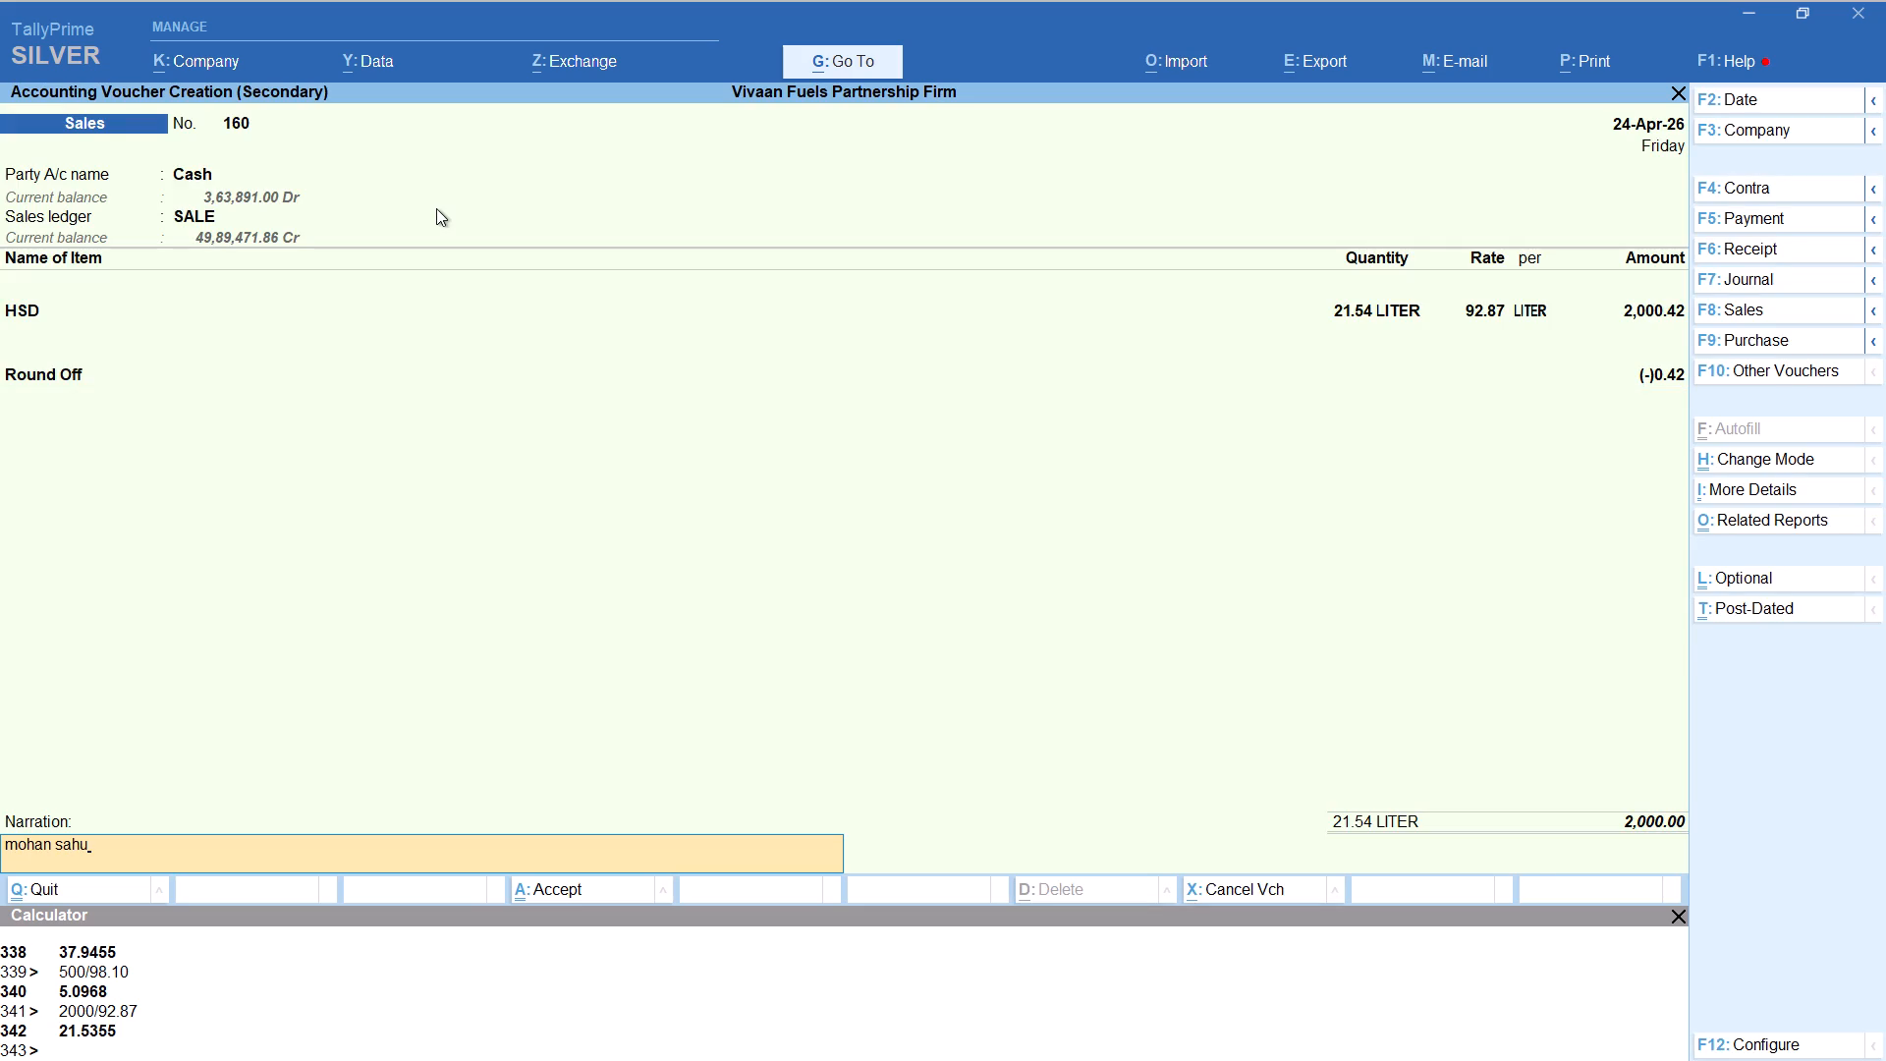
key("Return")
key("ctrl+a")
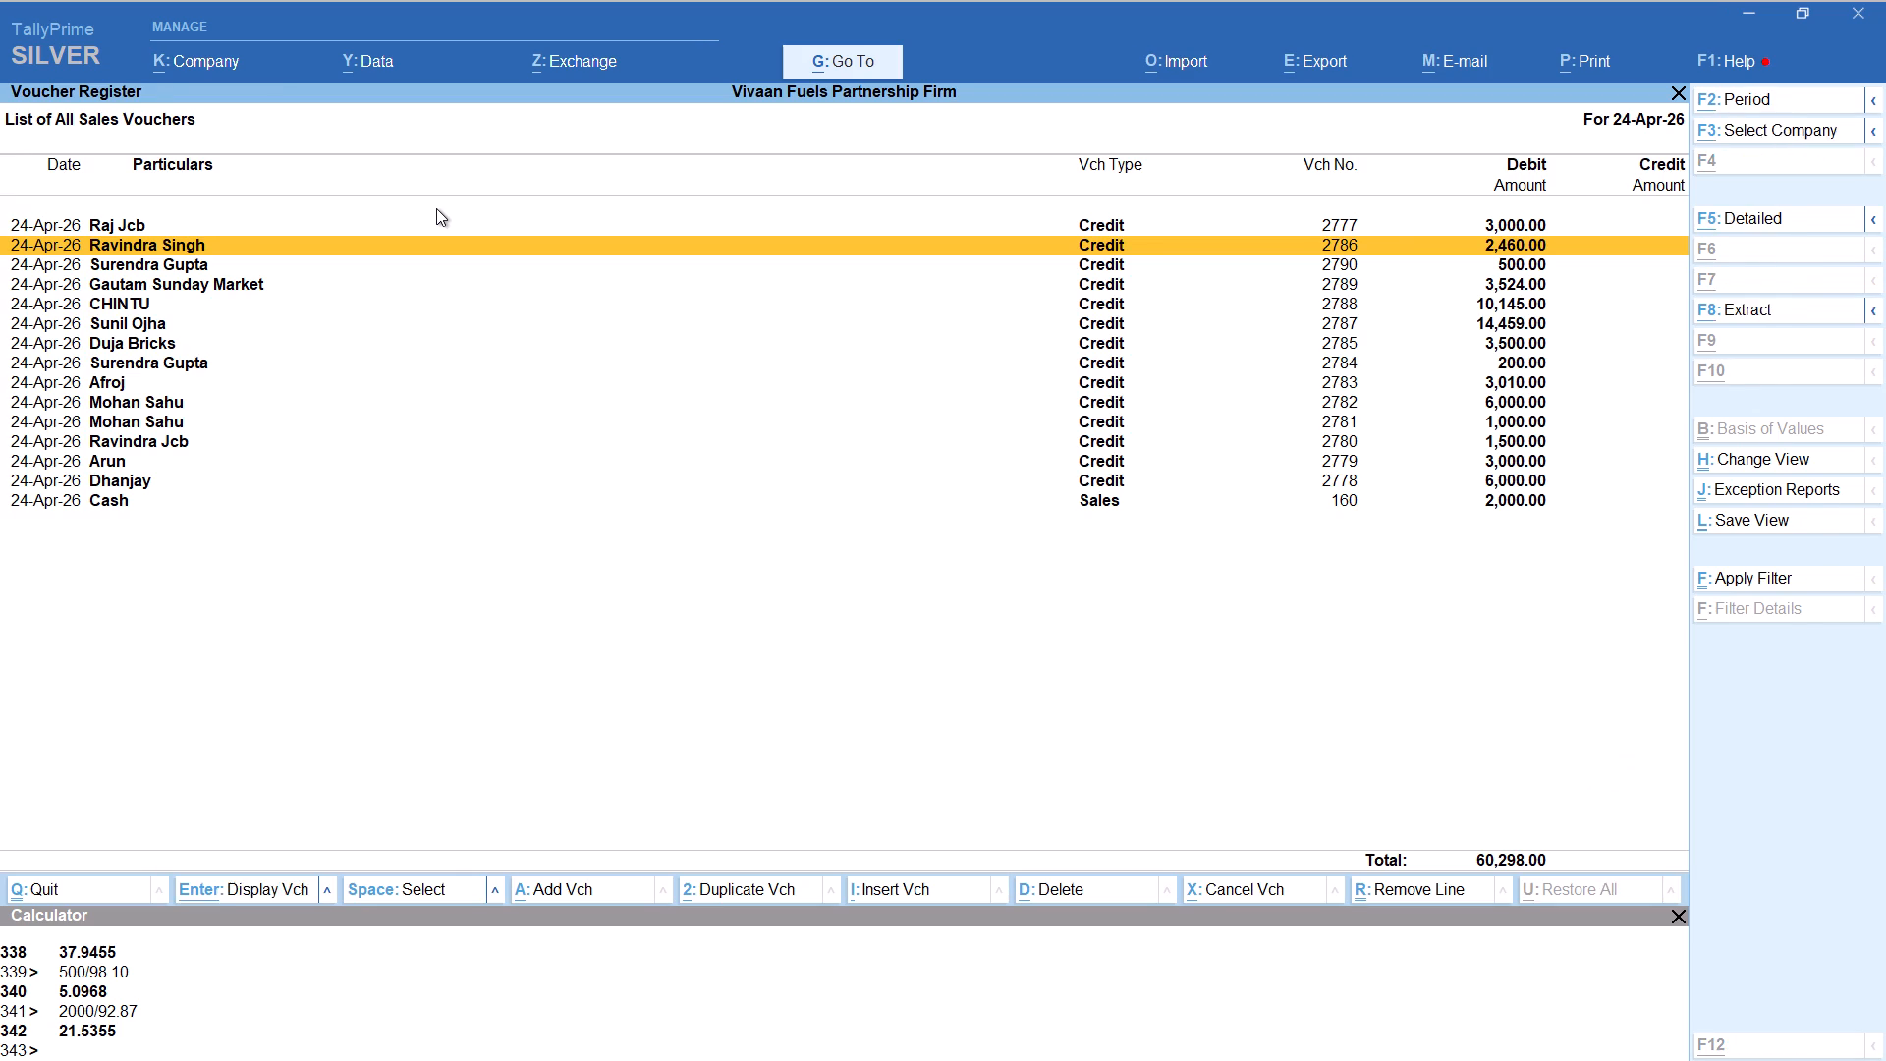
Start another Credit voucher for the Santosh account, keeping the default party details and the SALE ledger.
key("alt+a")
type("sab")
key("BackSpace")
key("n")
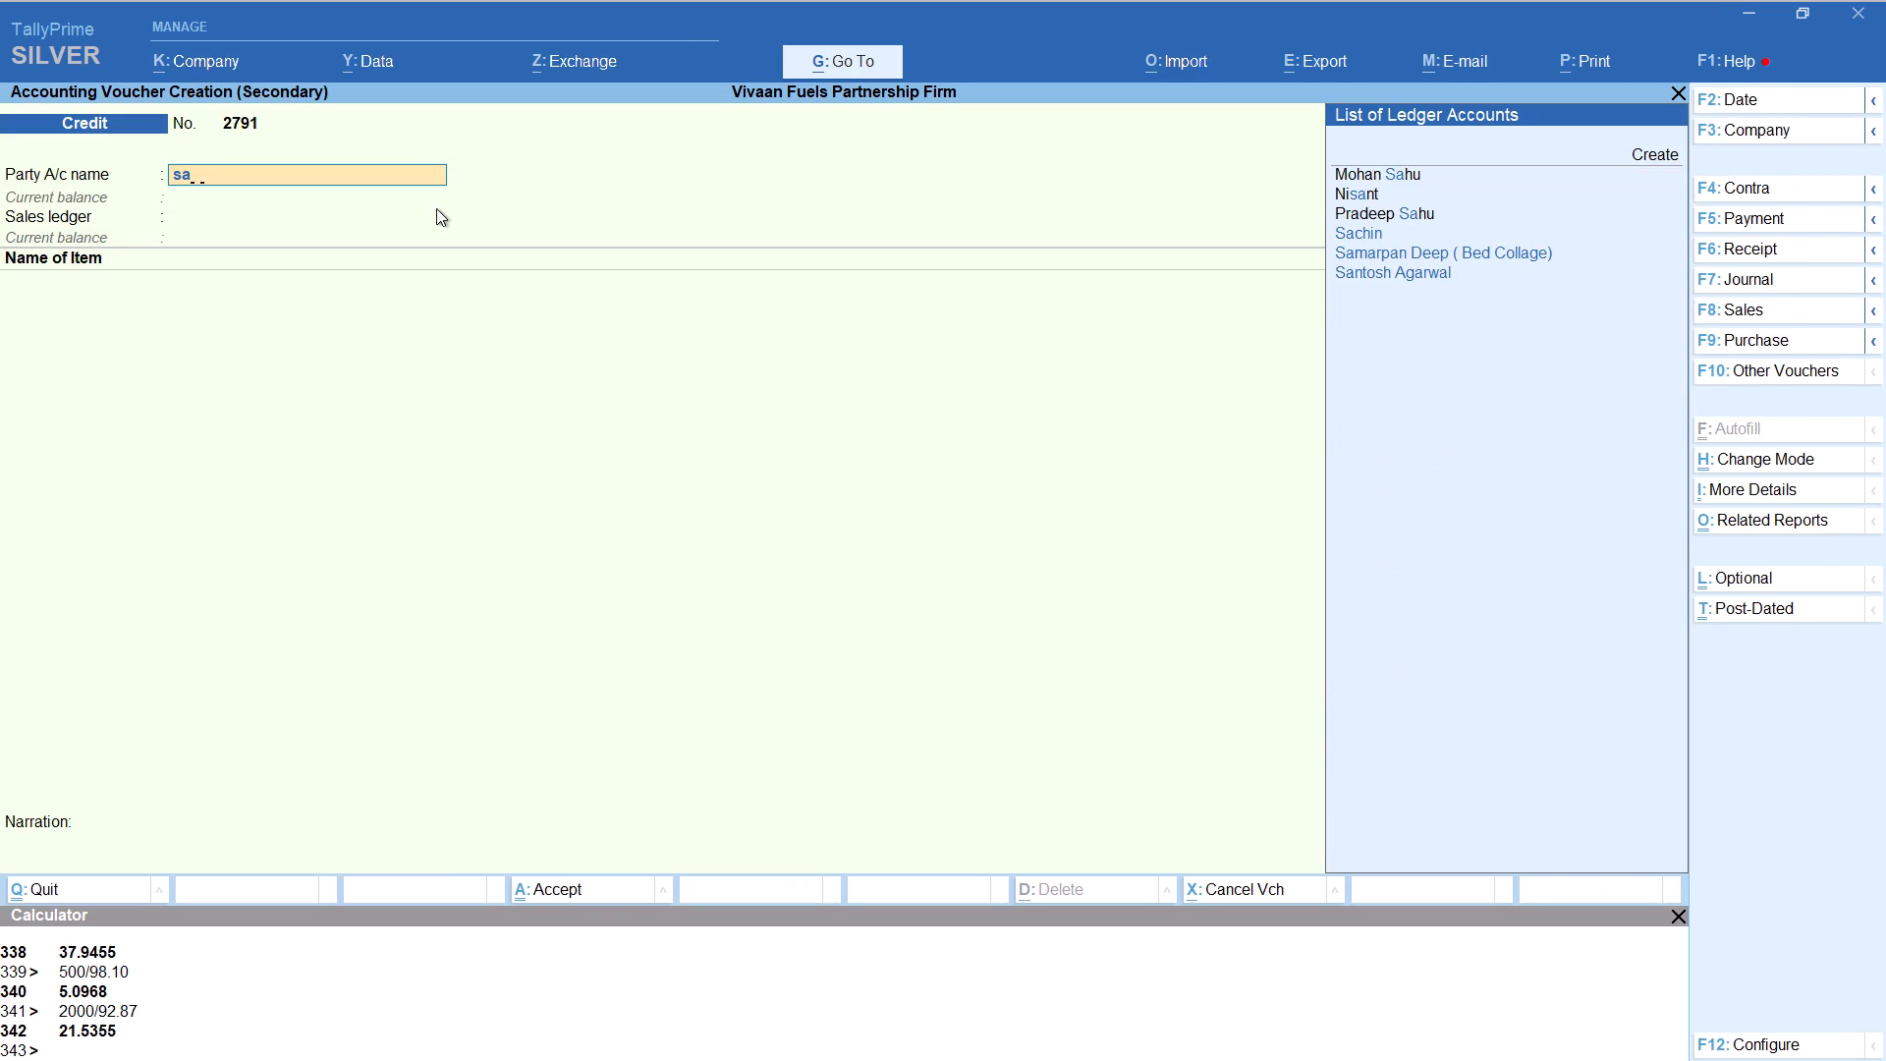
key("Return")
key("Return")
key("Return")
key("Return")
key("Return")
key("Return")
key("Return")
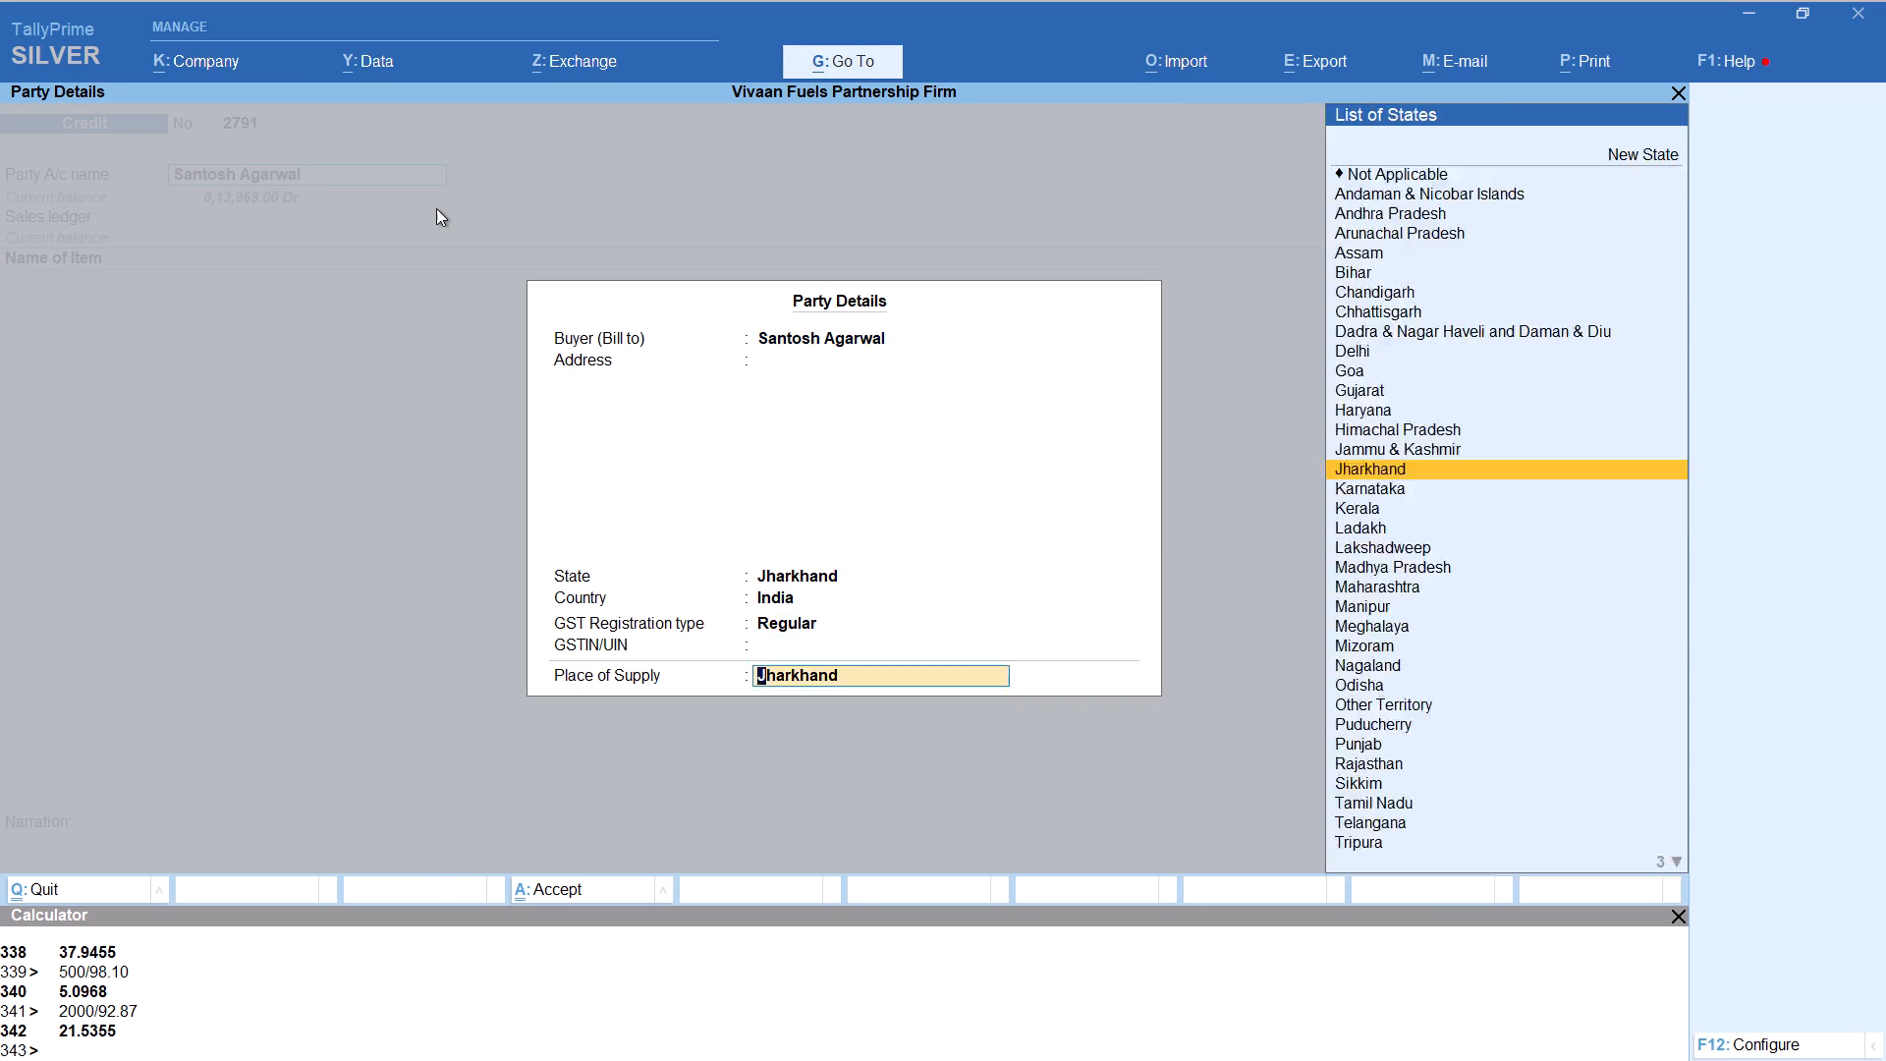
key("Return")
Add item HSD to the Santosh voucher with tracking number Not Applicable, quantity calculated as 18574/92.87 and a rate of 92.87 per liter.
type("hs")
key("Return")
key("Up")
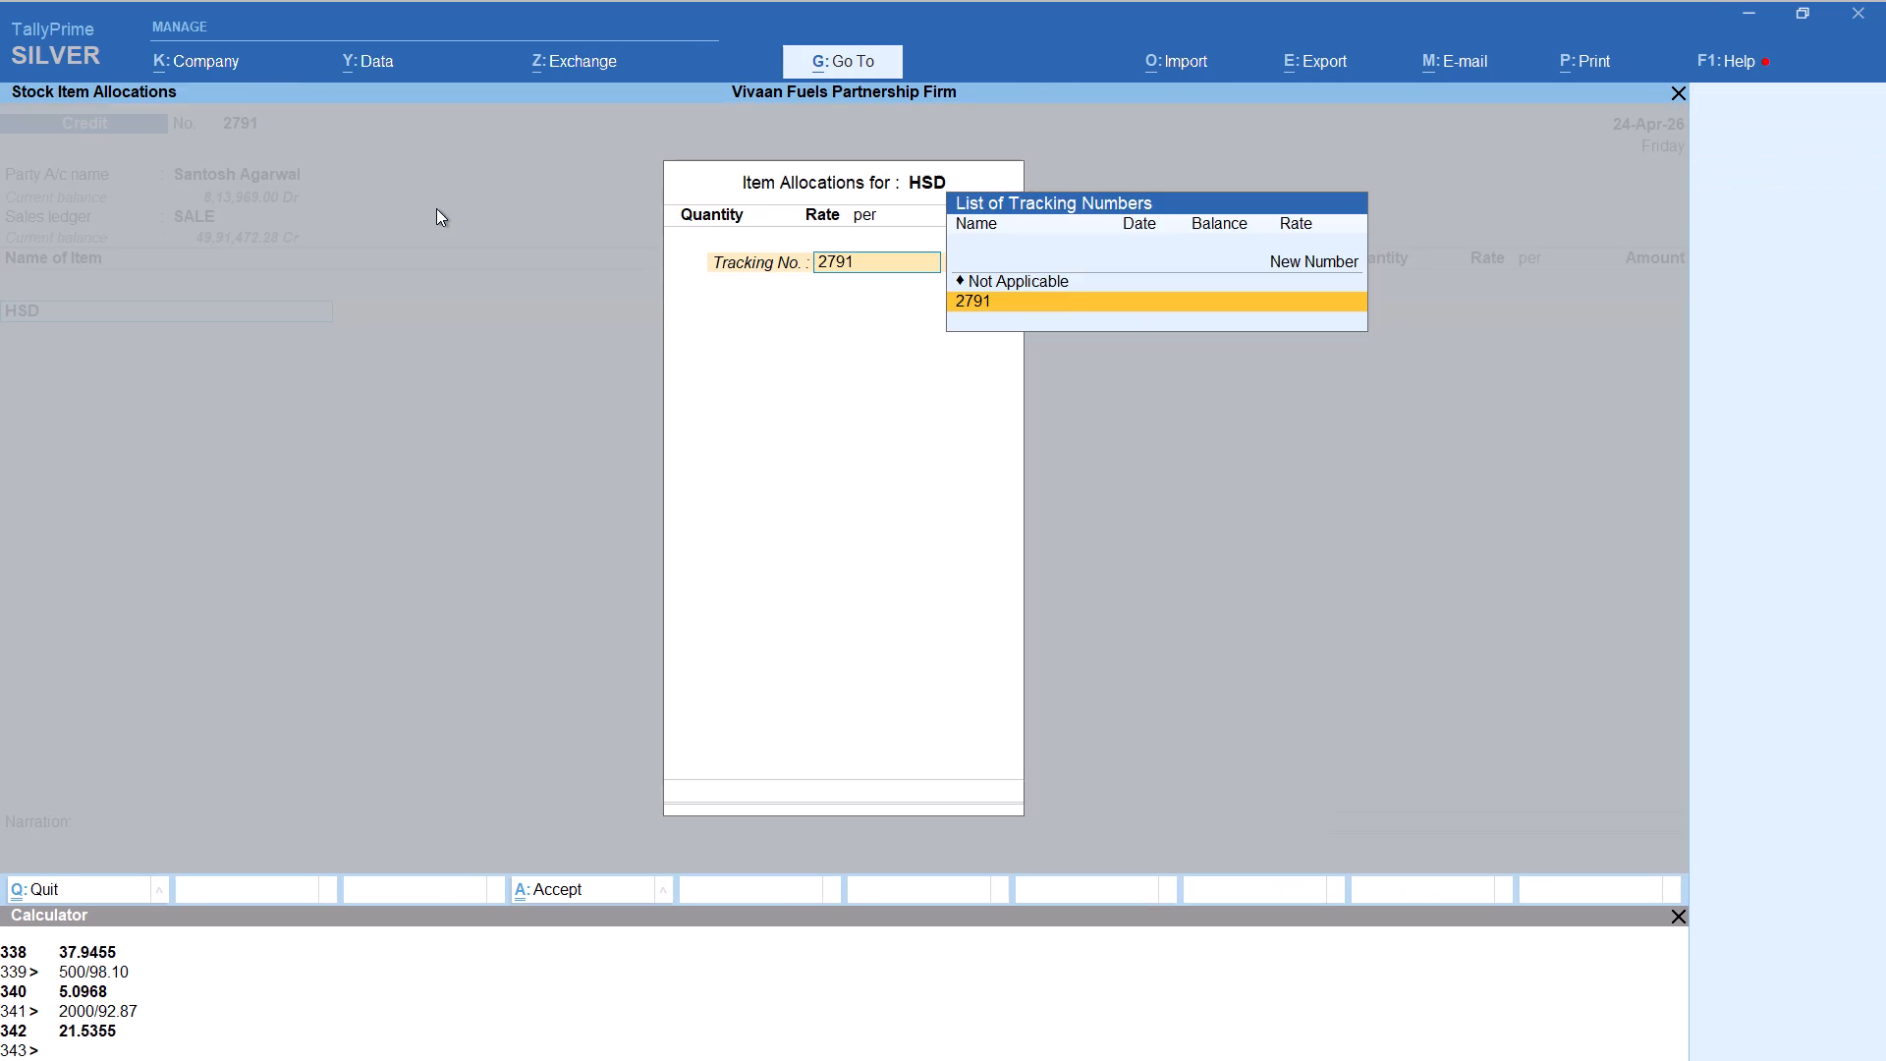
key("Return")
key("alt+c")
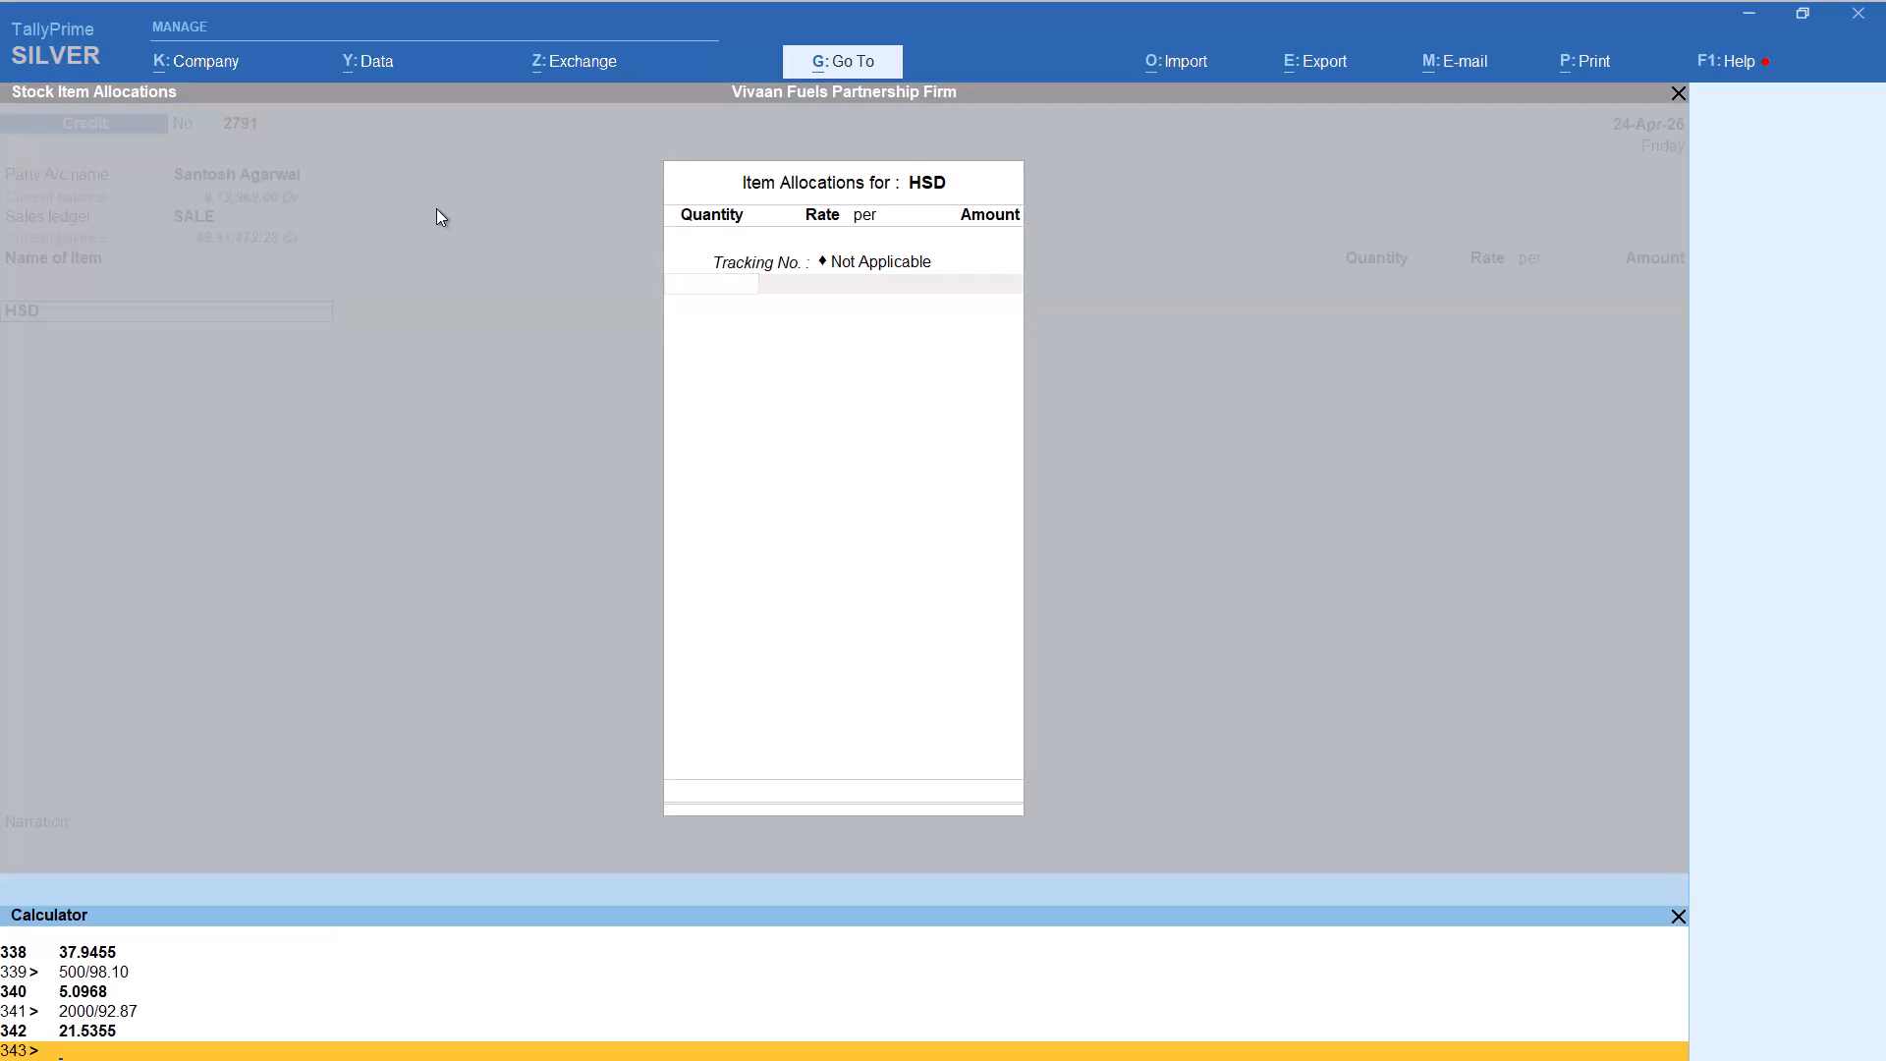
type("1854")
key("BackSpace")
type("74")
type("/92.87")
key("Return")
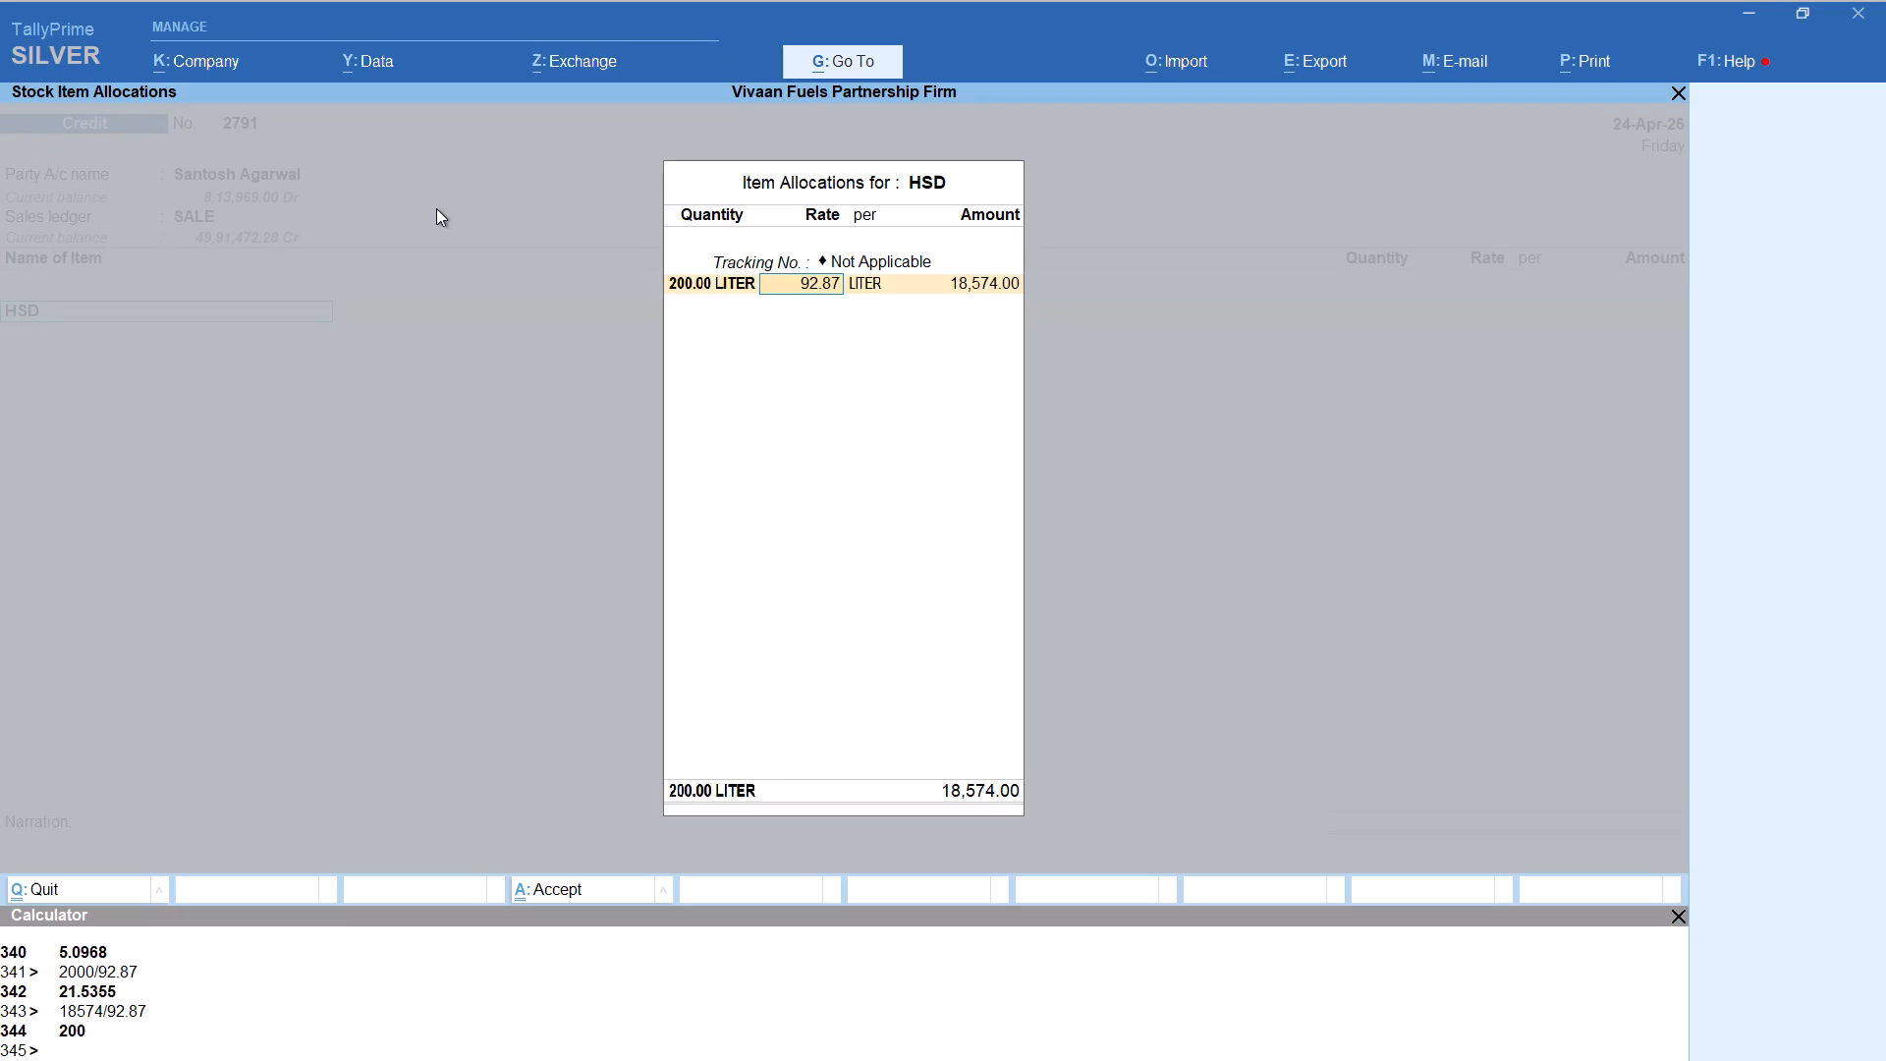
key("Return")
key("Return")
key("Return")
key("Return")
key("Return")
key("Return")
Choose the Round Off ledger on the Santosh voucher and save it.
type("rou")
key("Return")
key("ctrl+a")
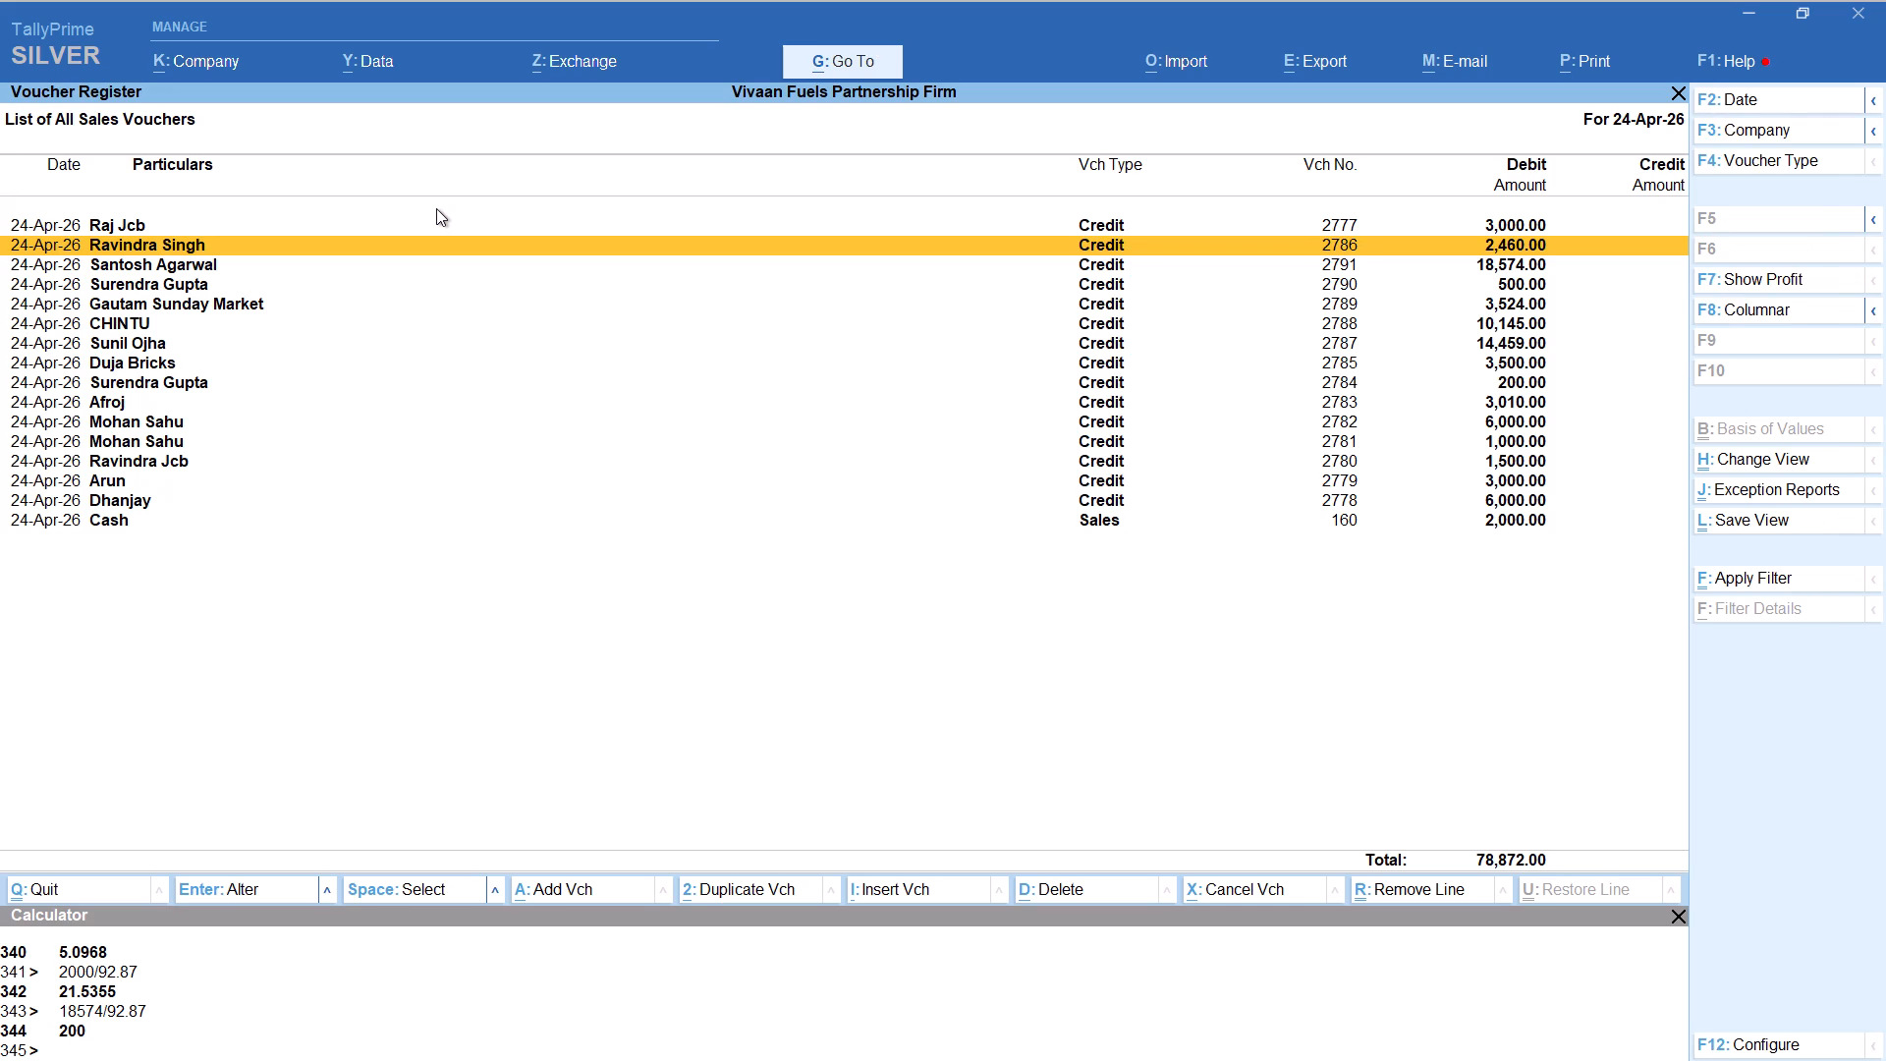
Start another Credit voucher for the Ravindra account that is not Jcb, keeping the default party details and the SALE ledger.
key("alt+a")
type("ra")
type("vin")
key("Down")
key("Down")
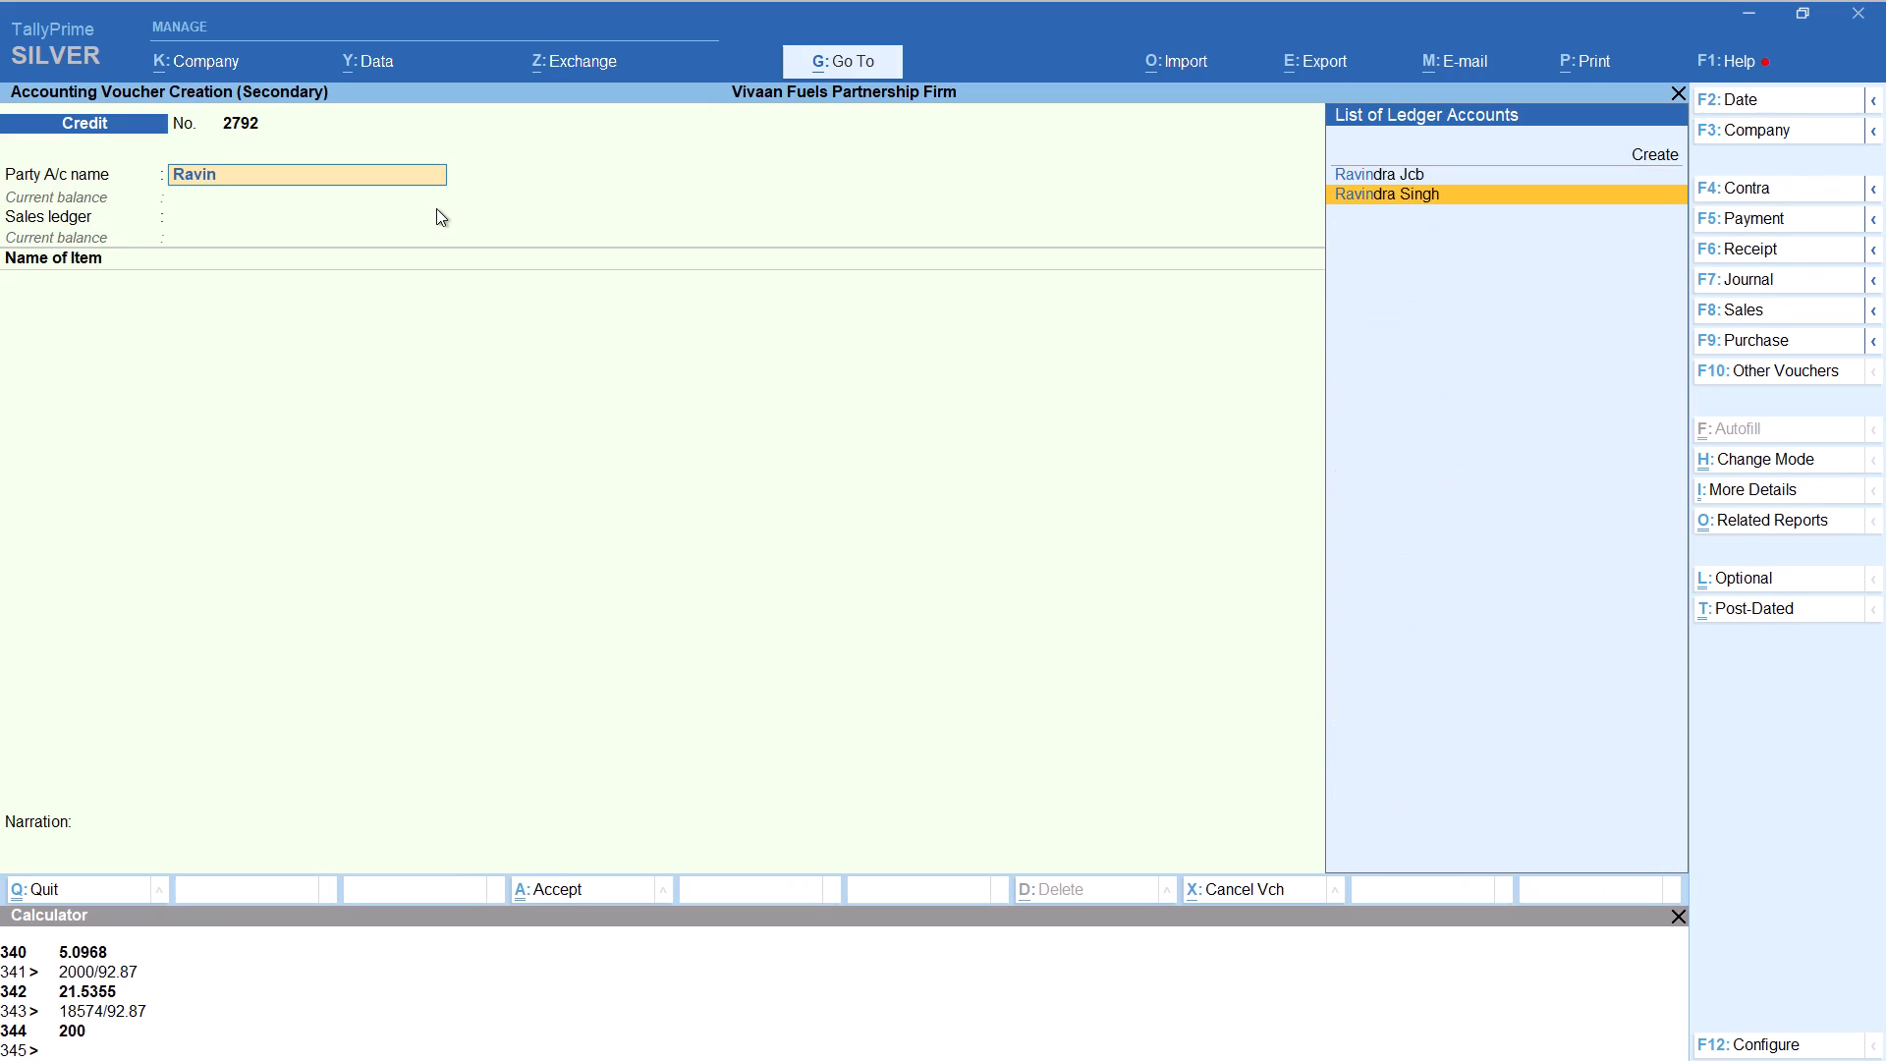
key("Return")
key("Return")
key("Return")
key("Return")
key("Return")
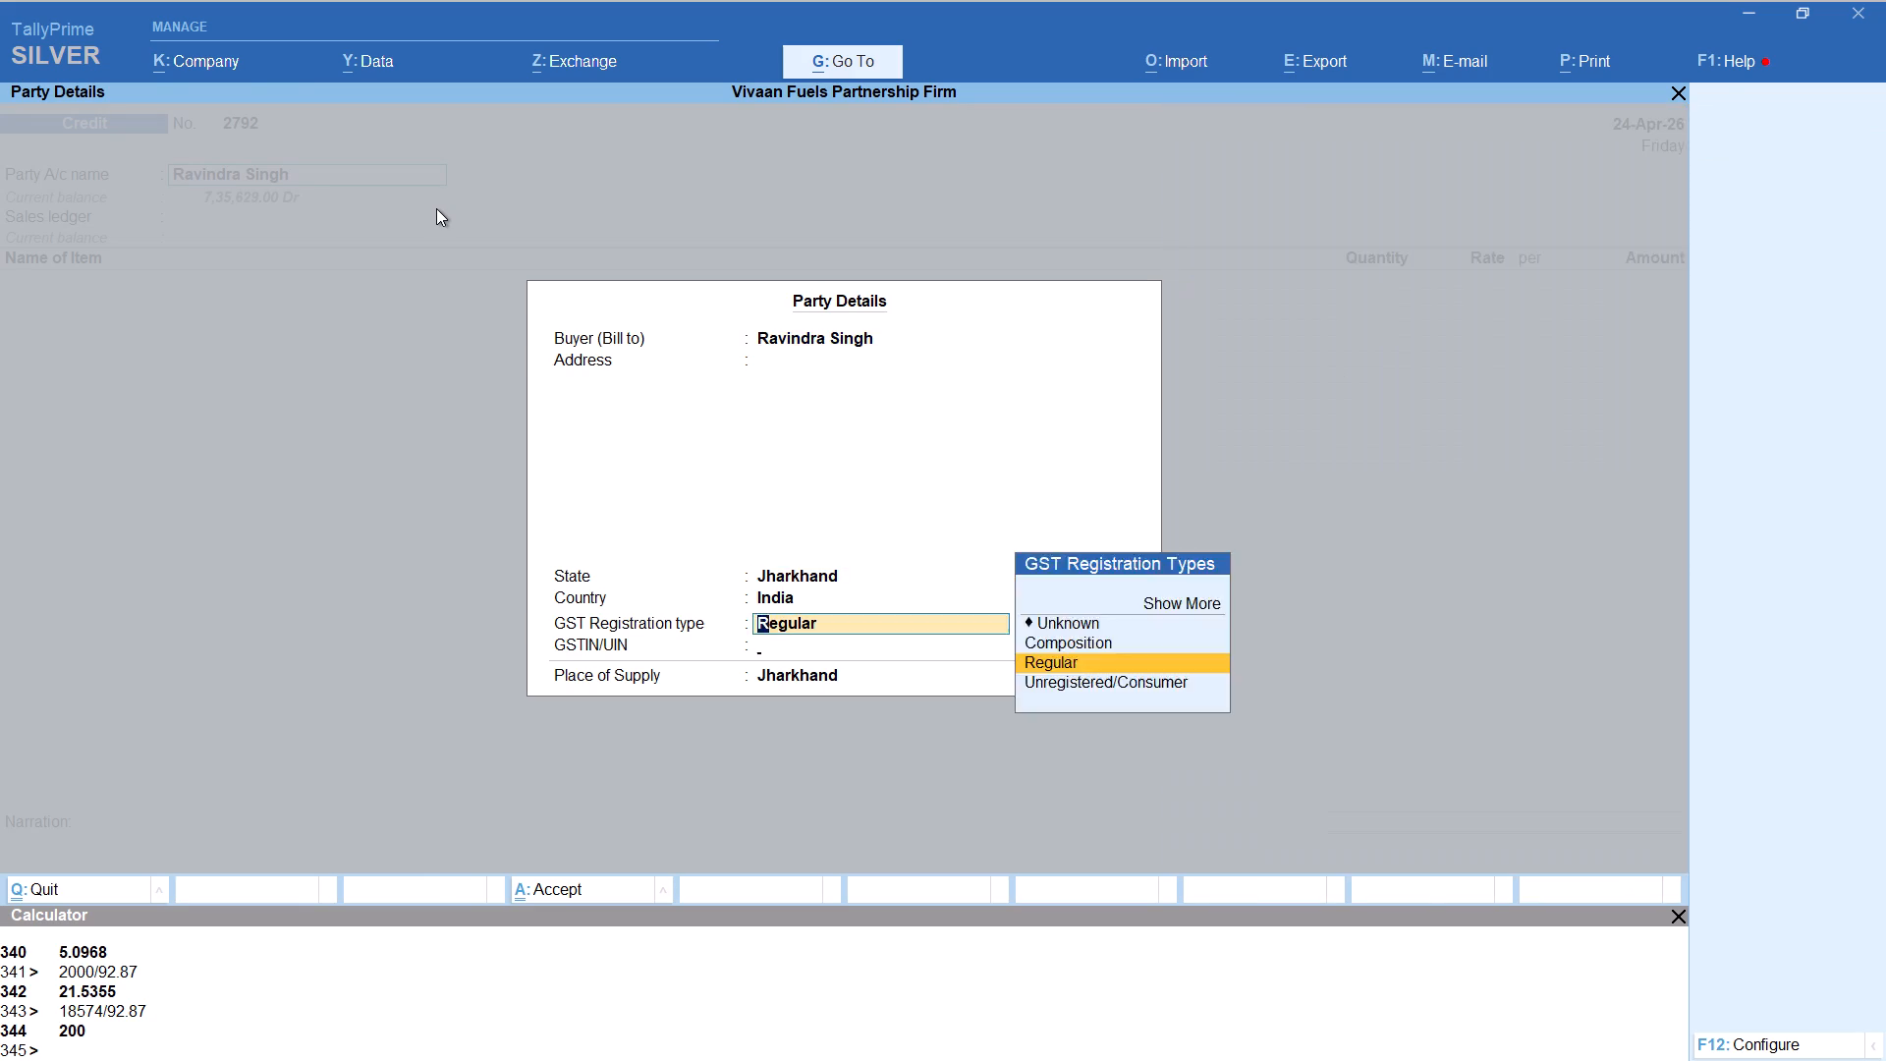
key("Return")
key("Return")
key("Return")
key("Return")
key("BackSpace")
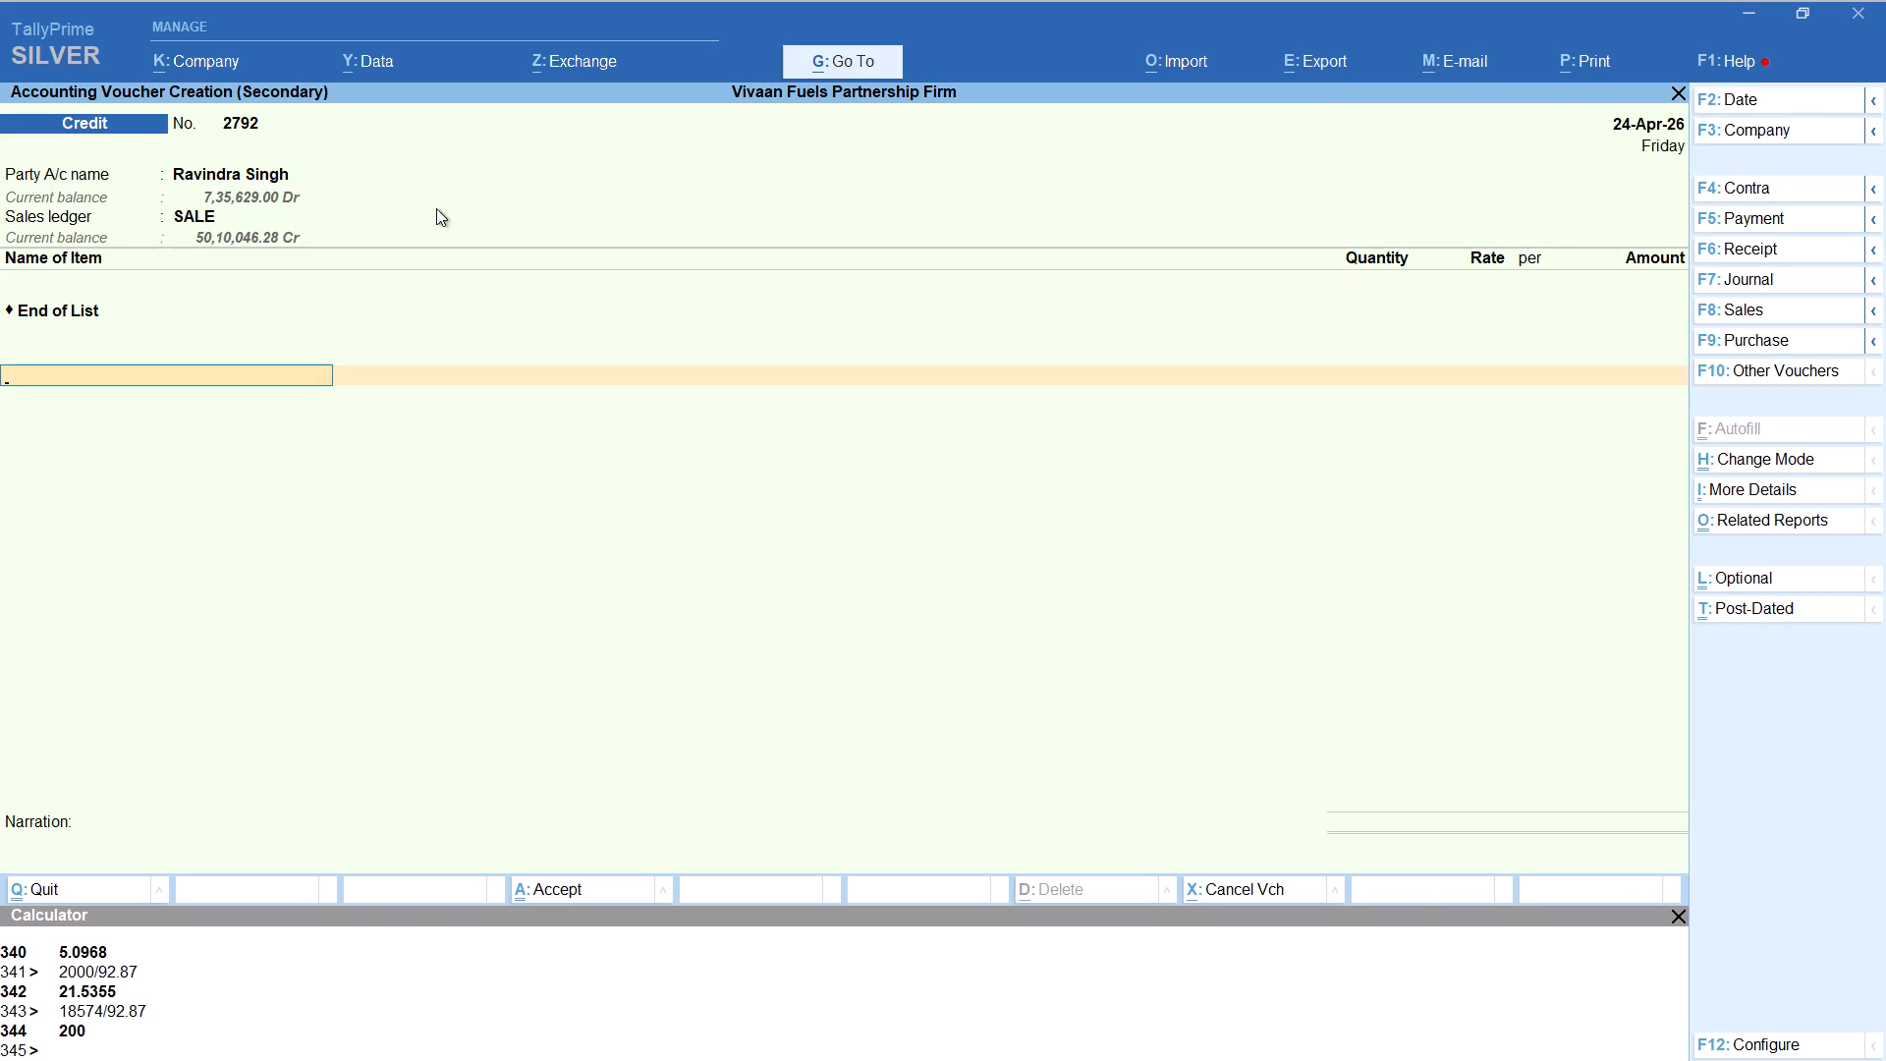
Add item HSD to the Ravindra voucher with tracking number Not Applicable, quantity calculated as 2757/92.87 and a rate of 92.87 per liter.
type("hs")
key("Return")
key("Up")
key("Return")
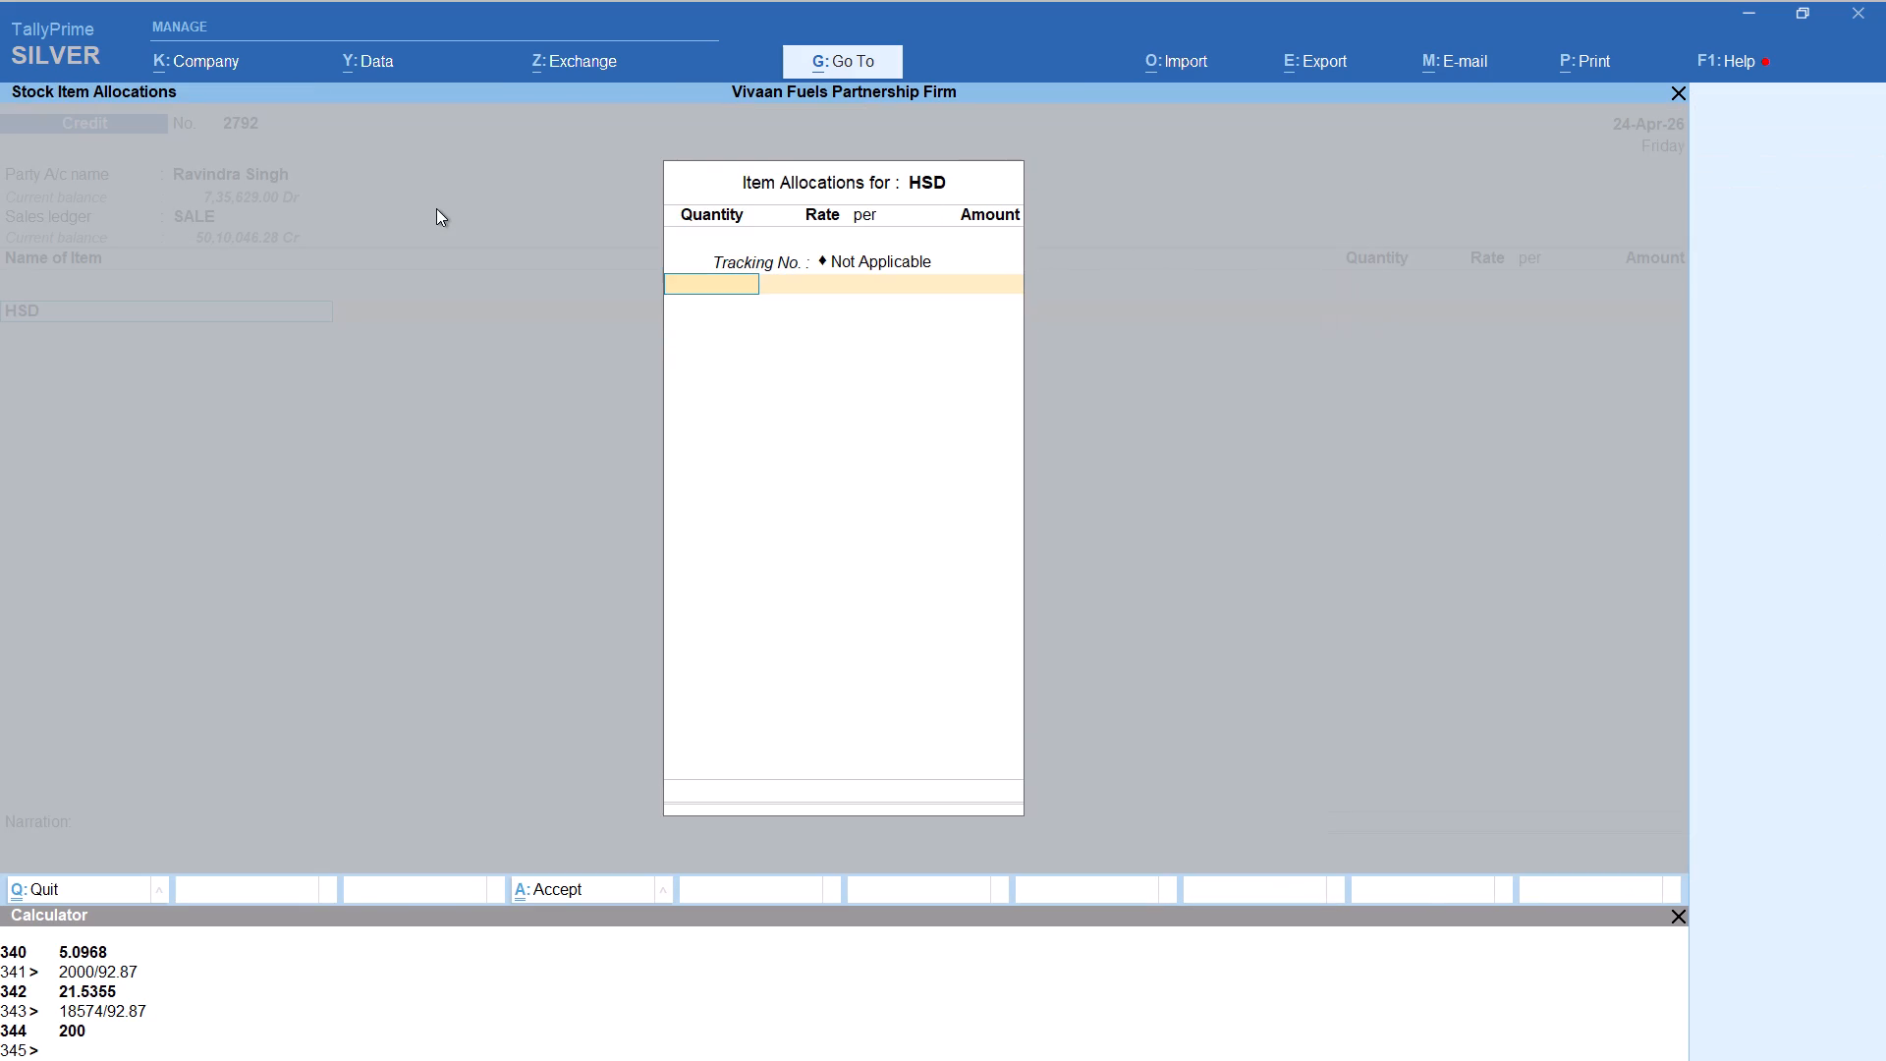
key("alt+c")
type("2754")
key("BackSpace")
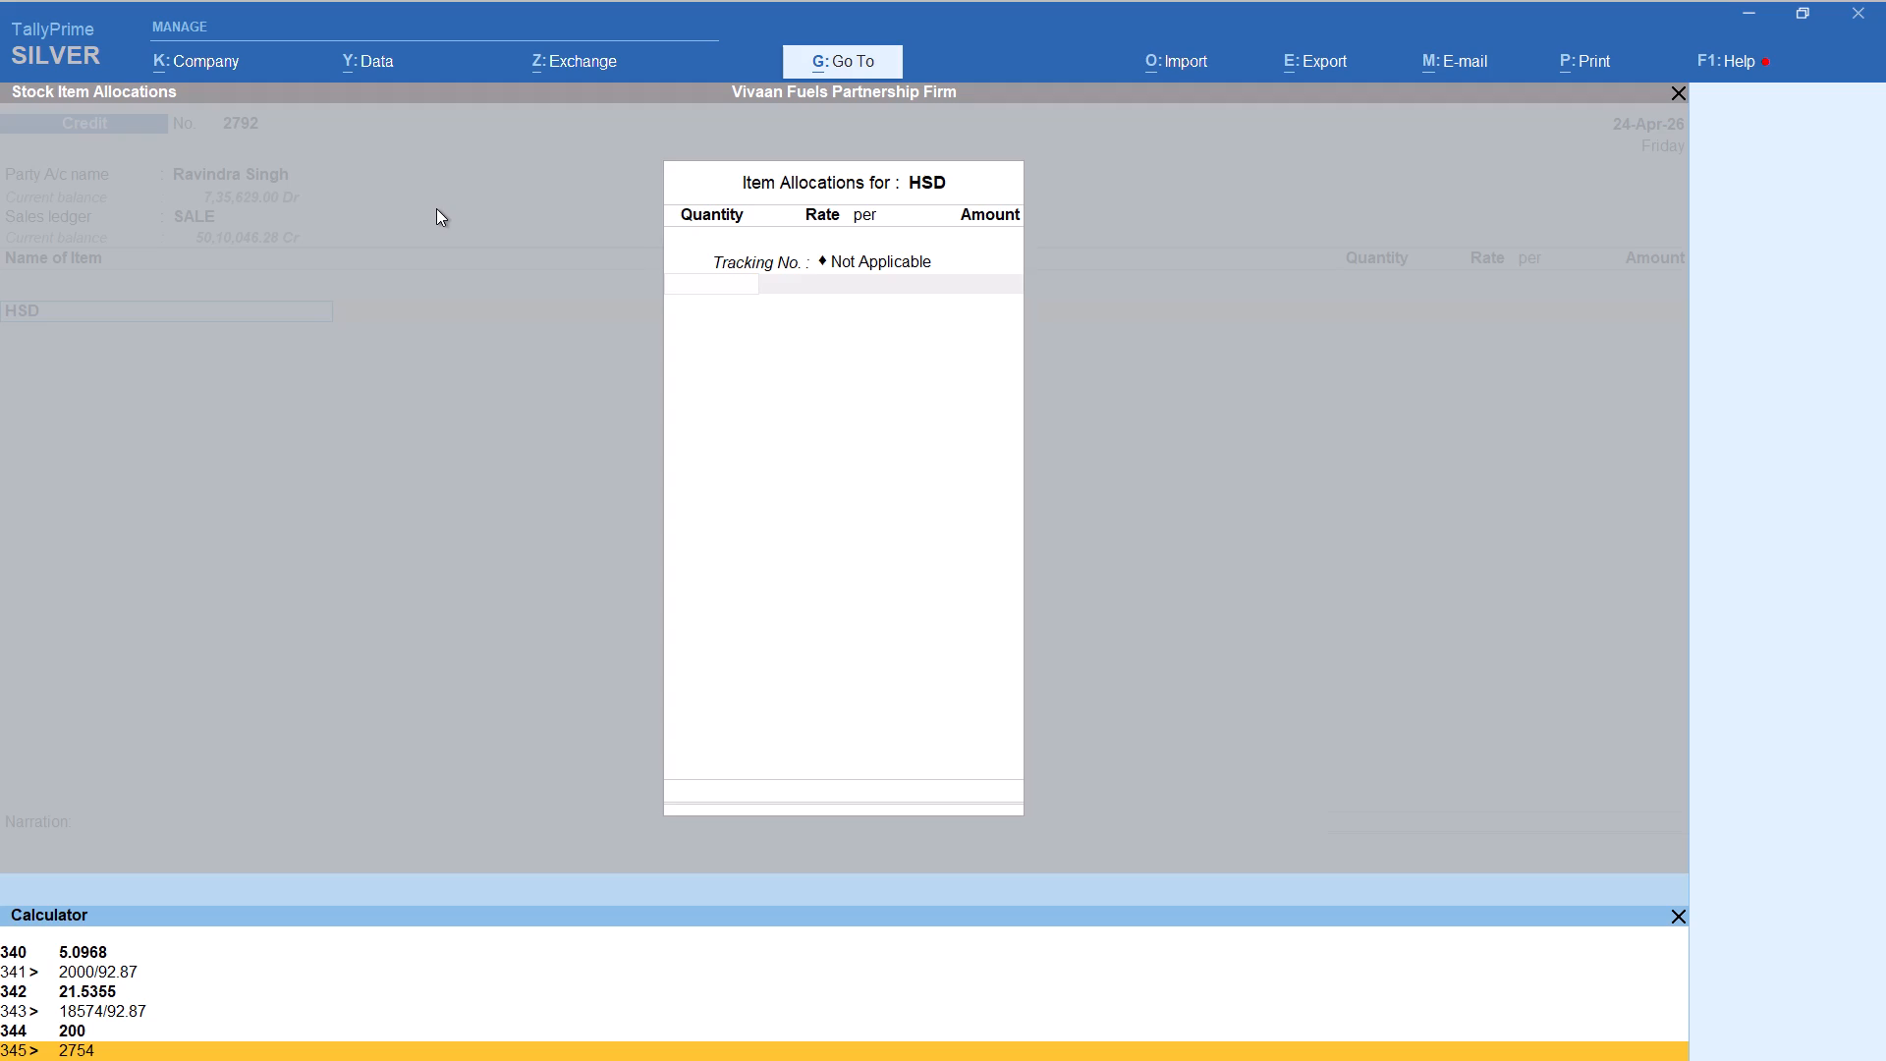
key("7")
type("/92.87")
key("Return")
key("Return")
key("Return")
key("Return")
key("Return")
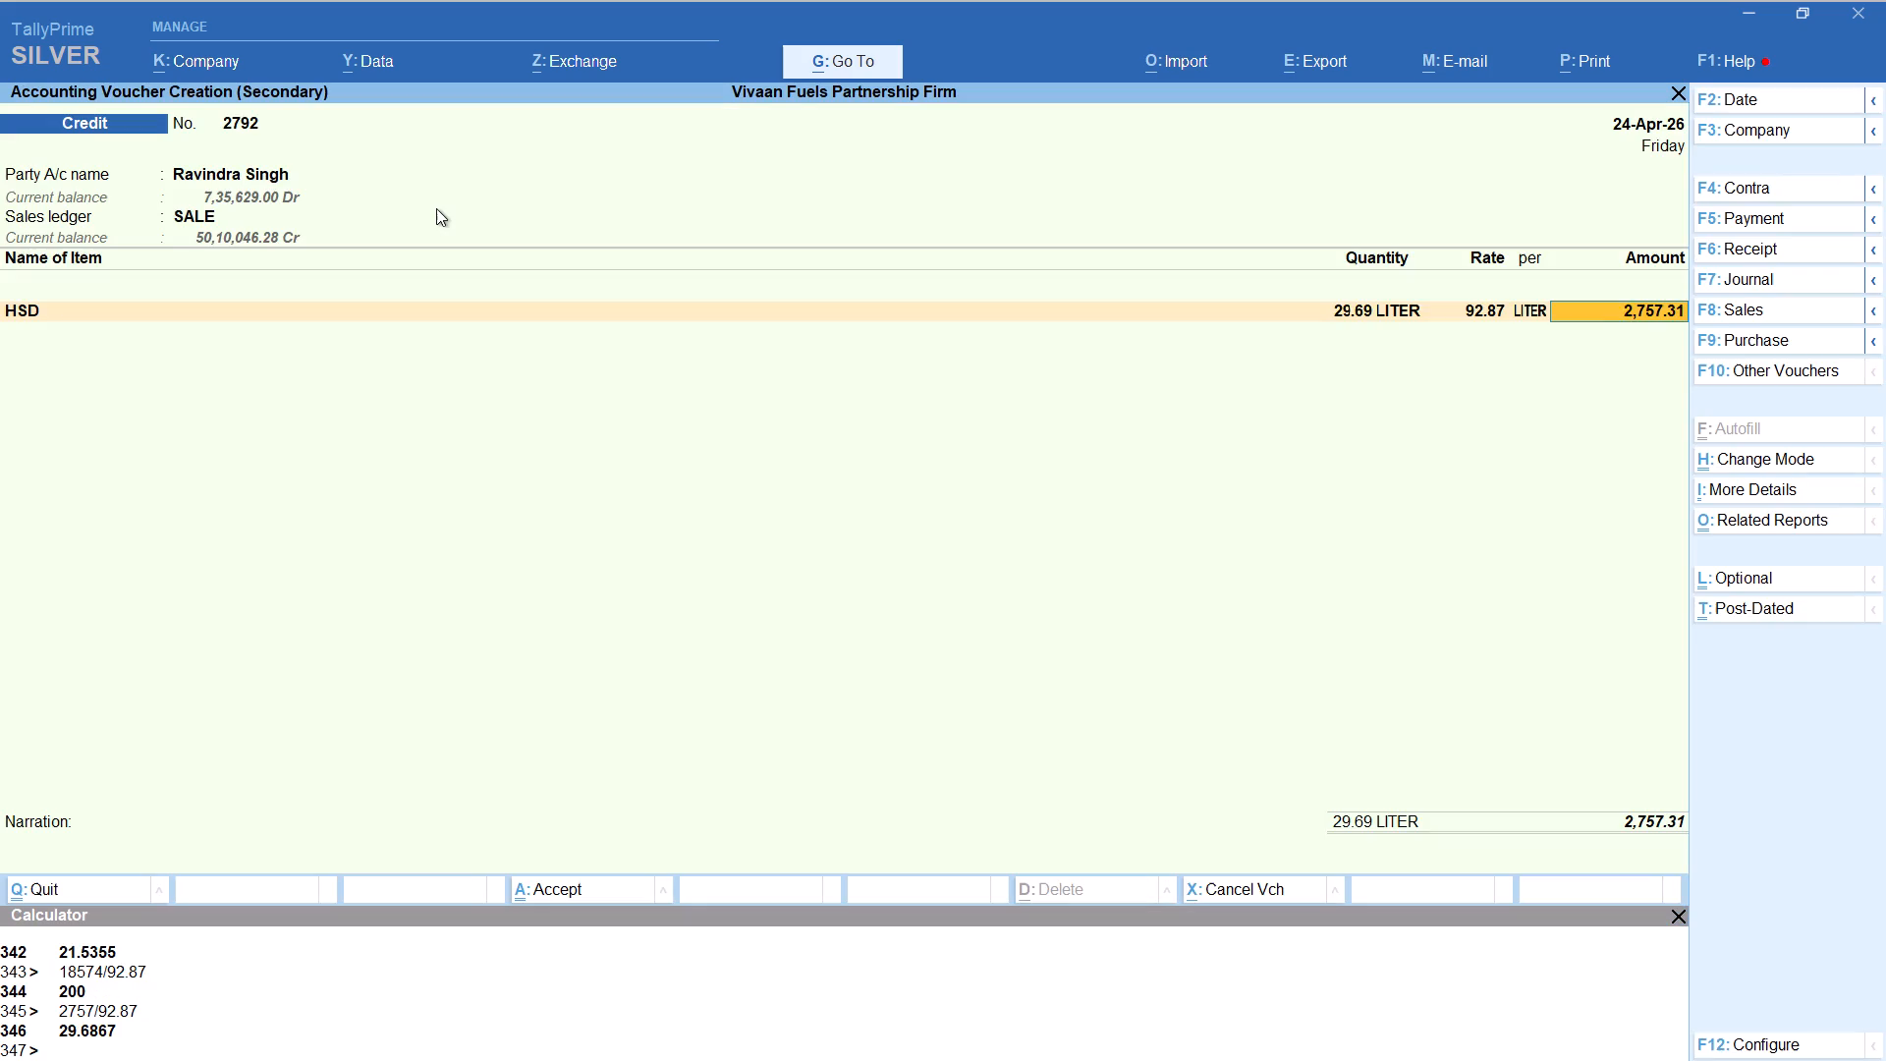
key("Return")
Choose the Round Off ledger on the Ravindra voucher and save it.
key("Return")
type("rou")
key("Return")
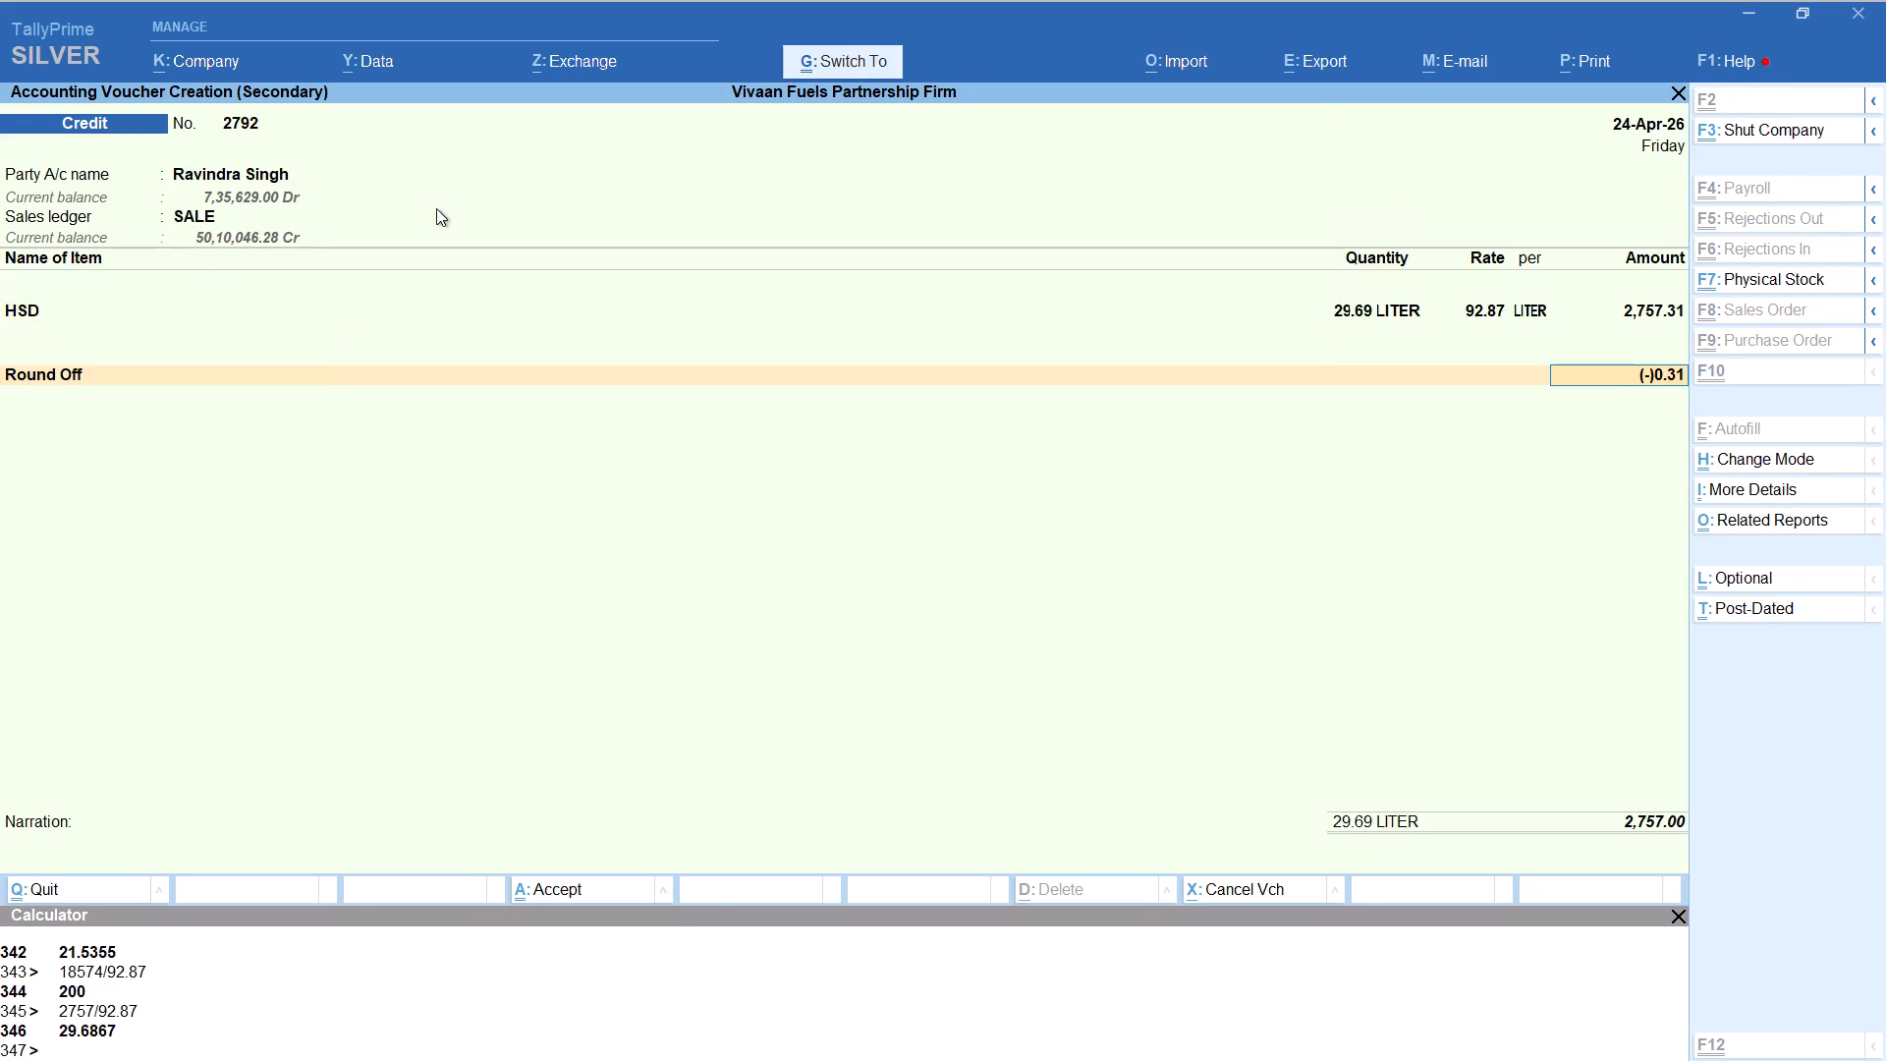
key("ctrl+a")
Start another Credit voucher for the Mohan account, keeping the default party details and the SALE ledger.
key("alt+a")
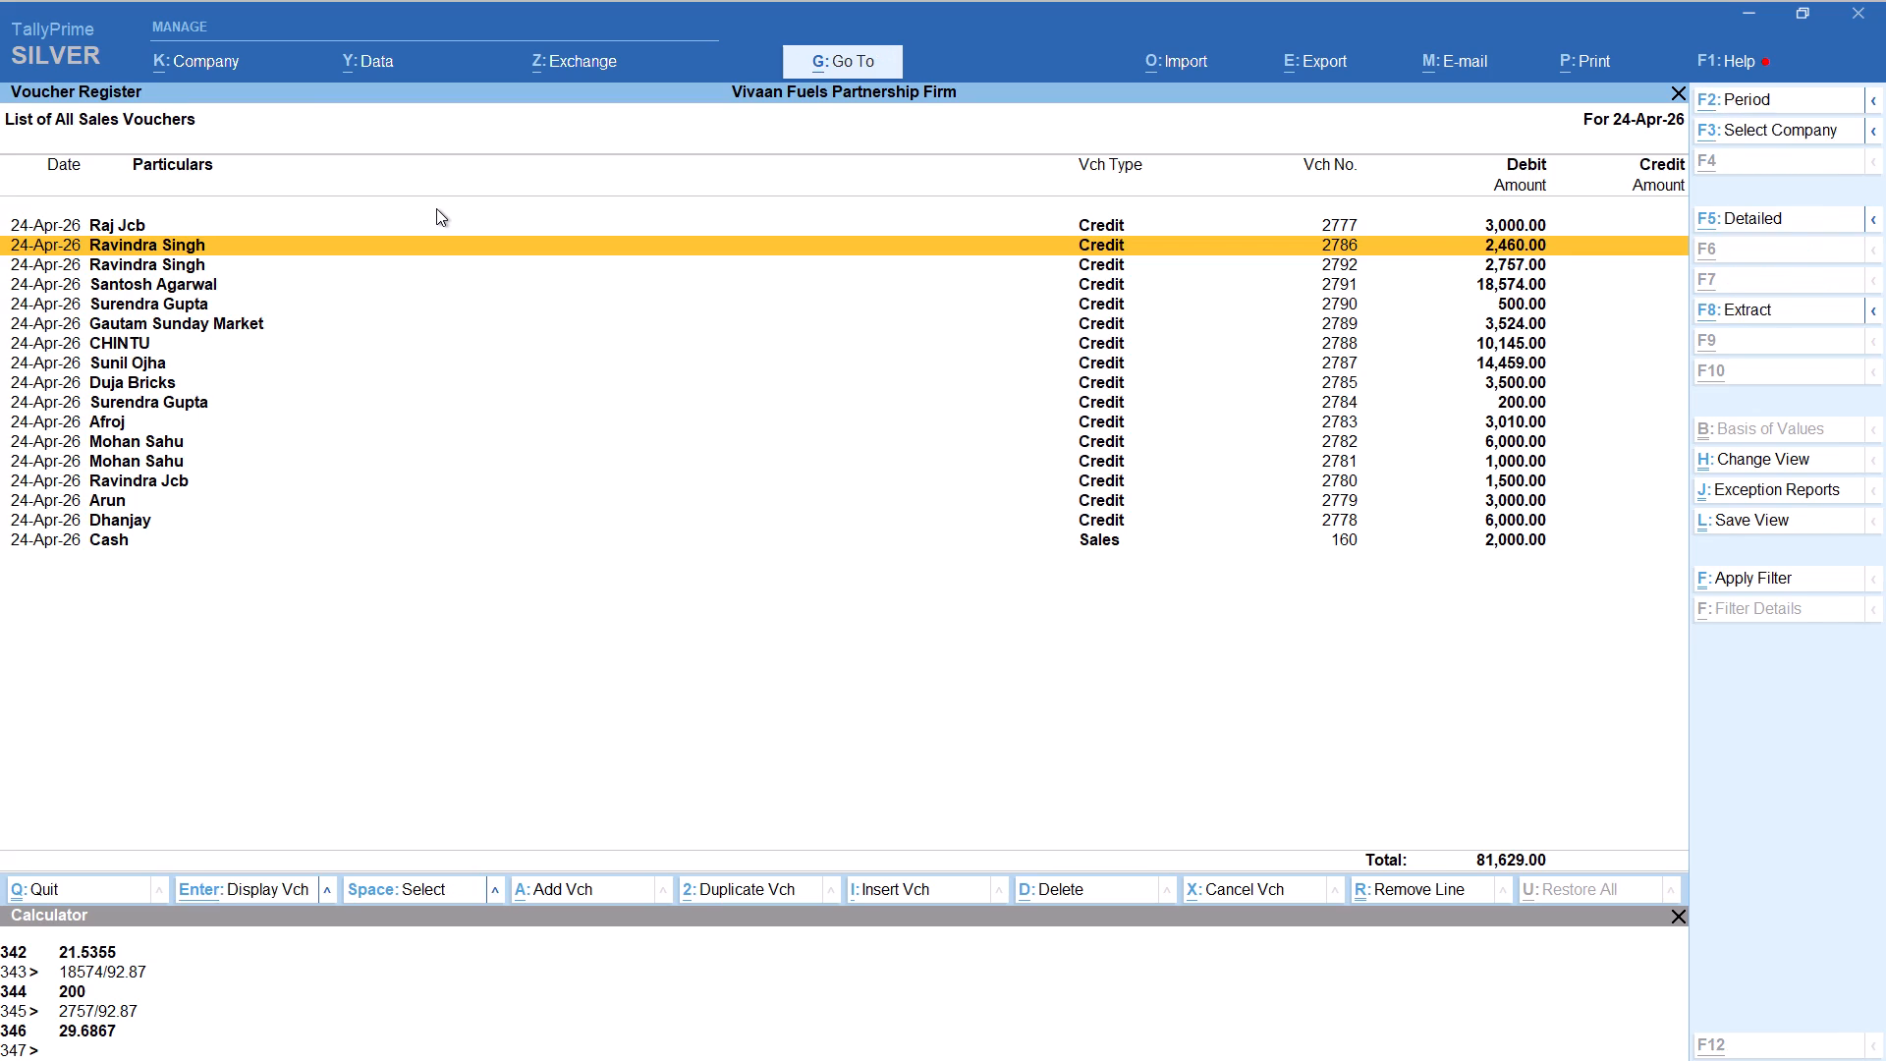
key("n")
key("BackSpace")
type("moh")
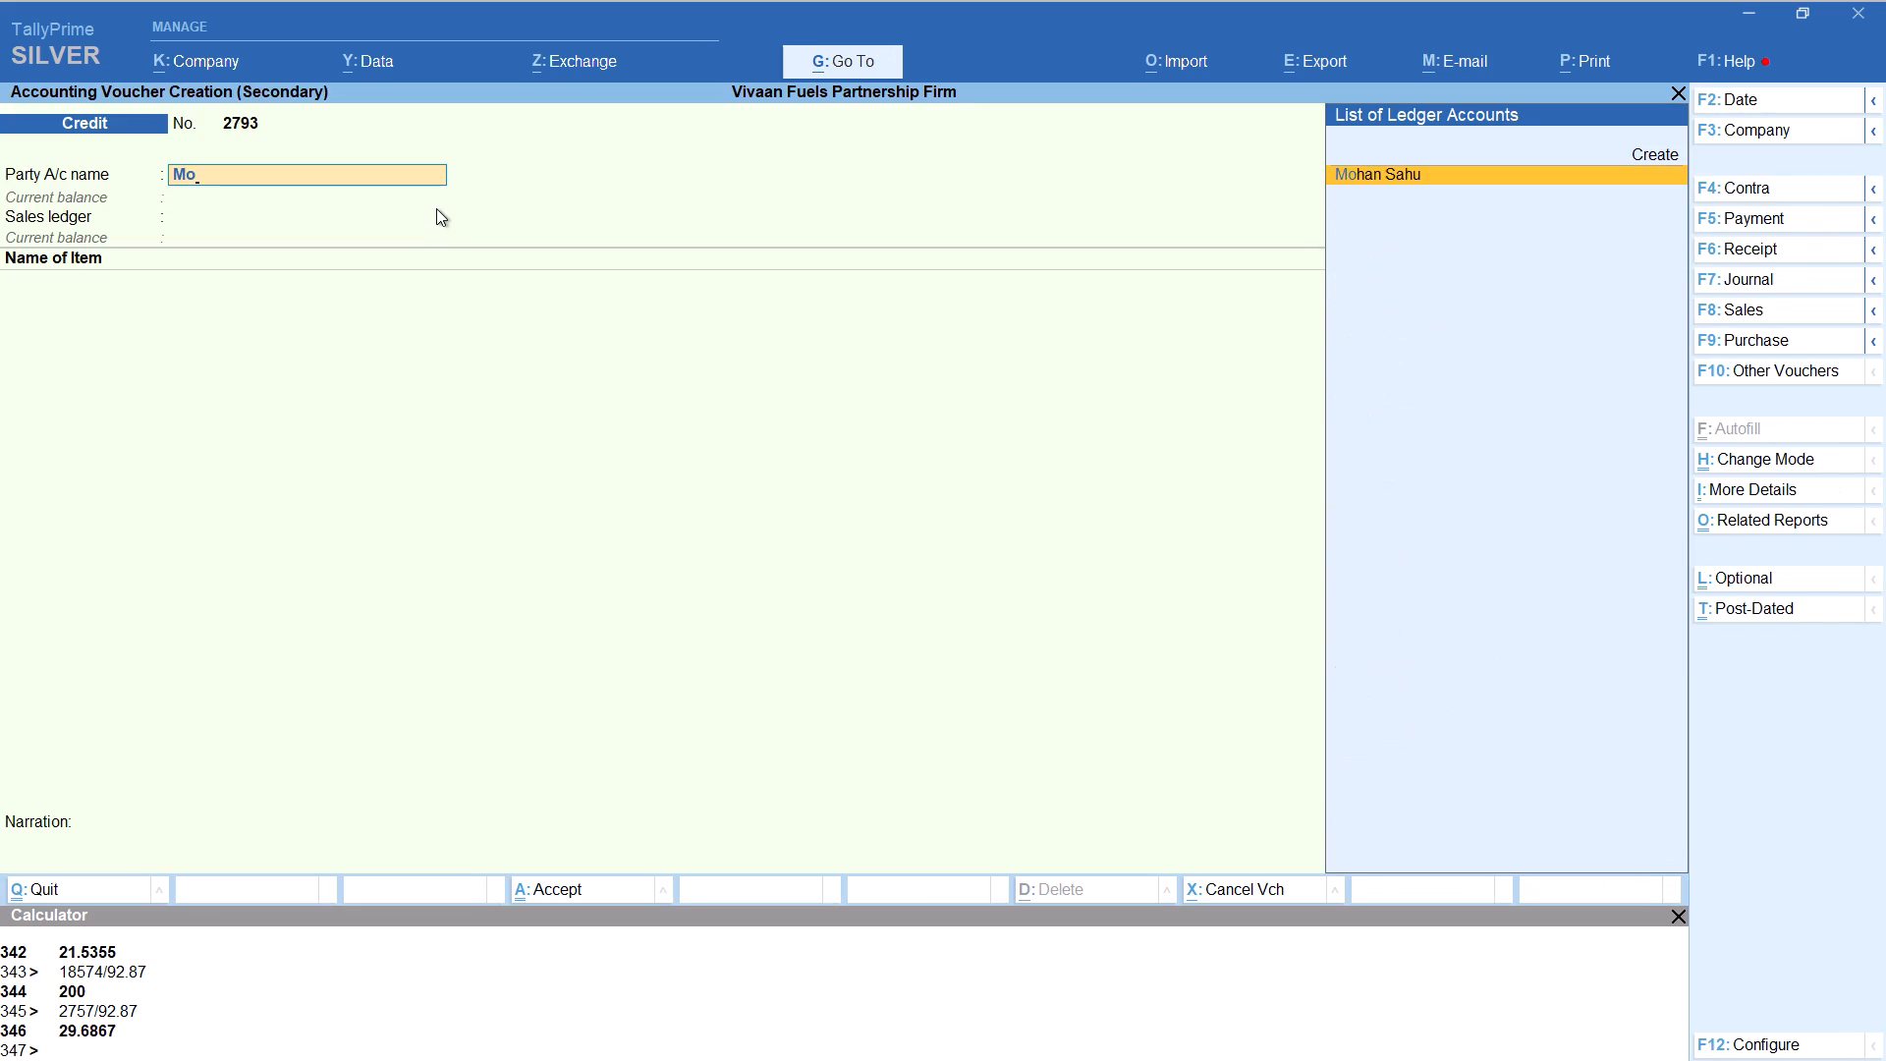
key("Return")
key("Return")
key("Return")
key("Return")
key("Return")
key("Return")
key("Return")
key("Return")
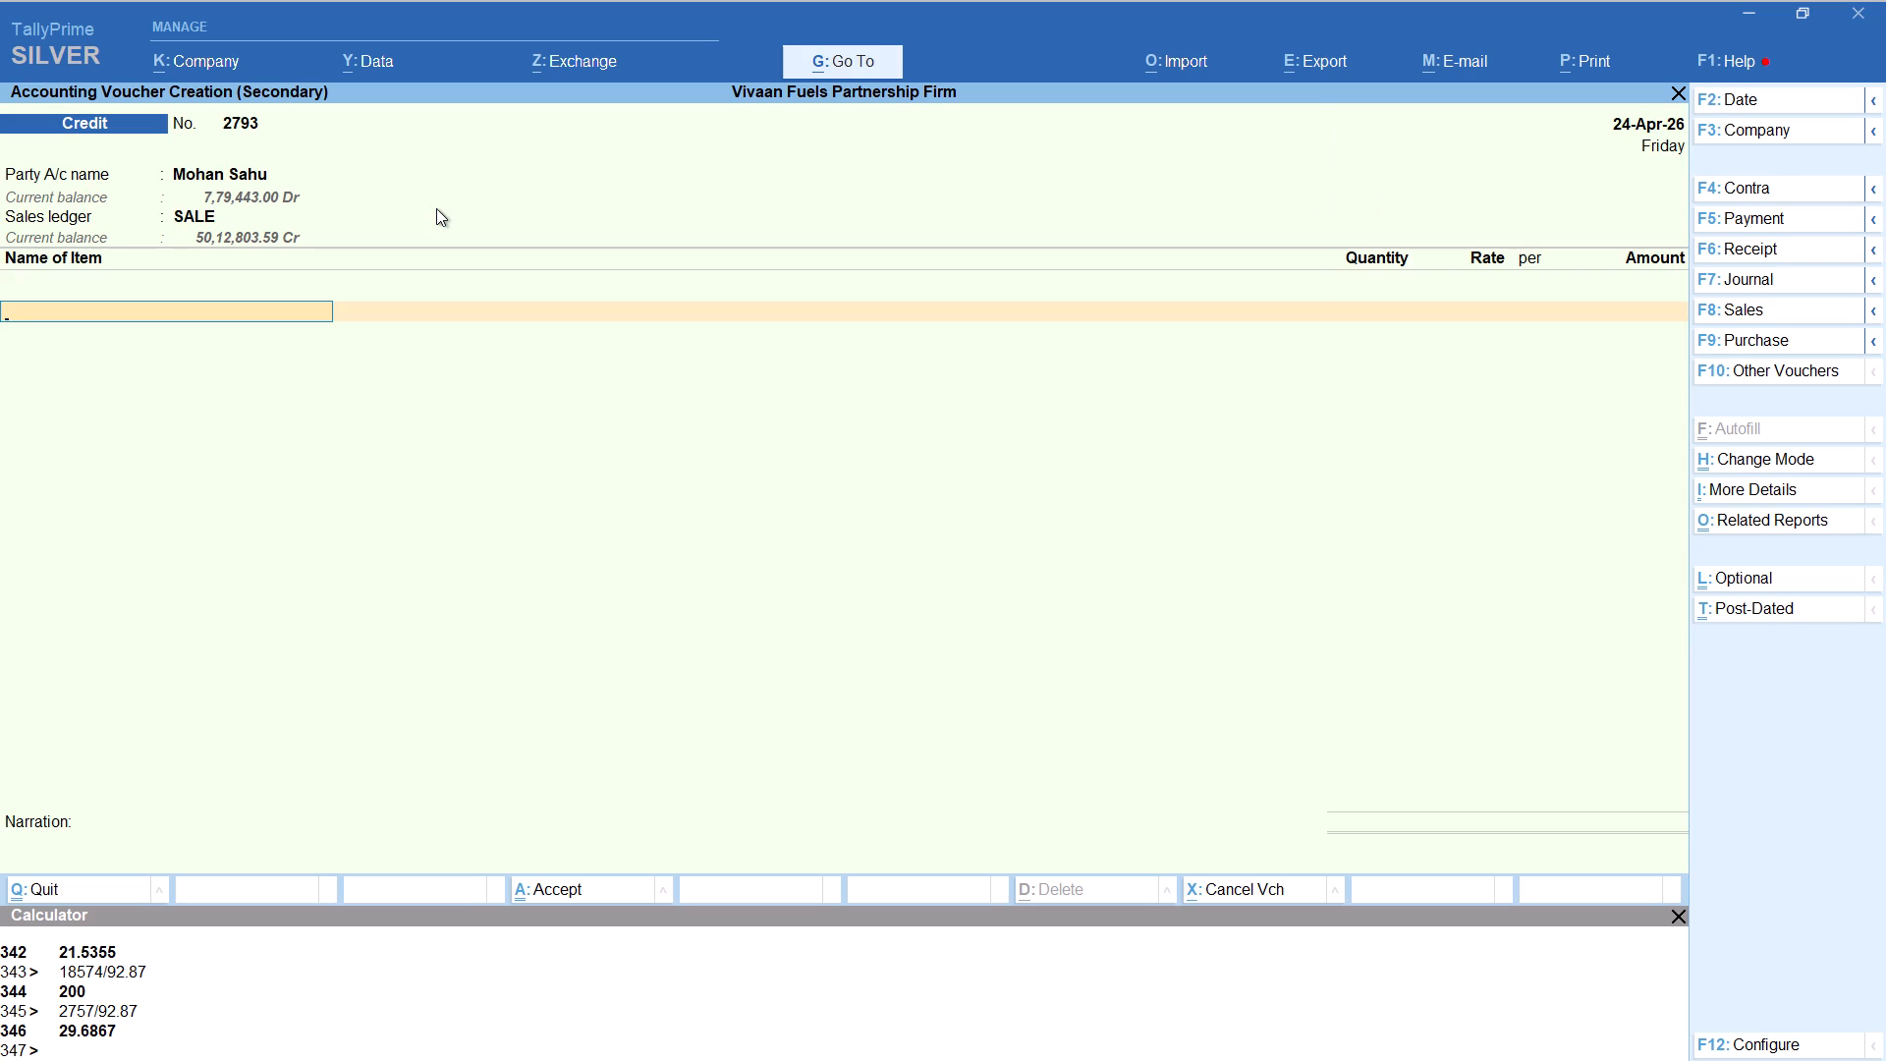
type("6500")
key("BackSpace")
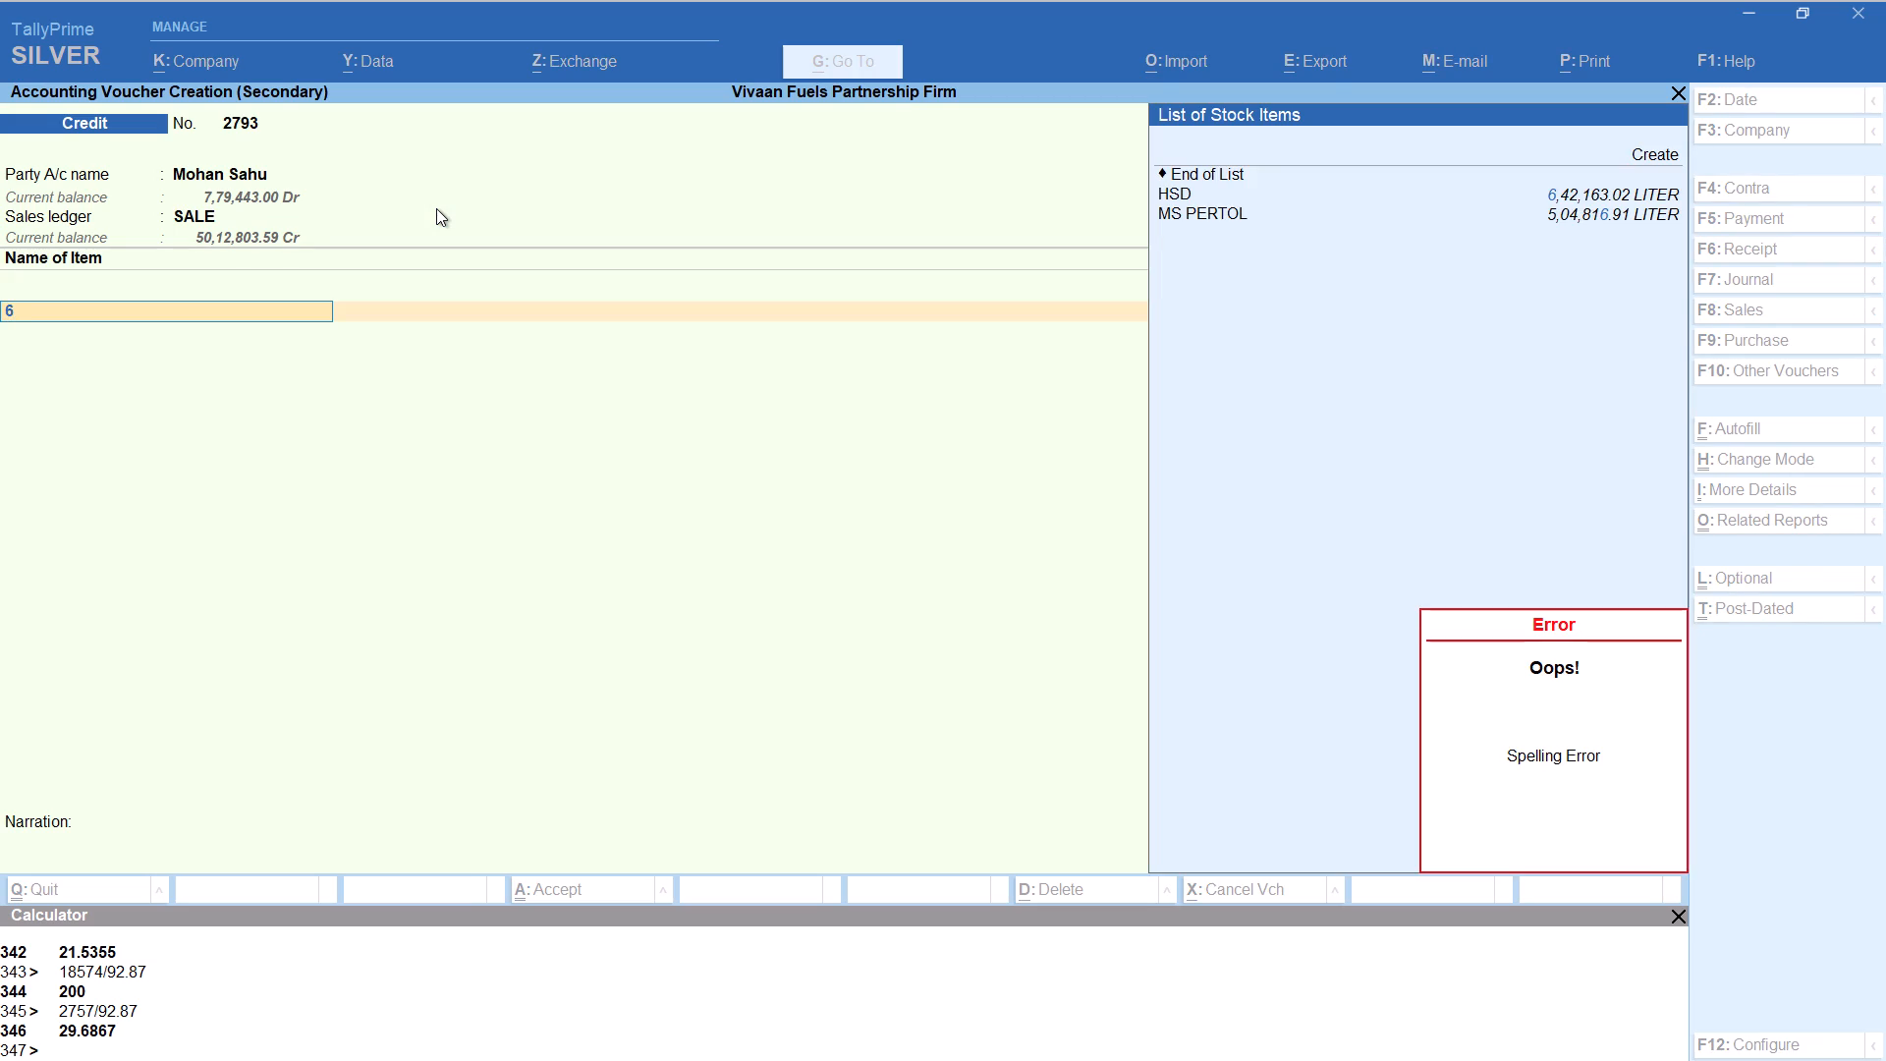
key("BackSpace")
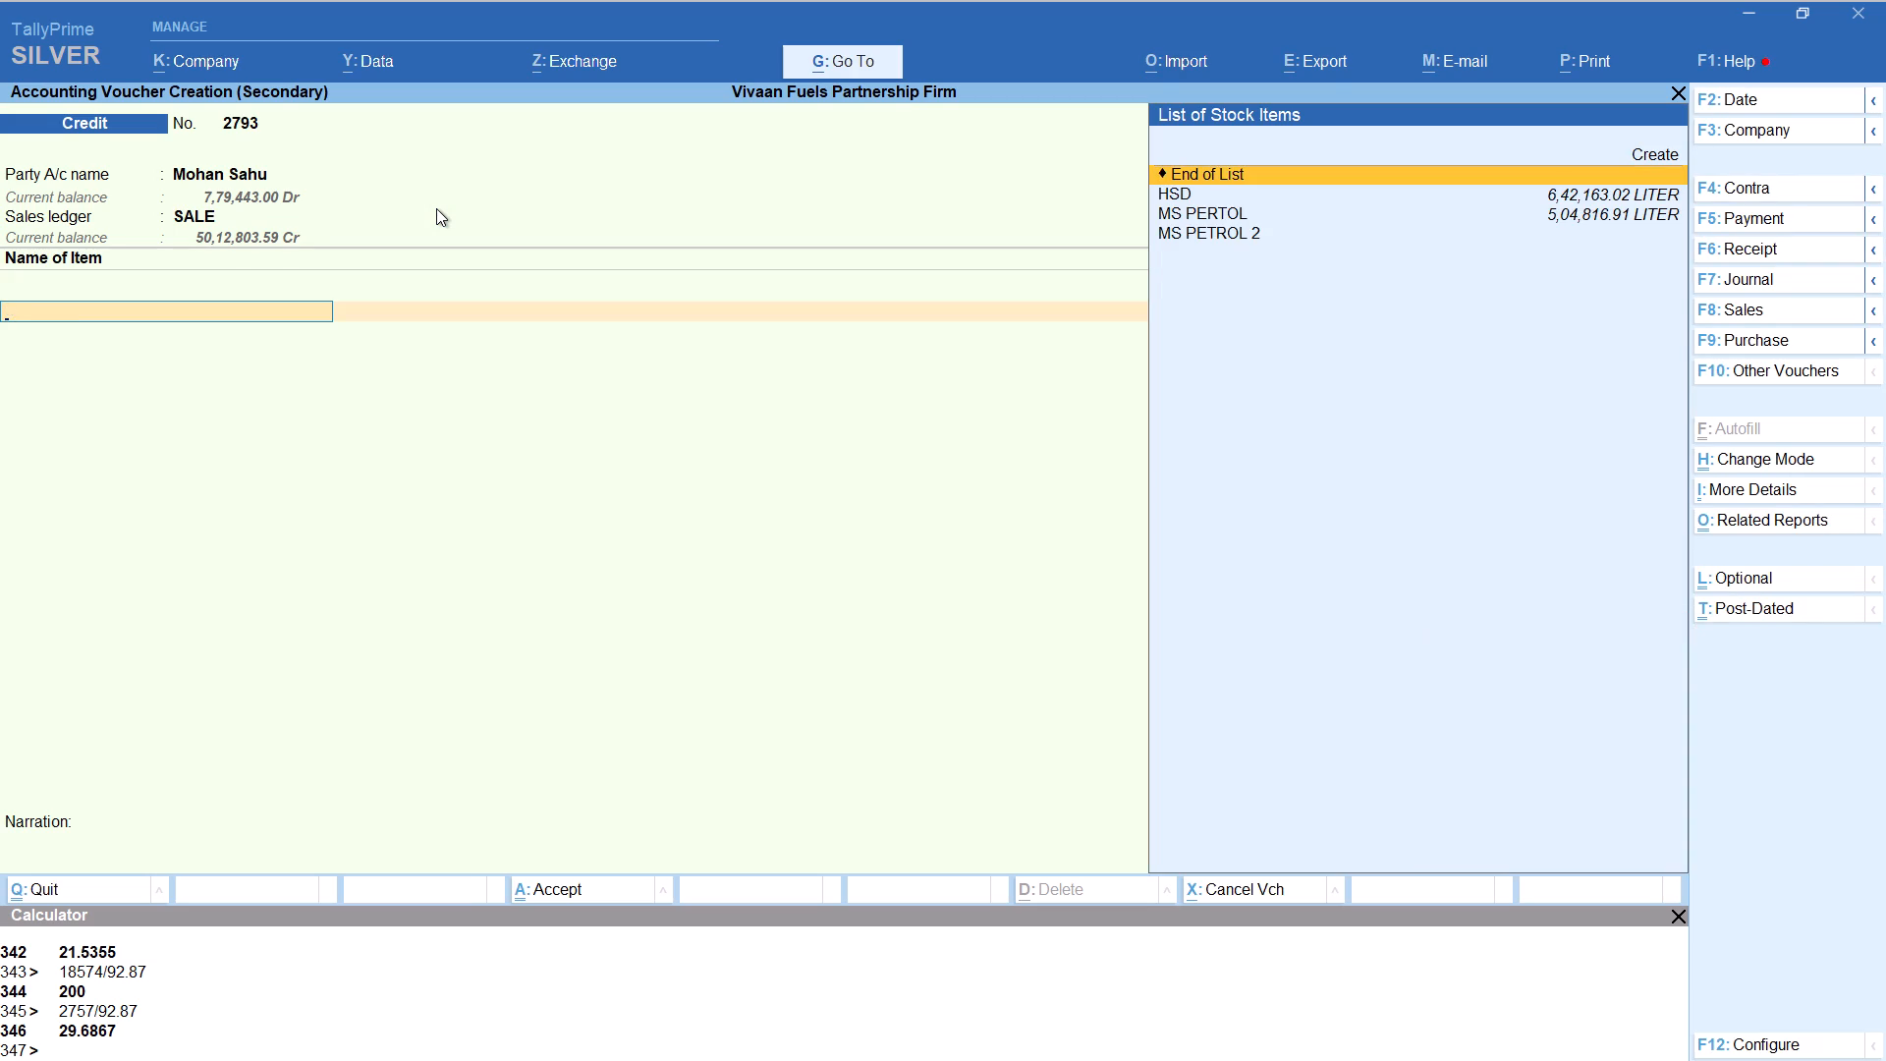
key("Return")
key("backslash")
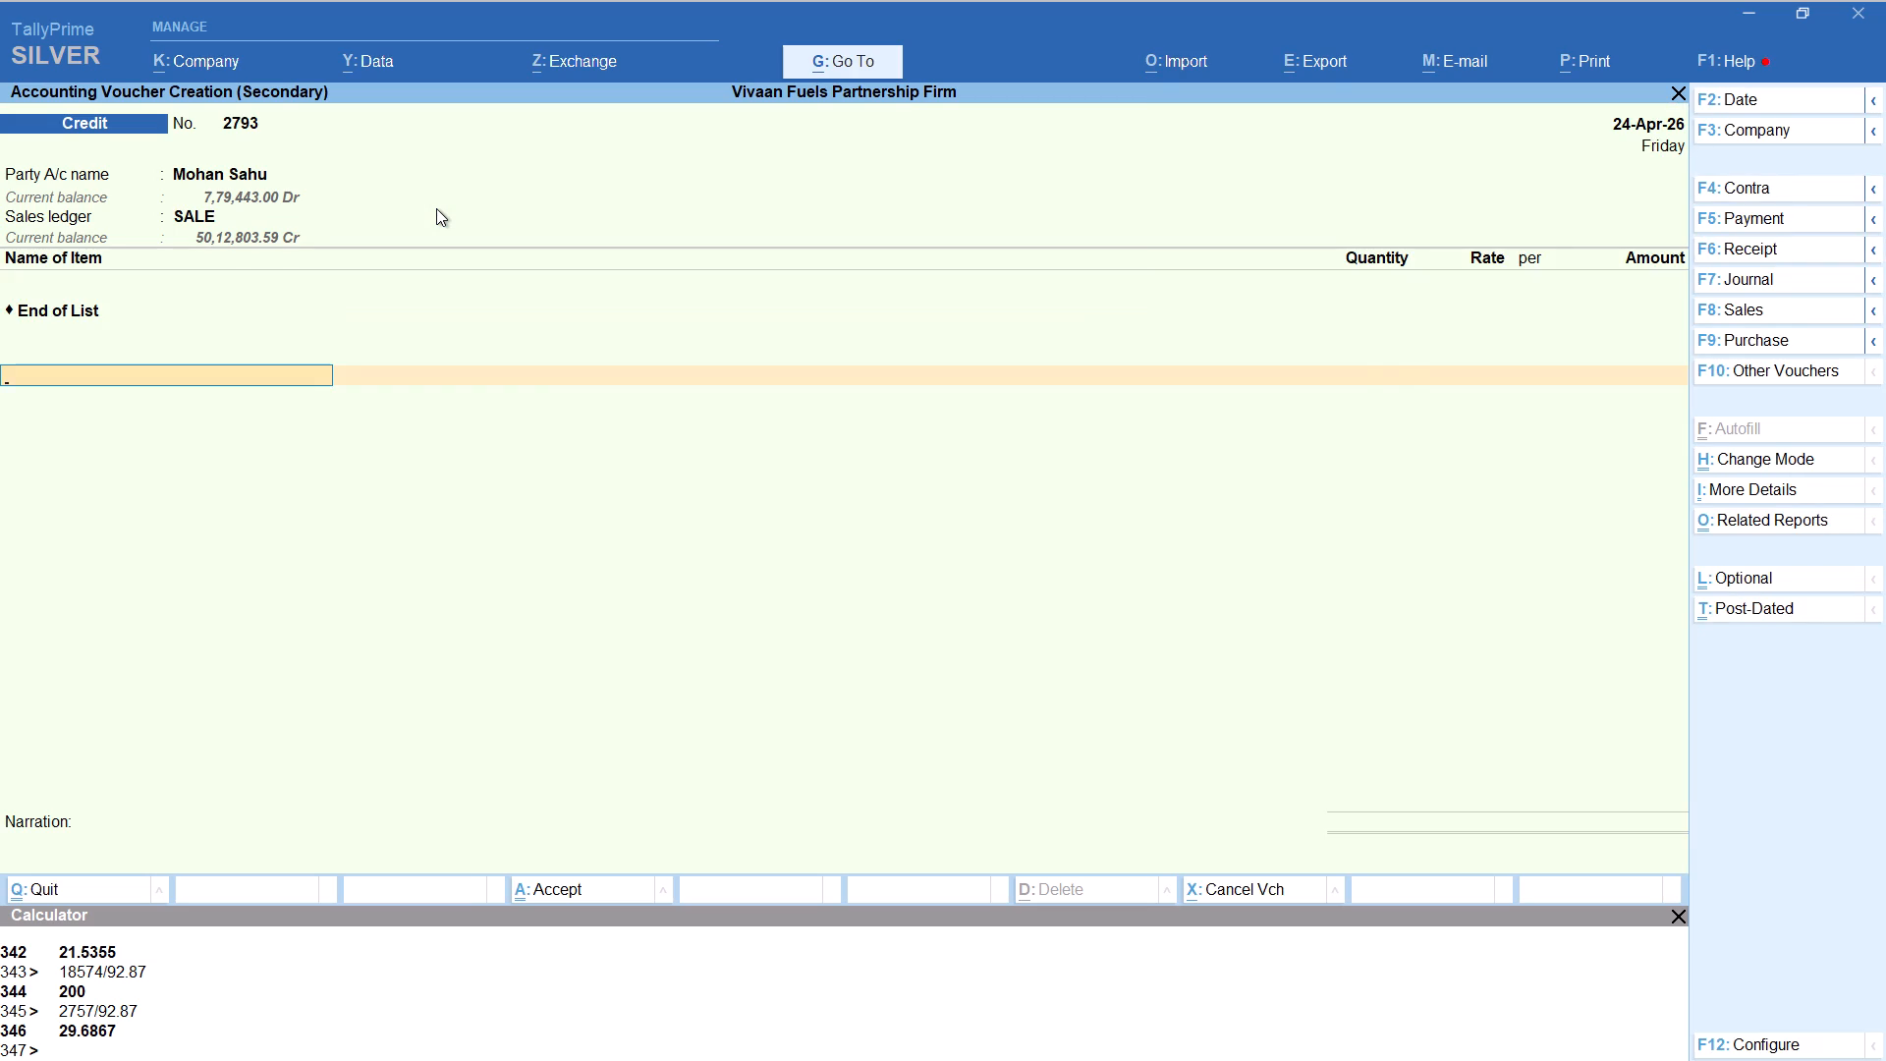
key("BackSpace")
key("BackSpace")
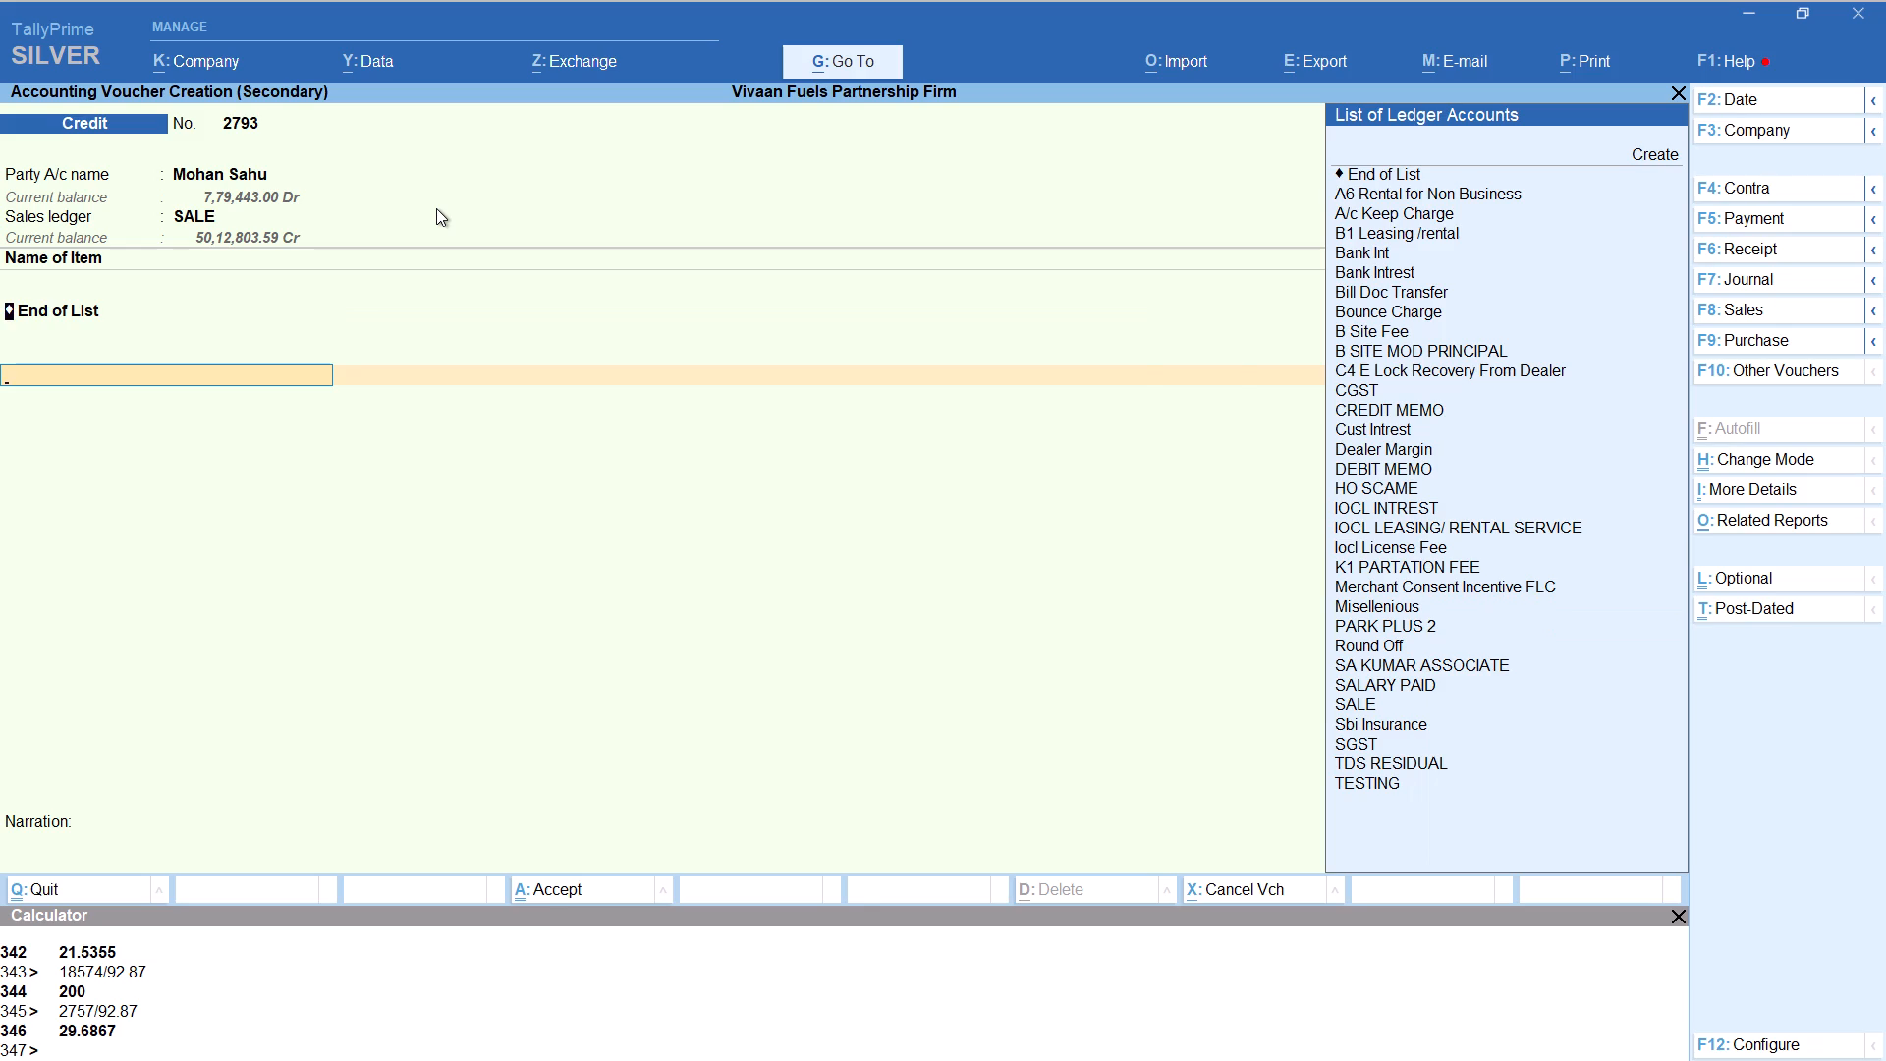
Add item HSD to the Mohan voucher with tracking number Not Applicable, quantity calculated as 6500/92.87 and a rate of 92.87 per liter.
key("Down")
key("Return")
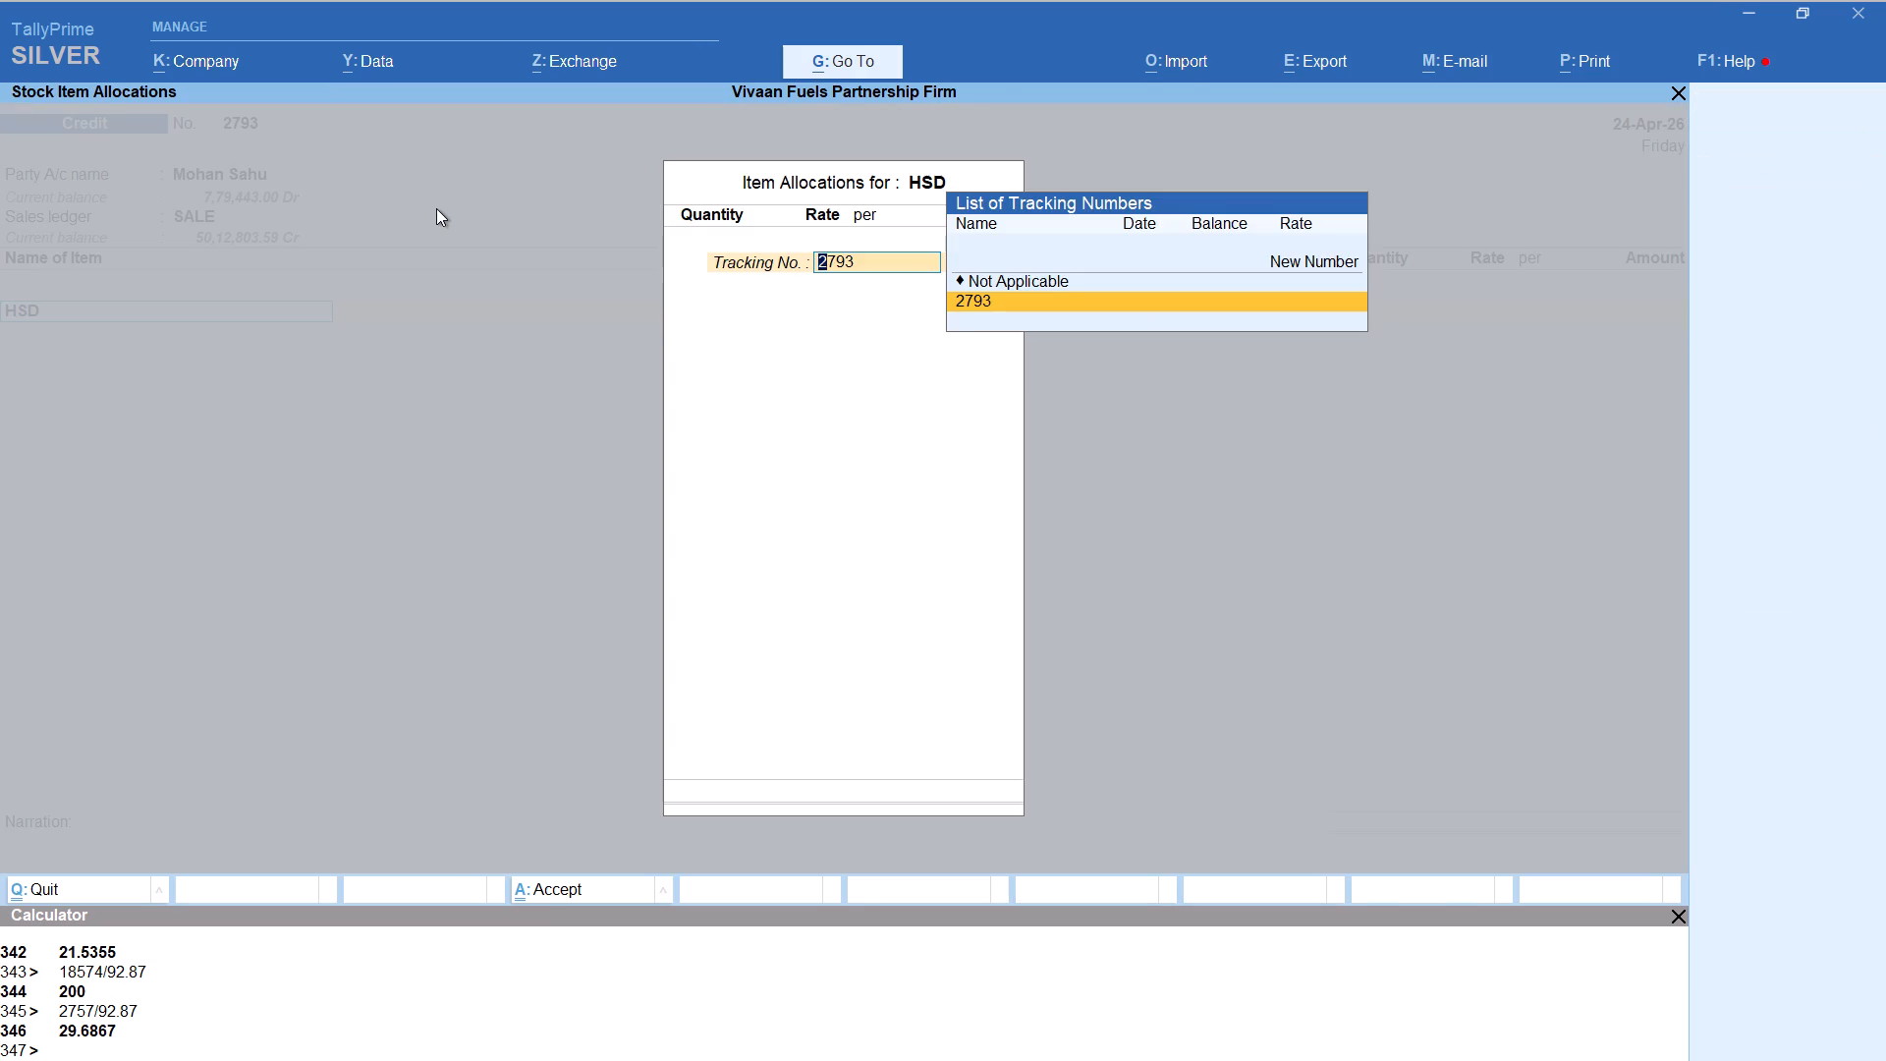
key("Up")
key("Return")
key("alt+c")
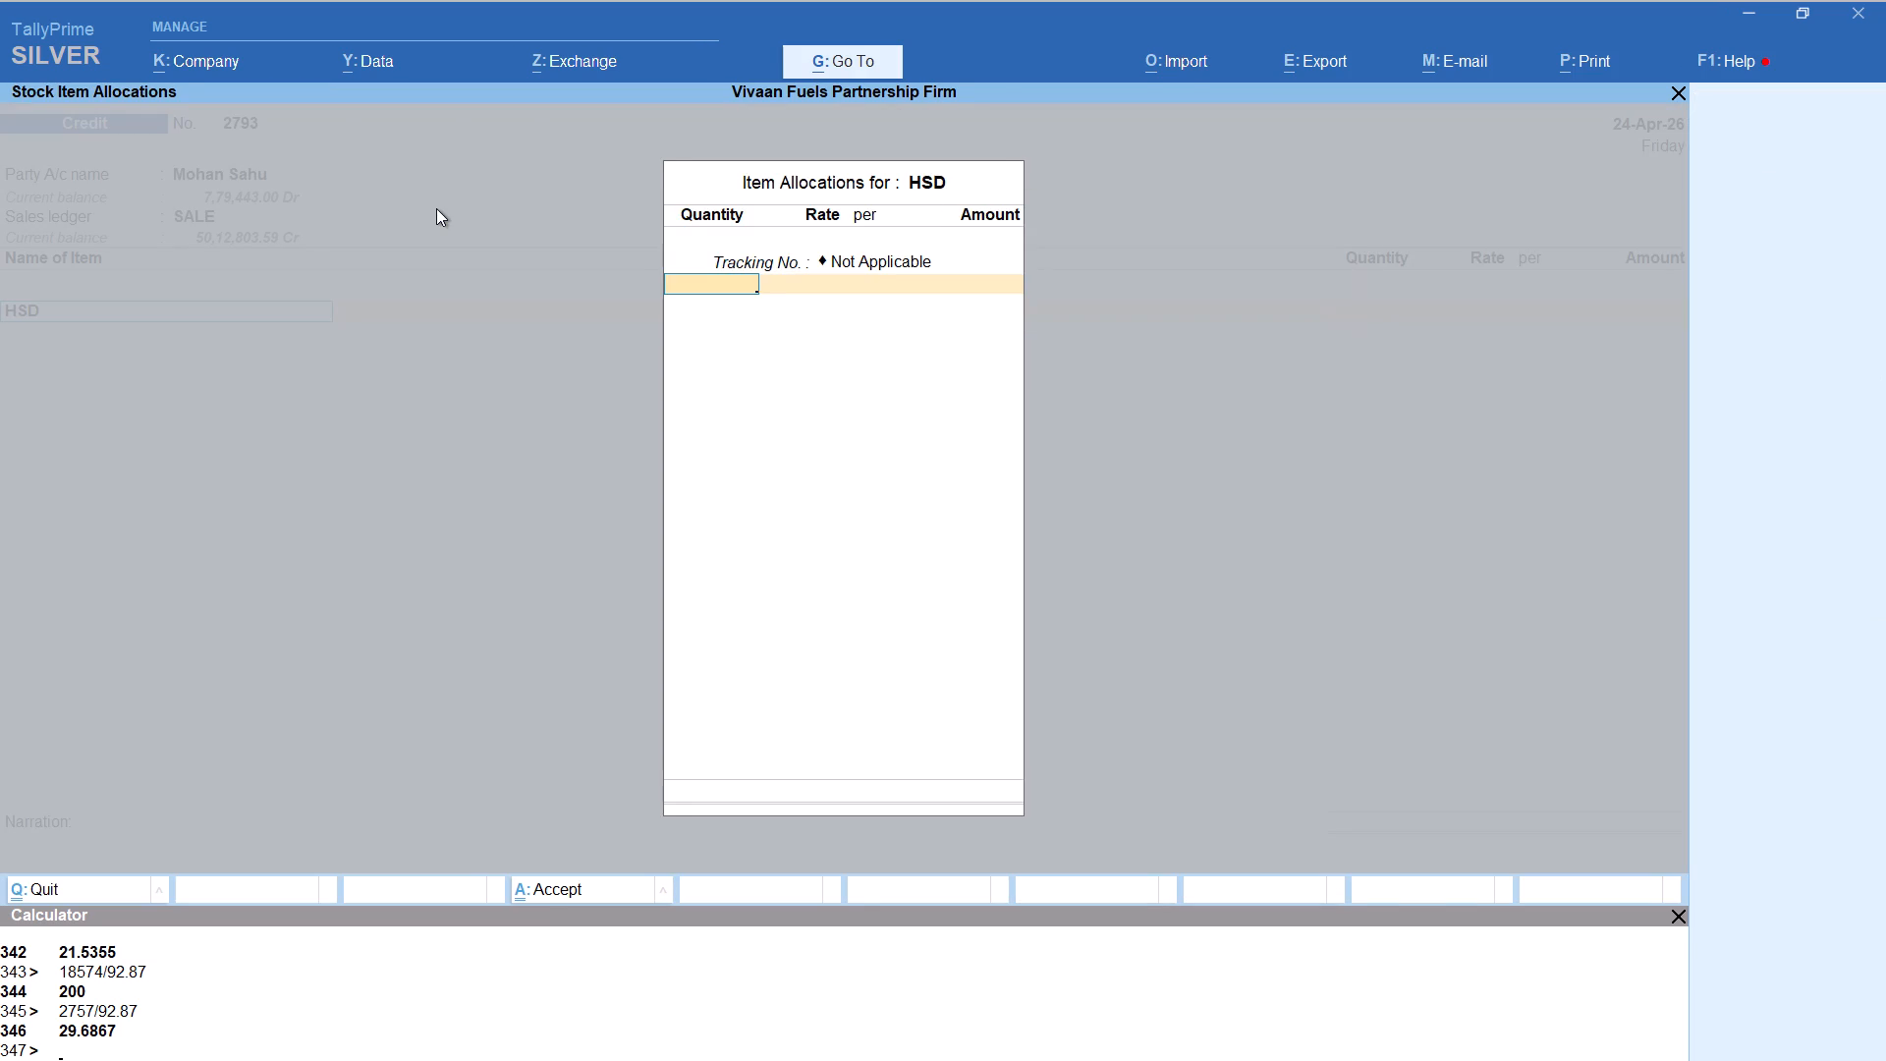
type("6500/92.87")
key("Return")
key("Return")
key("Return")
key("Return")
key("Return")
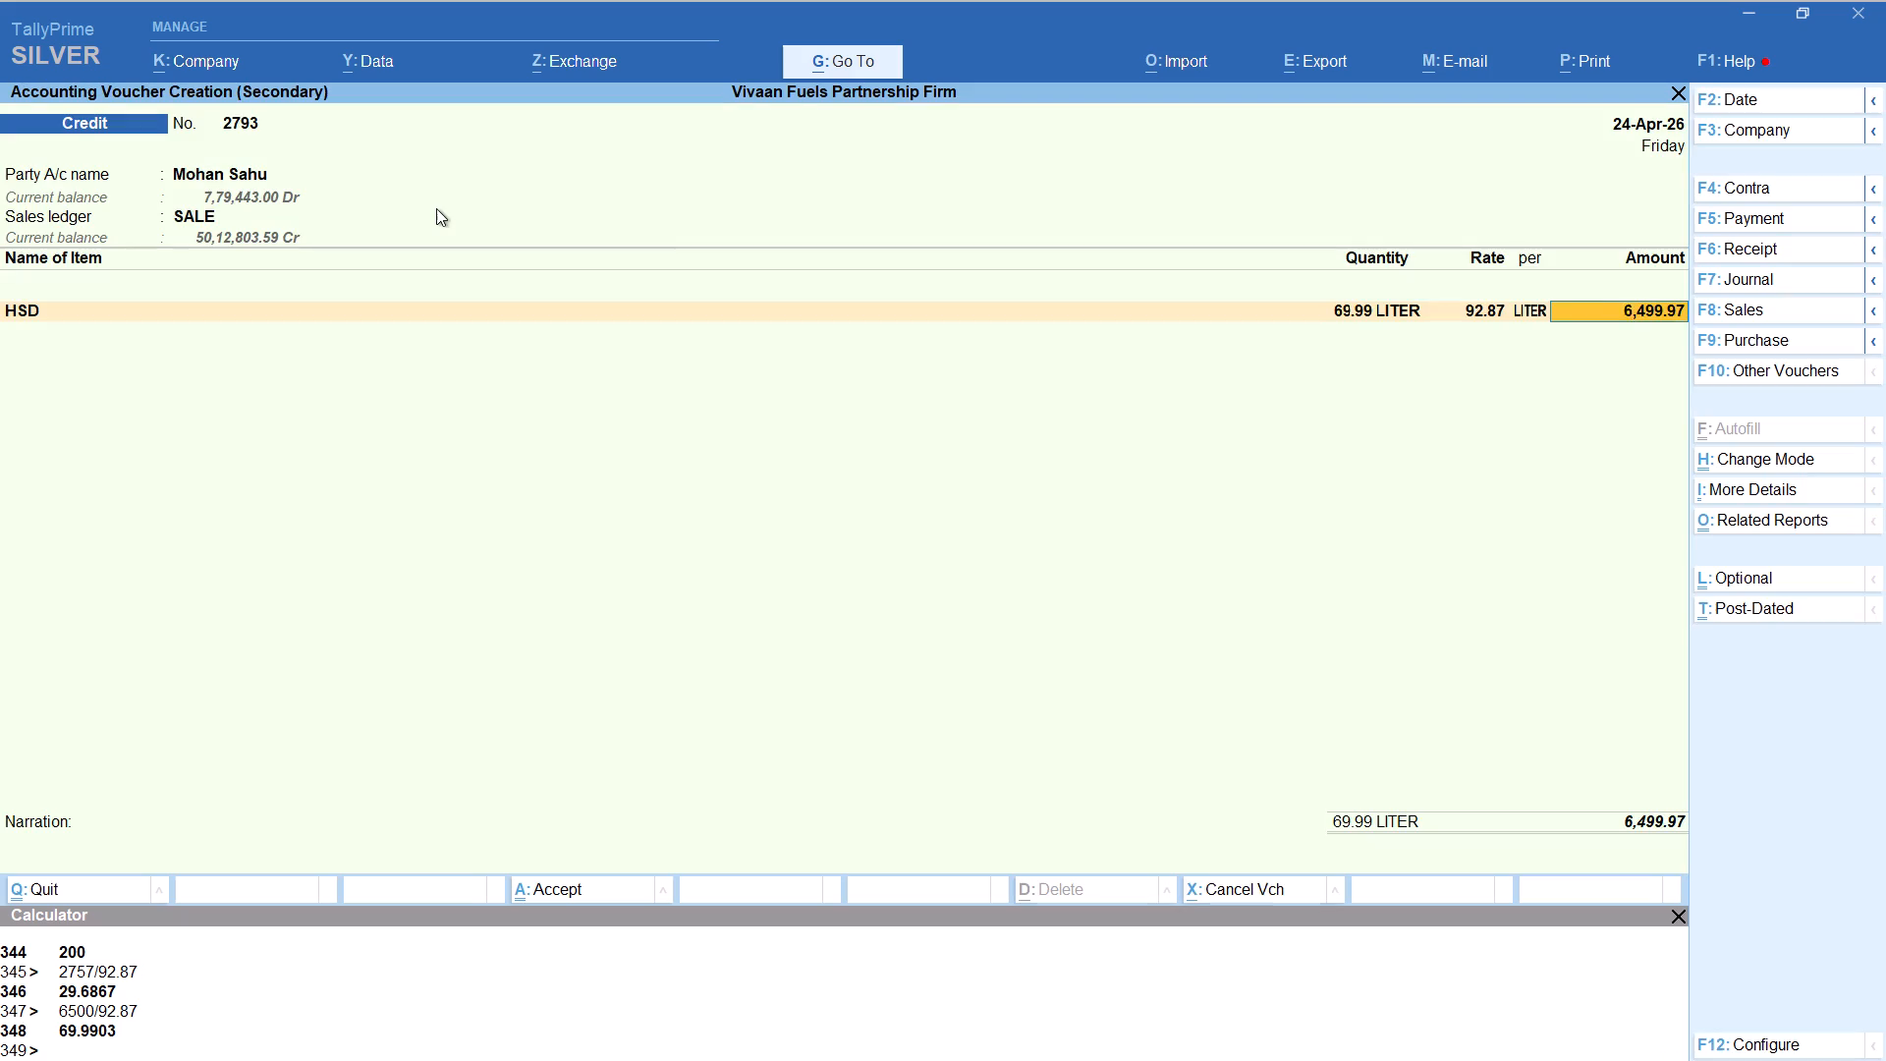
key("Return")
Choose the Round Off ledger on the Mohan voucher and save it.
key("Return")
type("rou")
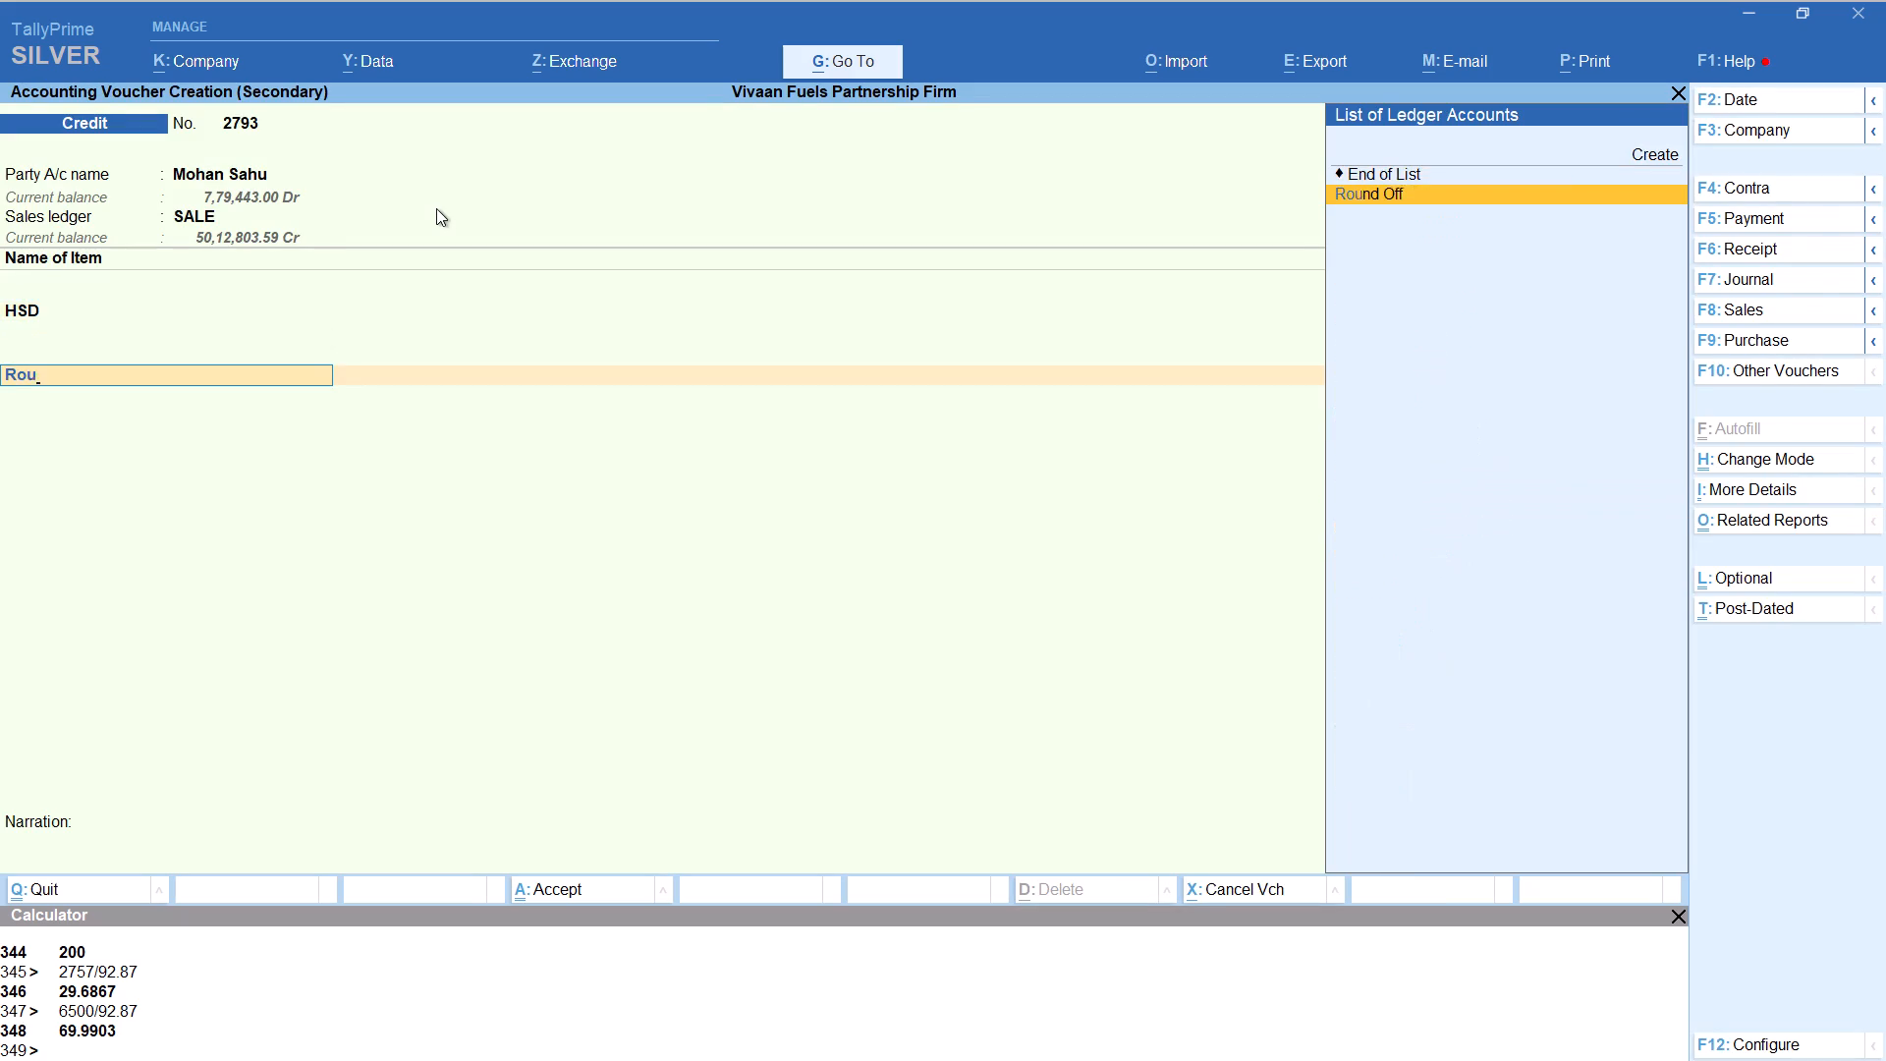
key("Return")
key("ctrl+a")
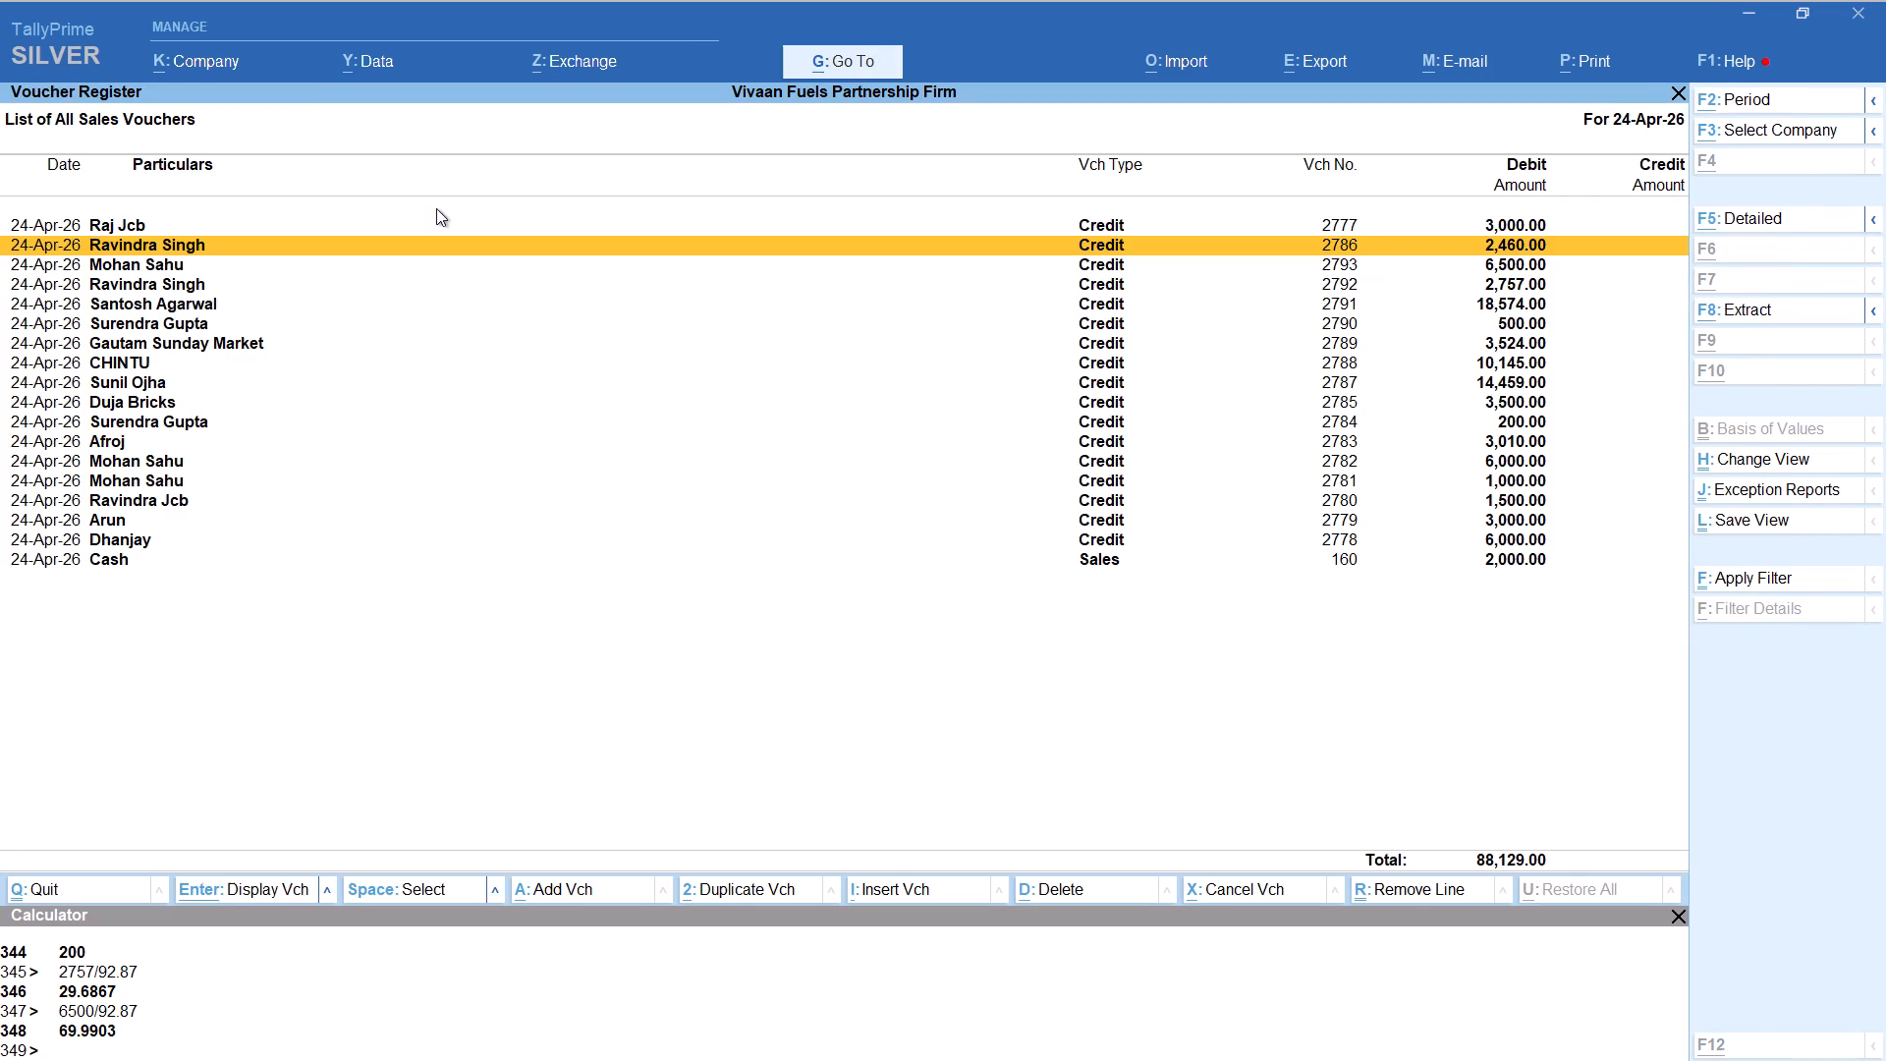
Glance at the April sheet in the Excel workbook, return to TallyPrime and set the sales voucher register's date to 25-Apr-26.
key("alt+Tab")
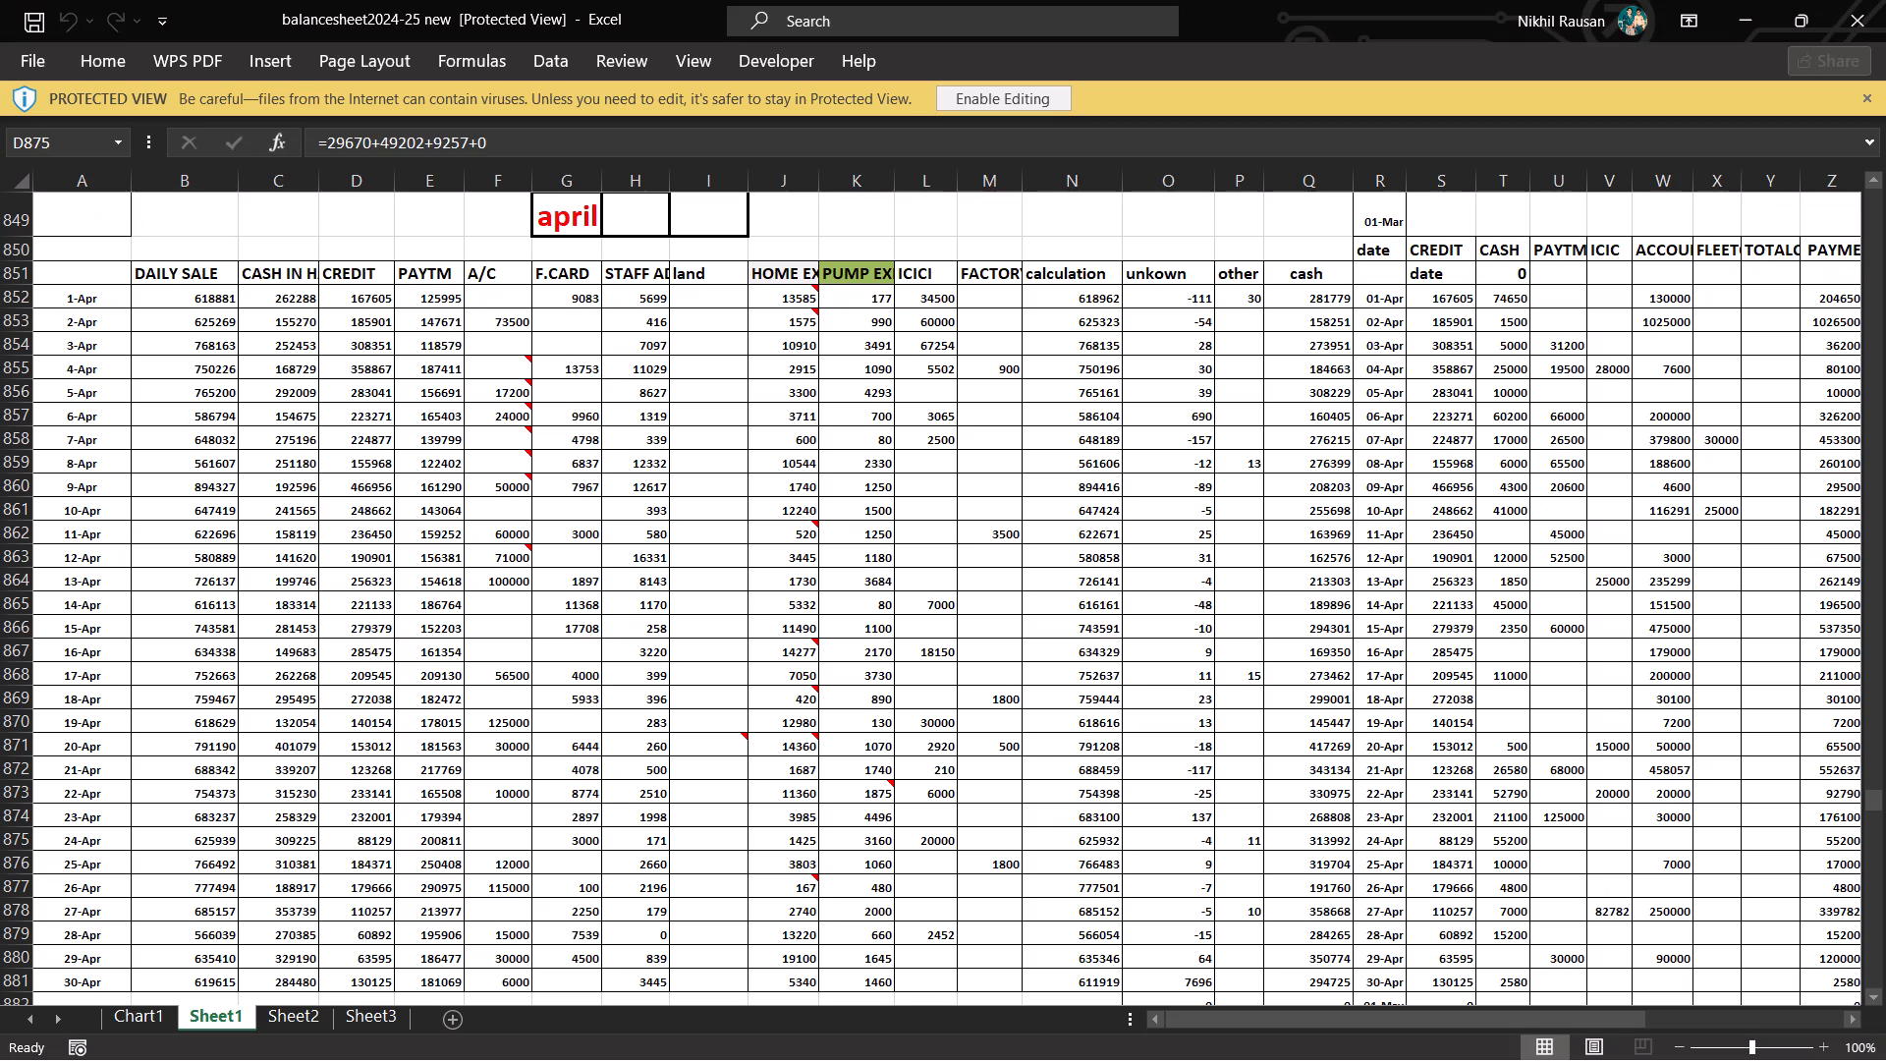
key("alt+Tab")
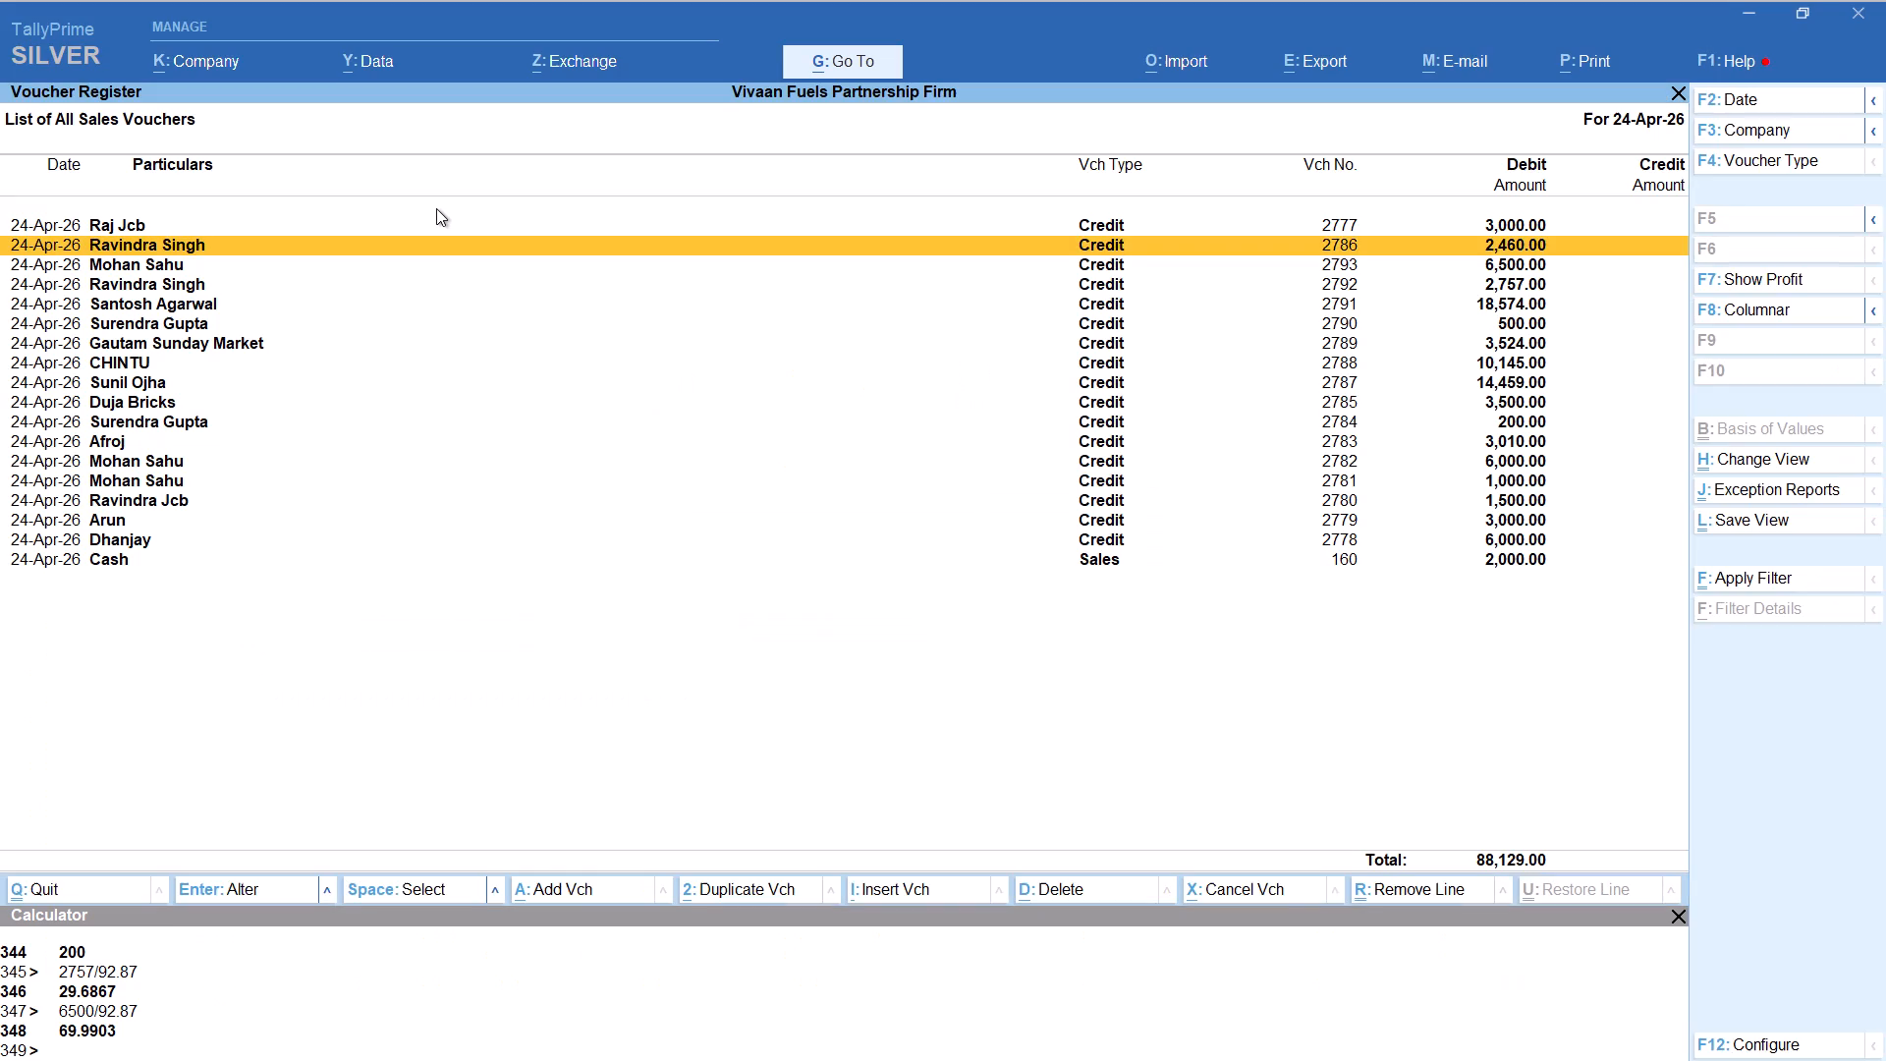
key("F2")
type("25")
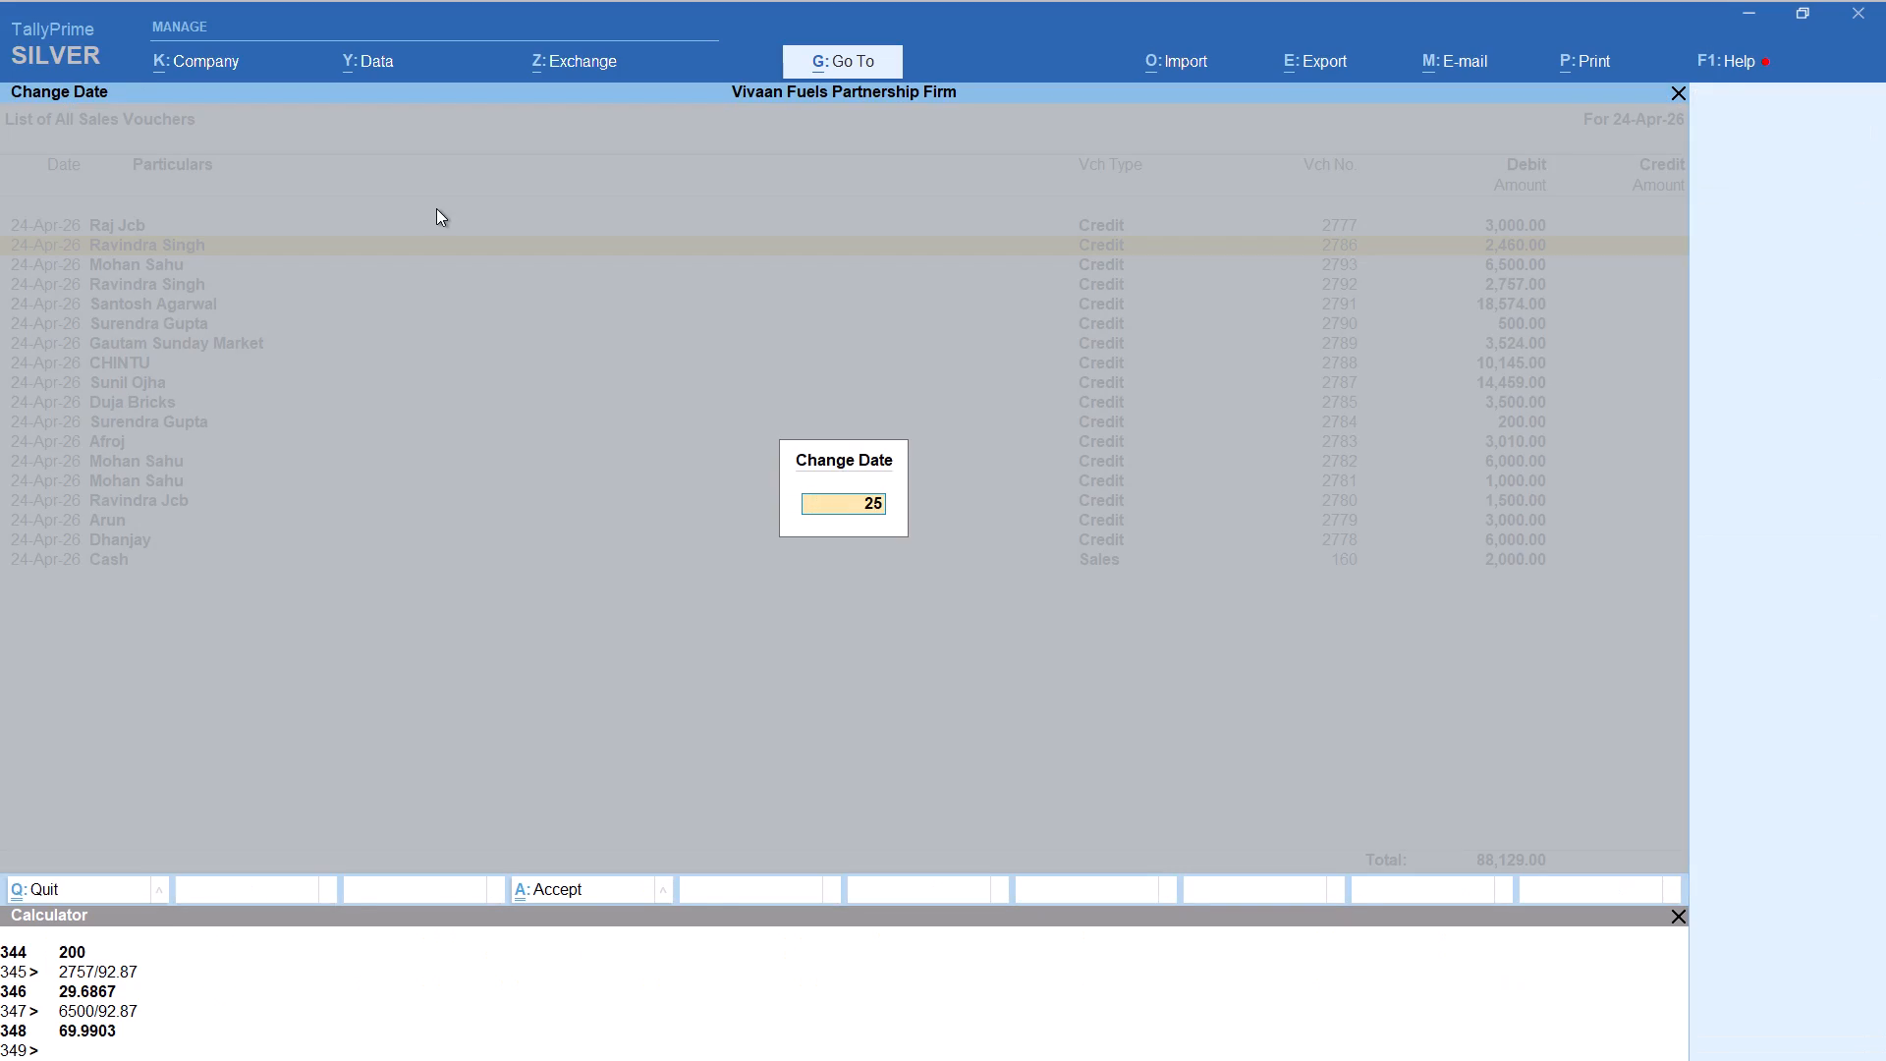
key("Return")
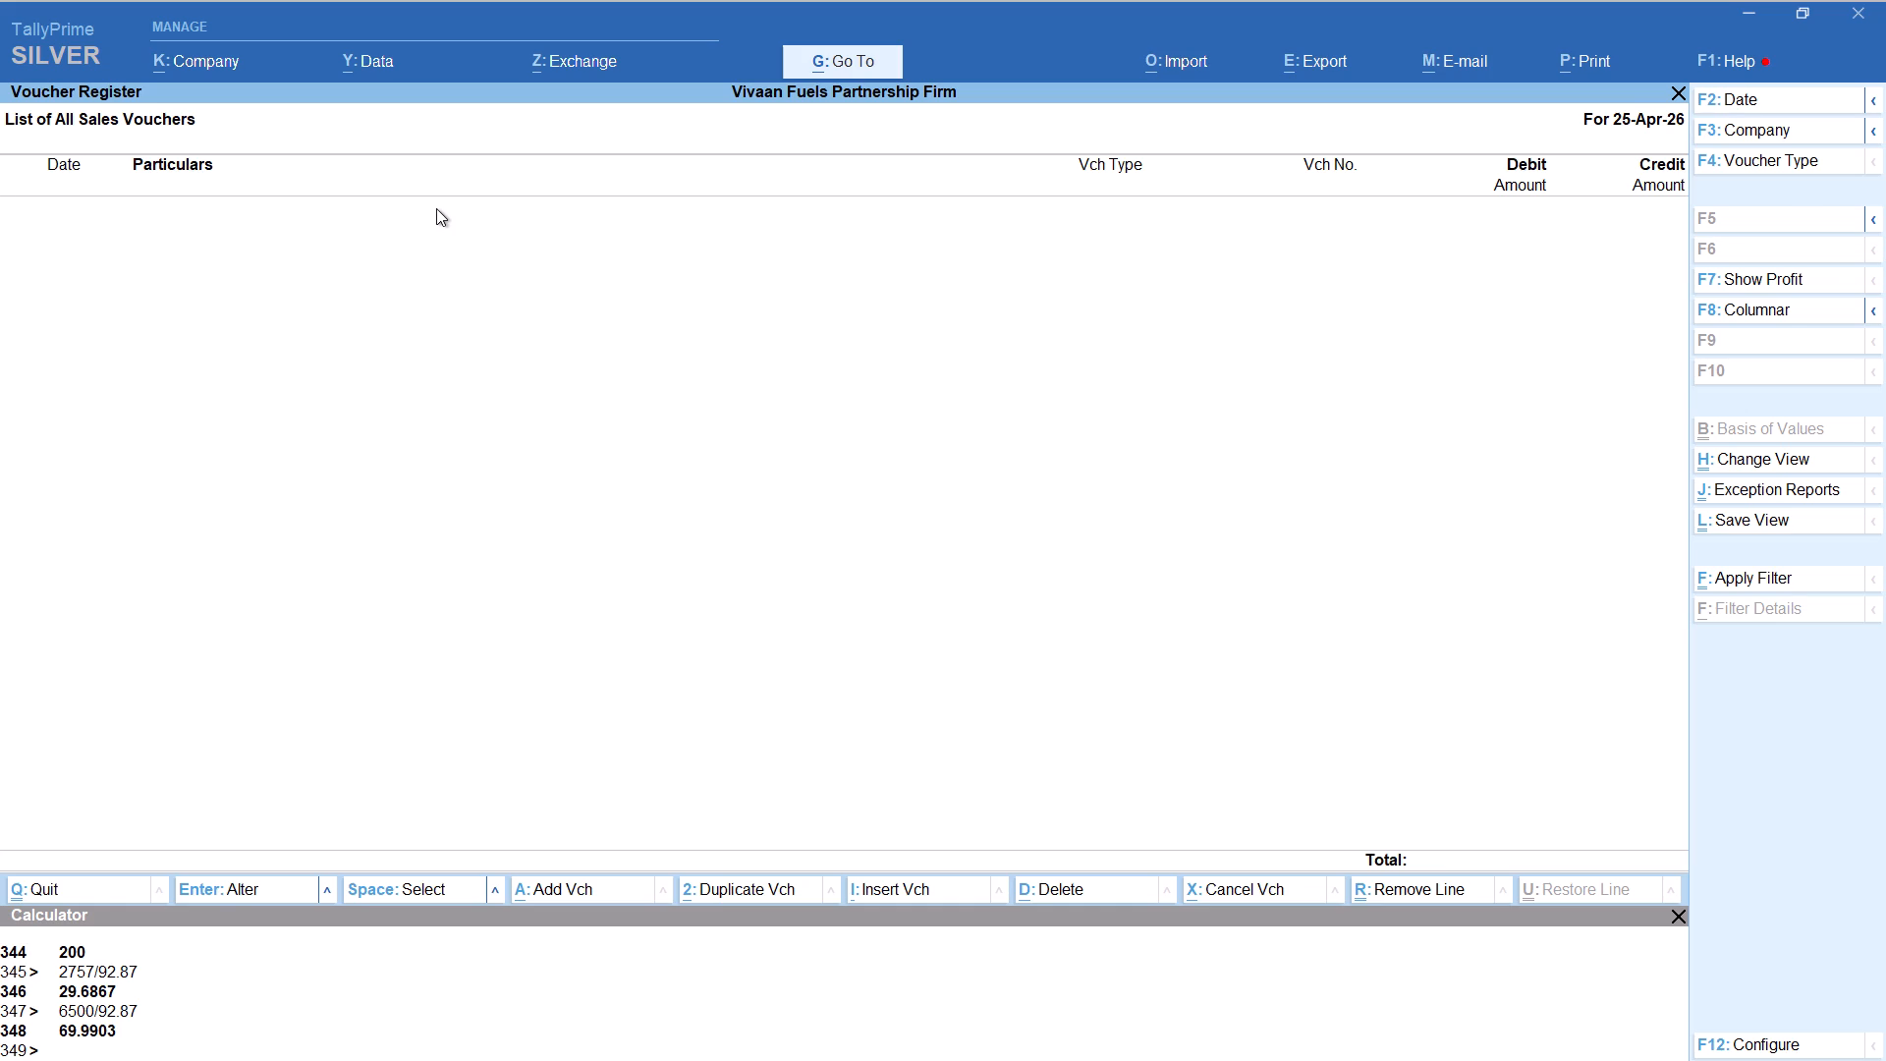
Start a Credit voucher dated 25-Apr-26 for the Afroj account, keeping the default party details and the SALE ledger.
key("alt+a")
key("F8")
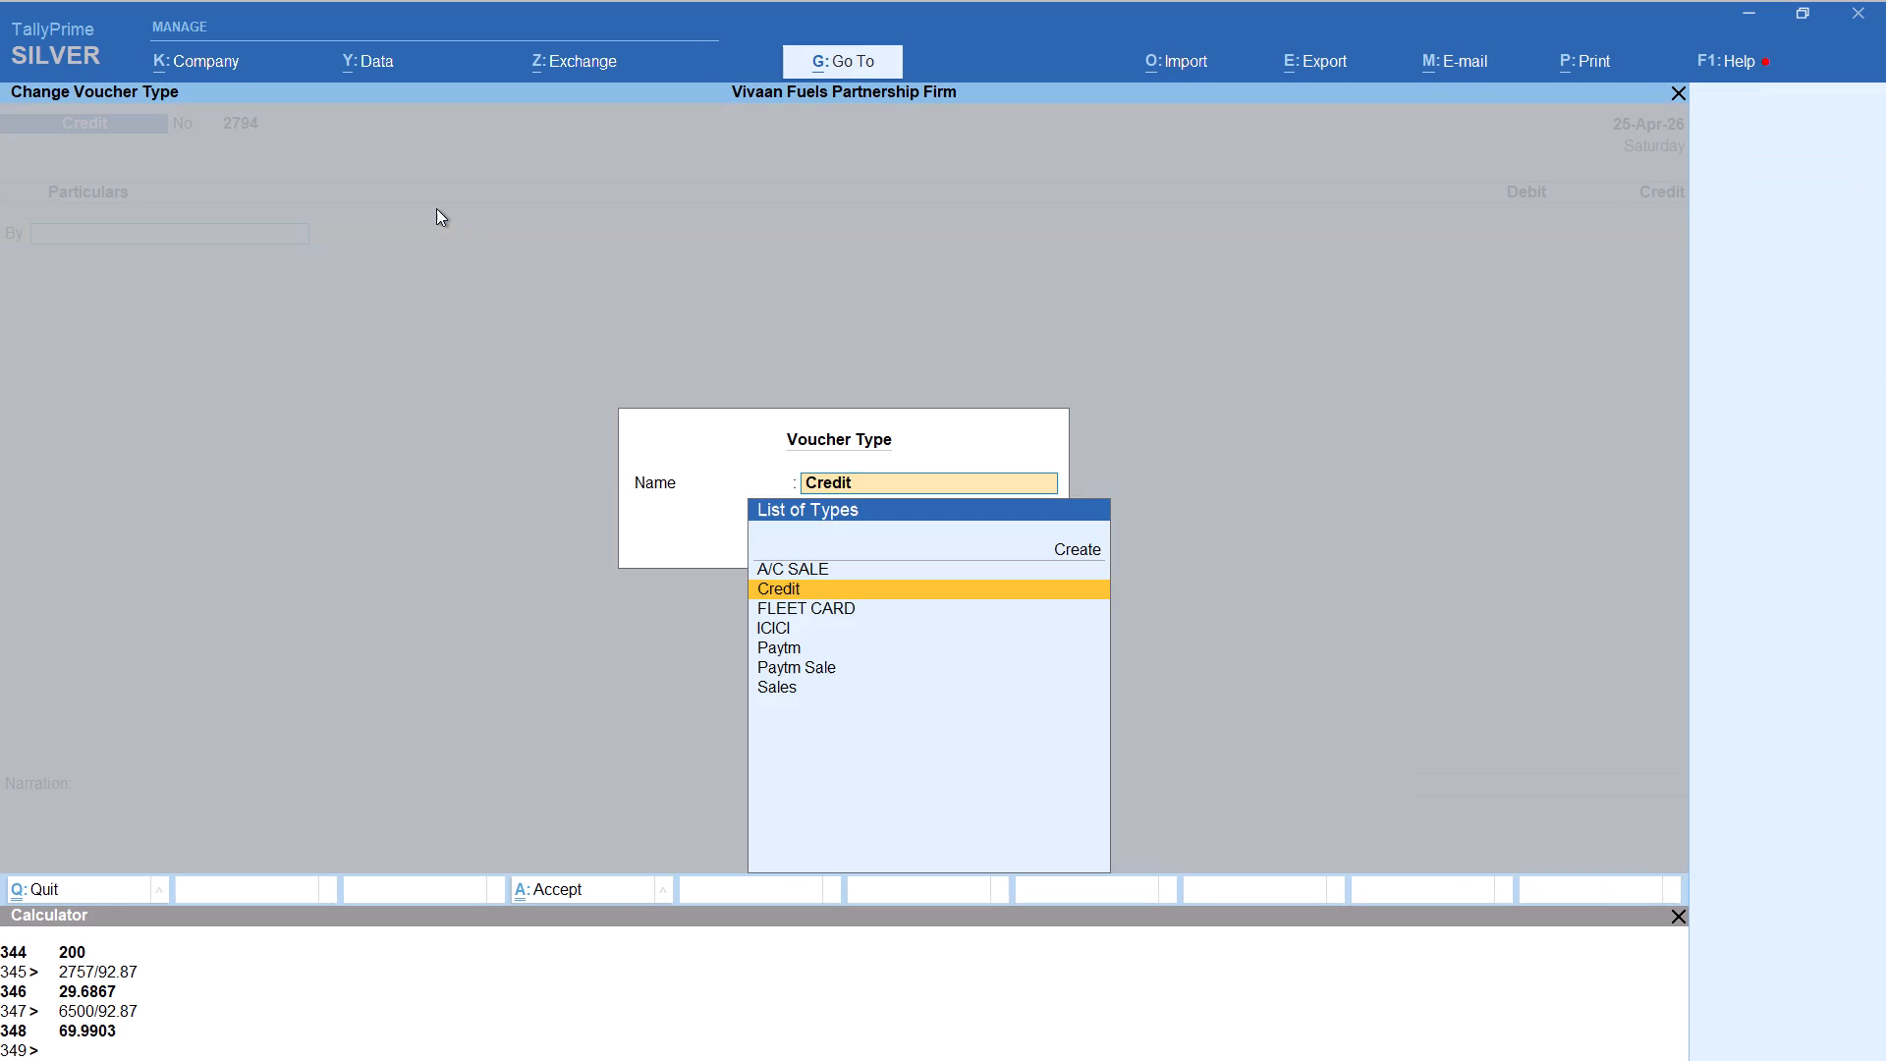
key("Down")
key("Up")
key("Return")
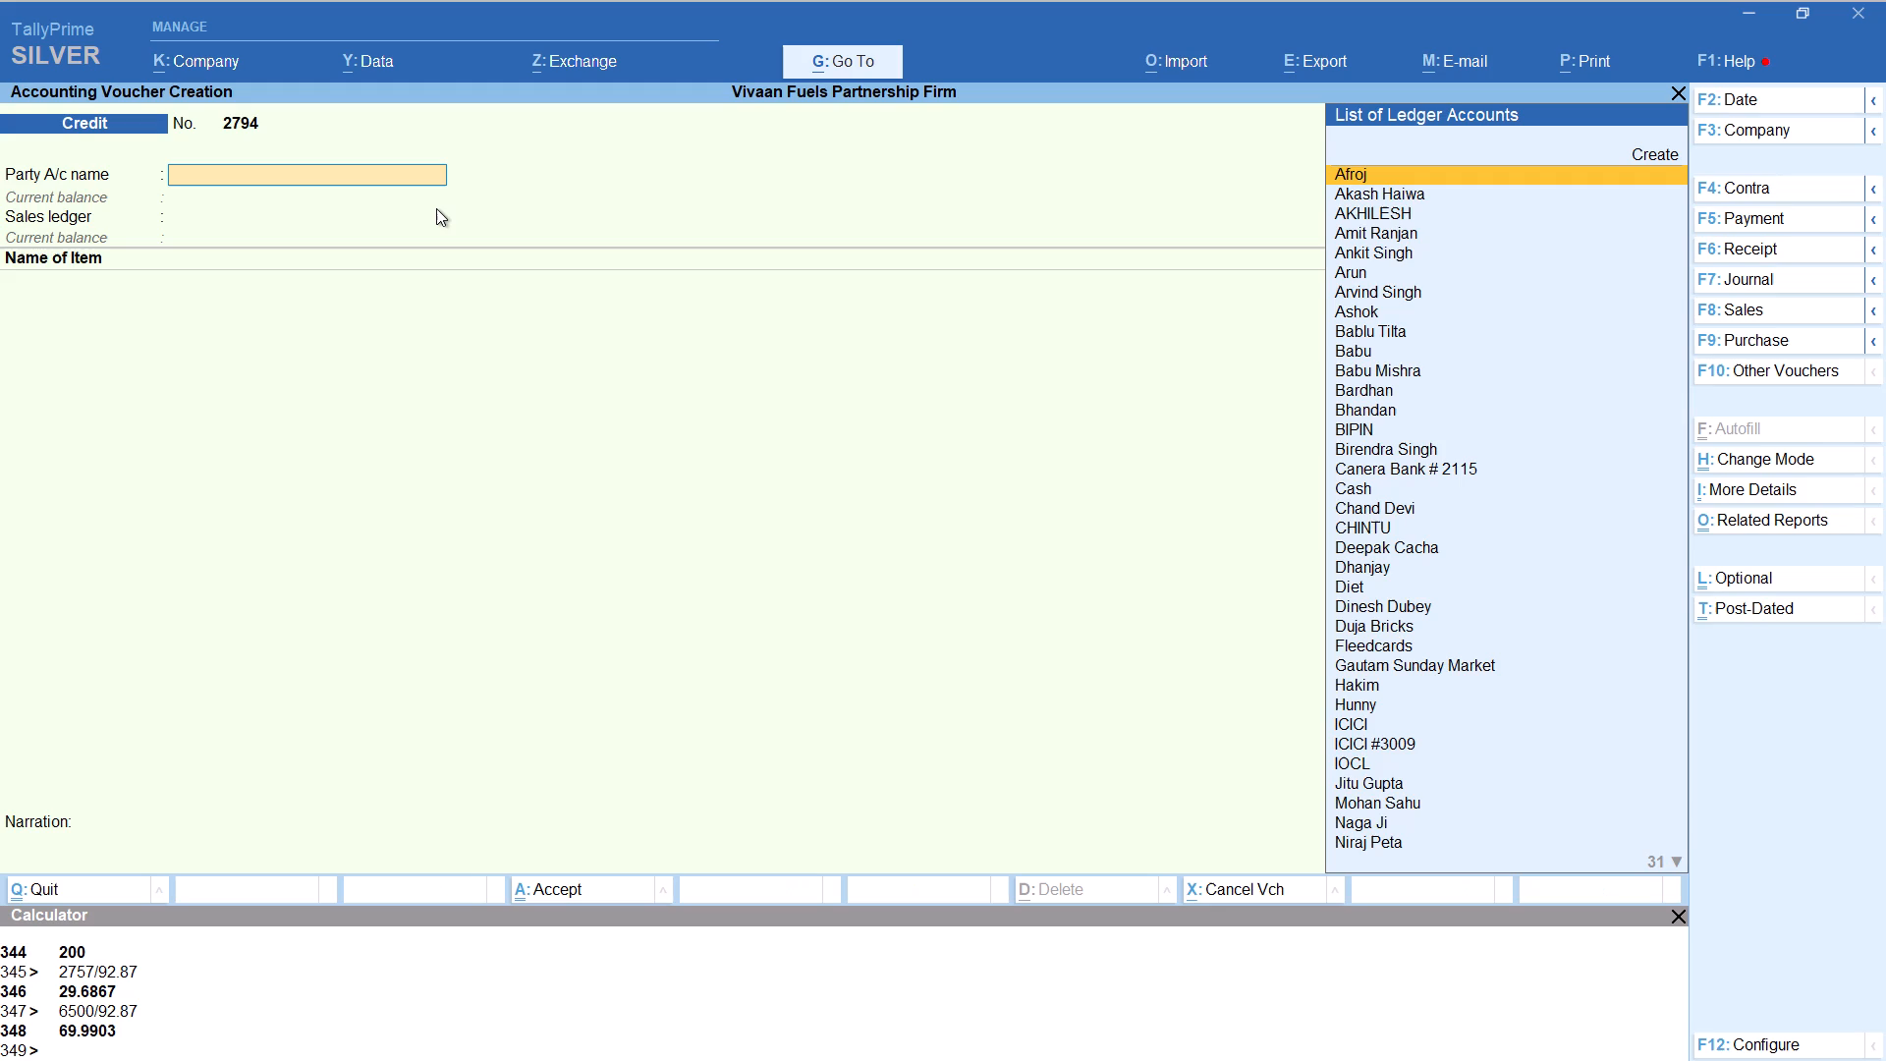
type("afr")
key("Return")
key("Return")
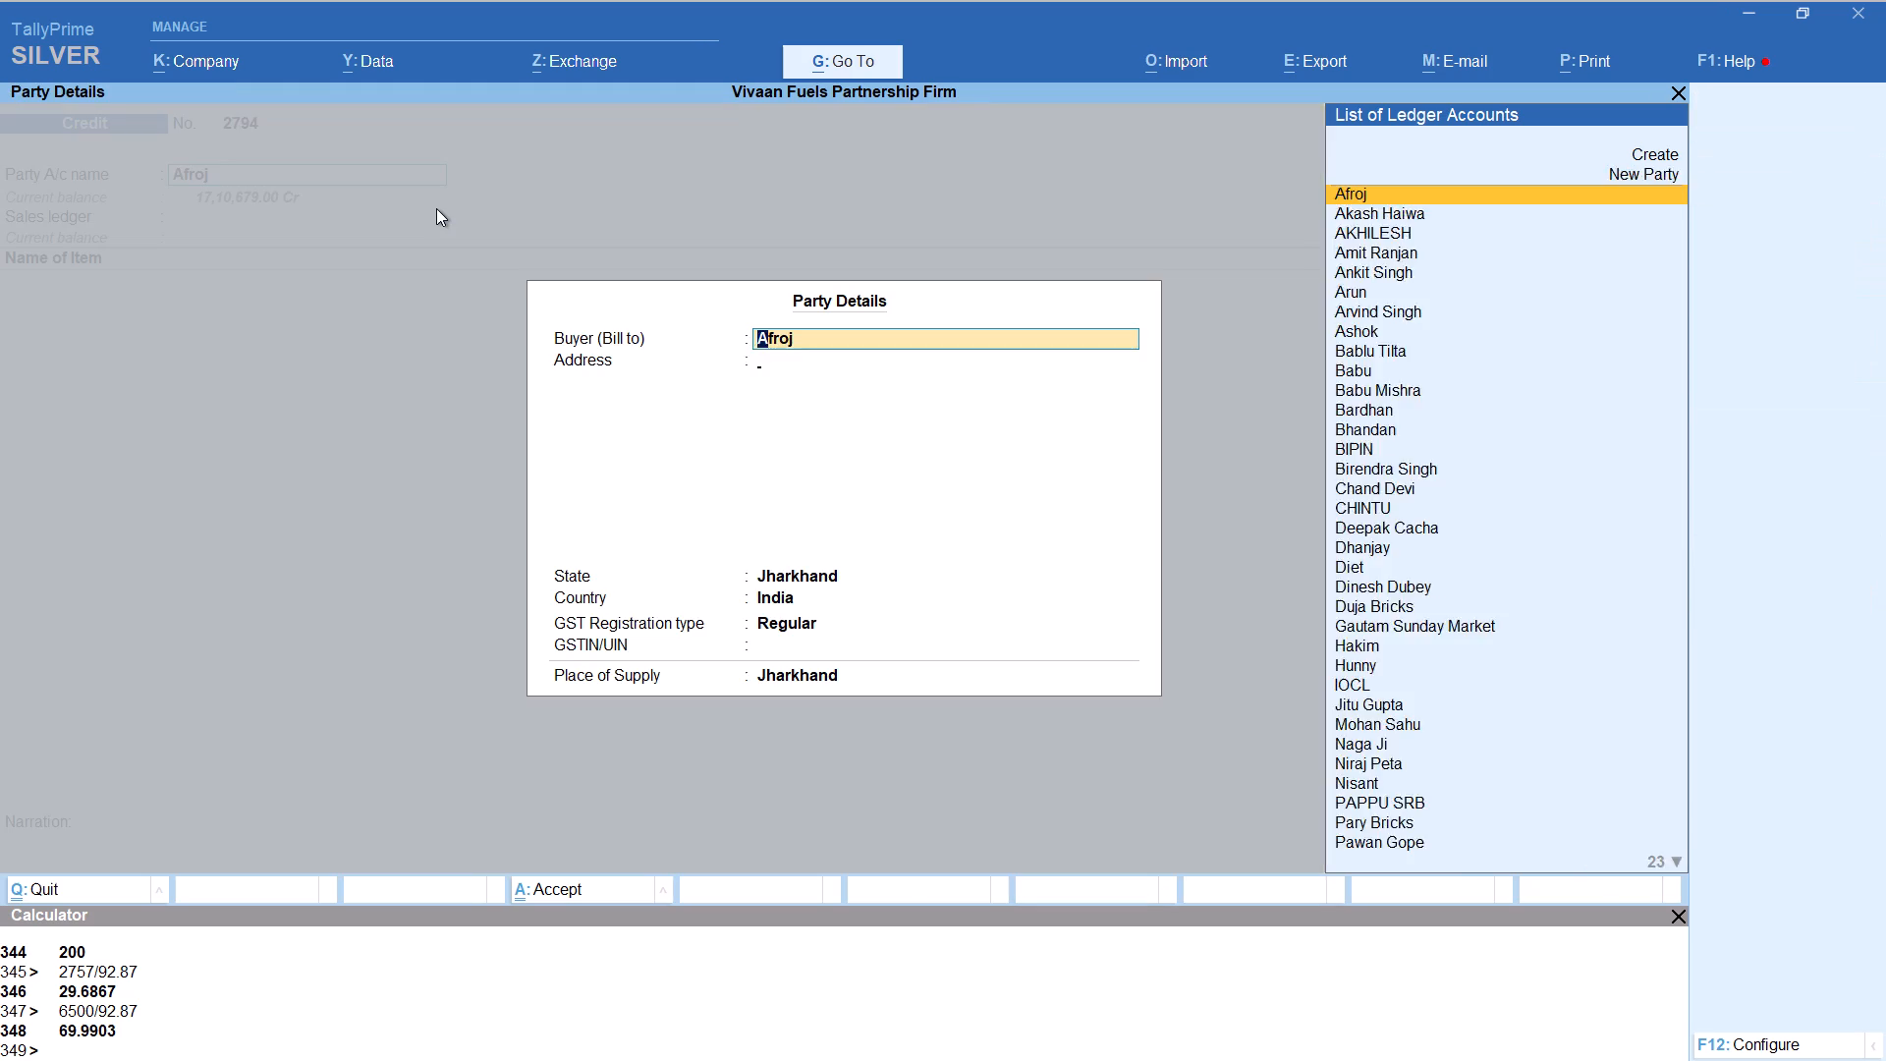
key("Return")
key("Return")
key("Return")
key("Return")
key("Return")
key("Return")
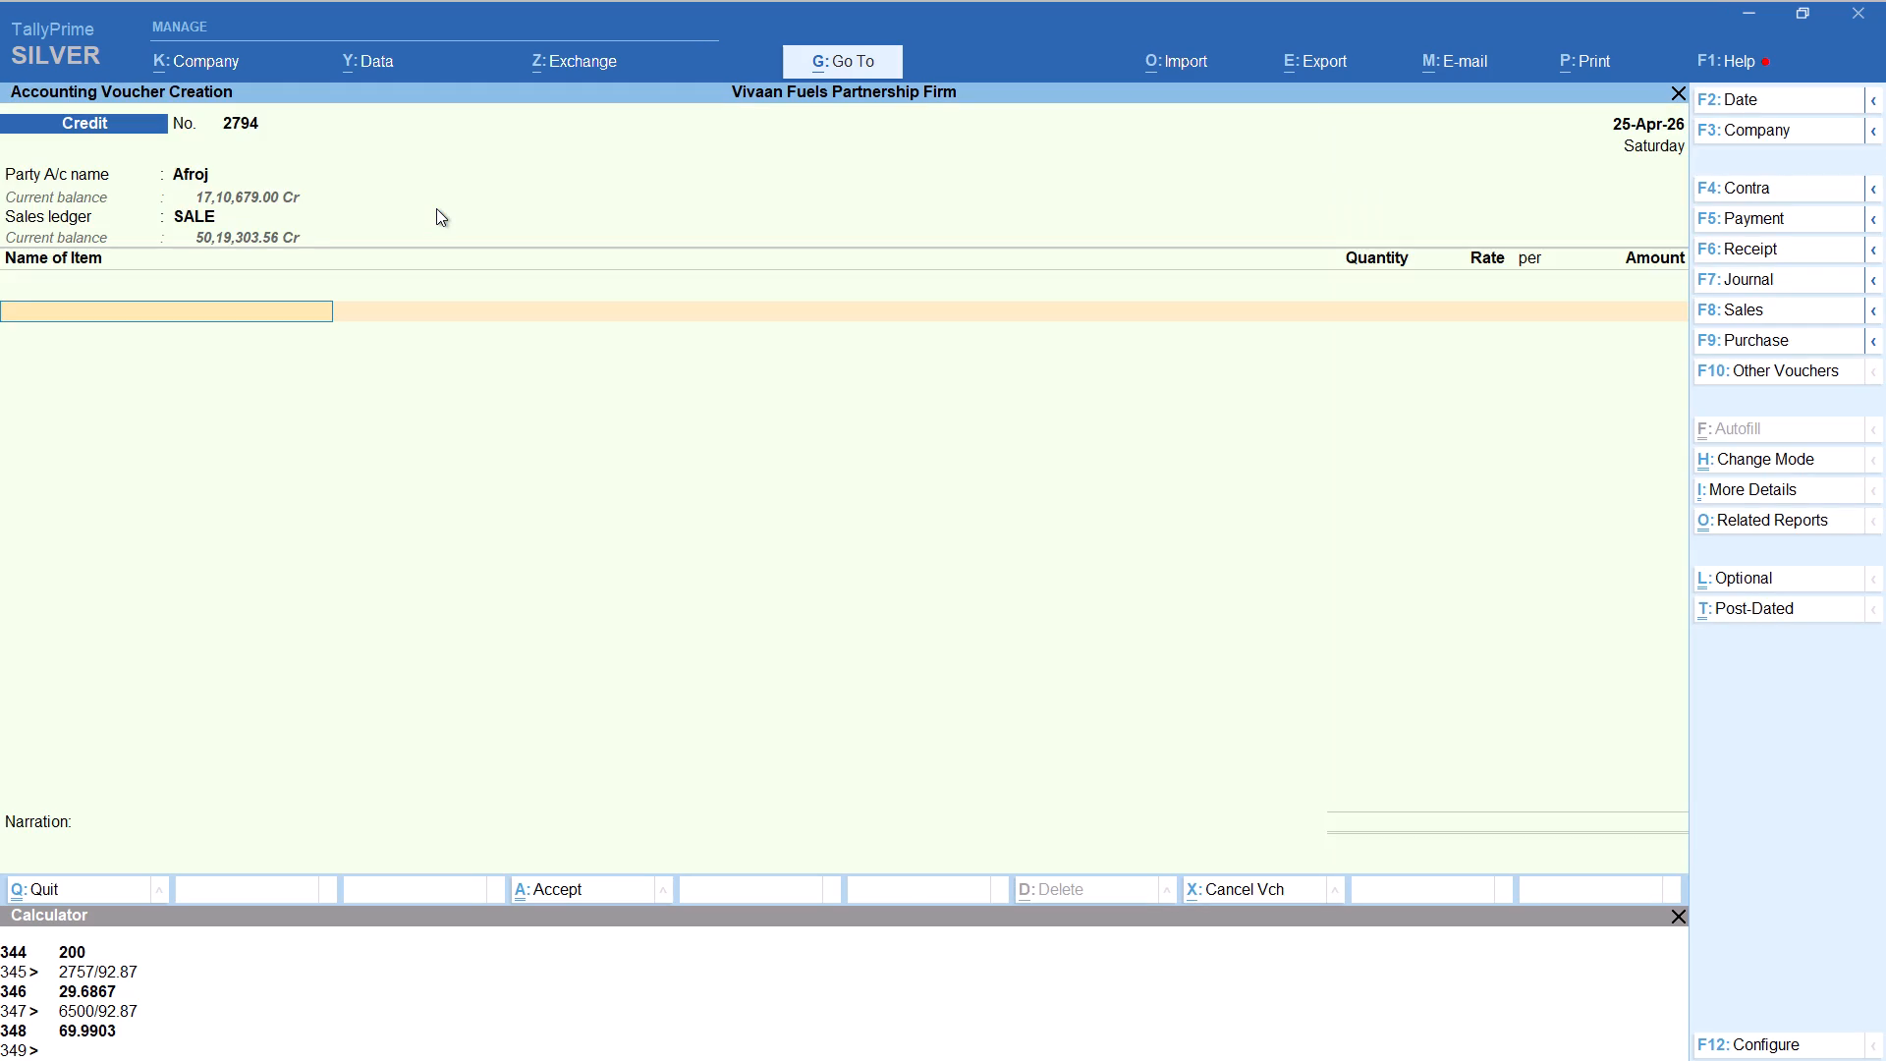
Add item HSD to the Afroj voucher with tracking number Not Applicable, quantity calculated as 3010/92.87 and a rate of 92.87 per liter.
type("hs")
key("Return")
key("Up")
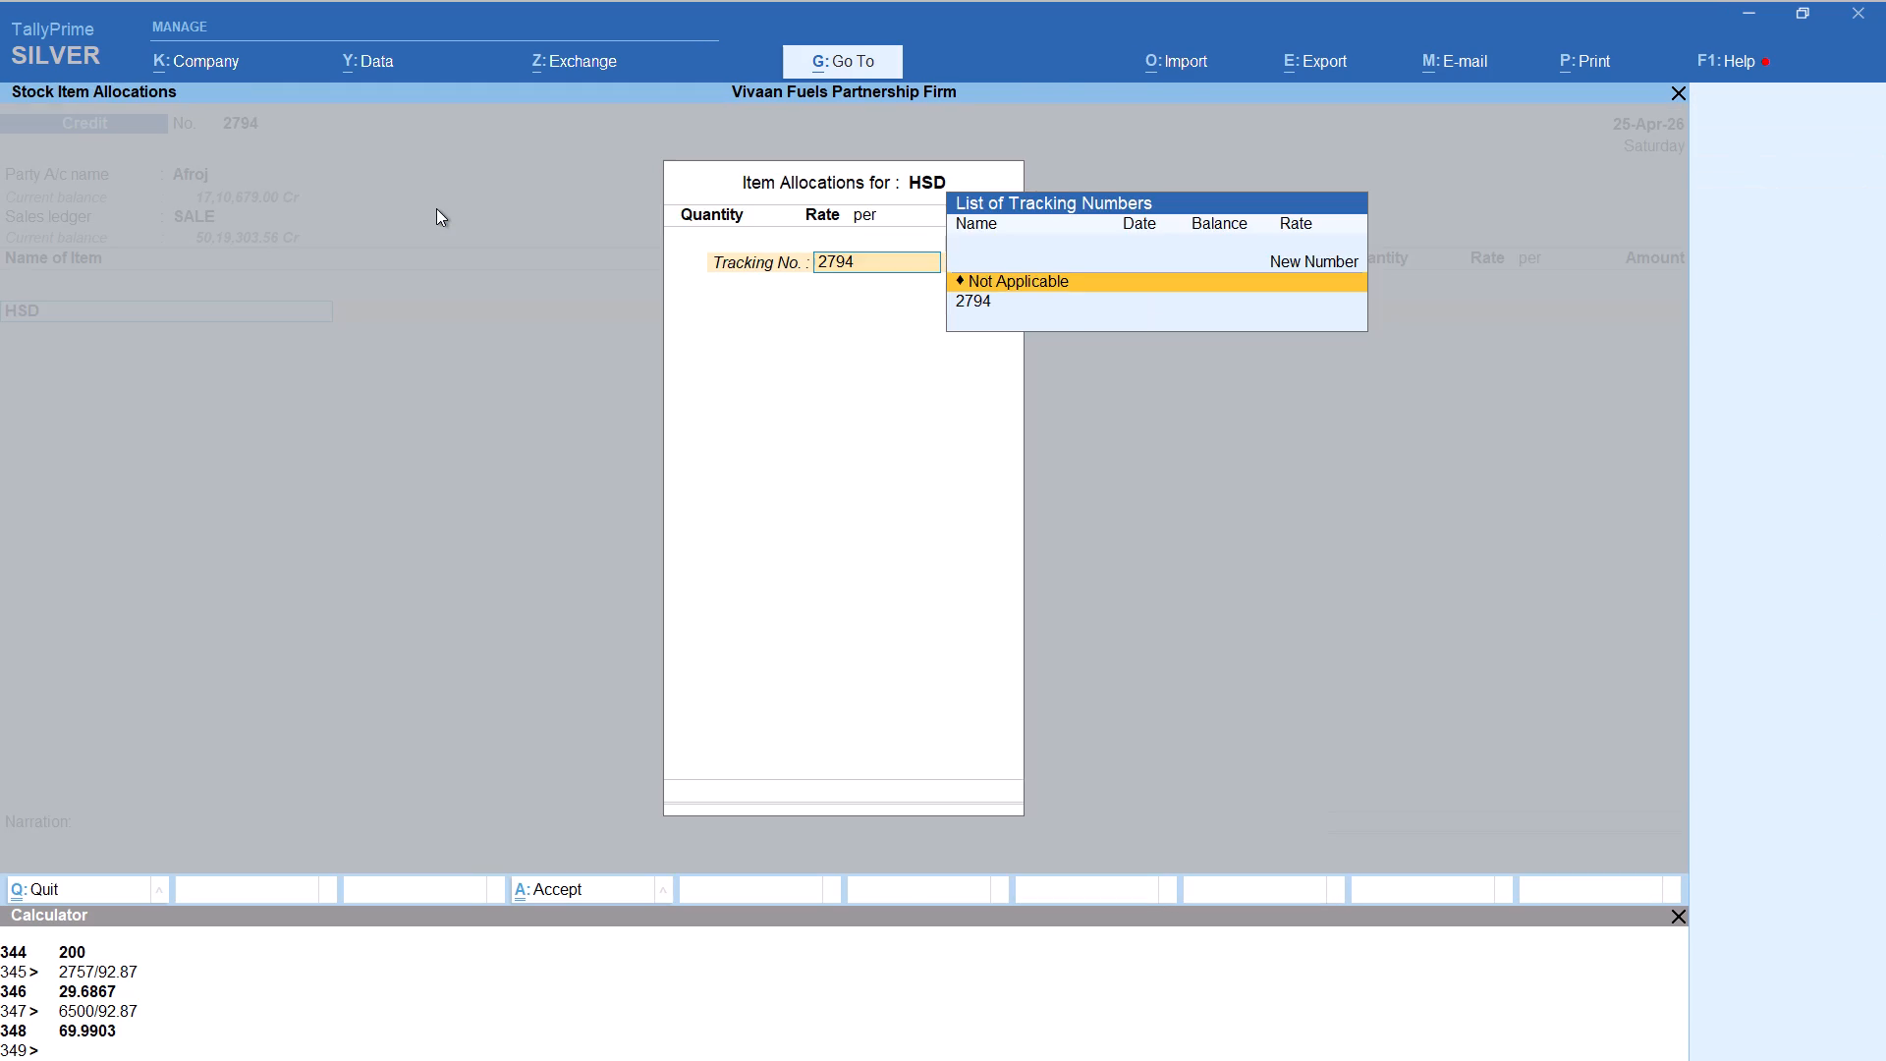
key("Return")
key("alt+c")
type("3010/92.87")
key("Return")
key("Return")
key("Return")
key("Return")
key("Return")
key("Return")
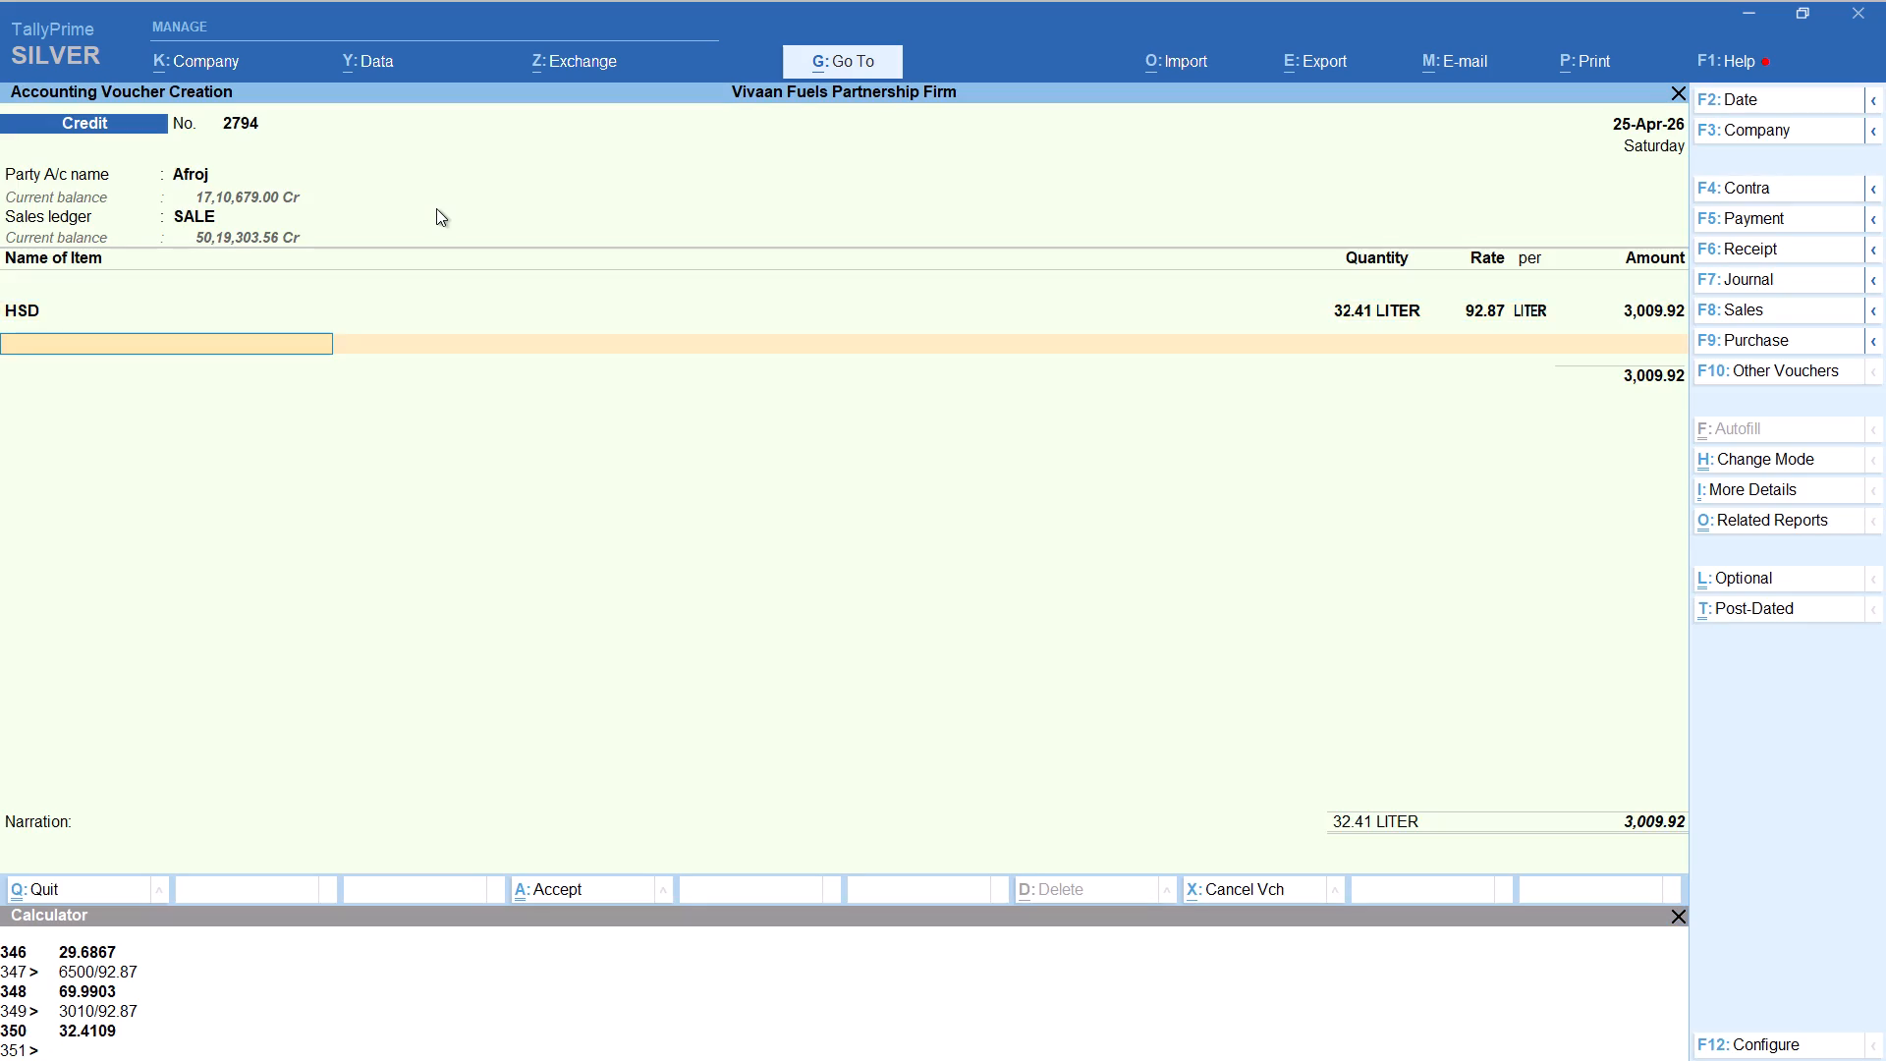
Choose the Round Off ledger on the Afroj voucher and save it.
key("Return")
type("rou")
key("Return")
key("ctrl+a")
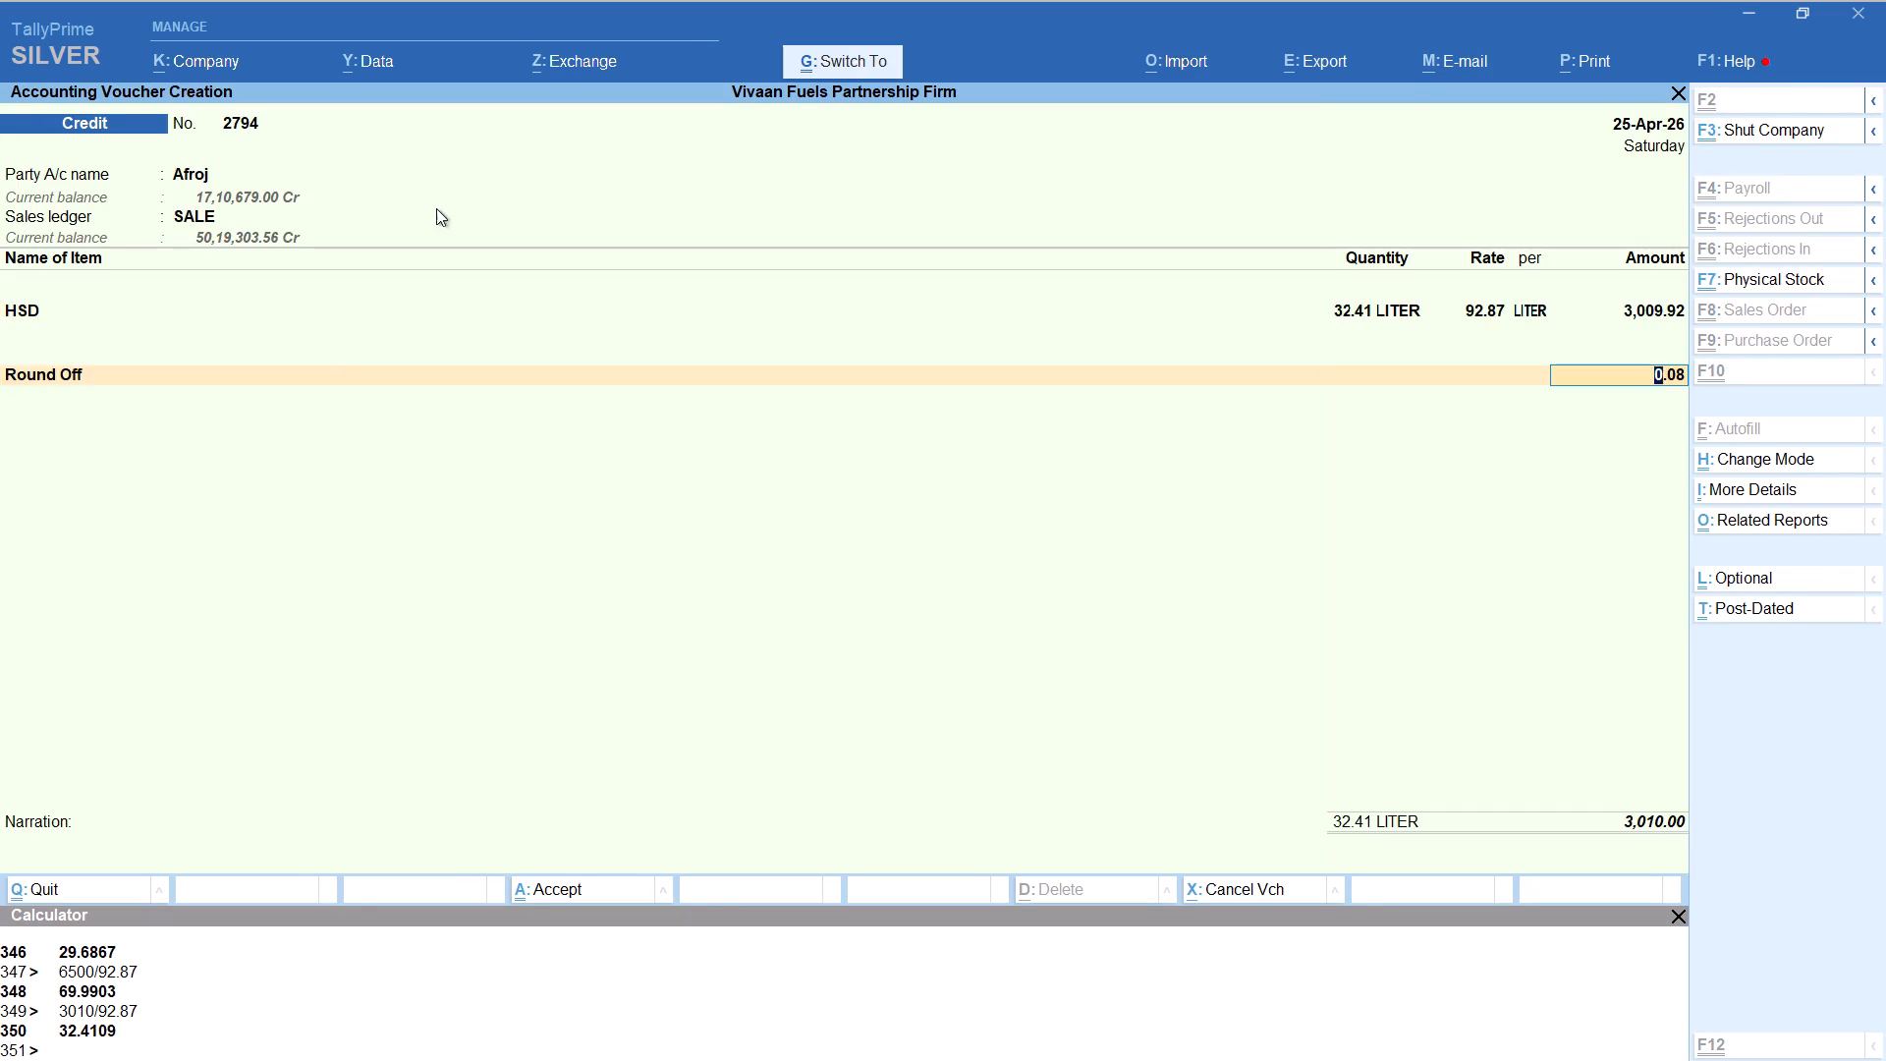
Start another Credit voucher for the Hakim account, keeping the default party details and the SALE ledger.
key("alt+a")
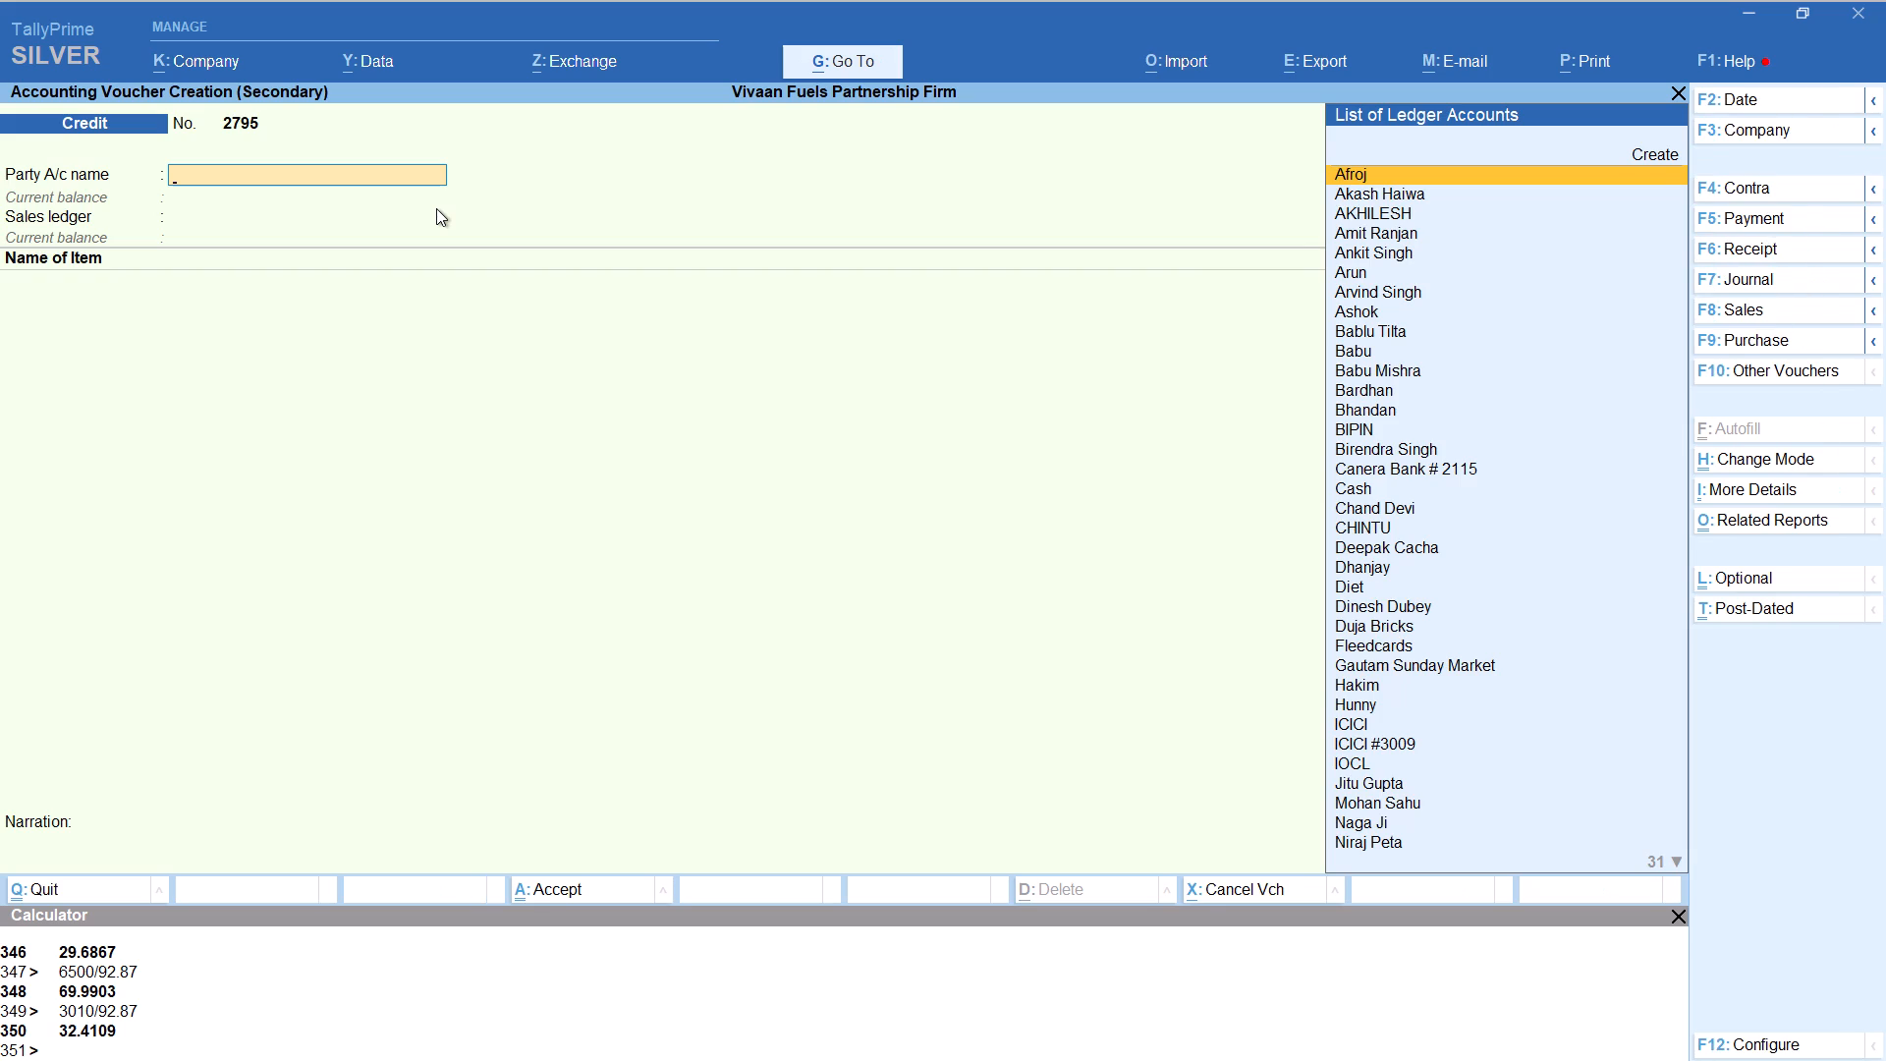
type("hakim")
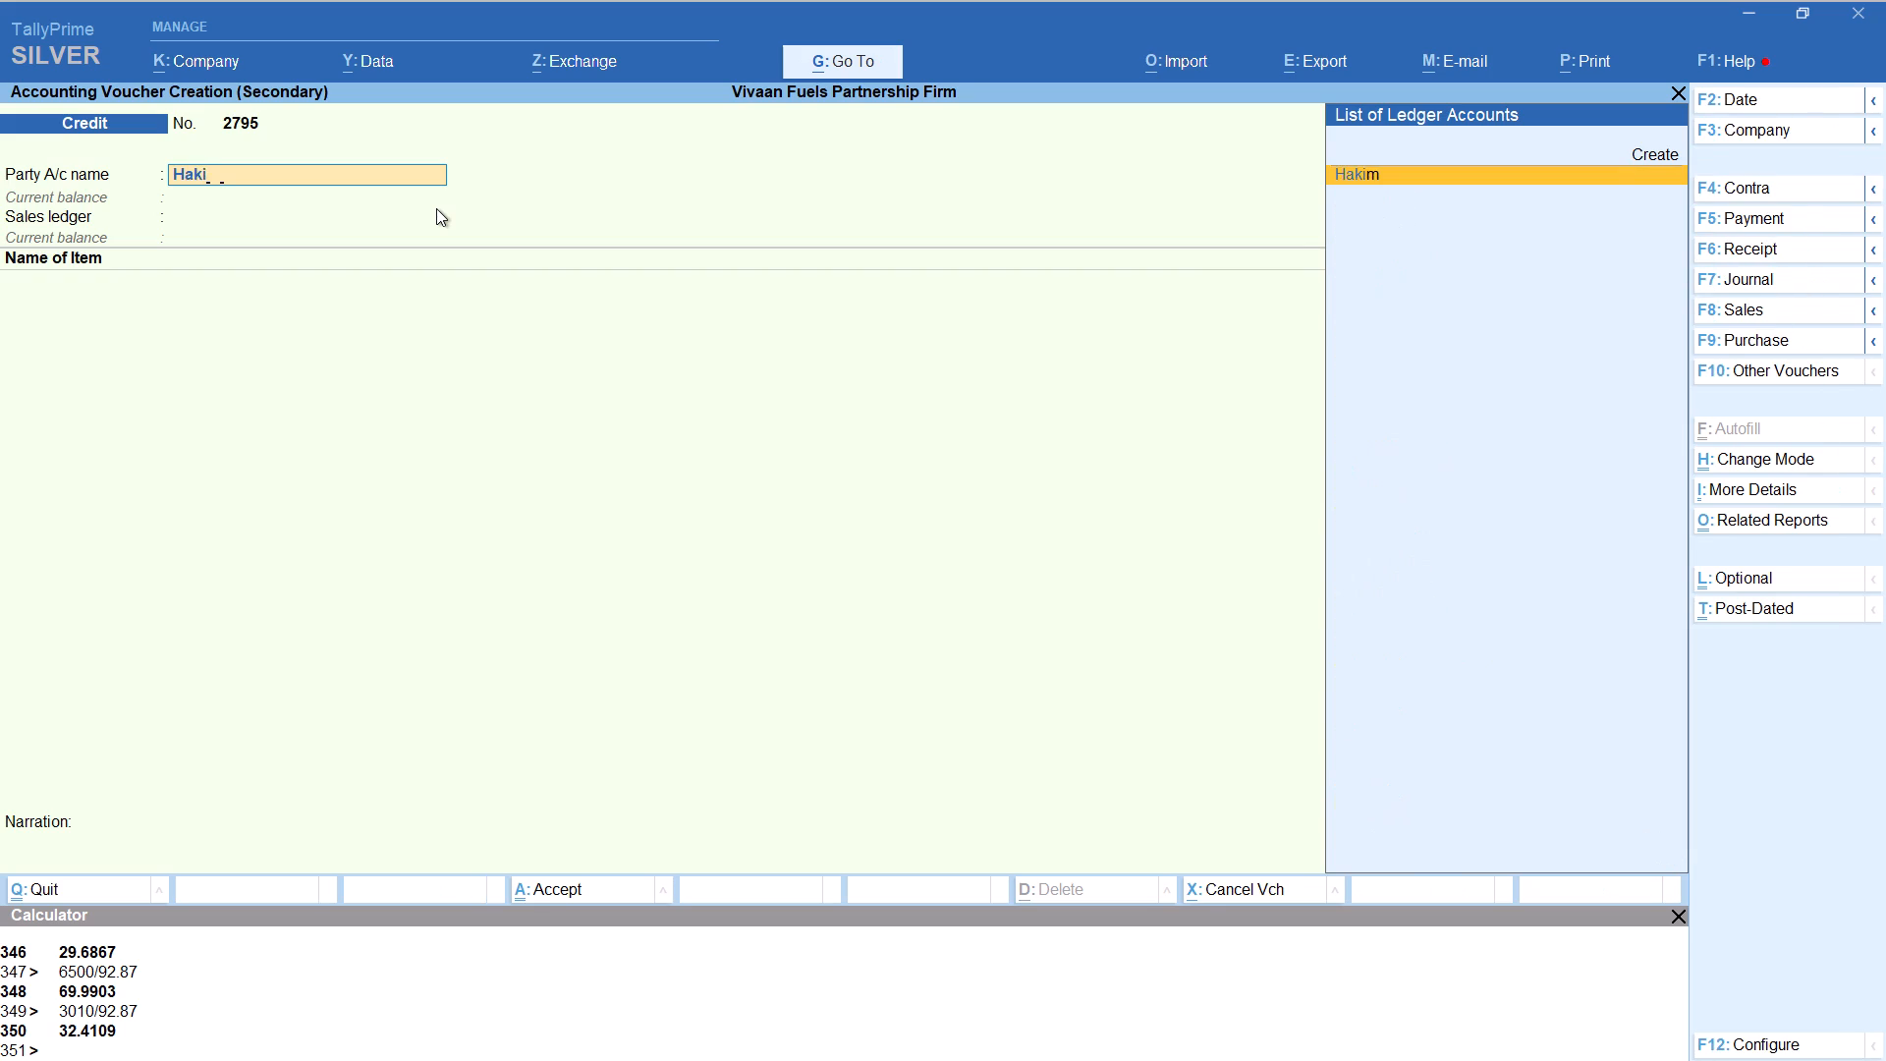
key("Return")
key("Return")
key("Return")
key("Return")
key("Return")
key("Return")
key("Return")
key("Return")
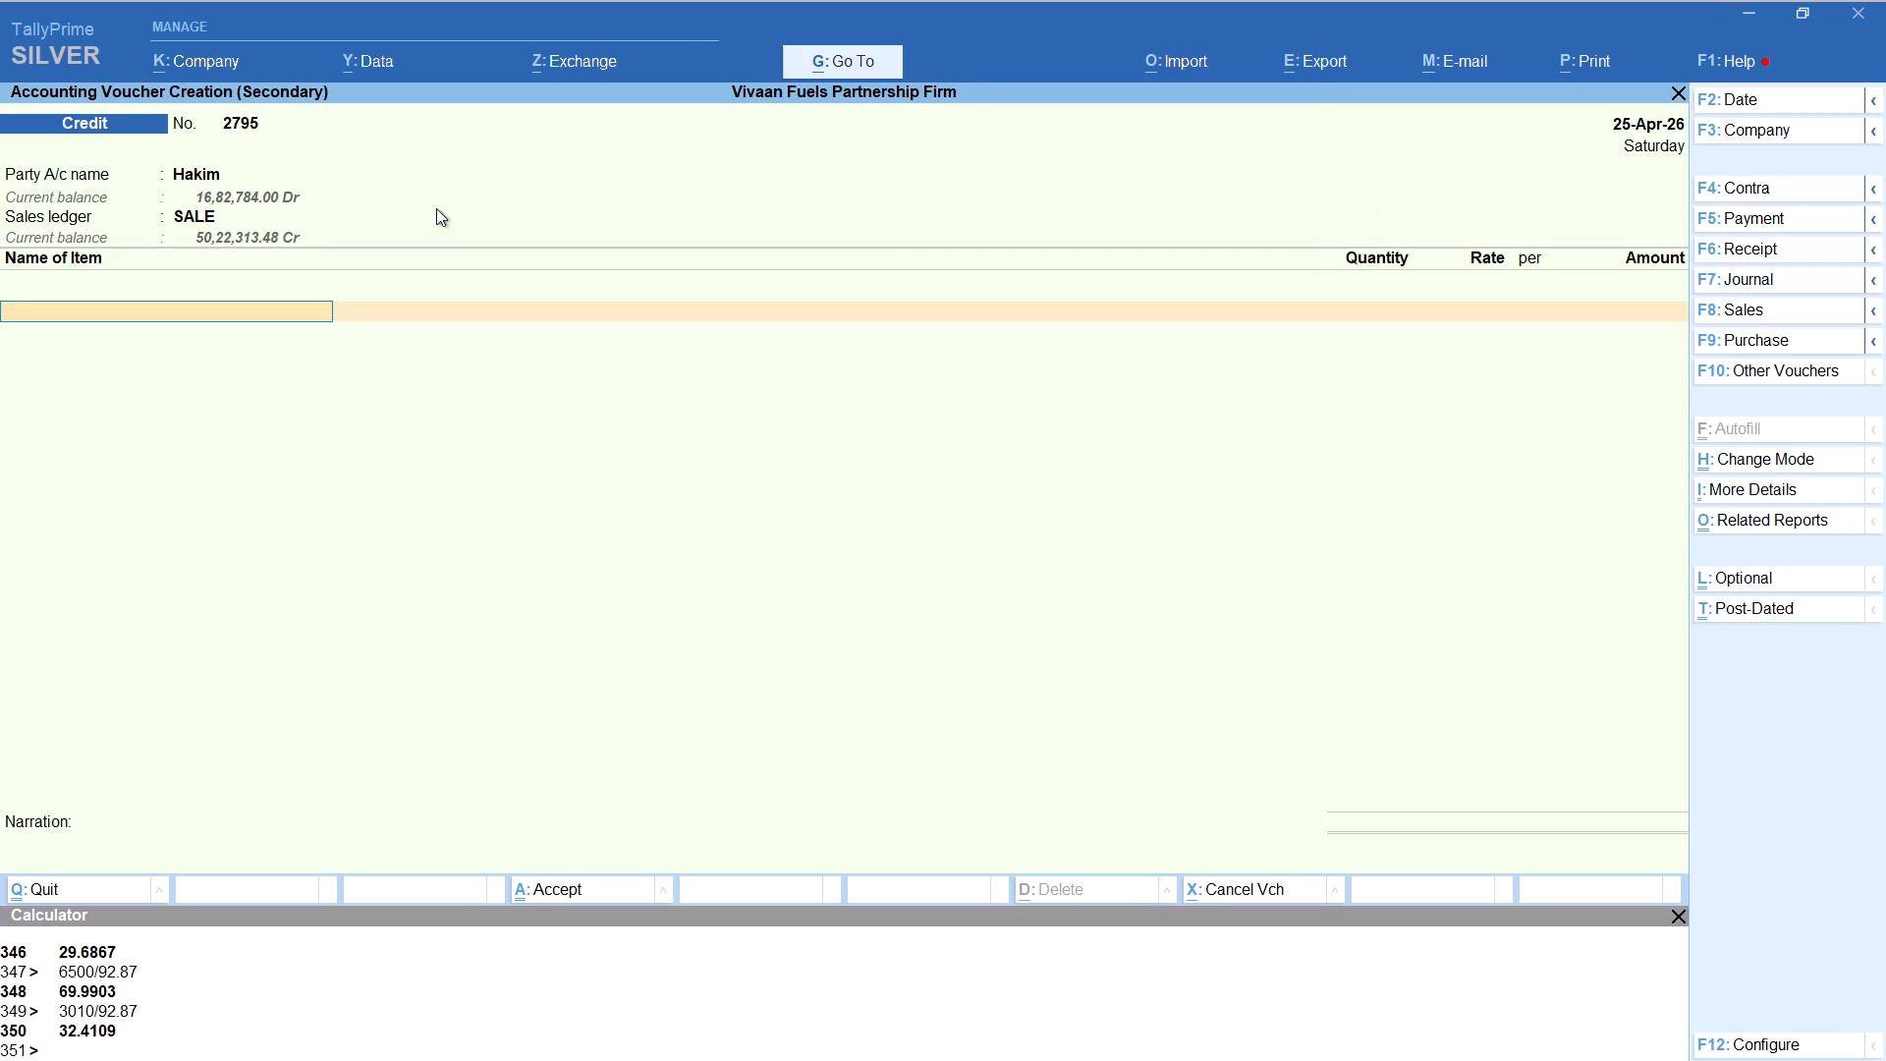
Add item HSD to the Hakim voucher with tracking number Not Applicable, quantity calculated as 111444/92.87 and a rate of 92.87 per liter.
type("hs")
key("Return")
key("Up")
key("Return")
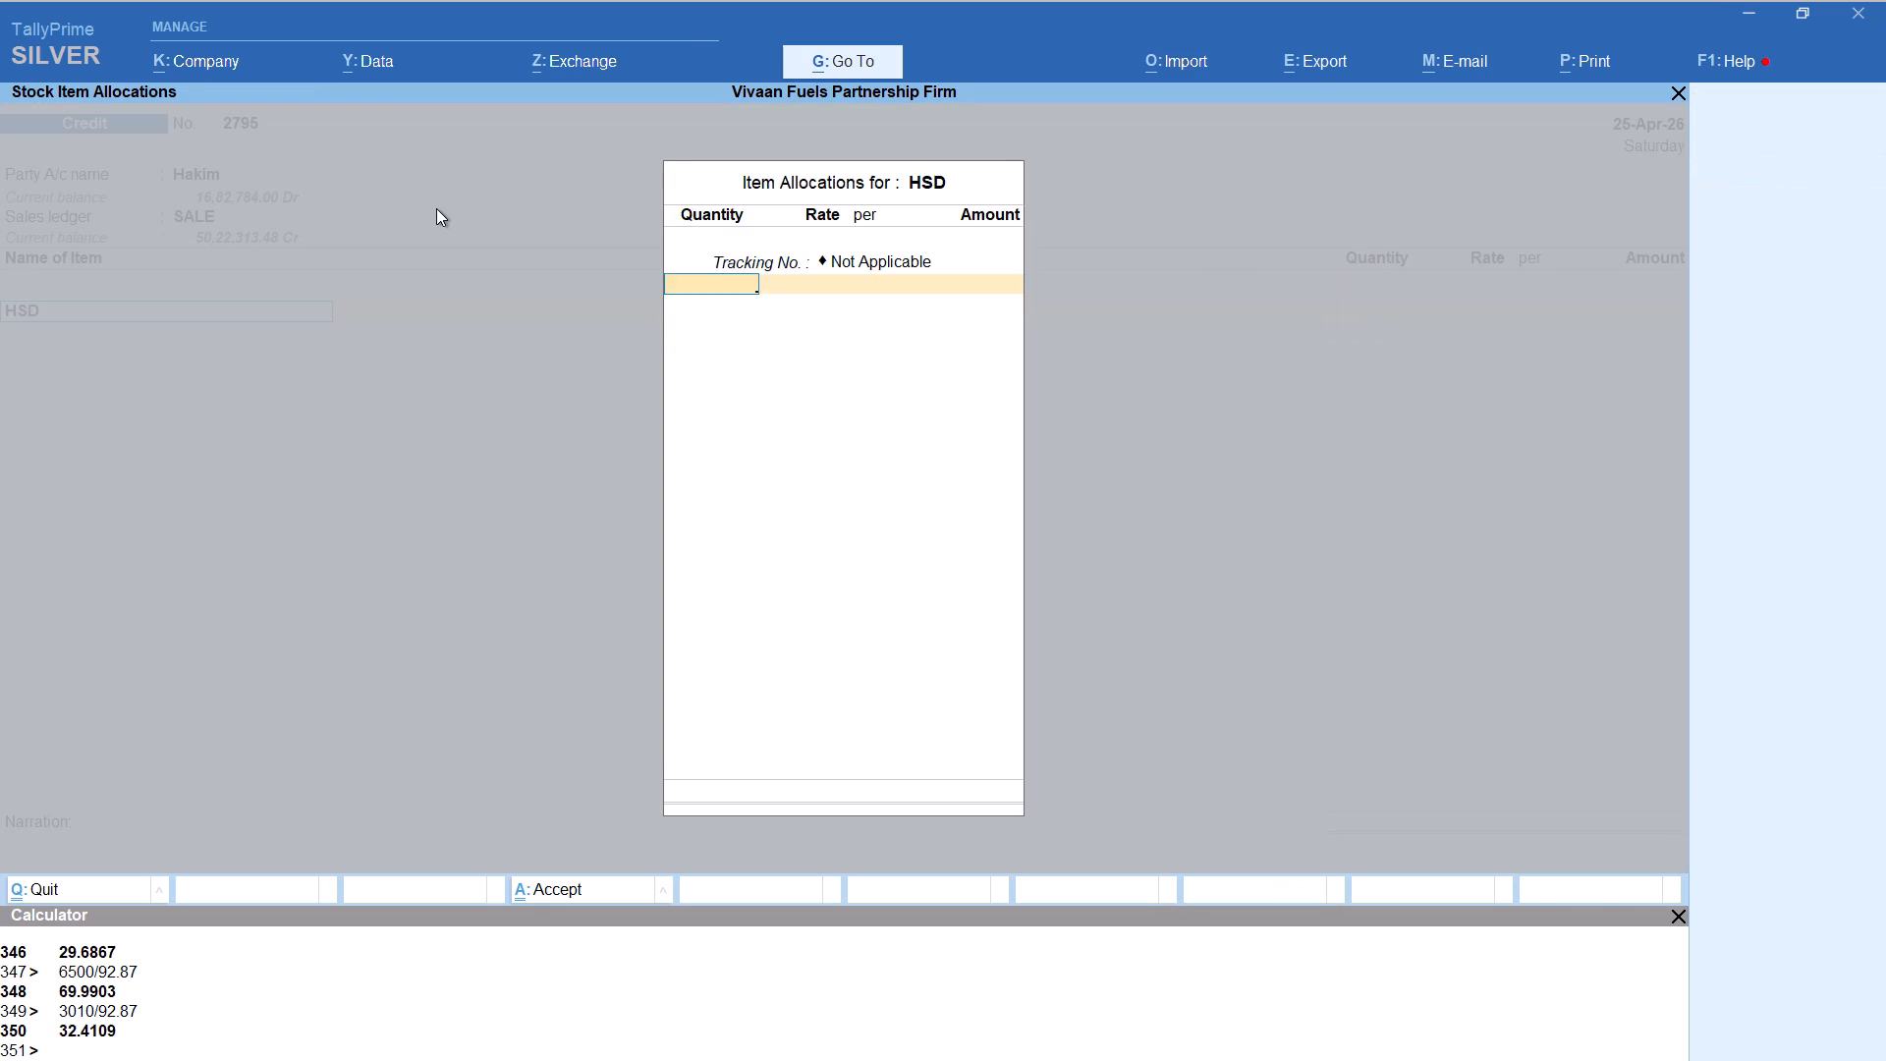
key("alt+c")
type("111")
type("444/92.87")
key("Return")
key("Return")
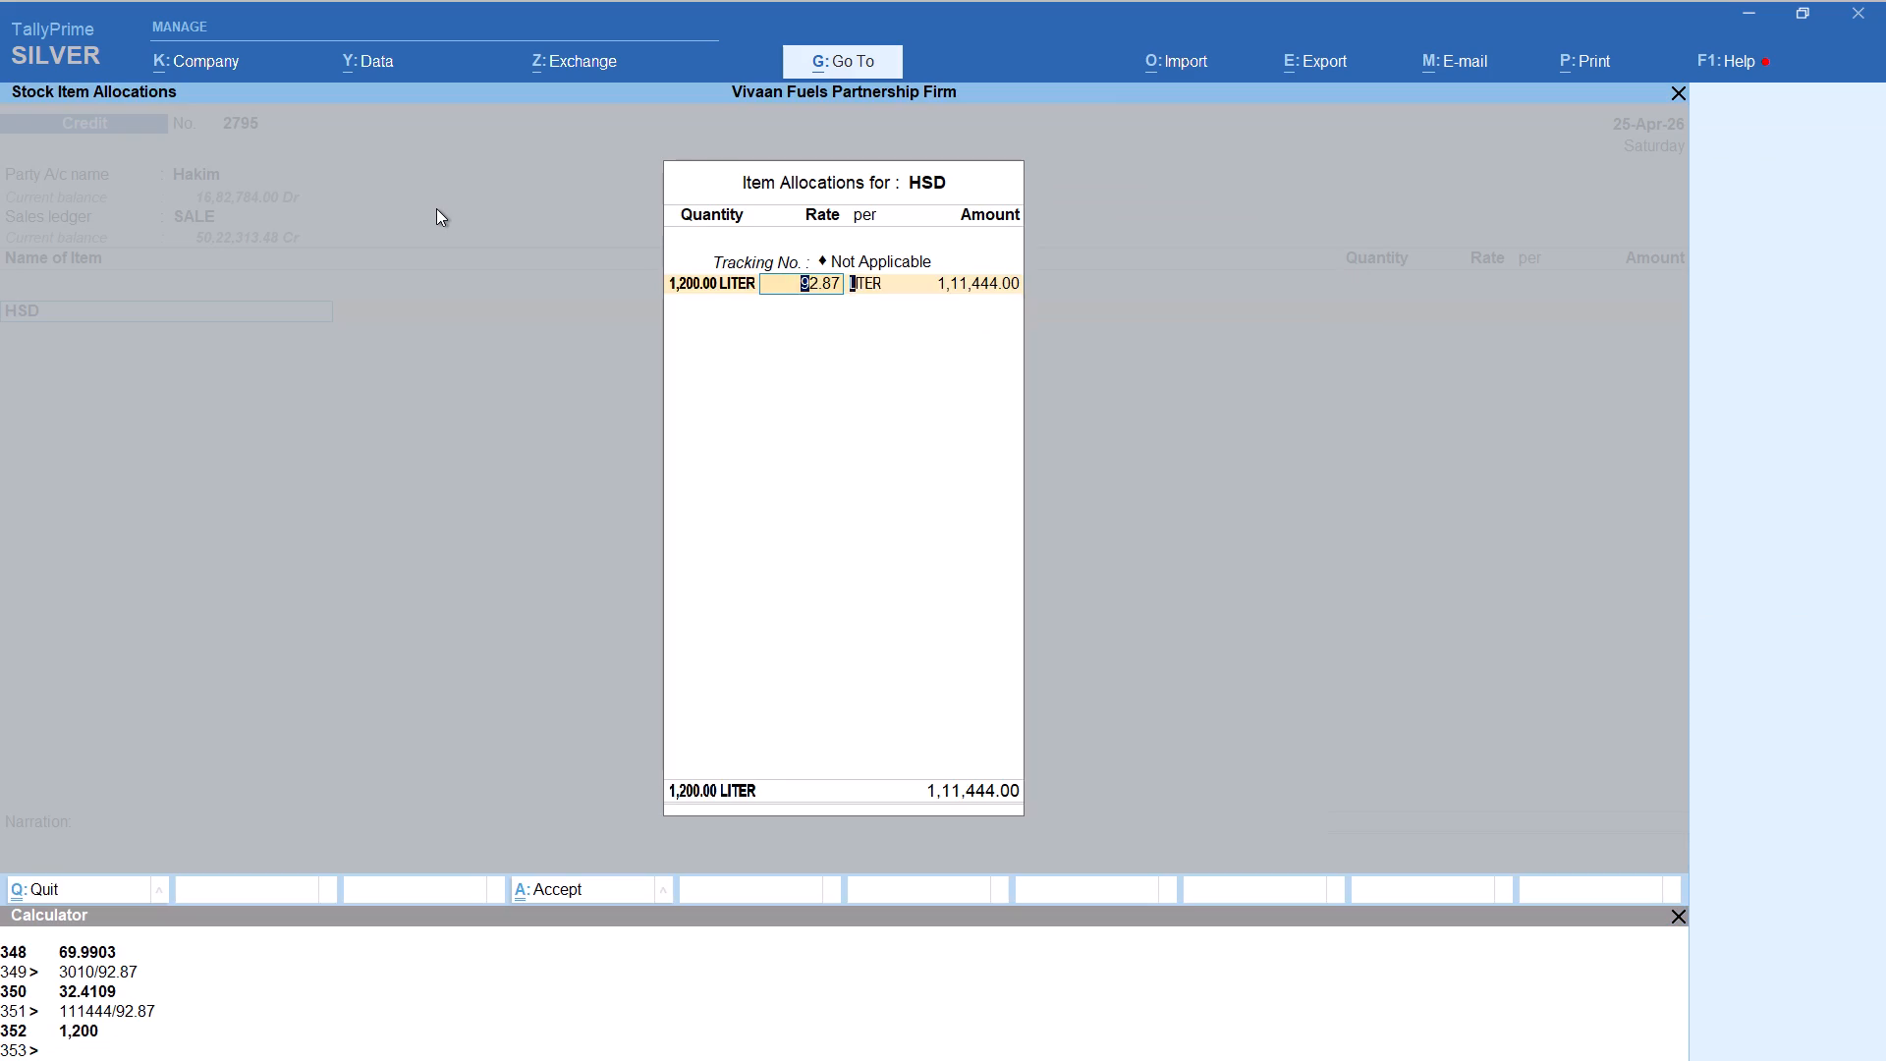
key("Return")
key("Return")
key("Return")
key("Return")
Choose the Round Off ledger on the Hakim voucher and save it.
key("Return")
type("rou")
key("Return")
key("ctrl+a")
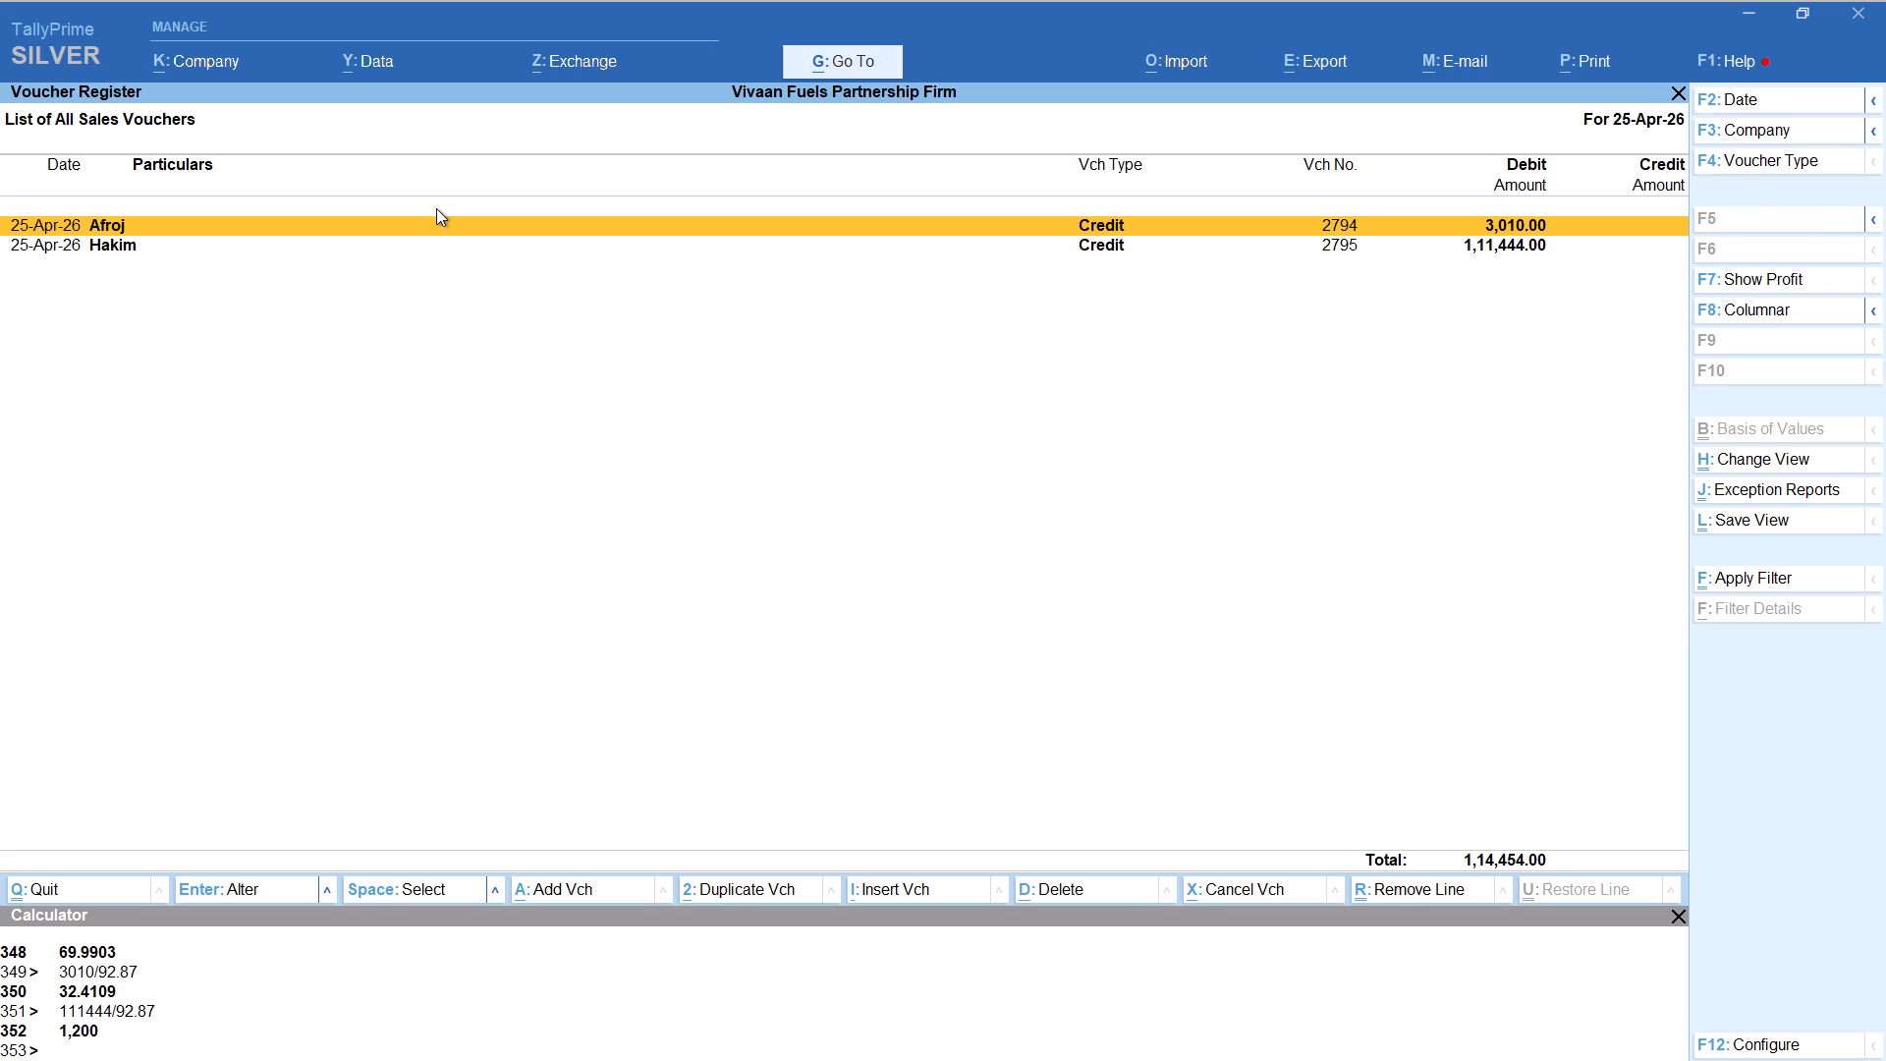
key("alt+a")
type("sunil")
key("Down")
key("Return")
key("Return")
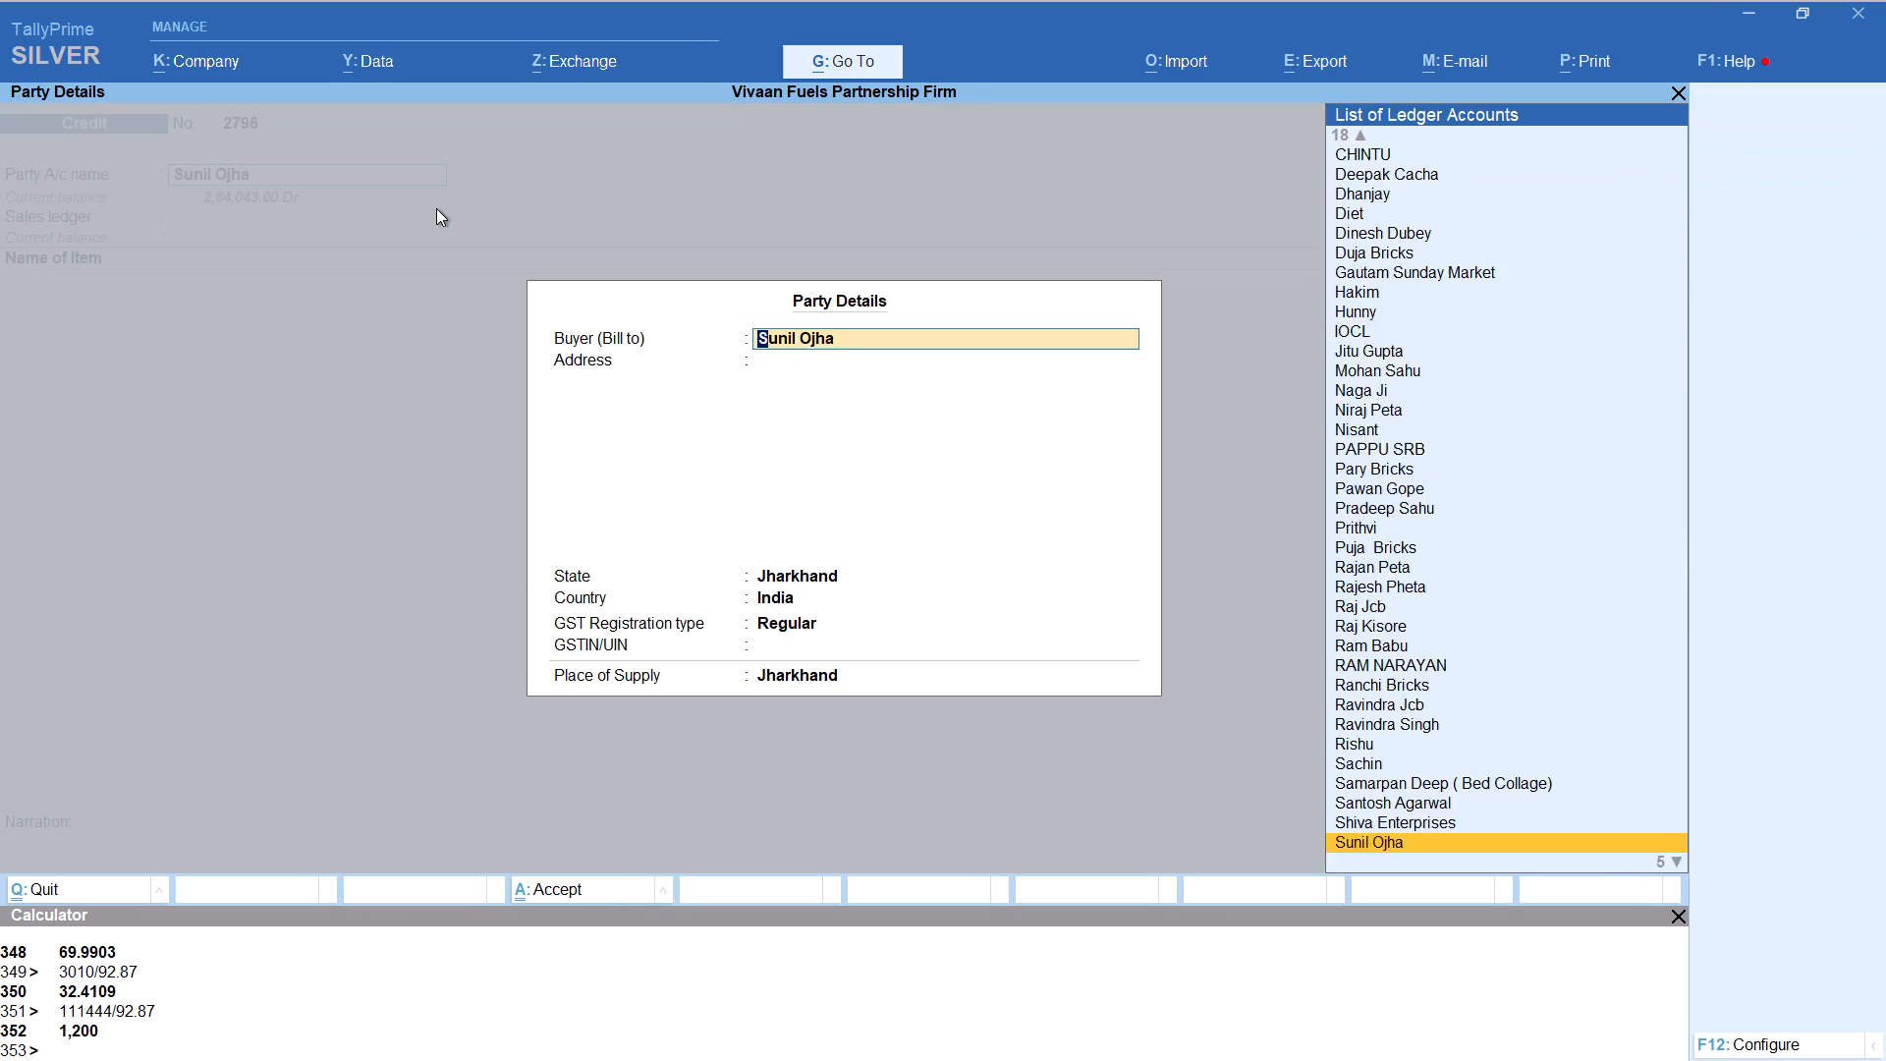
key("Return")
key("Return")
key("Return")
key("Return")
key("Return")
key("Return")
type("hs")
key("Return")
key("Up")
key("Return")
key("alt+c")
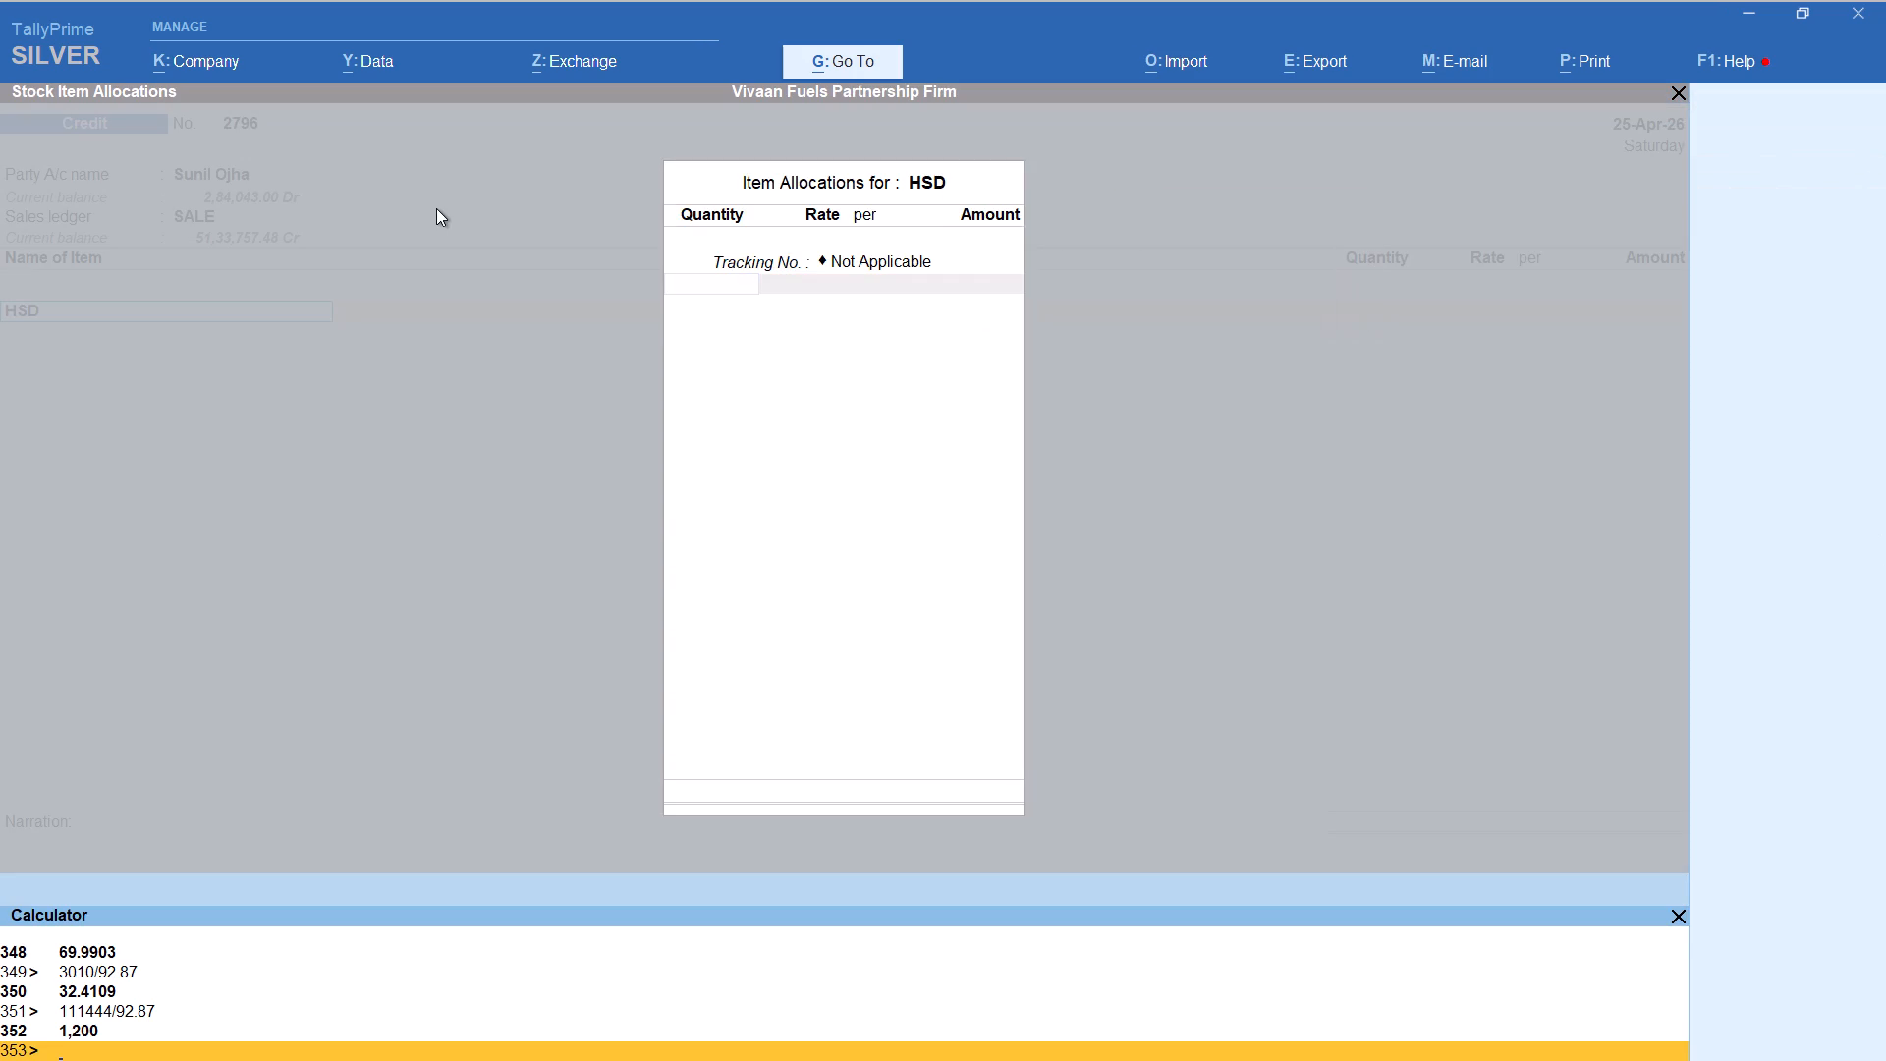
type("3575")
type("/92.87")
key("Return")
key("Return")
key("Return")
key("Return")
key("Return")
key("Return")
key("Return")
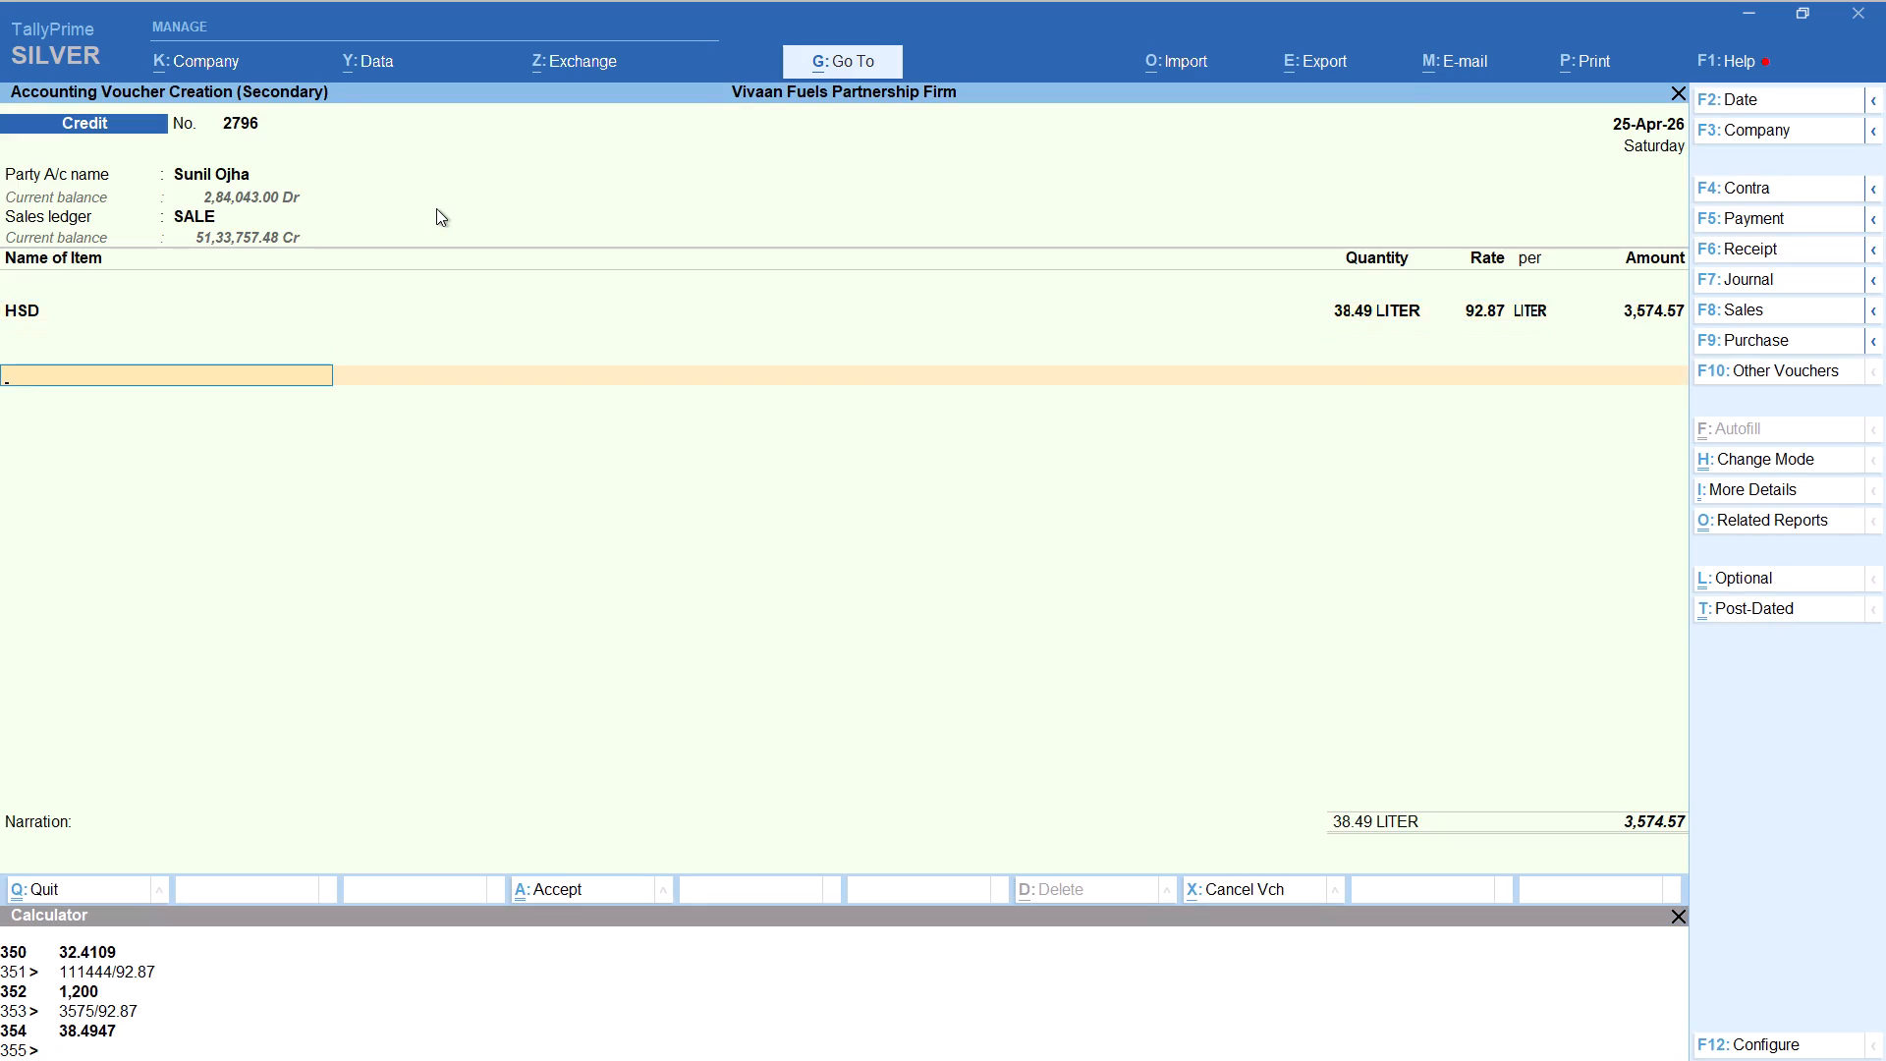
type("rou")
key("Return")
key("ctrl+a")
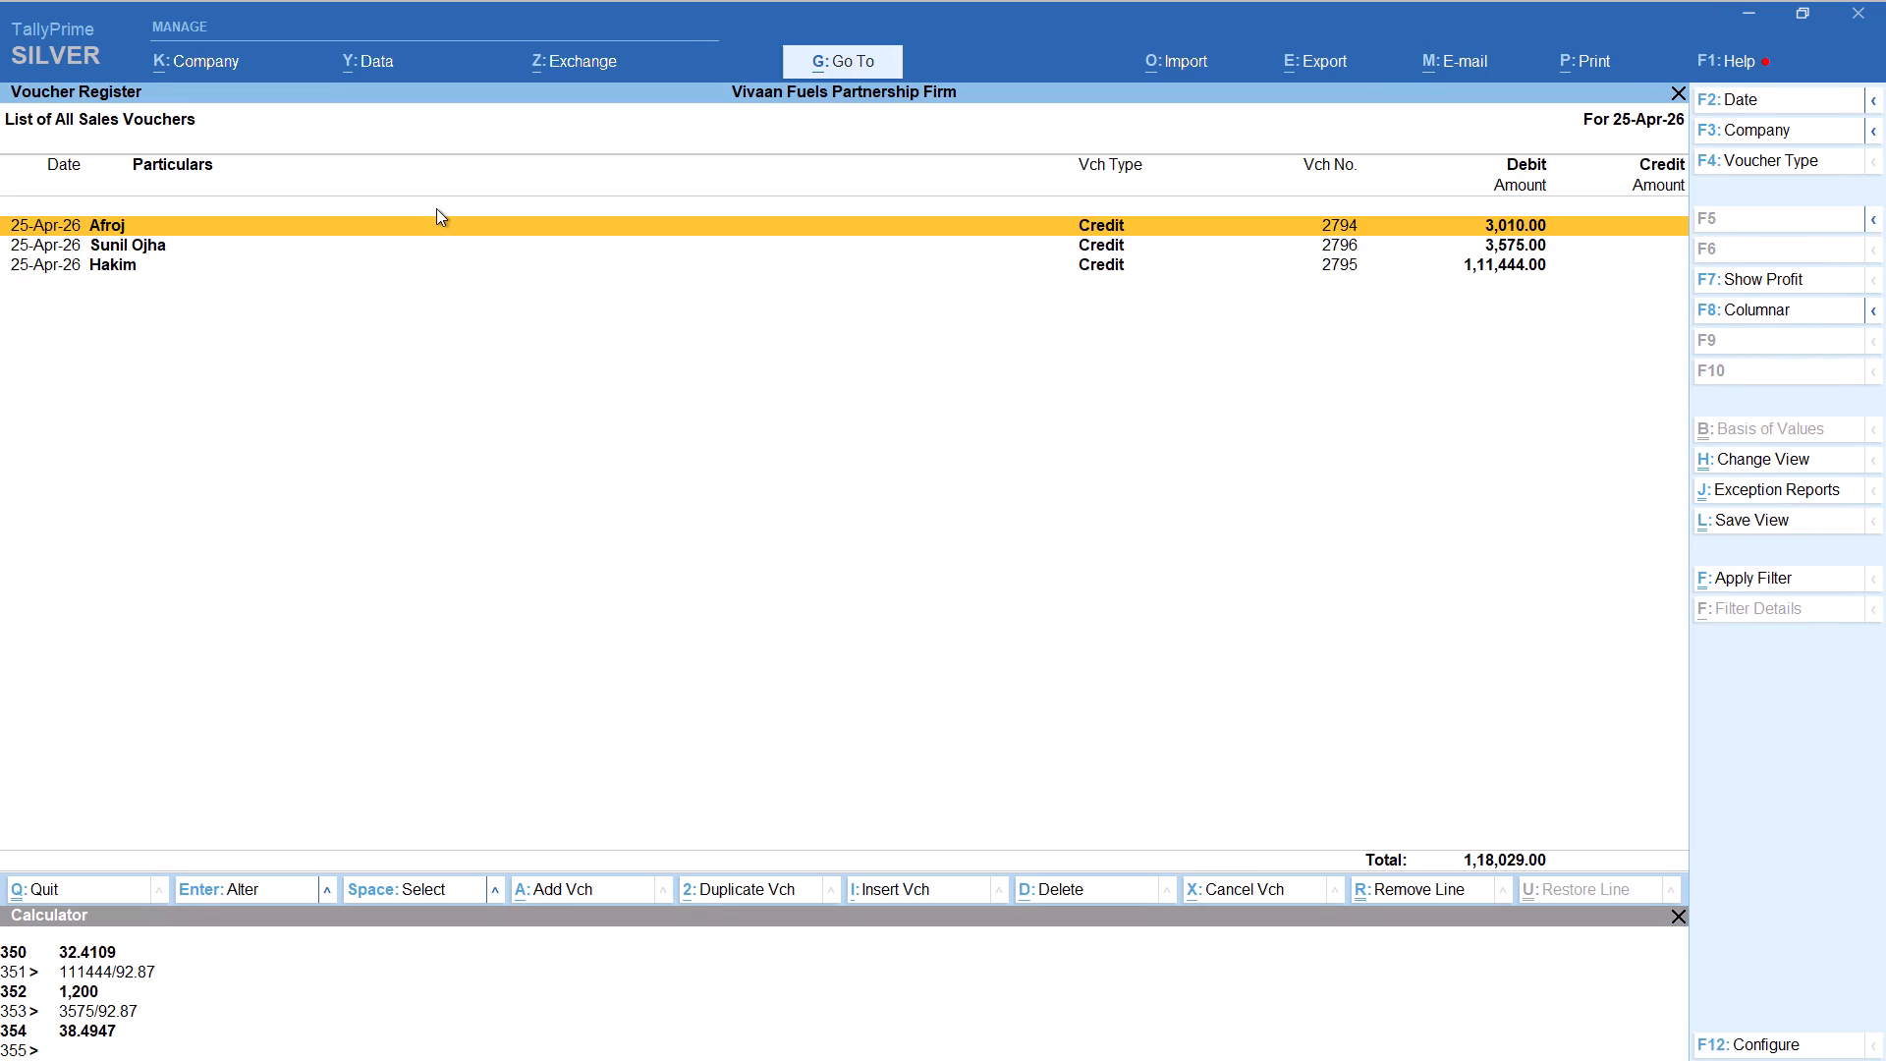
Start another Credit voucher for the Raj Jcb account, keeping the default party details and the SALE ledger.
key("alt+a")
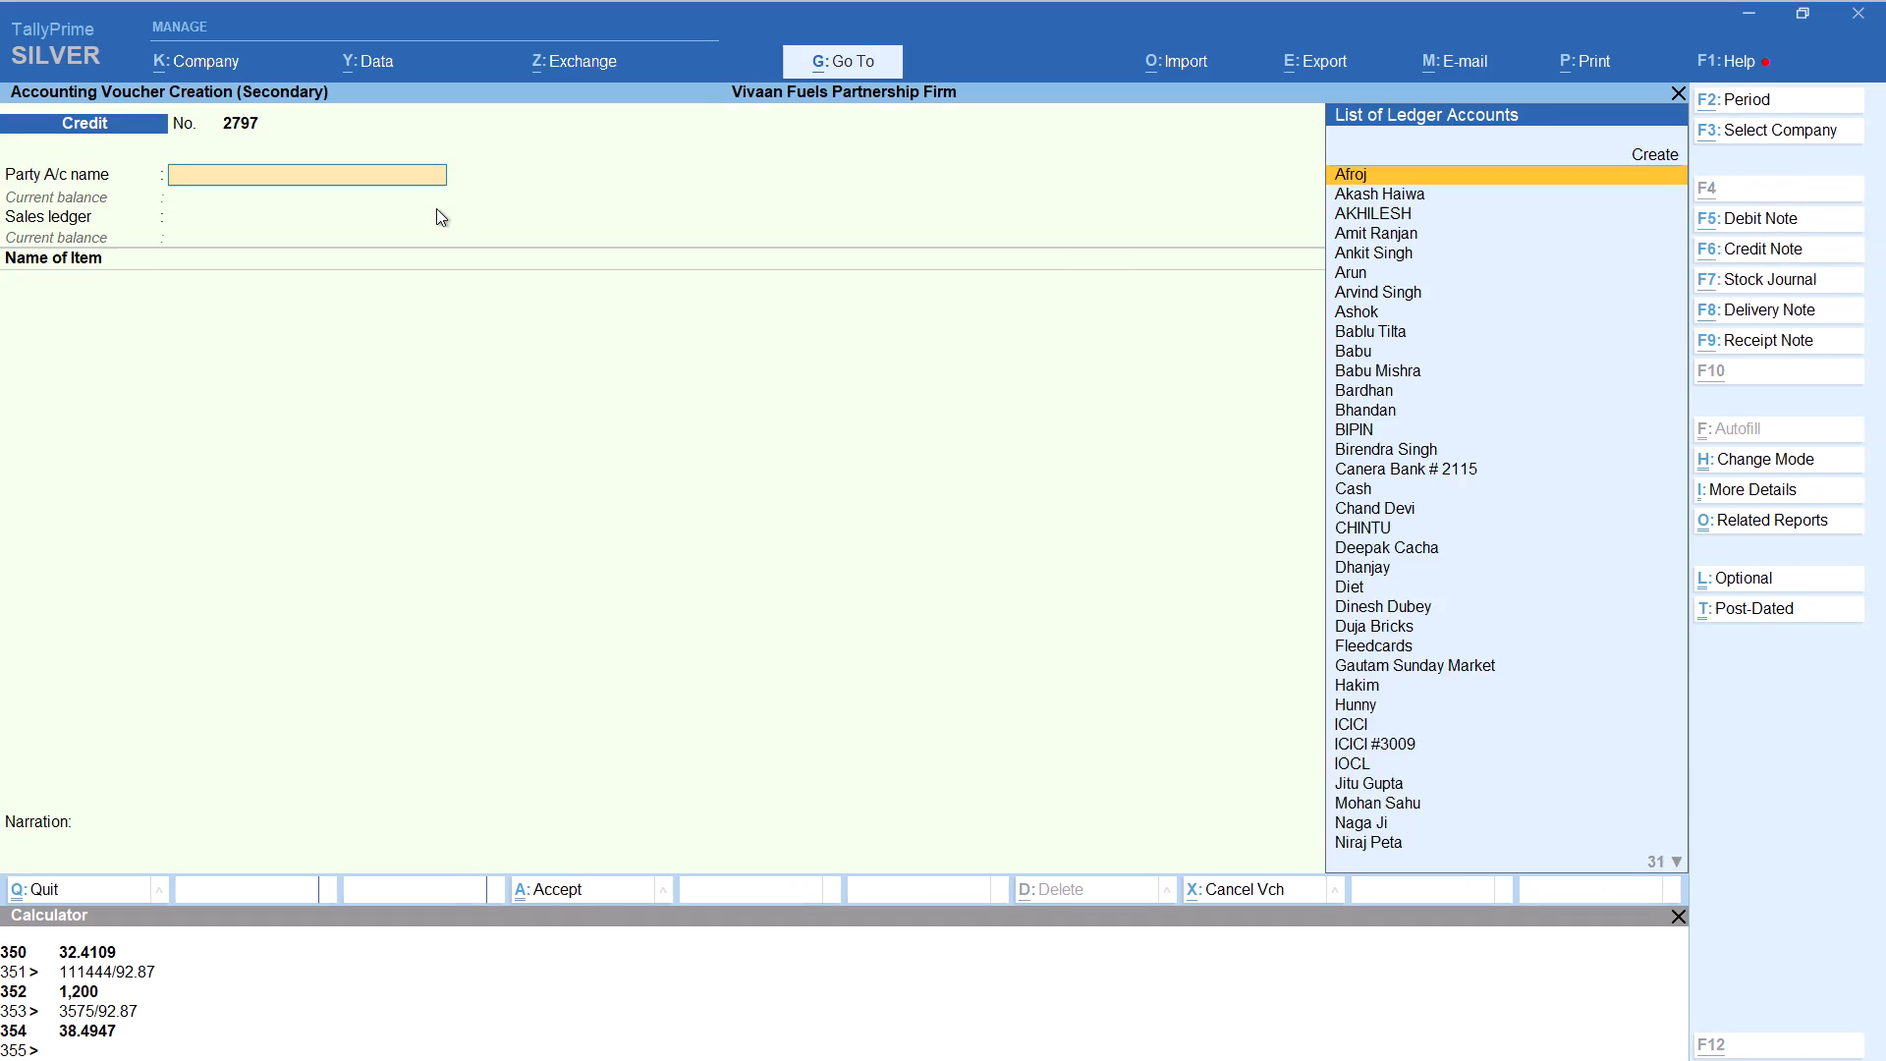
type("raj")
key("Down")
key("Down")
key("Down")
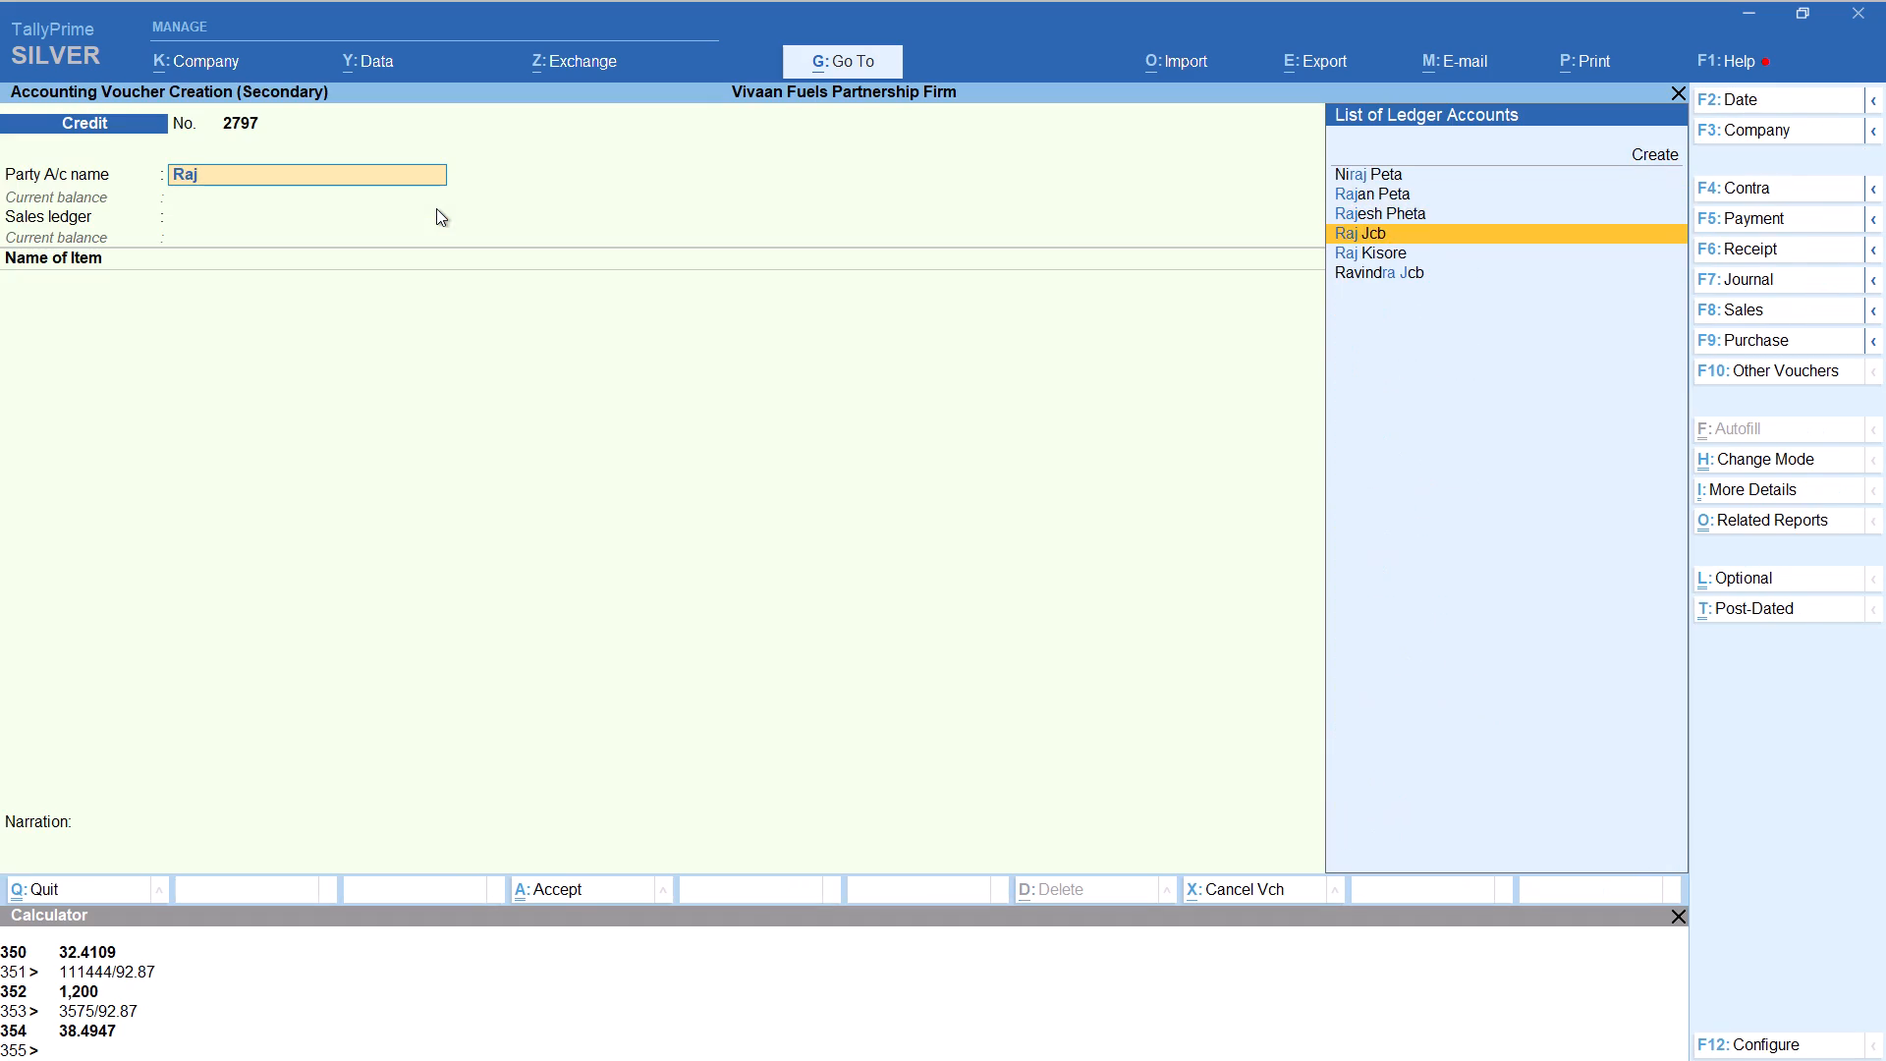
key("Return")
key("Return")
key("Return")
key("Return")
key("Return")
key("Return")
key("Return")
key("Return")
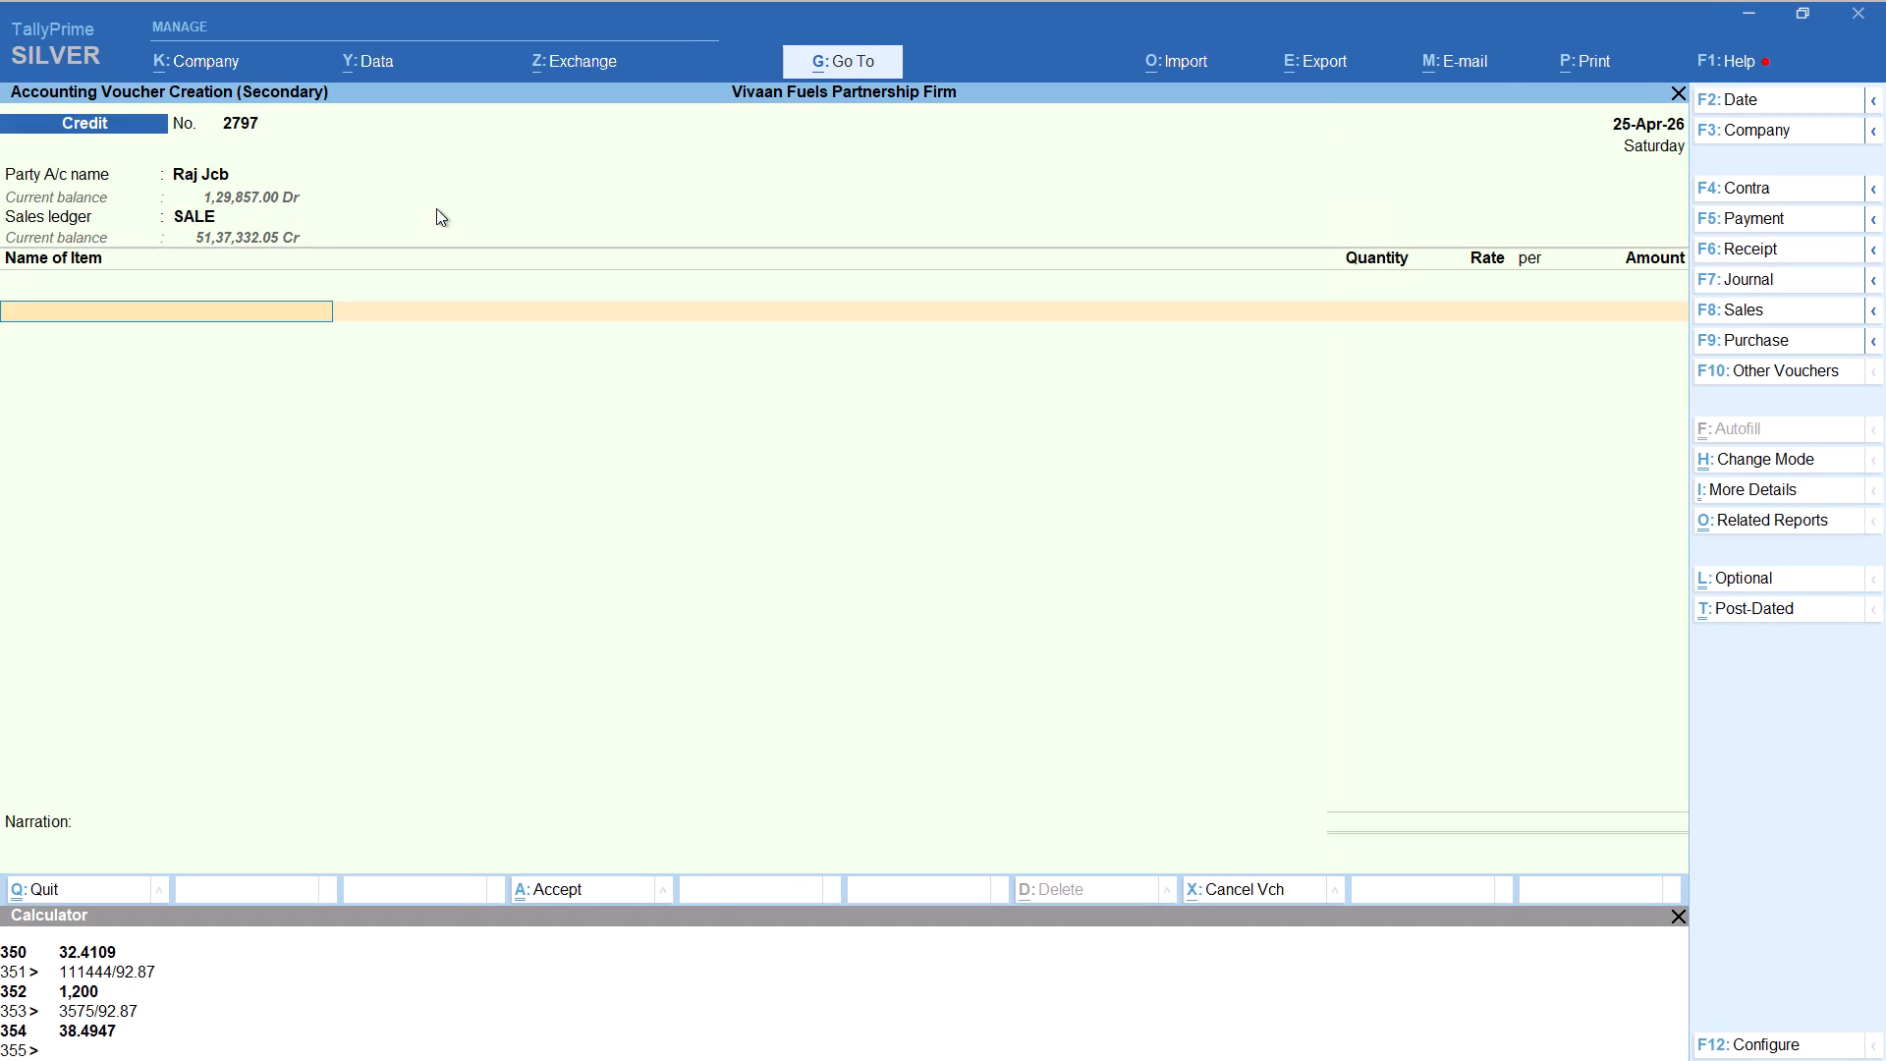
Add item HSD to the Raj Jcb voucher with tracking number Not Applicable, quantity calculated as 1000/92.87 and a rate of 92.87 per liter.
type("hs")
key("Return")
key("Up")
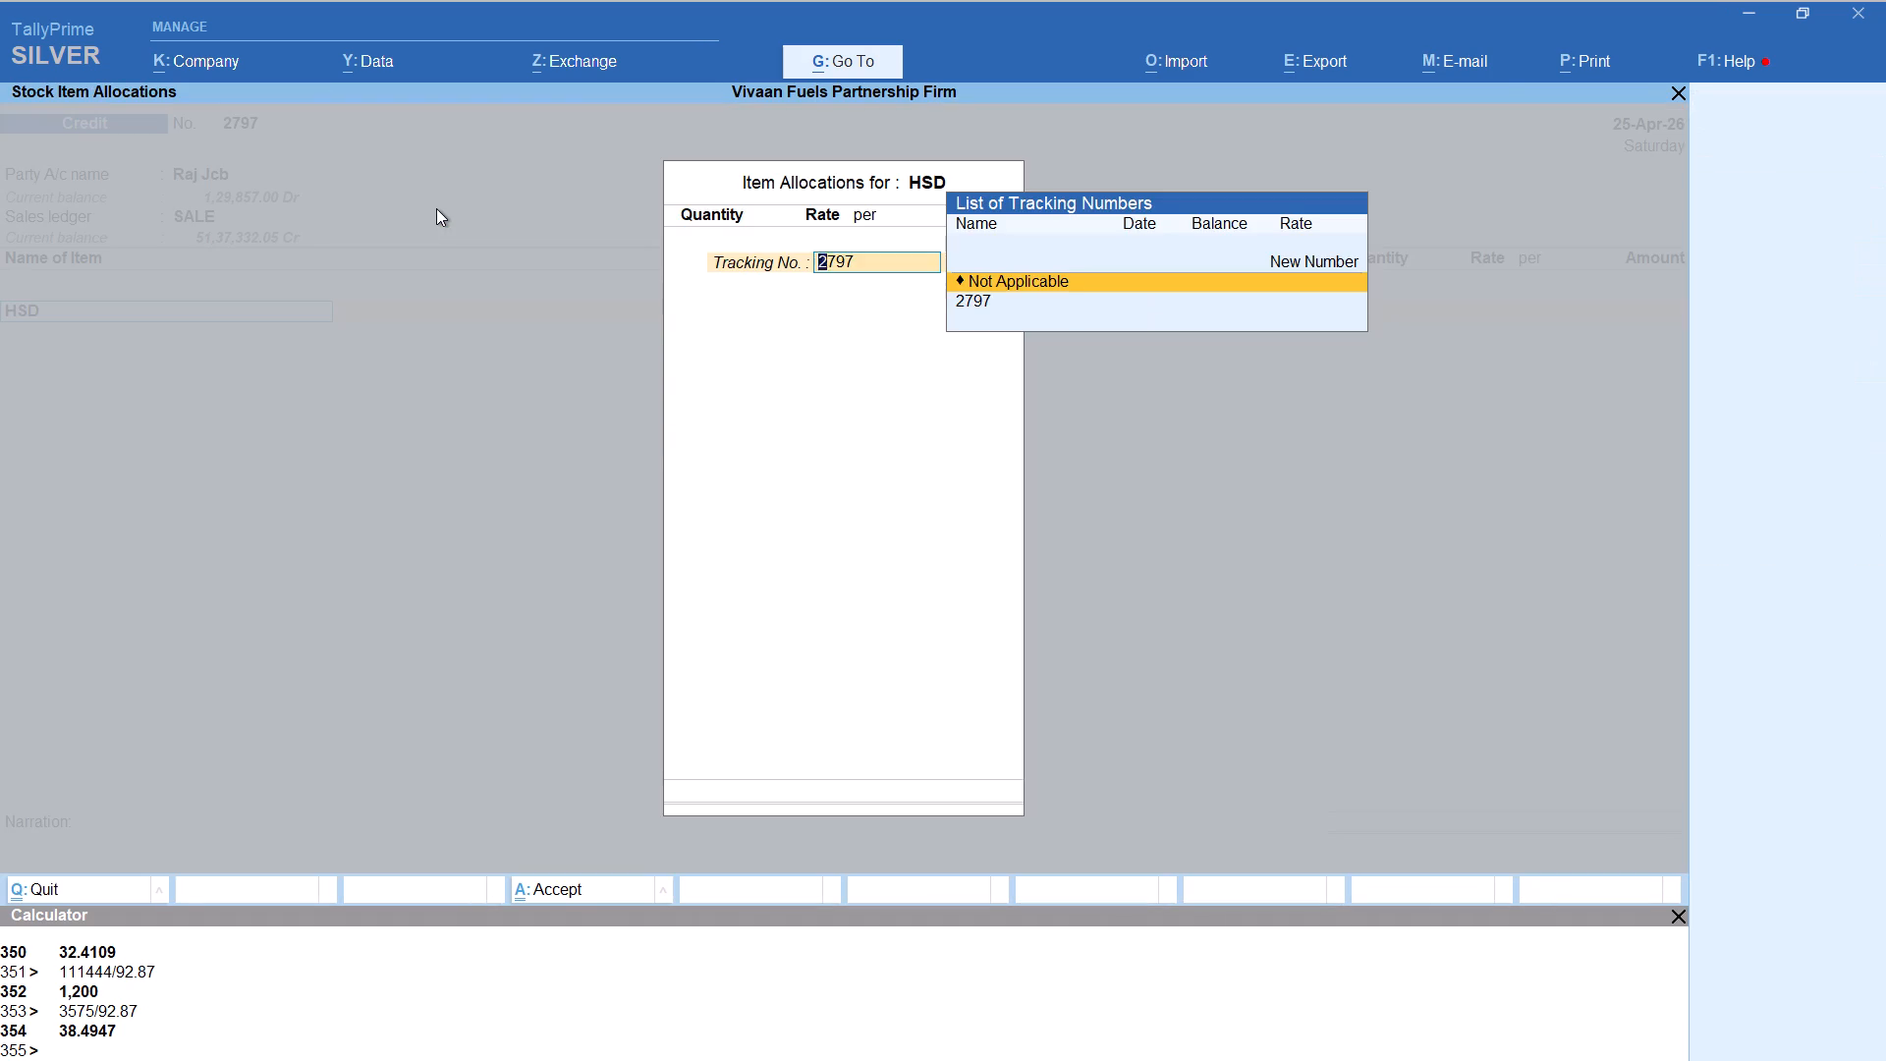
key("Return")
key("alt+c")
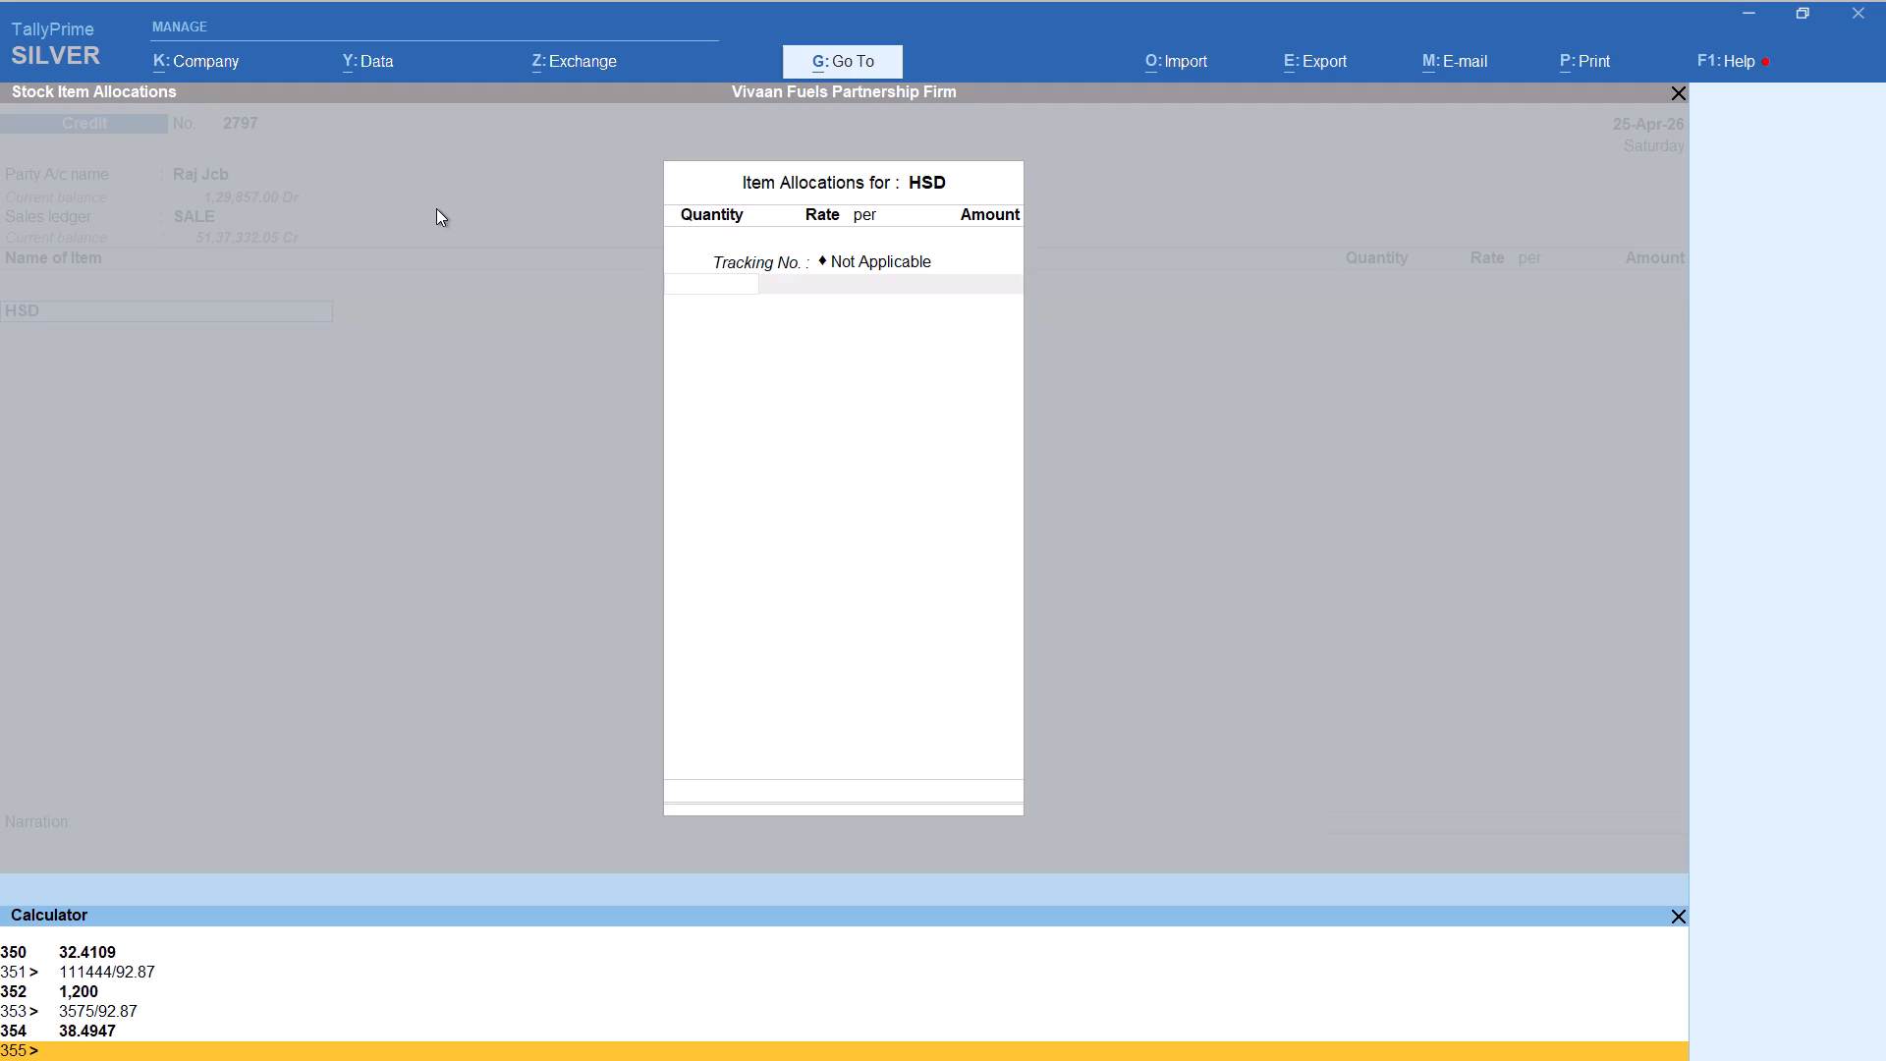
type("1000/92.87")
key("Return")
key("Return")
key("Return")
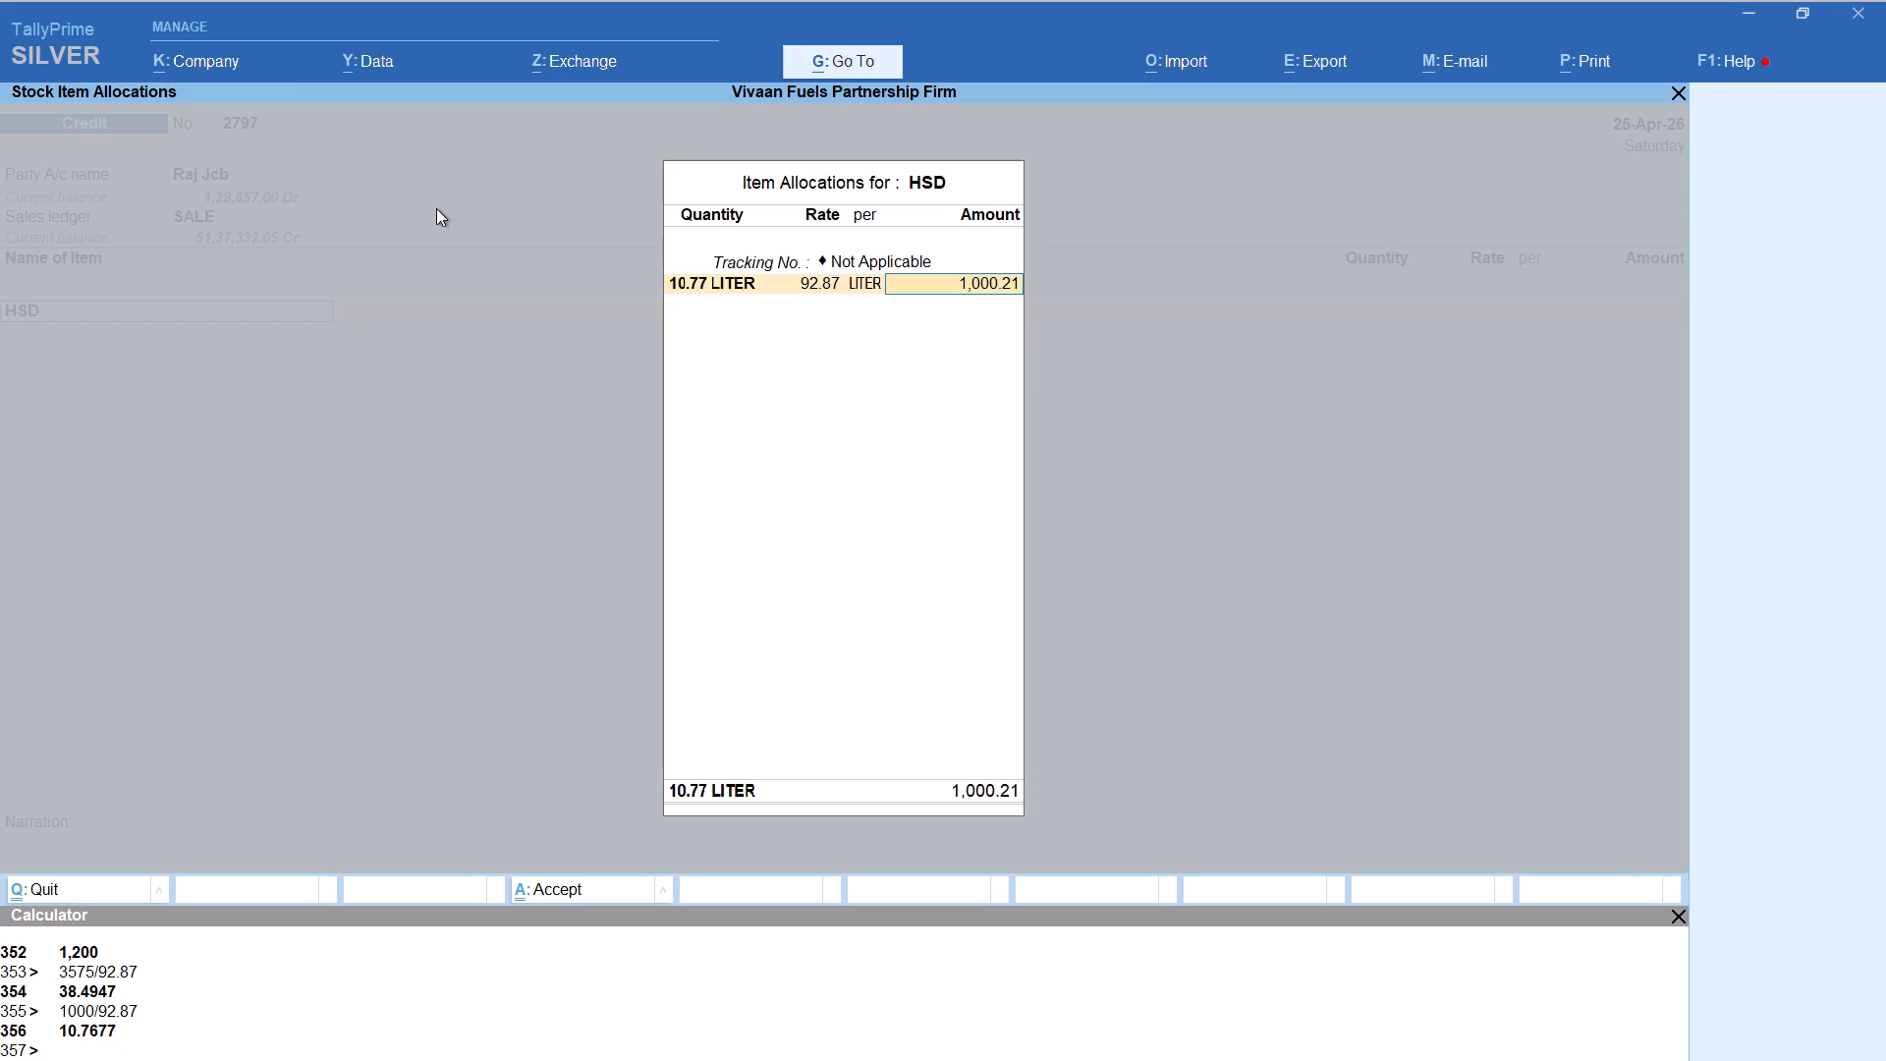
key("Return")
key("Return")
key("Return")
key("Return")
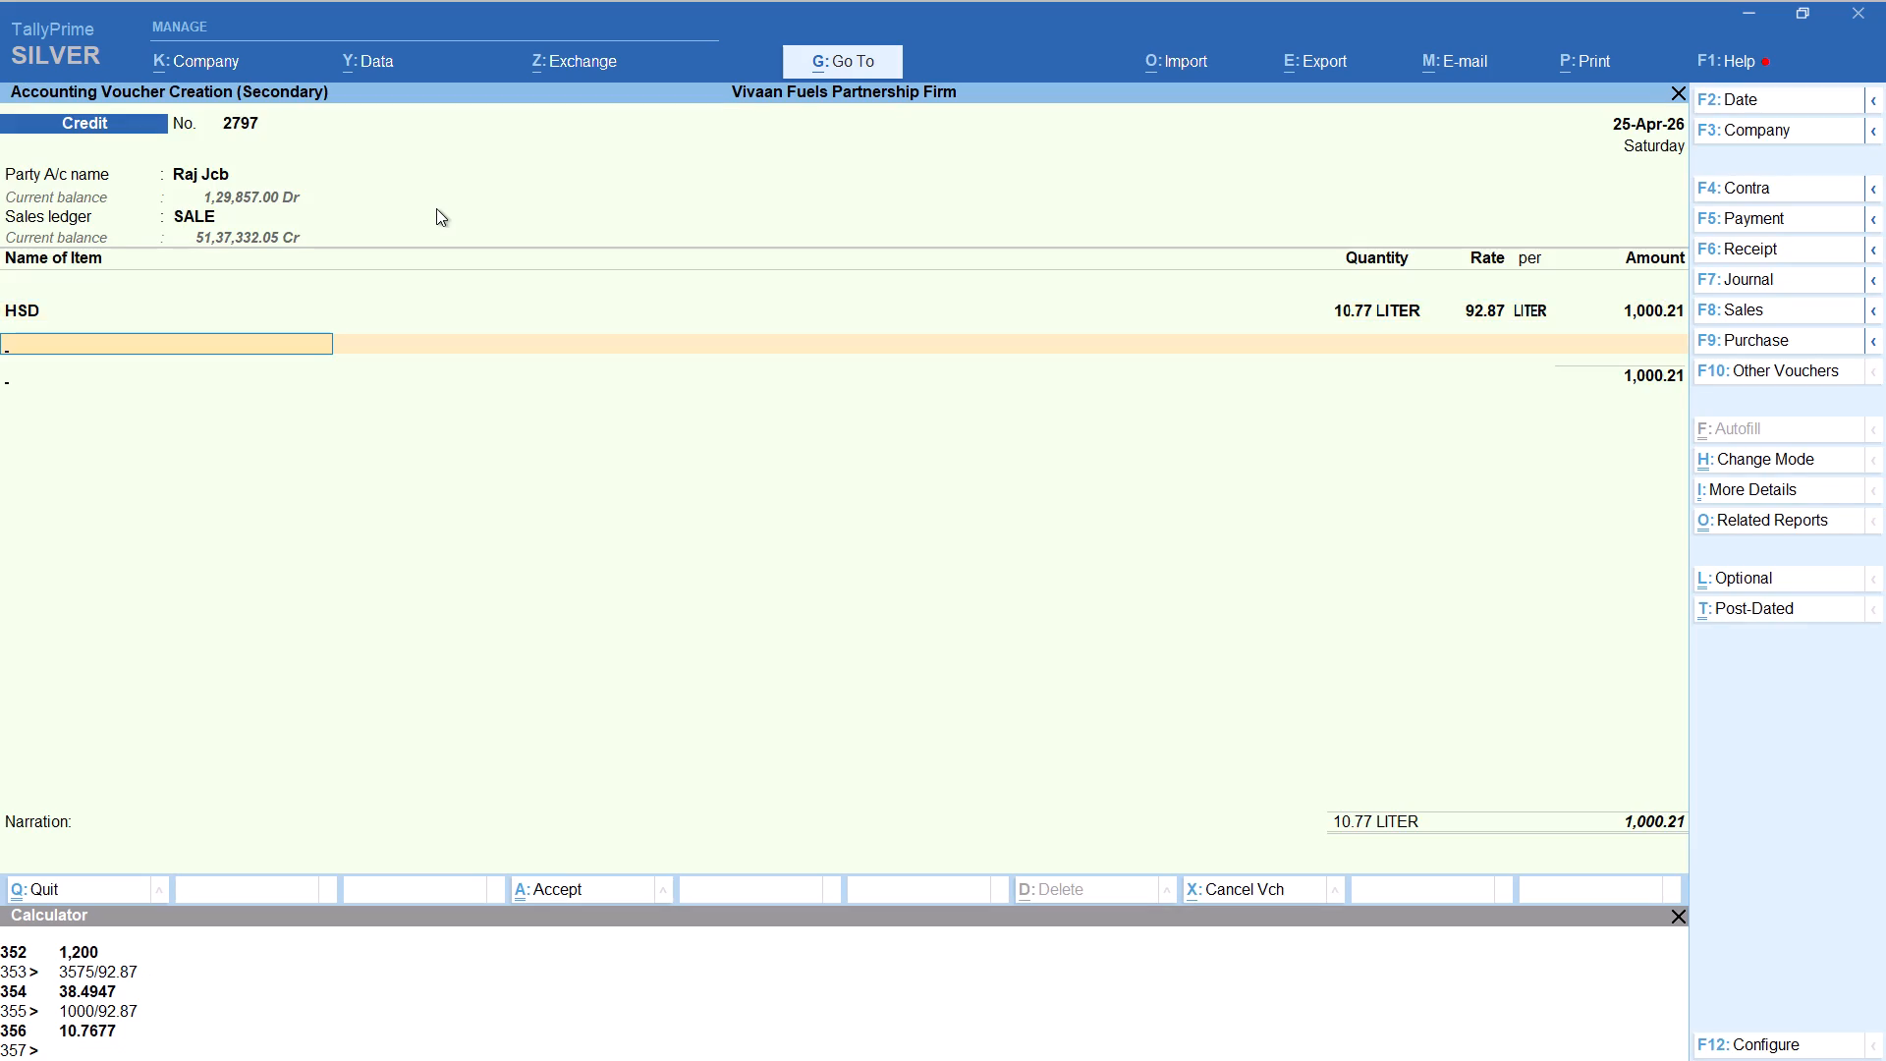
Choose the Round Off ledger on the Raj Jcb voucher and save it.
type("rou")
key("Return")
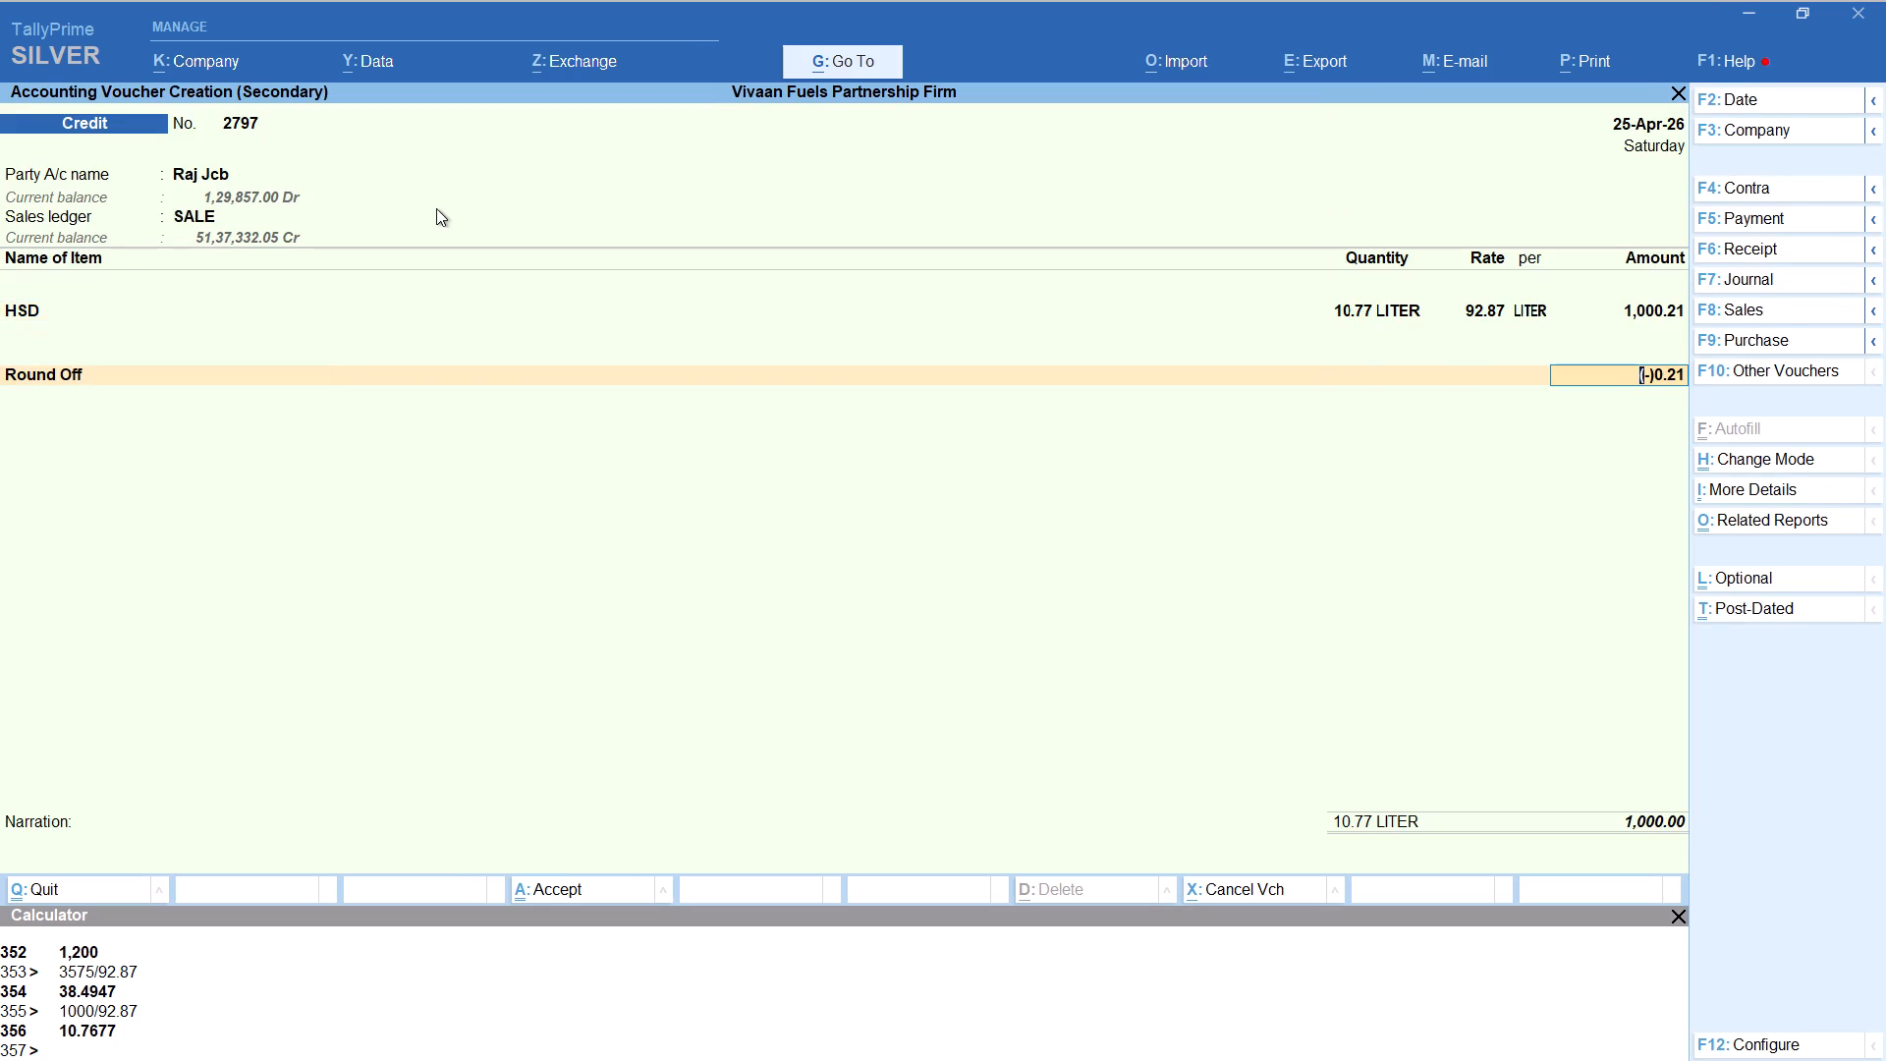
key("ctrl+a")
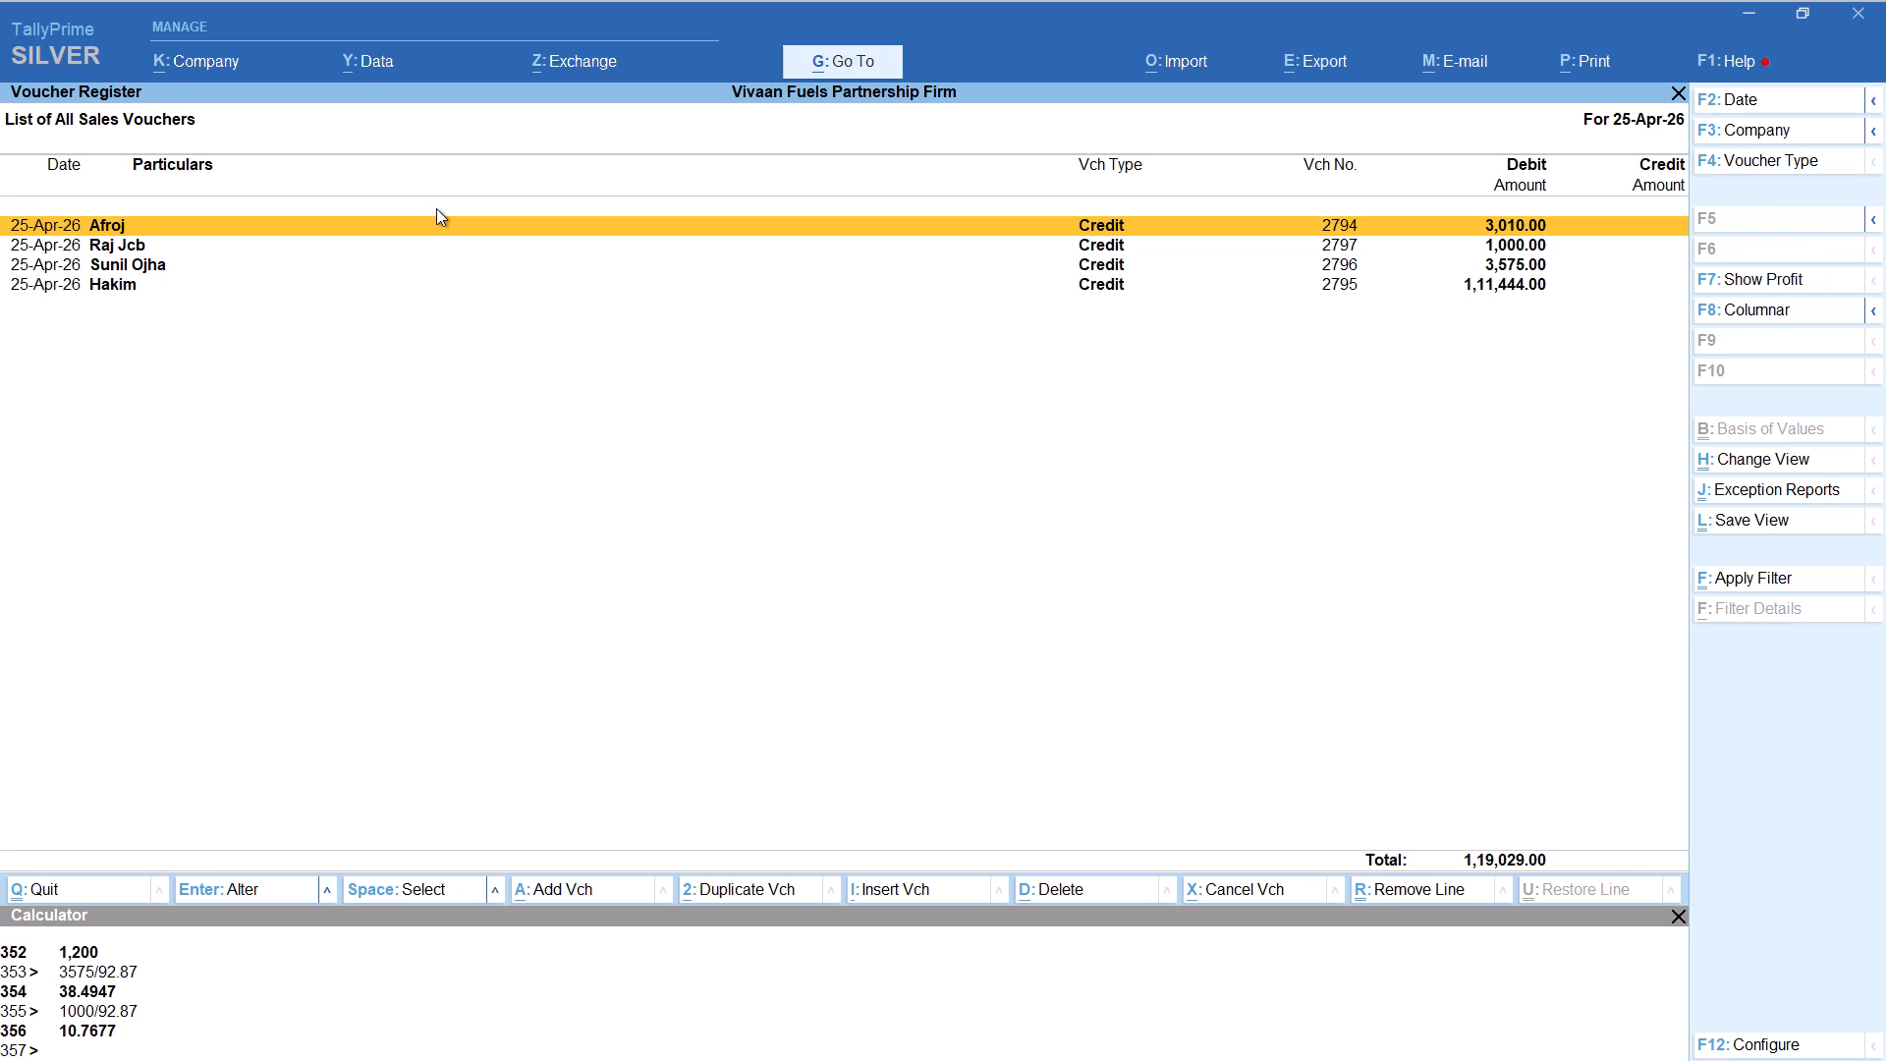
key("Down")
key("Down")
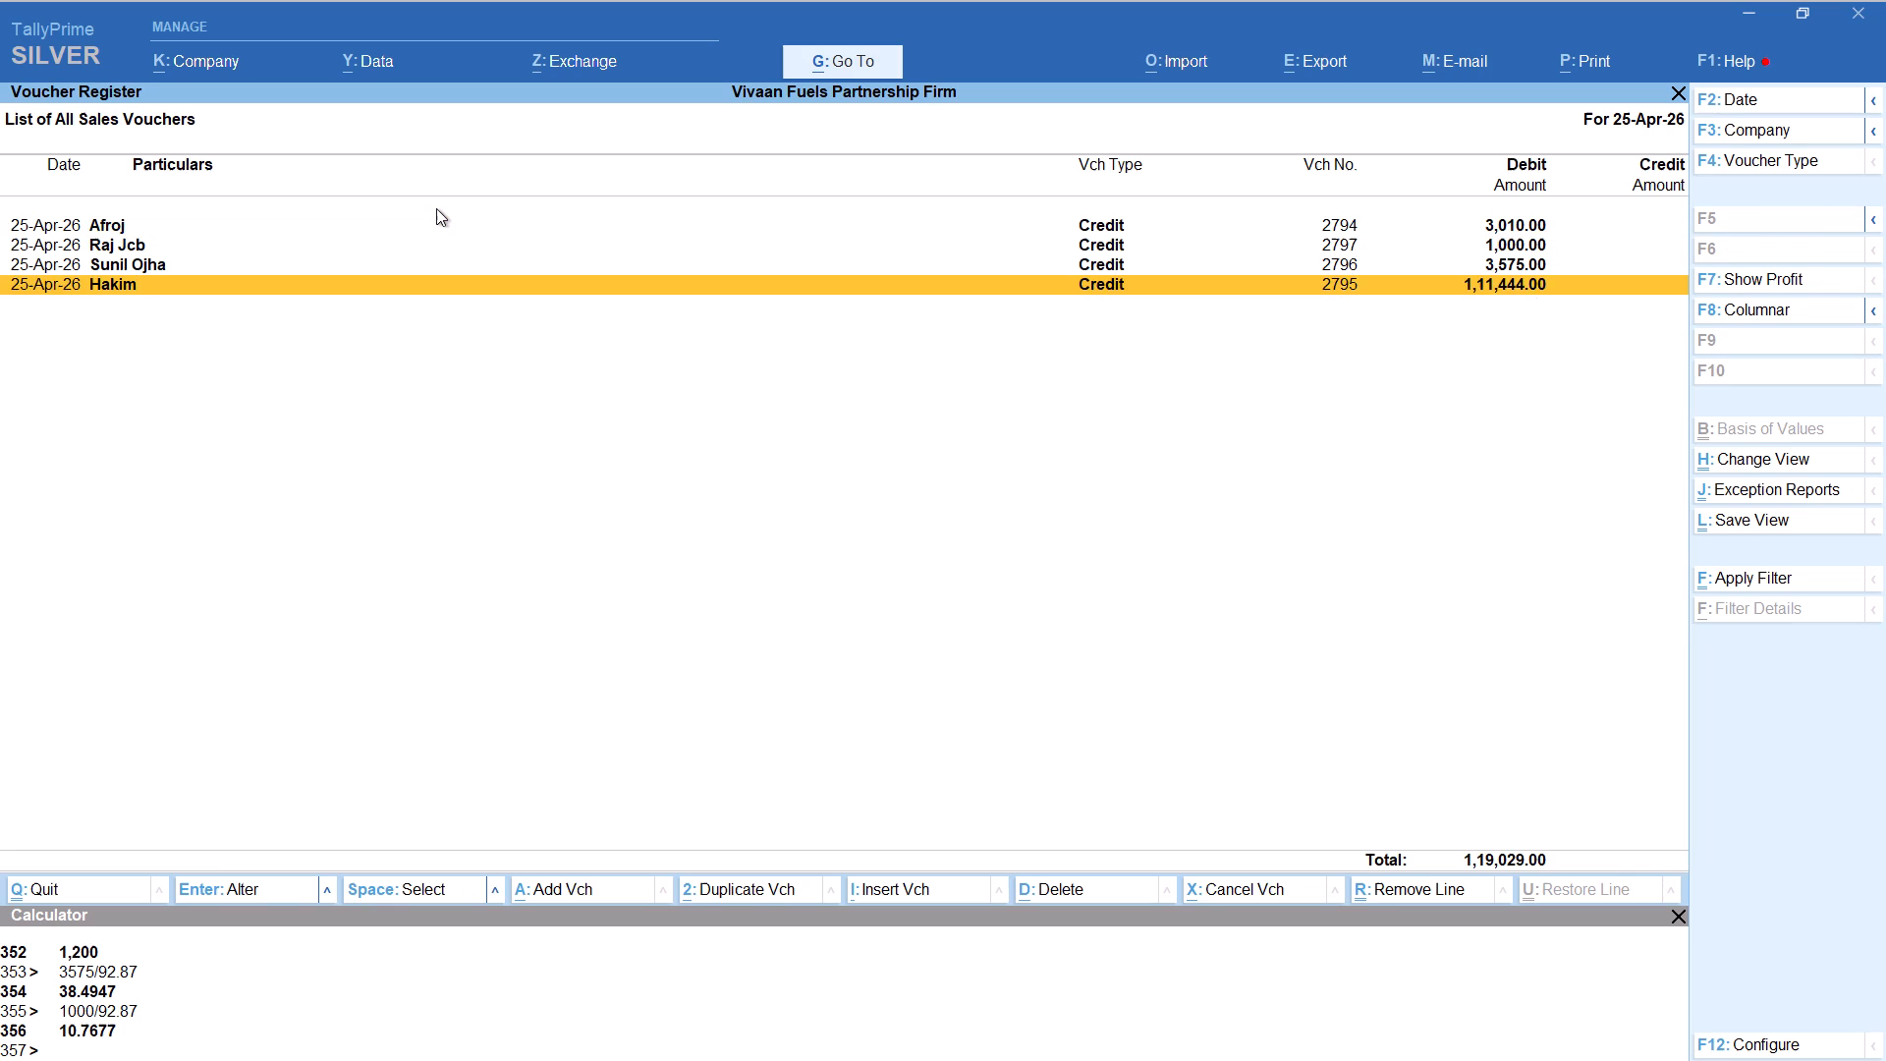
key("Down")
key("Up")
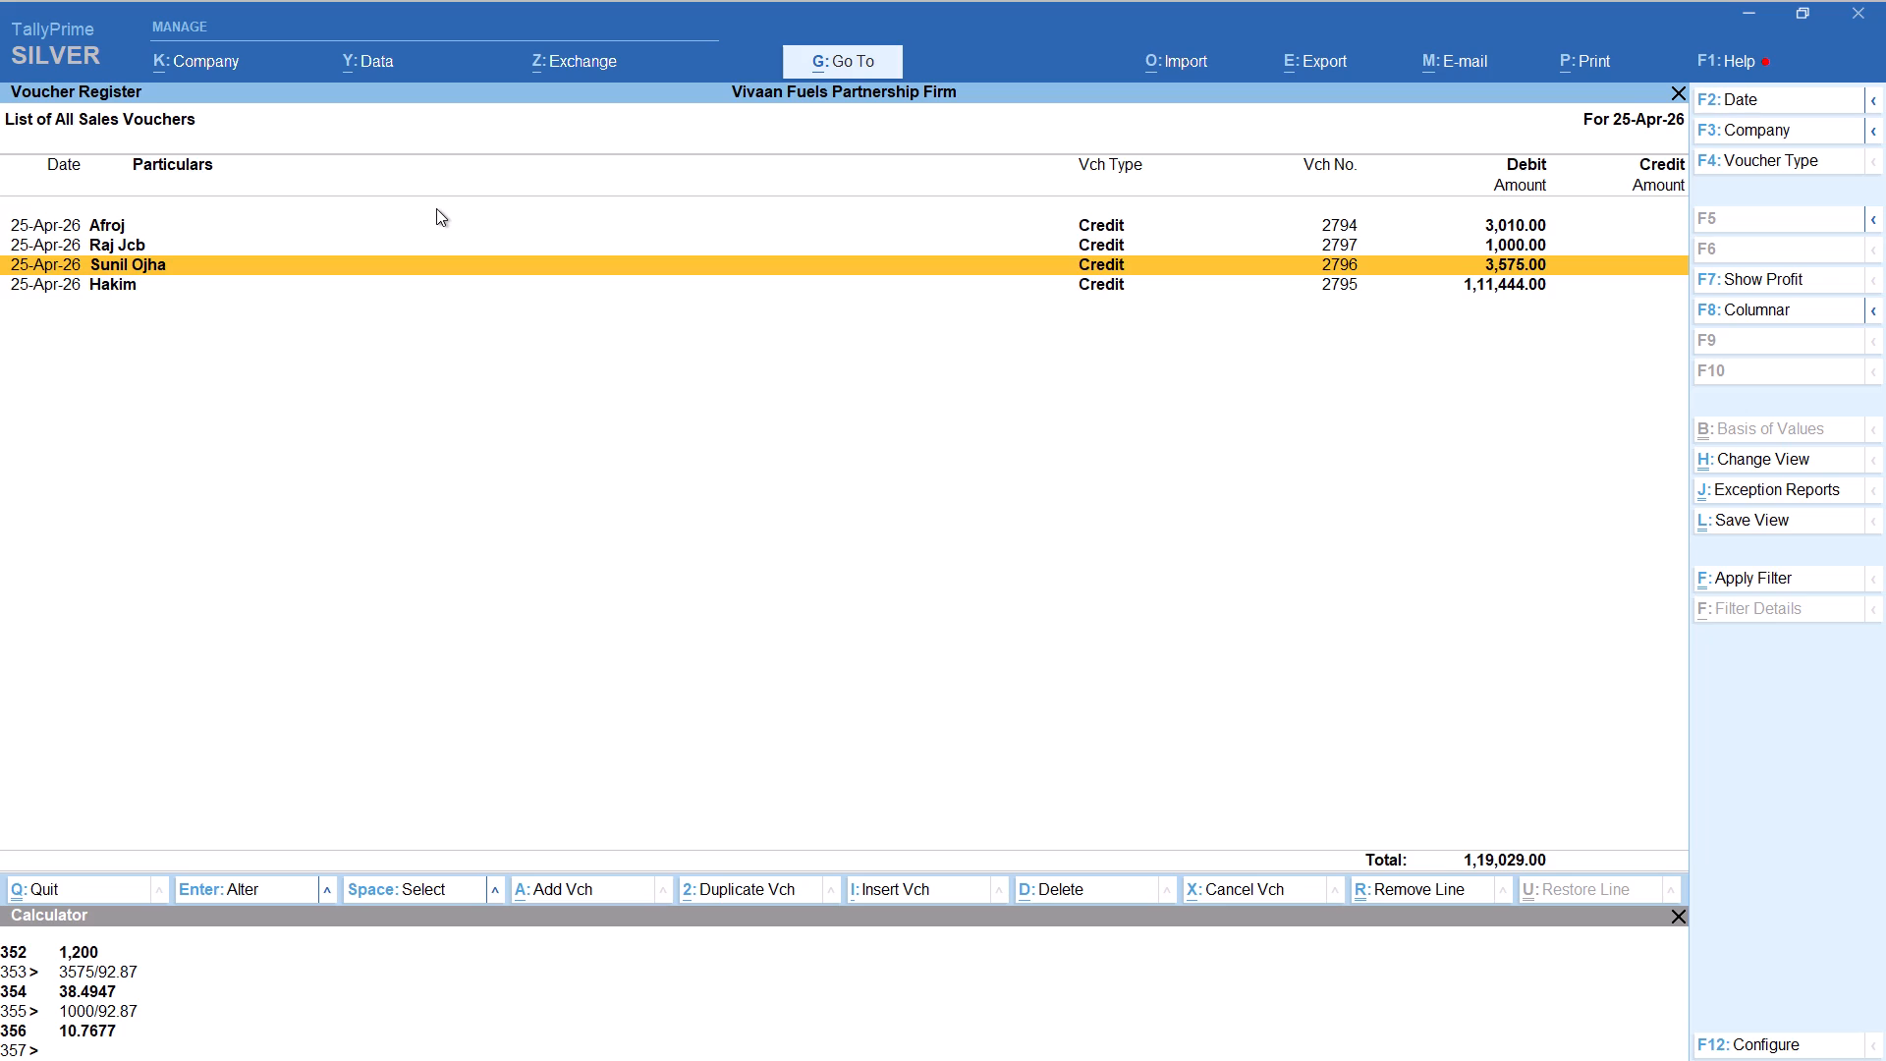
Start a new voucher for 25-Apr-26 and change its voucher type to Sales.
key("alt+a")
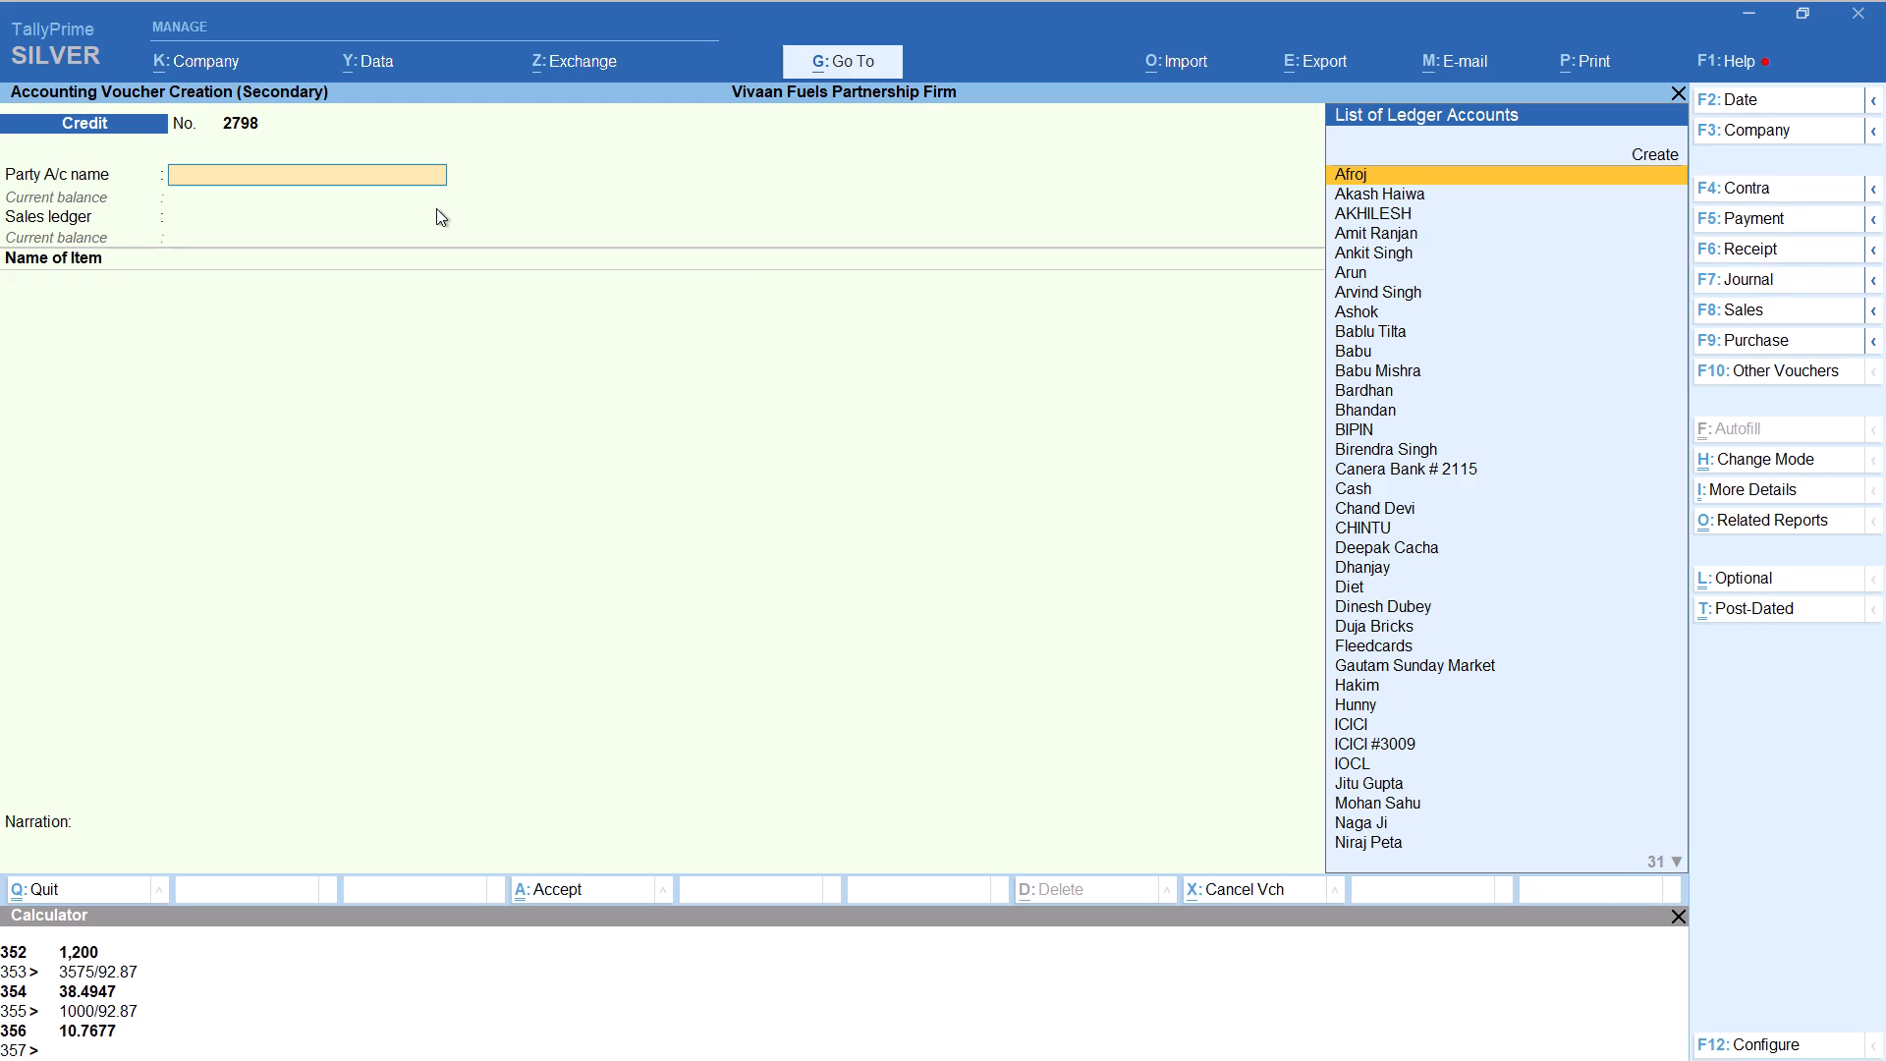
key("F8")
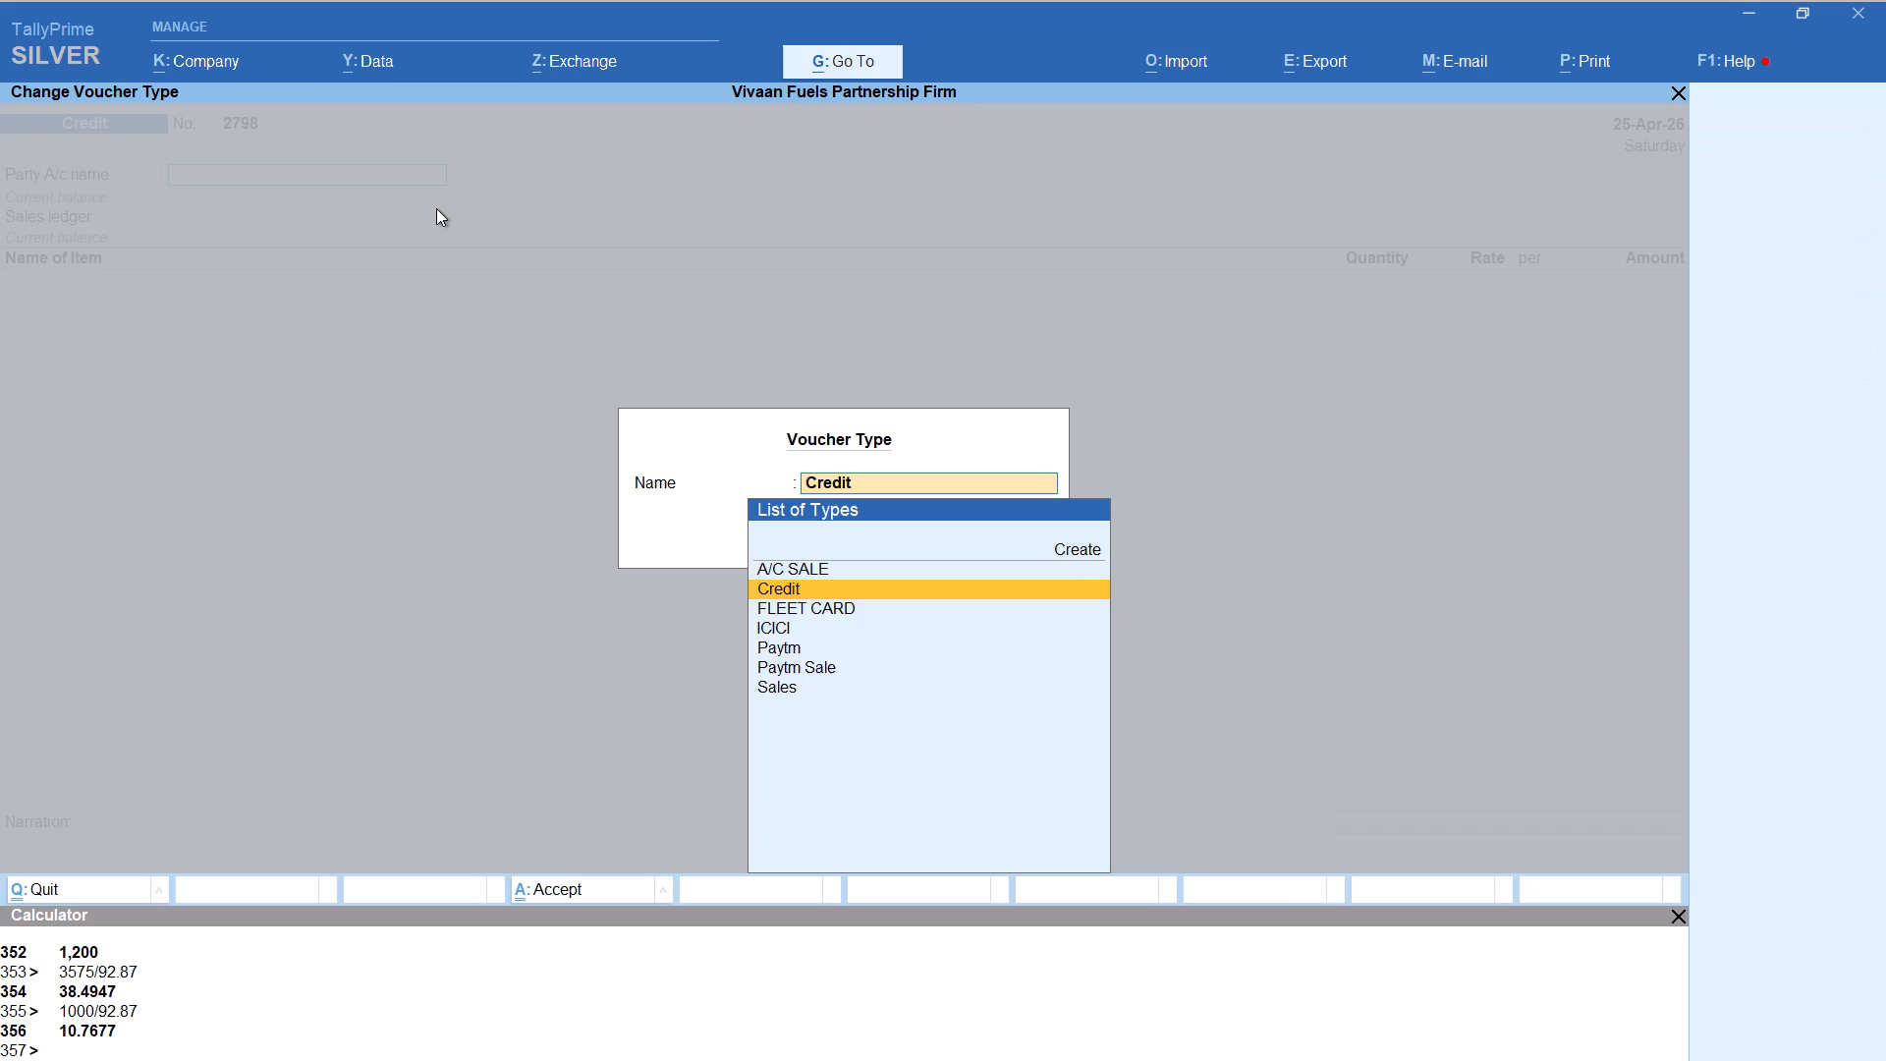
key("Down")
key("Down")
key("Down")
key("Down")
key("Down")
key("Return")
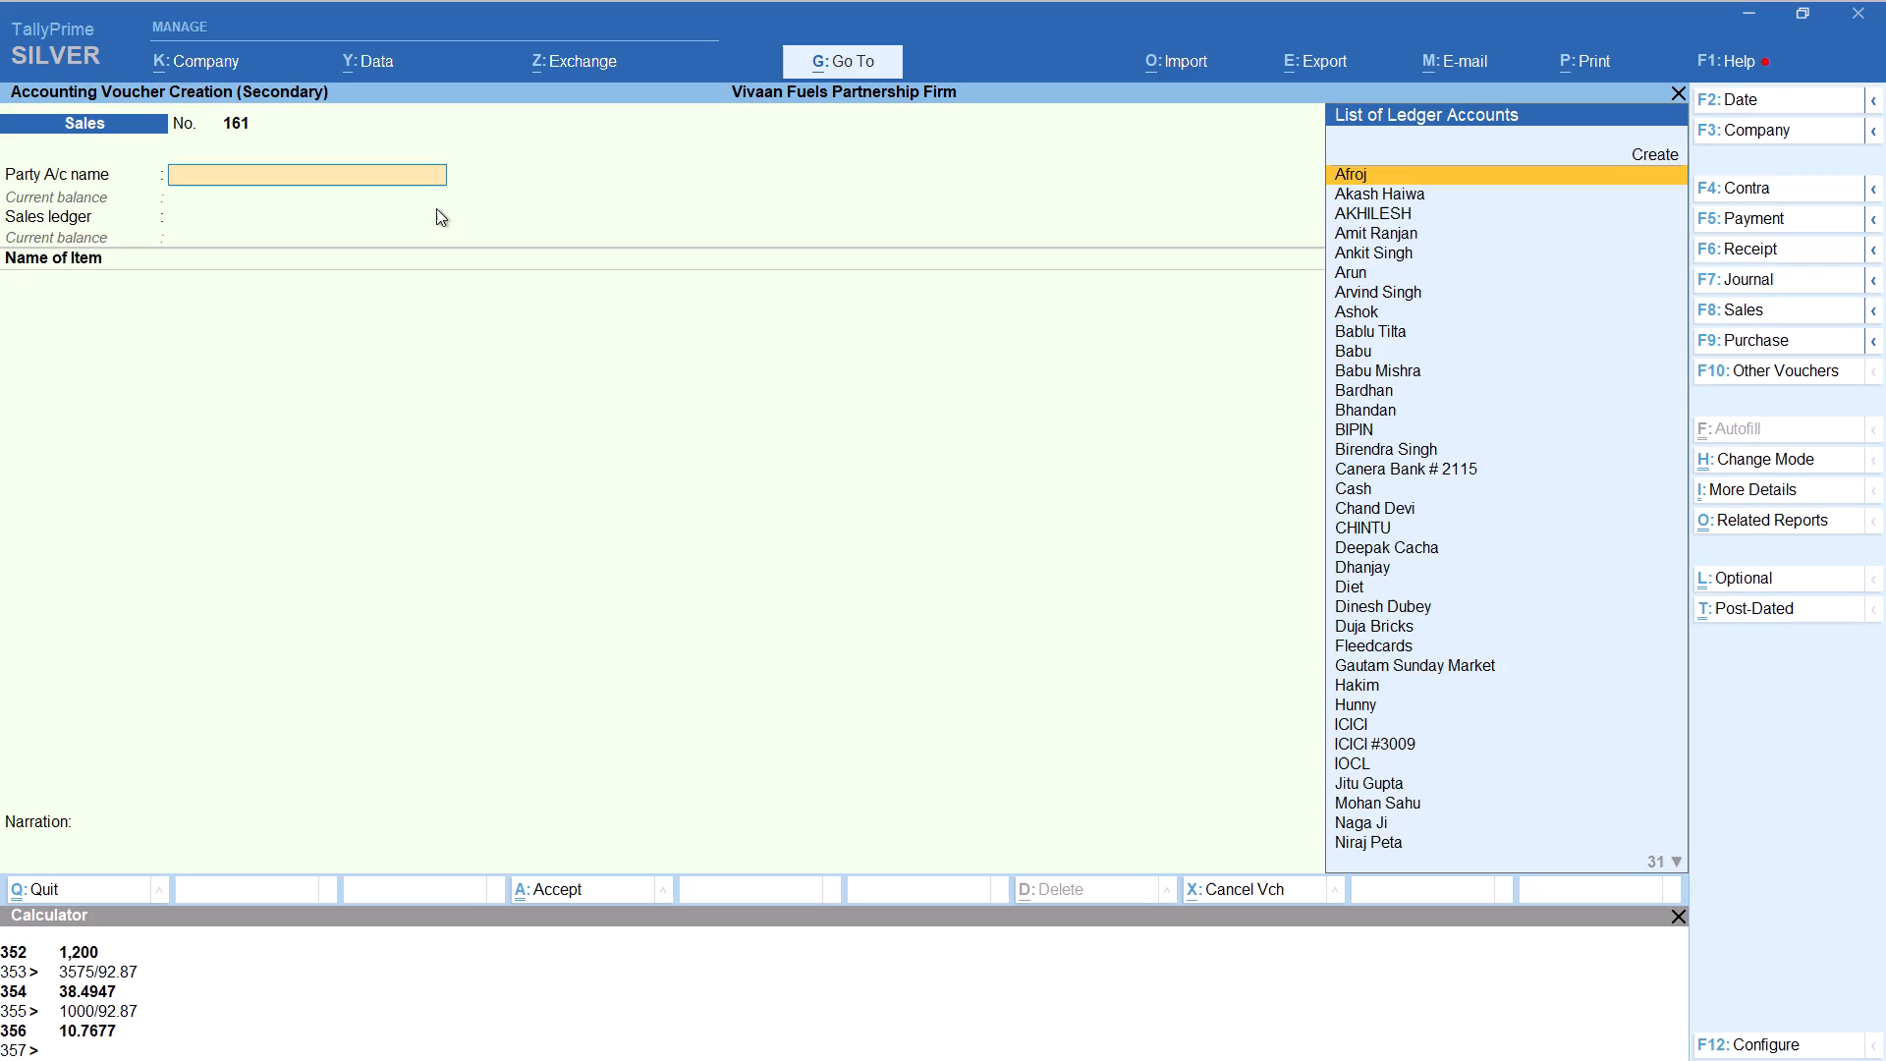
Set Cash as the party account of the Sales voucher, keeping the default party details and the SALE ledger.
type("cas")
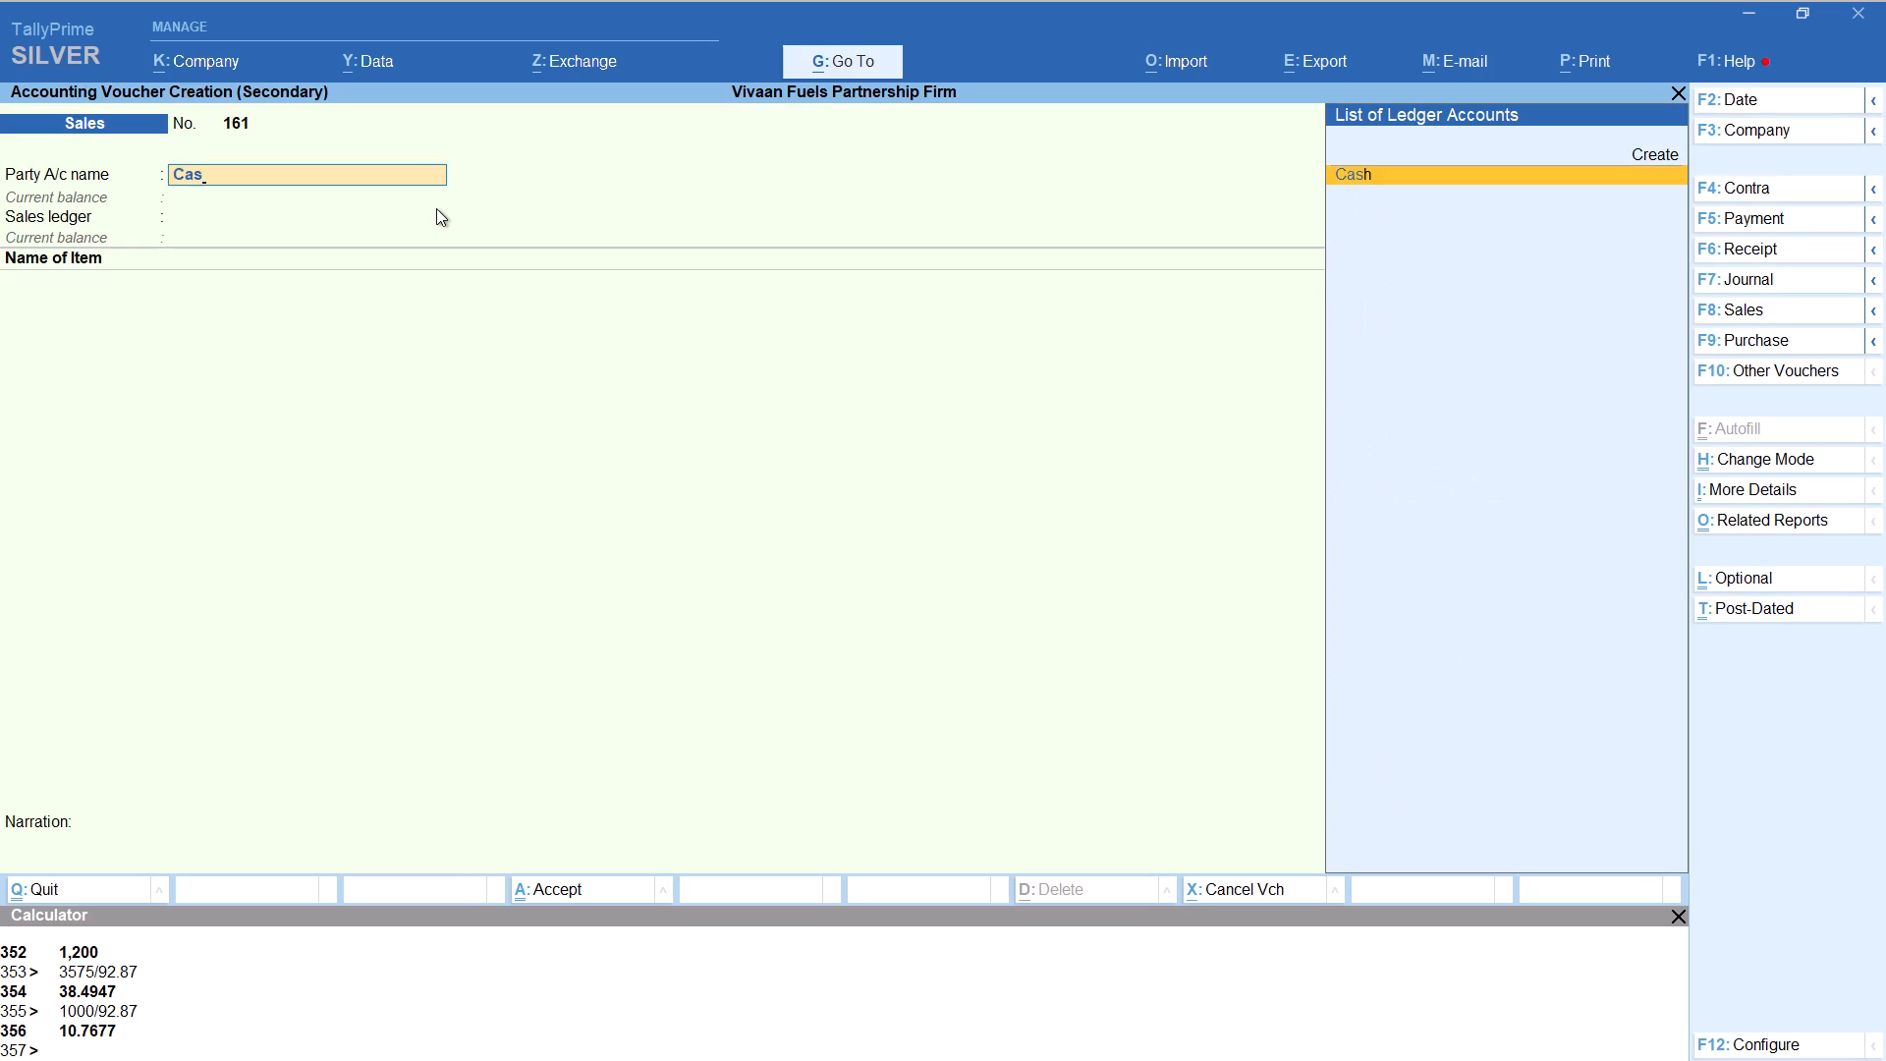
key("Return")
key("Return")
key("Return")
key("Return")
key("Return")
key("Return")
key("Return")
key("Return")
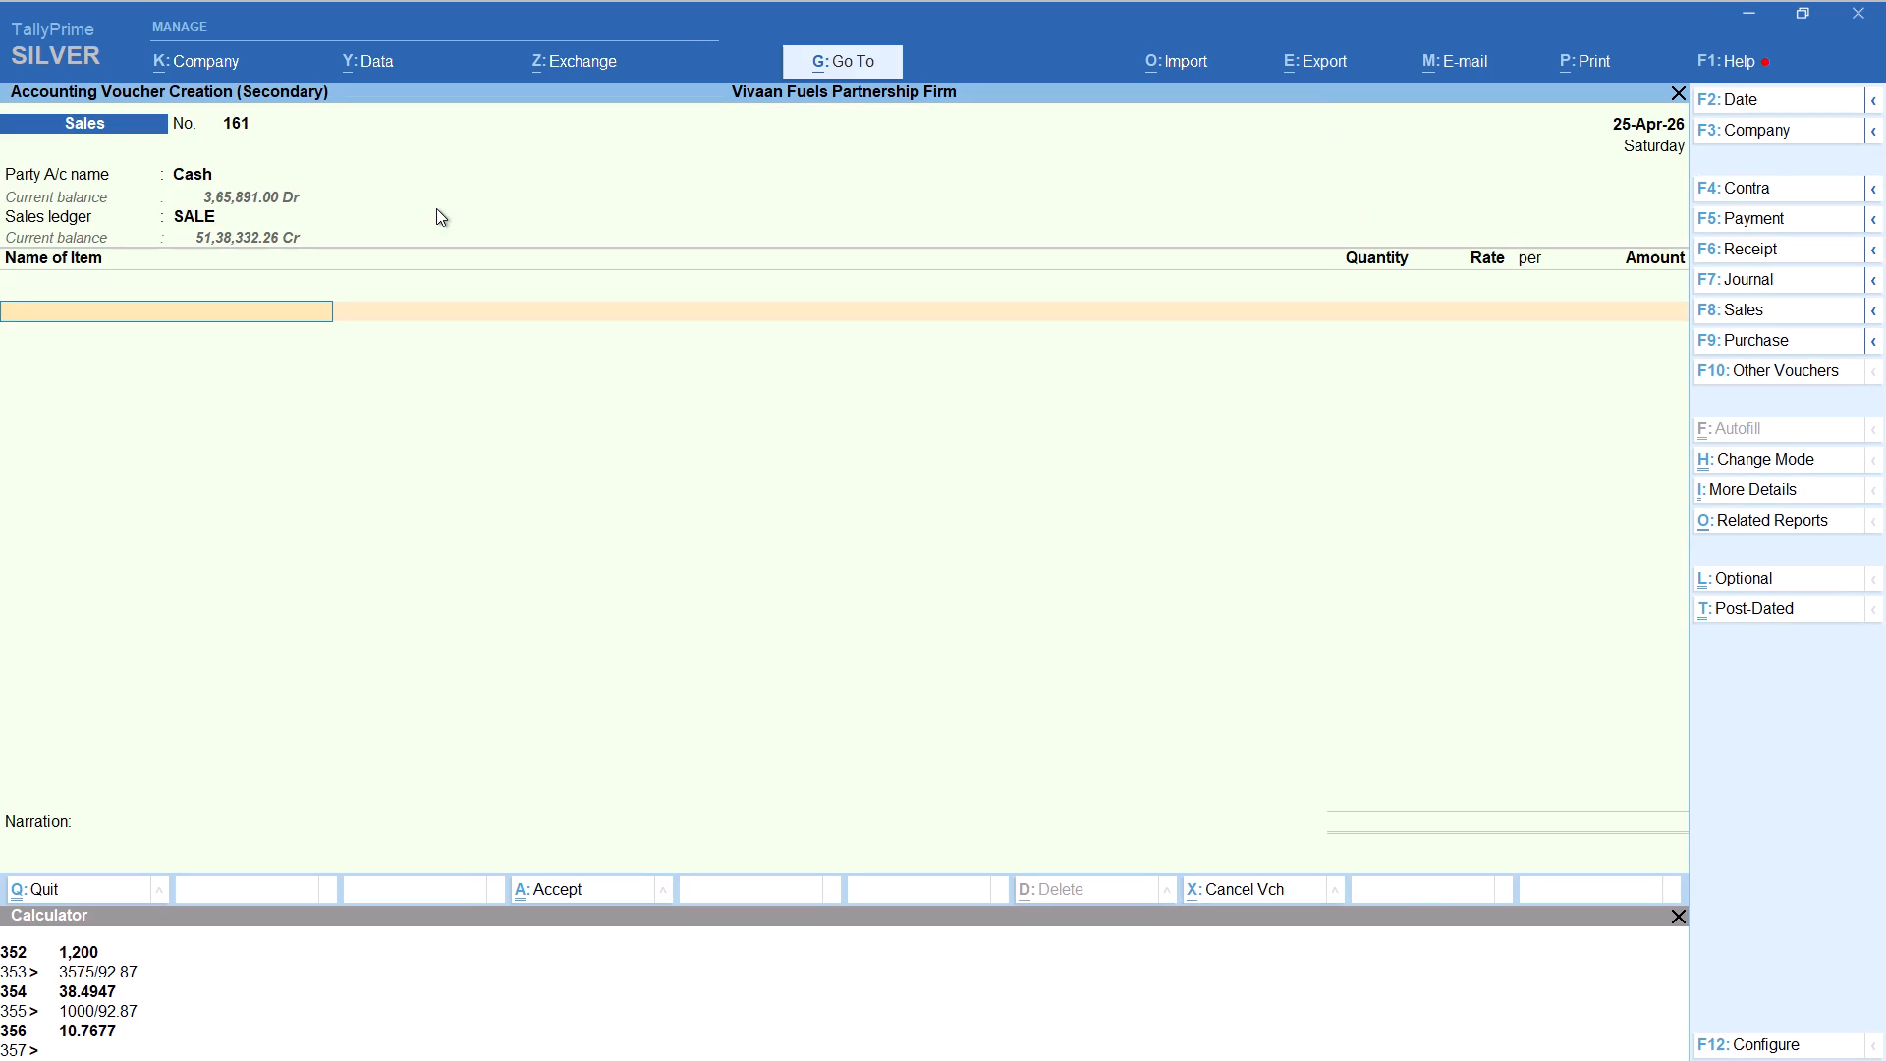
Add item HSD to the Cash voucher with tracking number Not Applicable, quantity calculated as 2000/92.87 and a rate of 92.87 per liter.
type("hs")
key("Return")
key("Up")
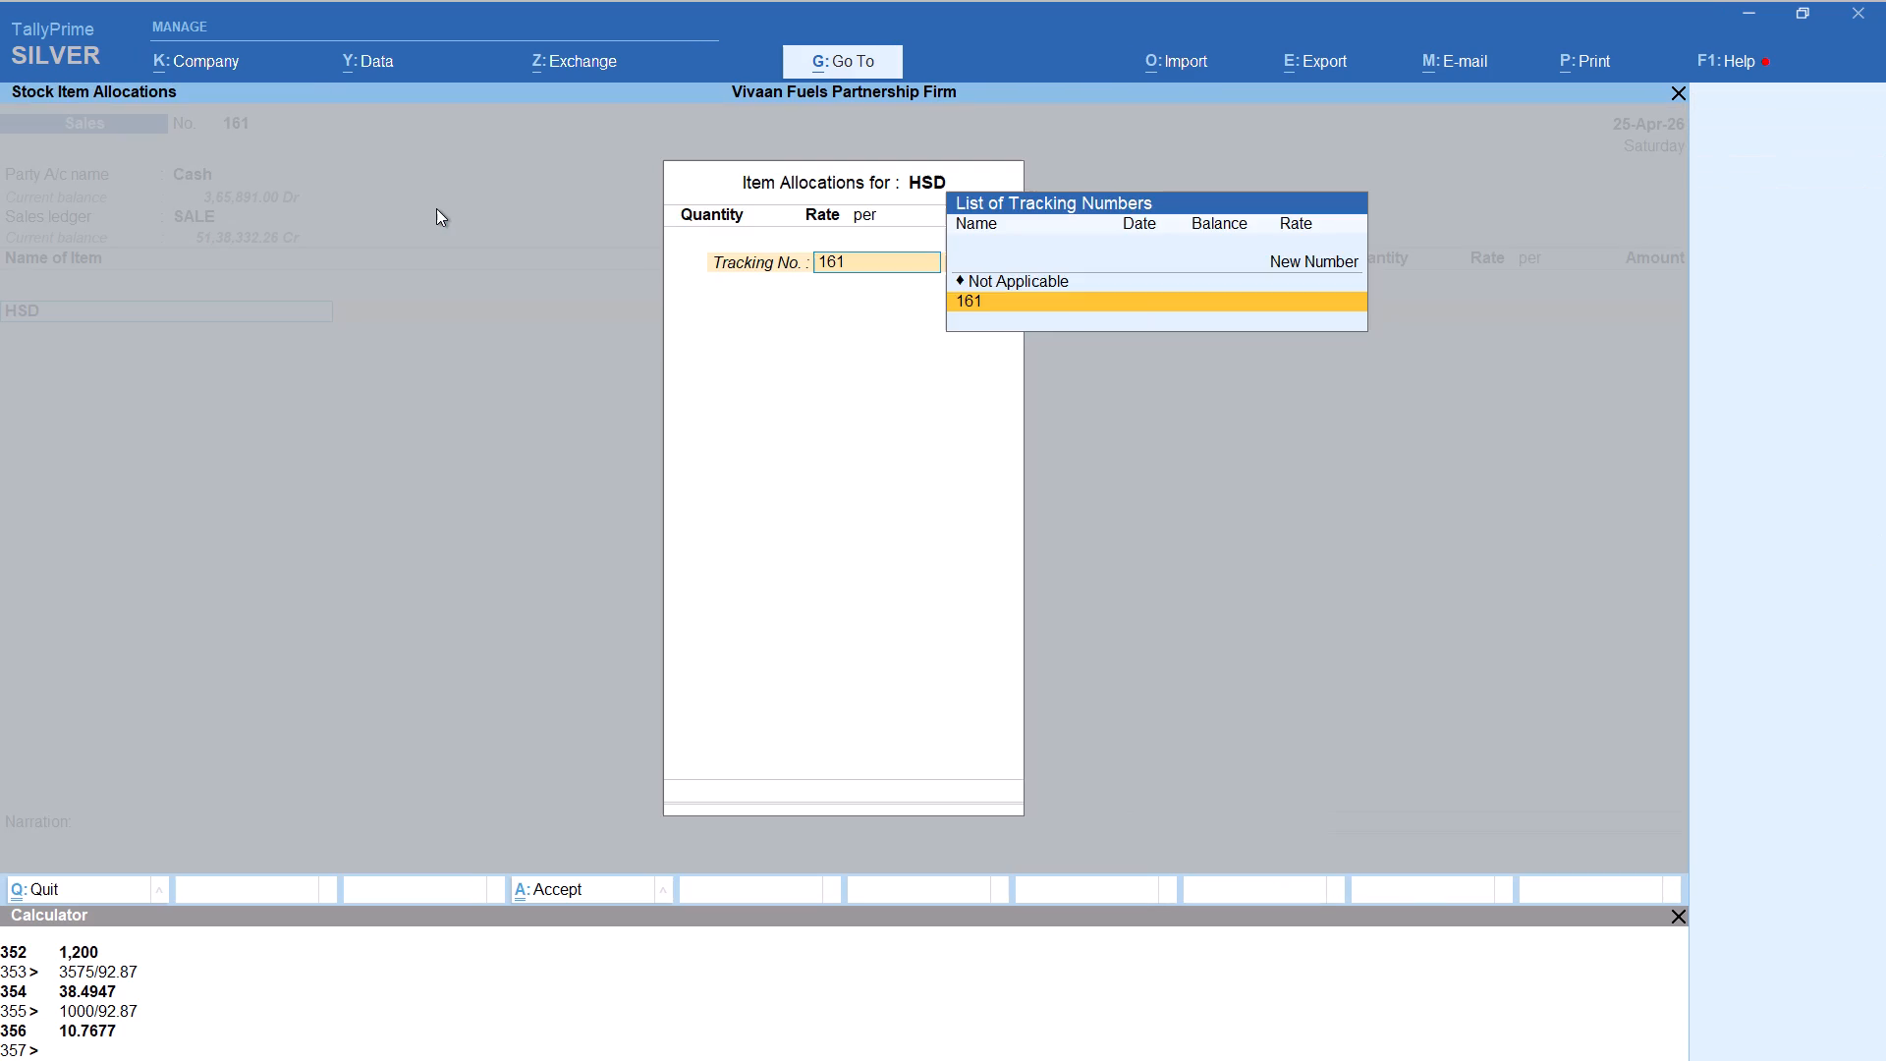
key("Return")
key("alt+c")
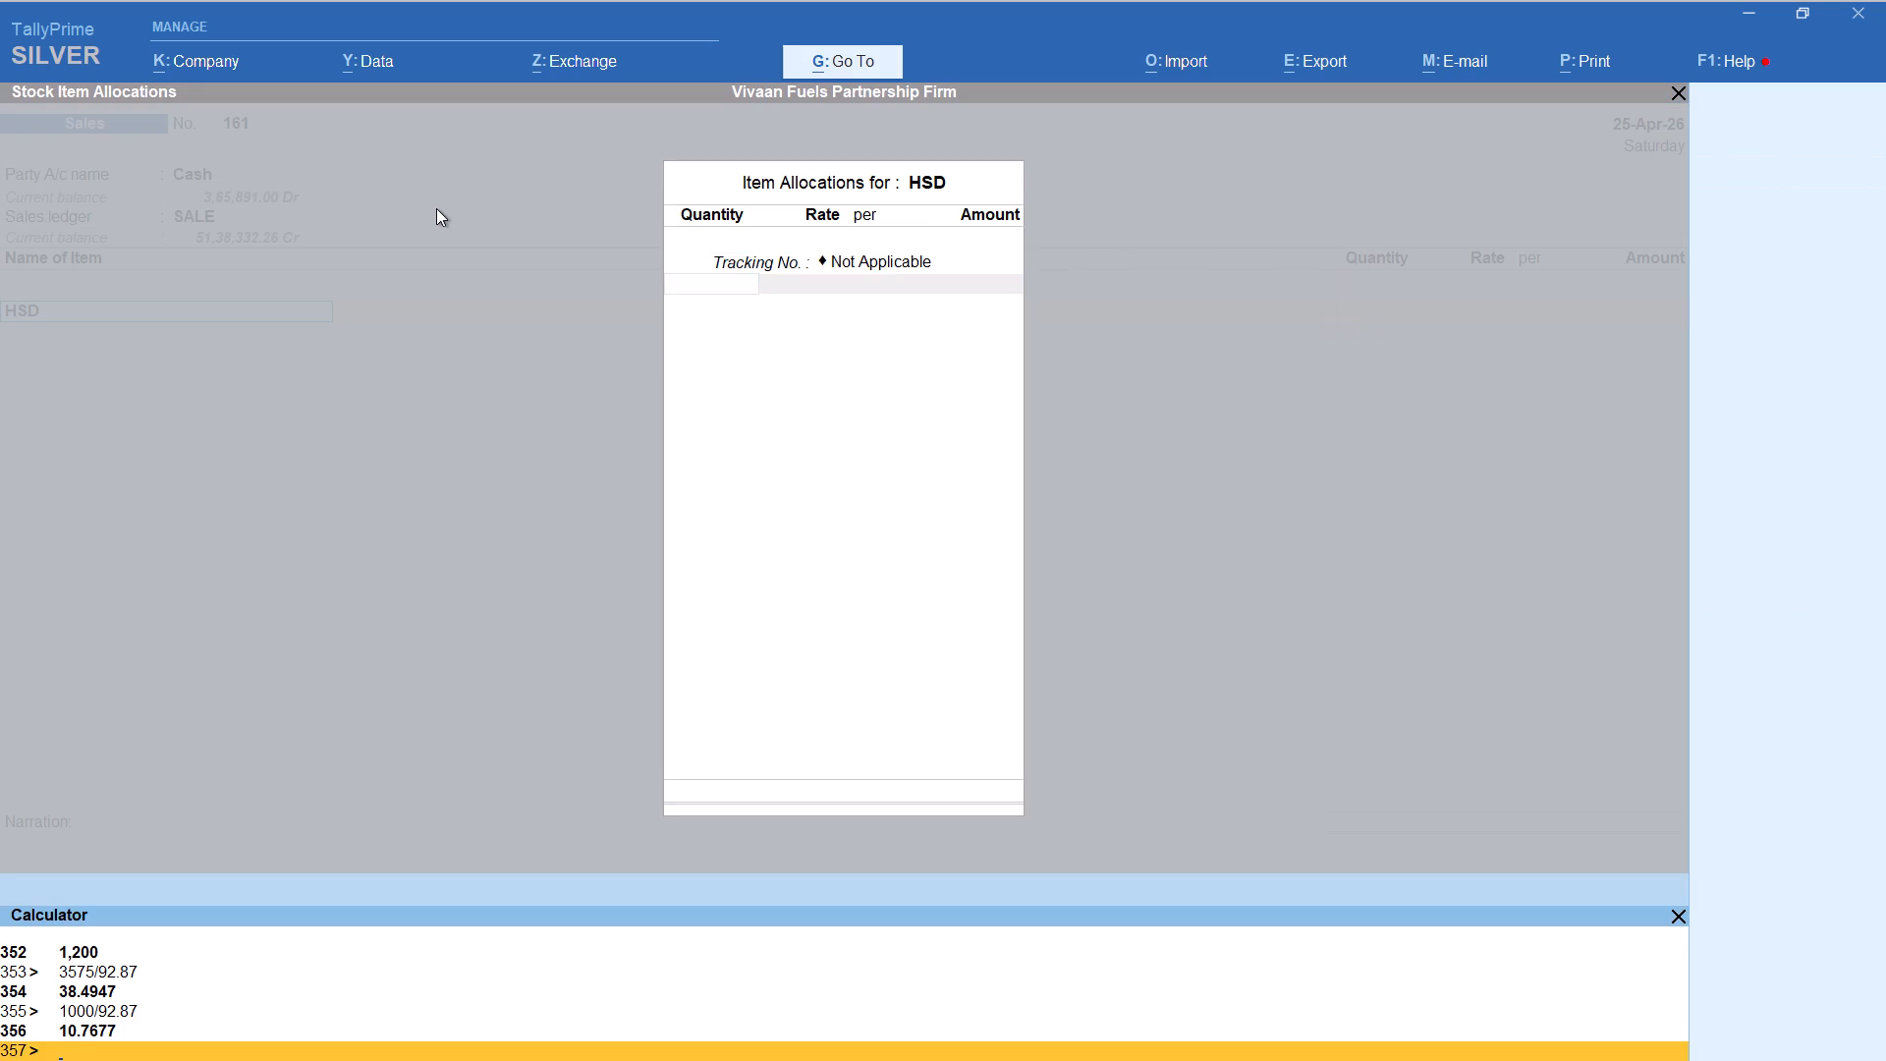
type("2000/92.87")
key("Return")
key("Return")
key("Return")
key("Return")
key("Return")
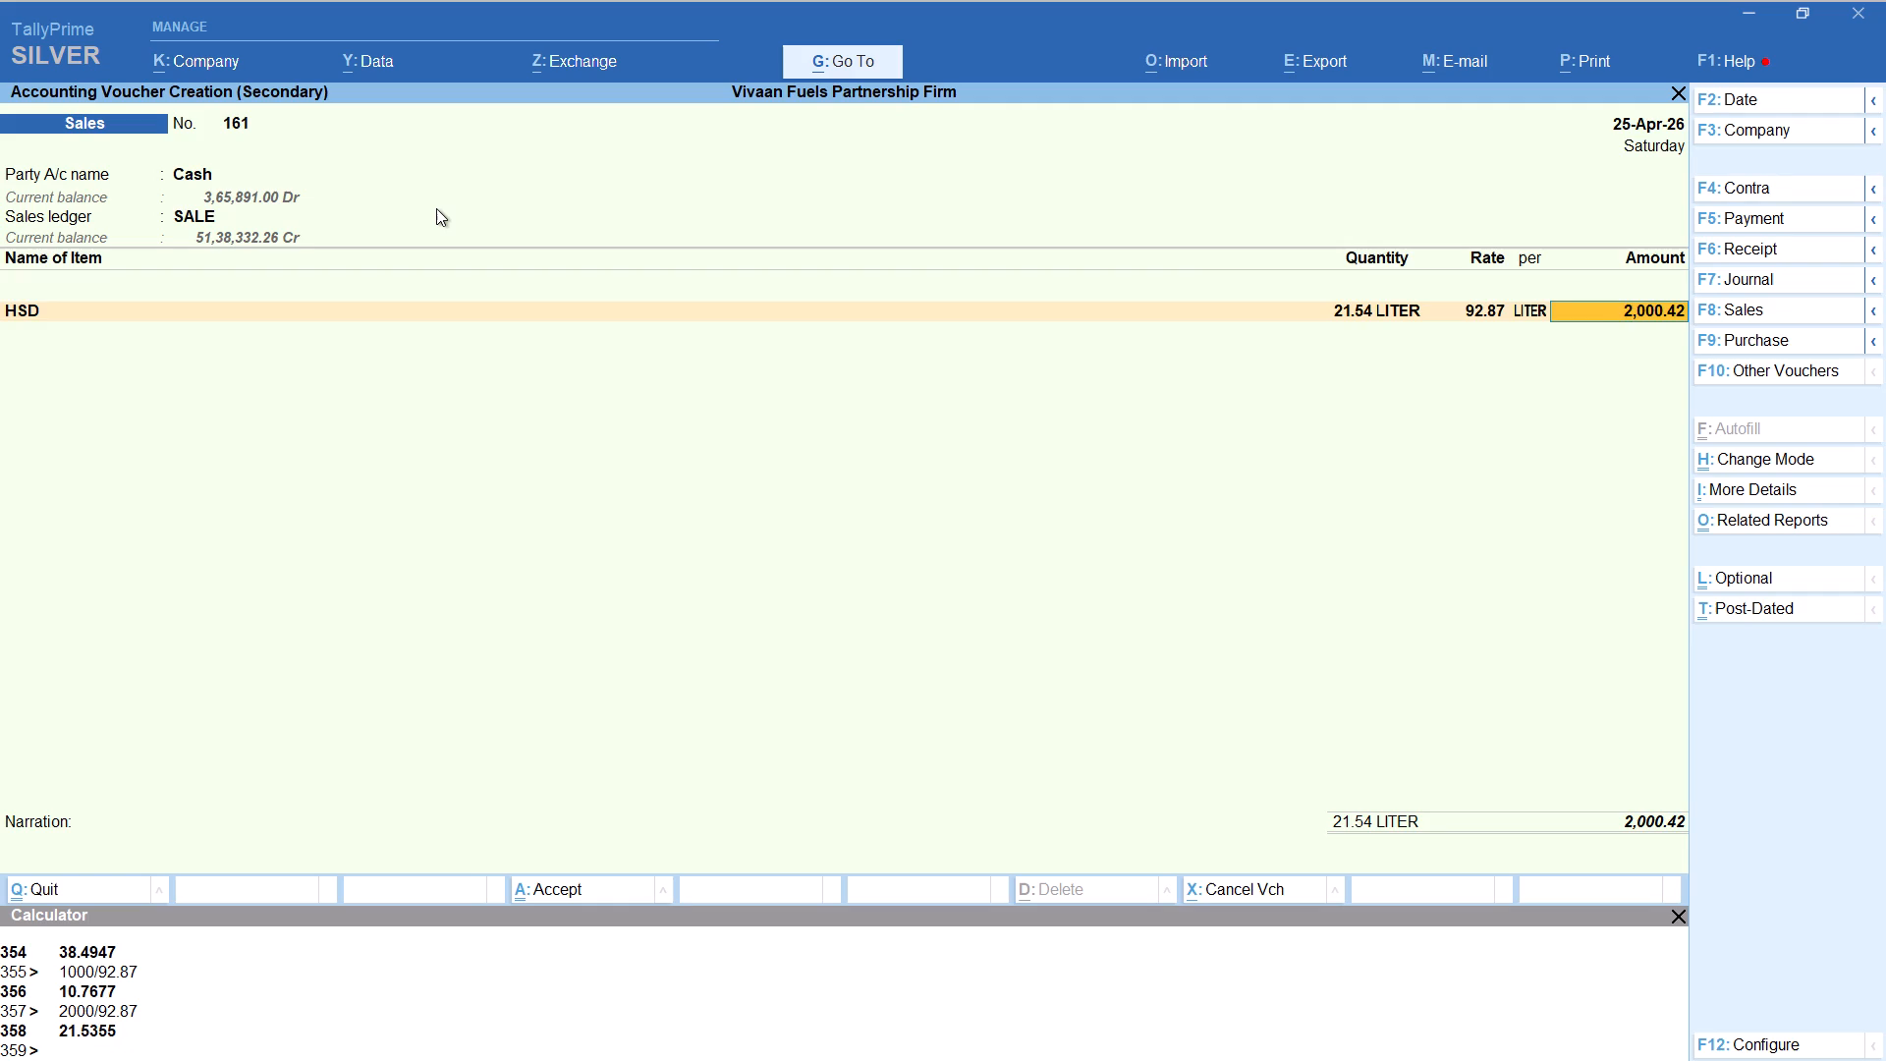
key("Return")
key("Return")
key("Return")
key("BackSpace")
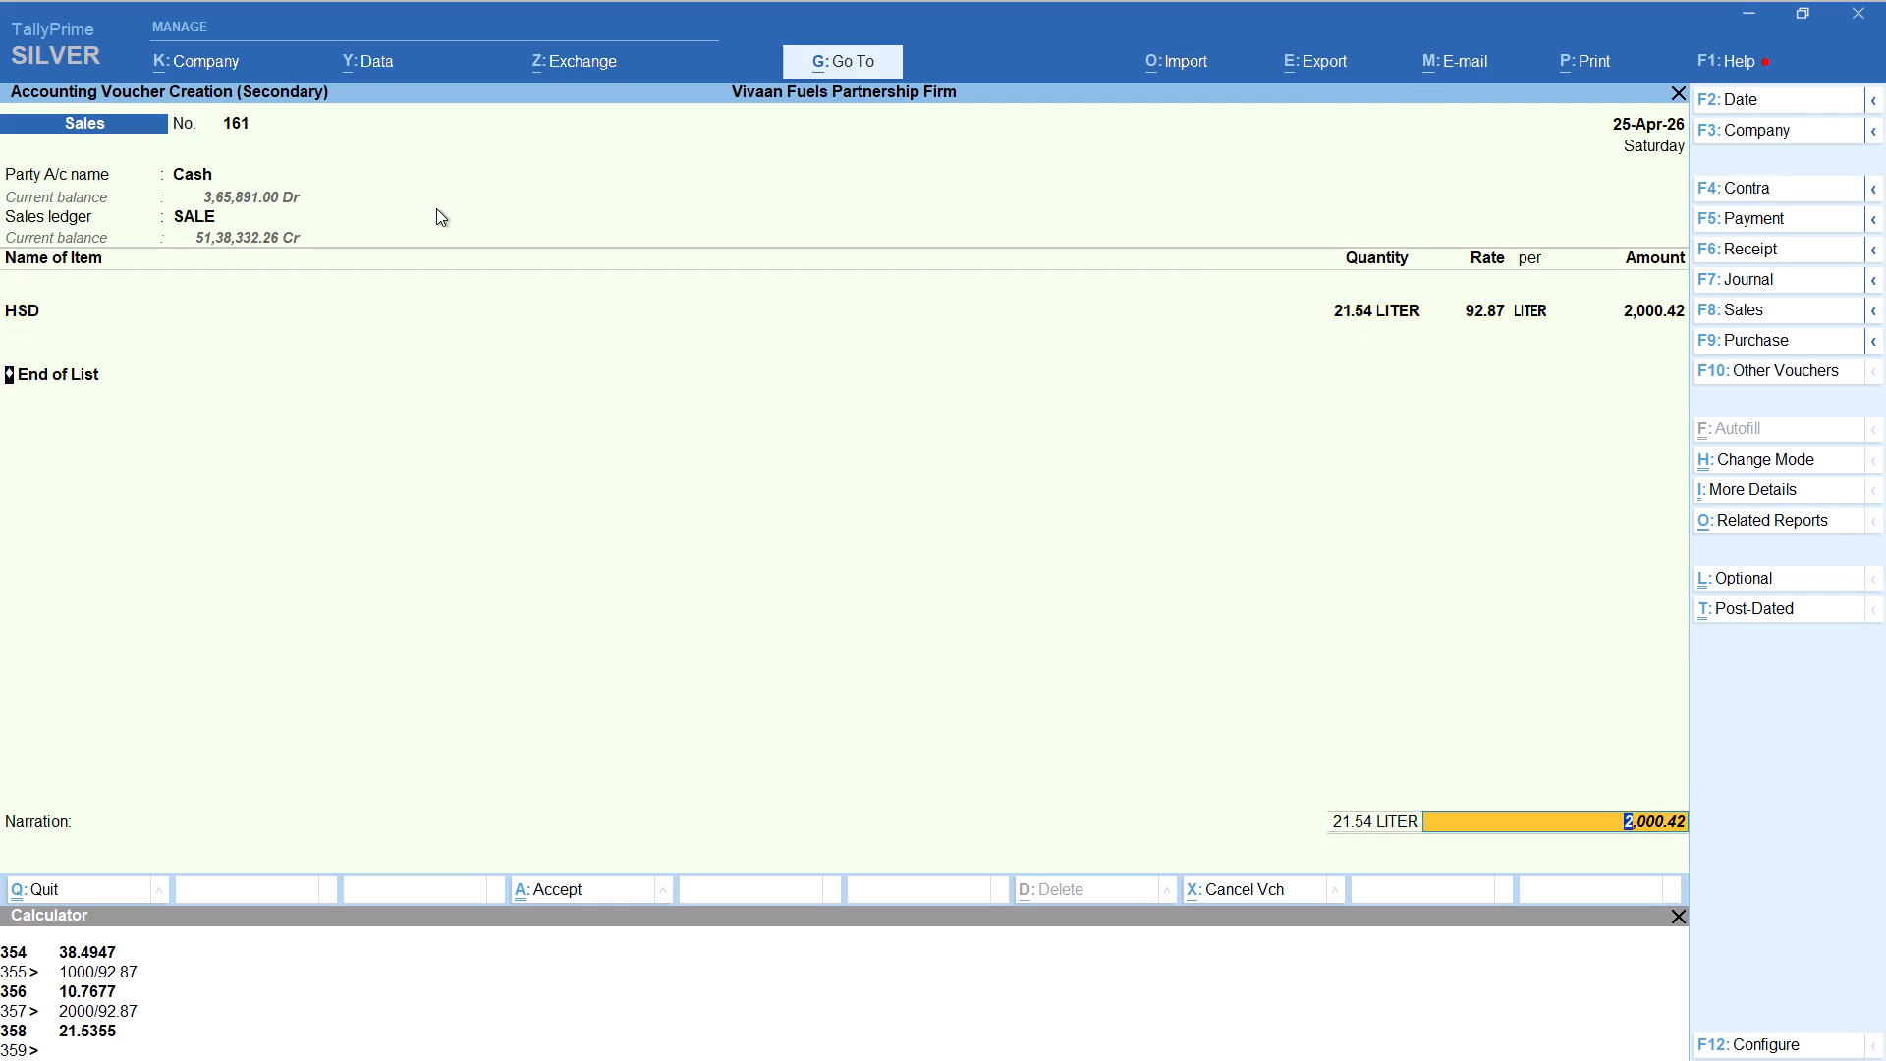
Choose the Round Off ledger on the Cash Sales voucher and save it.
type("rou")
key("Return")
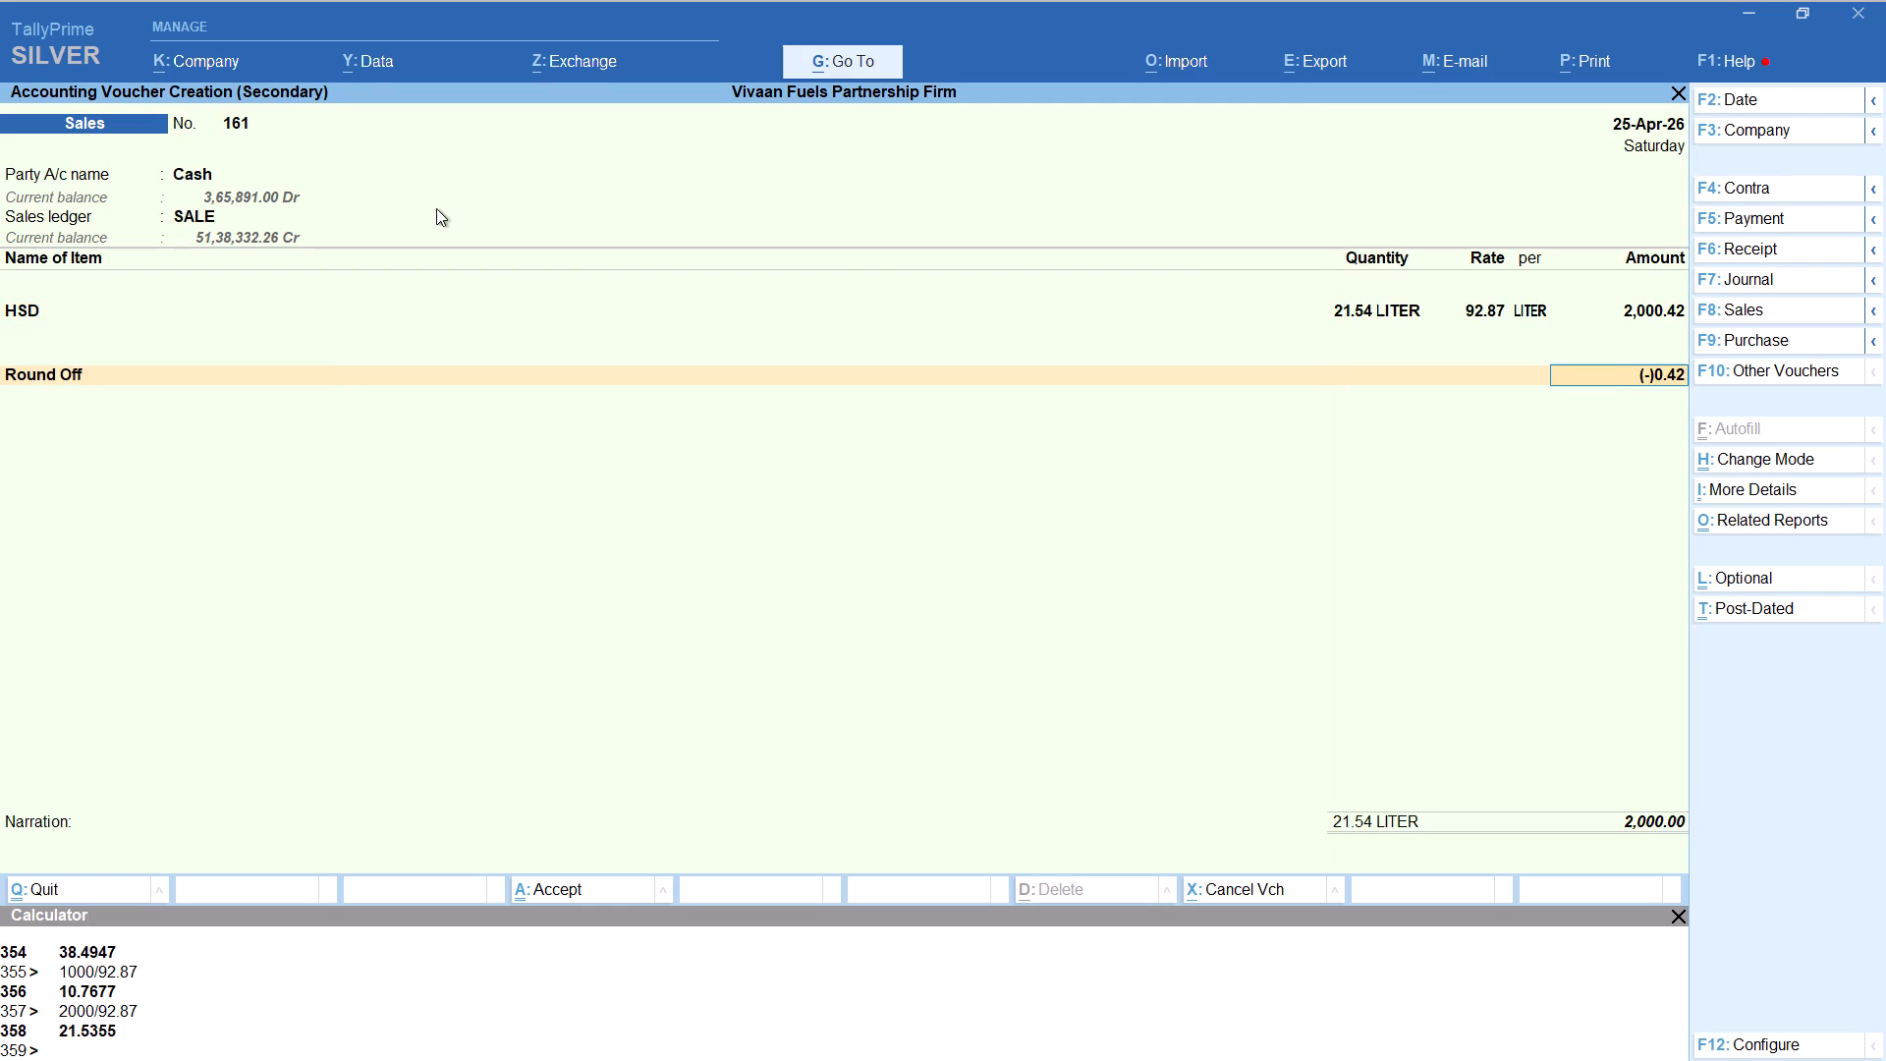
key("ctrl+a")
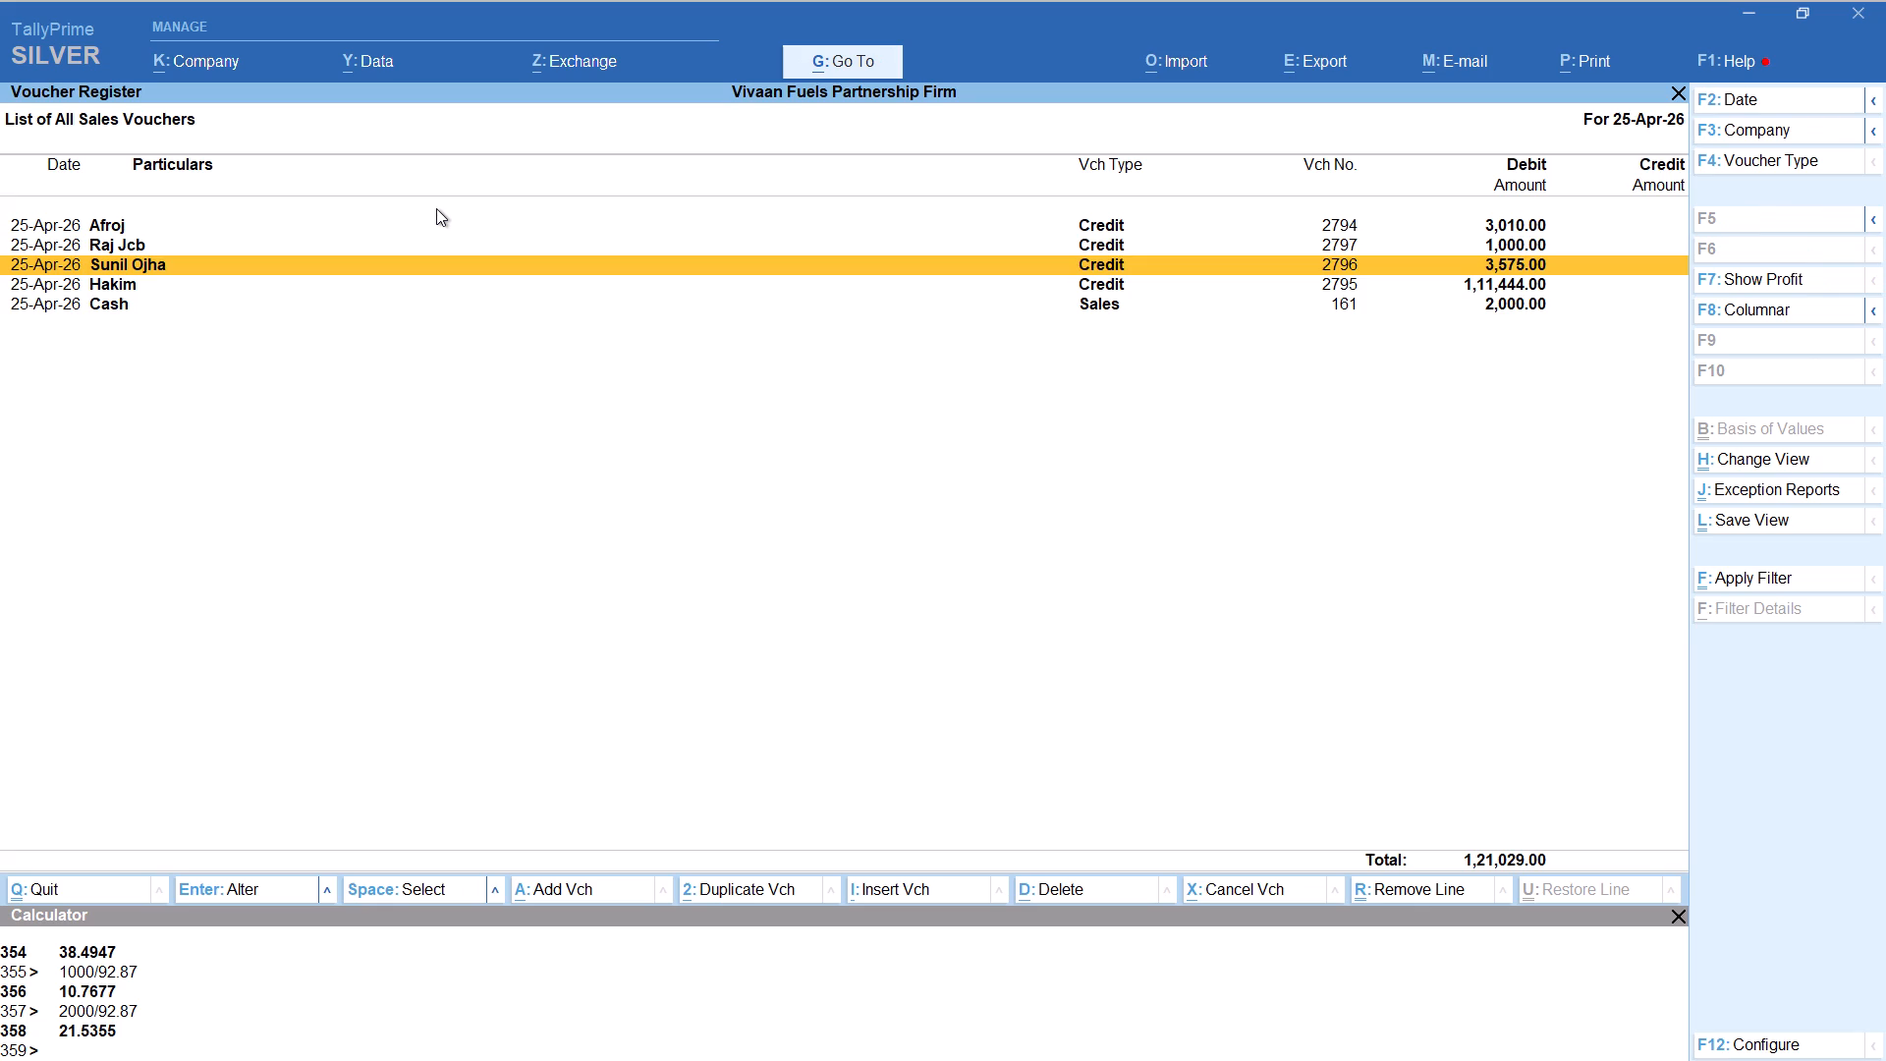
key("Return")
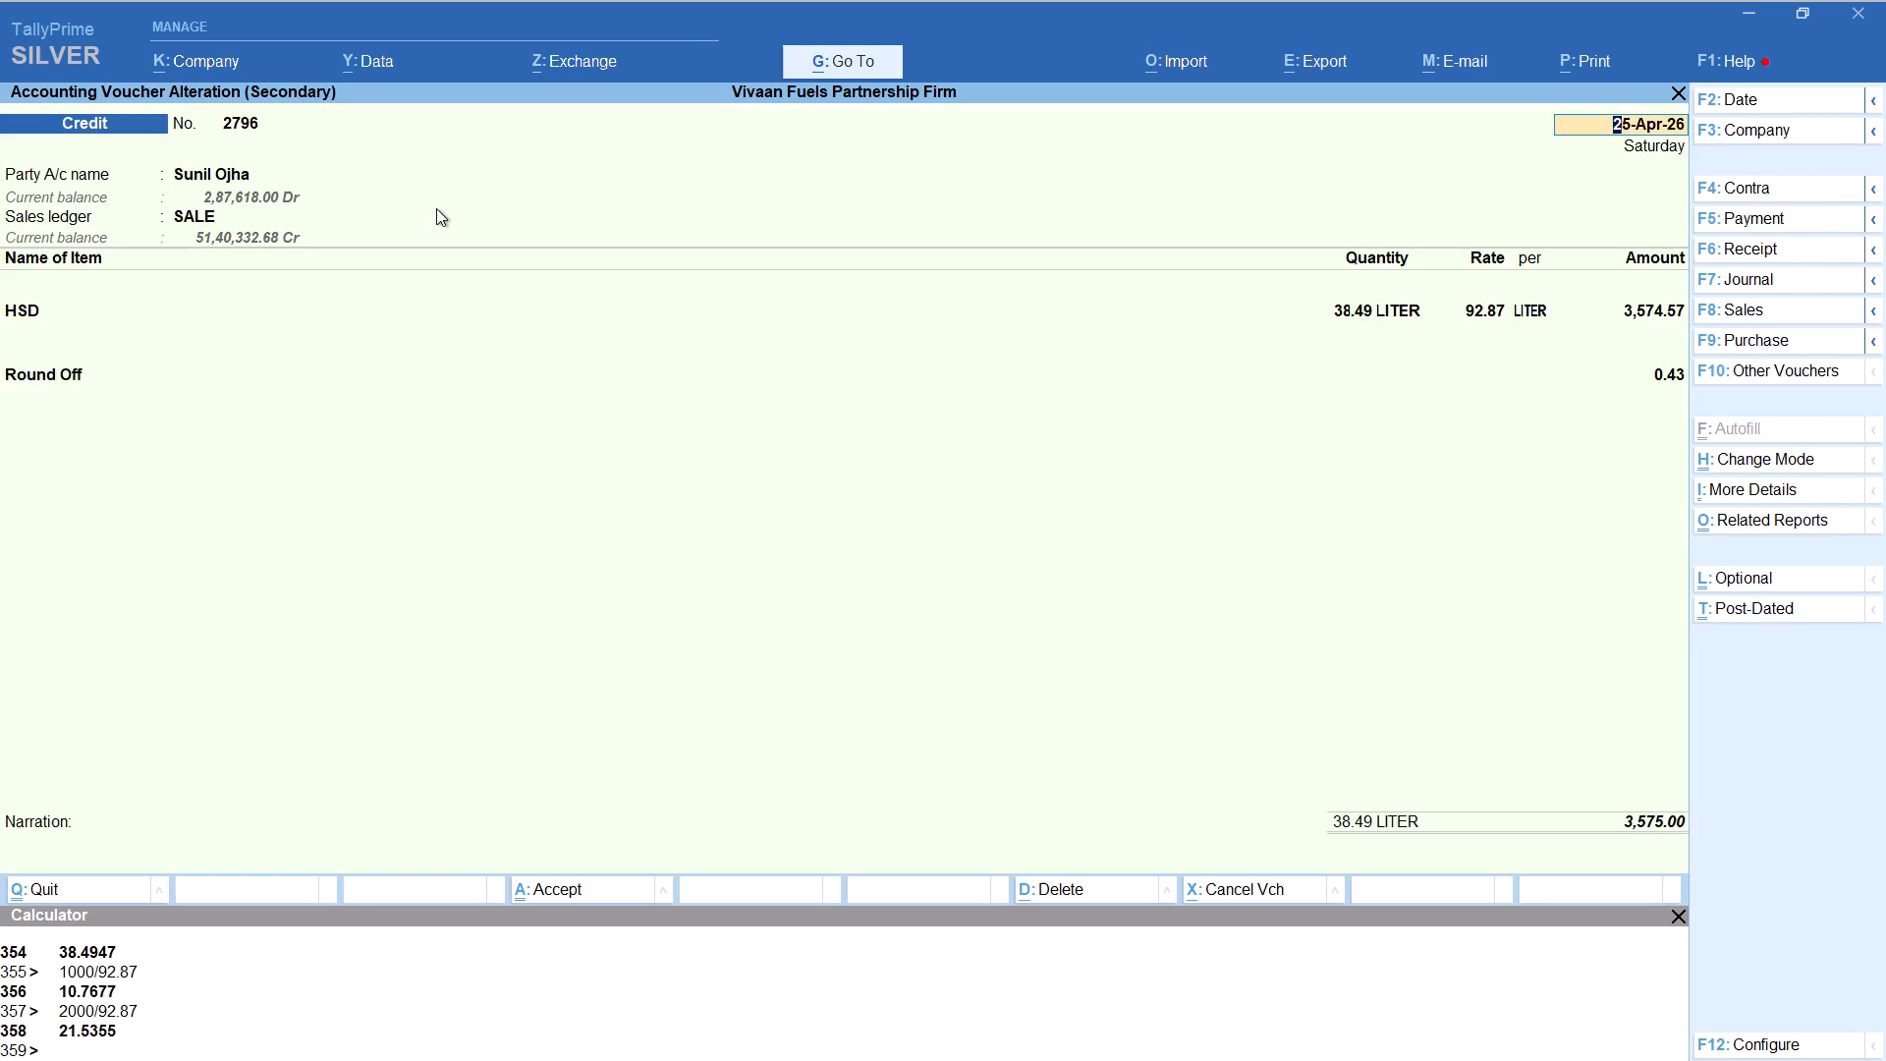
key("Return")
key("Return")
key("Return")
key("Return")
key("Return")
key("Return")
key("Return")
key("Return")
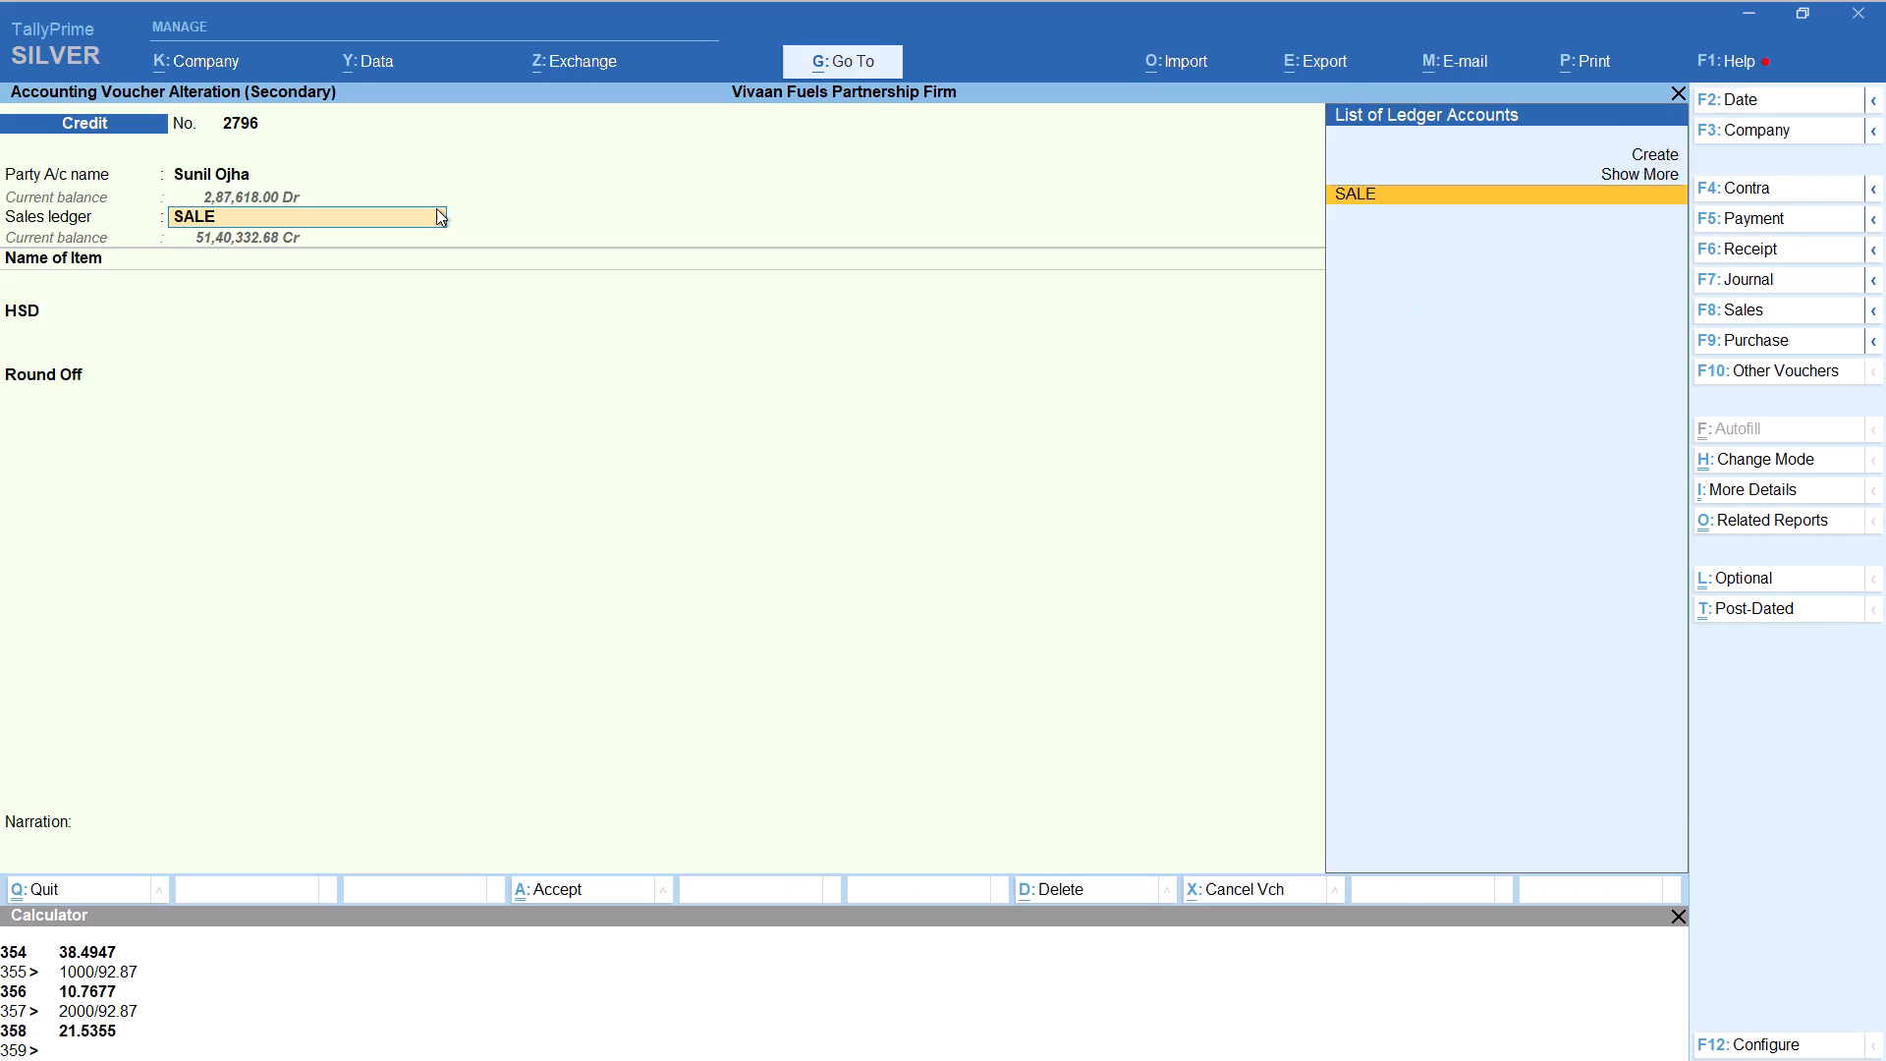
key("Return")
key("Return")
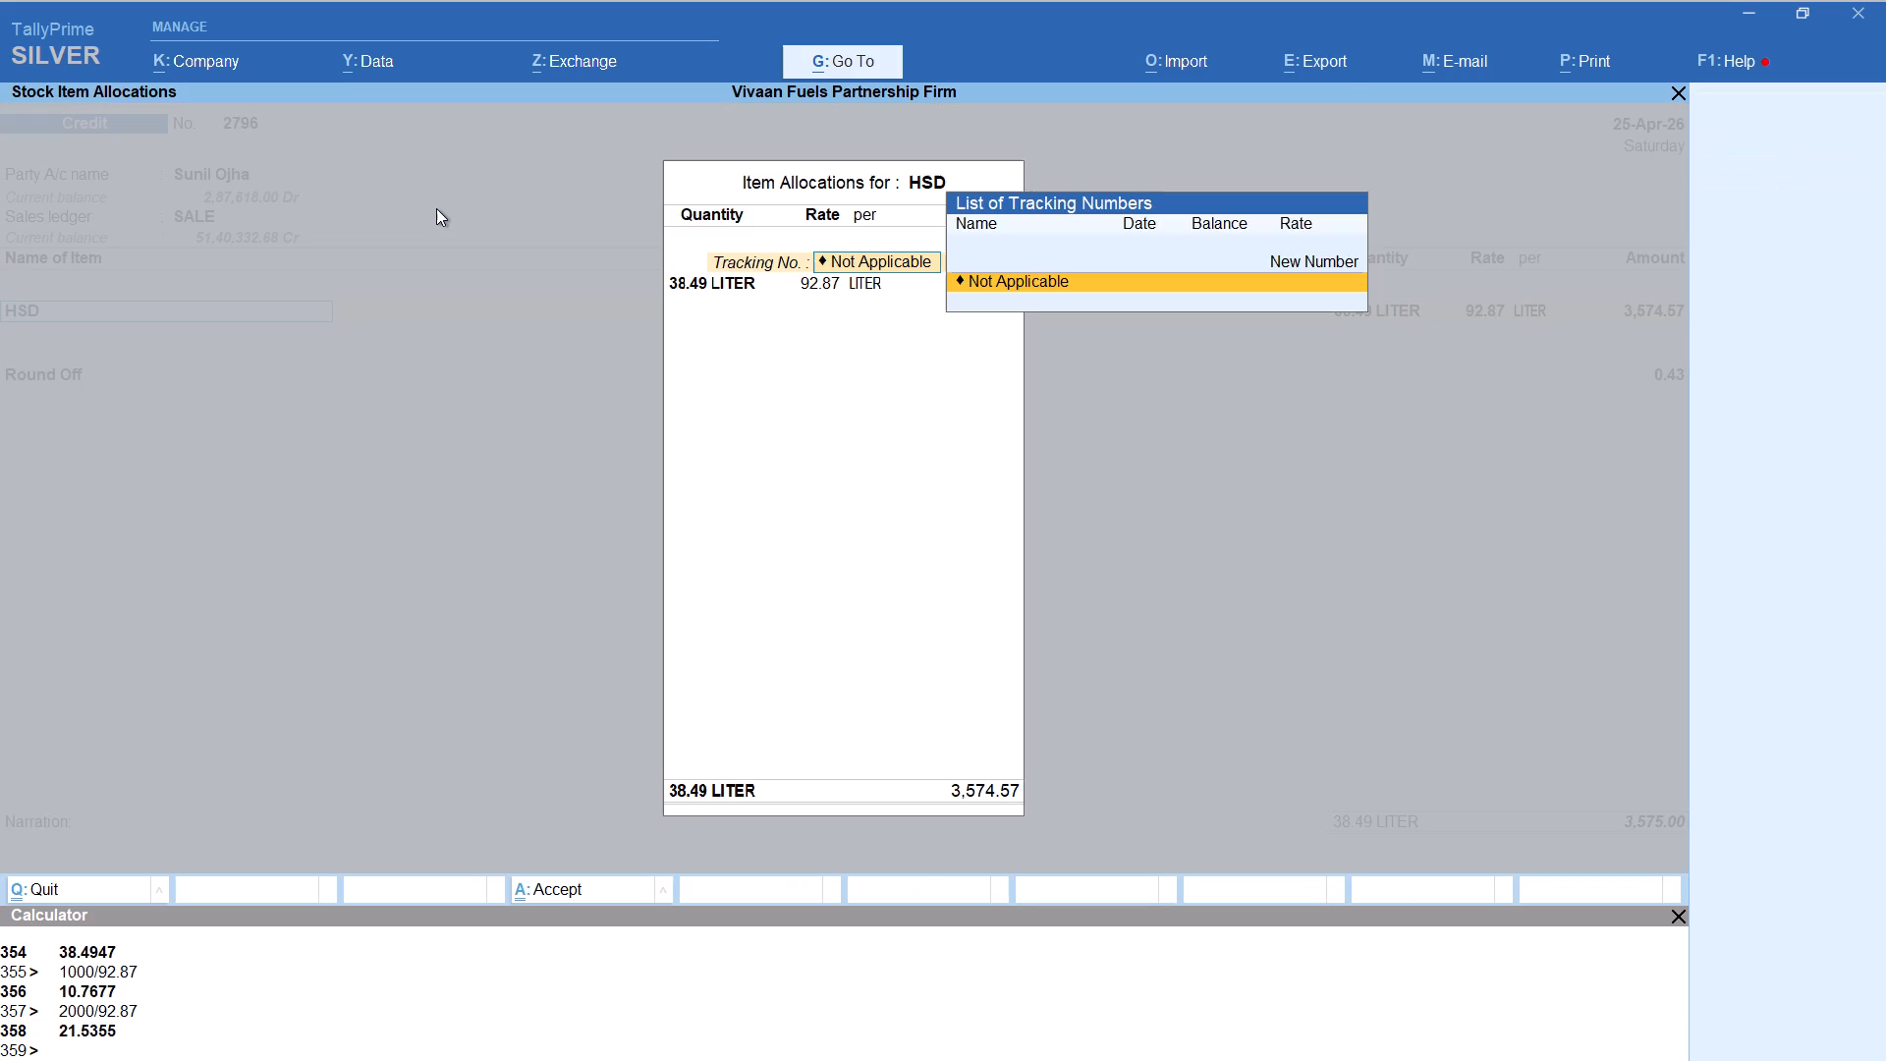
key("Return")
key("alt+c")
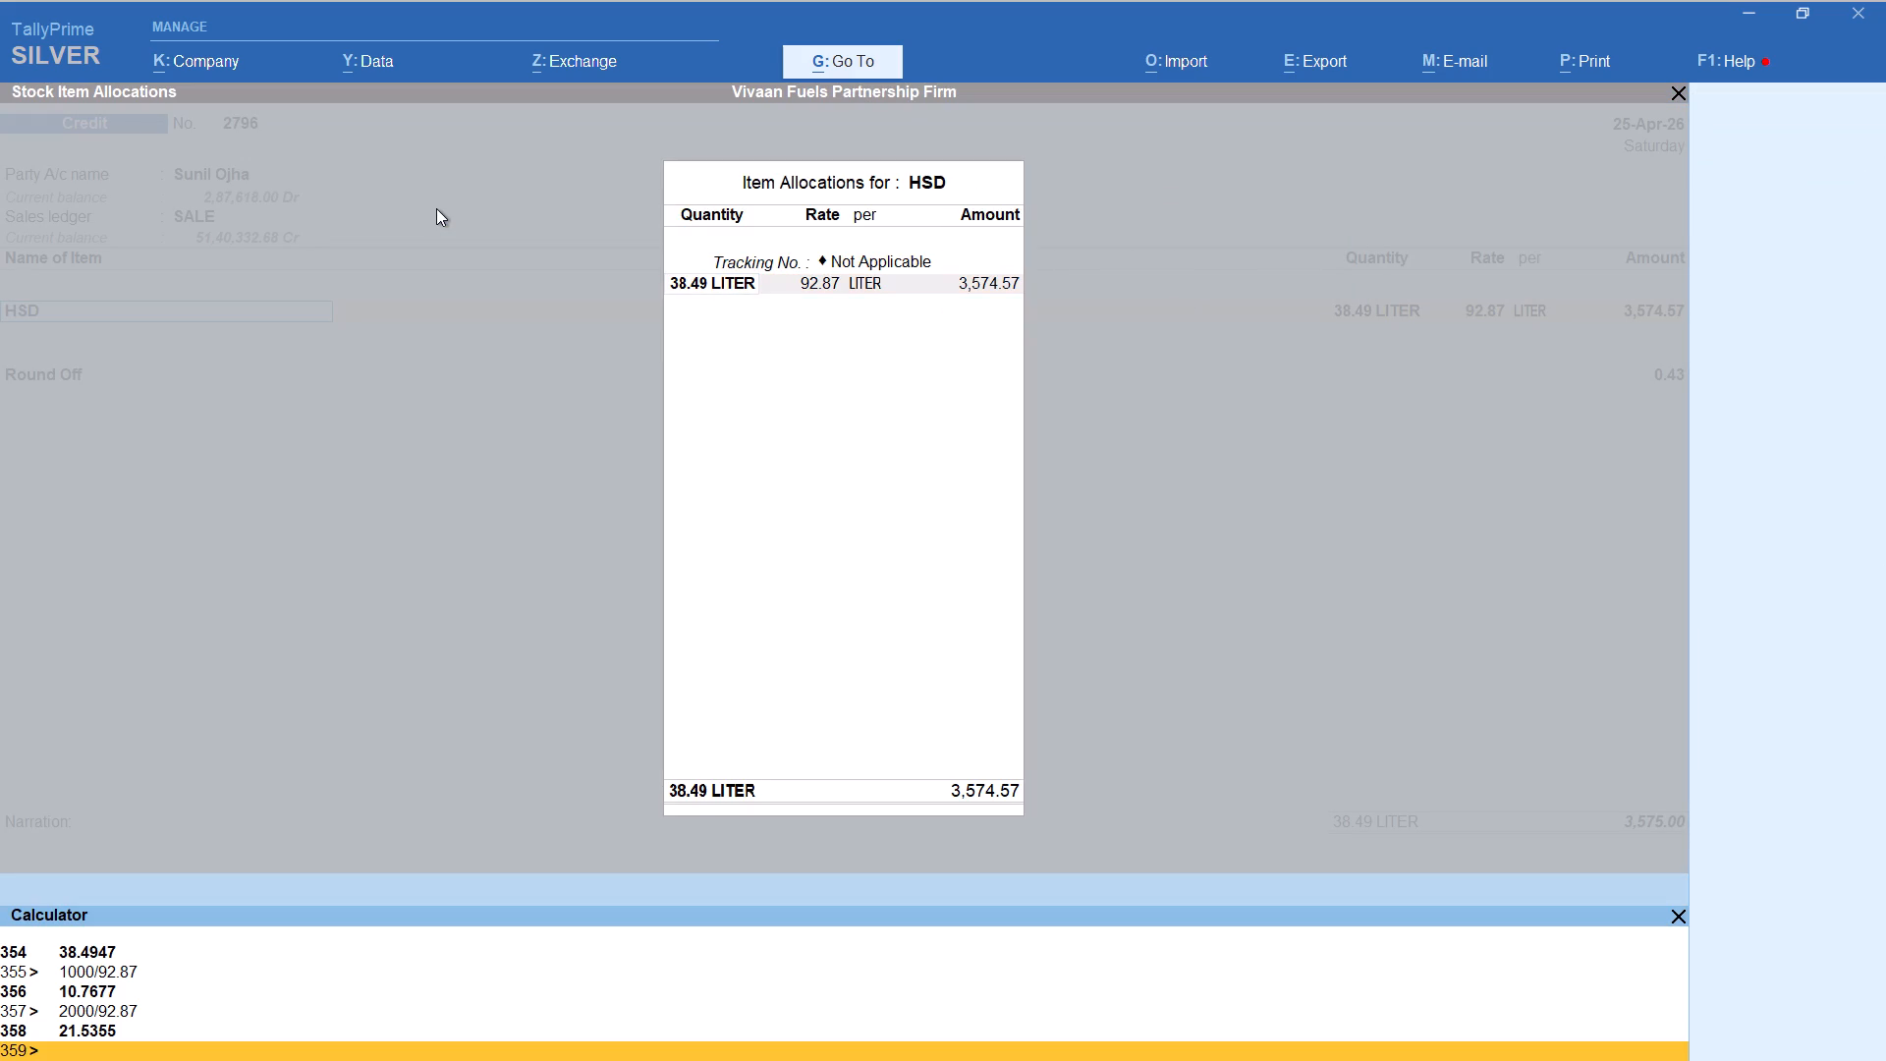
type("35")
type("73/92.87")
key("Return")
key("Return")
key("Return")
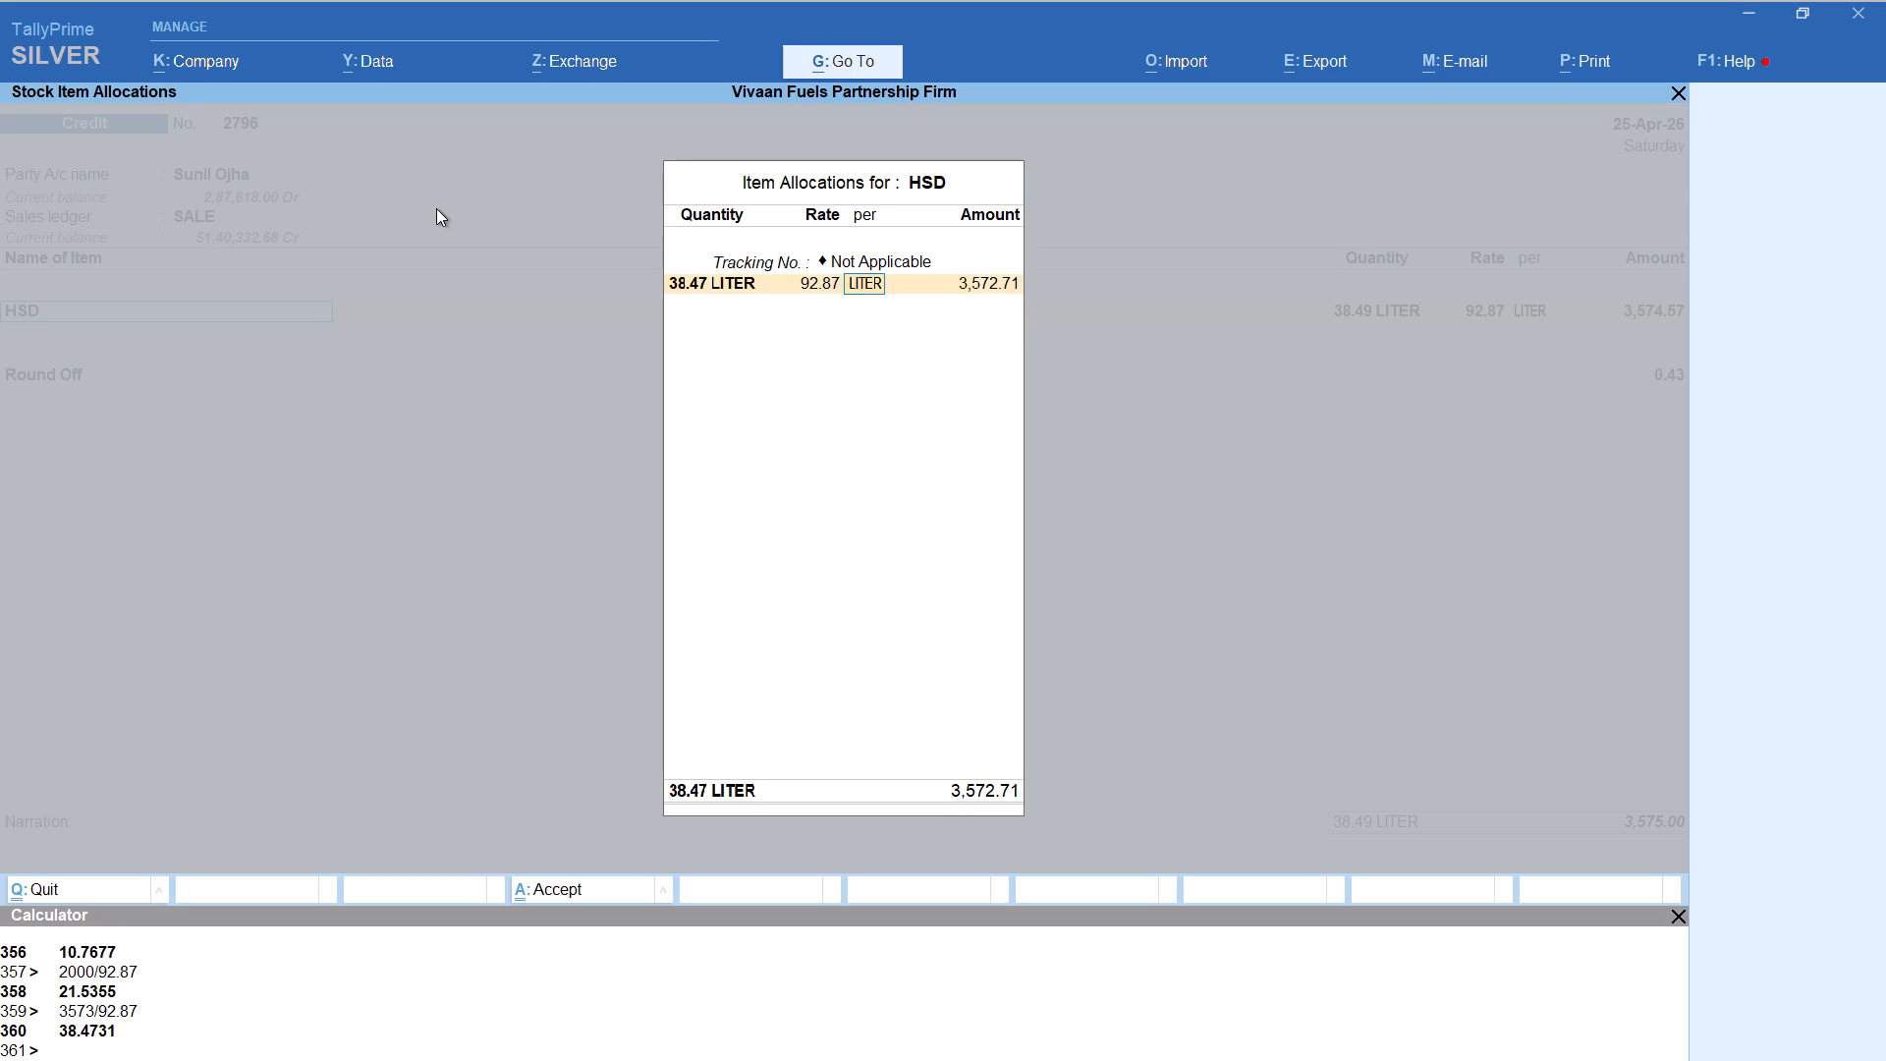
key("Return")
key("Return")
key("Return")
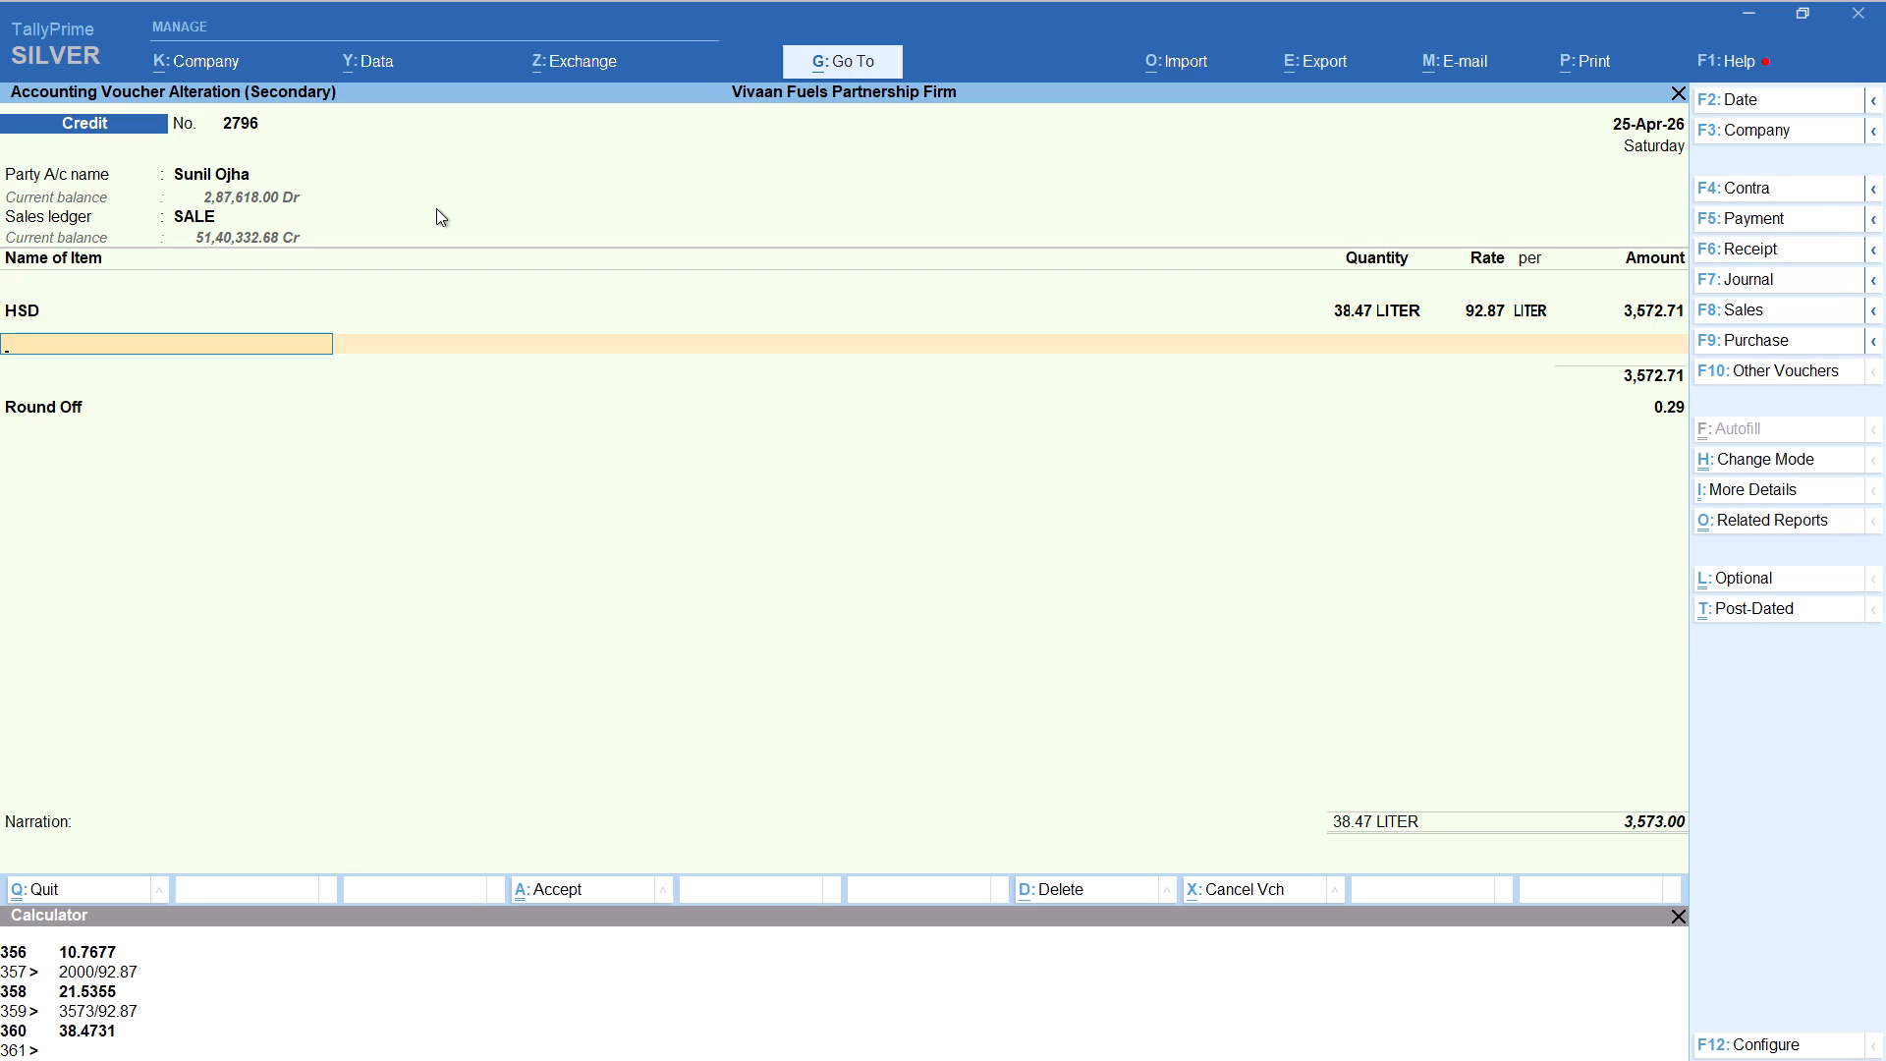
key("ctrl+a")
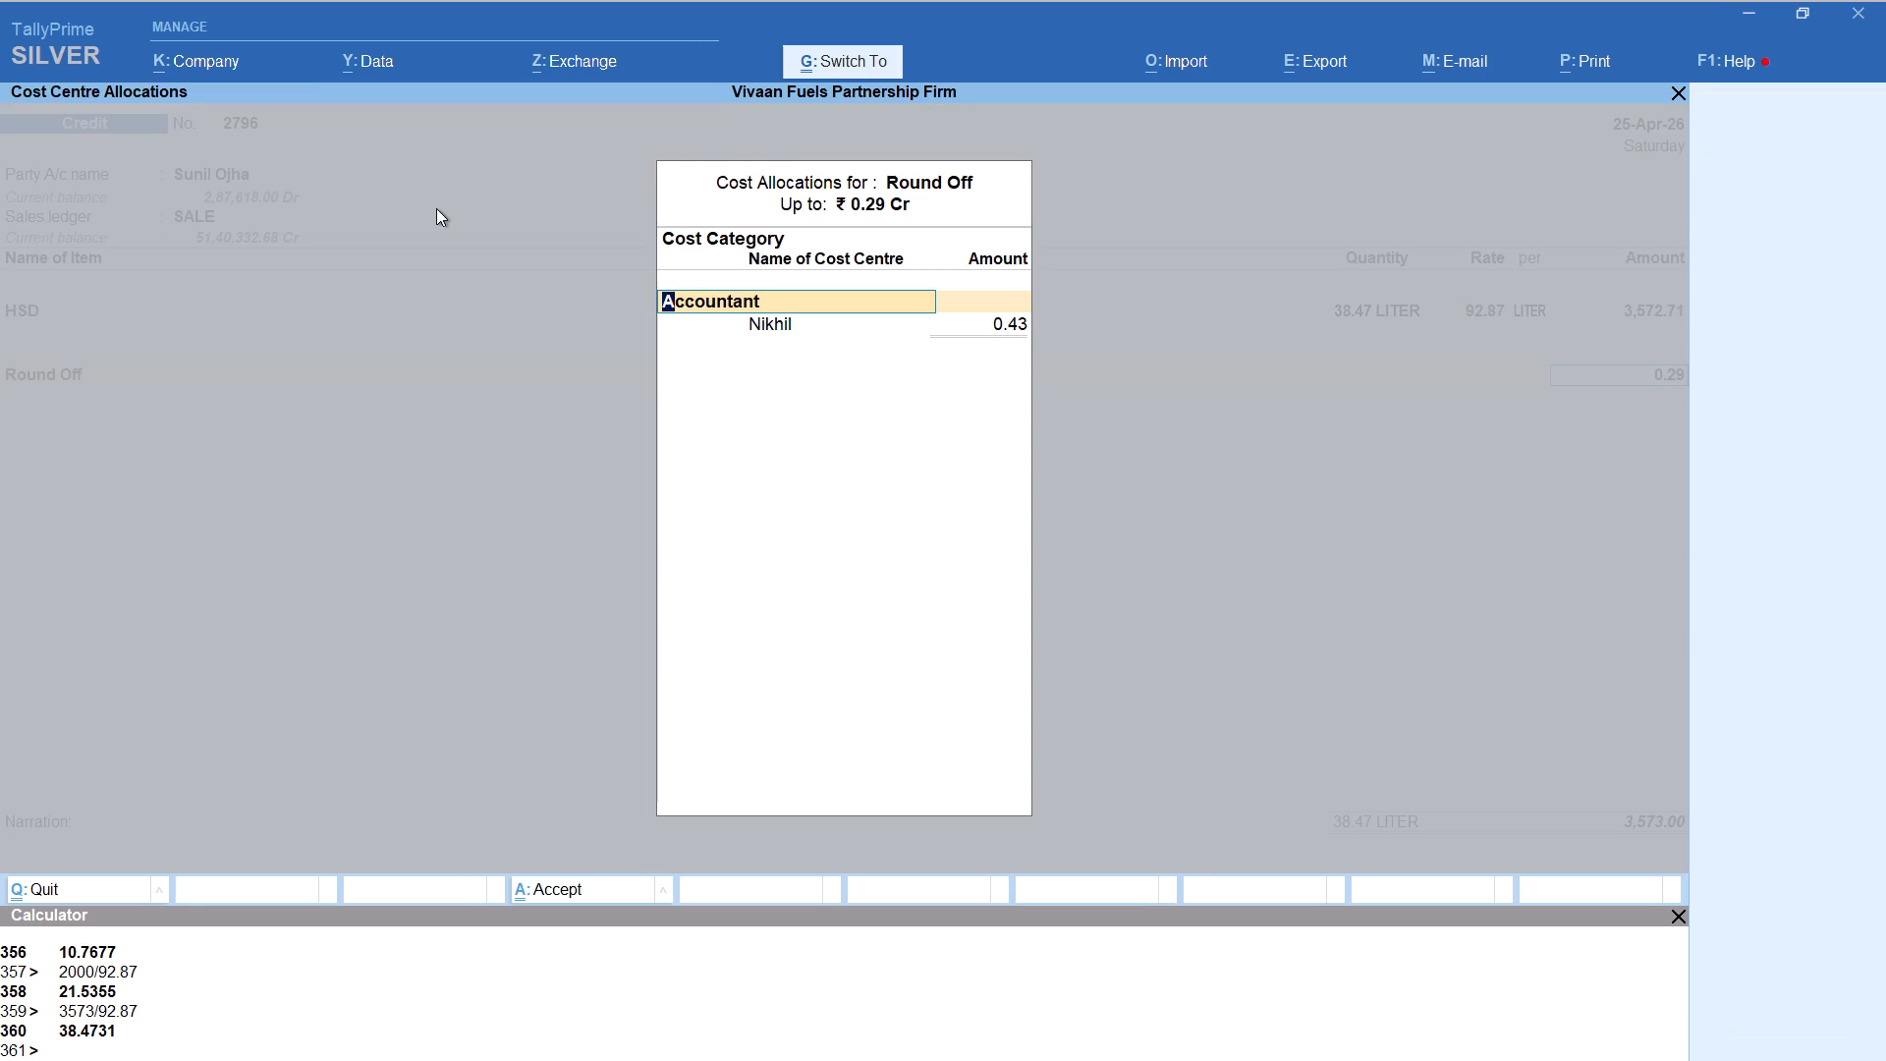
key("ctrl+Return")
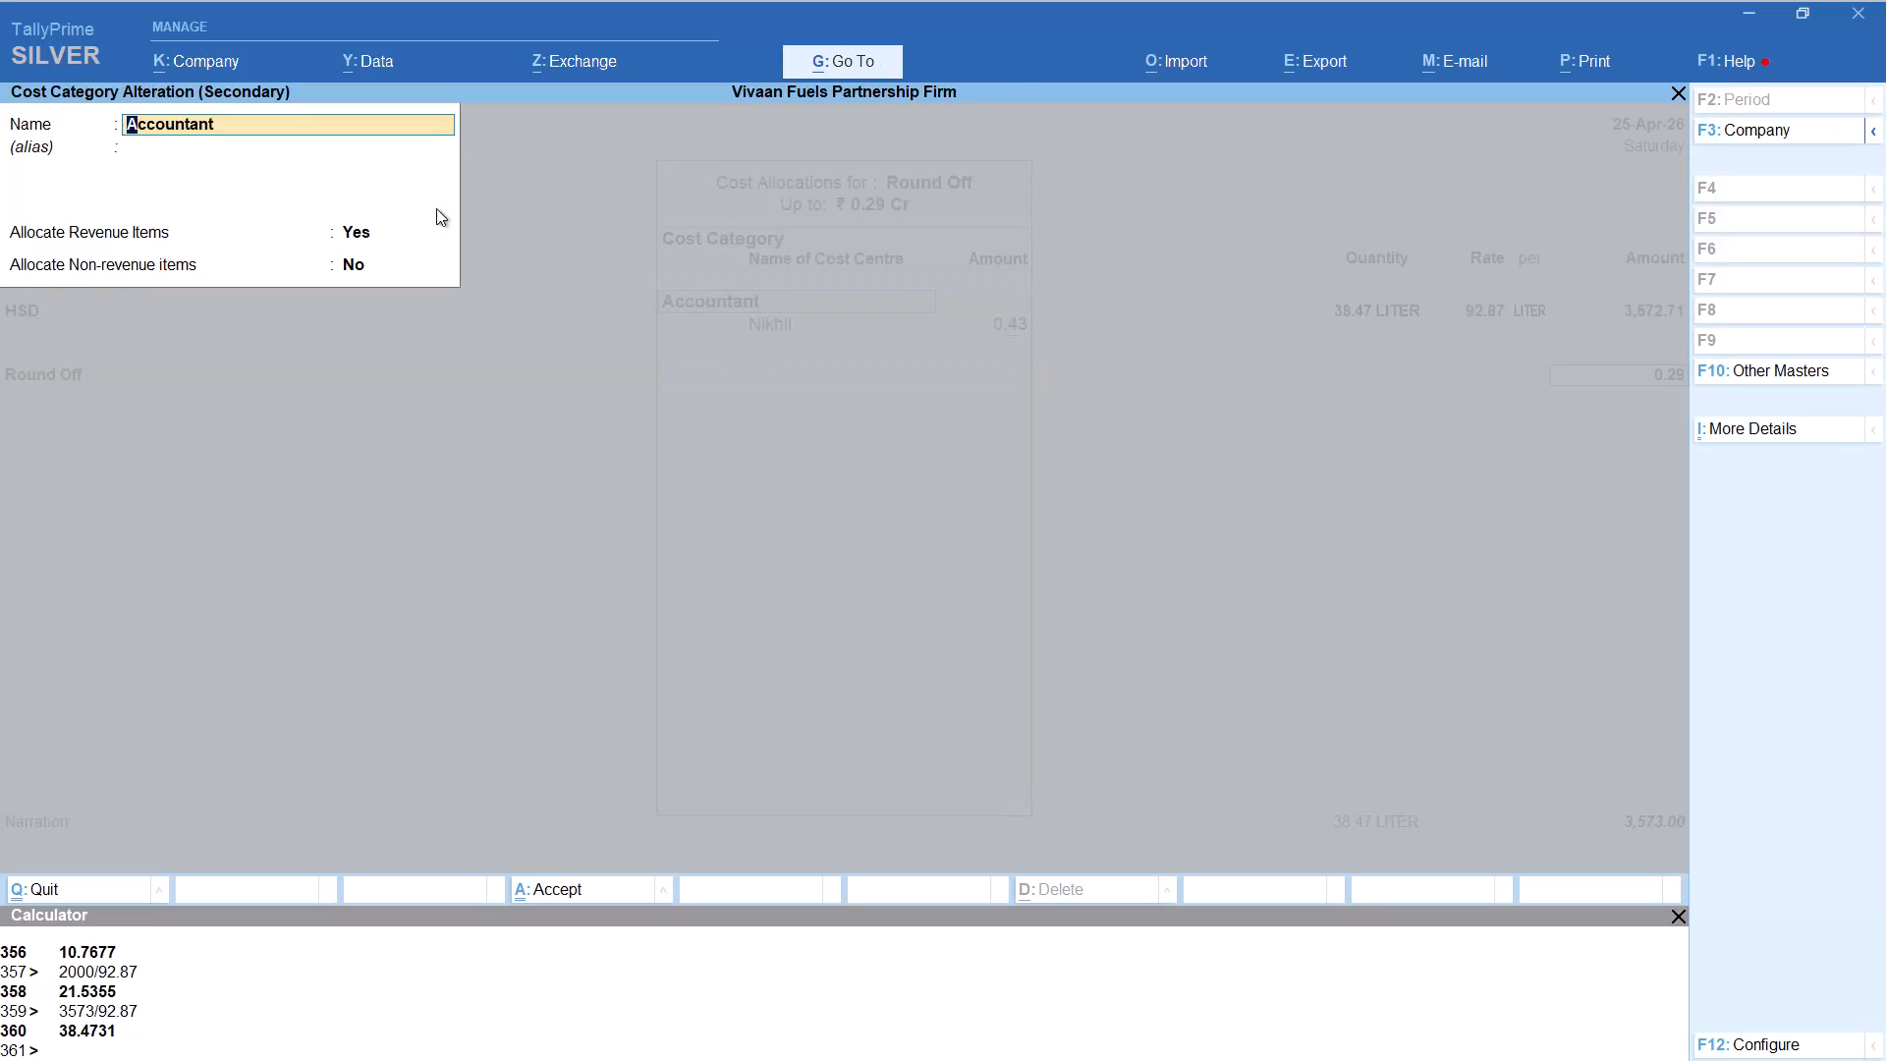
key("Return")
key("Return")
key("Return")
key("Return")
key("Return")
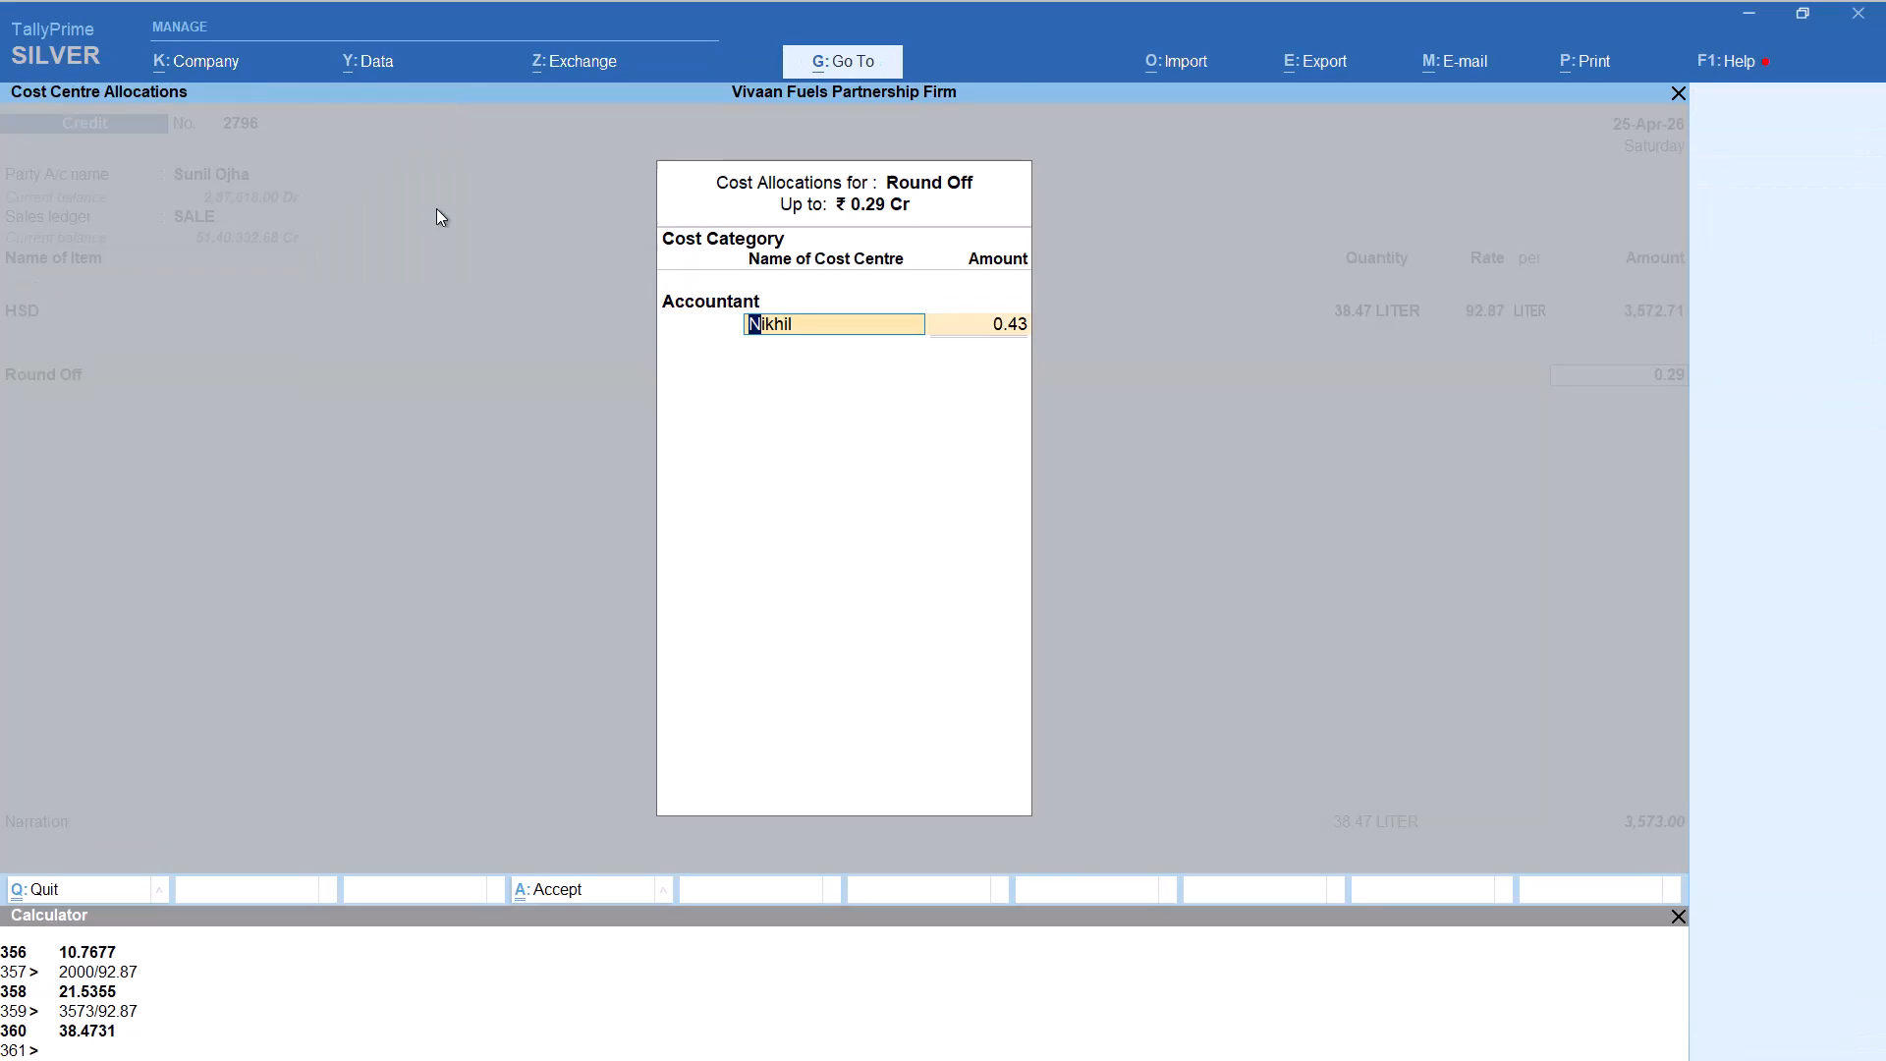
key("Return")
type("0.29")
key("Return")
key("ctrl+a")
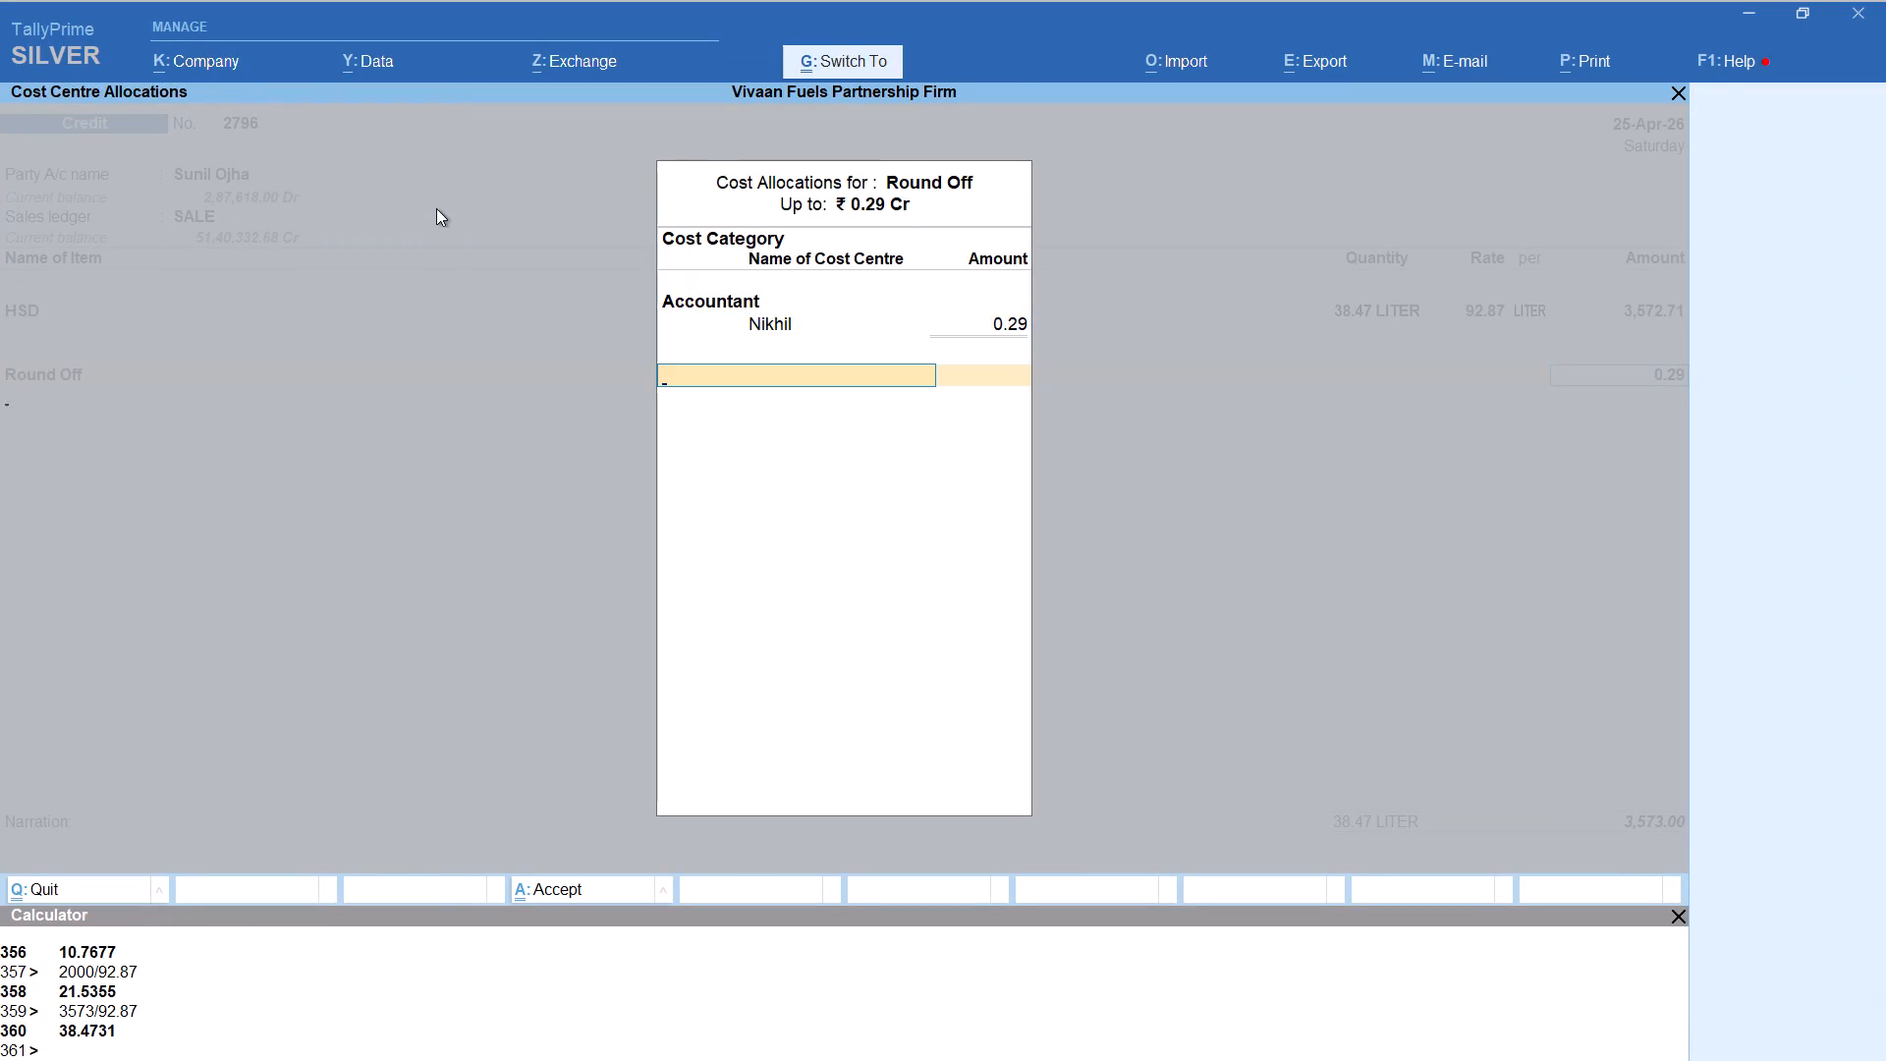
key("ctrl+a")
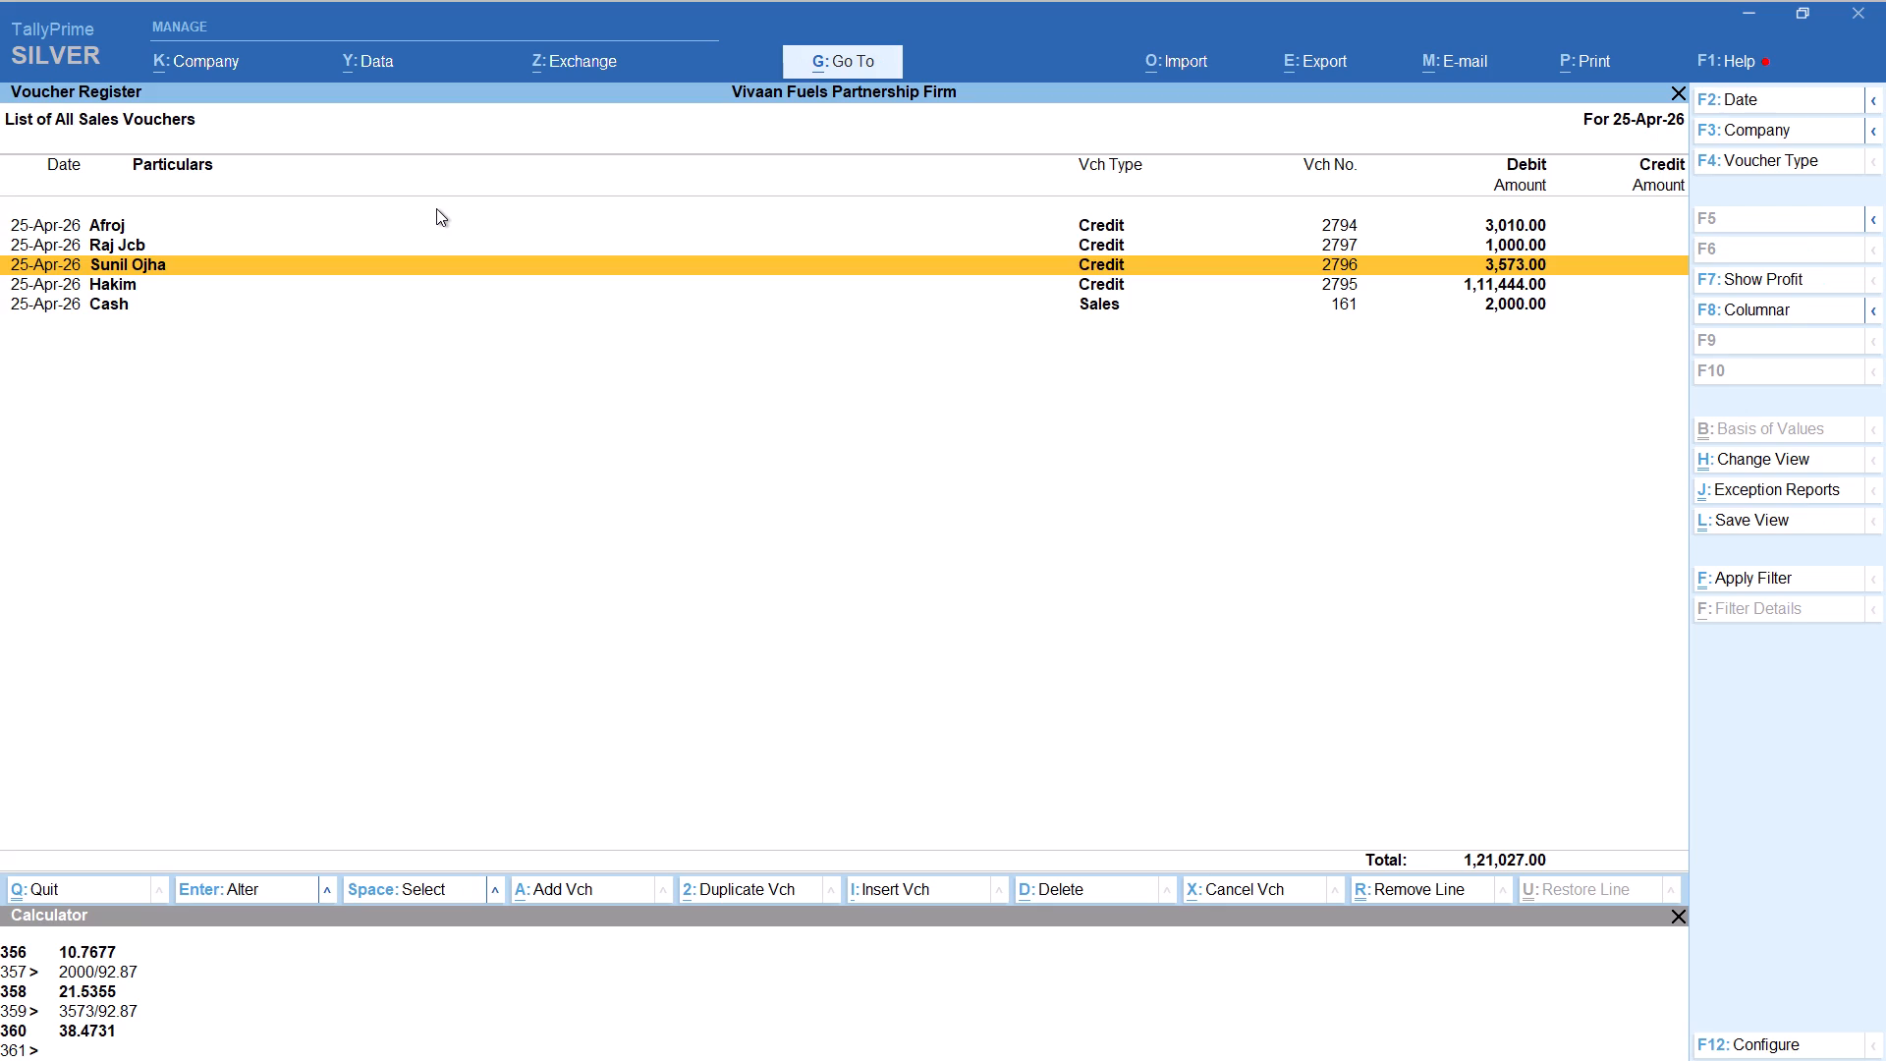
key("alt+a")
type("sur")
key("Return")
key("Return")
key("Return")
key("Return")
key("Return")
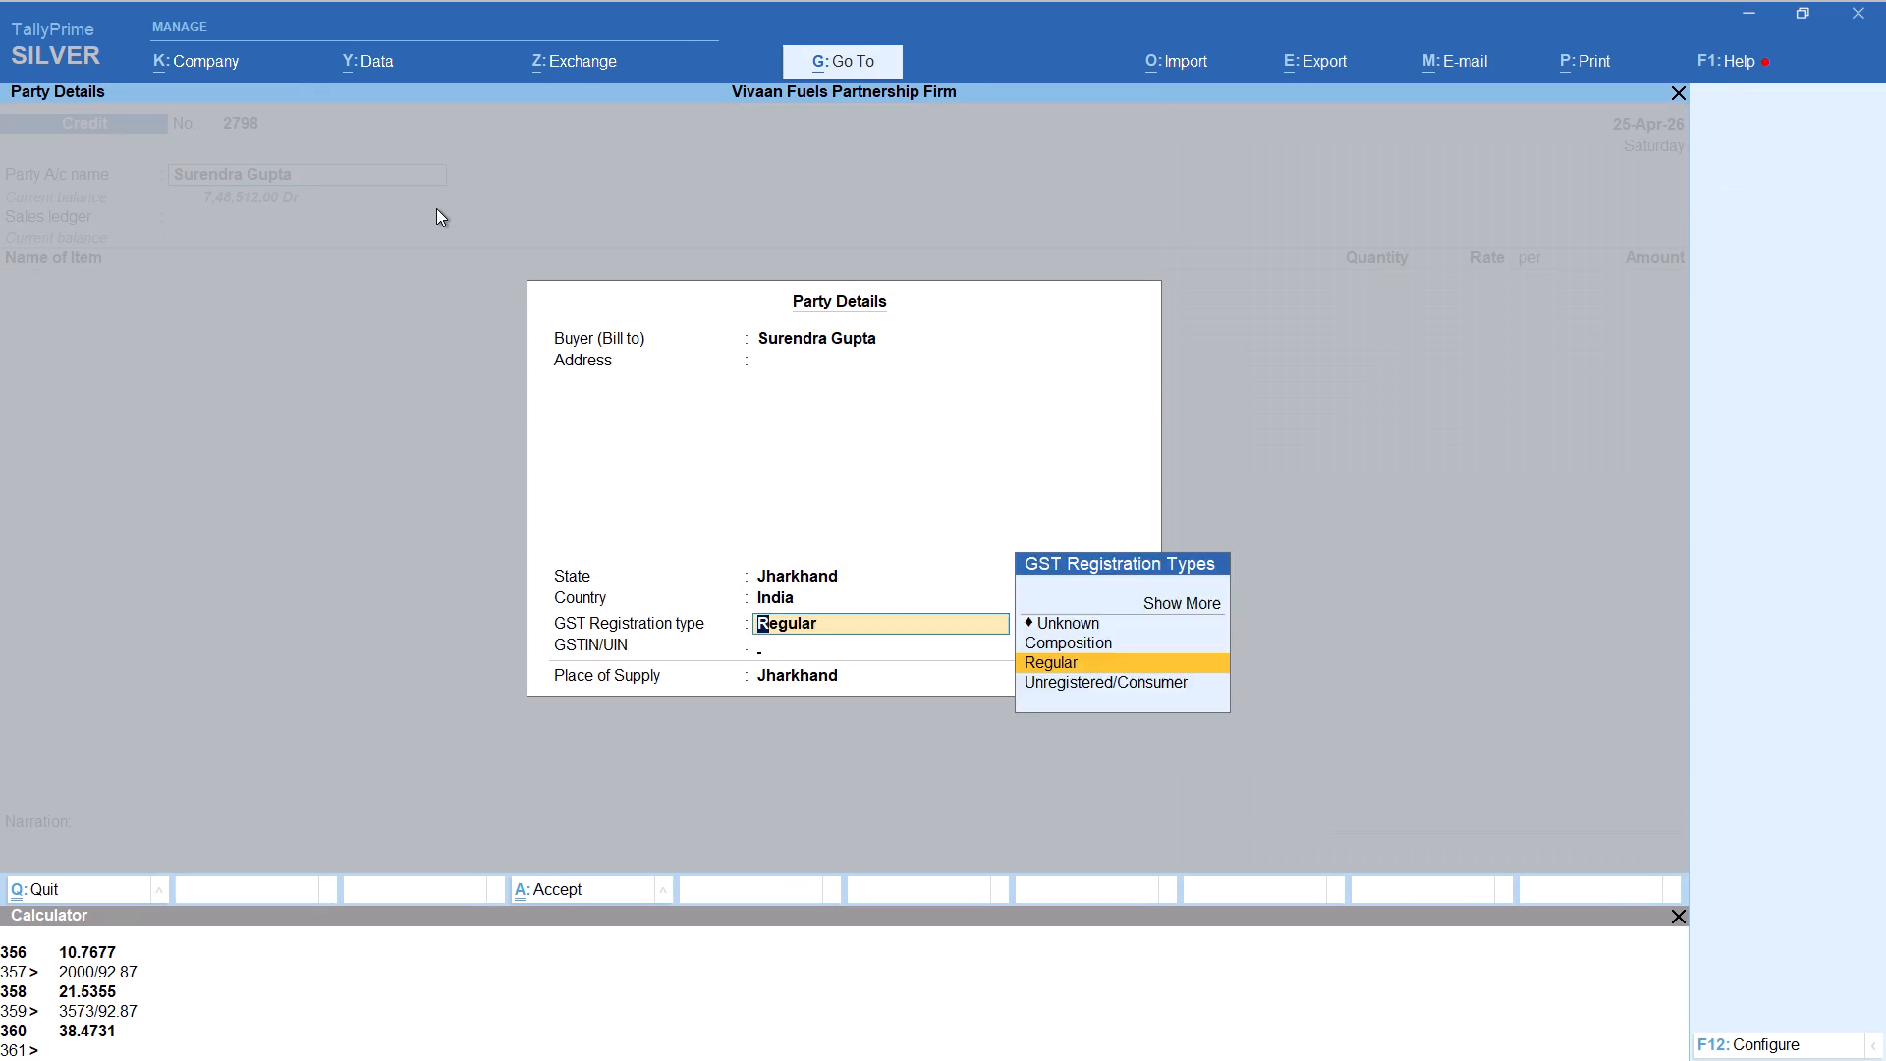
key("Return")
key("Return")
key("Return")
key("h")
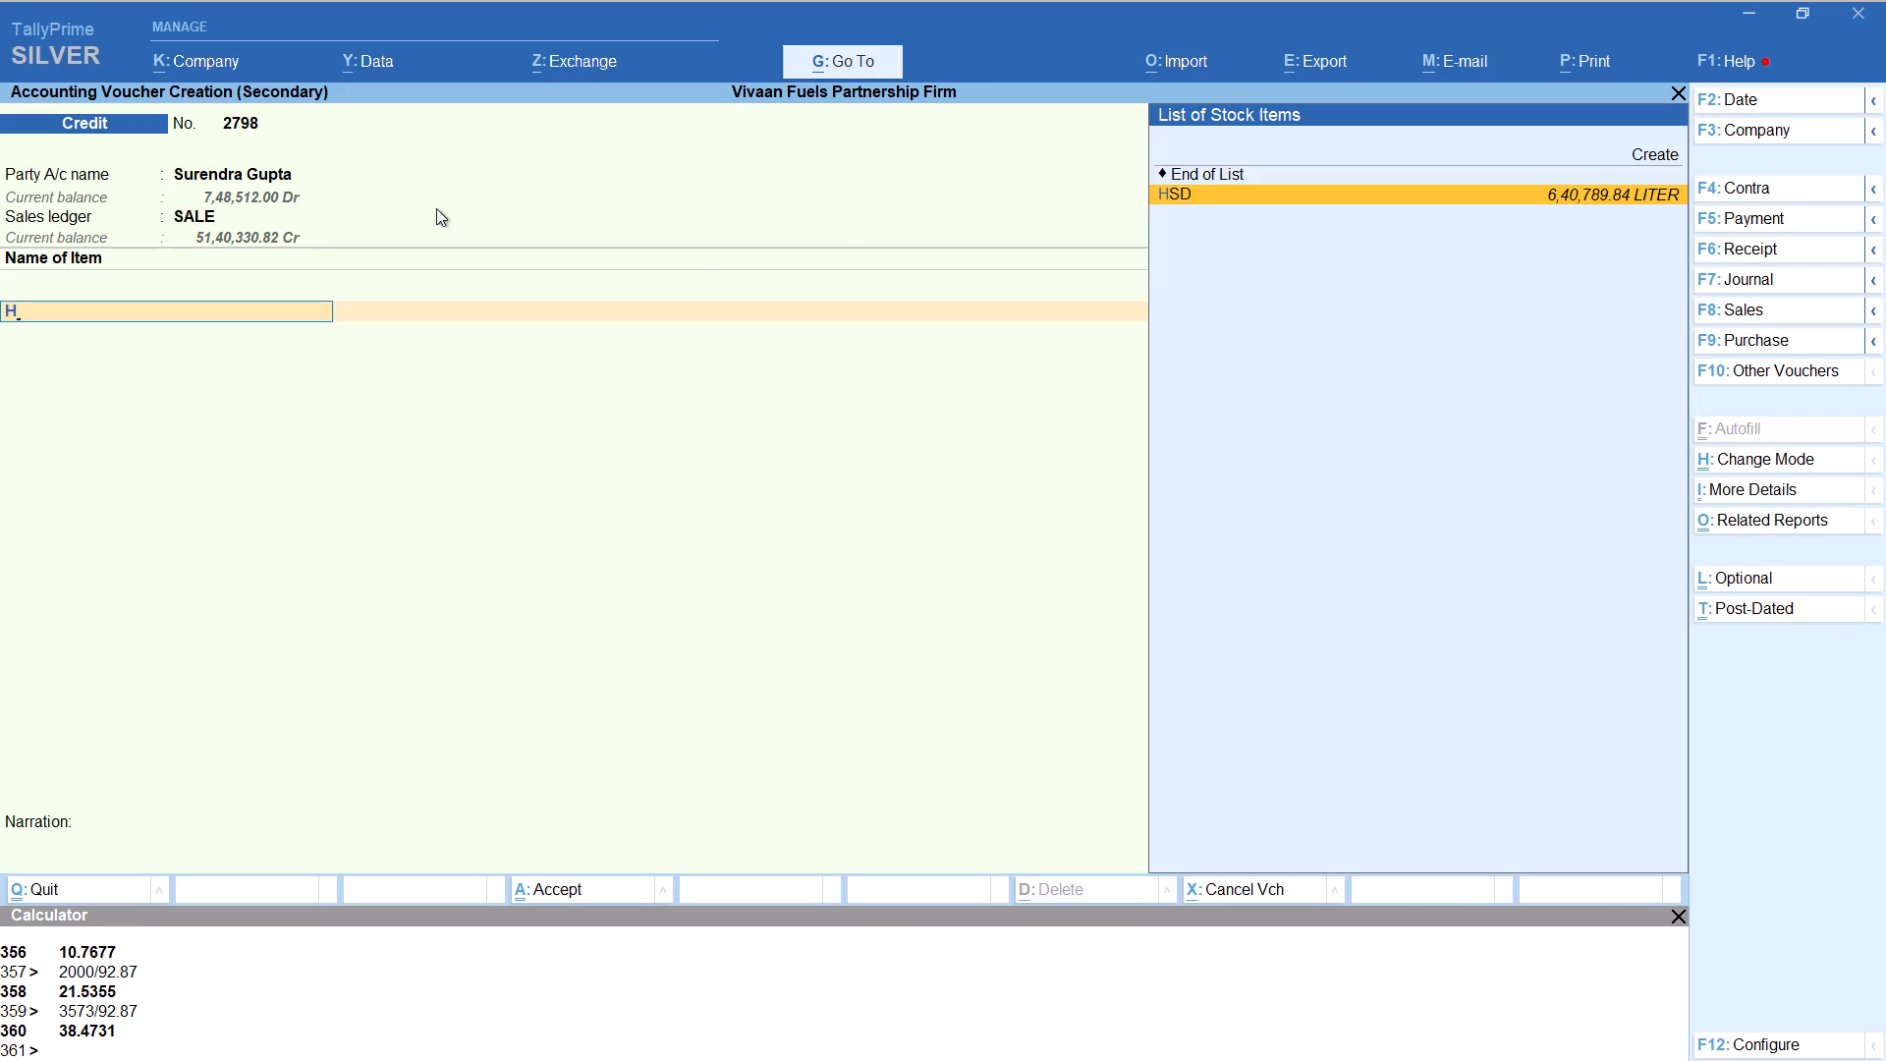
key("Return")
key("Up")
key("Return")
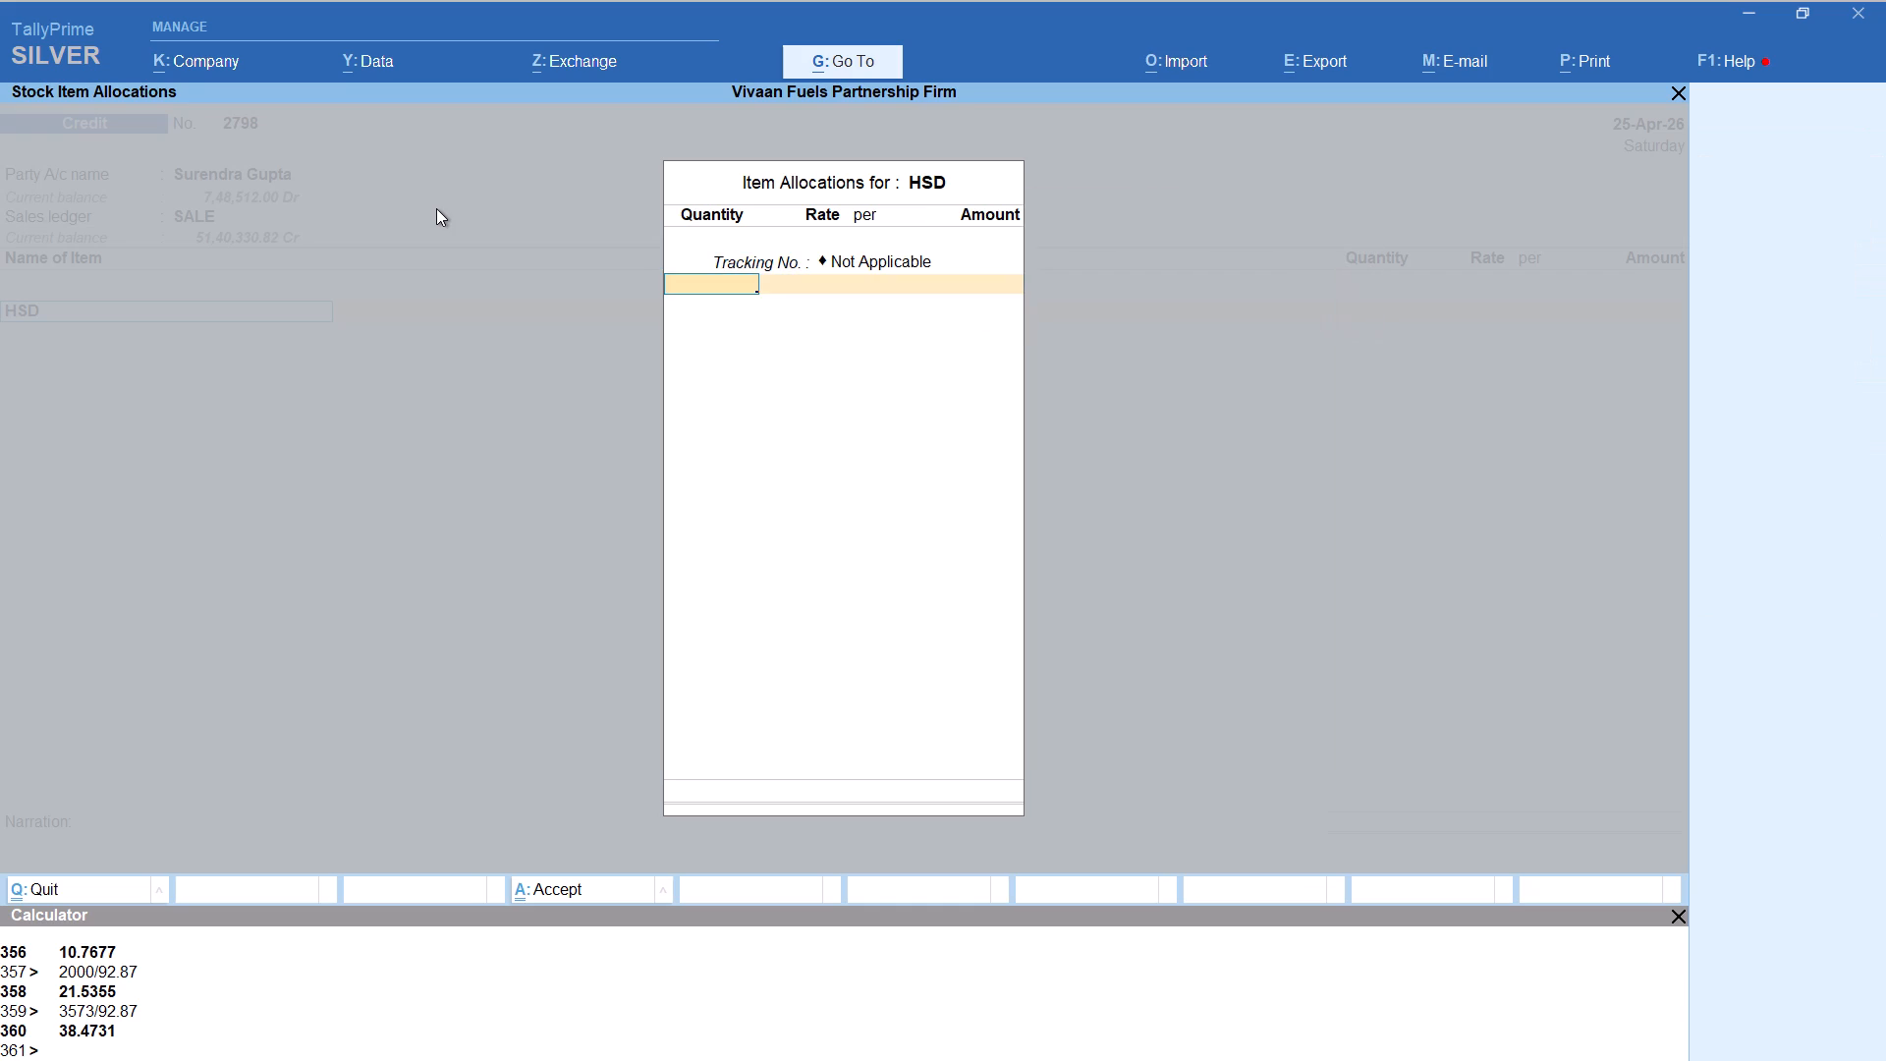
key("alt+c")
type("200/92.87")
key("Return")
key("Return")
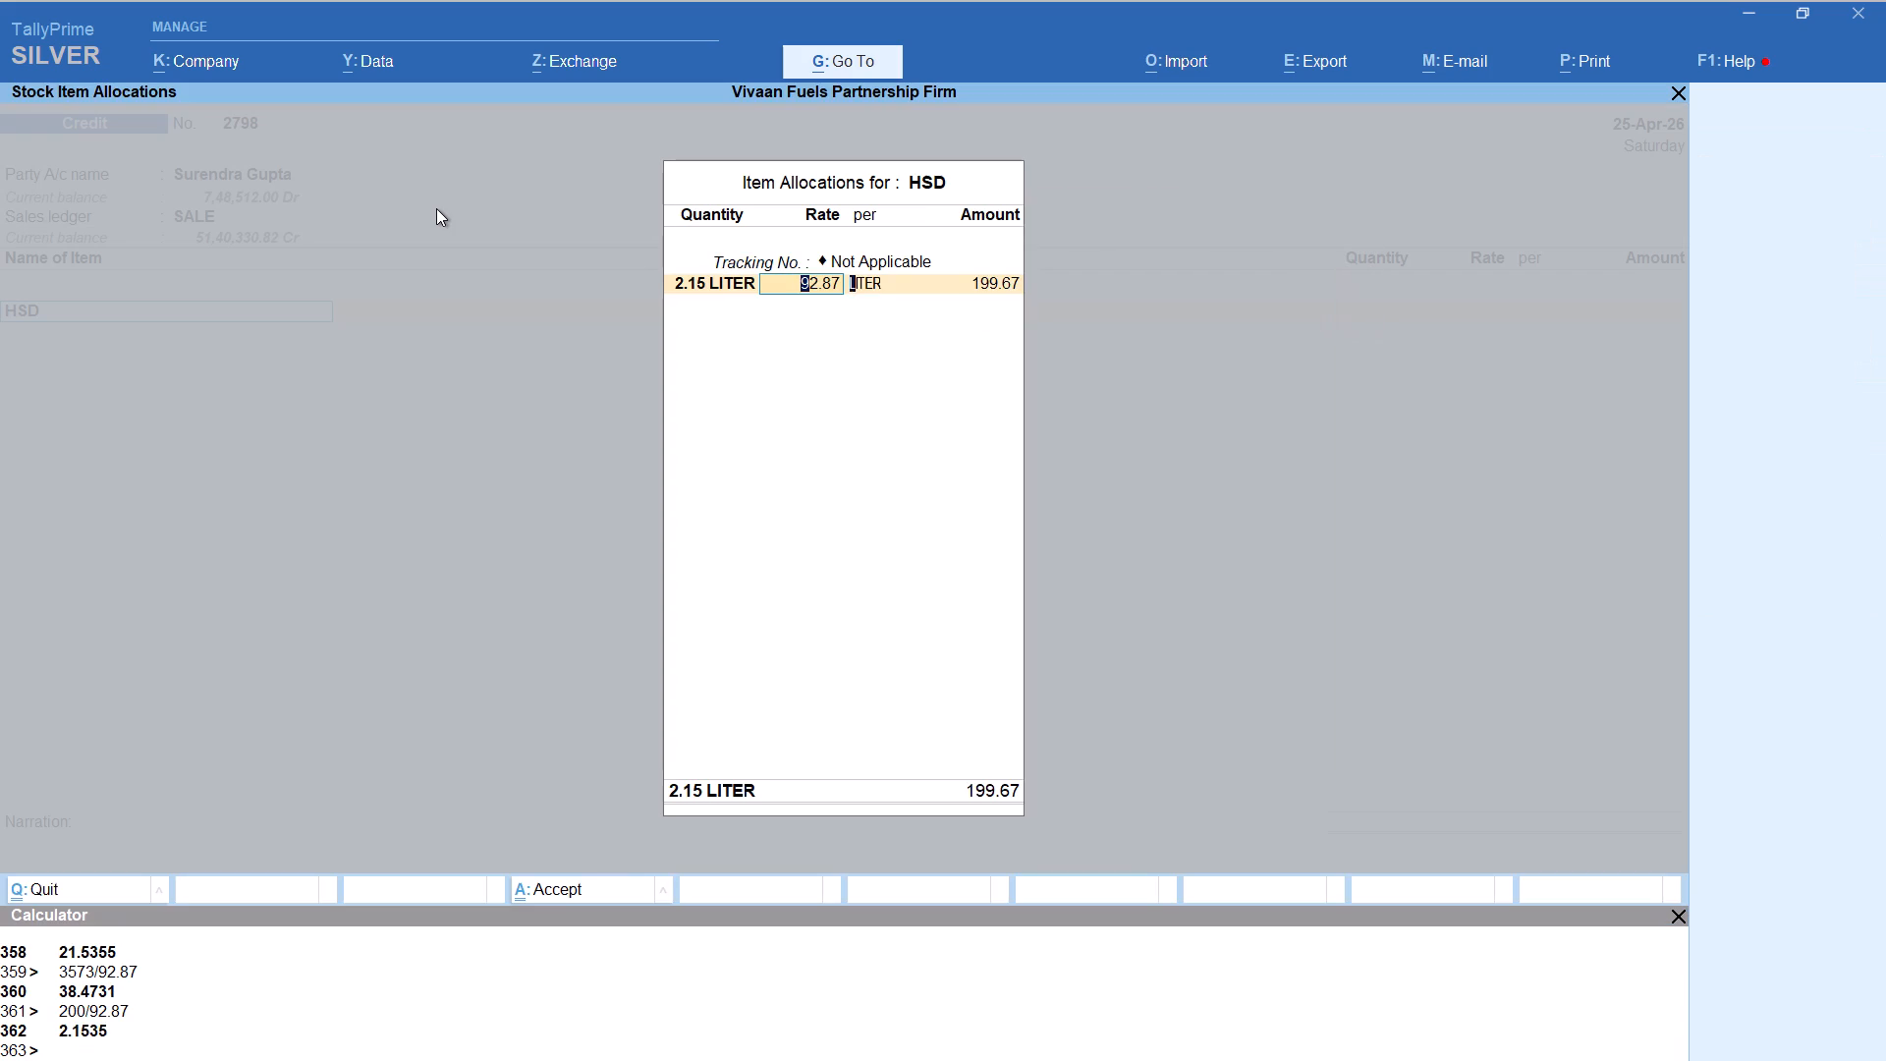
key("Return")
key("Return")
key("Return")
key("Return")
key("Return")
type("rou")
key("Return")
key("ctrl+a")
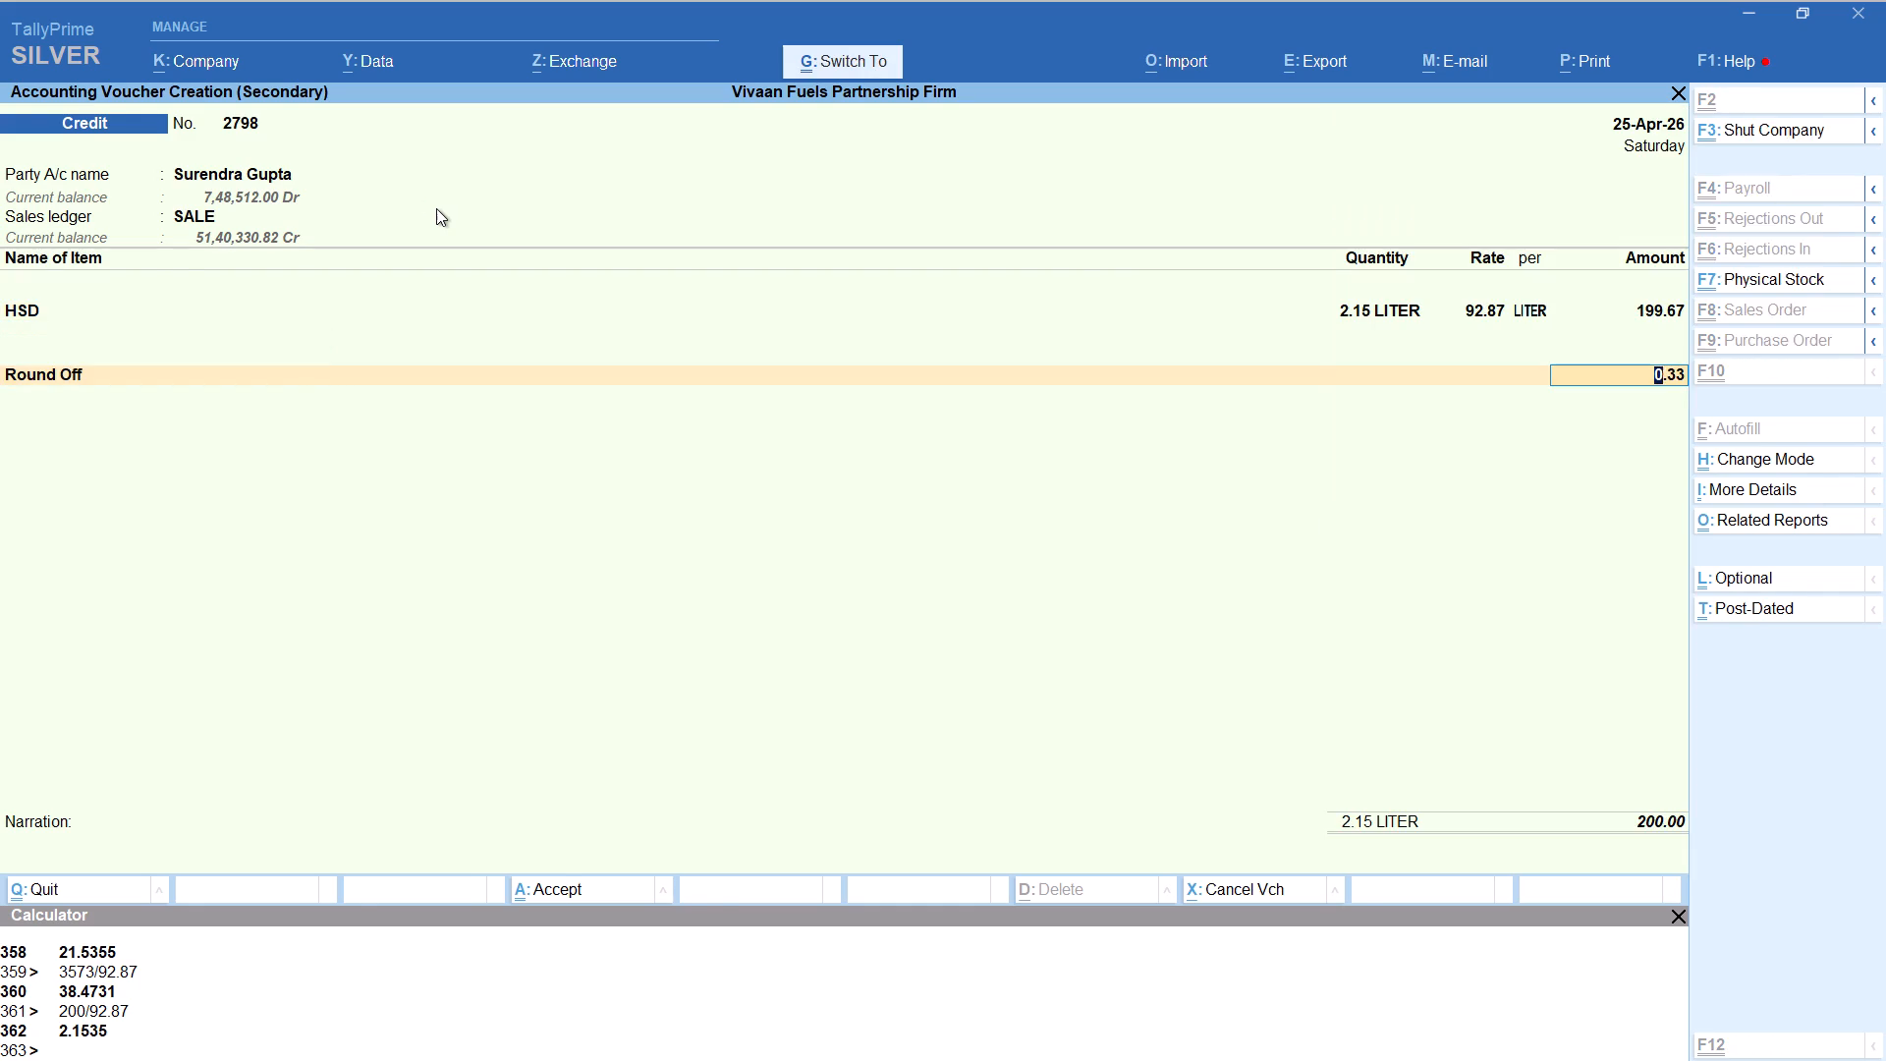
Start another Credit voucher dated 25-Apr-26 for Raj Jcb, keeping the default party details and using the SALE ledger.
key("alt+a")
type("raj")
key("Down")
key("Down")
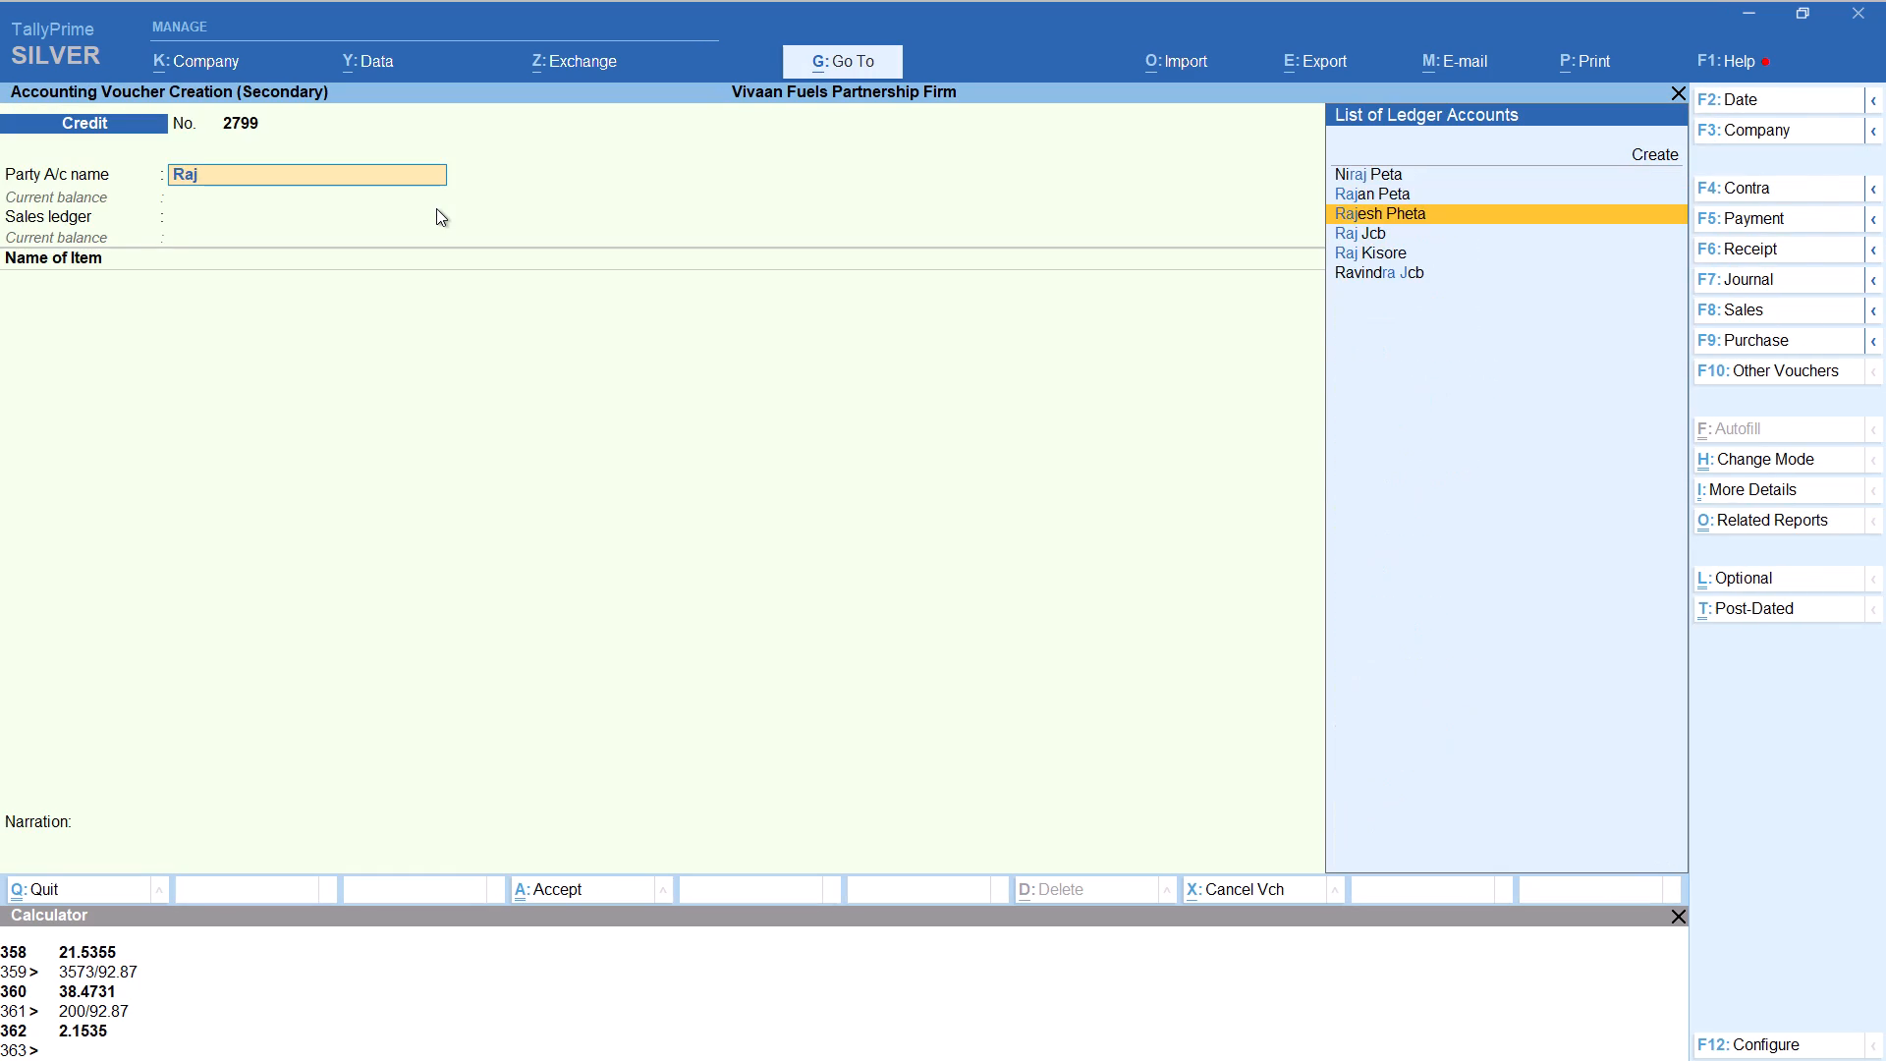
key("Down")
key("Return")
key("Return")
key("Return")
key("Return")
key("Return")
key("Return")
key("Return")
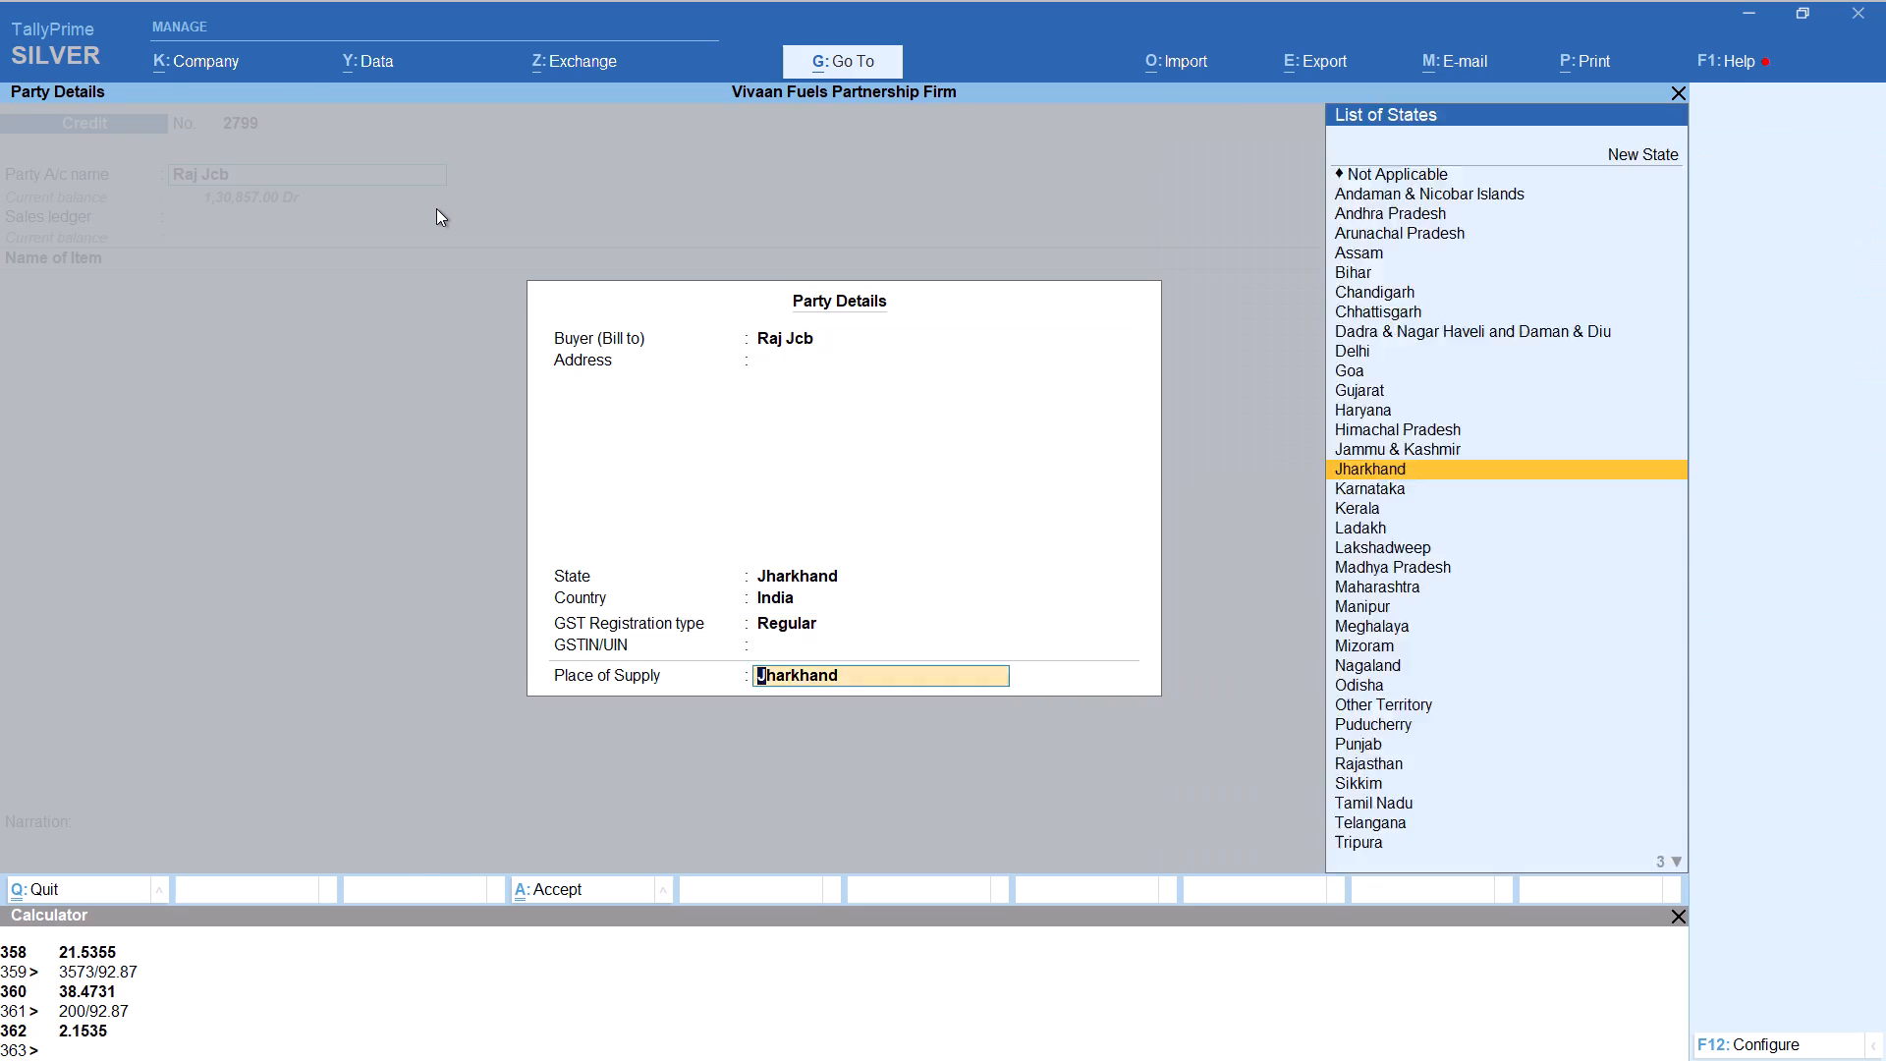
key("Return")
Add item HSD to the Raj Jcb voucher with tracking number Not Applicable, quantity calculated as 3500/92.87 and a rate of 92.87 per liter.
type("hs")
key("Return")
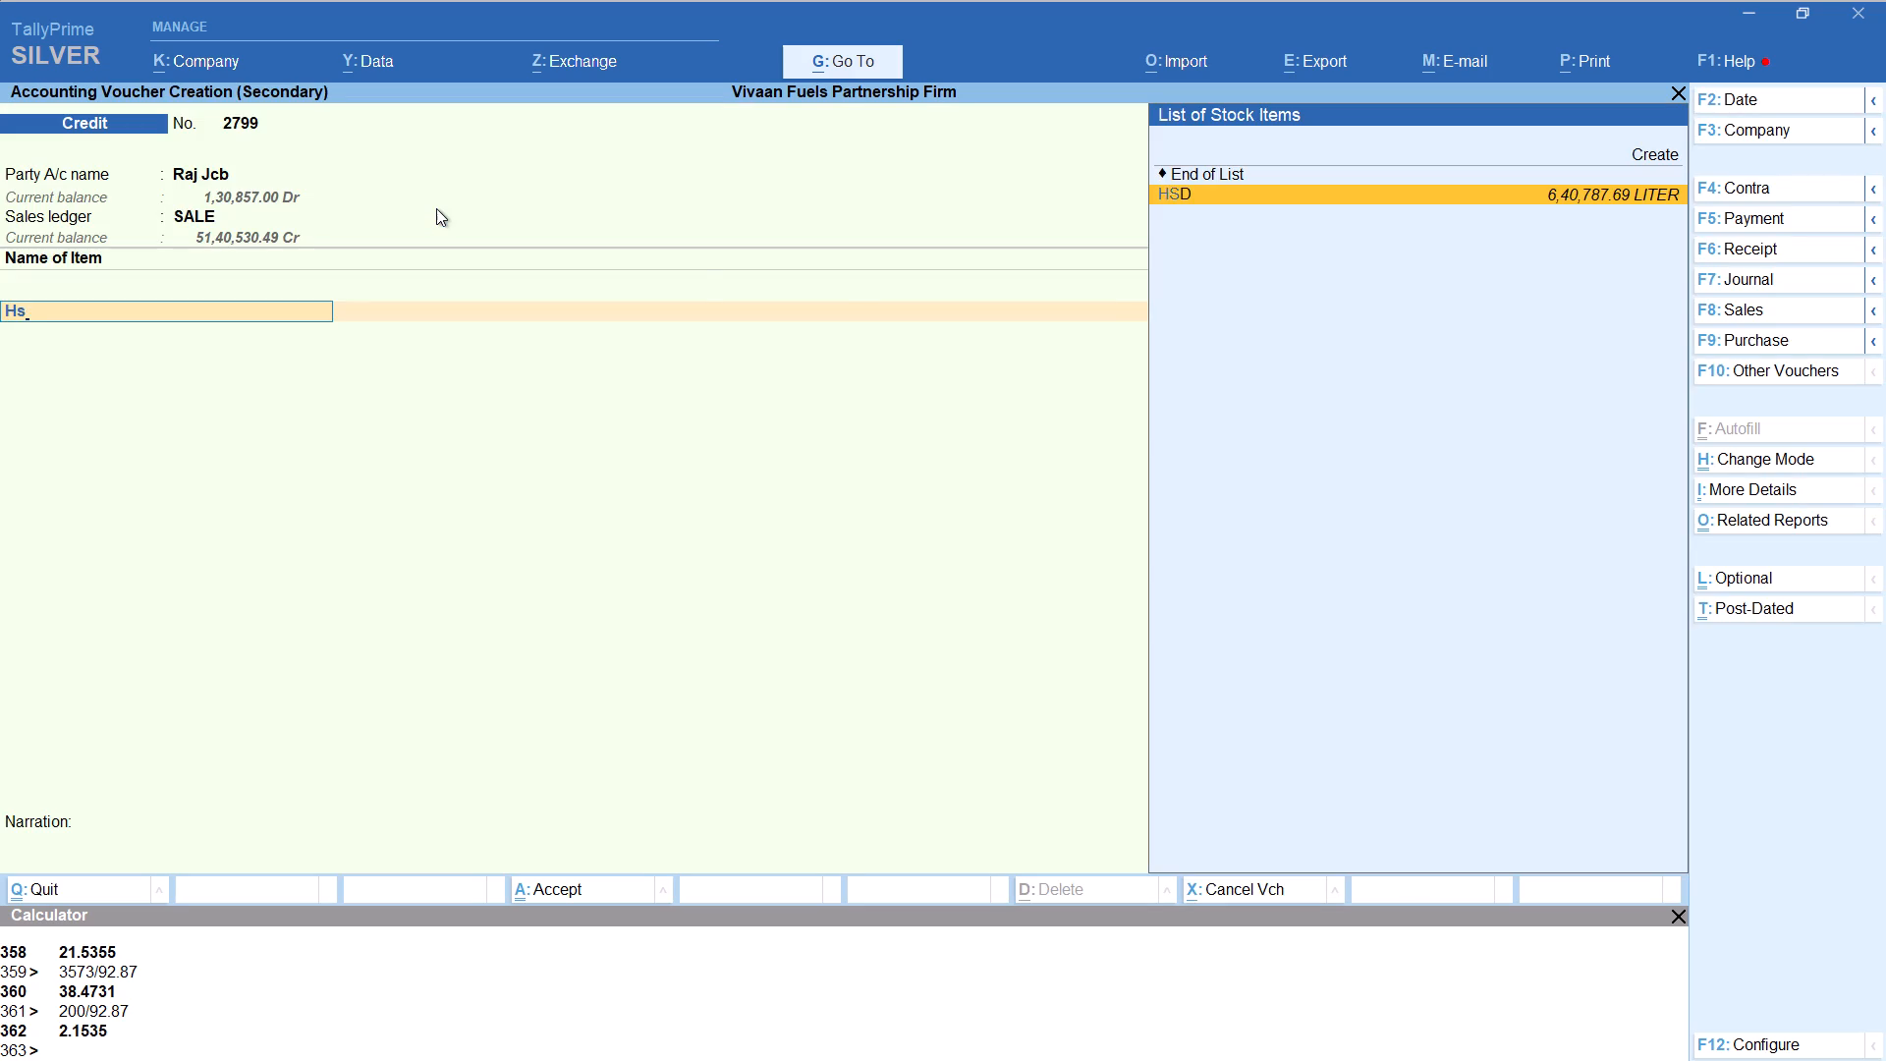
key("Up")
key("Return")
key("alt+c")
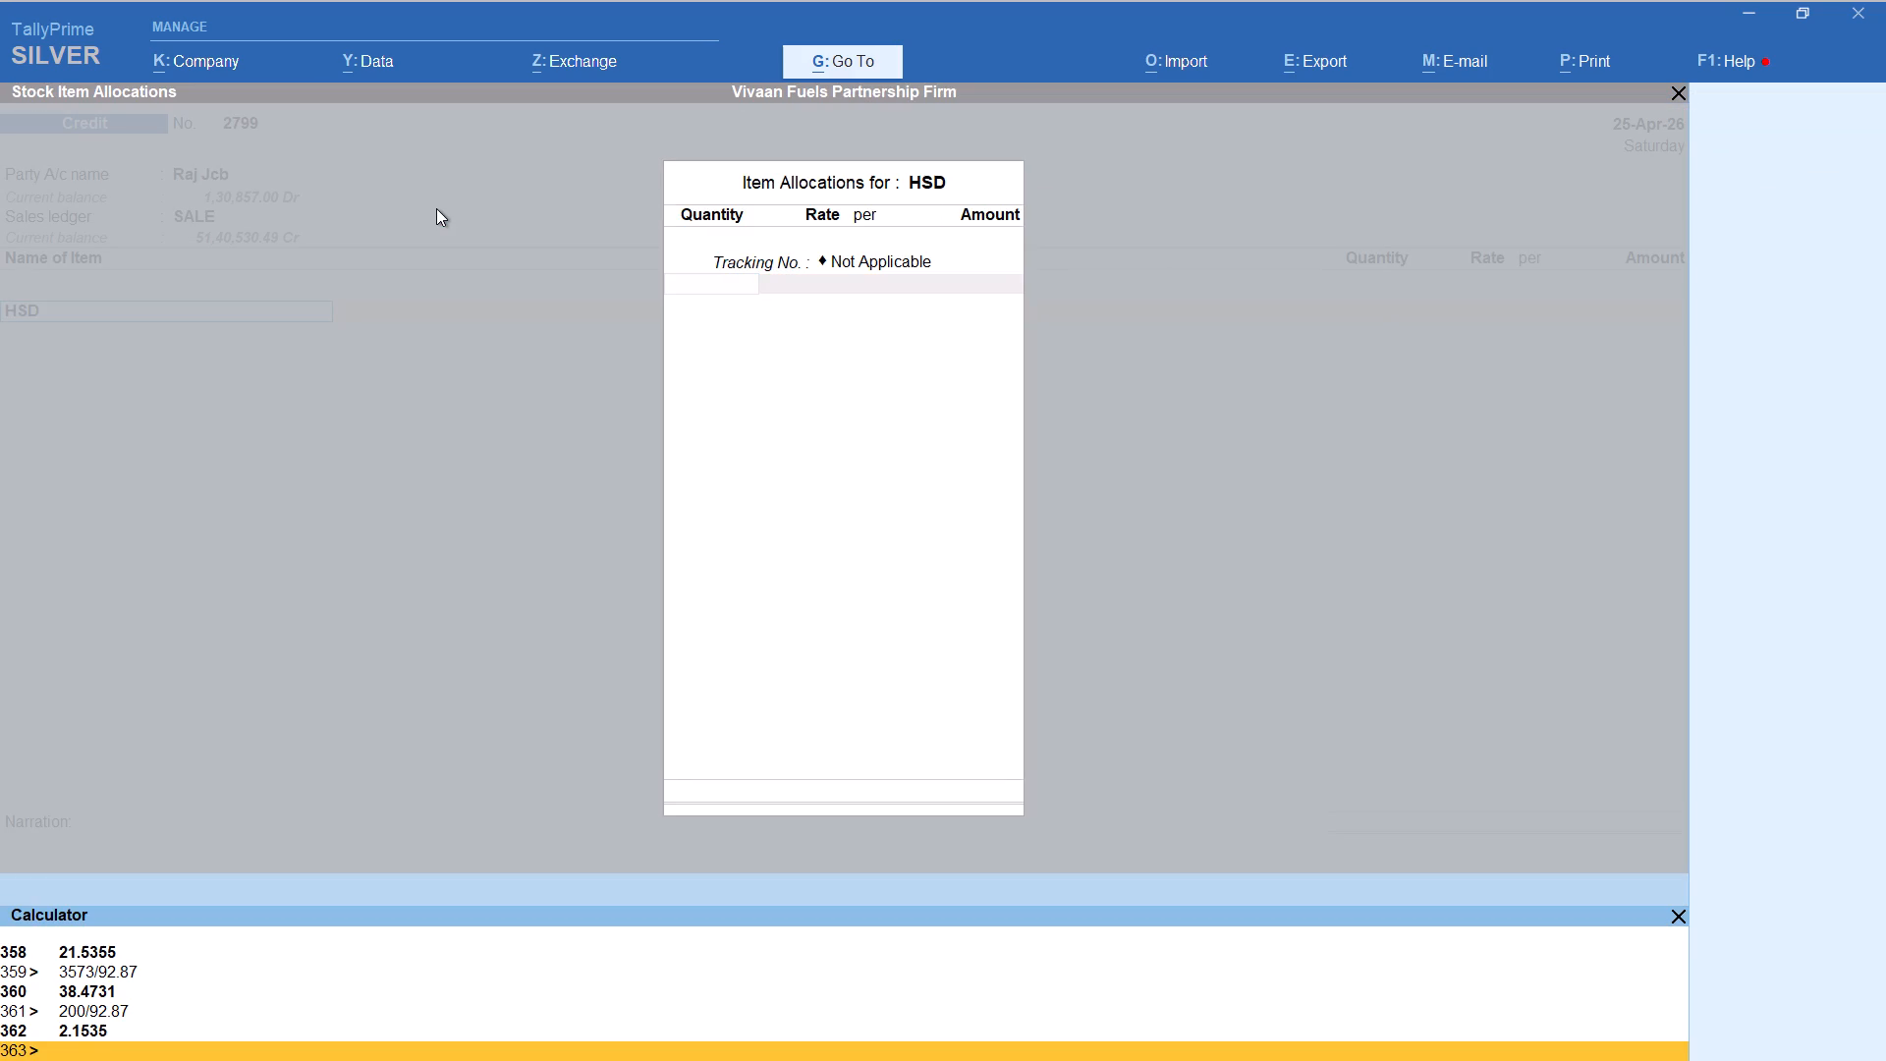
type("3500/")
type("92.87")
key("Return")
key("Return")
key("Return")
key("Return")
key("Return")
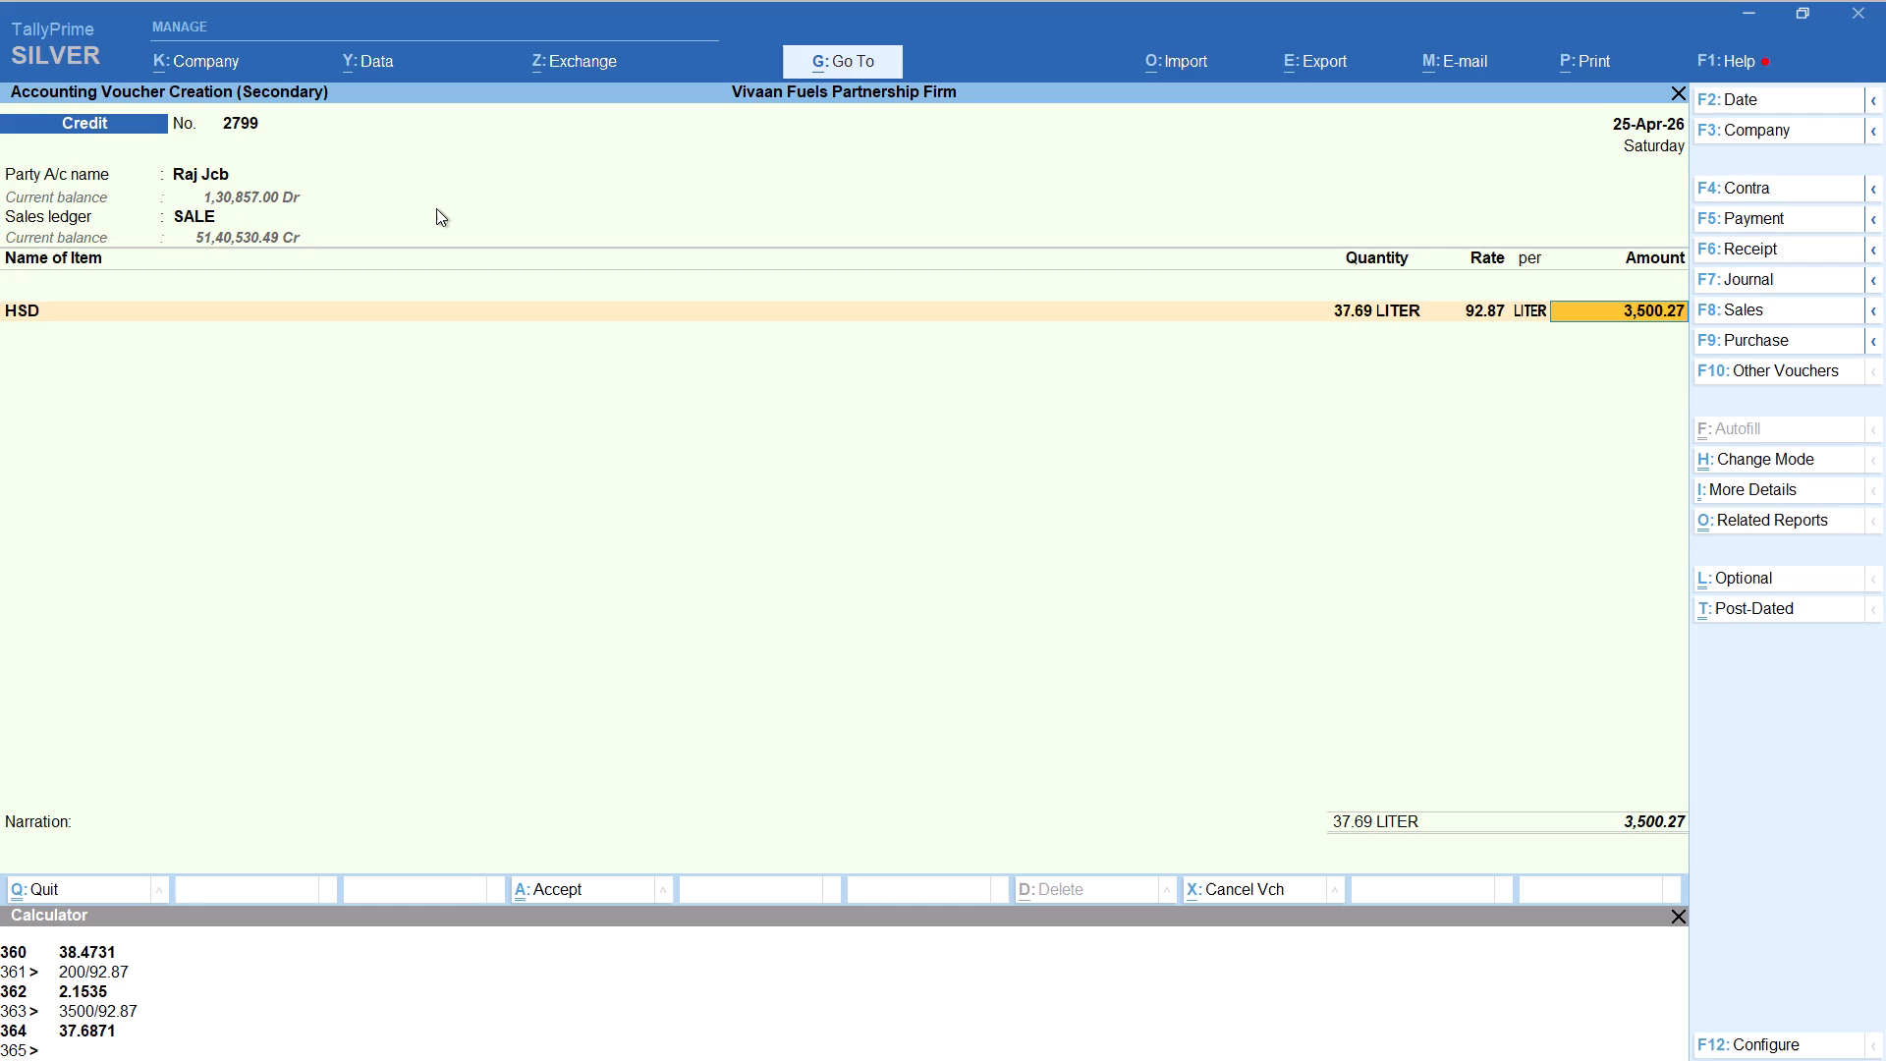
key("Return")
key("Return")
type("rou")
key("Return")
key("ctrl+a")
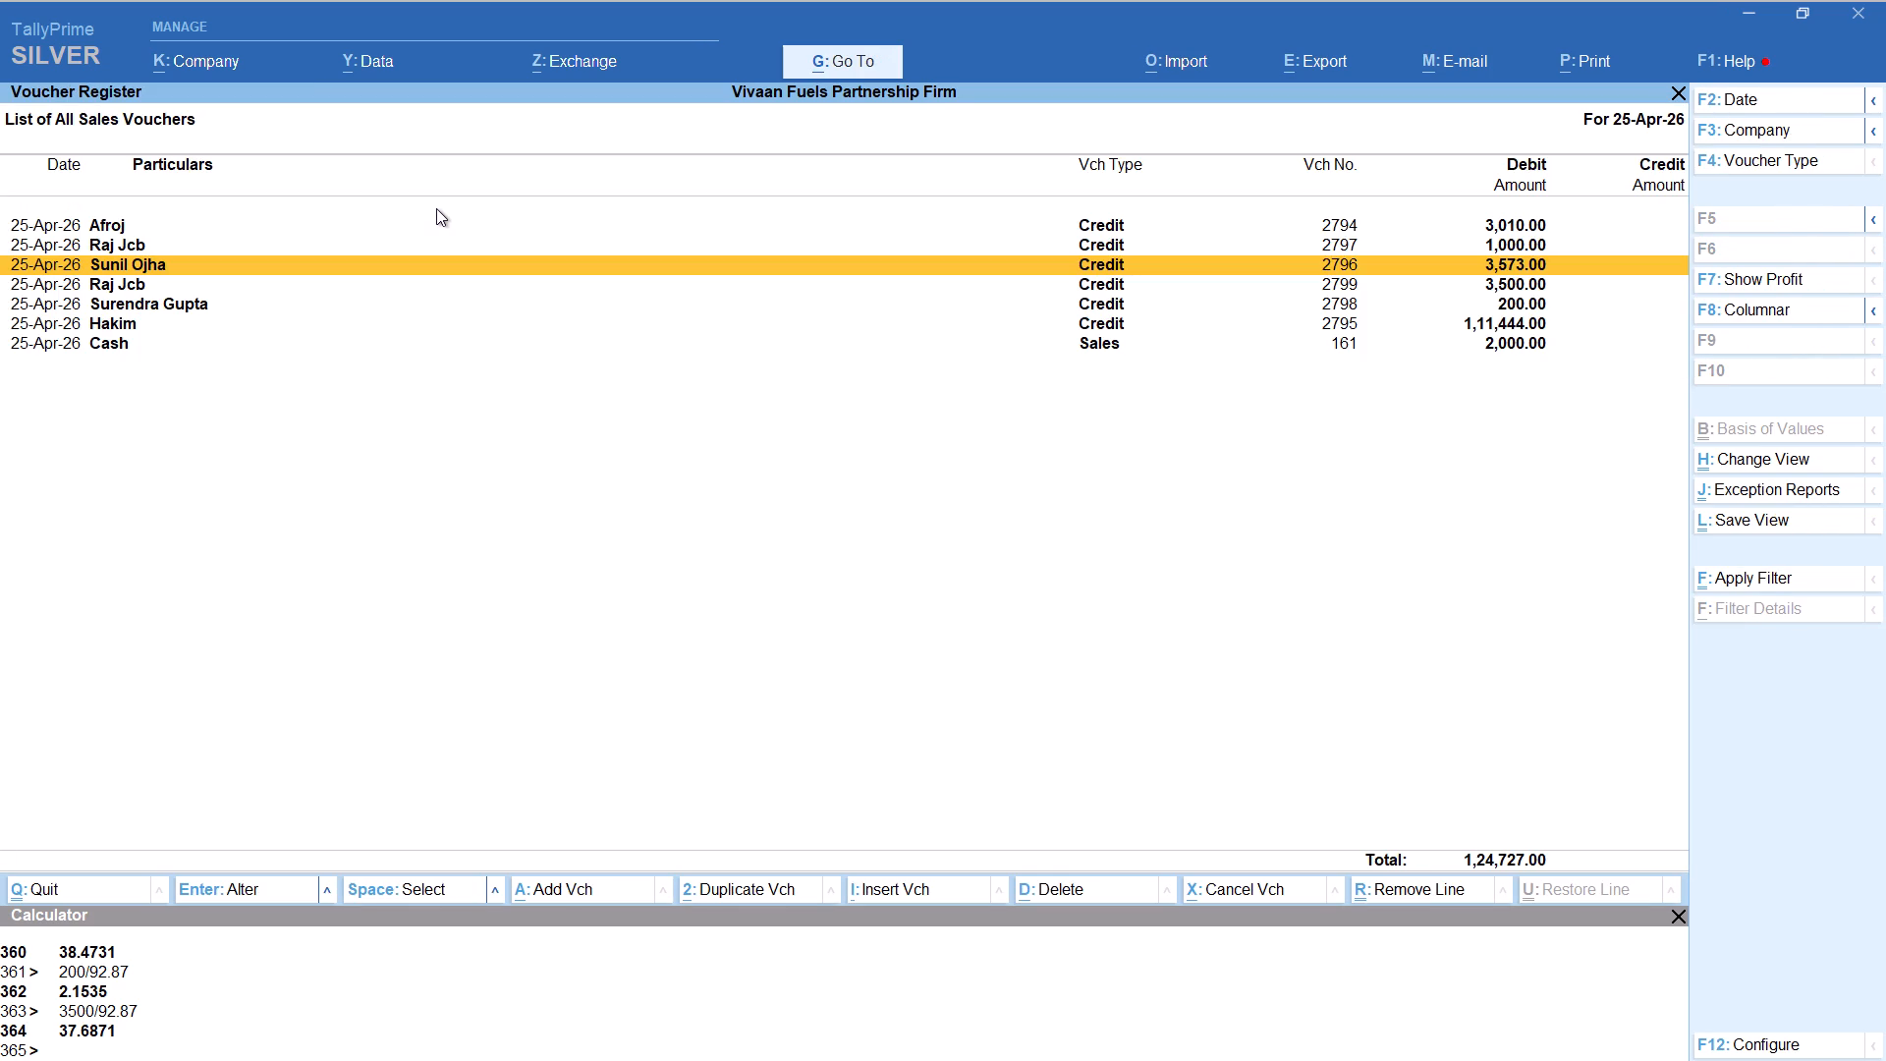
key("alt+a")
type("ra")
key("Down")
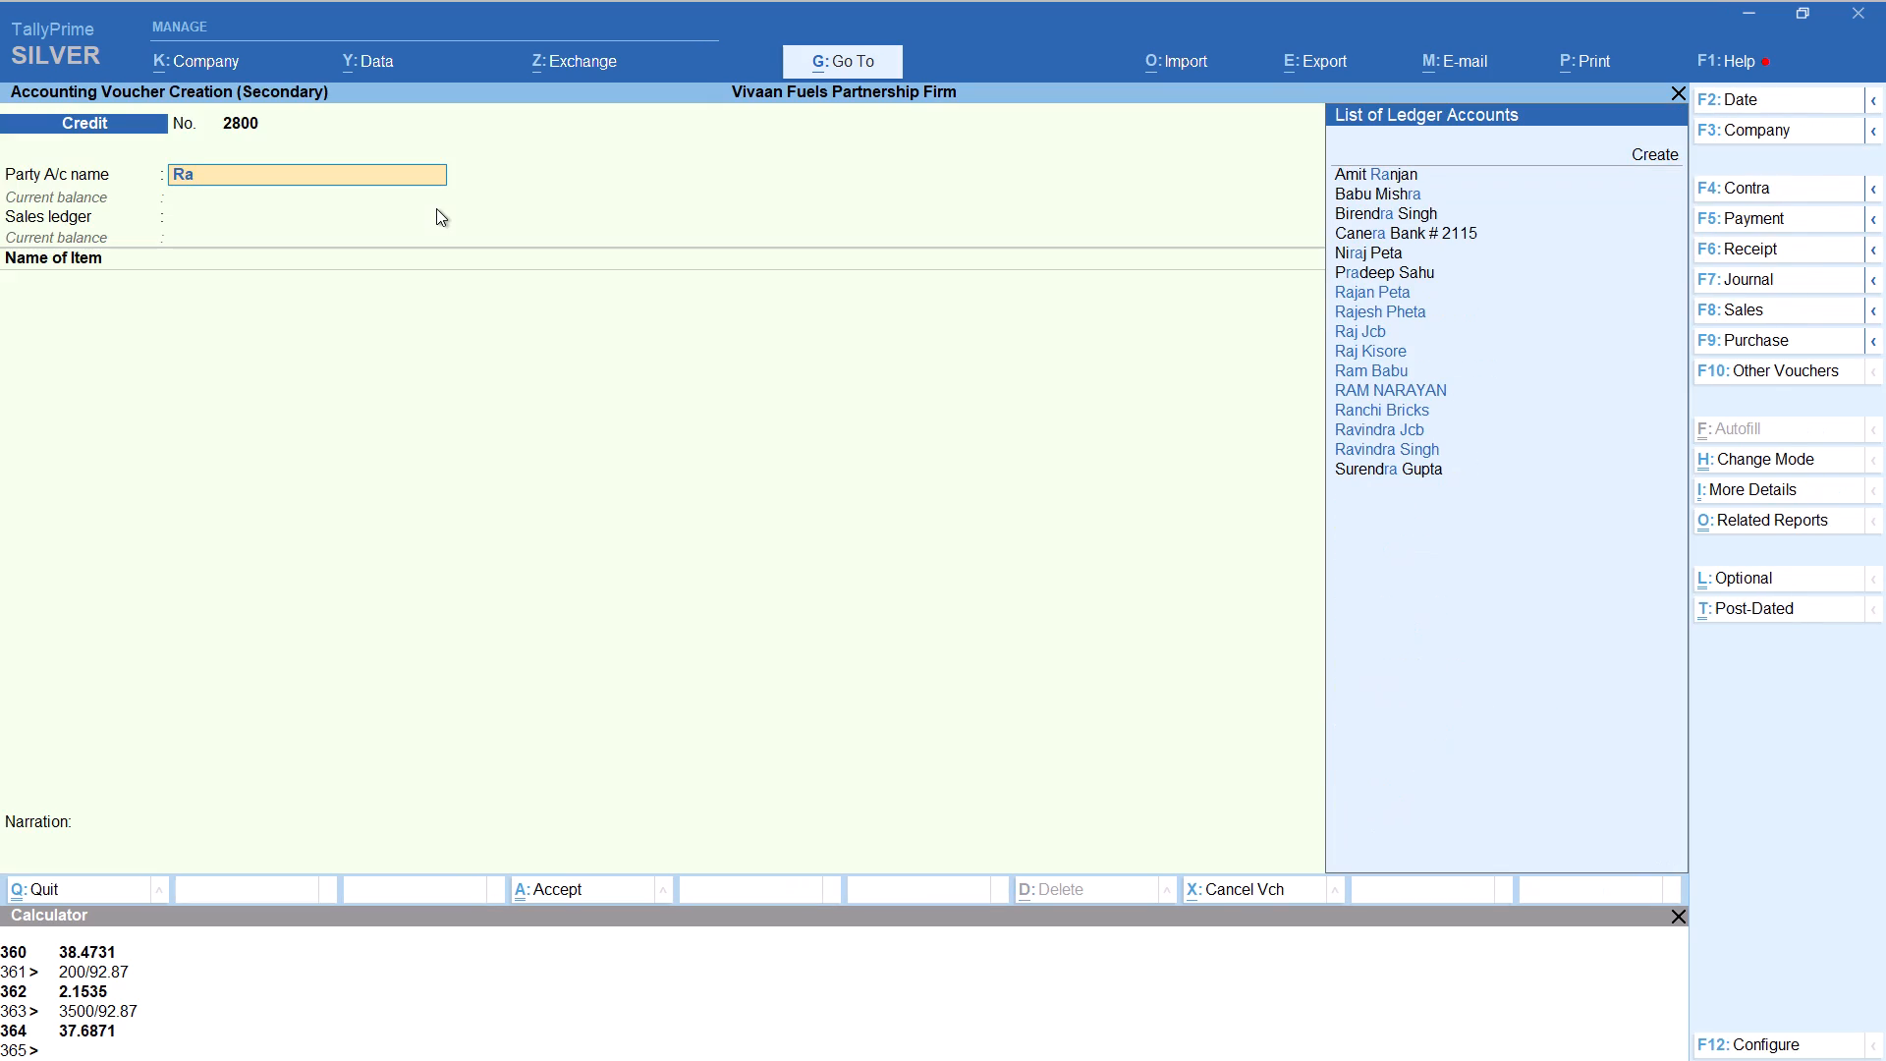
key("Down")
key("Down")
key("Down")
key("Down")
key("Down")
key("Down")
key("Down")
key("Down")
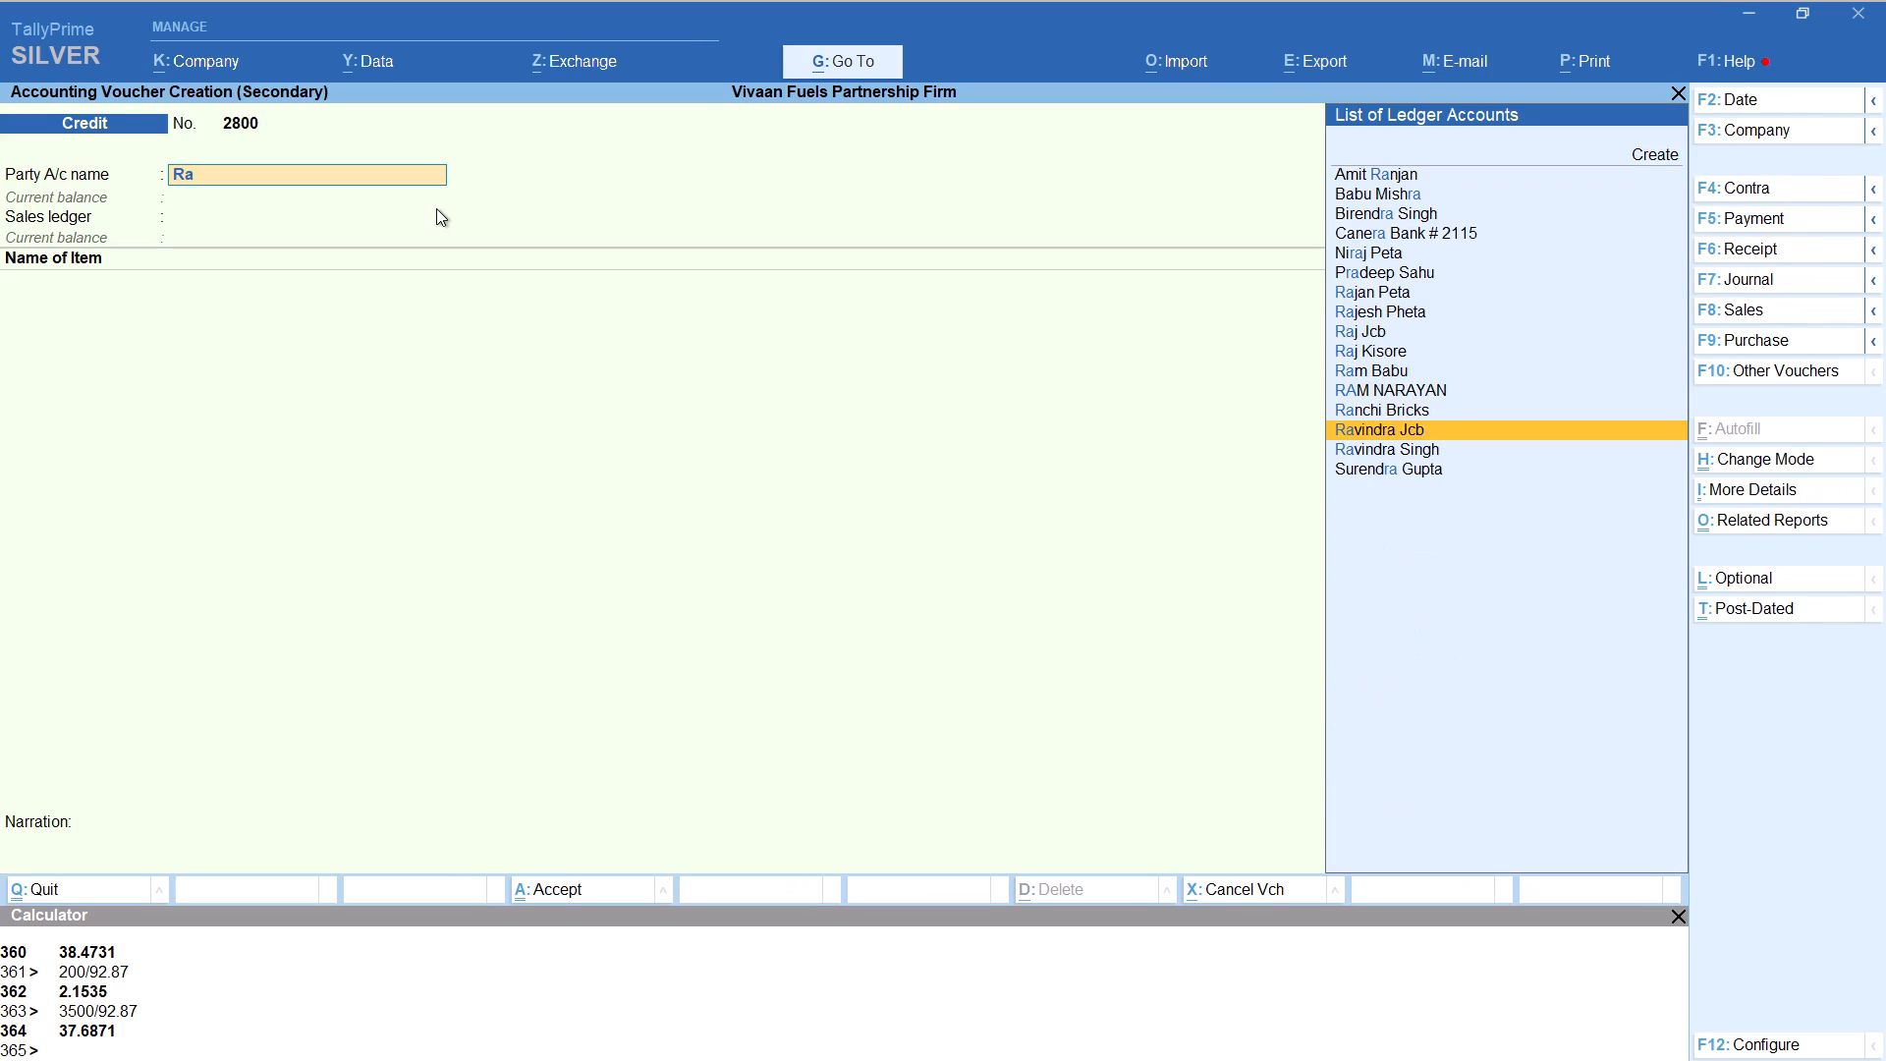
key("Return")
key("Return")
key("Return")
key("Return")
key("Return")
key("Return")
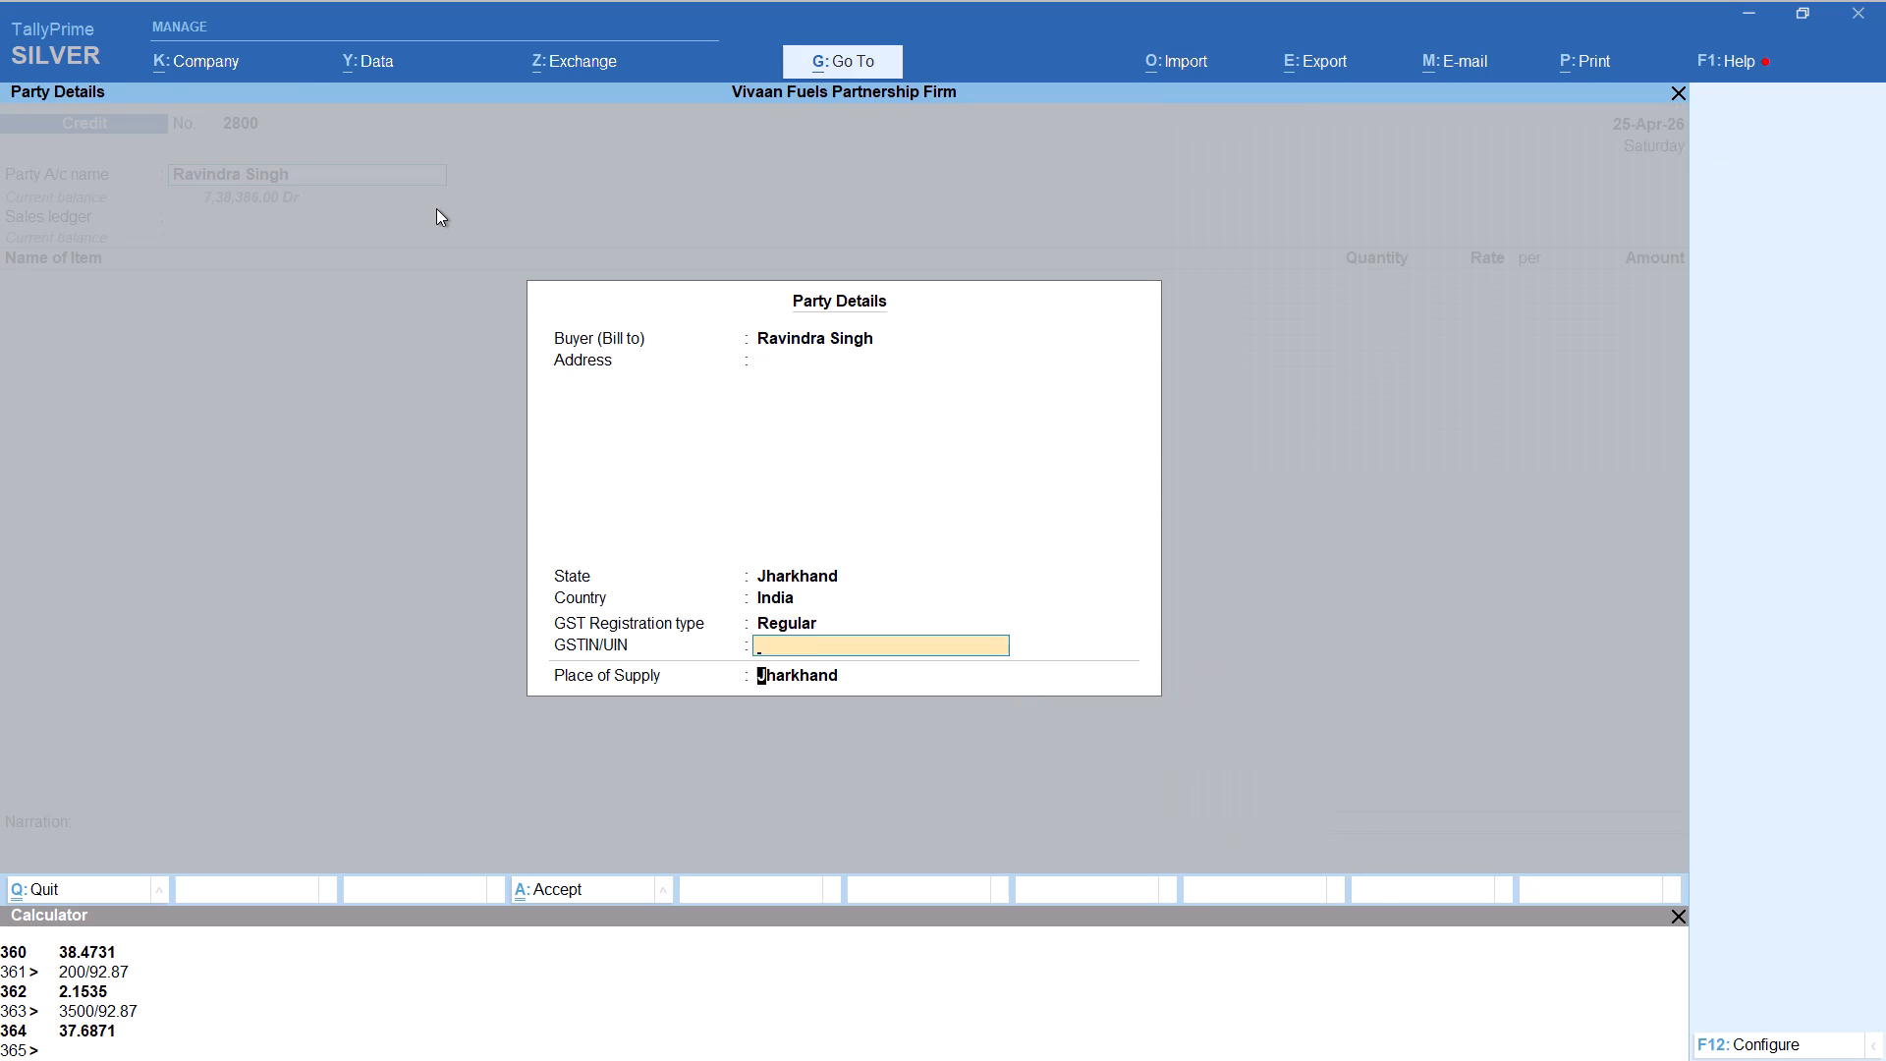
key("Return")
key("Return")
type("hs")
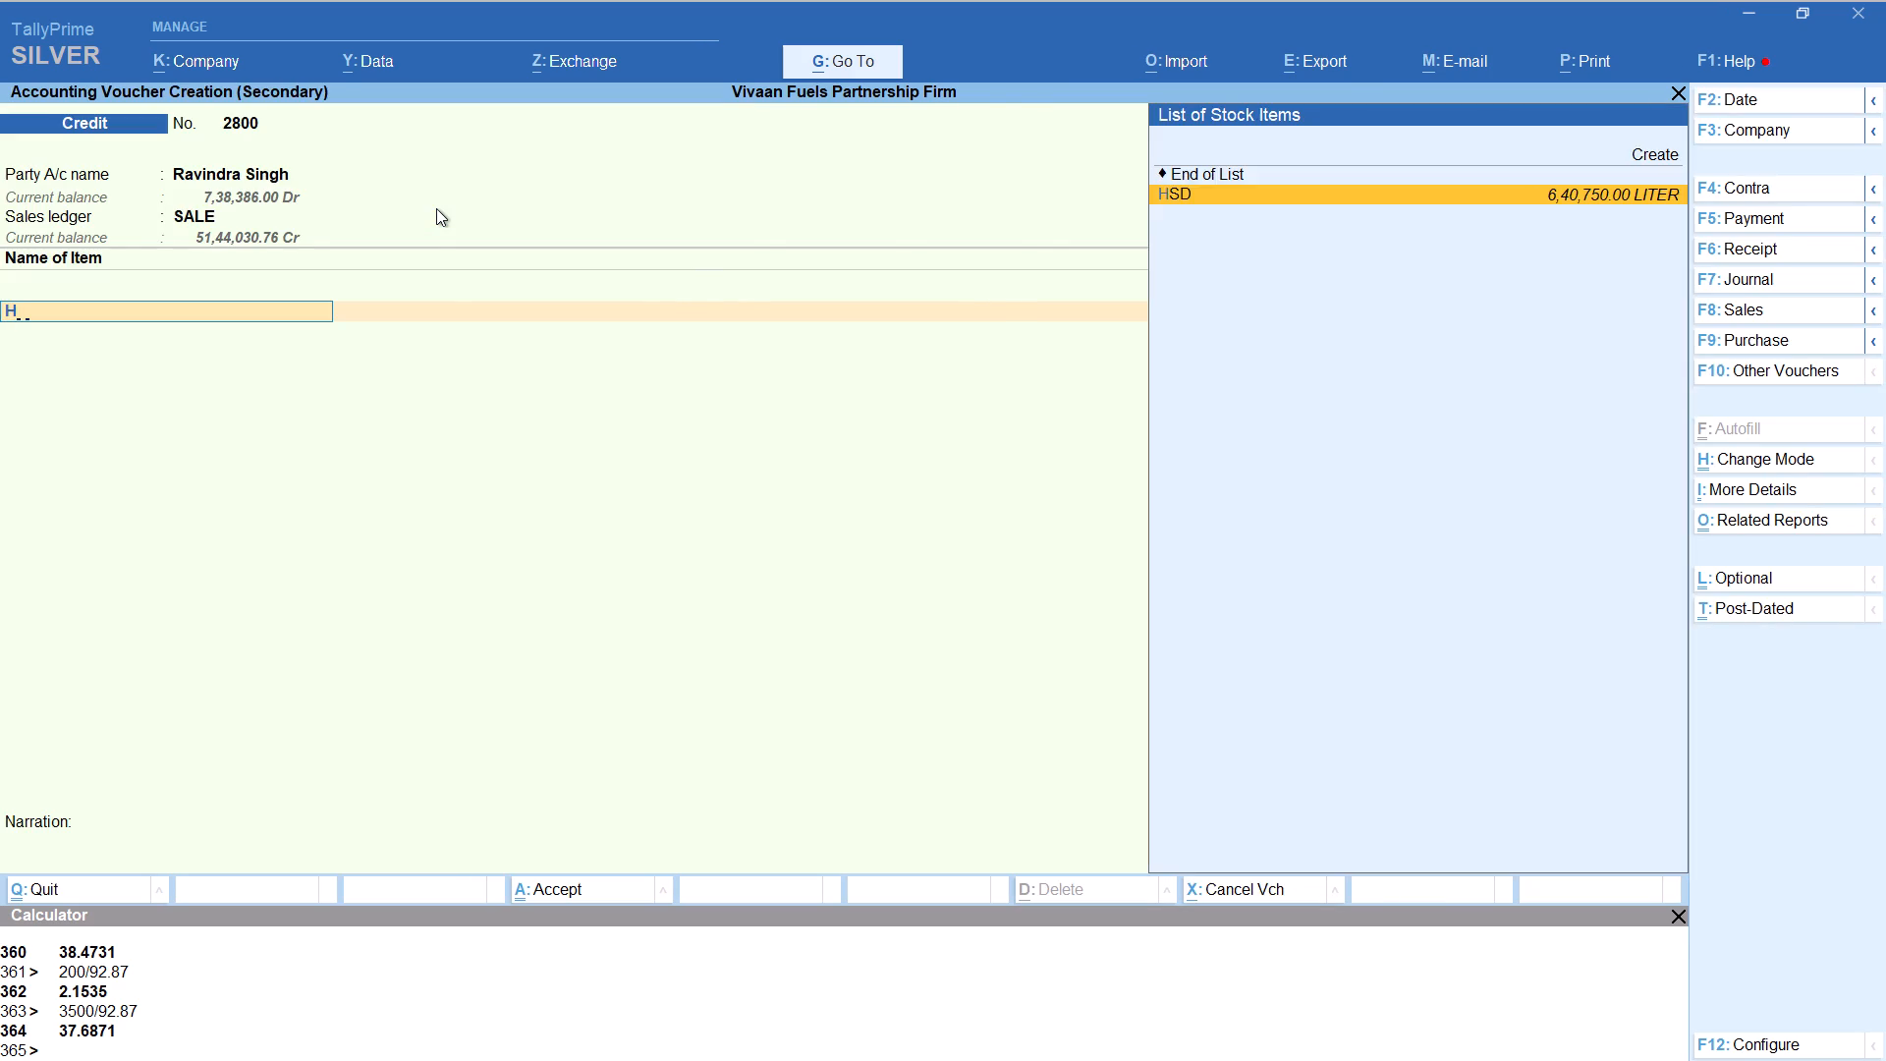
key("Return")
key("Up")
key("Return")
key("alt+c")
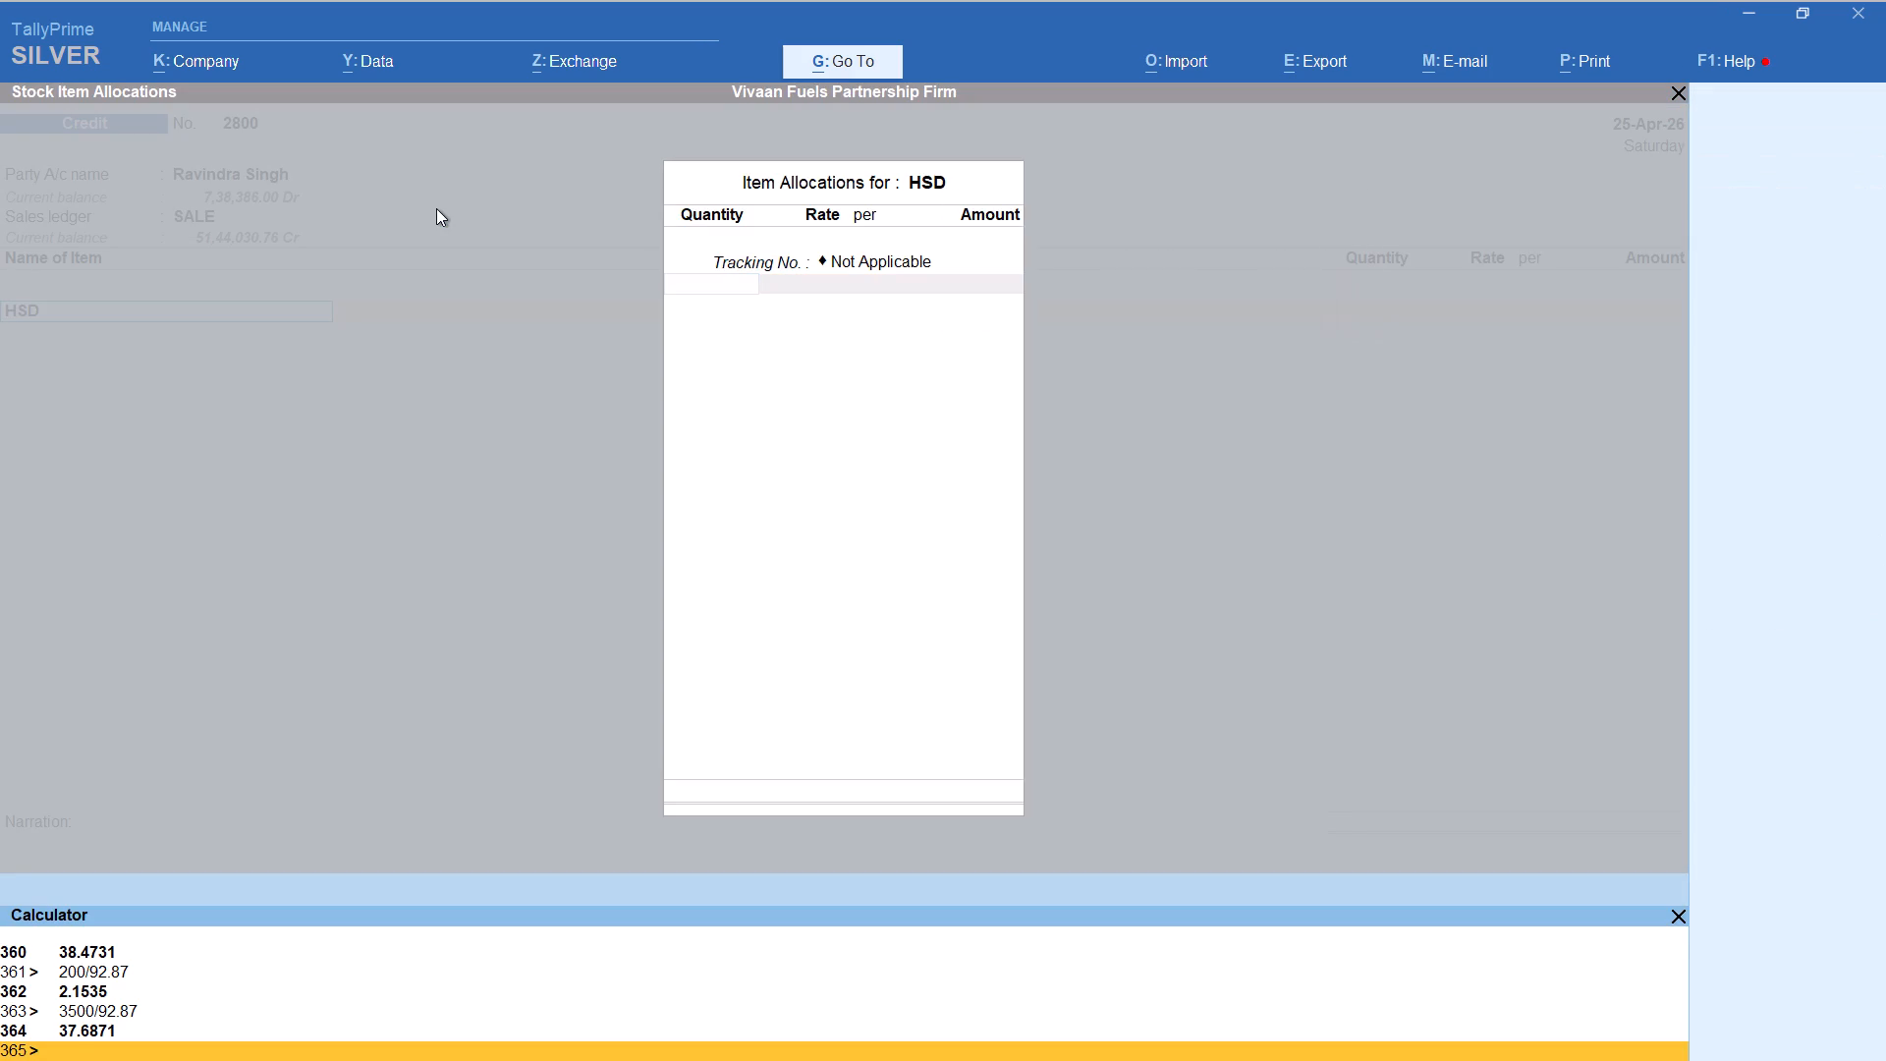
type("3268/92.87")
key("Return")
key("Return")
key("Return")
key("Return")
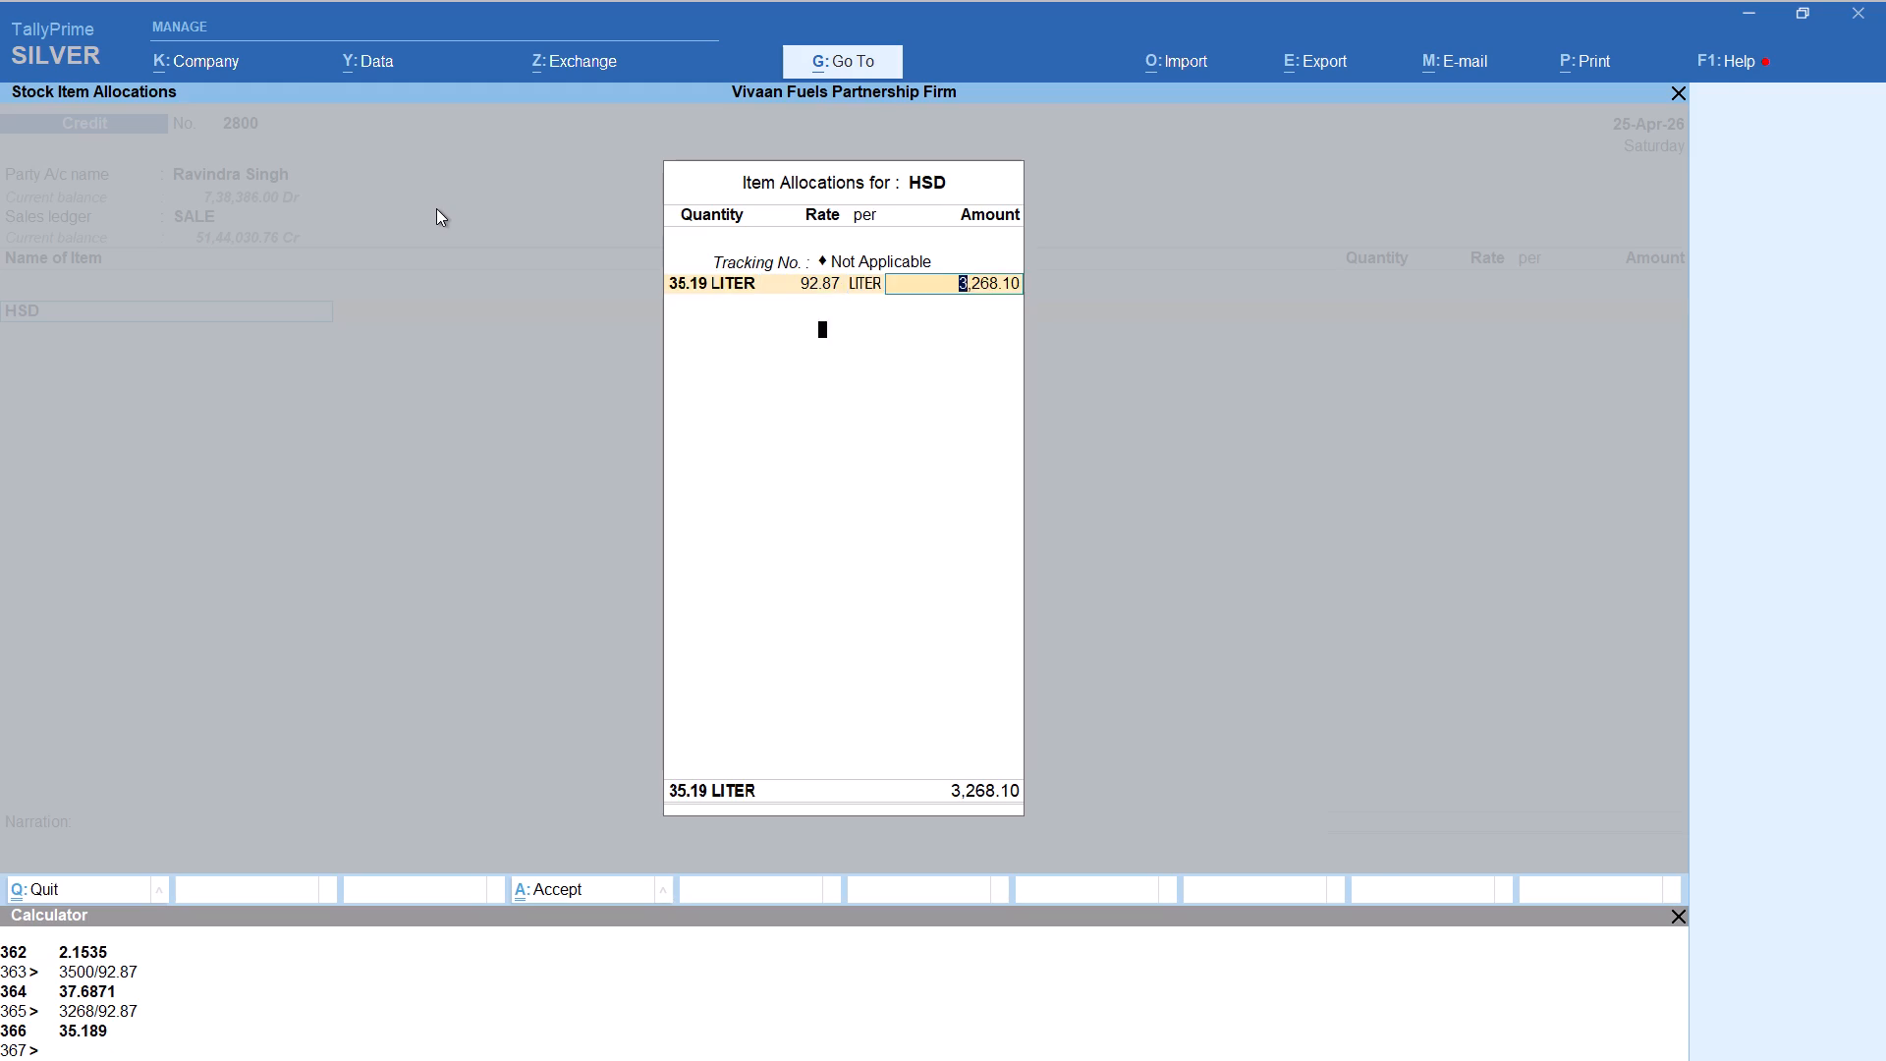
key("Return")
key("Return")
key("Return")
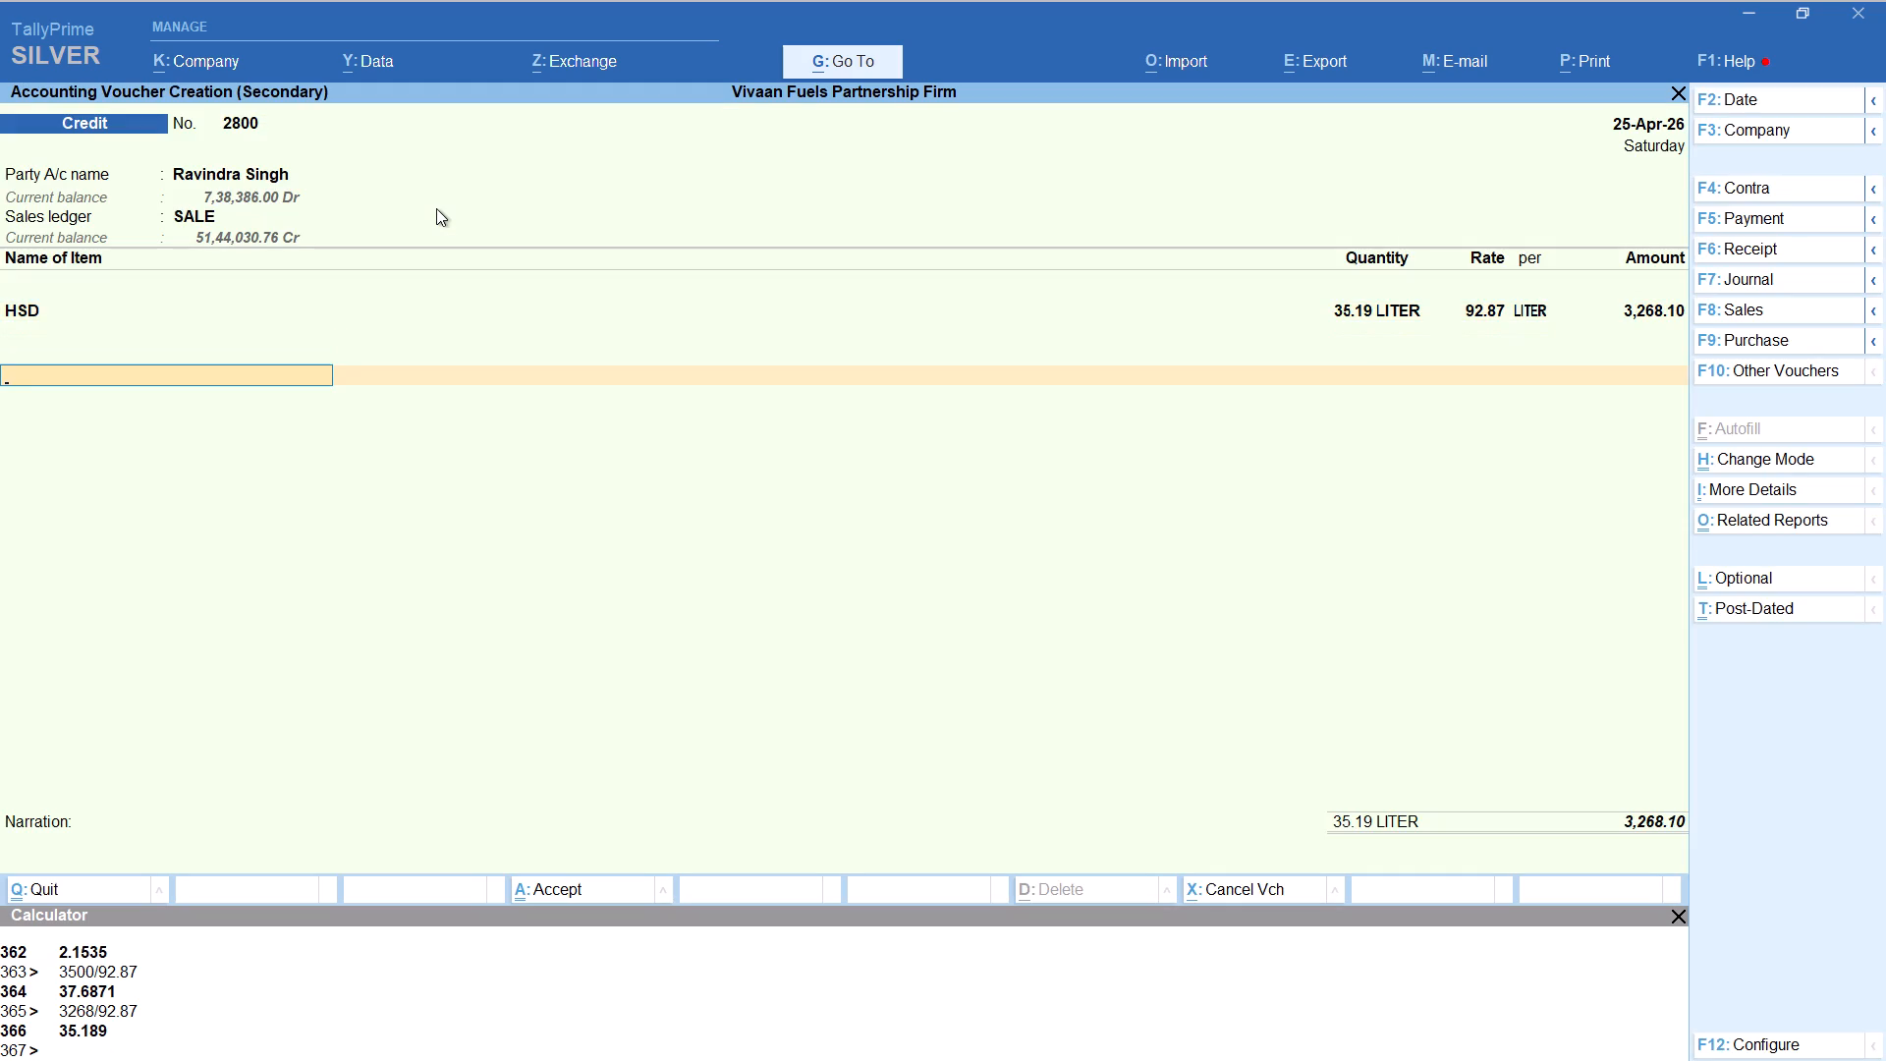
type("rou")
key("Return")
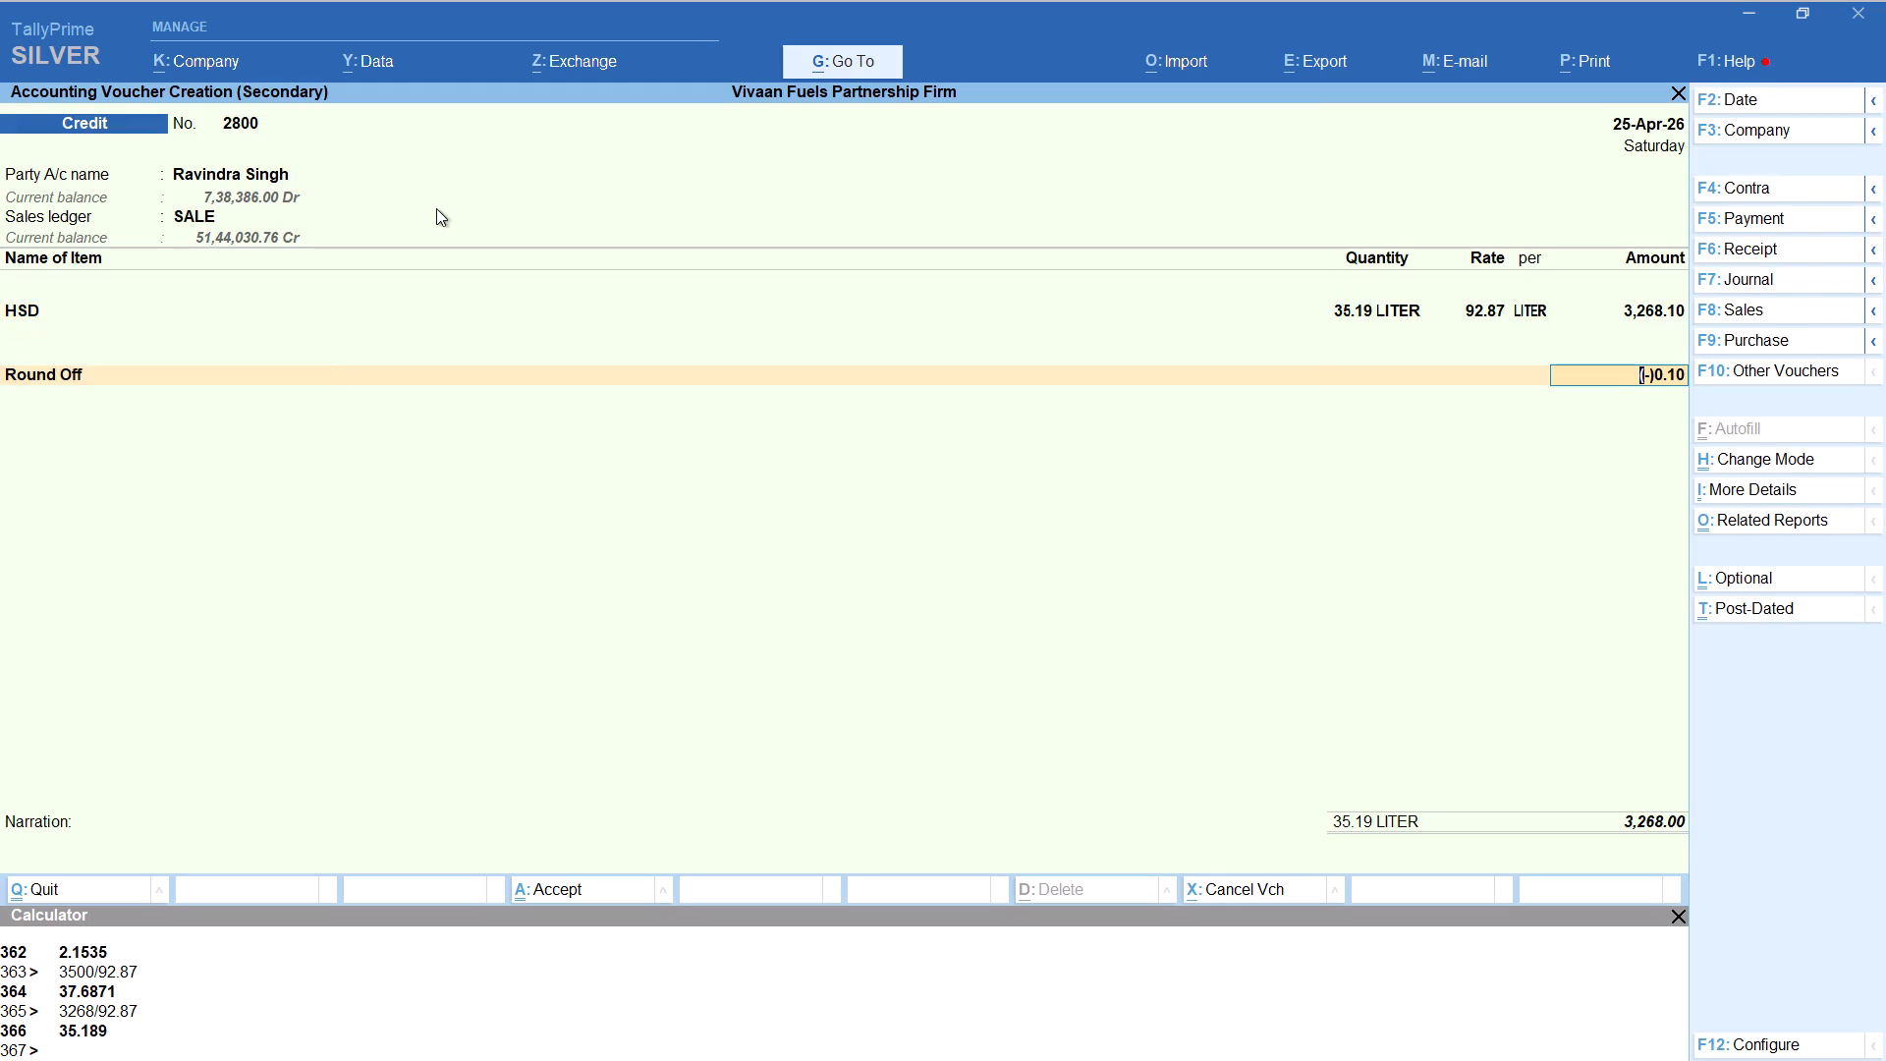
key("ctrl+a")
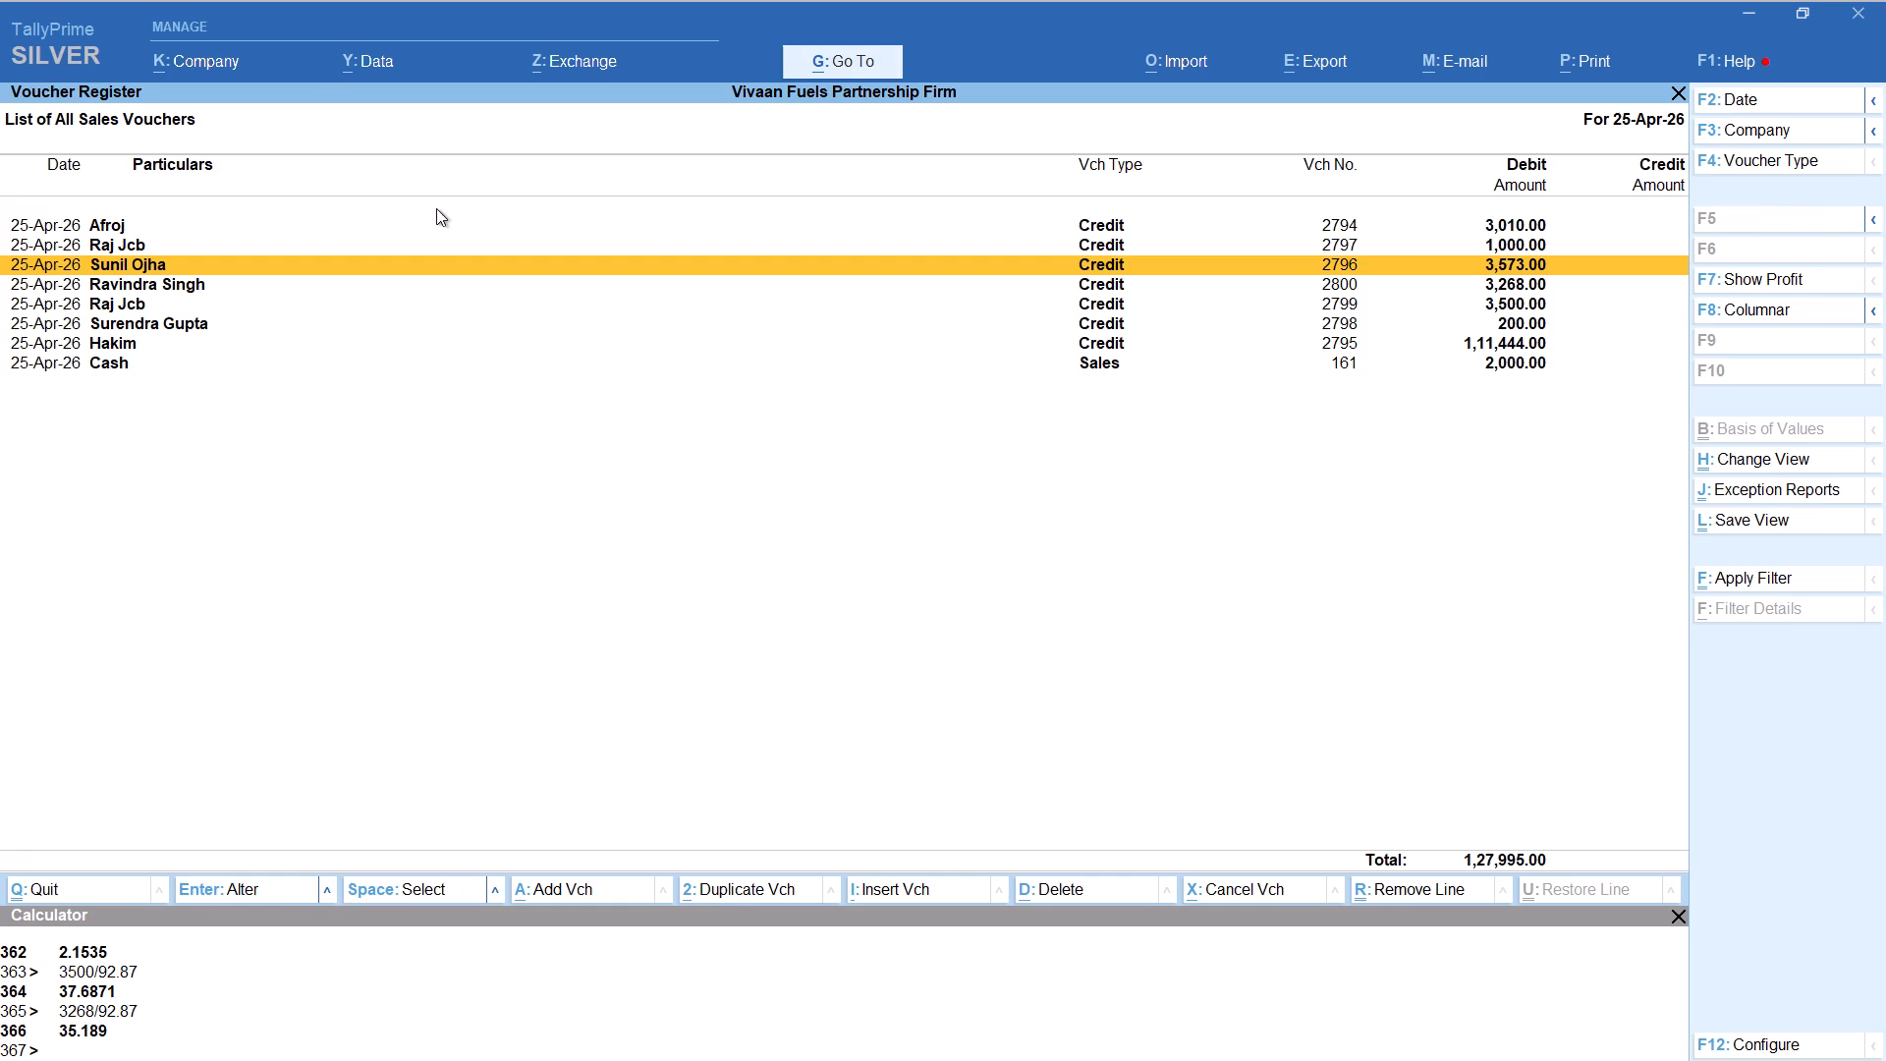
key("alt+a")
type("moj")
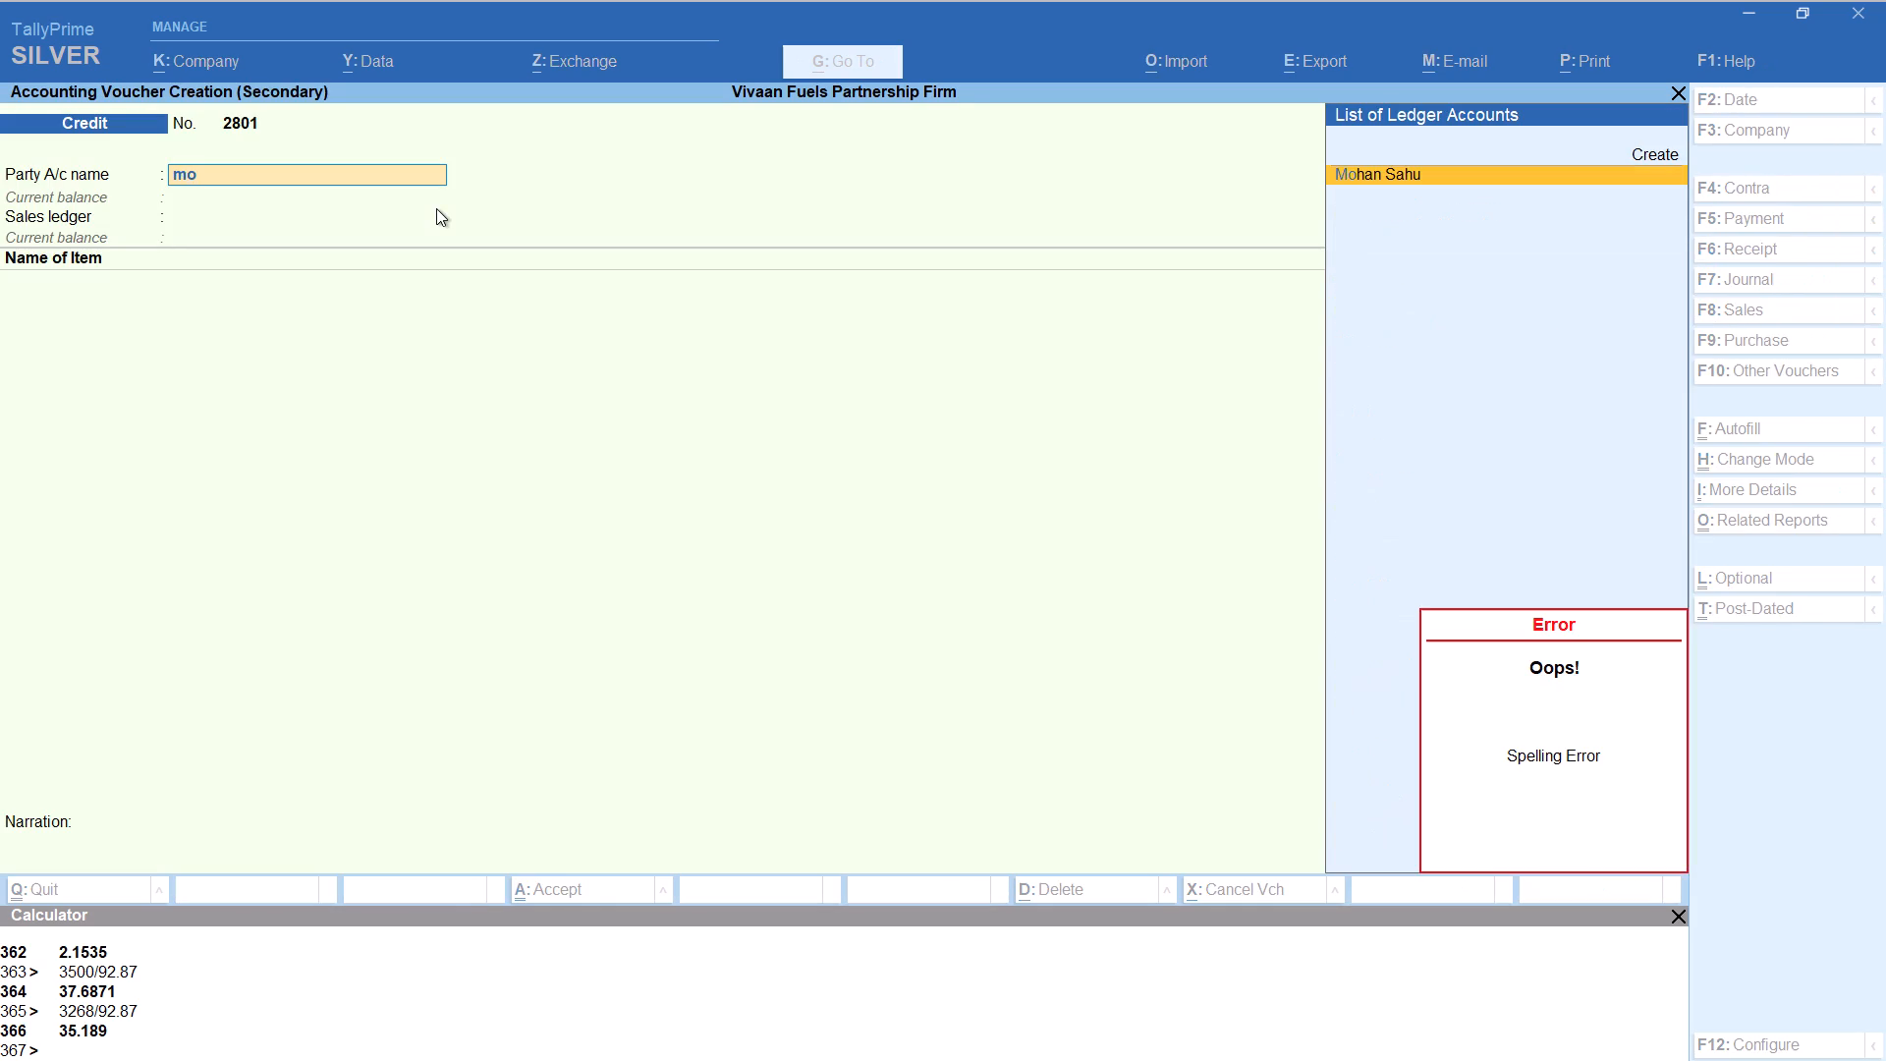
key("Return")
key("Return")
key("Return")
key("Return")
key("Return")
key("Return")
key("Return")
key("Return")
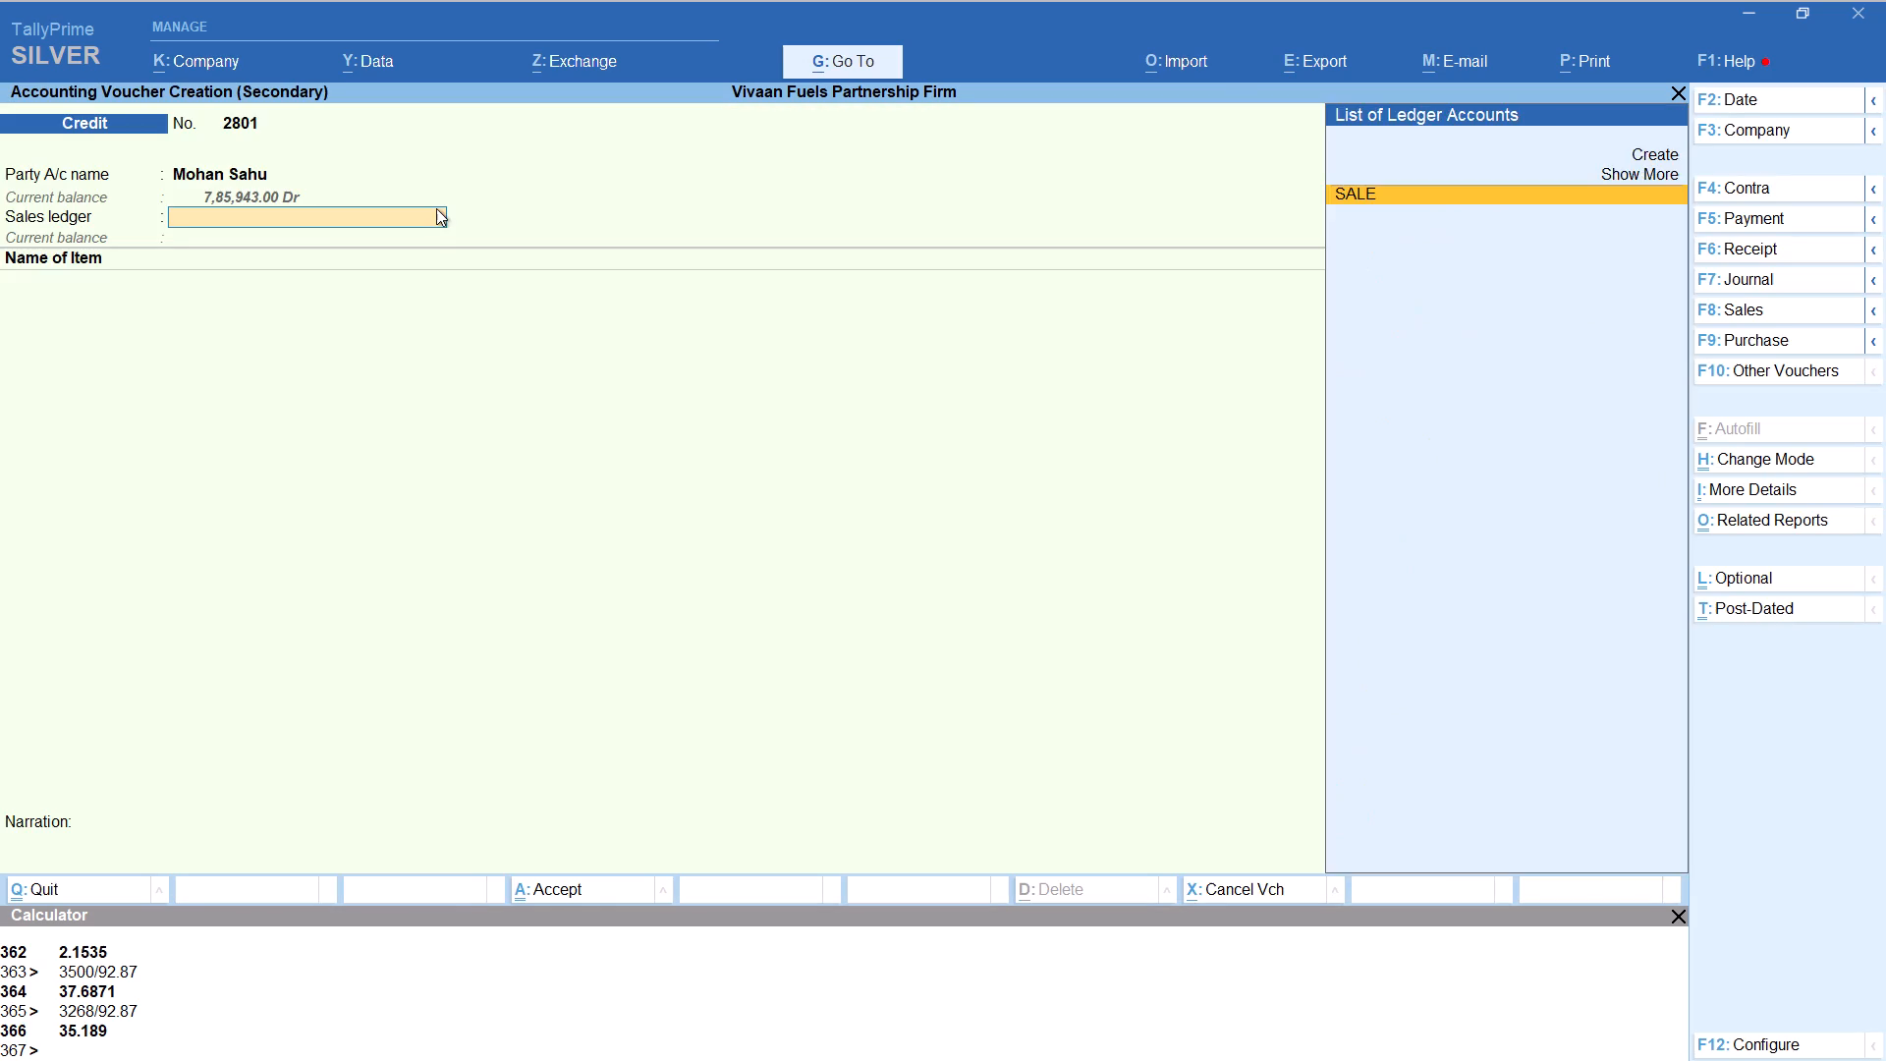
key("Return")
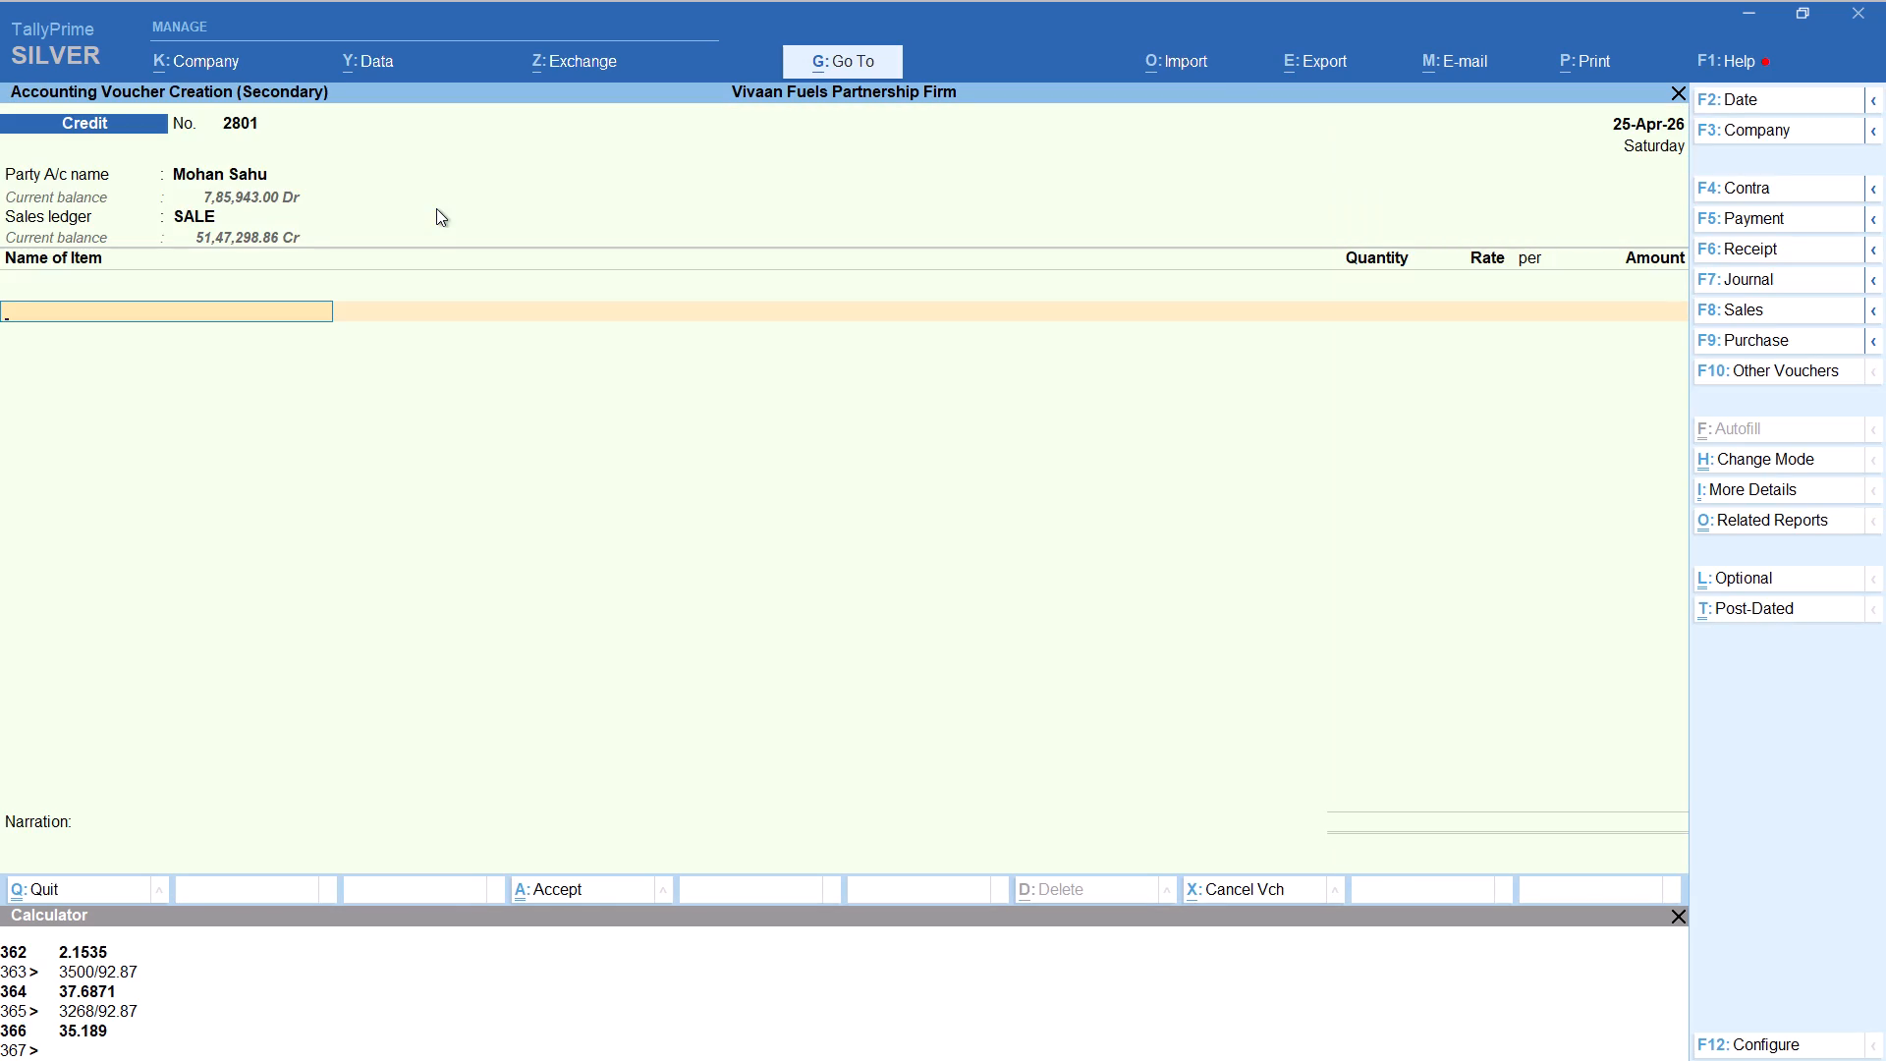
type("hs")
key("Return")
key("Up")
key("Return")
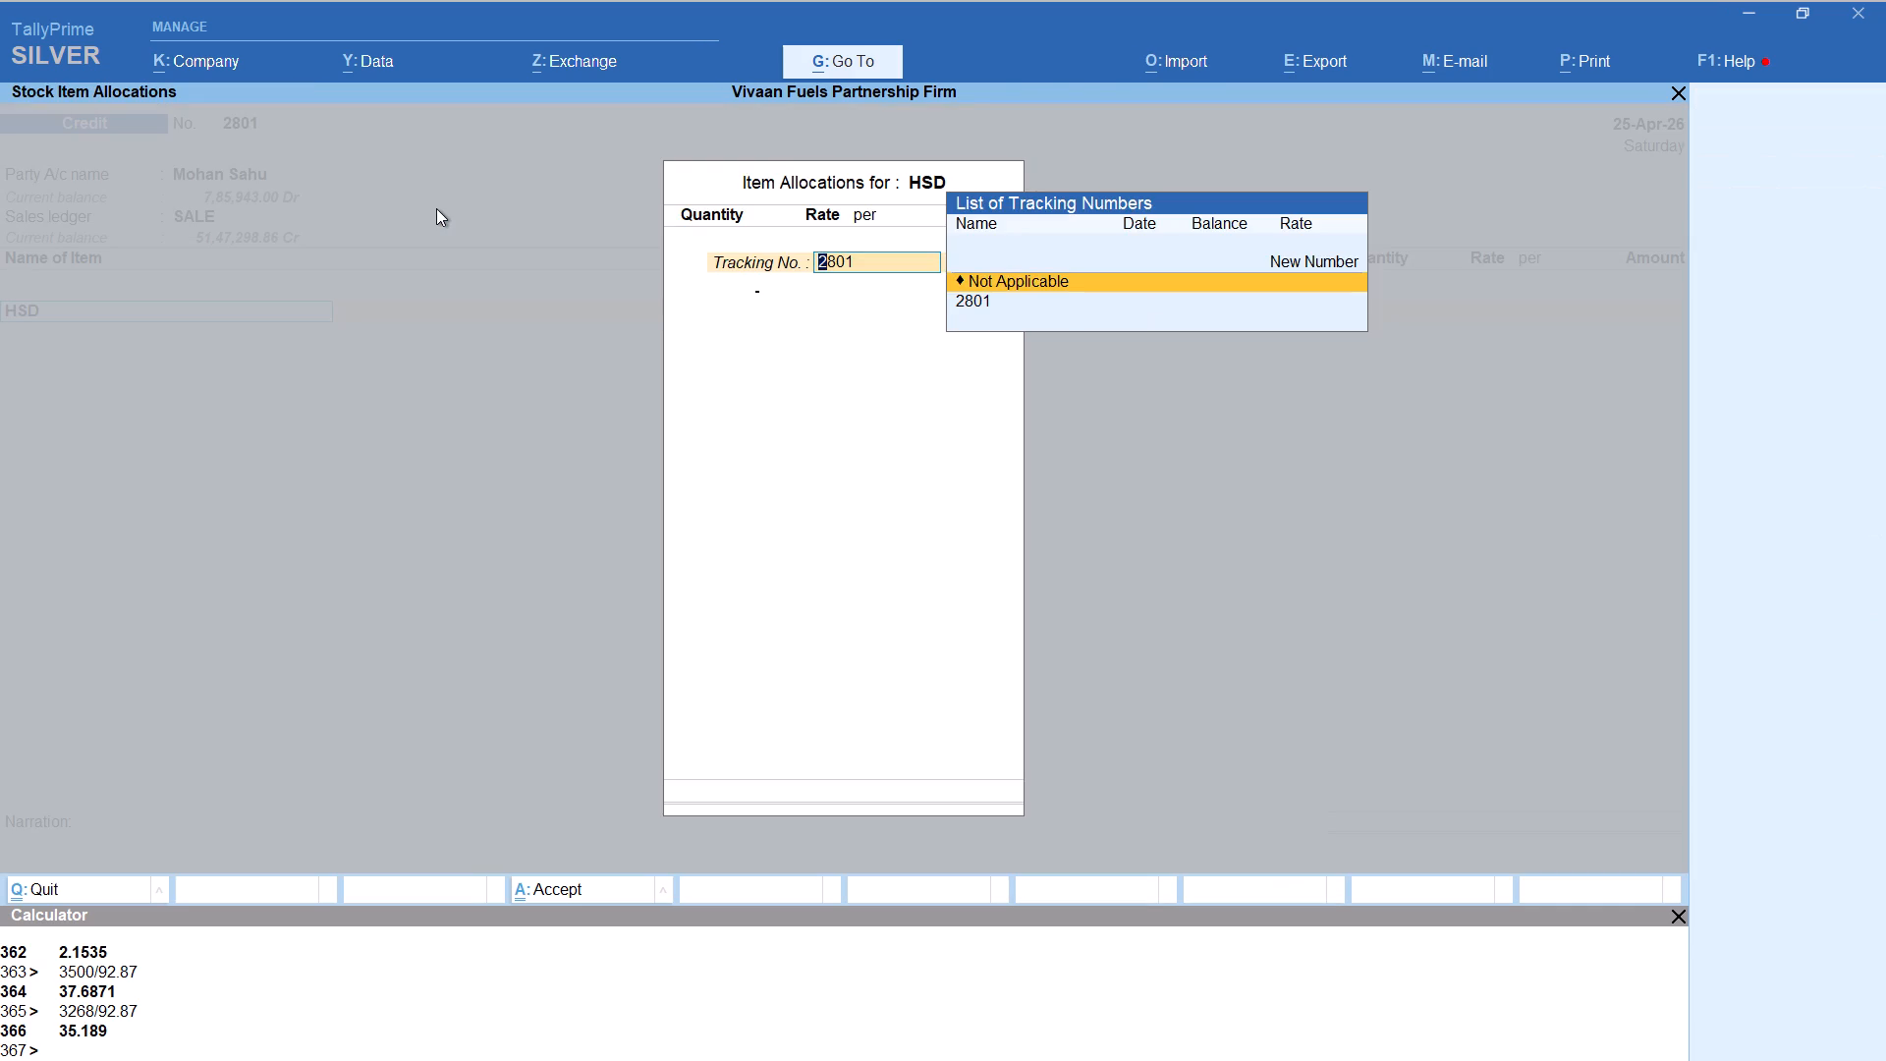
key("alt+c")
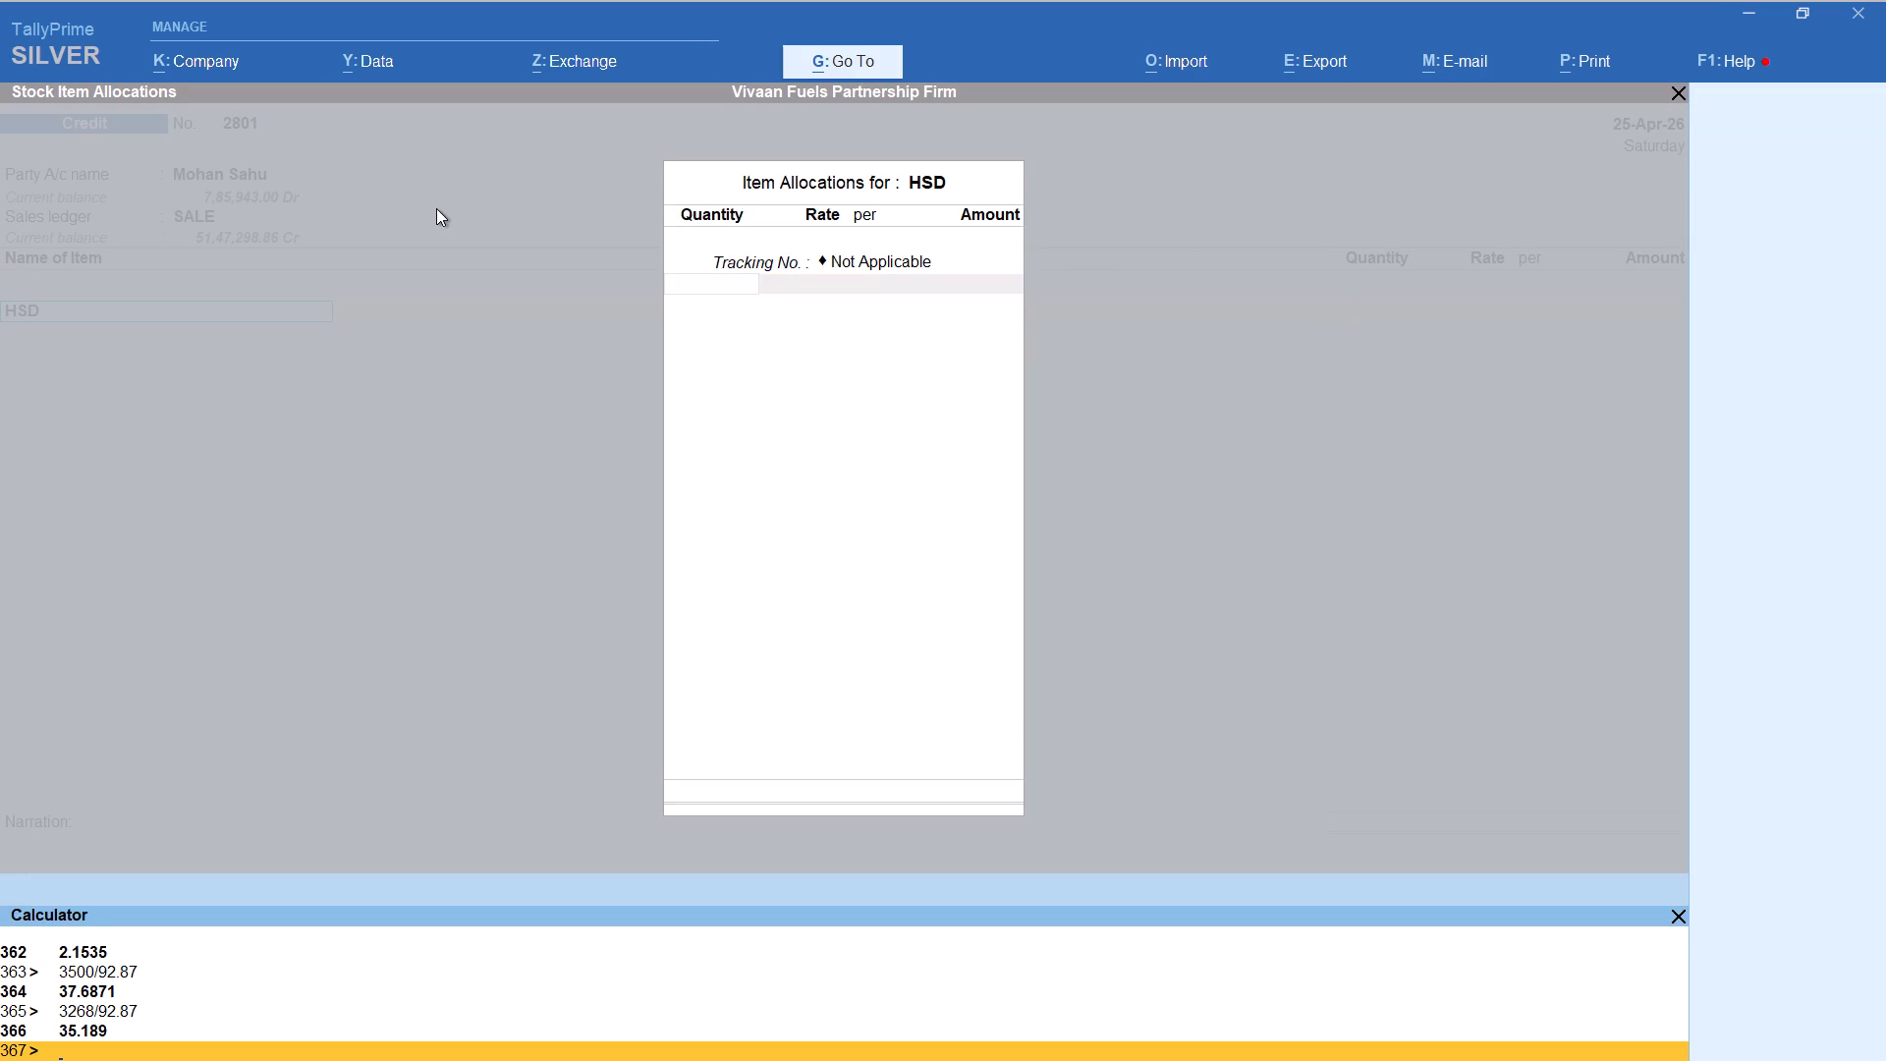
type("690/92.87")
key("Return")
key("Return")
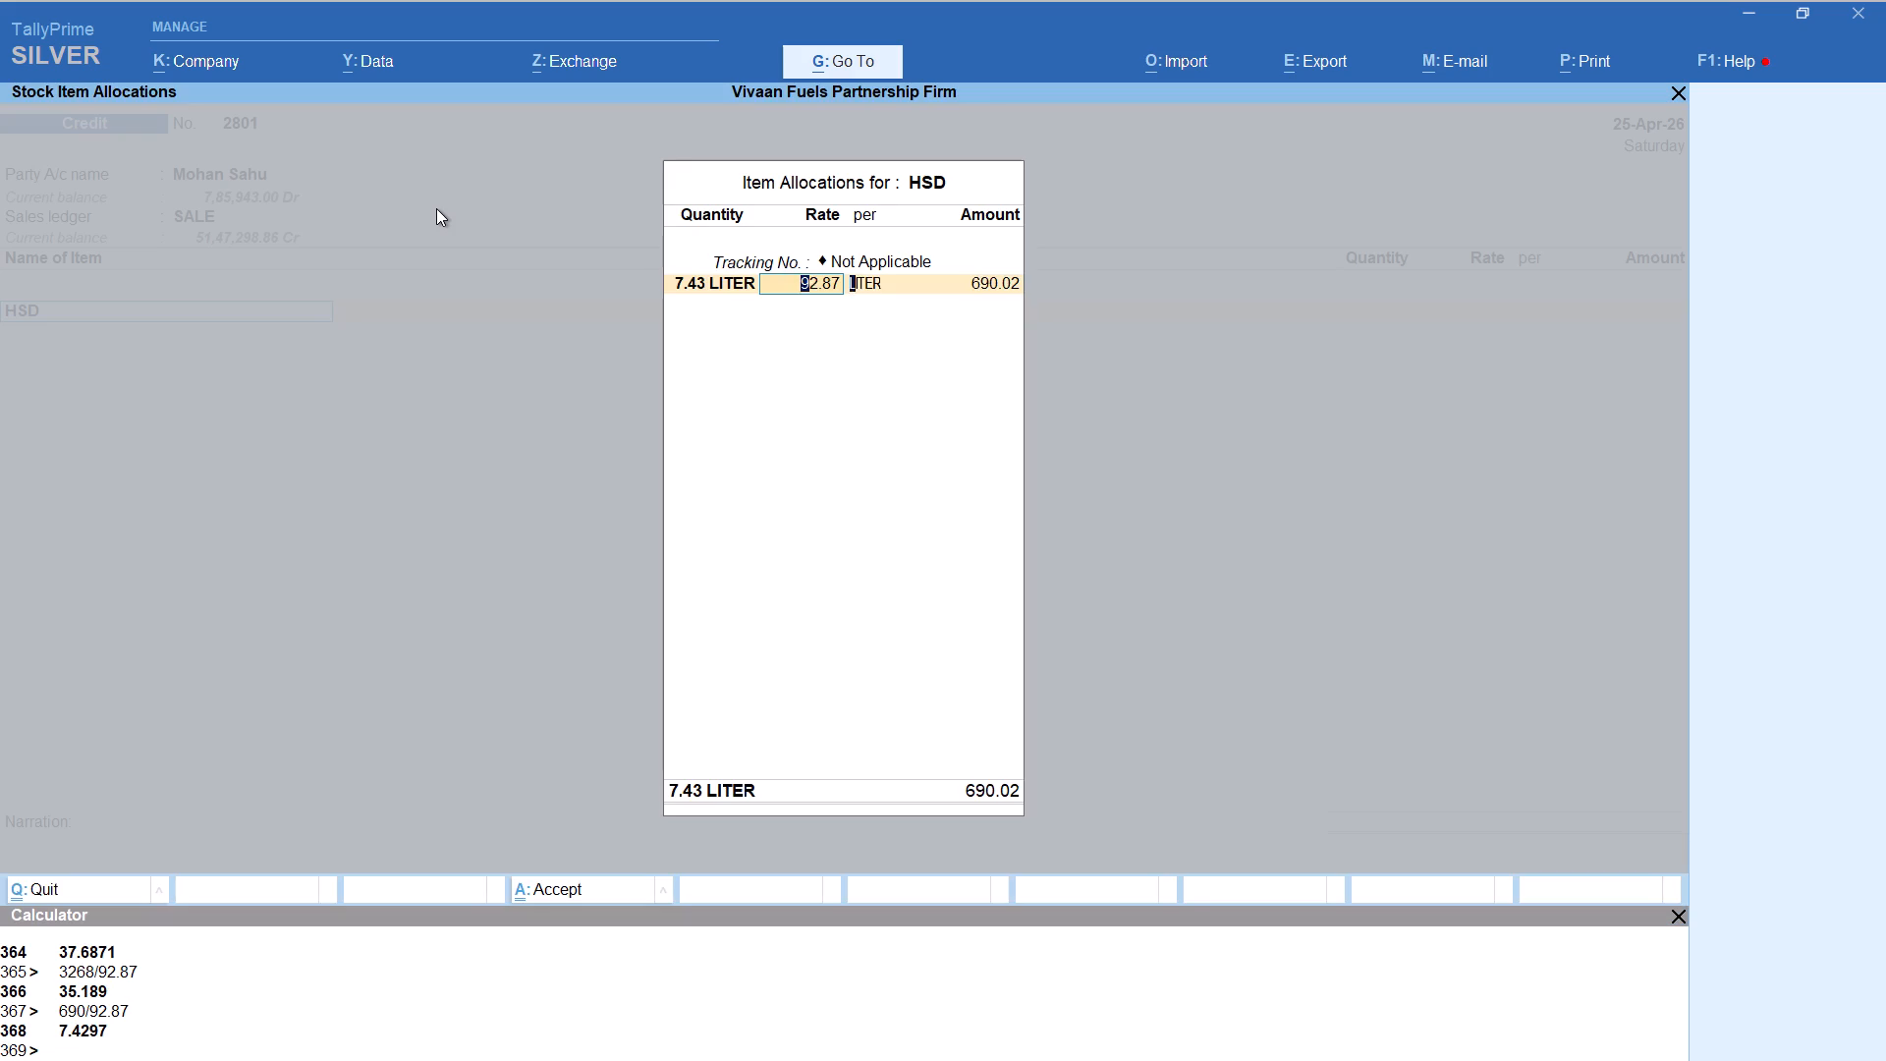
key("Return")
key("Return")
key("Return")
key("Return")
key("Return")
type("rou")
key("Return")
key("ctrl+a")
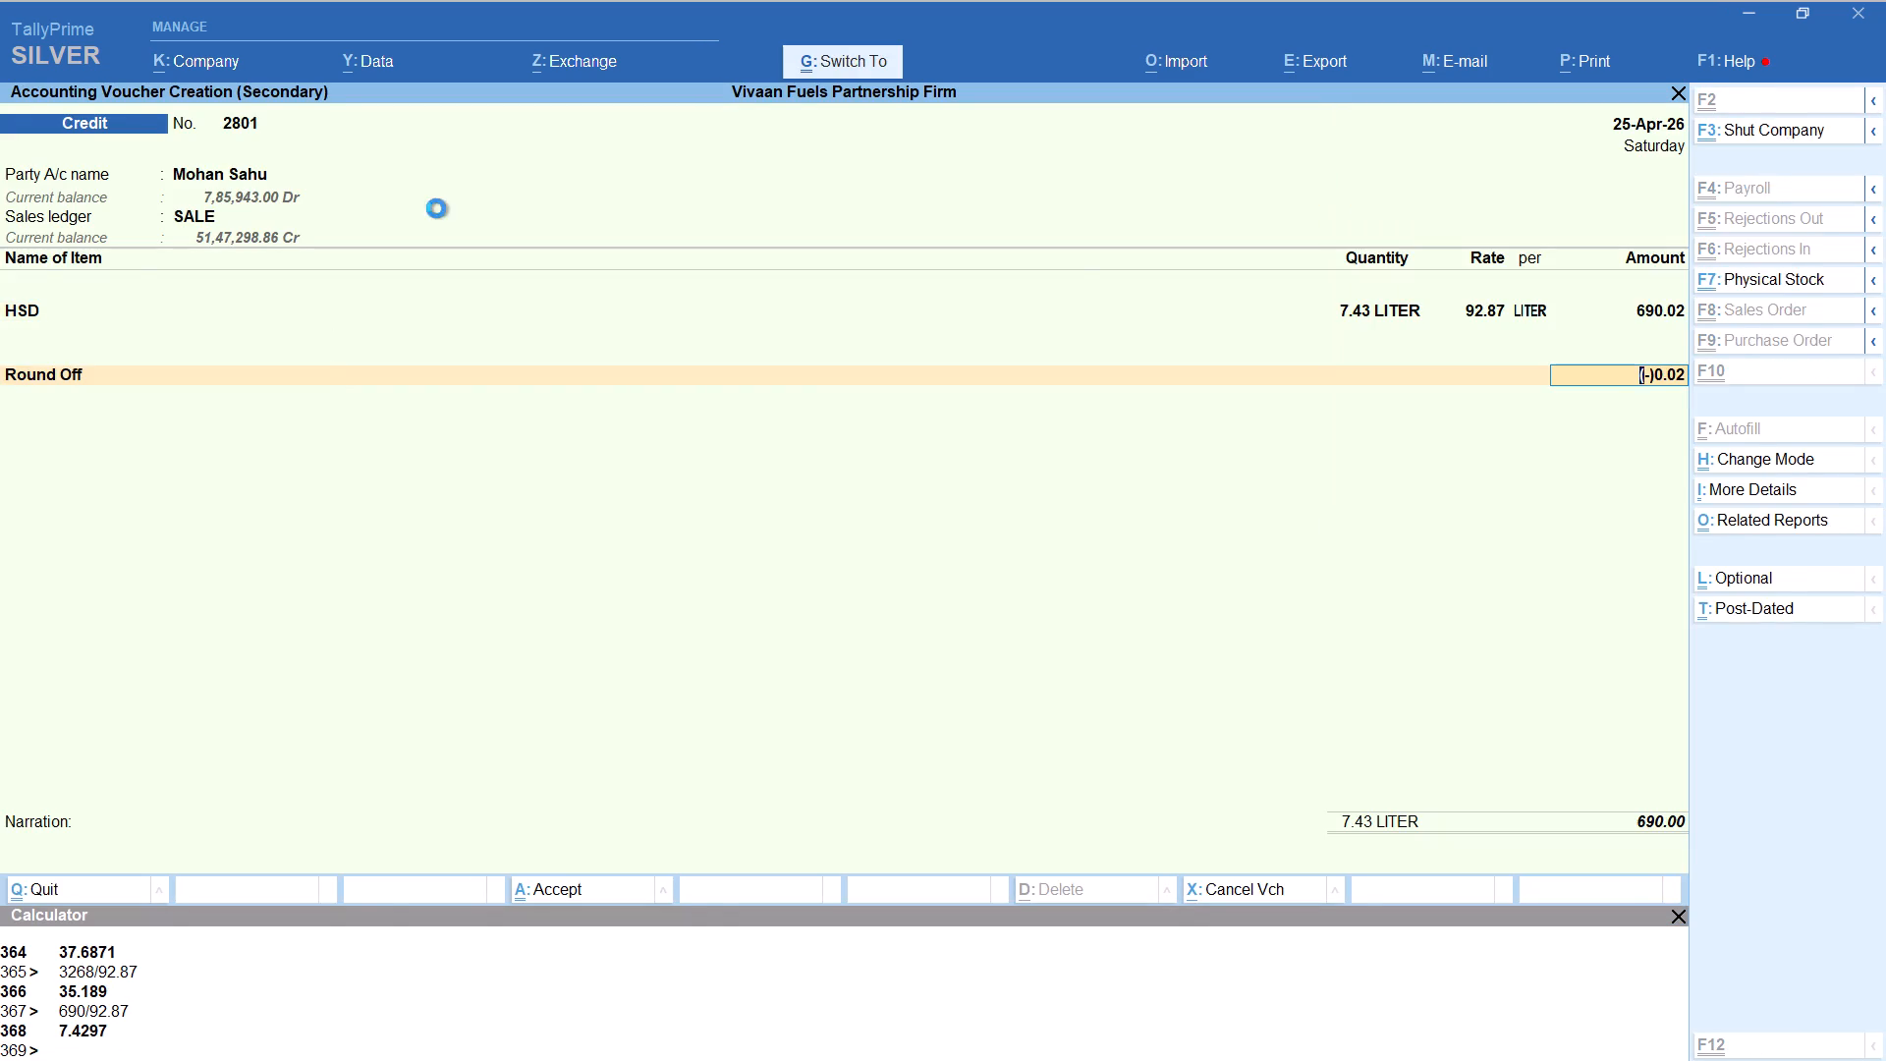
Start a new Credit voucher dated 25-Apr-26 for Arun, keeping the default party details and using the SALE ledger.
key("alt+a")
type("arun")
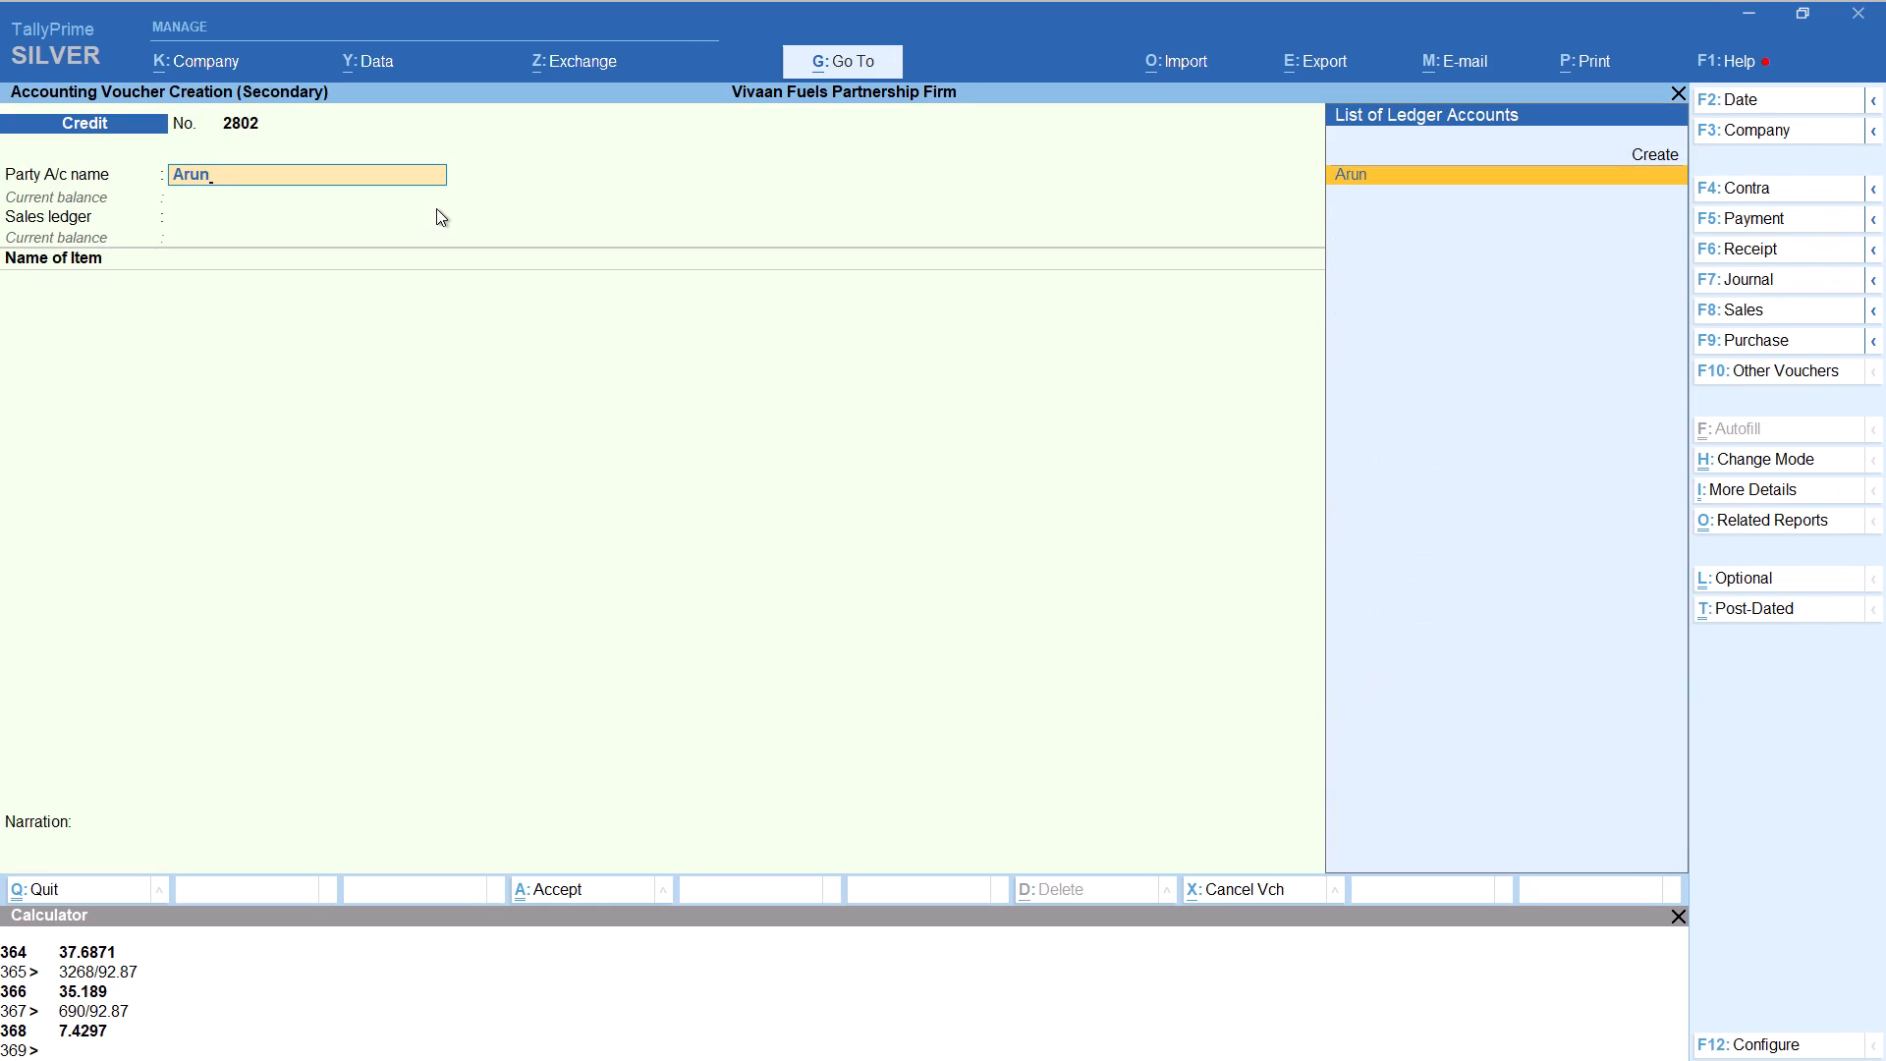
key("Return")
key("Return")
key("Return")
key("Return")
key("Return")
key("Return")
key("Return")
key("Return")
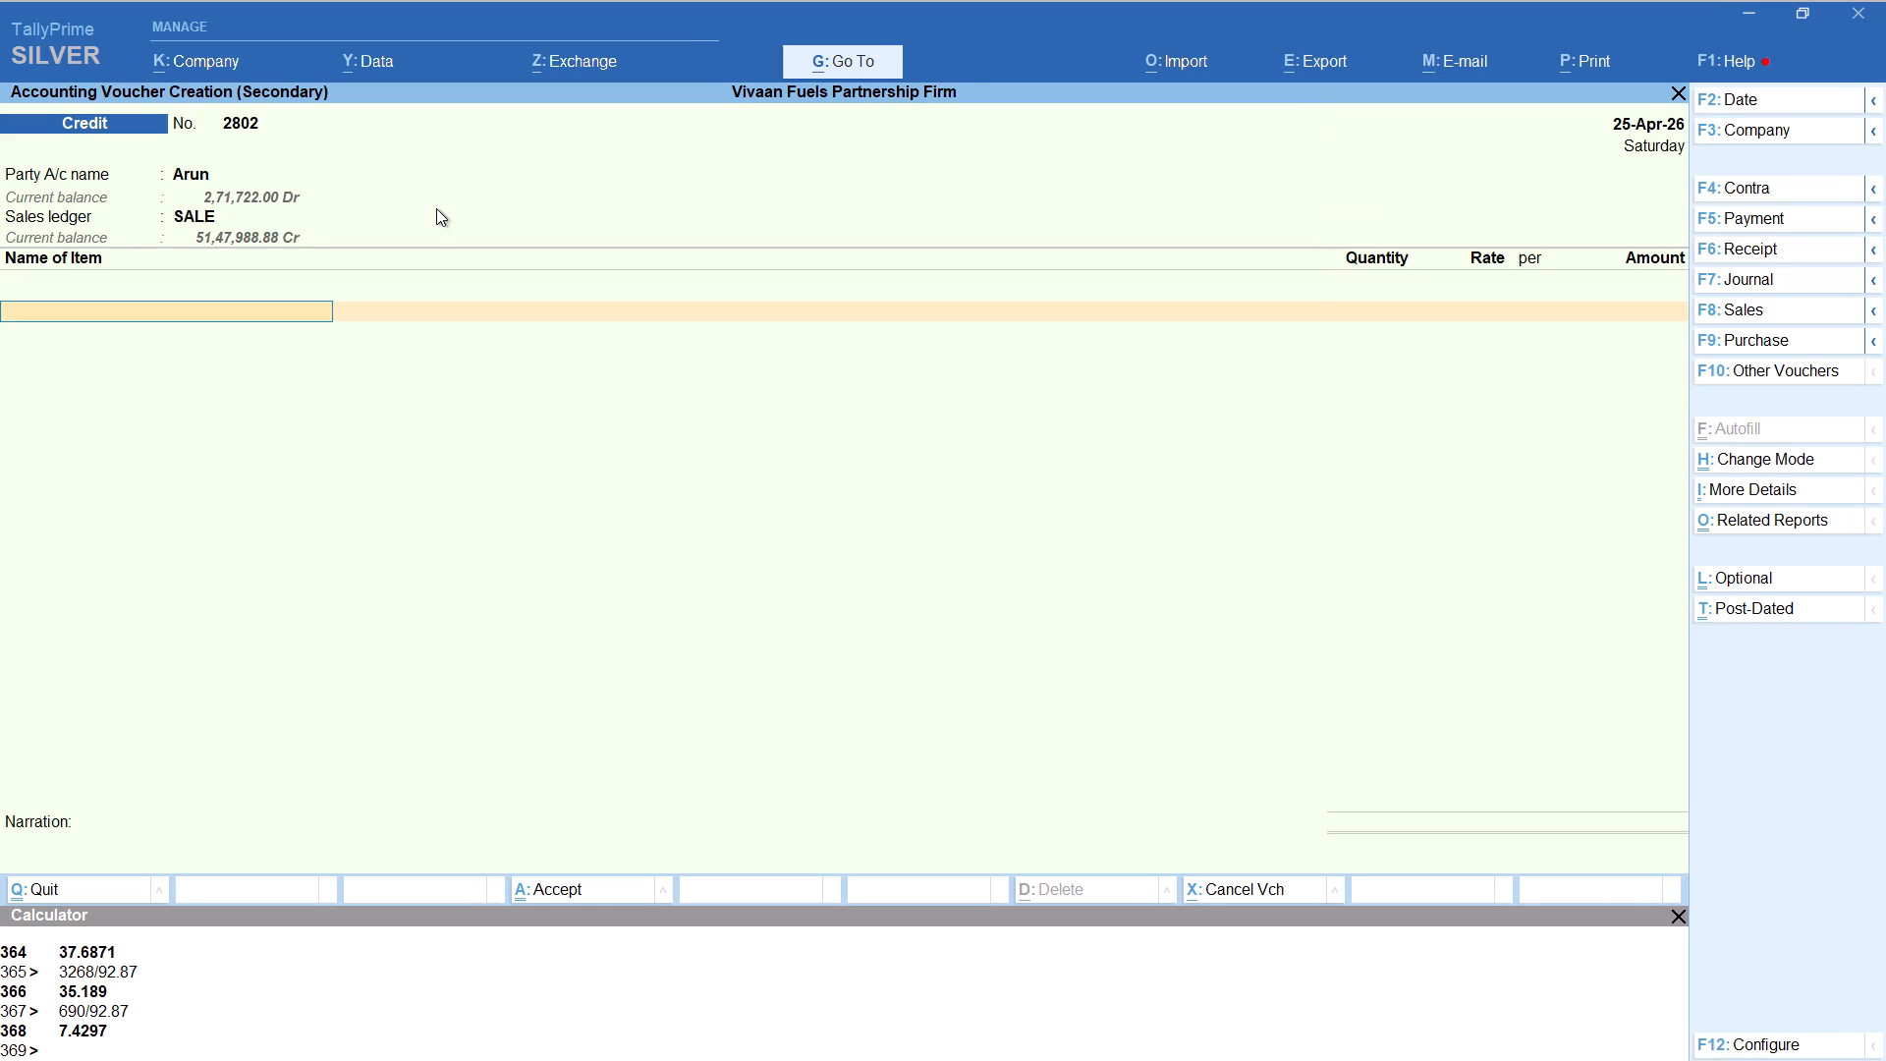
Add item HSD to the Arun voucher with tracking number Not Applicable, quantity calculated as 345/92.87 and a rate of 92.87 per liter.
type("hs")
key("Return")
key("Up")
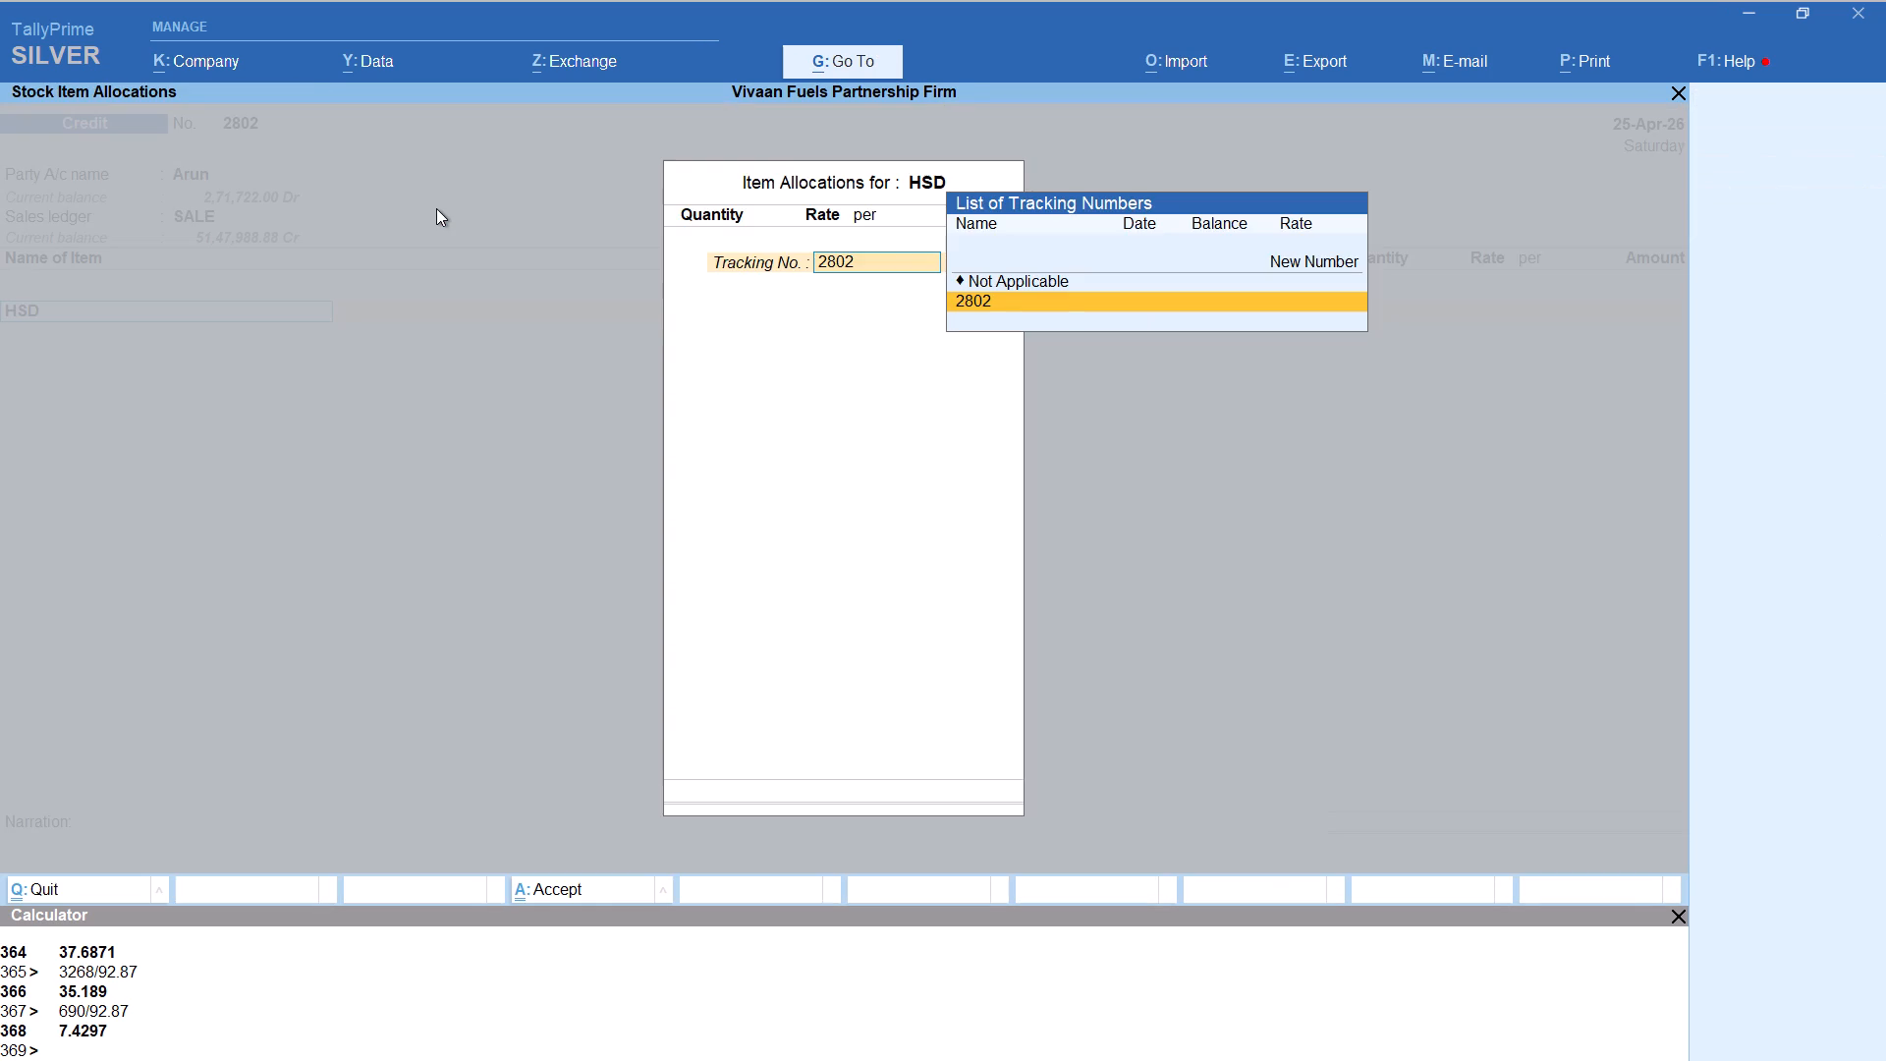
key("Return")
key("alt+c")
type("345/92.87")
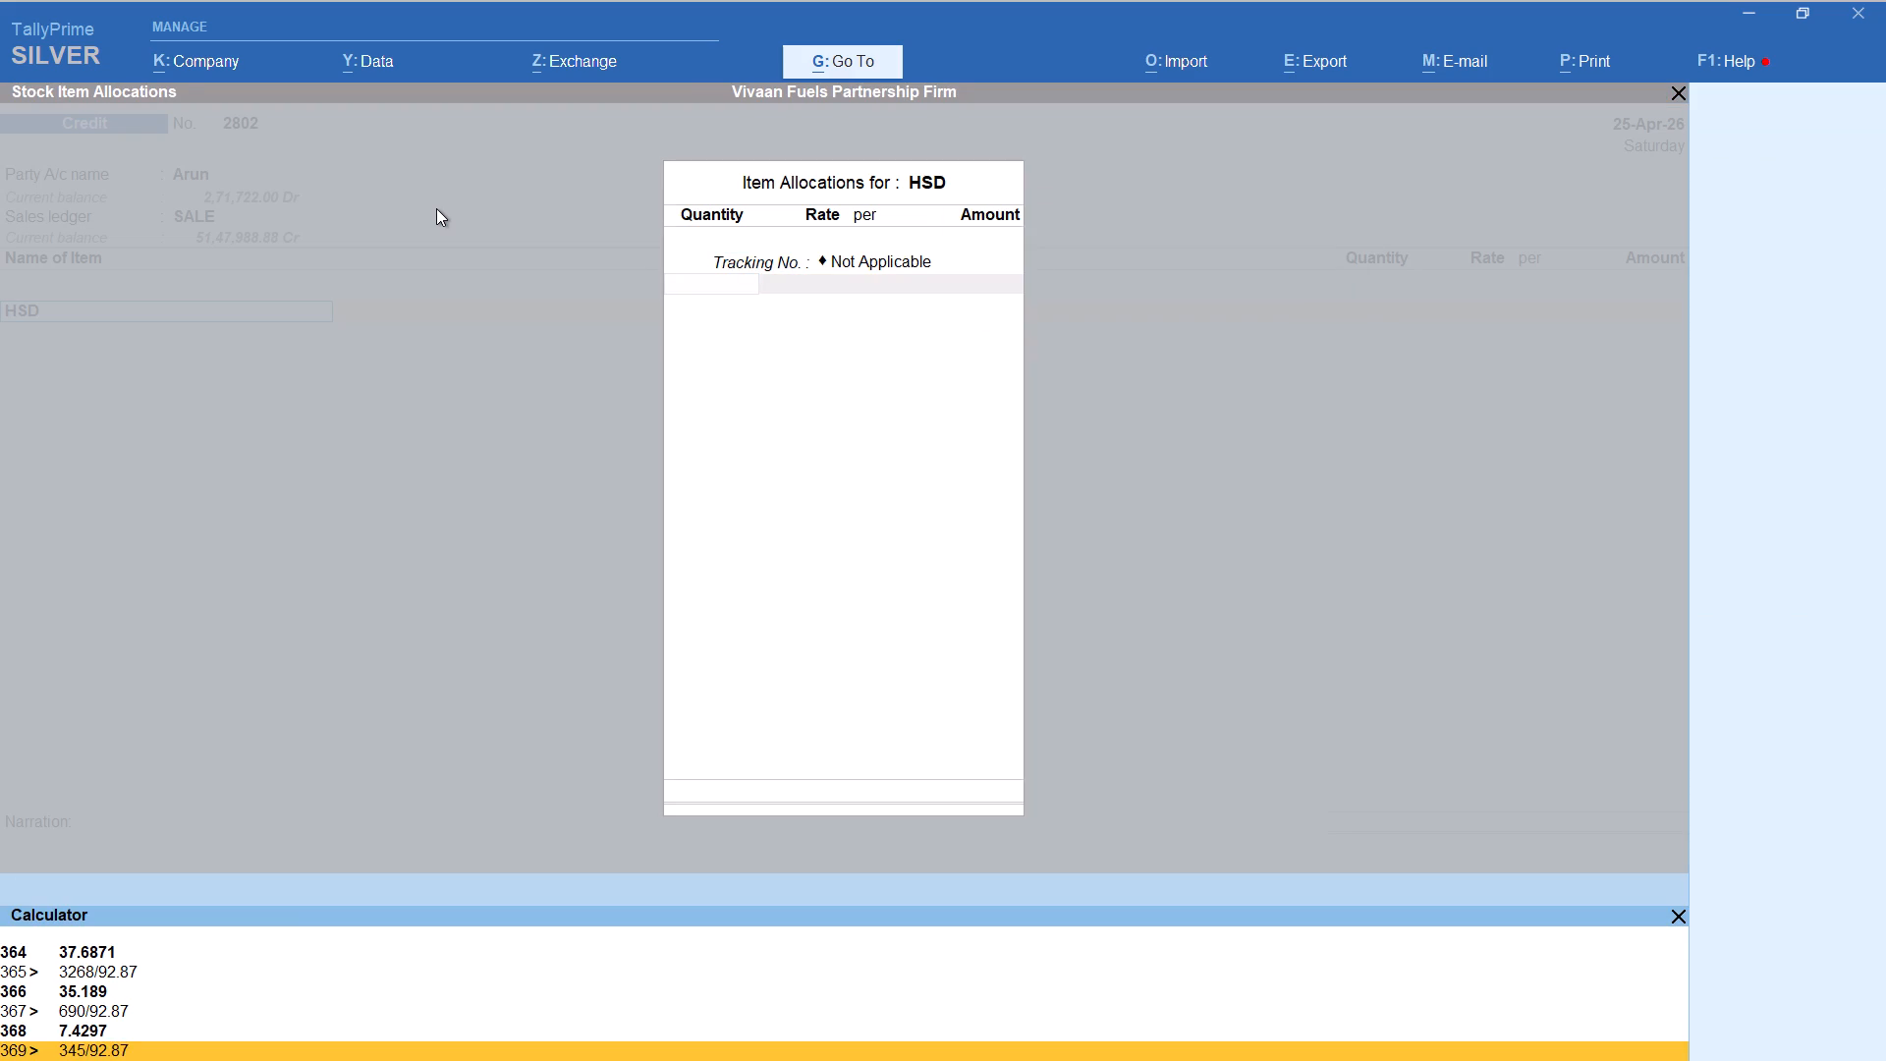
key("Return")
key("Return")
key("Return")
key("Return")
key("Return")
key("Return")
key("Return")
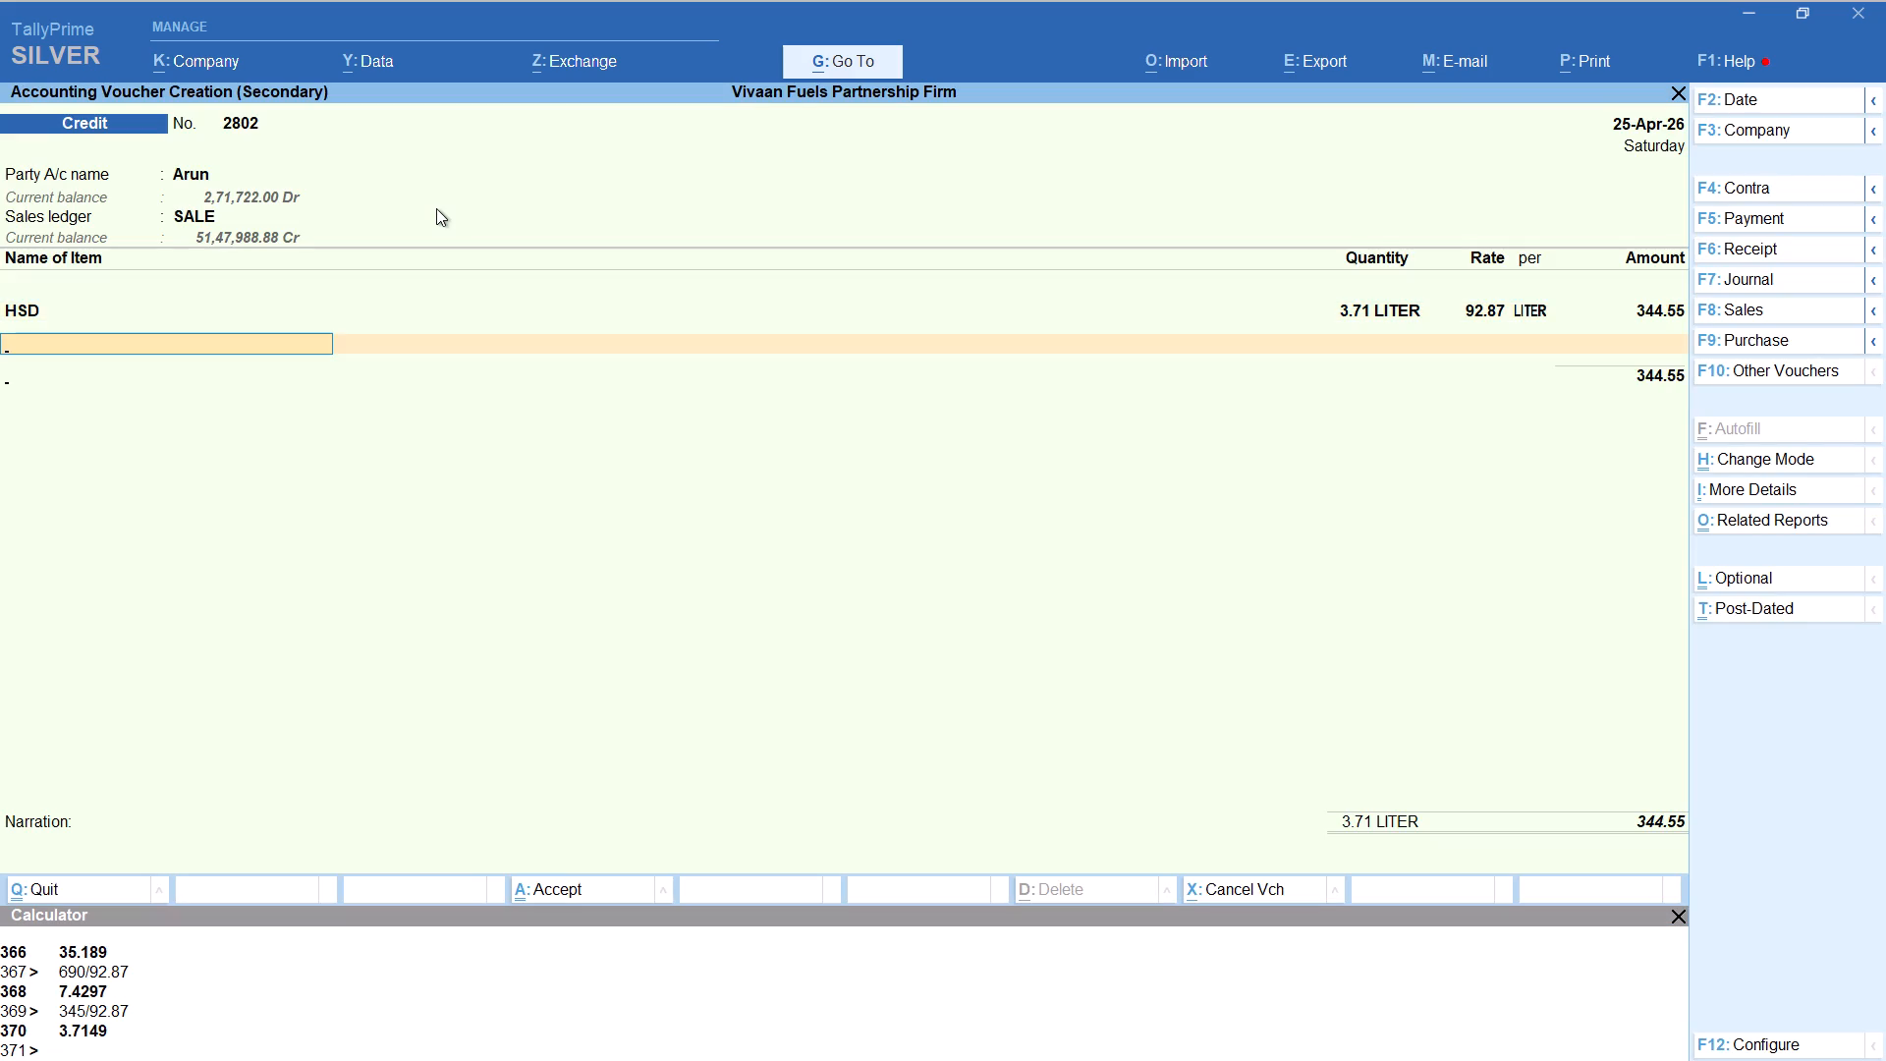
Choose the Round Off ledger on the Arun Credit voucher and save it.
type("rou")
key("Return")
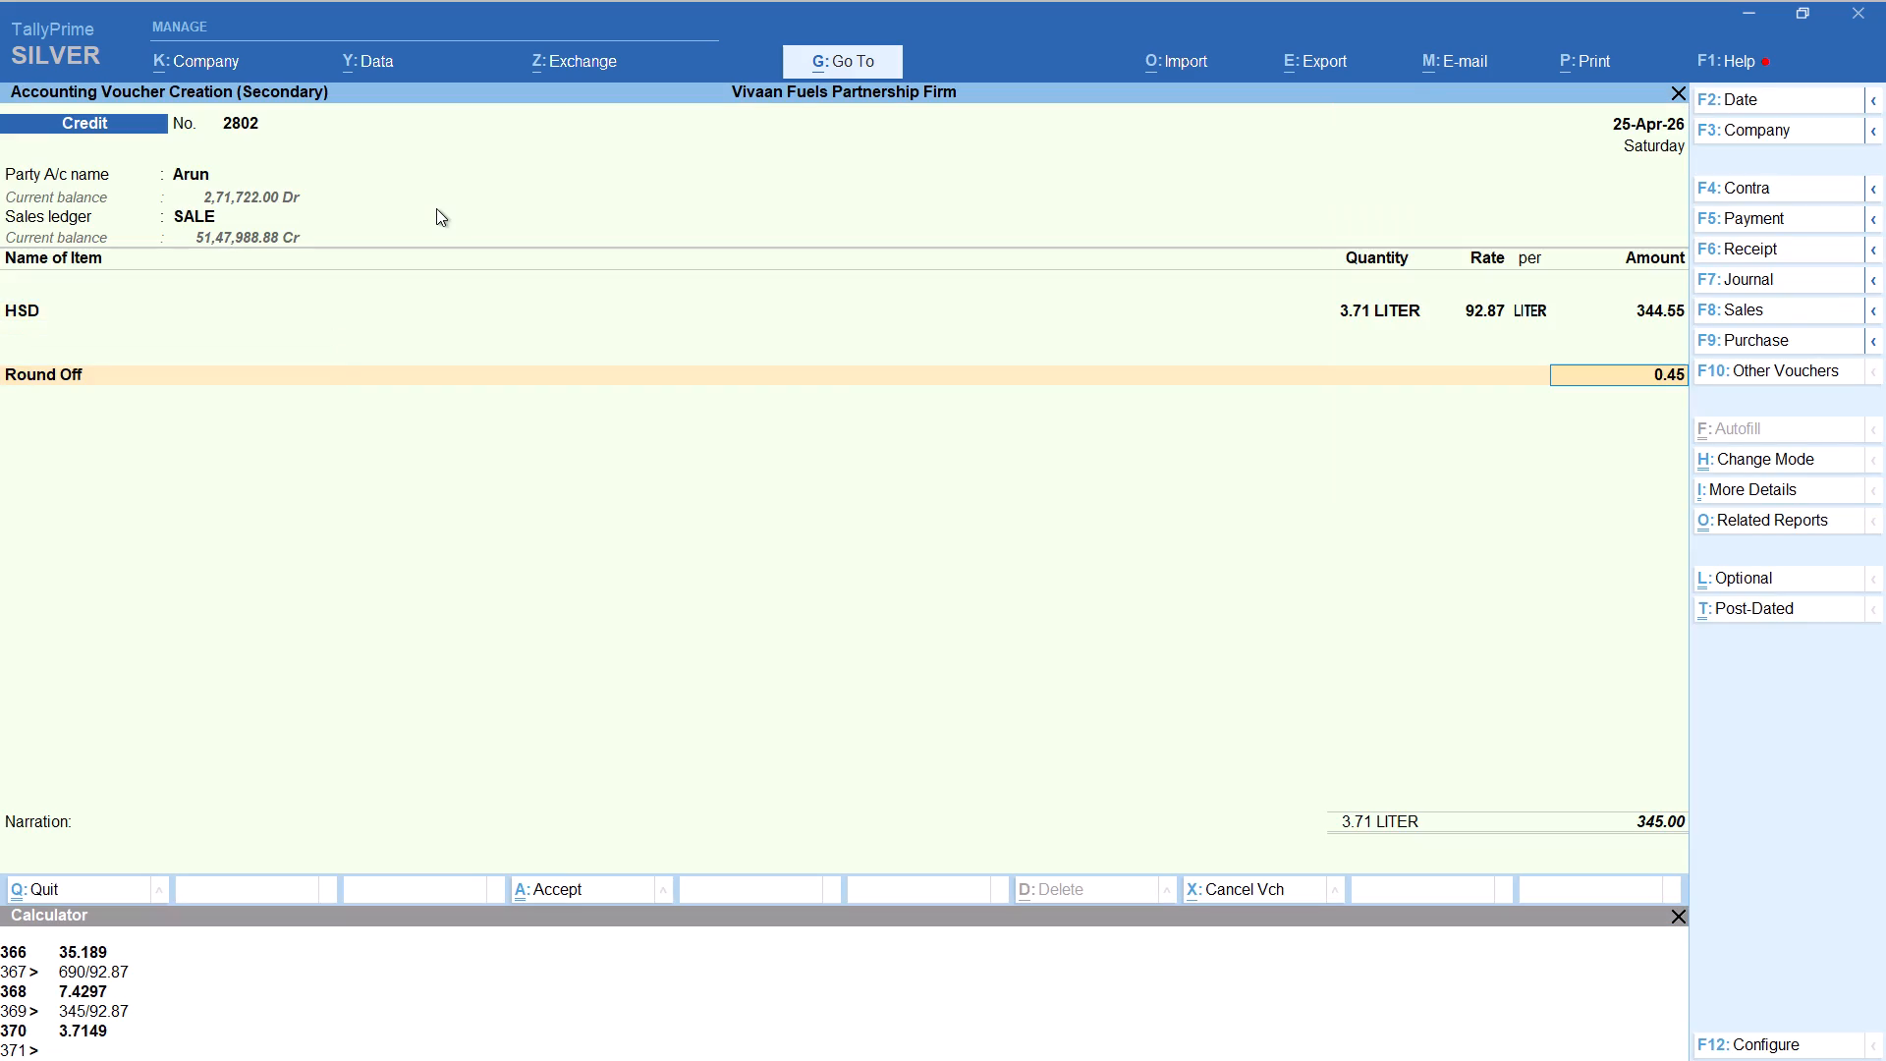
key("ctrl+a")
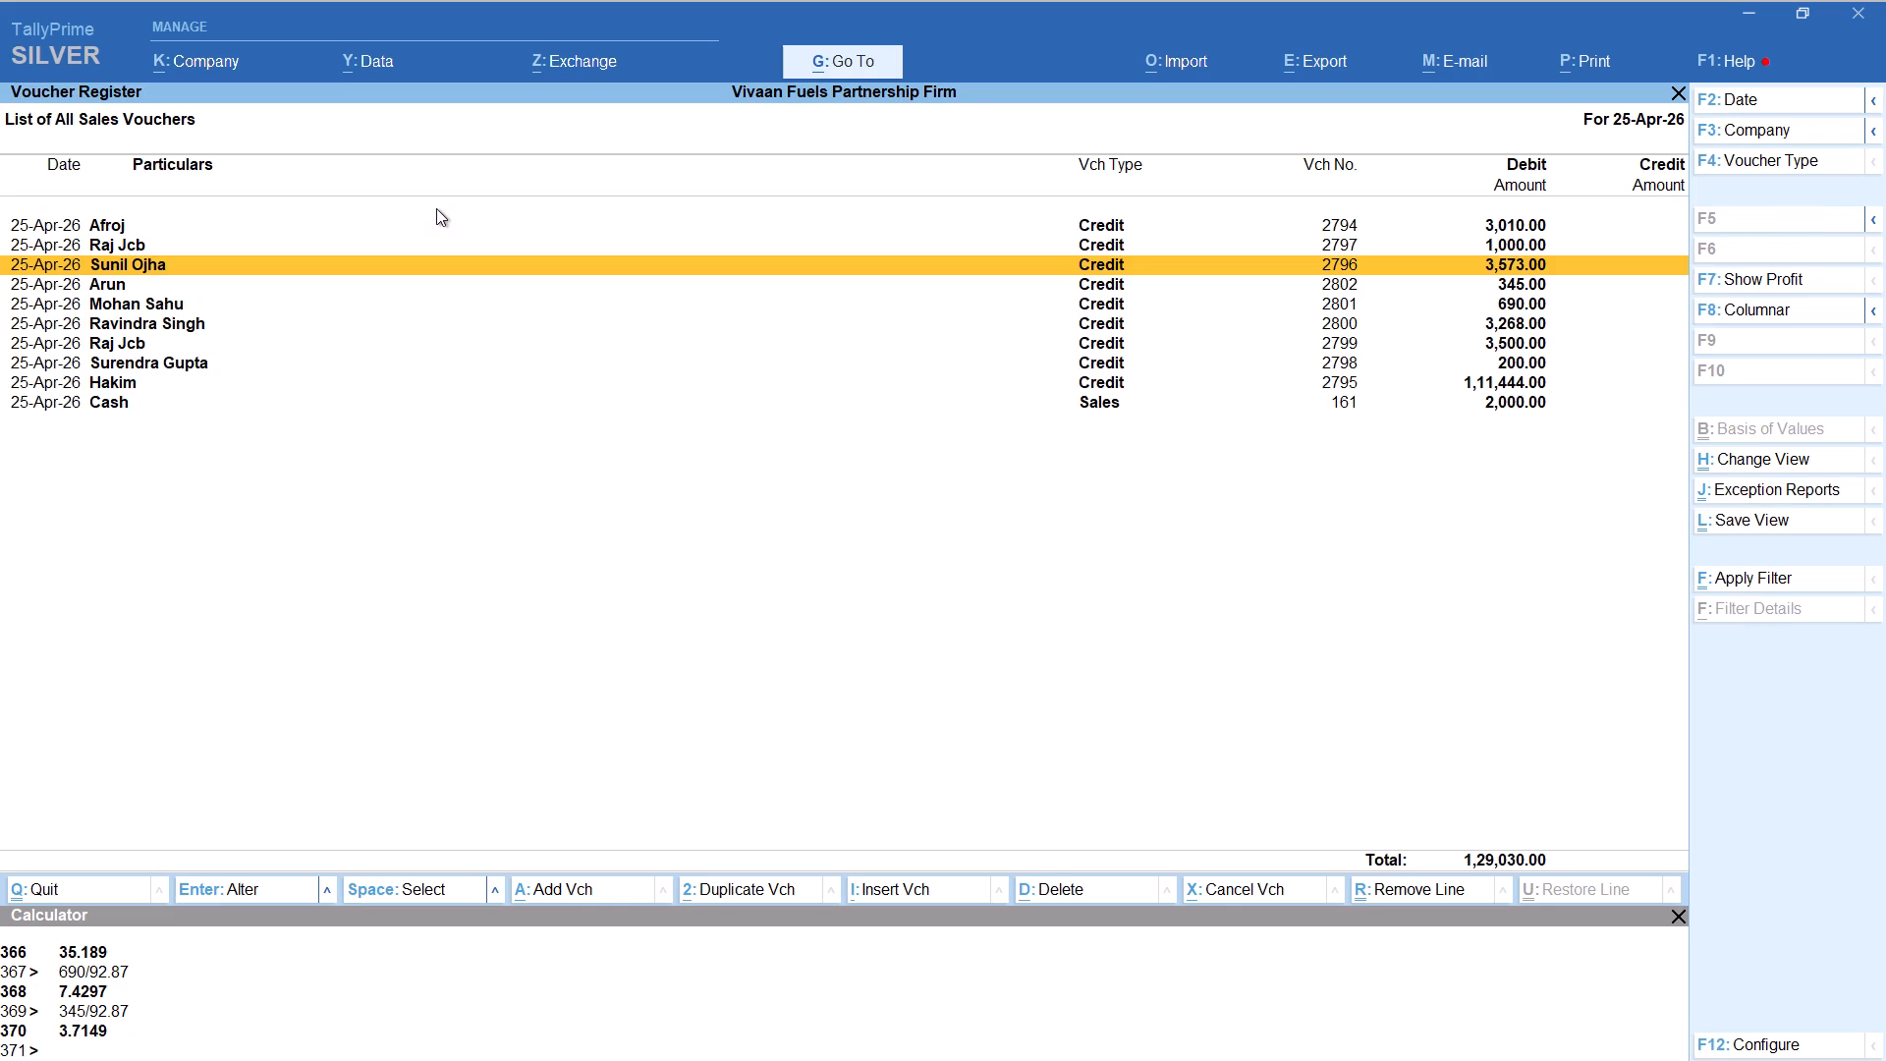
Start a new Credit voucher dated 25-Apr-26 for Pary Bricks, keeping the default party details and using the SALE ledger.
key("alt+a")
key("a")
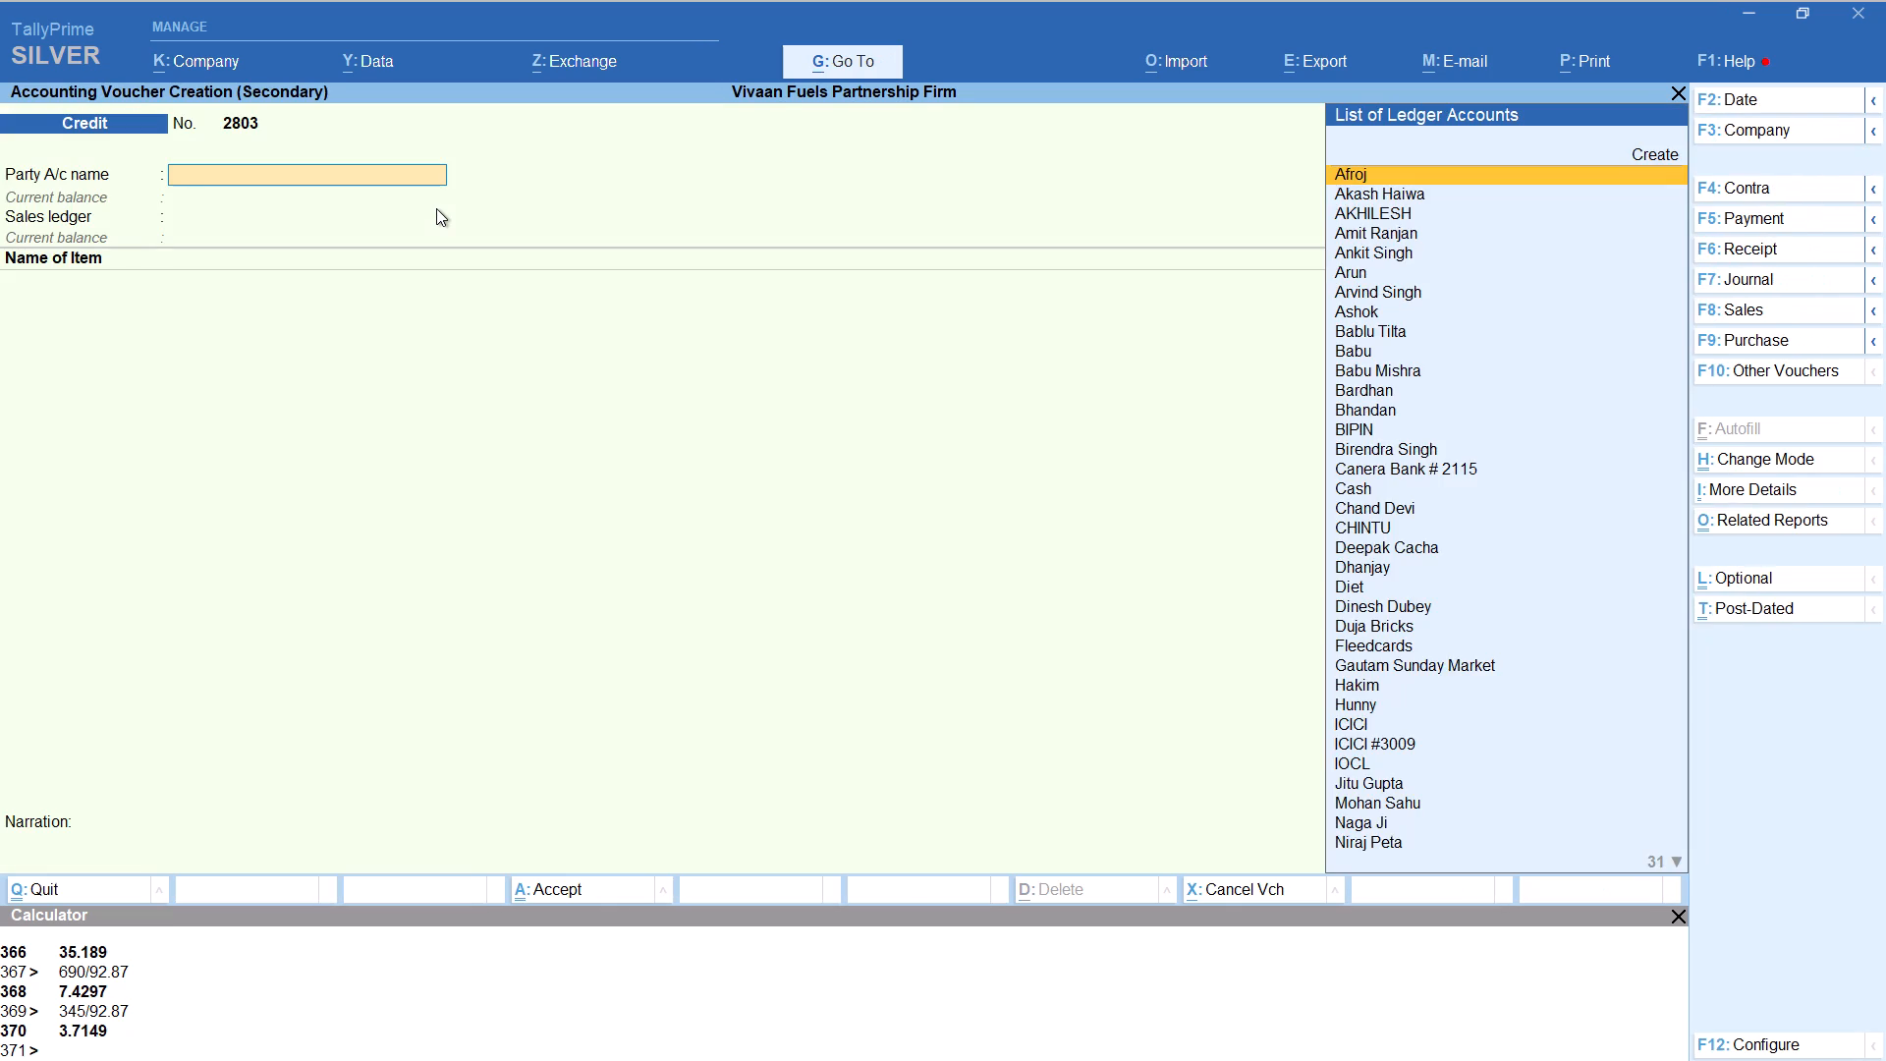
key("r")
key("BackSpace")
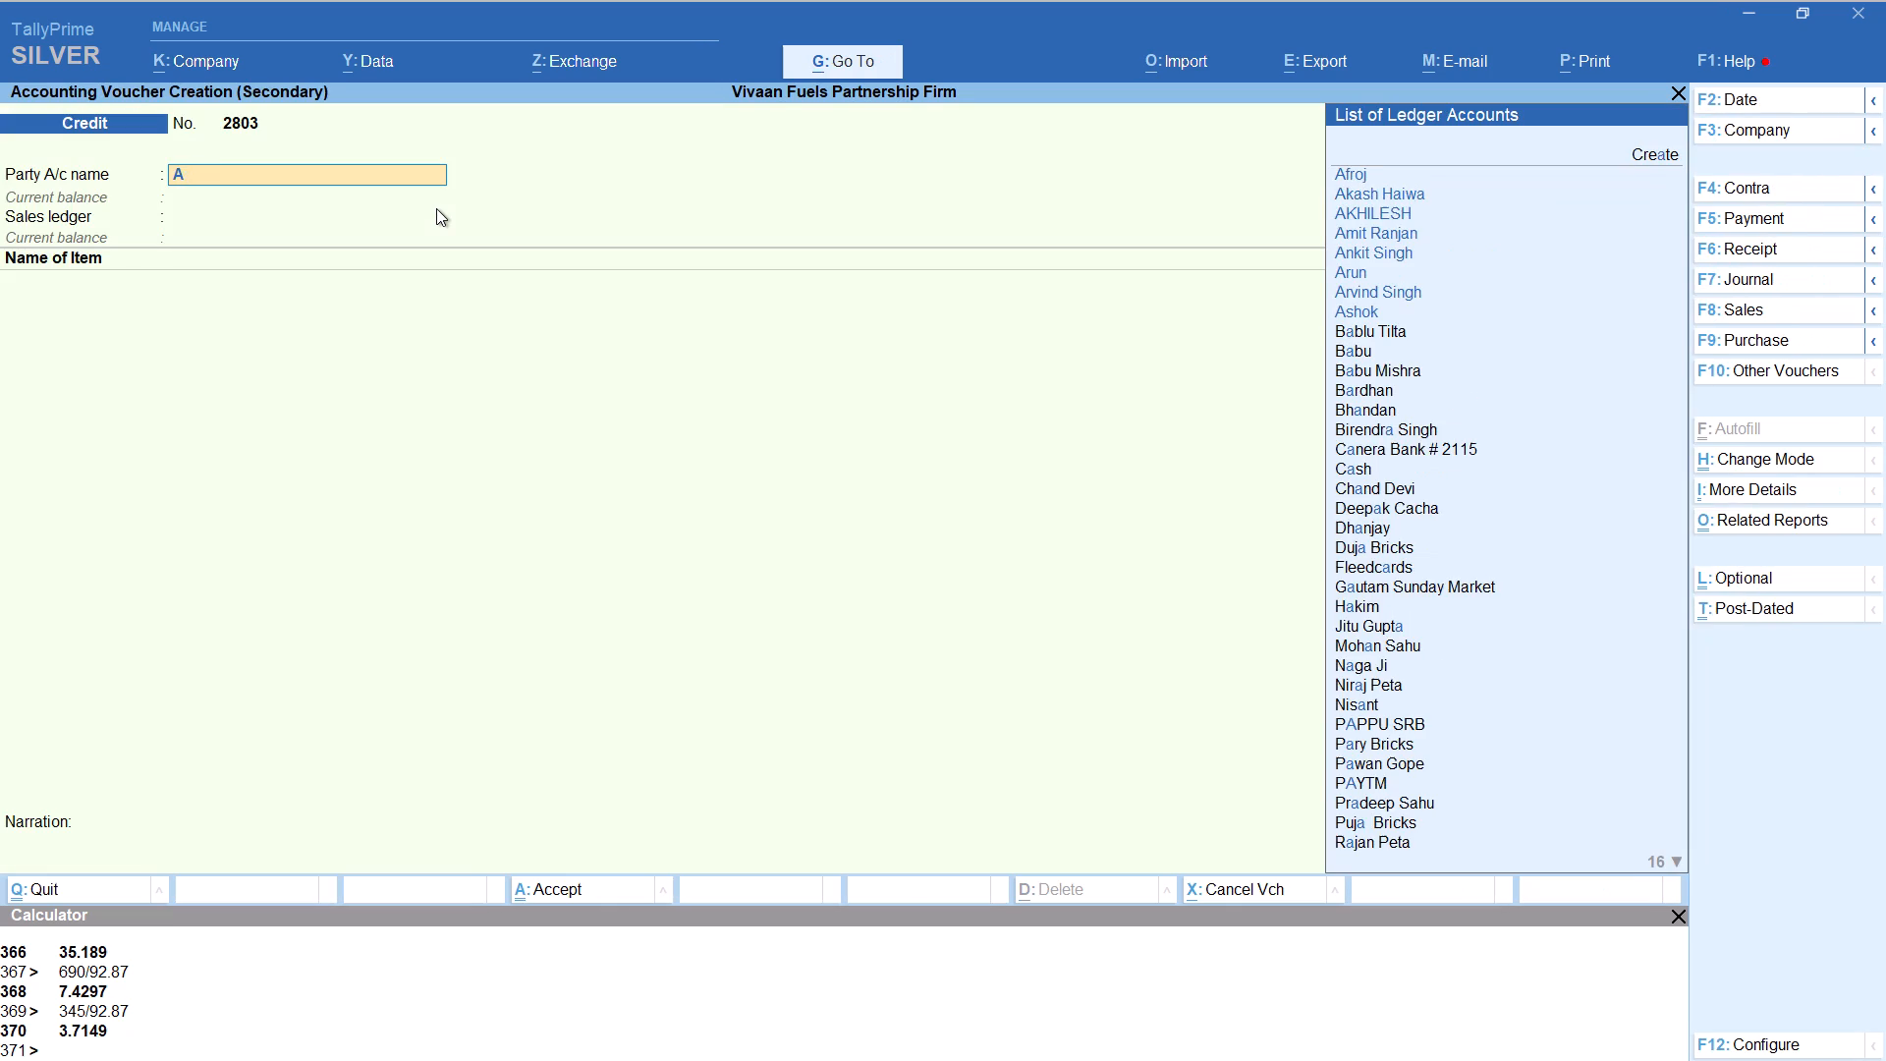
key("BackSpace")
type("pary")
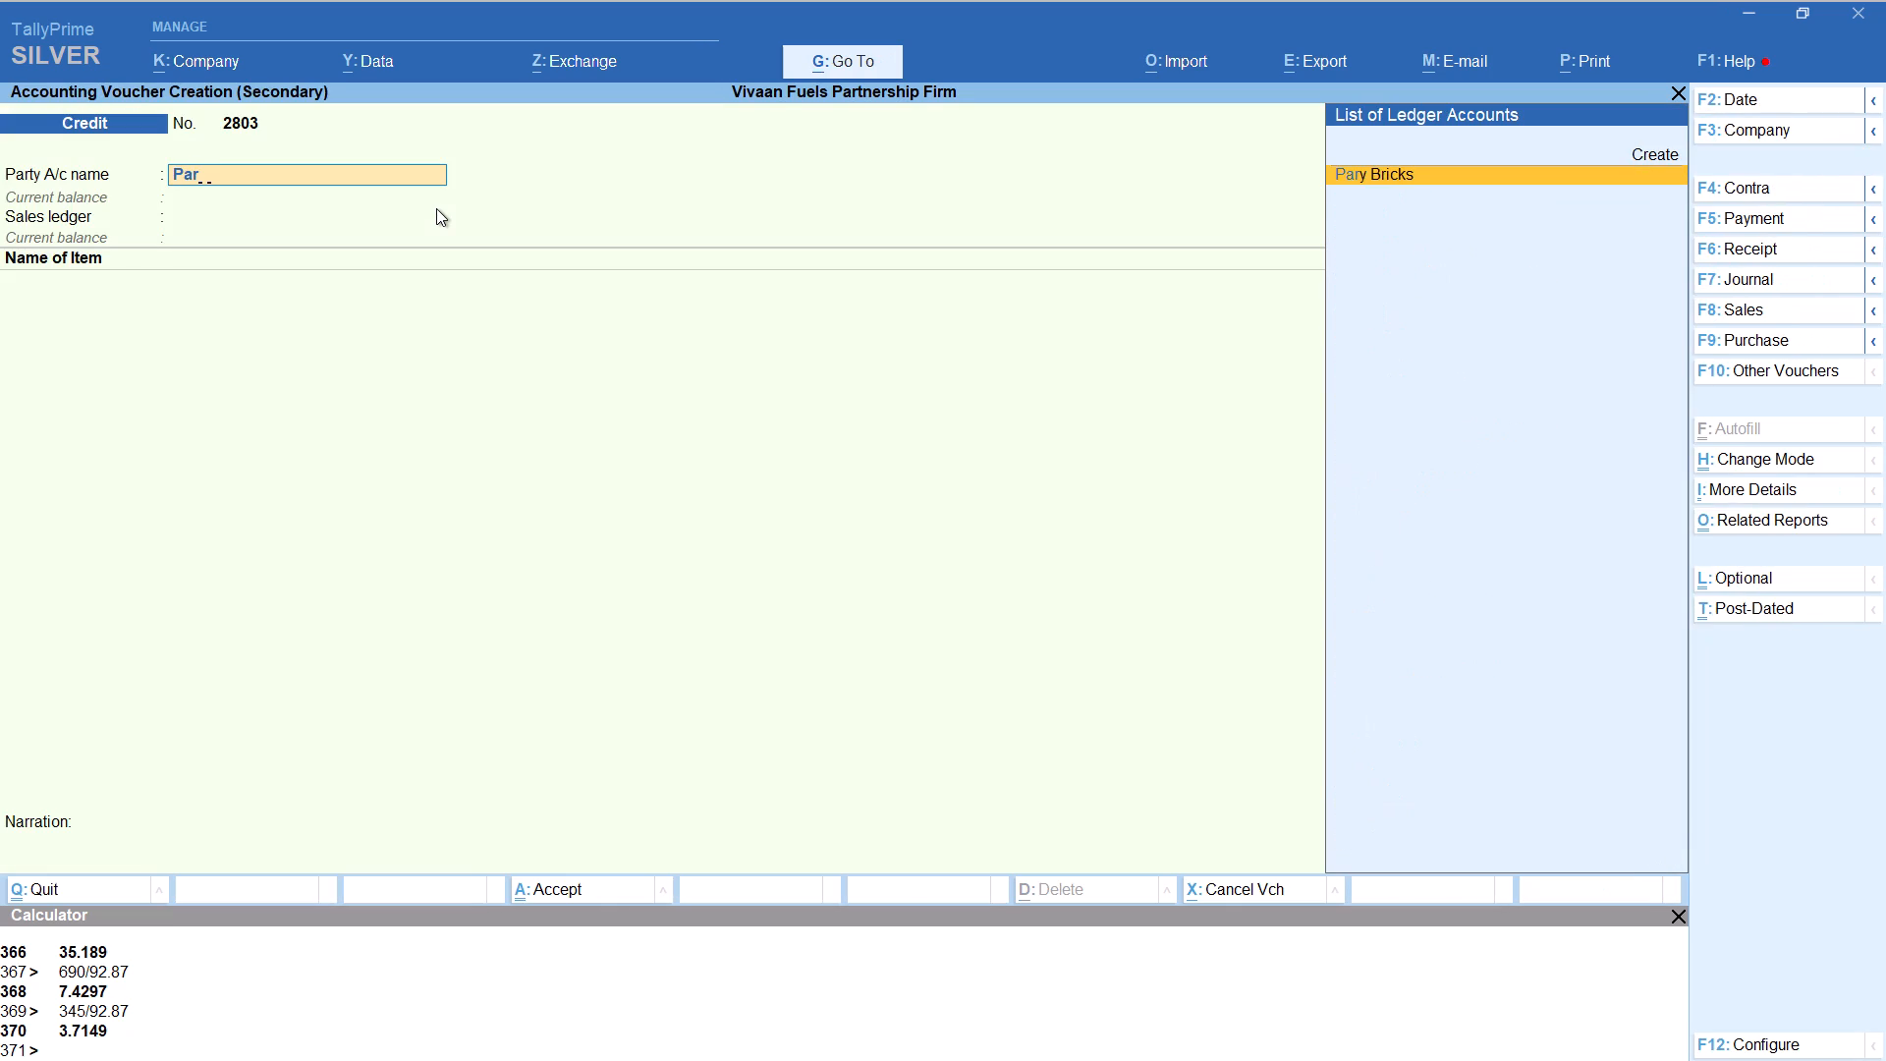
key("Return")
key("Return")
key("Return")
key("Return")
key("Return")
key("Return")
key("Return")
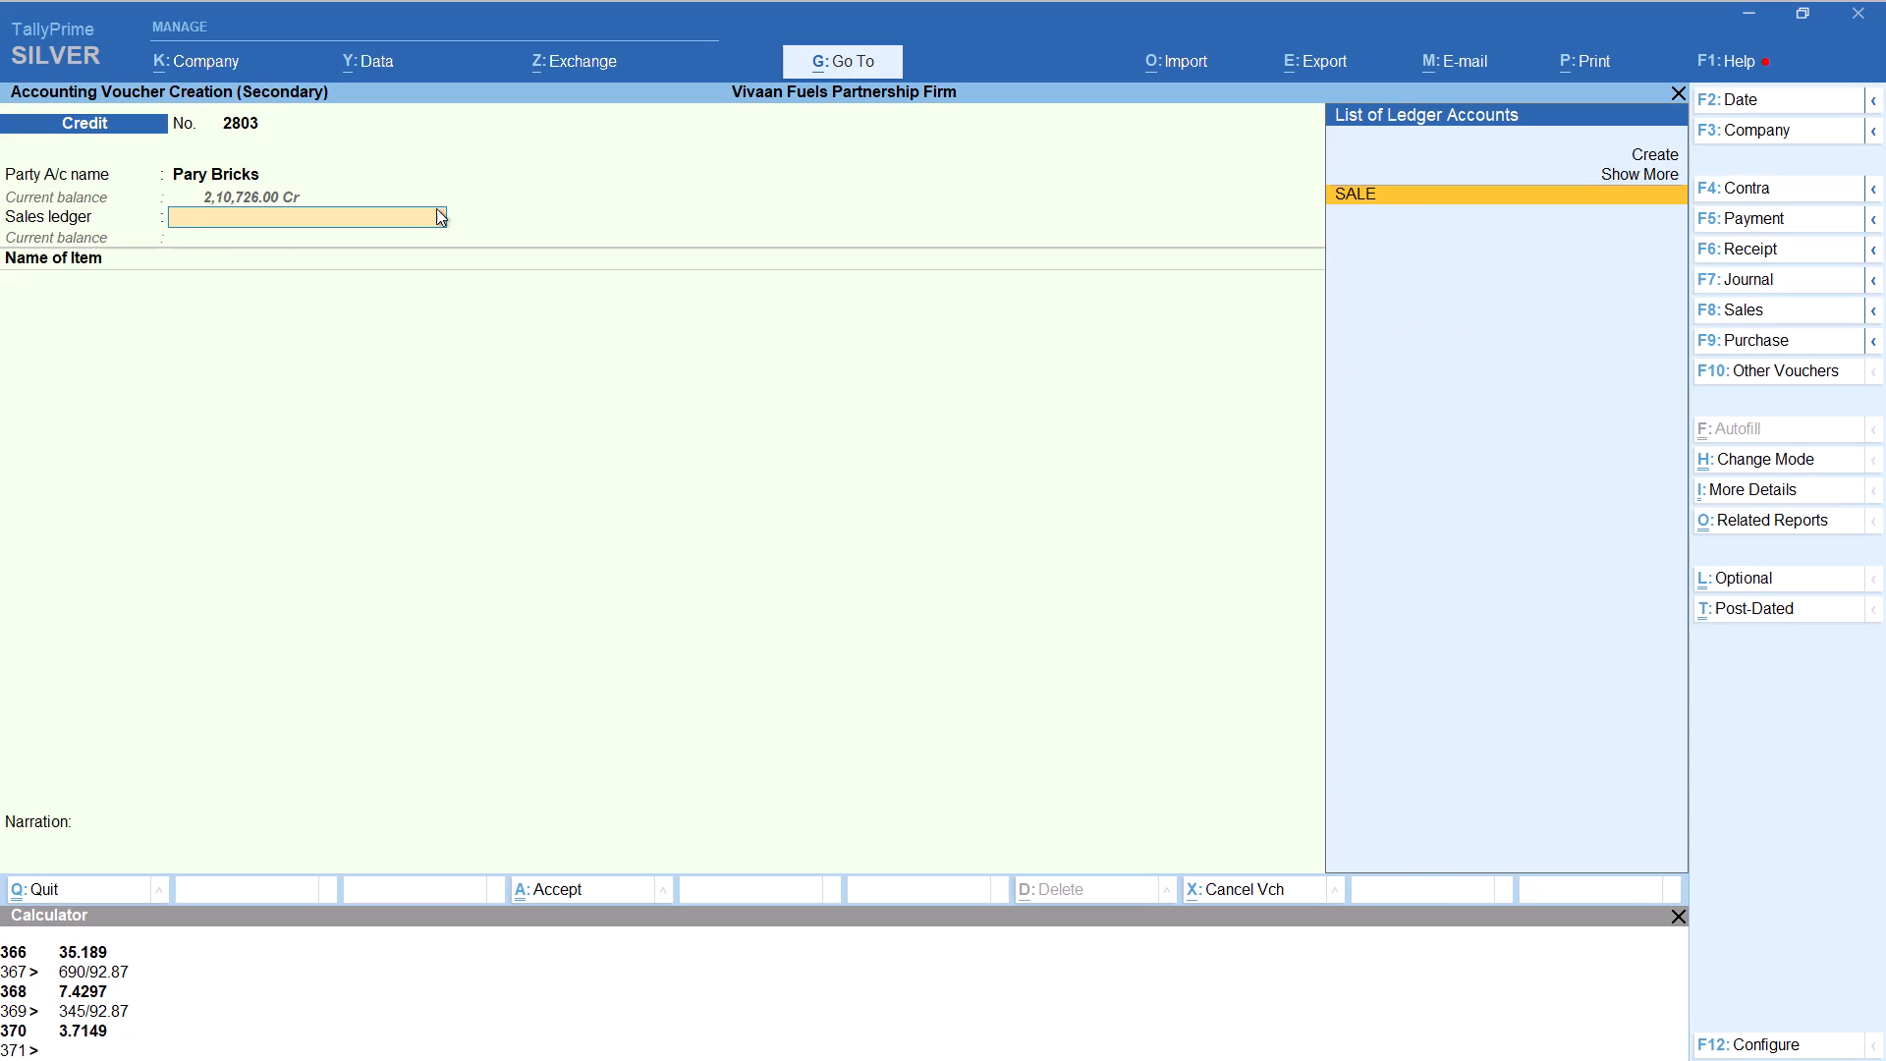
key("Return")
Add item HSD to the Pary Bricks voucher with tracking number Not Applicable, quantity calculated as 4010/92.87 and a rate of 92.87 per liter.
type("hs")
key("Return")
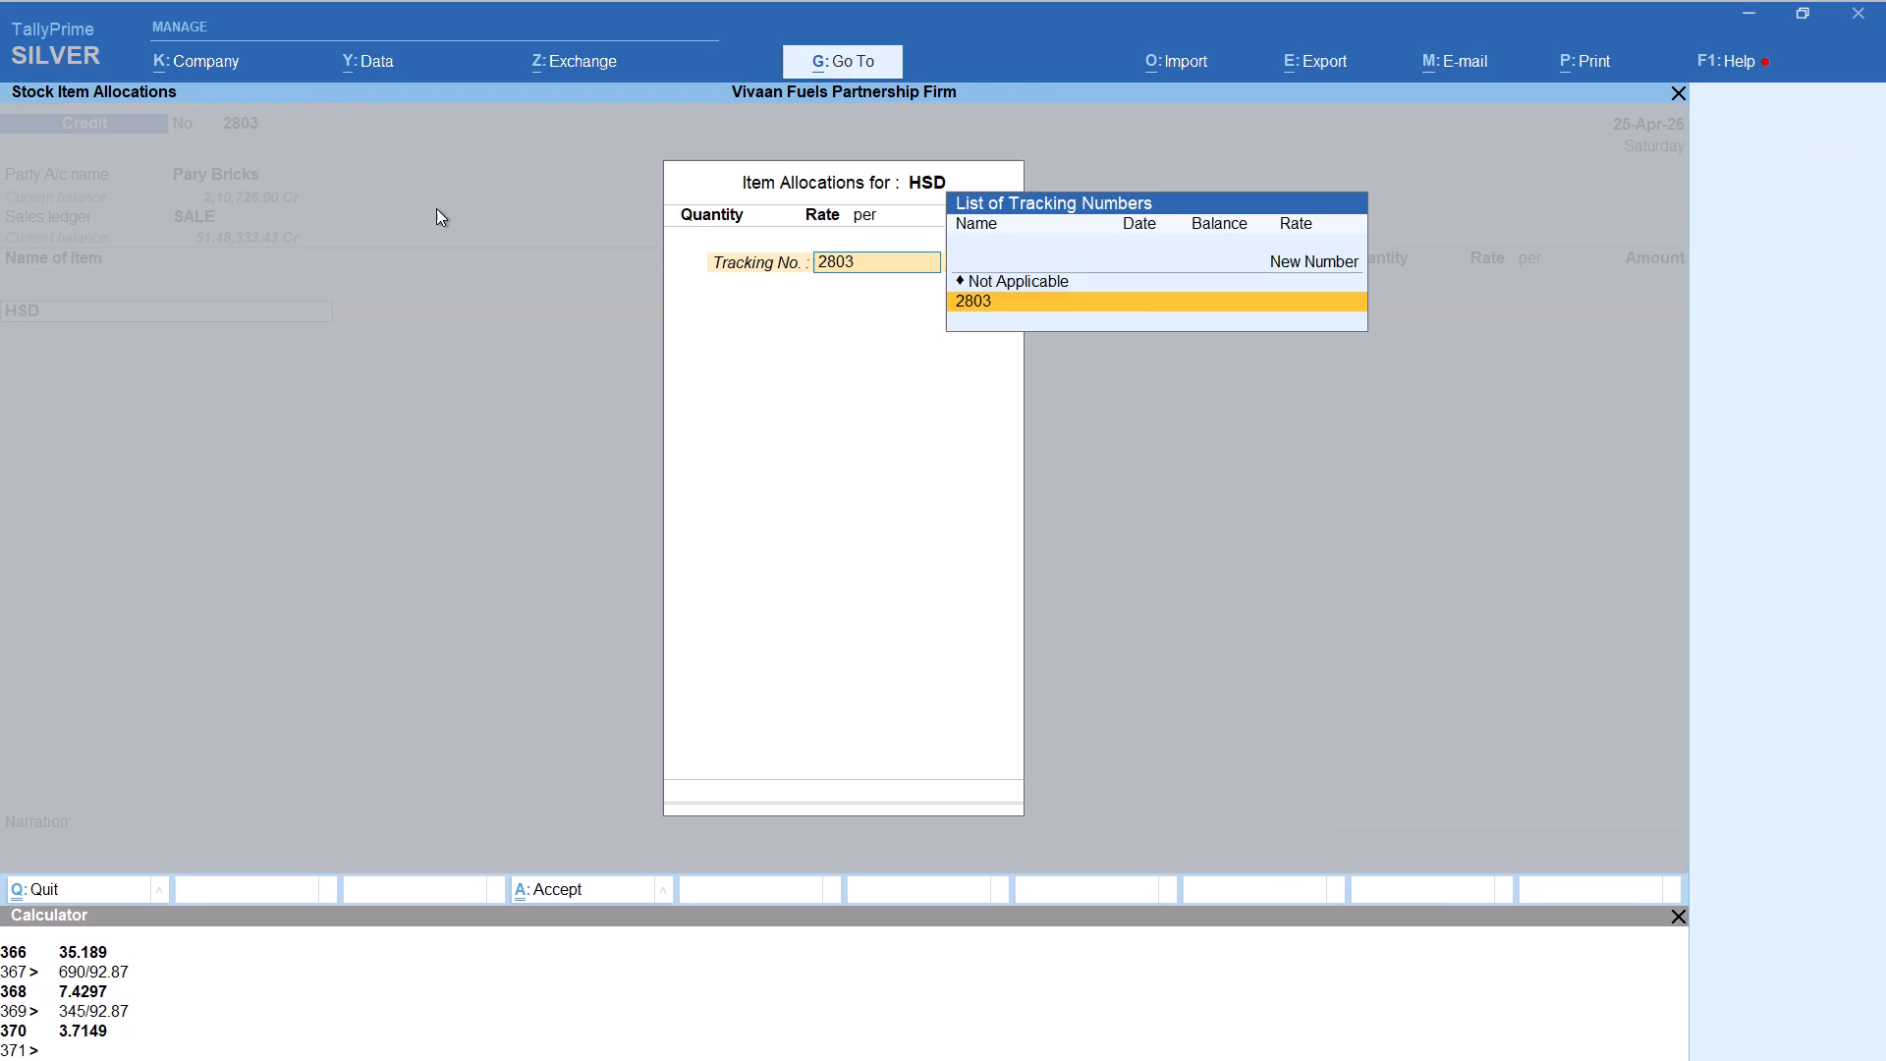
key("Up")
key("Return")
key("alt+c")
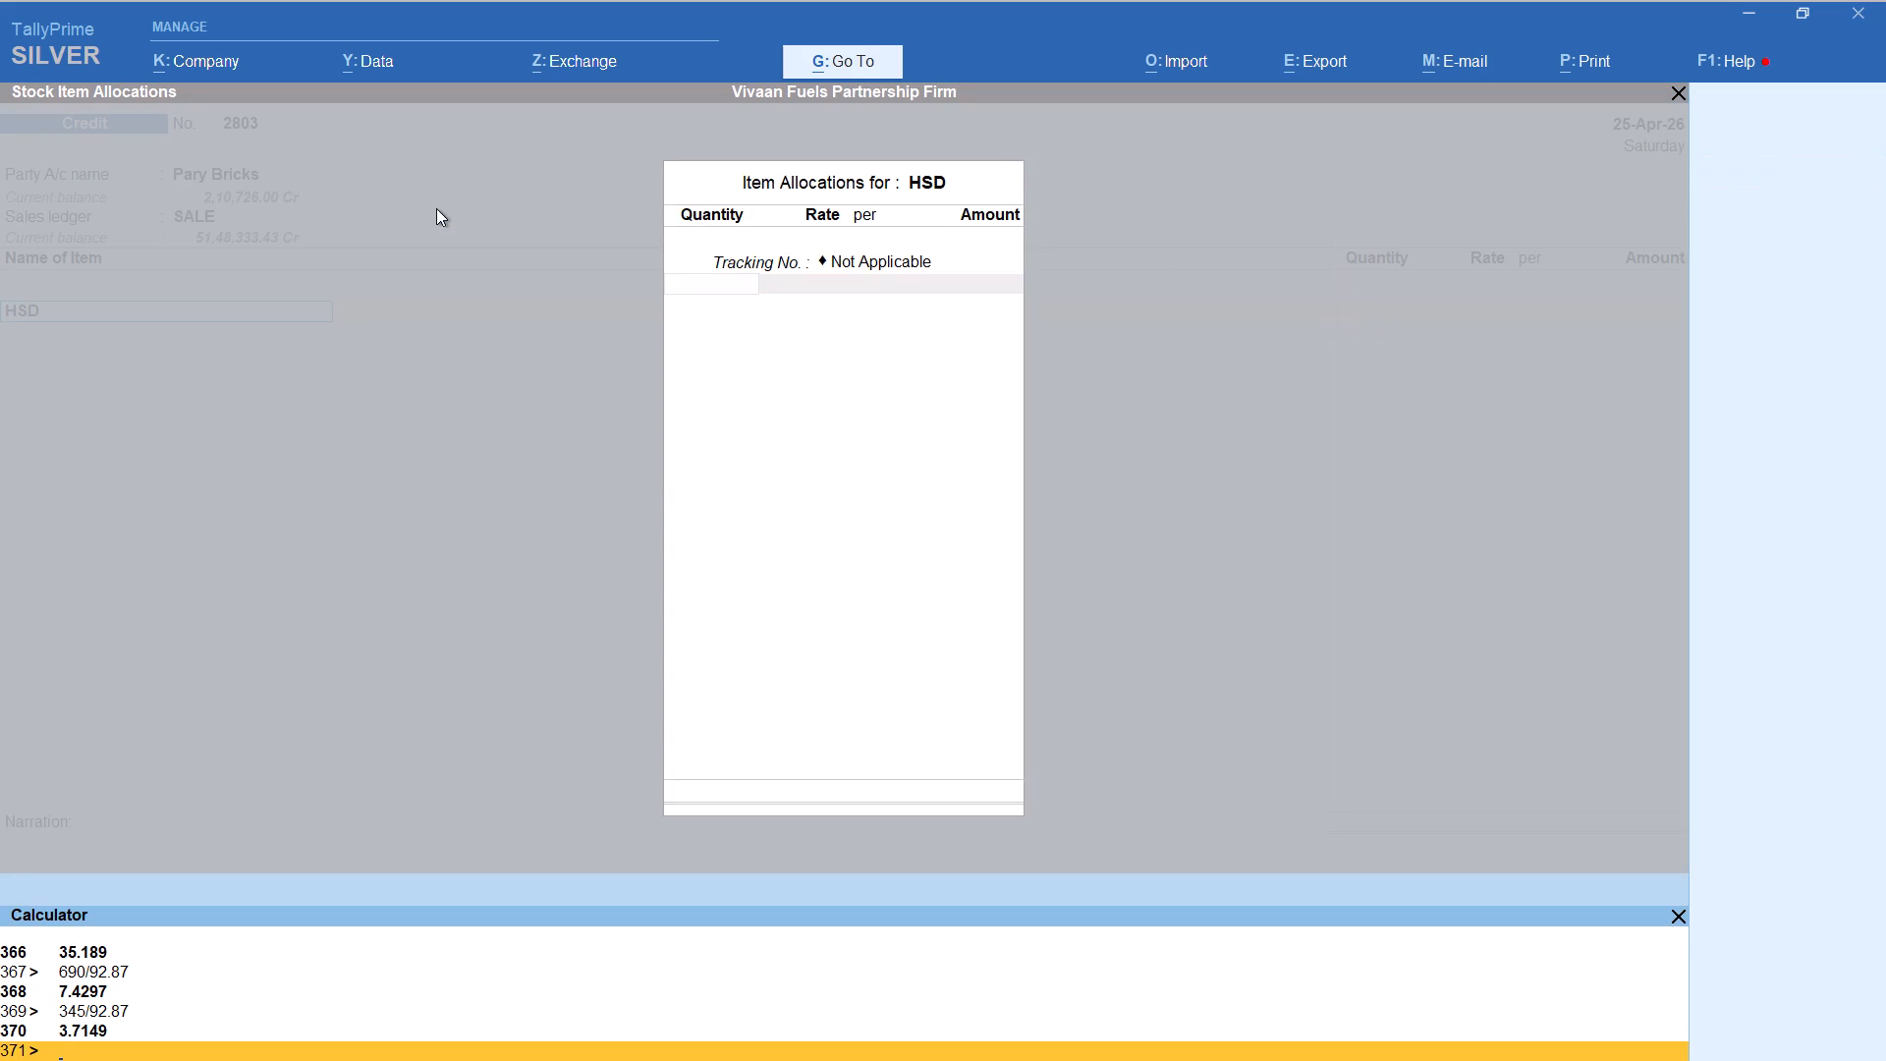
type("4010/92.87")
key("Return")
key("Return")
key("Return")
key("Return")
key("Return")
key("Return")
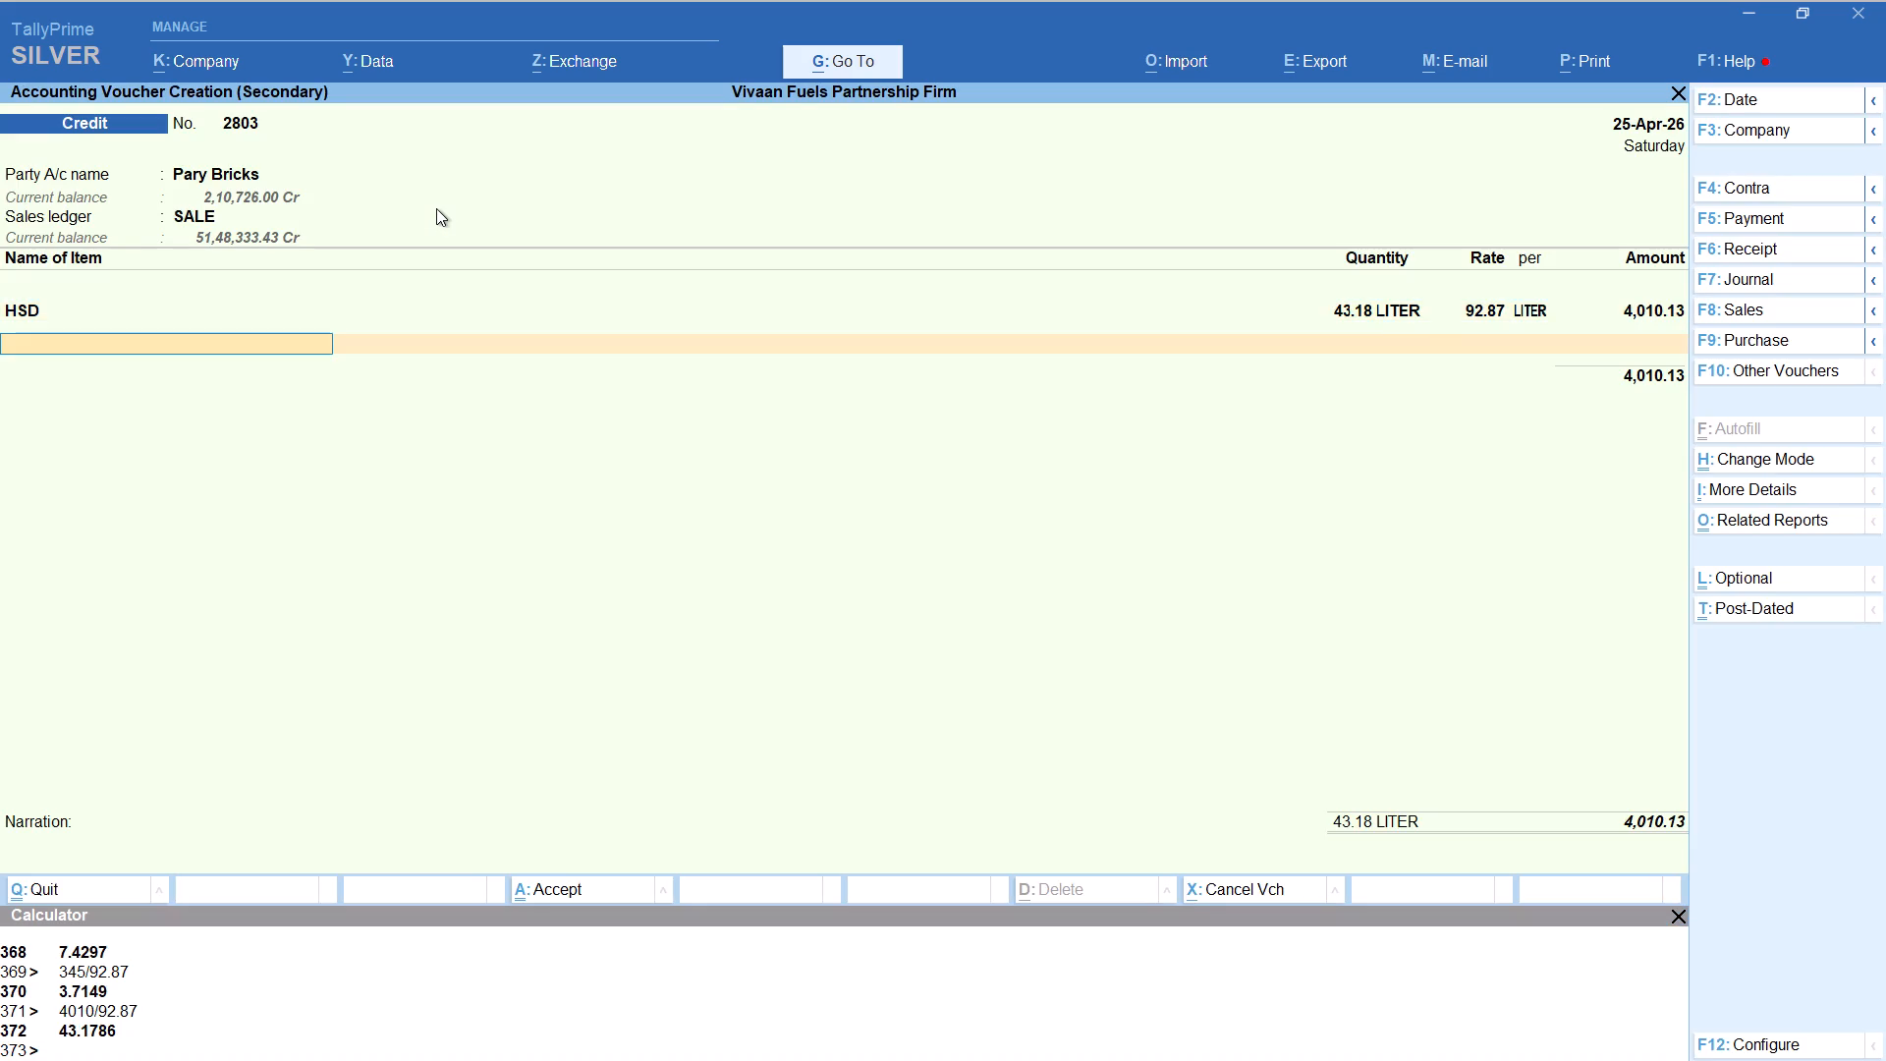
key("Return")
Choose the Round Off ledger on the Pary Bricks Credit voucher and save it.
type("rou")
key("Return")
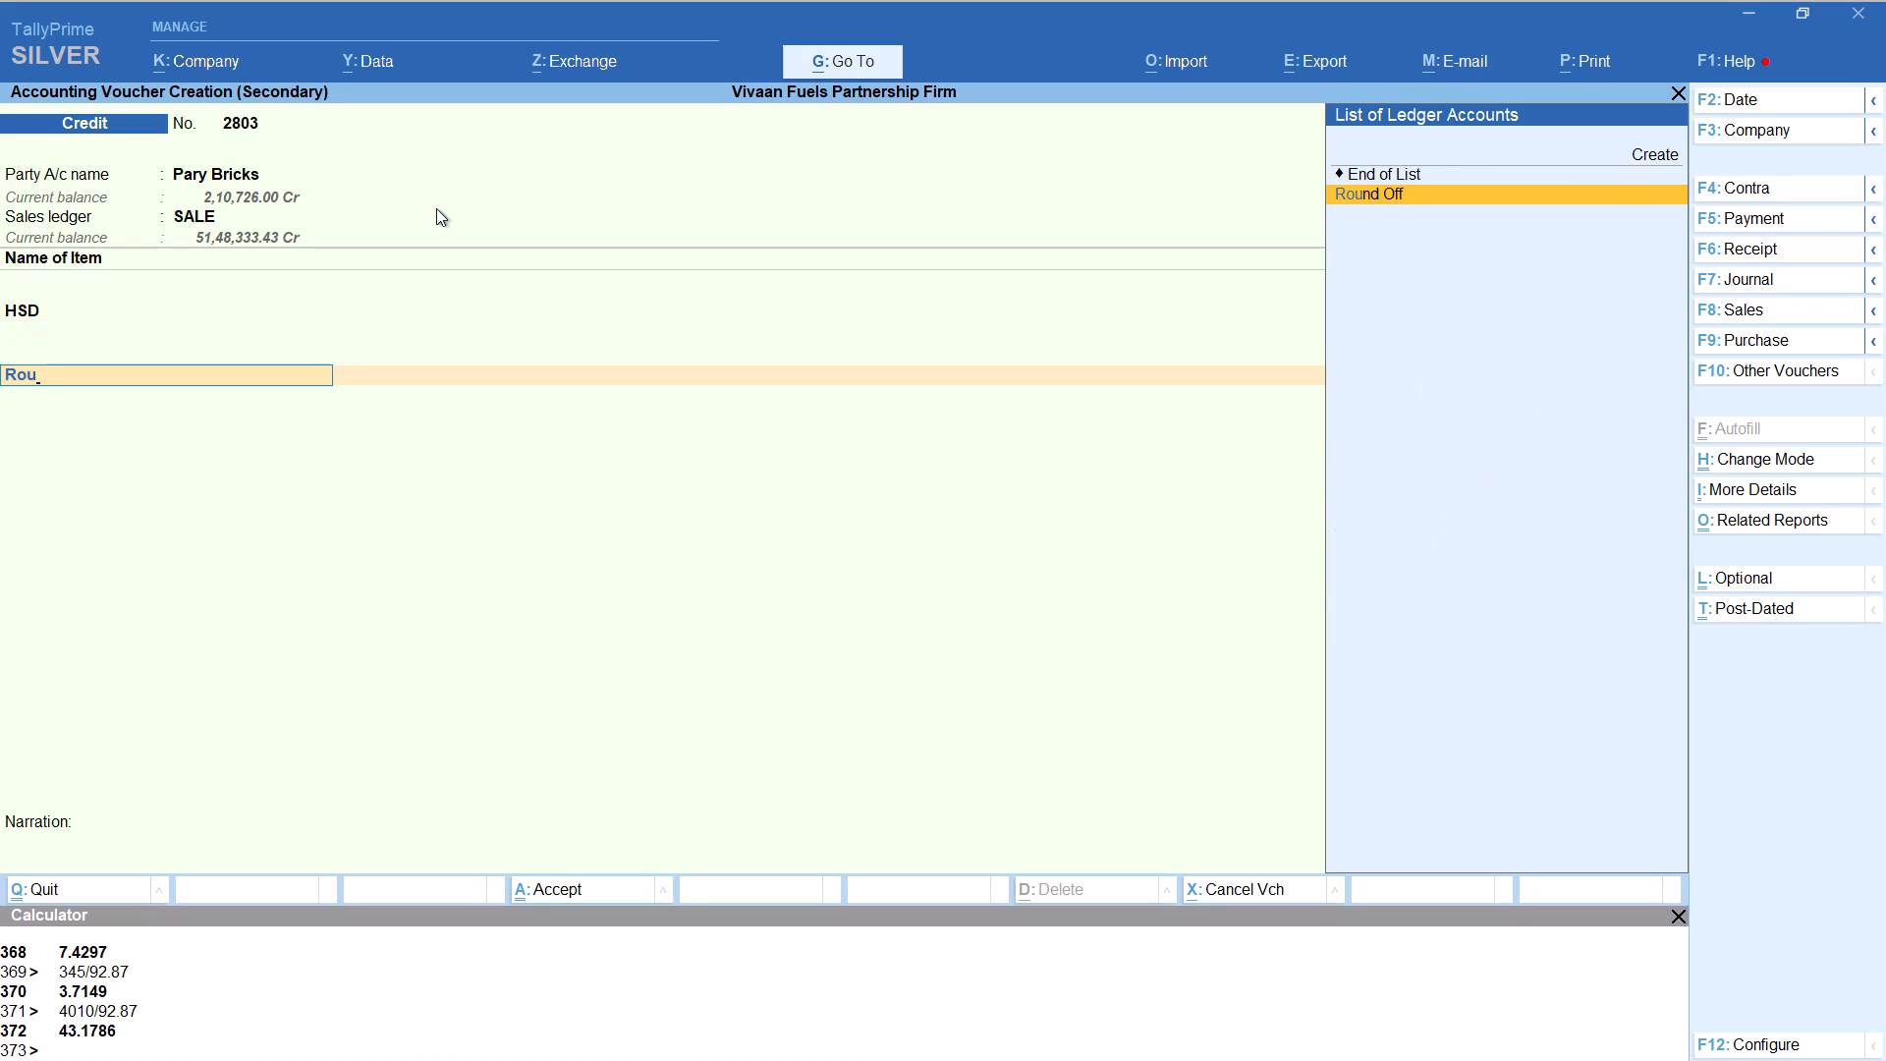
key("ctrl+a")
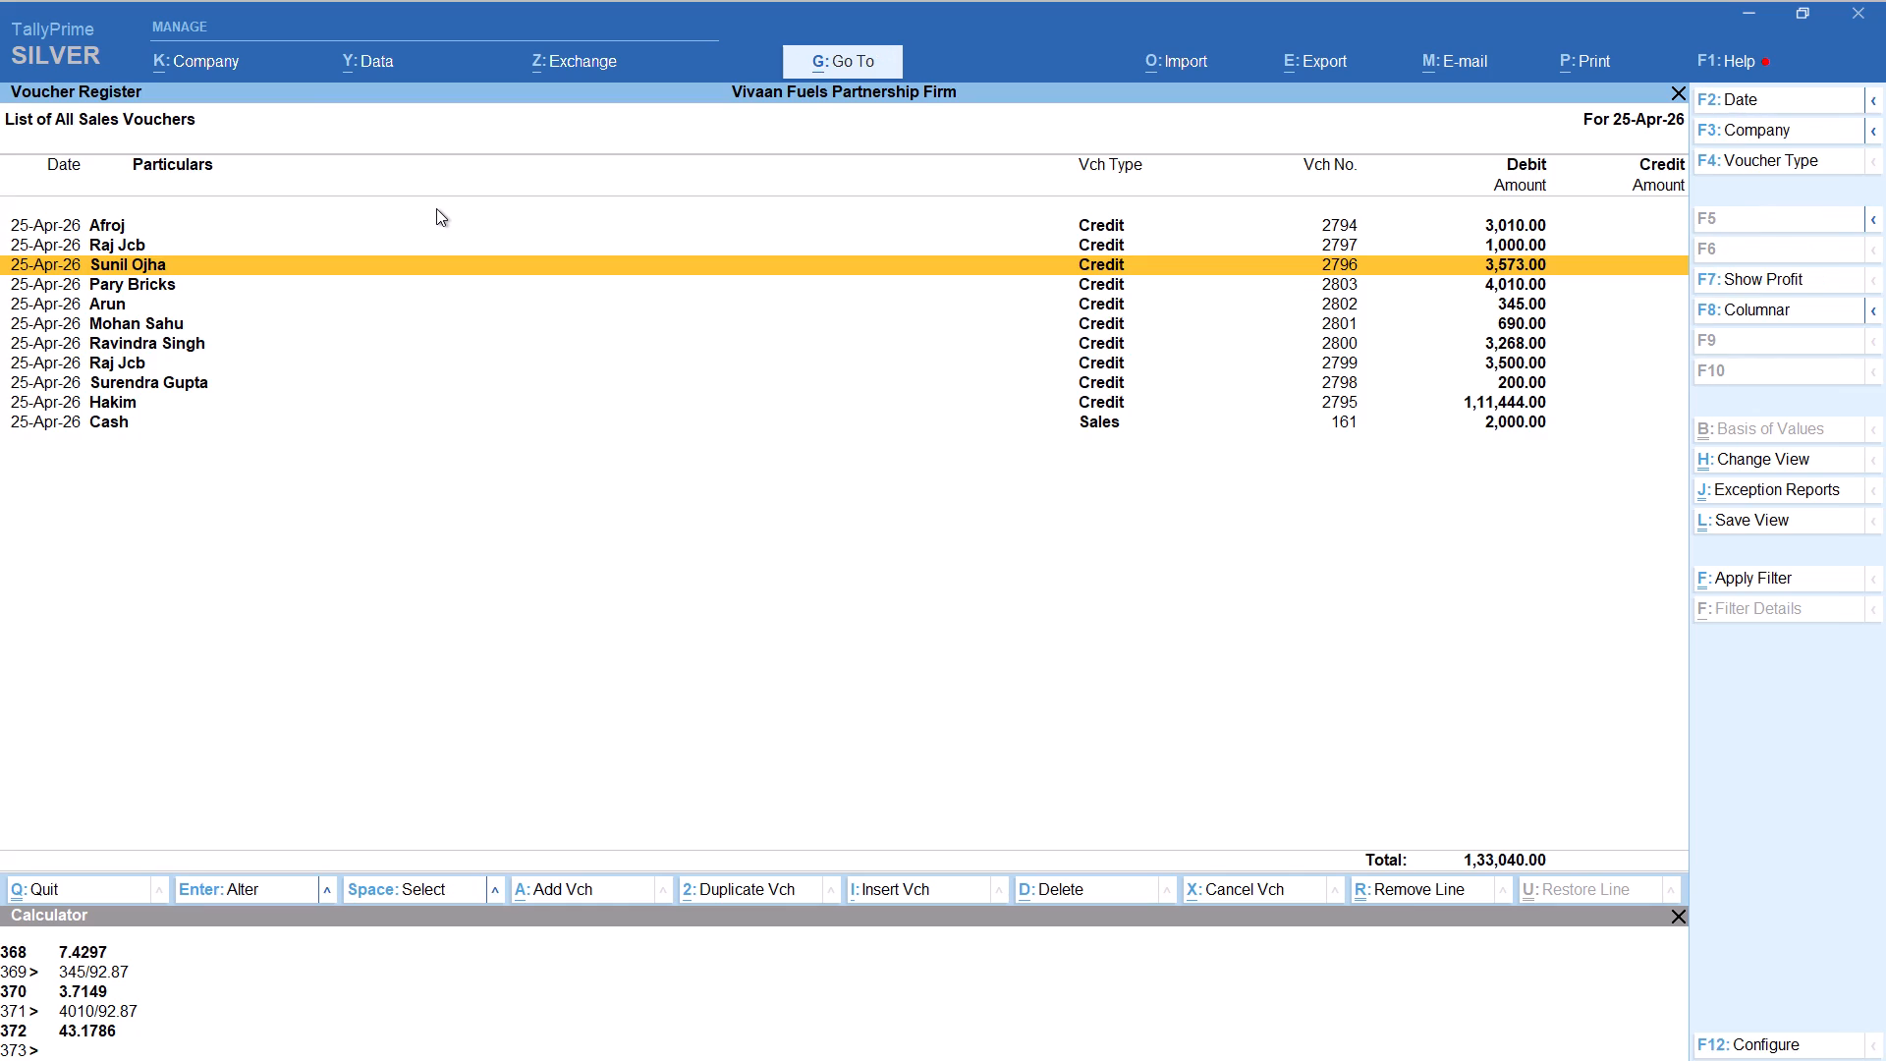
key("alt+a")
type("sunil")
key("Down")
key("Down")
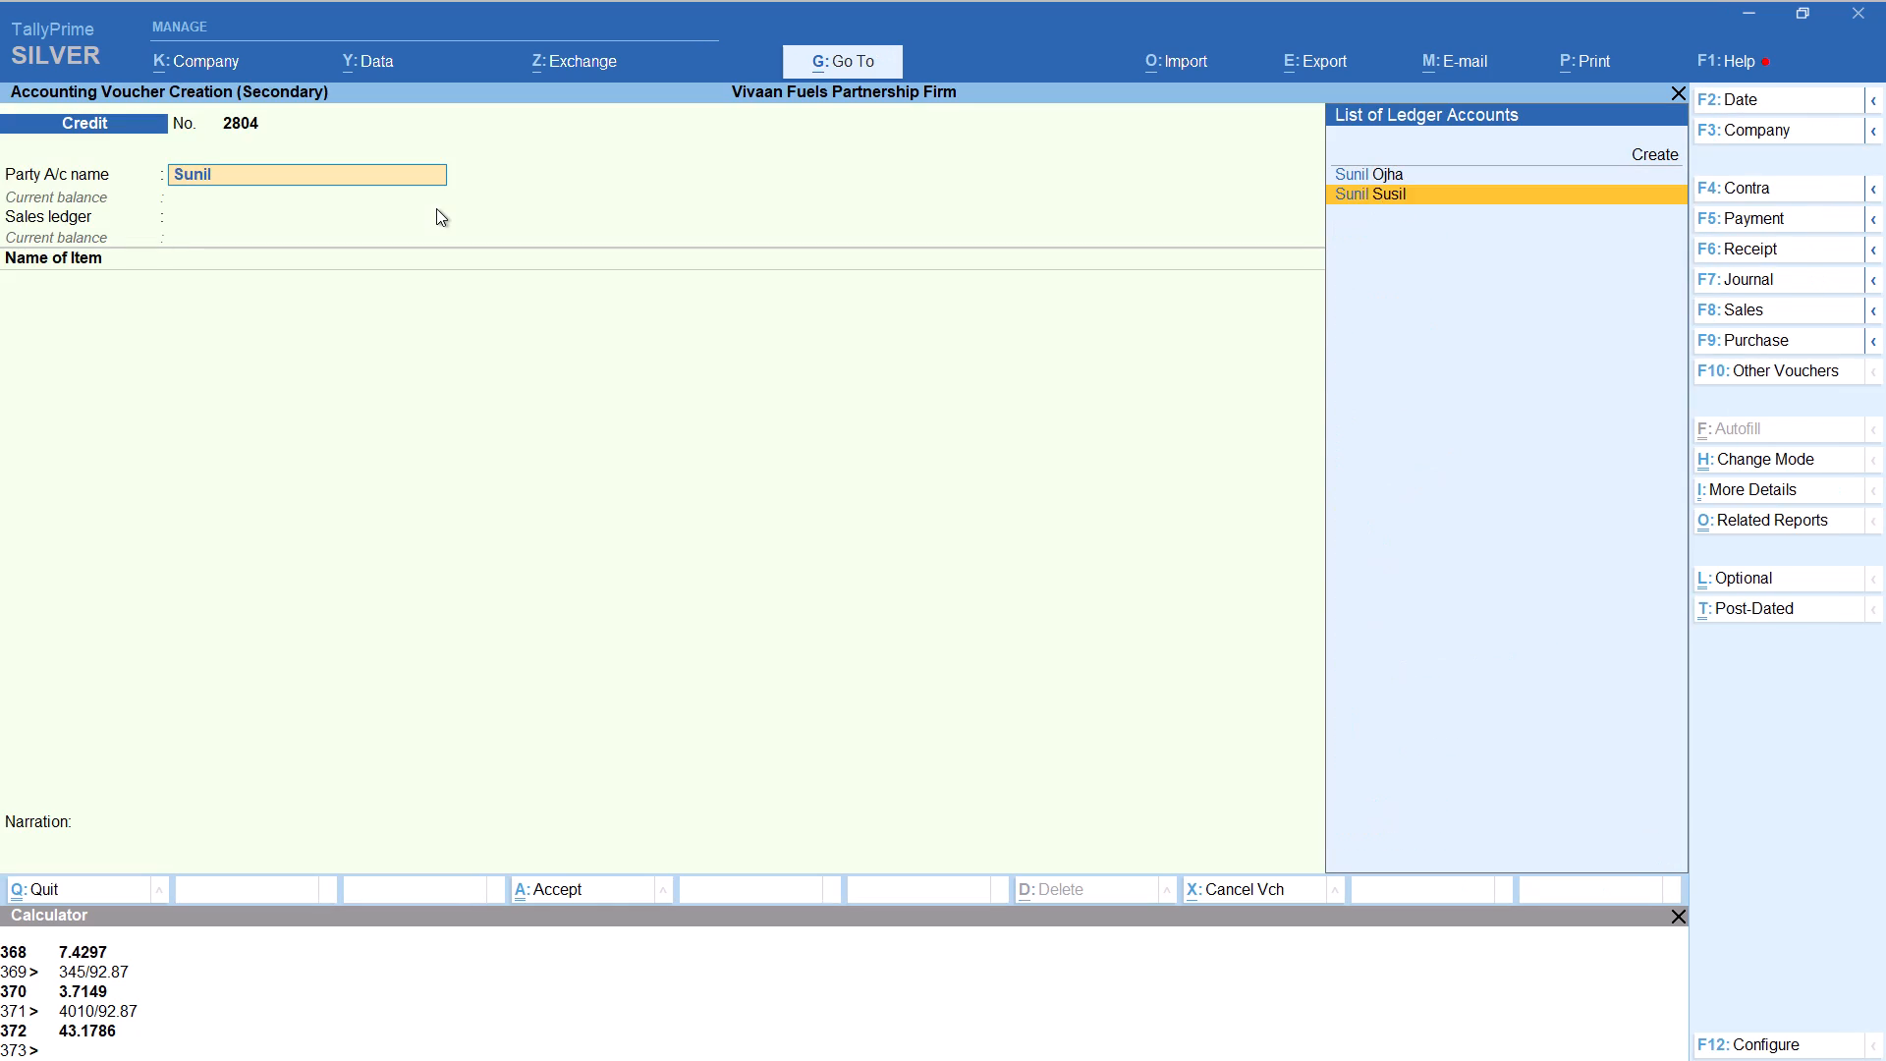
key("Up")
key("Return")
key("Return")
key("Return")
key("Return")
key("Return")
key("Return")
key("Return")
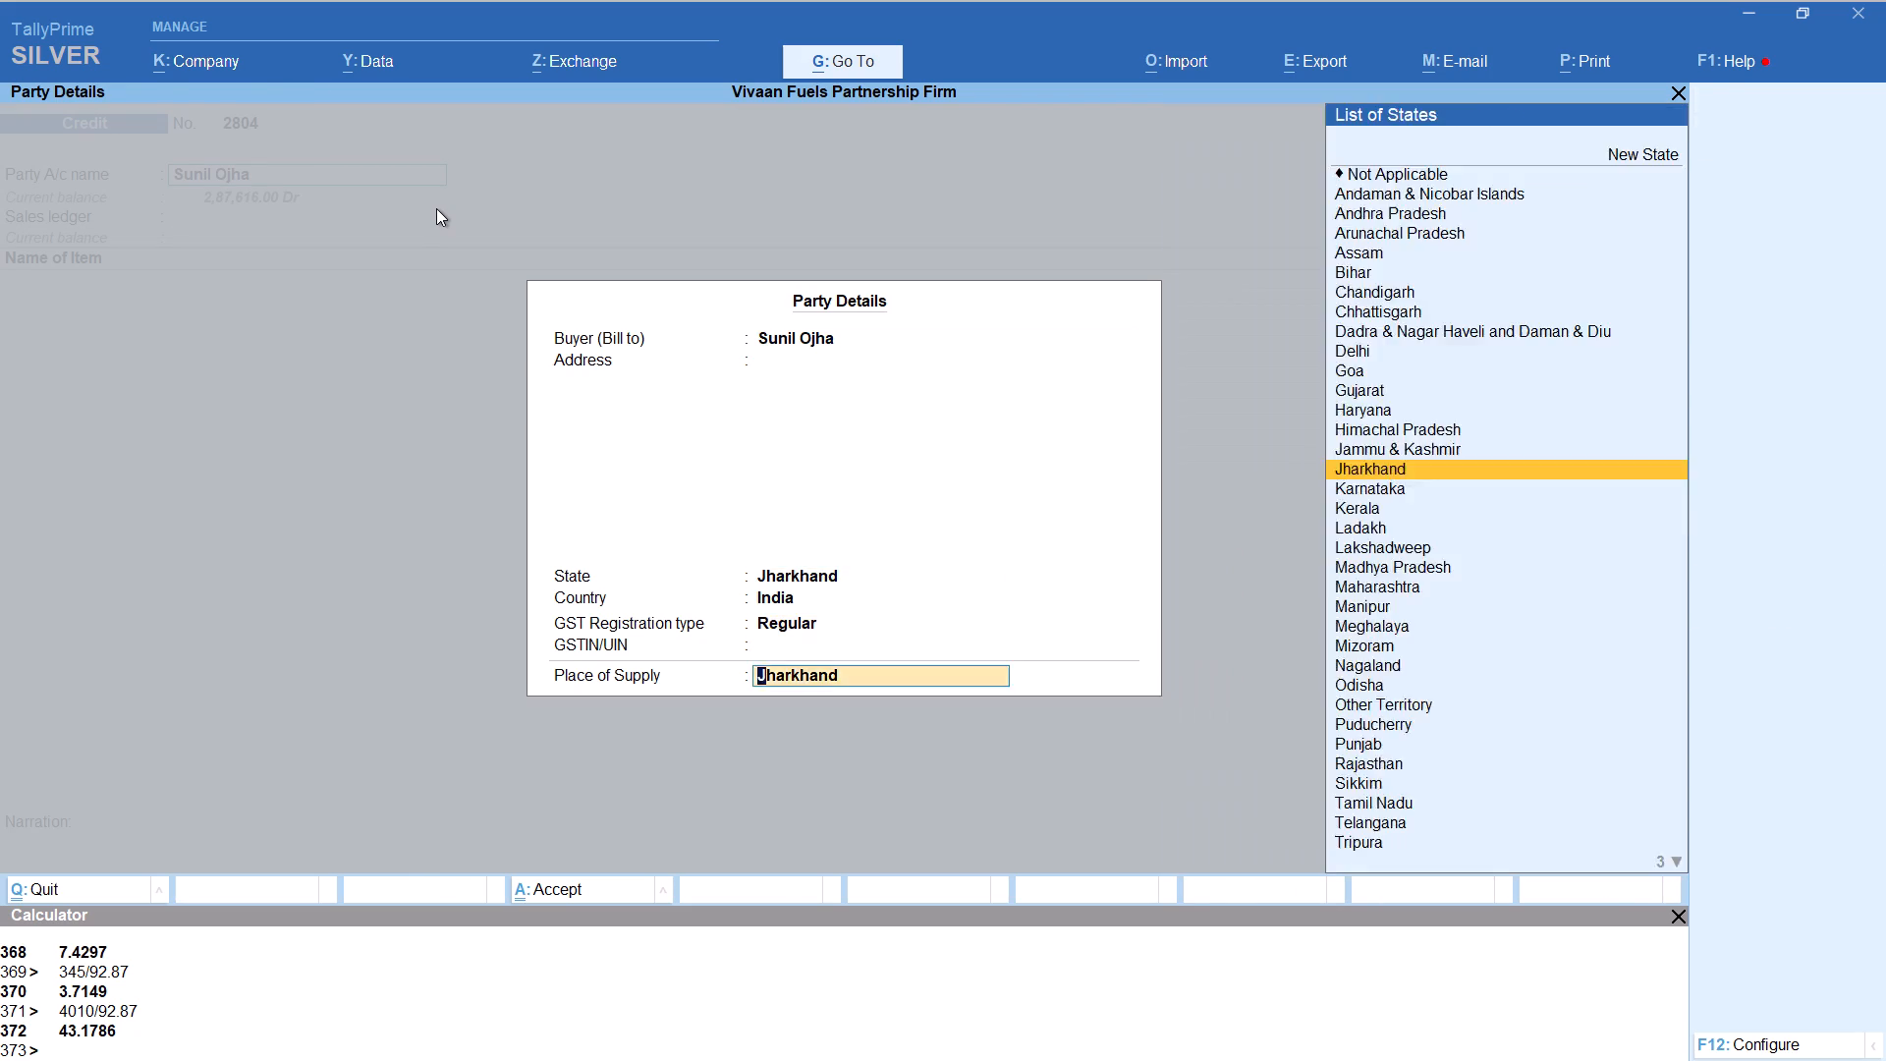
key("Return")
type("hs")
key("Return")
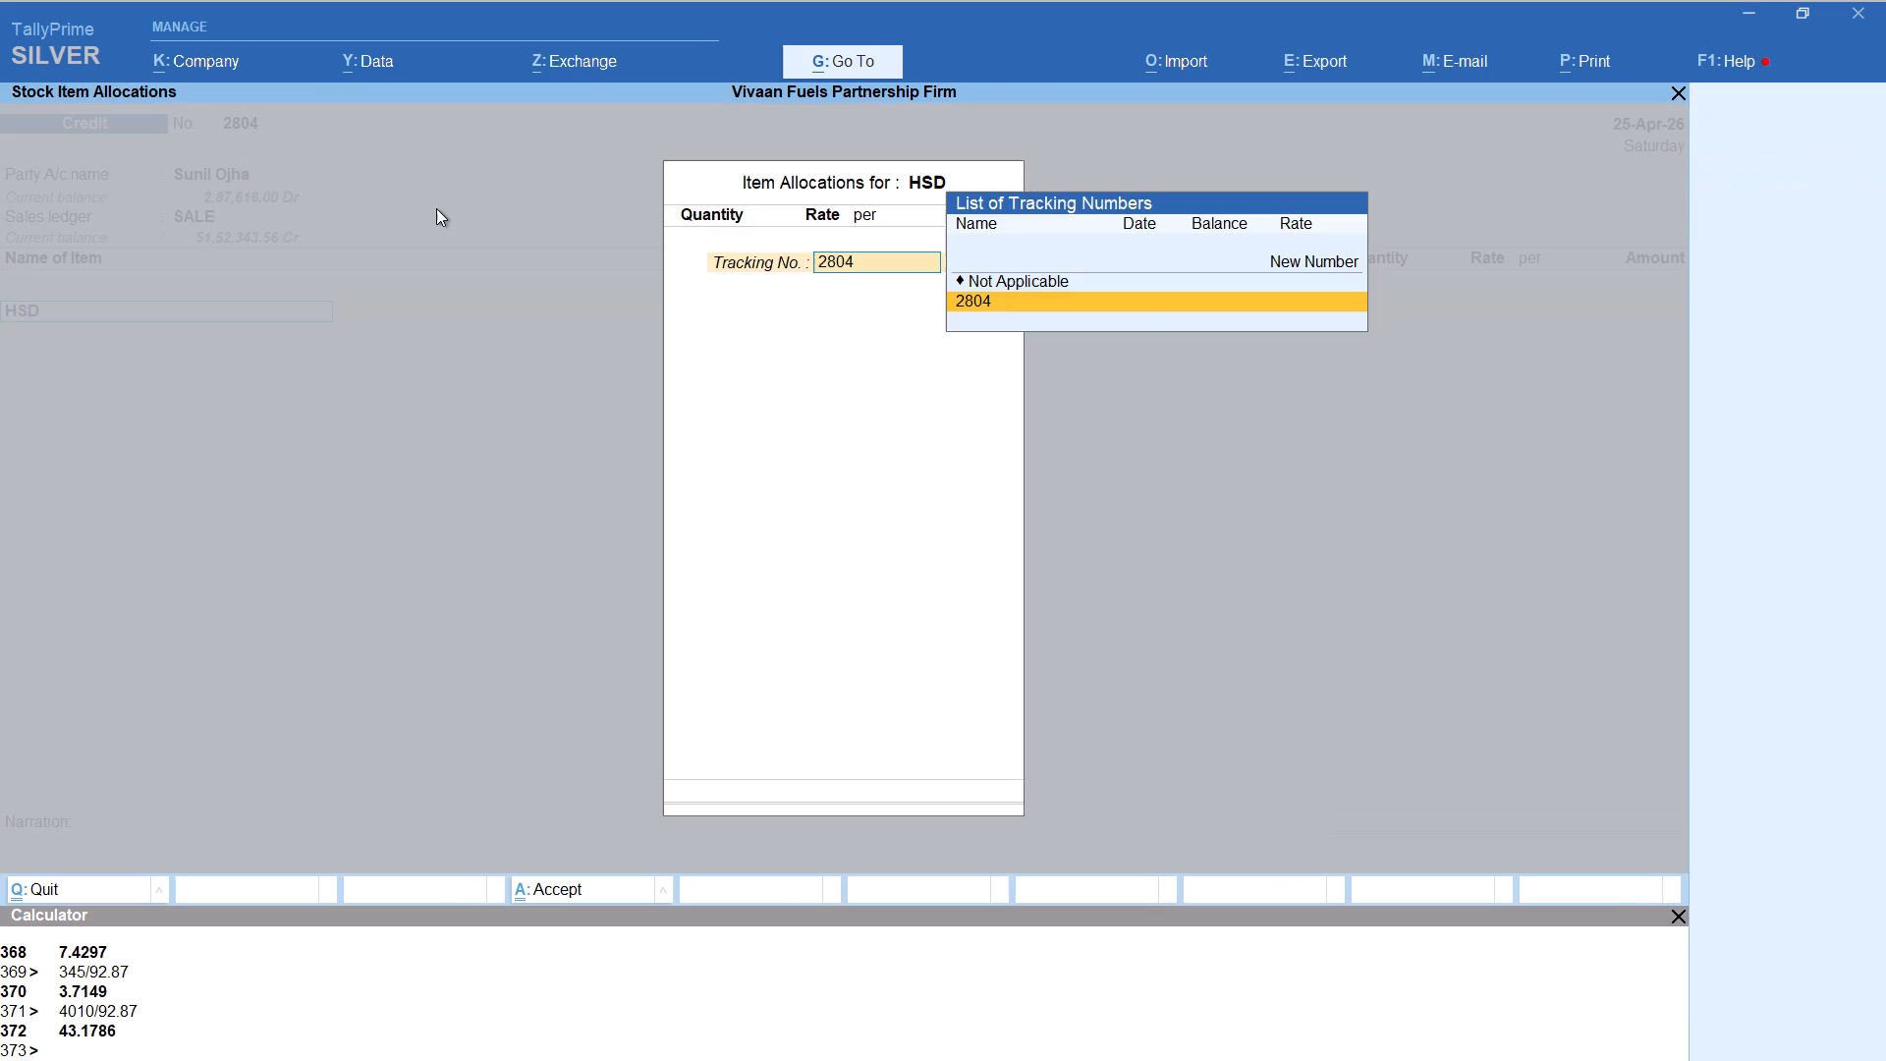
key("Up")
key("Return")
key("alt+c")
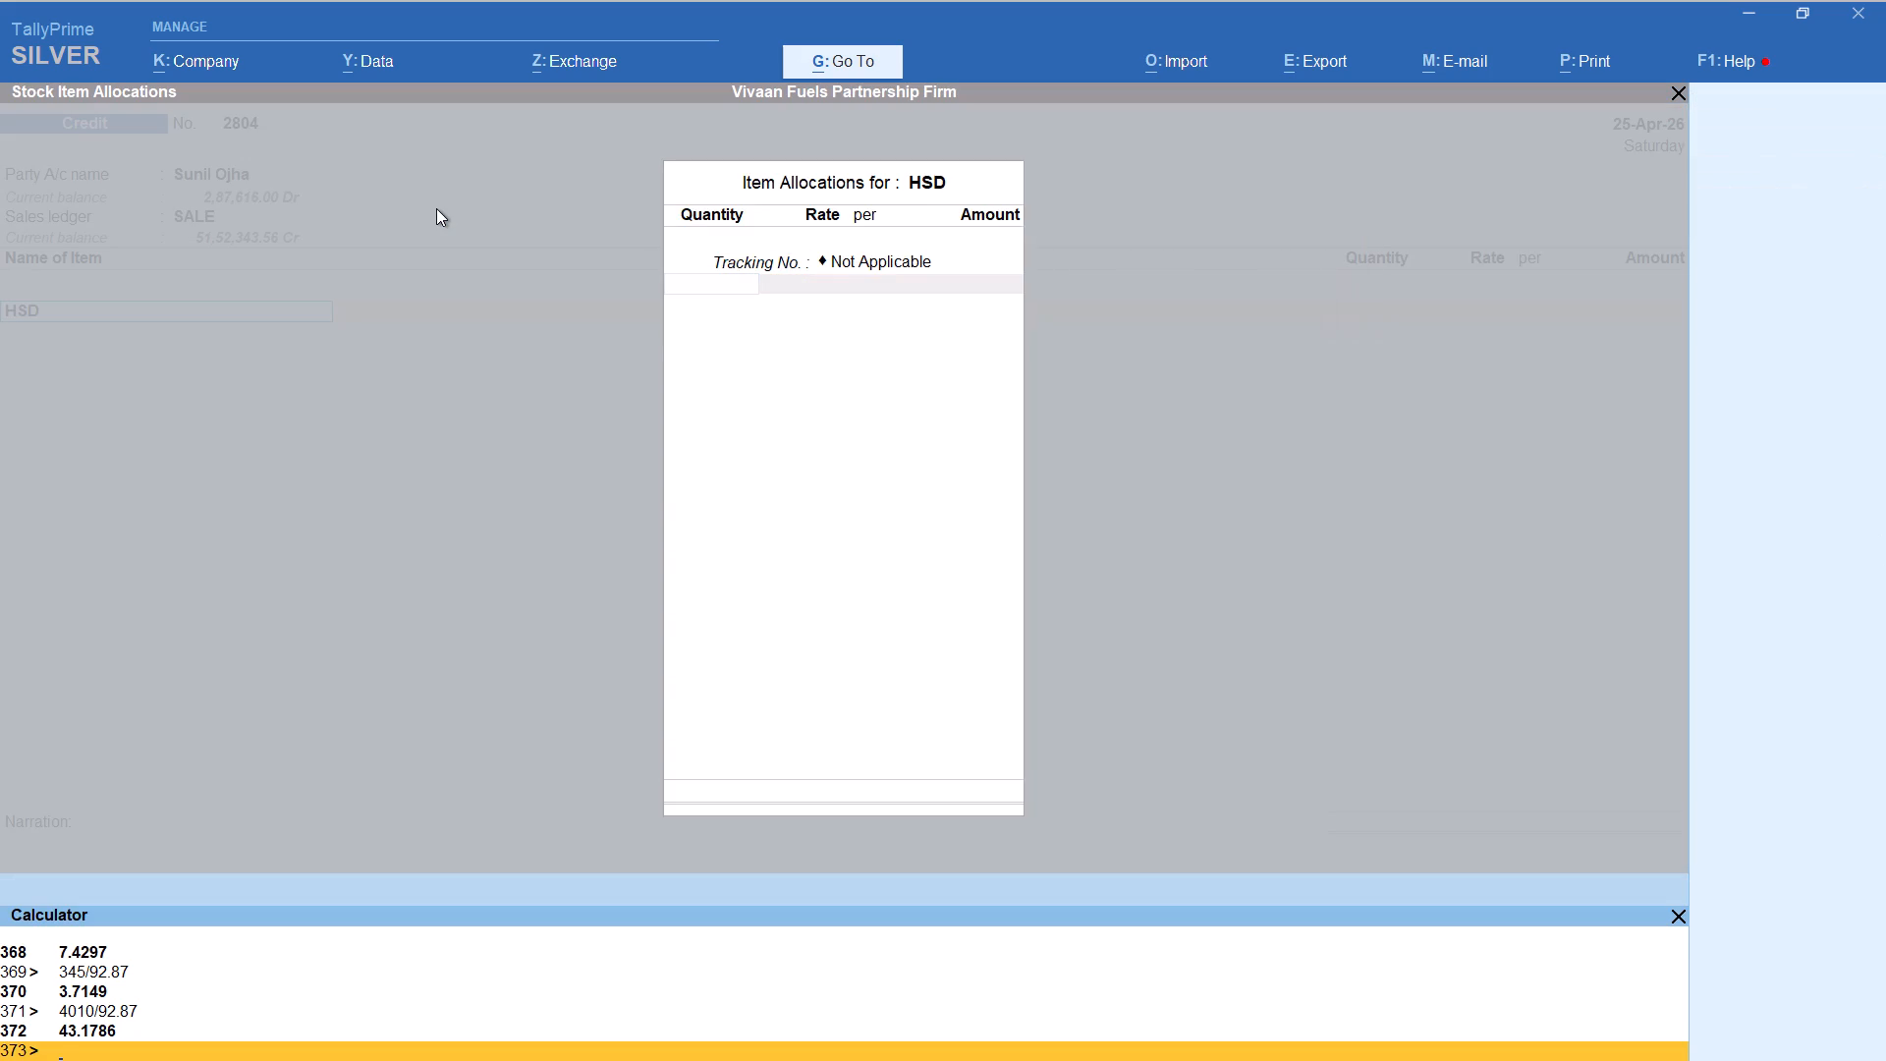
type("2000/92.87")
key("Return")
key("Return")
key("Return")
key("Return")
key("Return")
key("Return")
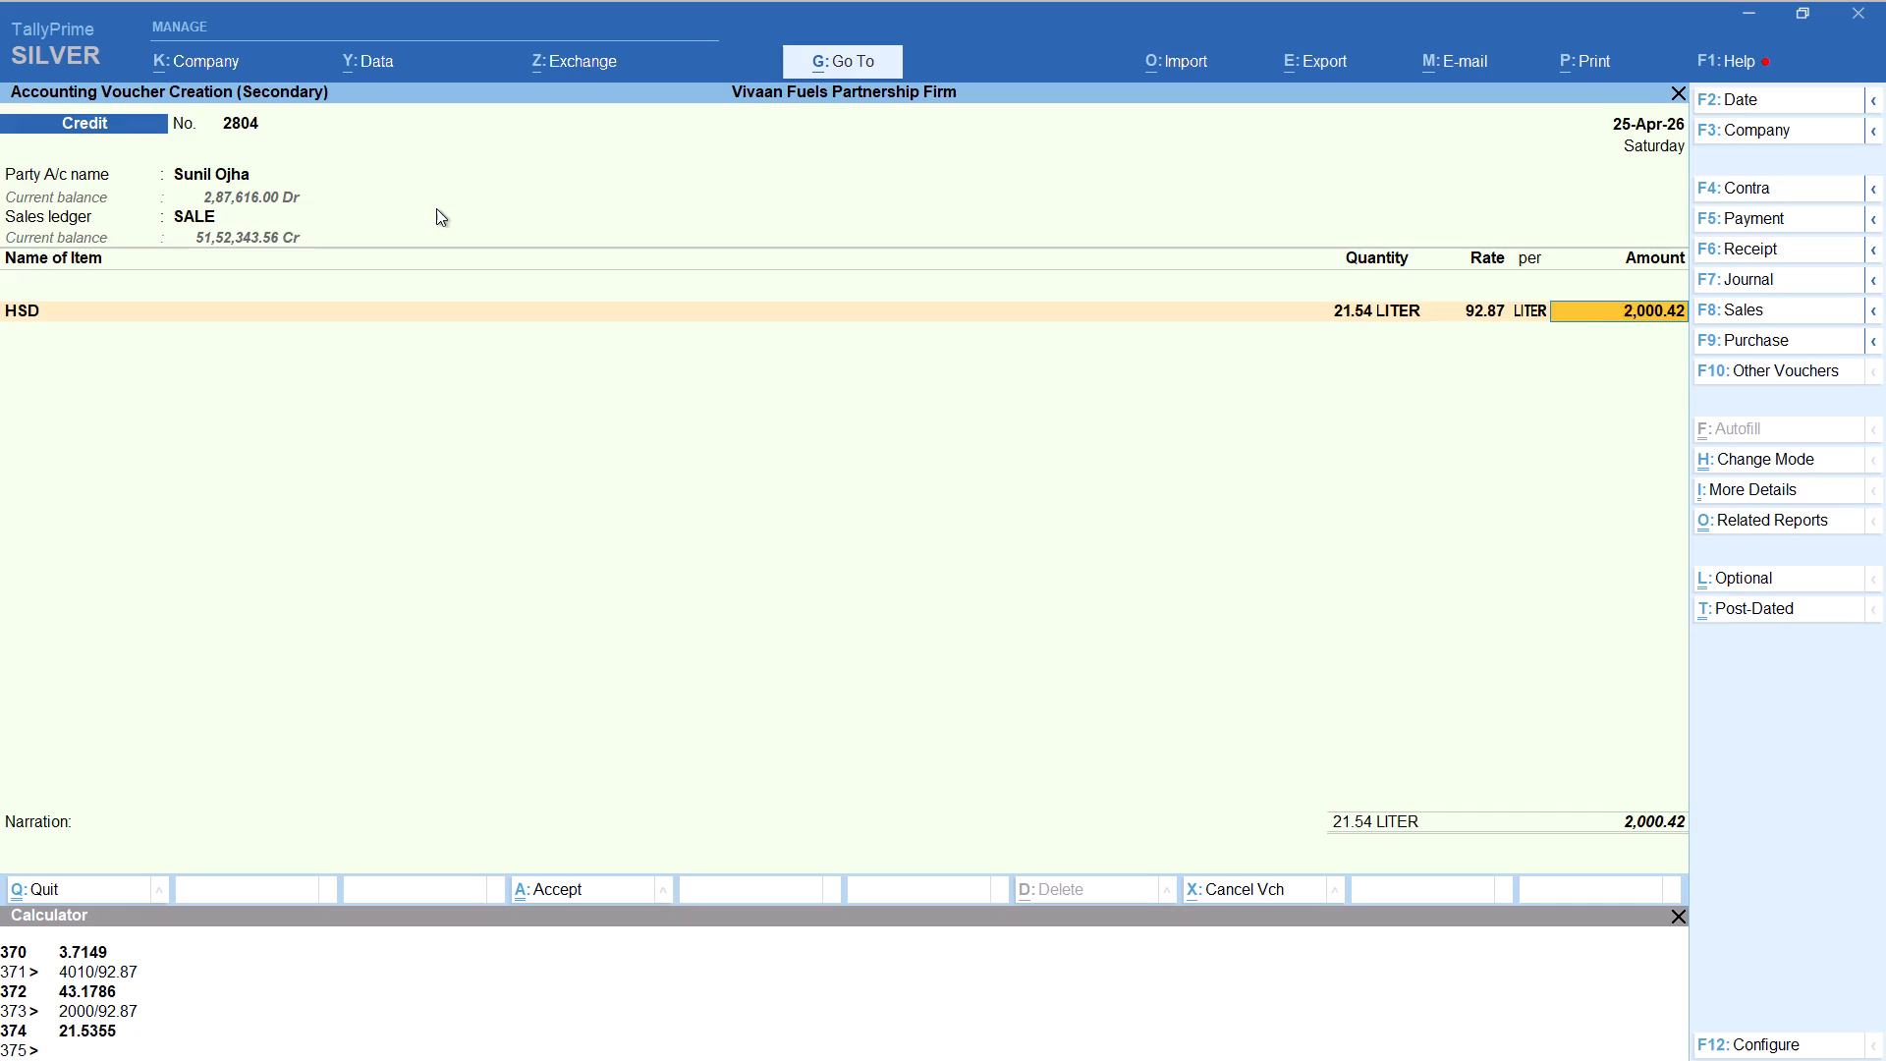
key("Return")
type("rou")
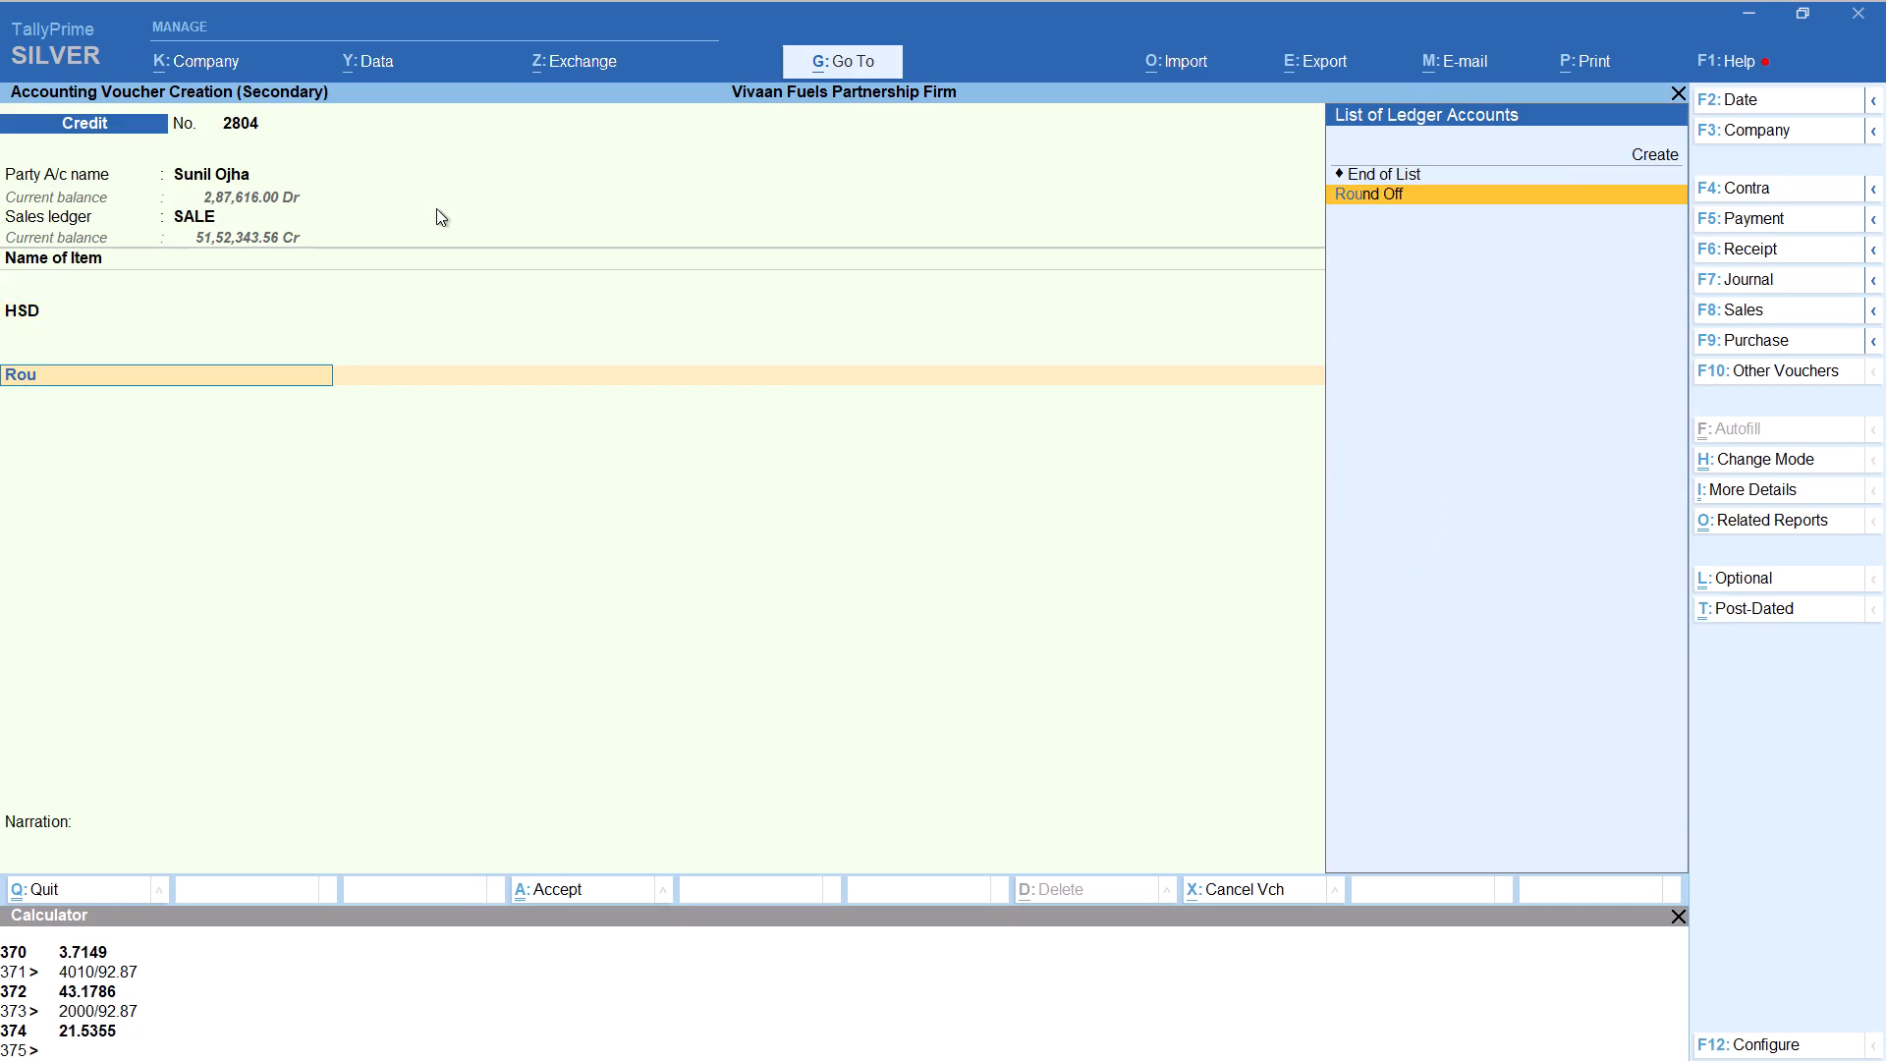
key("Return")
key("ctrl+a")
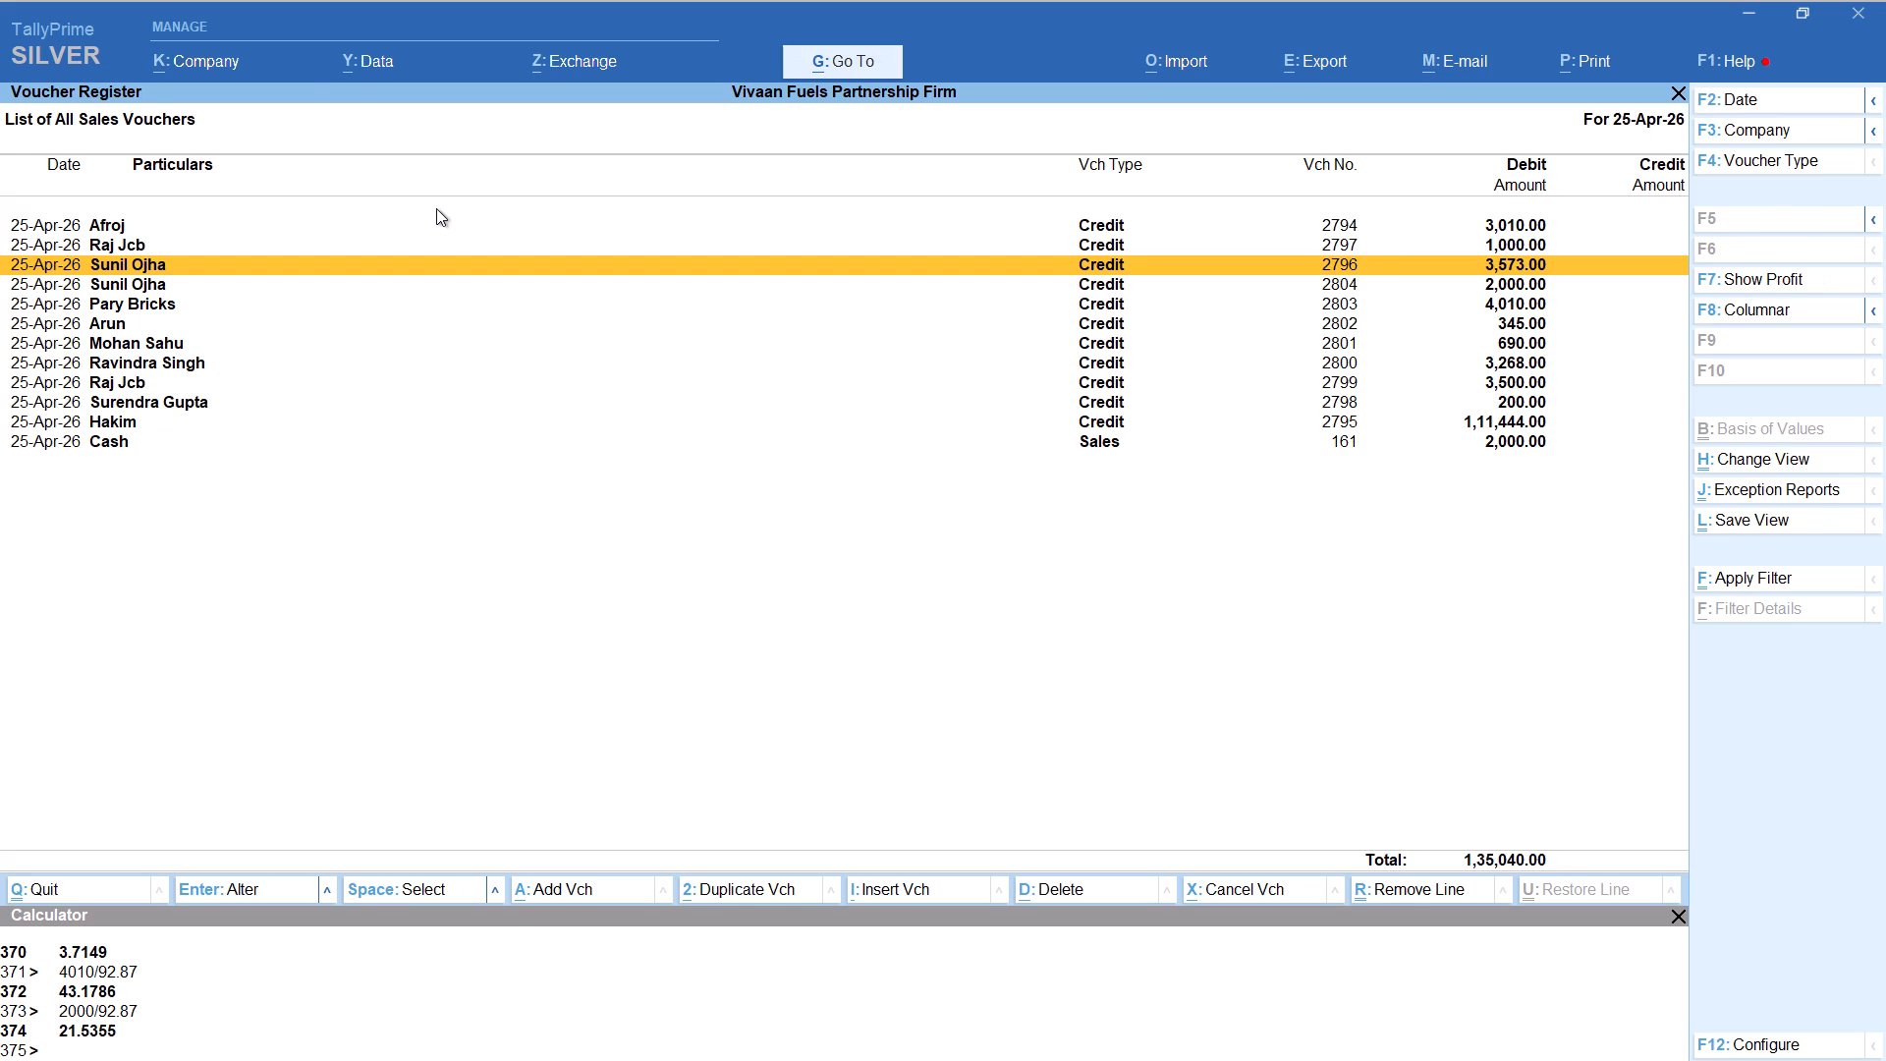
Start a new Credit voucher dated 25-Apr-26 for Dhanjay, keeping the default party details and using the SALE ledger.
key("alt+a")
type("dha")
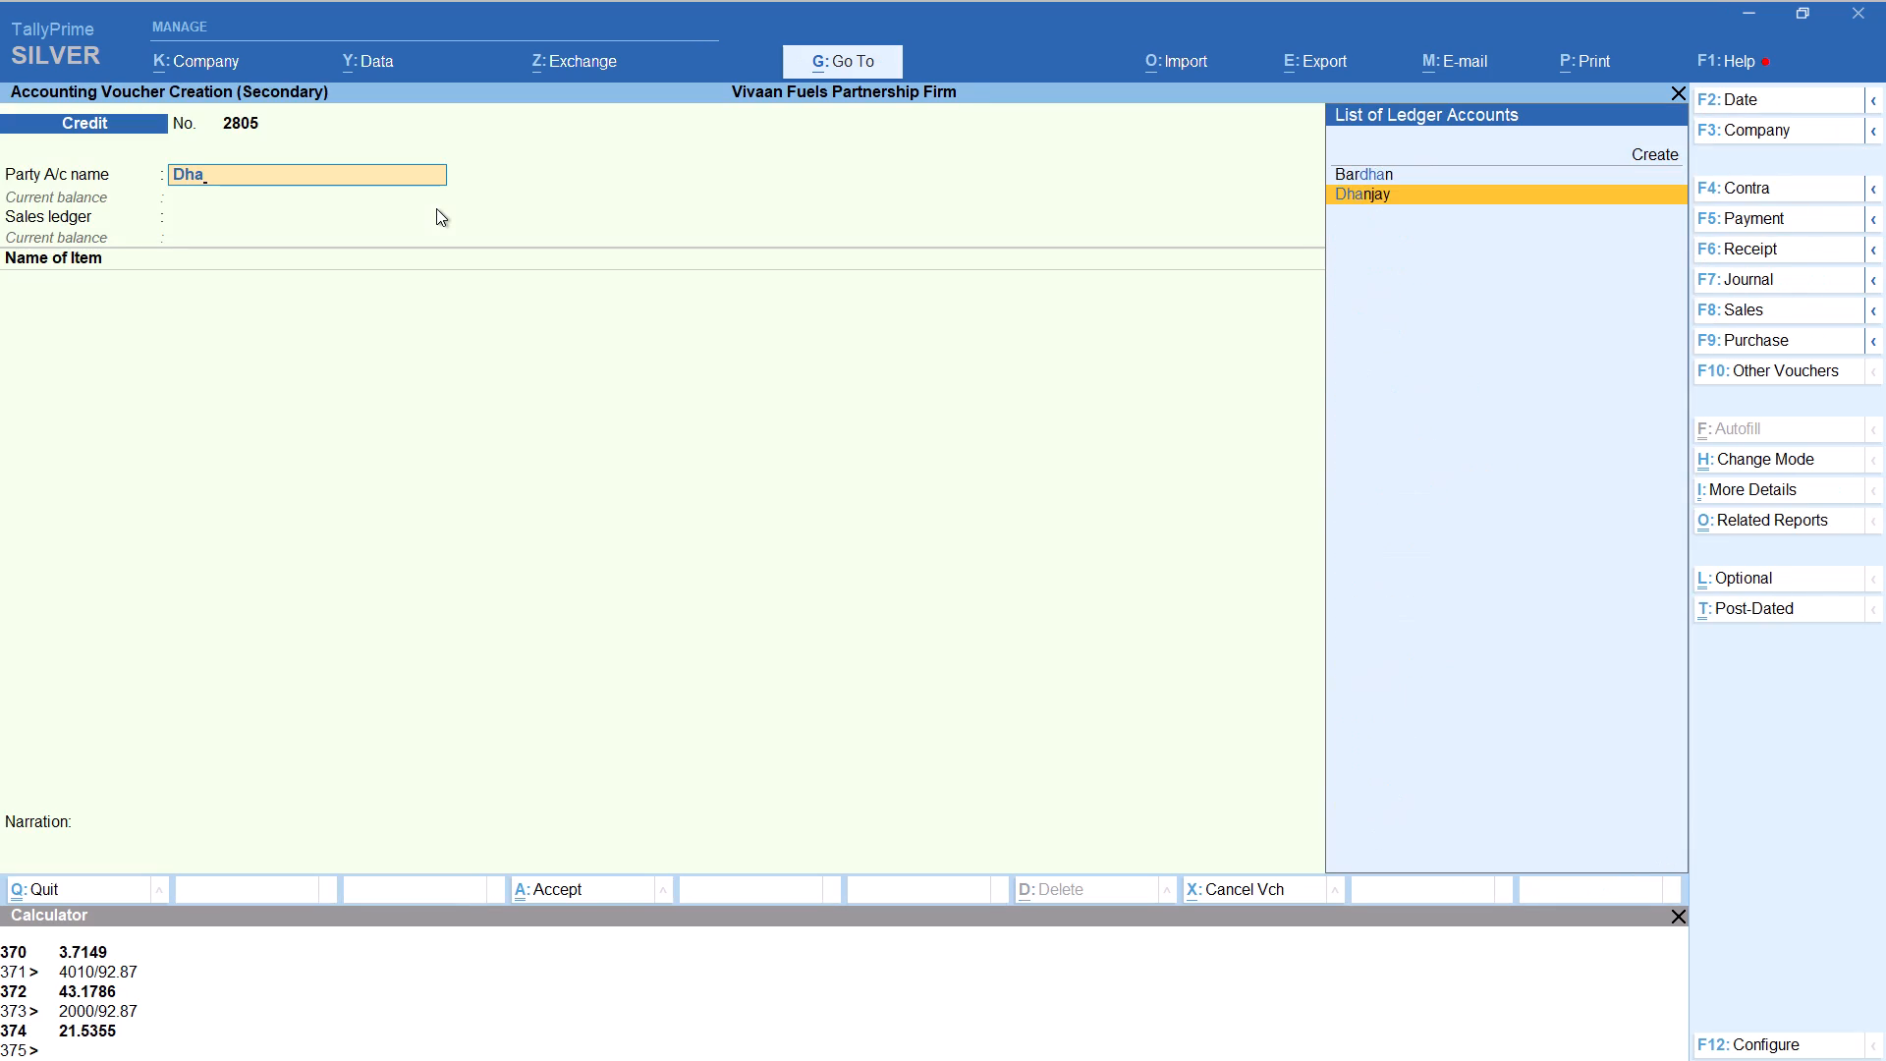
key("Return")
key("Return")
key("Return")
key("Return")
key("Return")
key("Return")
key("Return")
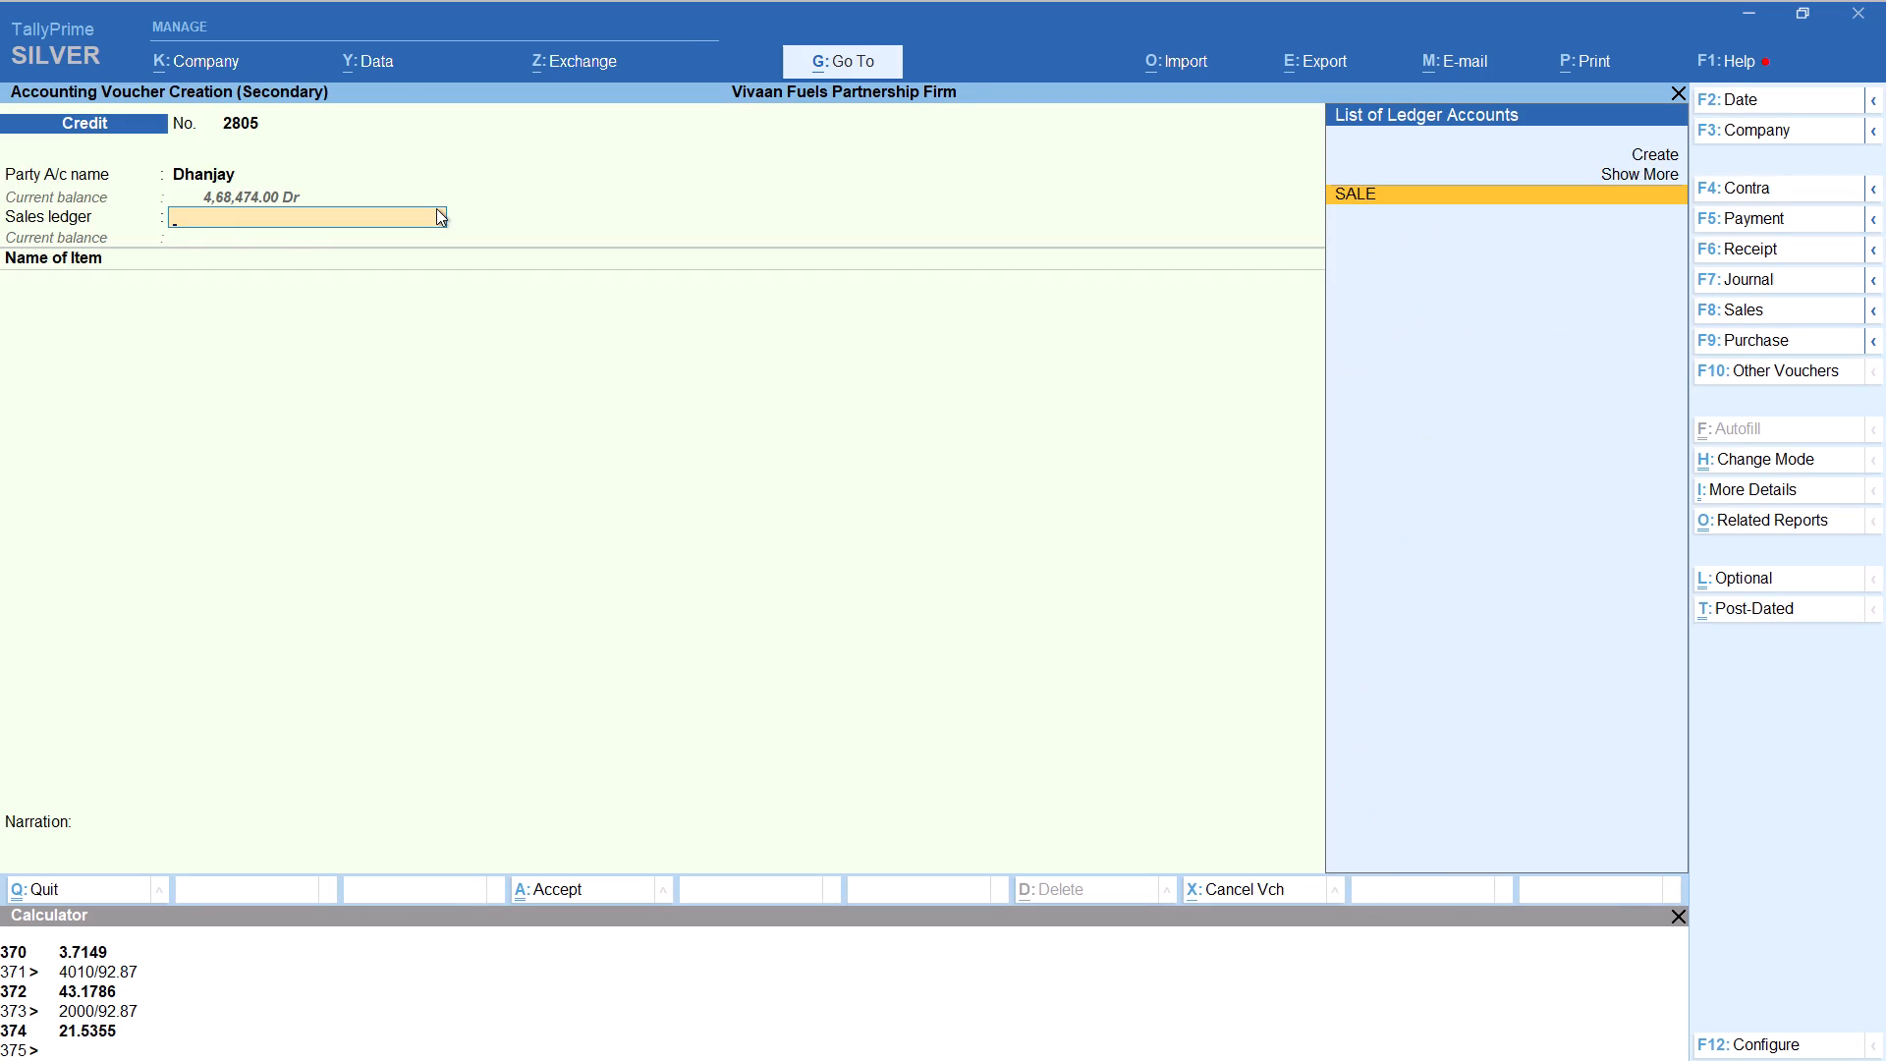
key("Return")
Add item HSD to the Dhanjay voucher with tracking number Not Applicable, quantity calculated as 14058/92.87 and a rate of 92.87 per liter.
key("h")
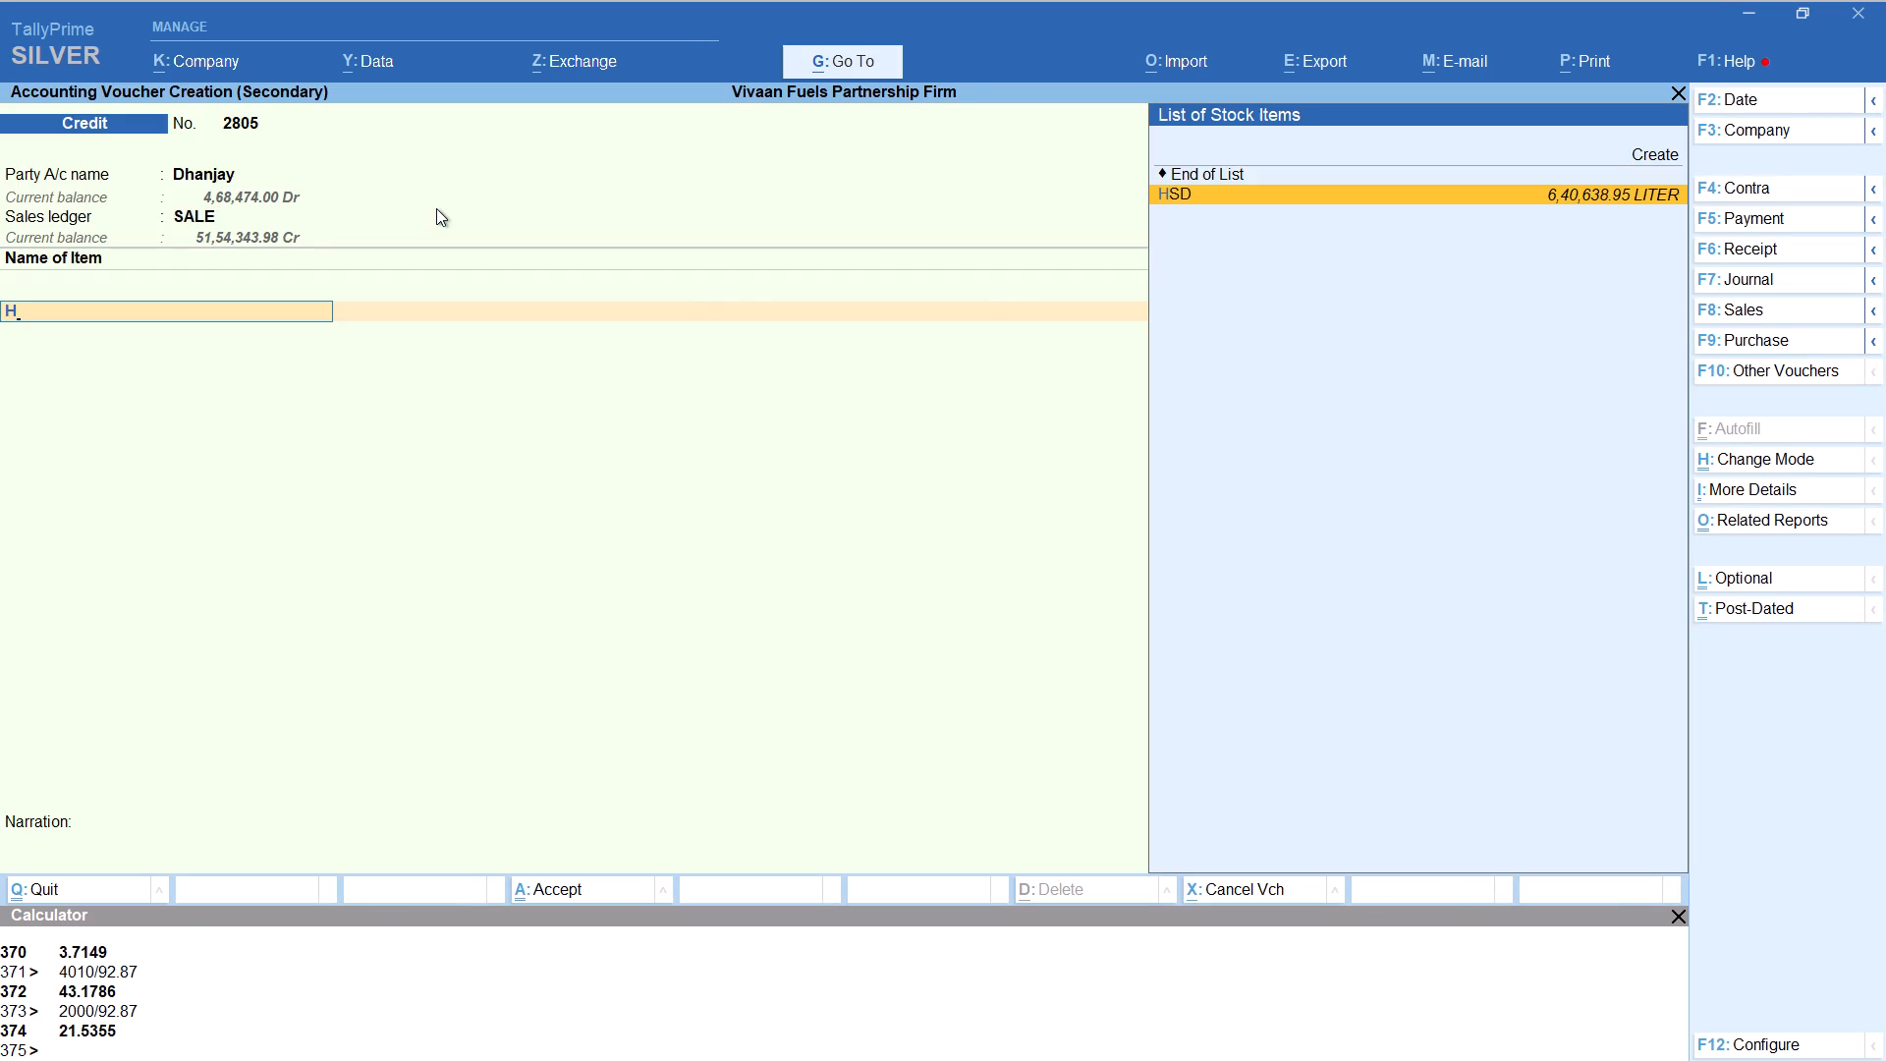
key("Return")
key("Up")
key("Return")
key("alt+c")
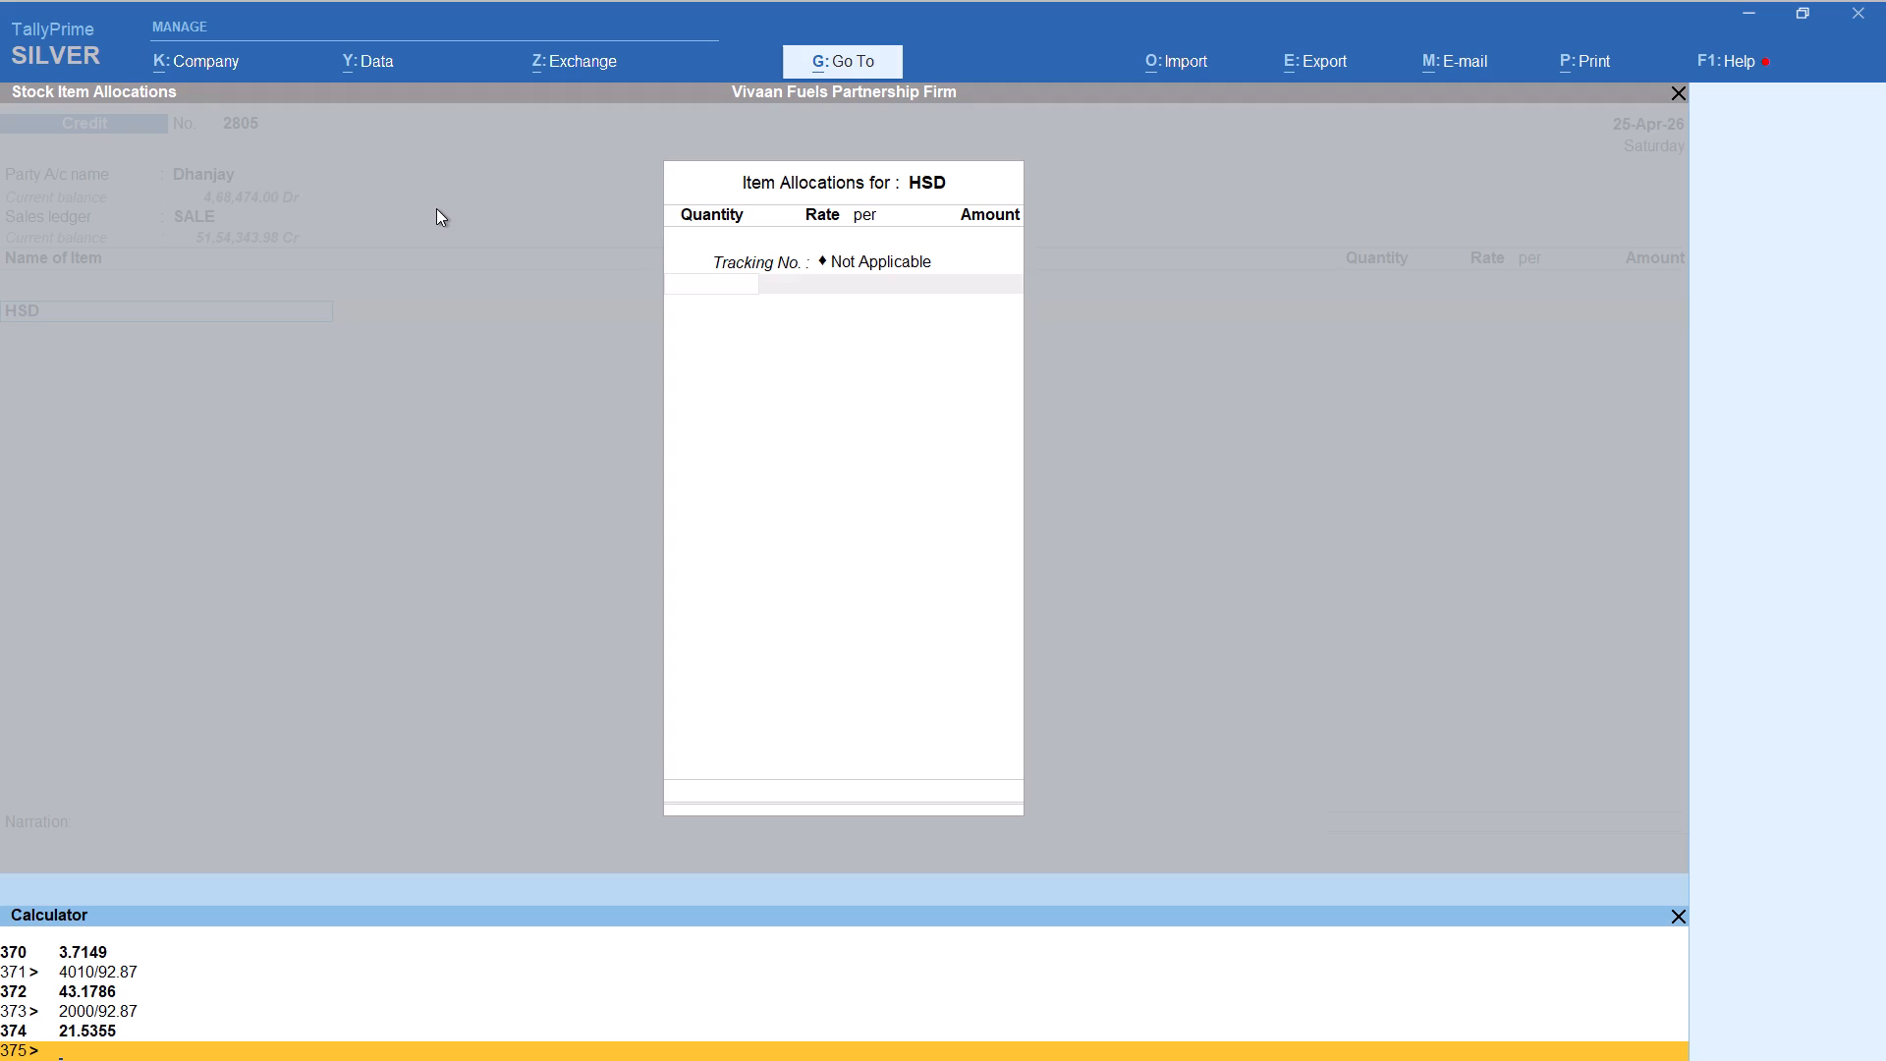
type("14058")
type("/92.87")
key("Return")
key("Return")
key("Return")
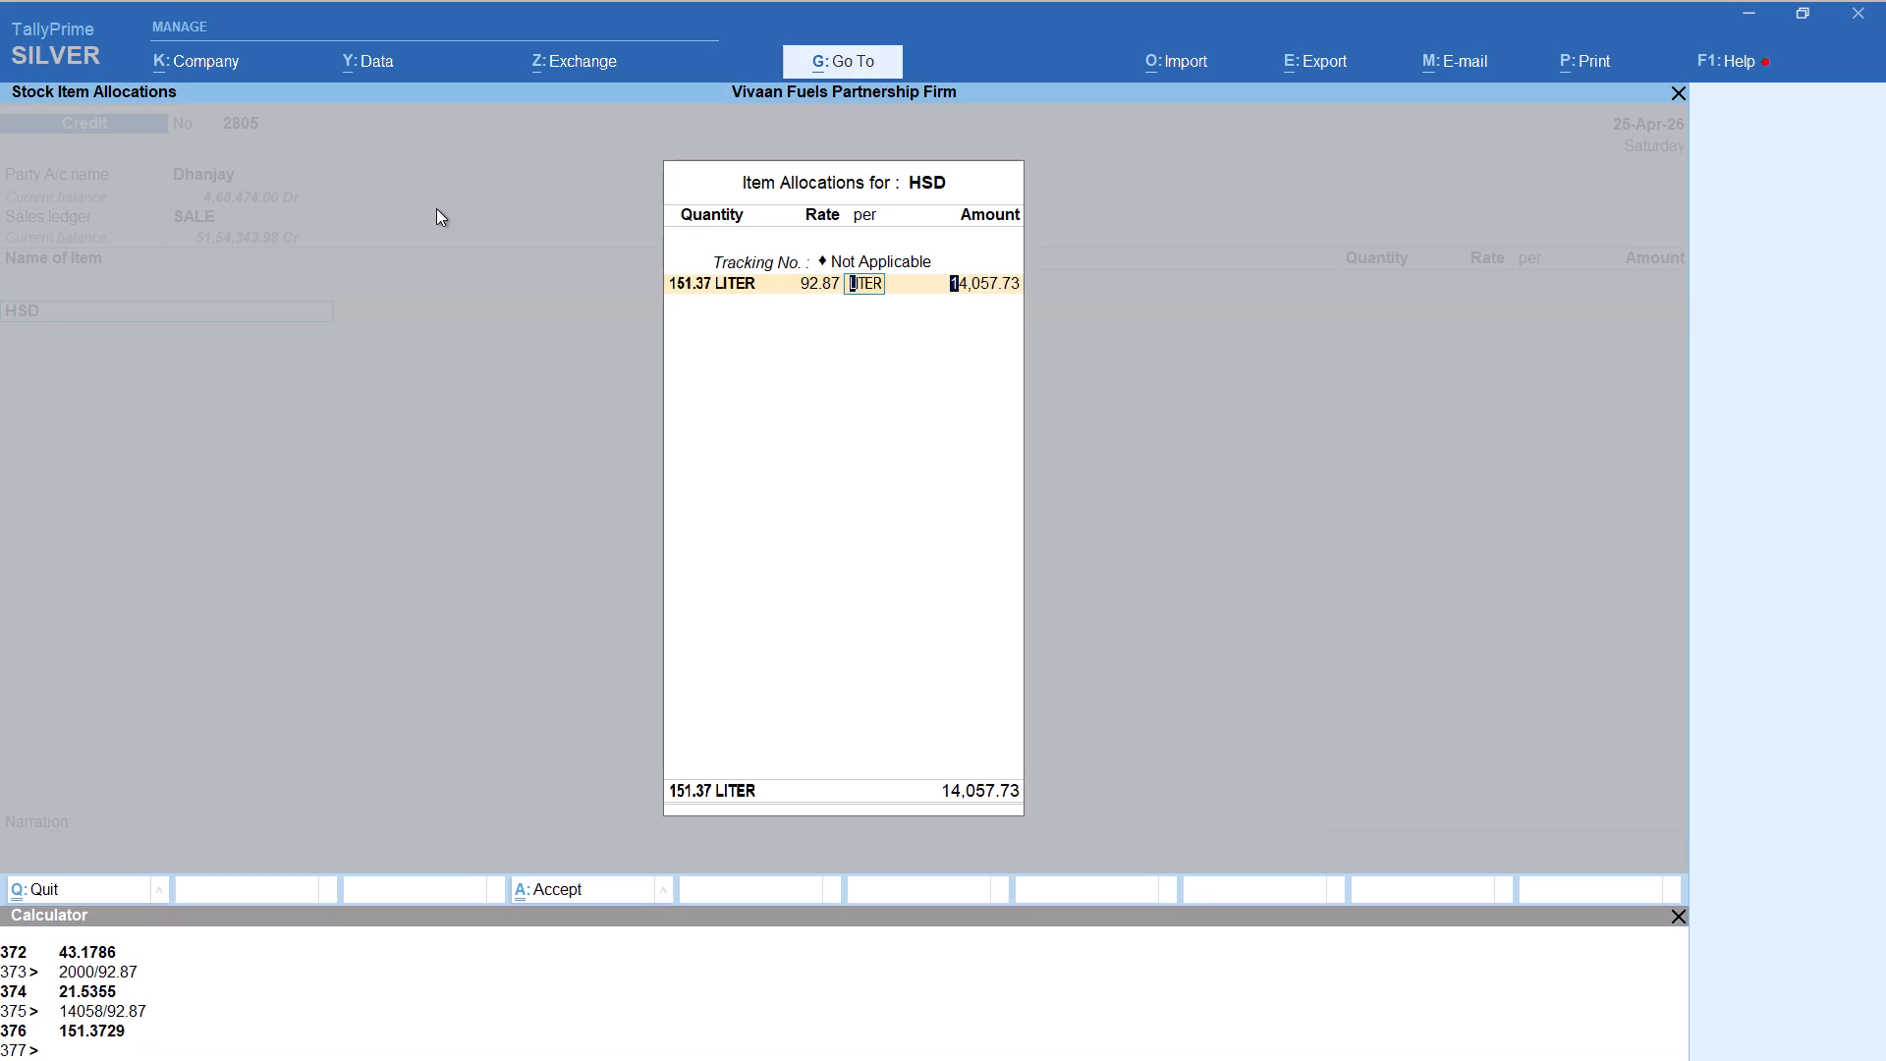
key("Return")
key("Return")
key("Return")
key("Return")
Choose the Round Off ledger on the Dhanjay Credit voucher and save it.
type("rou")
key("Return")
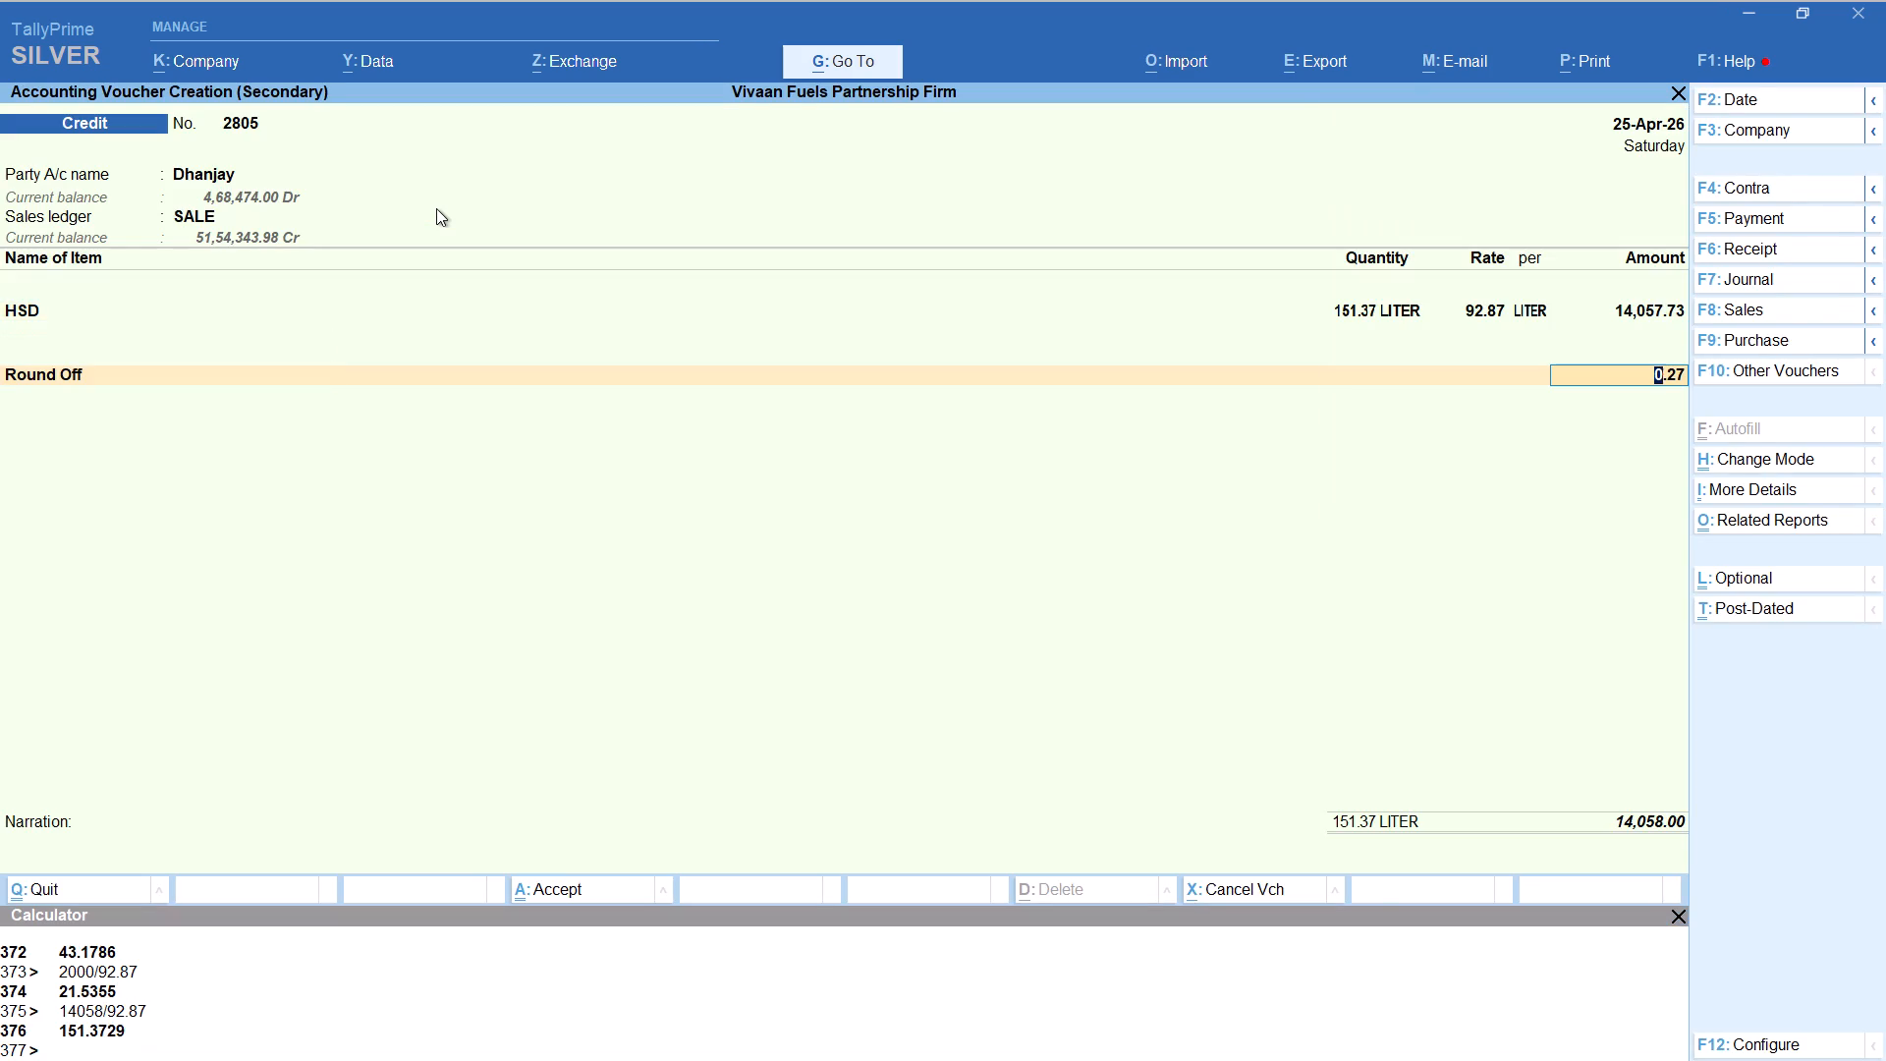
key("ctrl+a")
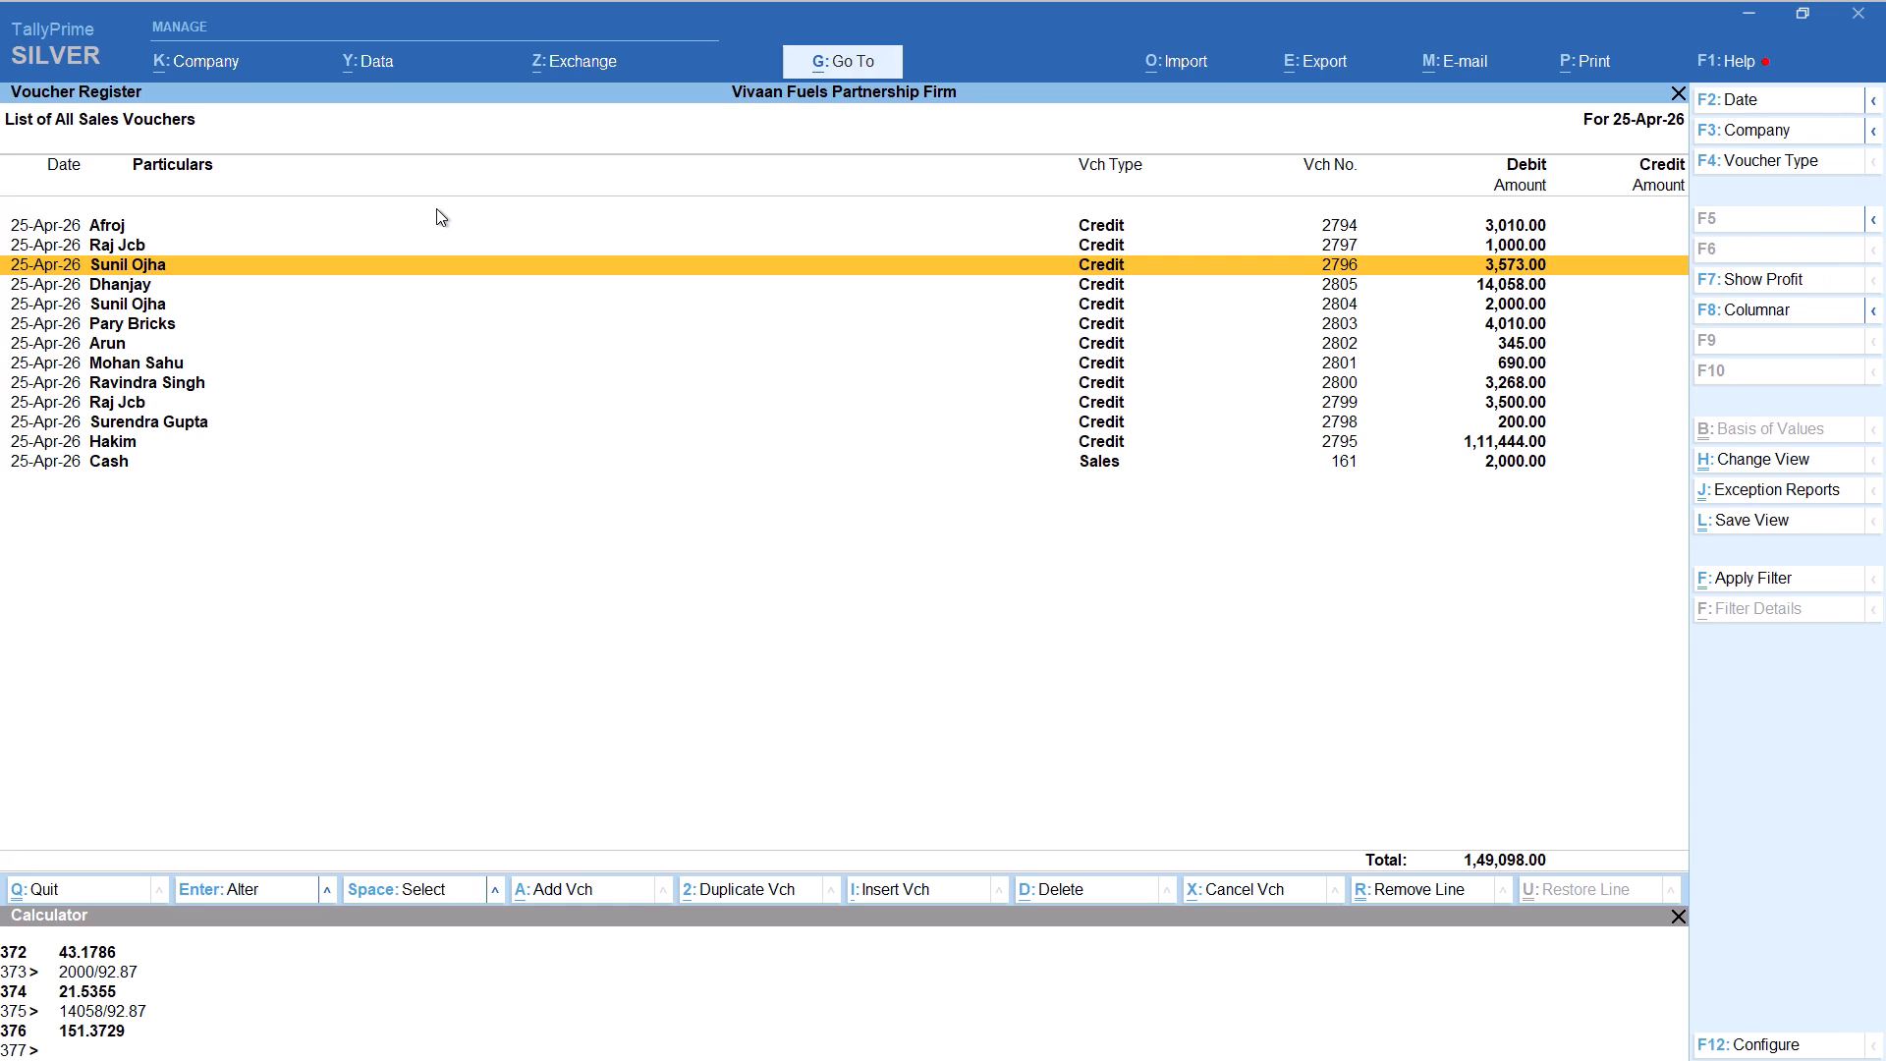
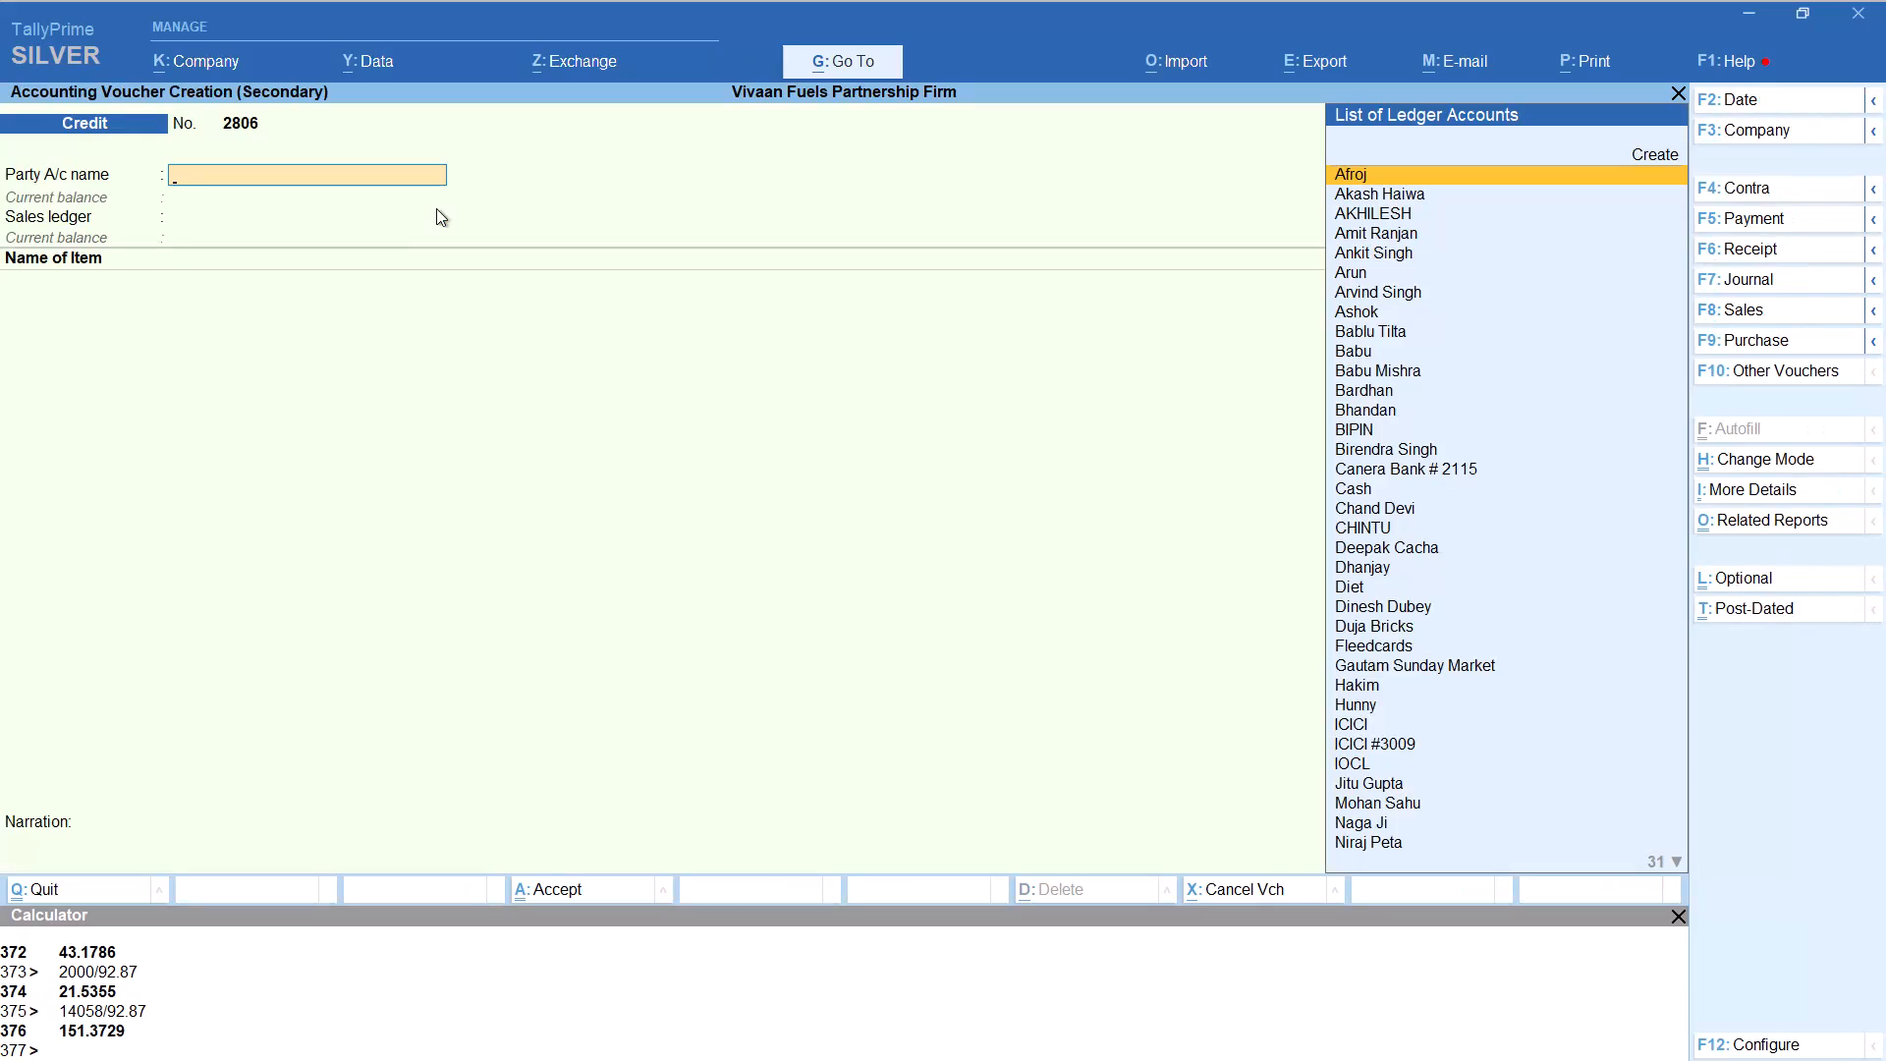
type("su")
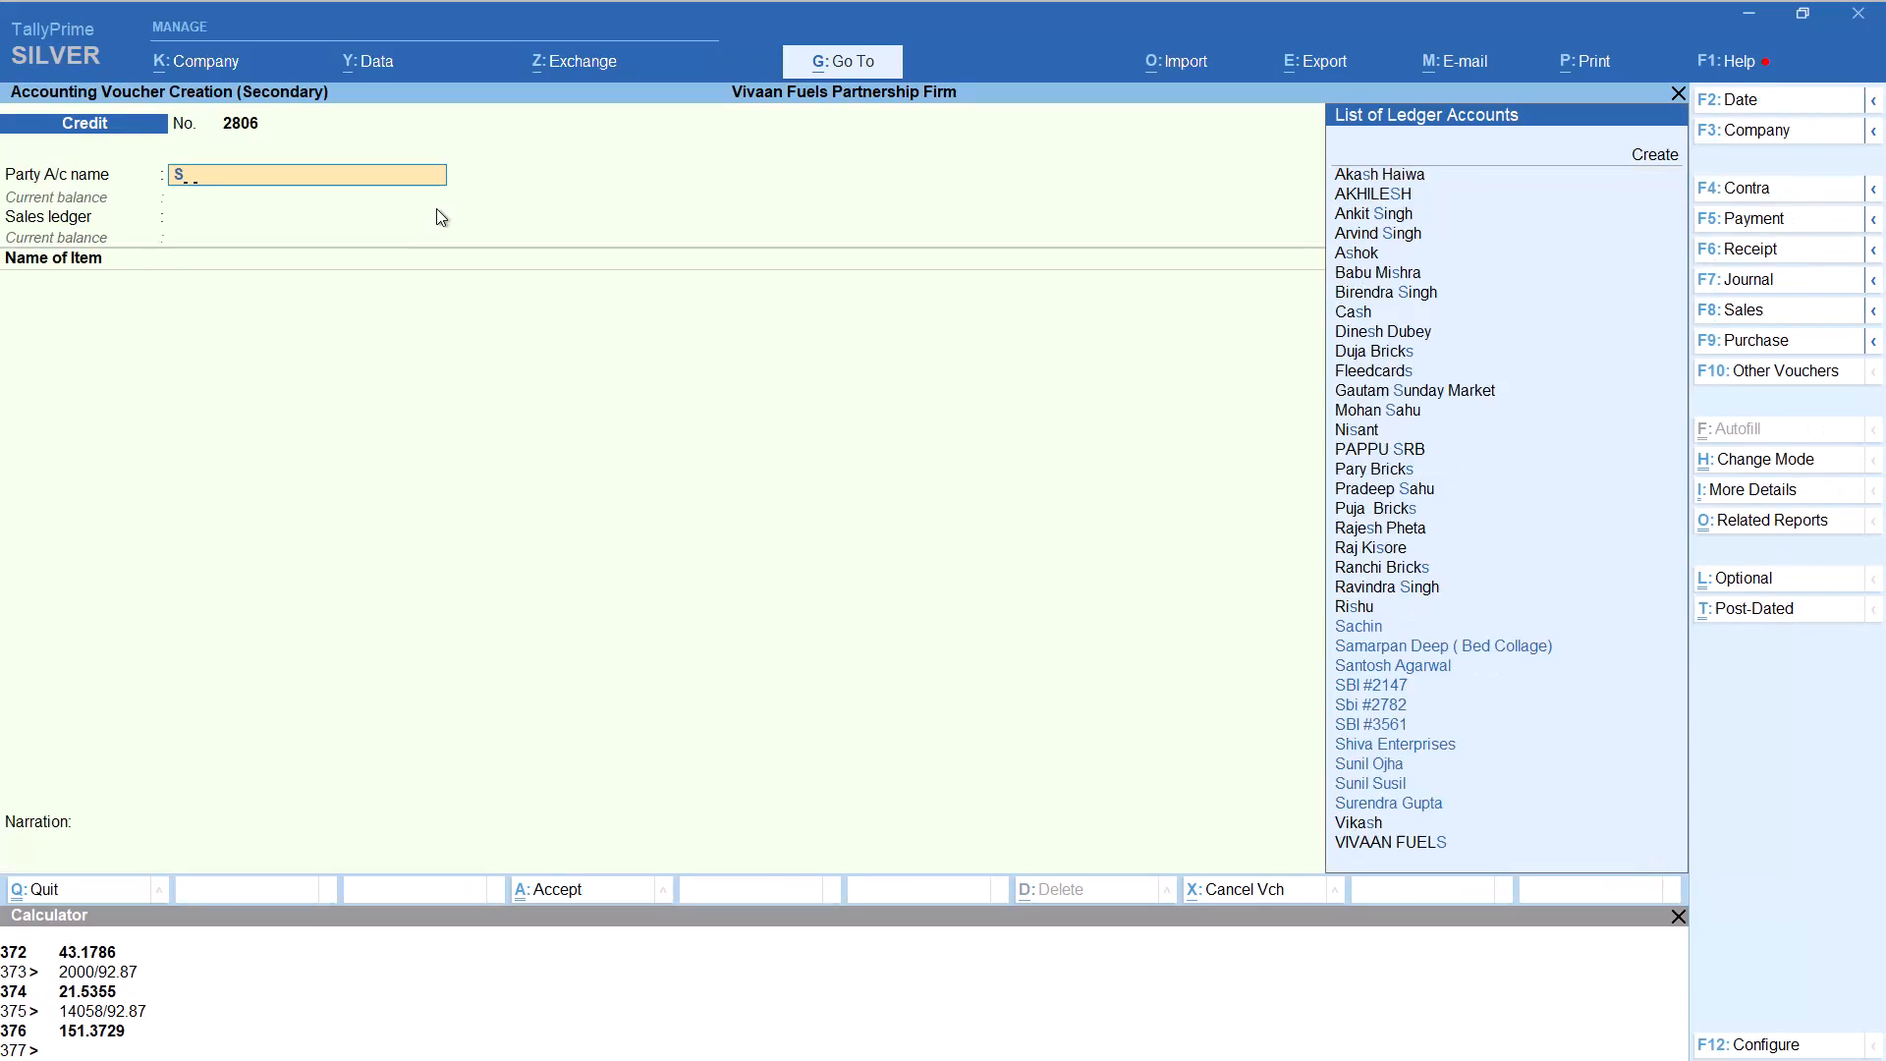
key("Down")
key("Down")
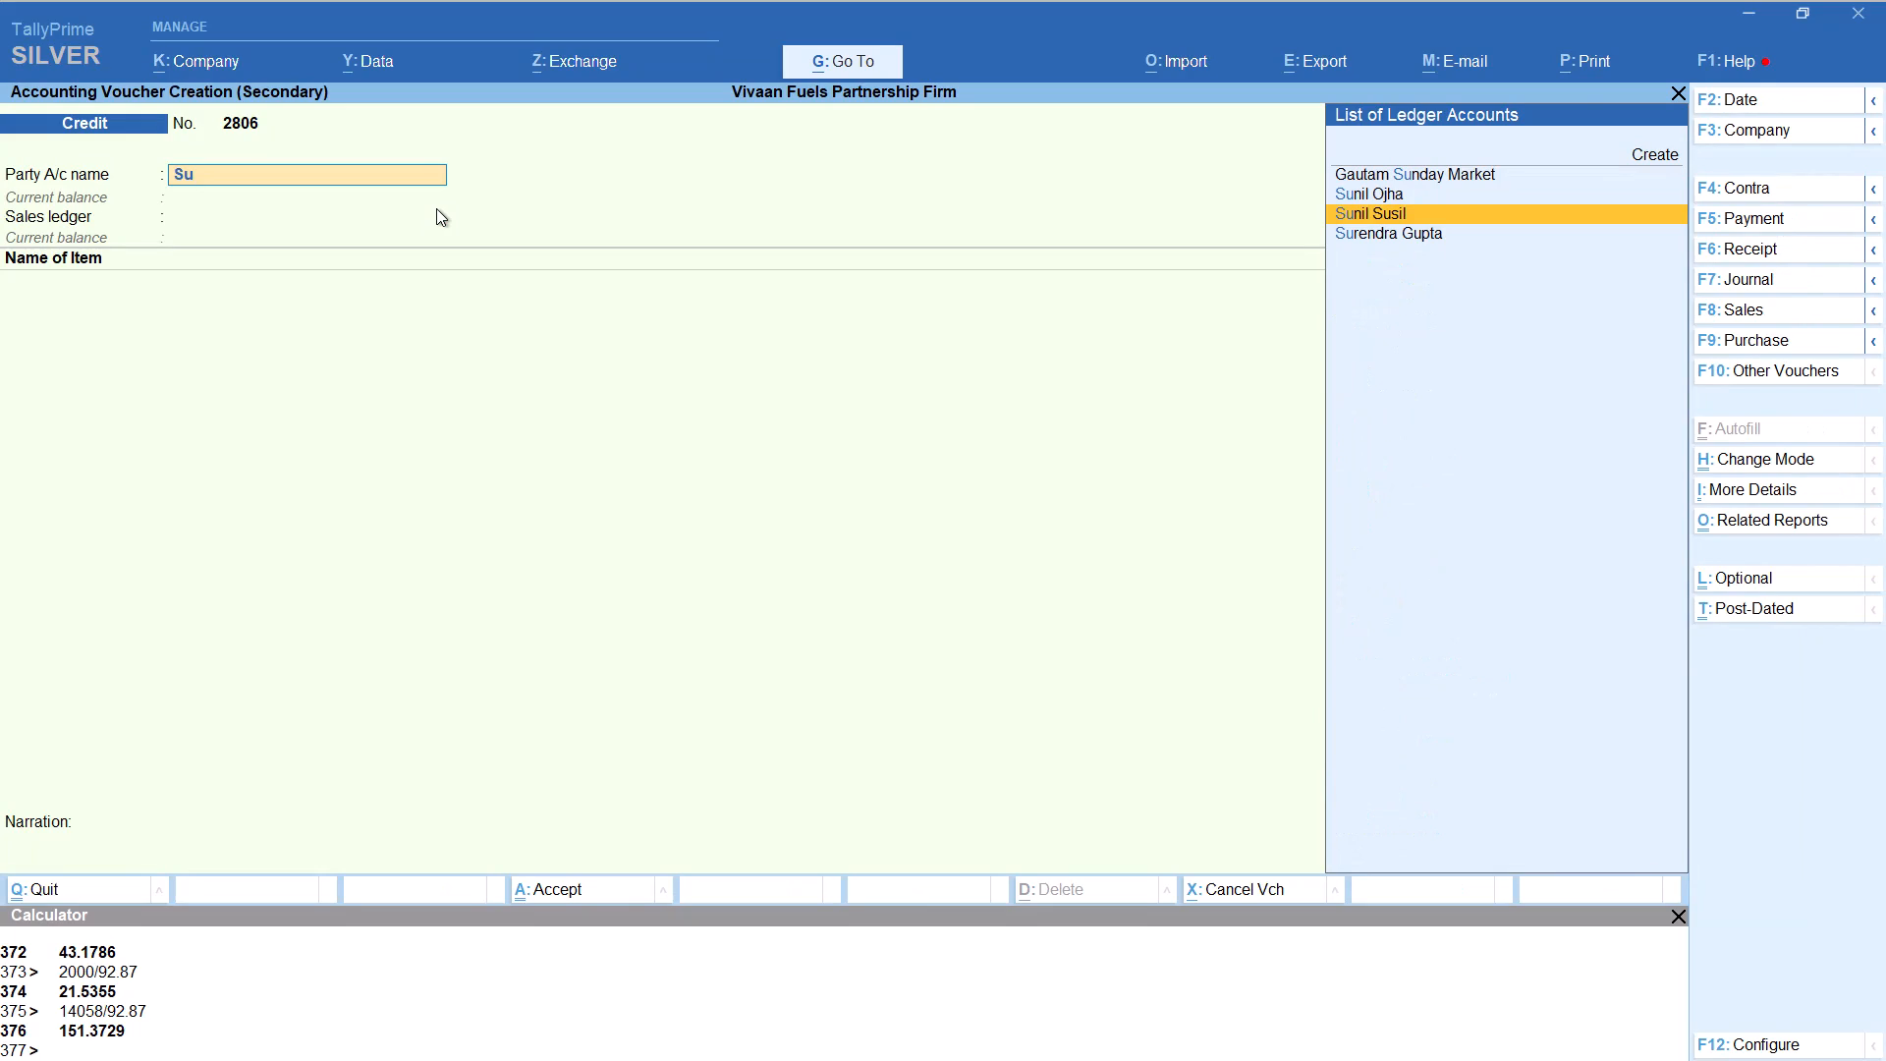
key("Down")
key("Return")
key("Return")
key("Return")
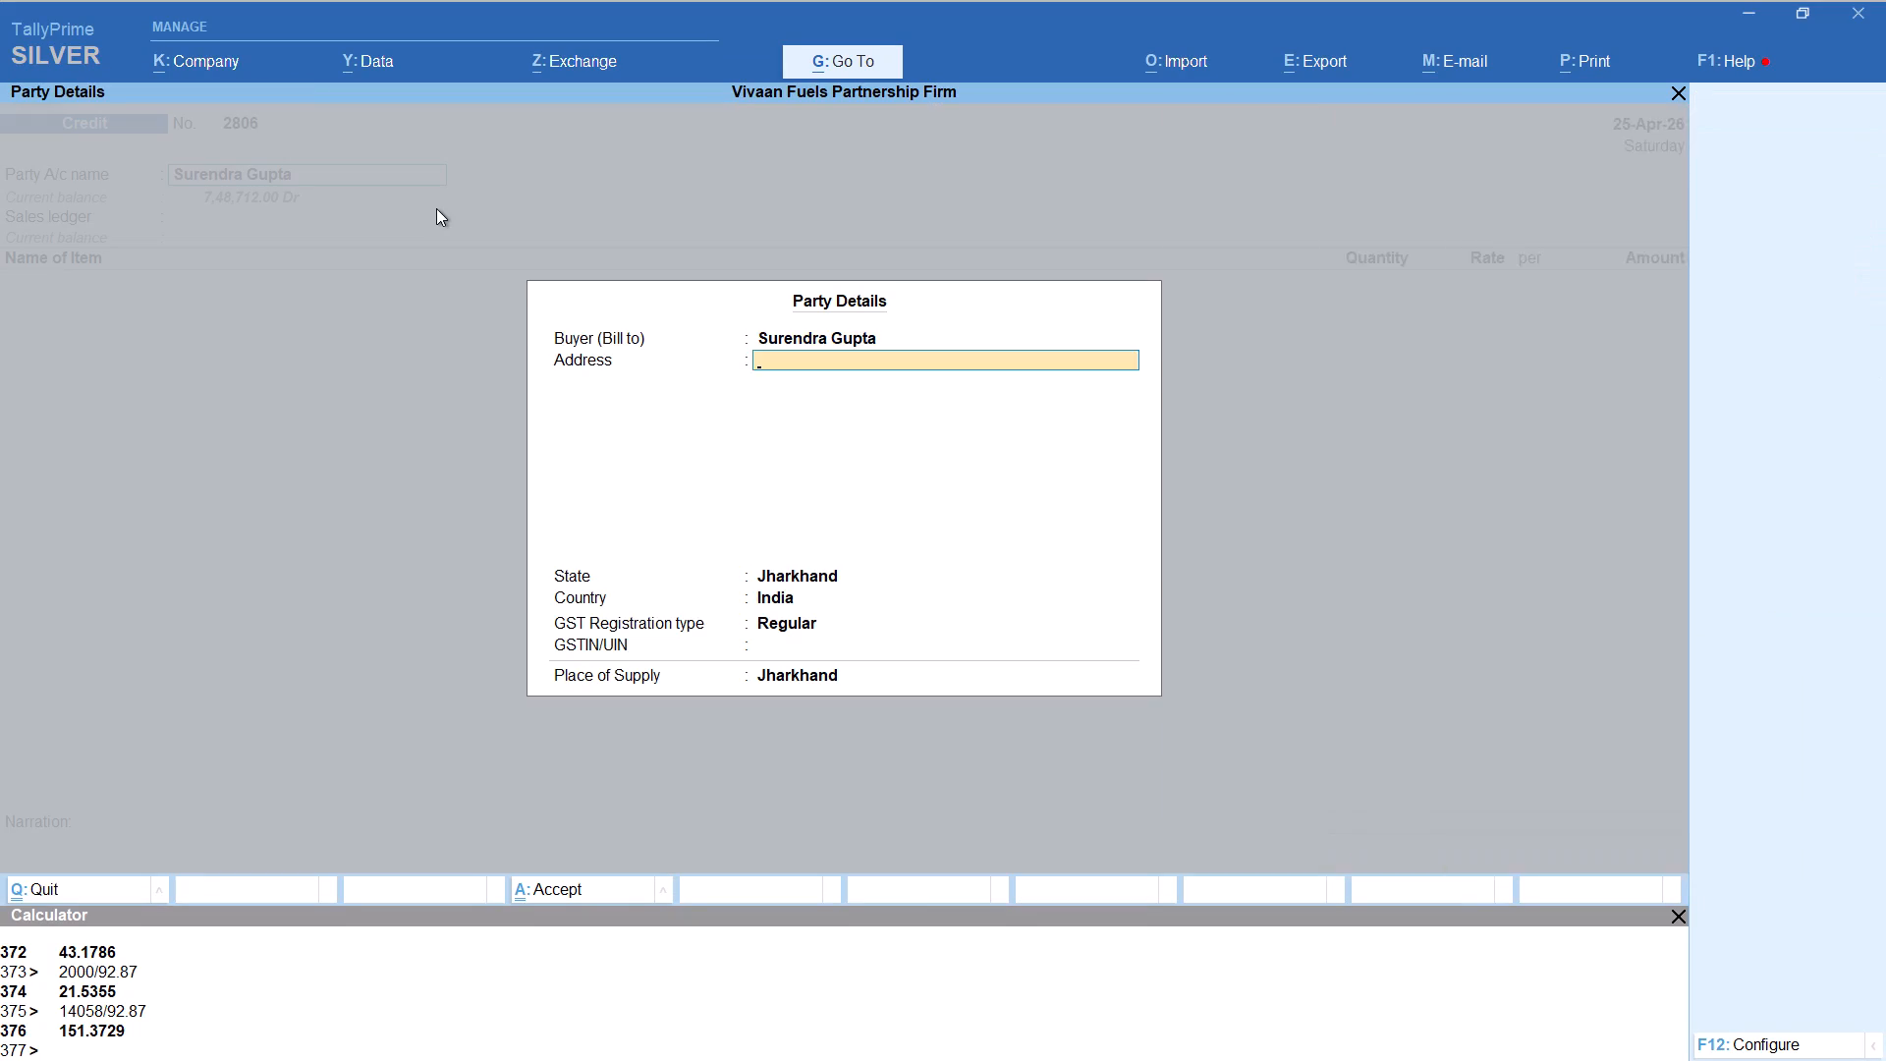
key("Return")
key("Return")
key("Return")
key("Return")
key("Return")
type("hs")
key("Return")
key("Up")
key("Return")
key("alt+c")
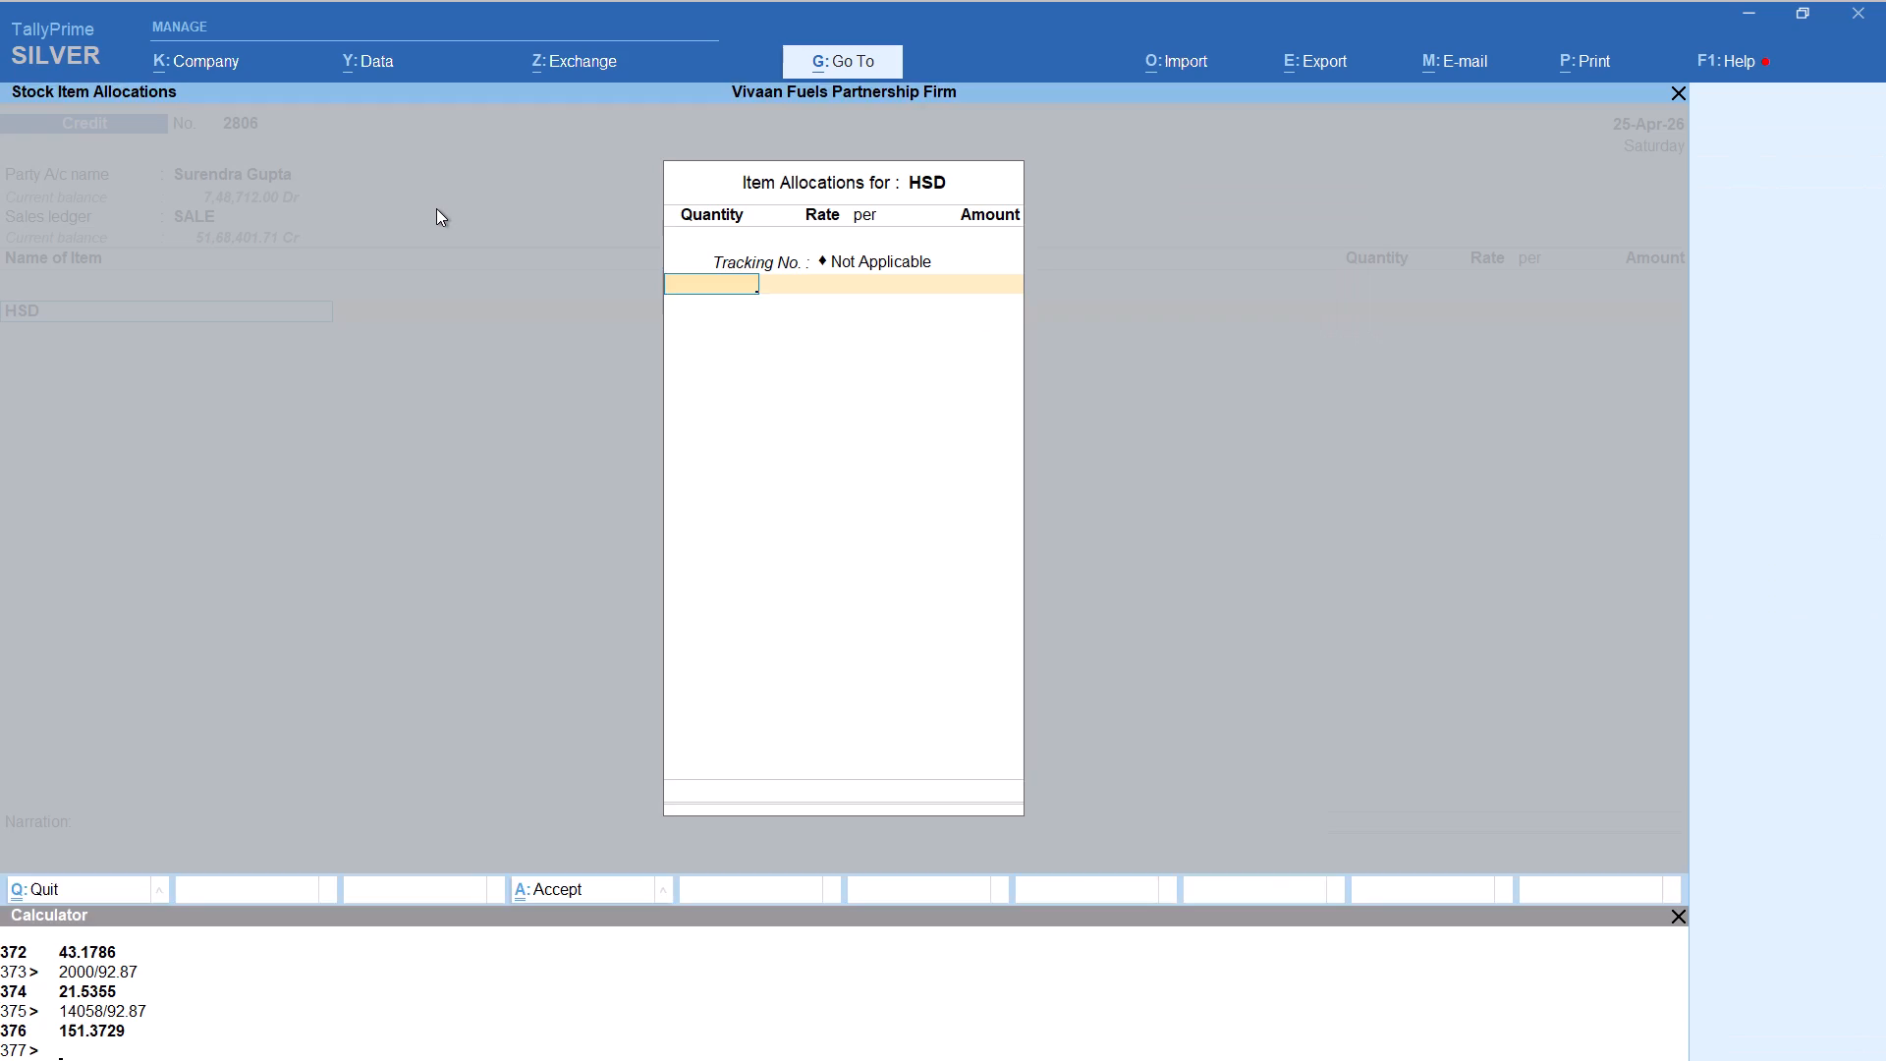
type("1500/92.87")
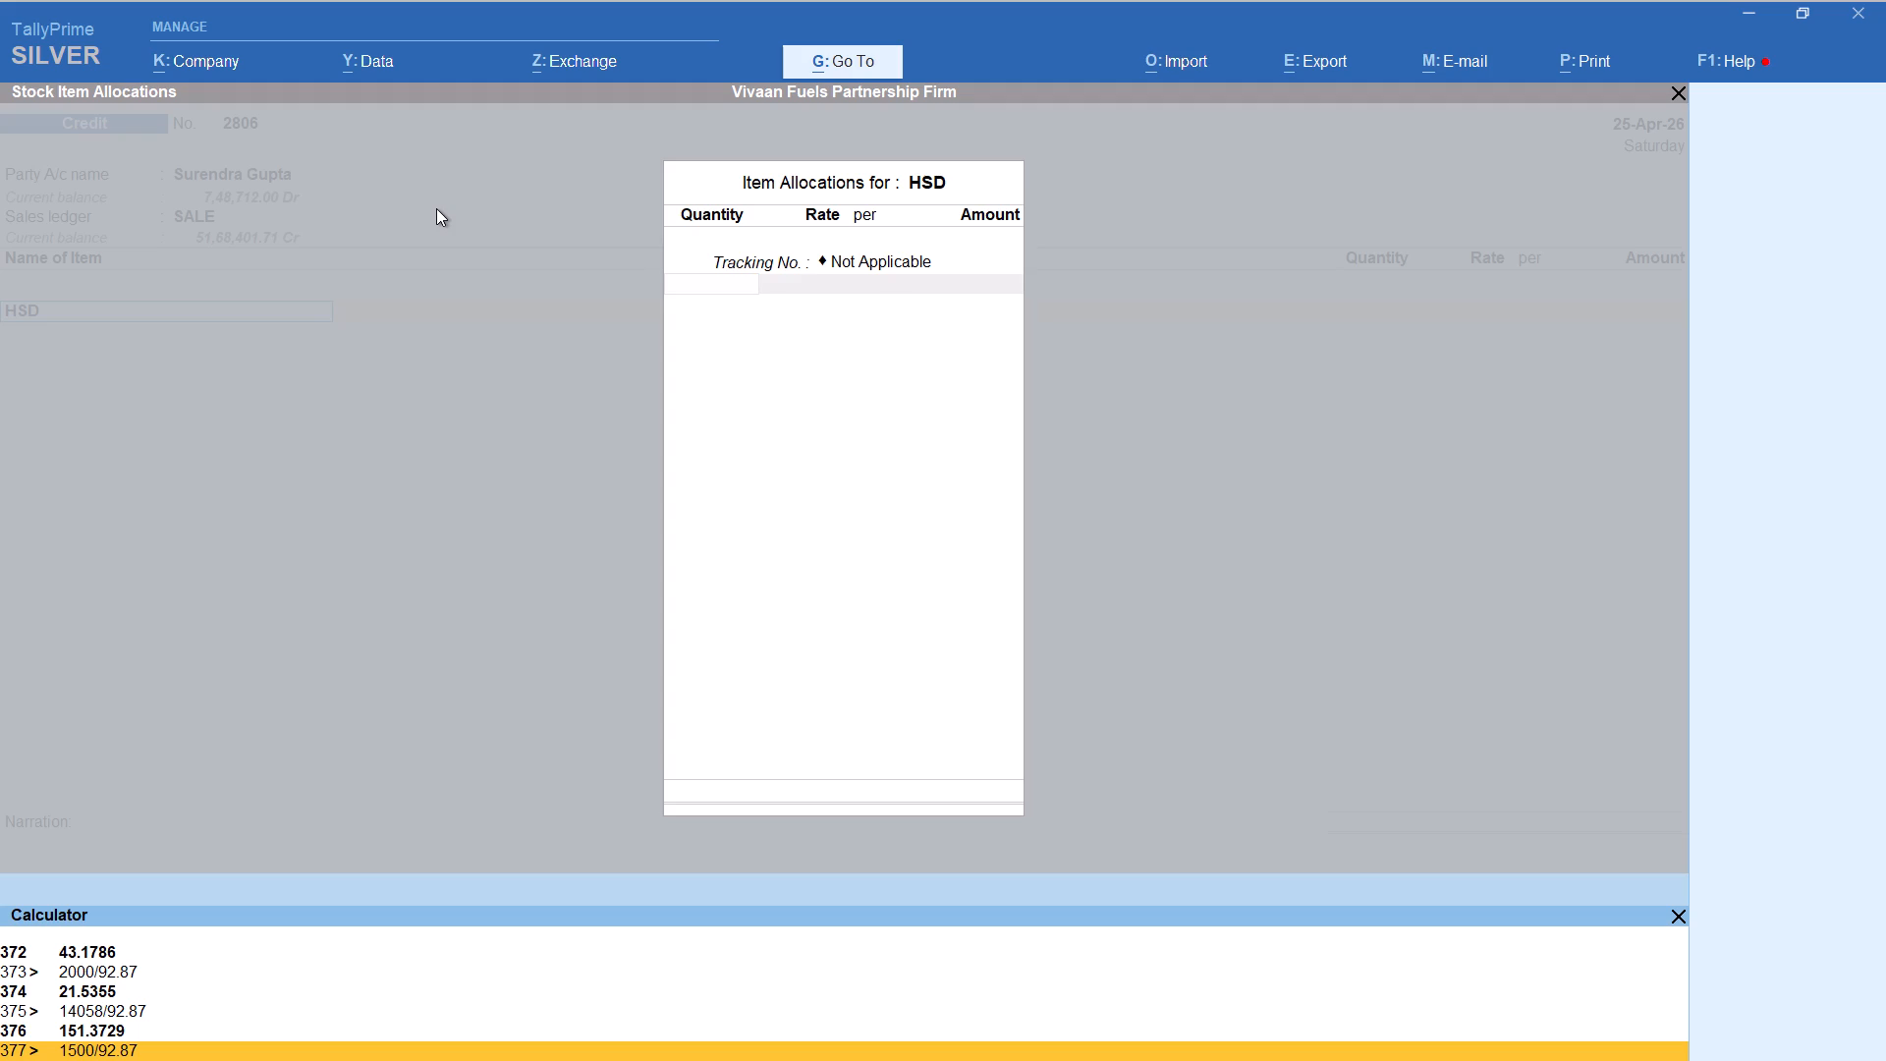
key("Return")
key("Return")
key("Return")
key("Return")
key("Return")
key("Return")
key("Return")
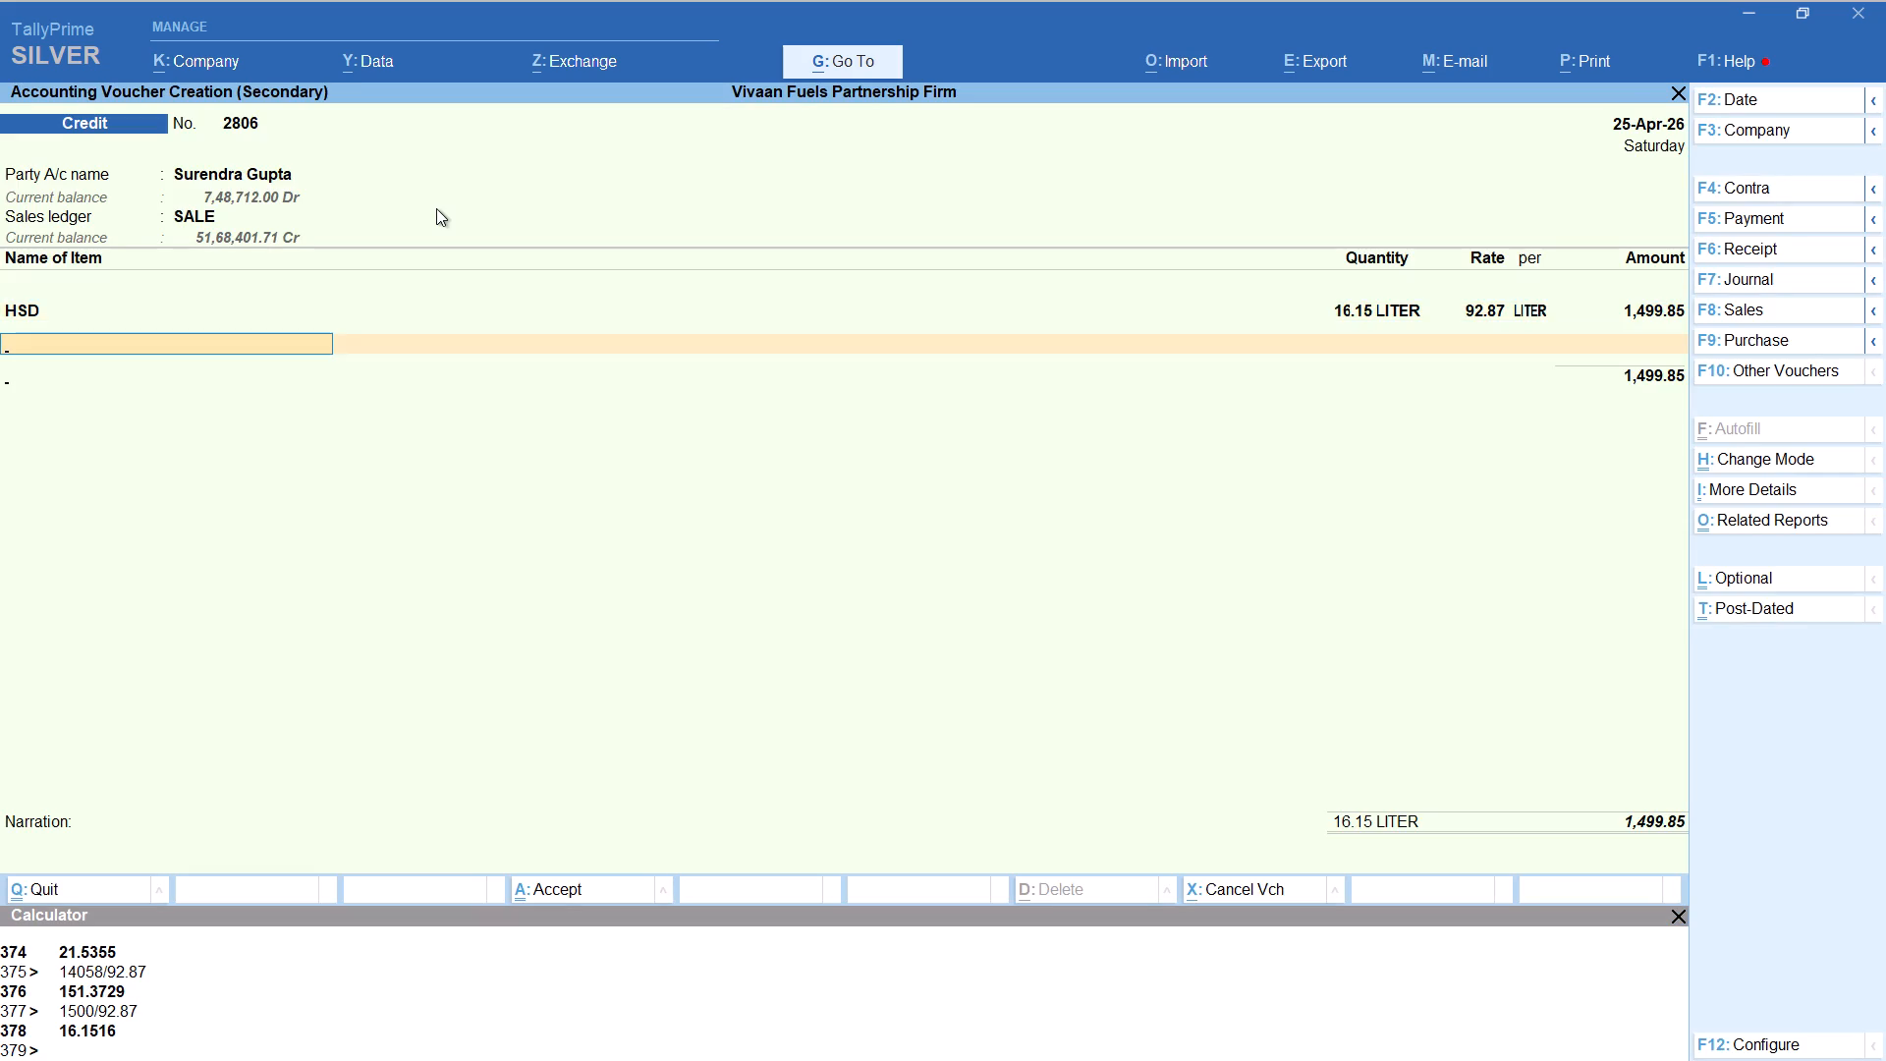
type("rou")
key("Return")
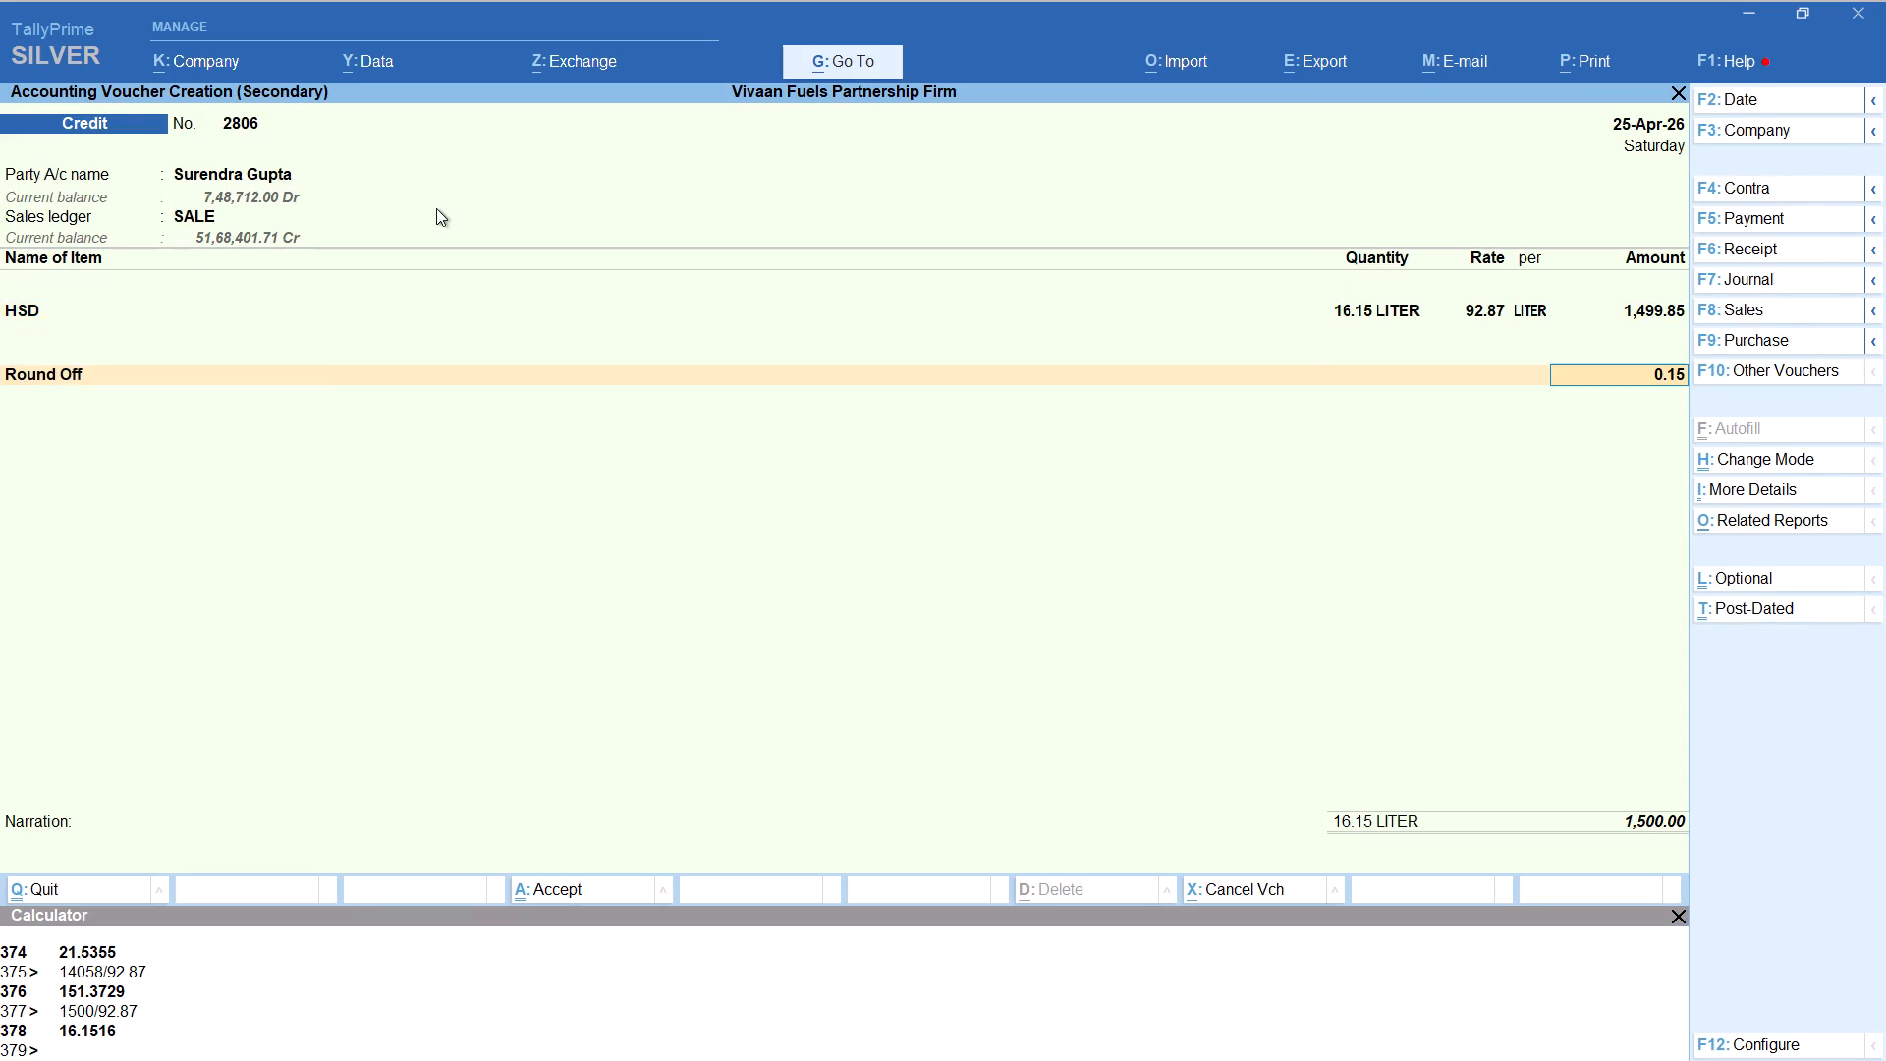
key("ctrl+a")
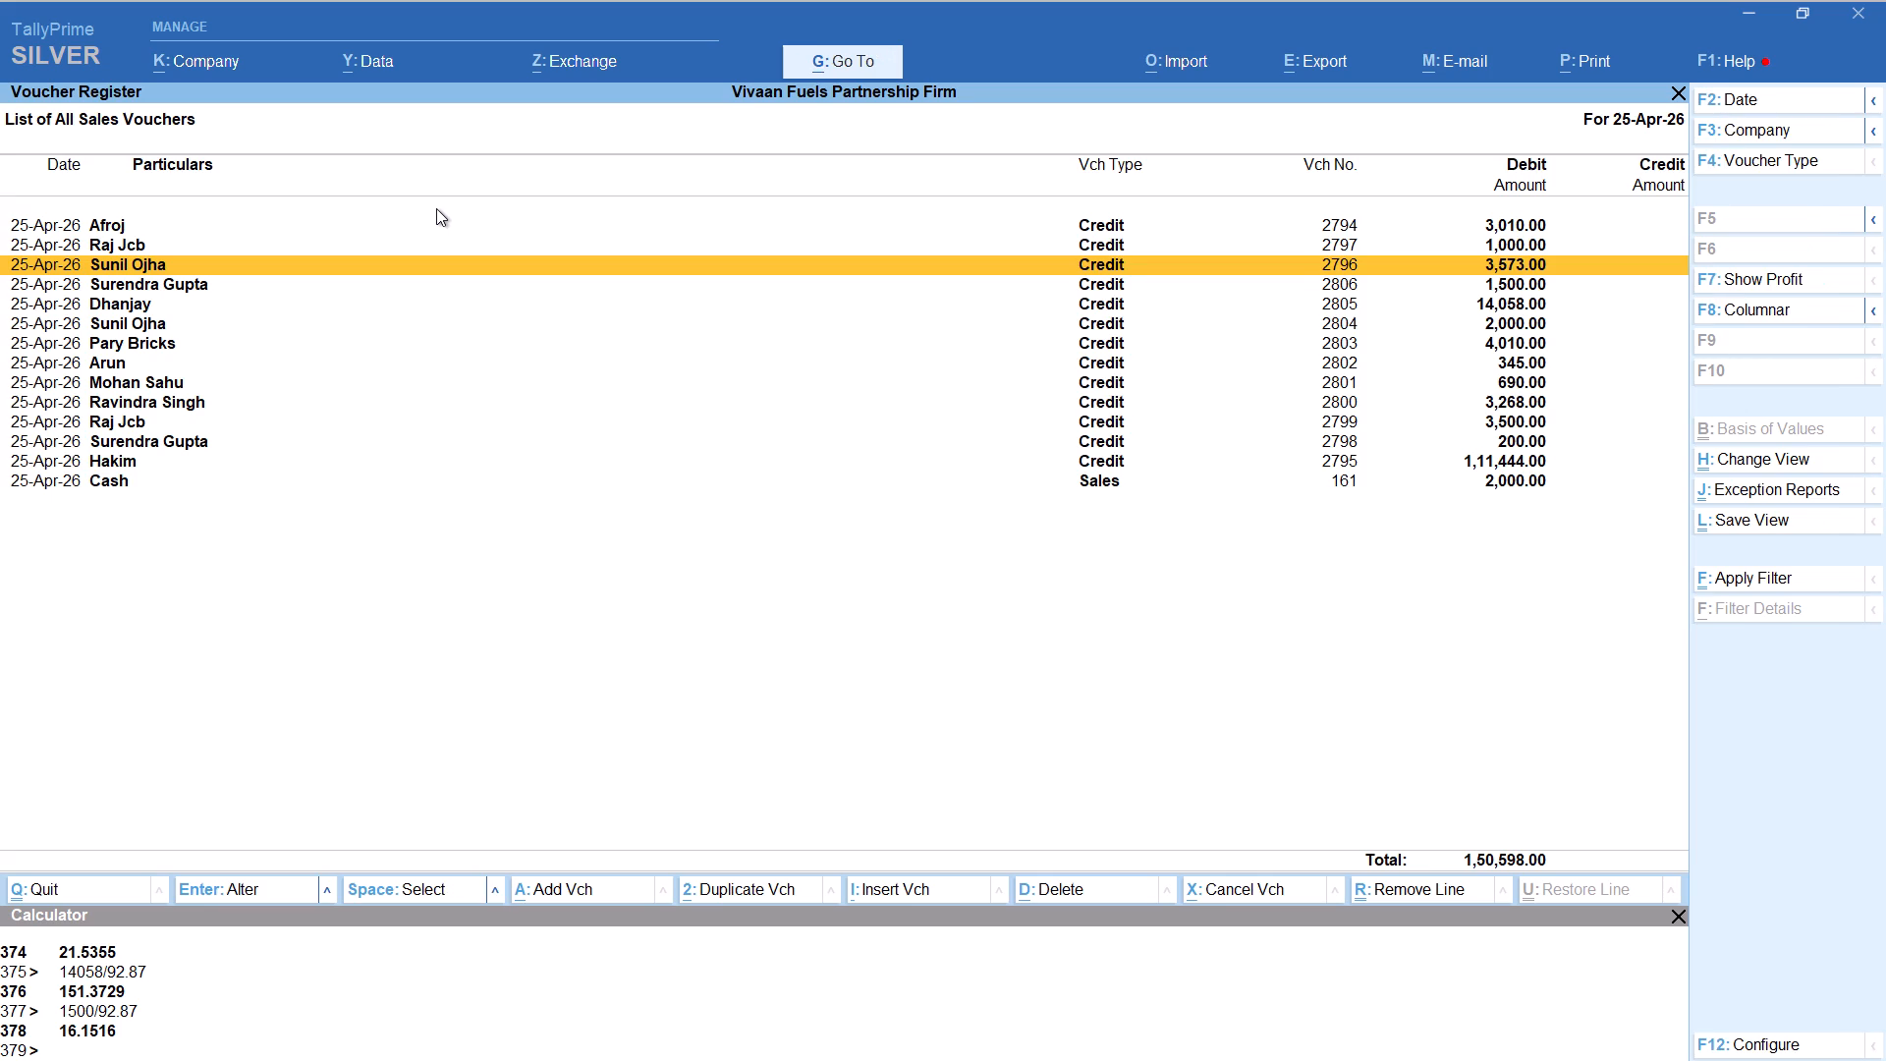
key("alt+a")
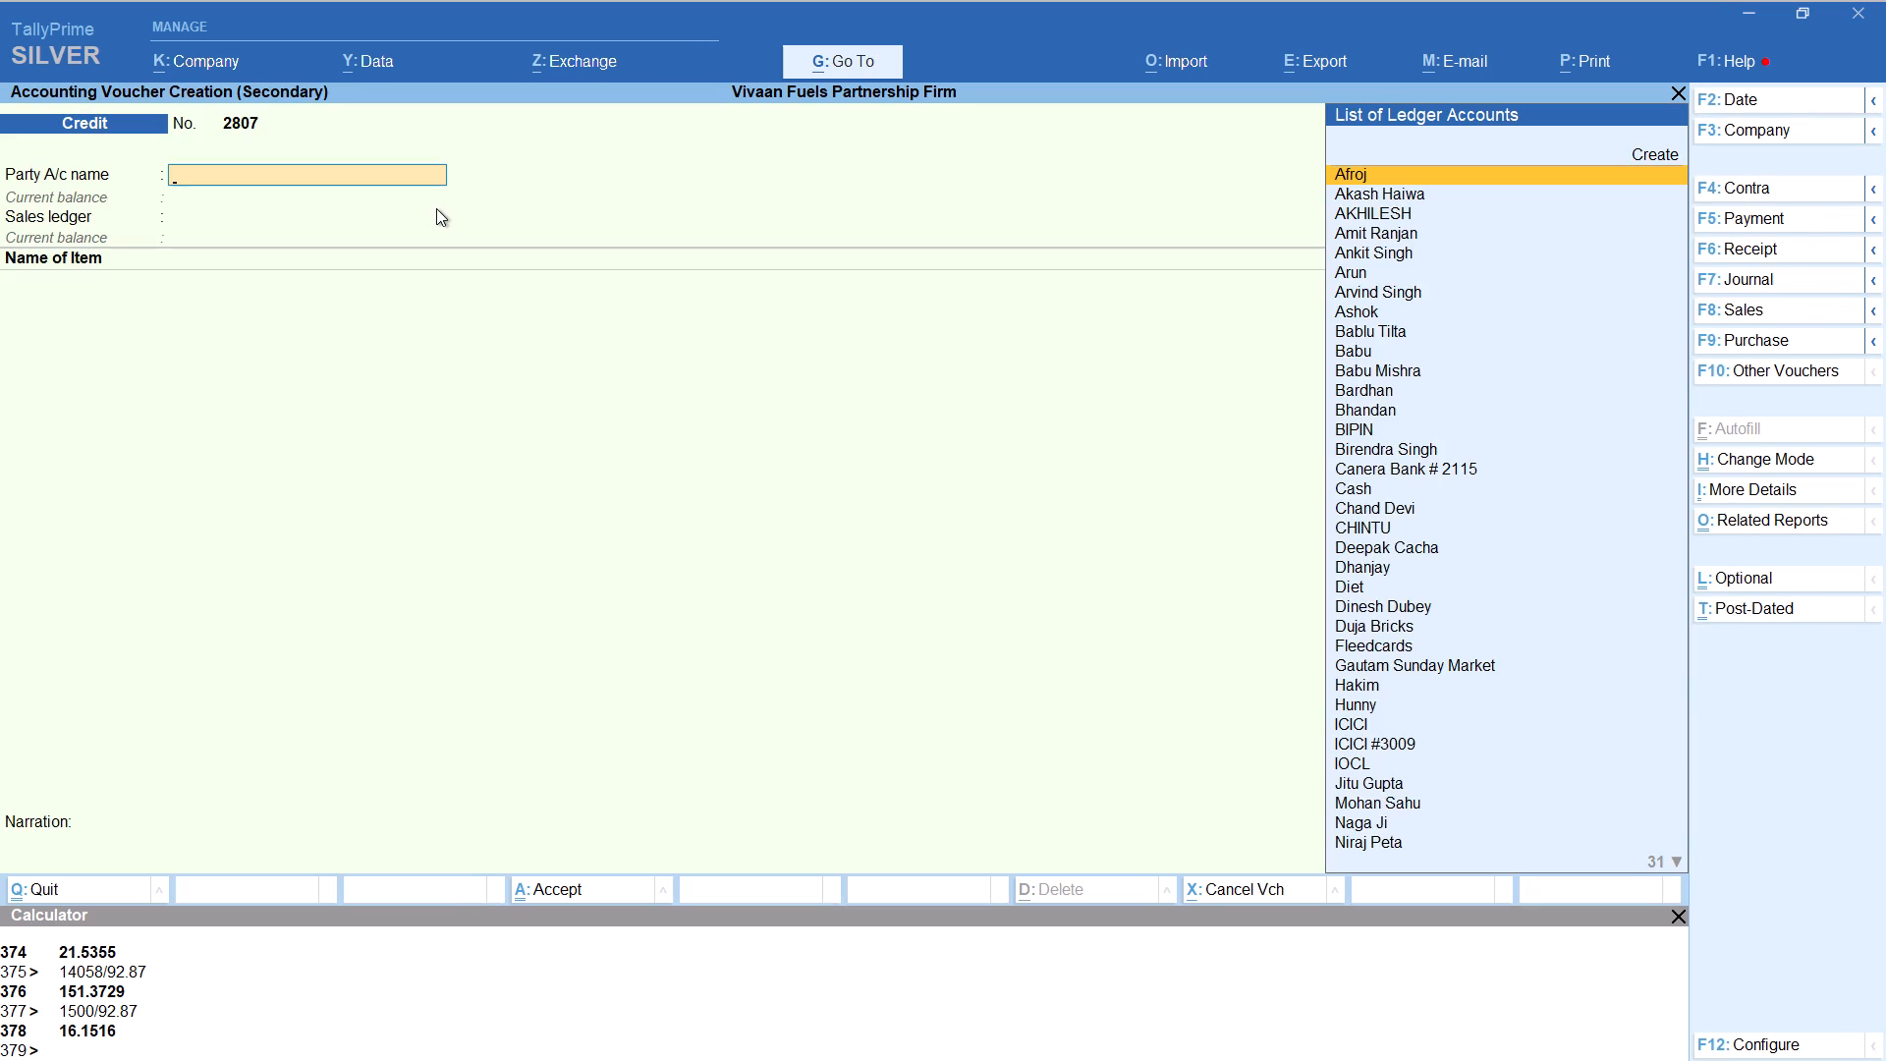
type("rav")
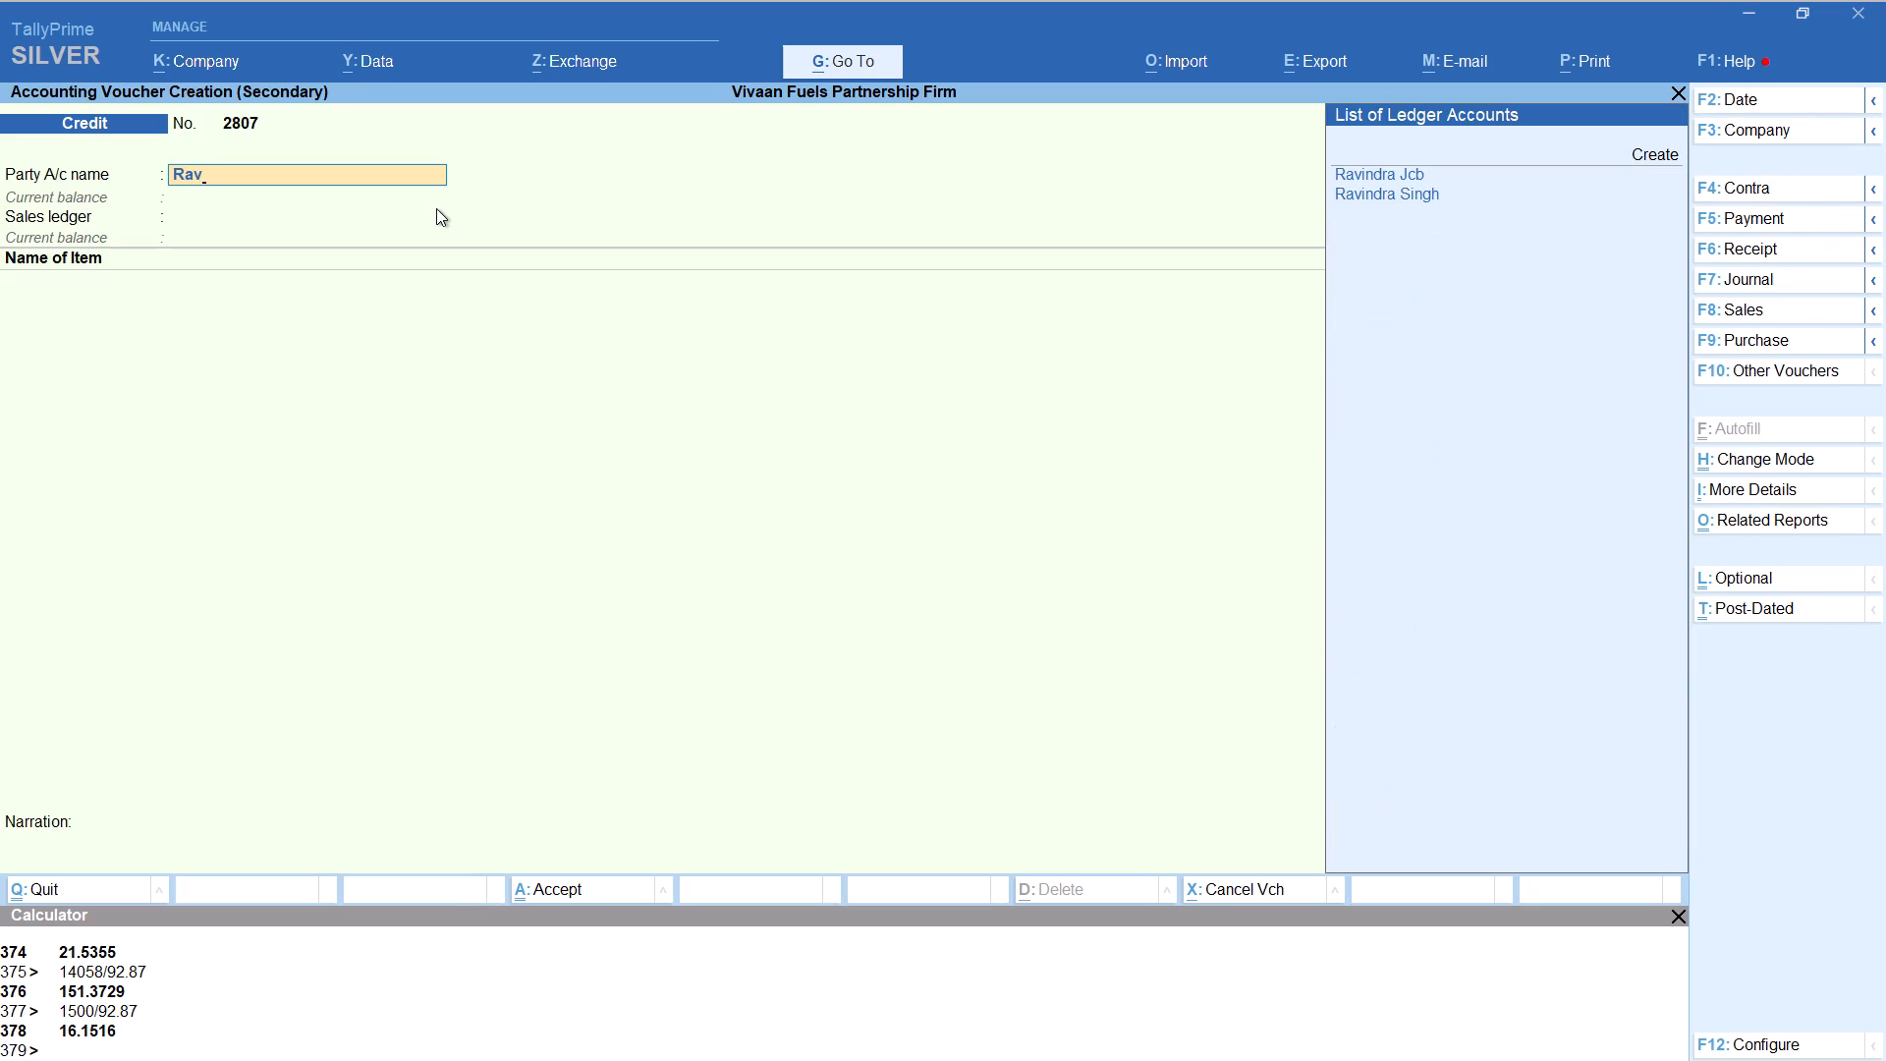
key("Down")
key("Down")
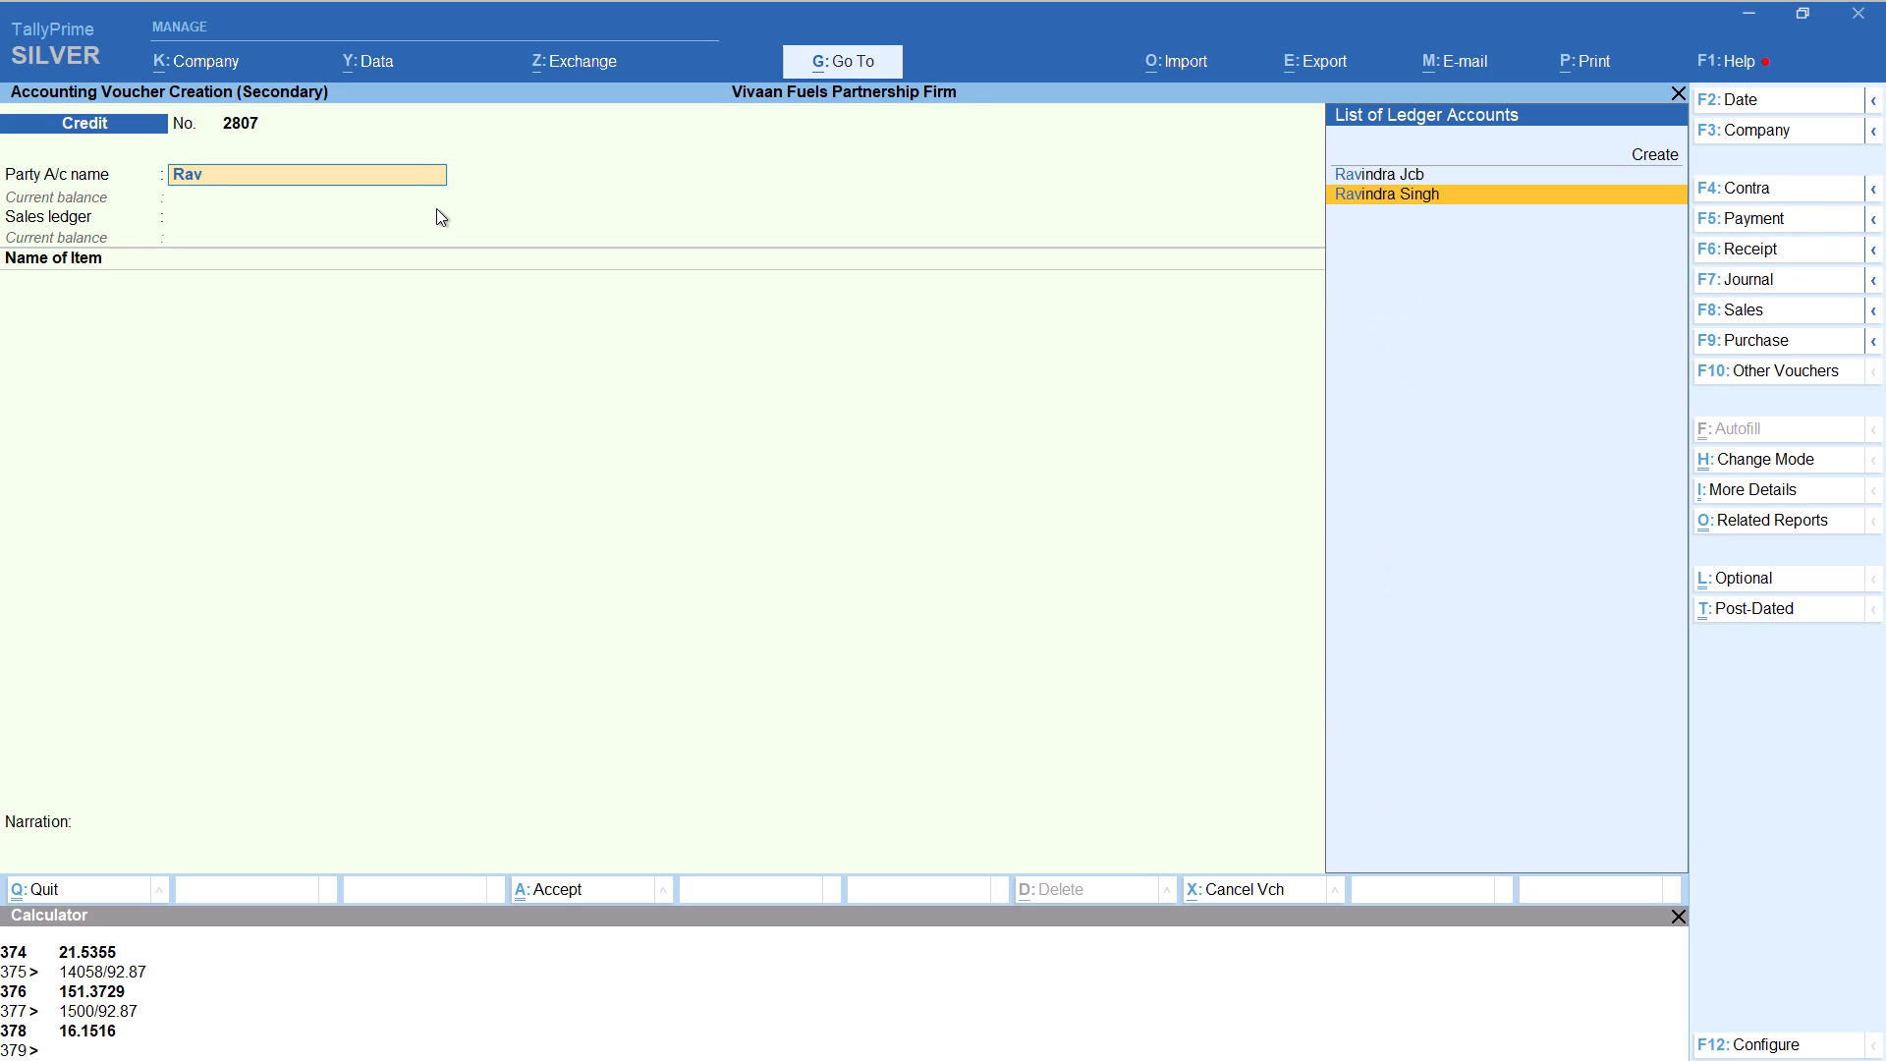
key("Return")
key("Return")
key("Return")
key("Return")
key("Return")
key("Return")
key("Return")
key("Return")
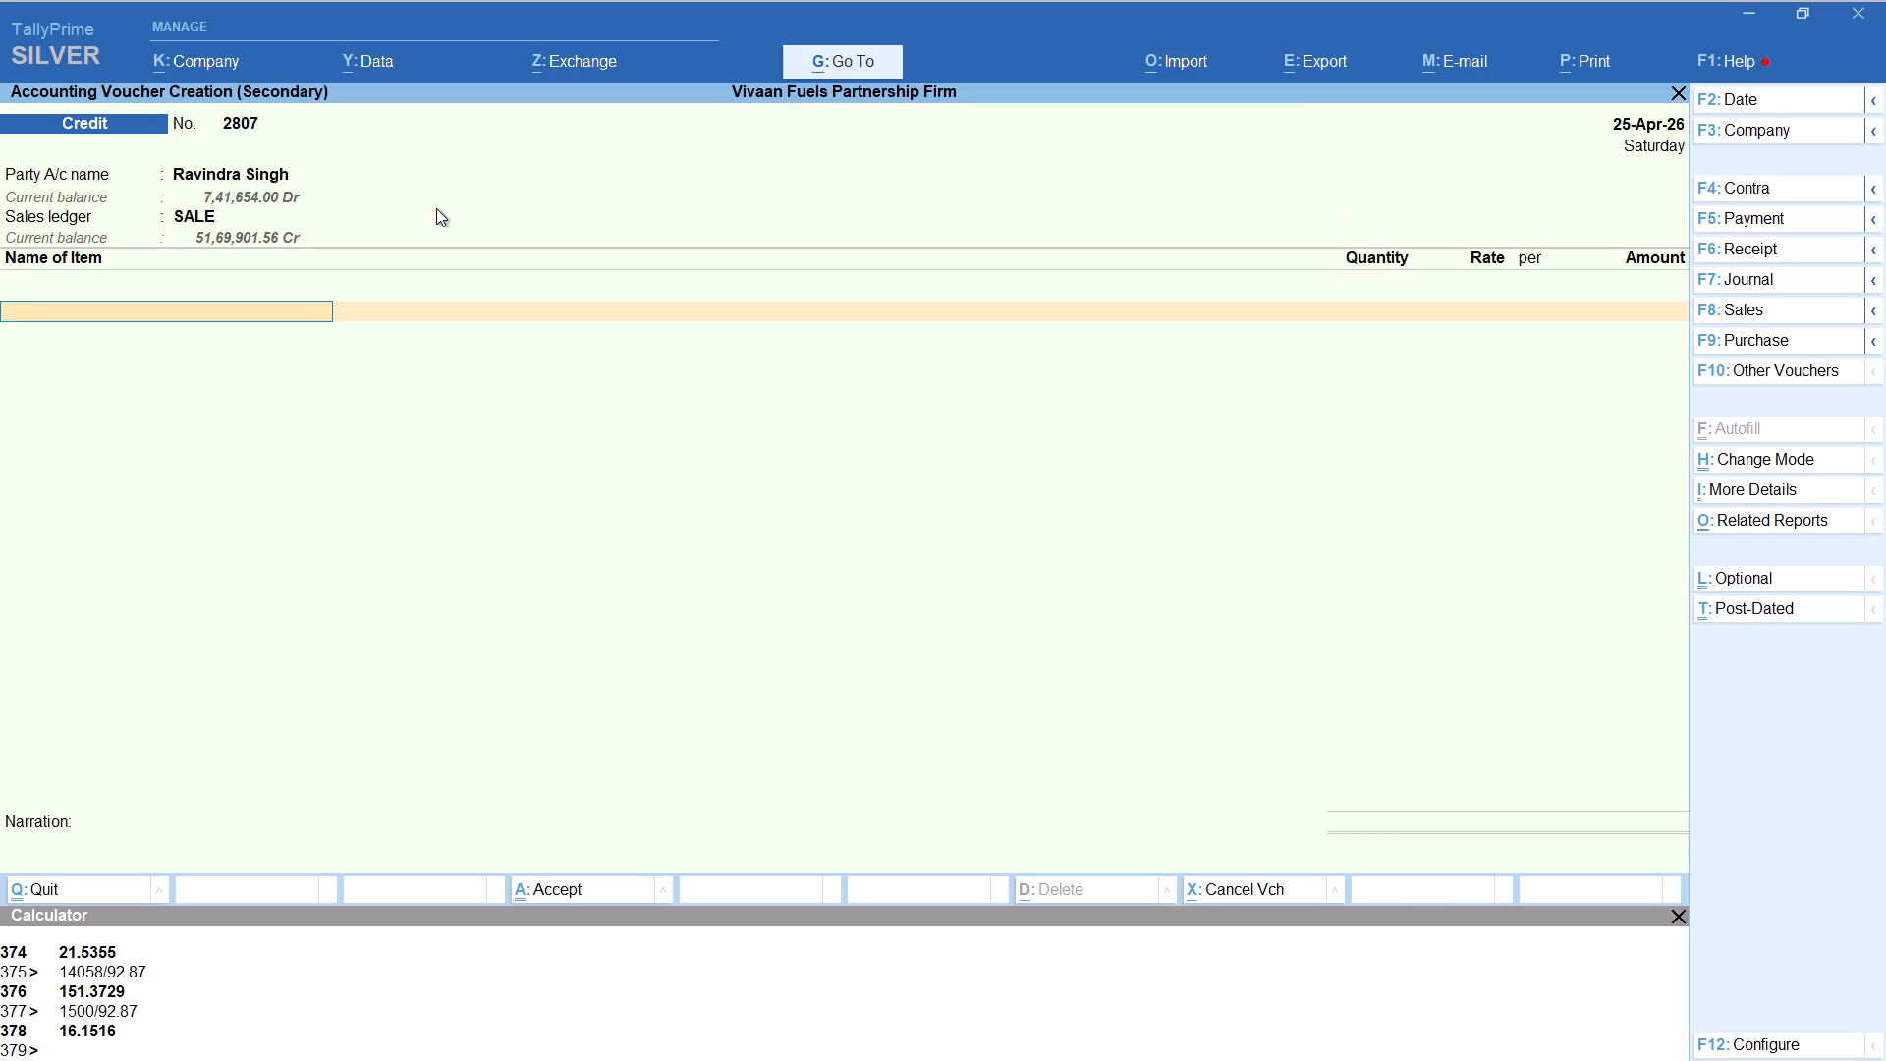
type("hs")
key("Return")
key("Up")
key("Return")
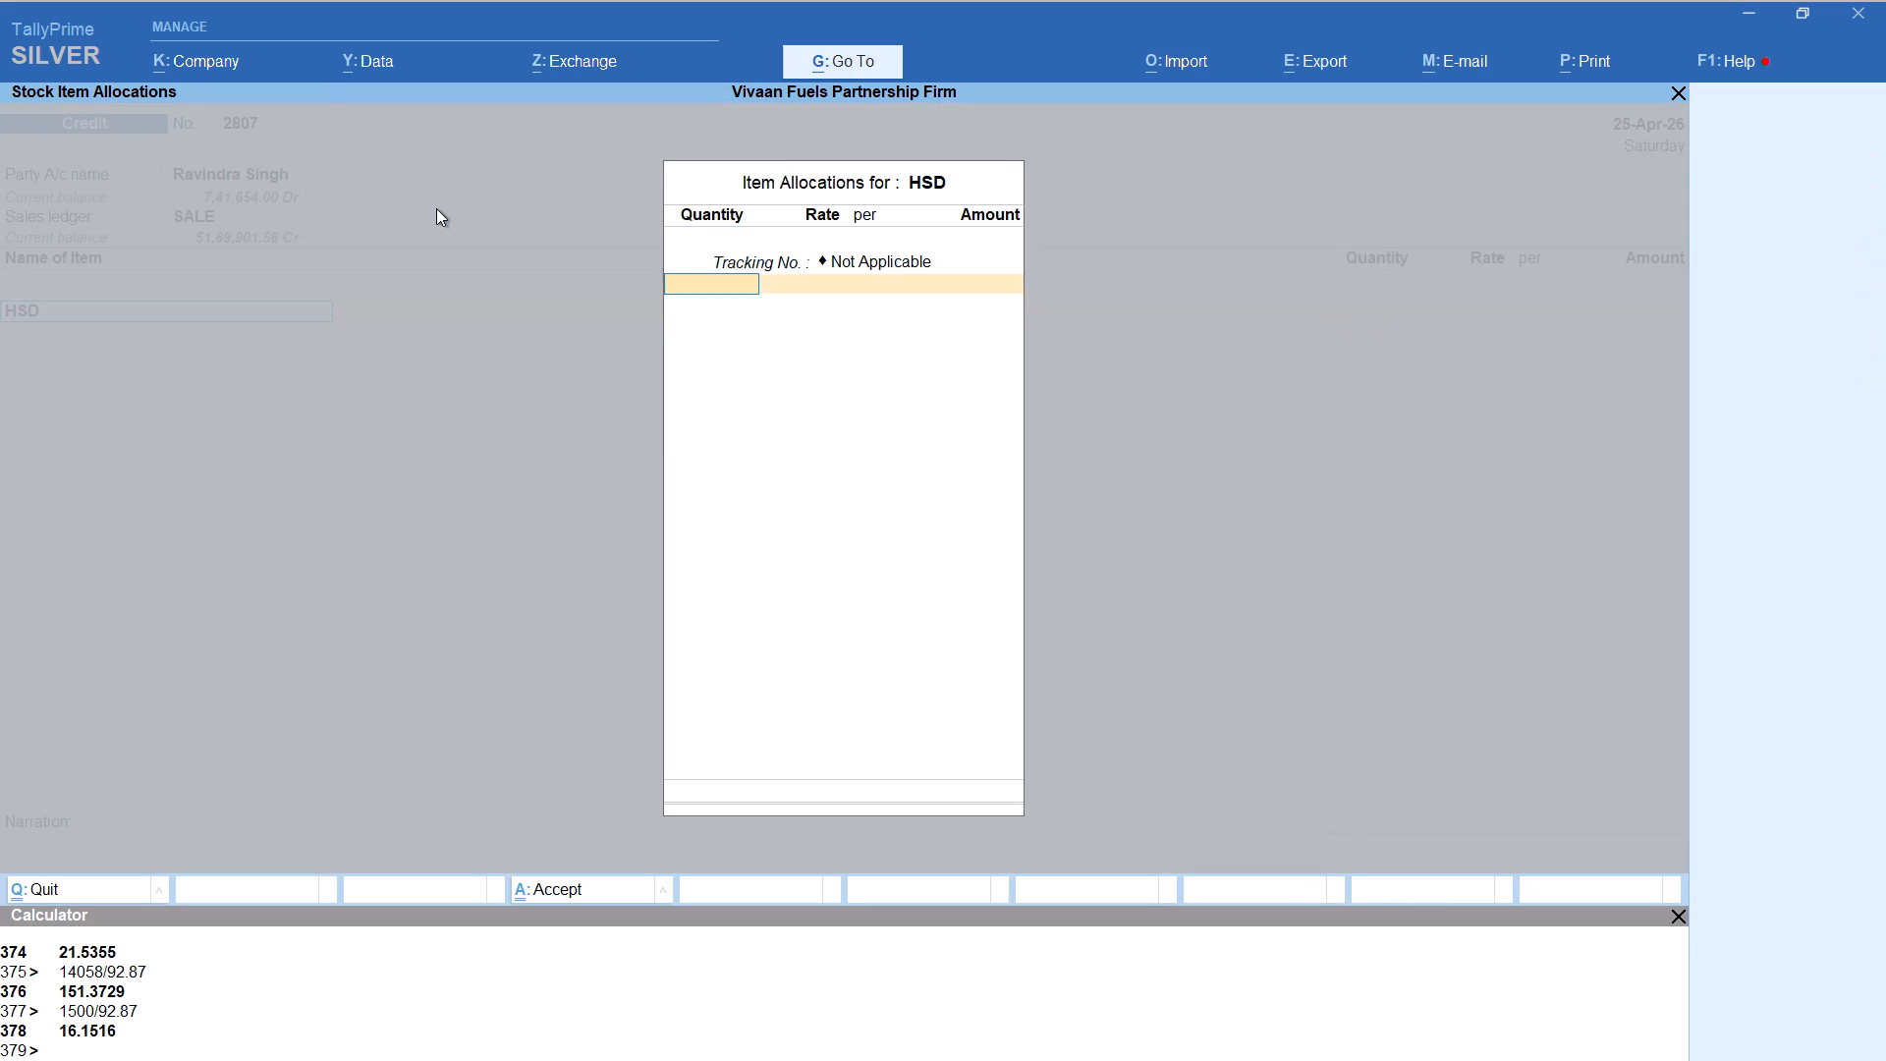
key("alt+c")
type("8850/92.87")
key("Return")
key("Return")
key("Return")
key("Return")
key("Return")
key("Return")
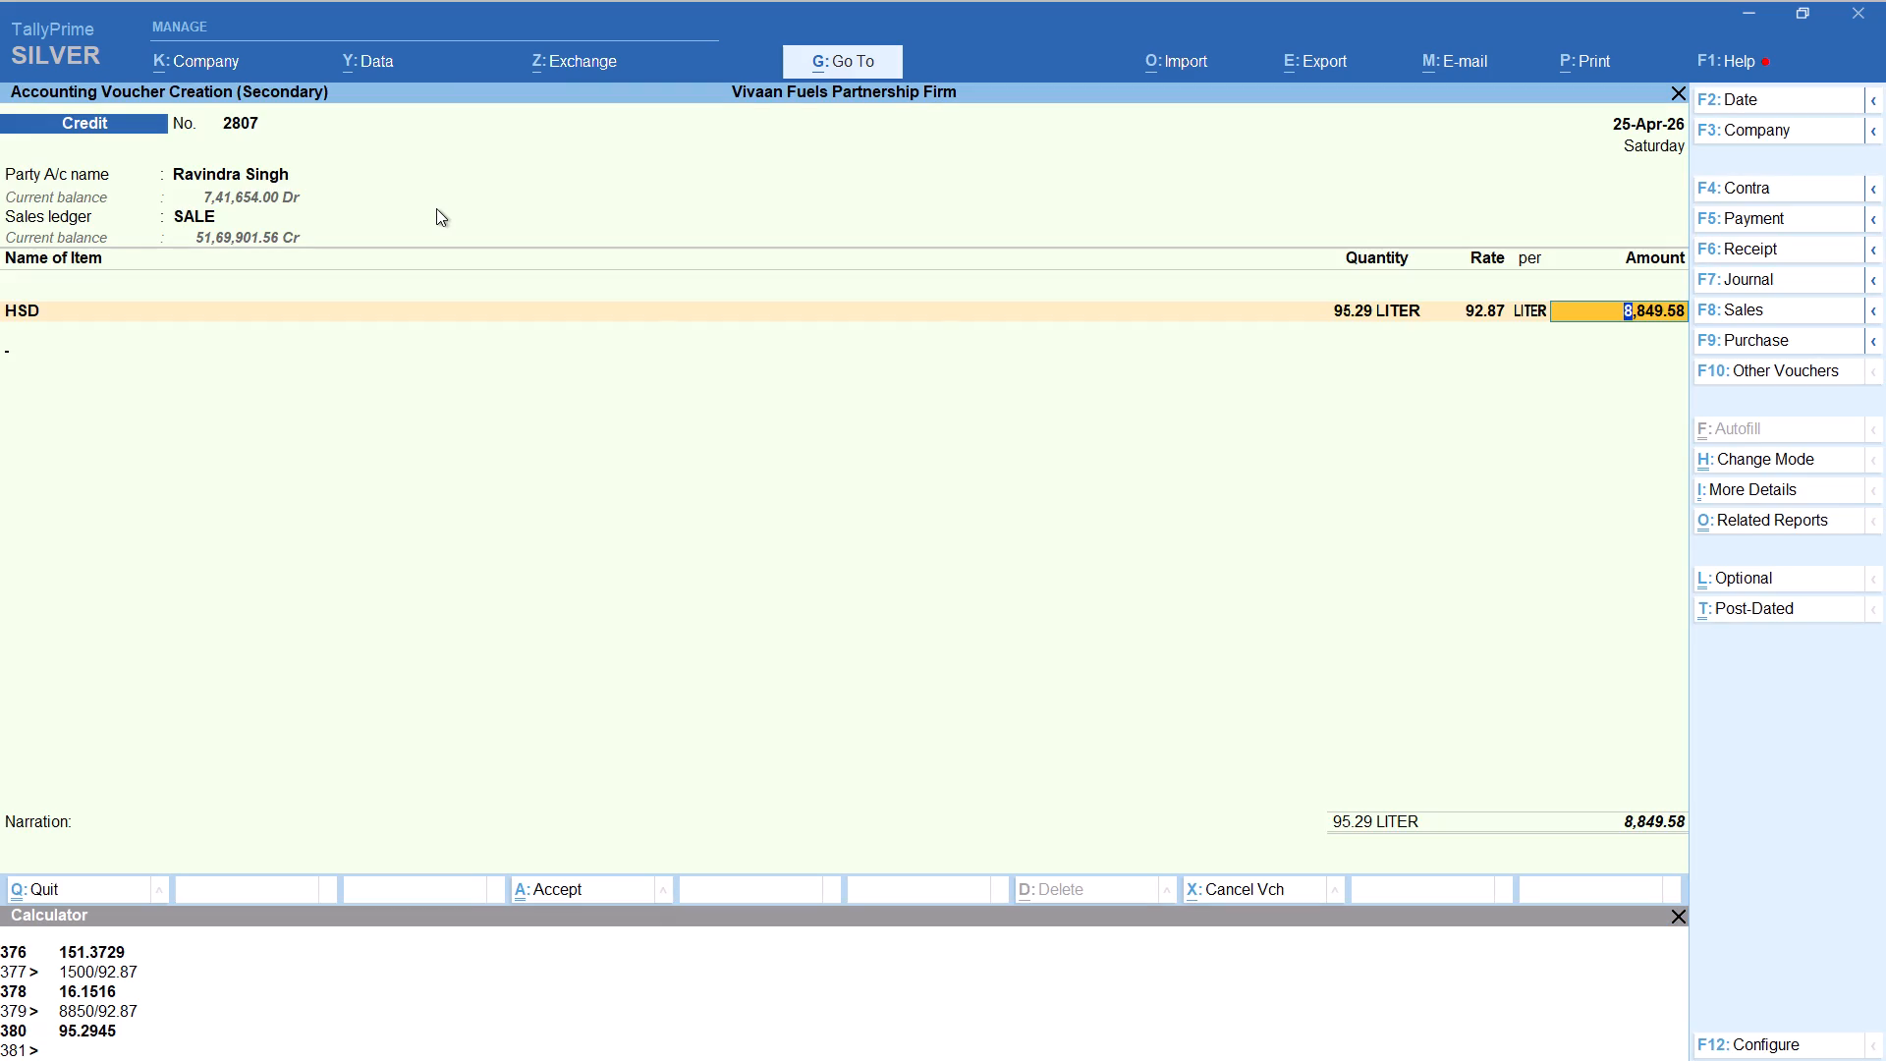
key("Return")
type("rou")
key("Return")
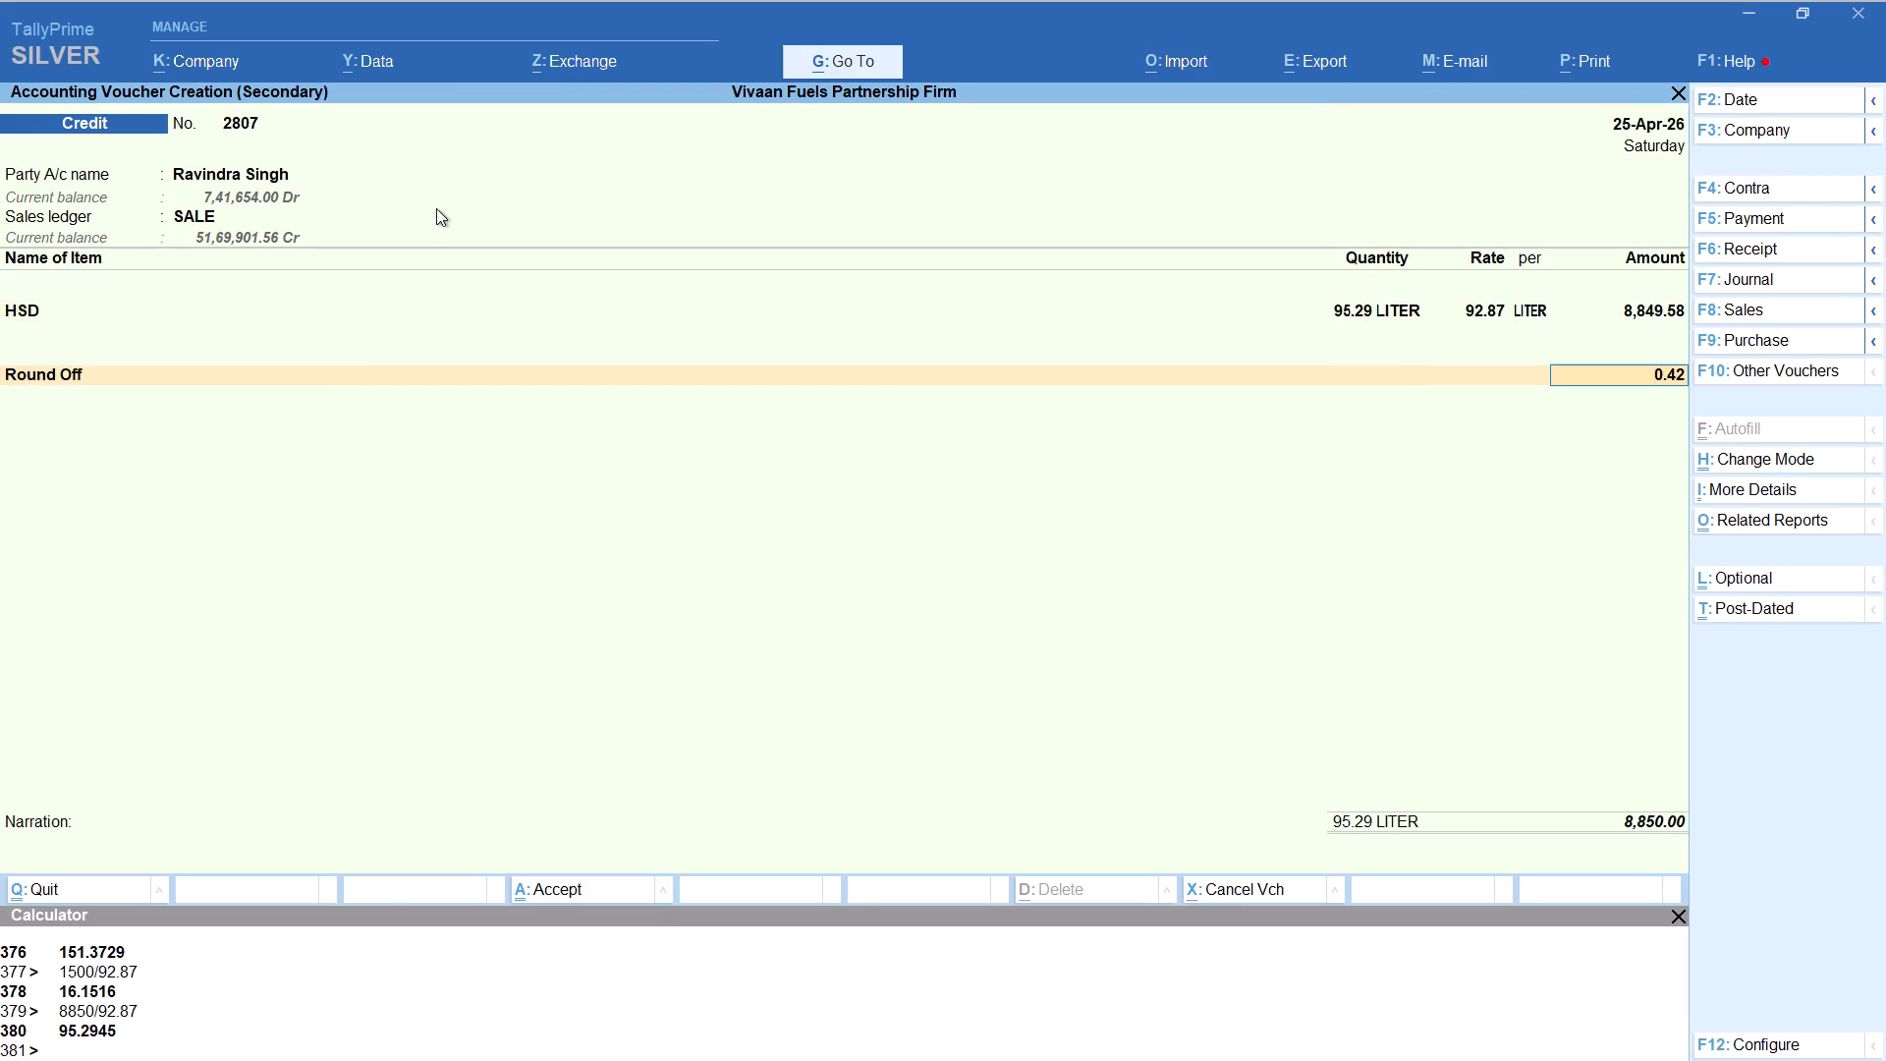
key("ctrl+a")
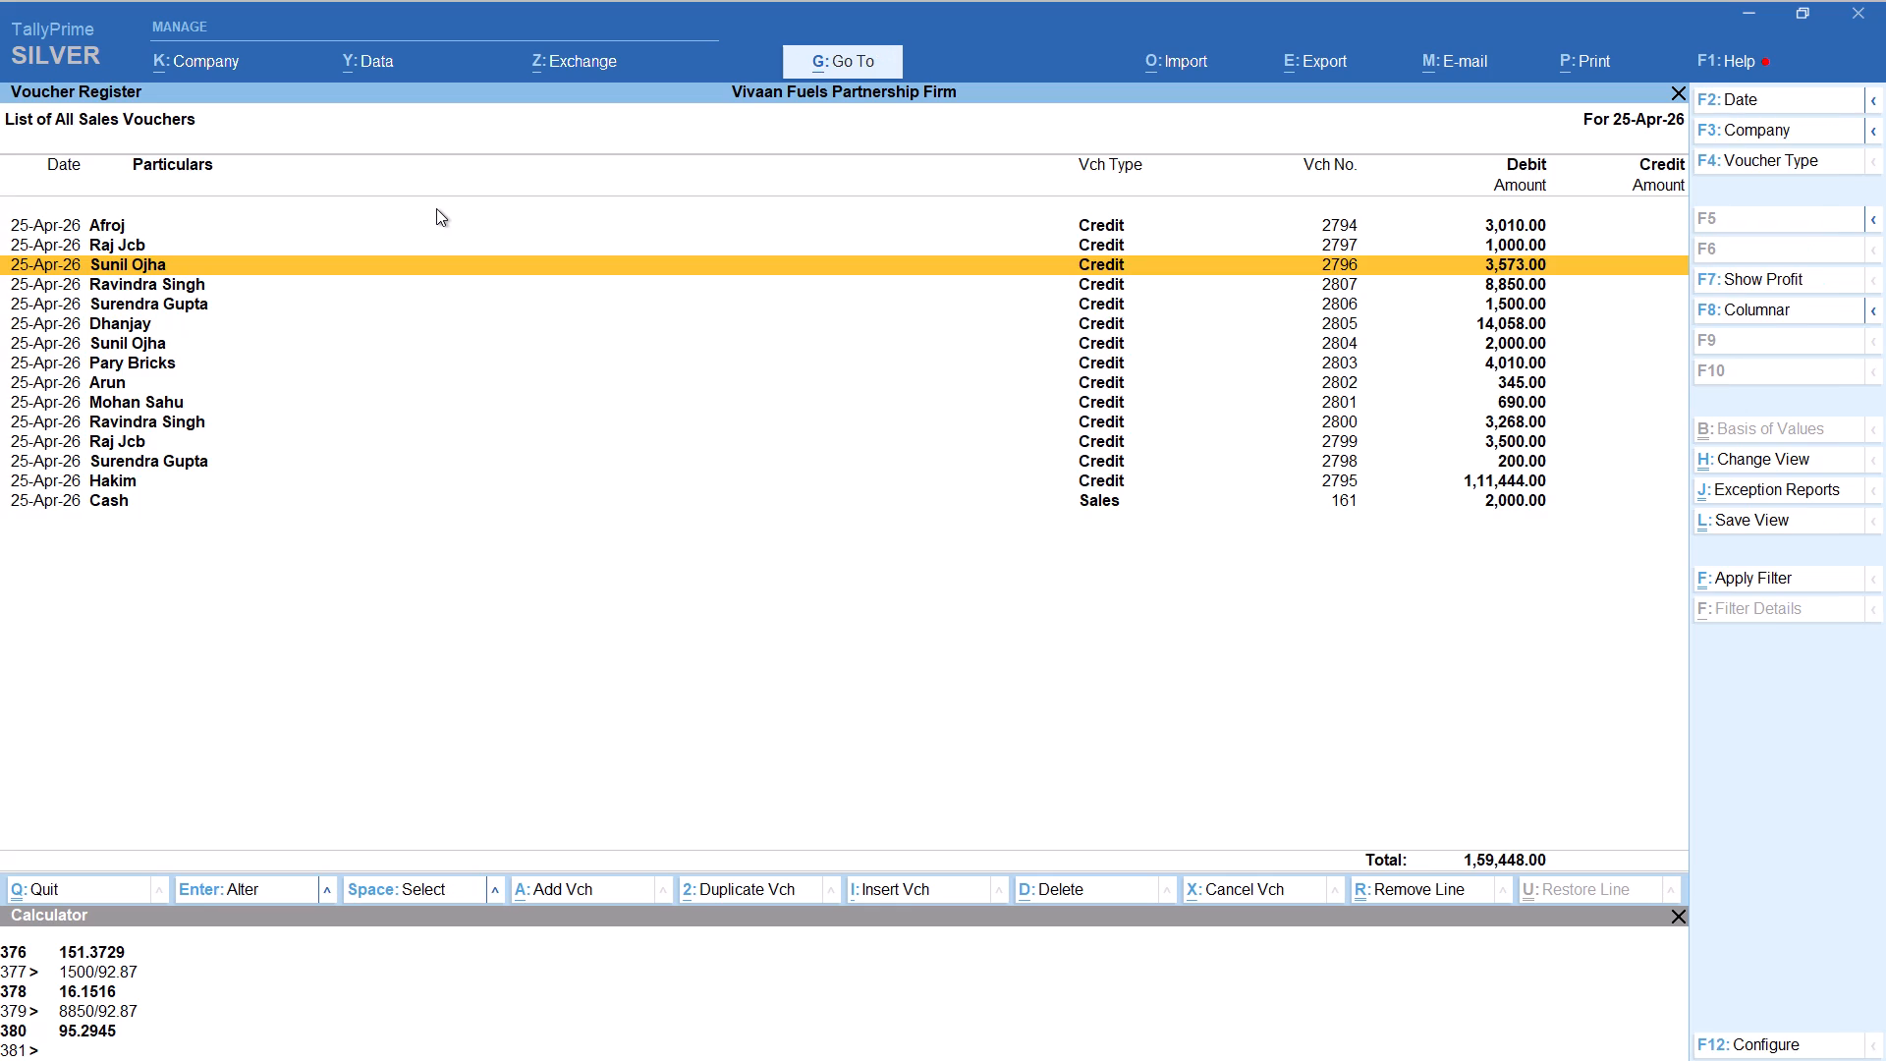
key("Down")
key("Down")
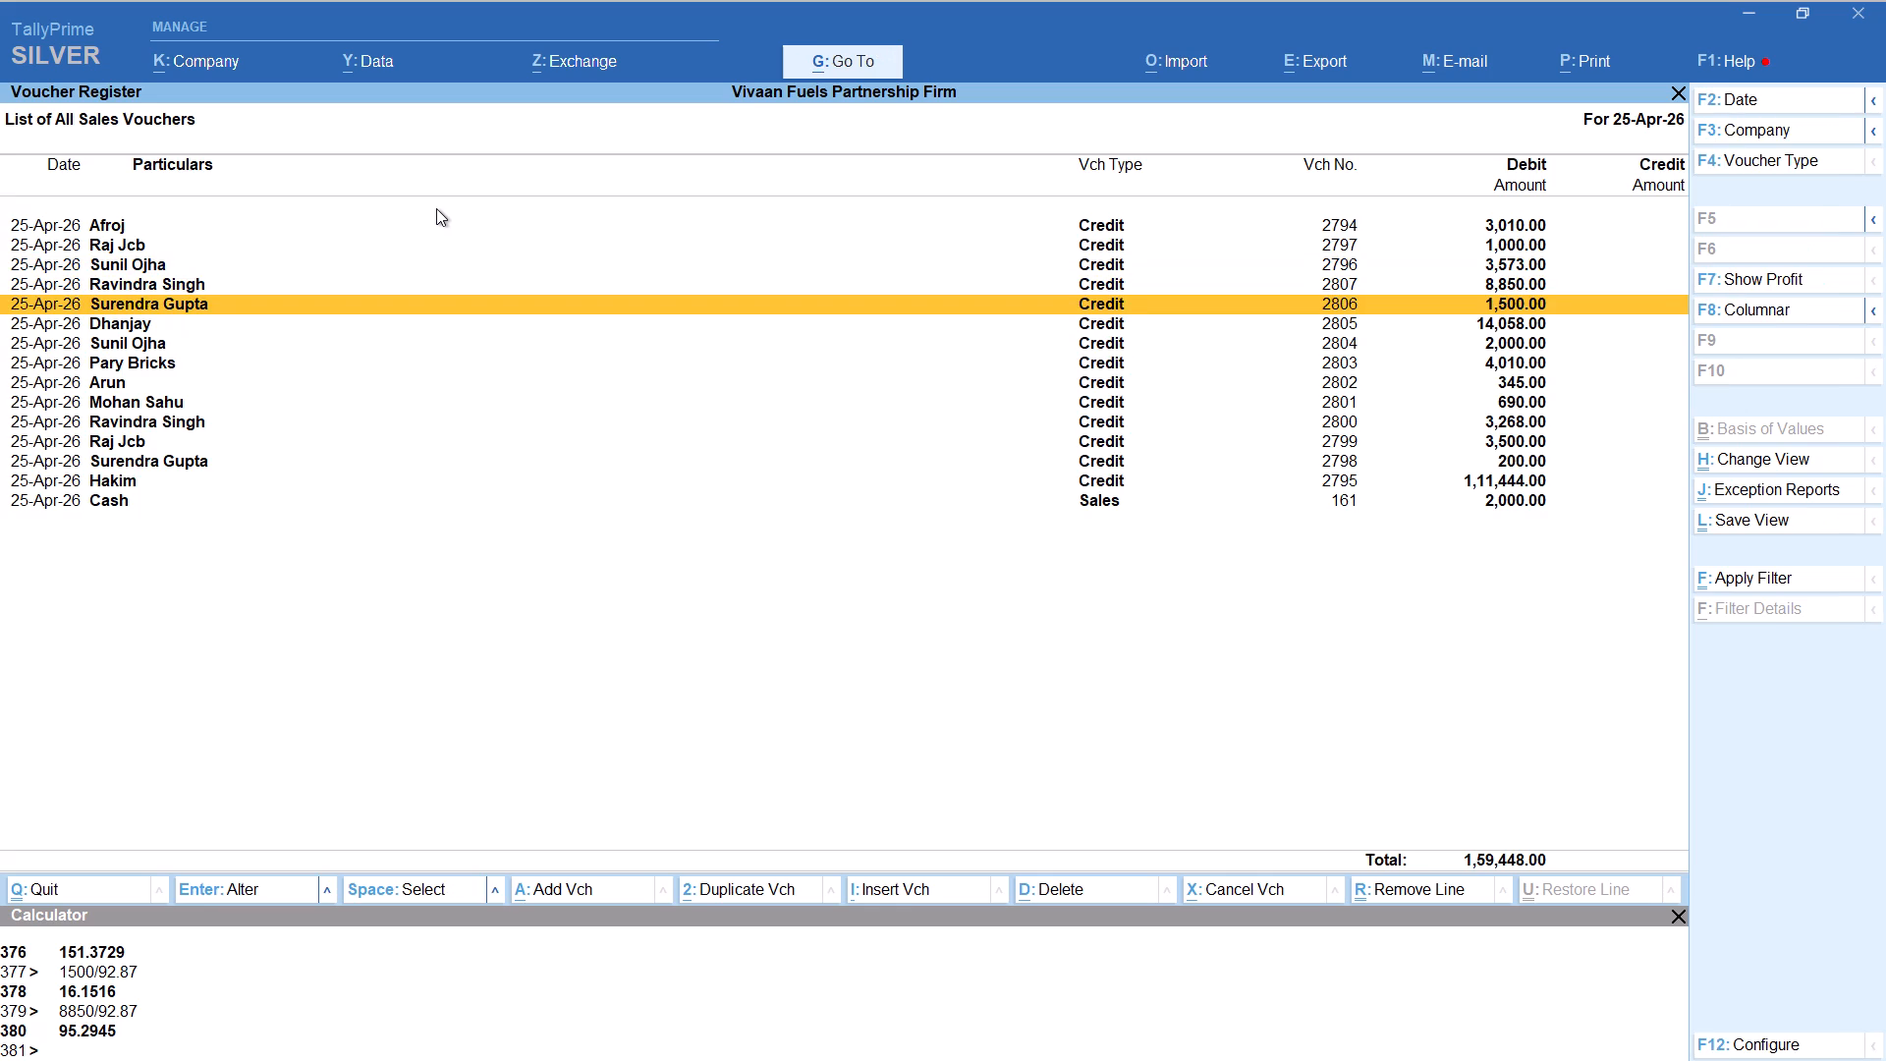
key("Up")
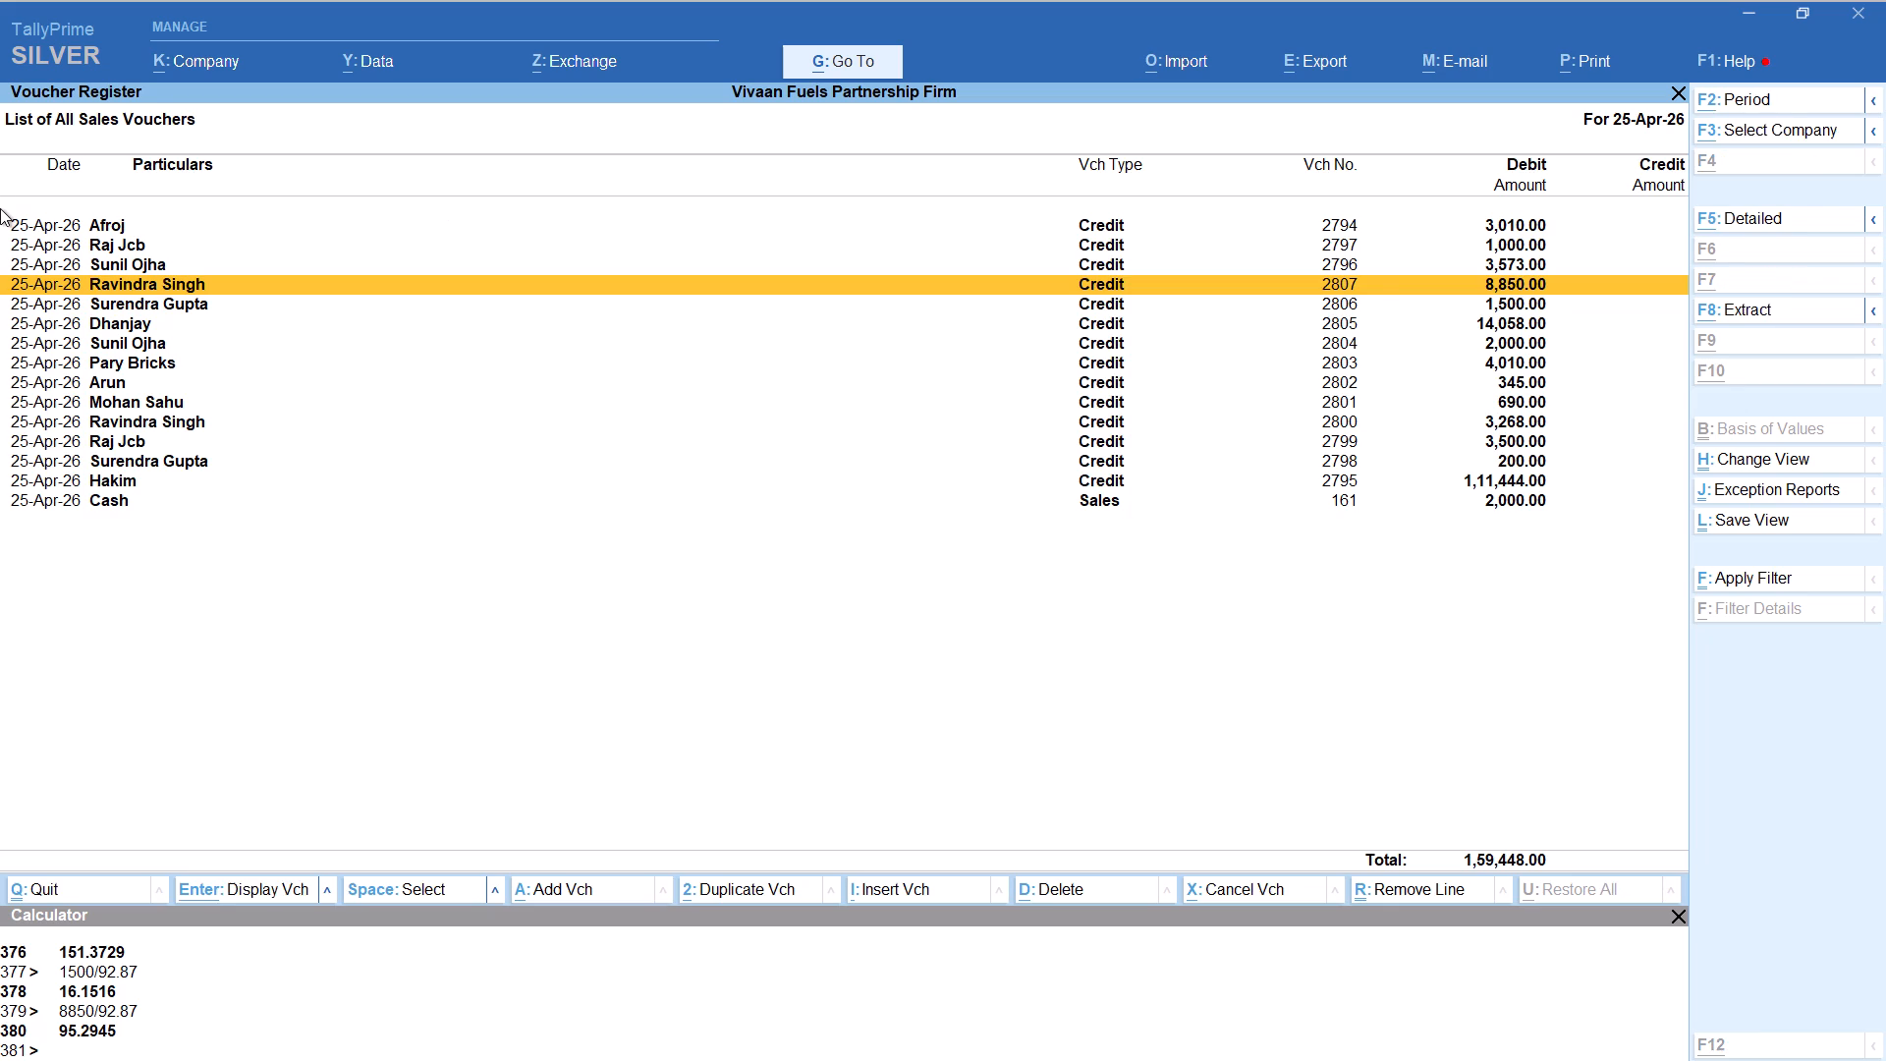
key("alt+a")
type("rav")
key("Down")
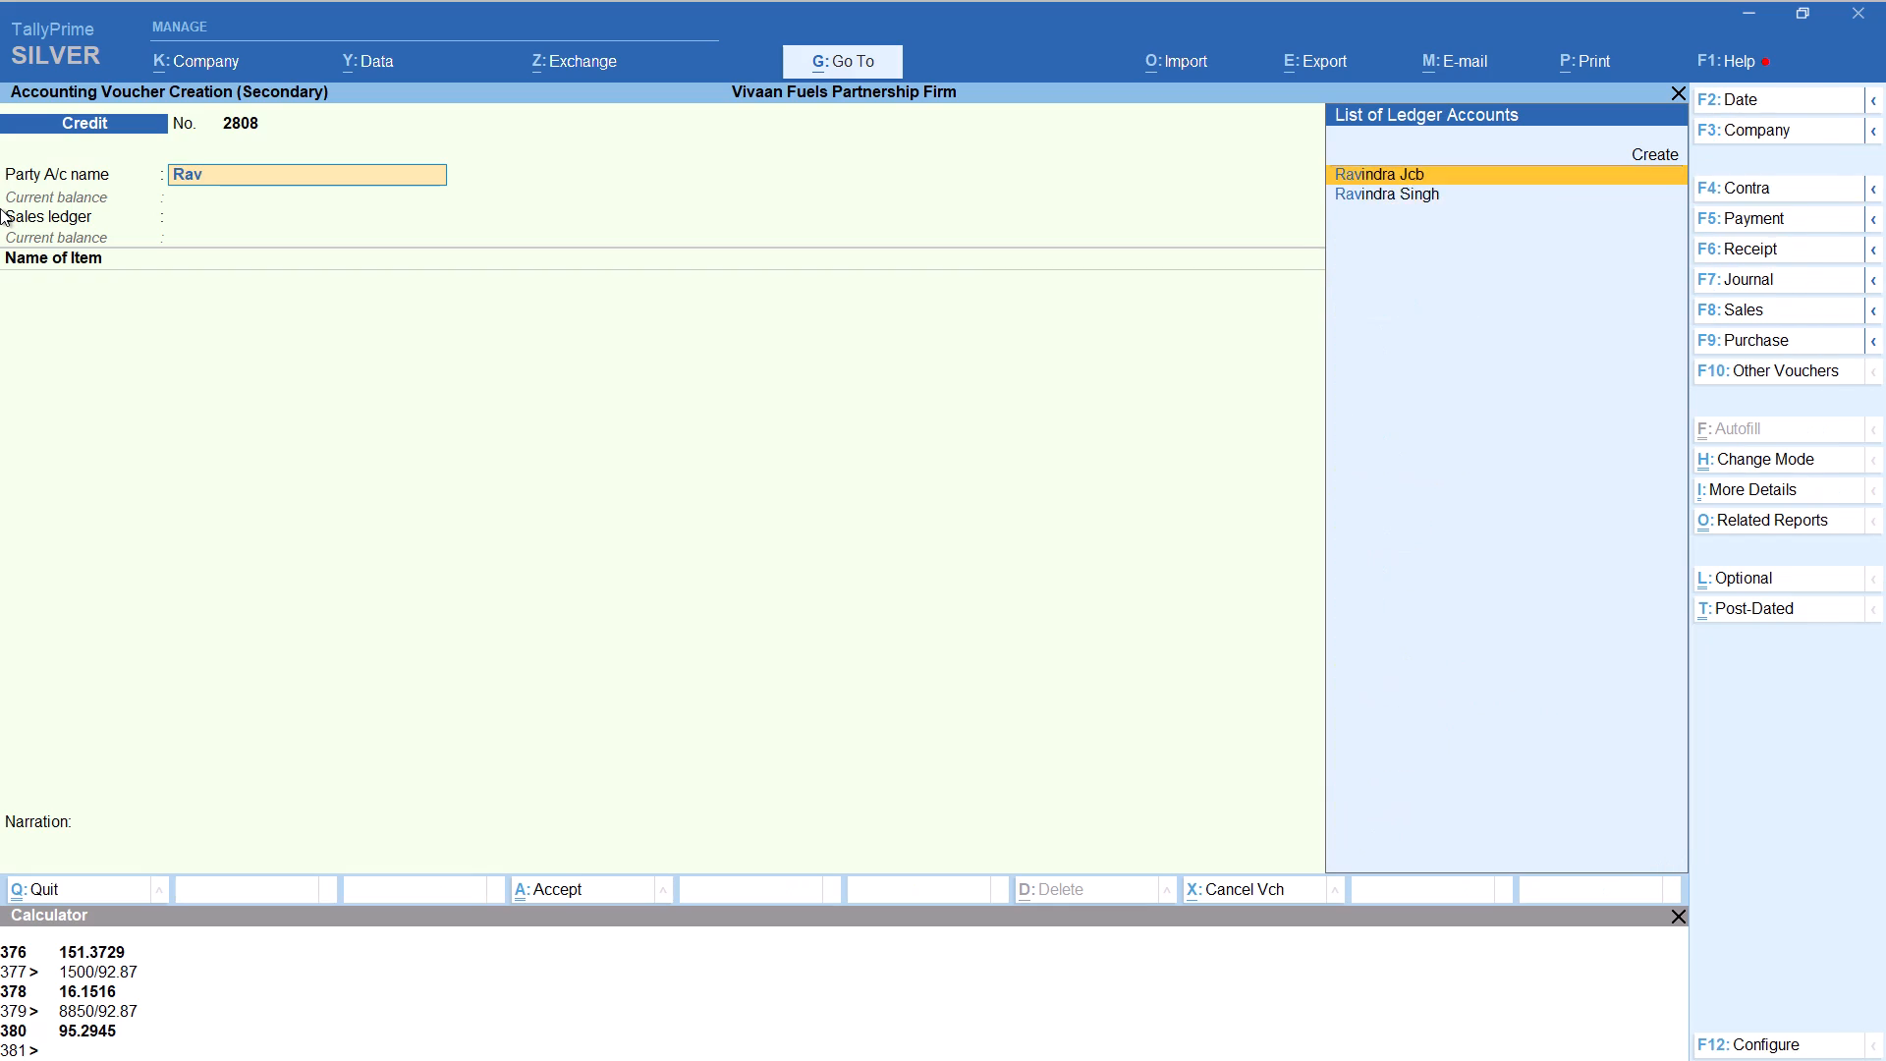
key("Down")
key("Return")
key("Return")
key("Return")
key("Return")
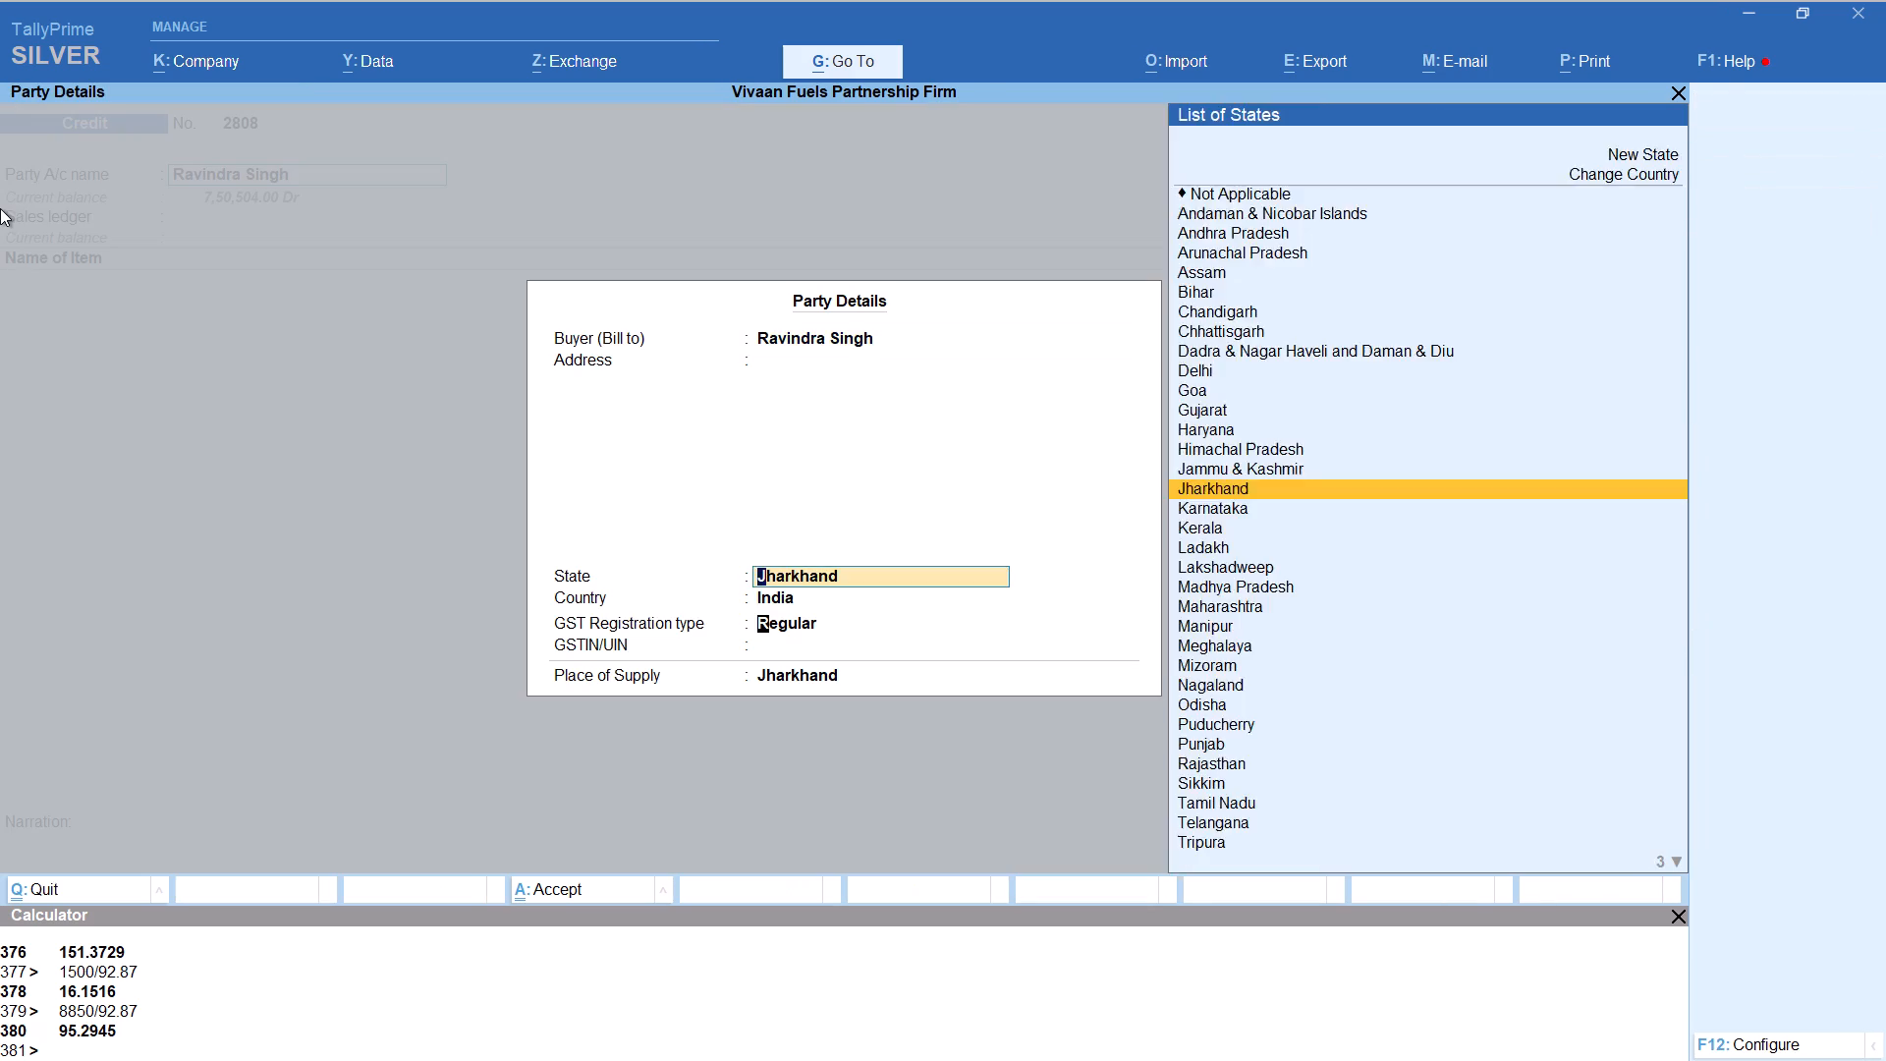
key("Return")
key("Return")
key("Return")
key("Return")
type("hs")
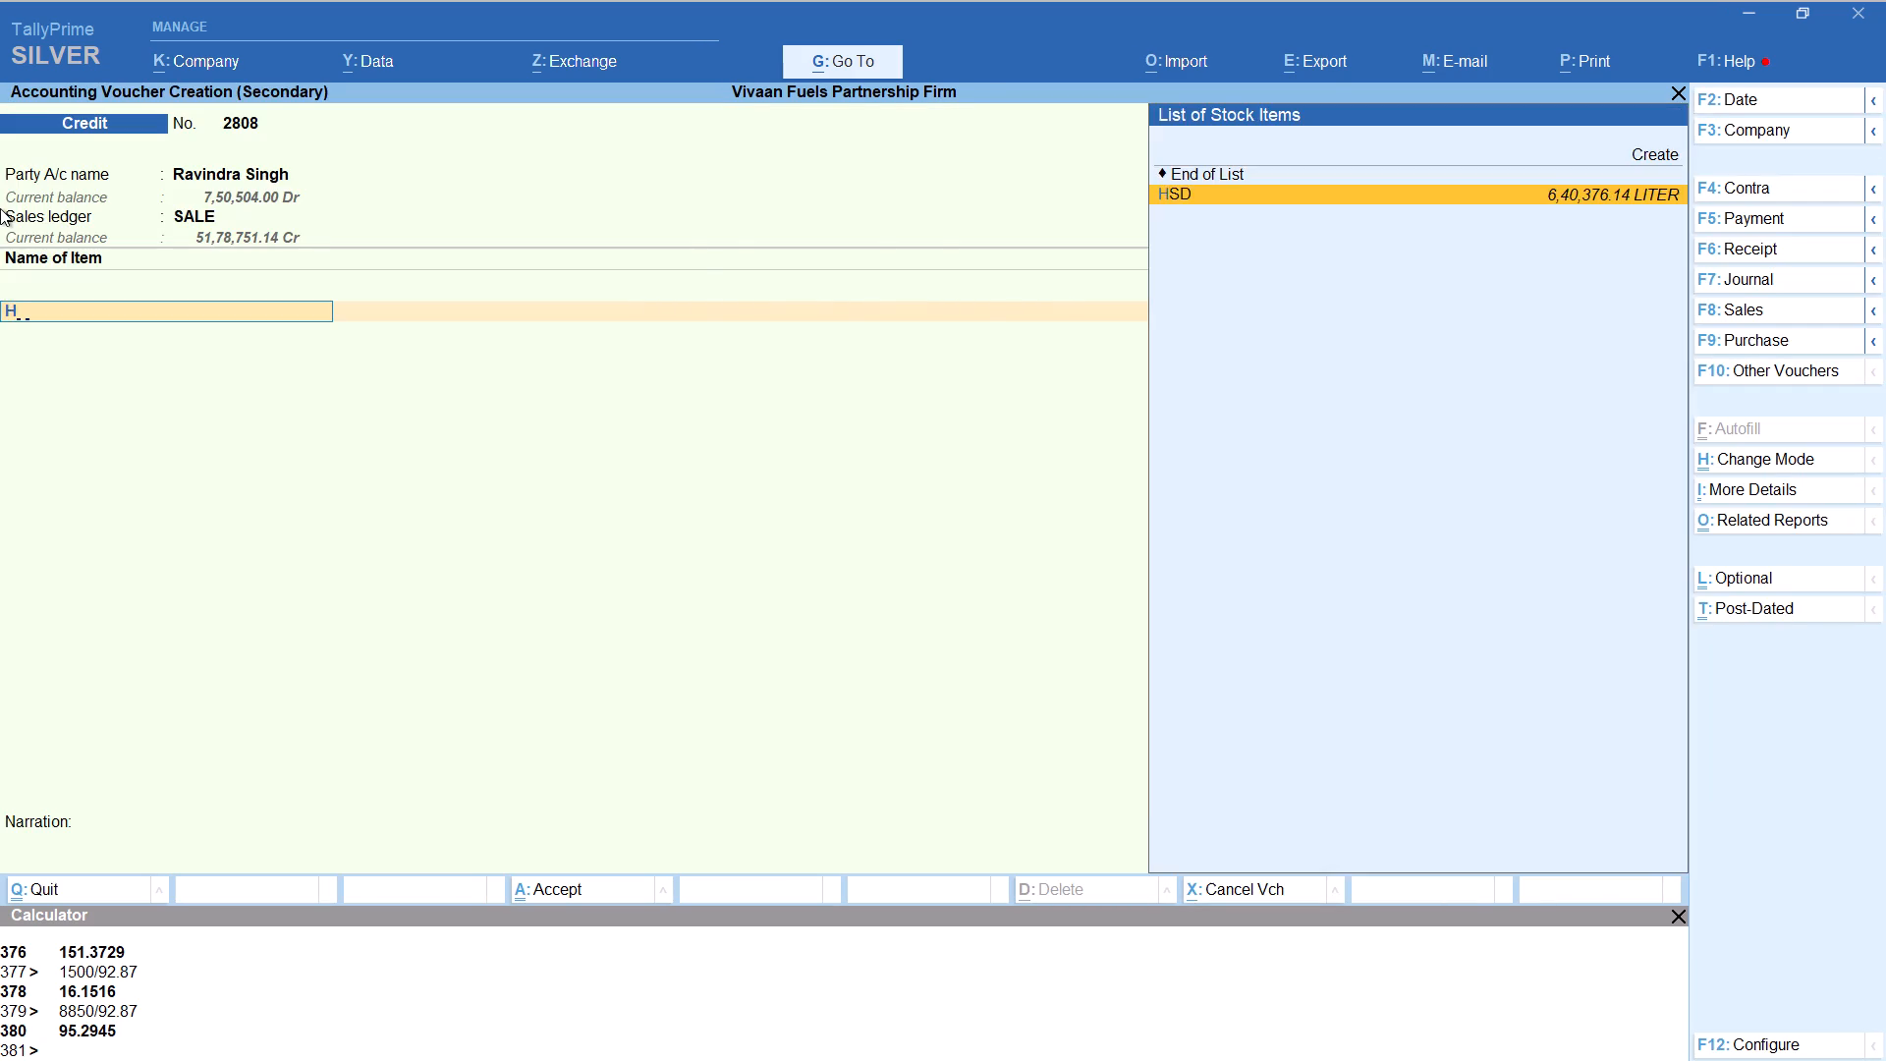
key("Return")
key("Up")
key("Return")
key("alt+c")
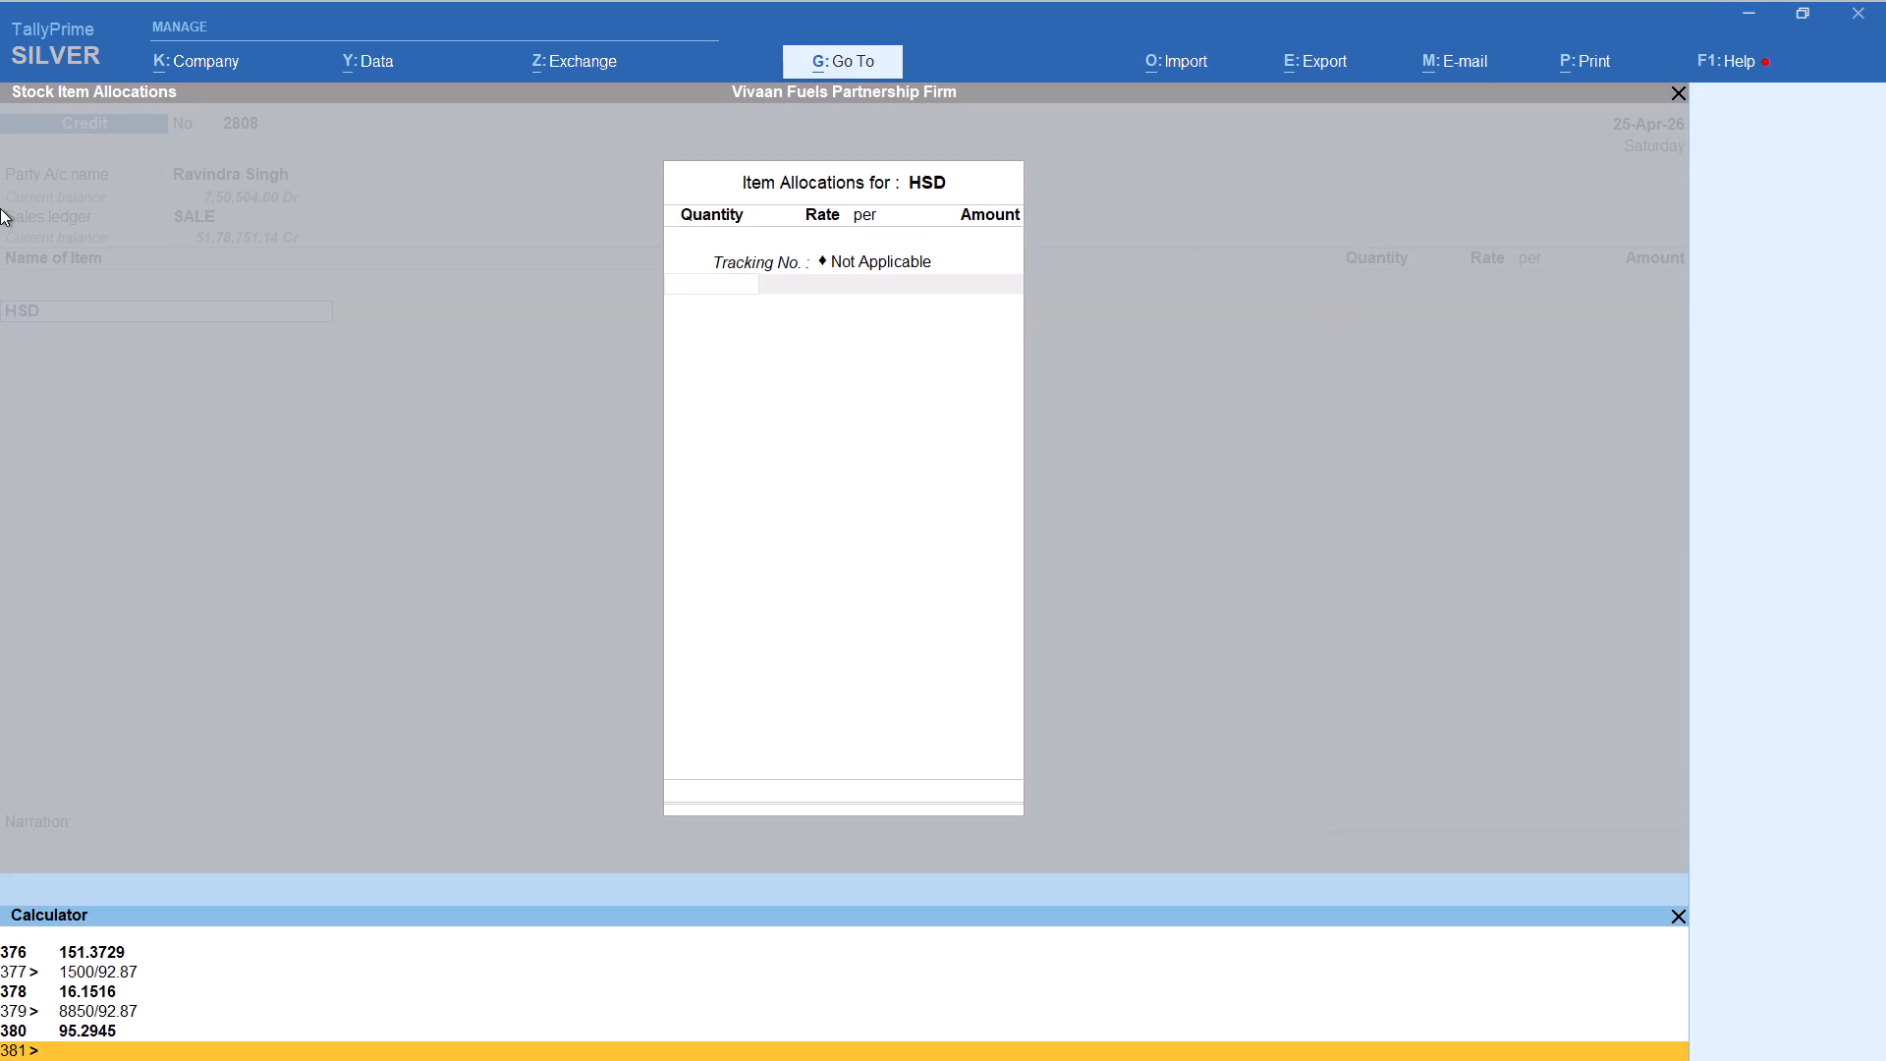
type("2800/92.87")
key("Return")
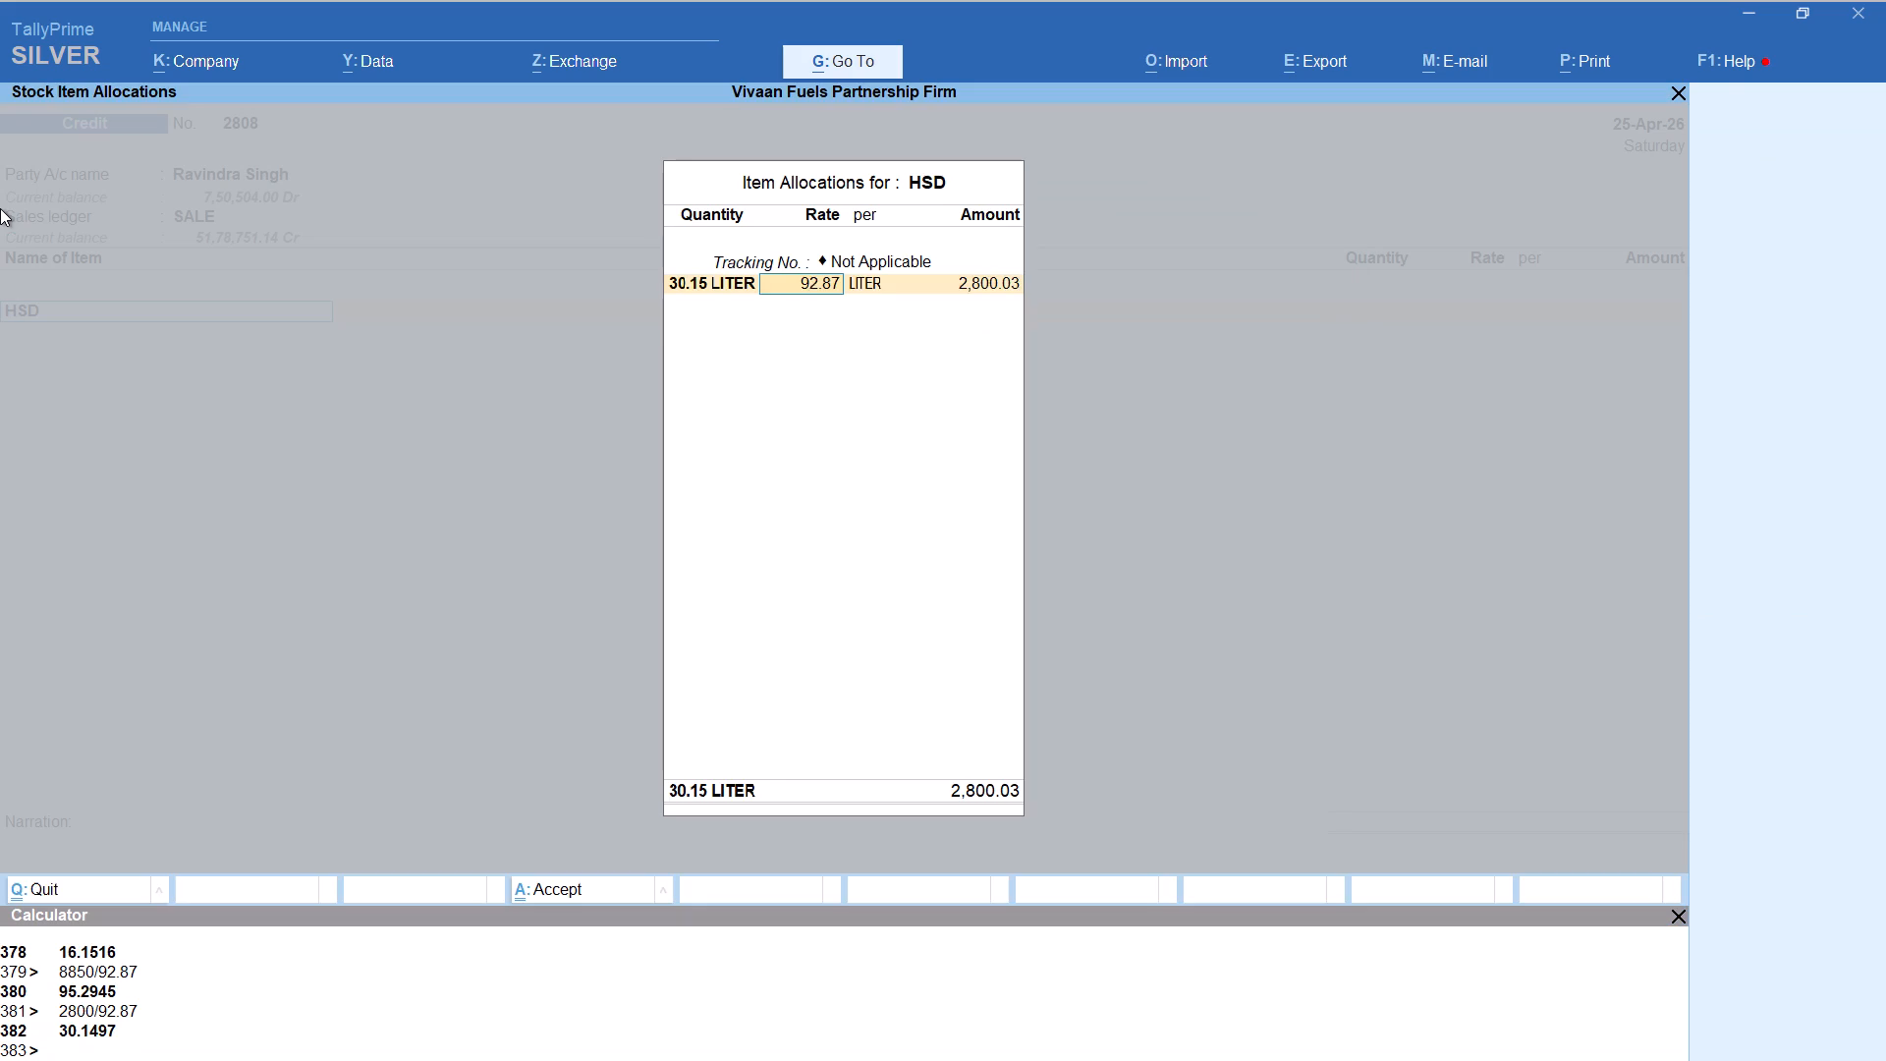
key("Return")
key("Return")
key("Return")
key("Return")
key("Return")
key("Return")
type("rou")
key("Return")
key("ctrl+a")
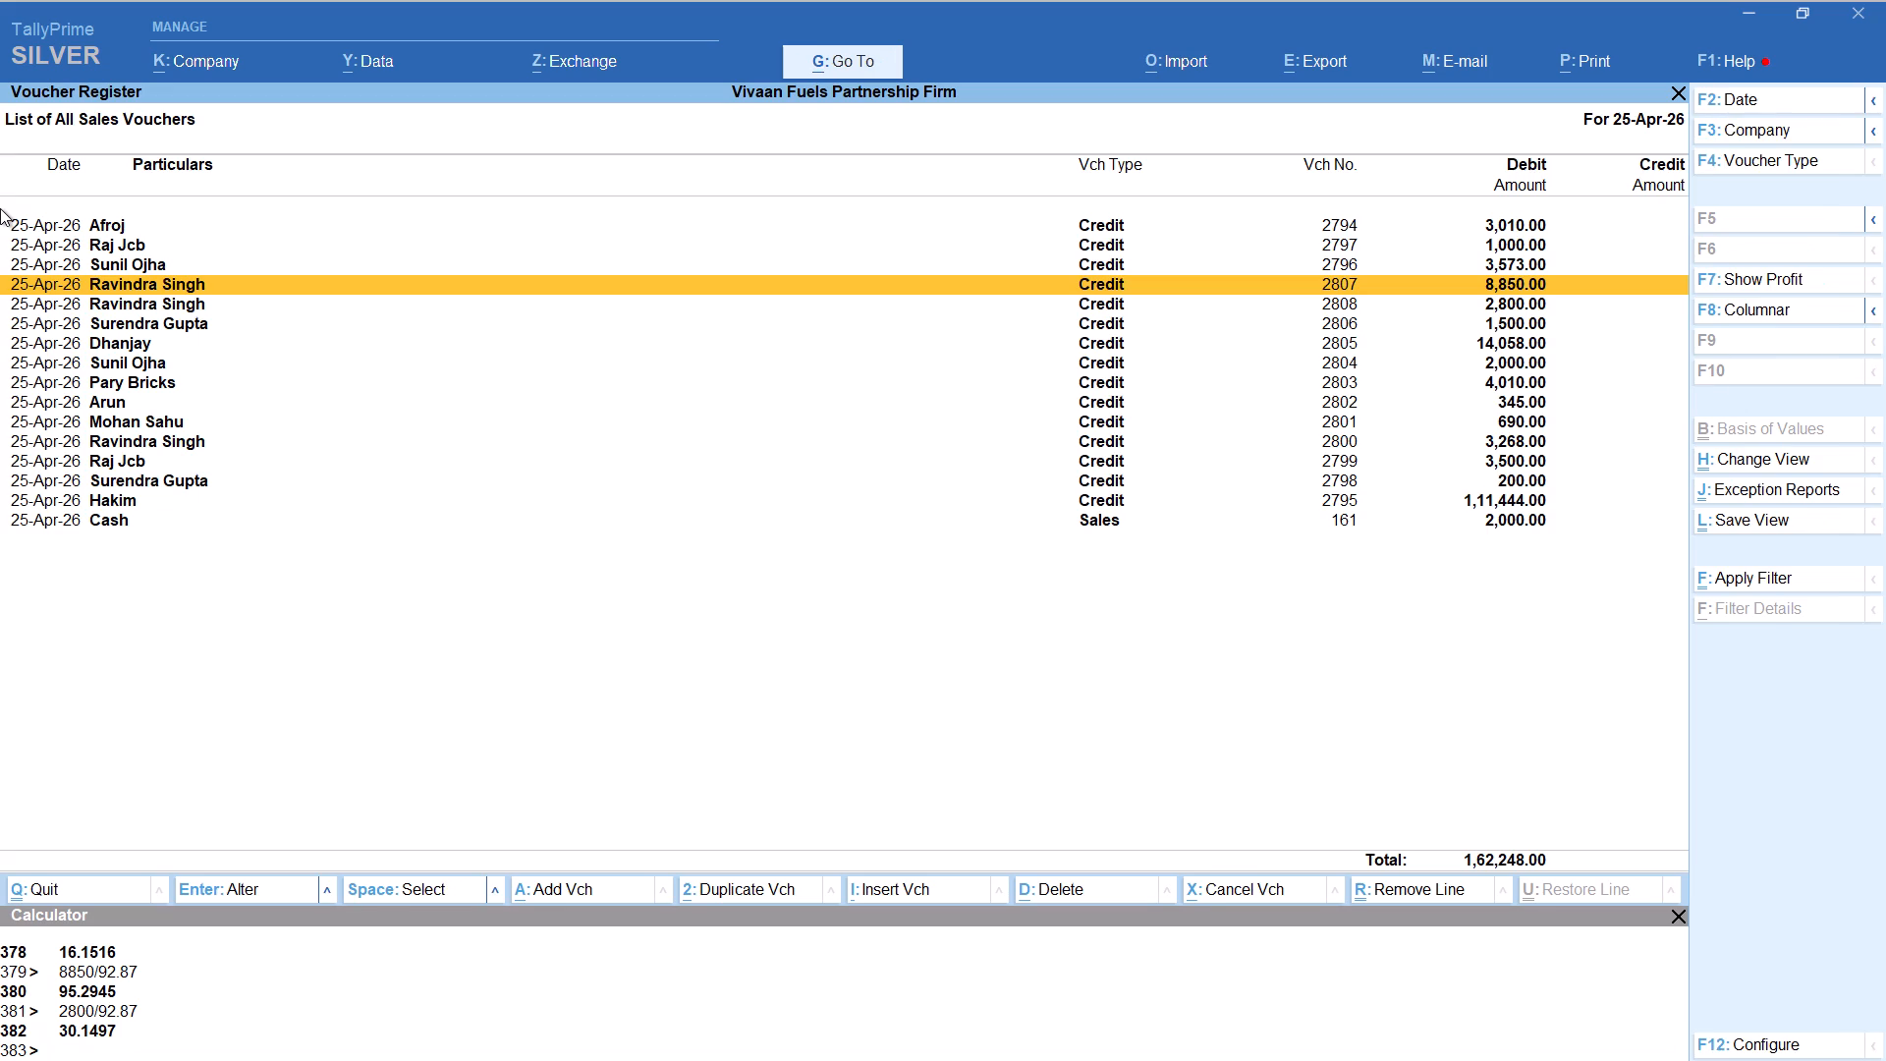
Start a new Credit voucher dated 25-Apr-26 for Gautam Sunday Market, keeping the default party details and using the SALE ledger.
key("alt+a")
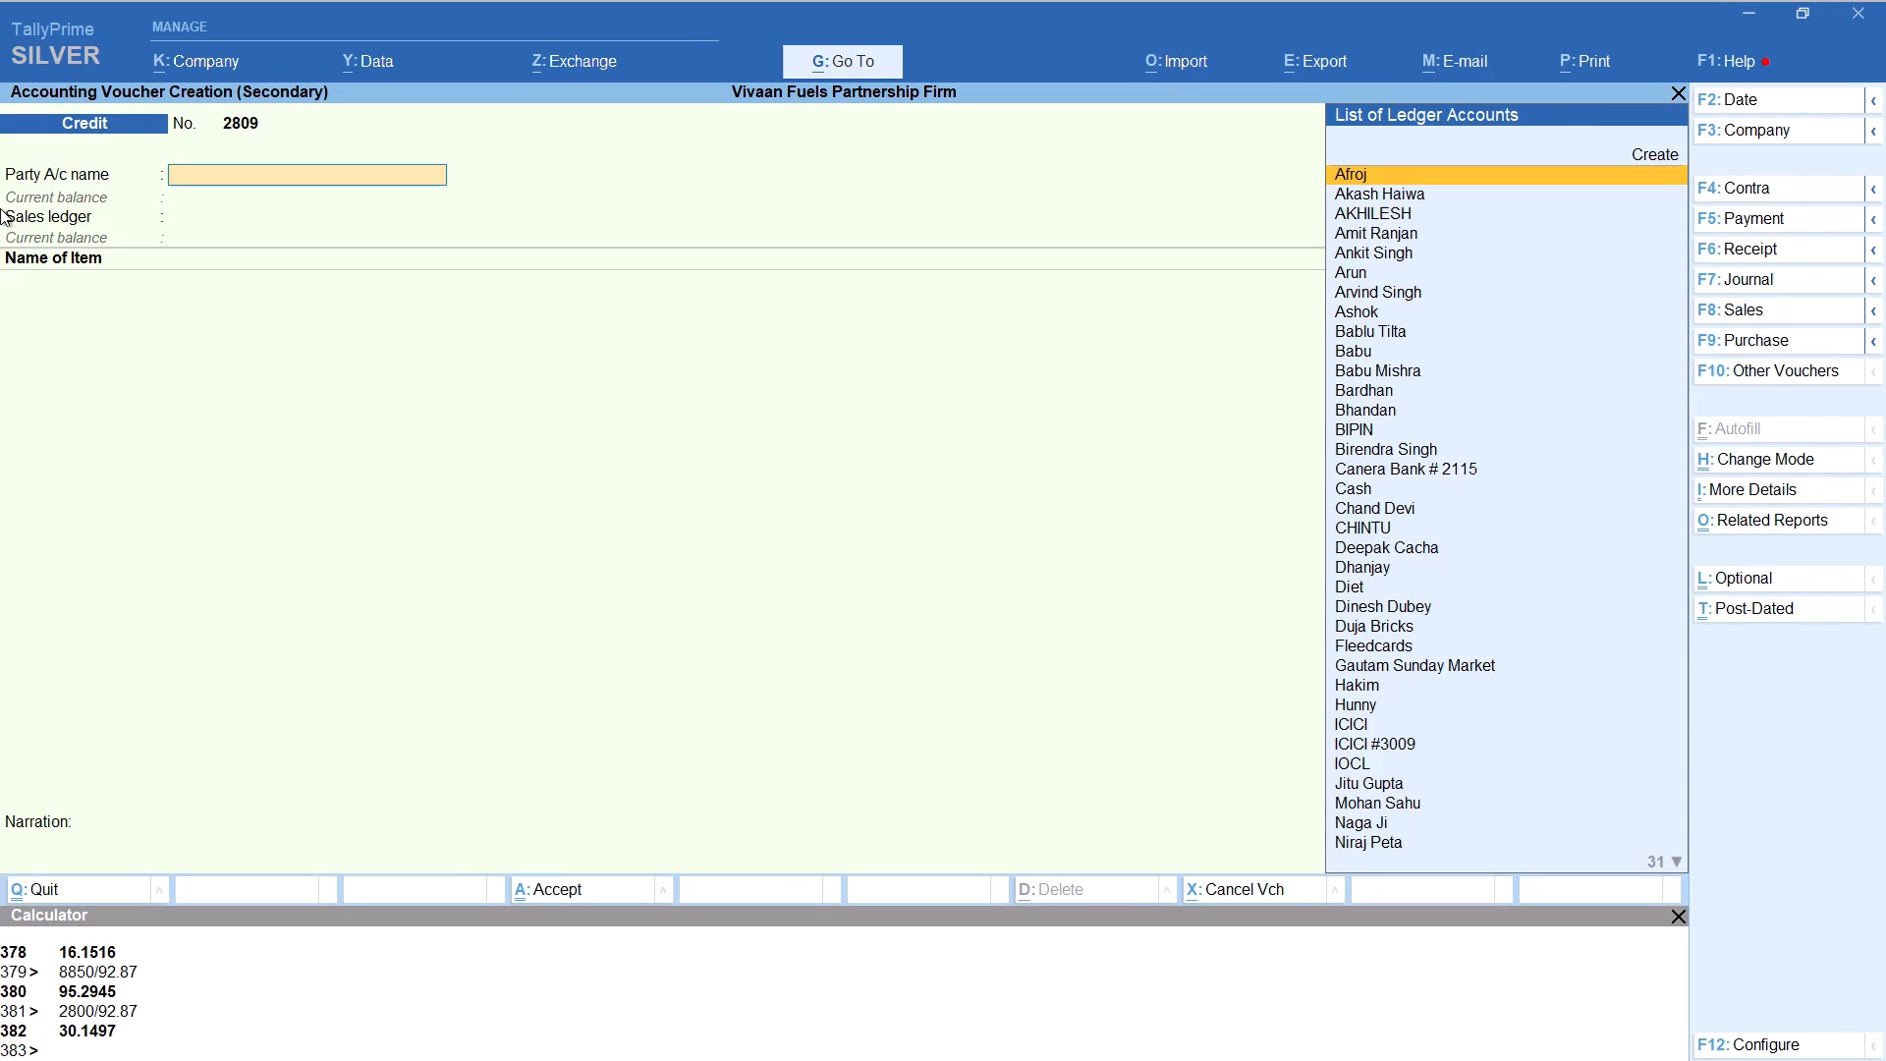
type("gay")
key("BackSpace")
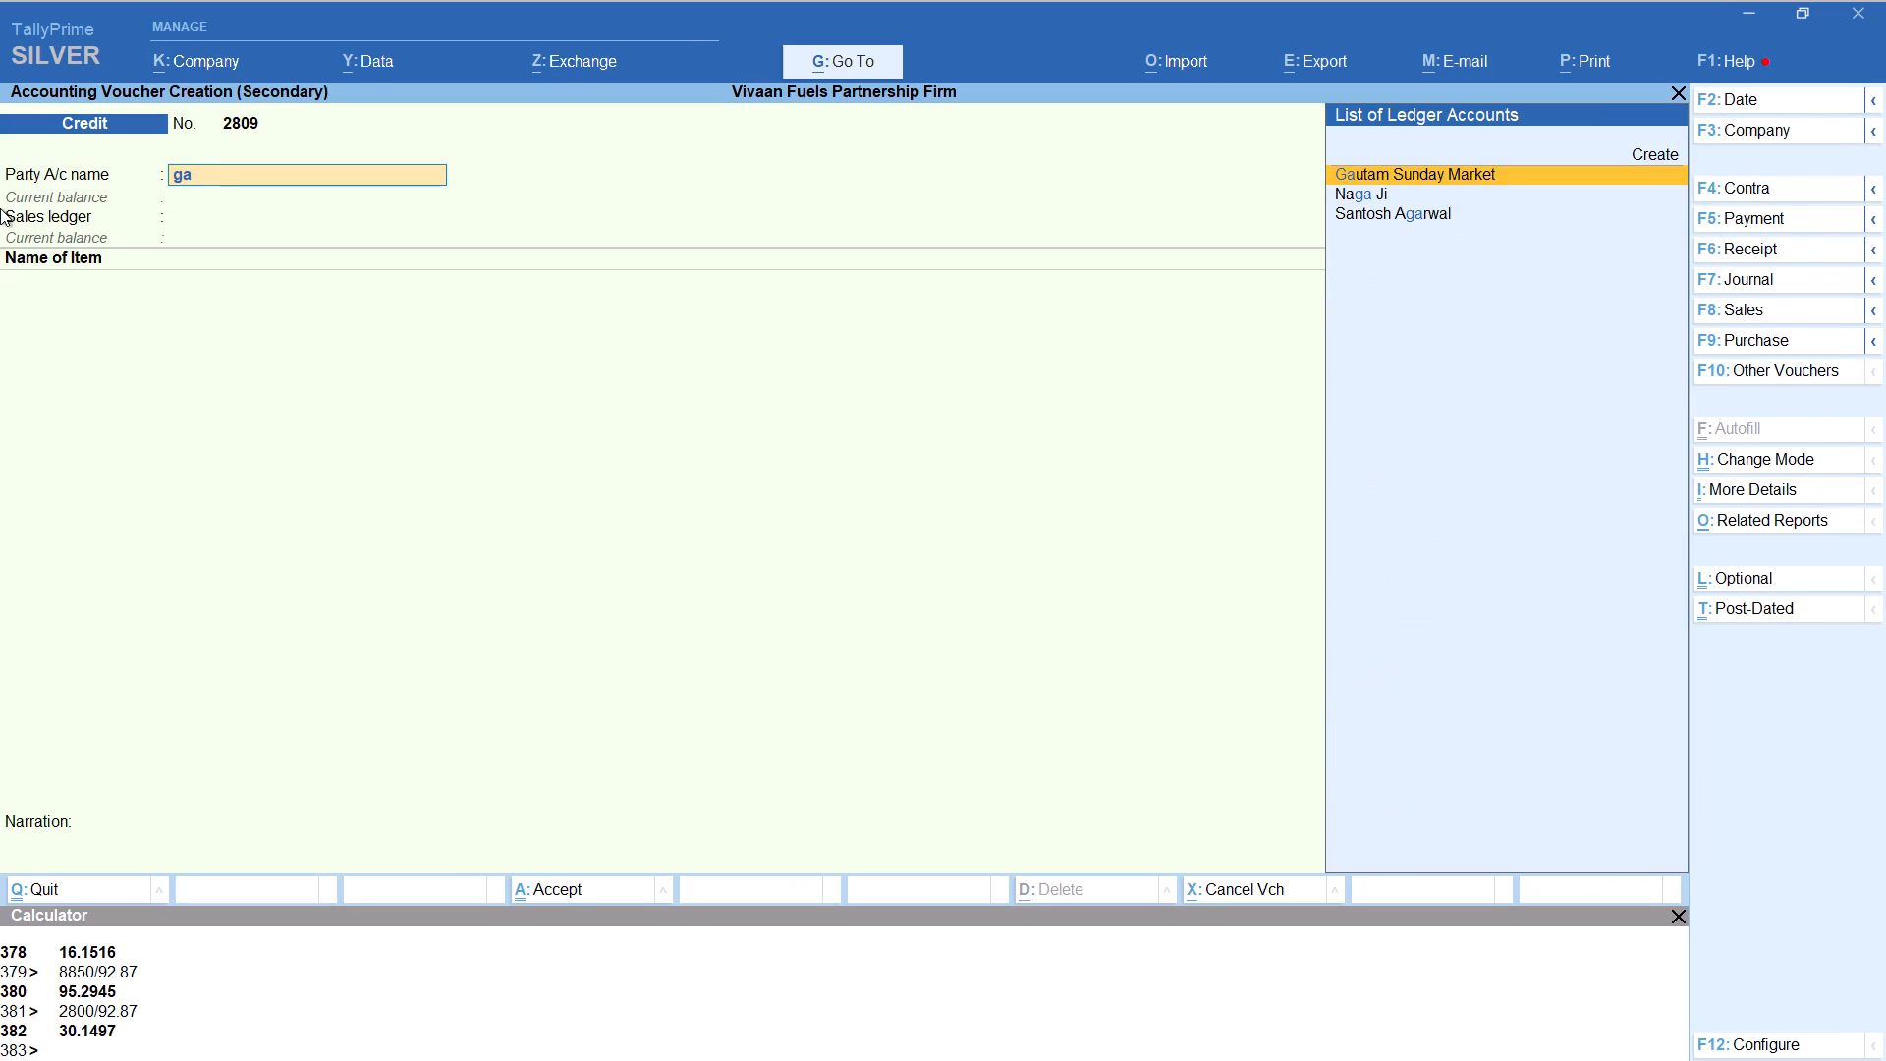
key("Return")
key("Return")
key("Return")
key("Return")
key("Return")
key("Return")
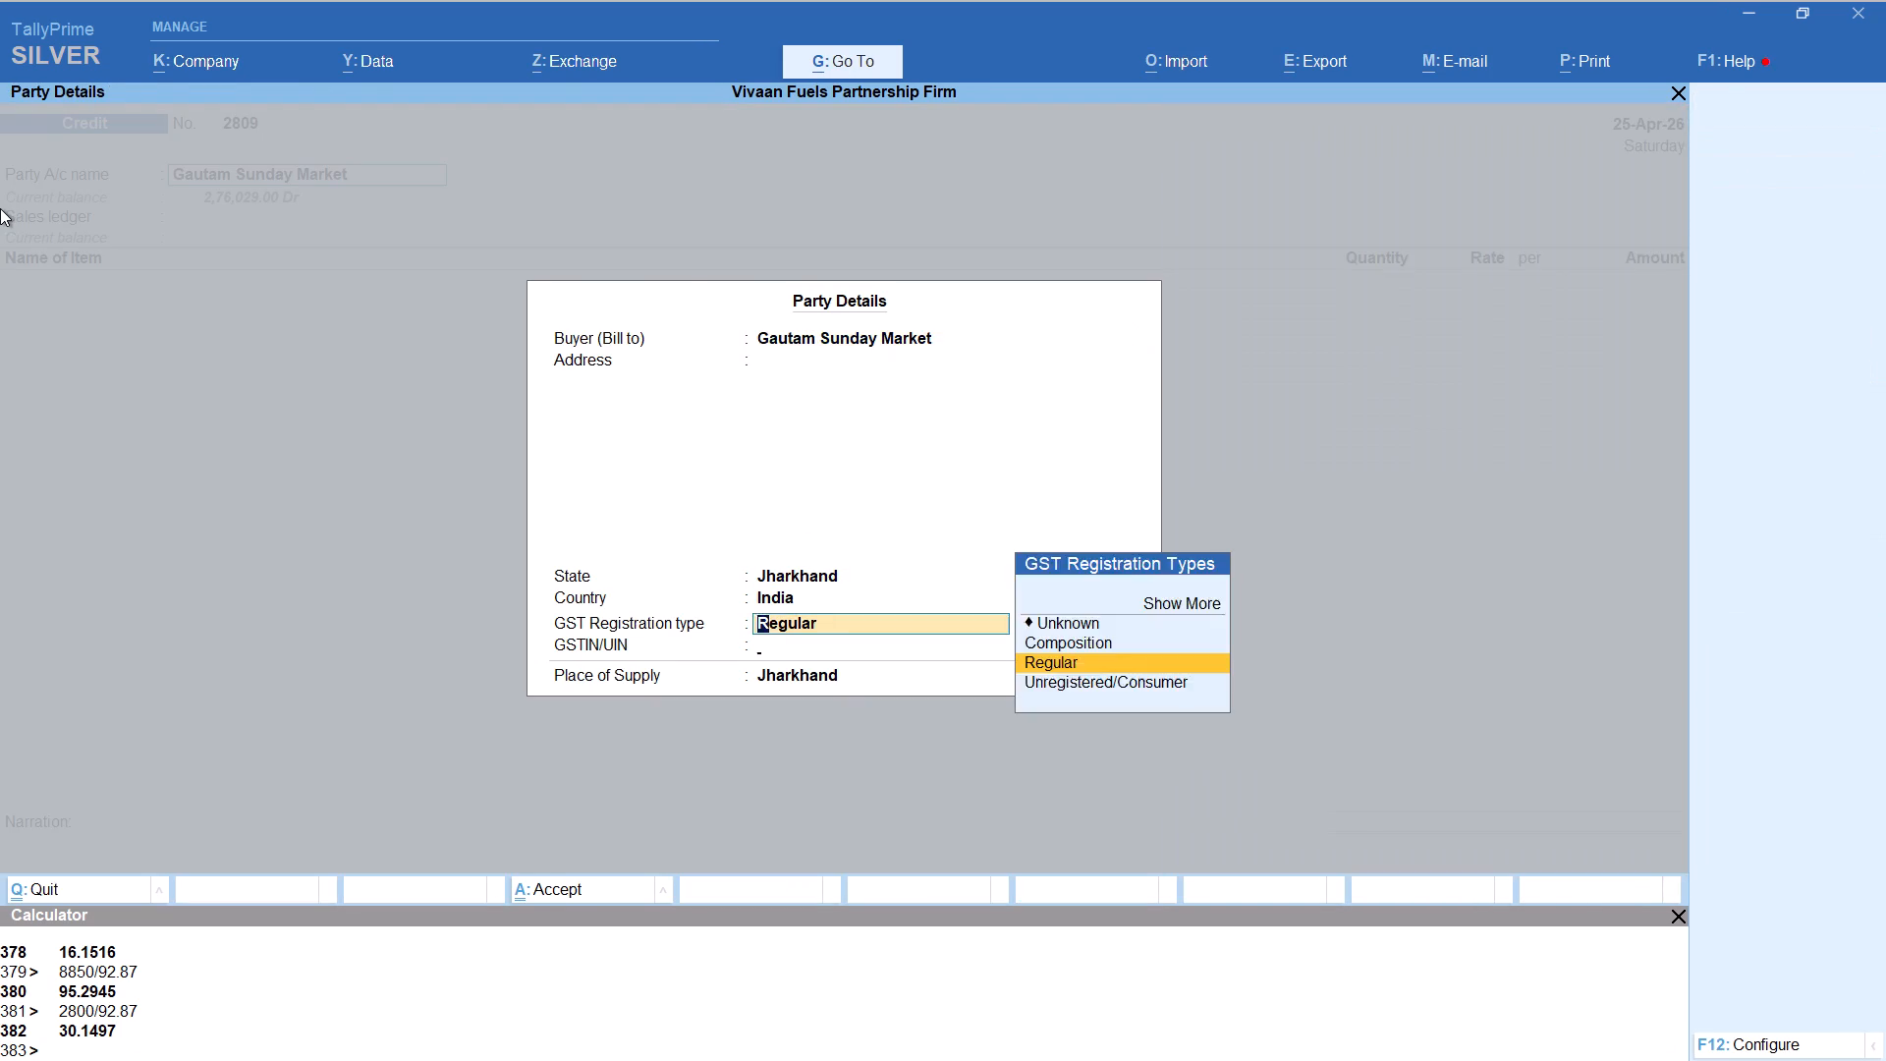
key("Return")
key("Return")
key("Return")
Add item HSD to the Gautam Sunday Market voucher with tracking number Not Applicable, quantity calculated as 7138/92.87 and a rate of 92.87 per liter.
key("h")
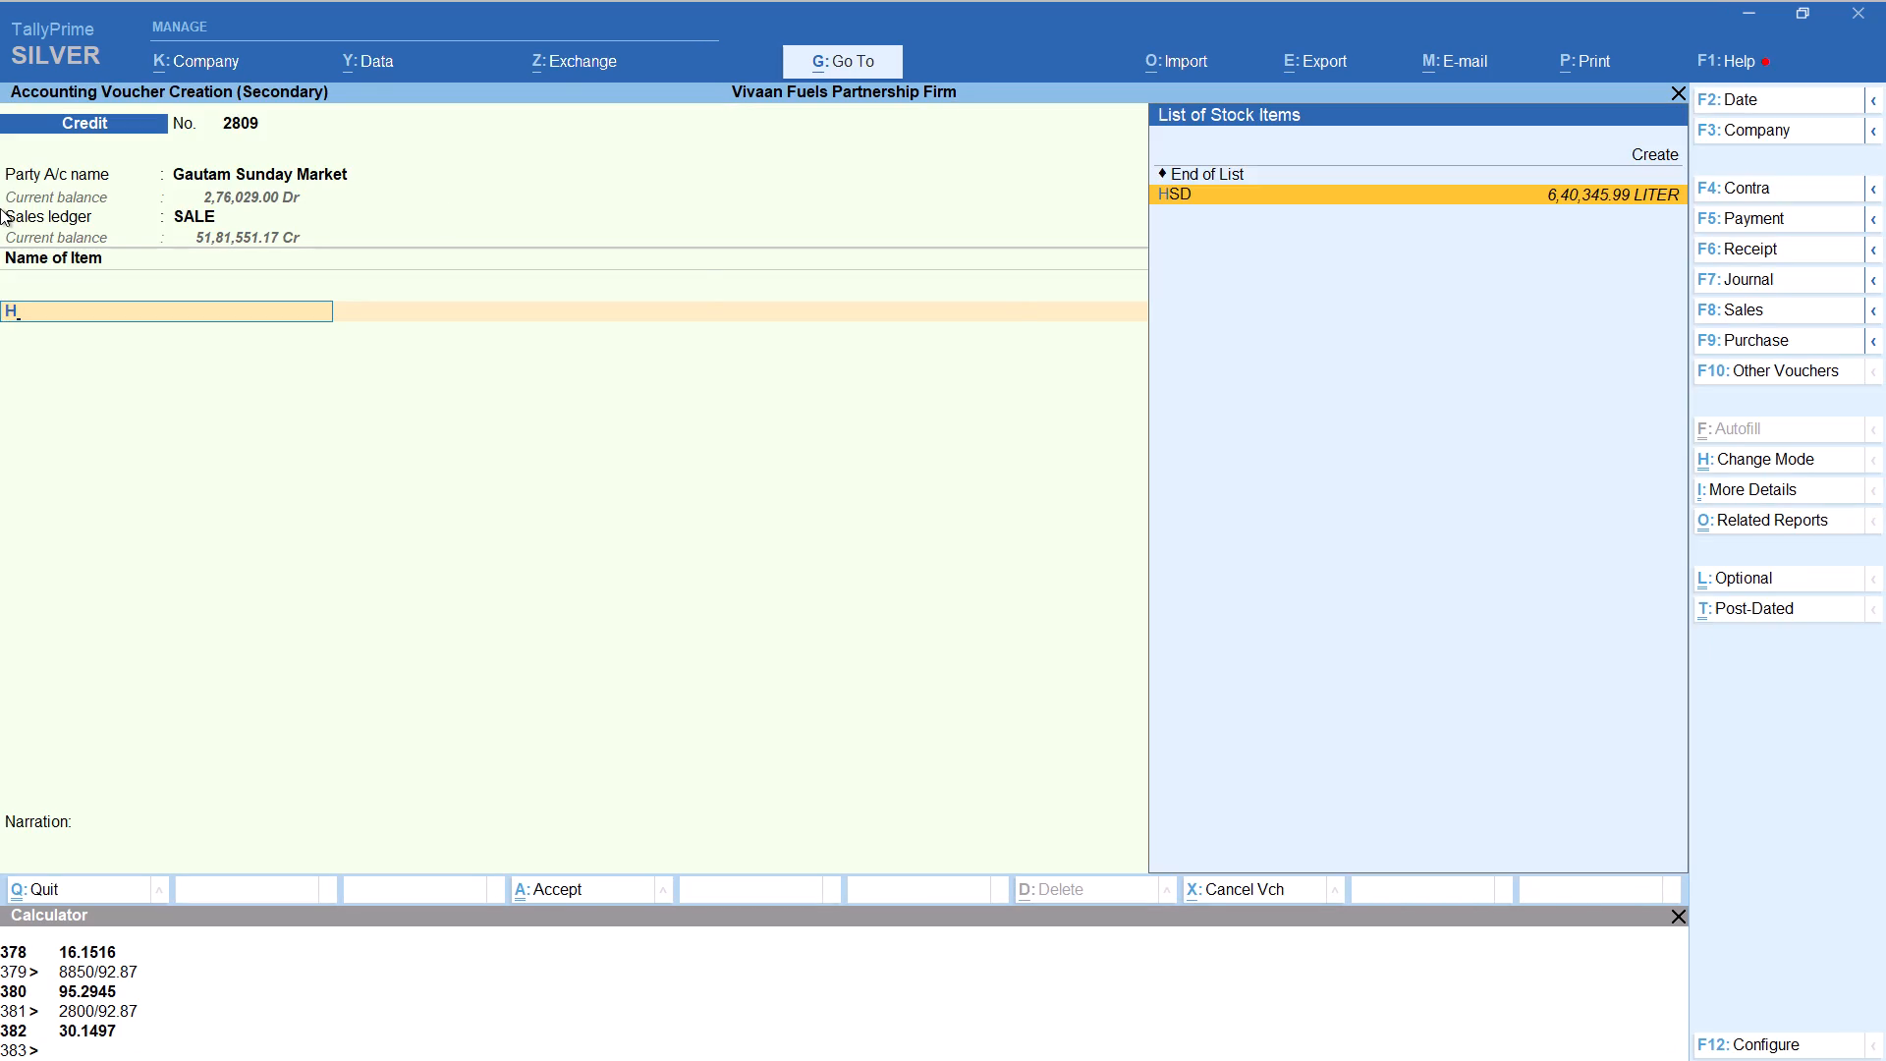
key("Return")
key("Up")
key("Return")
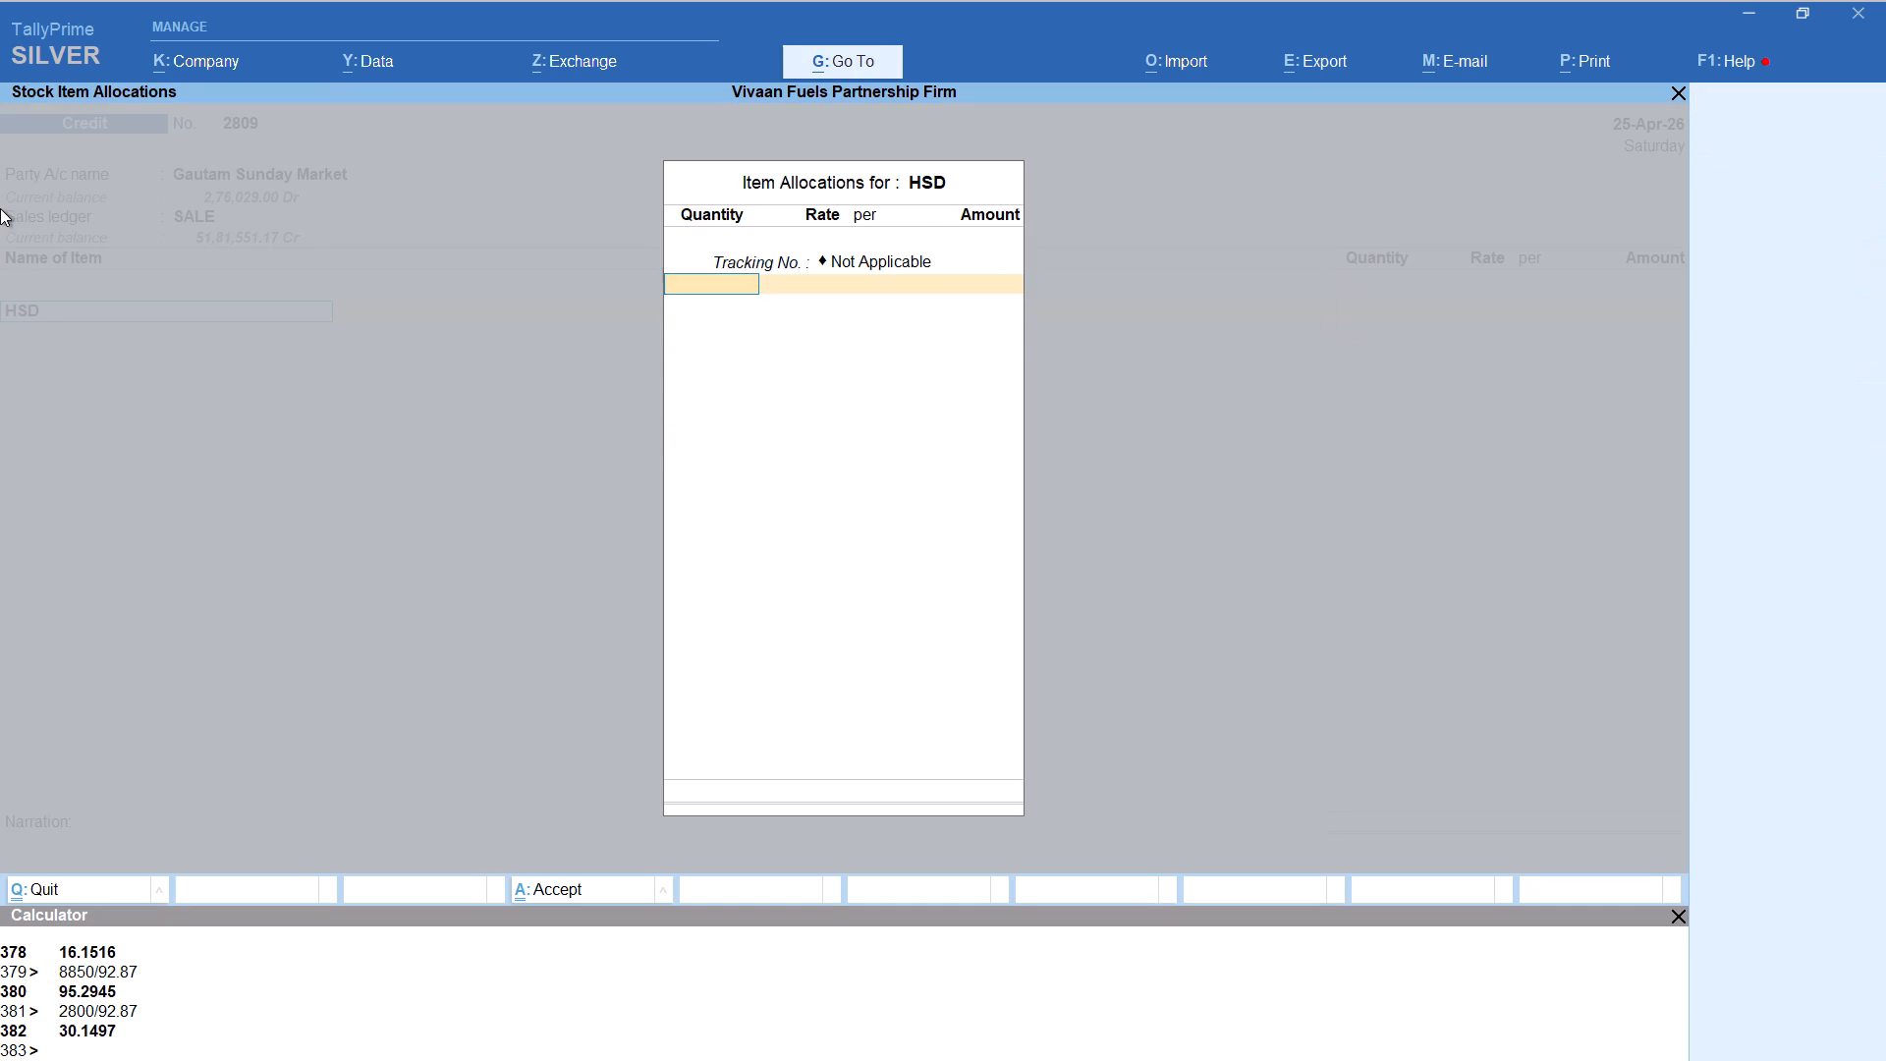
key("alt+c")
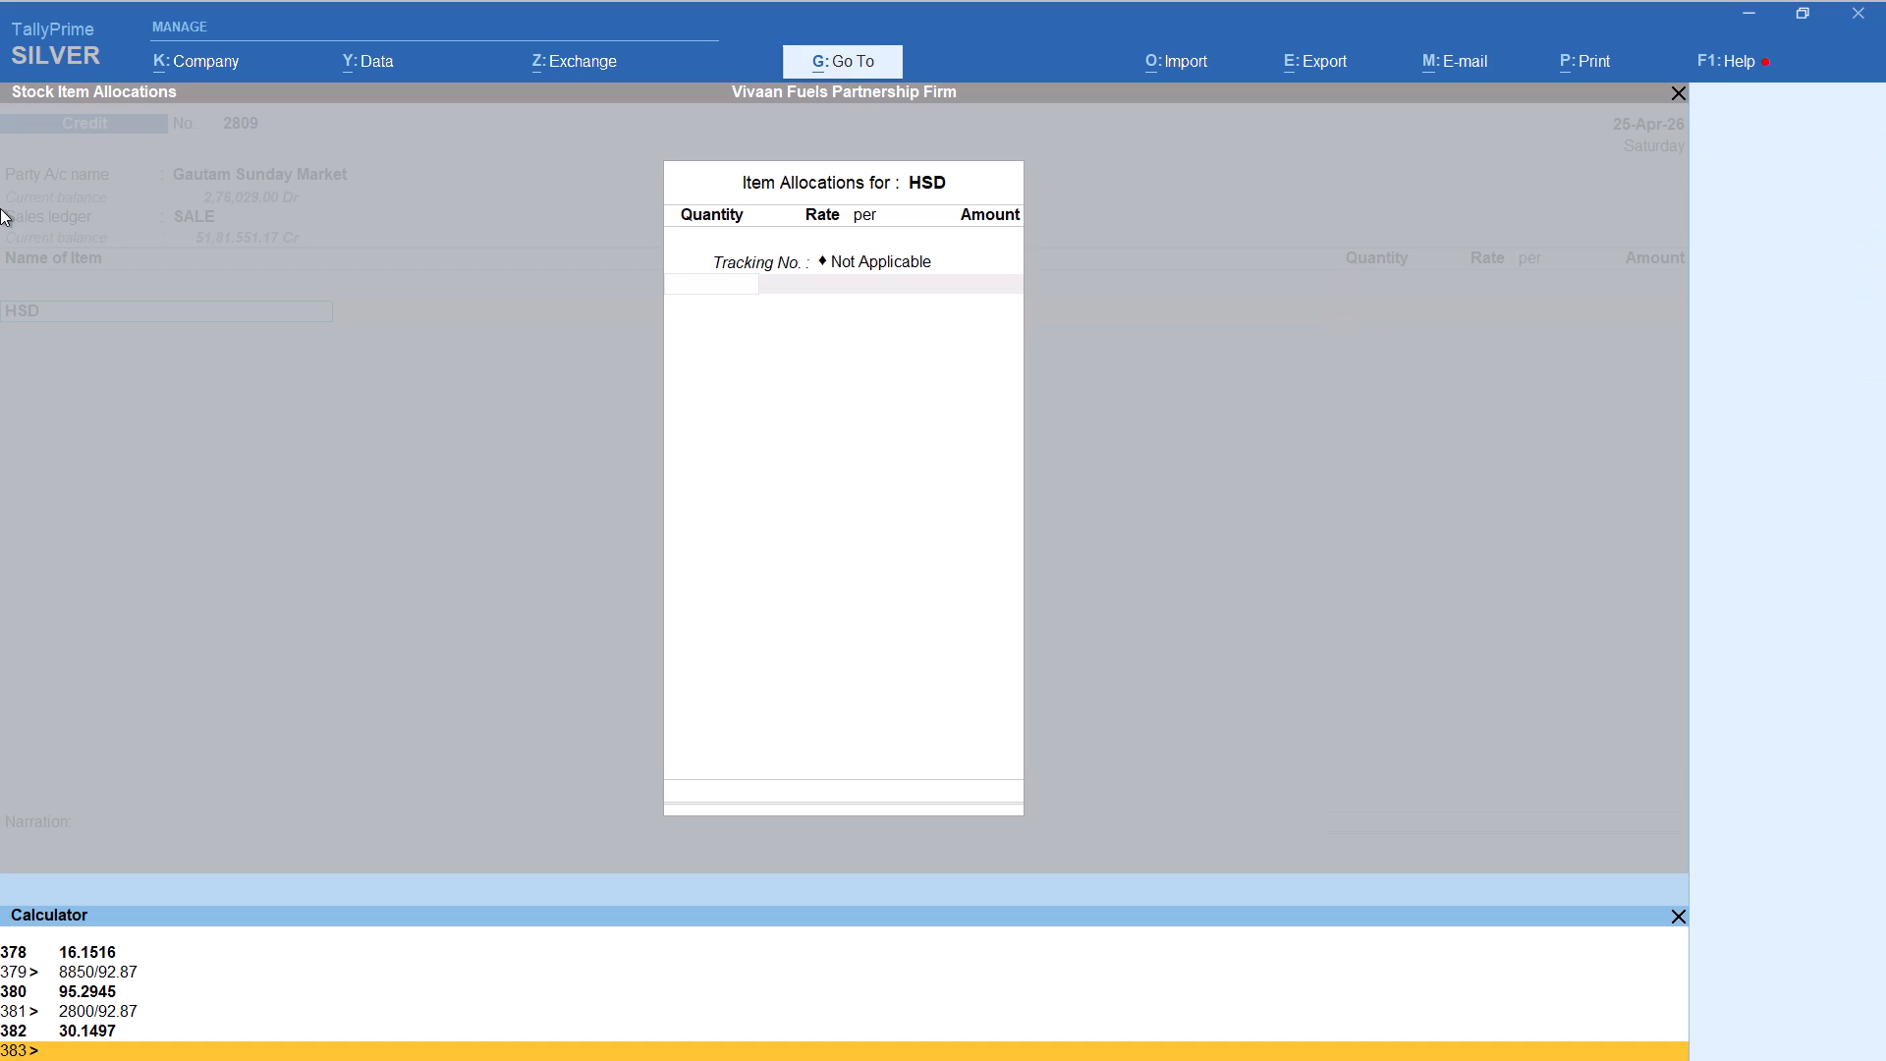
type("7138/92.87")
key("Return")
key("Return")
key("Return")
key("Return")
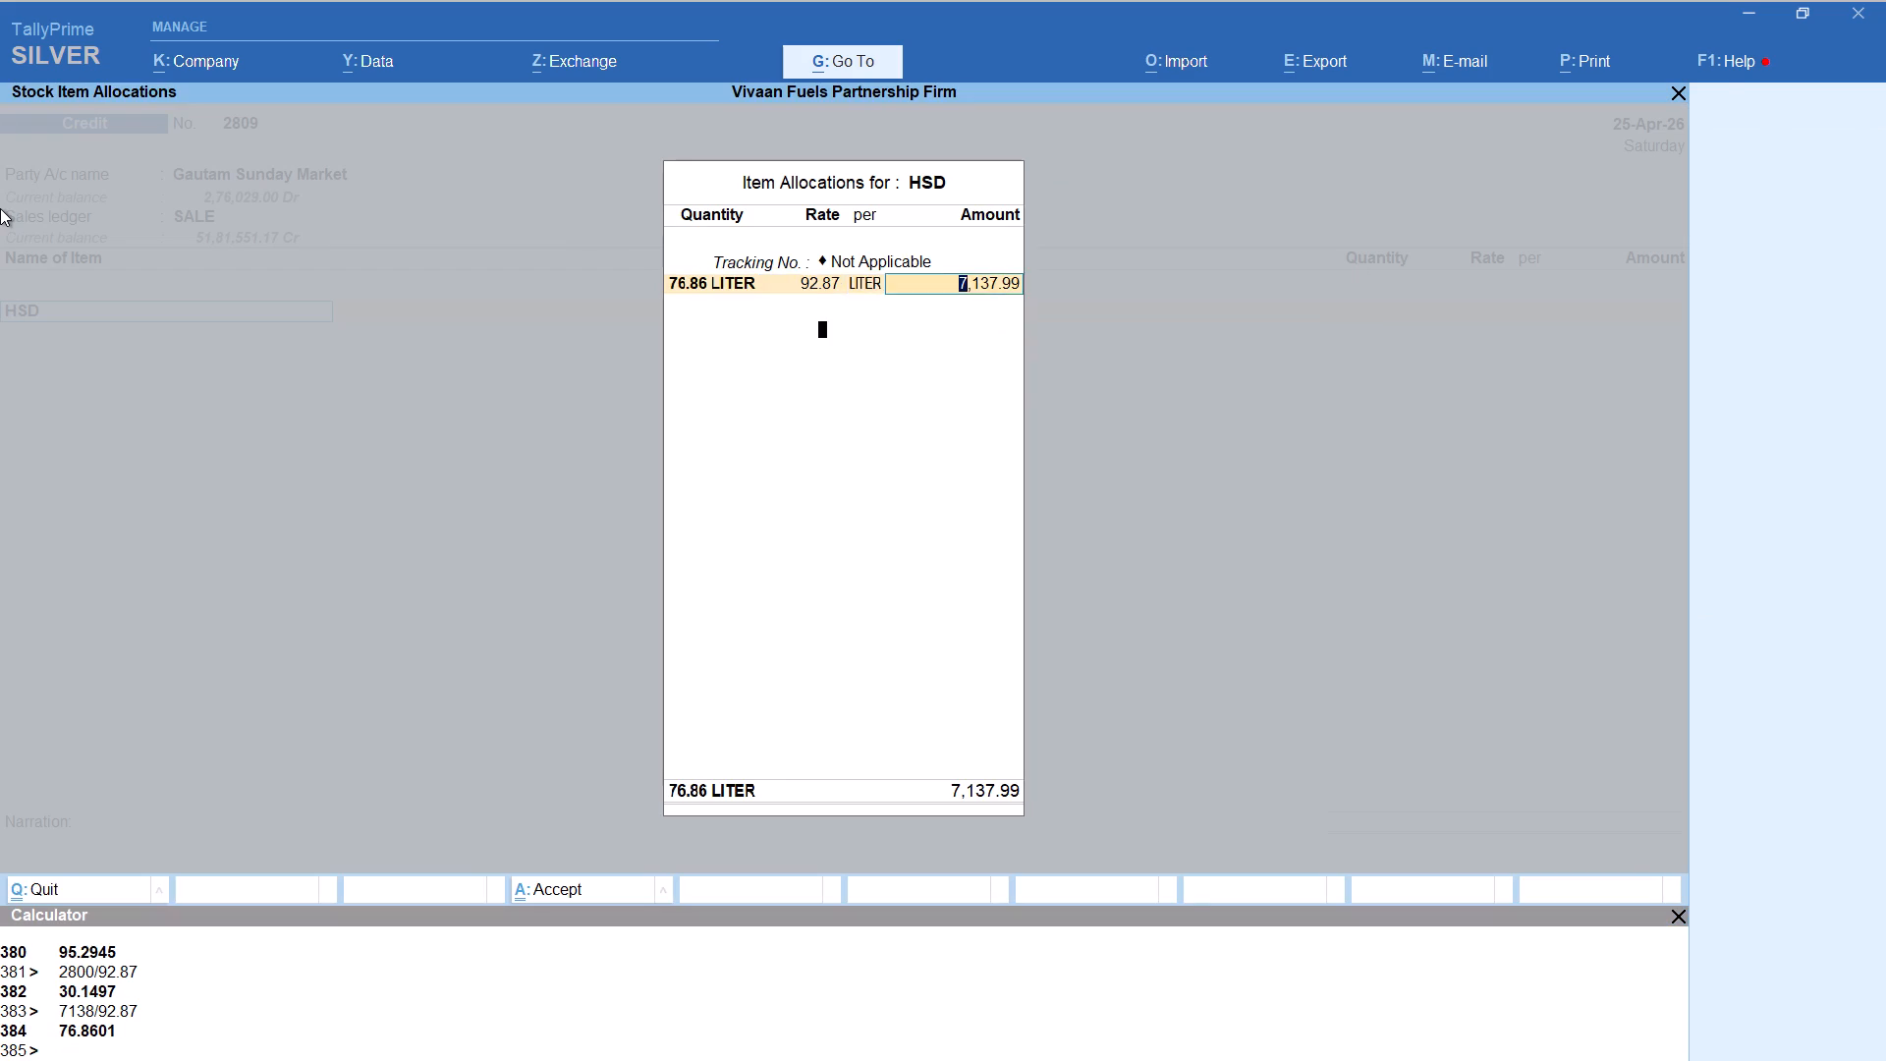
key("Return")
key("Return")
key("Return")
Choose the Round Off ledger on the Gautam Sunday Market Credit voucher and save it.
type("rou")
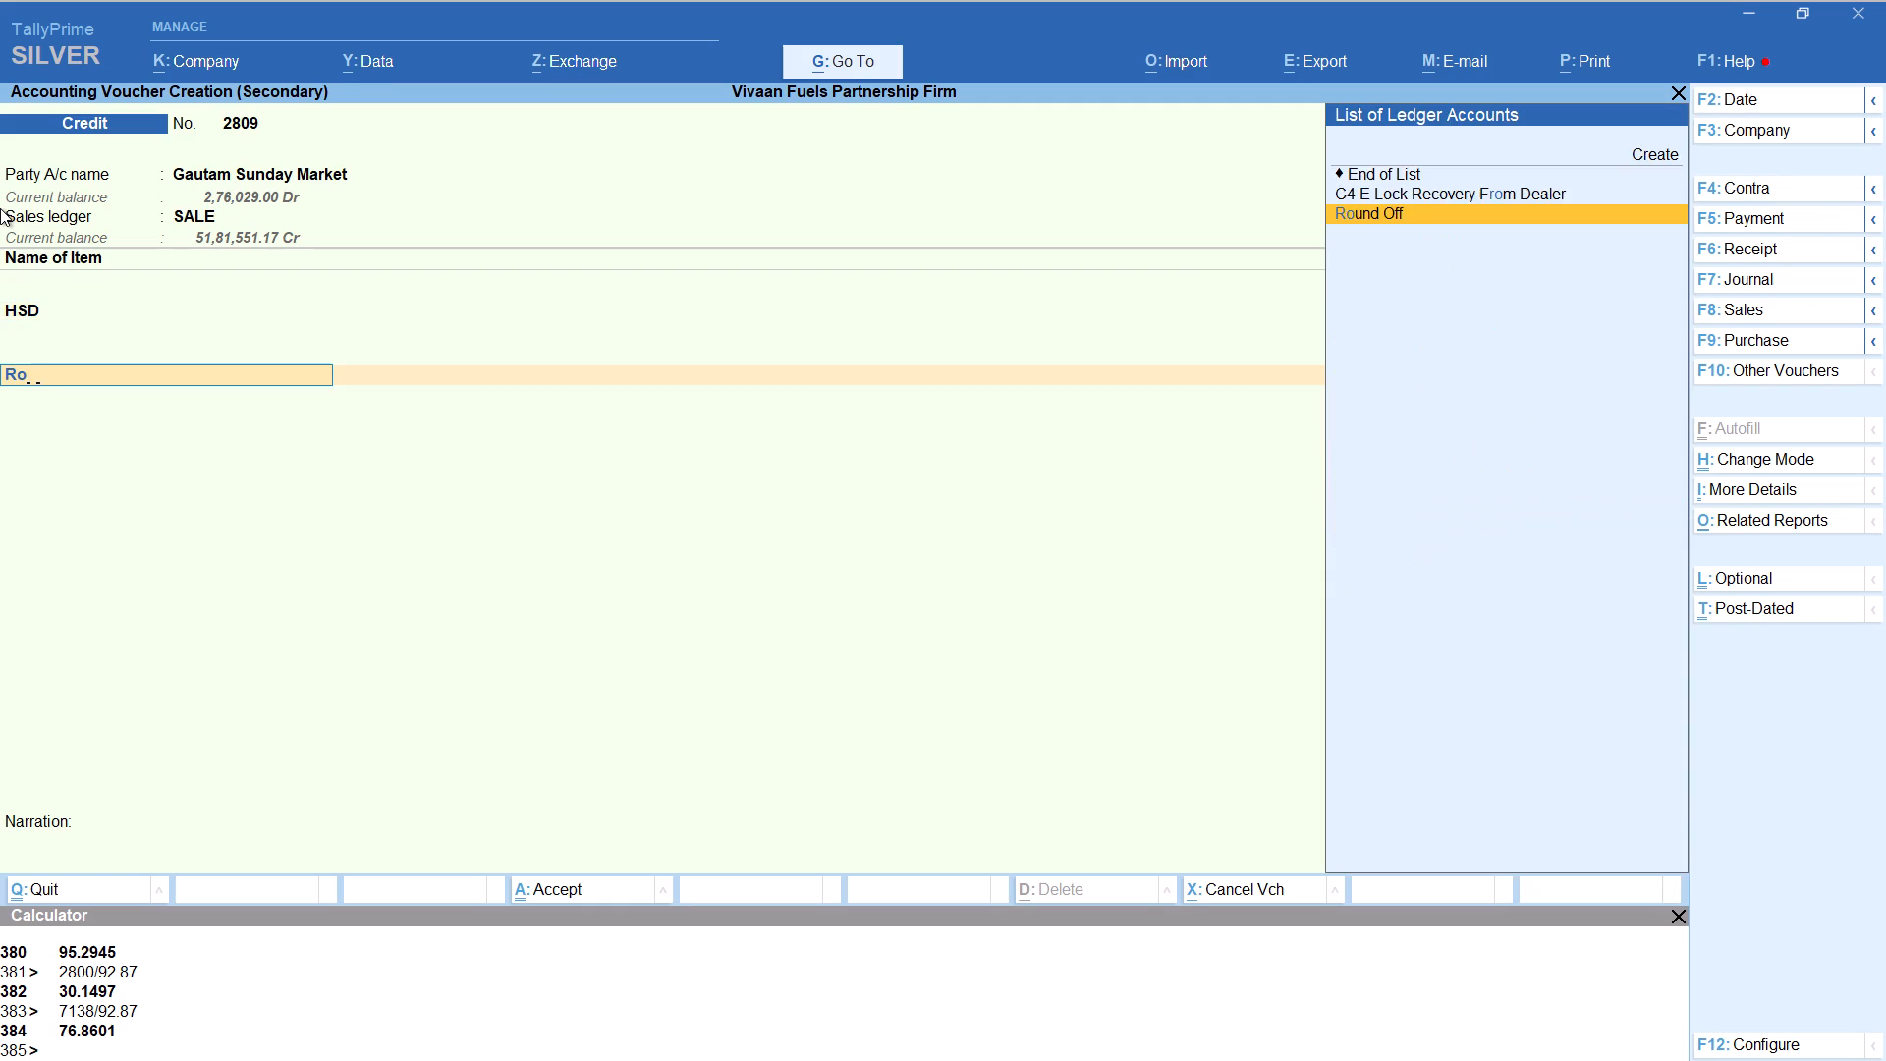
key("Return")
key("ctrl+a")
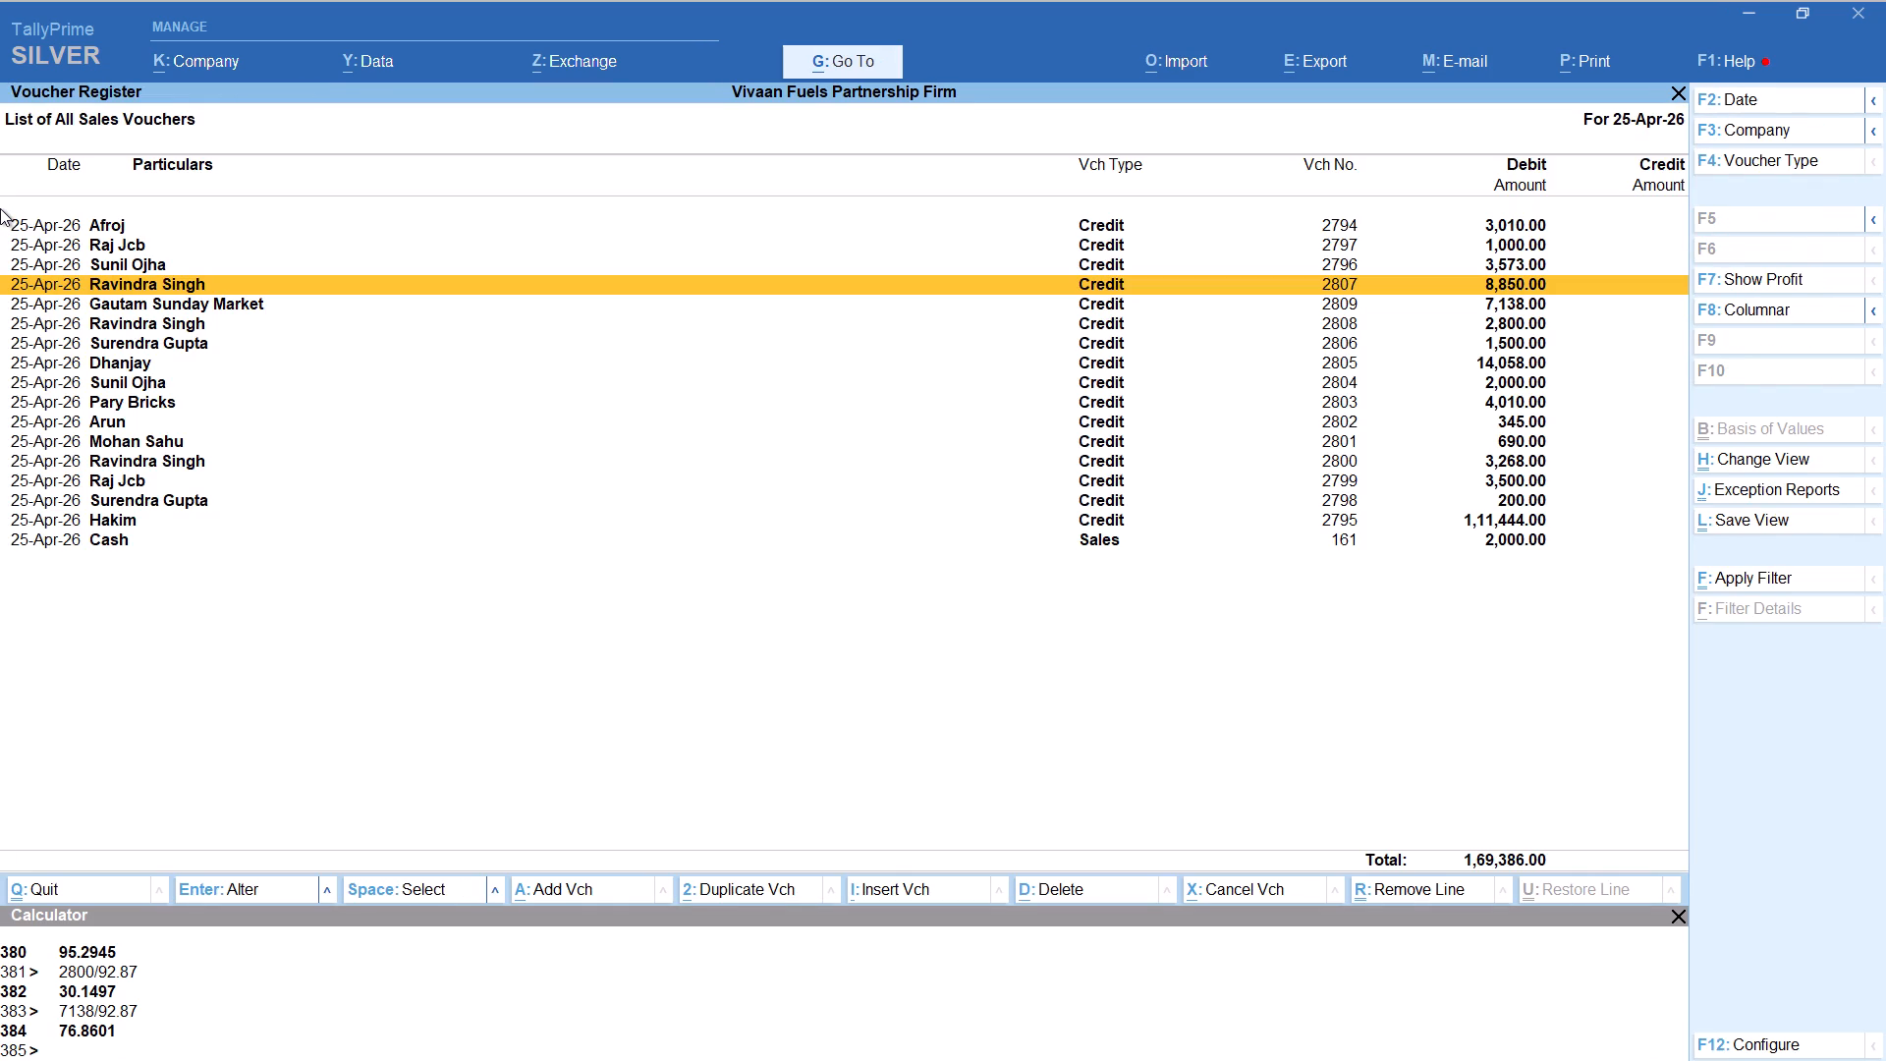
key("alt+a")
type("rav")
key("Down")
key("Down")
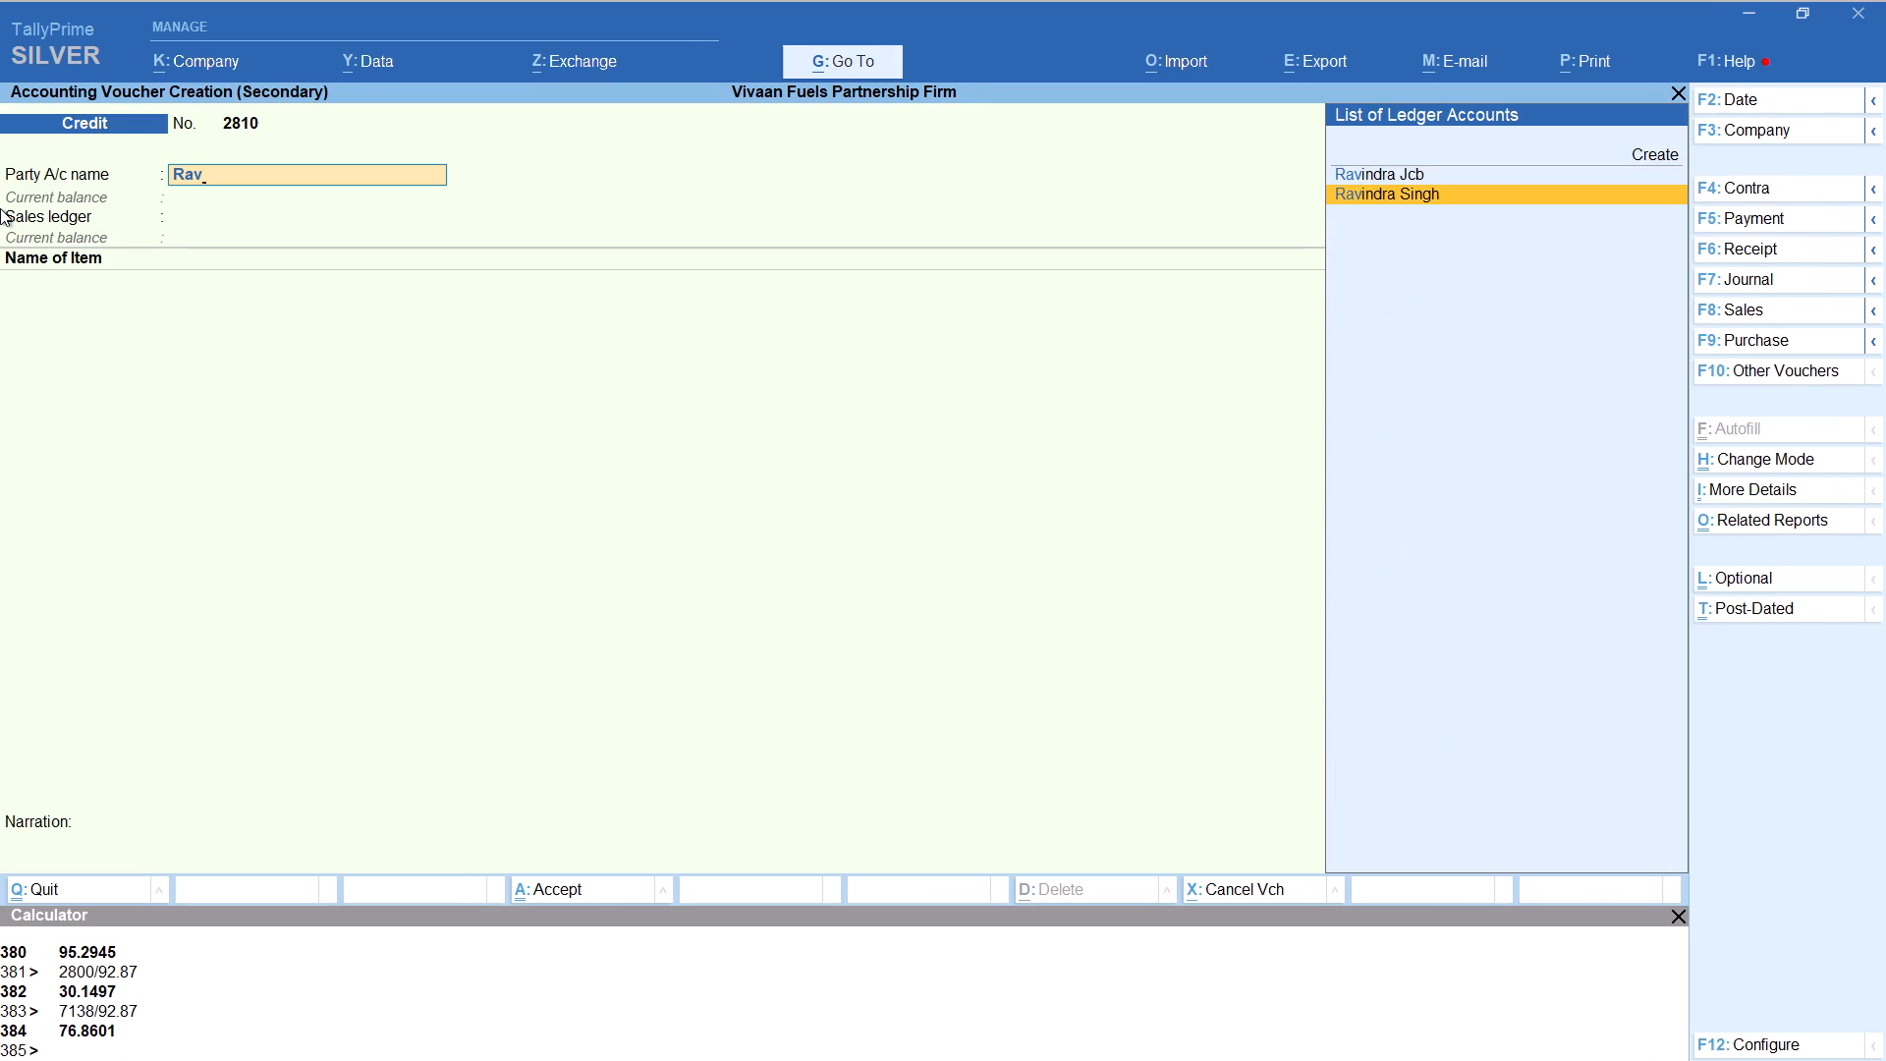
key("Return")
key("Return")
key("Return")
key("Return")
key("Return")
key("Return")
key("Return")
key("Return")
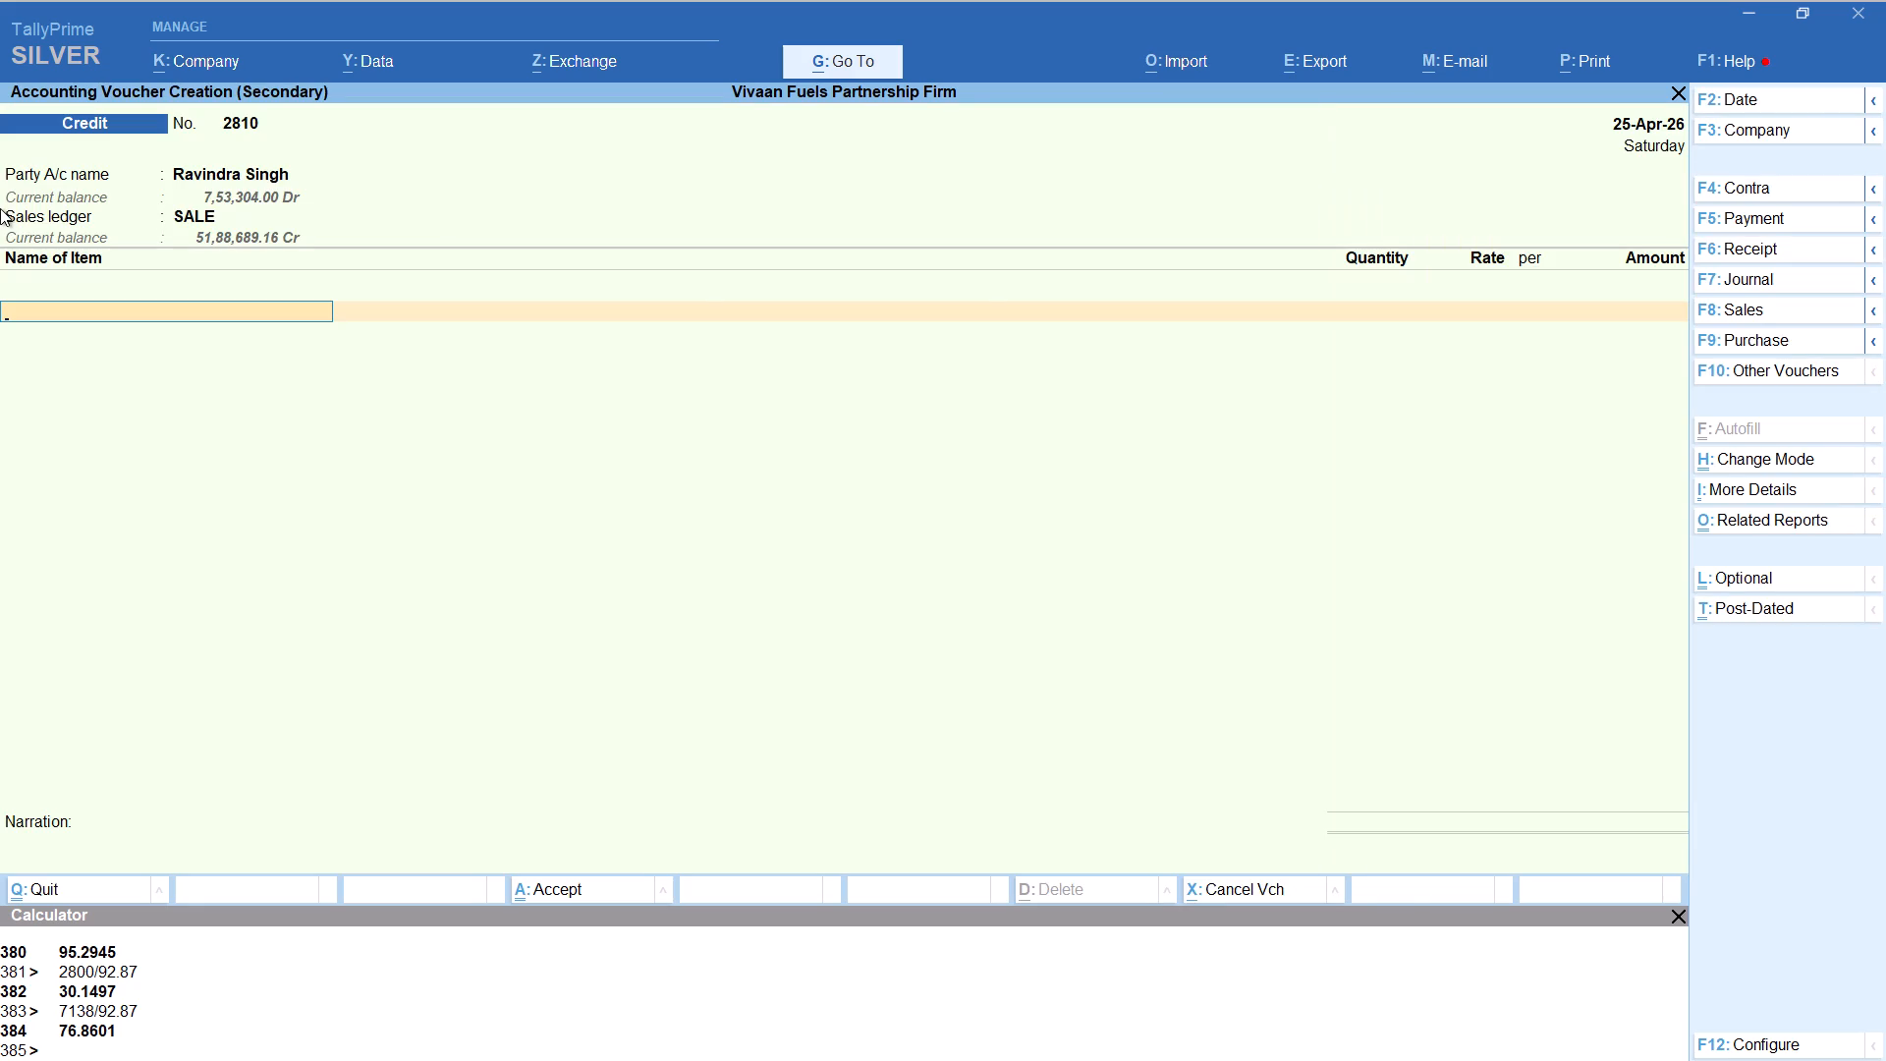
key("h")
key("Return")
key("Up")
key("Return")
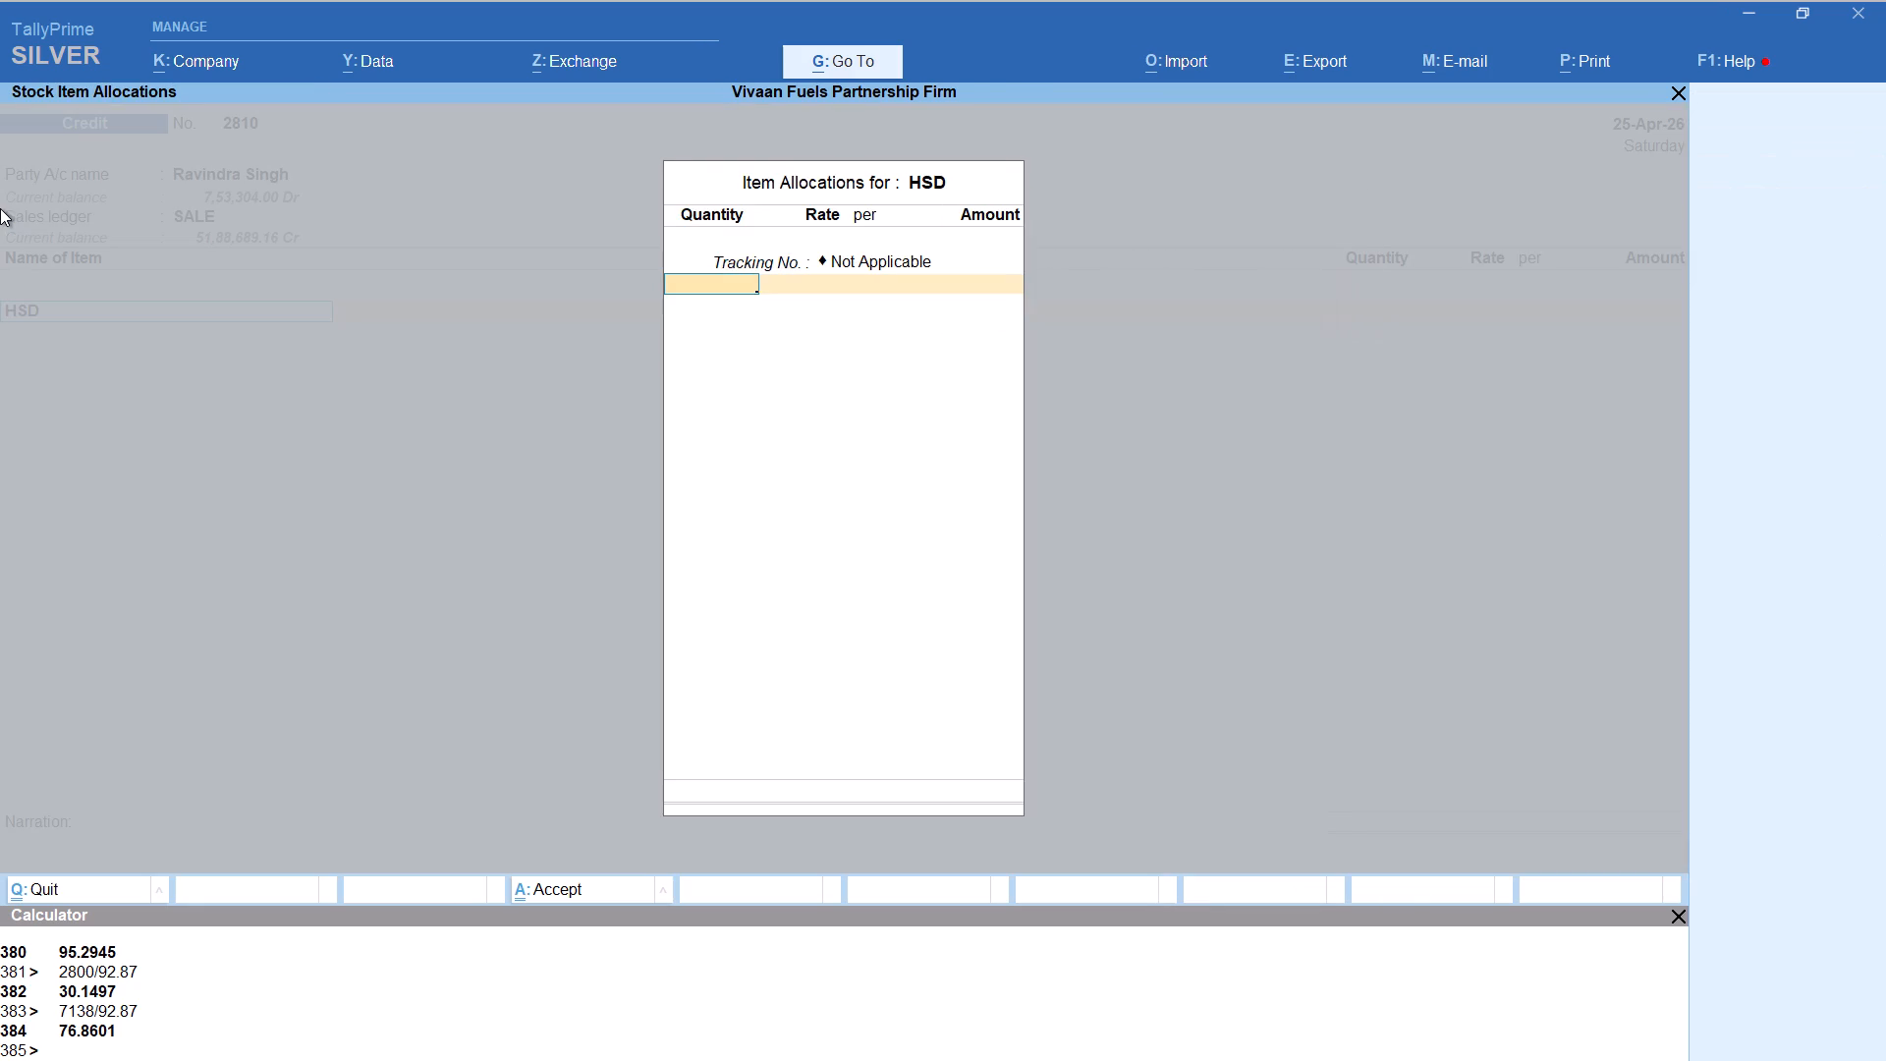
key("alt+c")
type("111")
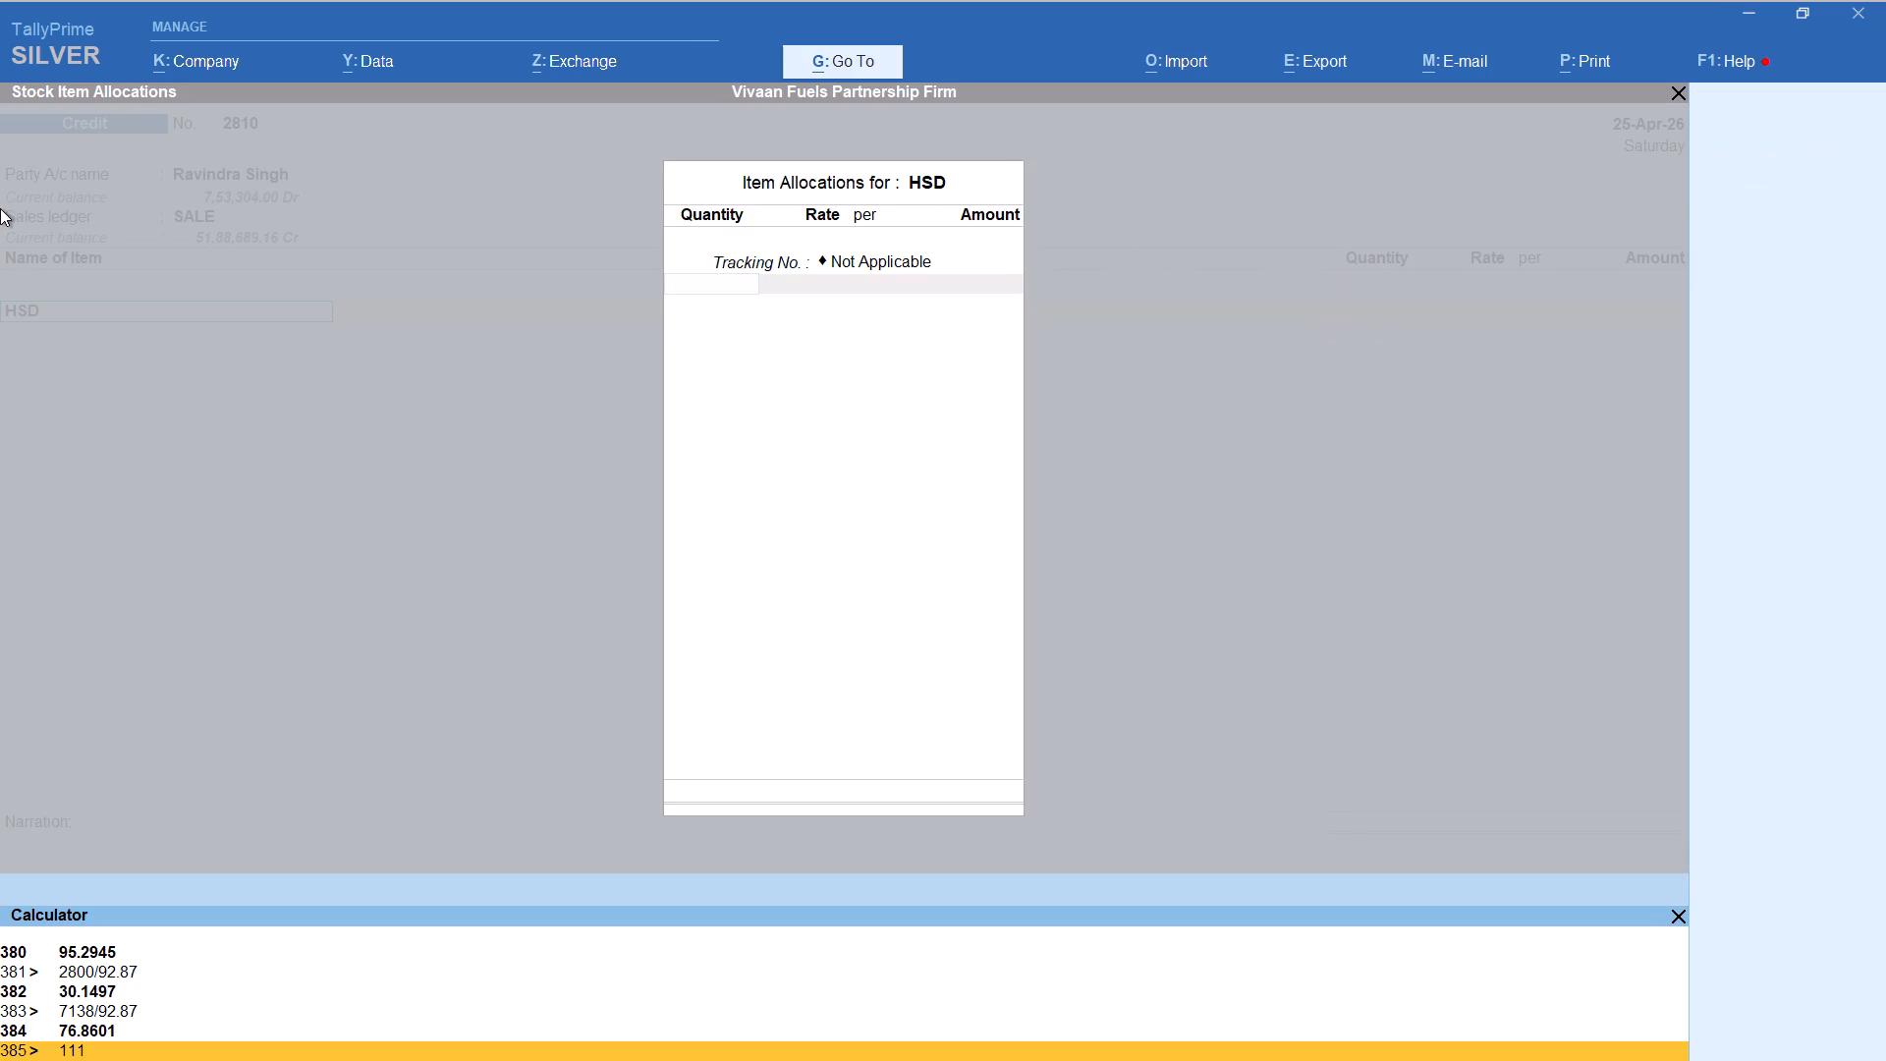
type("75/92.87")
key("Return")
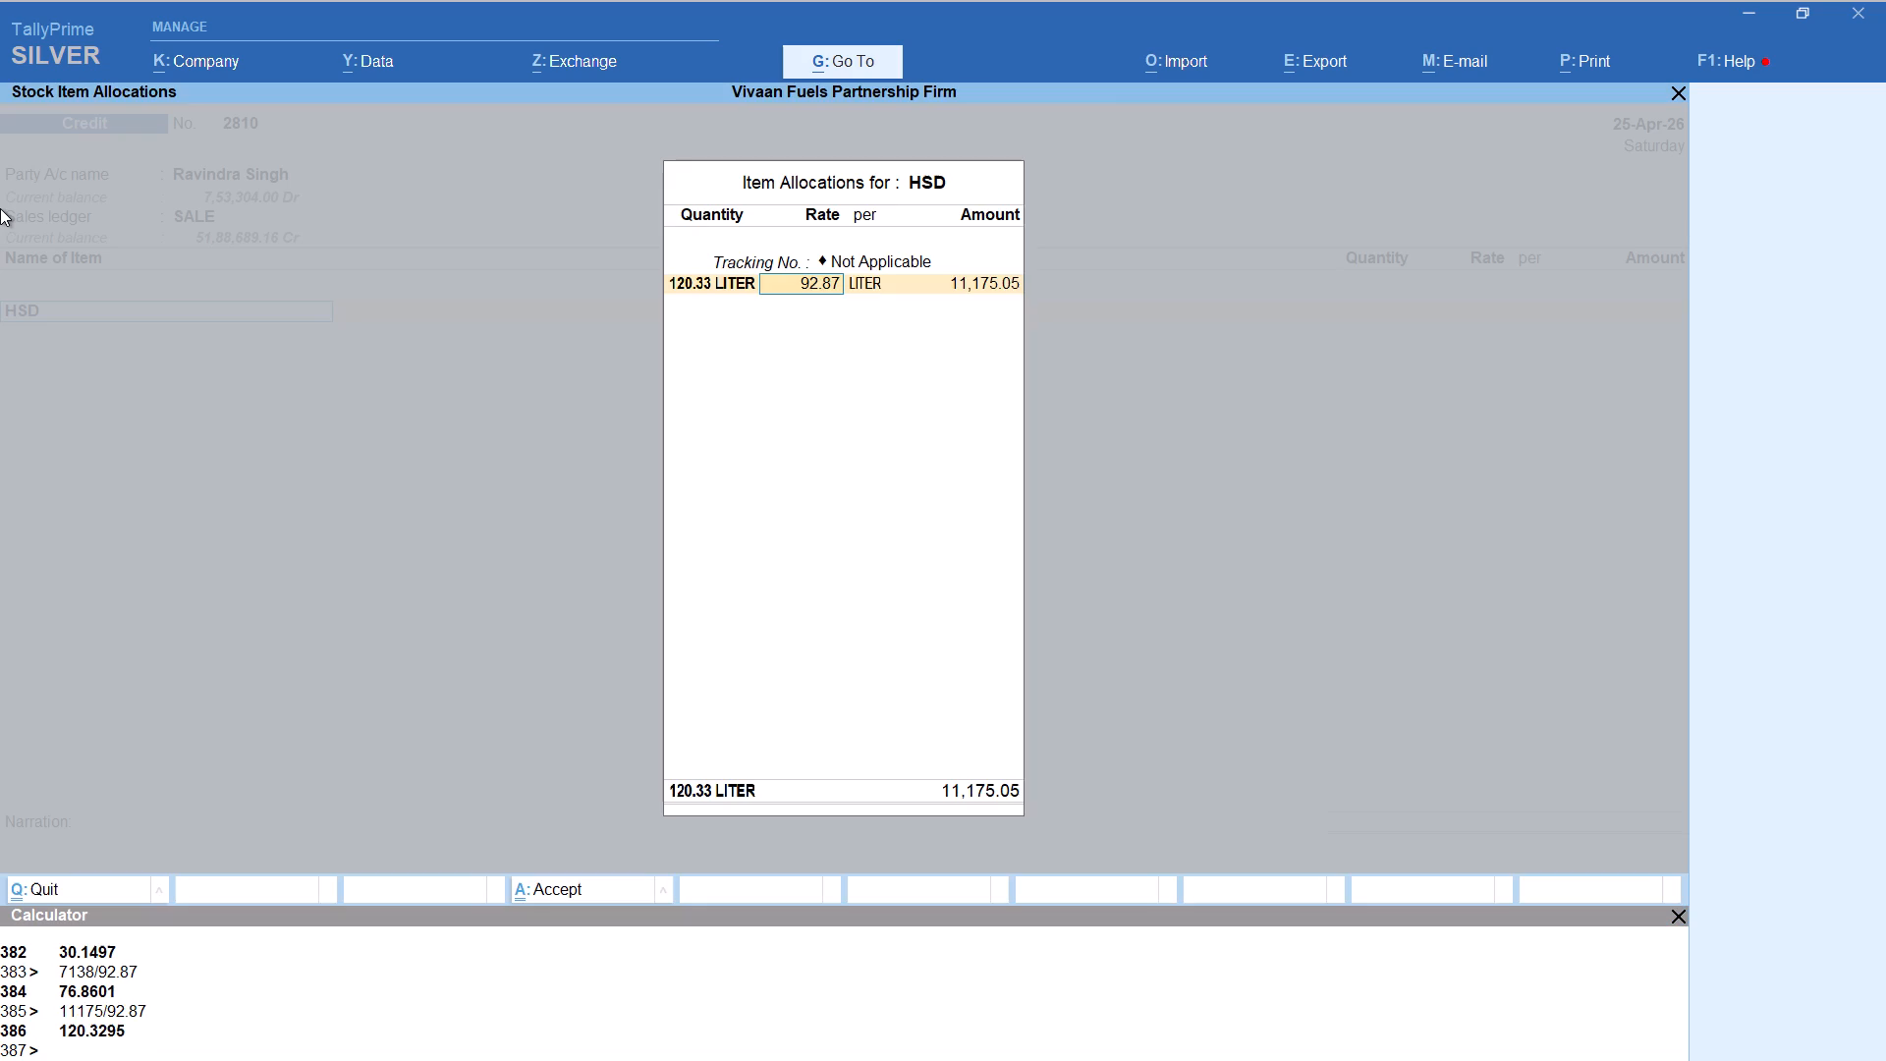
key("Return")
key("Return")
key("Return")
key("Return")
key("Return")
key("Return")
type("rou")
key("Return")
key("ctrl+a")
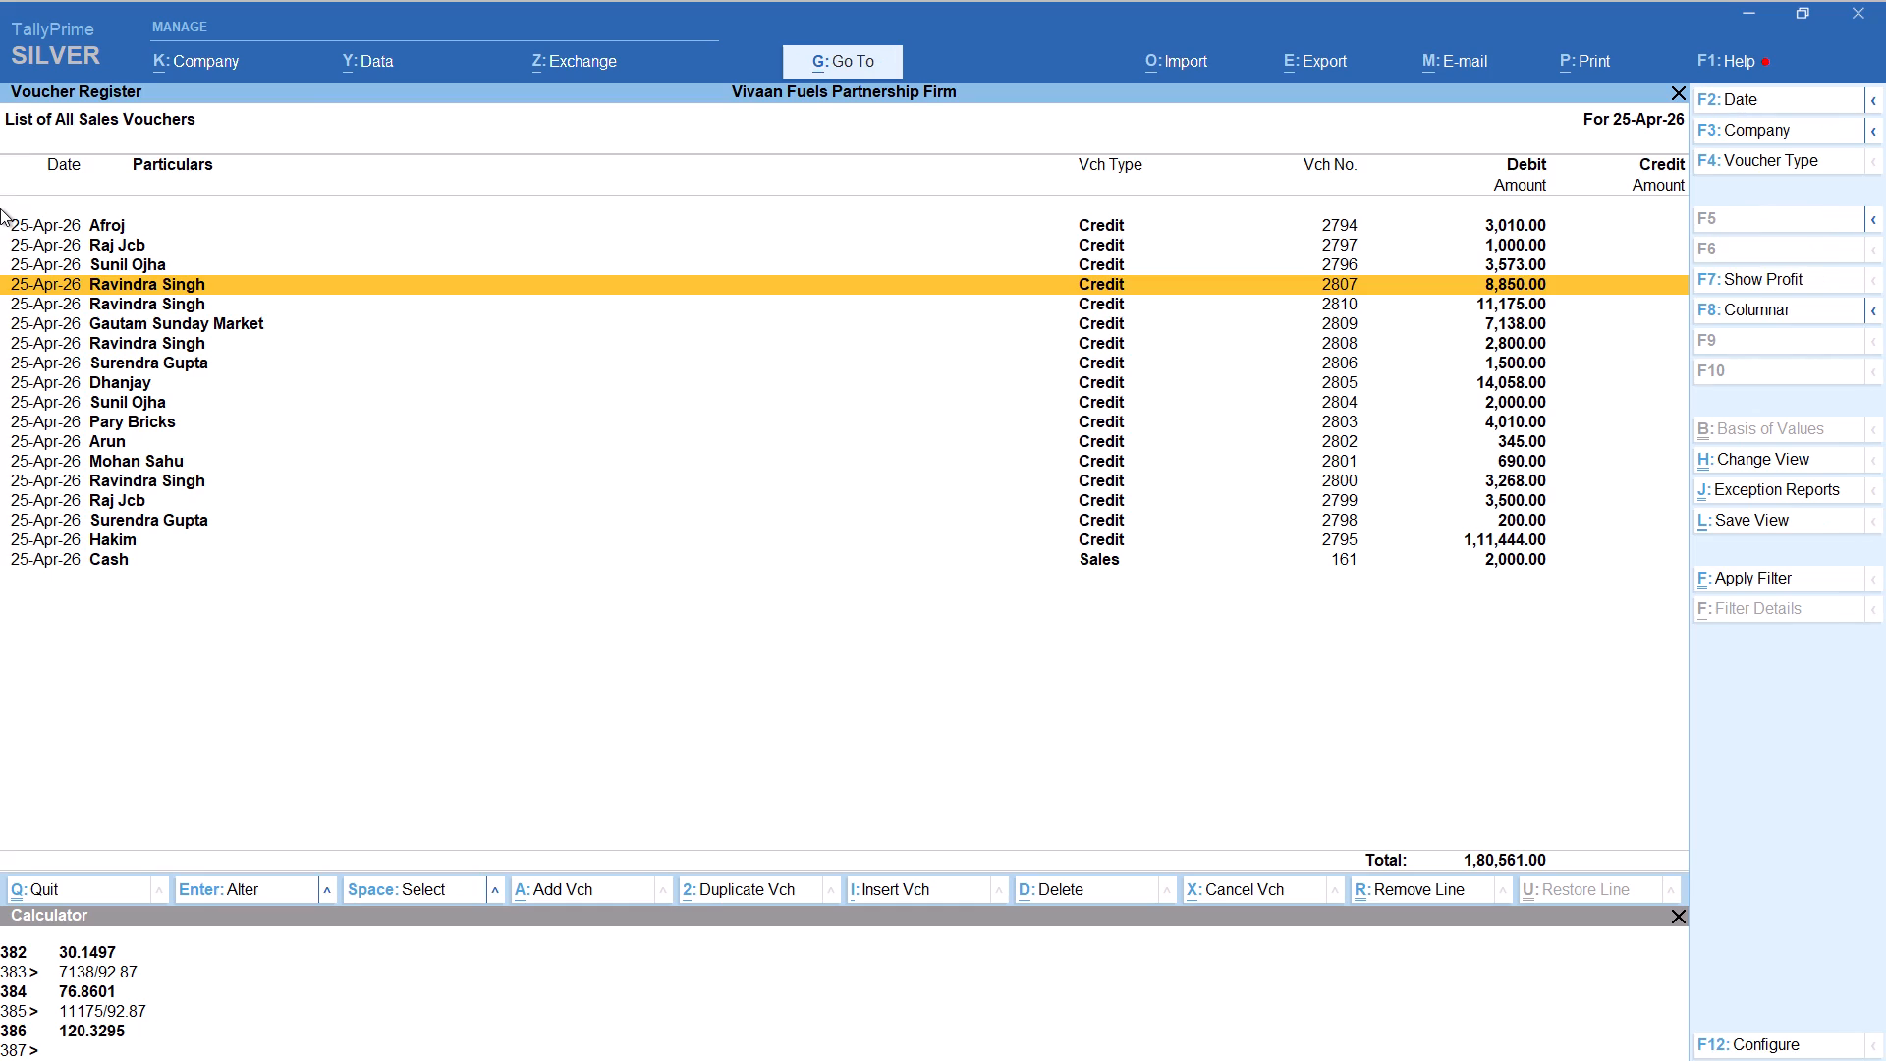
Start a new Credit voucher dated 25-Apr-26 for Afroj, keeping the default party details and using the SALE ledger.
key("alt+a")
type("afr")
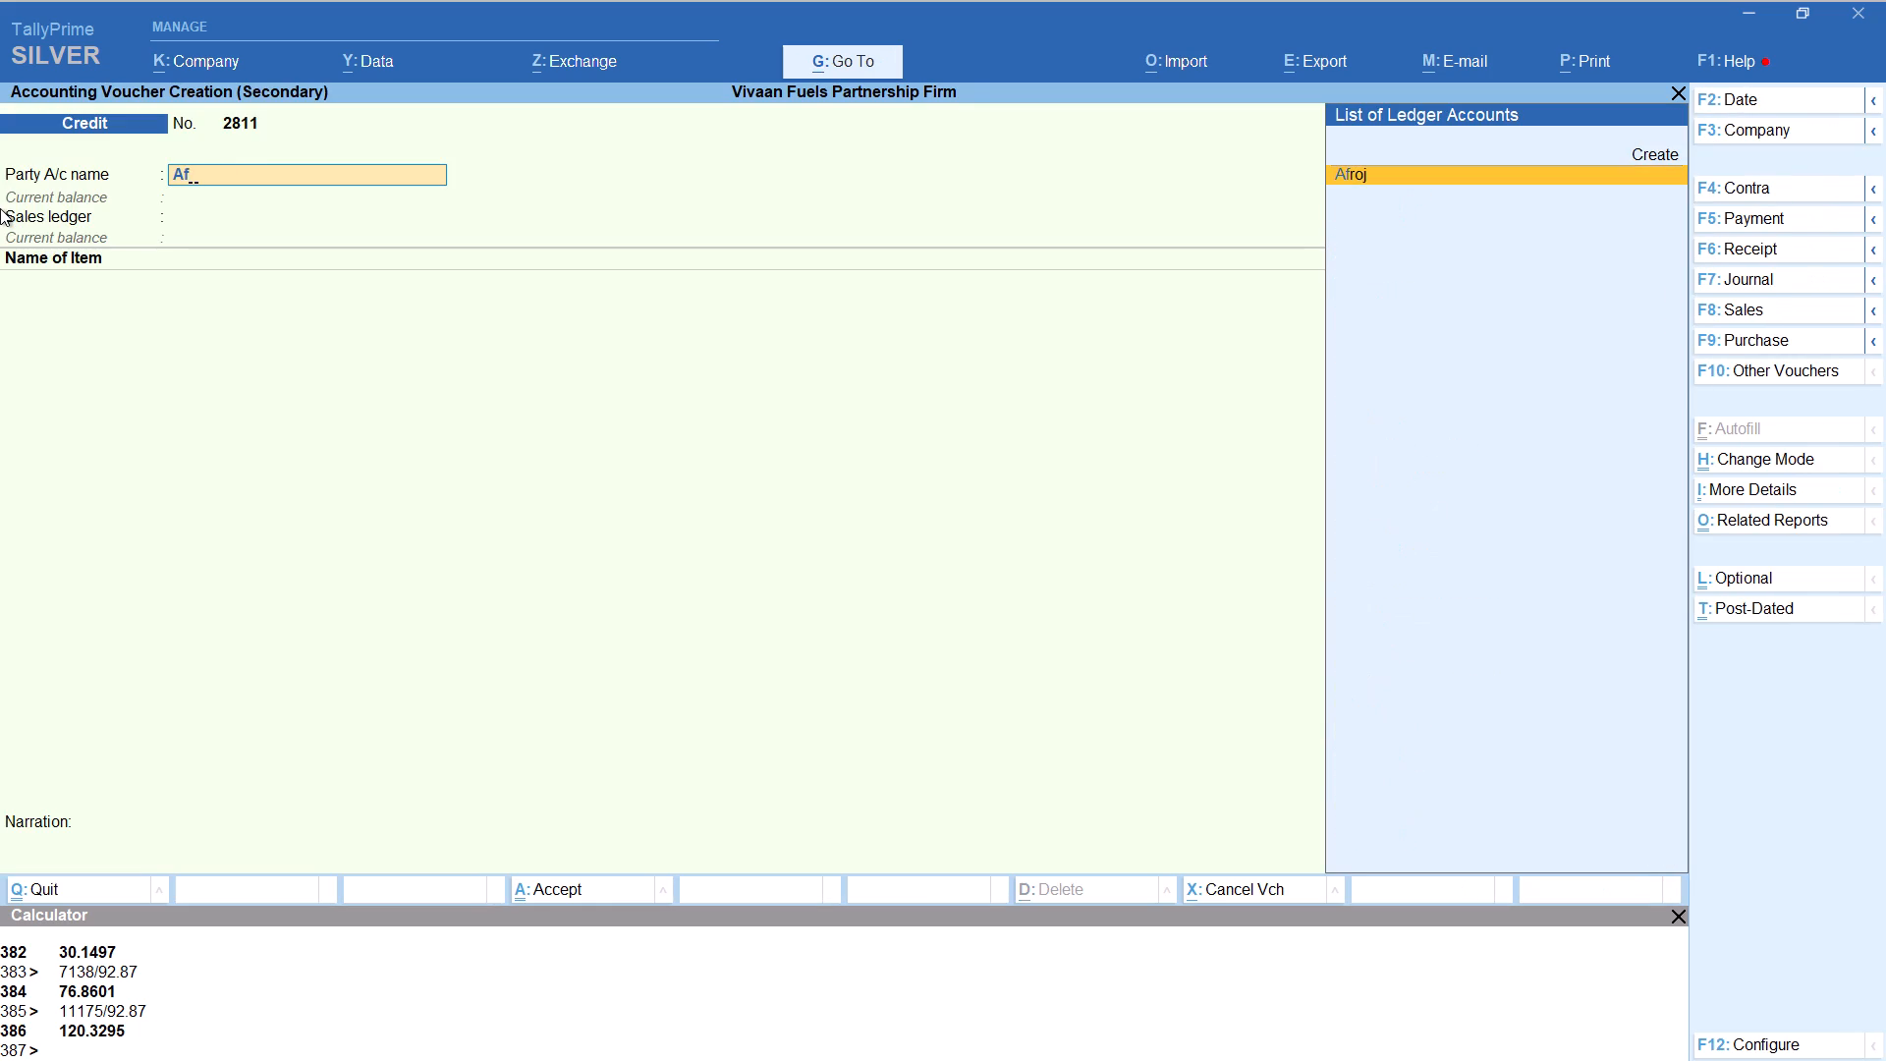
key("Return")
key("Return")
key("Return")
key("Return")
key("Return")
key("Return")
key("Return")
key("Return")
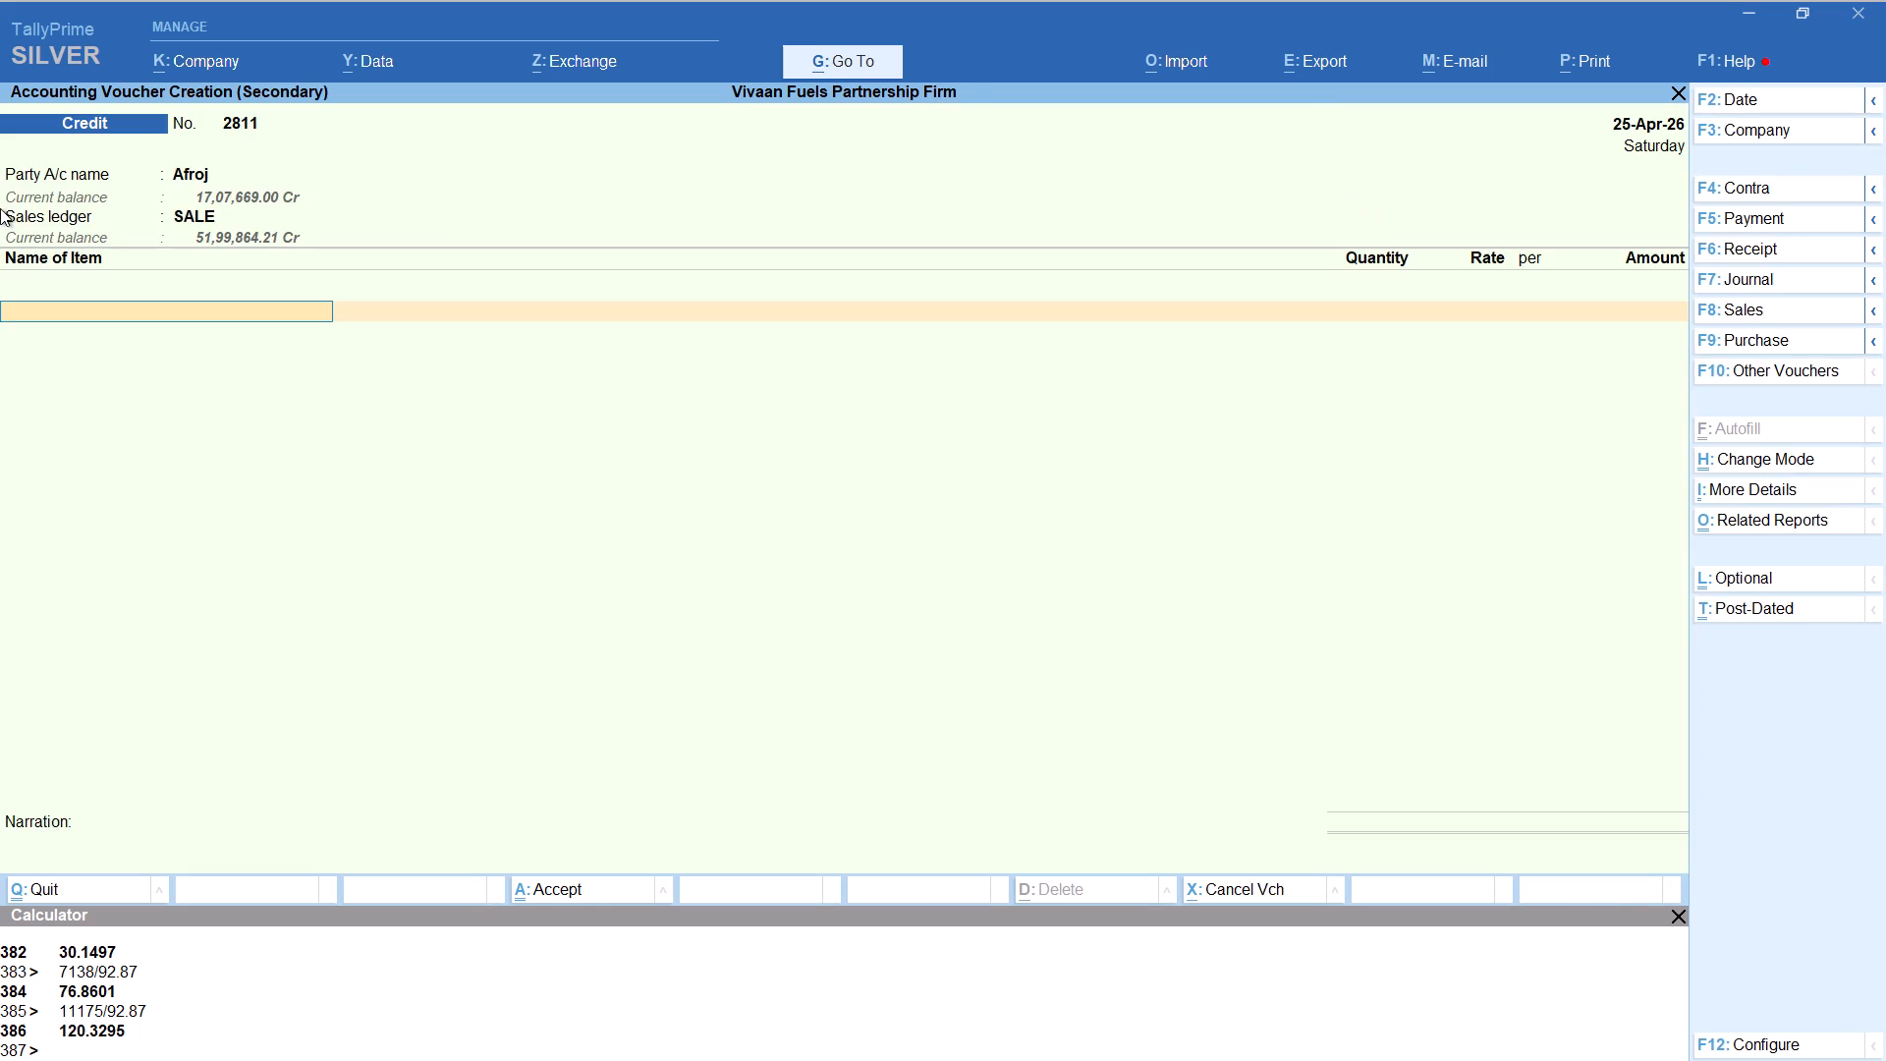
Add item HSD to the Afroj voucher with tracking number Not Applicable, quantity calculated as 3010/92.87 and a rate of 92.87 per liter.
key("j")
key("BackSpace")
key("h")
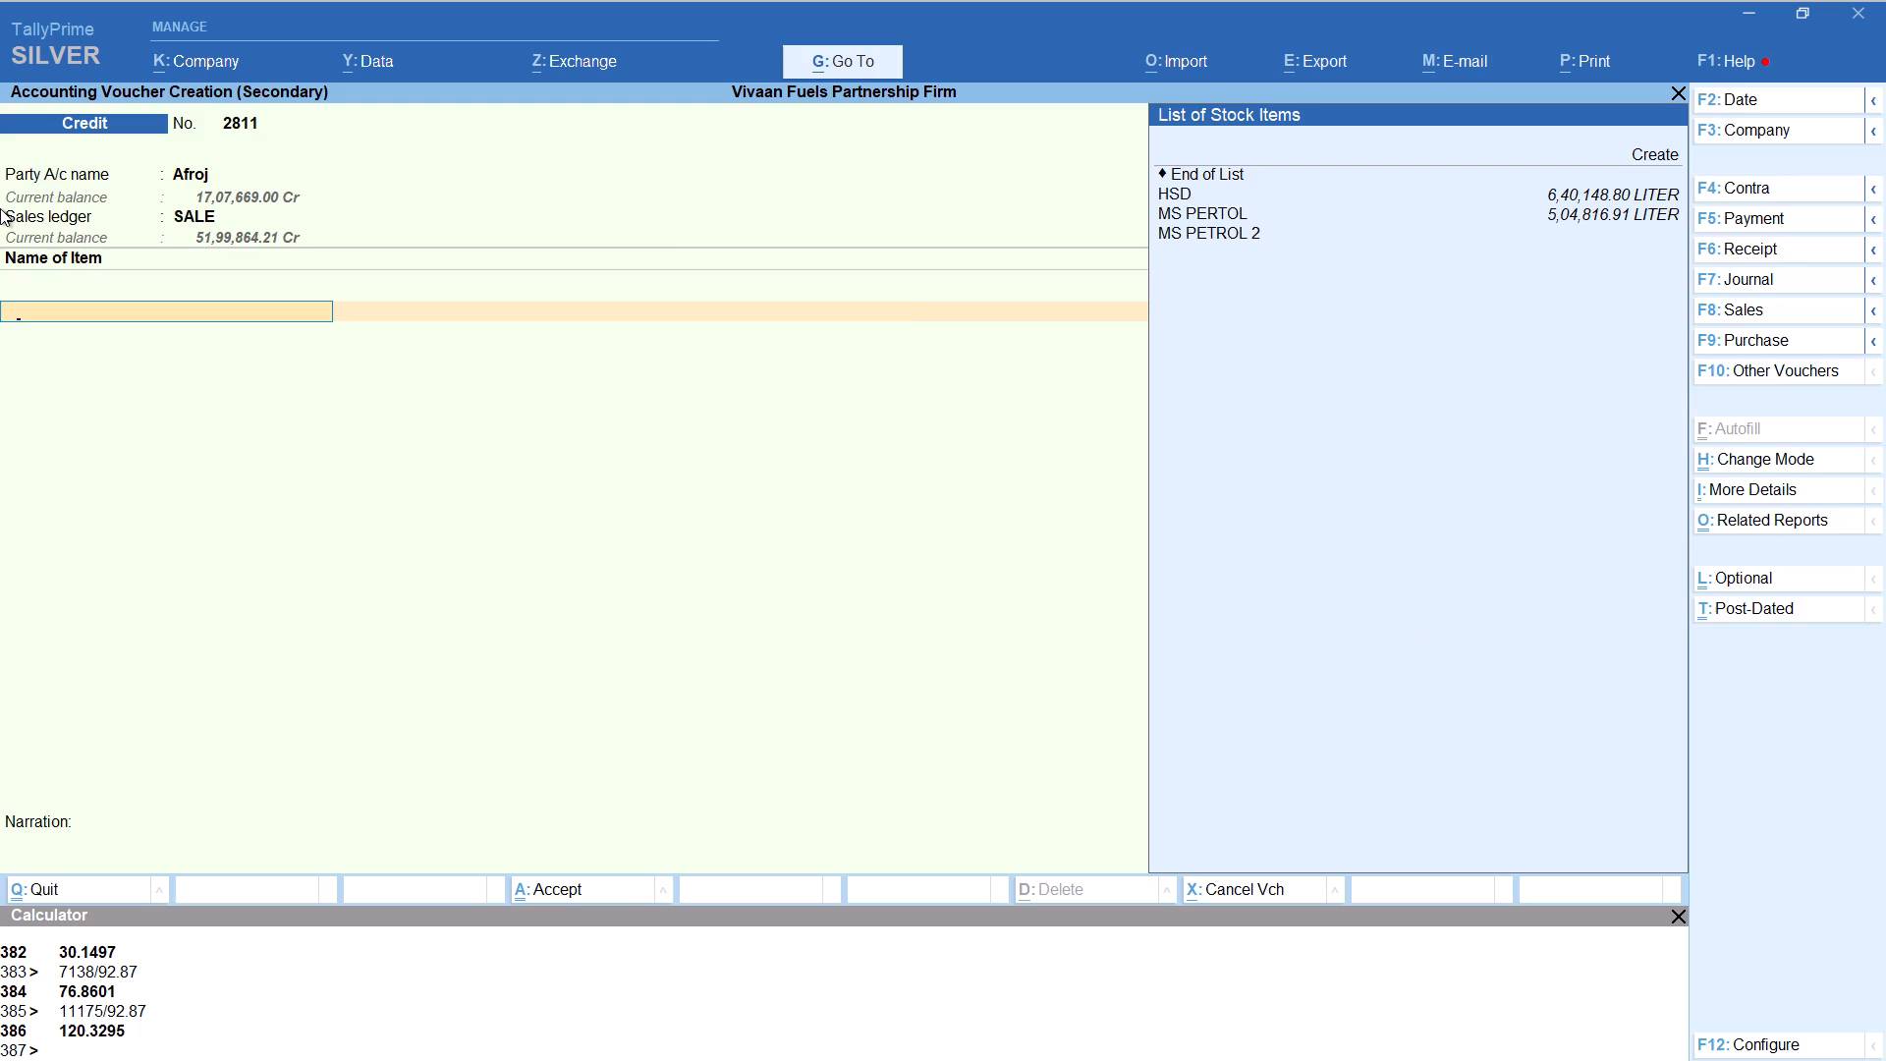
key("Return")
key("Up")
key("Return")
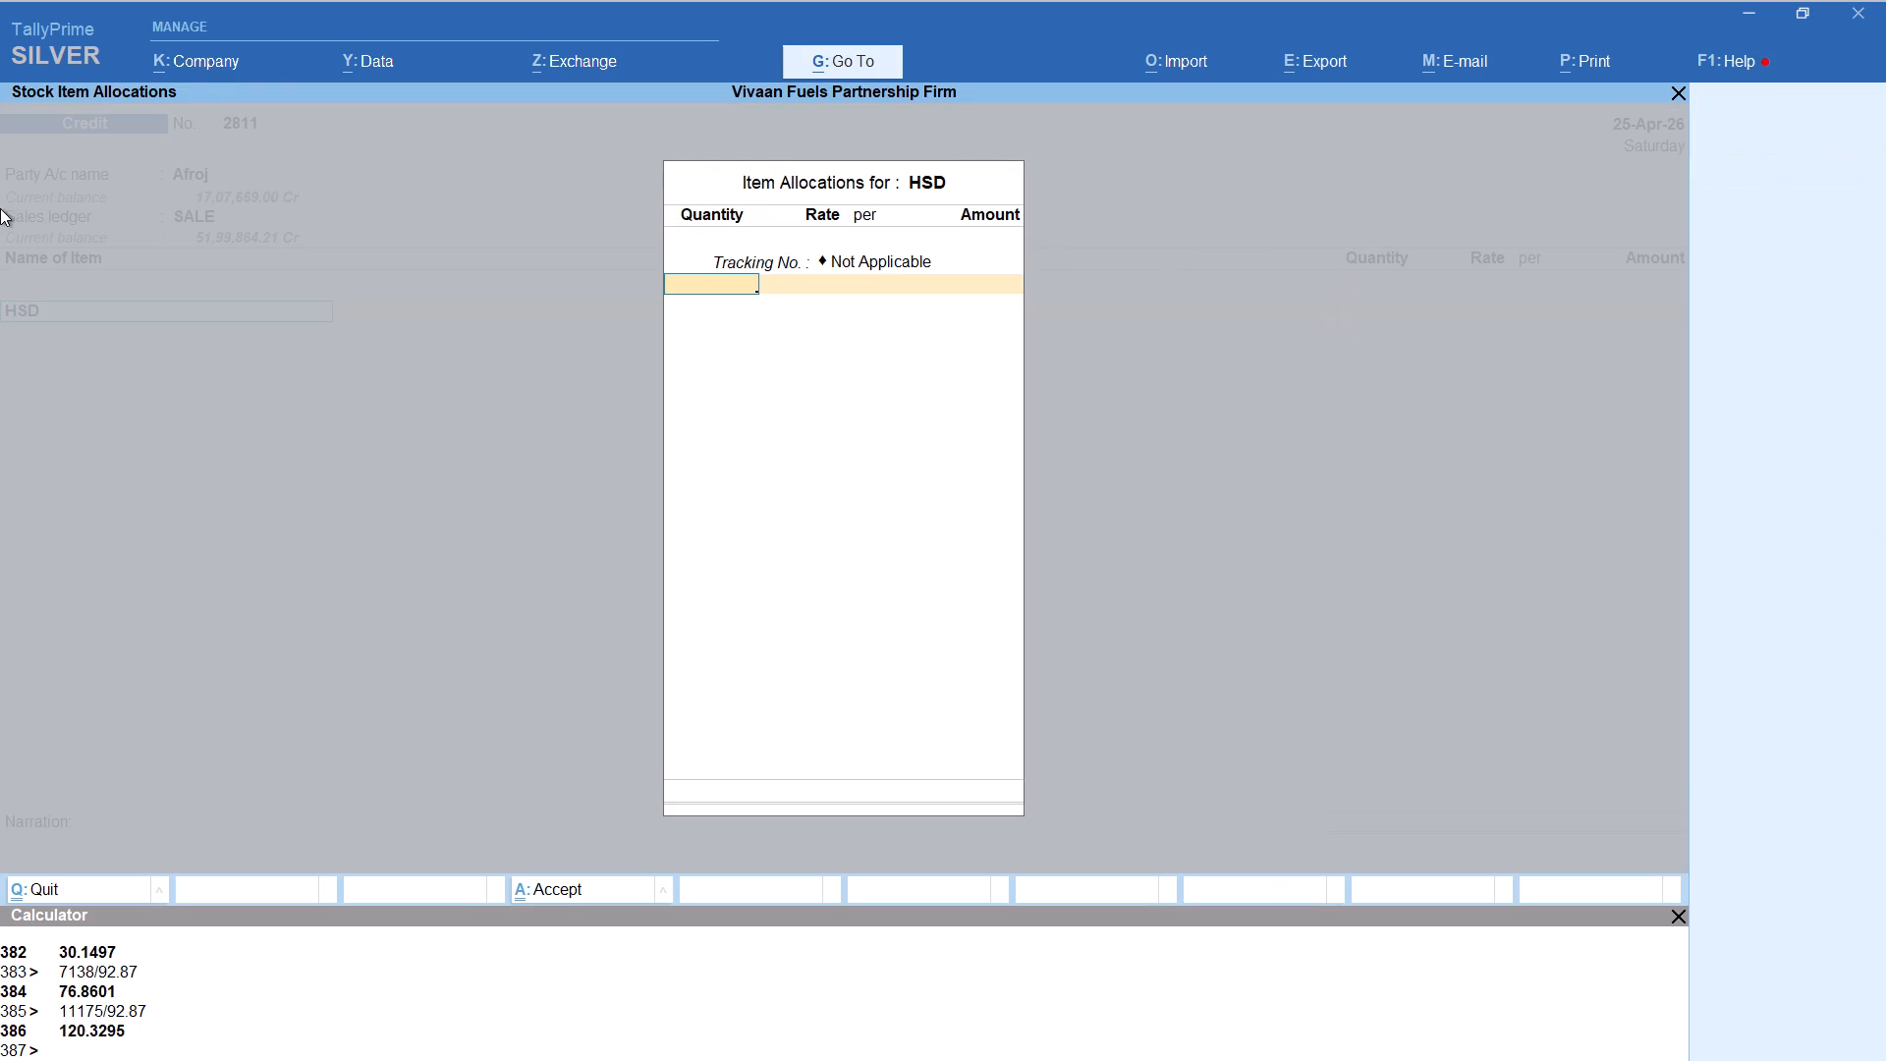
key("alt+c")
type("3010")
type("/92.87")
key("Return")
key("Return")
key("Return")
key("Return")
key("Return")
key("Return")
key("Return")
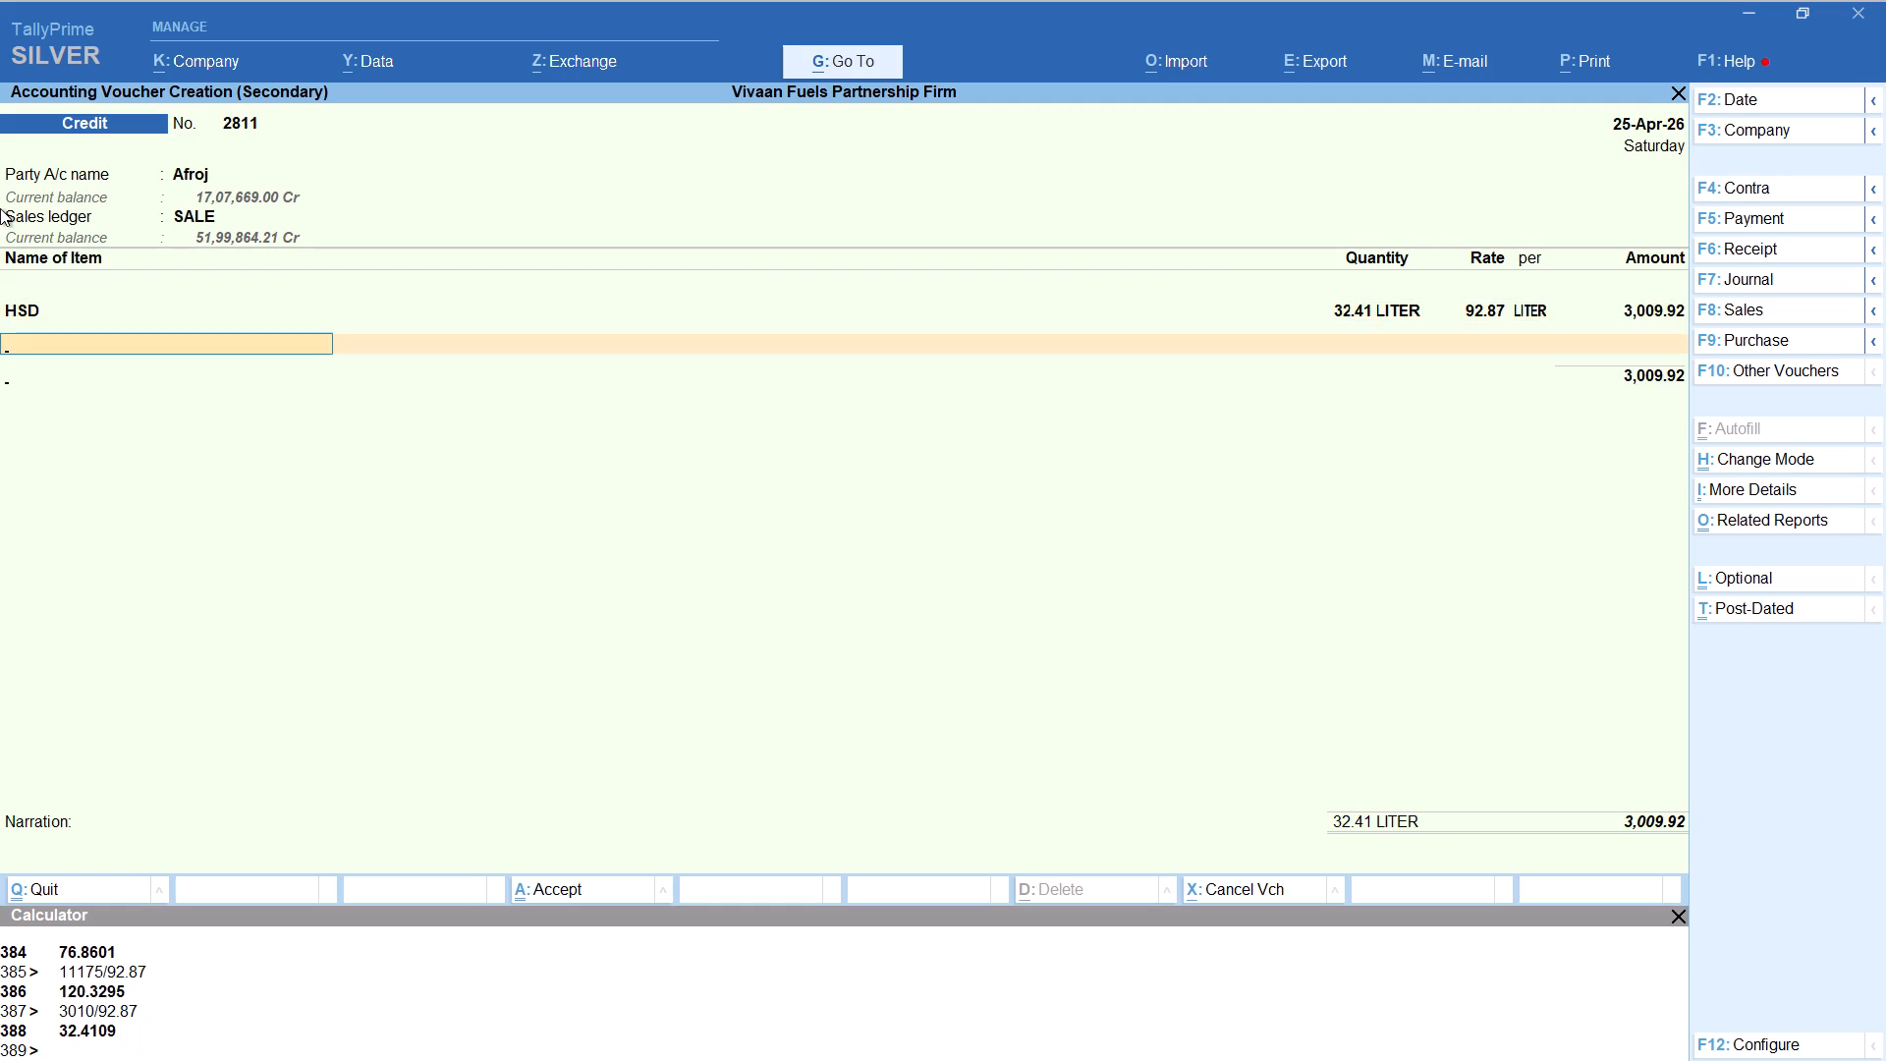
Choose the Round Off ledger on the Afroj Credit voucher and save it.
type("rou")
key("Return")
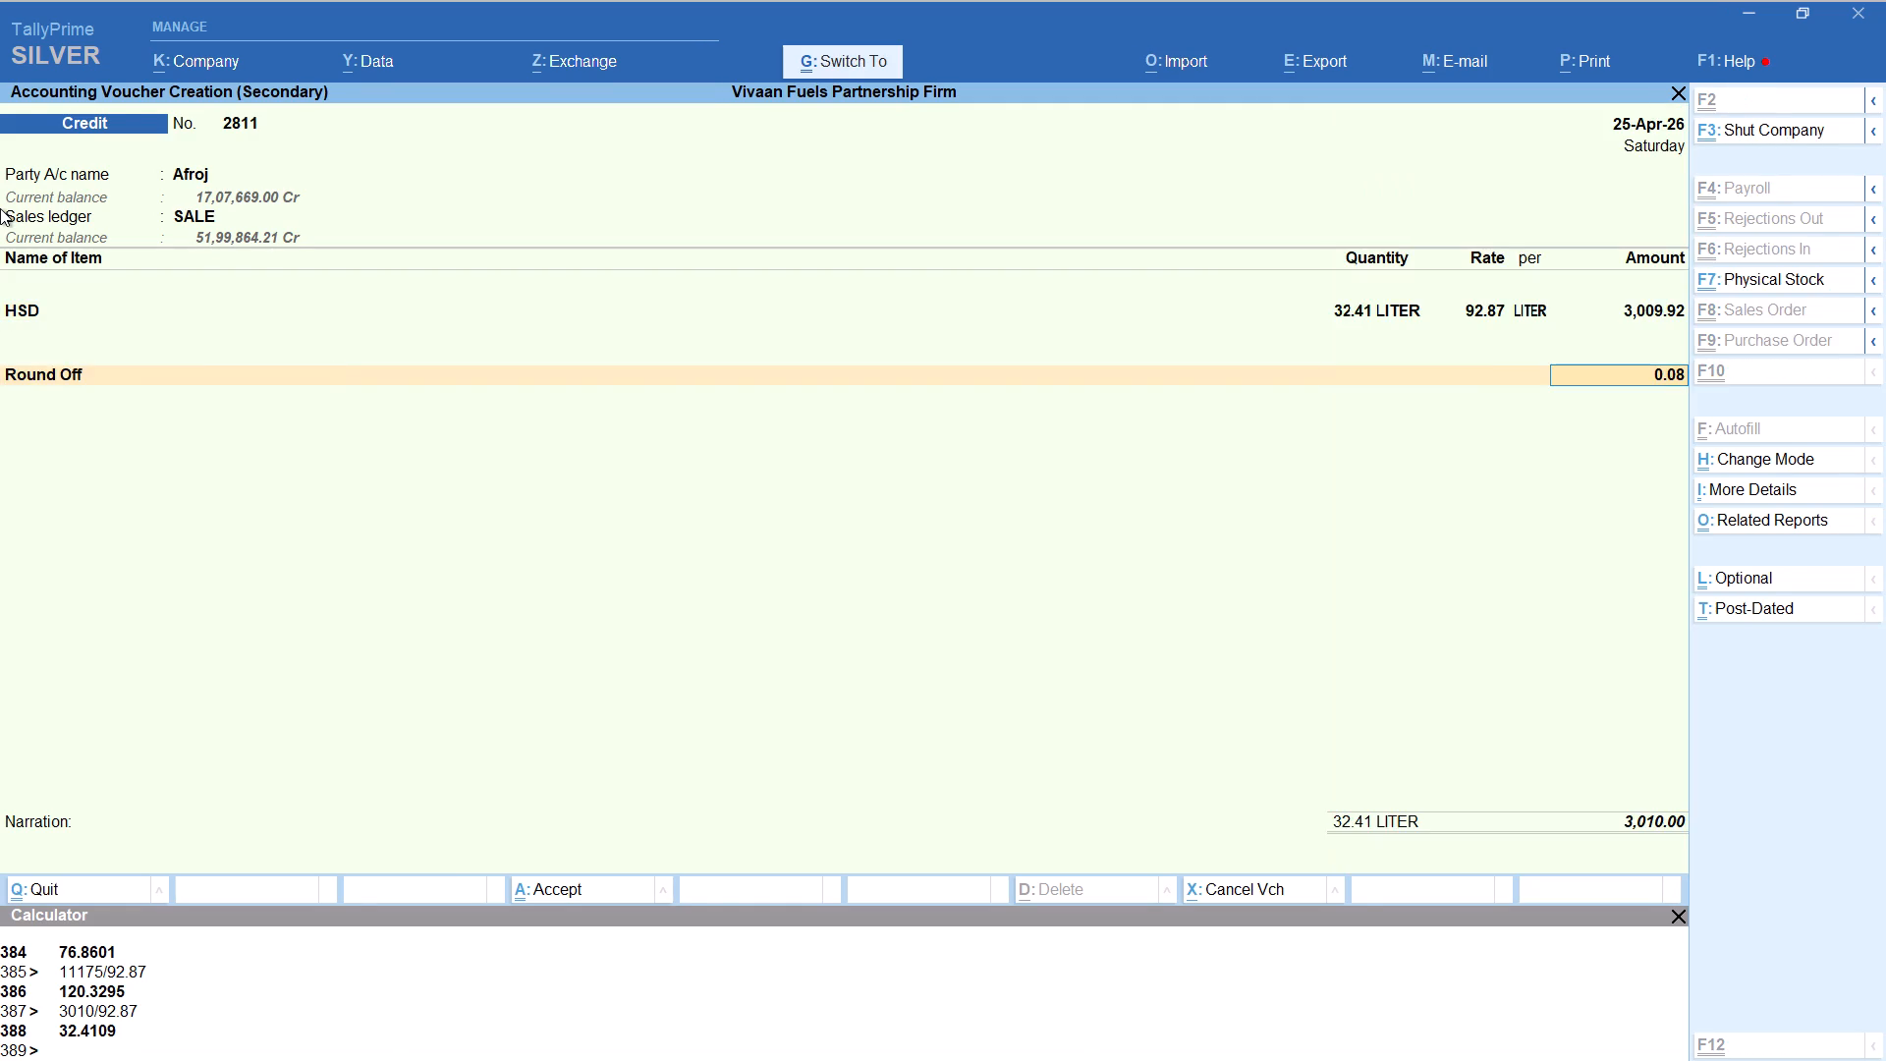
key("ctrl+a")
key("alt+a")
type("ram")
key("Down")
key("Return")
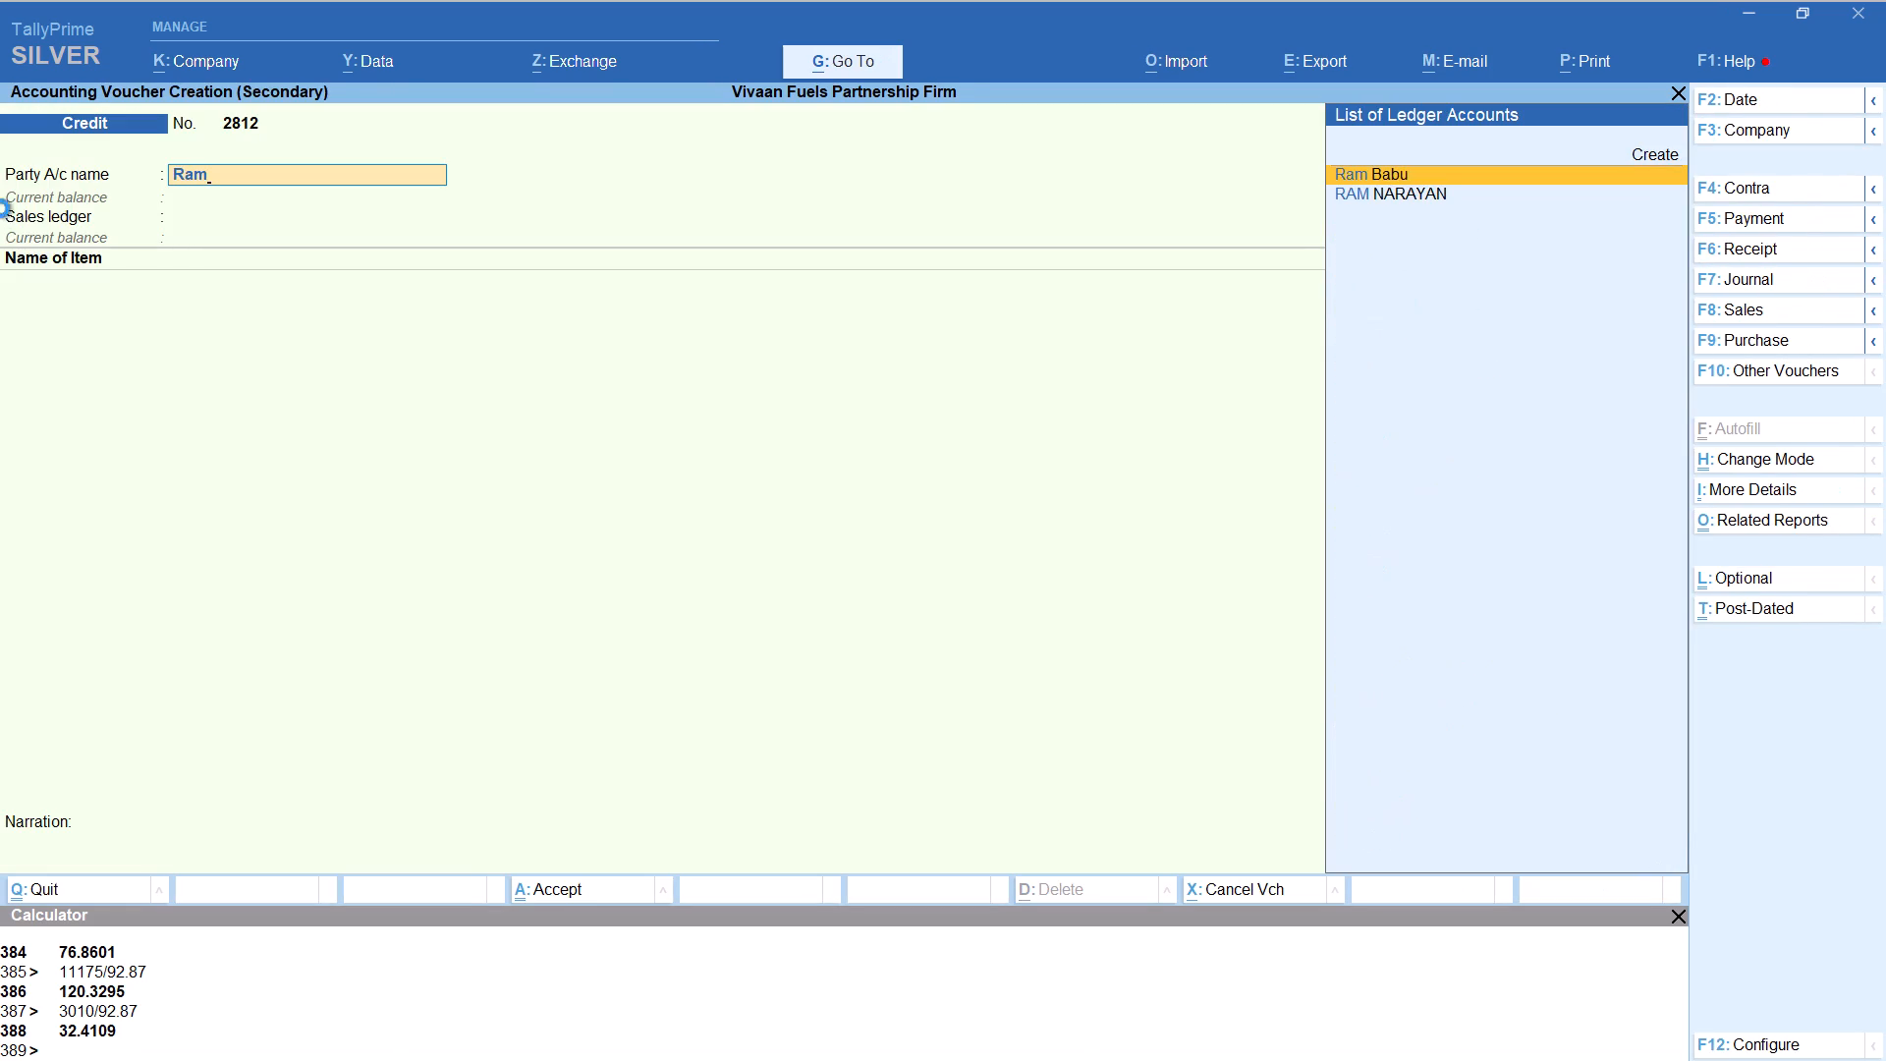
key("Return")
key("Return")
key("Return")
key("Return")
key("Return")
key("Return")
key("Return")
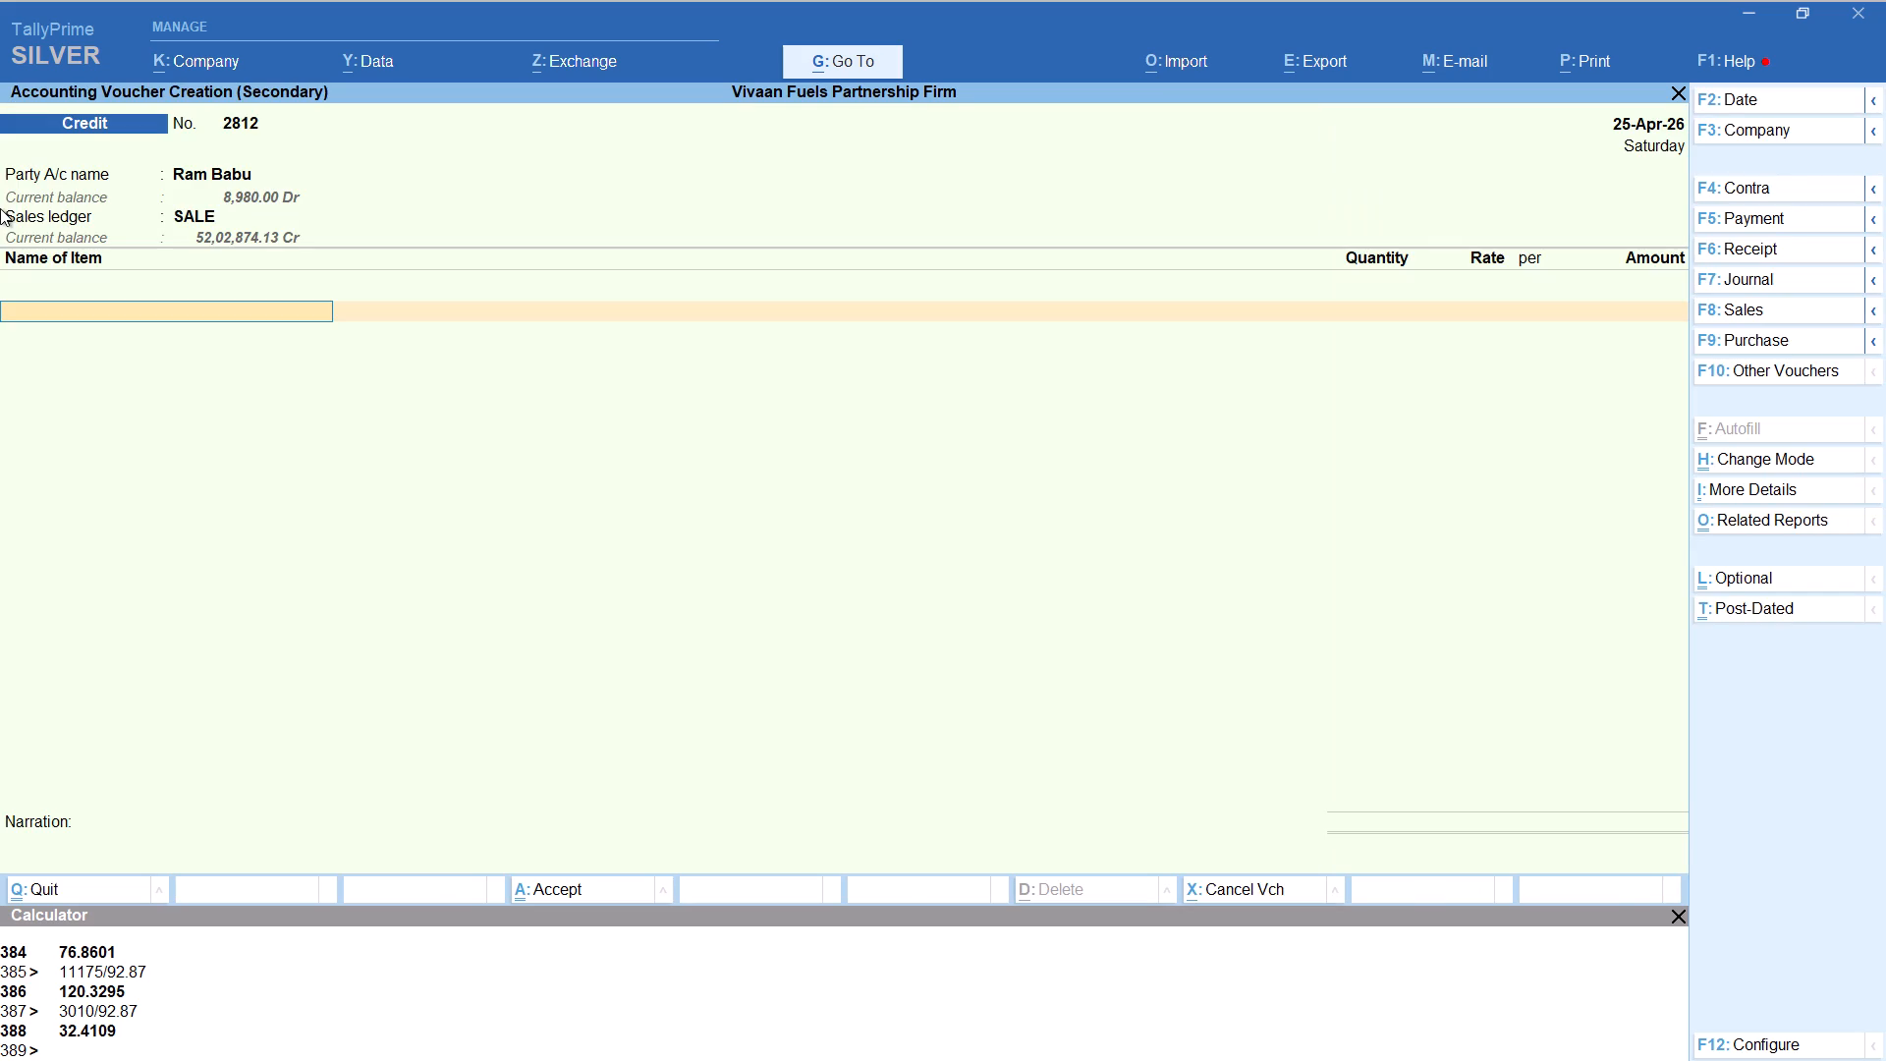
key("h")
key("Return")
key("Up")
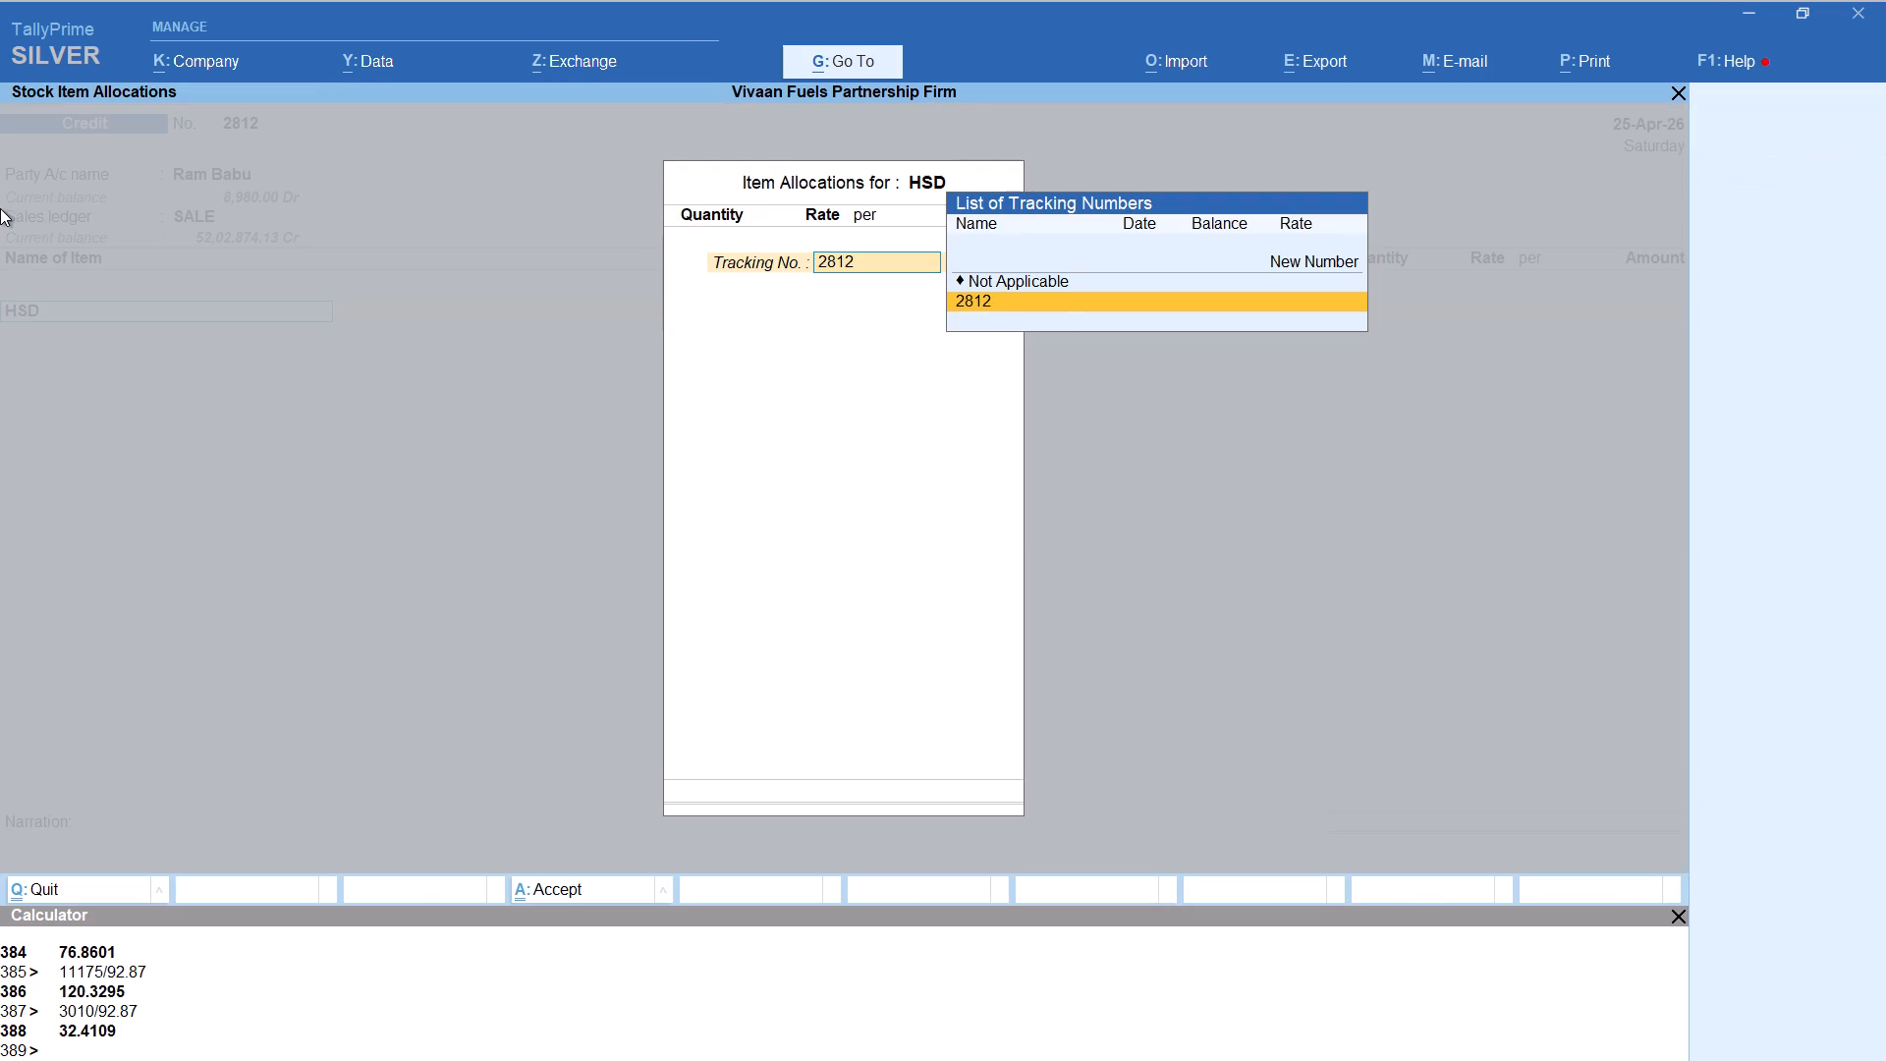
key("Return")
key("alt+c")
type("800/92.87")
key("Return")
key("Return")
key("Return")
key("Return")
key("Return")
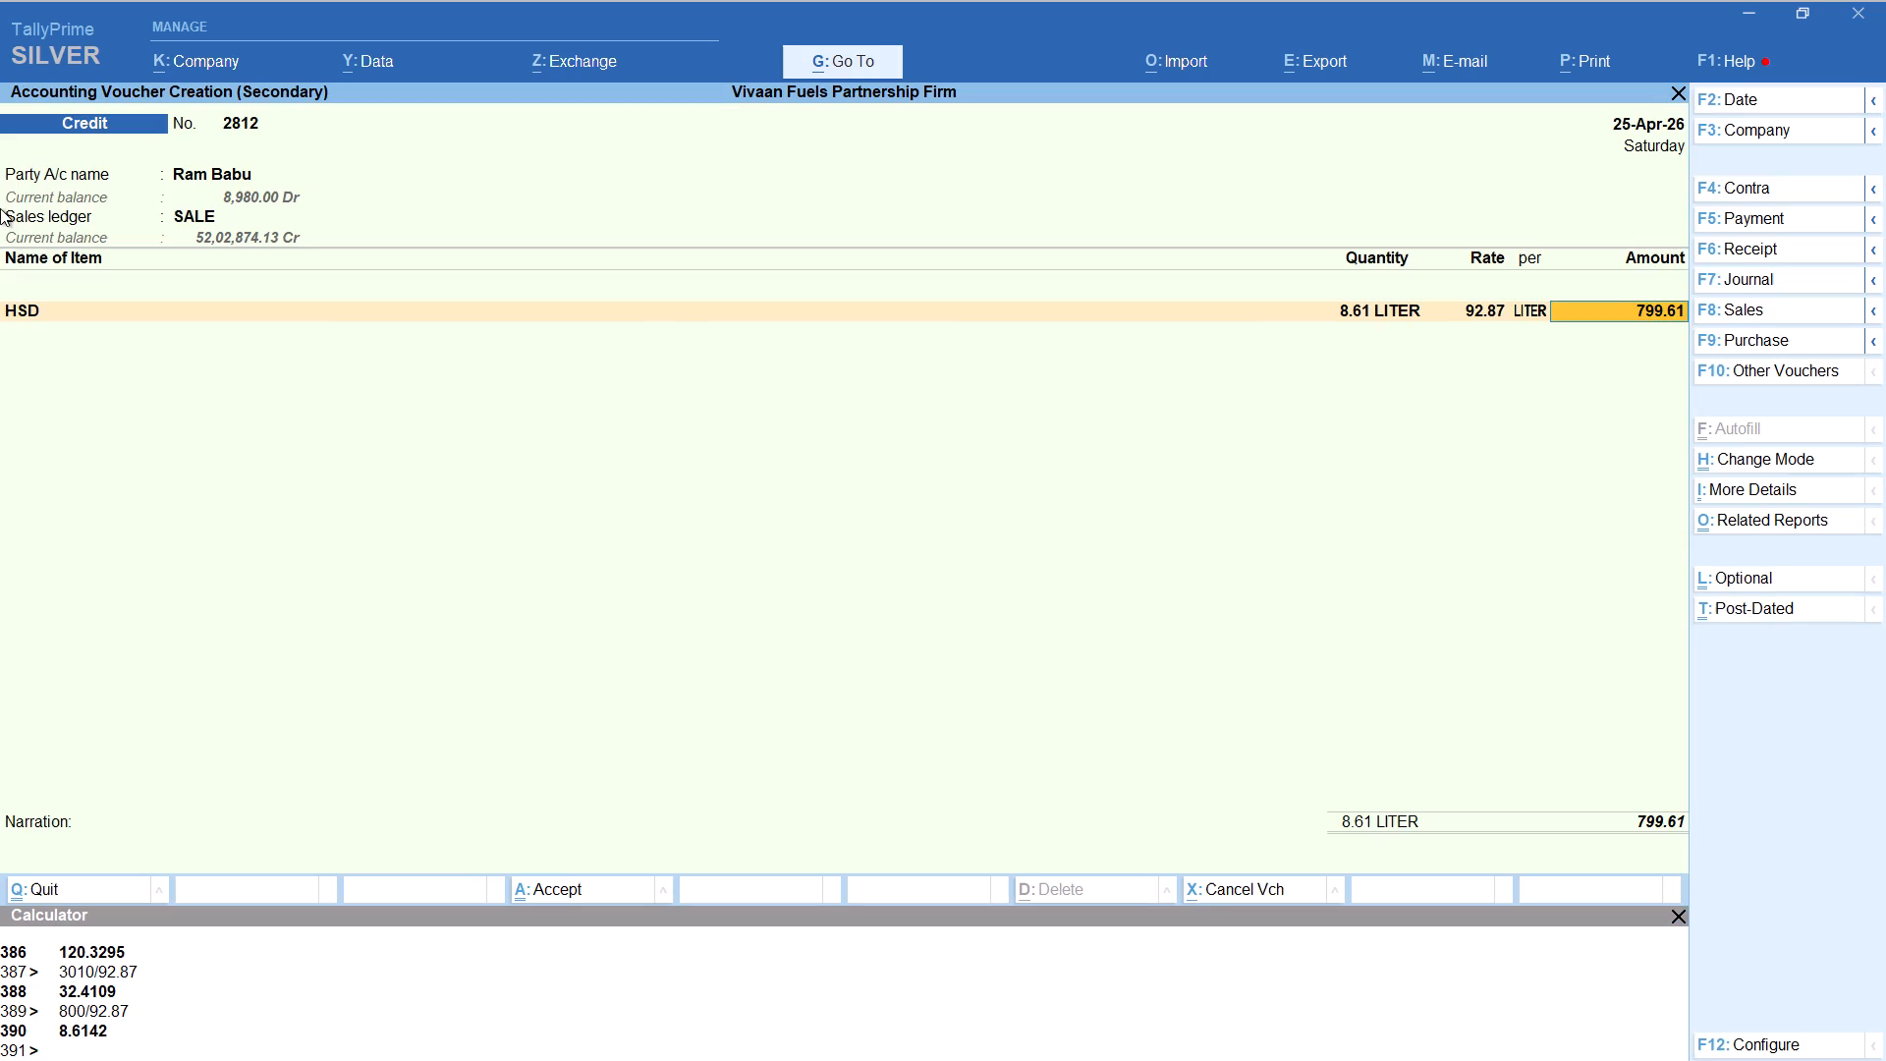
key("Return")
key("Return")
type("rou")
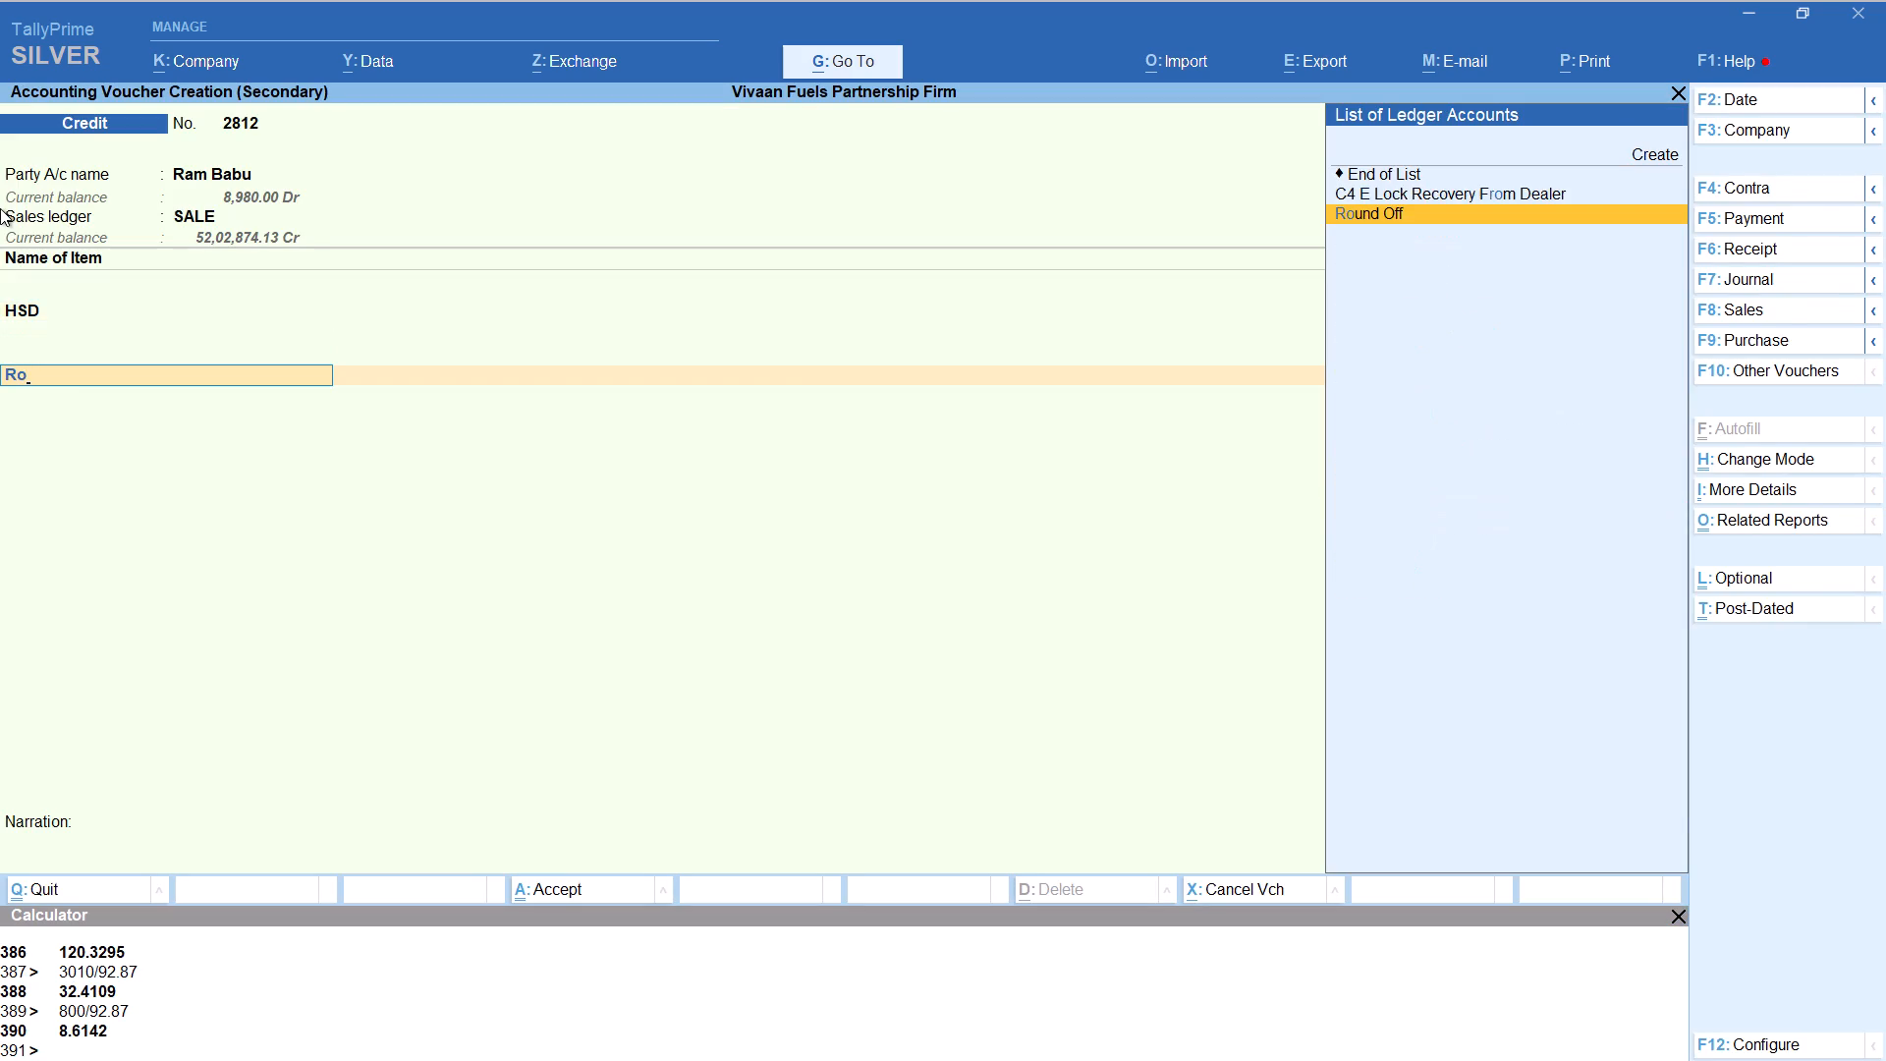
key("Return")
key("ctrl+a")
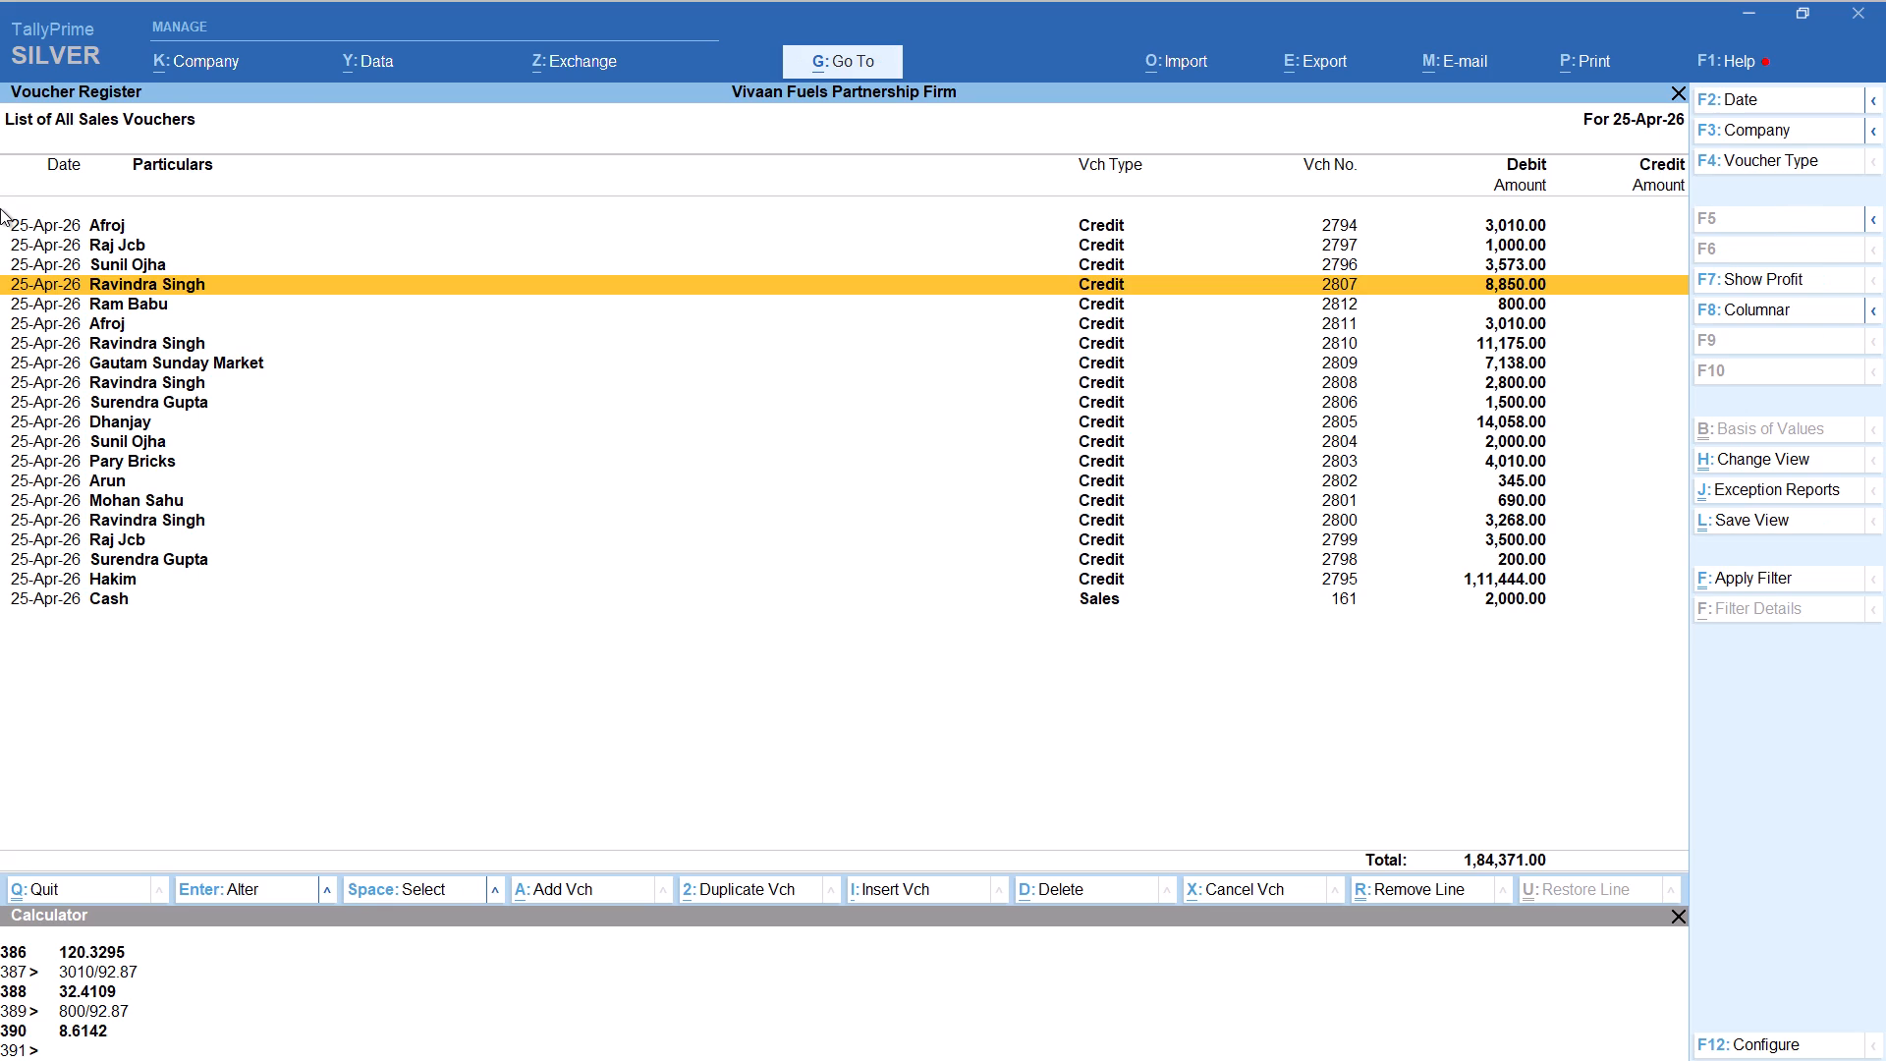
Compare the 25-Apr CREDIT figure in the Excel balance sheet workbook with the TallyPrime sales register total for that date.
key("alt+Tab")
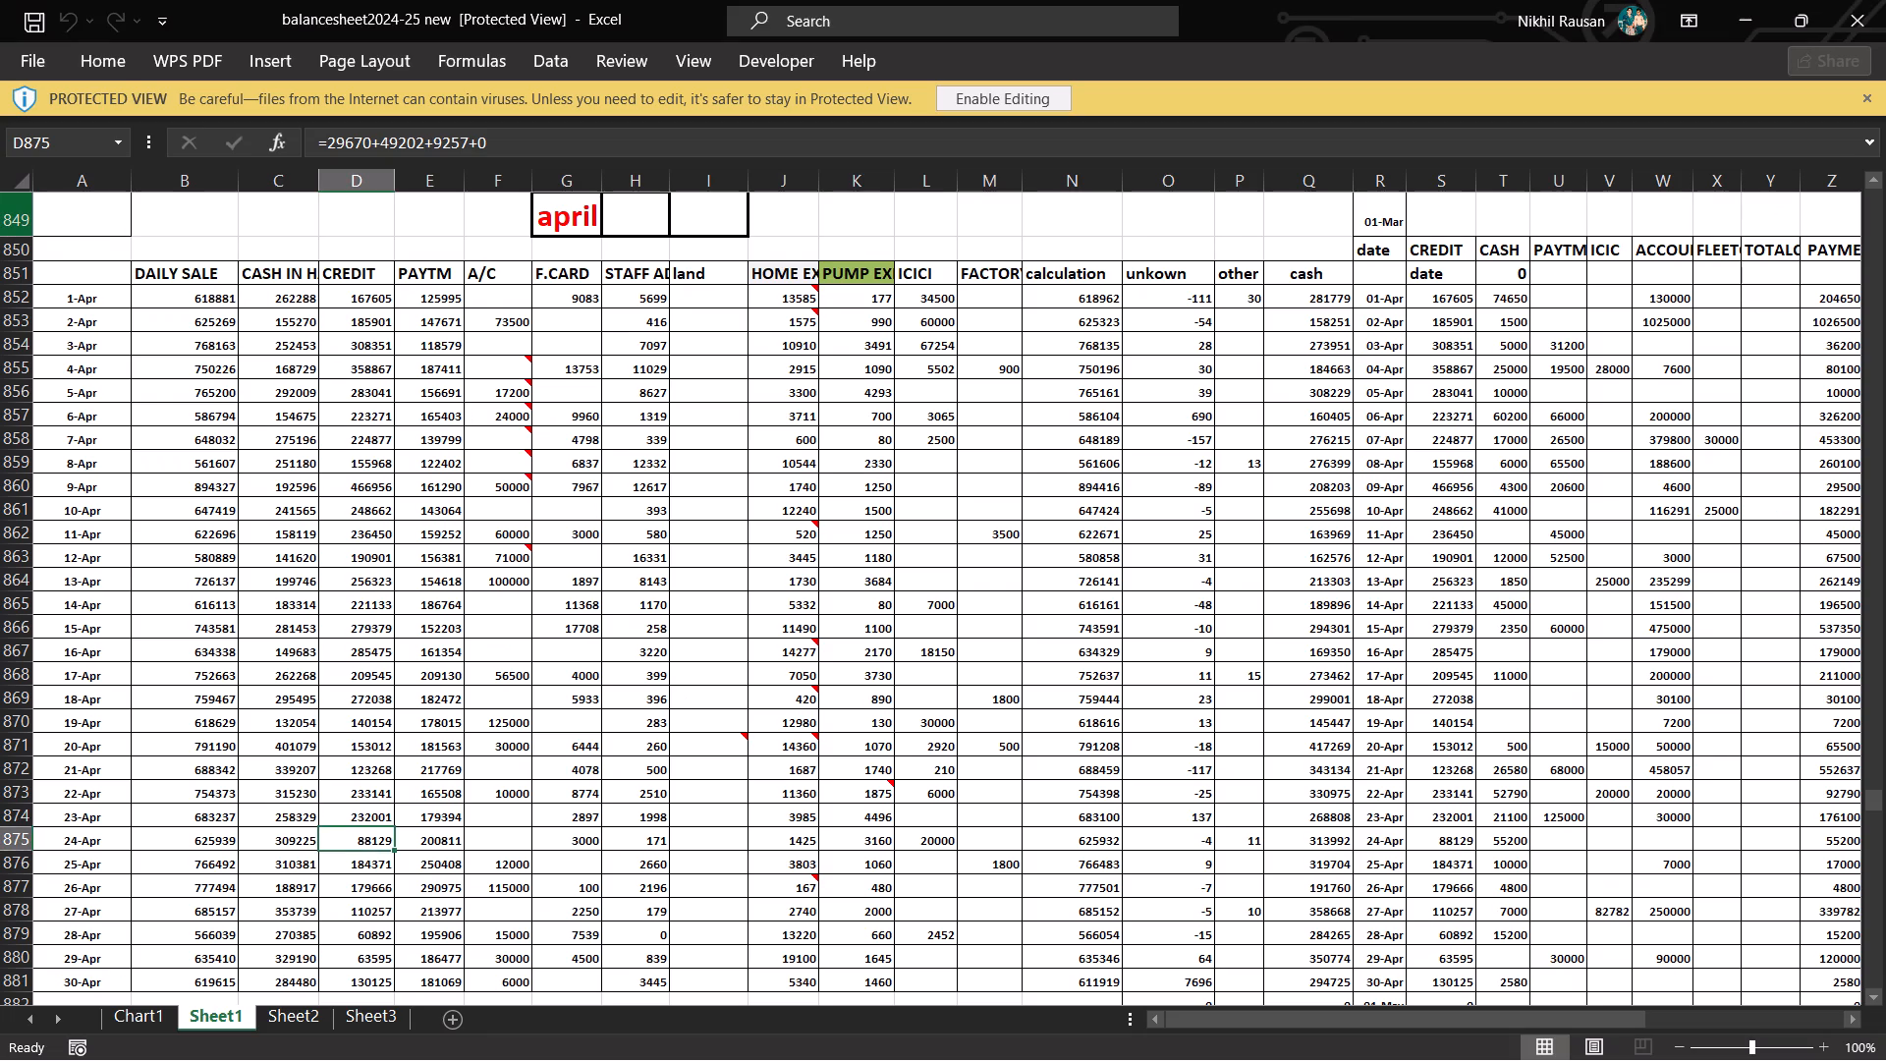
key("alt+Tab")
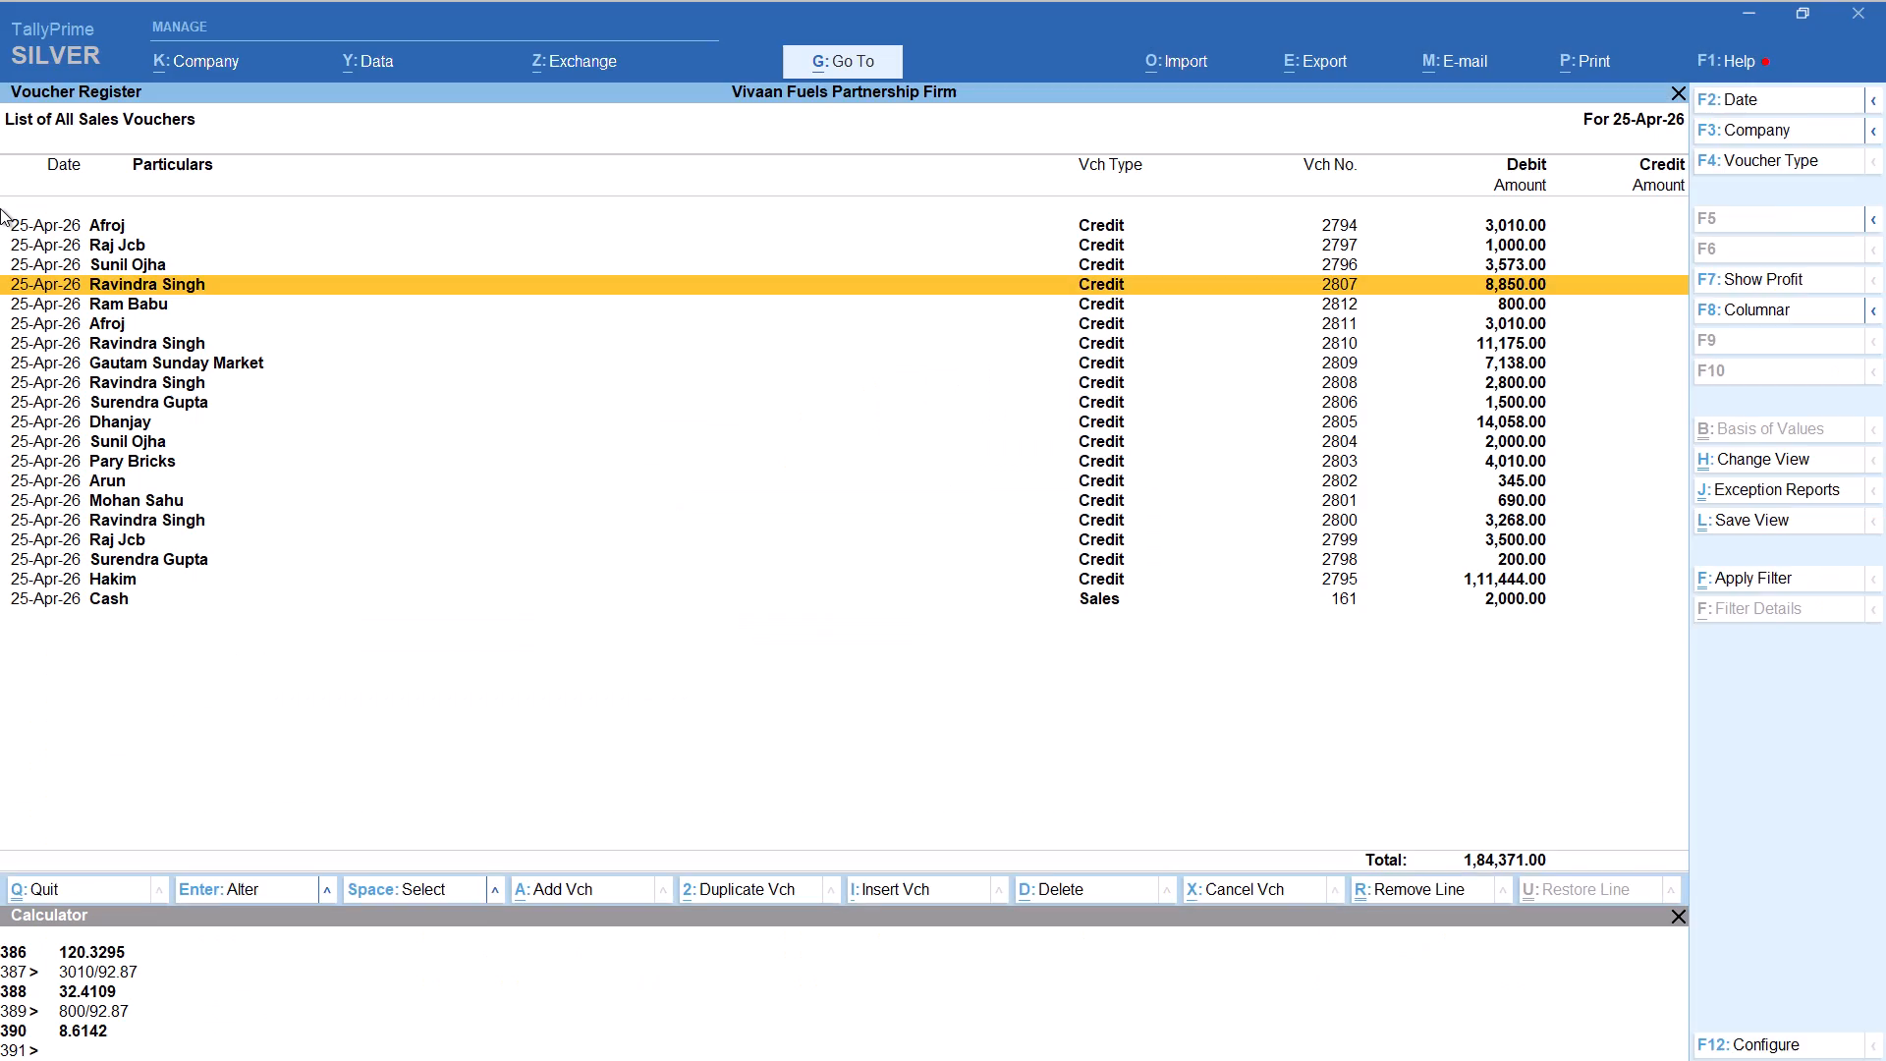
key("alt+Tab")
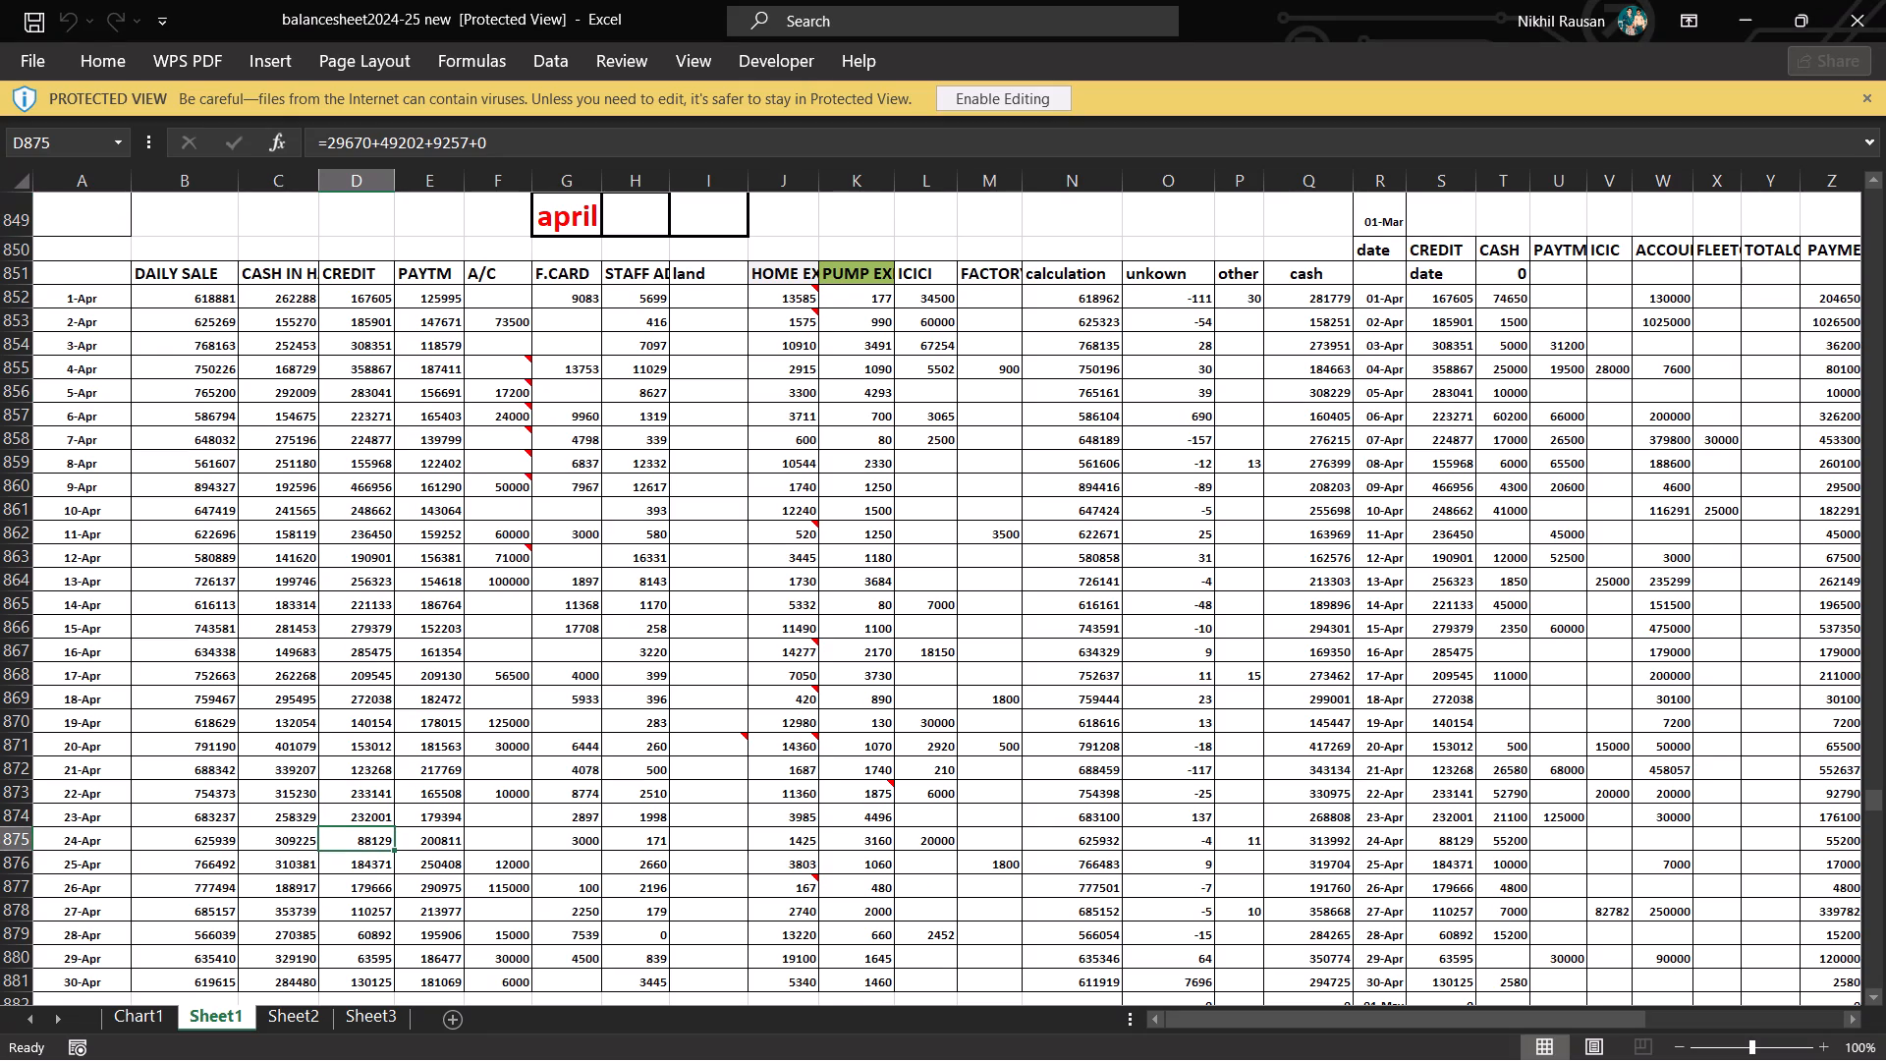
left_click(359, 866)
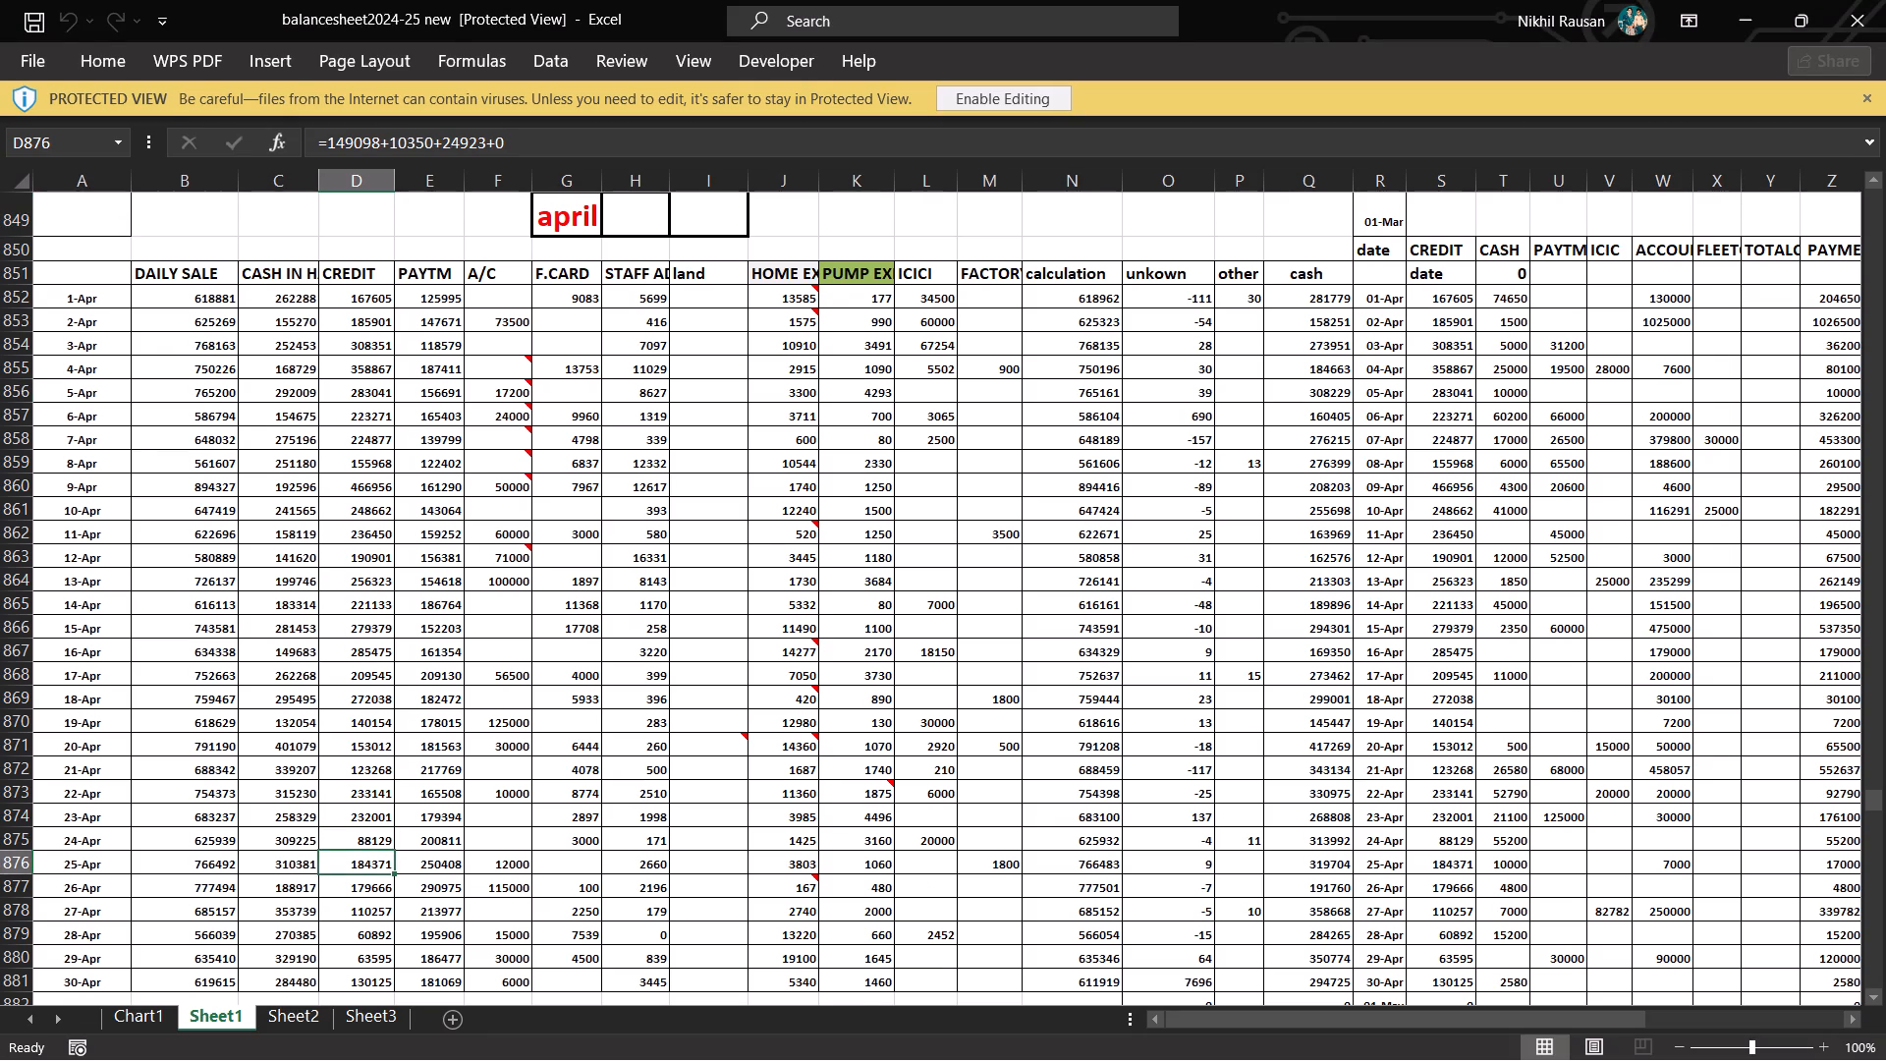
key("alt+Tab")
key("alt+Tab")
key("alt+Tab")
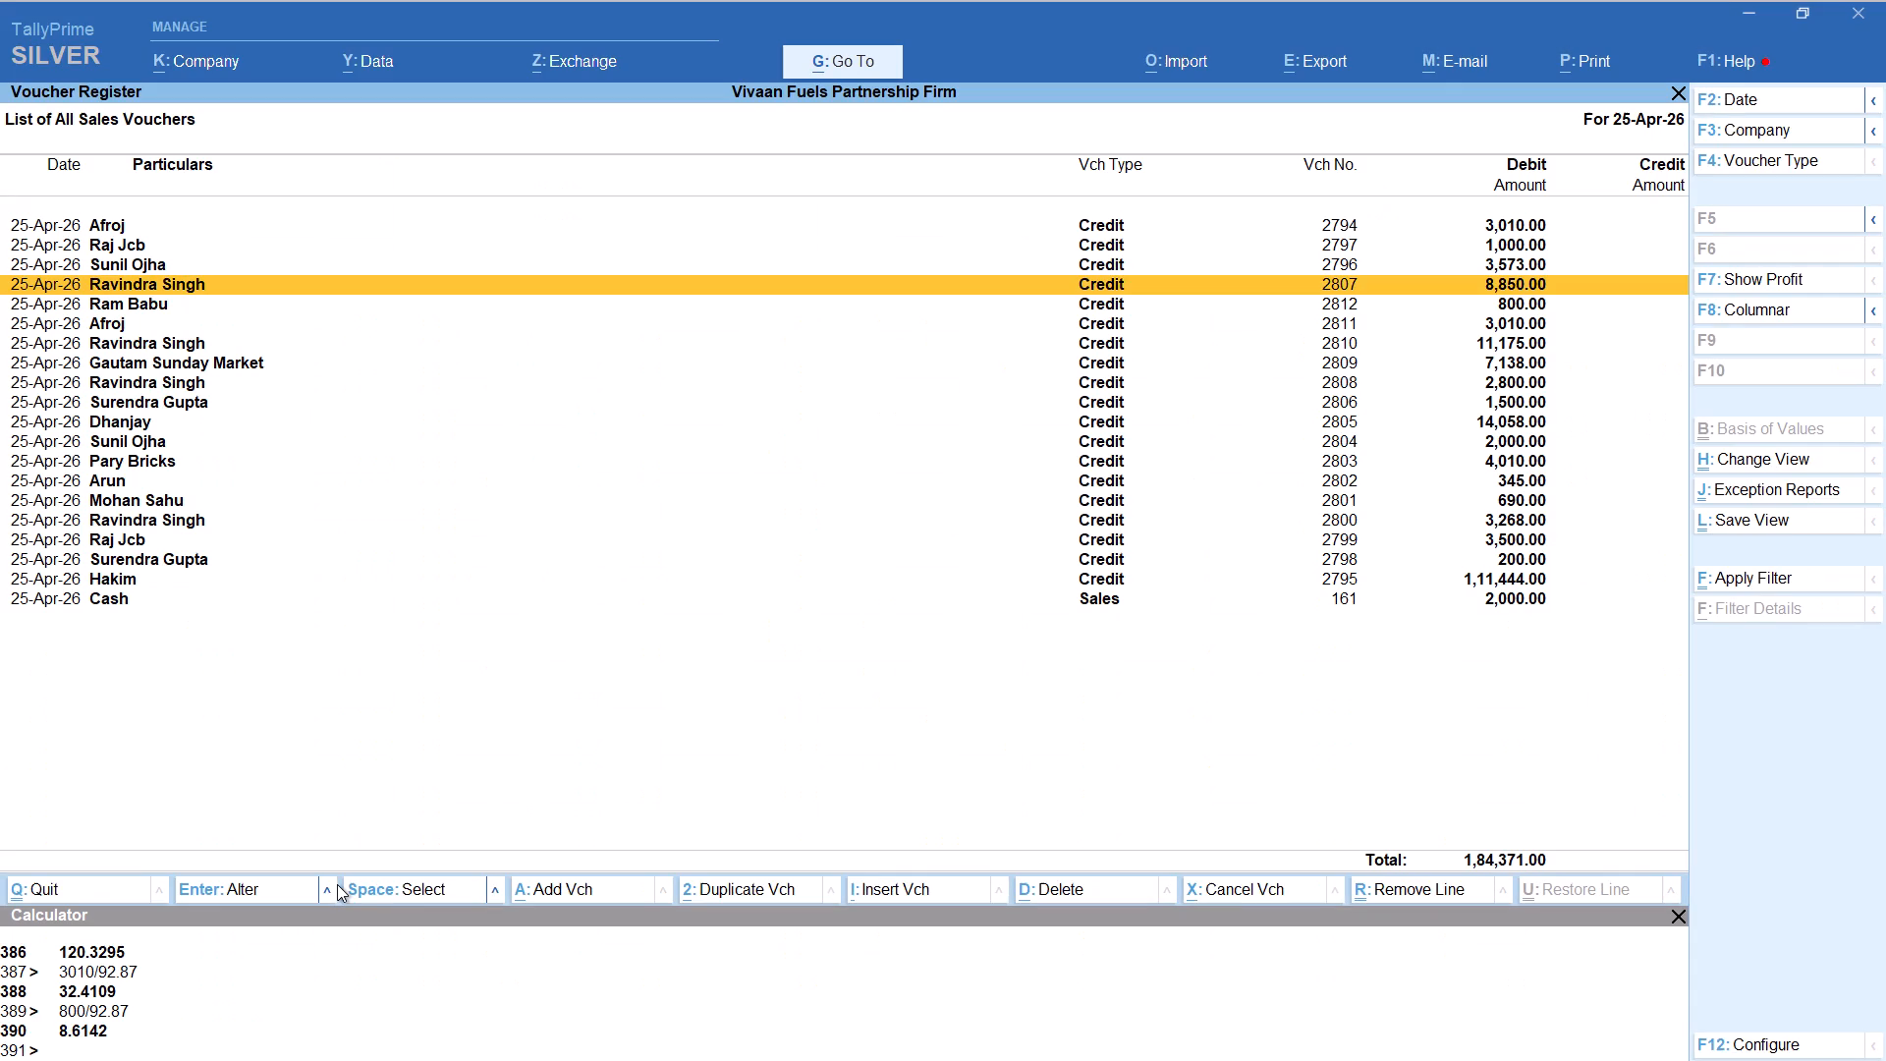
Change the sales voucher register's date to 26-Apr-26.
key("F2")
type("26")
key("Return")
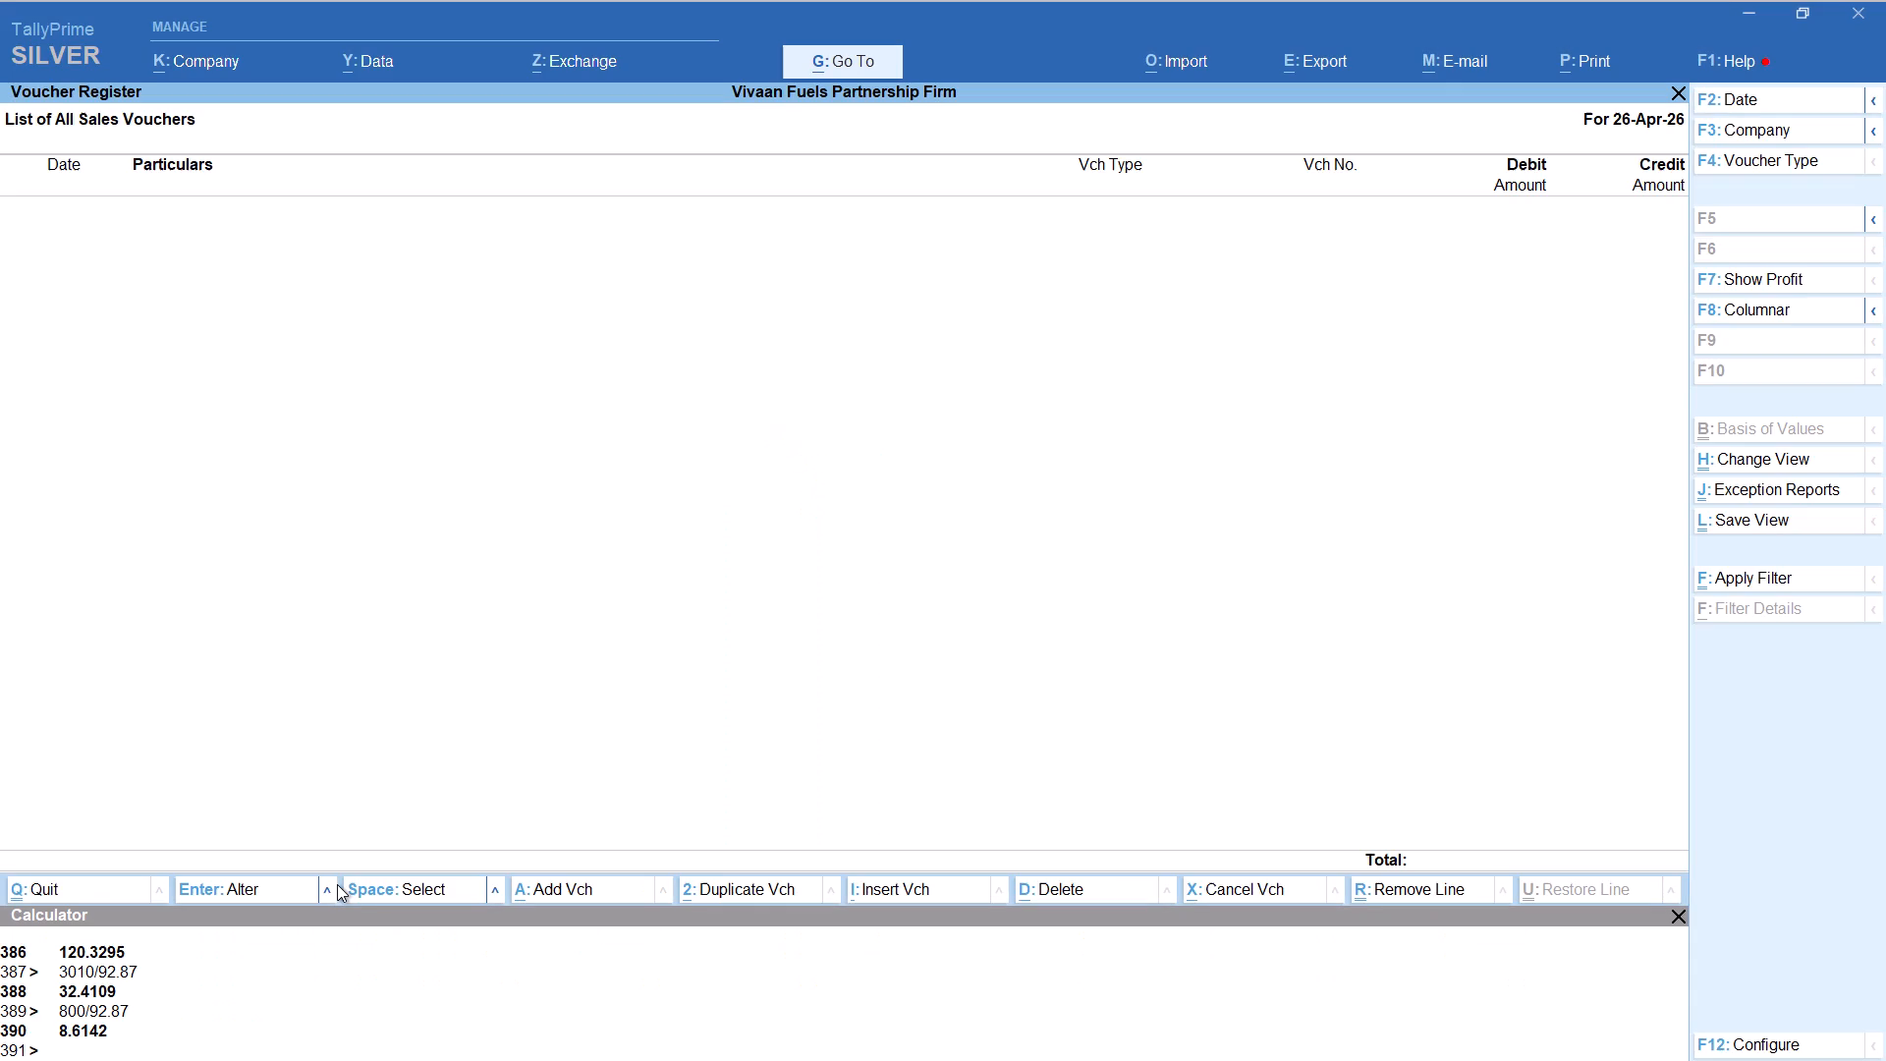
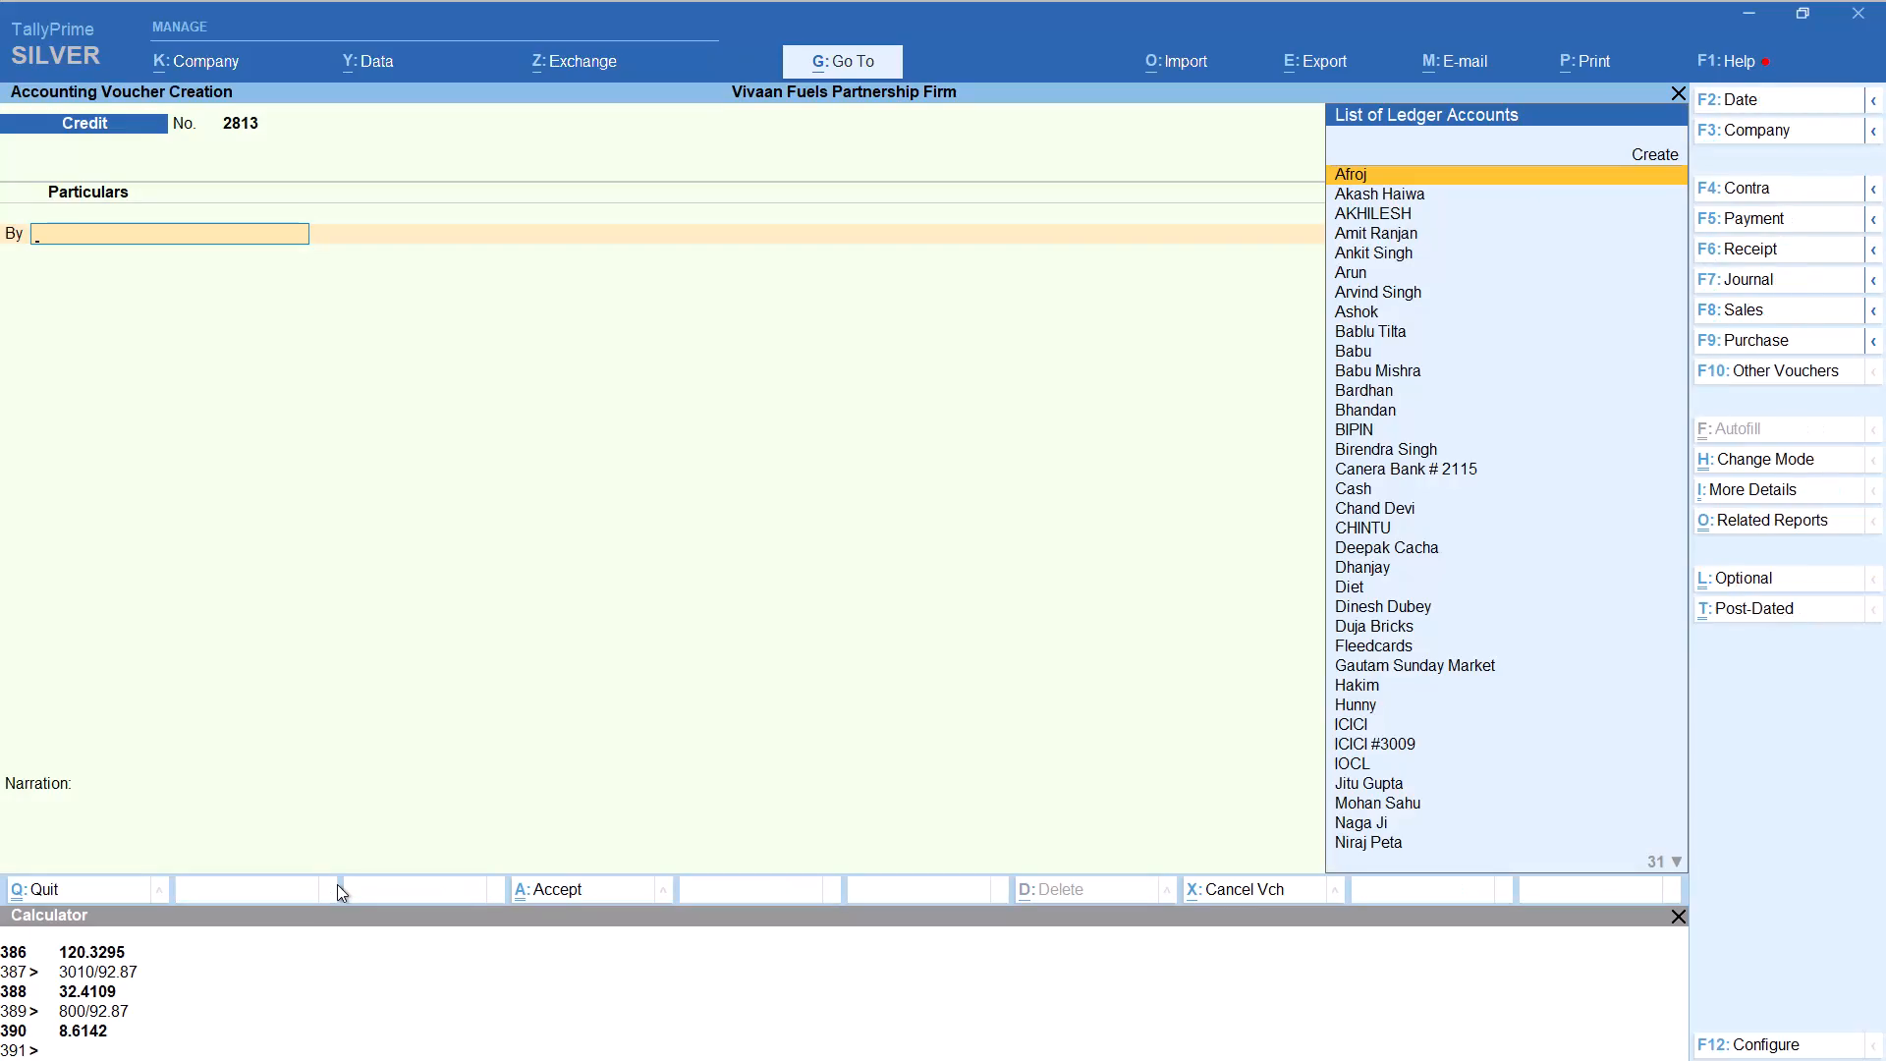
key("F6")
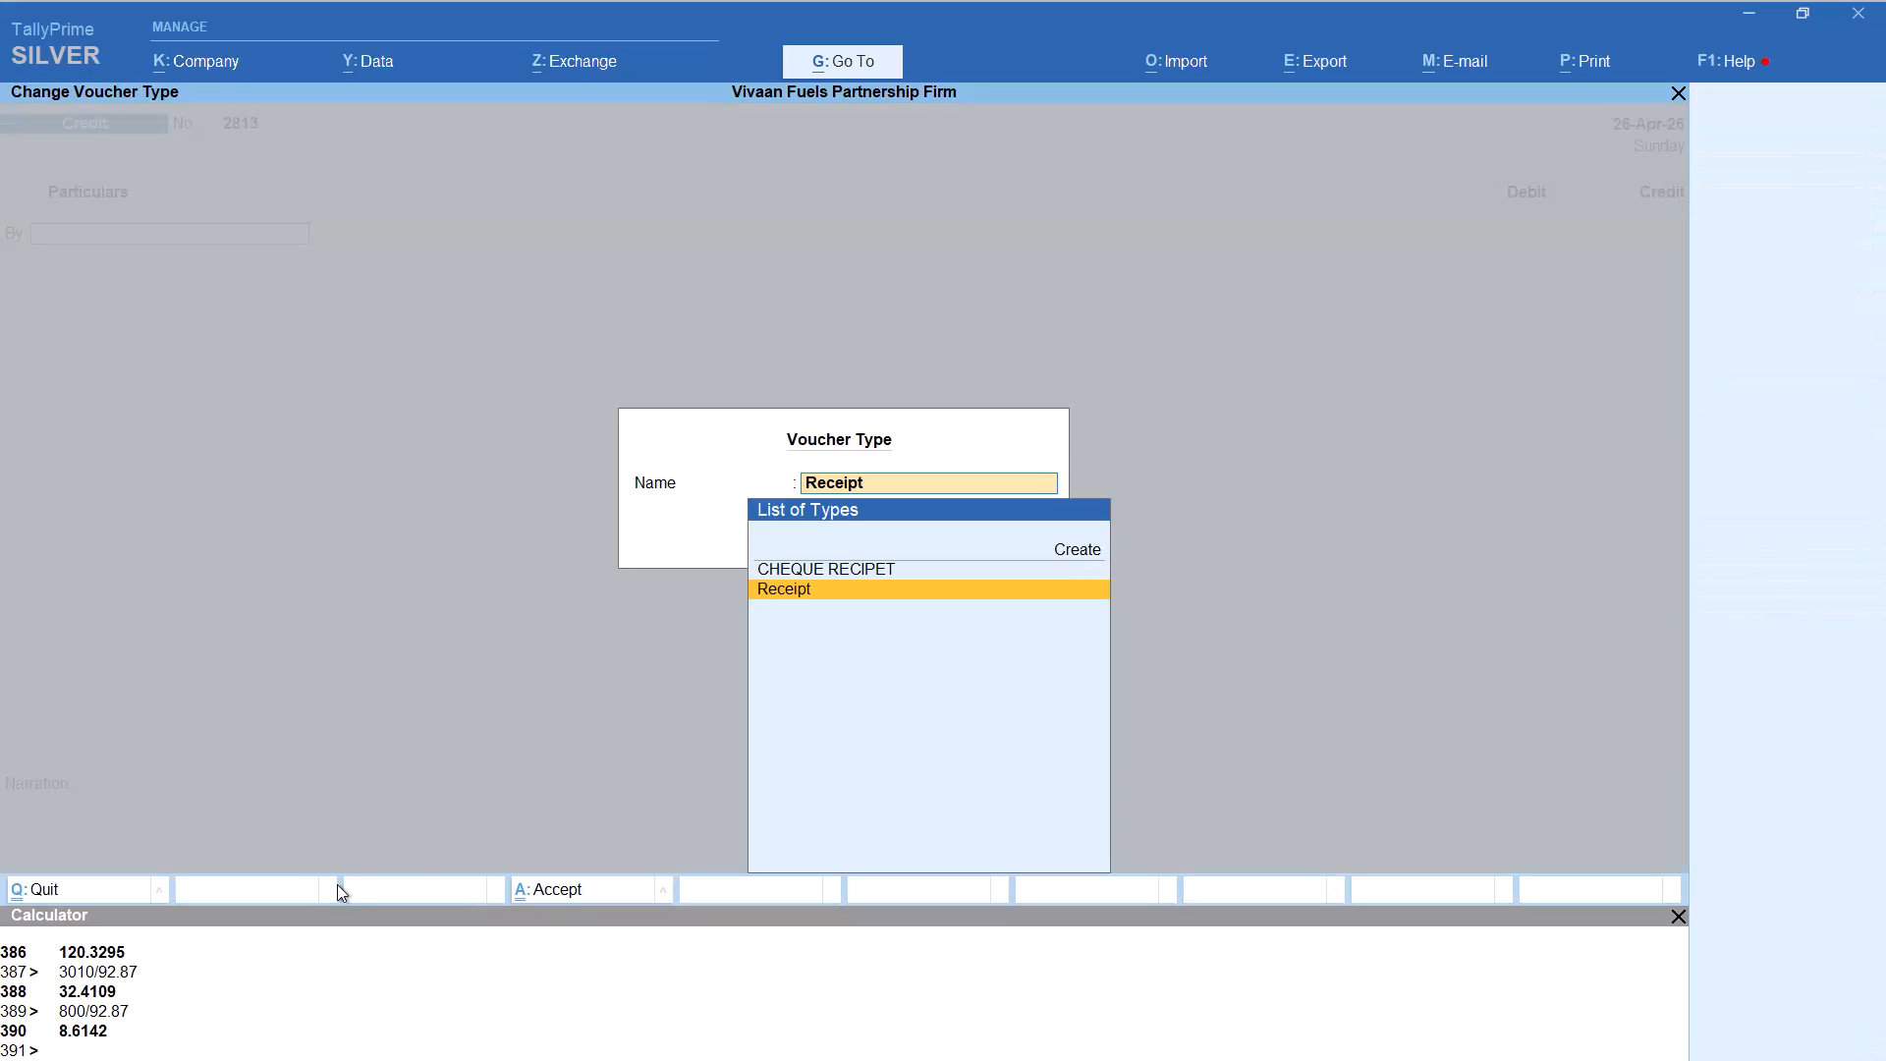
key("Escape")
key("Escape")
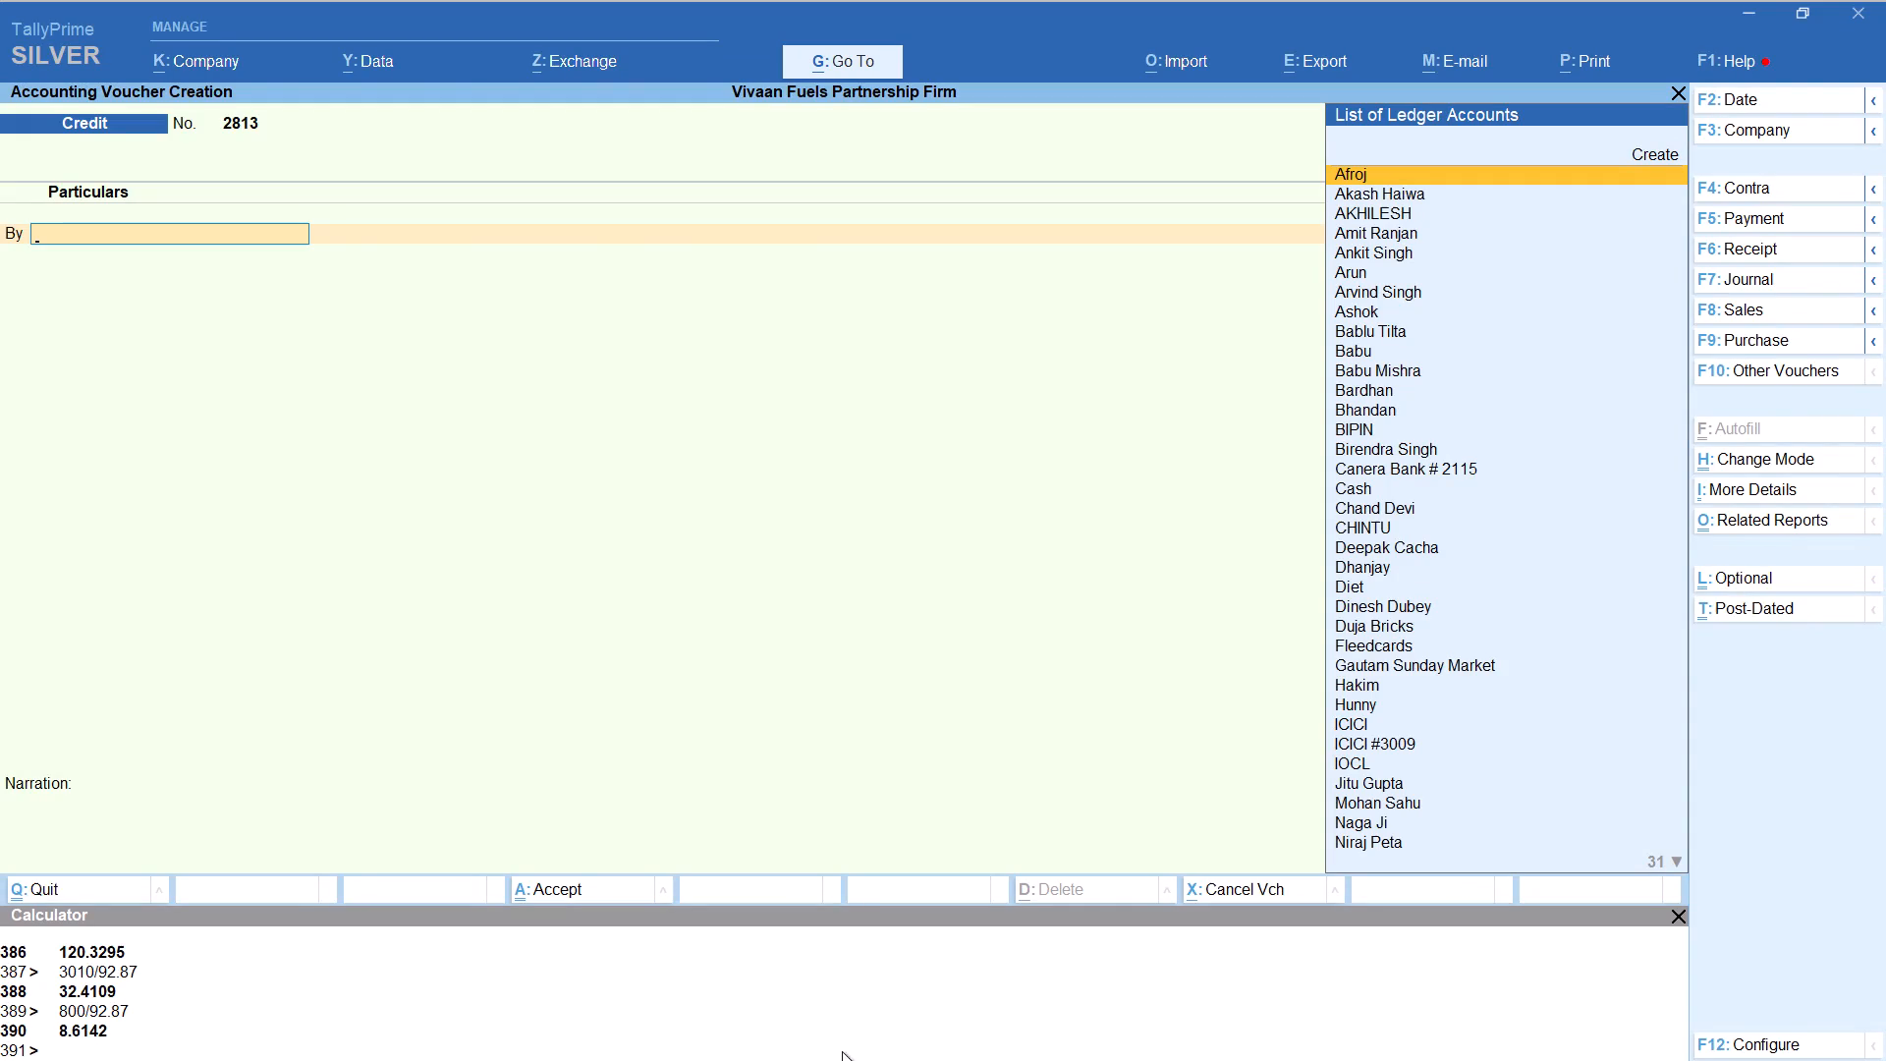
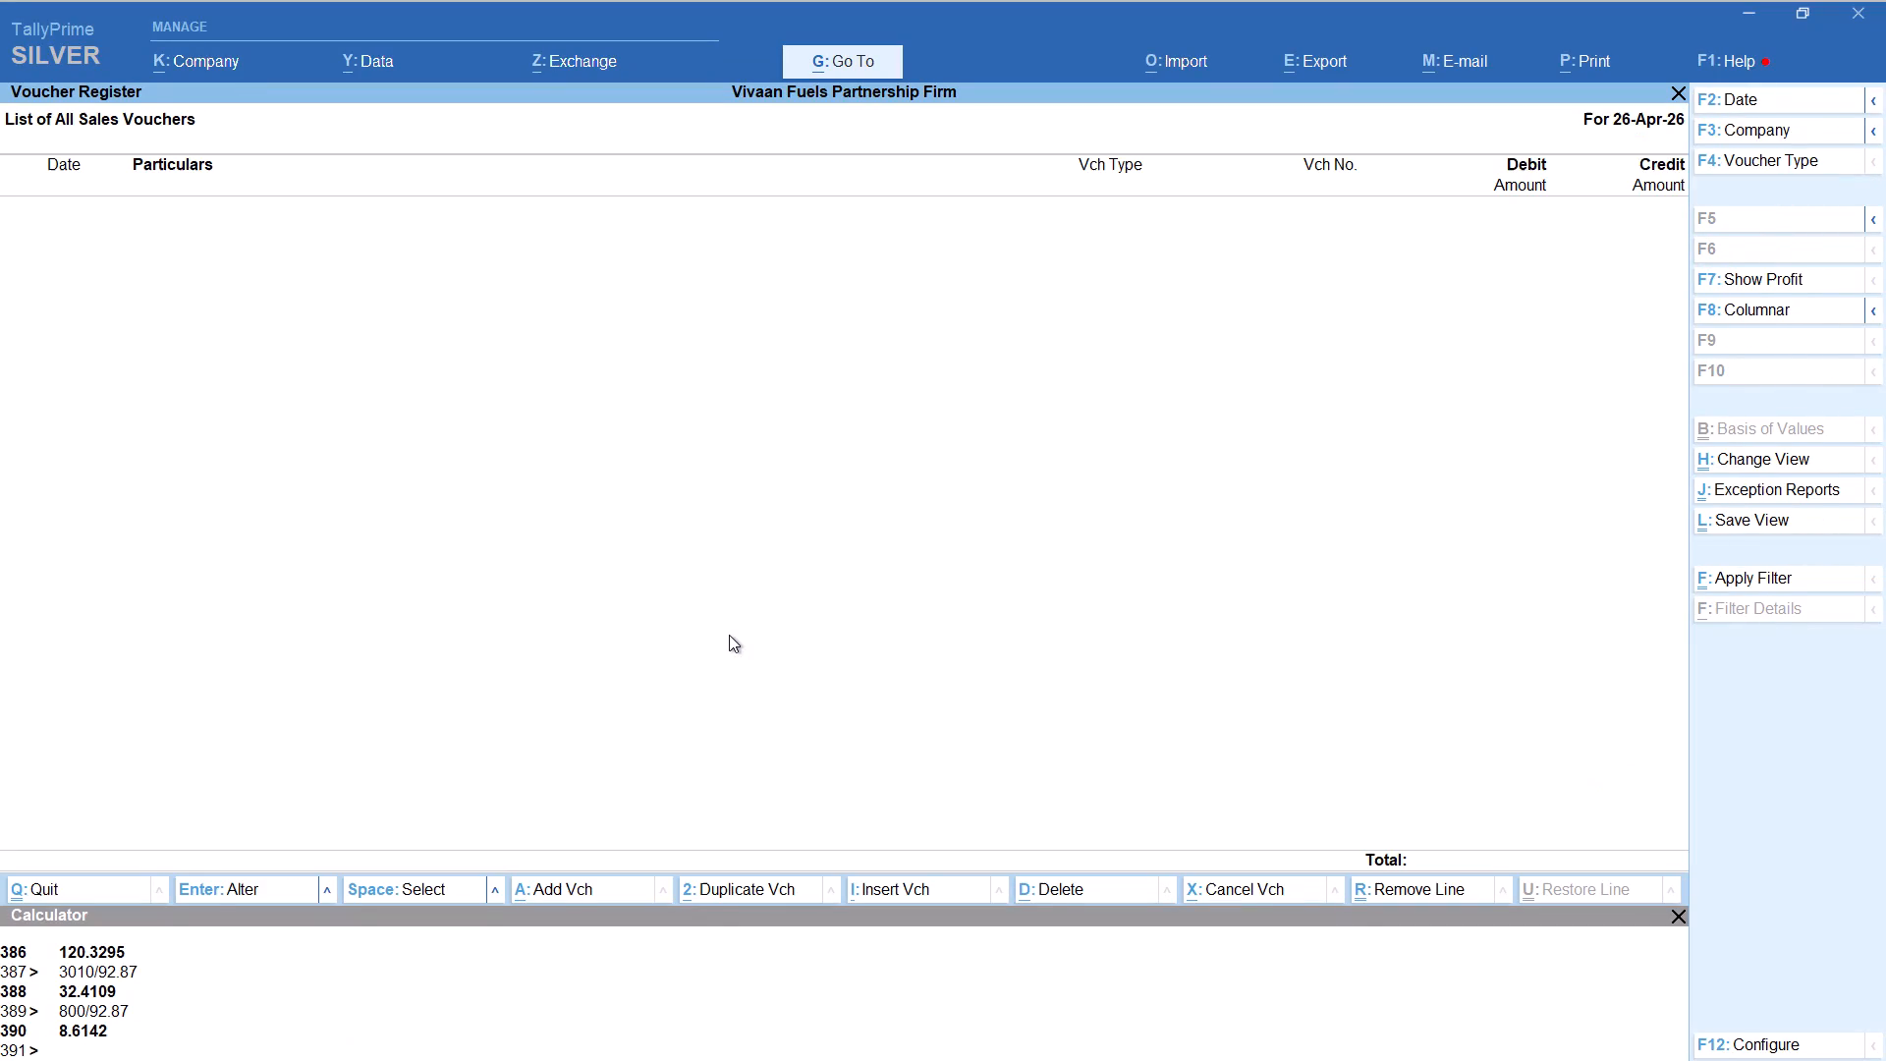
Start a Credit voucher dated 26-Apr-26 for party Ranchi Bricks, keeping its party details and the SALE ledger.
key("alt+a")
key("F8")
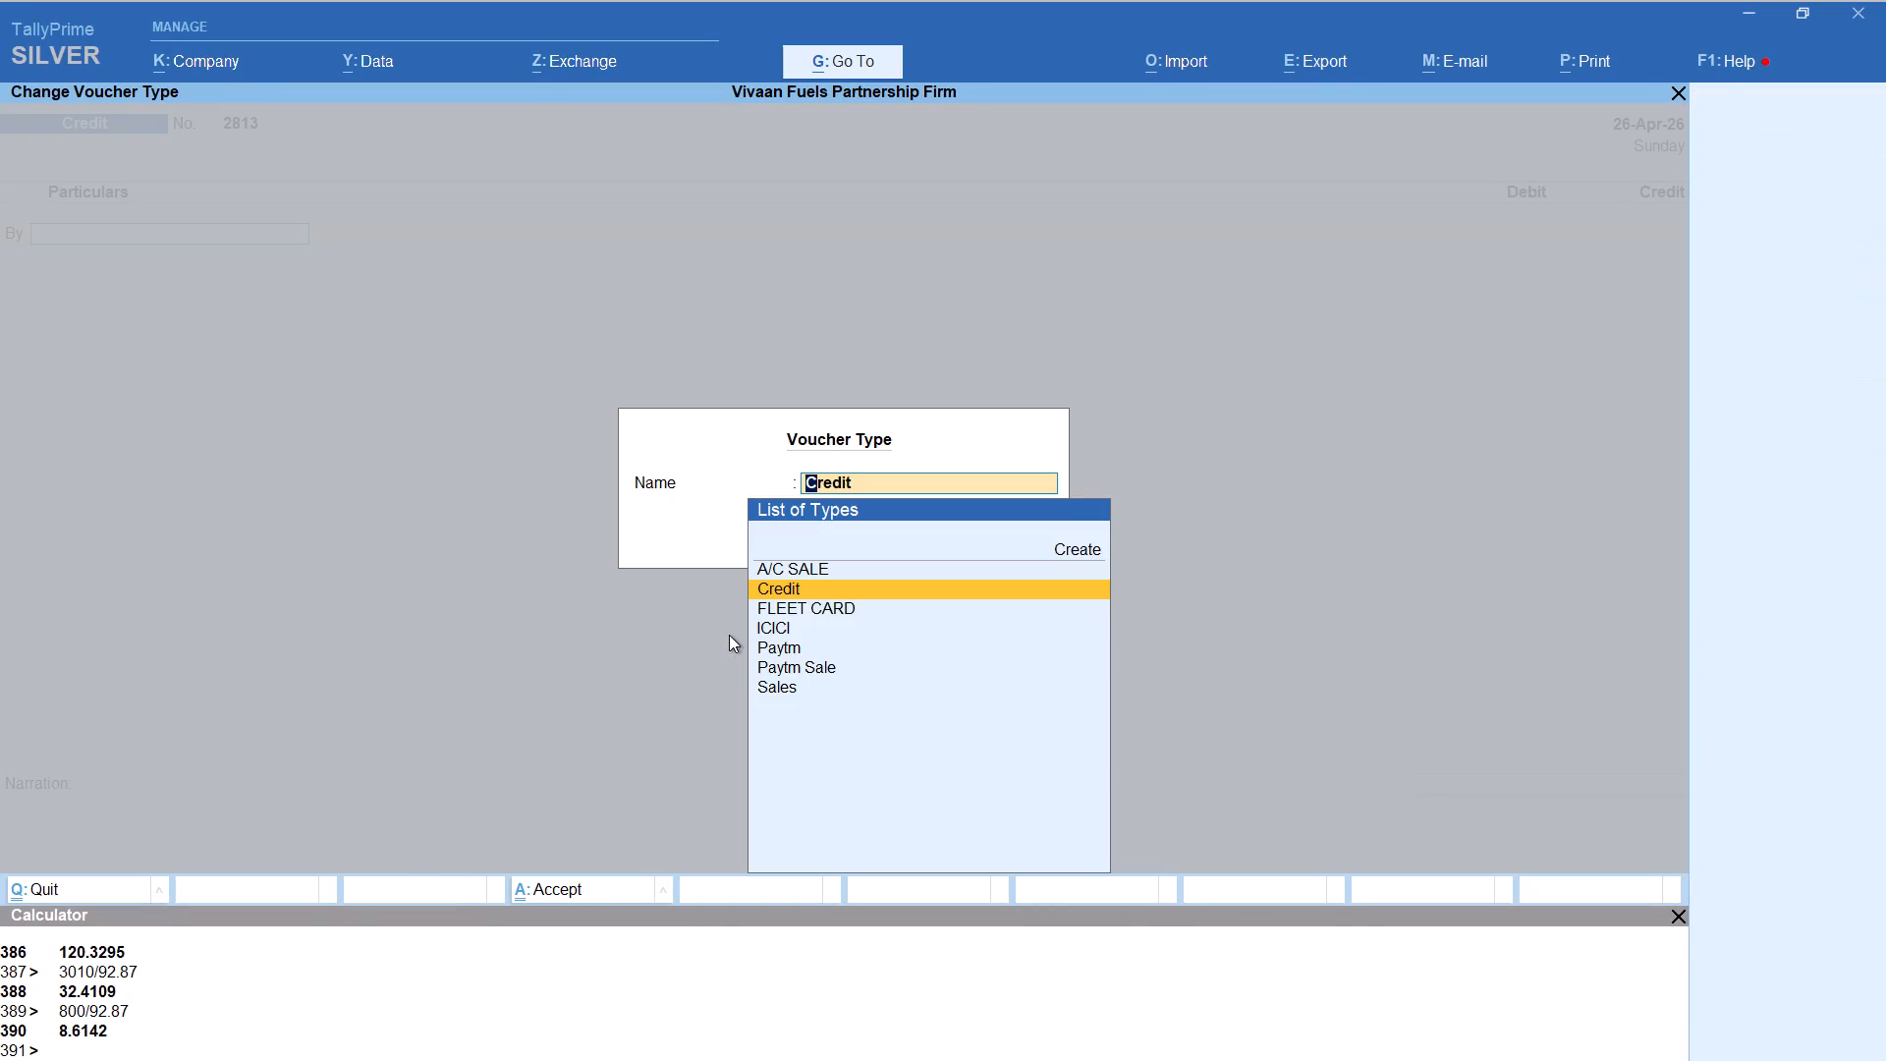
key("Return")
type("ran")
key("Return")
key("Return")
key("Return")
key("Return")
key("Return")
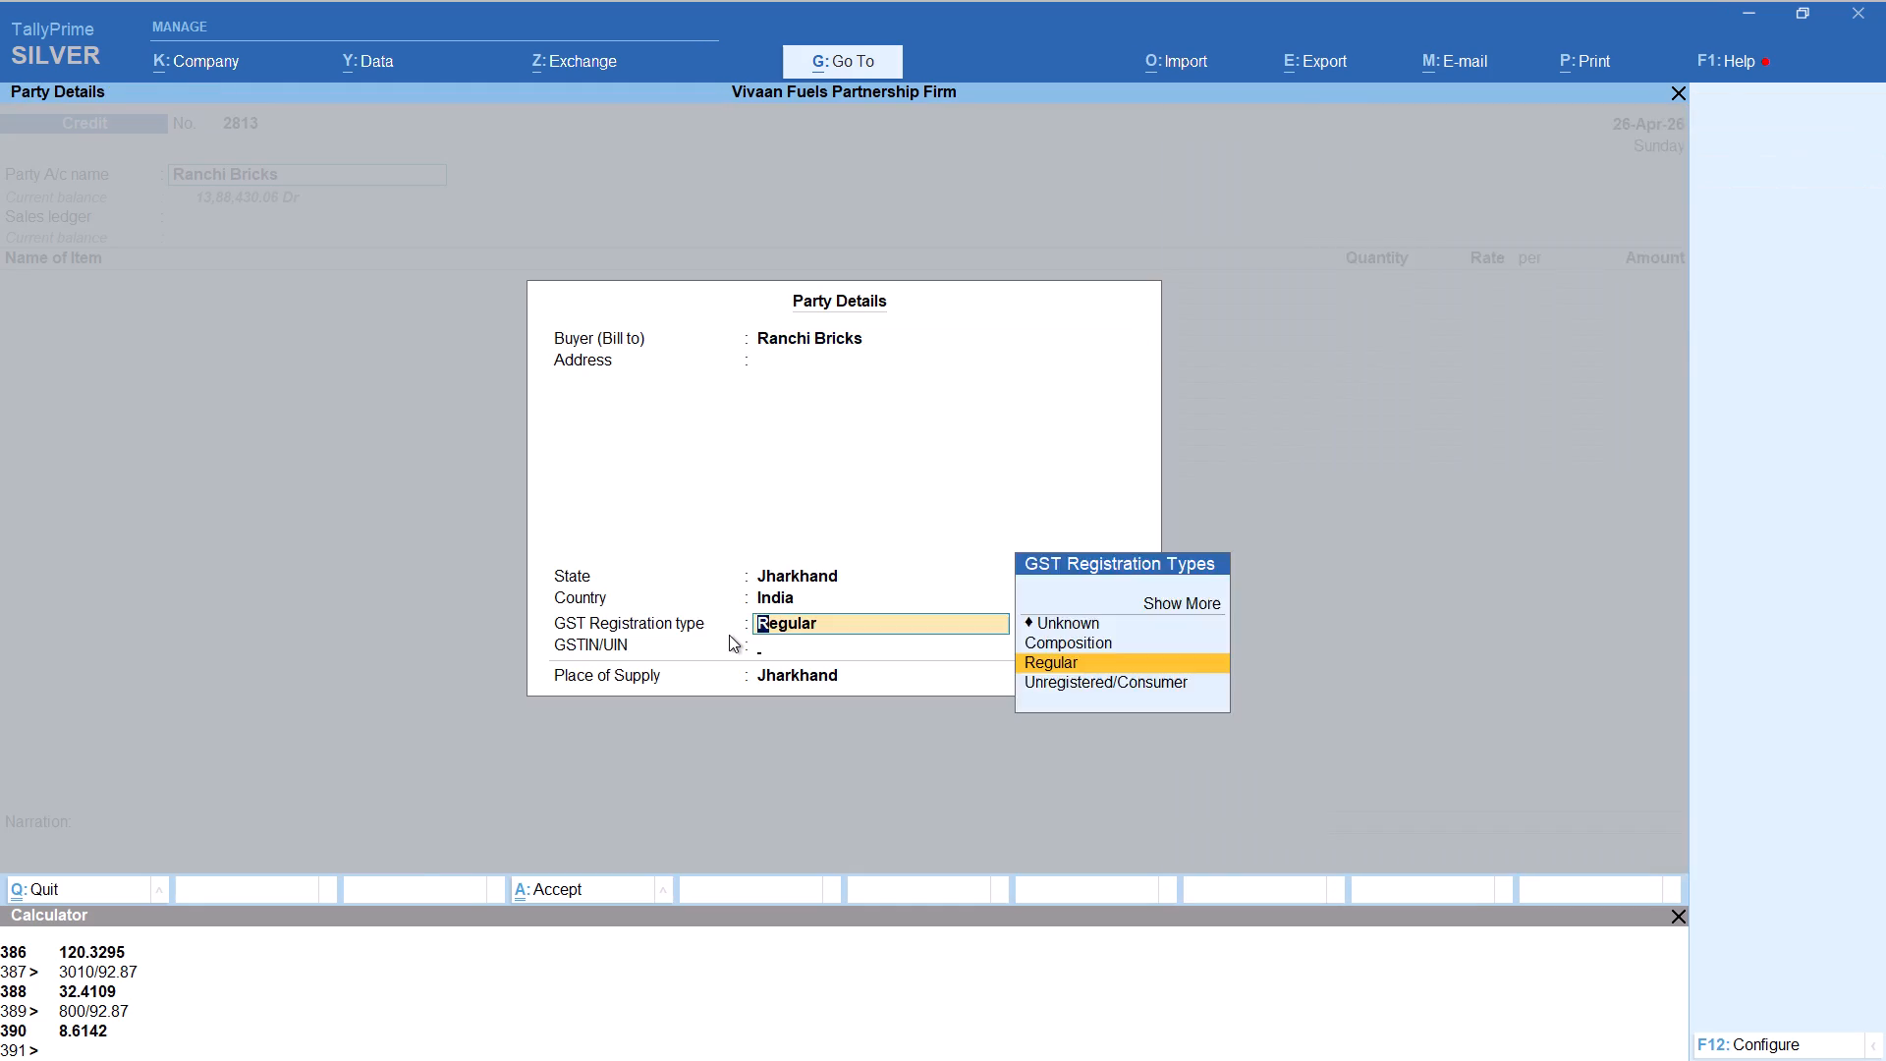
key("Return")
key("Return")
key("Return")
Add HSD to the Ranchi Bricks voucher with tracking number Not Applicable, quantity calculated as 4000/92.87, at rate 92.87 per LITER.
type("hs")
key("Return")
key("Up")
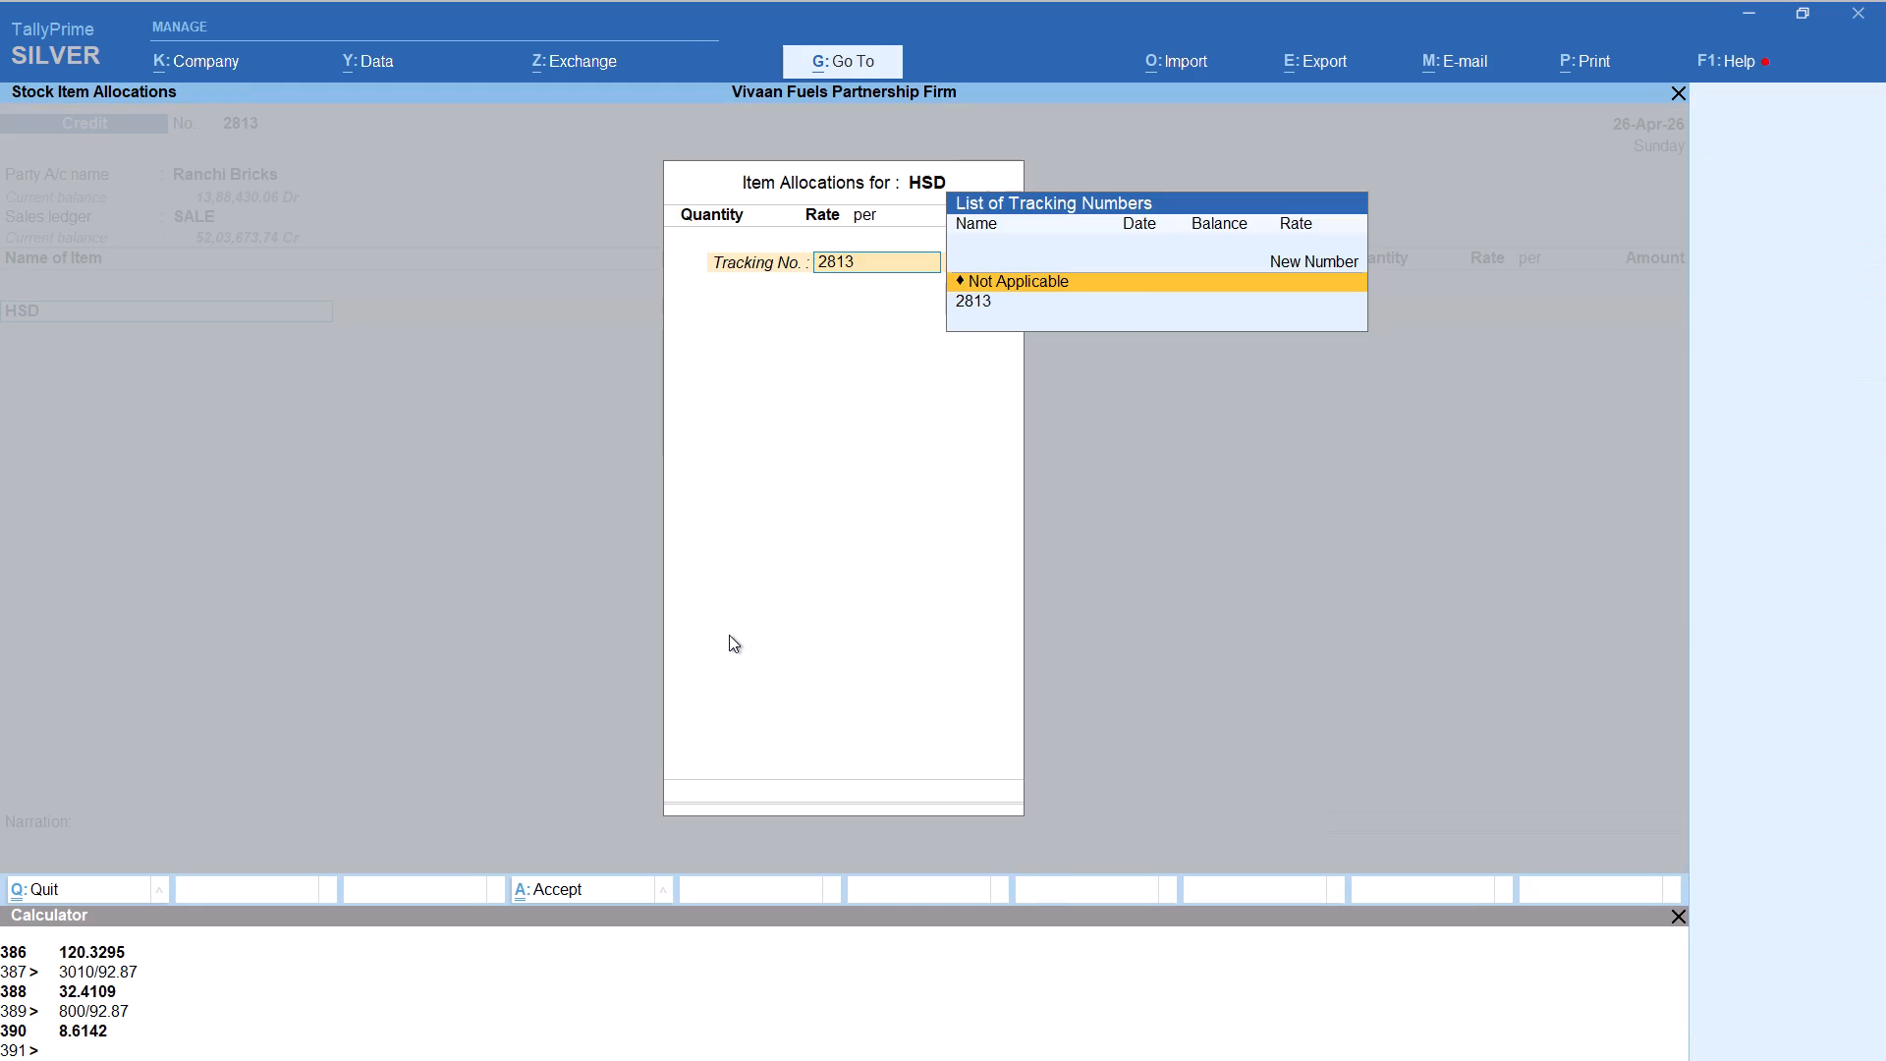
key("Return")
key("alt+c")
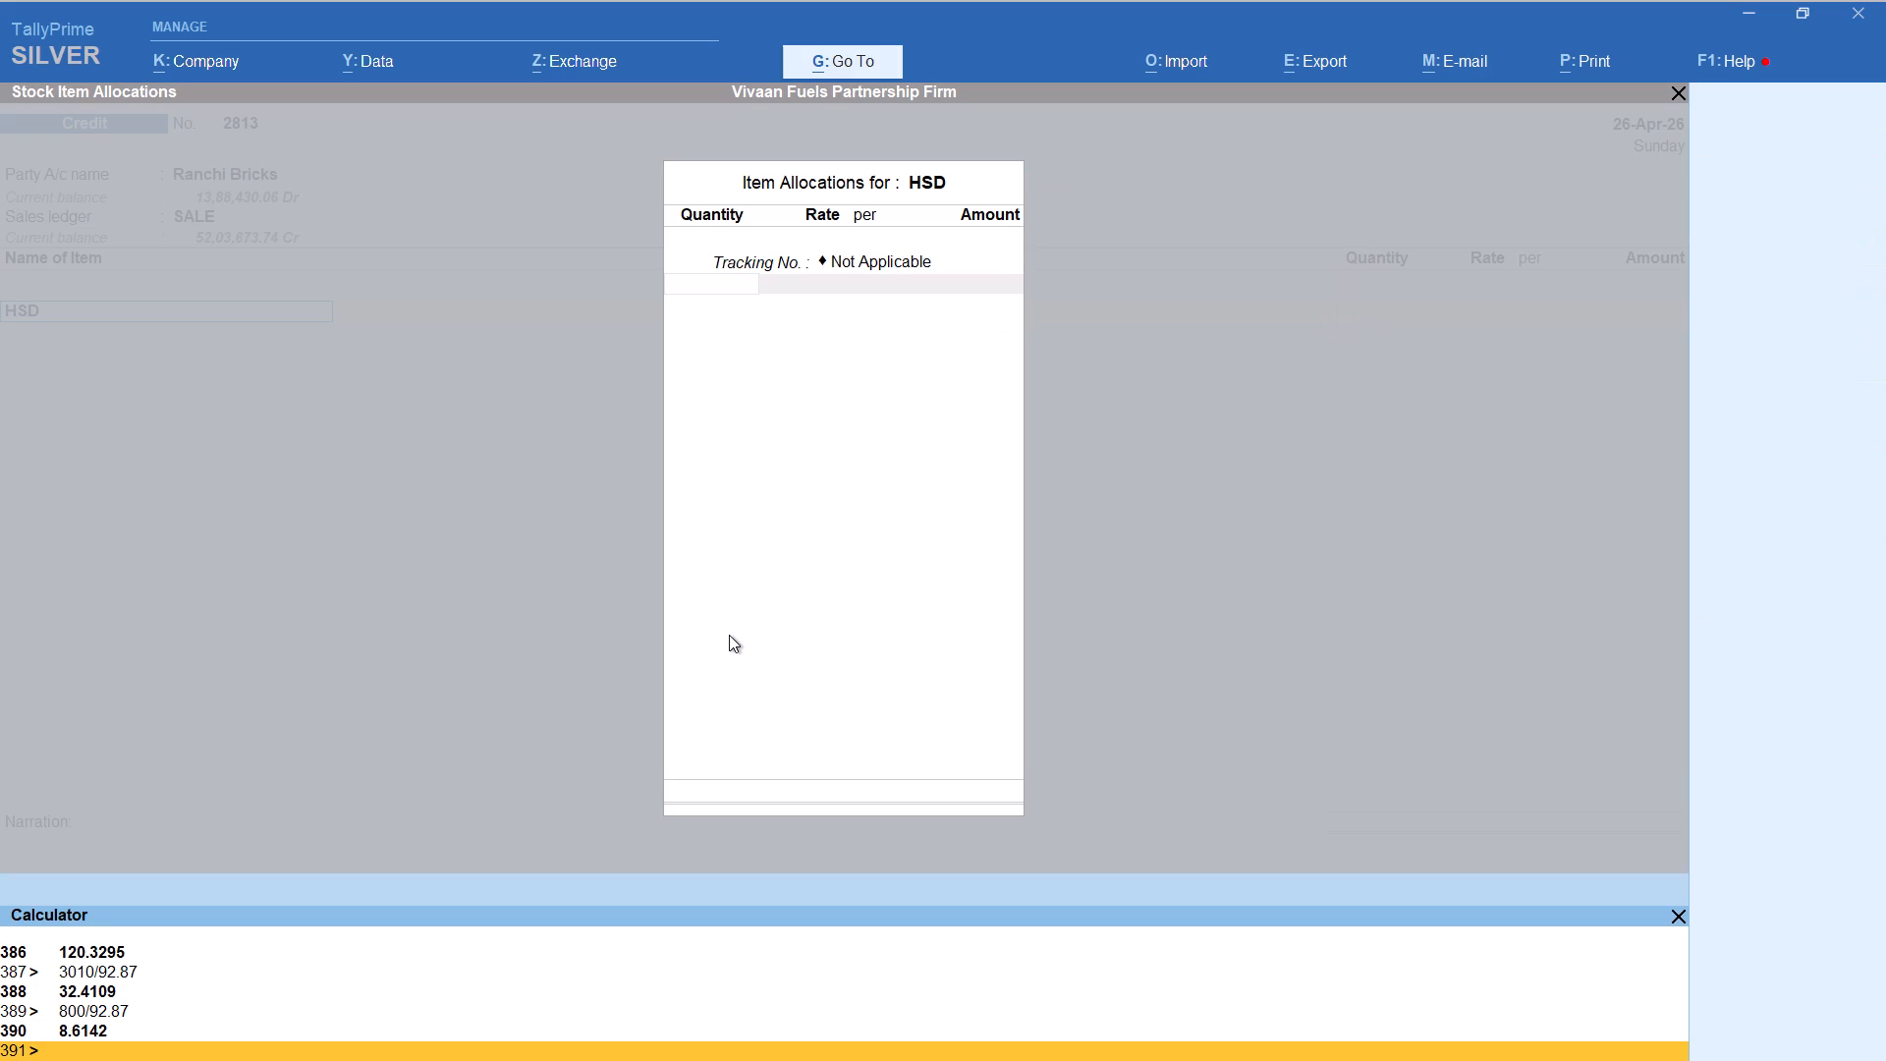
type("4000/92.87")
key("Return")
key("Return")
key("Return")
key("Return")
key("Return")
key("Return")
key("Return")
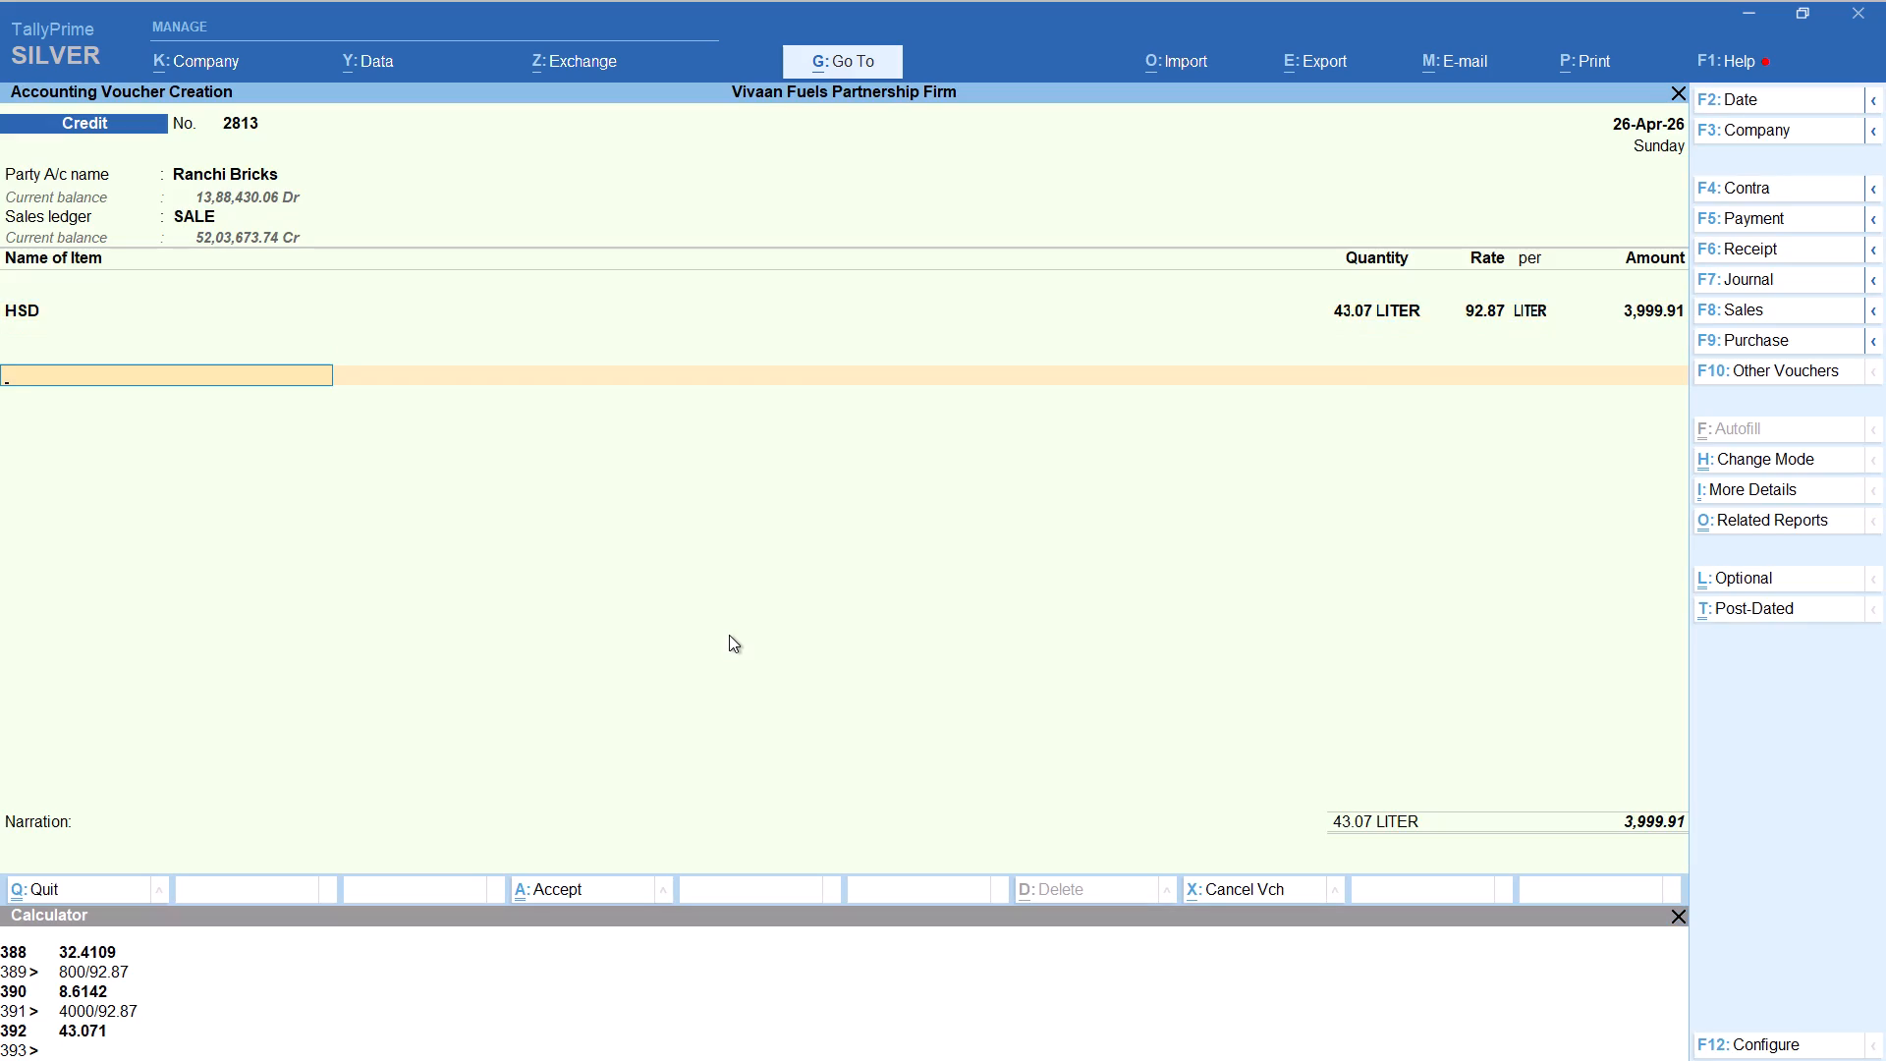
Add the Round Off ledger to bring the Ranchi Bricks voucher to 4,000.00 and save it.
type("rou")
key("Return")
key("ctrl+a")
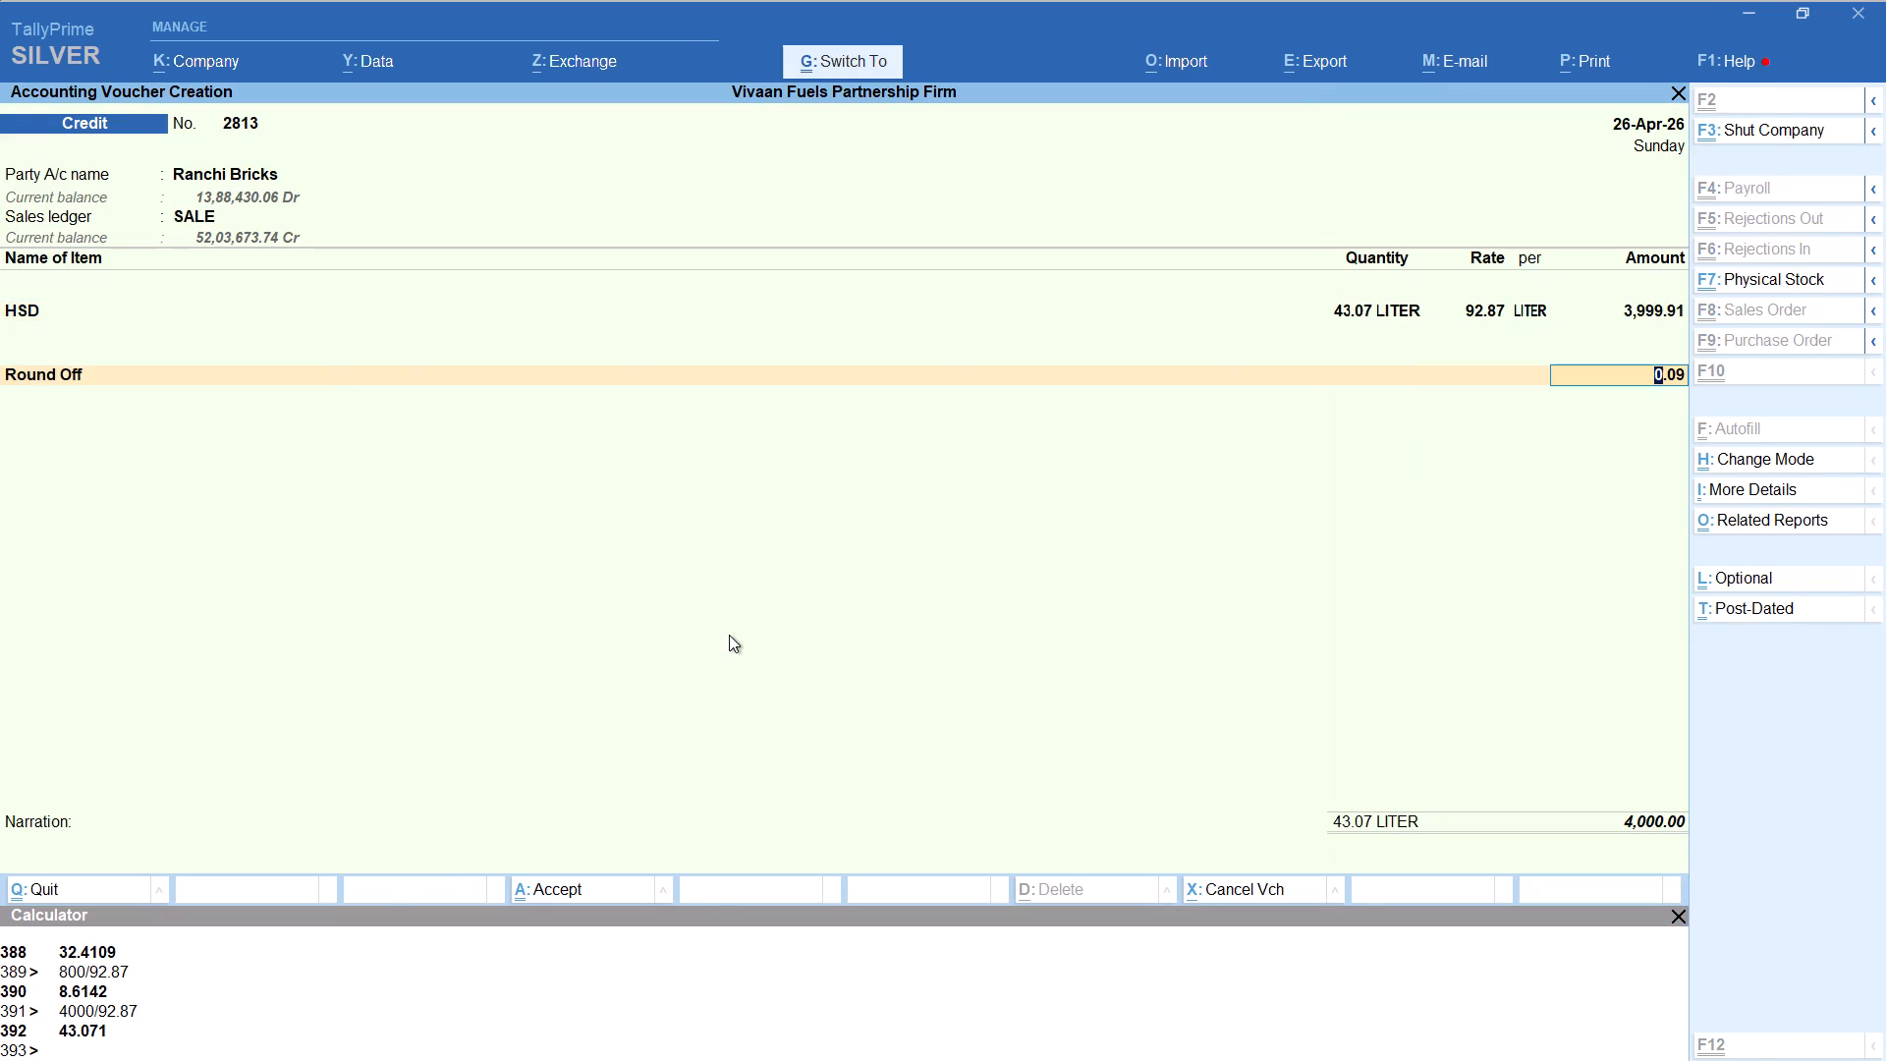
Start another 26-Apr-26 Credit voucher for the party named Mohan, keeping its party details and the SALE ledger.
key("alt+a")
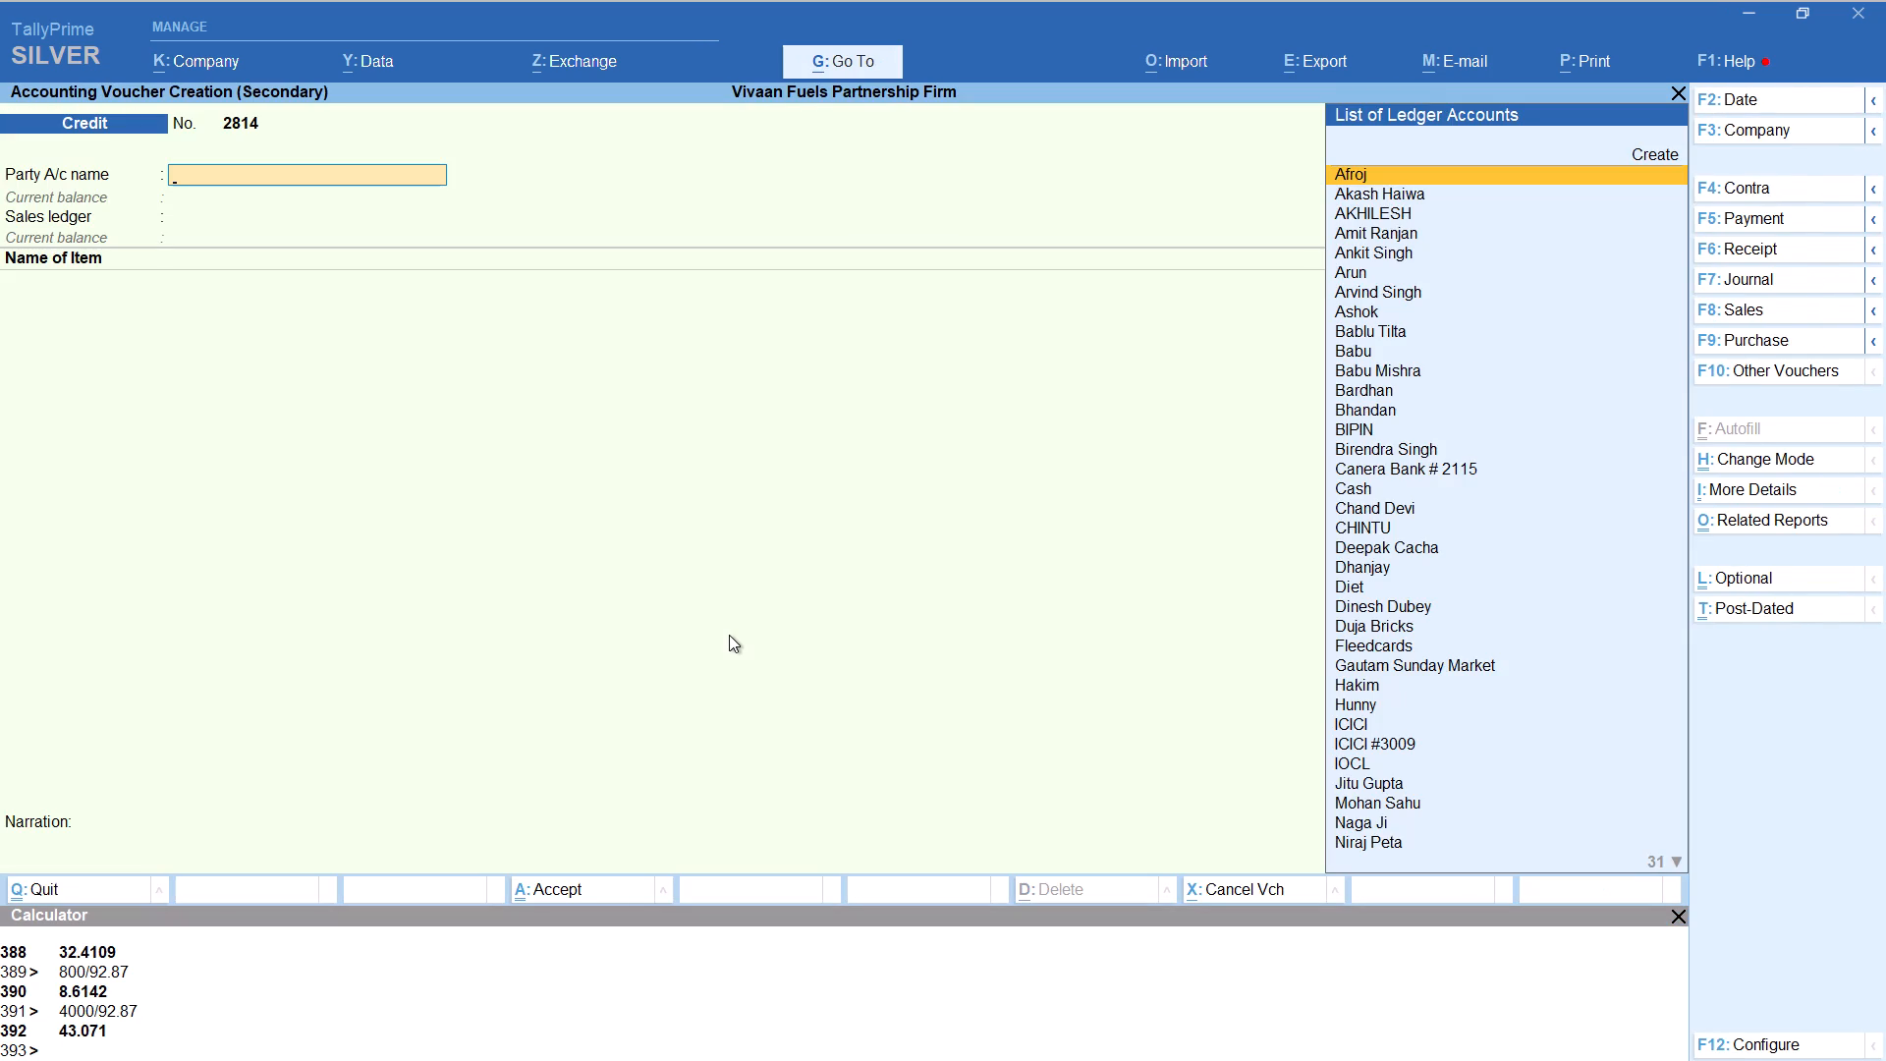
type("moh")
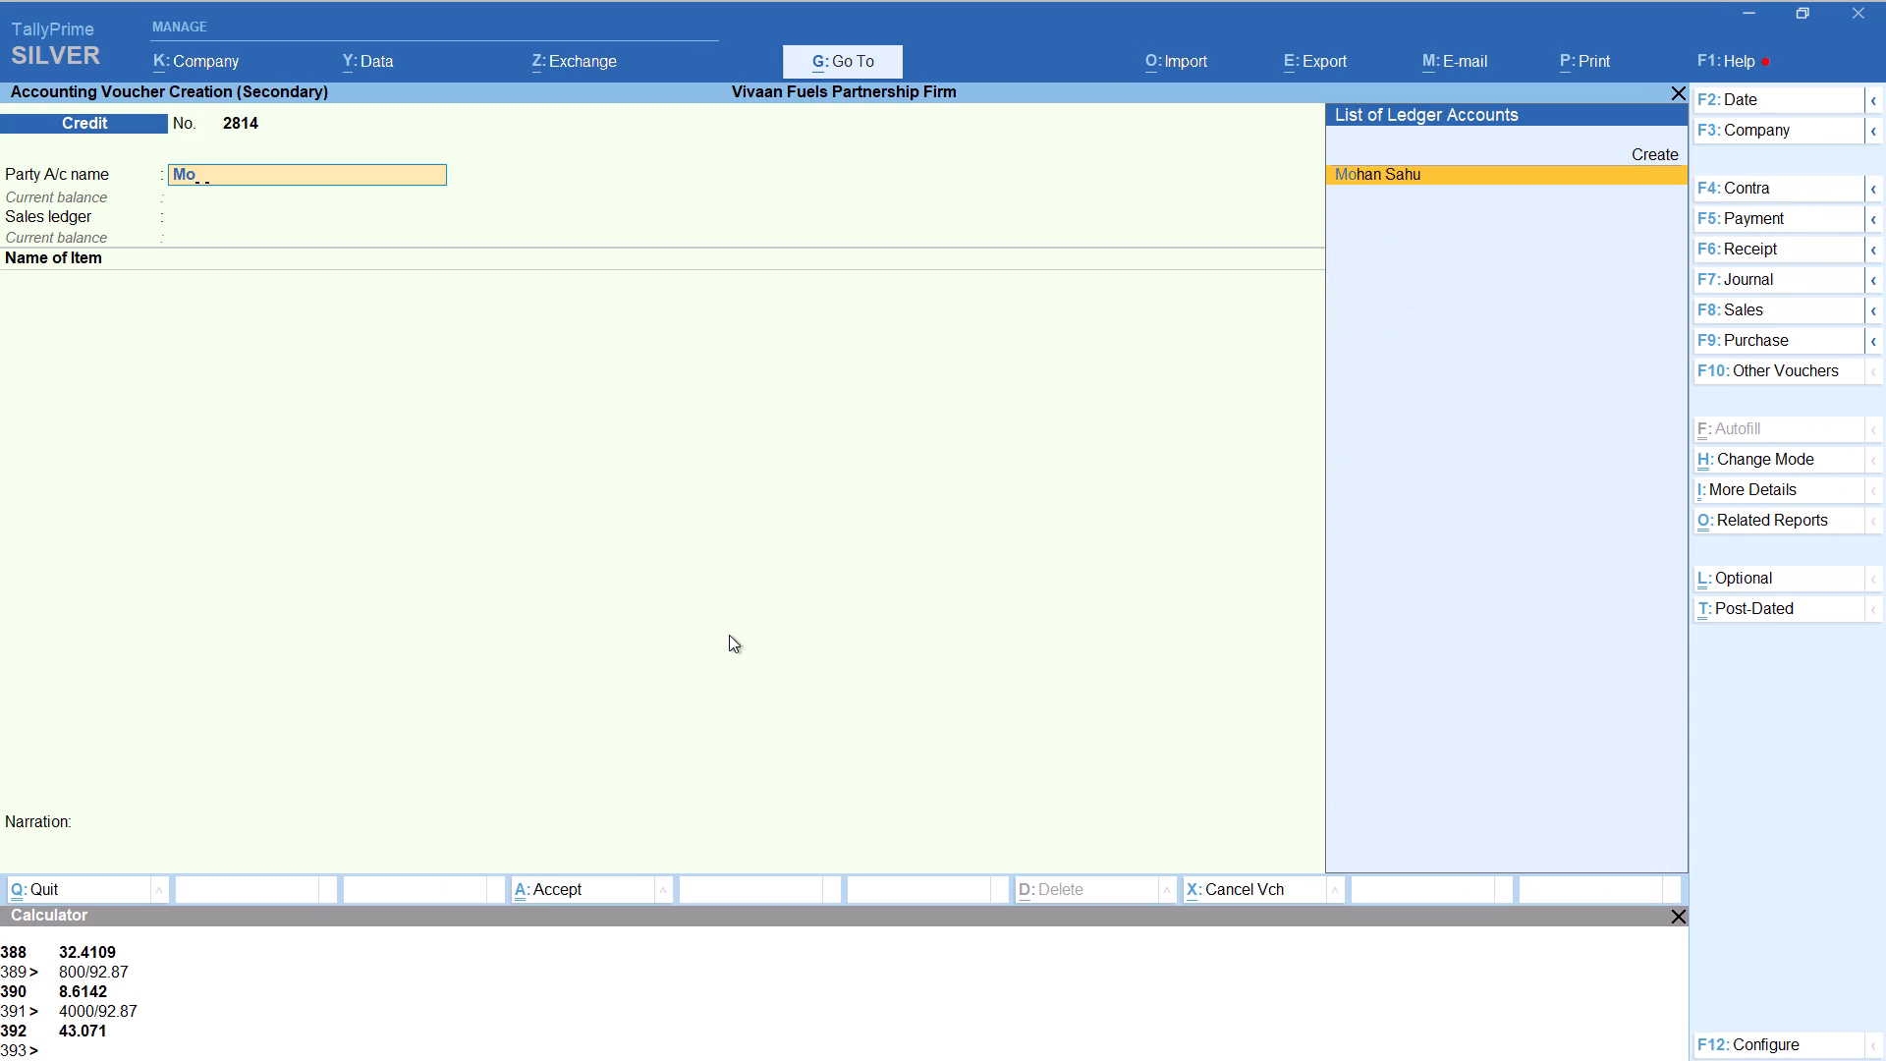
key("Return")
key("Return")
key("Return")
key("Return")
key("Return")
key("Return")
key("Return")
key("Return")
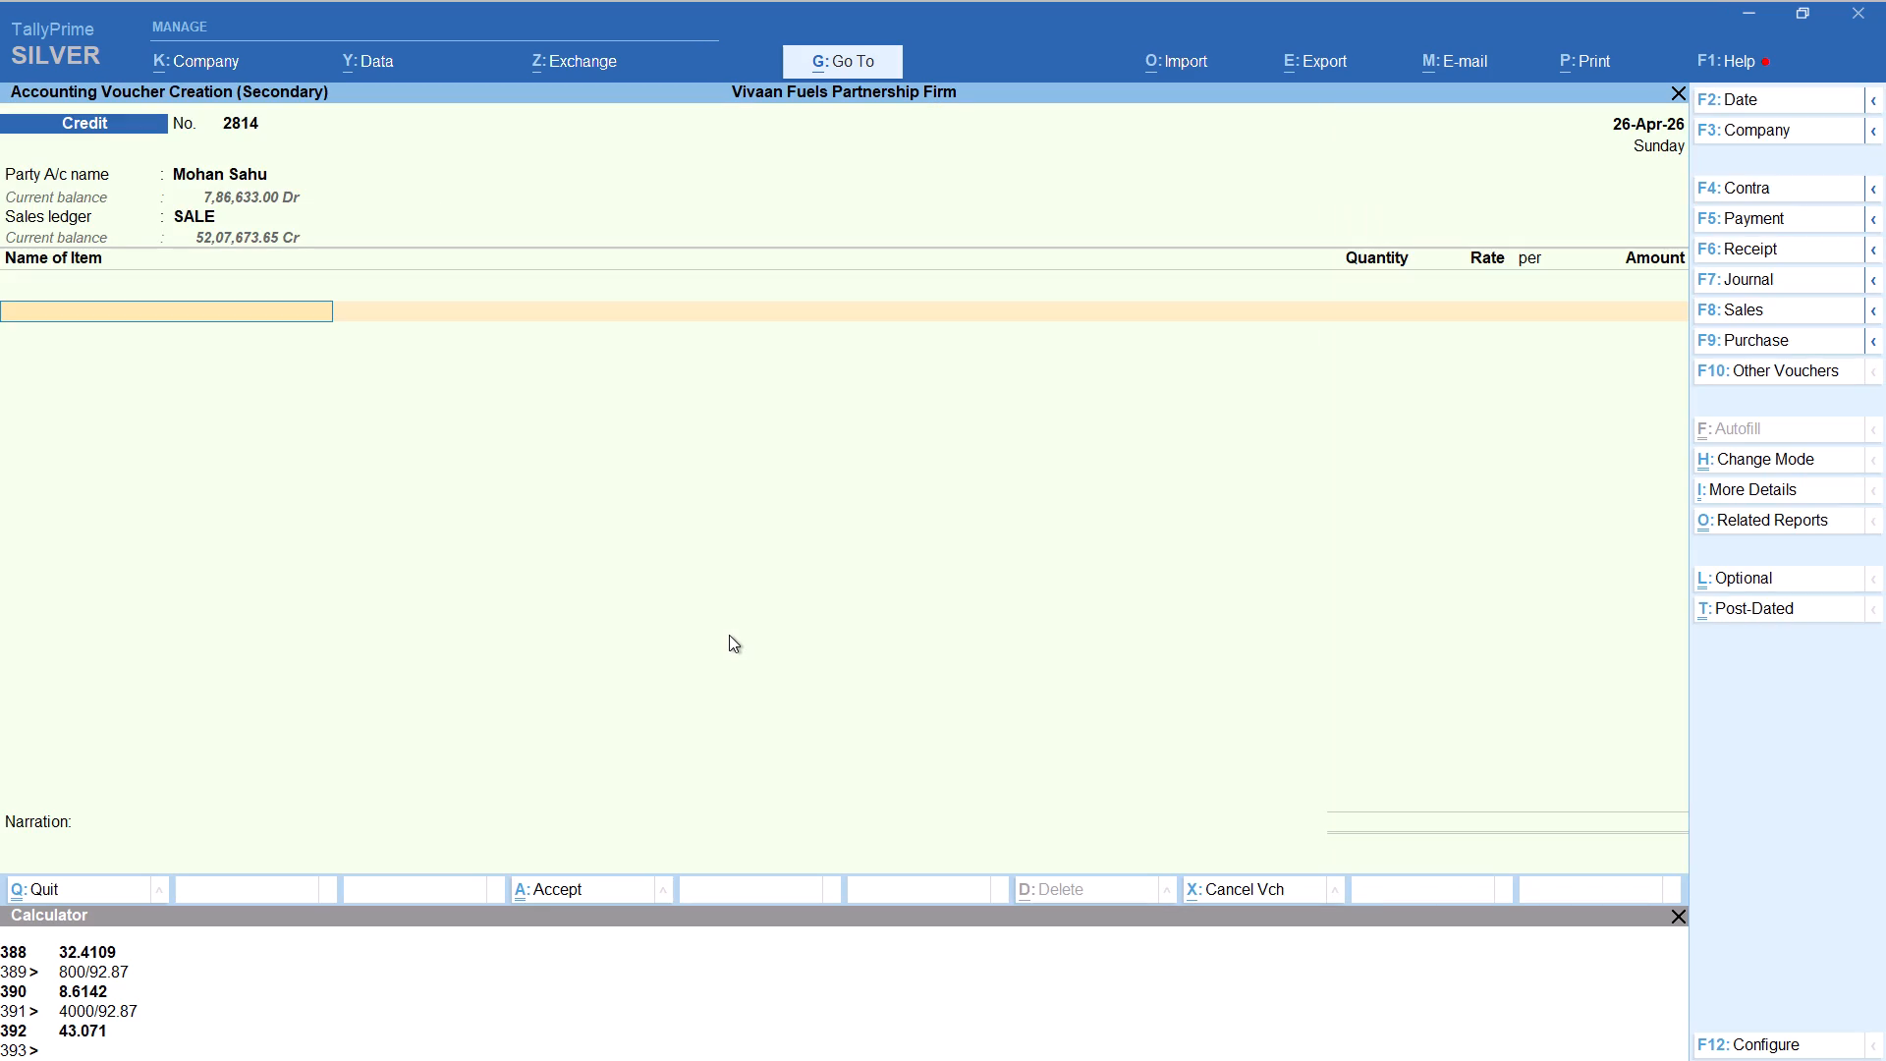
Add HSD to the Mohan voucher with tracking number Not Applicable, quantity calculated as 2220/92.87, at rate 92.87 per LITER.
type("hs")
key("Return")
key("Up")
key("Return")
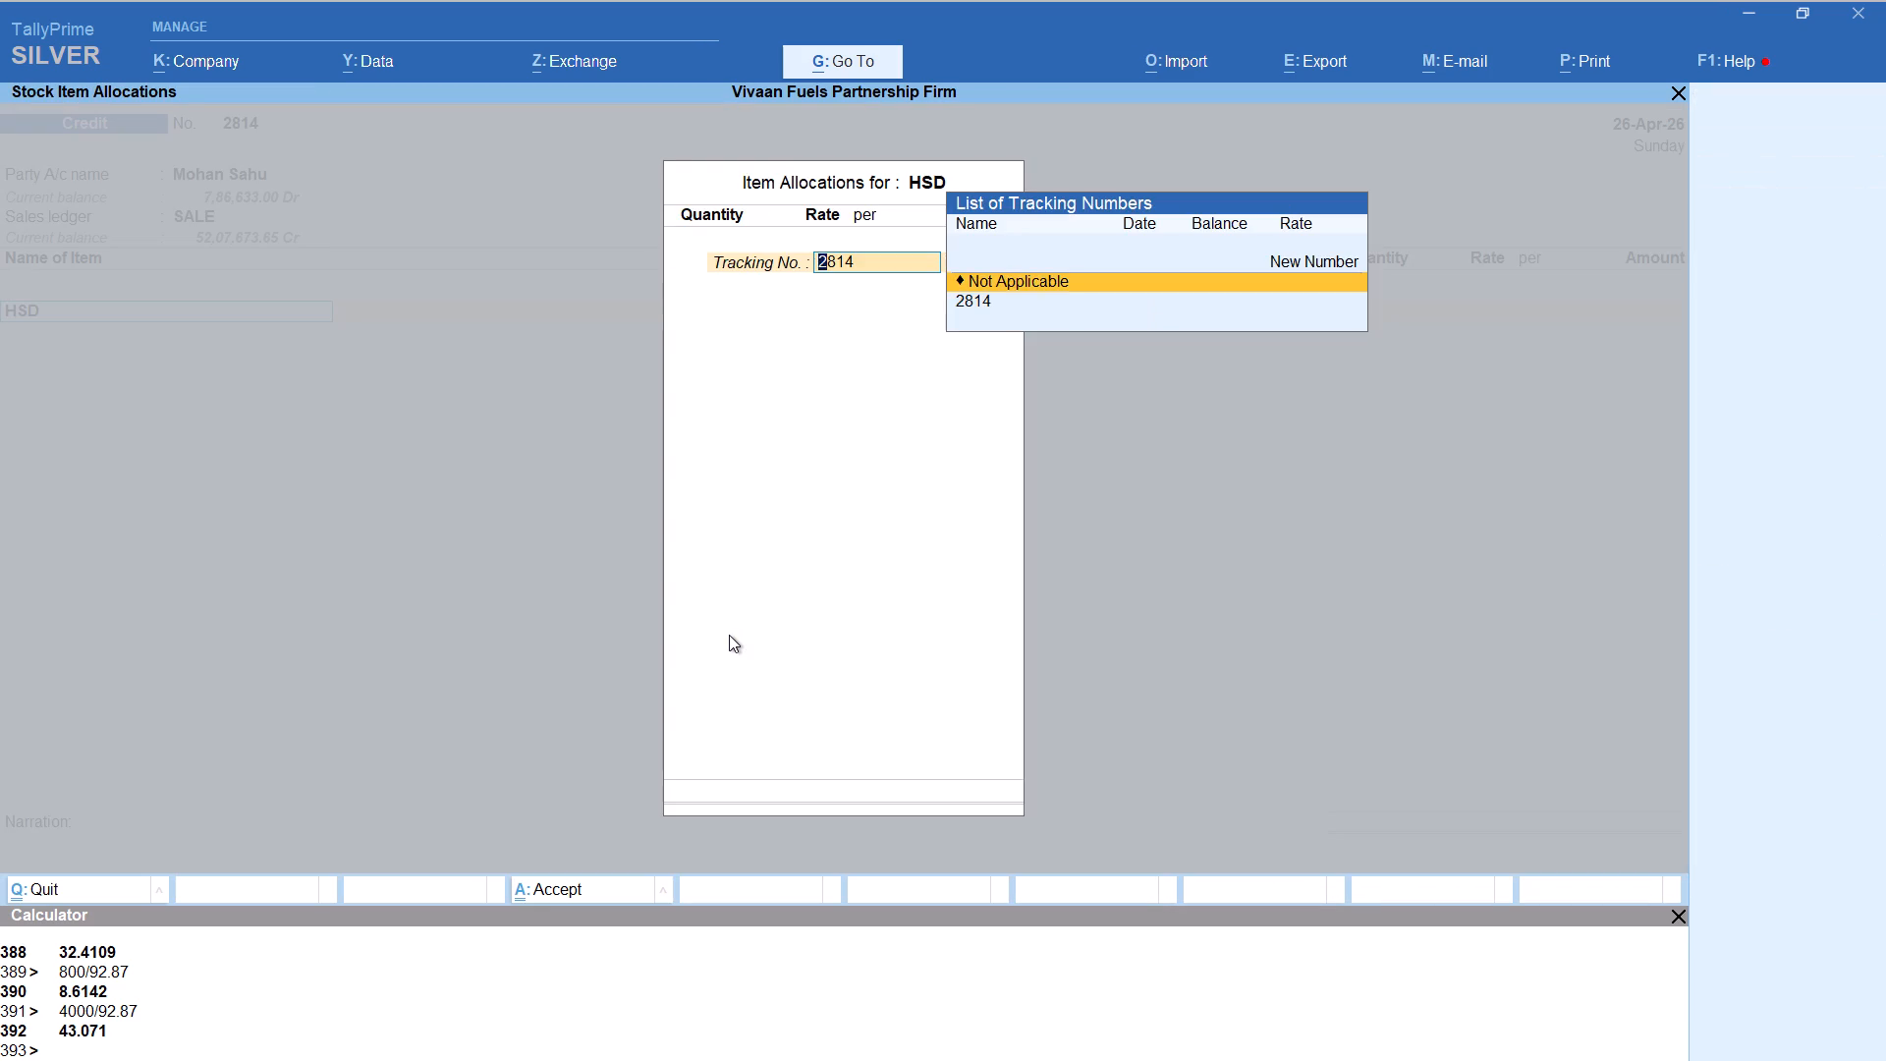
key("alt+c")
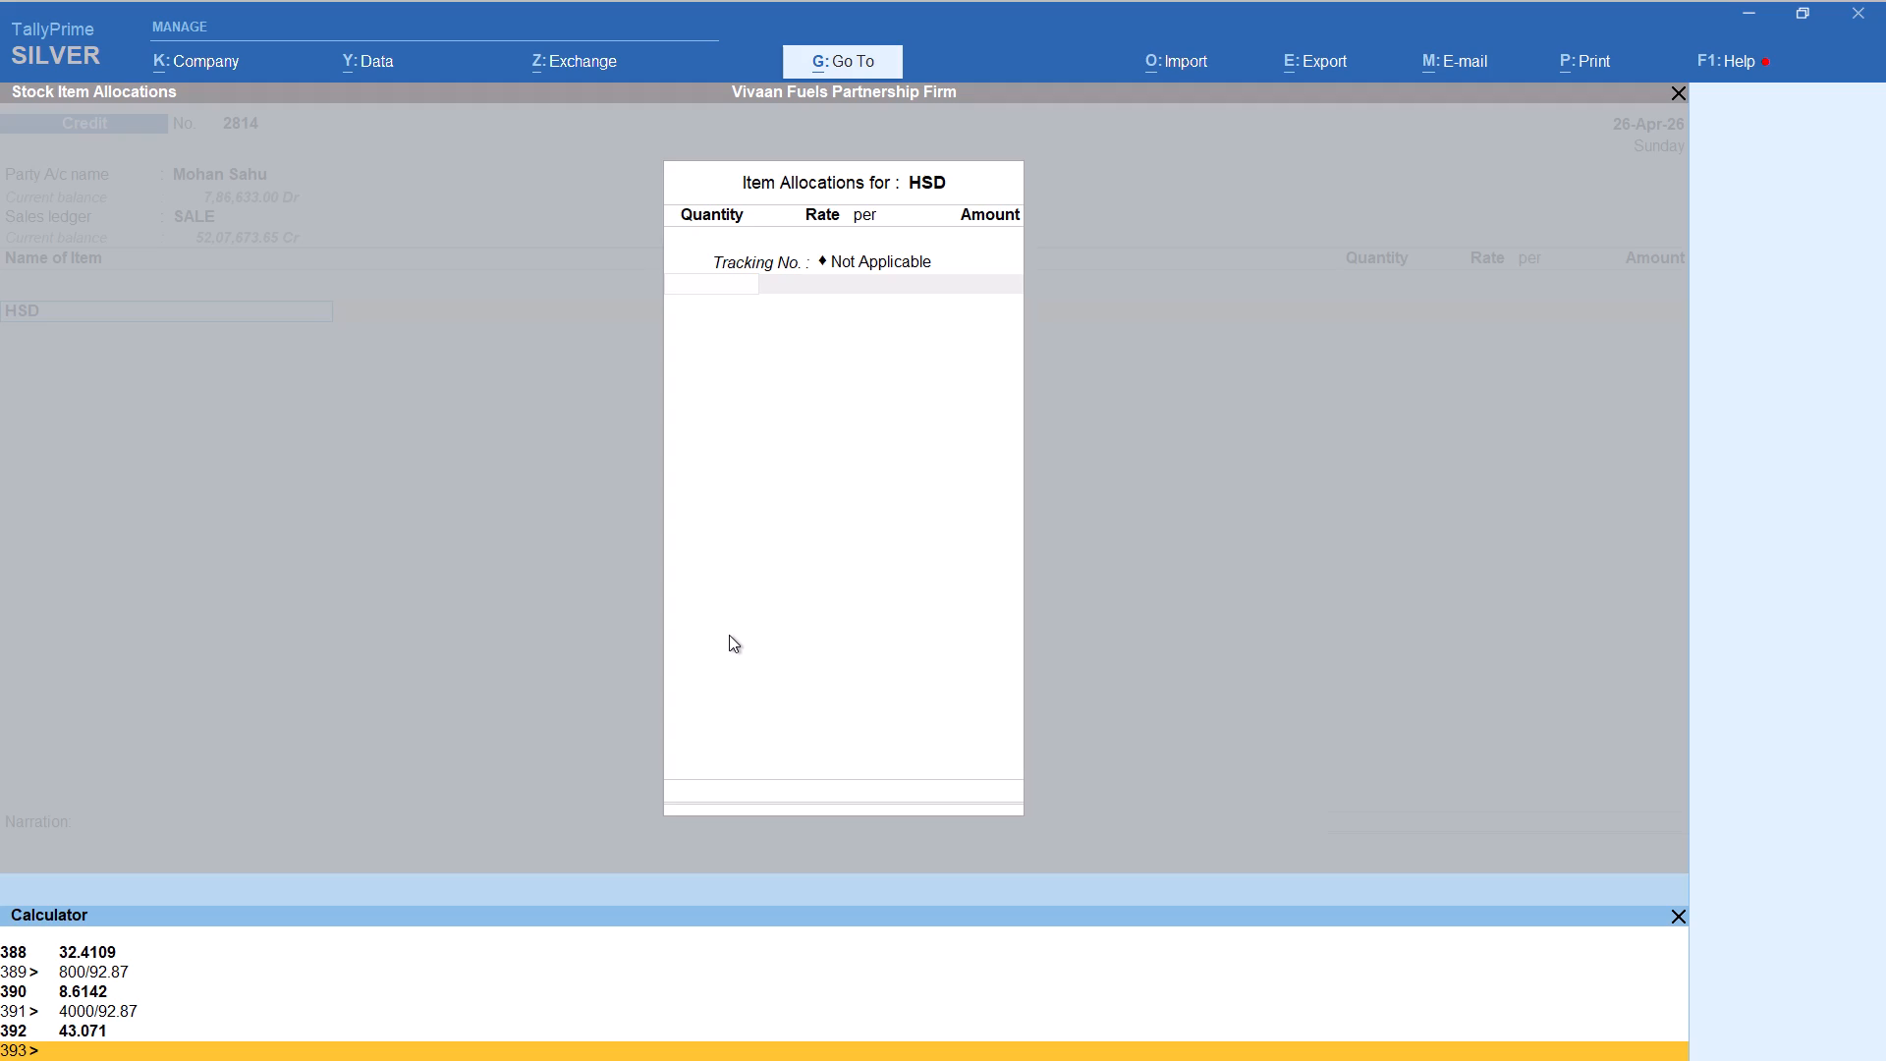
key("2")
type("220/92.87")
key("Return")
key("Return")
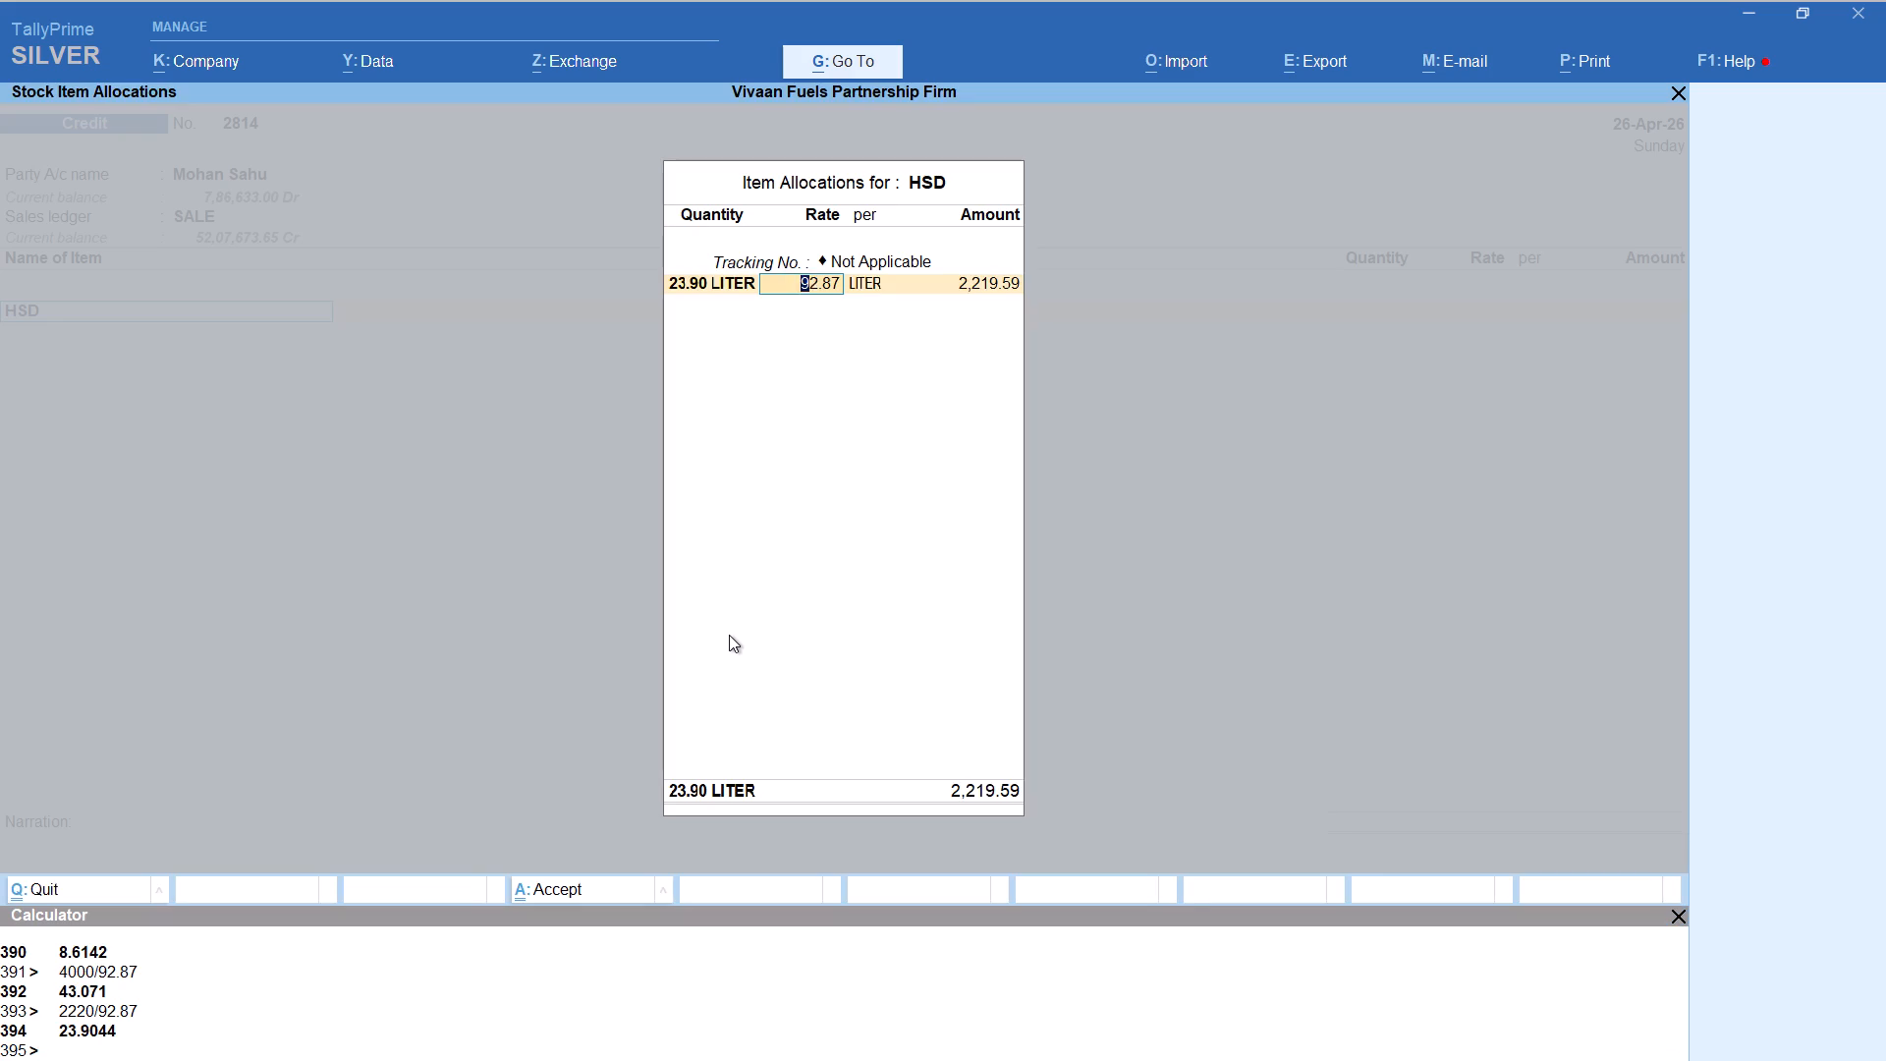
key("Return")
key("Return")
key("Return")
key("Return")
key("Return")
Add the Round Off ledger to bring the Mohan voucher to 2,220.00 and save it.
type("rou")
key("Return")
key("ctrl+a")
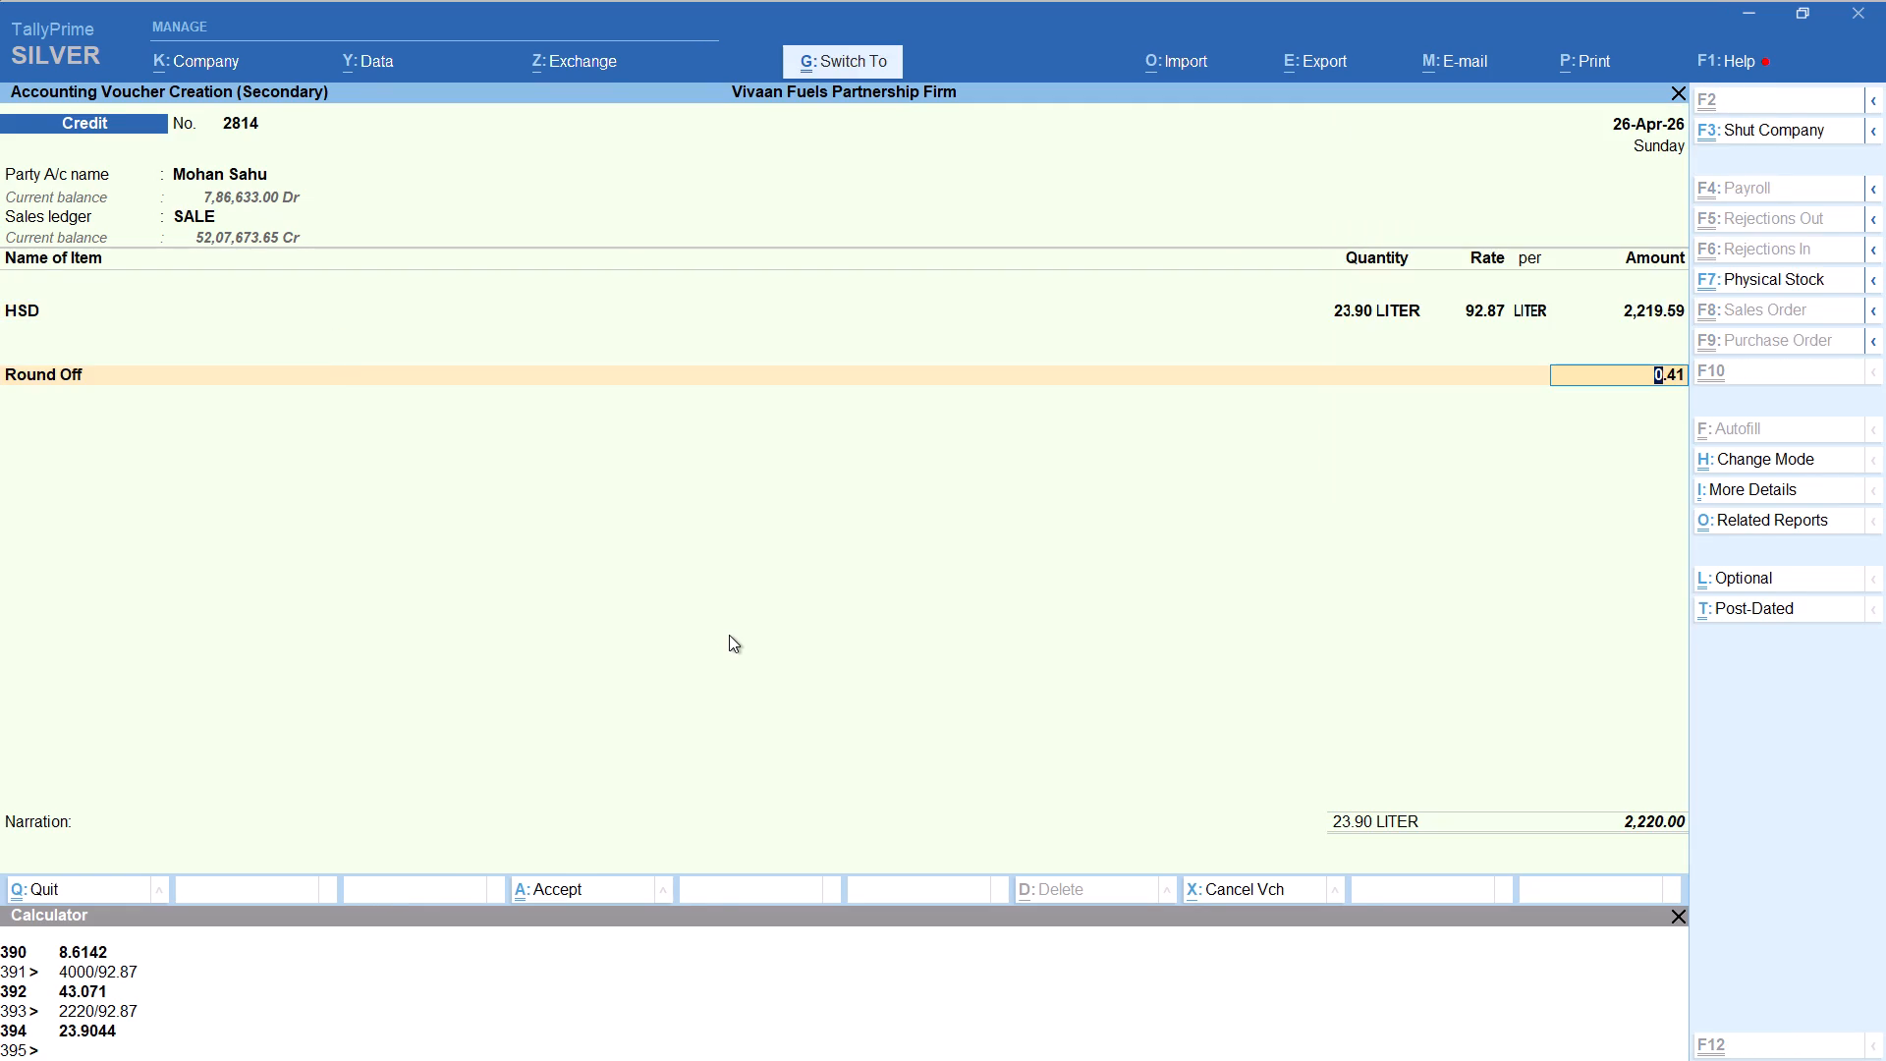
Start another 26-Apr-26 Credit voucher for the party named Santosh, keeping its party details and the SALE ledger.
key("alt+a")
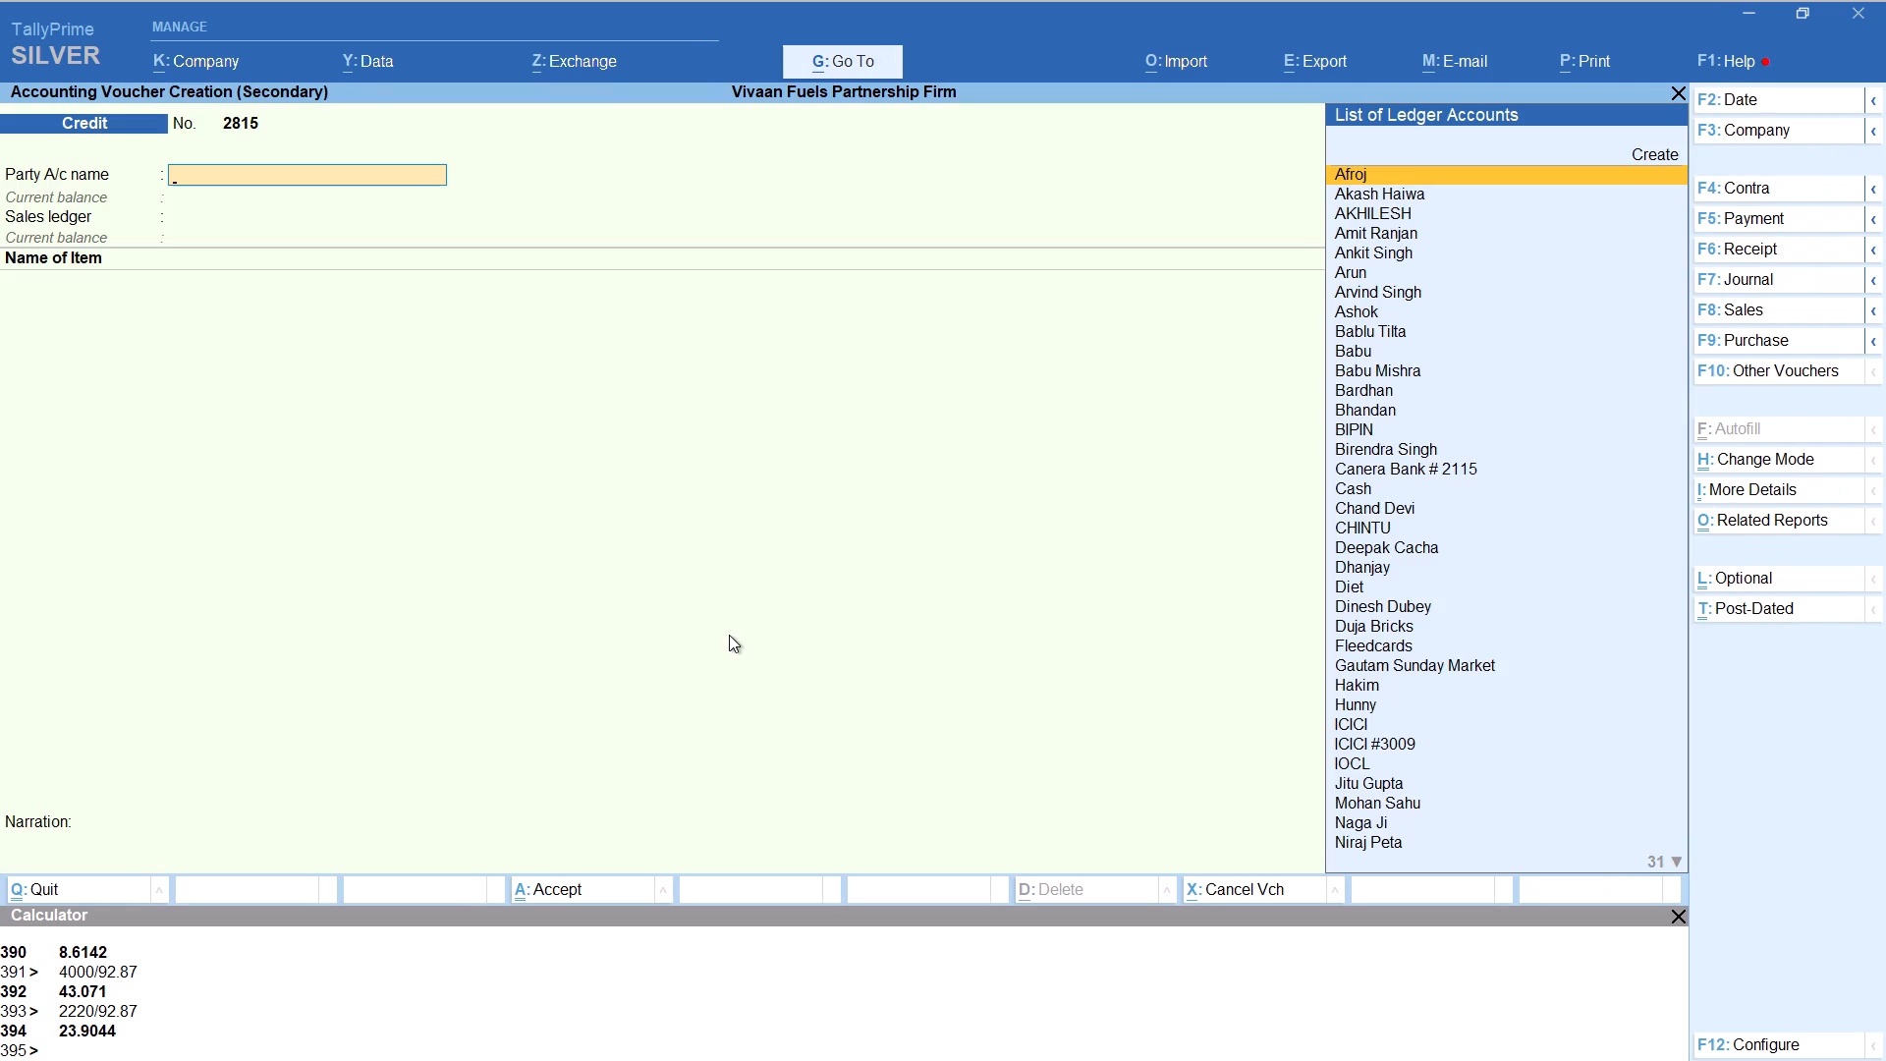
type("sant")
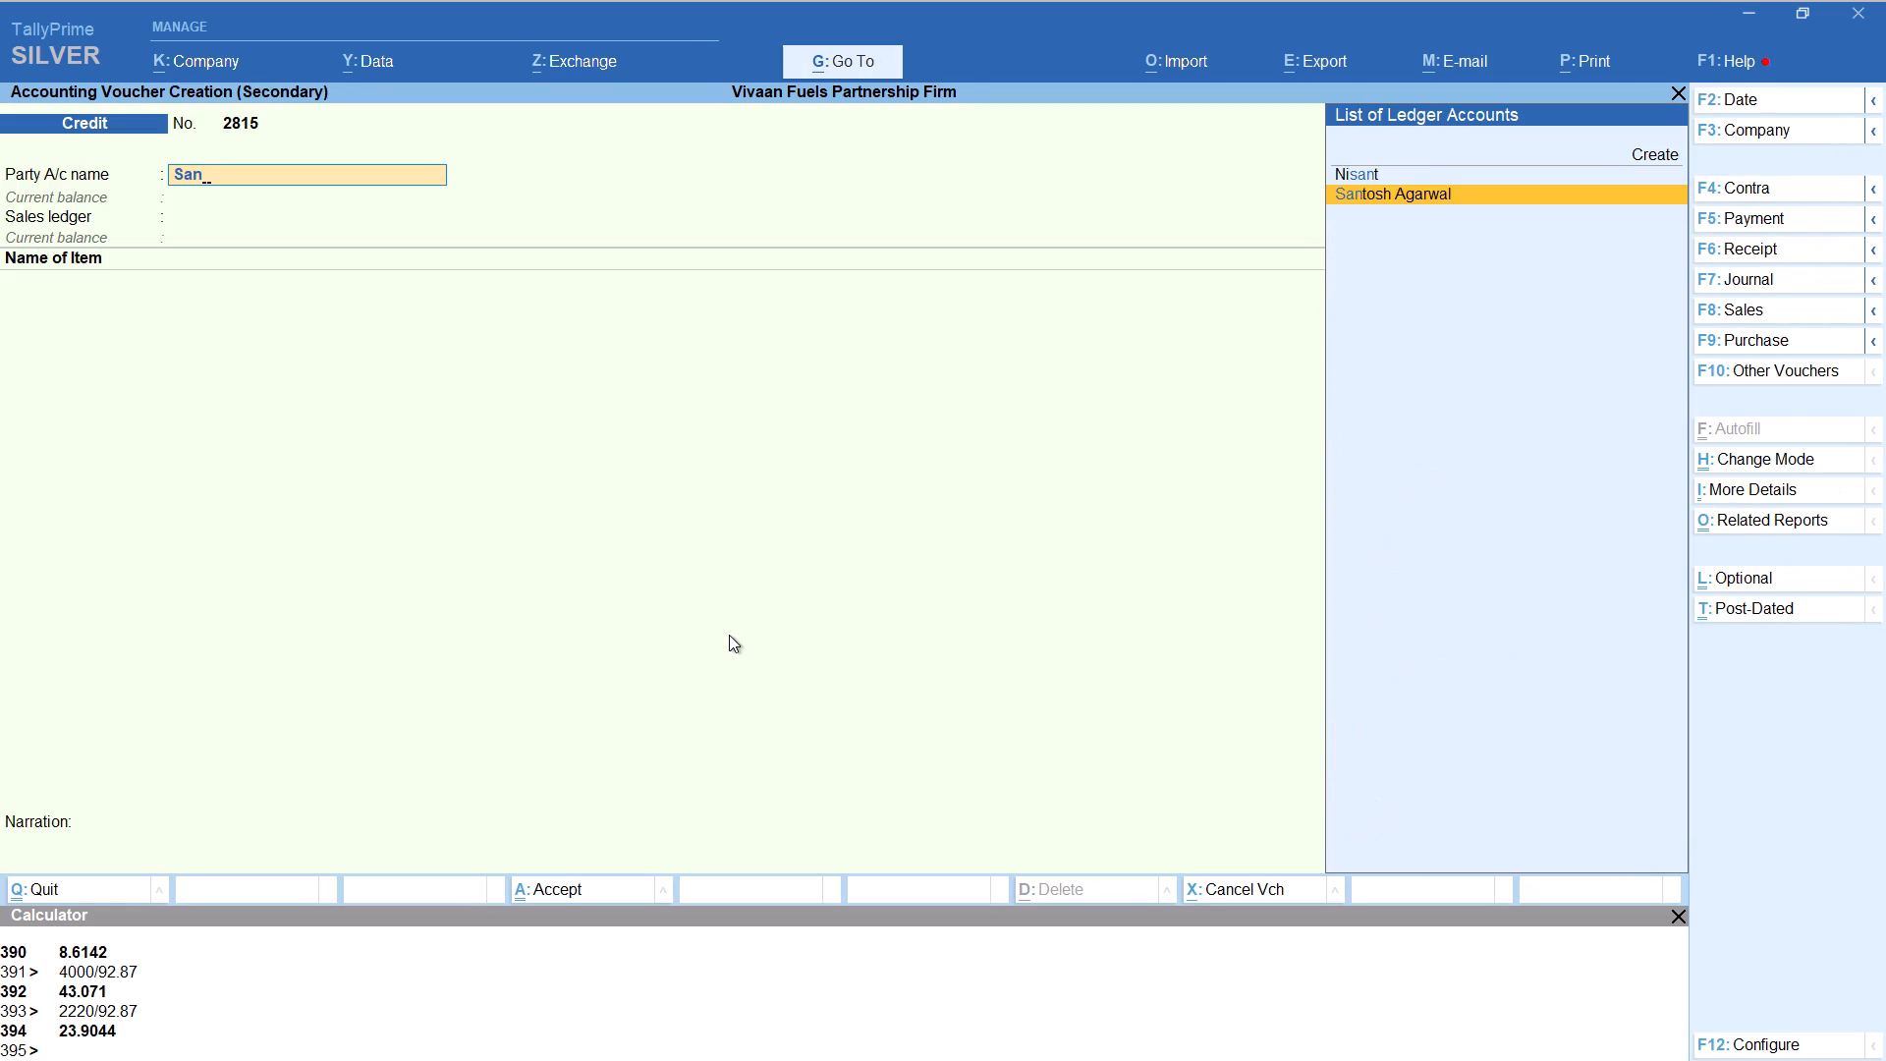
key("Return")
key("Return")
key("Return")
key("Return")
key("Return")
key("Return")
key("Return")
key("Return")
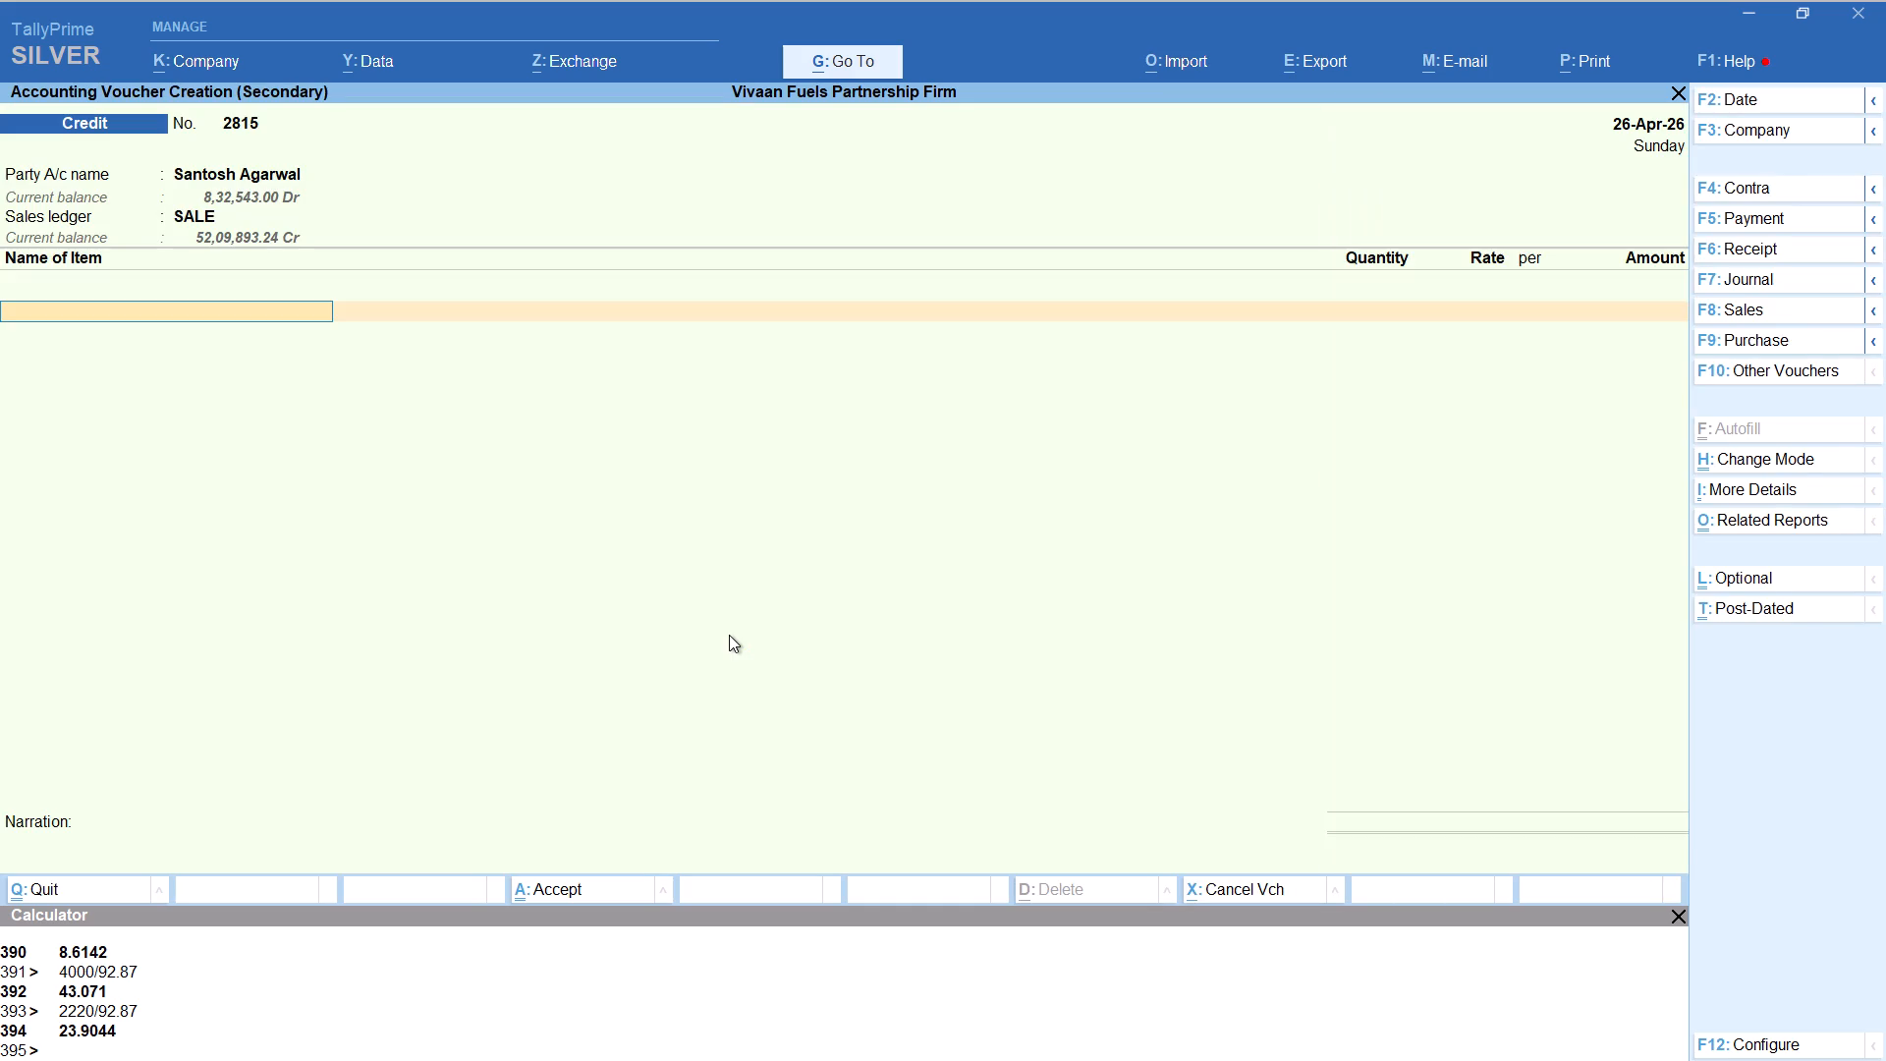
Add HSD to the Santosh voucher with tracking number Not Applicable, quantity calculated as 24146/92.87, at rate 92.87 per LITER.
key("g")
key("BackSpace")
key("h")
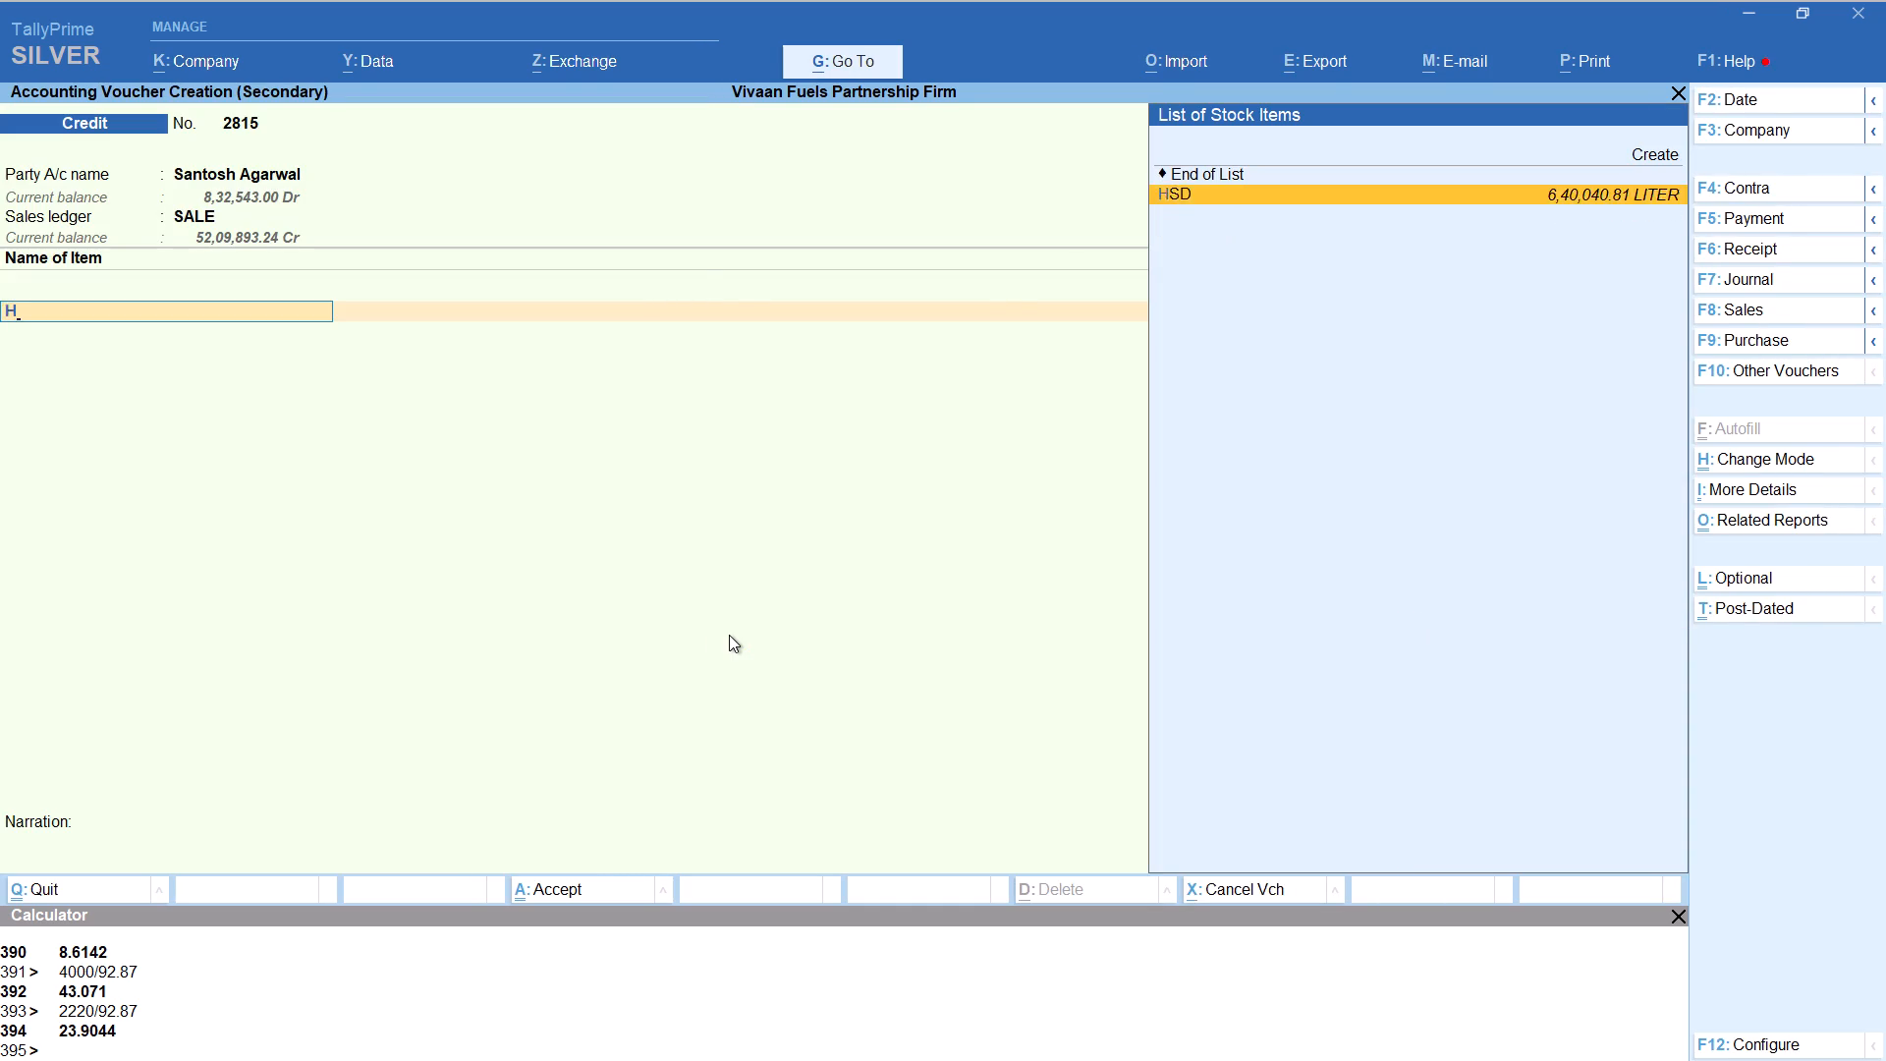
key("Return")
key("Up")
key("Return")
key("alt+c")
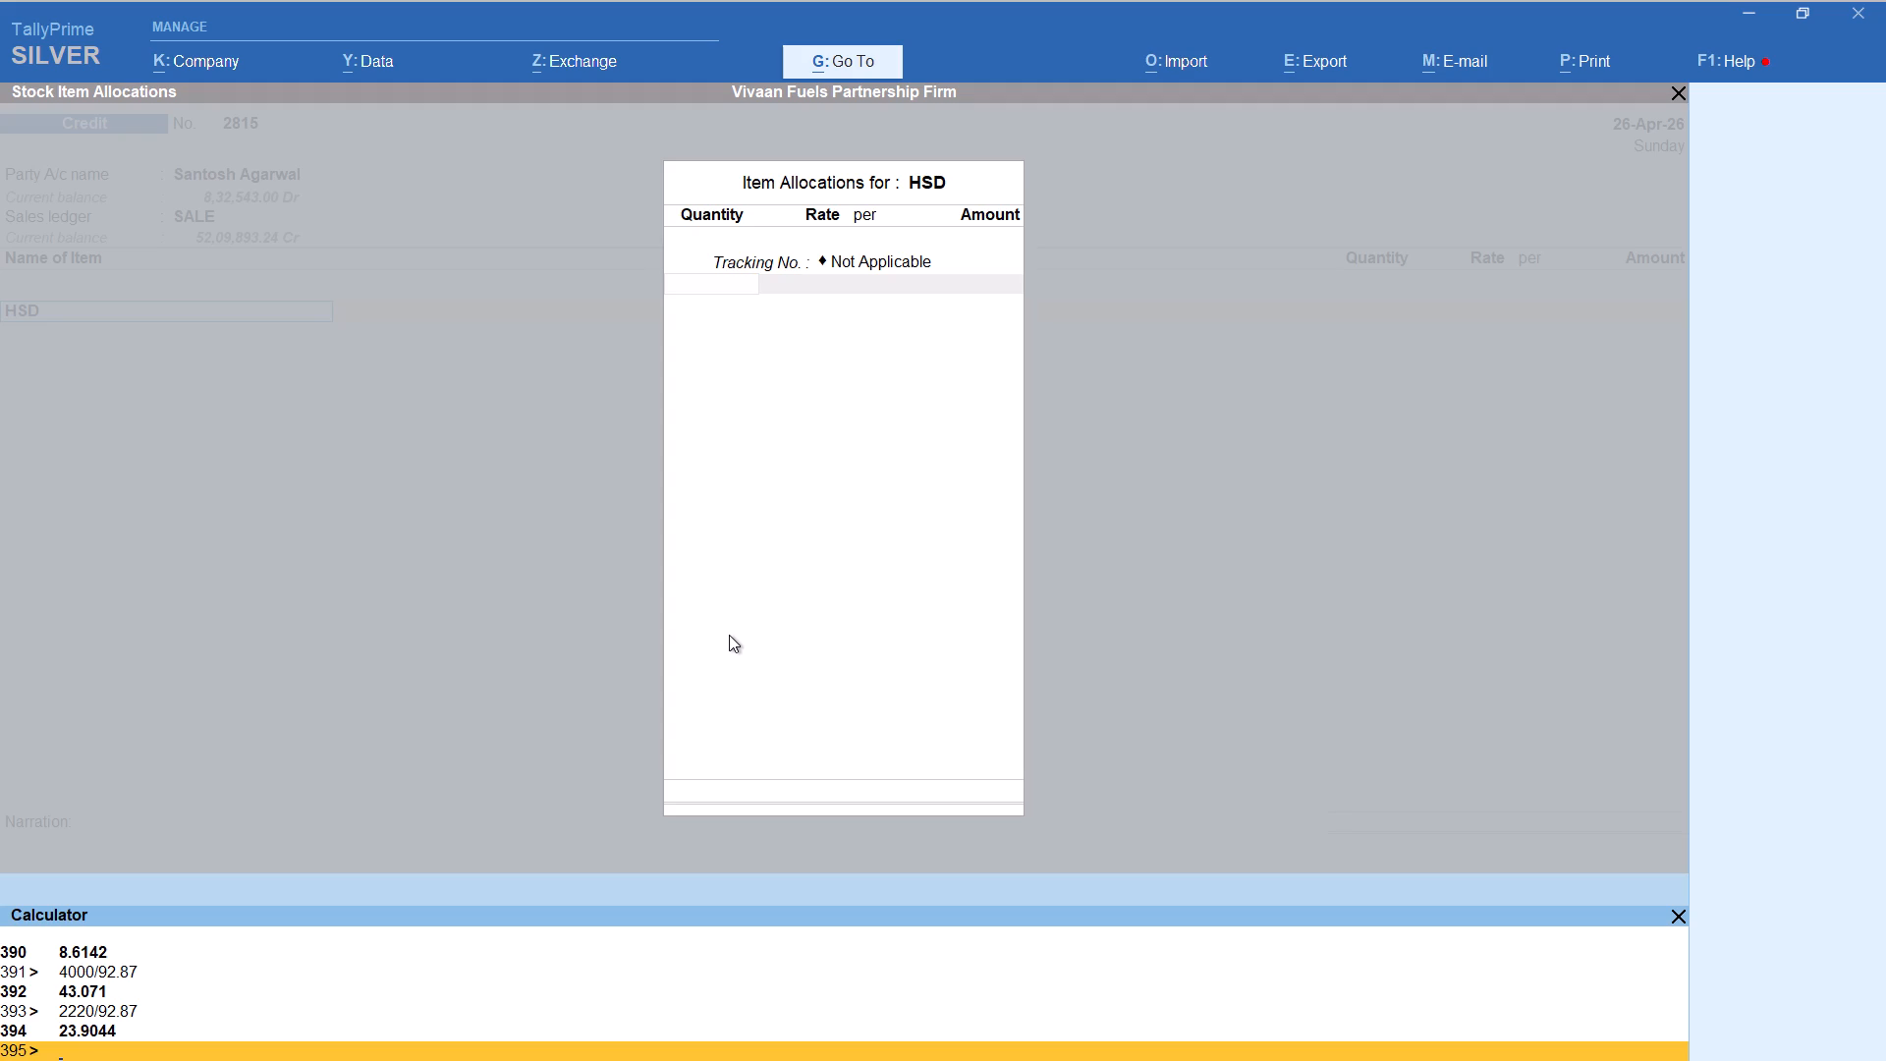
type("24146")
type("/92.87")
key("Return")
key("Return")
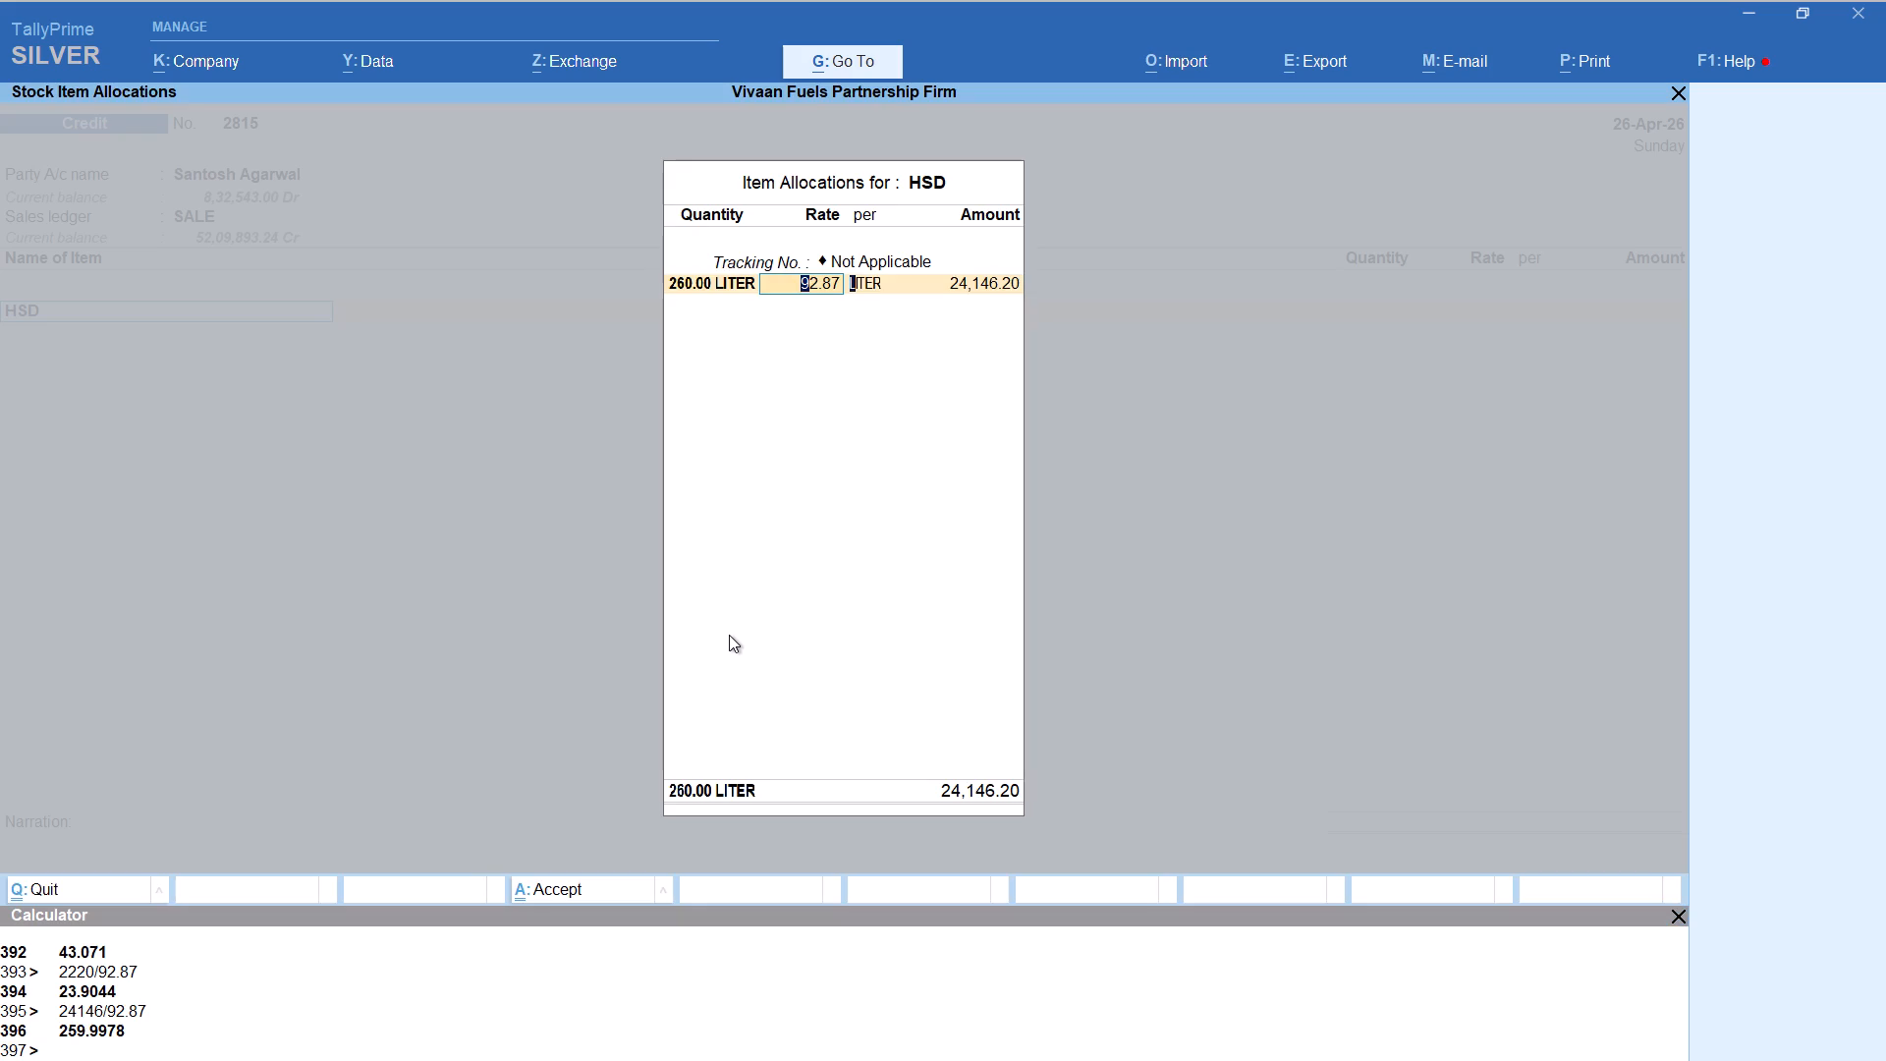
key("Return")
key("Return")
key("Return")
key("Return")
key("Return")
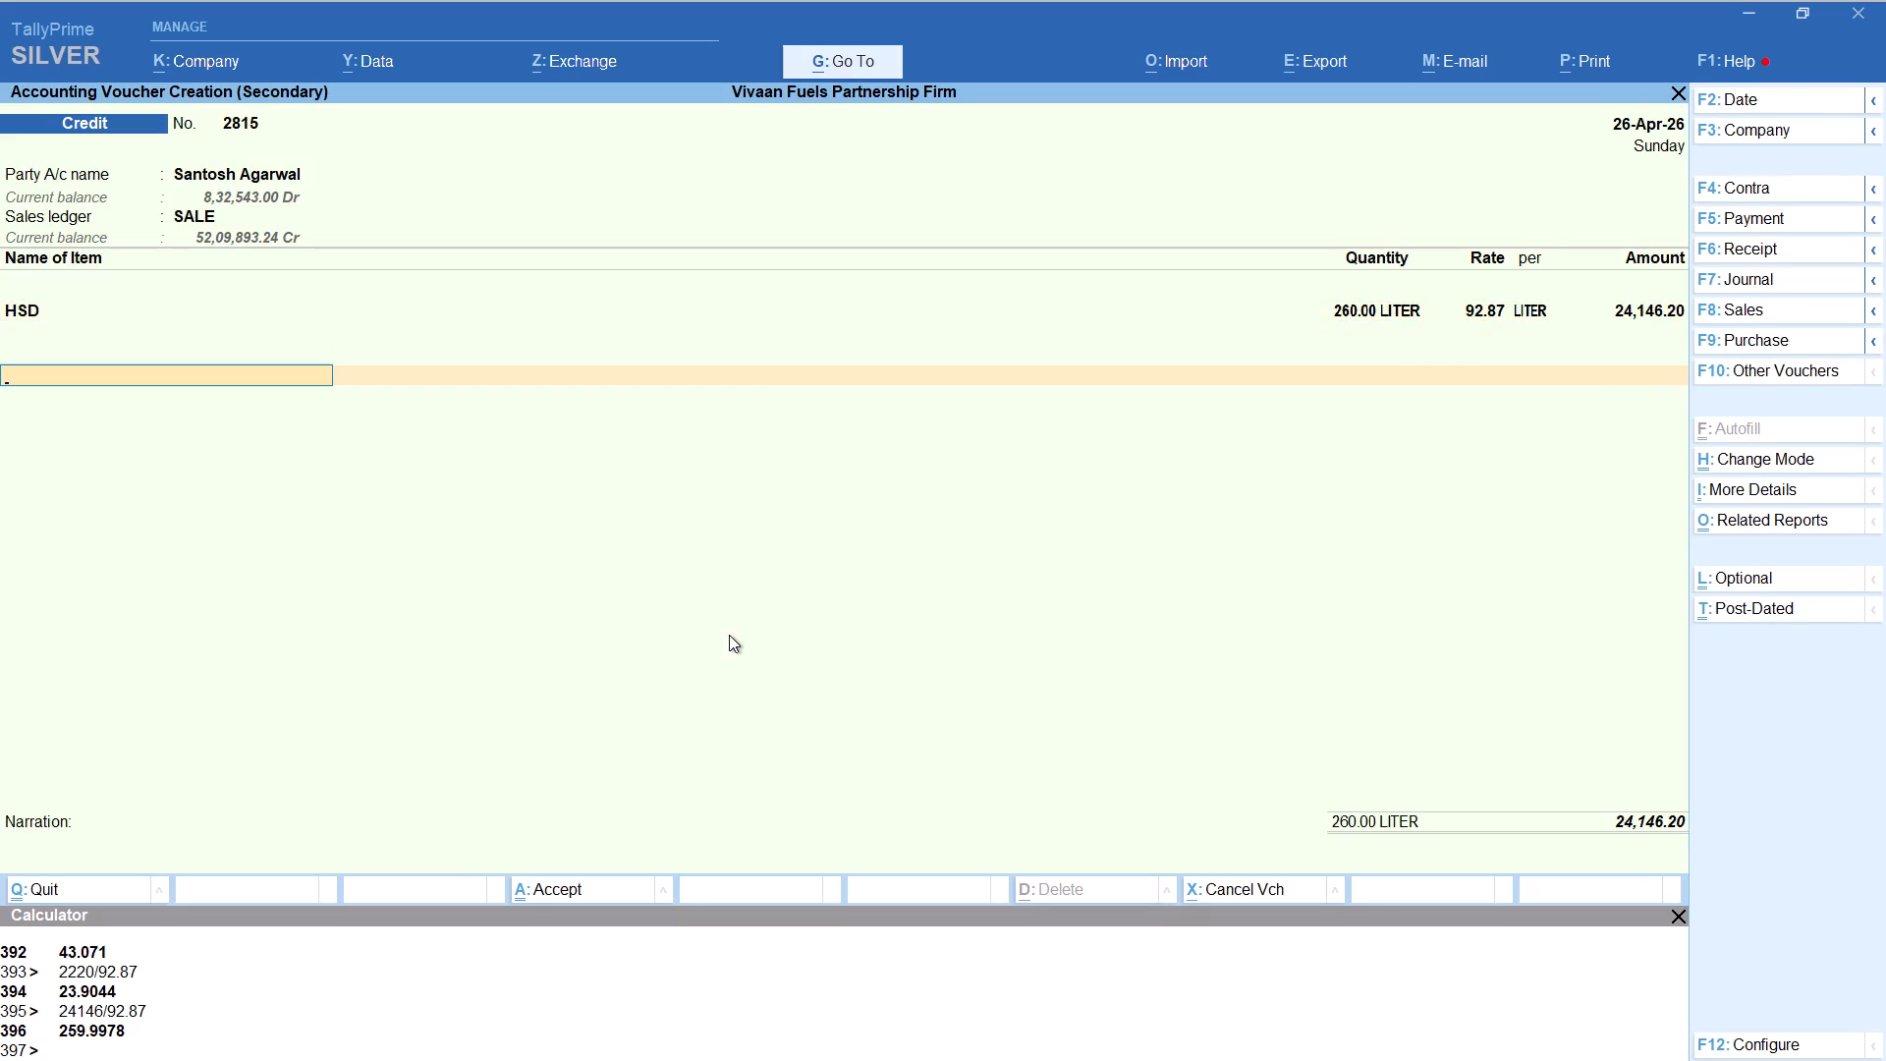
Add the Round Off ledger to bring the Santosh voucher to 24,146.00 and save it.
type("rou")
key("Return")
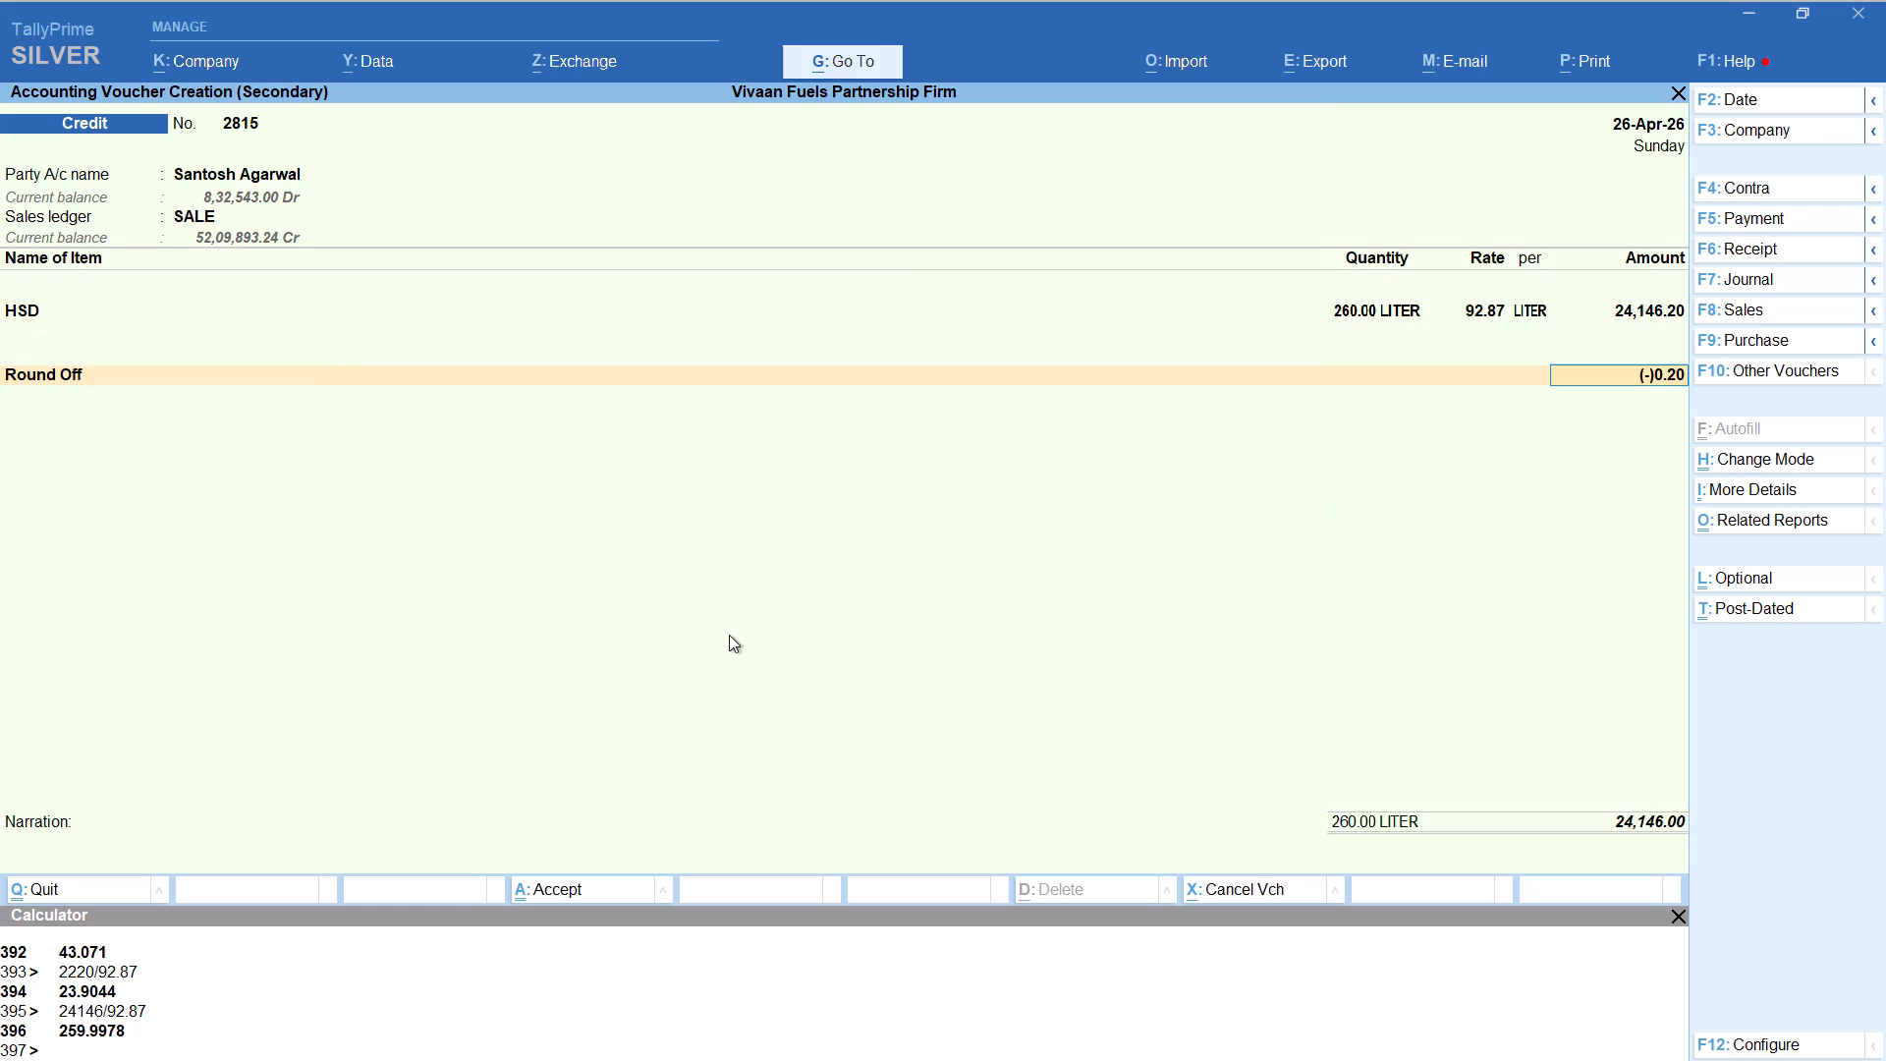
key("ctrl+a")
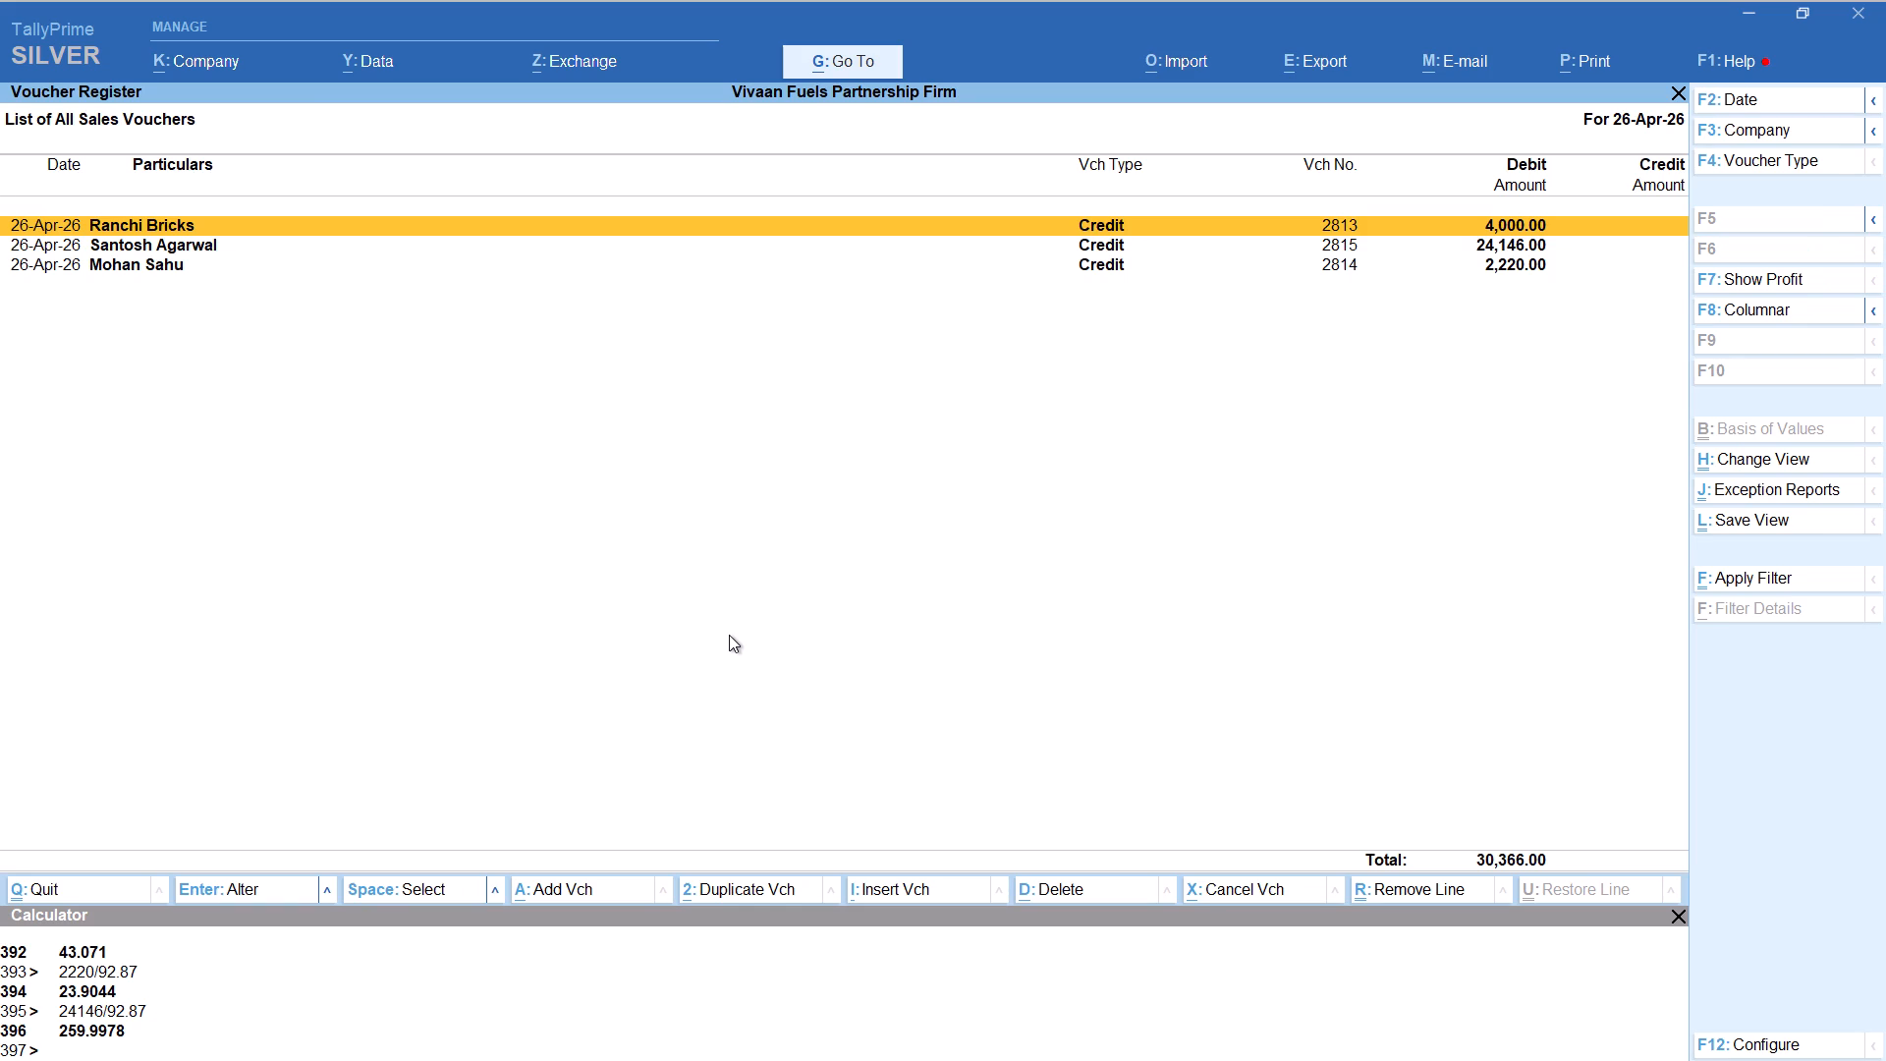
Start another 26-Apr-26 Credit voucher for party Raj Jcb, keeping its party details and the SALE ledger.
key("alt+a")
type("ra")
key("j")
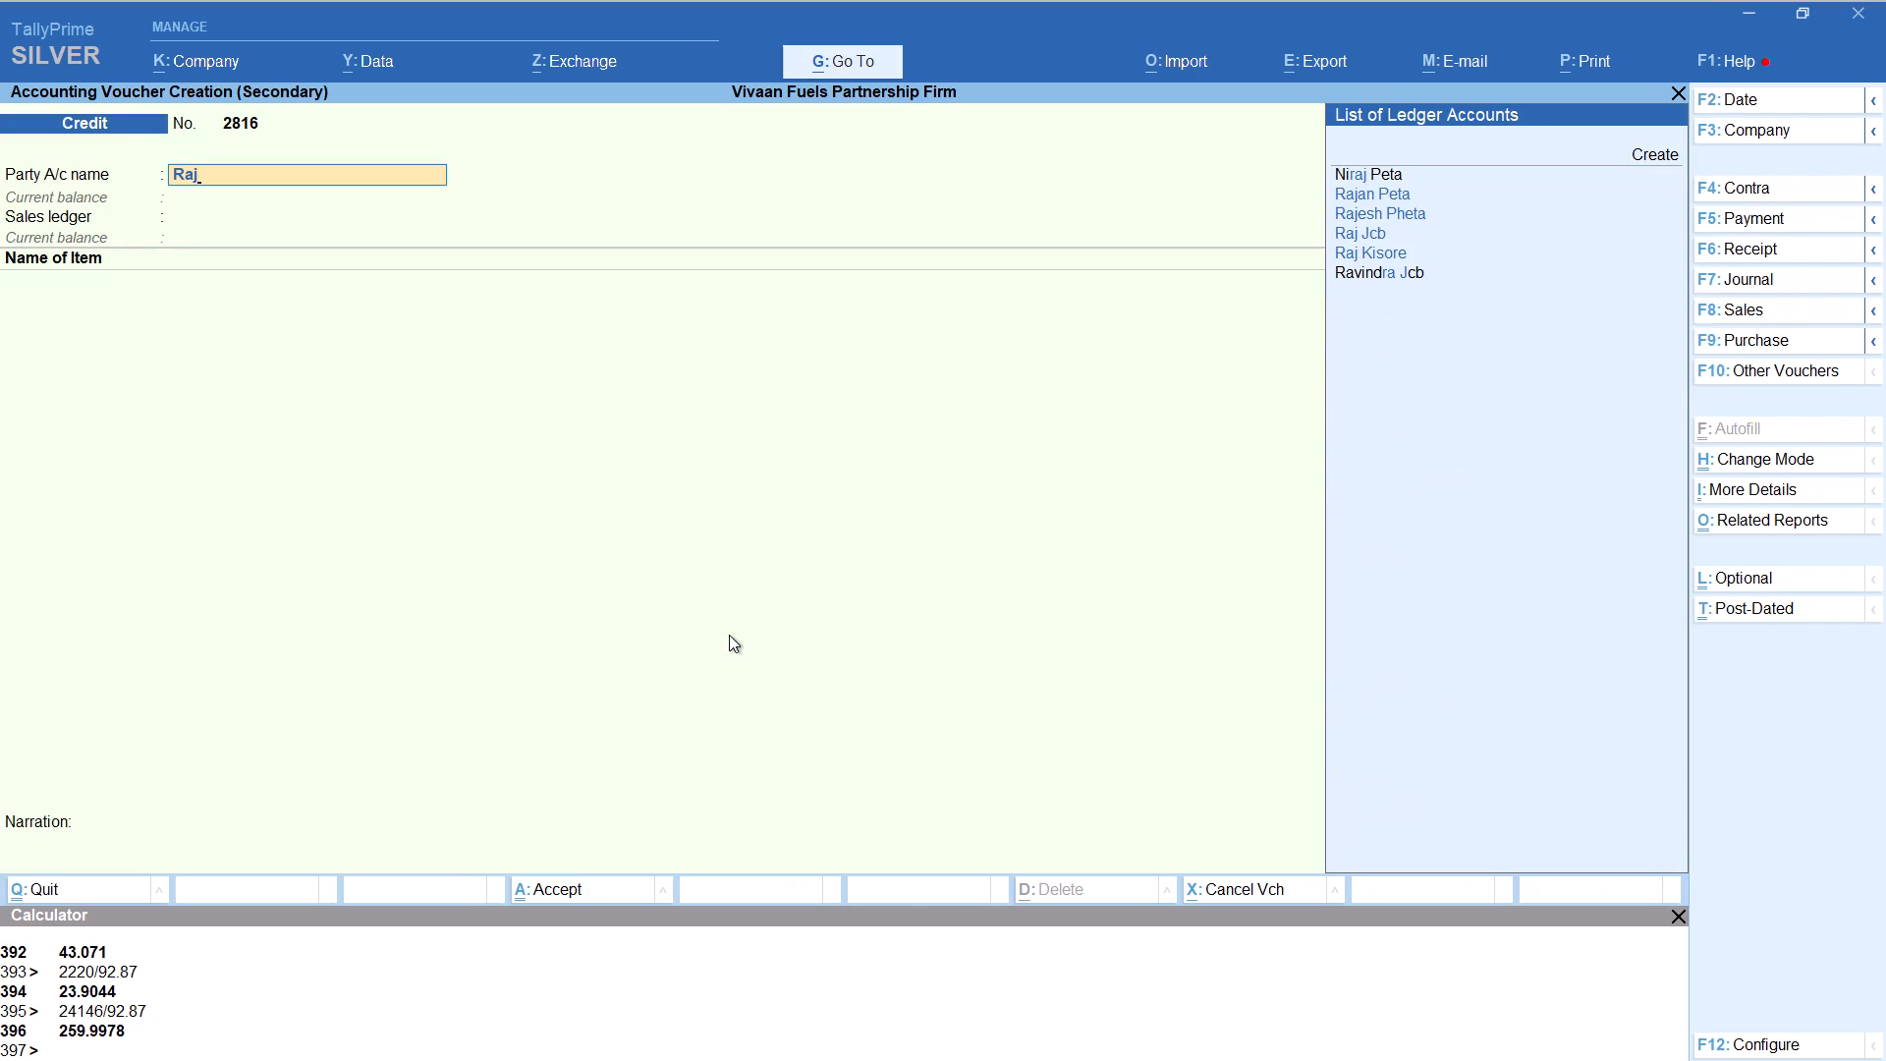
key("Down")
key("Down")
key("Down")
key("Return")
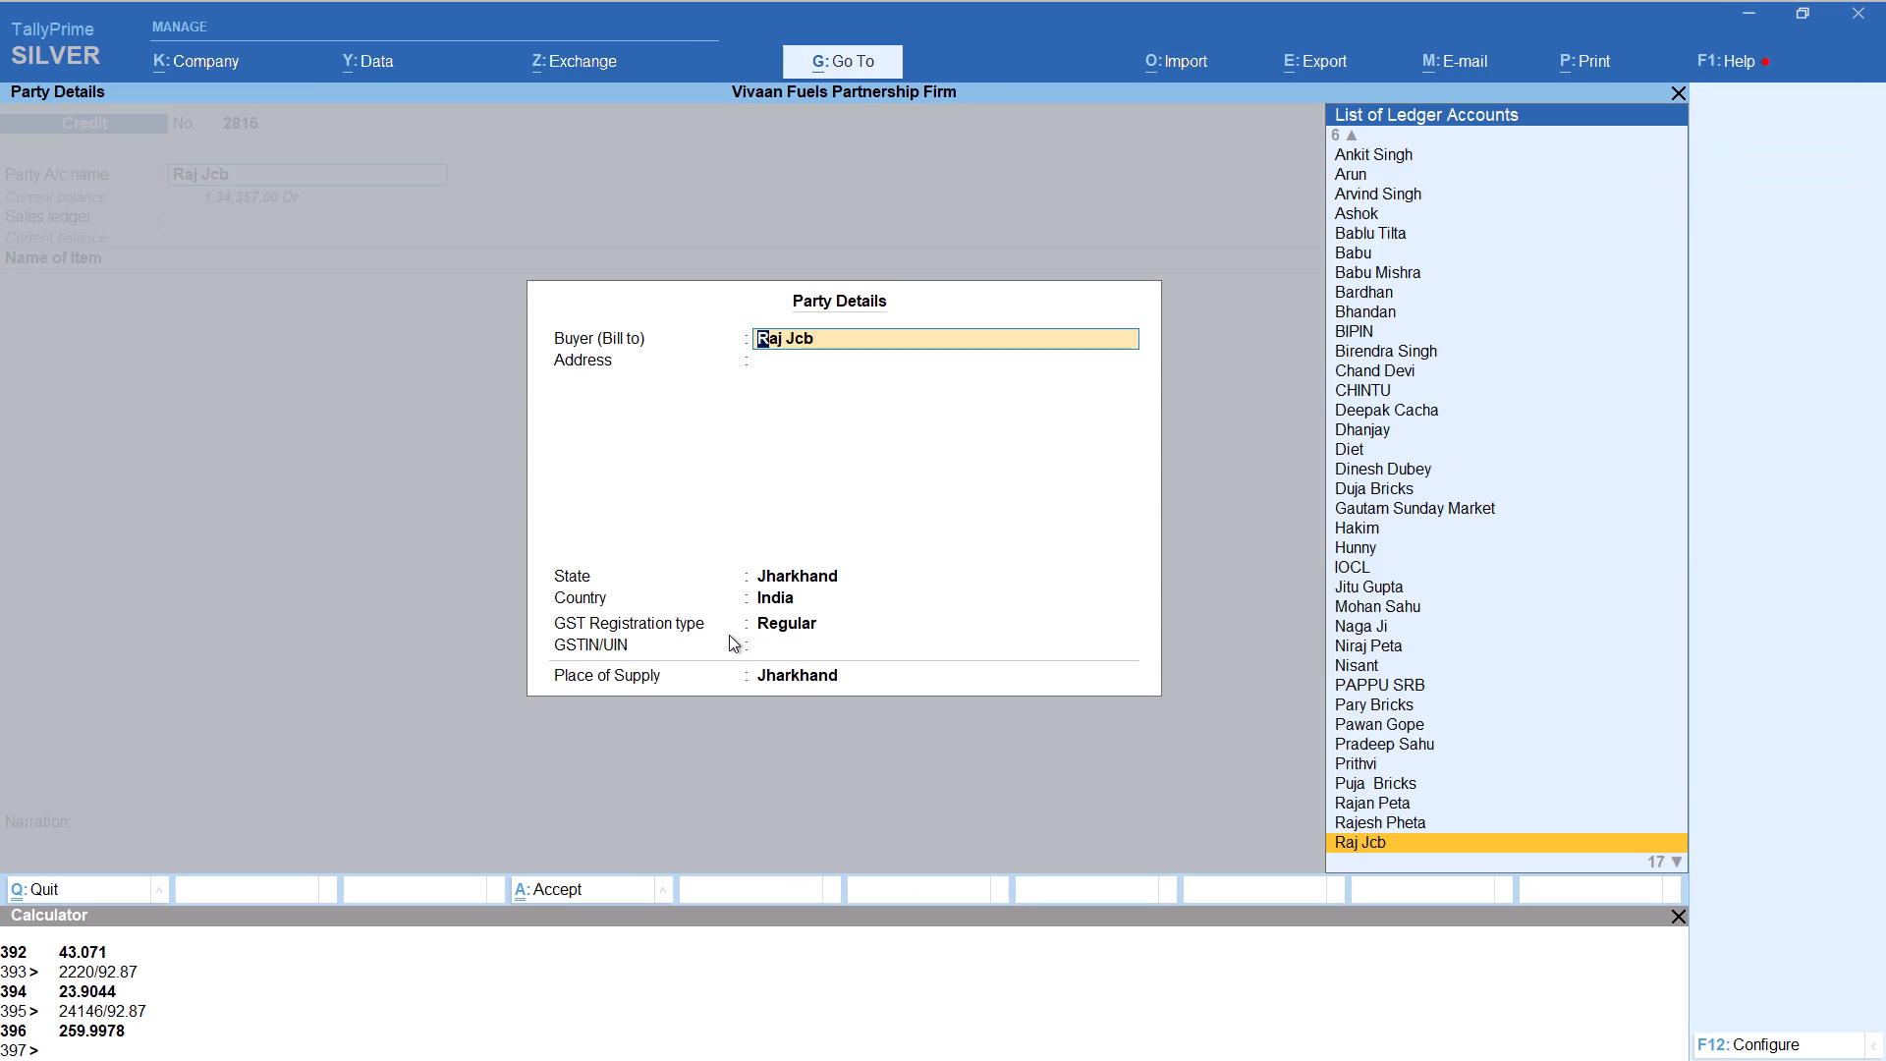
key("Return")
key("Return")
key("Return")
key("Return")
key("Return")
key("Return")
key("Return")
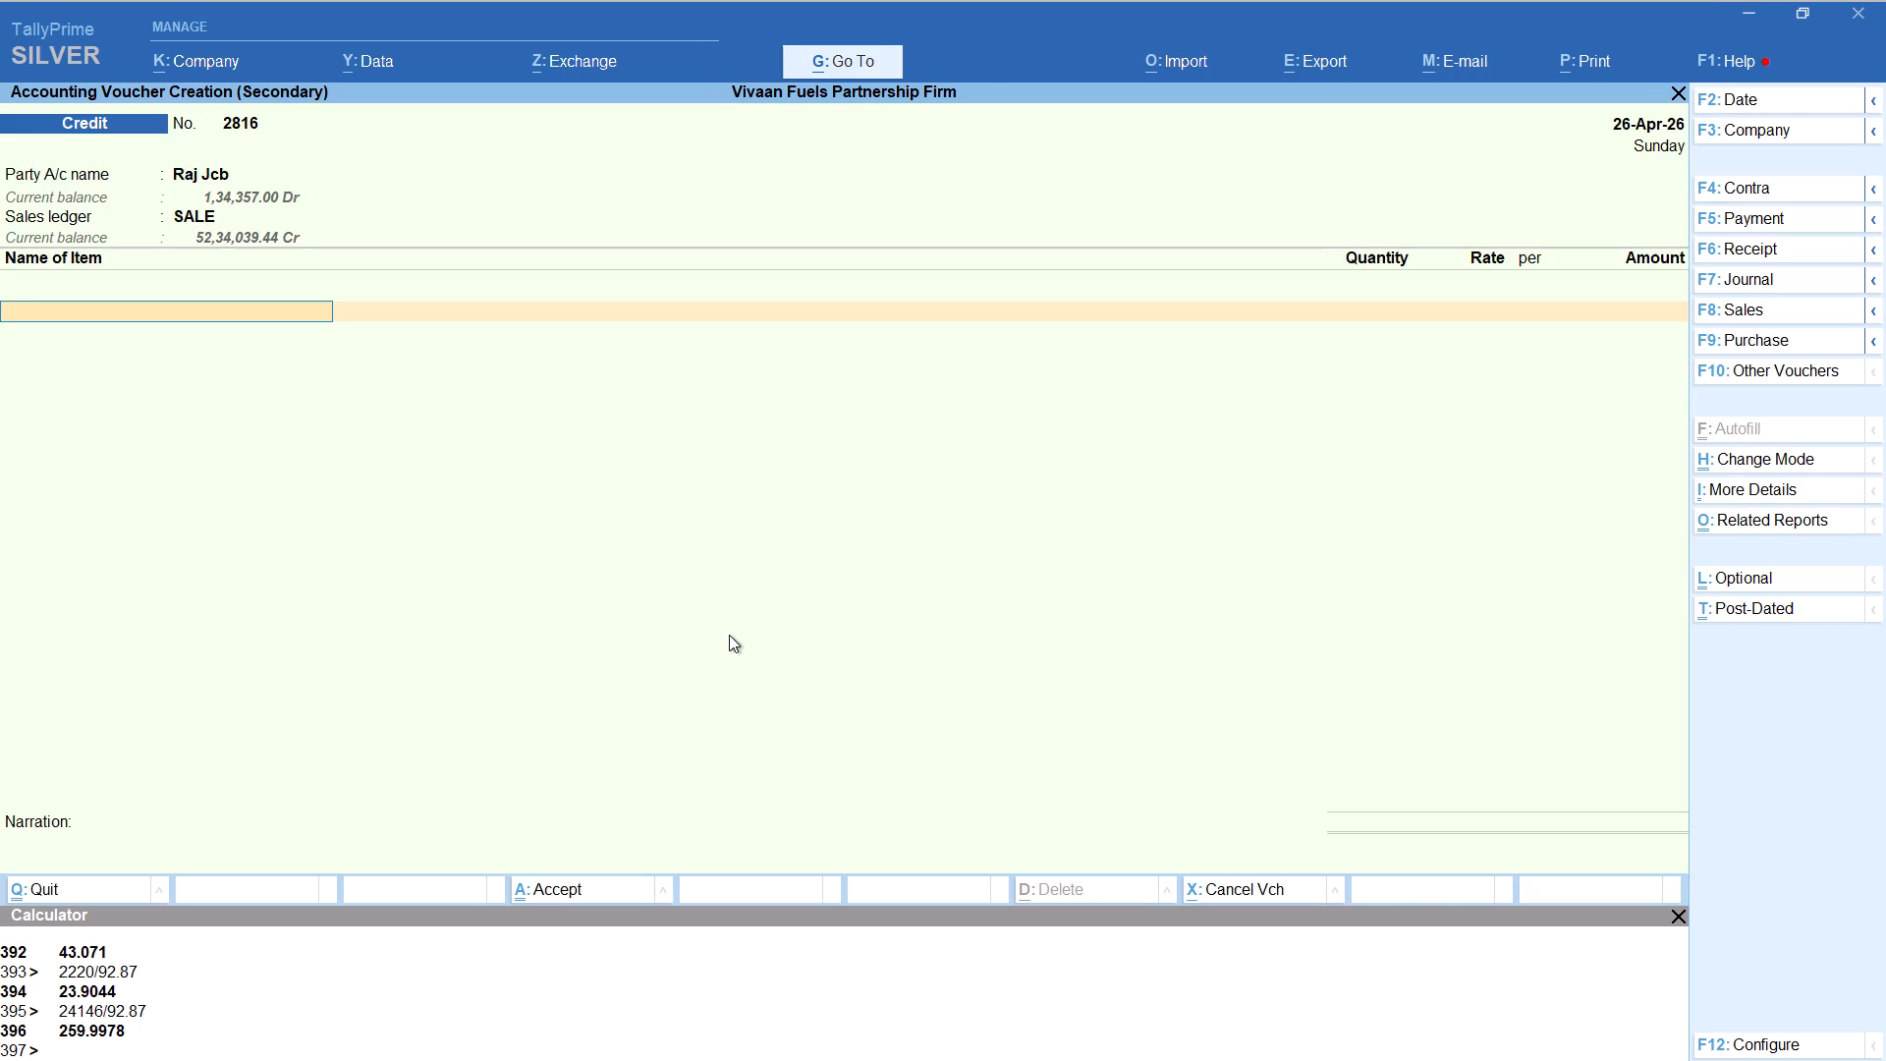
Add HSD to the Raj Jcb voucher with tracking number Not Applicable, quantity calculated as 4500/92.87, at rate 92.87 per LITER.
type("hs")
key("Return")
key("Up")
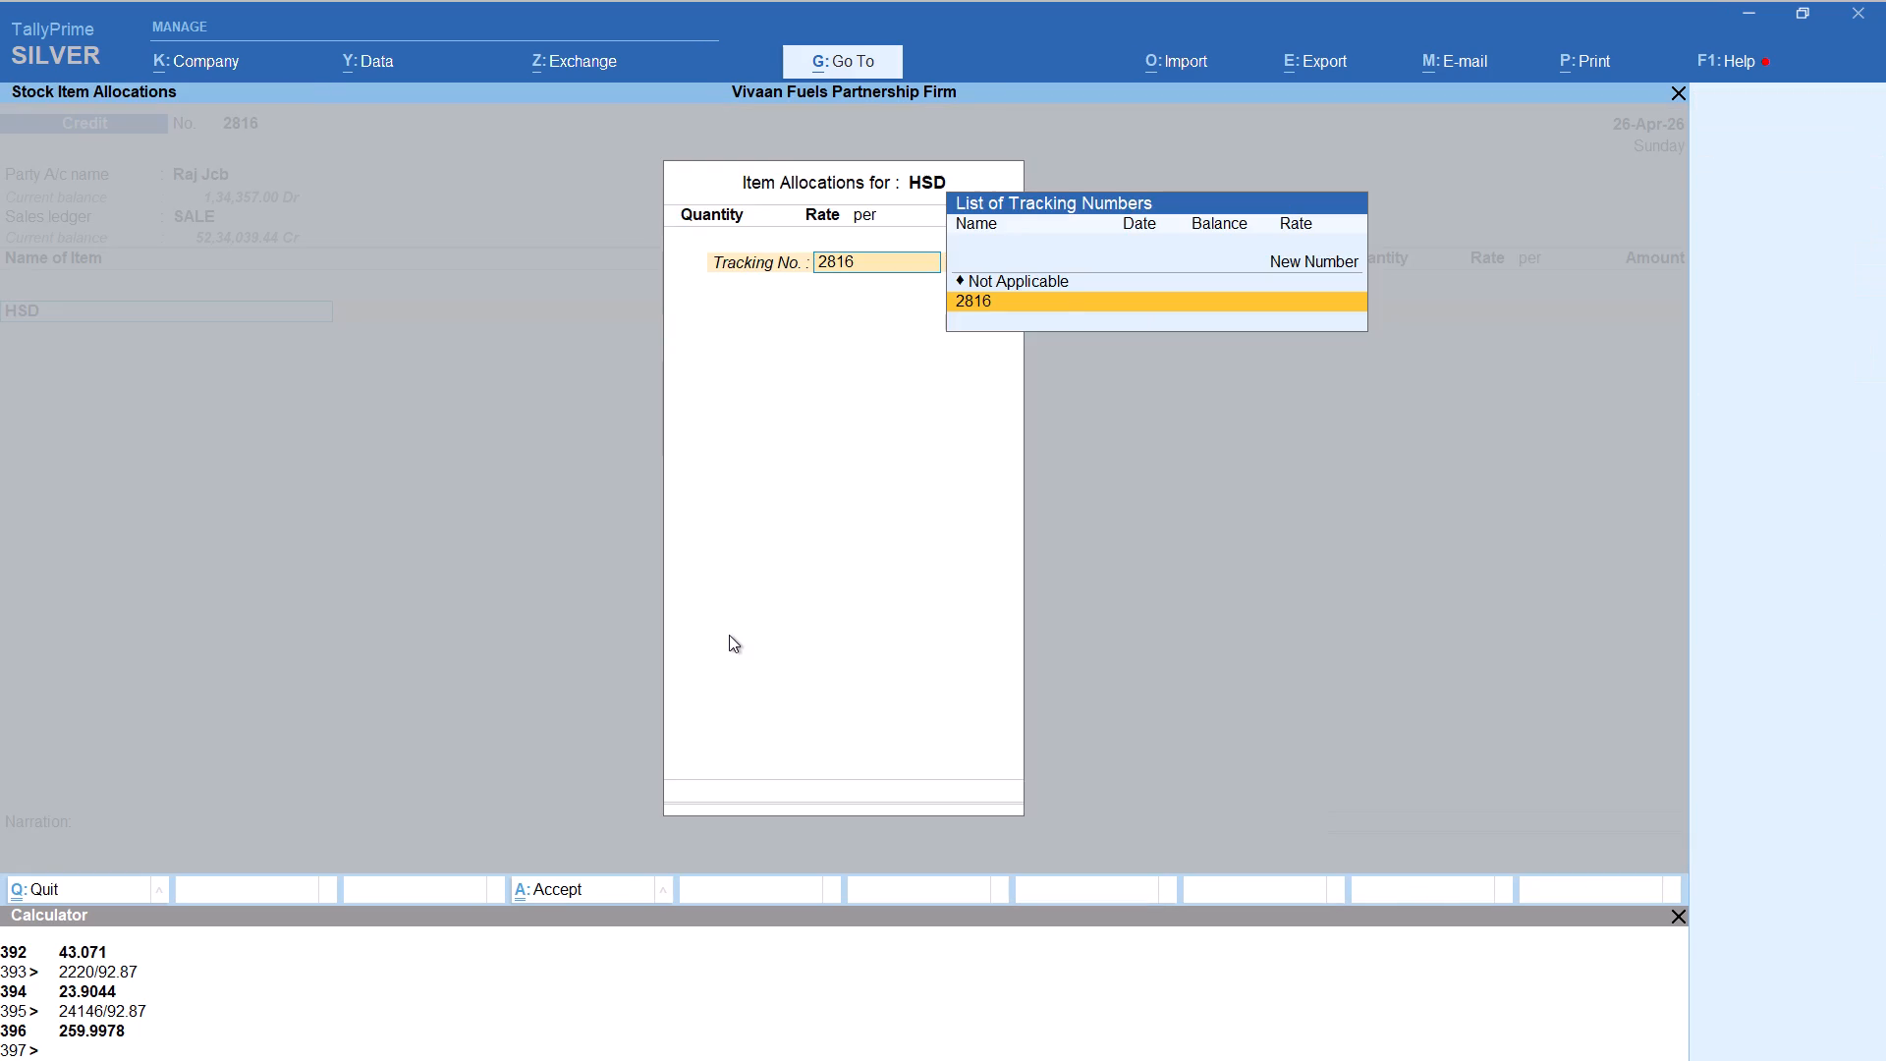
key("Return")
key("alt+c")
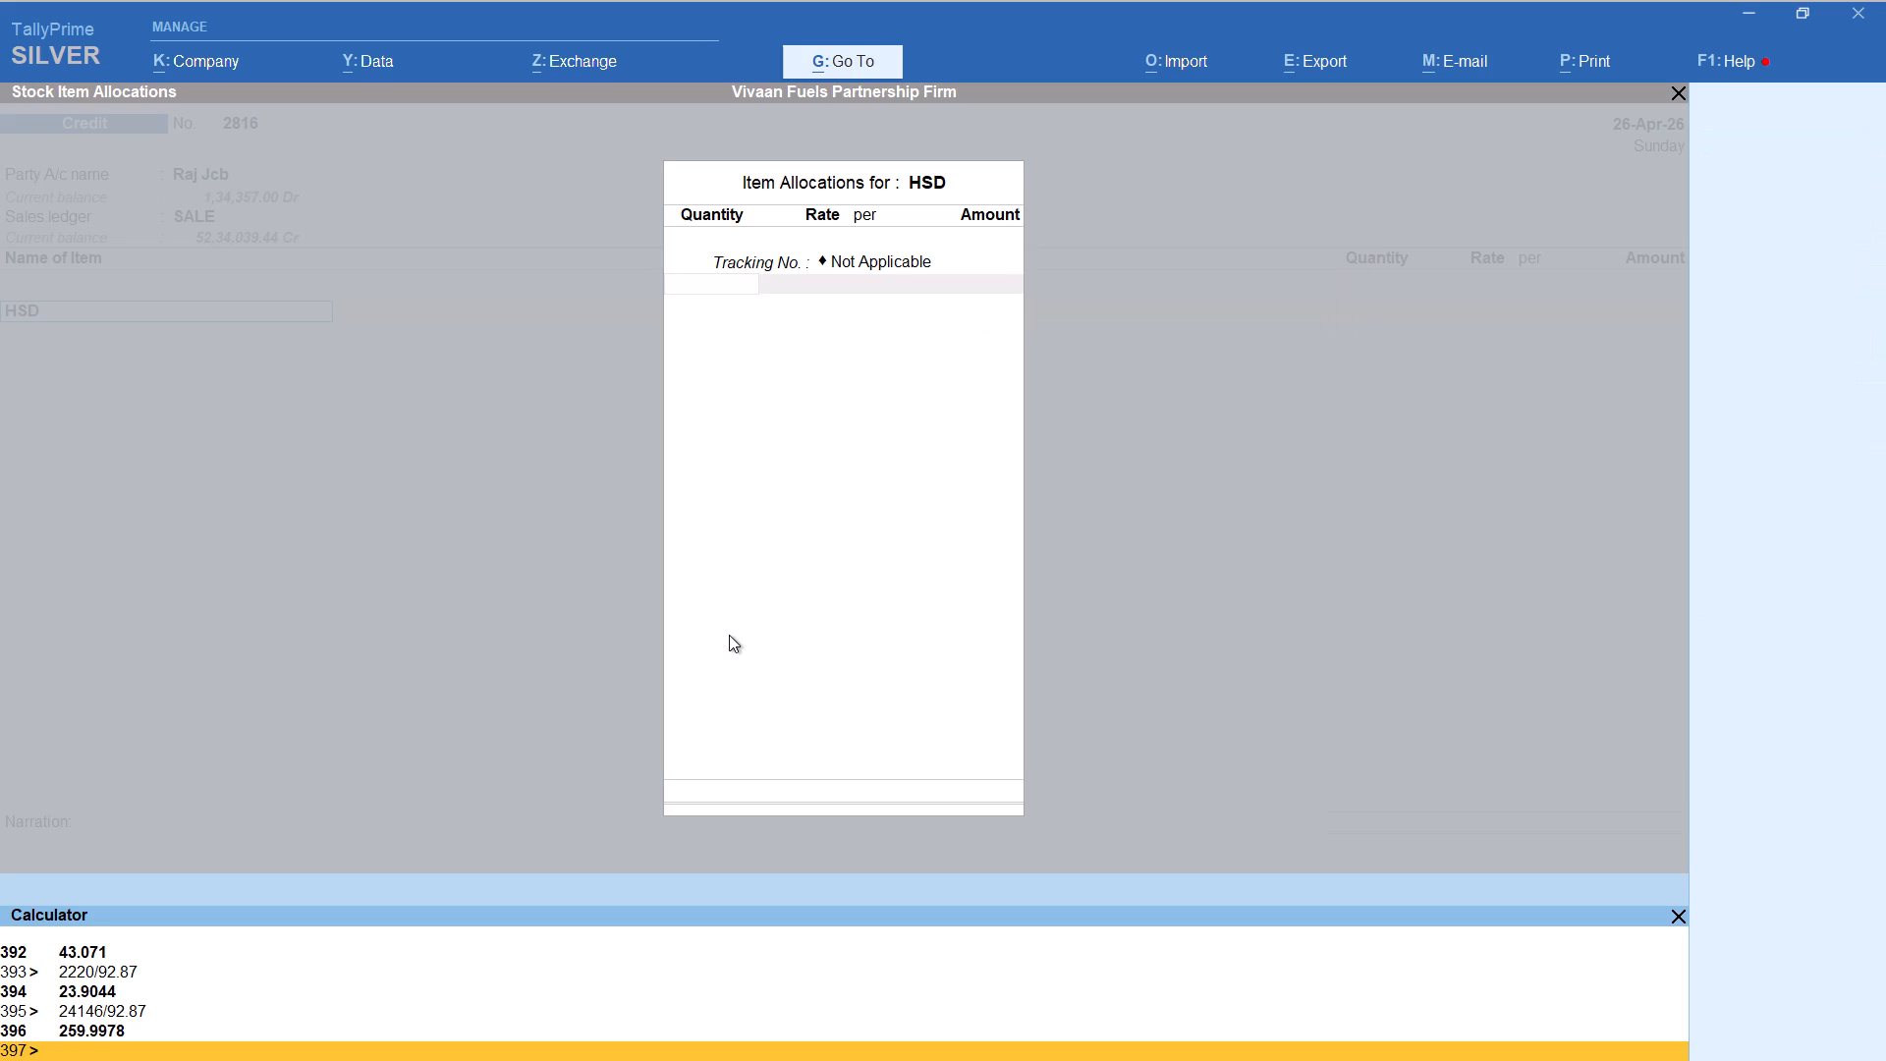
type("4500/92.87")
key("Return")
key("Return")
key("Return")
key("Return")
key("Return")
key("Return")
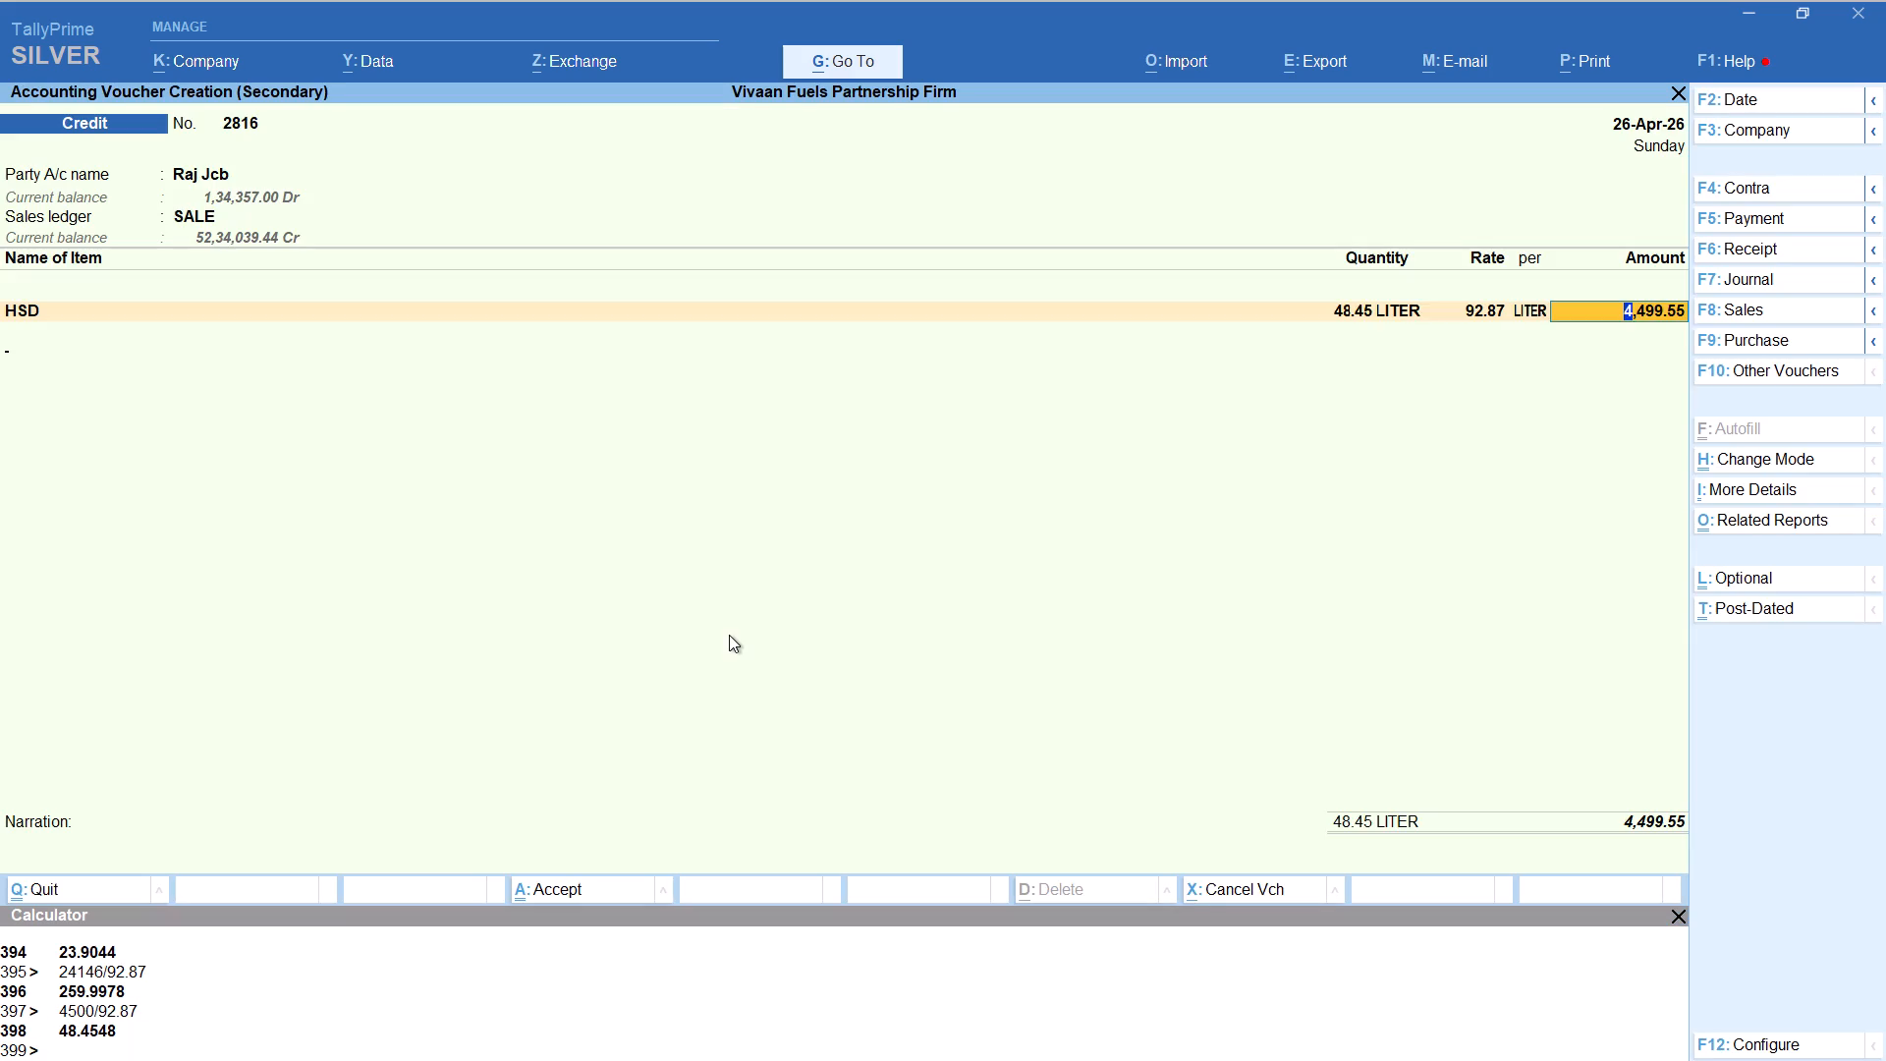
key("Return")
Add the Round Off ledger to bring the Raj Jcb voucher to 4,500.00 and save it.
type("rou")
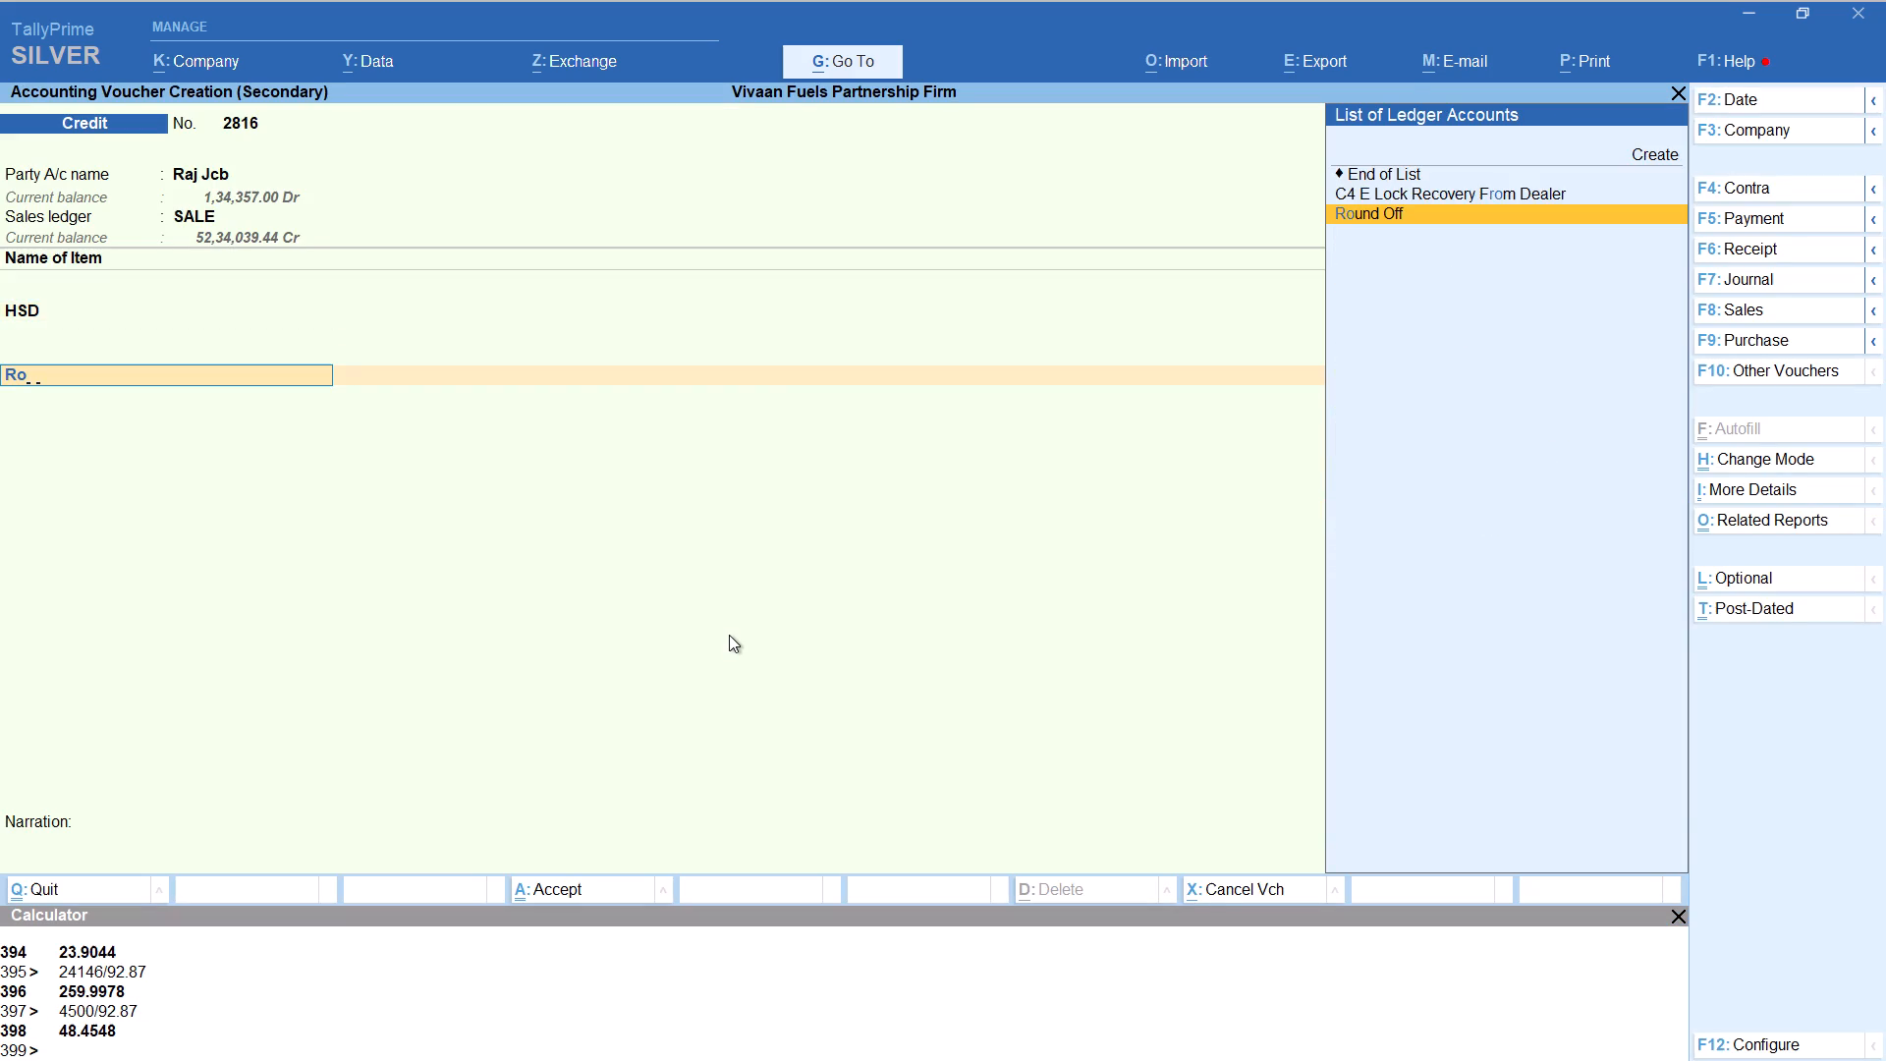
key("Return")
key("ctrl+a")
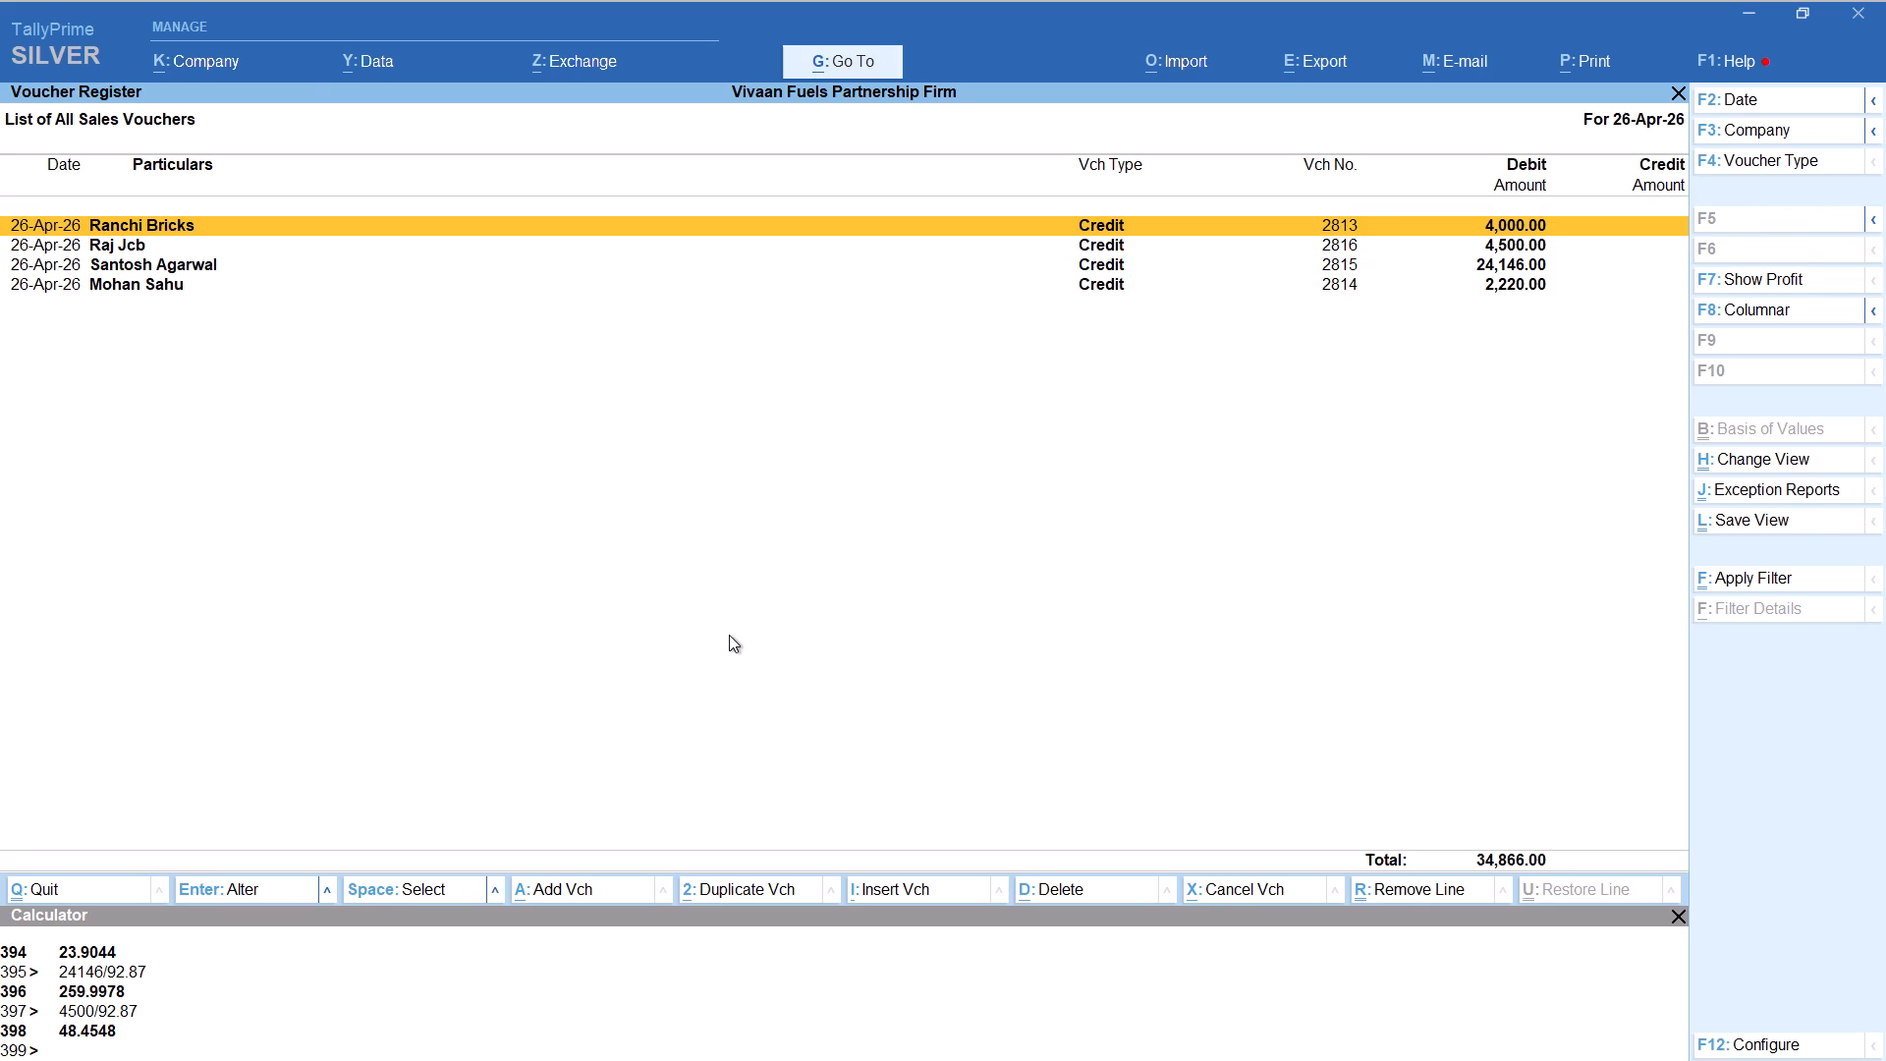
Start another 26-Apr-26 Credit voucher and begin a new party ledger named for Susil, including the Daroga title, with no alias.
key("alt+a")
key("s")
type("us")
key("BackSpace")
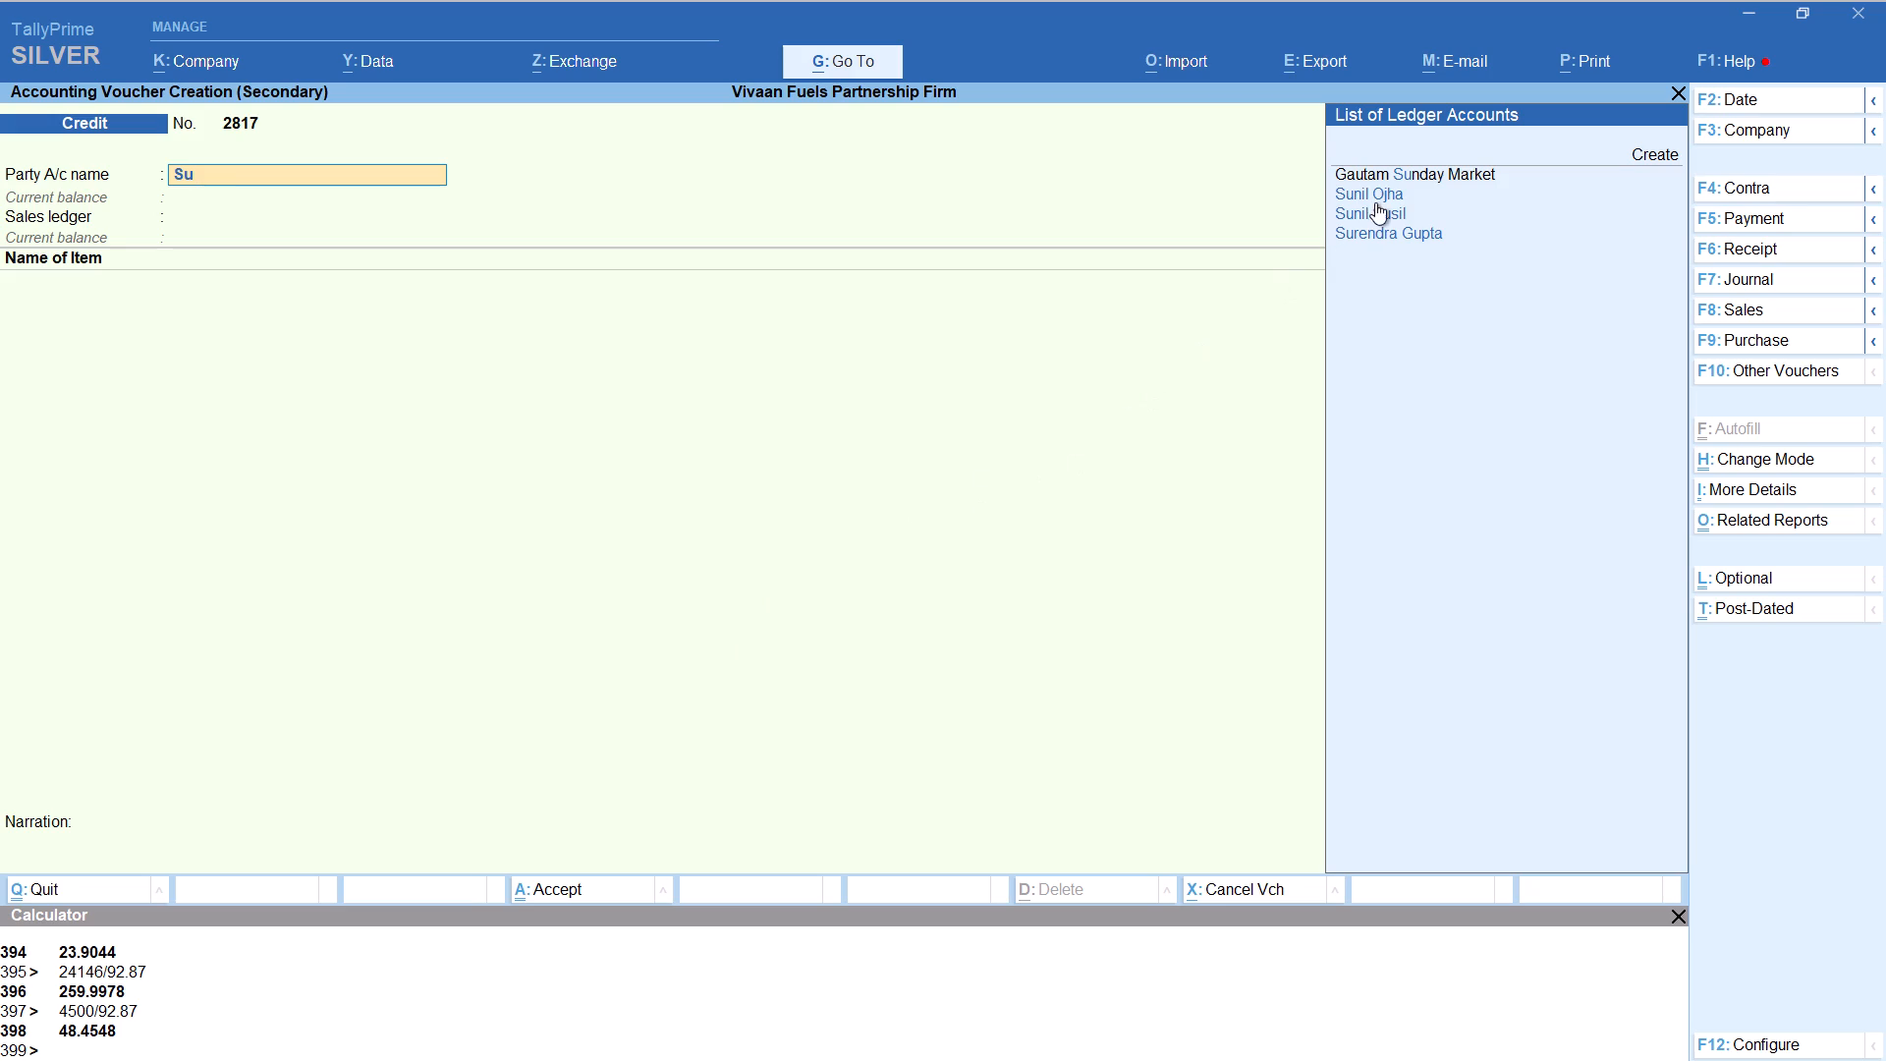
double_click(1655, 153)
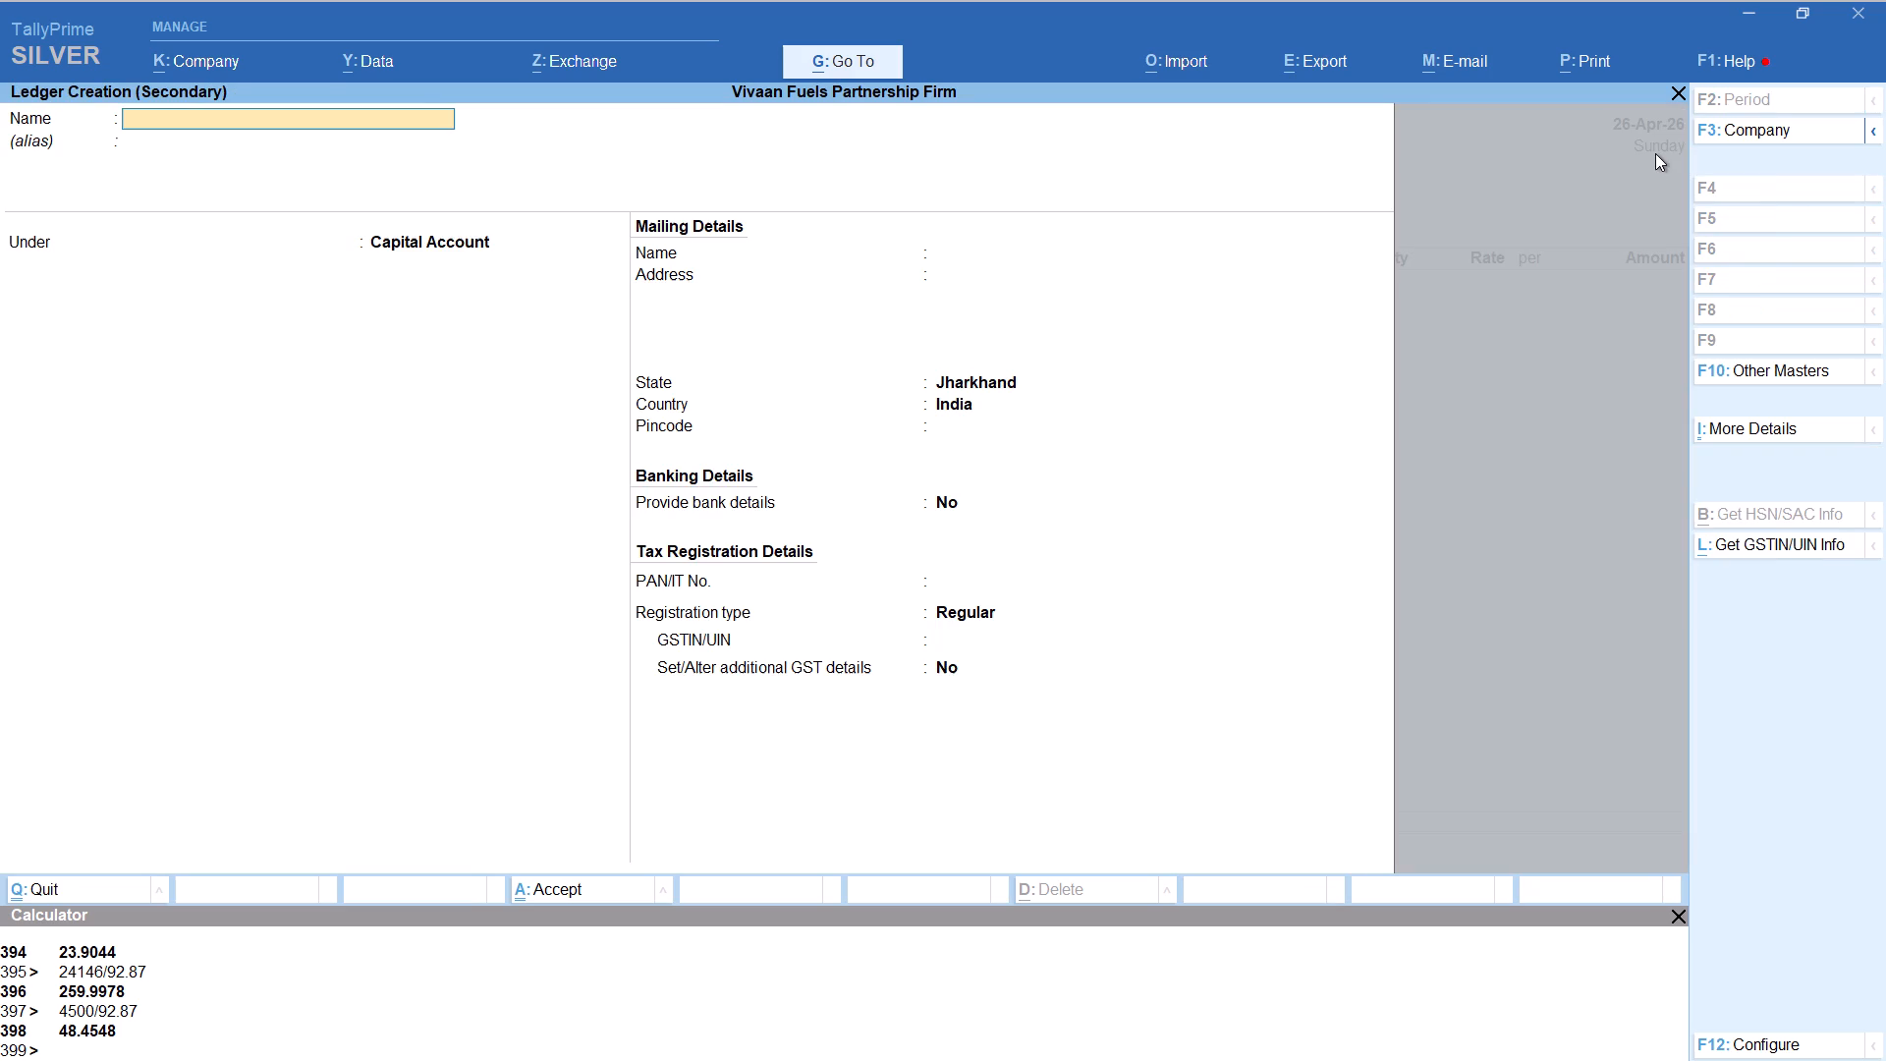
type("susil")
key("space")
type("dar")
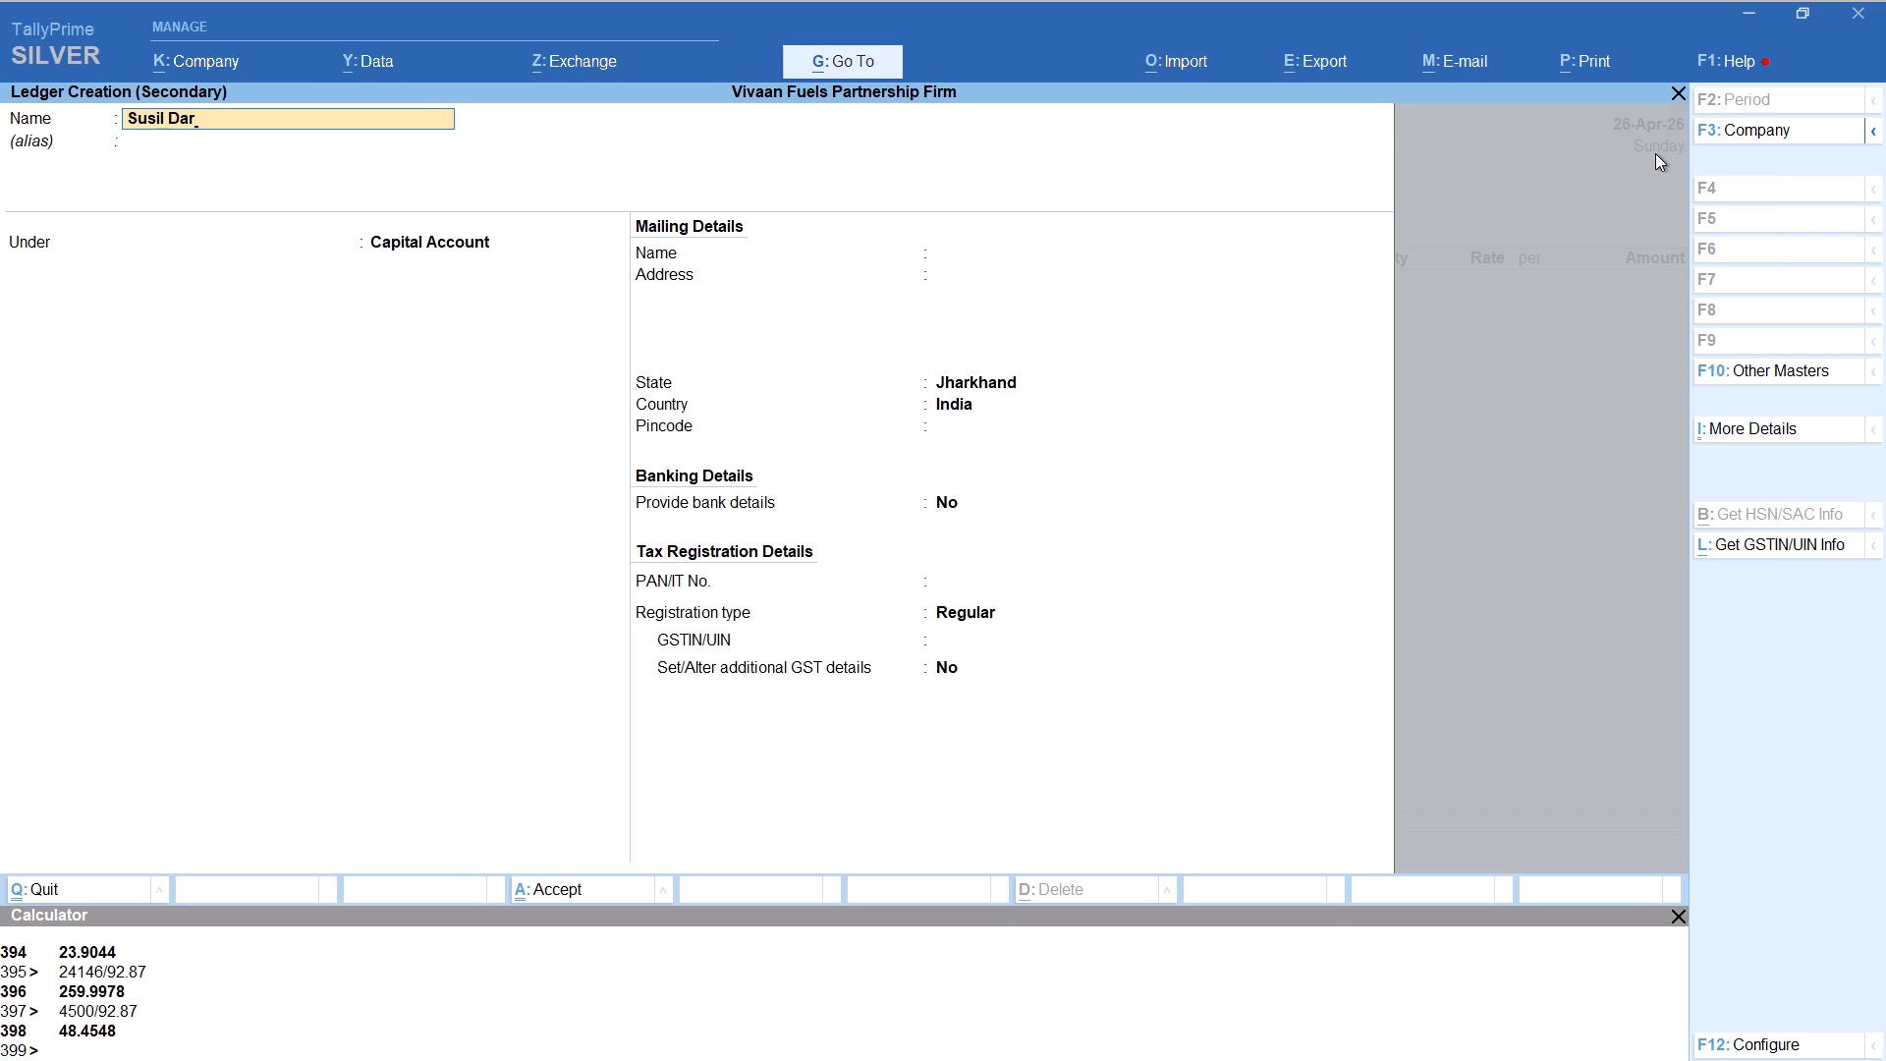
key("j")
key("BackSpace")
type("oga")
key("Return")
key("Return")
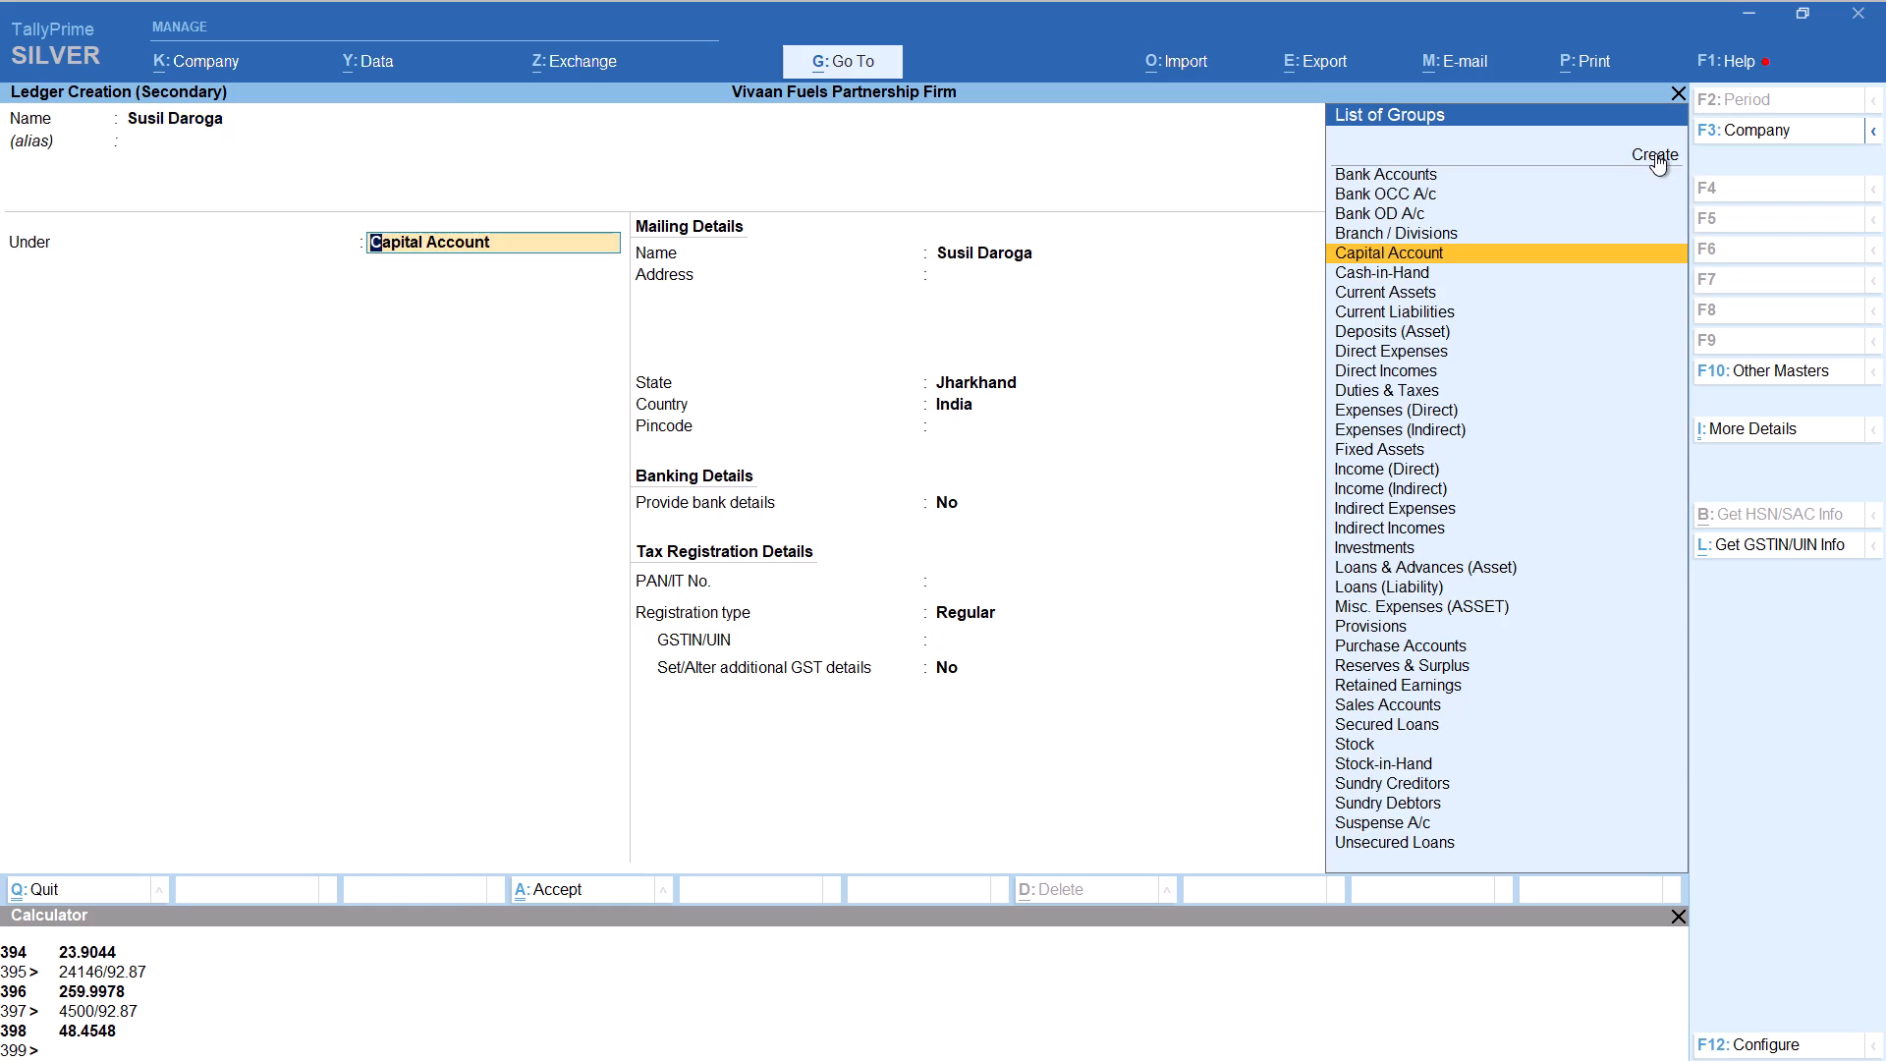
Place the new Susil ledger under Sundry Debtors and save it with its default mailing and tax details.
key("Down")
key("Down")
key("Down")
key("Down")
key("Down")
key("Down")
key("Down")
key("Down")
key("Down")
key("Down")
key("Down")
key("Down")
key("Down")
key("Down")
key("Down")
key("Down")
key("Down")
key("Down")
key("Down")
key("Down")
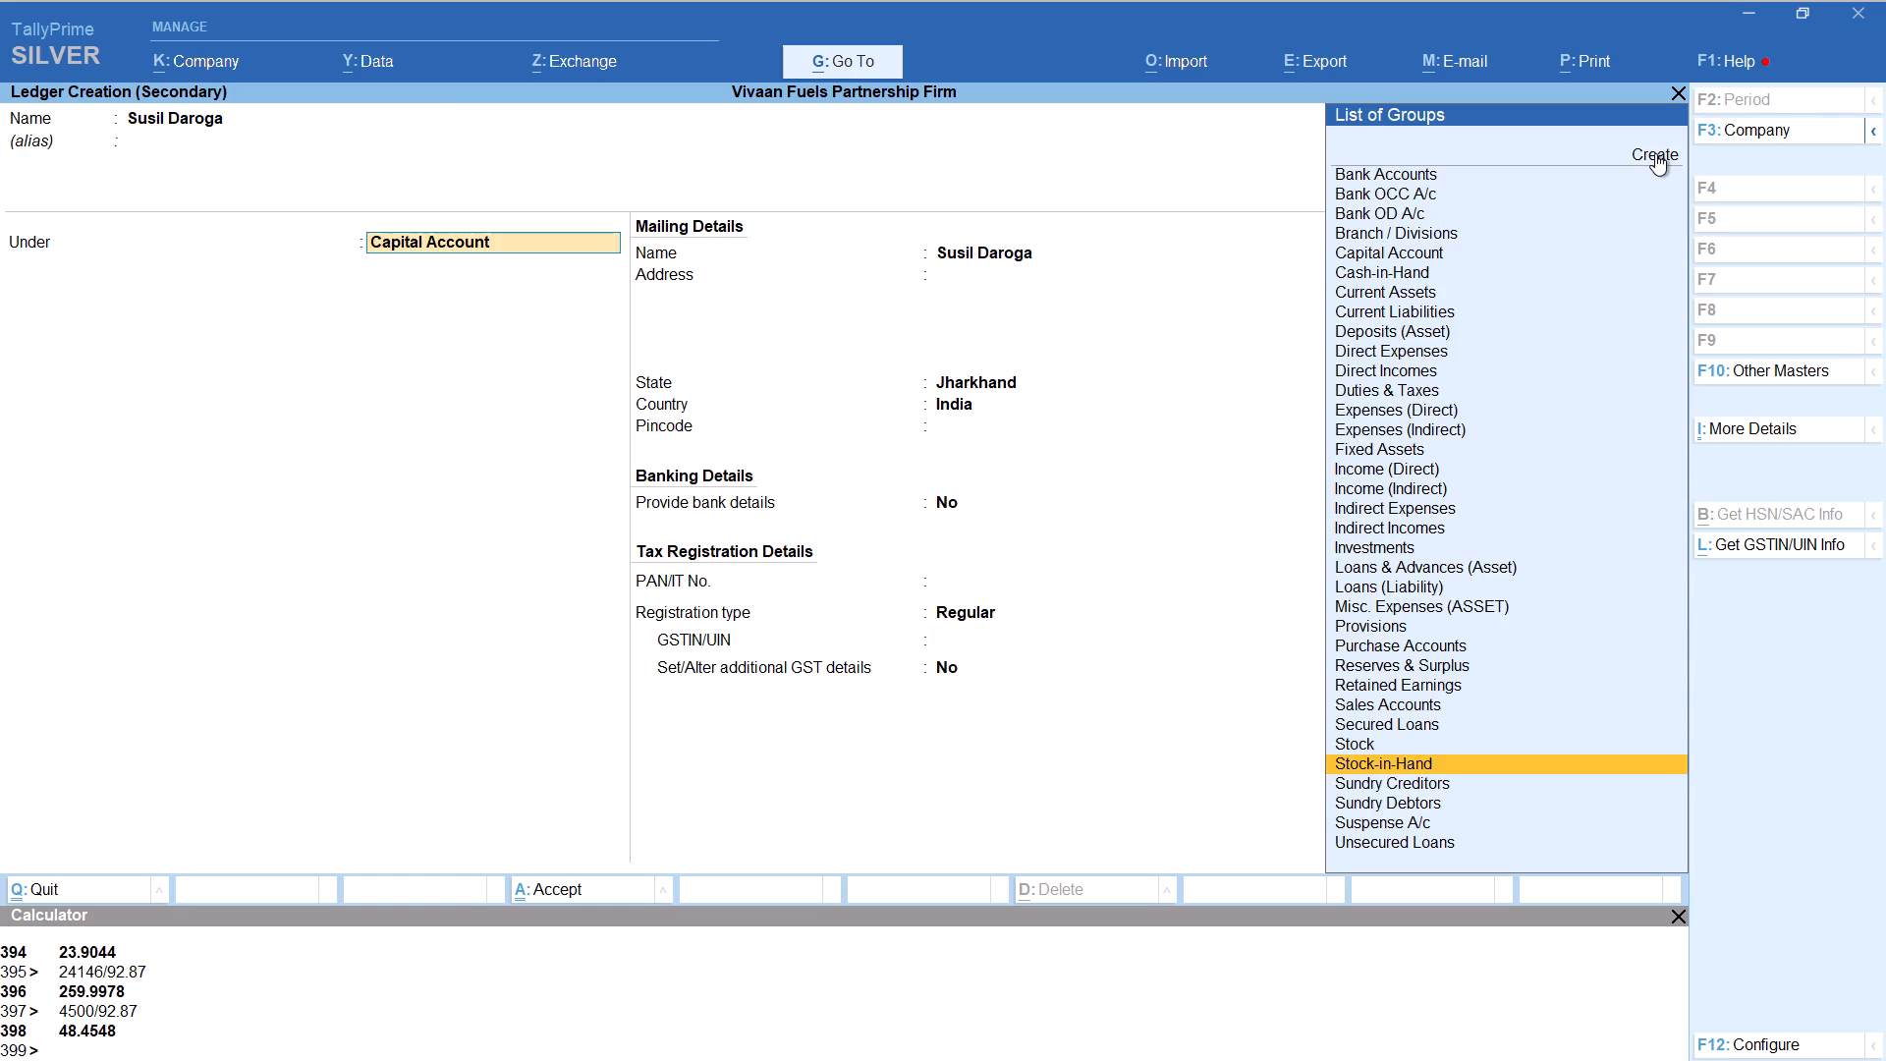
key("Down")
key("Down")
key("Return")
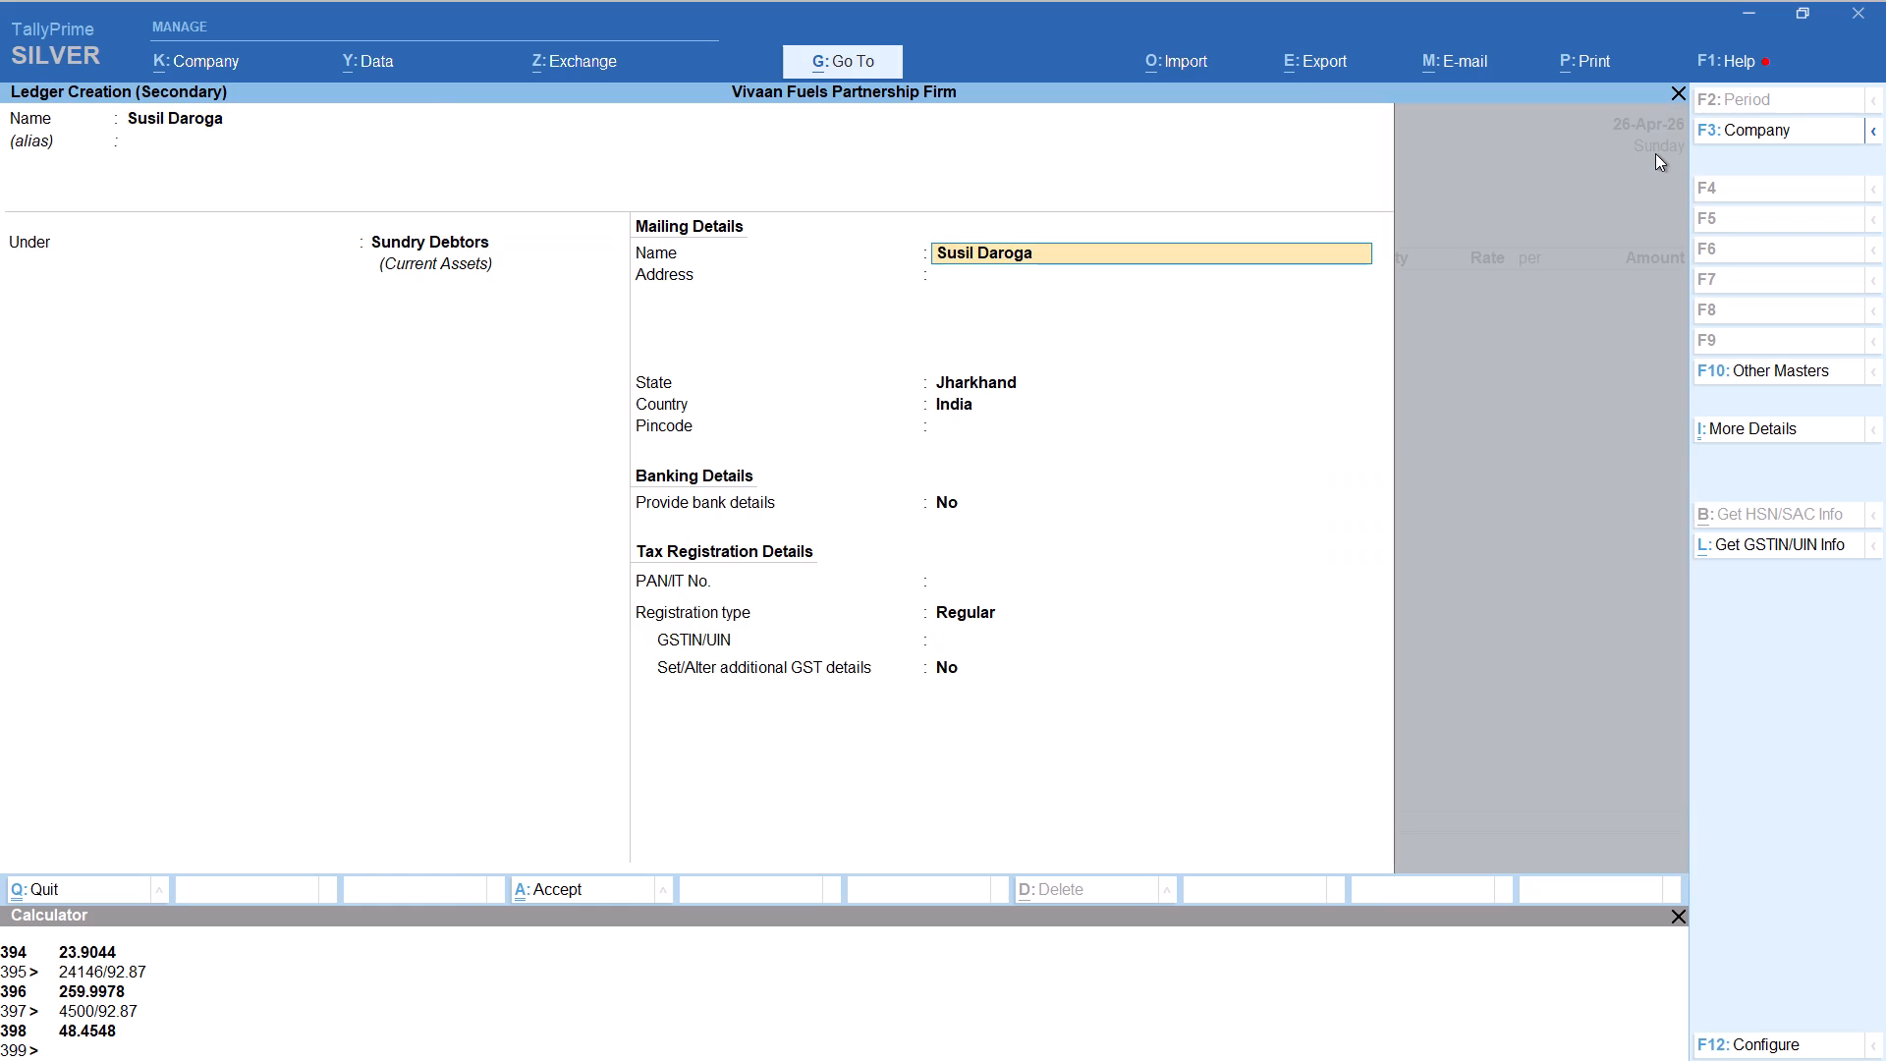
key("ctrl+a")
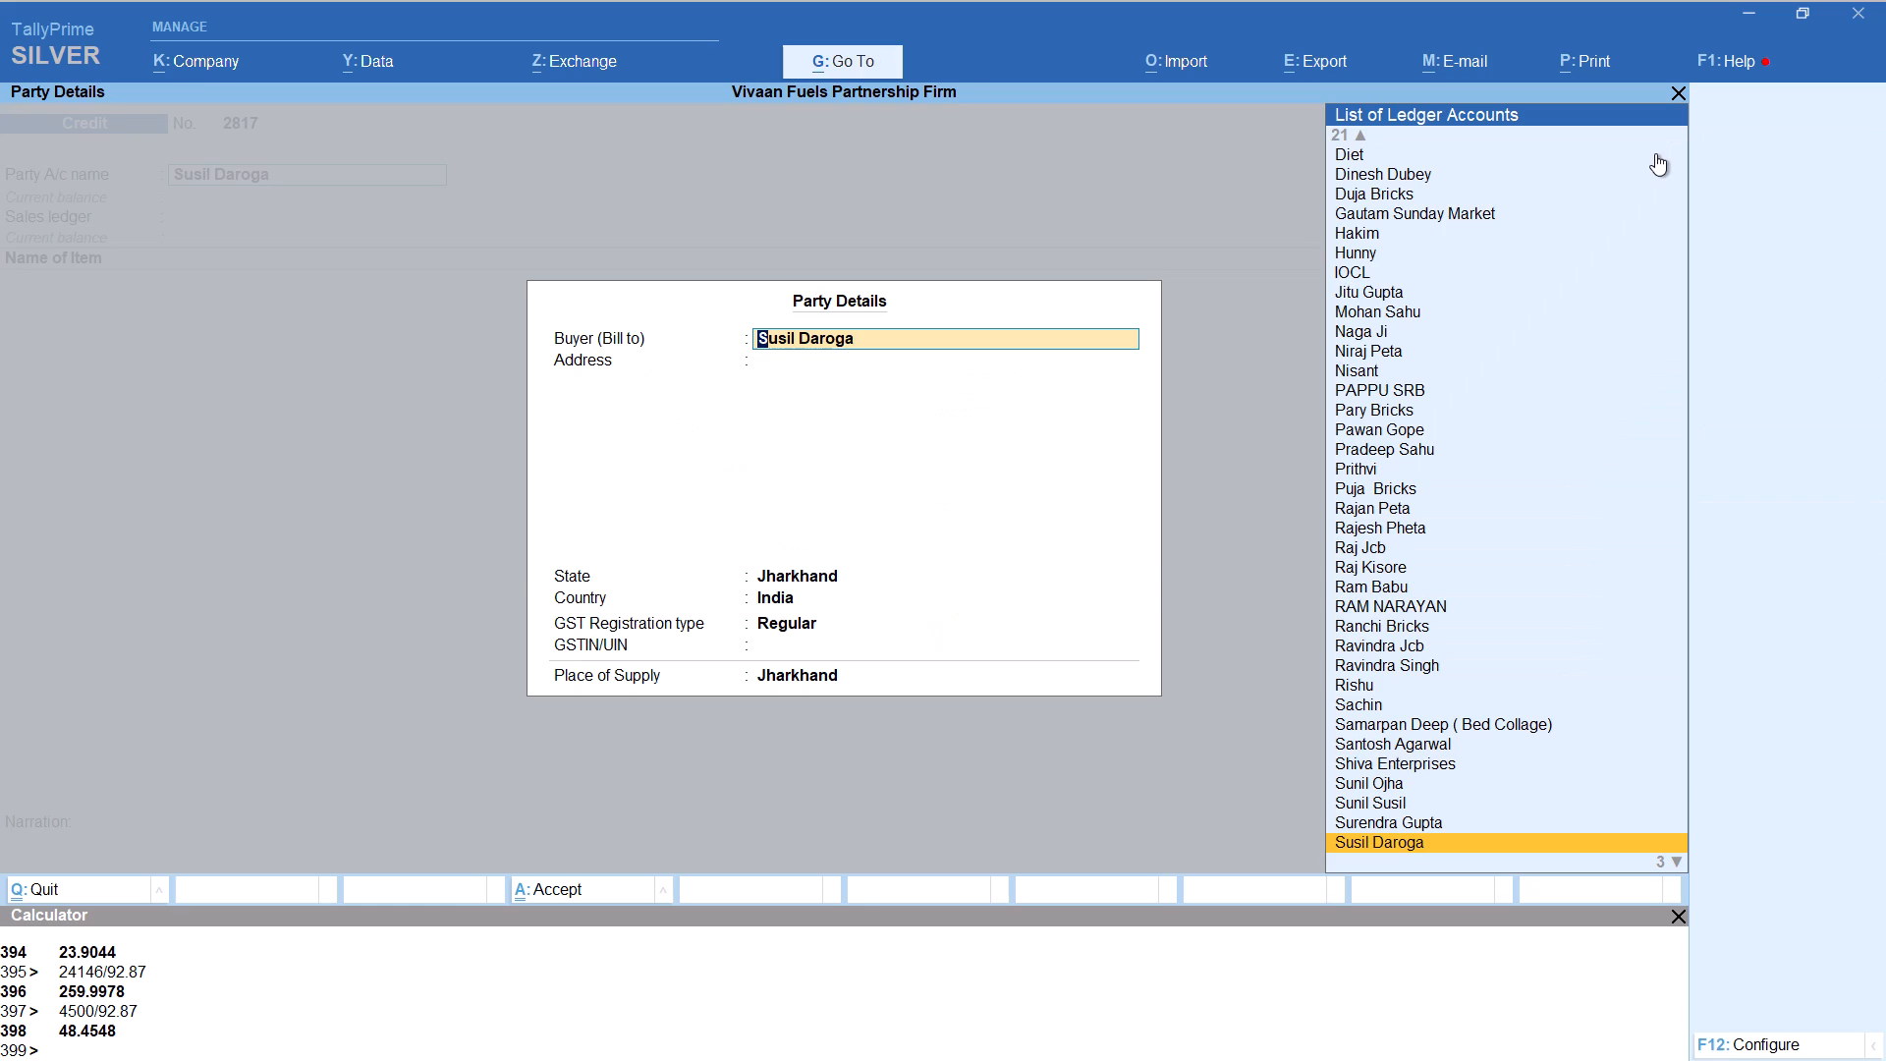
Keep the Susil voucher's party details and choose SALE as its sales ledger.
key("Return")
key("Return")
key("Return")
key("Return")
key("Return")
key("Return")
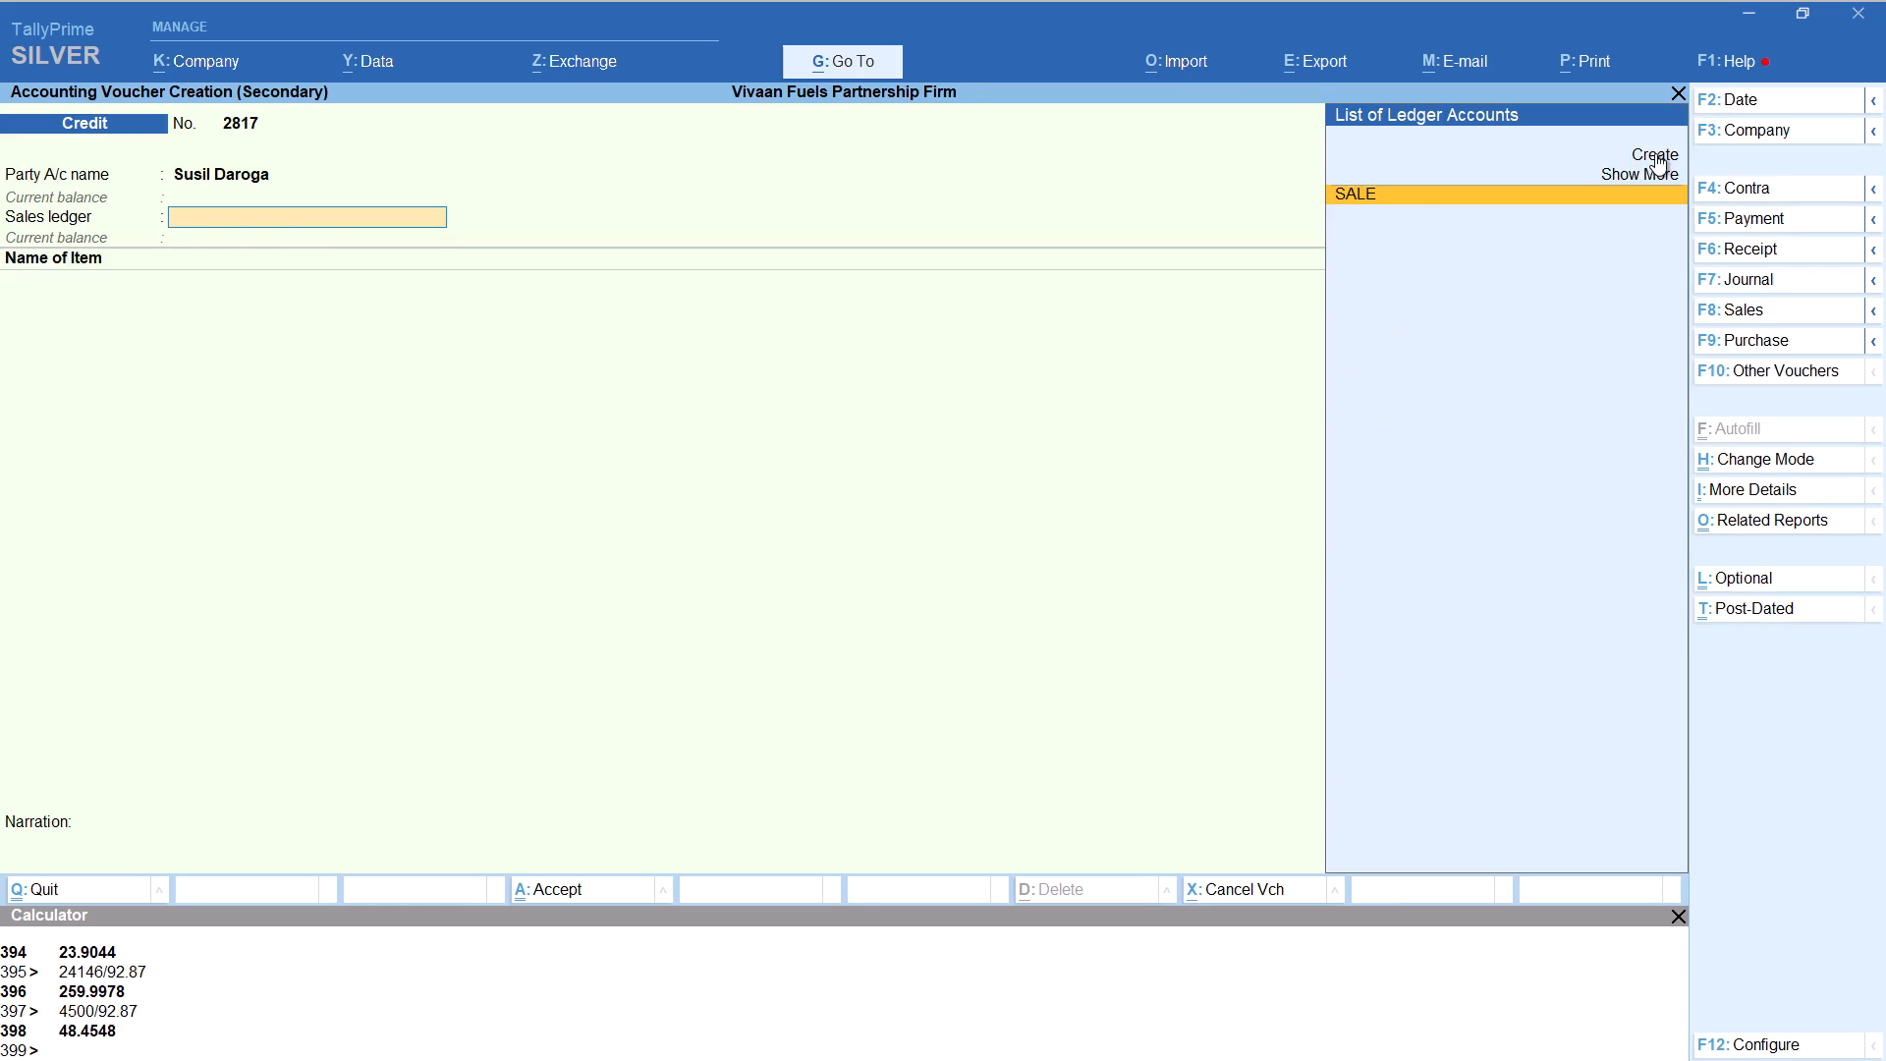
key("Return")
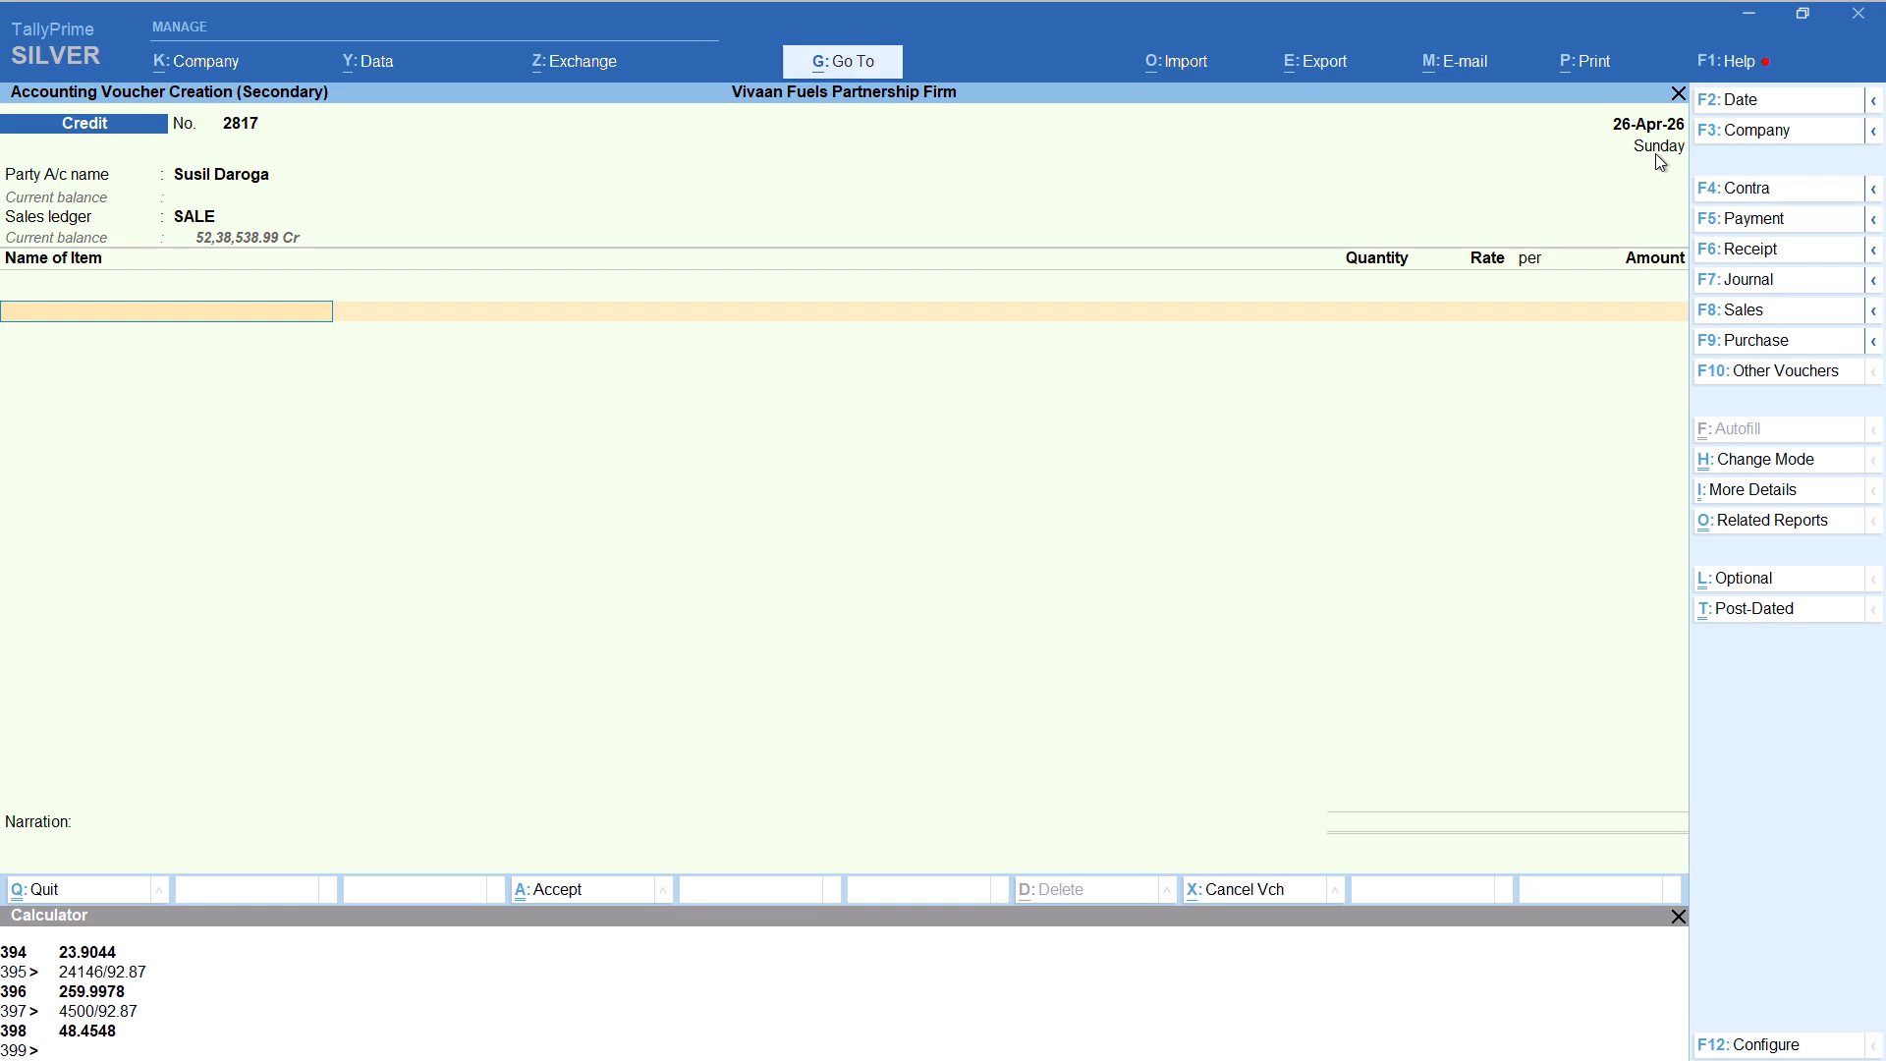
Add HSD to the Susil voucher with tracking number 2817, quantity calculated as 2000/92.87, at rate 92.87 per LITER.
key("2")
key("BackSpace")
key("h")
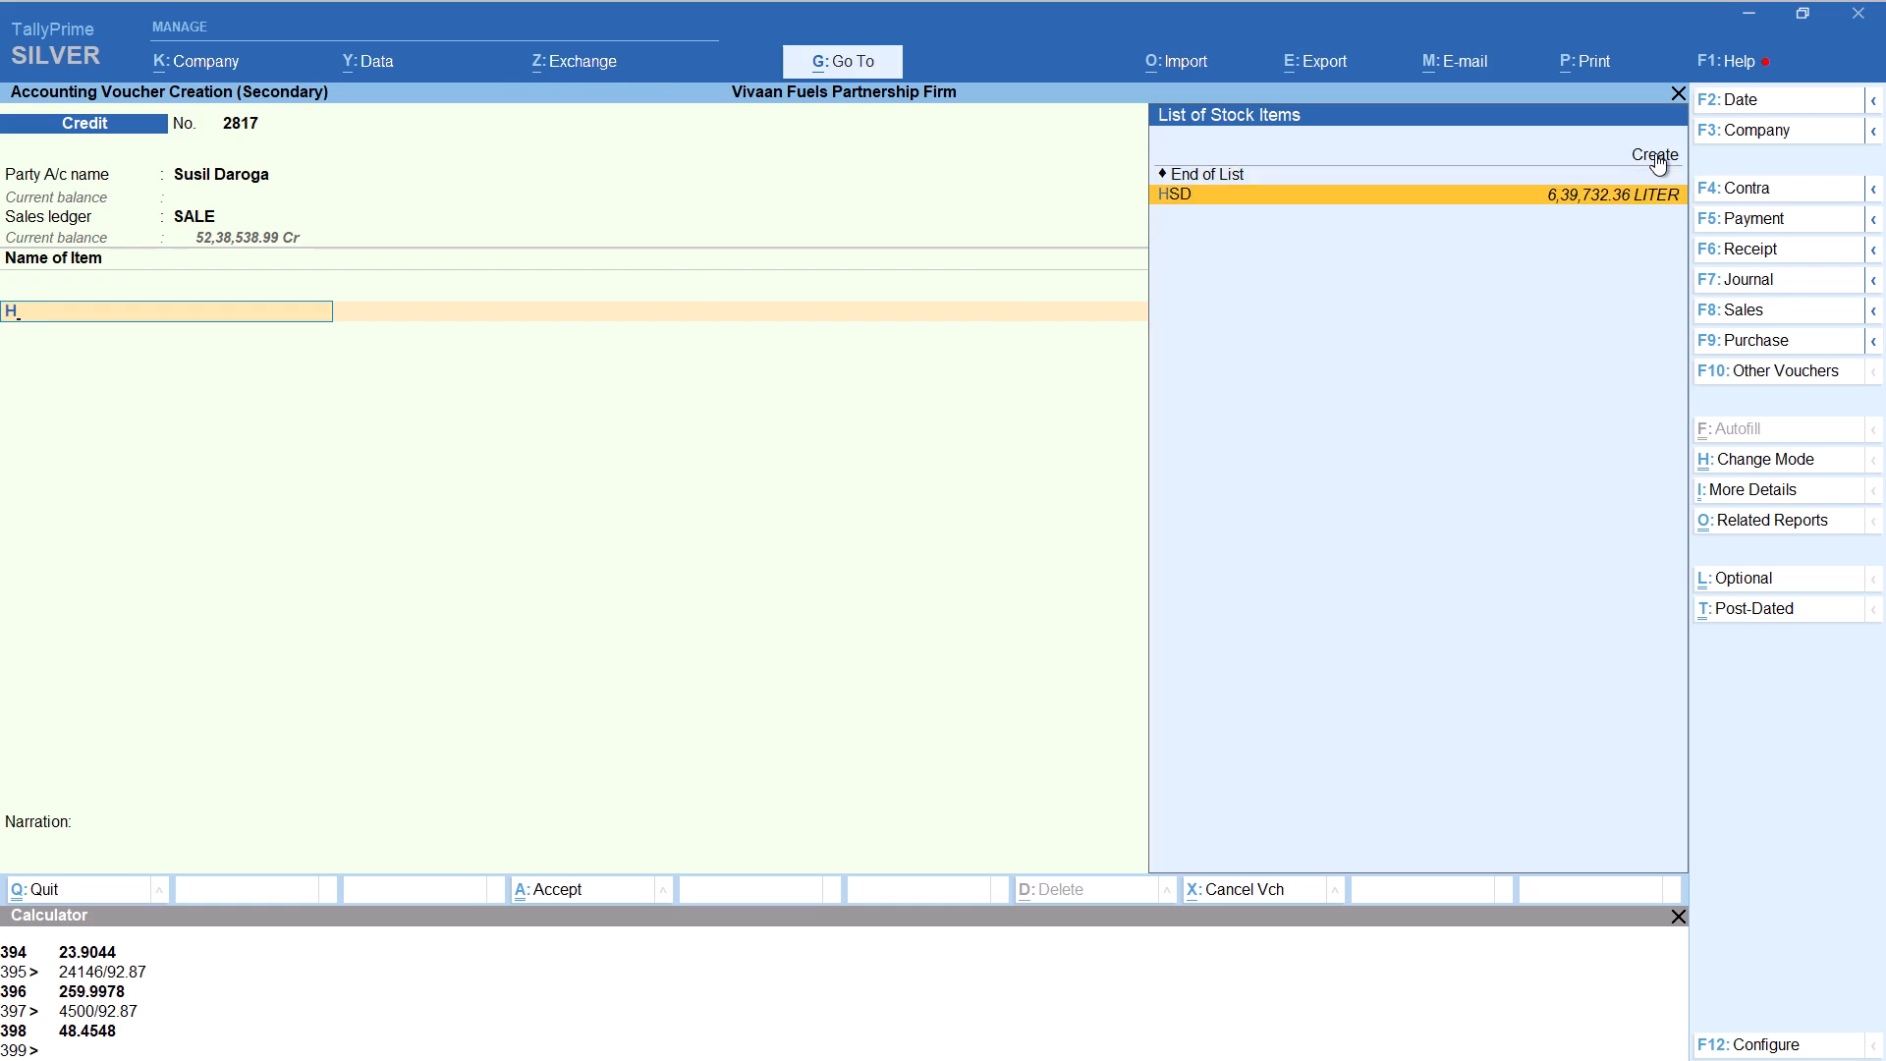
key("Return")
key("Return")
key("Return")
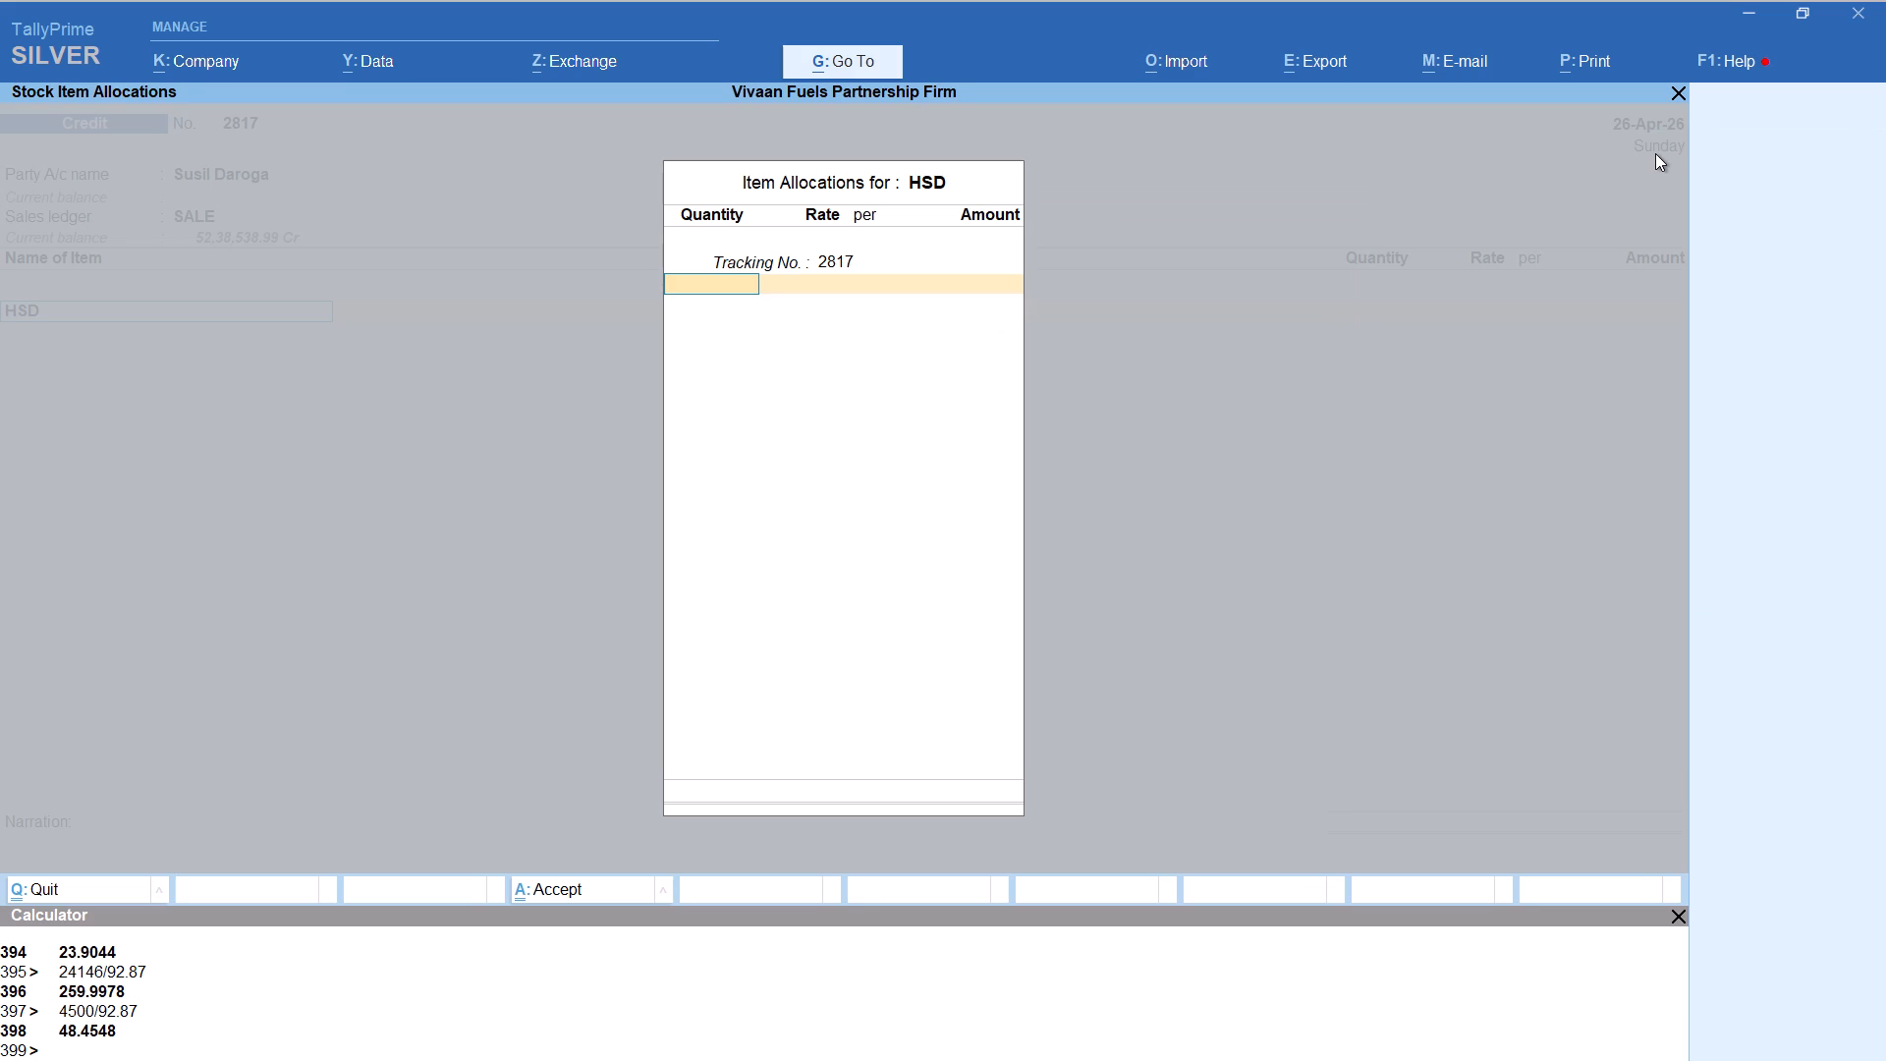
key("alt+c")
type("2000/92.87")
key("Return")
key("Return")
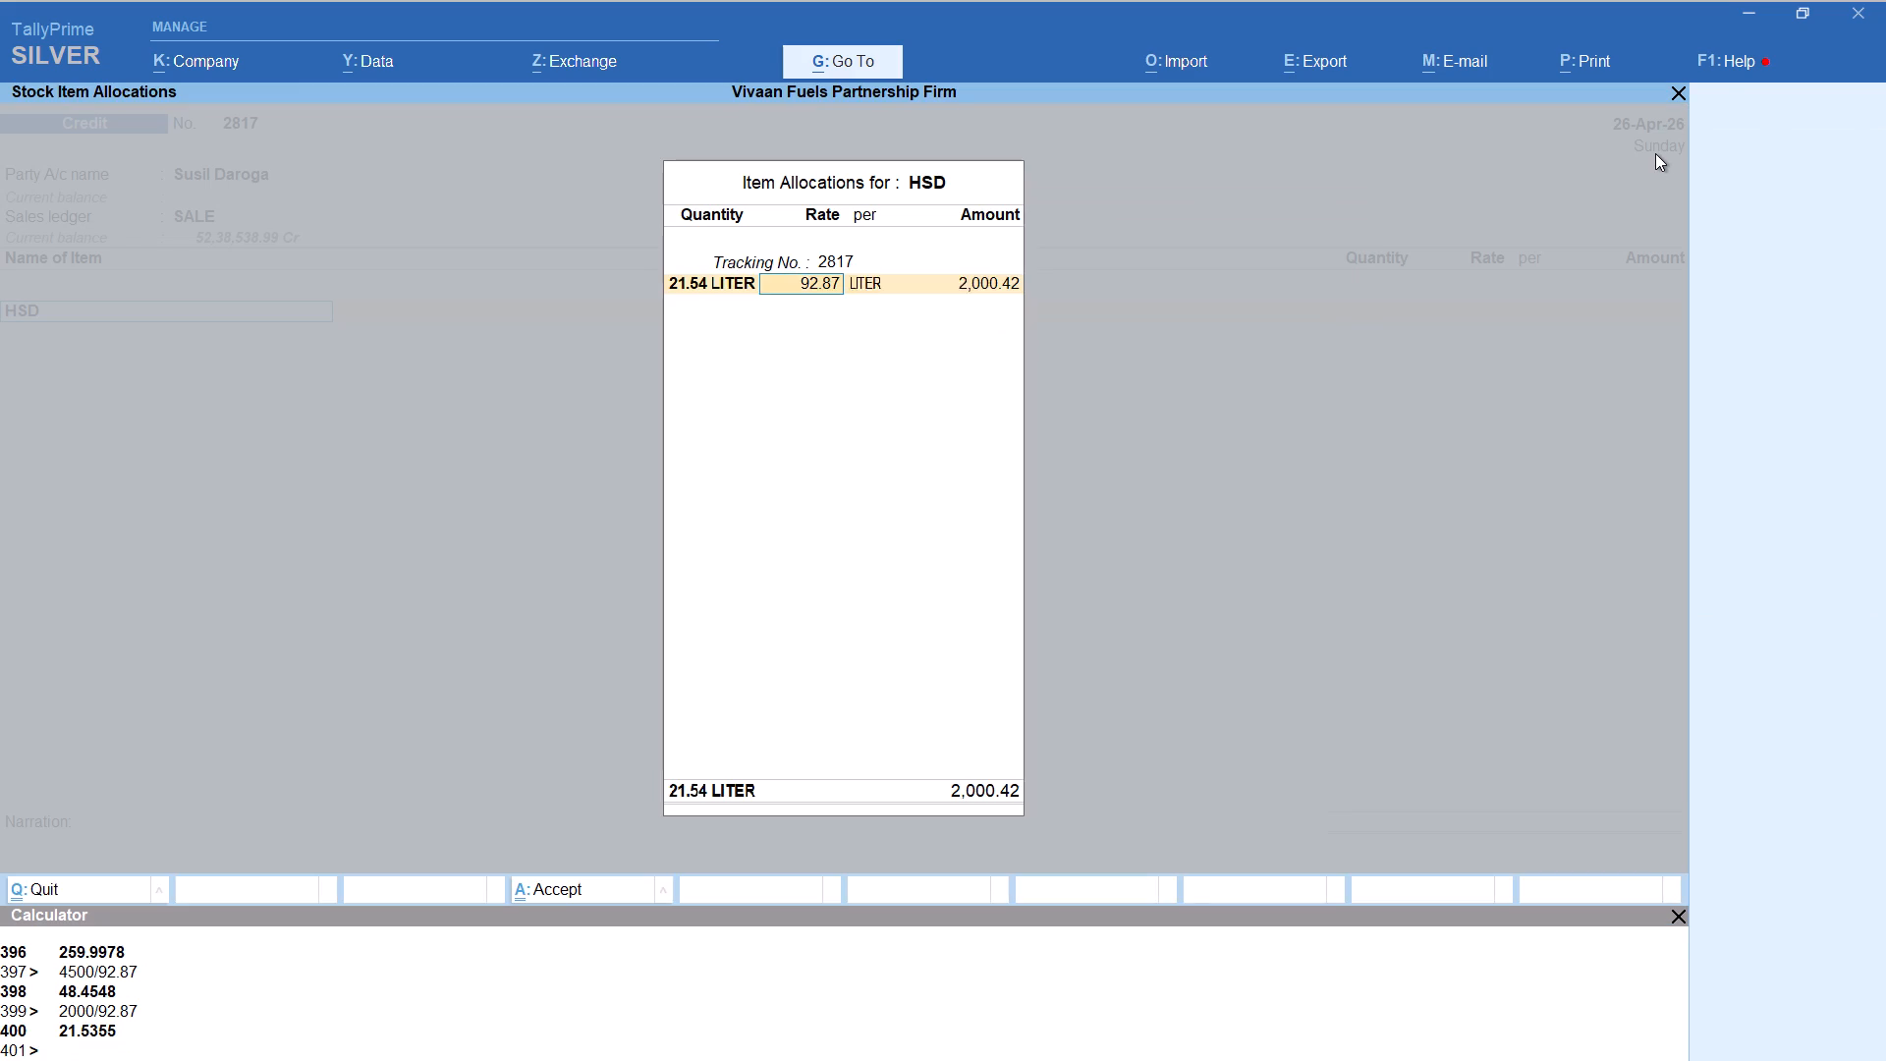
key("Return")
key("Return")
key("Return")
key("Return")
Add the Round Off ledger to bring the Susil voucher to 2,000.00 and save it.
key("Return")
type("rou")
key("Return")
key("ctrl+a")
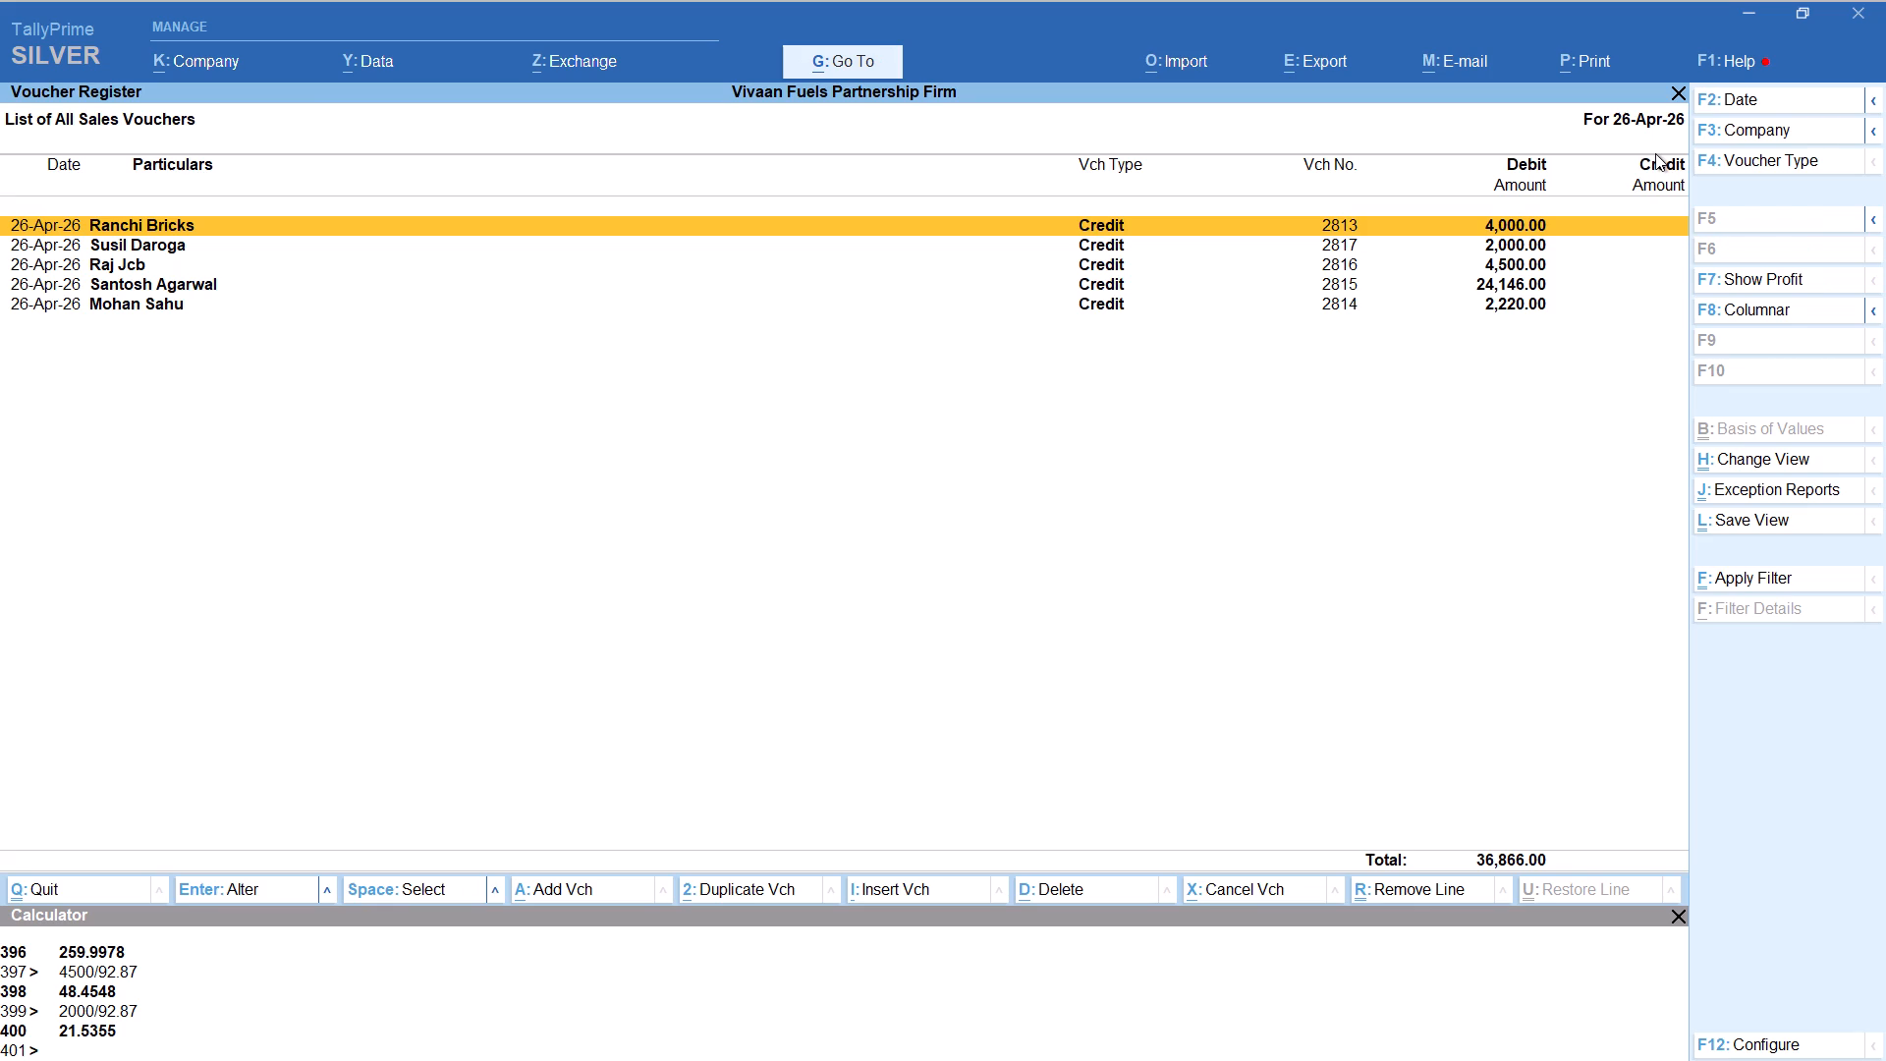
Start another 26-Apr-26 Credit voucher for party Surendra, keeping the party details and the SALE ledger.
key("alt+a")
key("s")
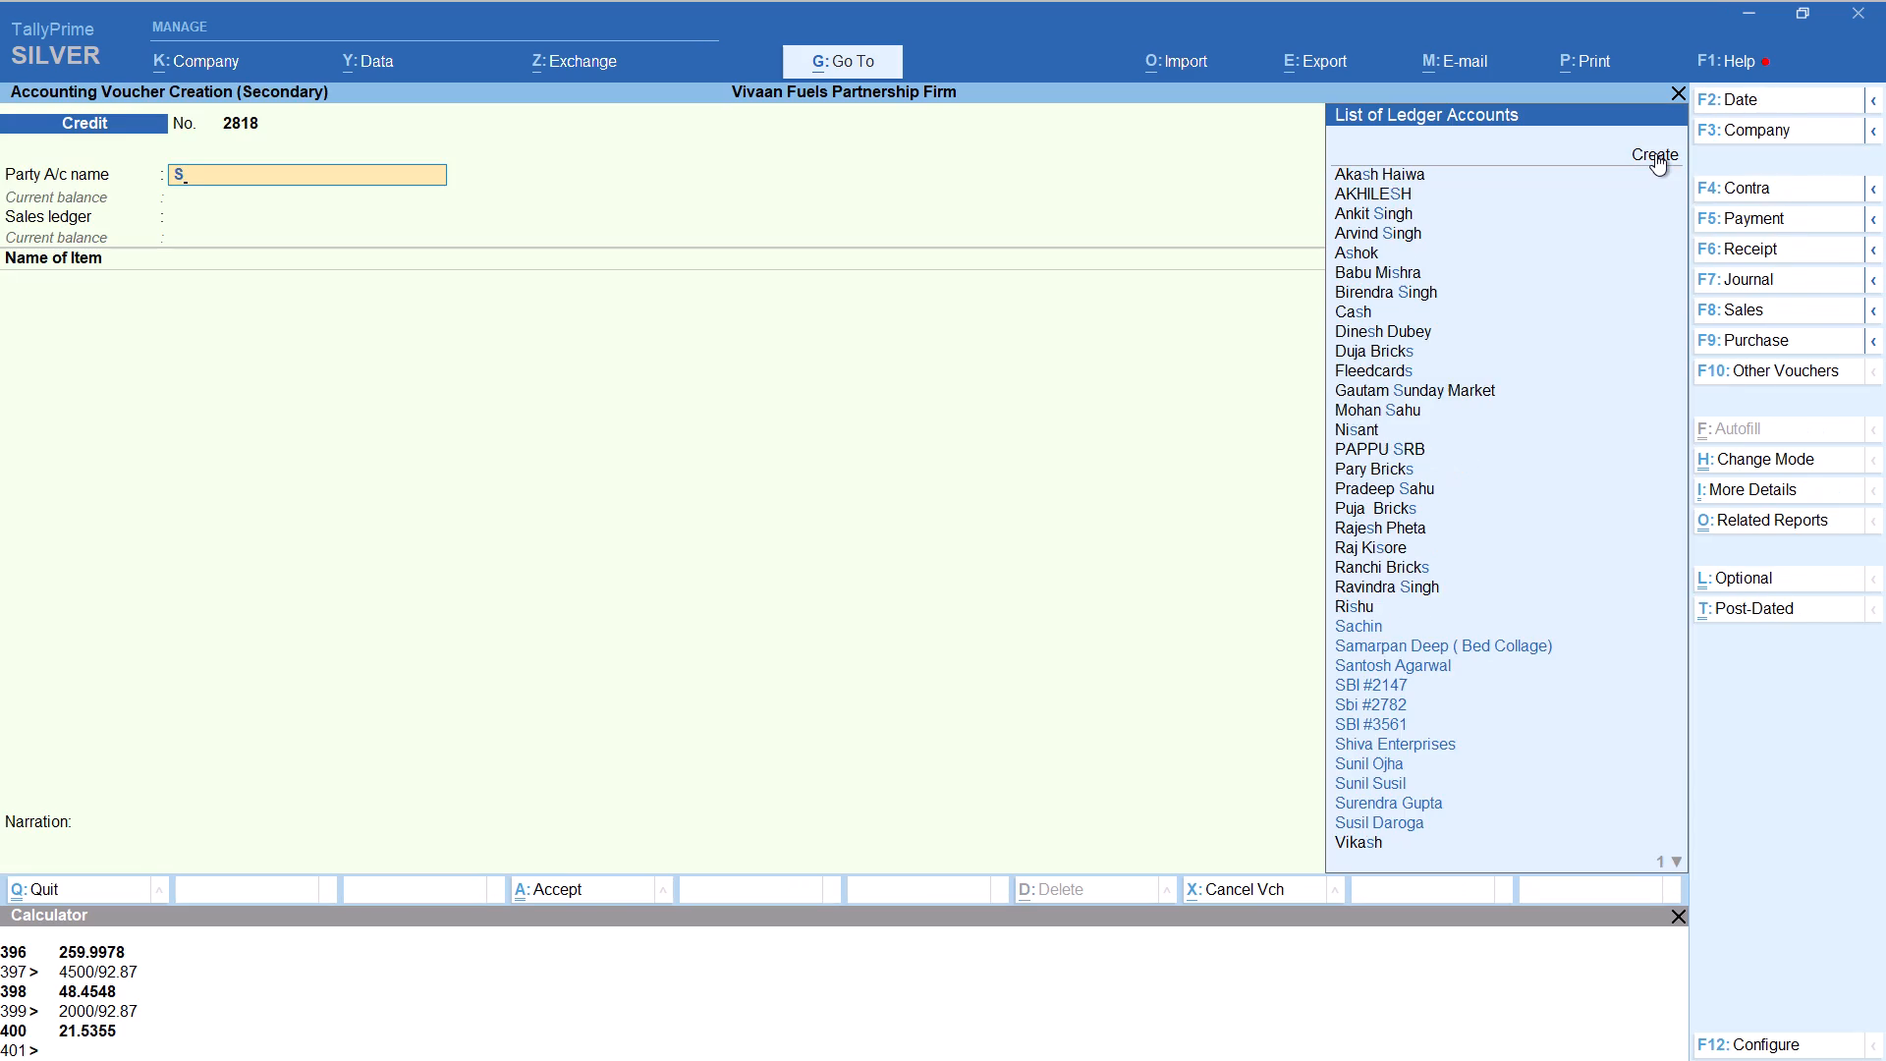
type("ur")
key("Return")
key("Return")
key("Return")
key("Return")
key("Return")
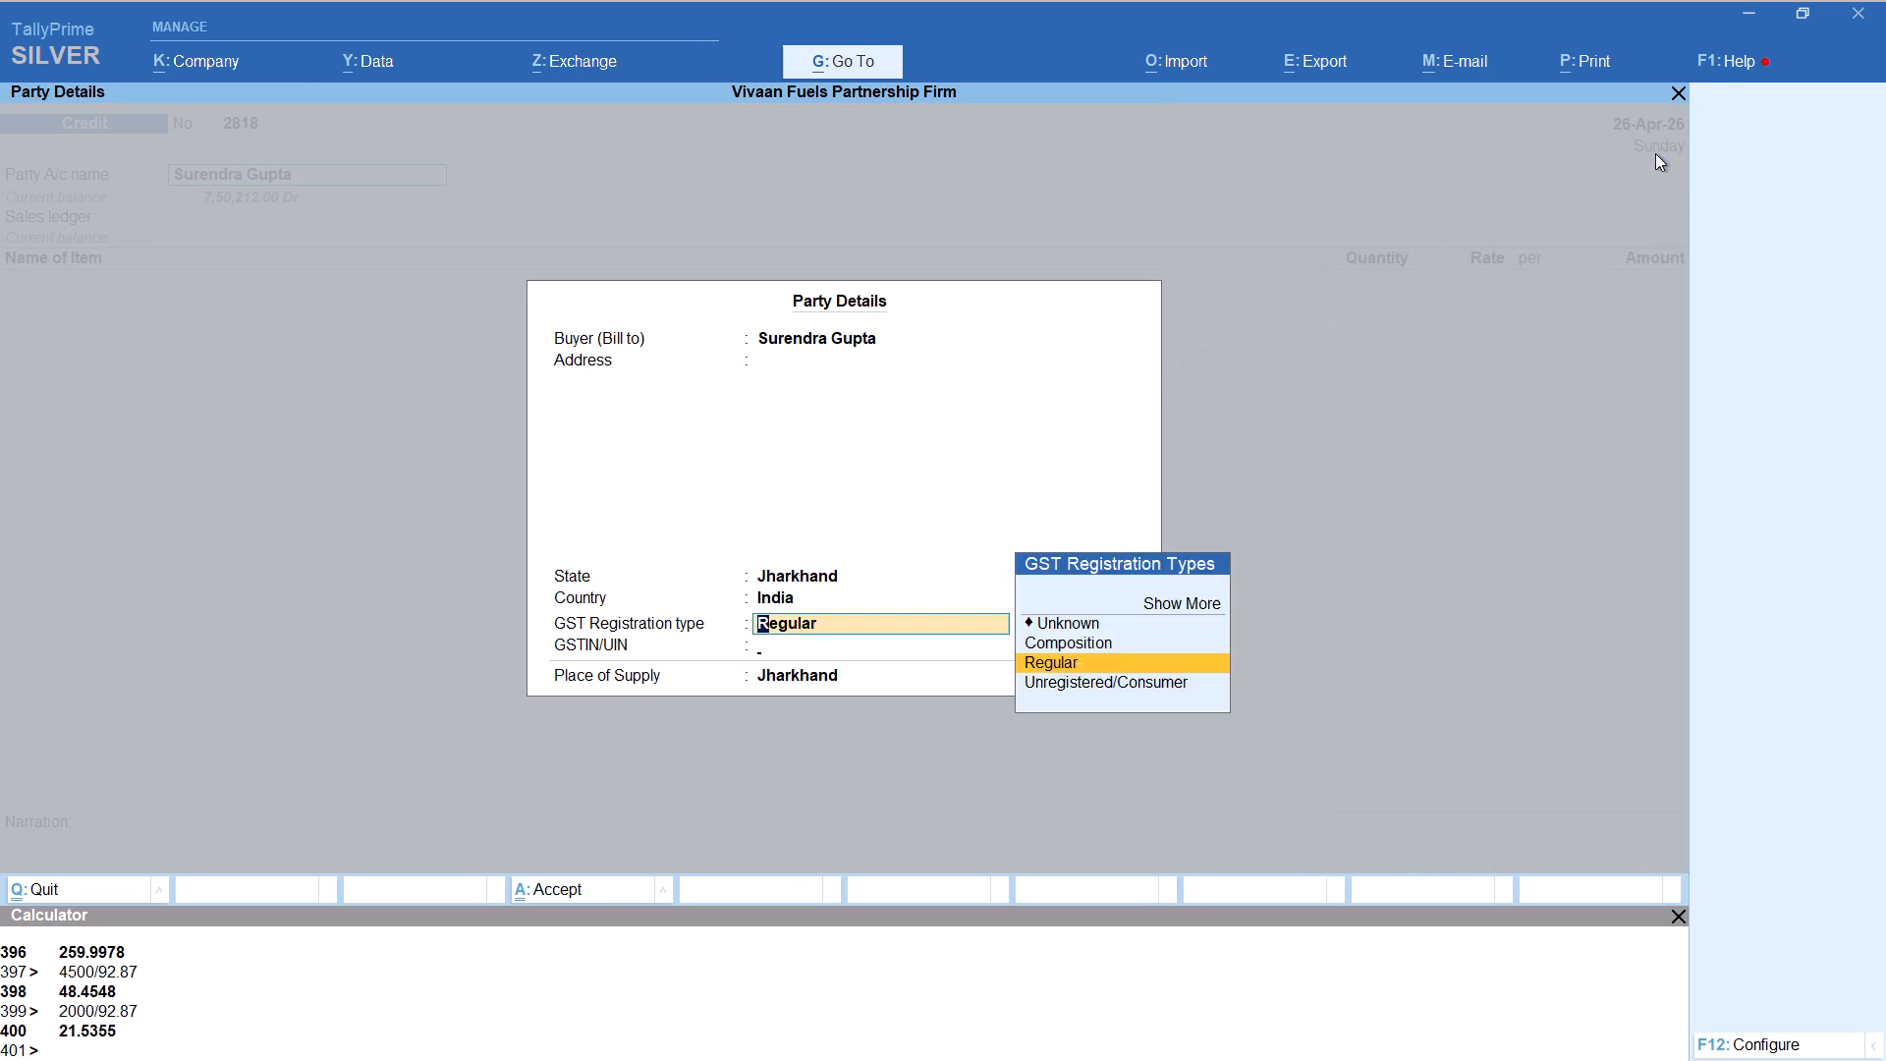
key("Return")
key("Return")
key("Return")
Add HSD to the Surendra voucher with tracking number Not Applicable and open the calculator for its quantity.
key("h")
key("Return")
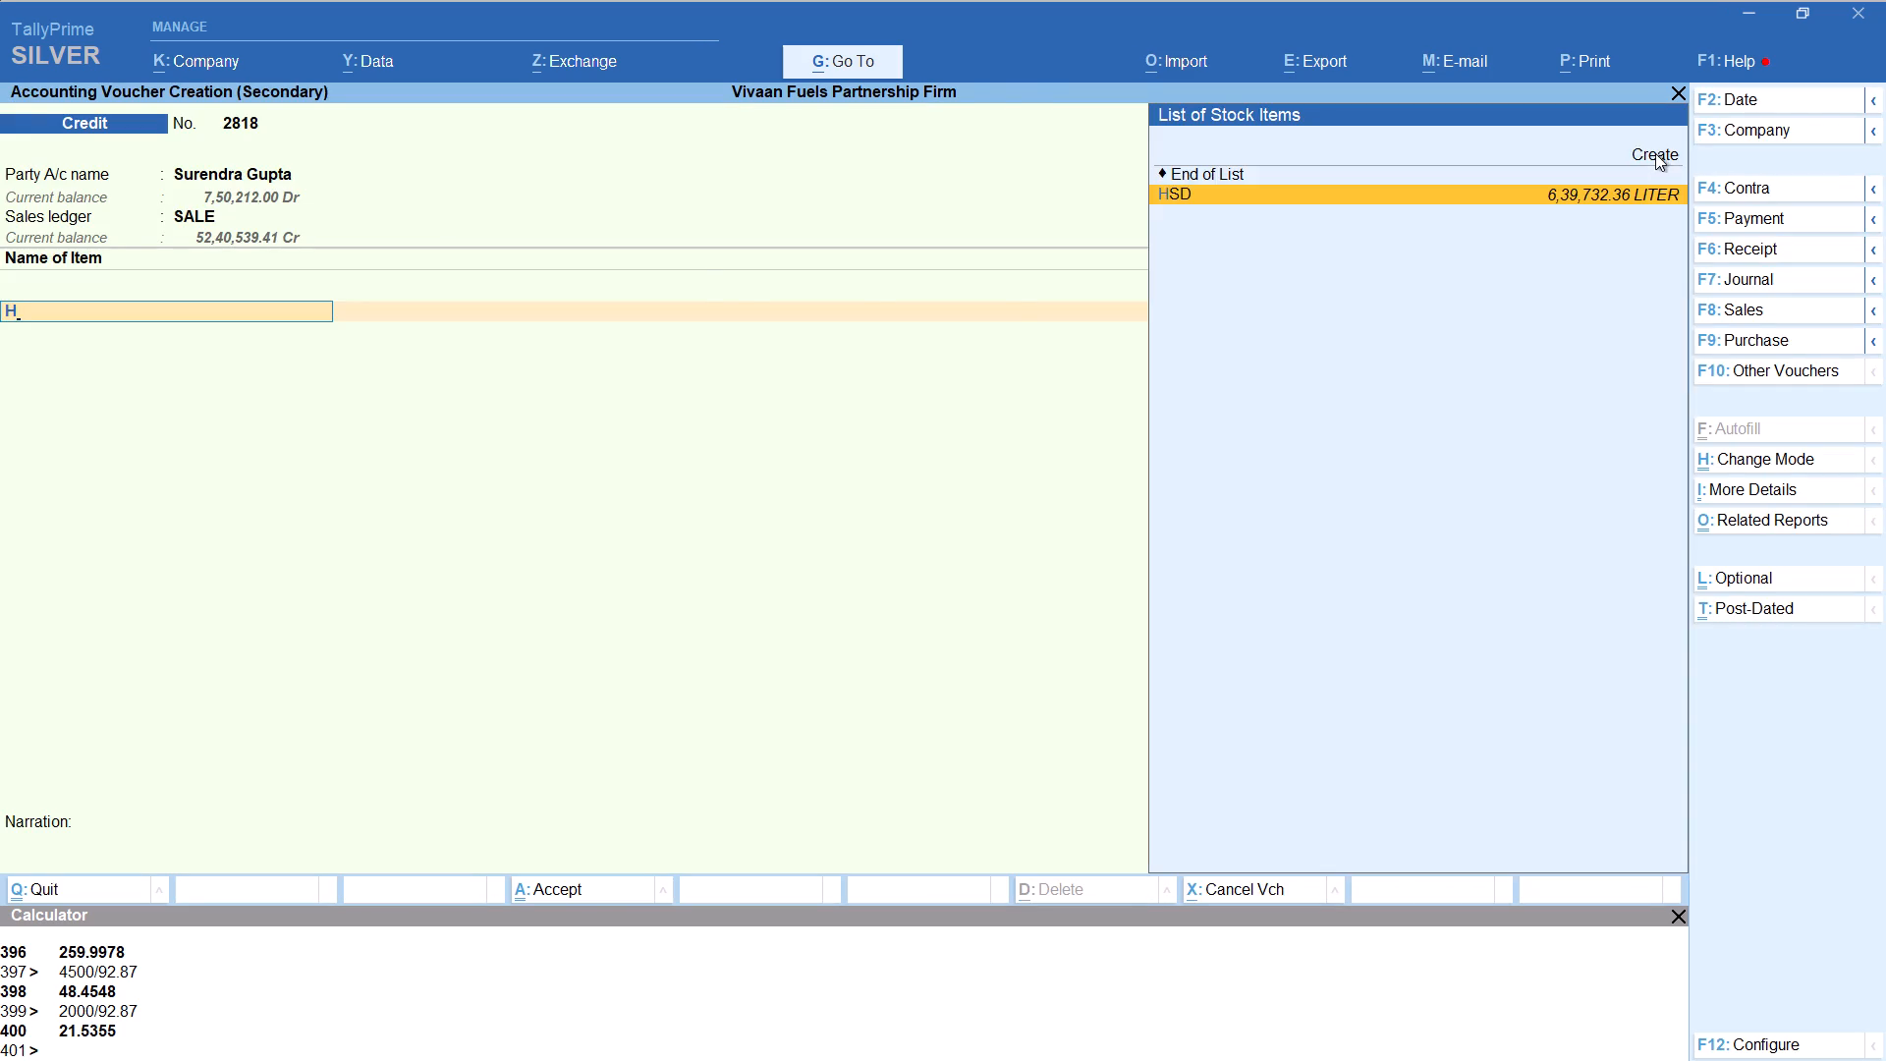
key("Up")
key("Return")
key("alt+c")
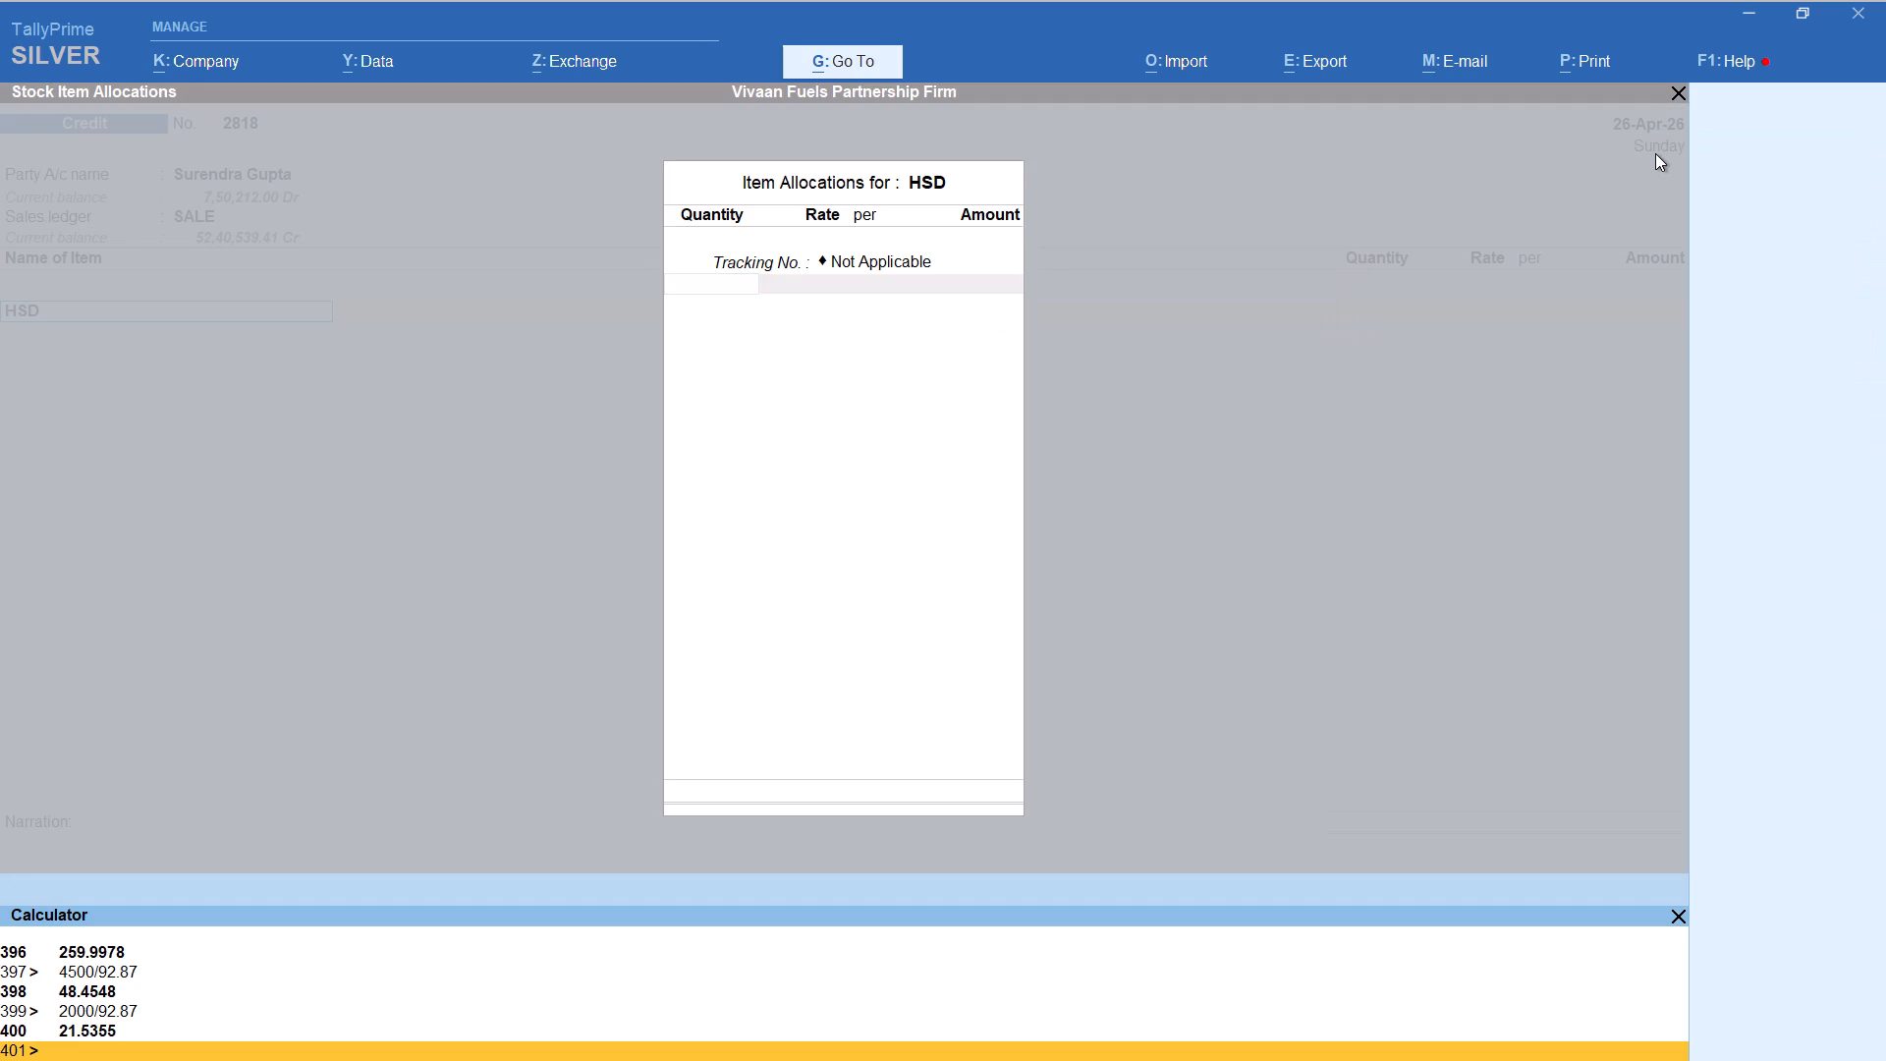
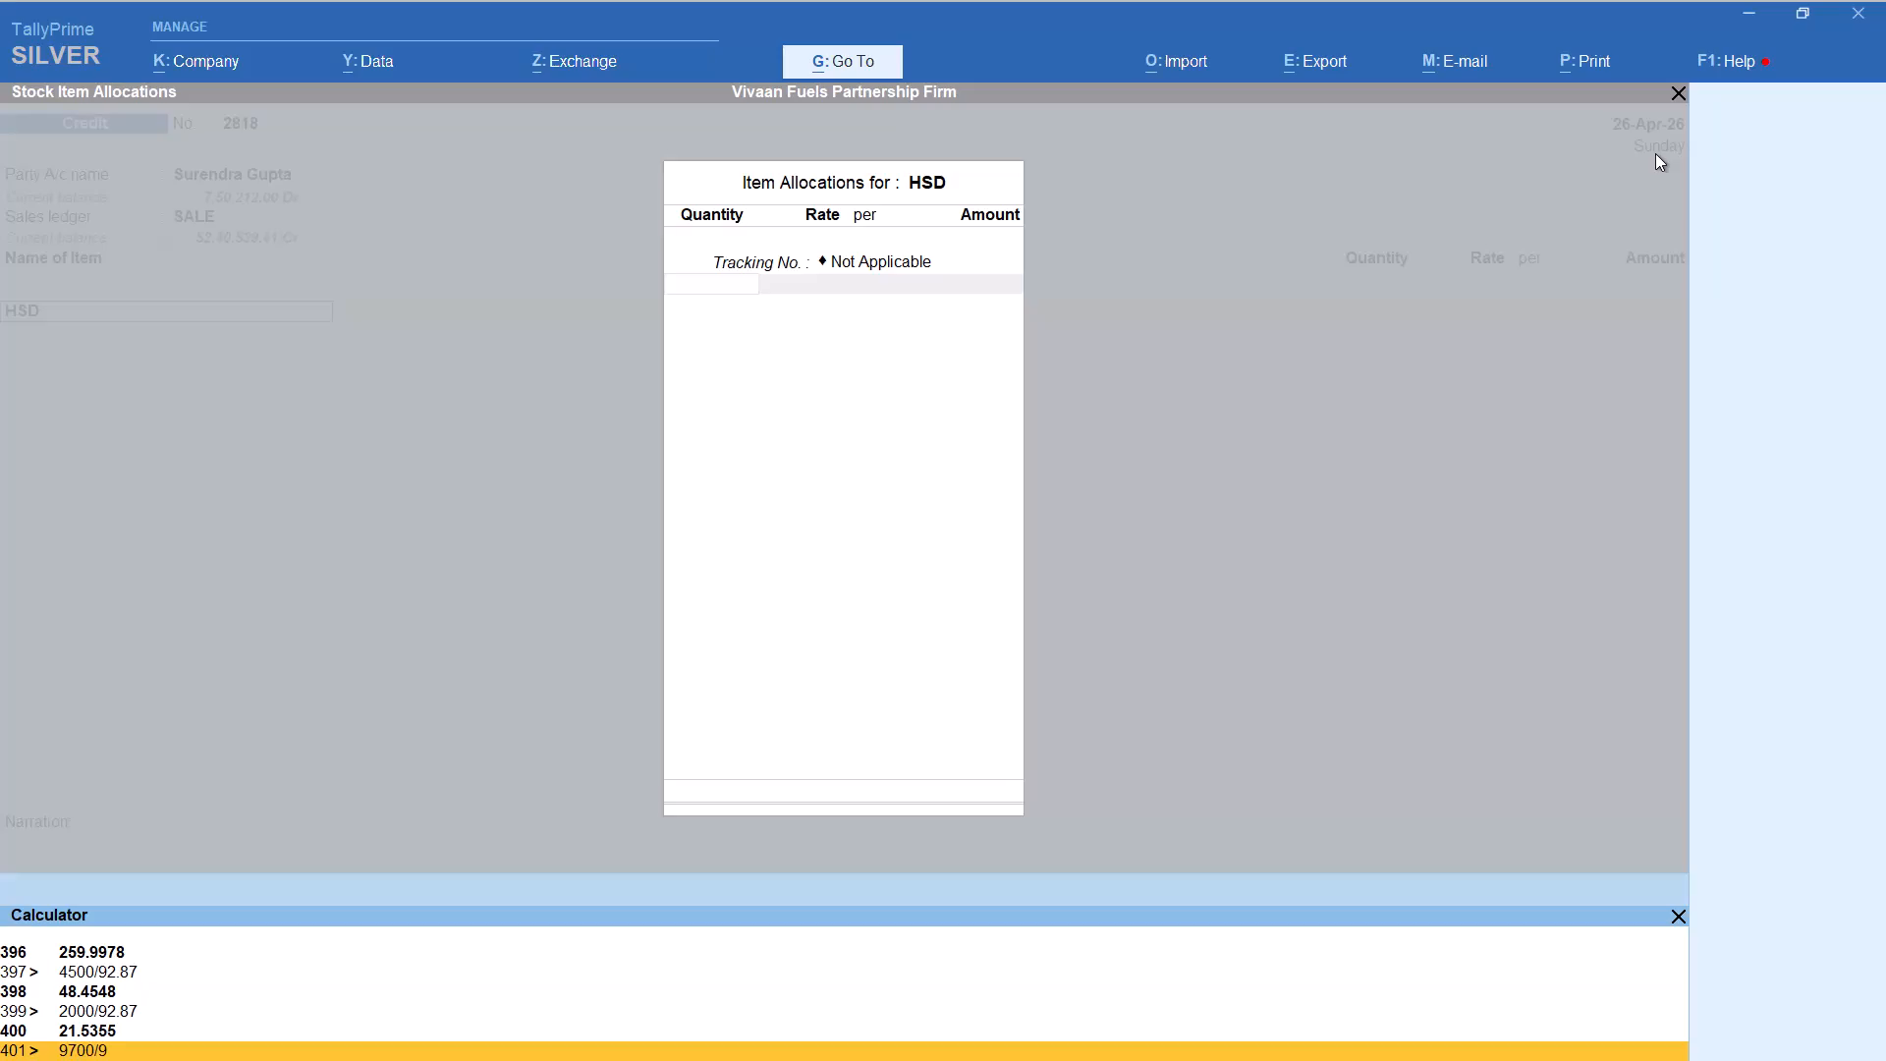
Calculate the Surendra voucher's HSD quantity as 9700/92.87 and accept the item at rate 92.87 per LITER.
key("Return")
key("Return")
key("Return")
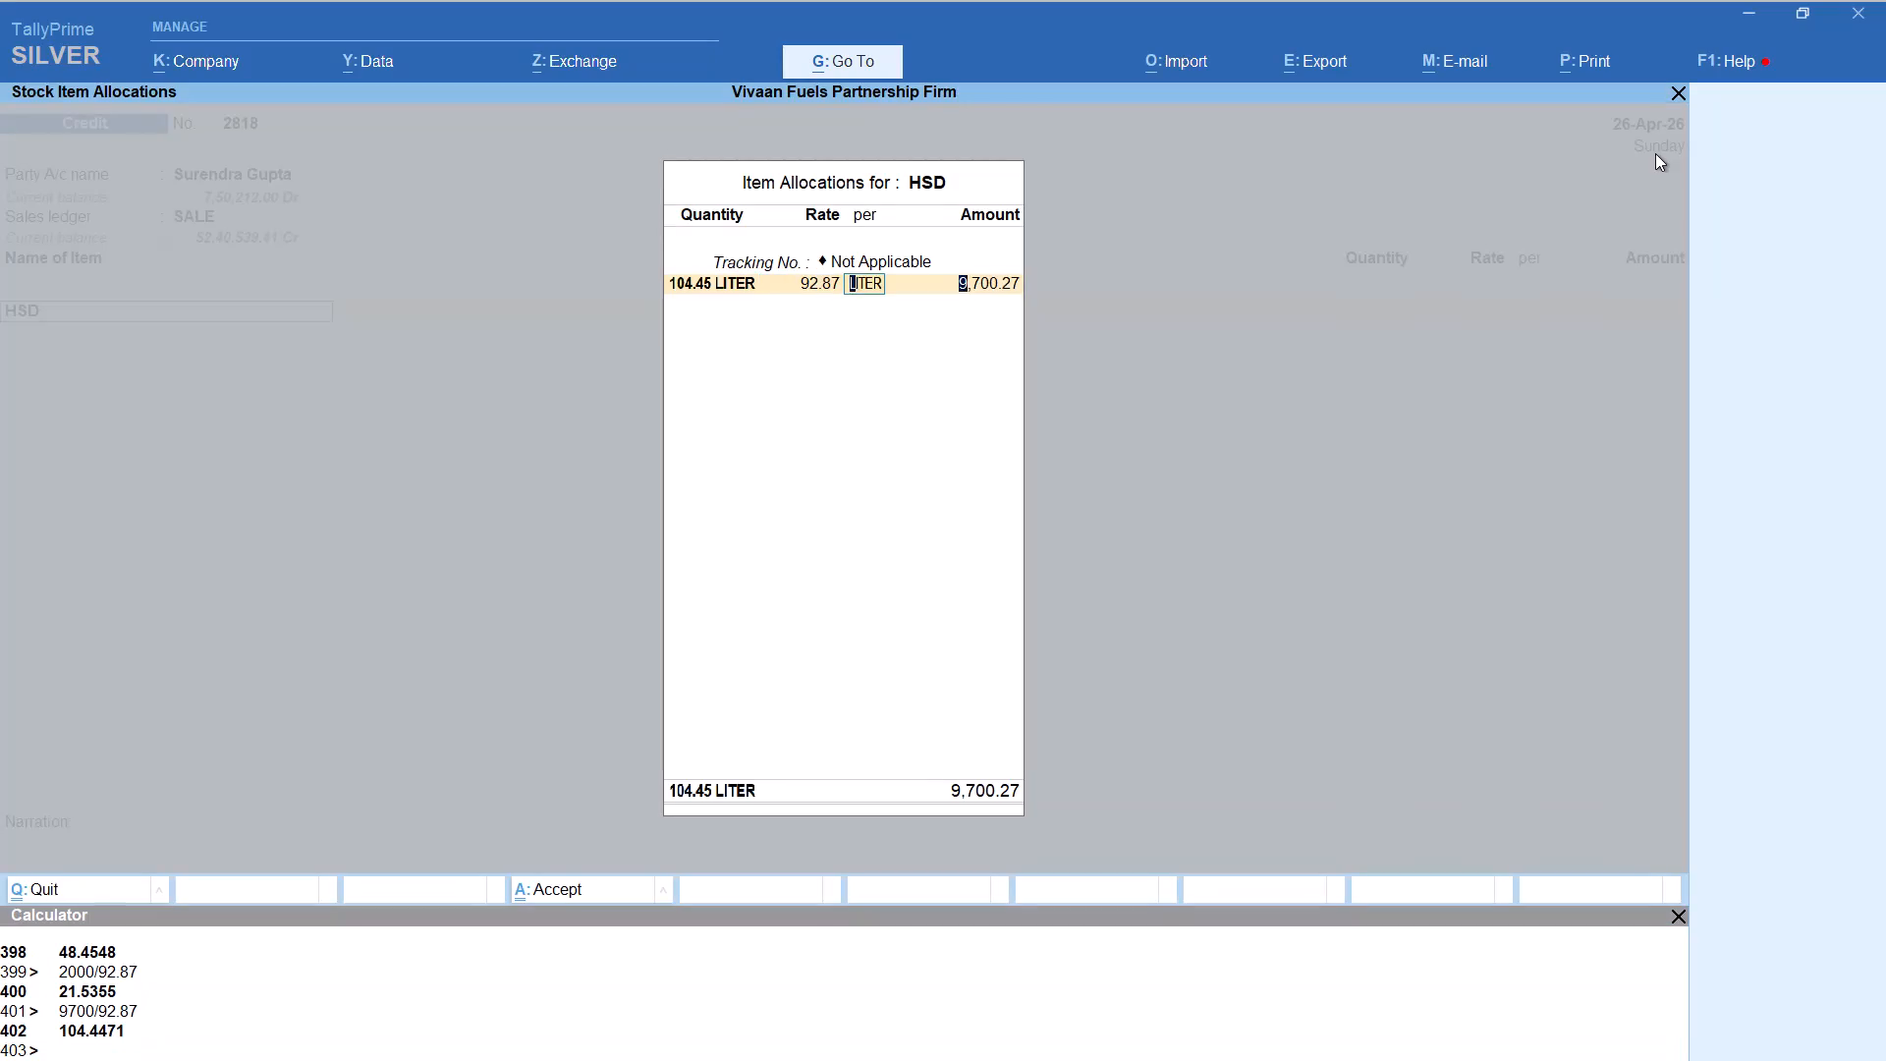
key("Return")
key("Return")
key("Return")
key("Return")
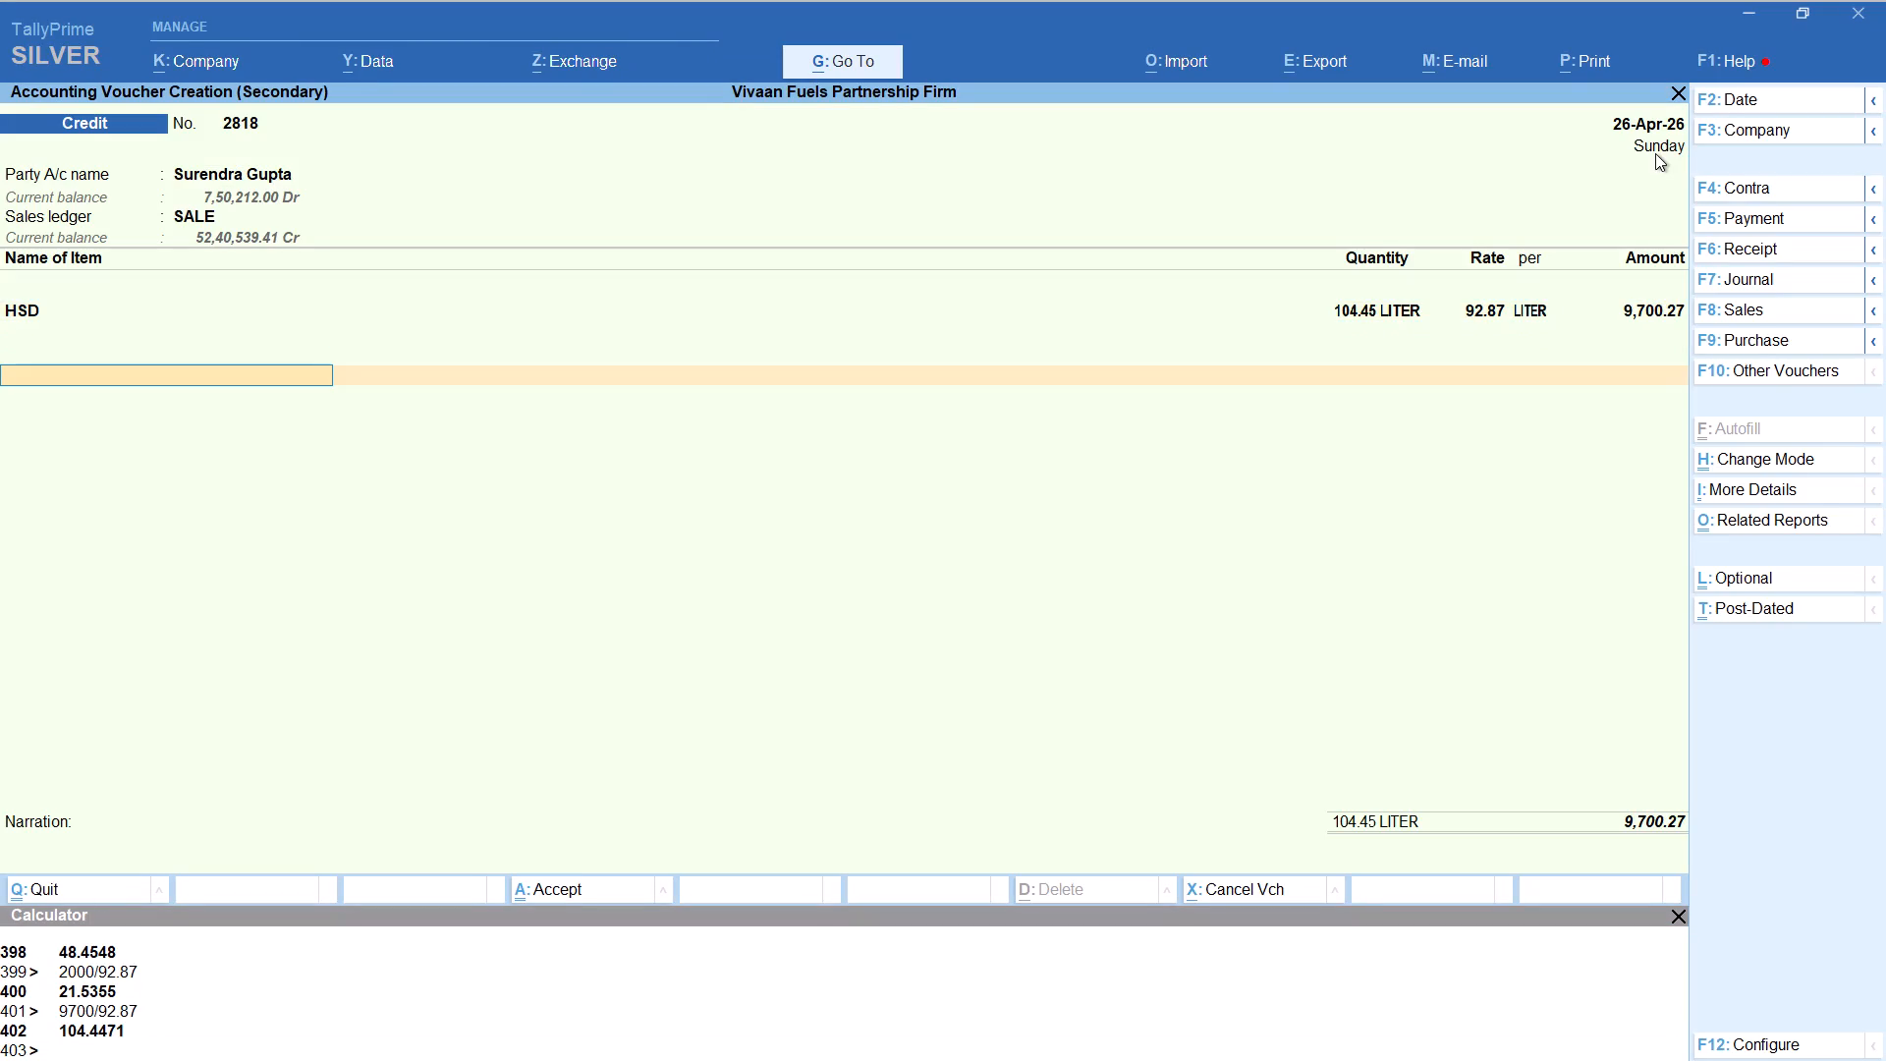
Add the Round Off ledger to bring the Surendra voucher to 9,700.00 and save it.
type("rou")
key("Return")
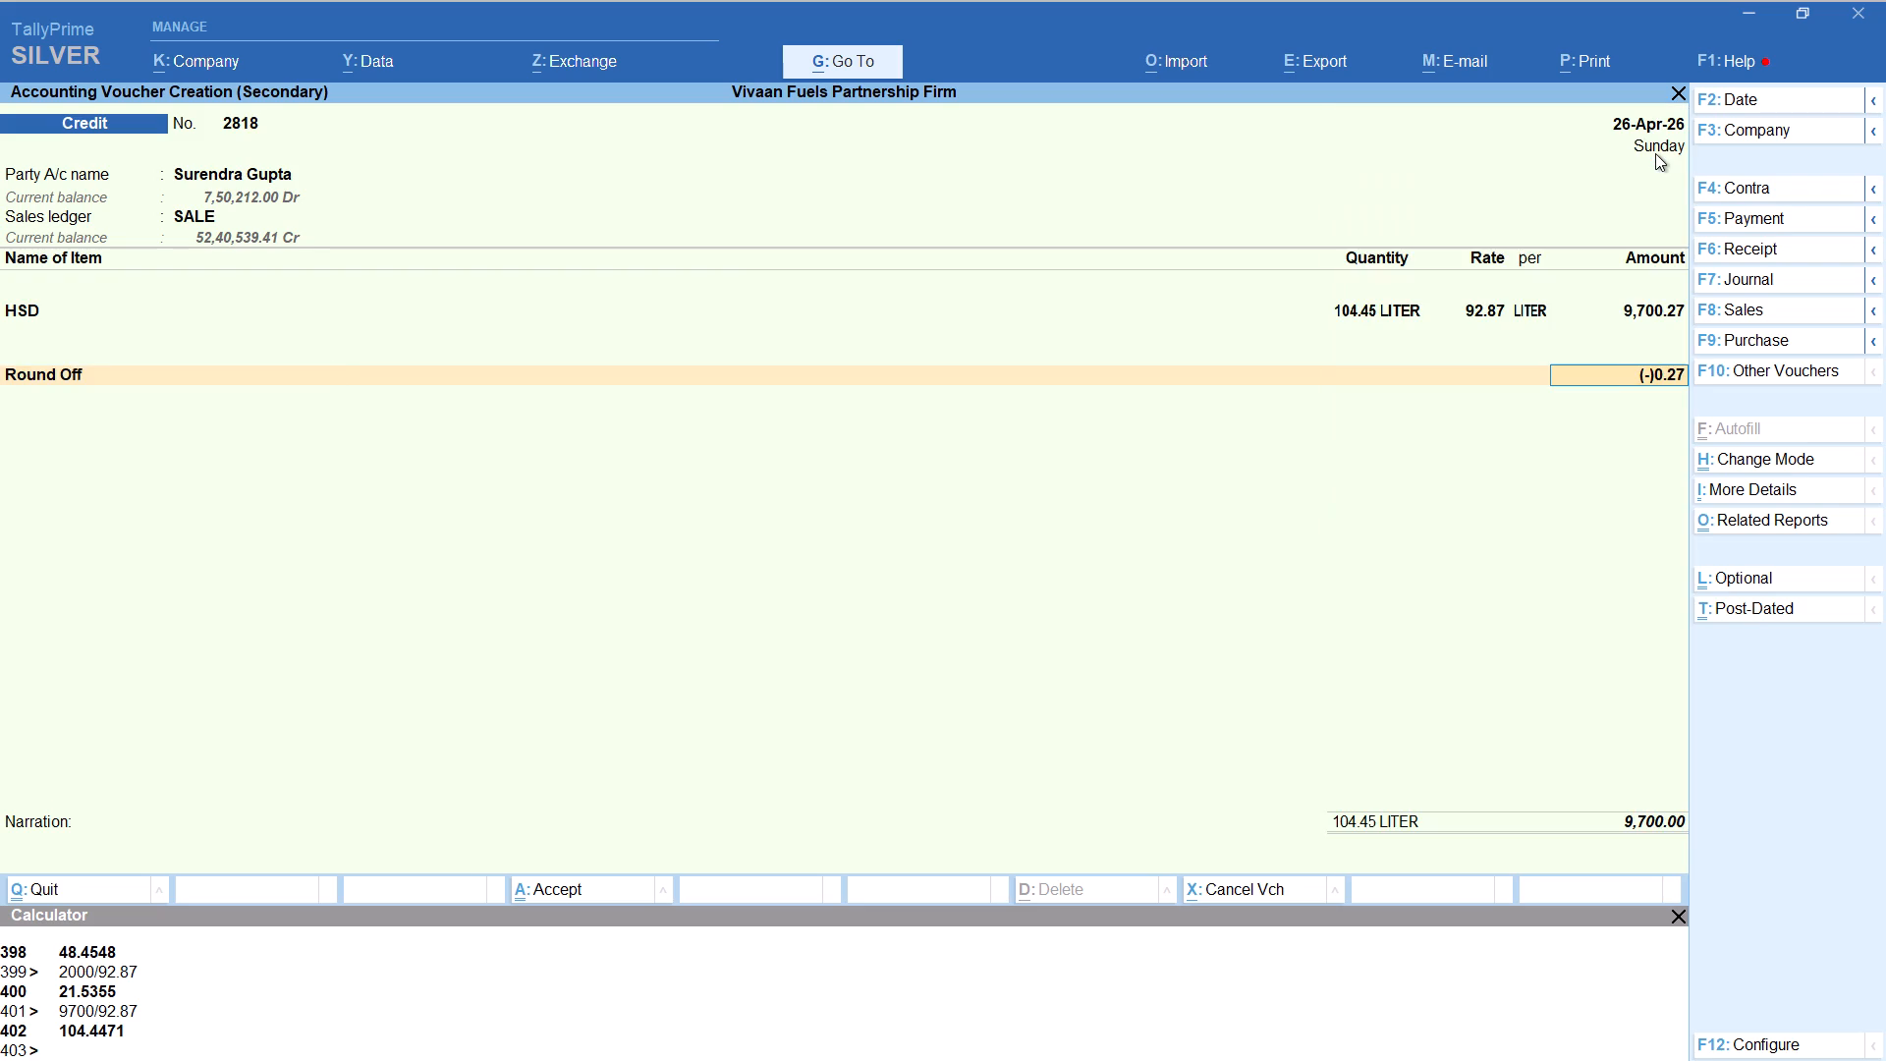
key("ctrl+a")
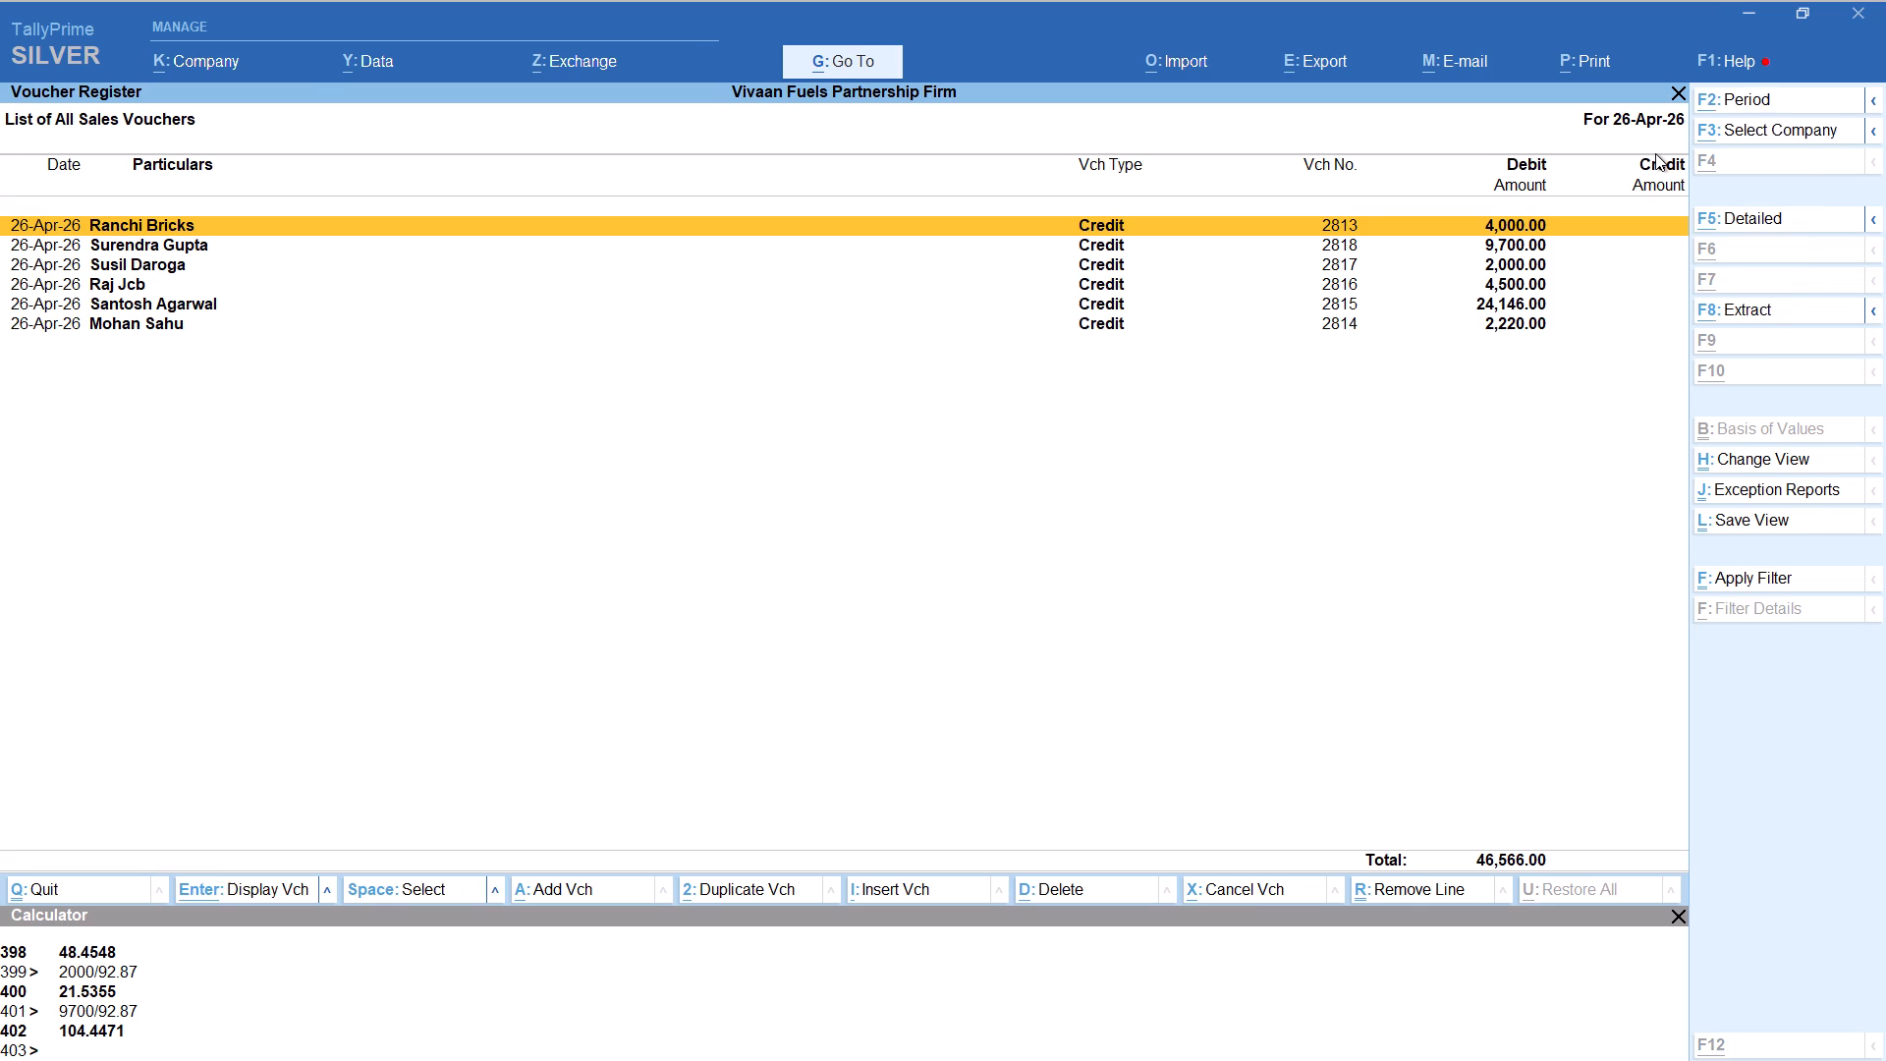
Start another 26-Apr-26 Credit voucher for party Dhanjay, keeping the party details and the SALE ledger.
key("alt+a")
key("d")
key("h")
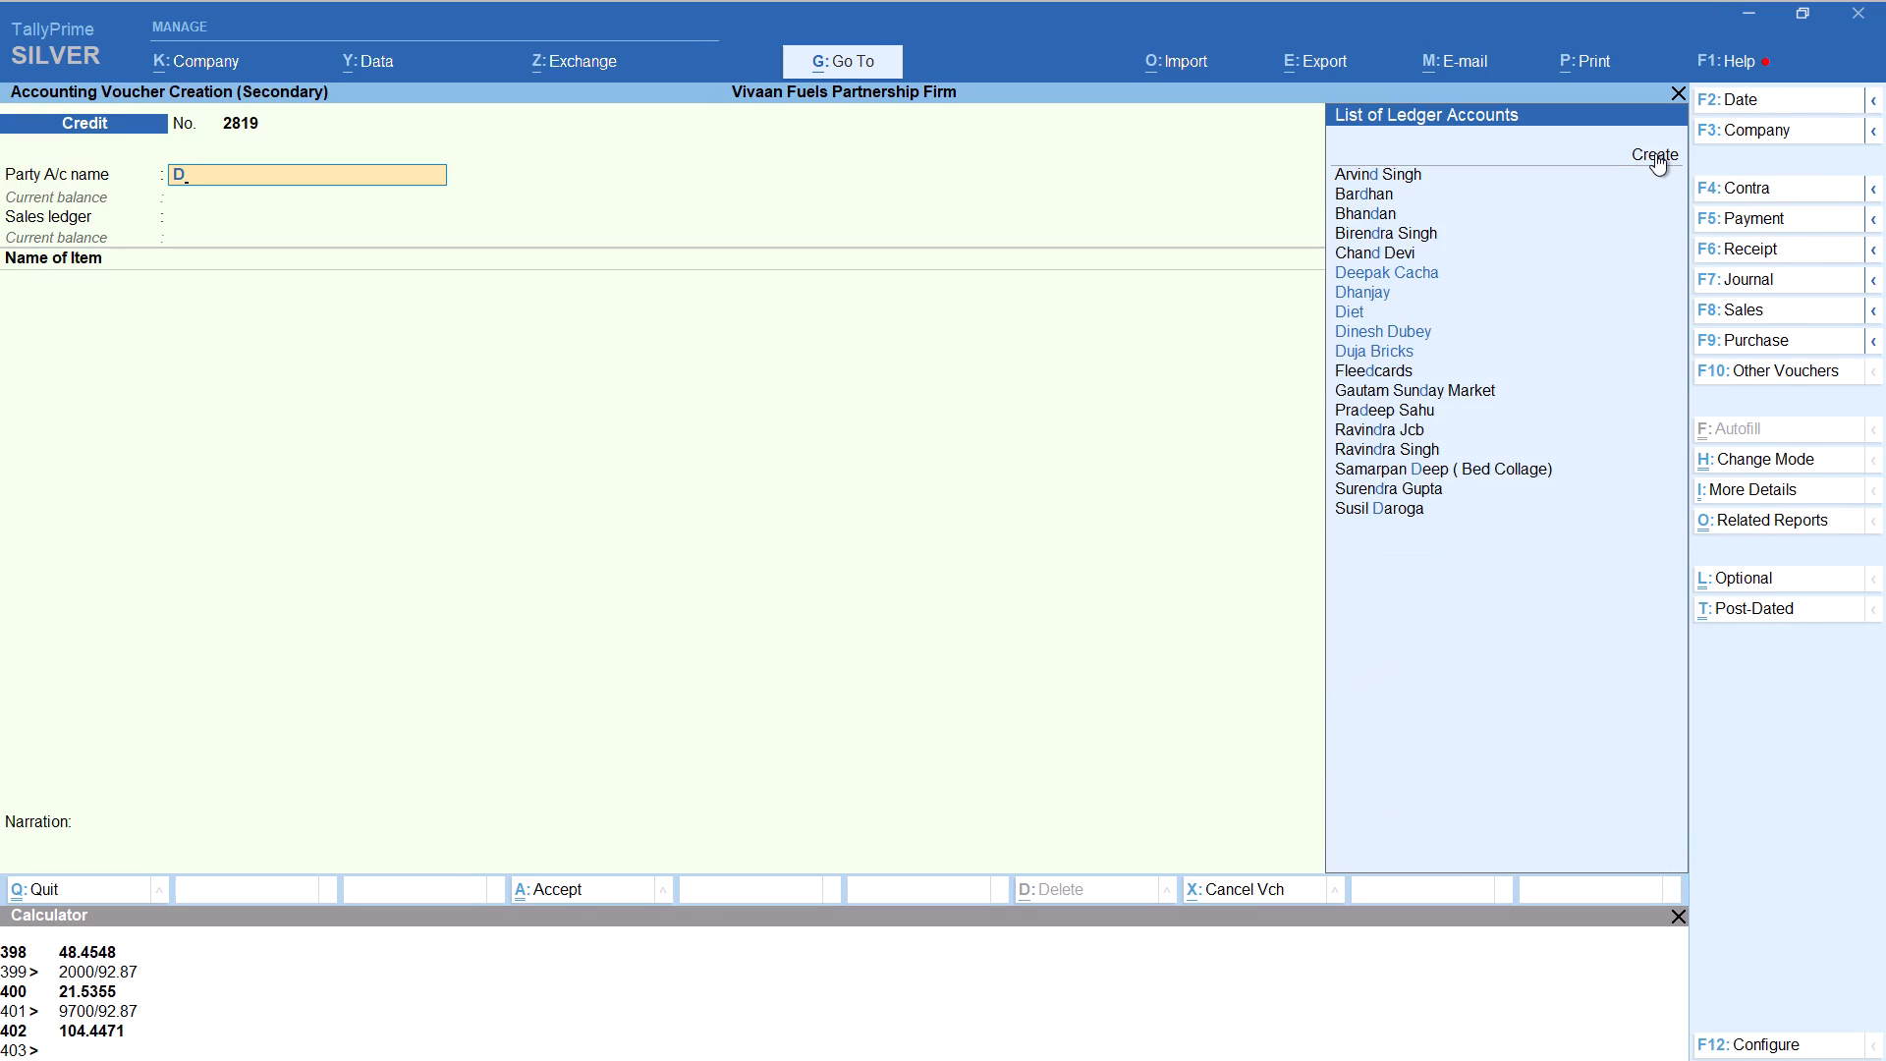
key("Return")
key("Return")
key("Return")
key("Return")
key("Return")
key("Return")
key("Return")
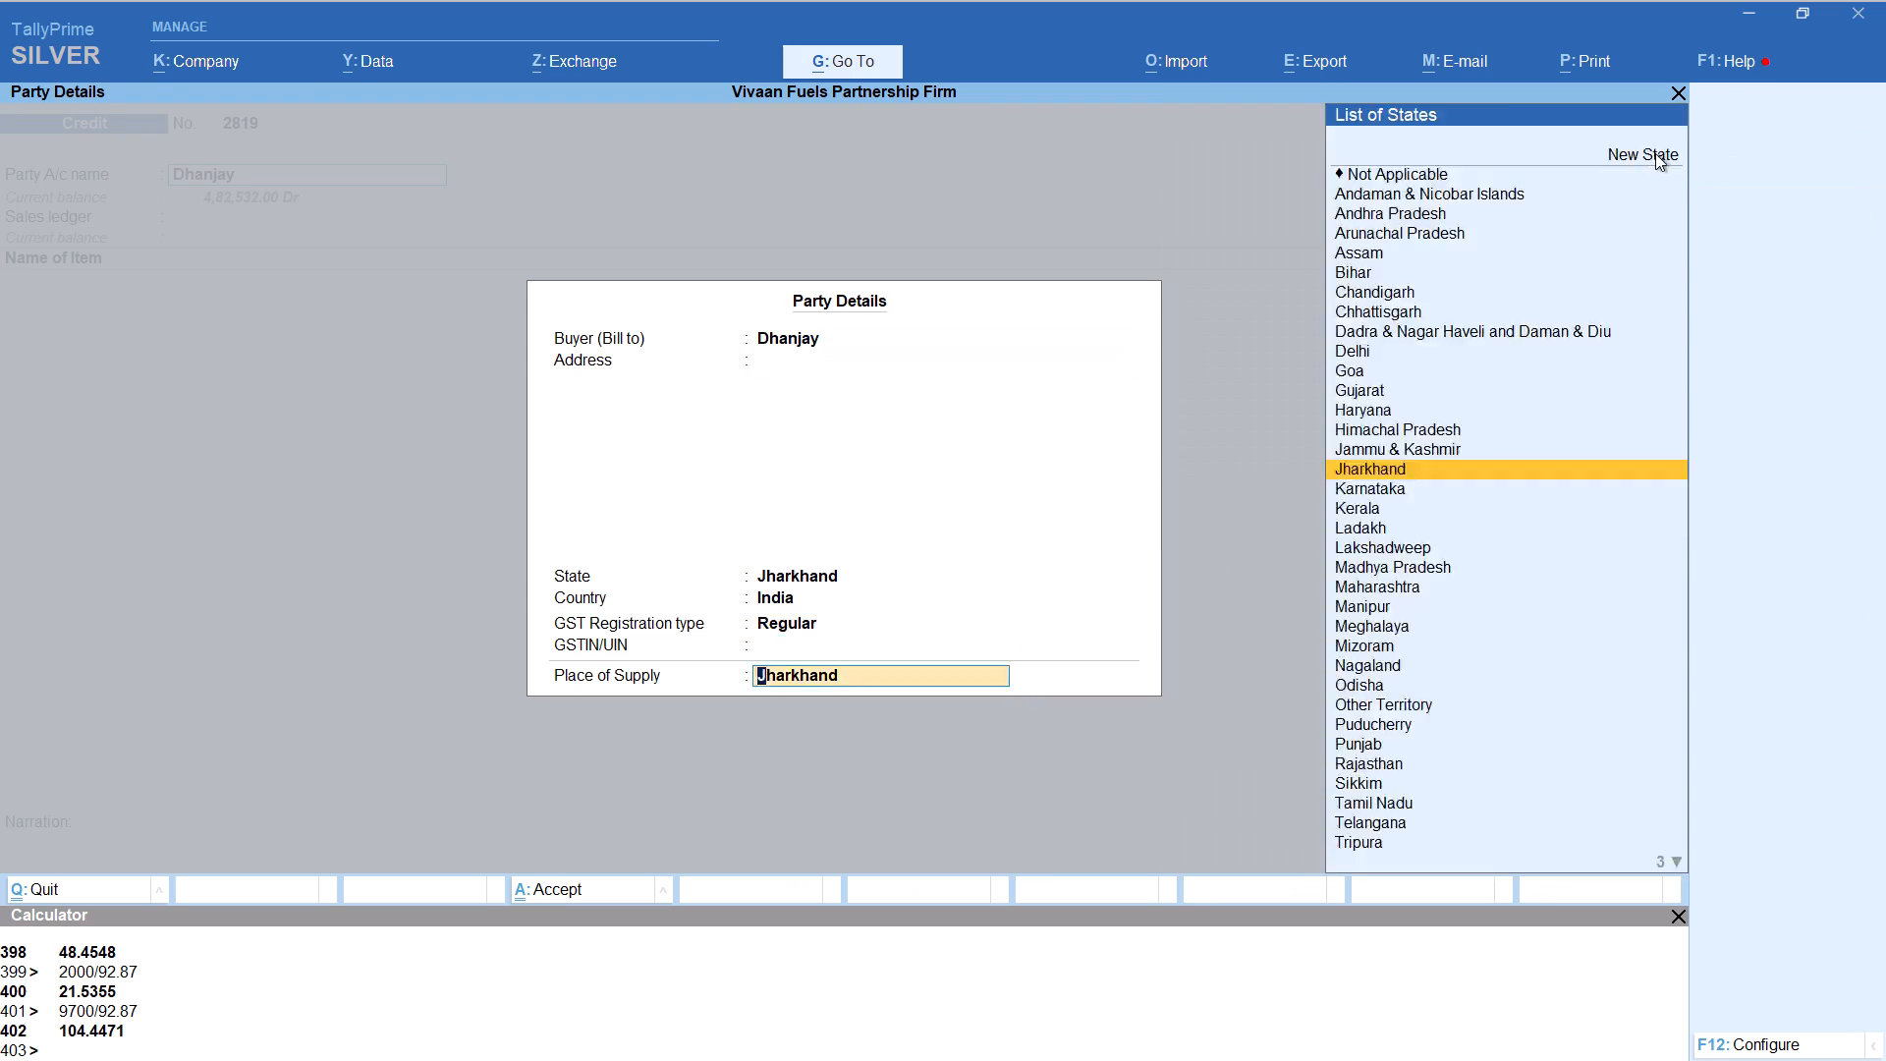
key("Return")
Add HSD to the Dhanjay voucher with tracking number Not Applicable, quantity calculated as 3000/92.87, at rate 92.87 per LITER.
key("h")
key("Return")
key("Up")
key("Return")
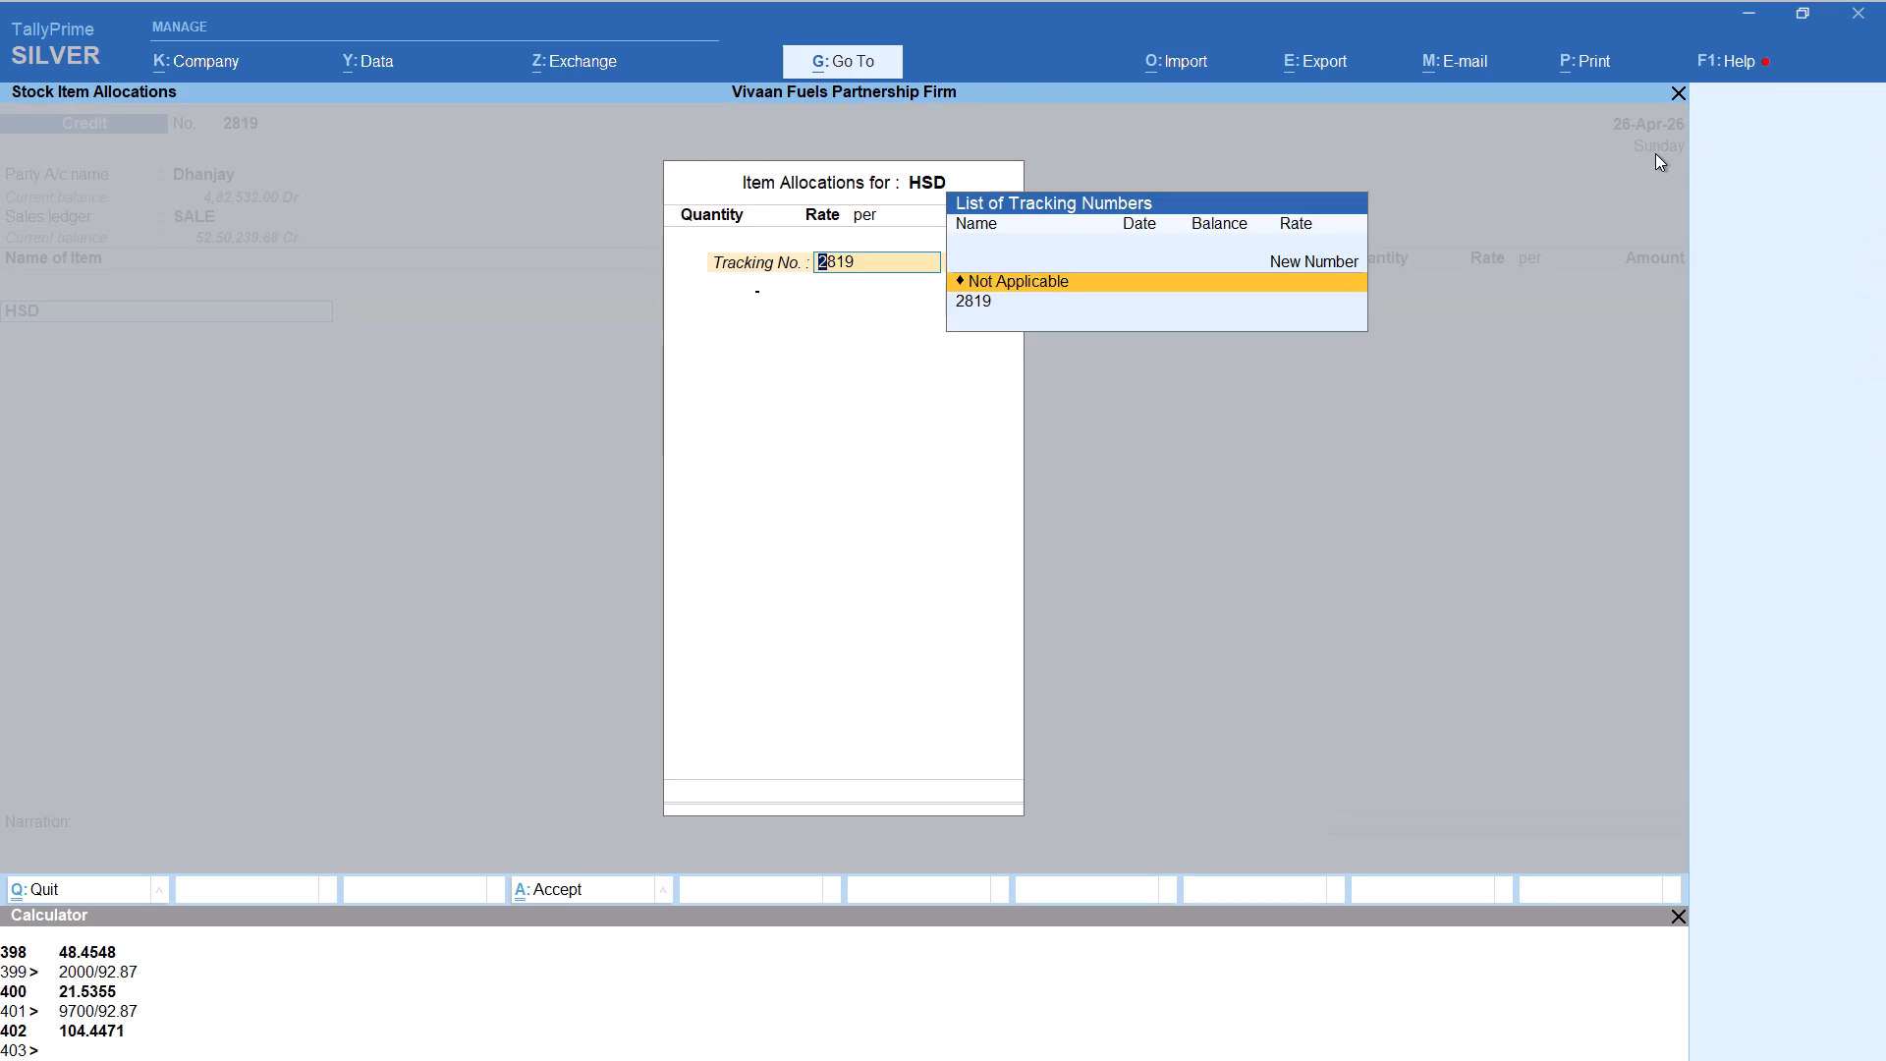
key("alt+c")
key("3")
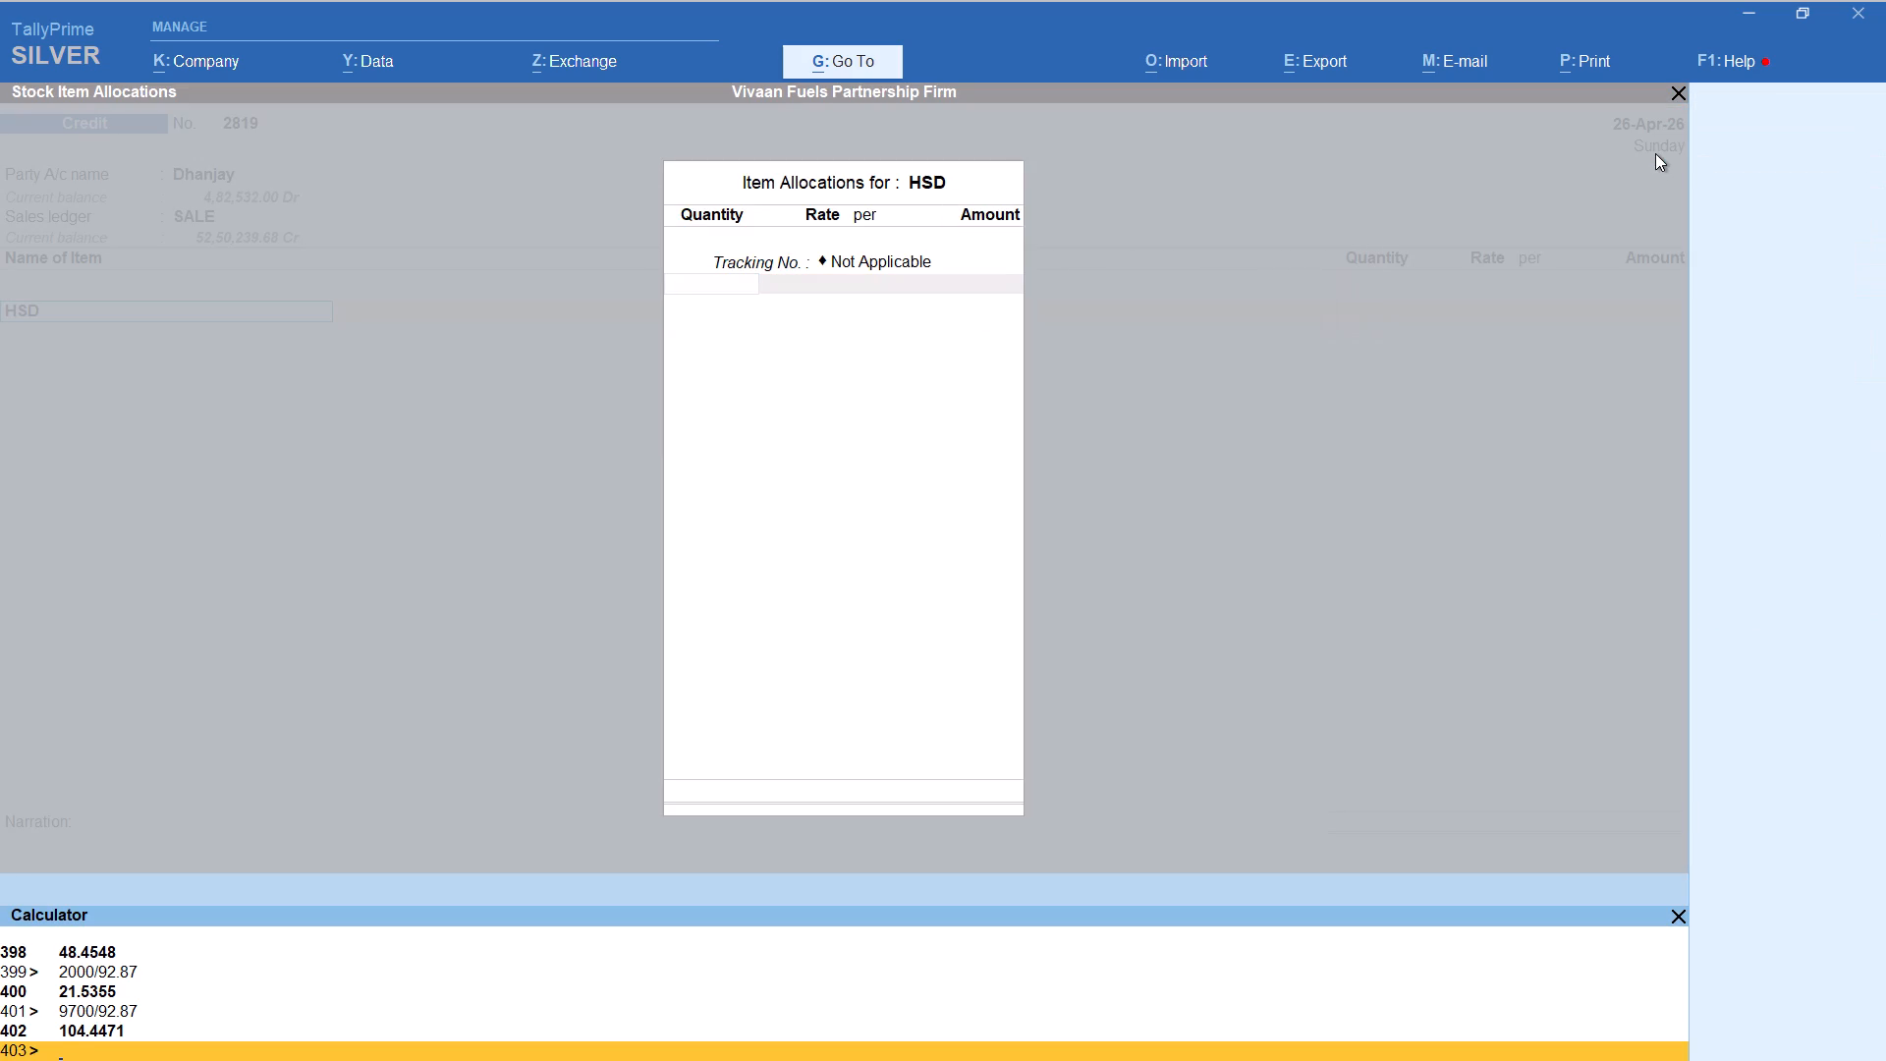
type("000/92.87")
key("Return")
key("Return")
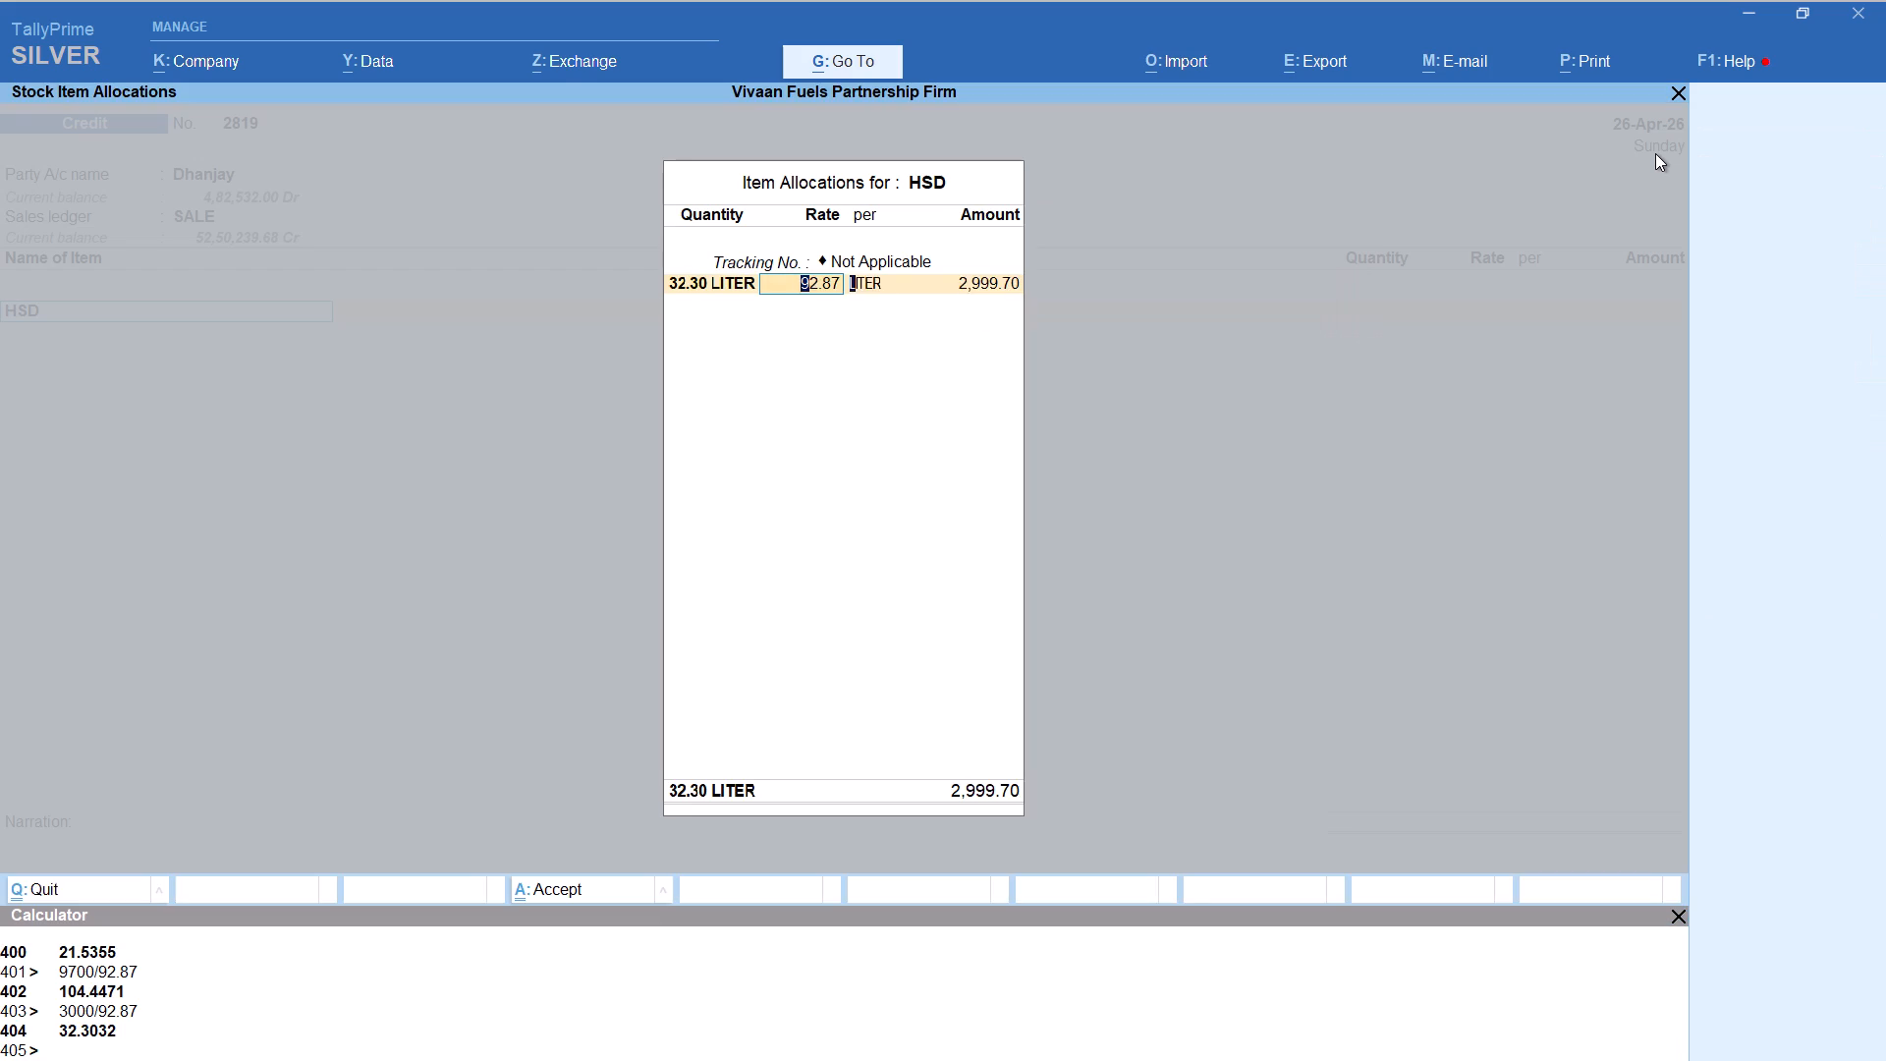
key("Return")
key("Return")
key("Return")
key("Return")
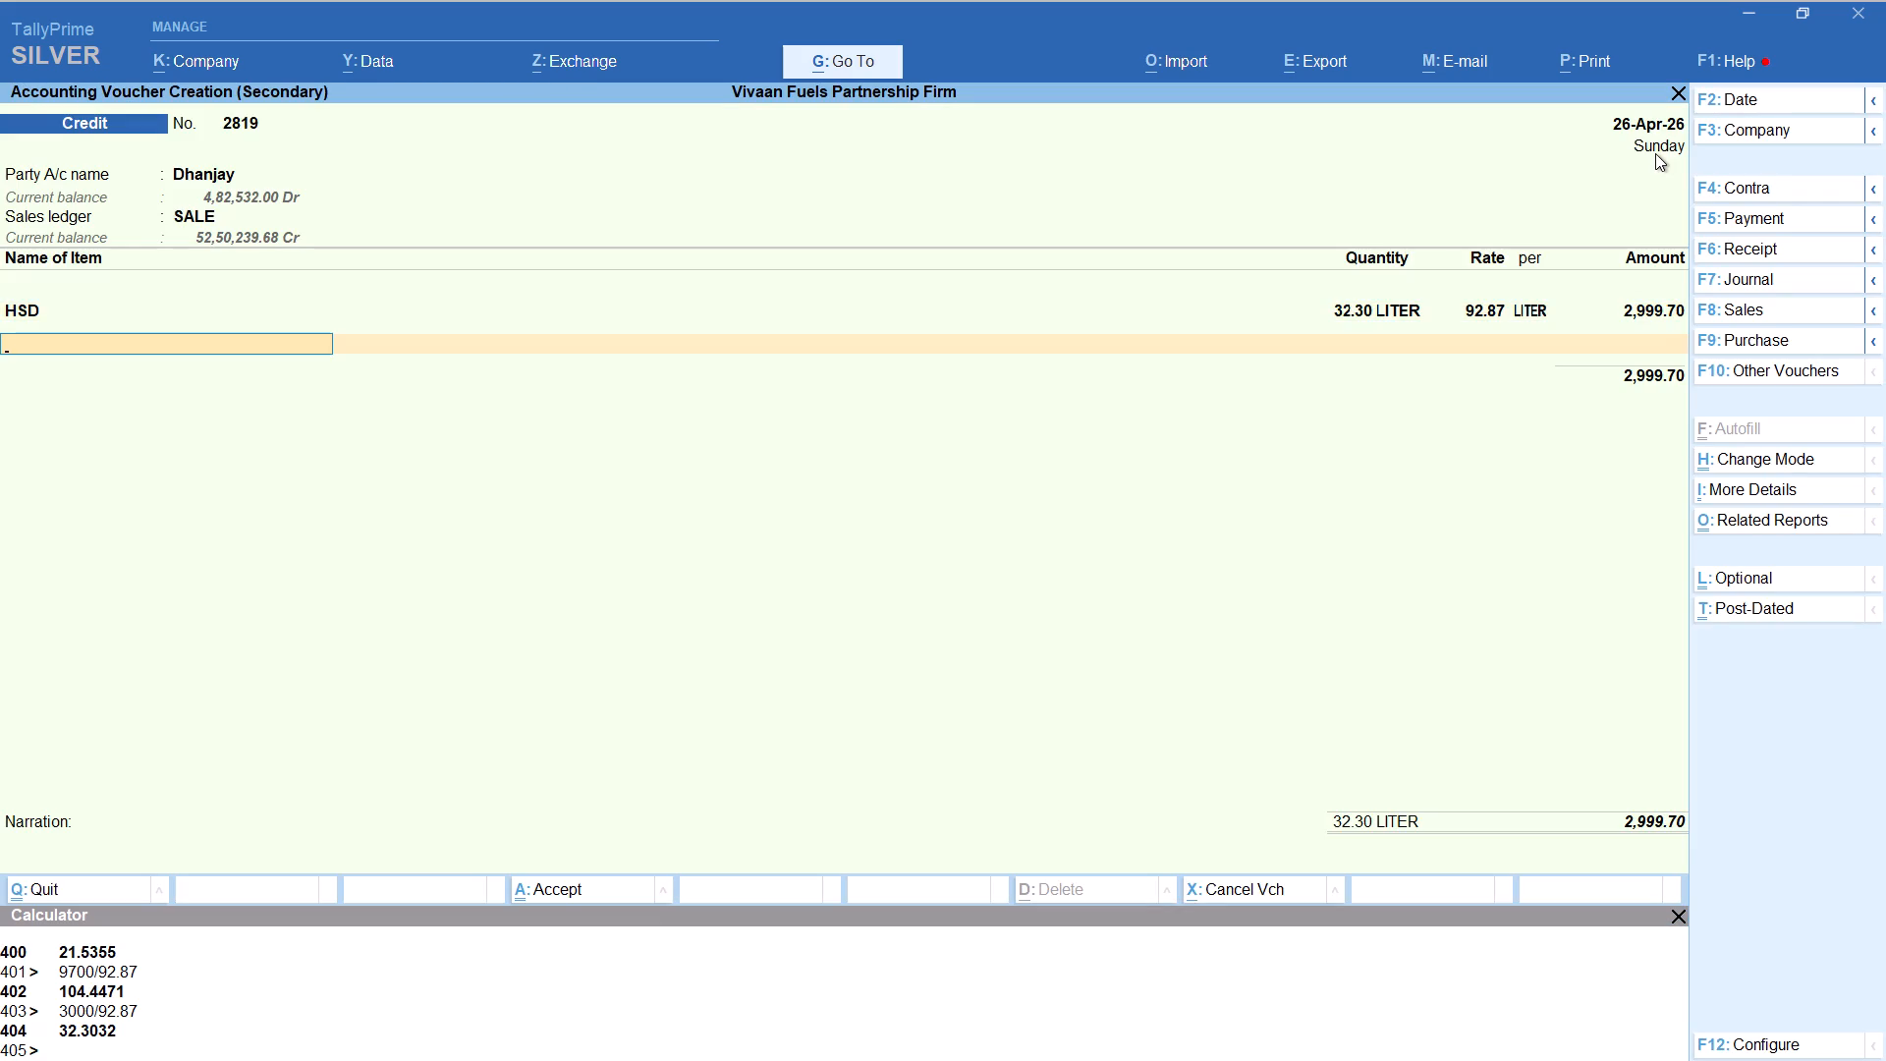
Add the Round Off ledger to bring the Dhanjay voucher to 3,000.00 and save it.
key("Return")
type("rou")
key("Return")
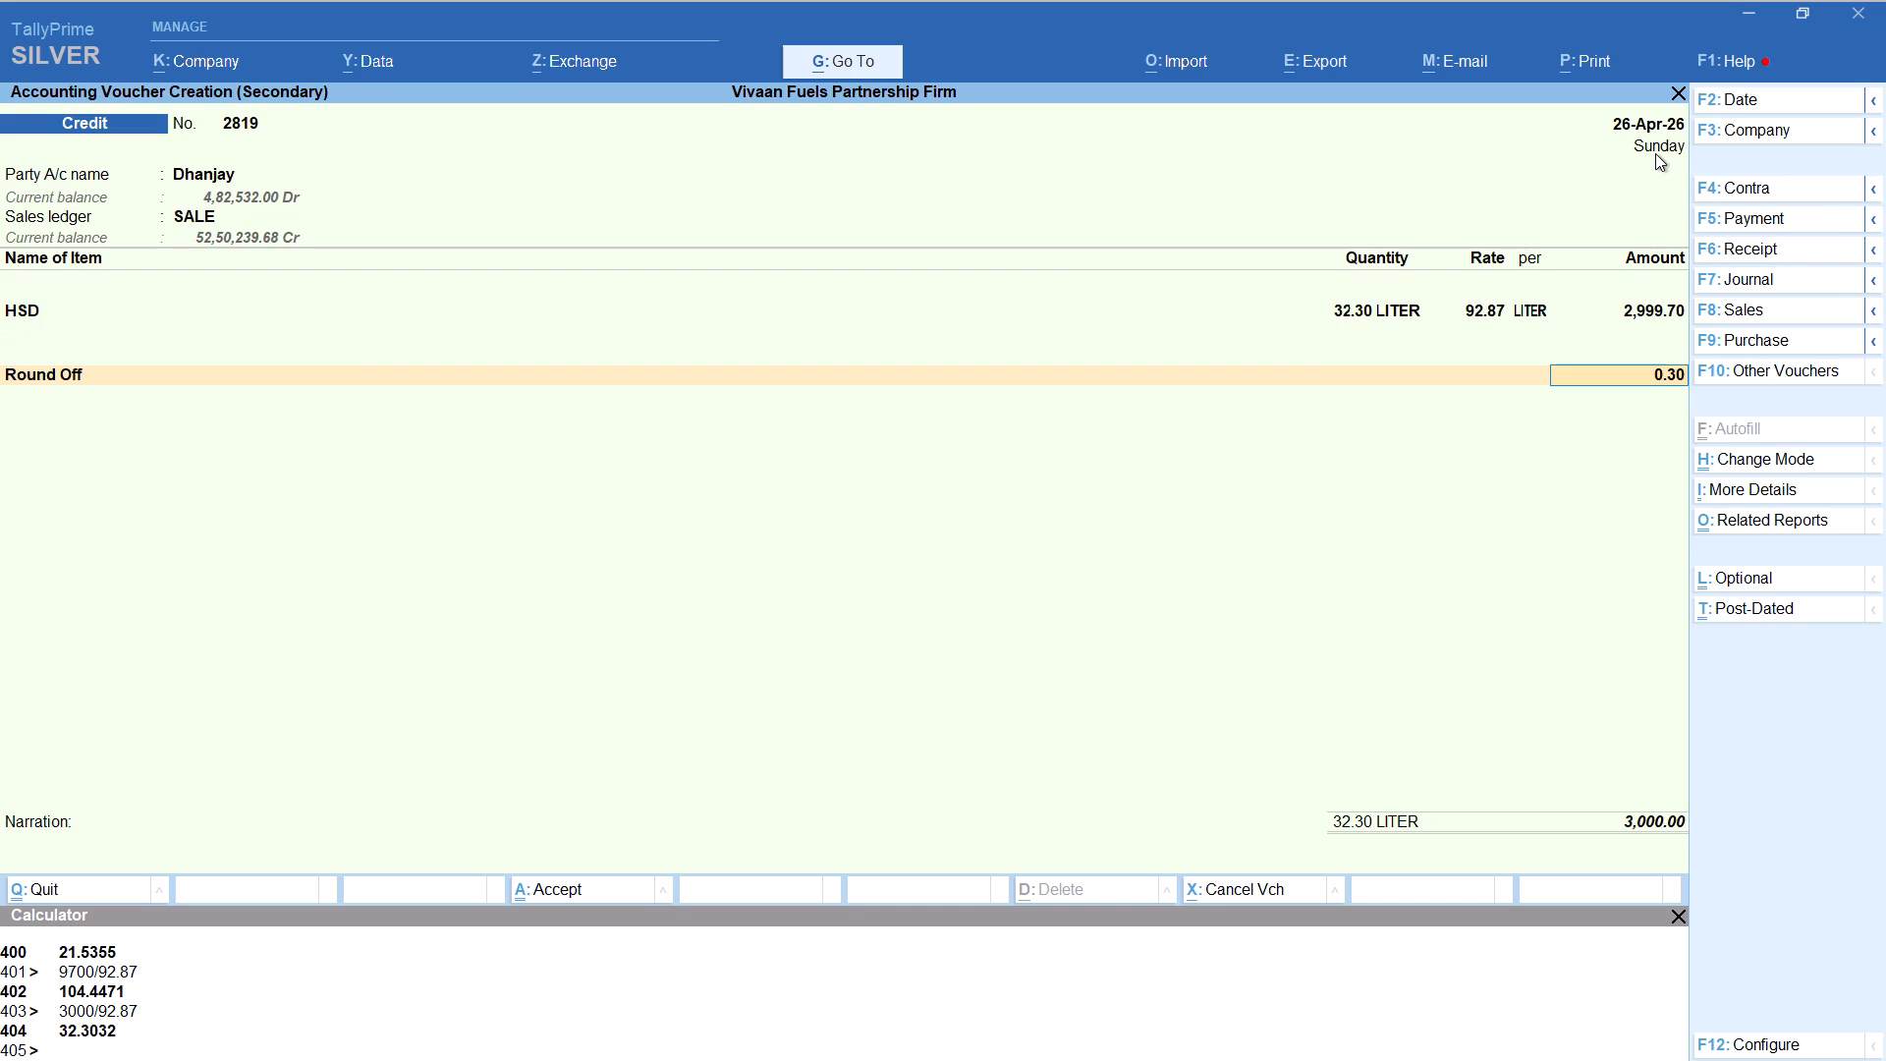
key("ctrl+a")
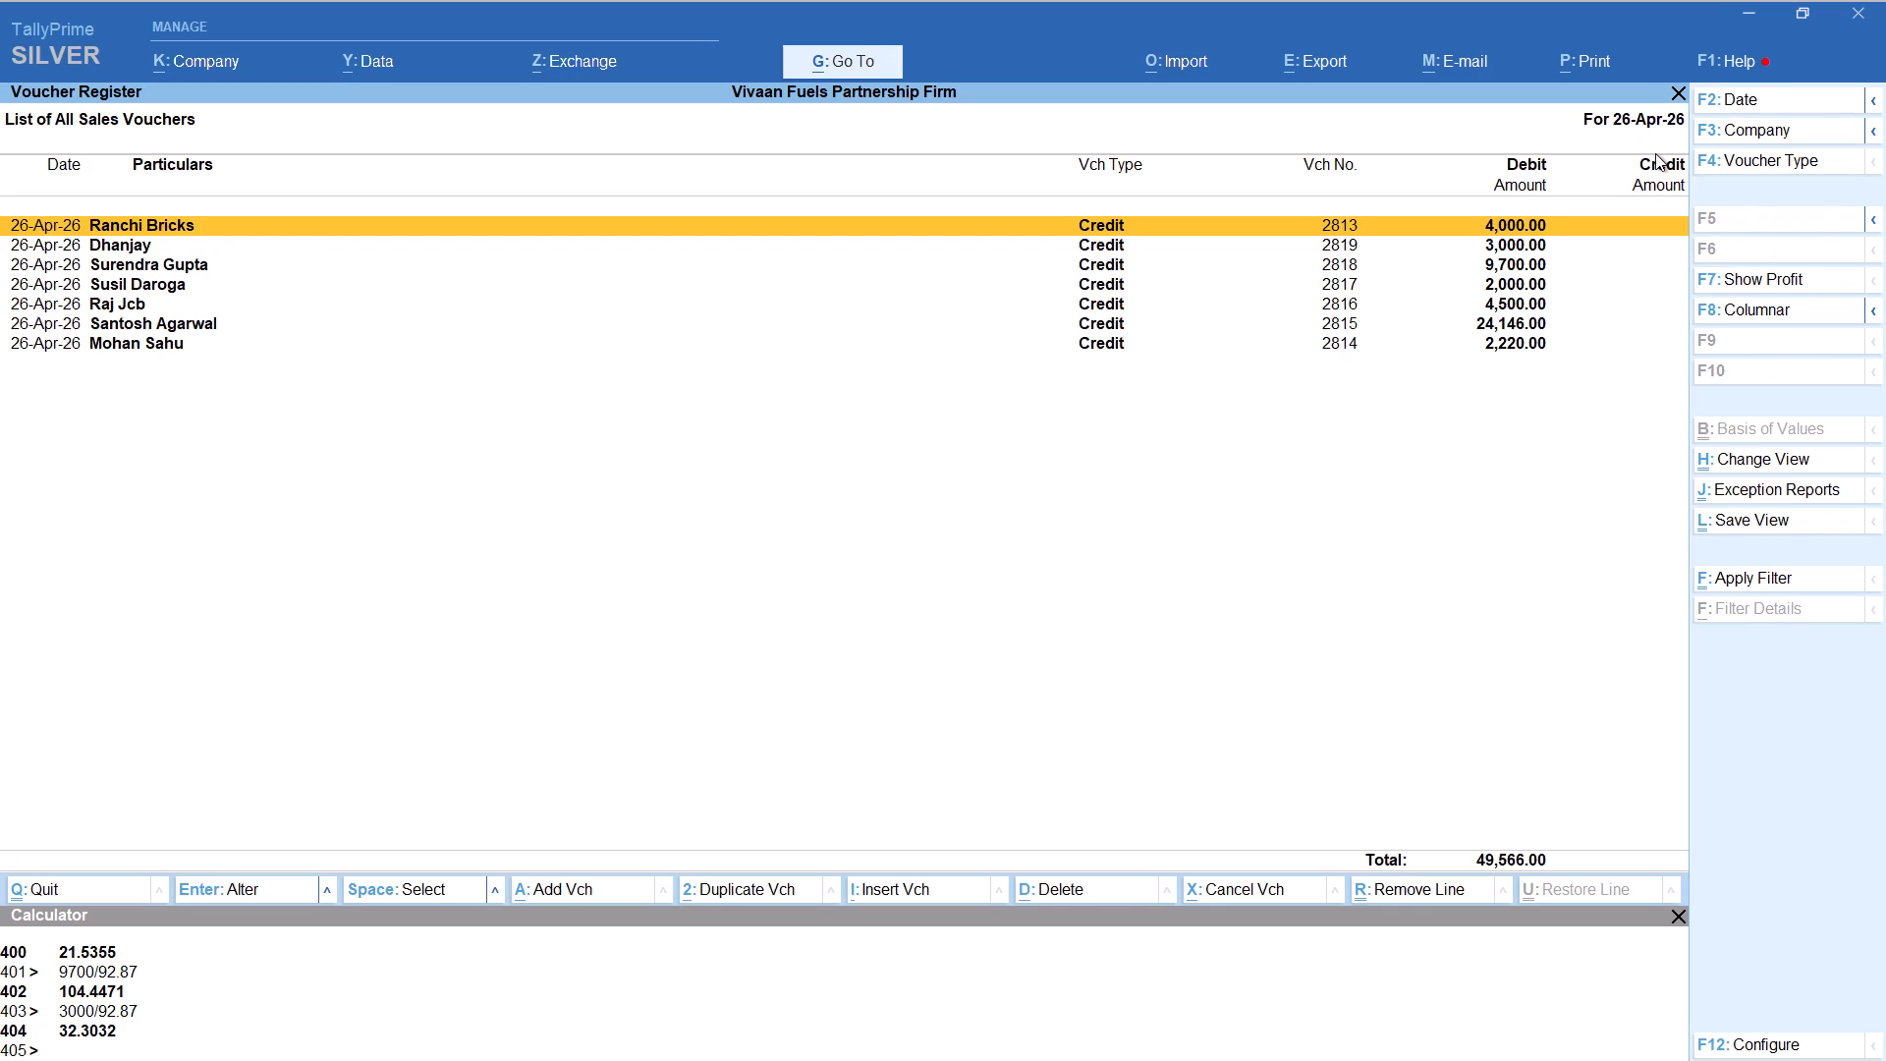
Start another 26-Apr-26 voucher and change its voucher type to Sales.
key("alt+a")
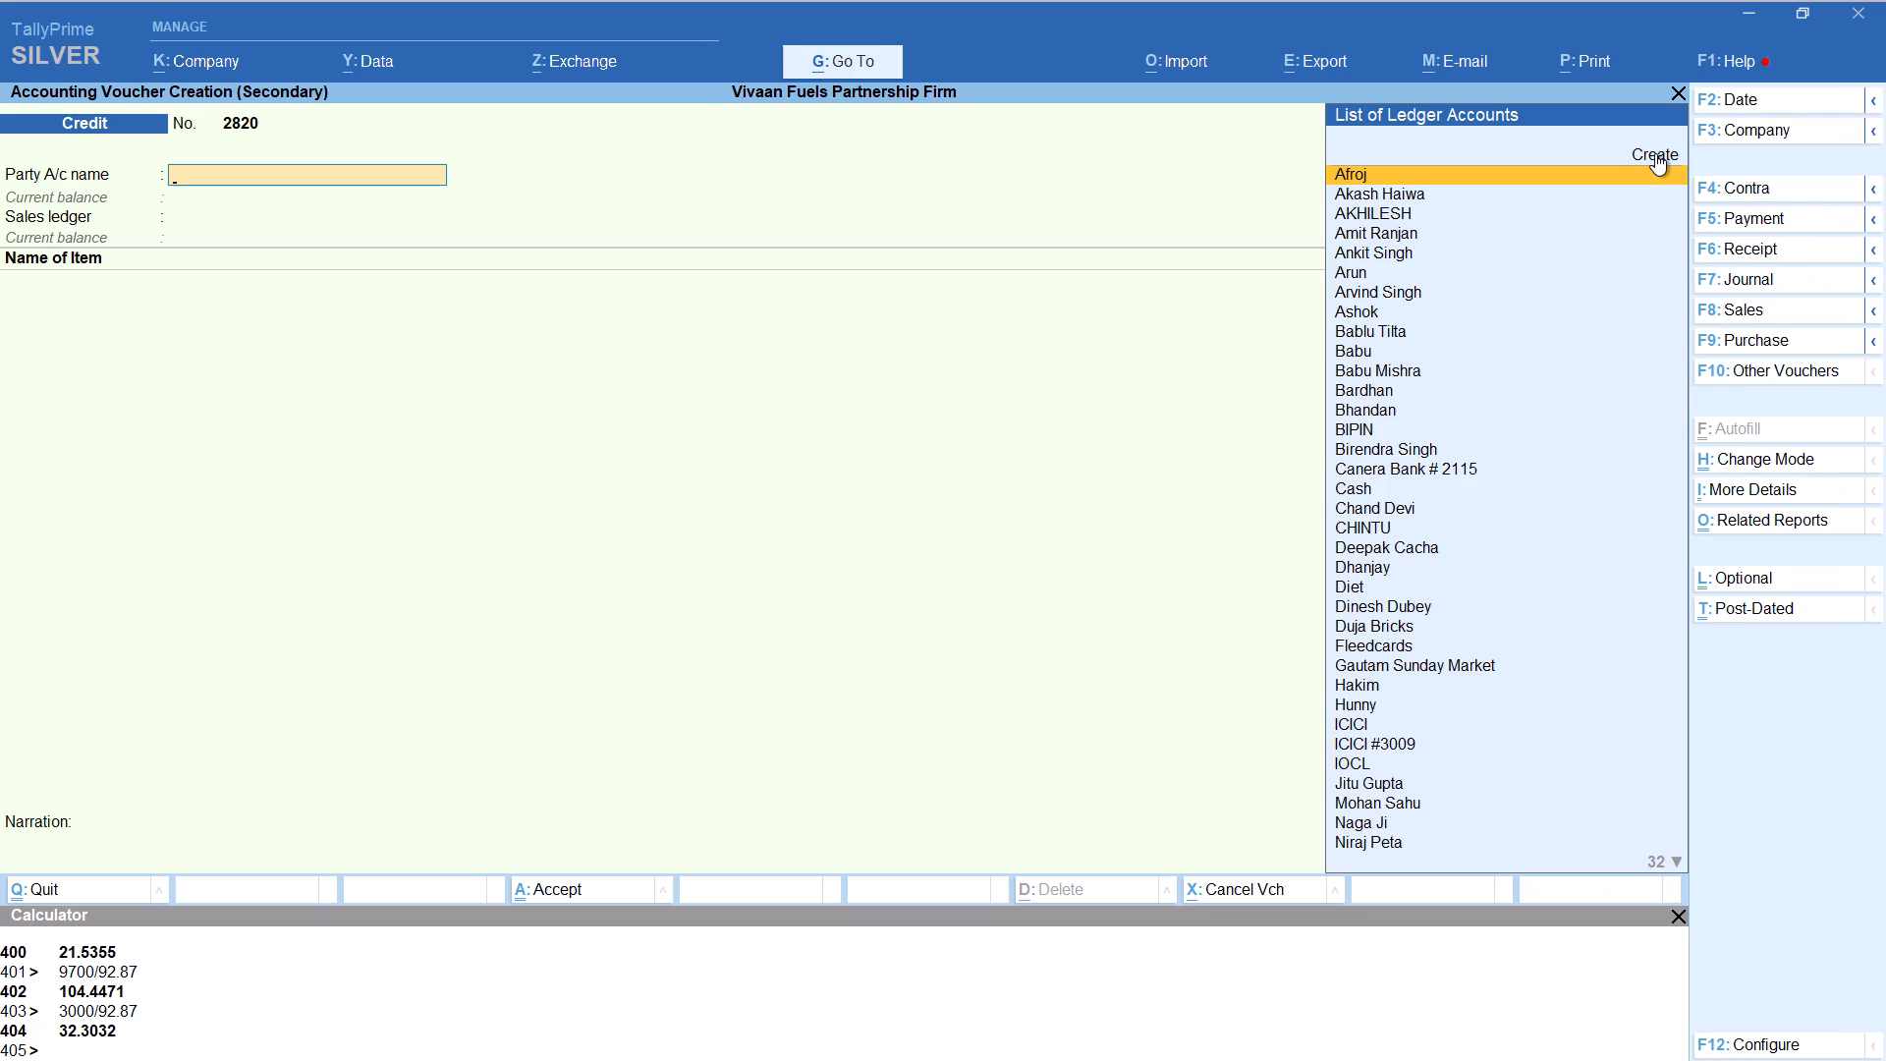
key("F8")
key("Down")
key("Down")
key("Down")
key("Down")
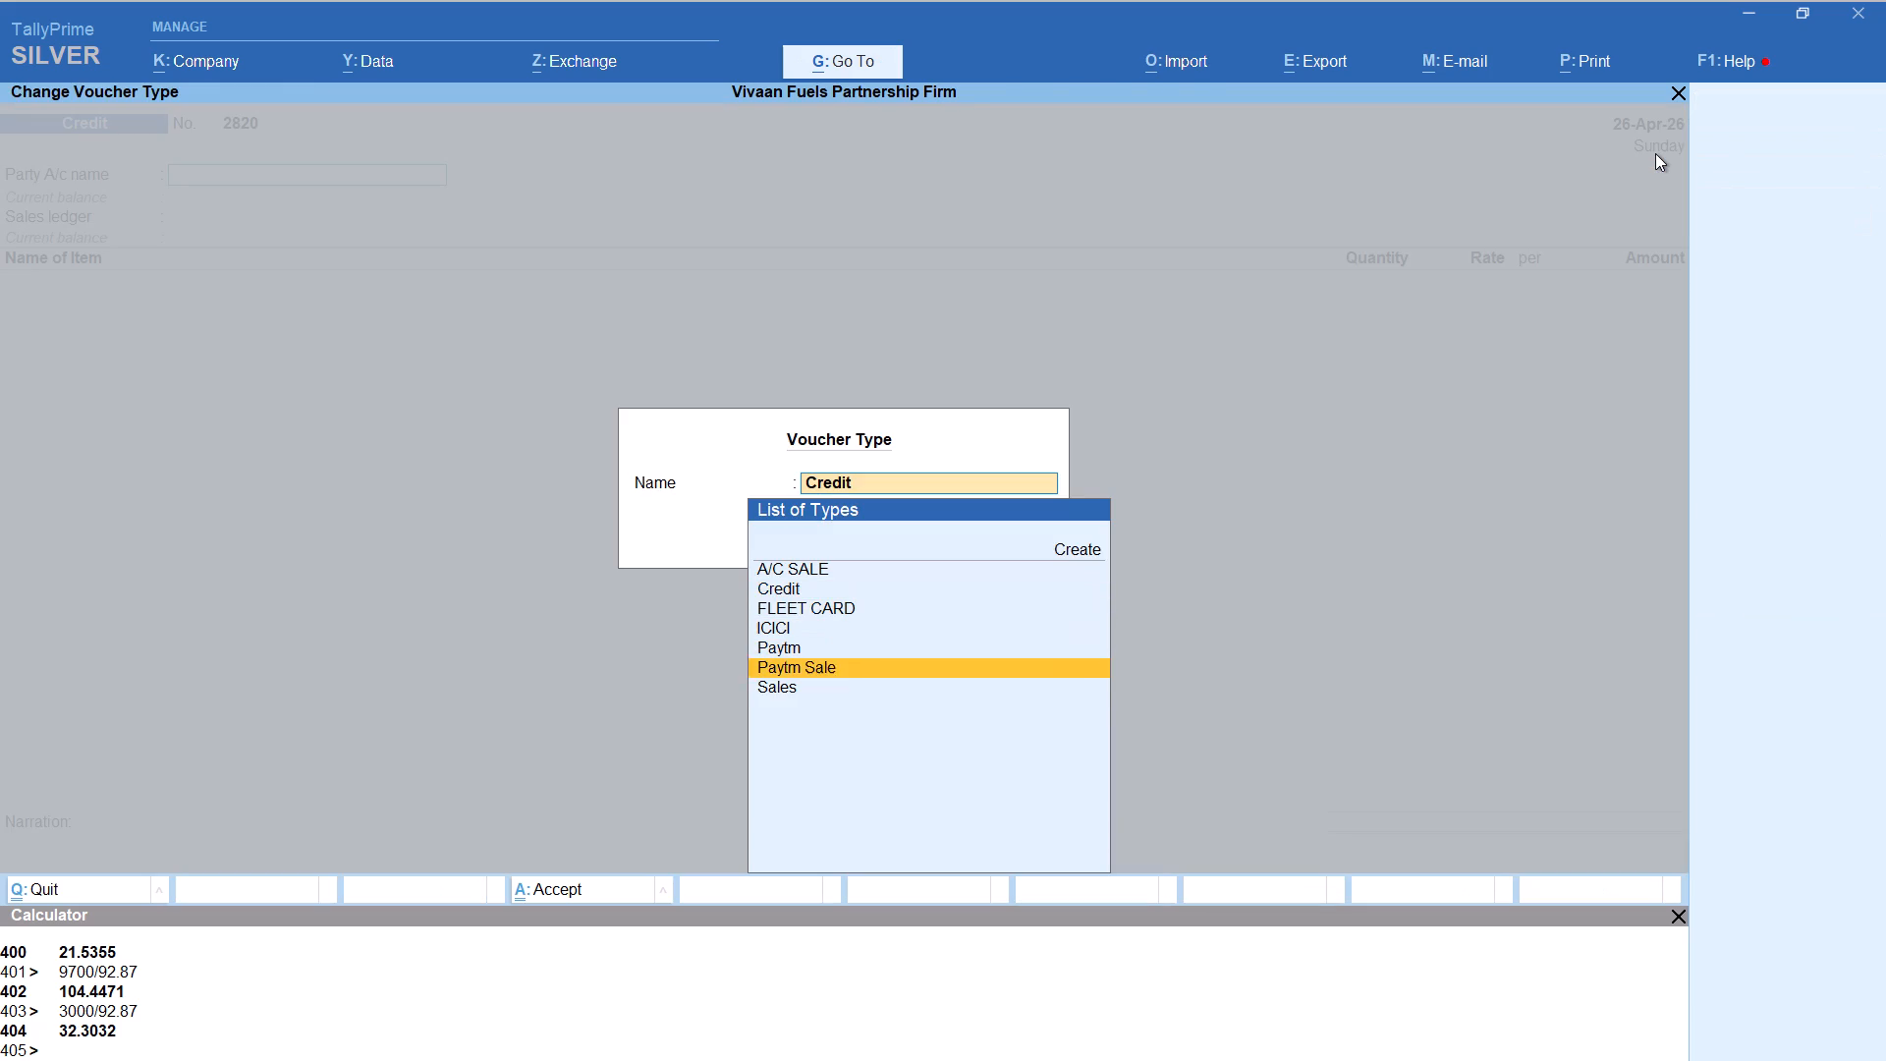
key("Down")
key("Return")
Set Cash as the Sales voucher's party, keeping the party details and the SALE ledger.
type("cas")
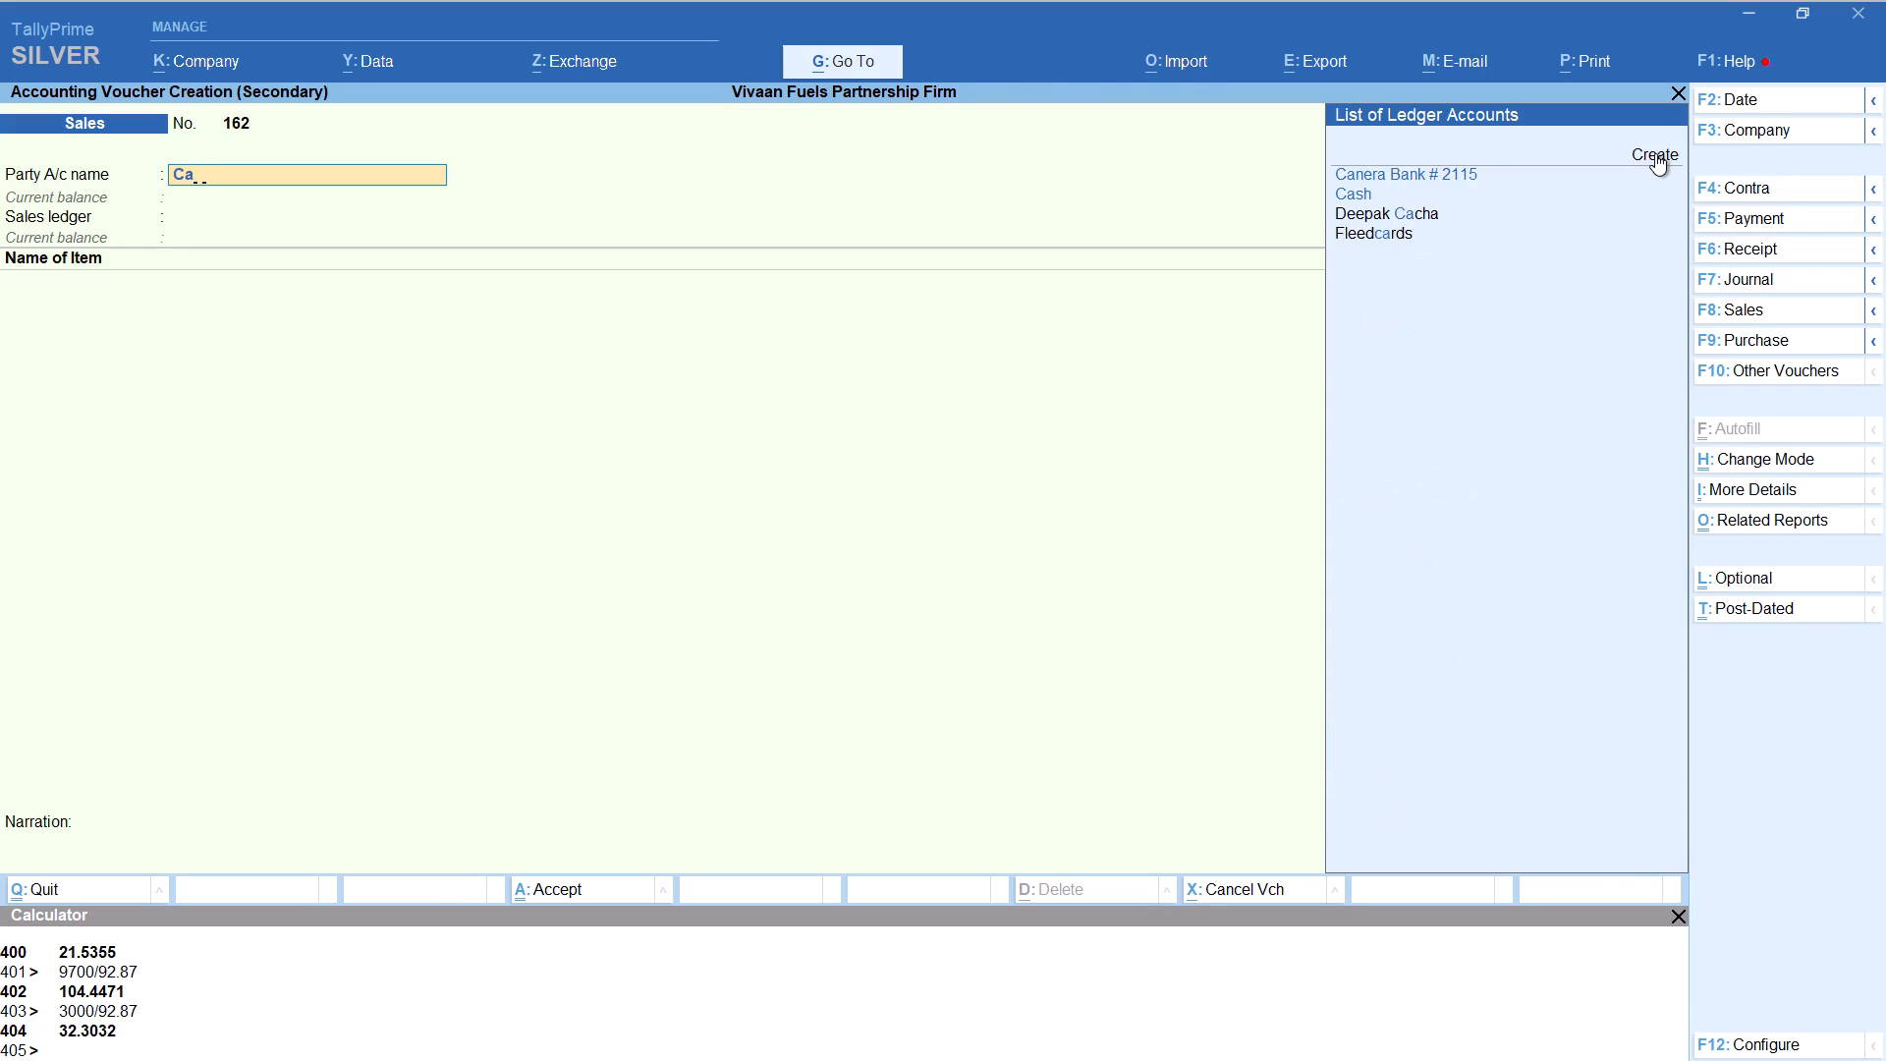
key("Return")
key("Return")
key("Return")
key("Return")
key("Return")
key("Return")
key("Return")
key("Return")
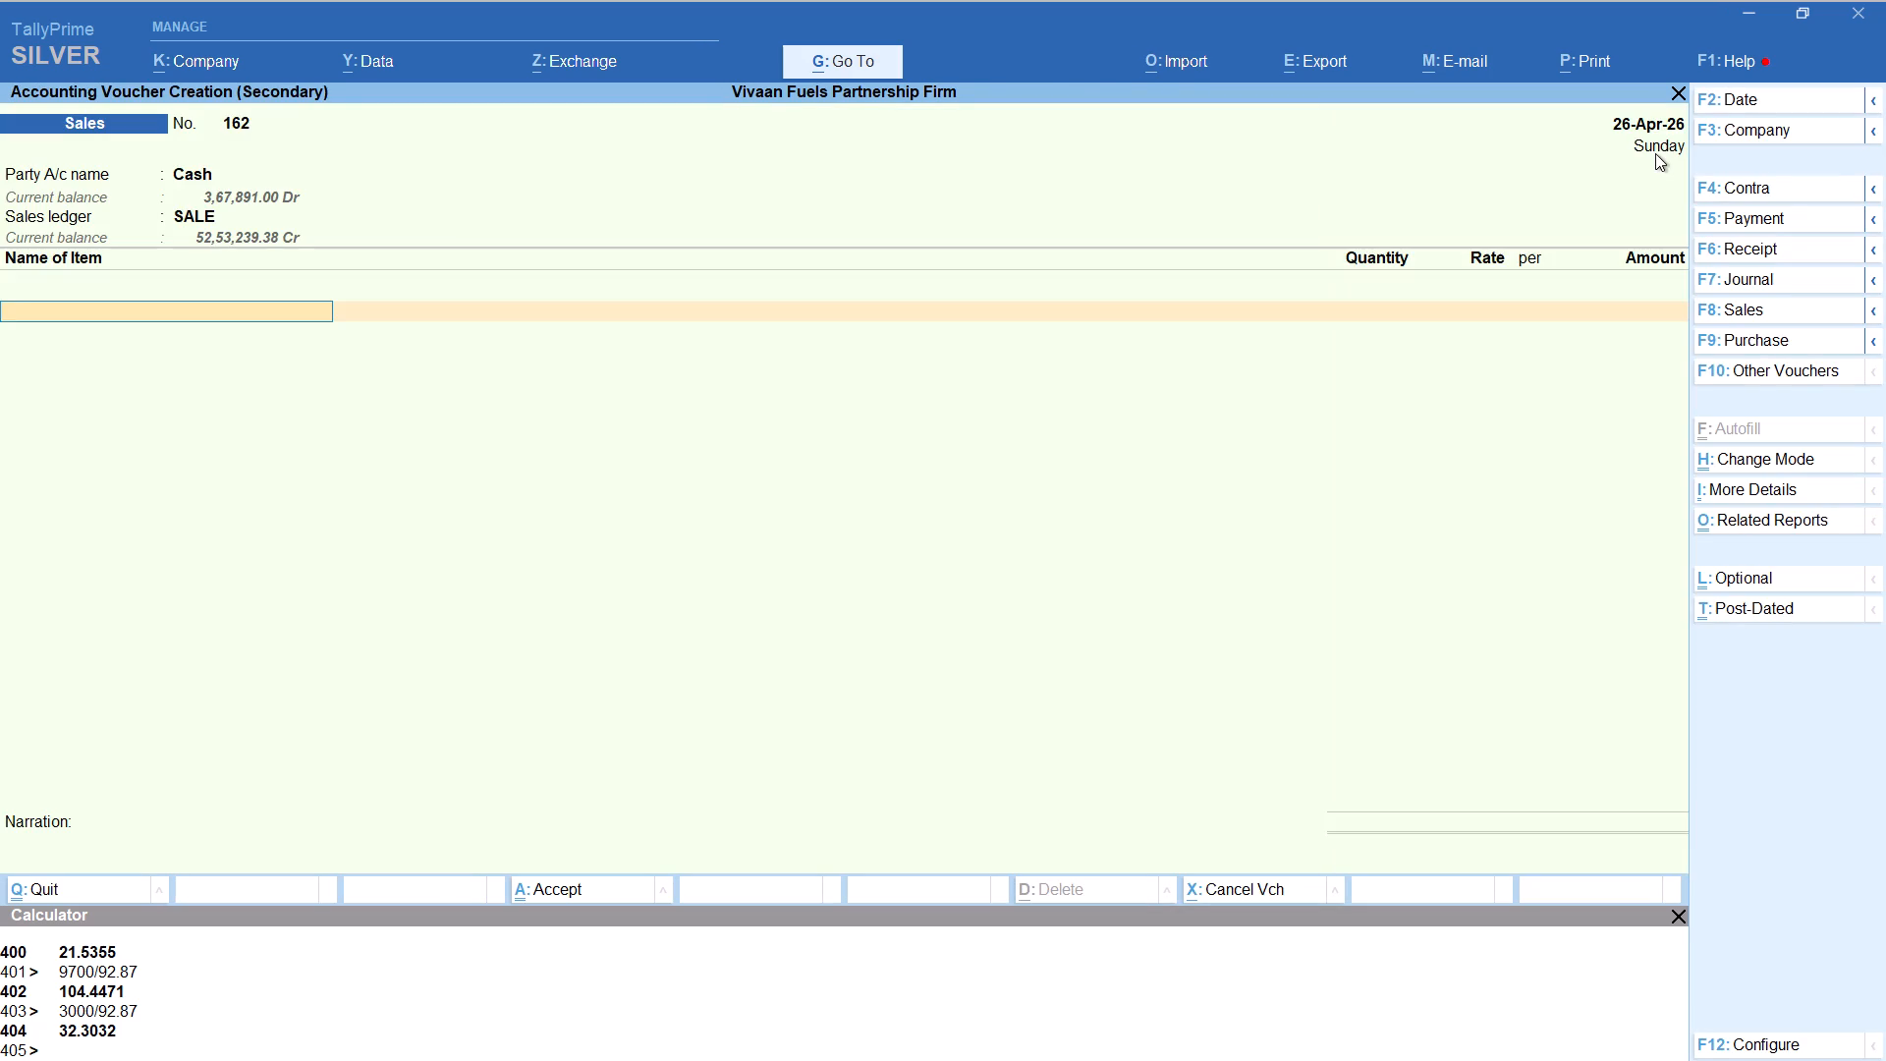
Add HSD to the Cash voucher with tracking number Not Applicable, quantity calculated as 100/92.87, at rate 92.87 per LITER.
type("hh")
key("Return")
key("Up")
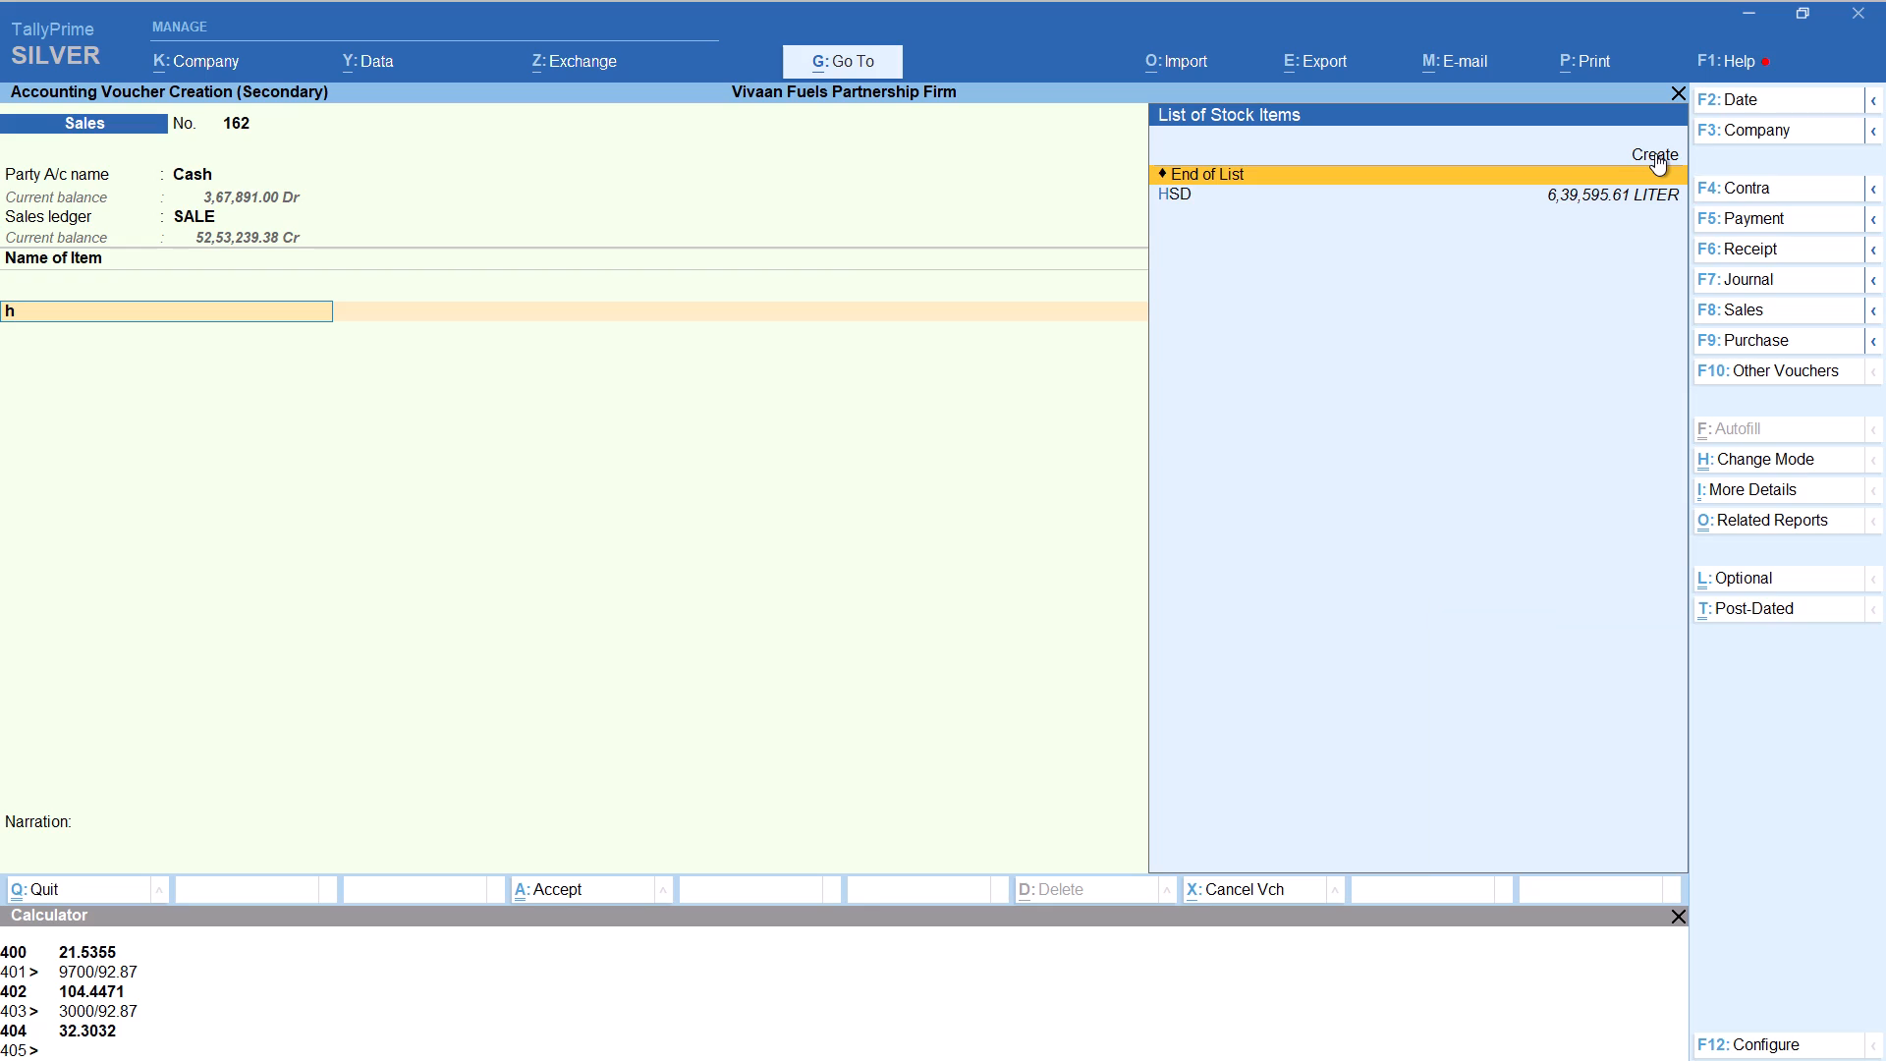
key("Down")
key("Return")
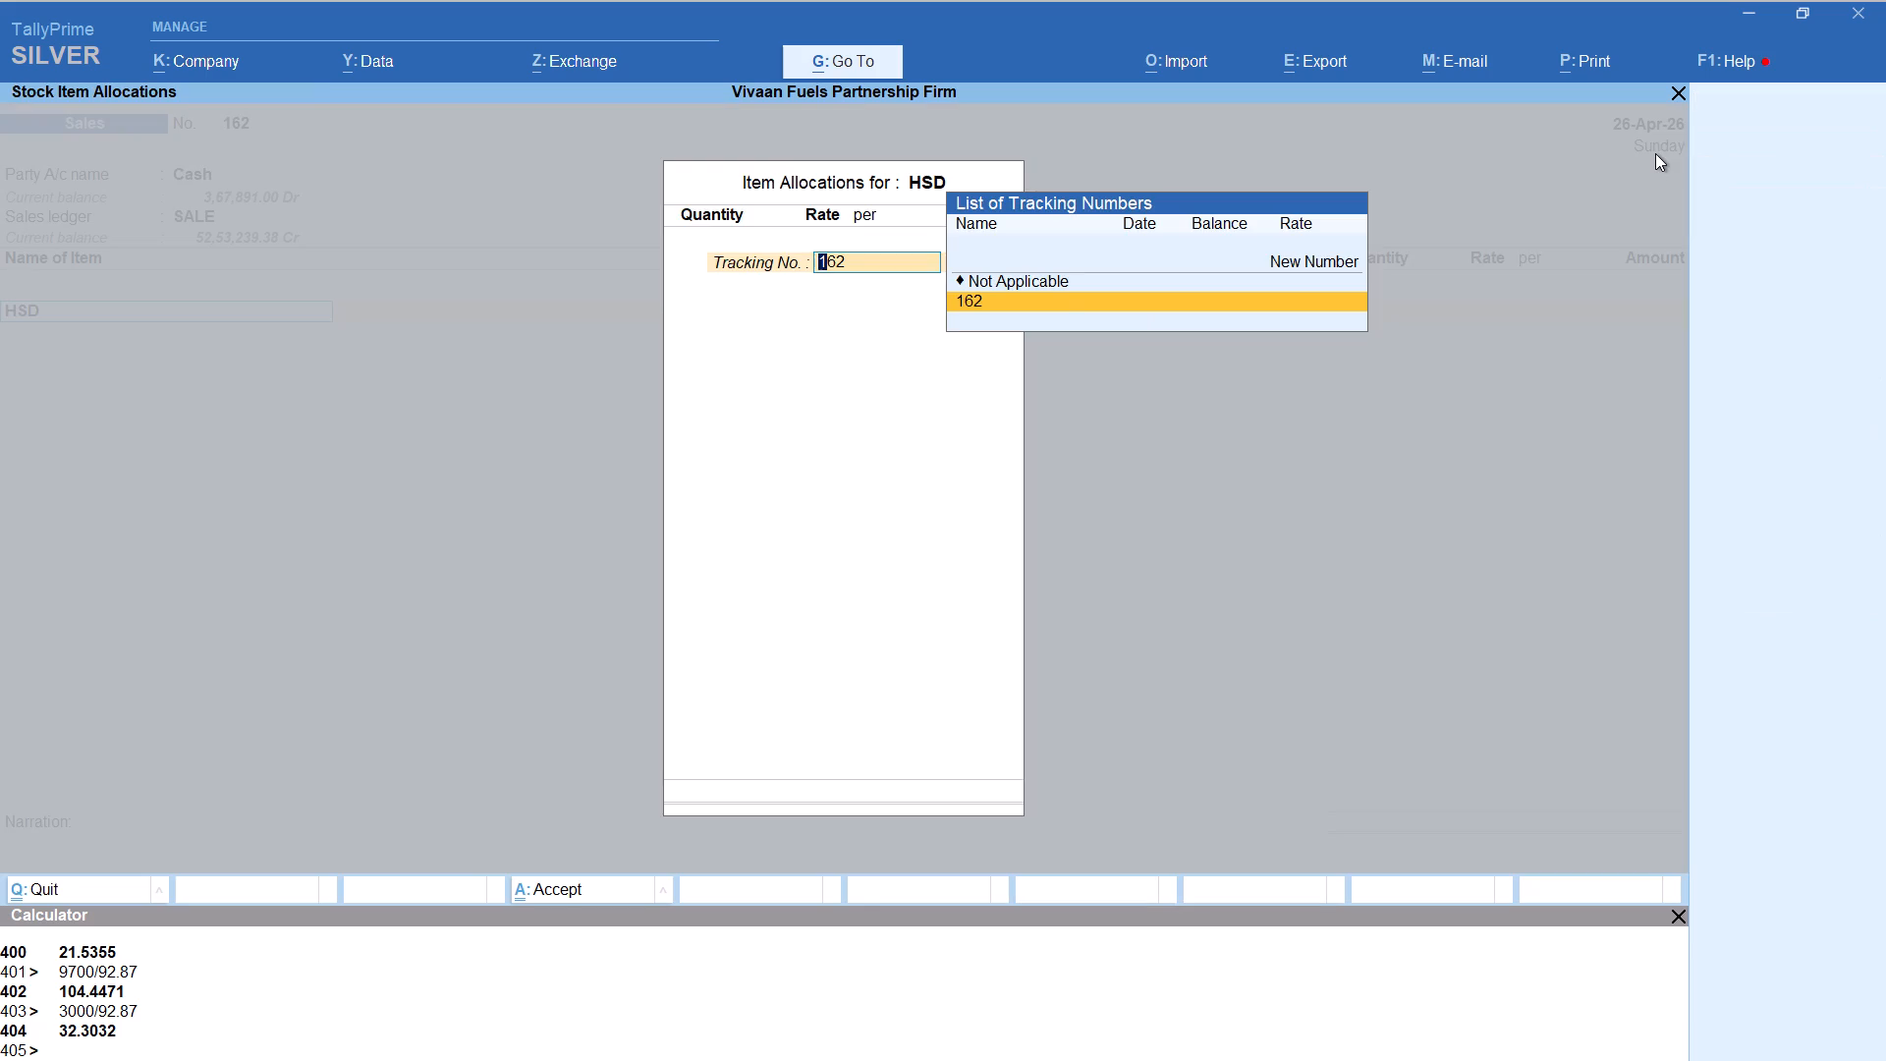
key("Up")
key("Return")
key("alt+c")
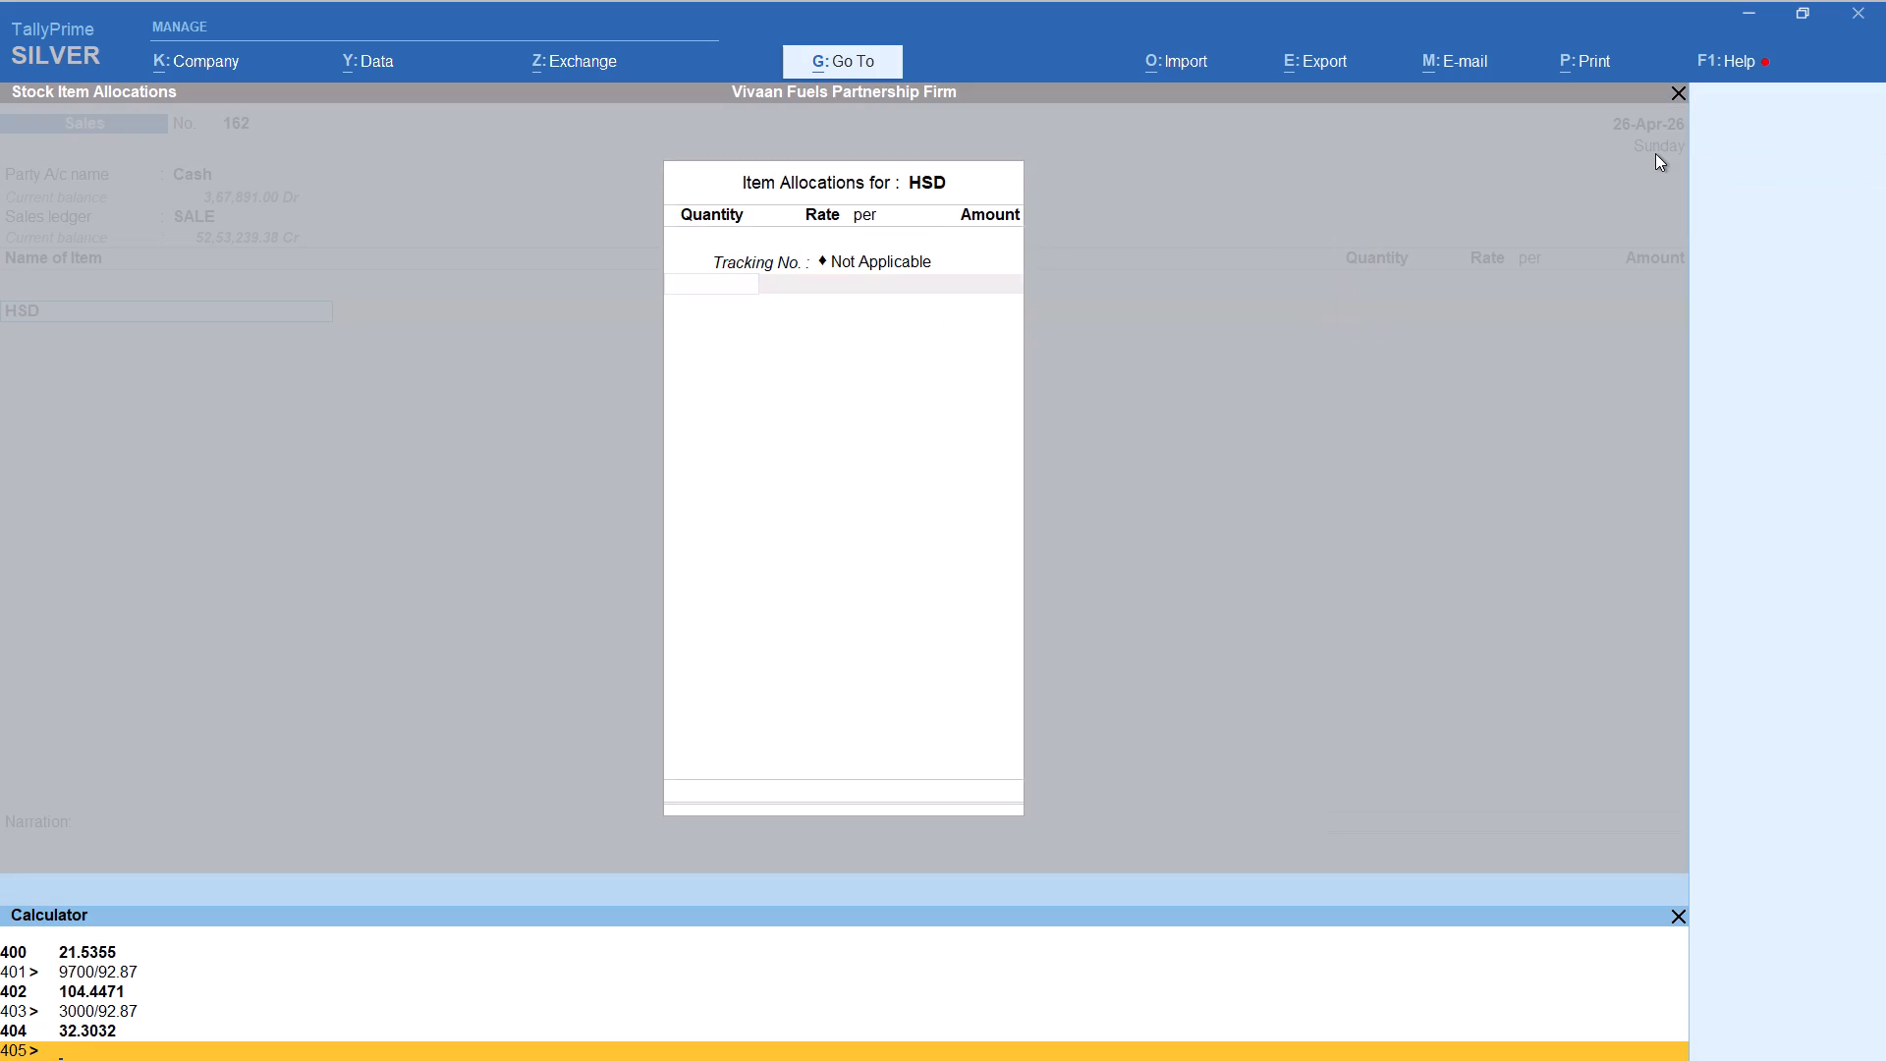
type("100/9")
type("2.87")
key("Return")
key("Return")
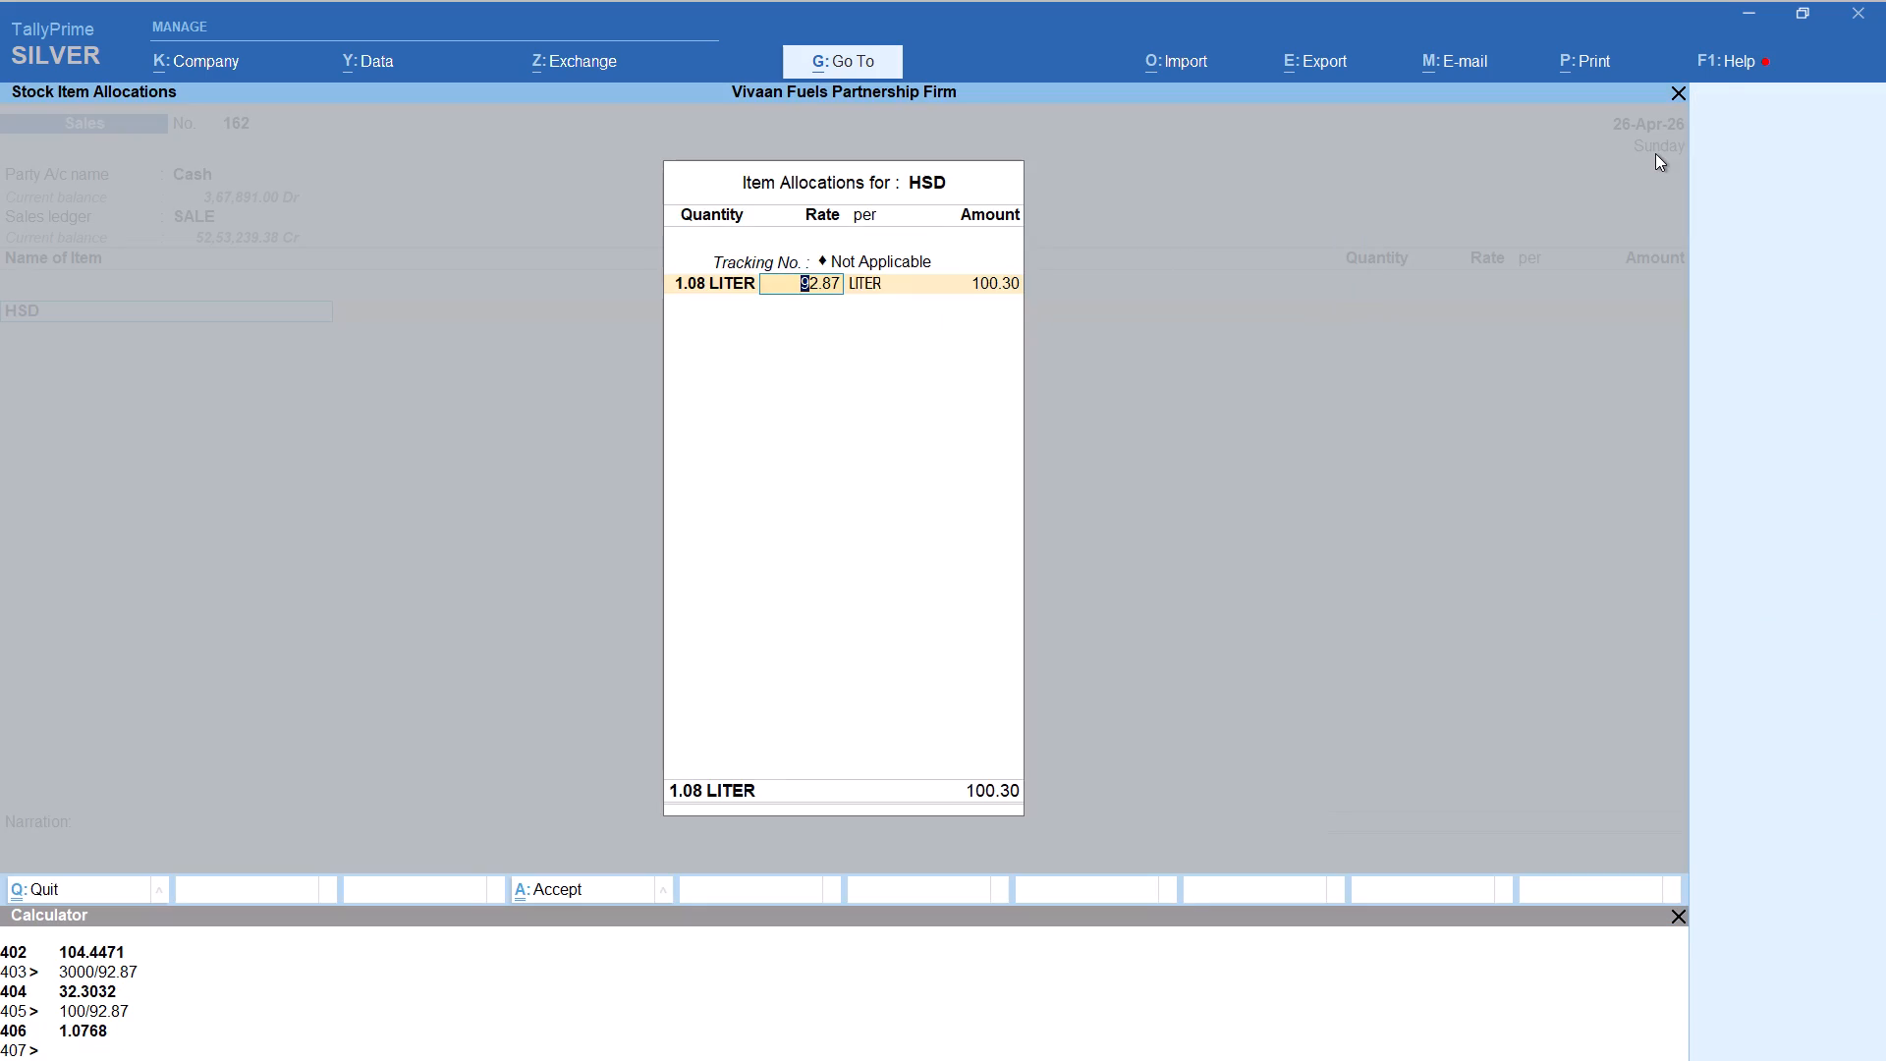
key("Return")
key("Return")
key("Return")
key("Return")
Add the Round Off ledger to bring the Cash voucher to 100.00 and save it.
key("Return")
type("rou")
key("Return")
key("ctrl+a")
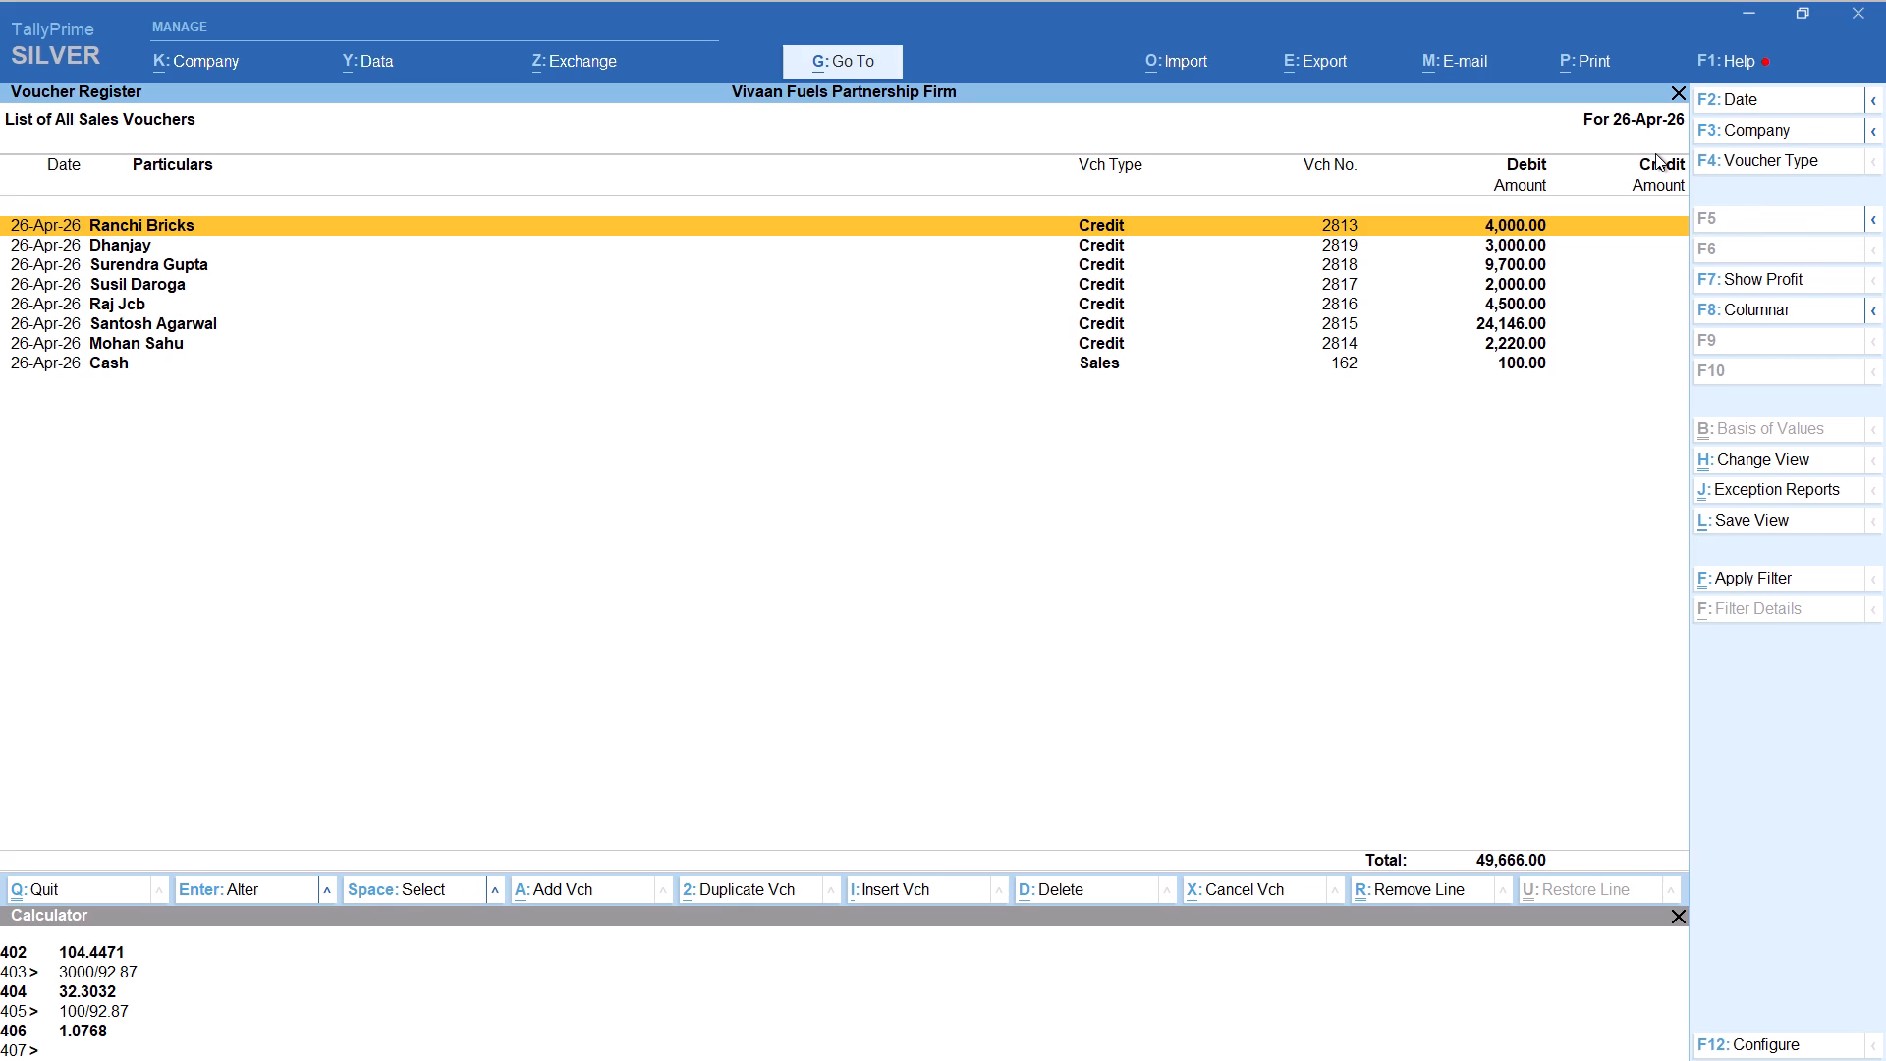
Start another 26-Apr-26 Credit voucher for party CHINTU, keeping the party details and the SALE ledger.
key("alt+a")
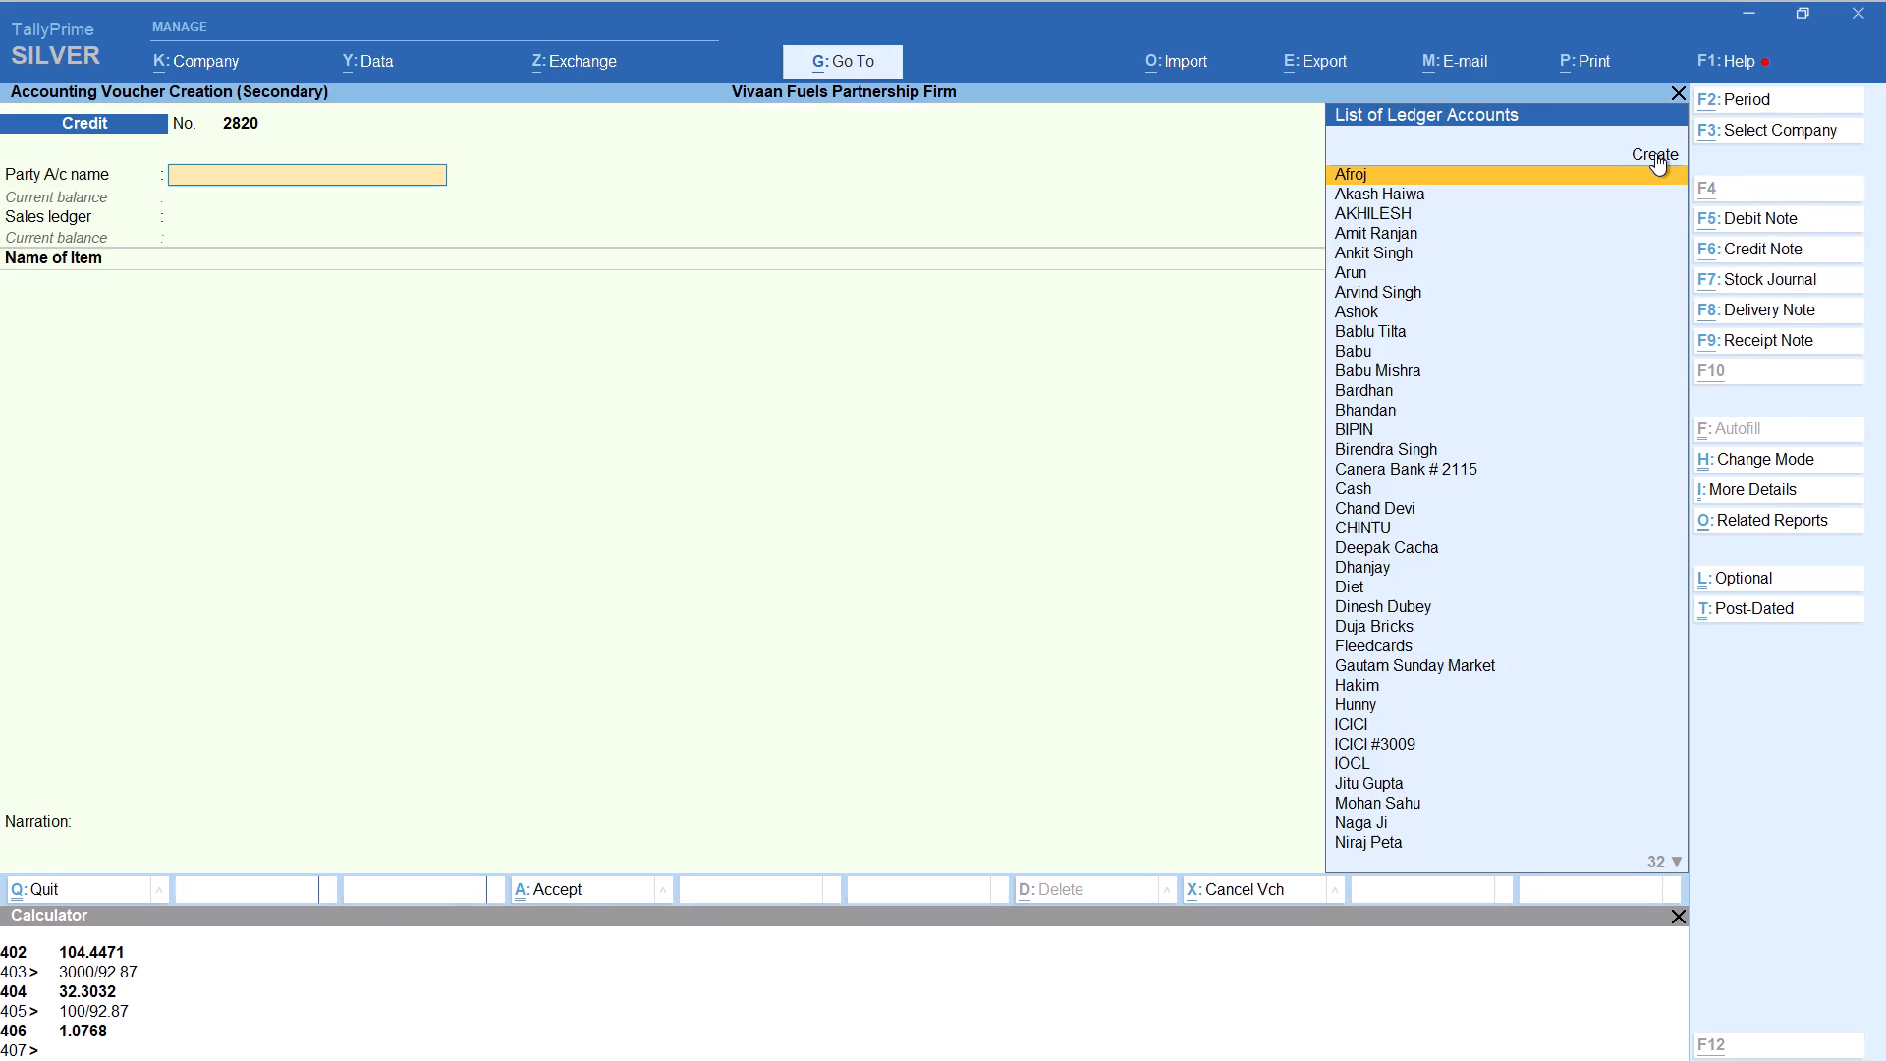
type("chintu")
key("Return")
key("Return")
key("Return")
key("Return")
key("Return")
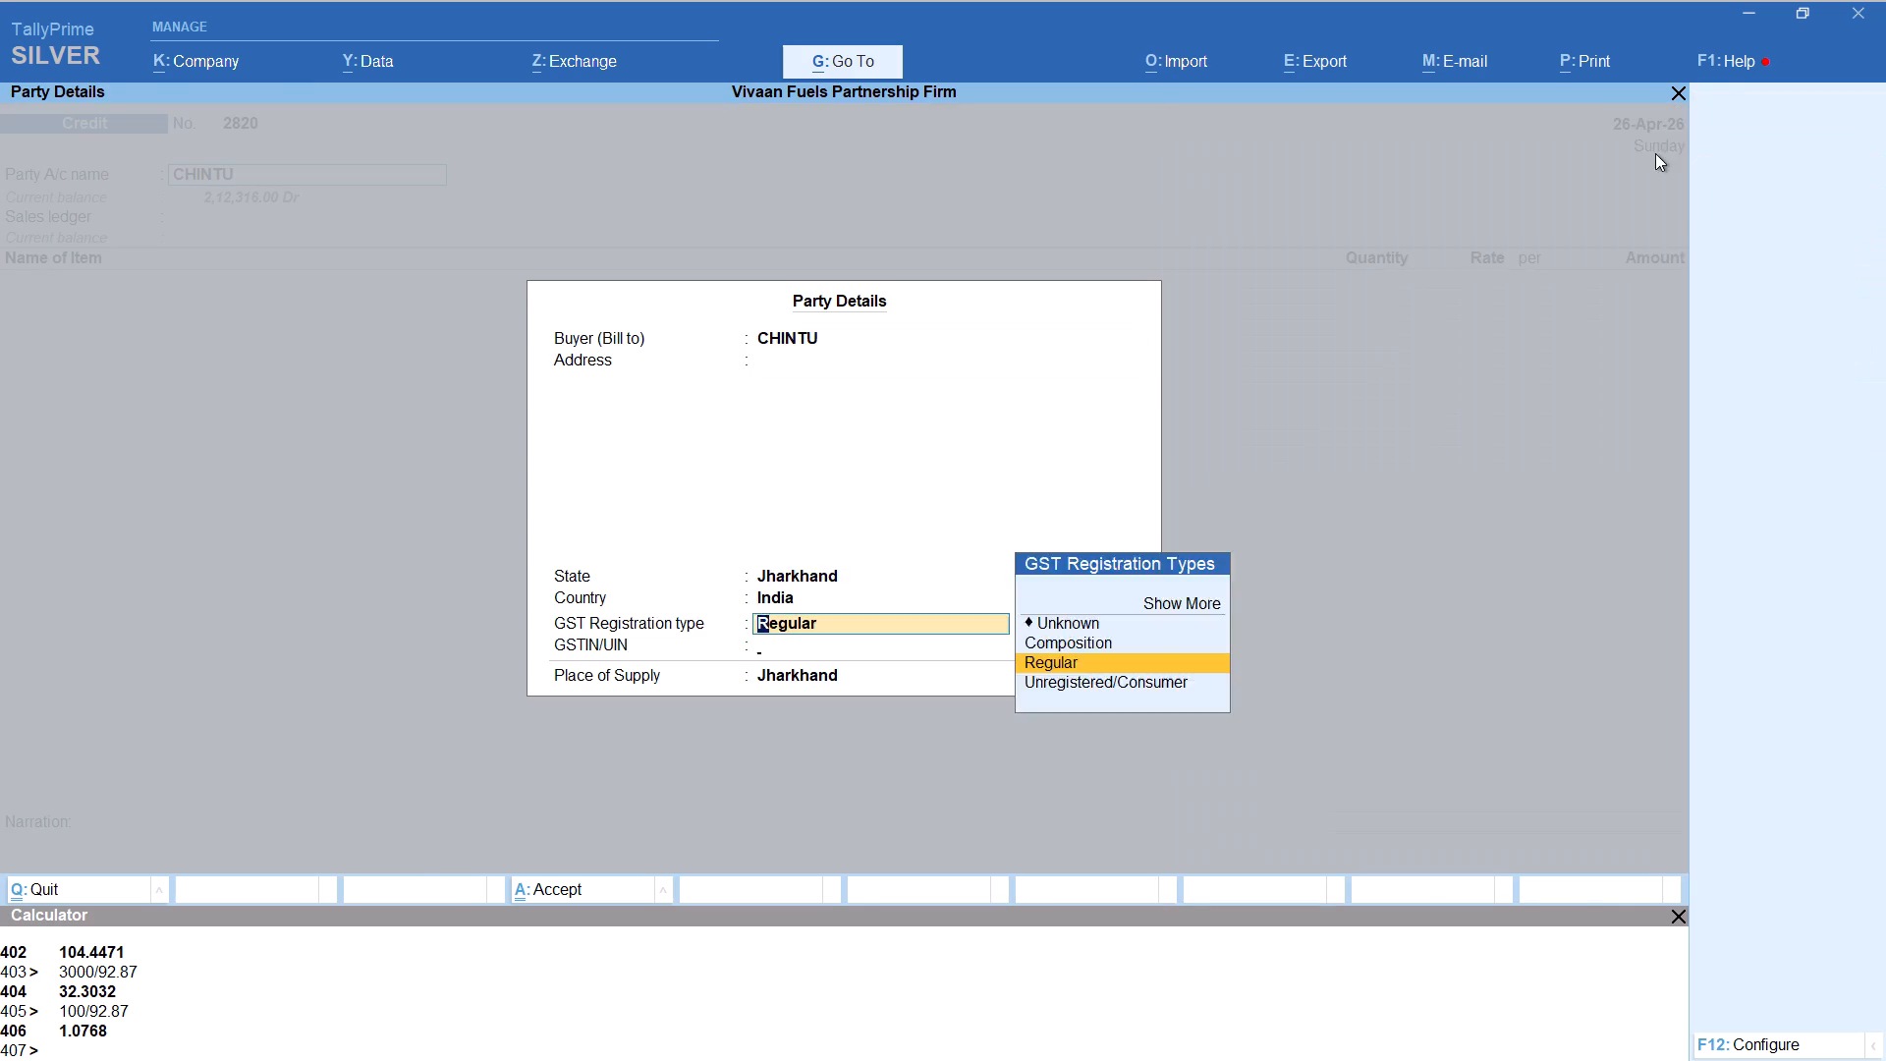
key("Return")
key("Return")
key("Return")
Add HSD to the CHINTU voucher with tracking number Not Applicable, quantity calculated as 3020/92.87, at rate 92.87 per LITER.
type("hs")
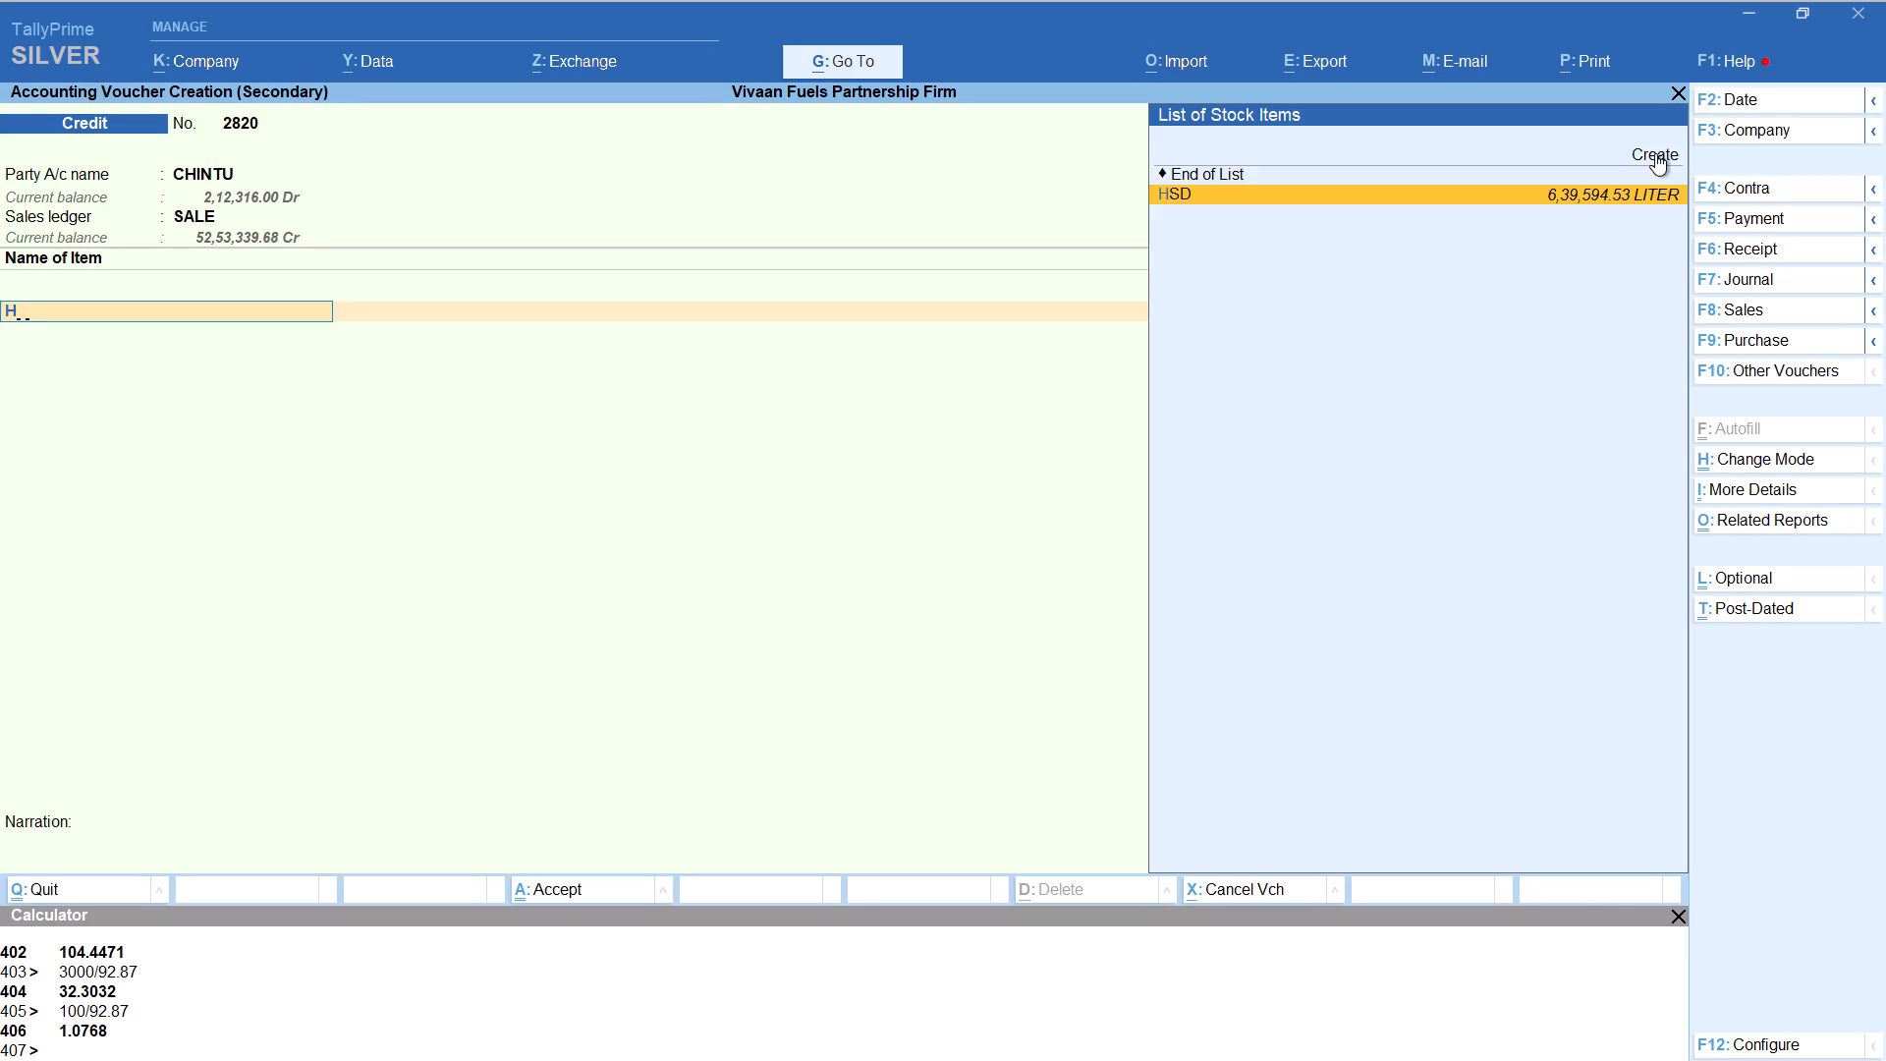
key("Return")
key("Up")
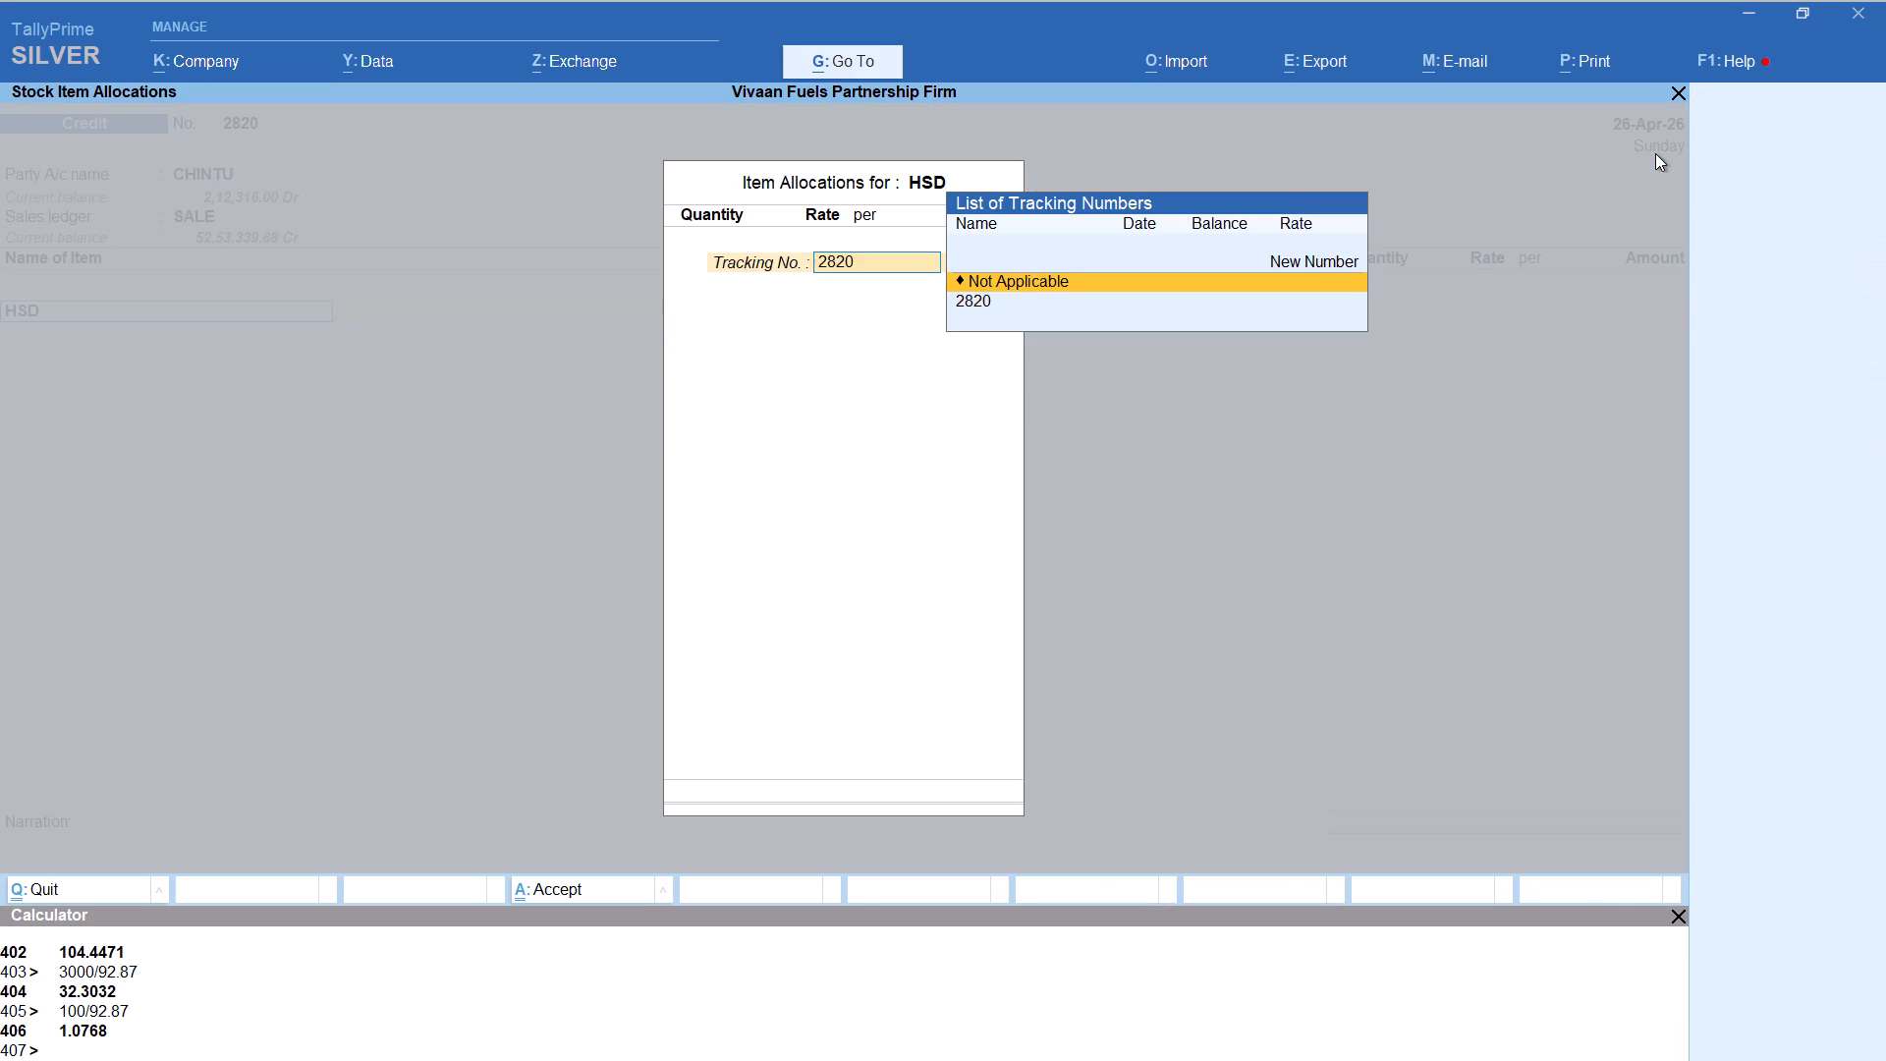
key("Return")
key("alt+c")
type("3020/92.87")
key("Return")
key("Return")
key("Return")
key("Return")
key("Return")
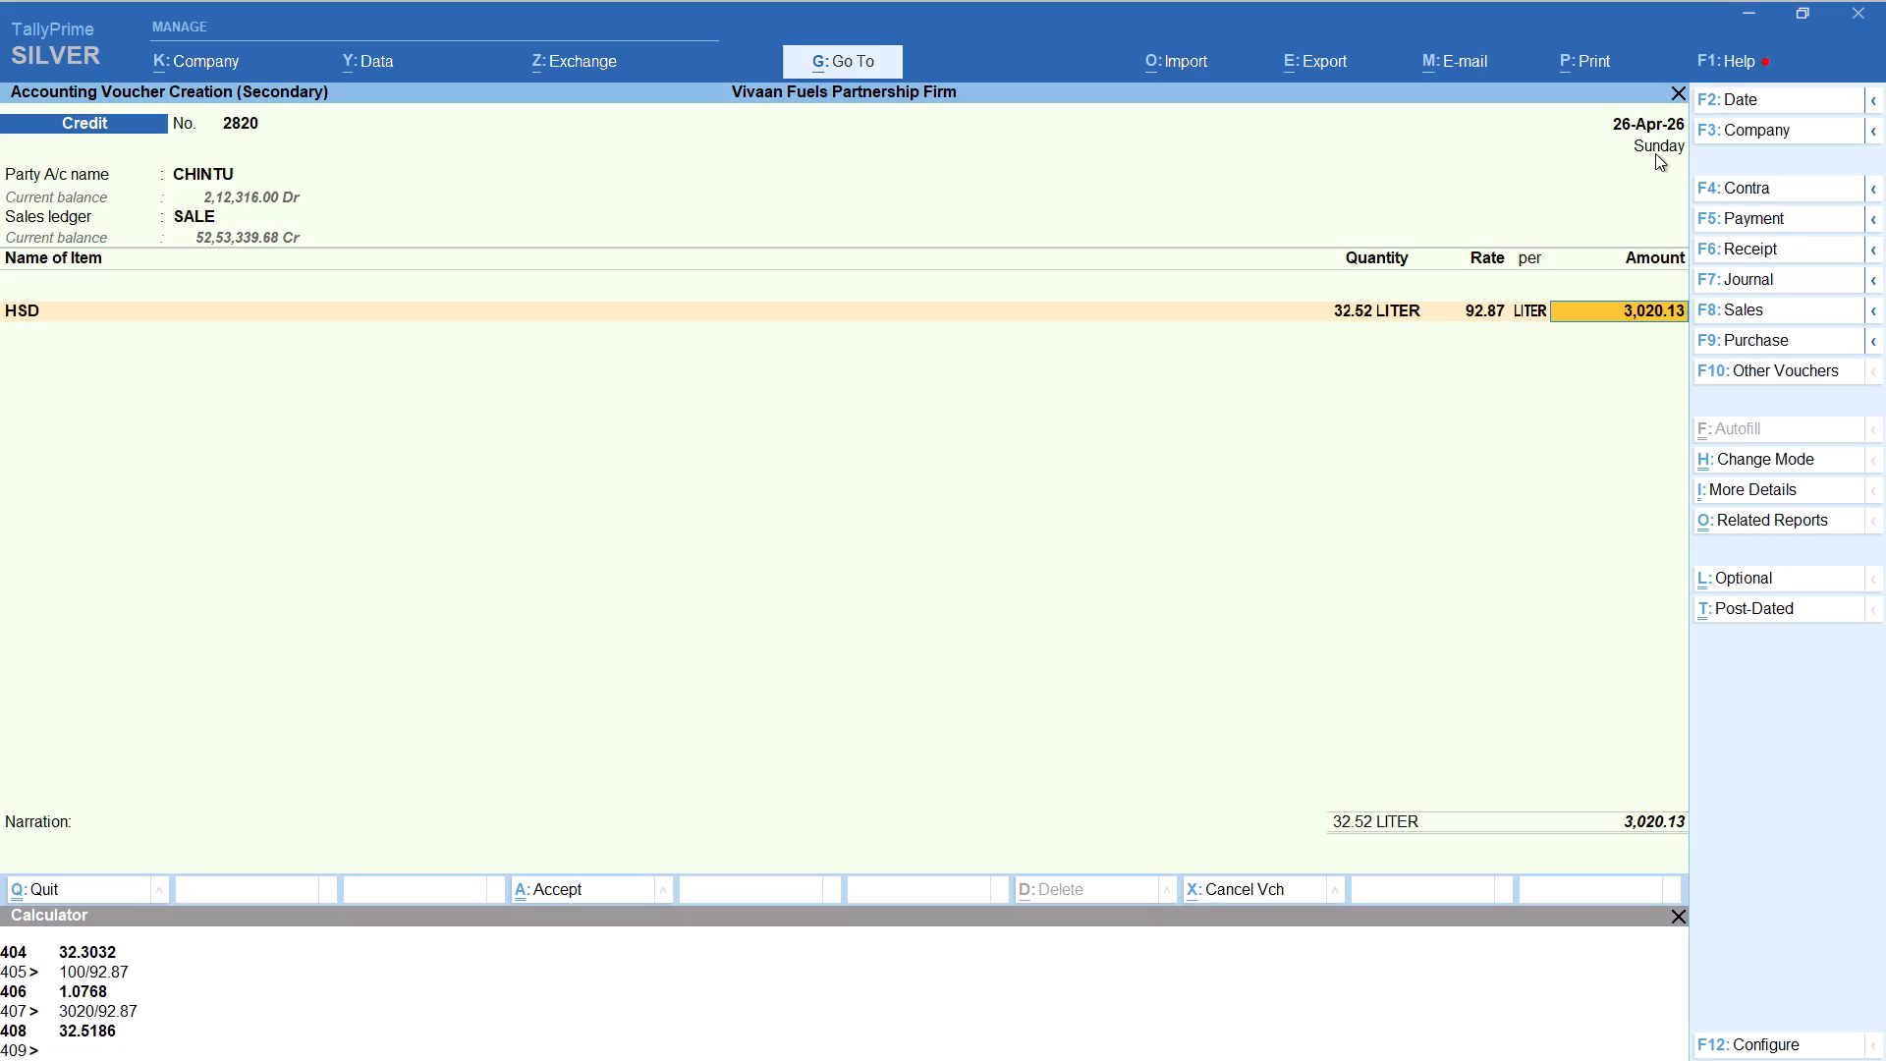
key("Return")
Add the Round Off ledger to bring the CHINTU voucher to 3,020.00 and save it.
key("Return")
type("rou")
key("Return")
key("ctrl+a")
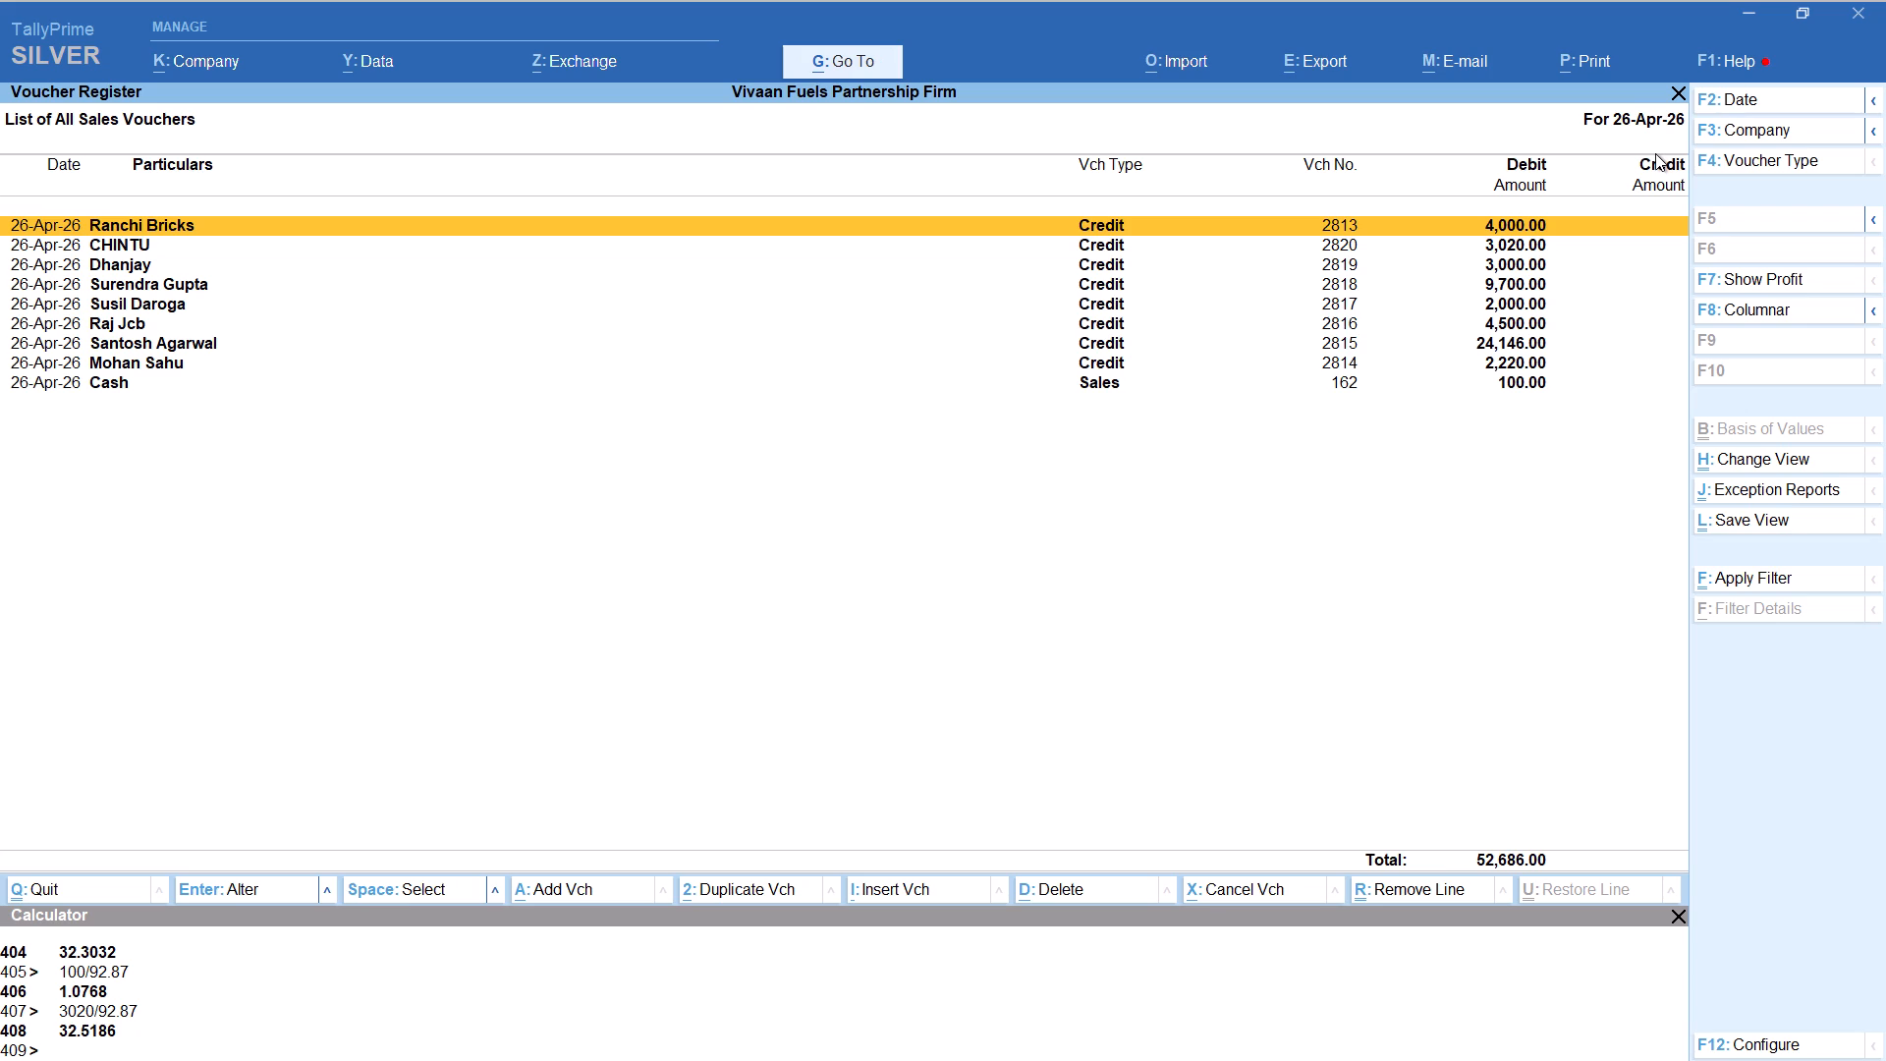
key("alt+a")
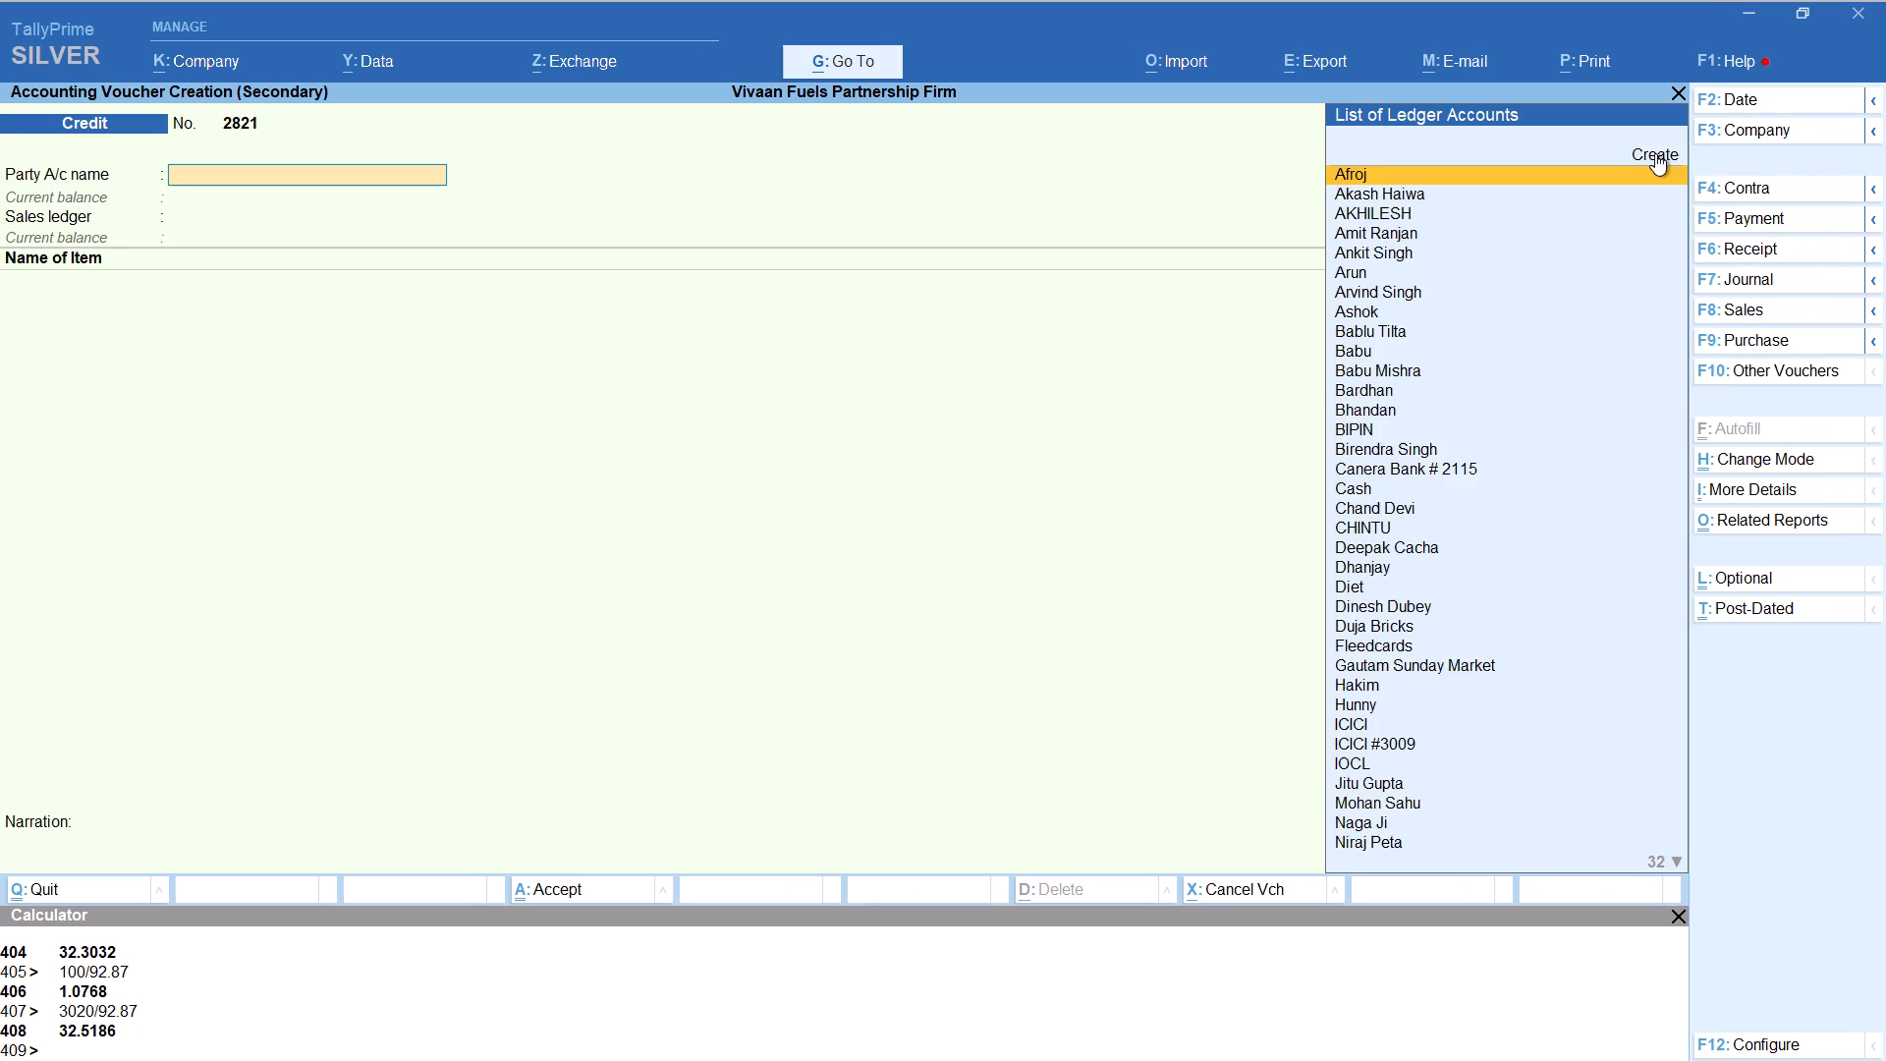
key("s")
type("unil")
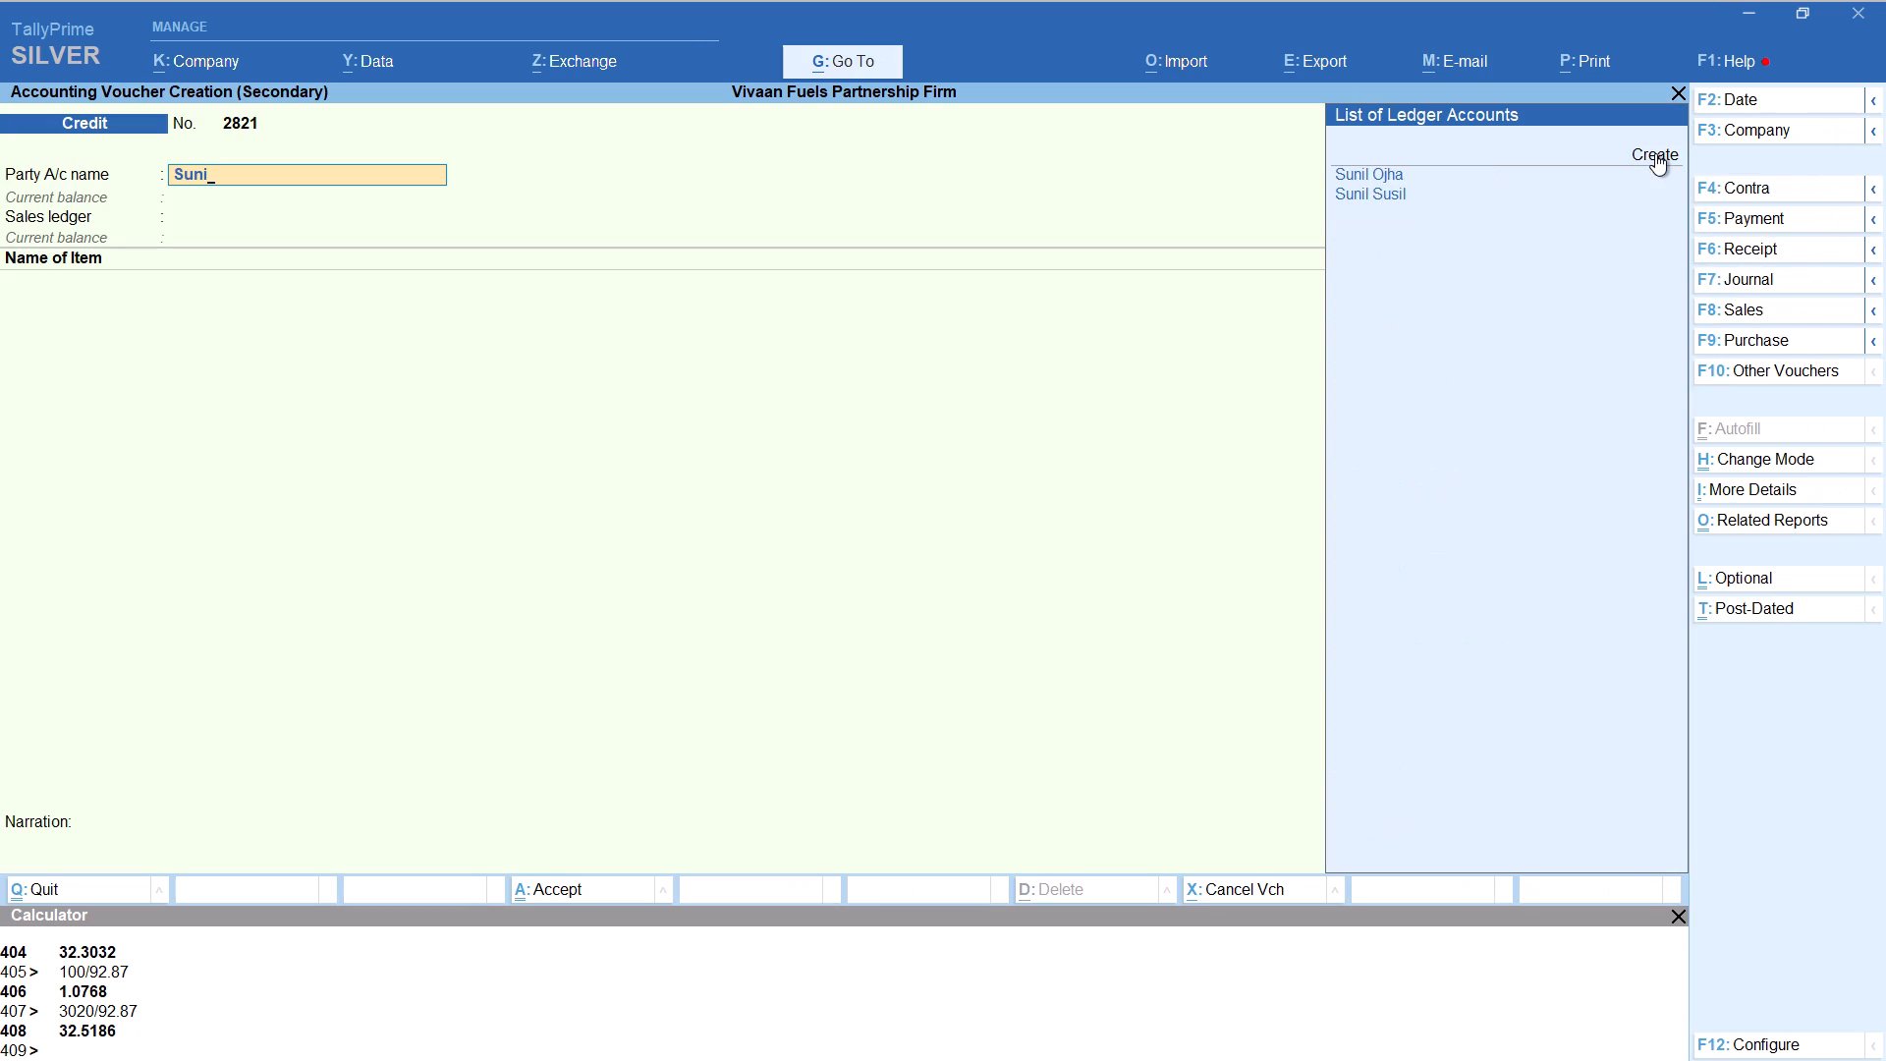
key("Down")
key("Return")
key("Return")
key("Return")
key("Return")
key("Return")
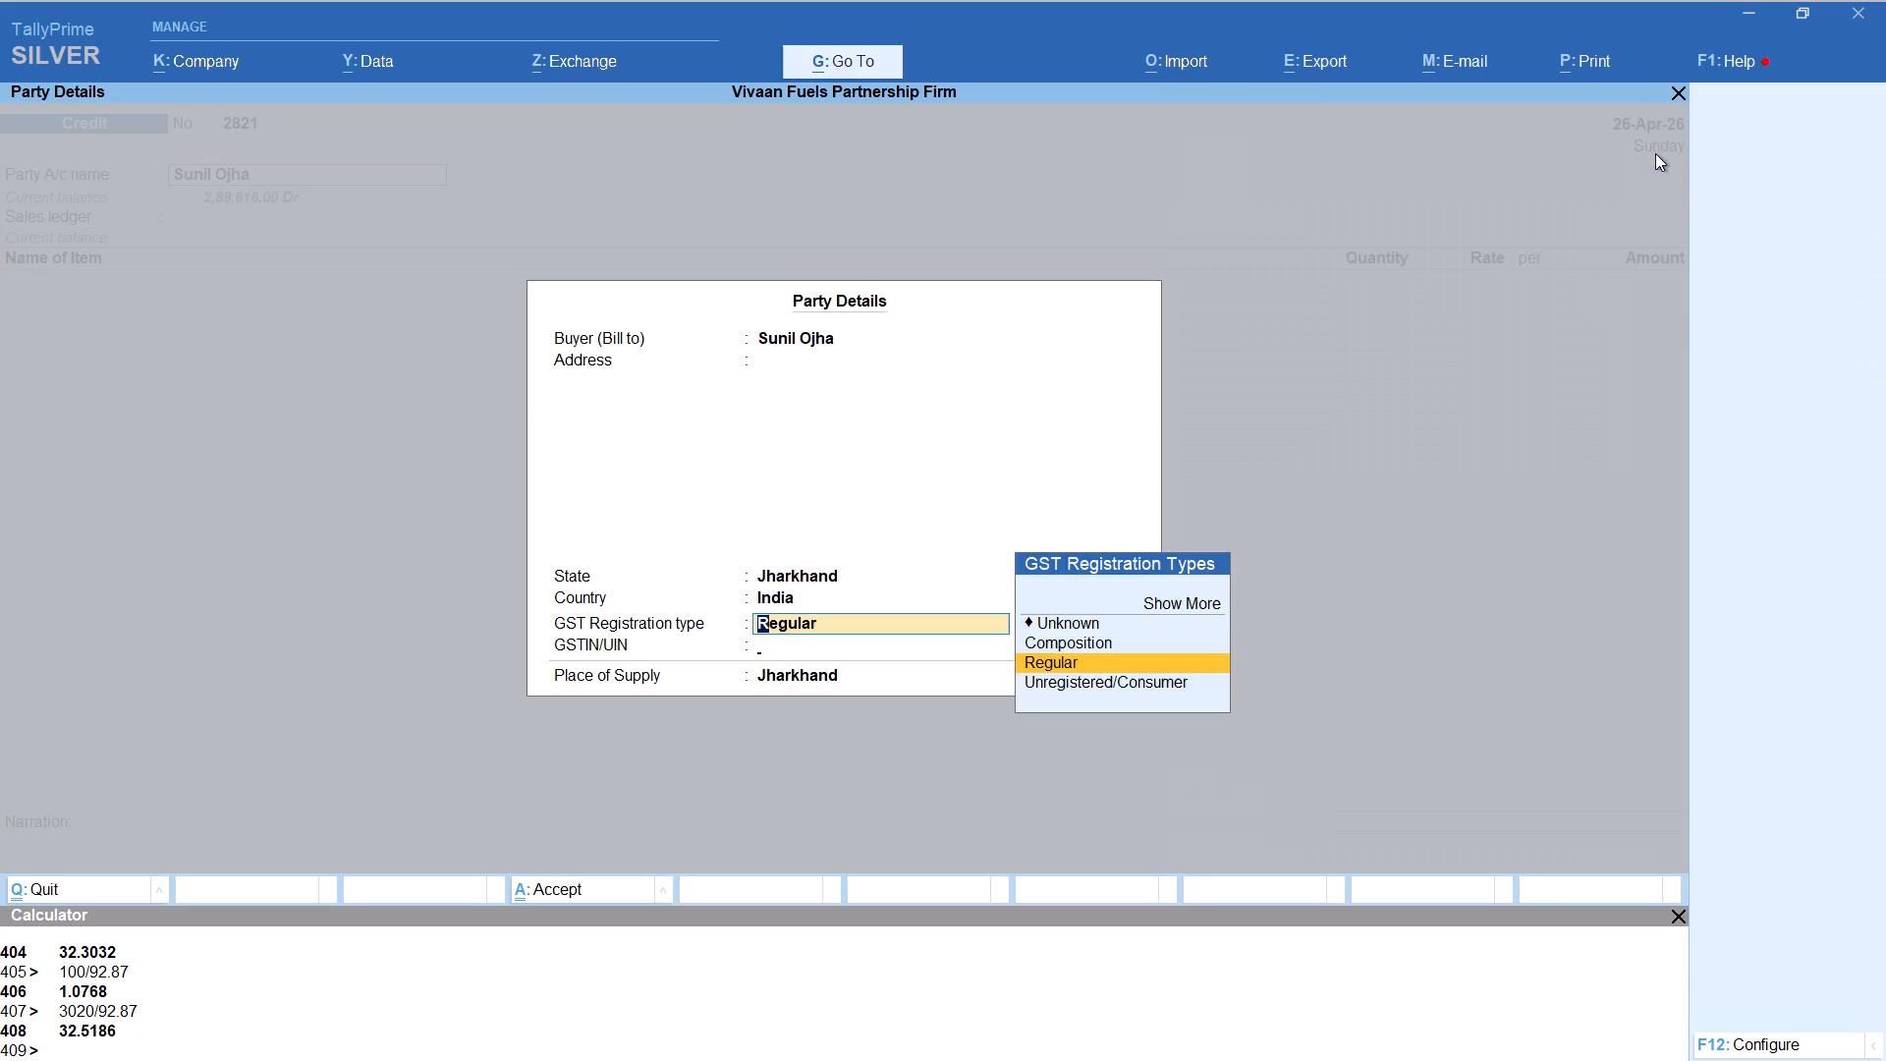
key("Return")
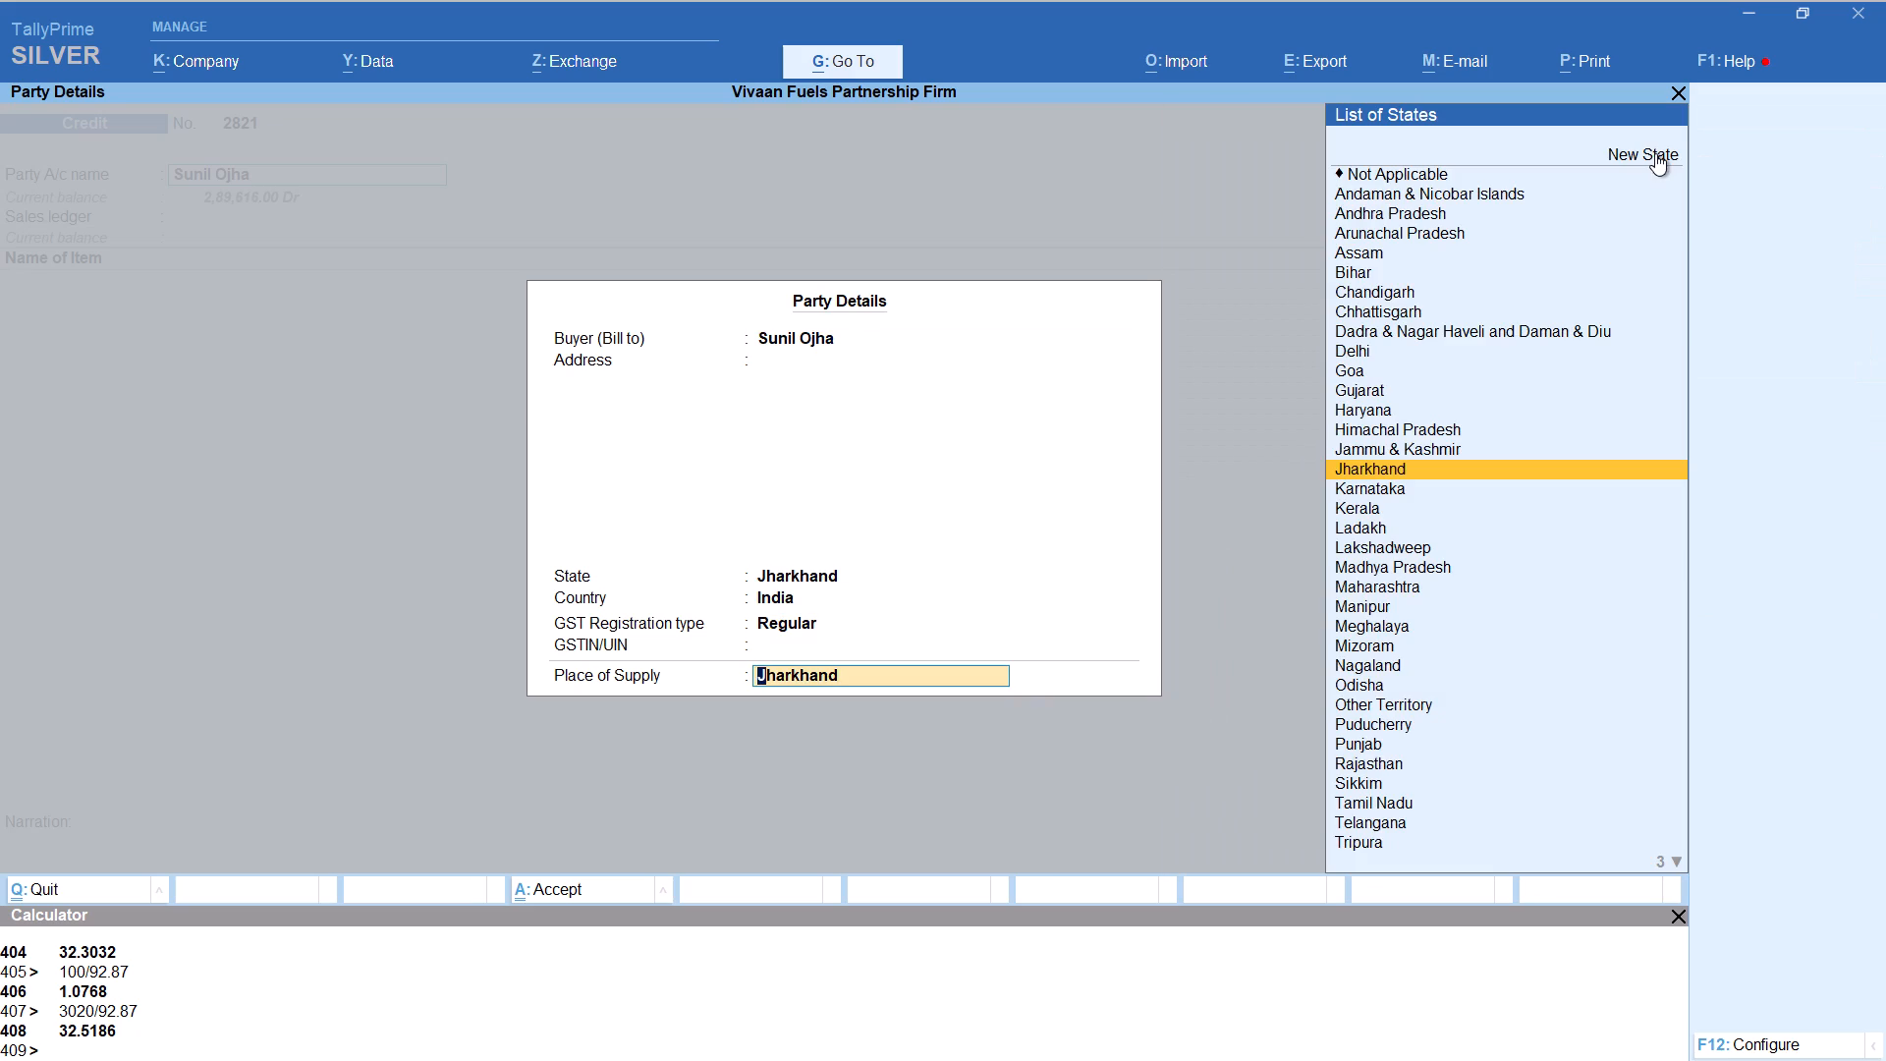
key("Return")
key("Return")
key("Return")
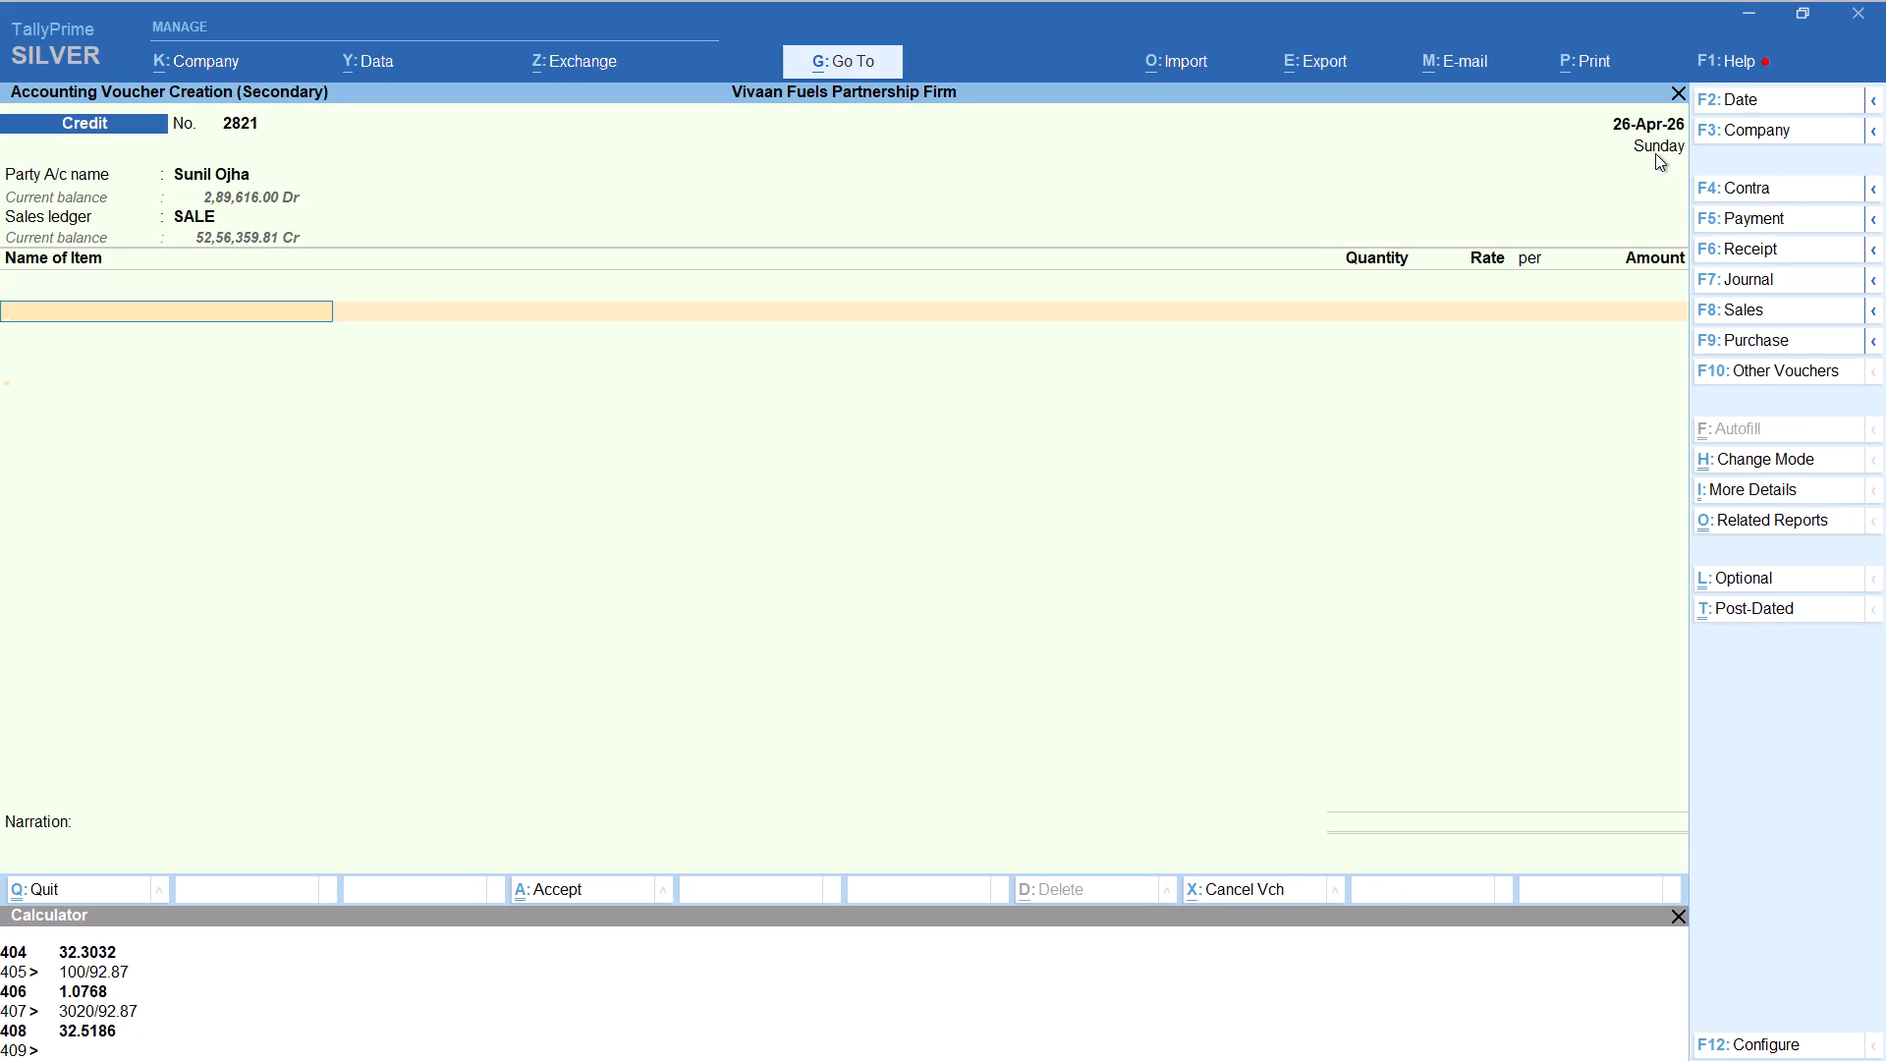
key("BackSpace")
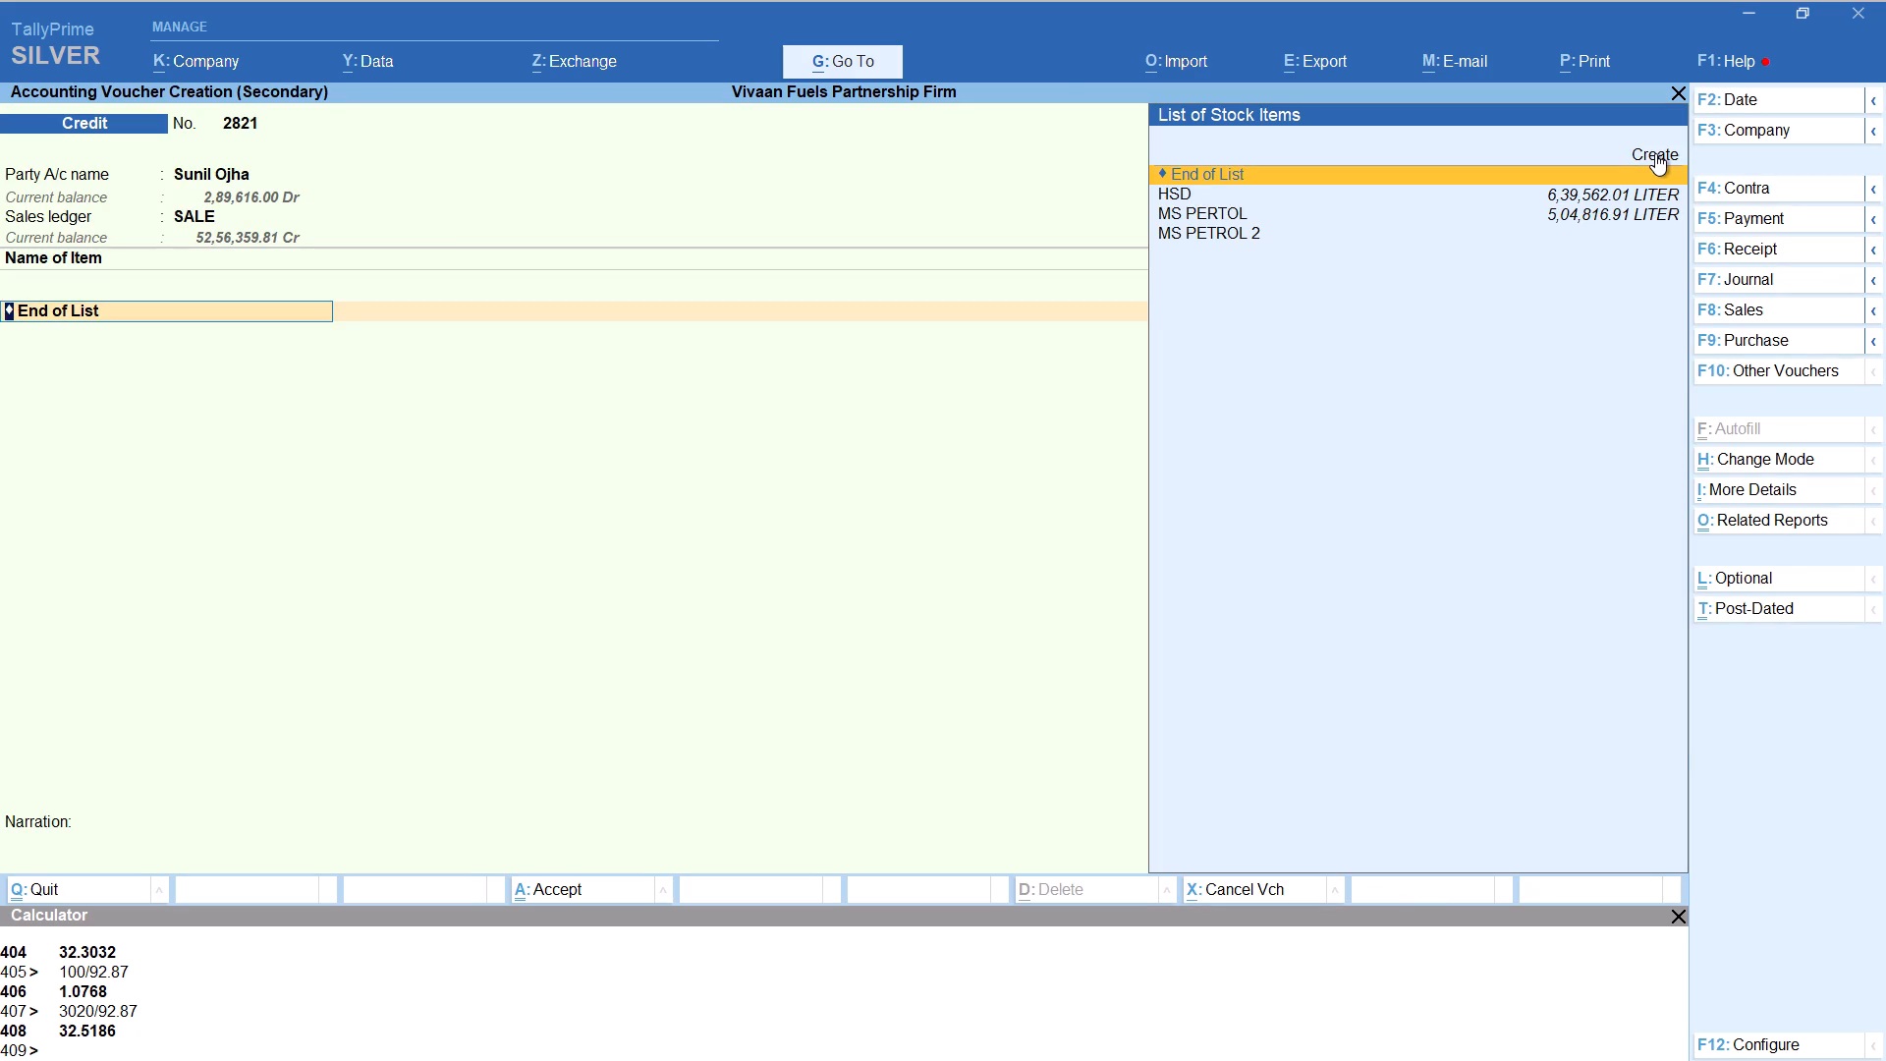
key("Down")
key("Return")
key("Up")
key("Return")
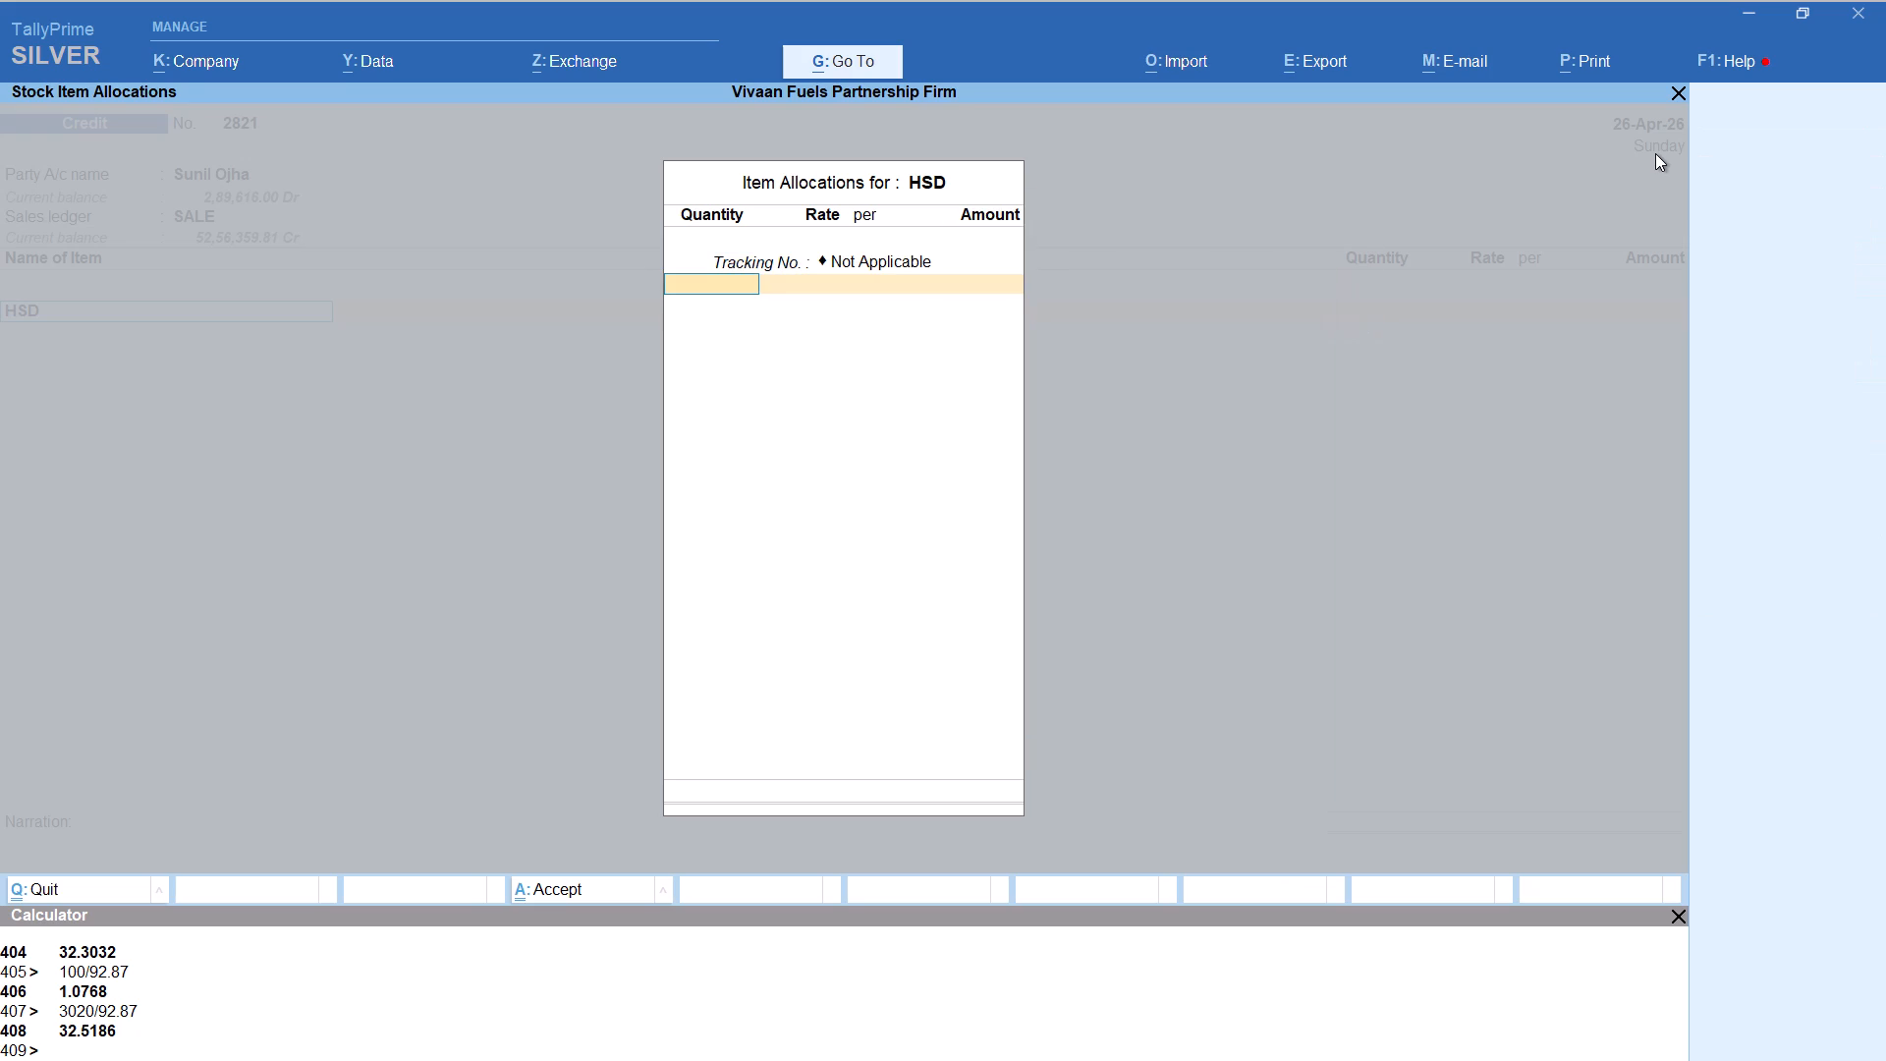
key("alt+c")
type("15156/92.87")
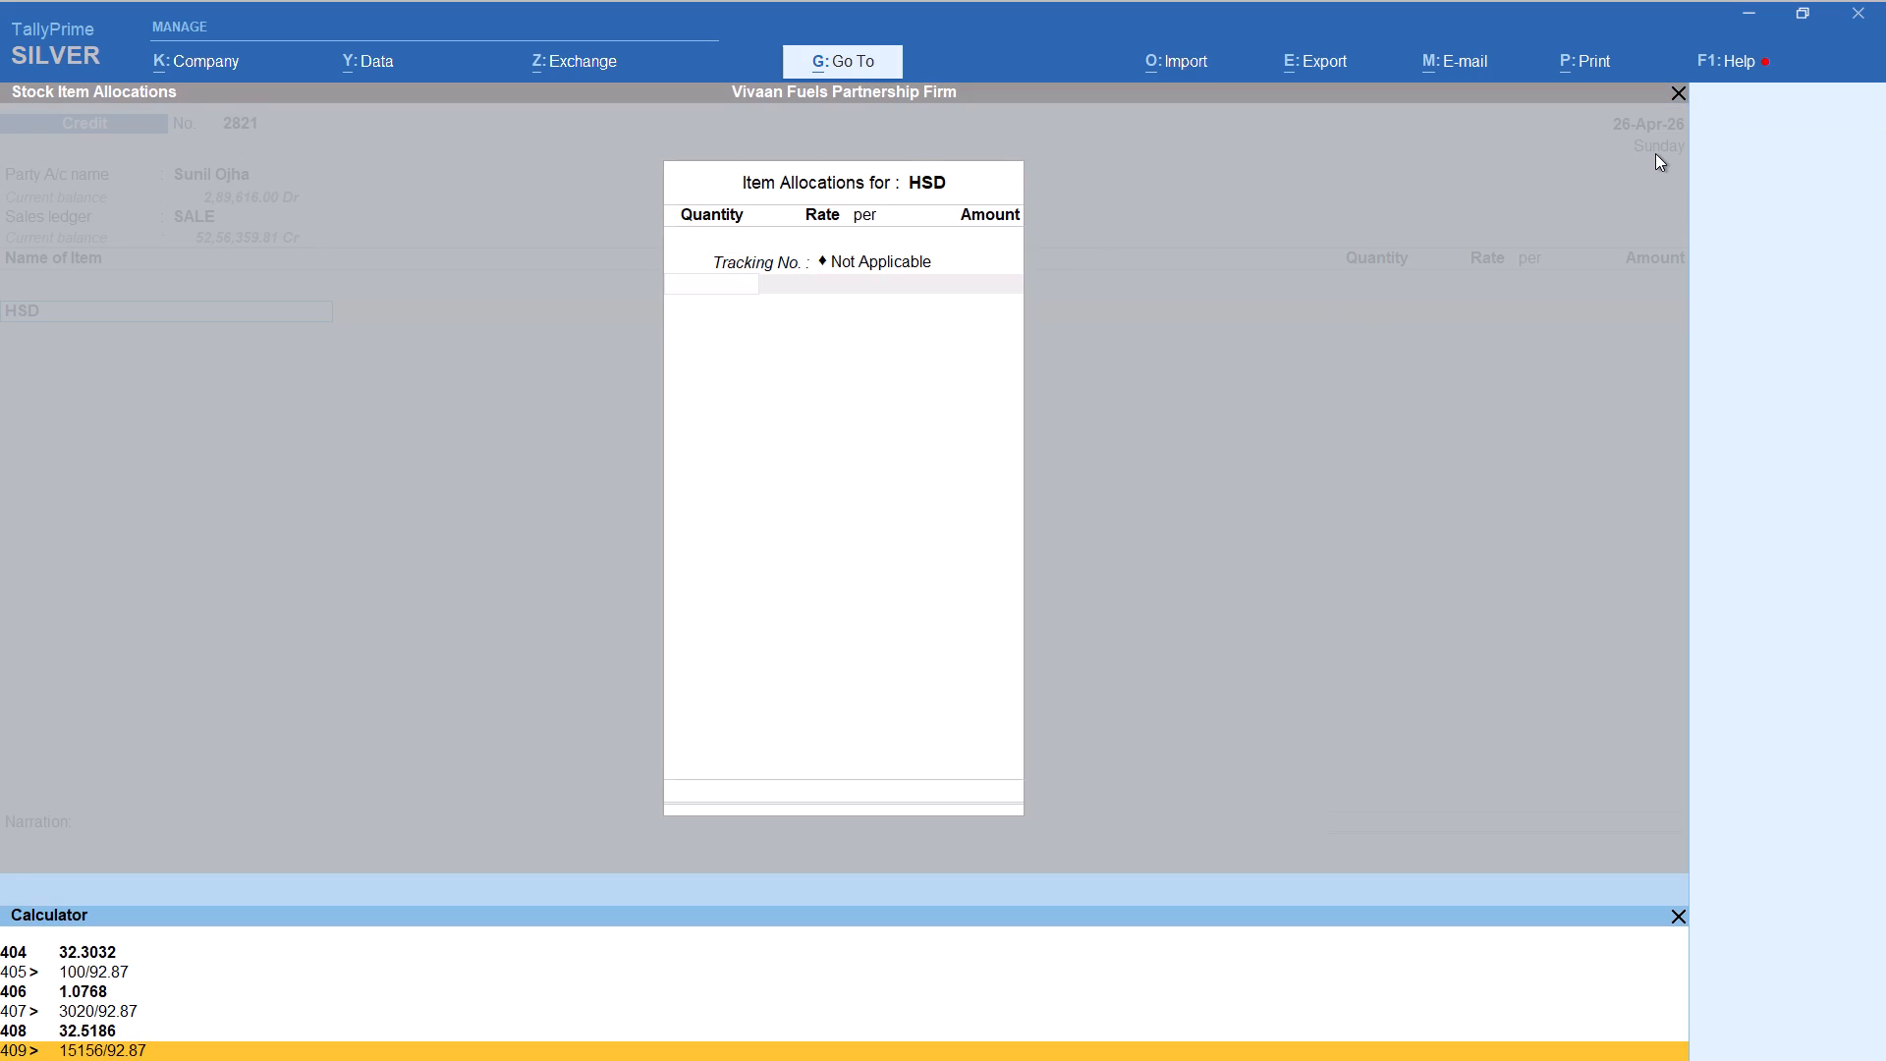
key("Return")
key("Return")
key("Return")
key("Return")
key("Return")
key("Return")
key("Return")
type("ru")
key("BackSpace")
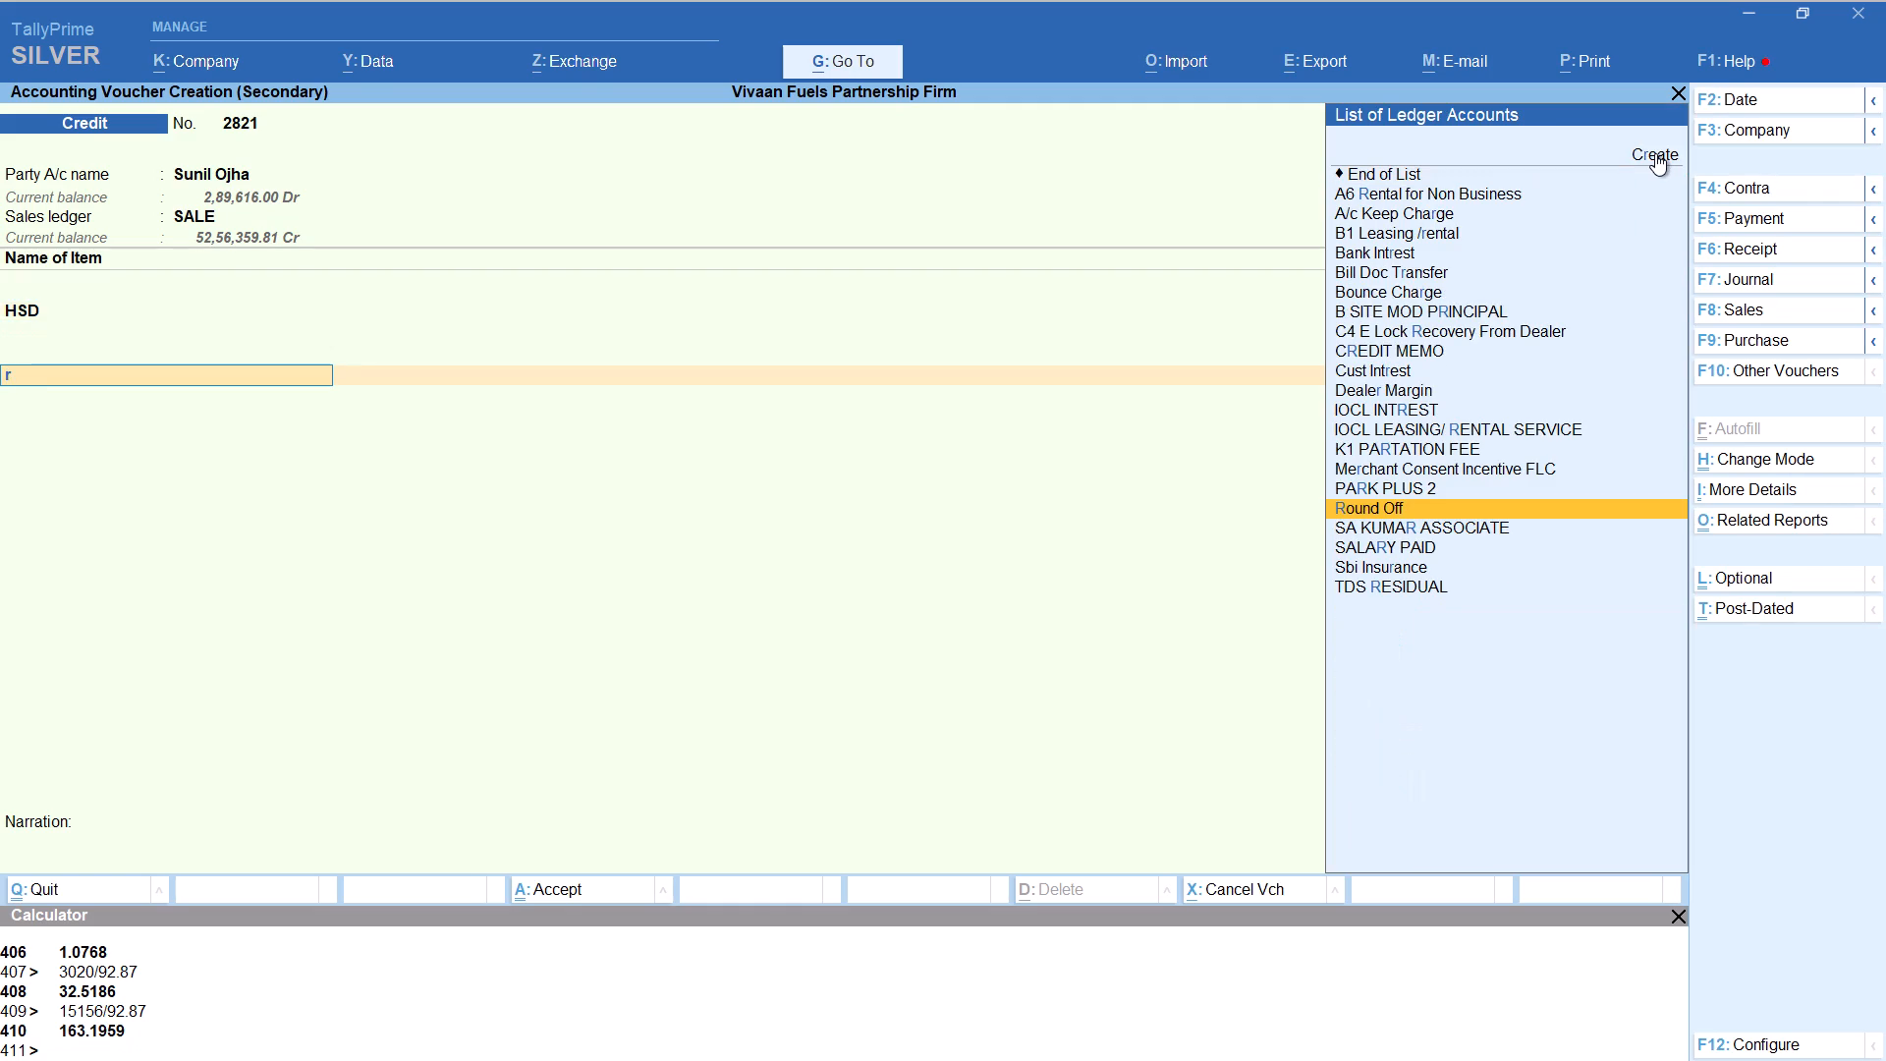
key("BackSpace")
key("o")
key("BackSpace")
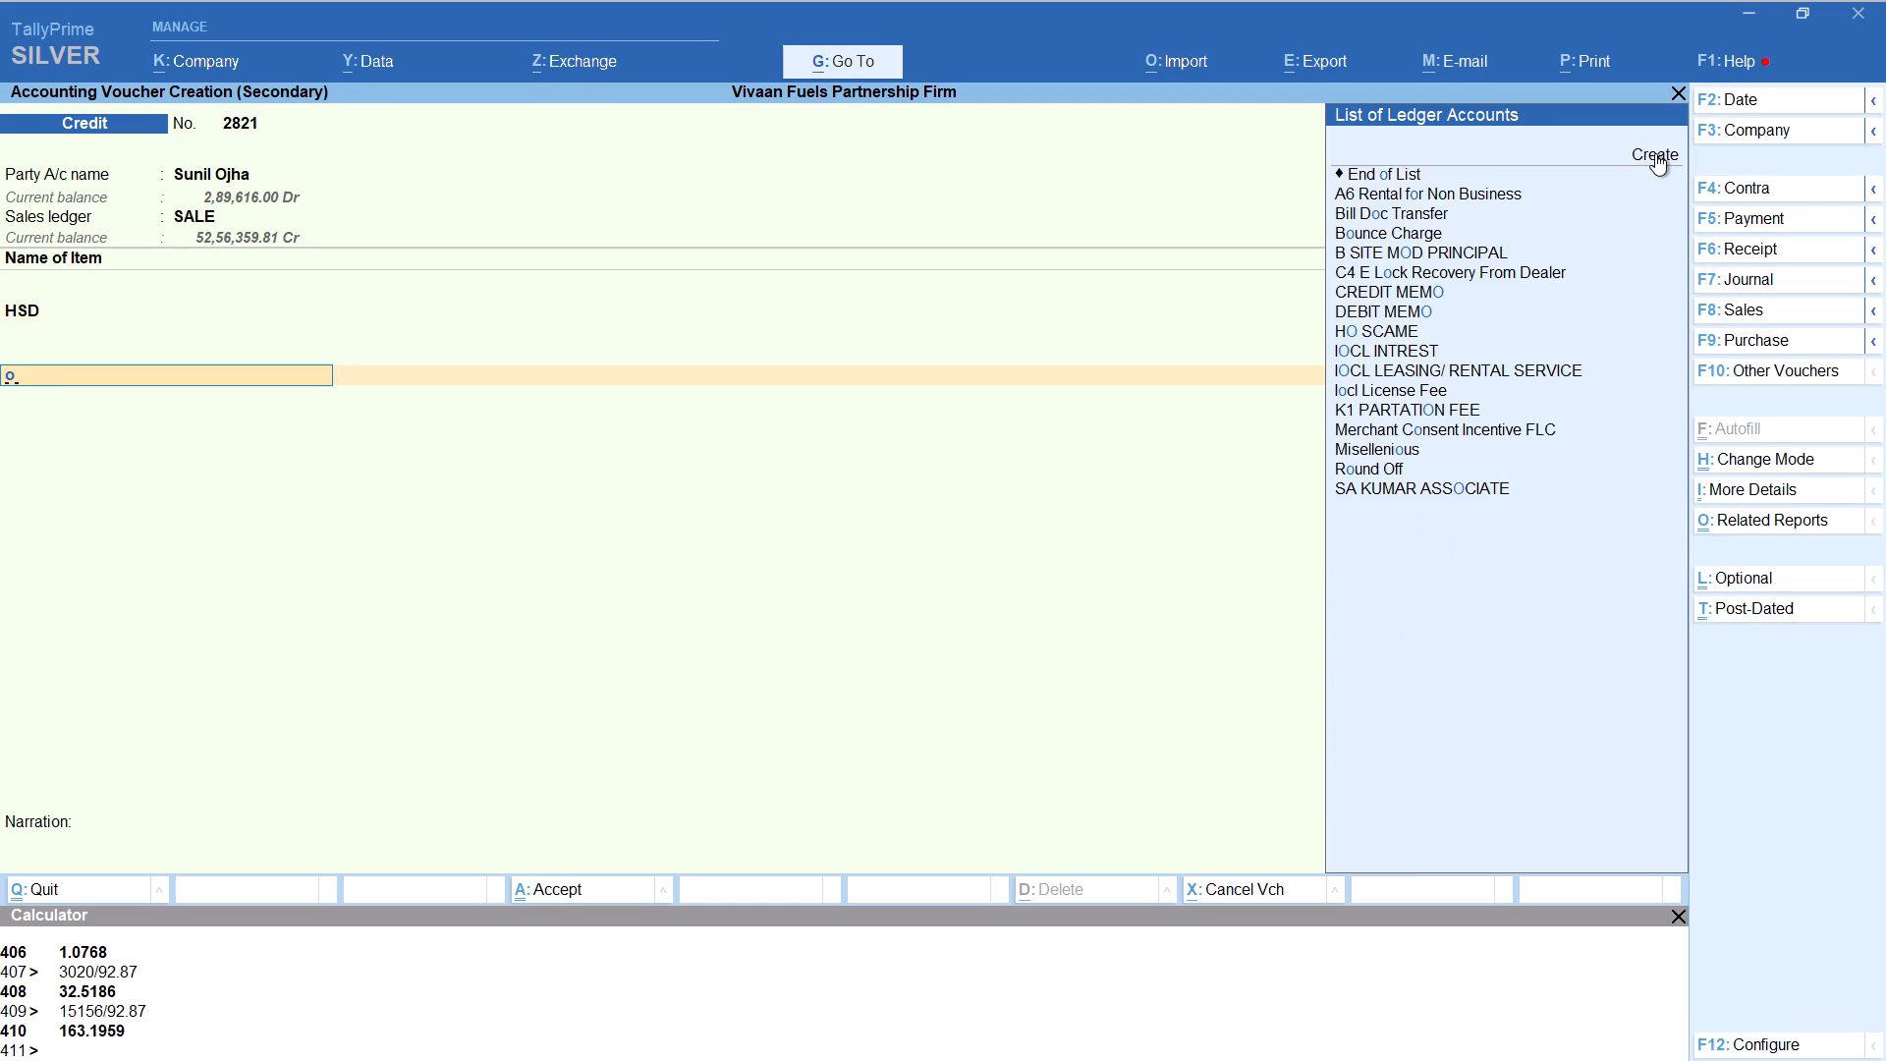
key("r")
type("ou")
key("Return")
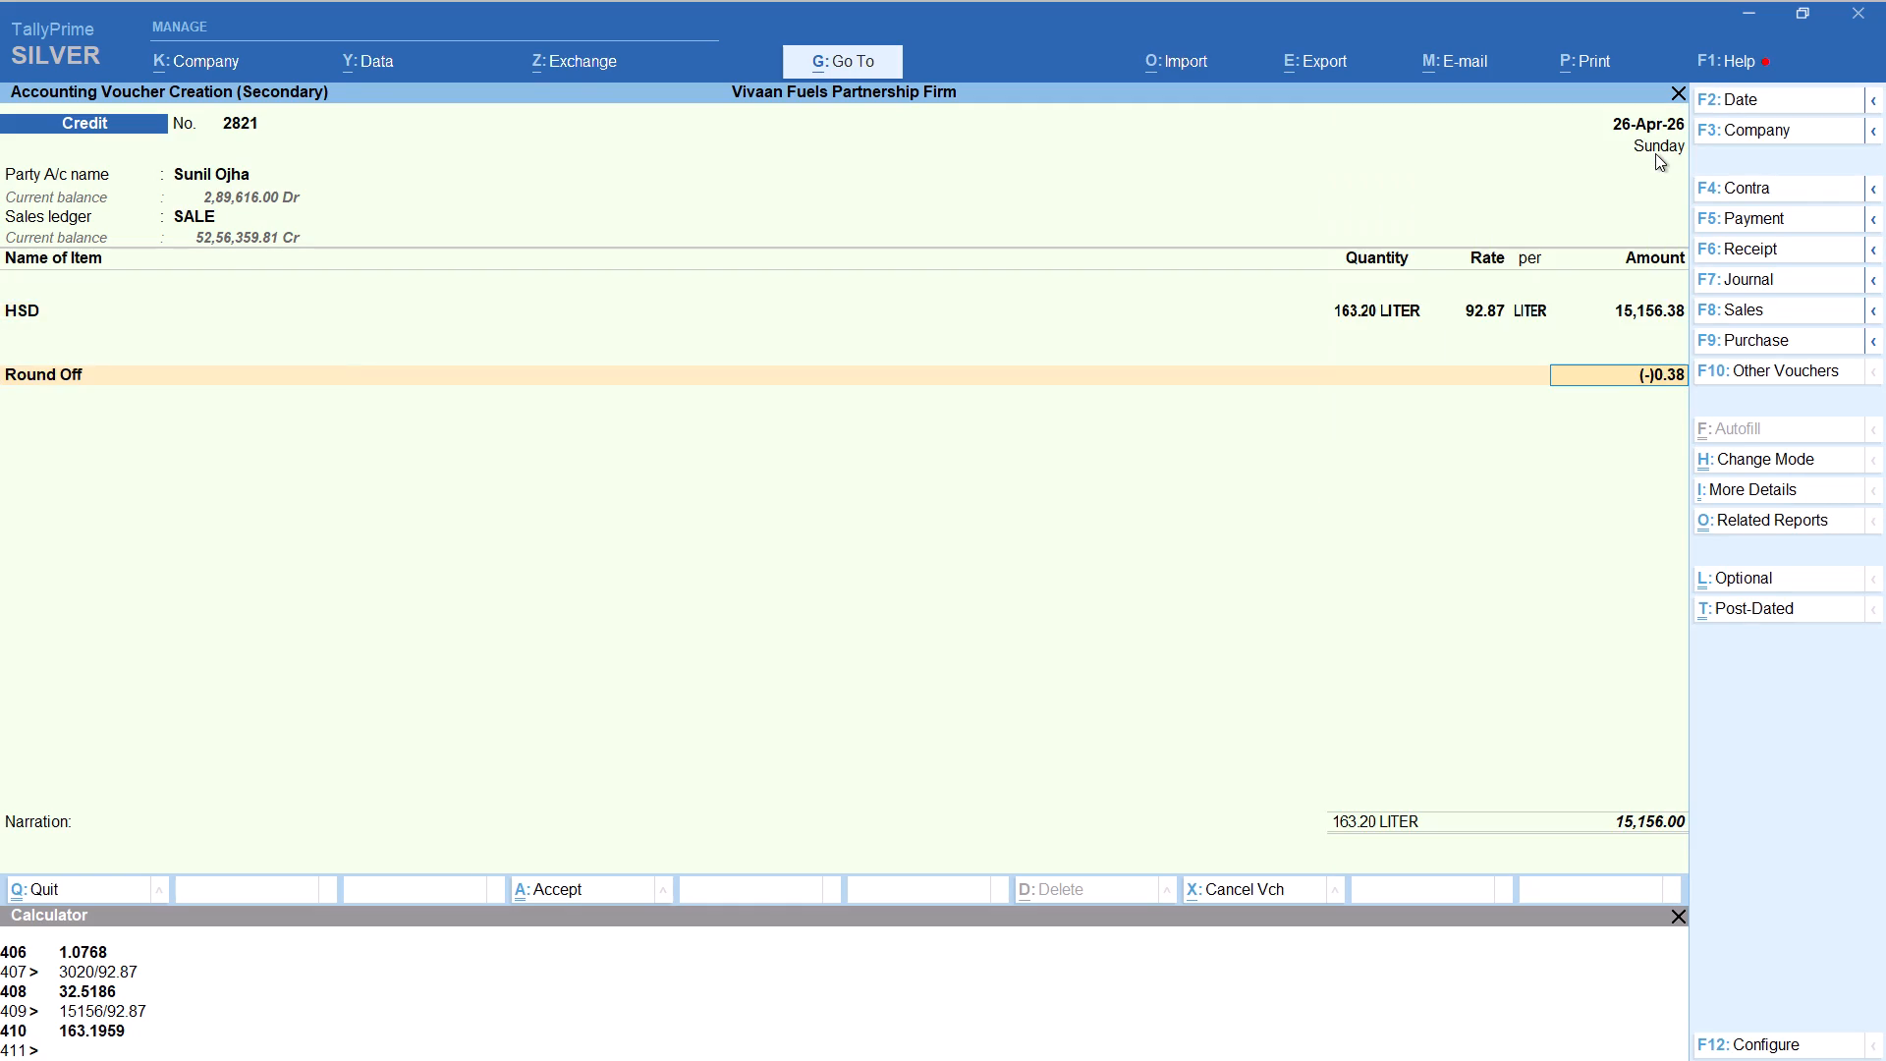
key("ctrl+a")
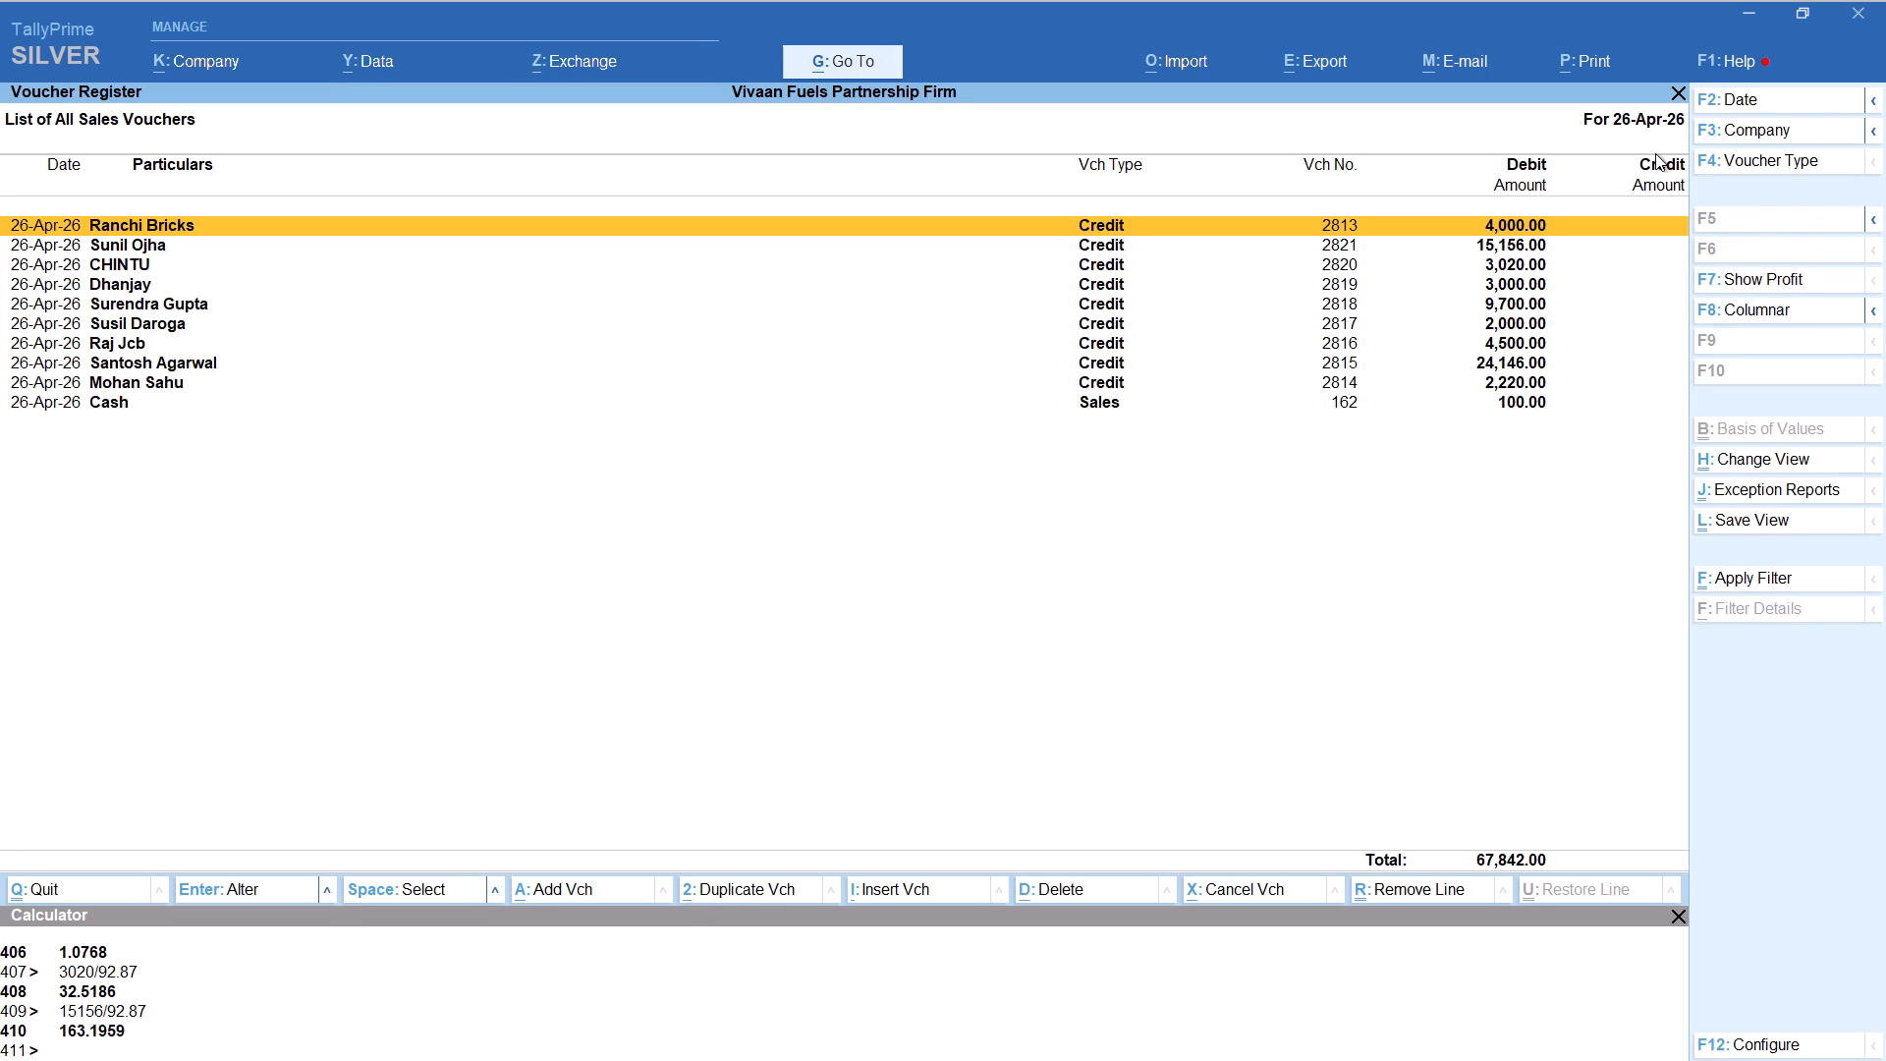
Start another 26-Apr-26 Credit voucher for party Pary Bricks, keeping the party details and the SALE ledger.
key("alt+a")
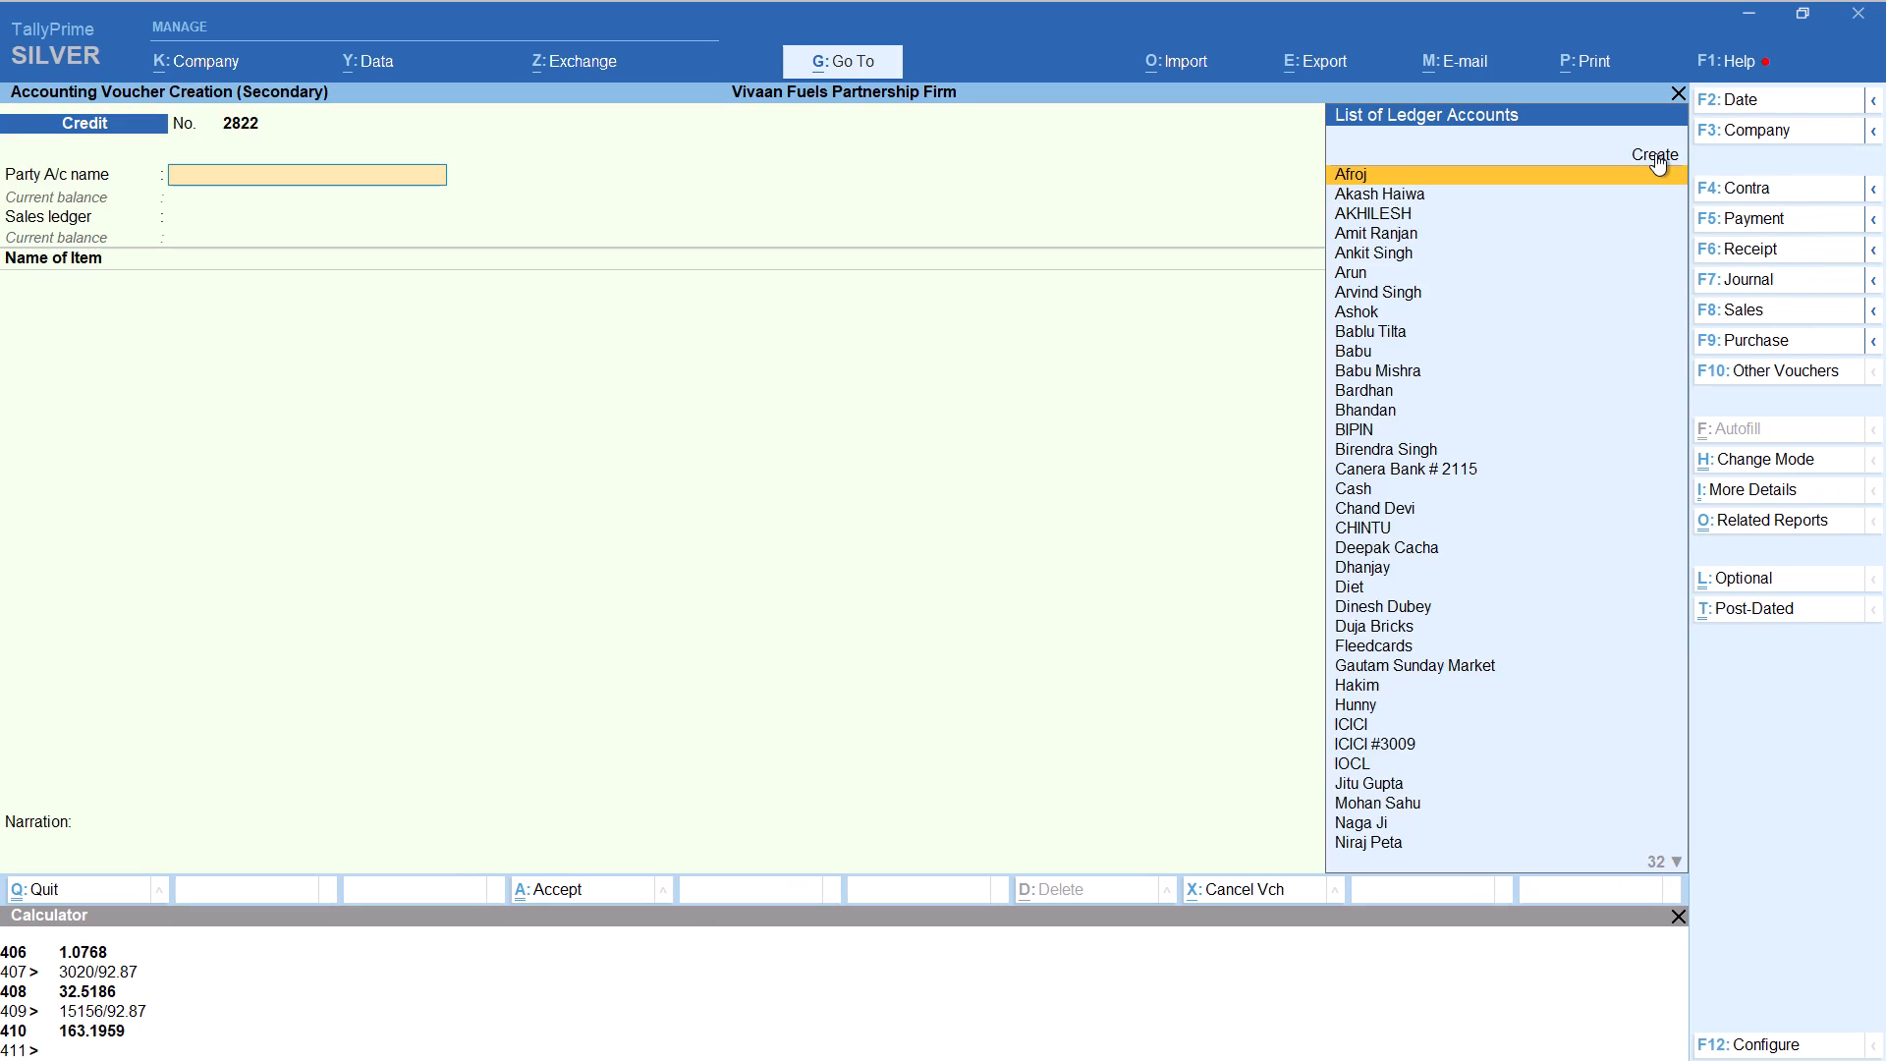
type("par")
key("Return")
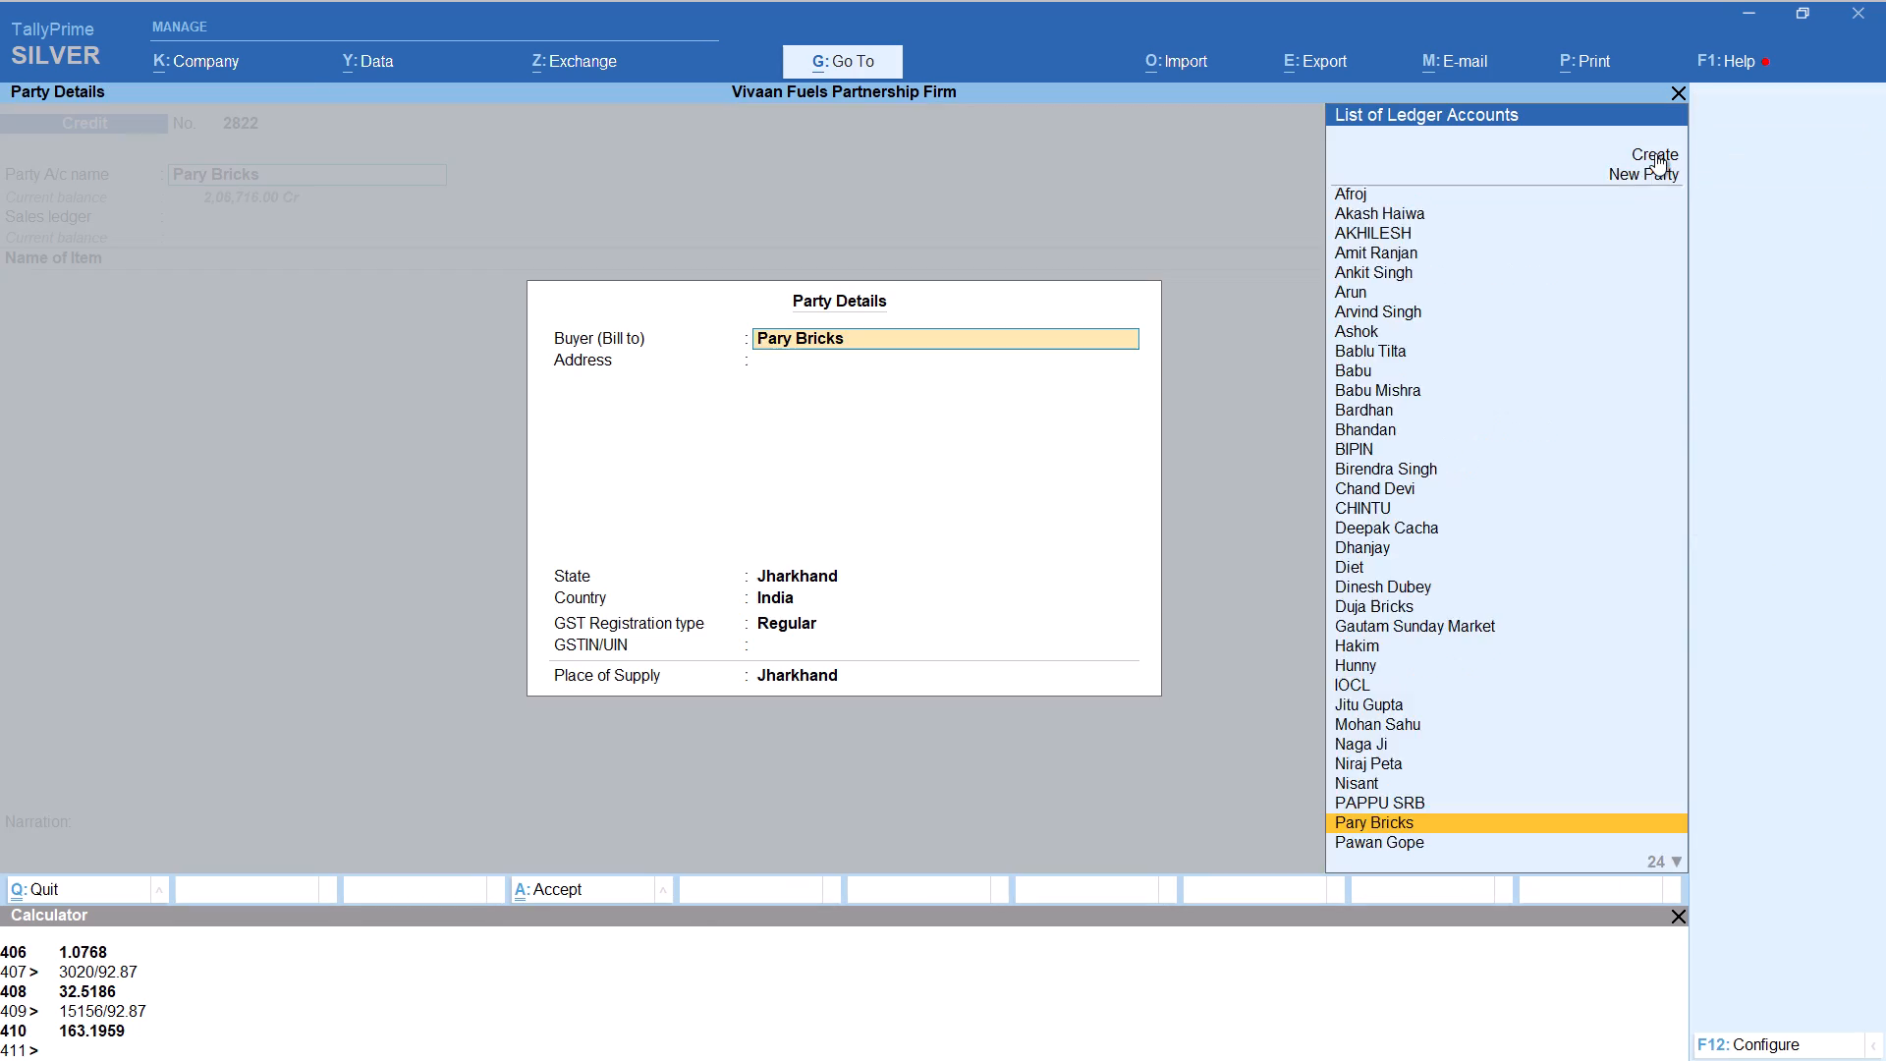
key("Return")
key("Return")
key("Return")
key("Return")
key("Return")
key("Return")
key("Return")
Add HSD to the Pary Bricks voucher with tracking number Not Applicable, quantity calculated as 4510/92.87, at rate 92.87 per LITER.
type("hs")
key("Return")
key("Up")
key("Return")
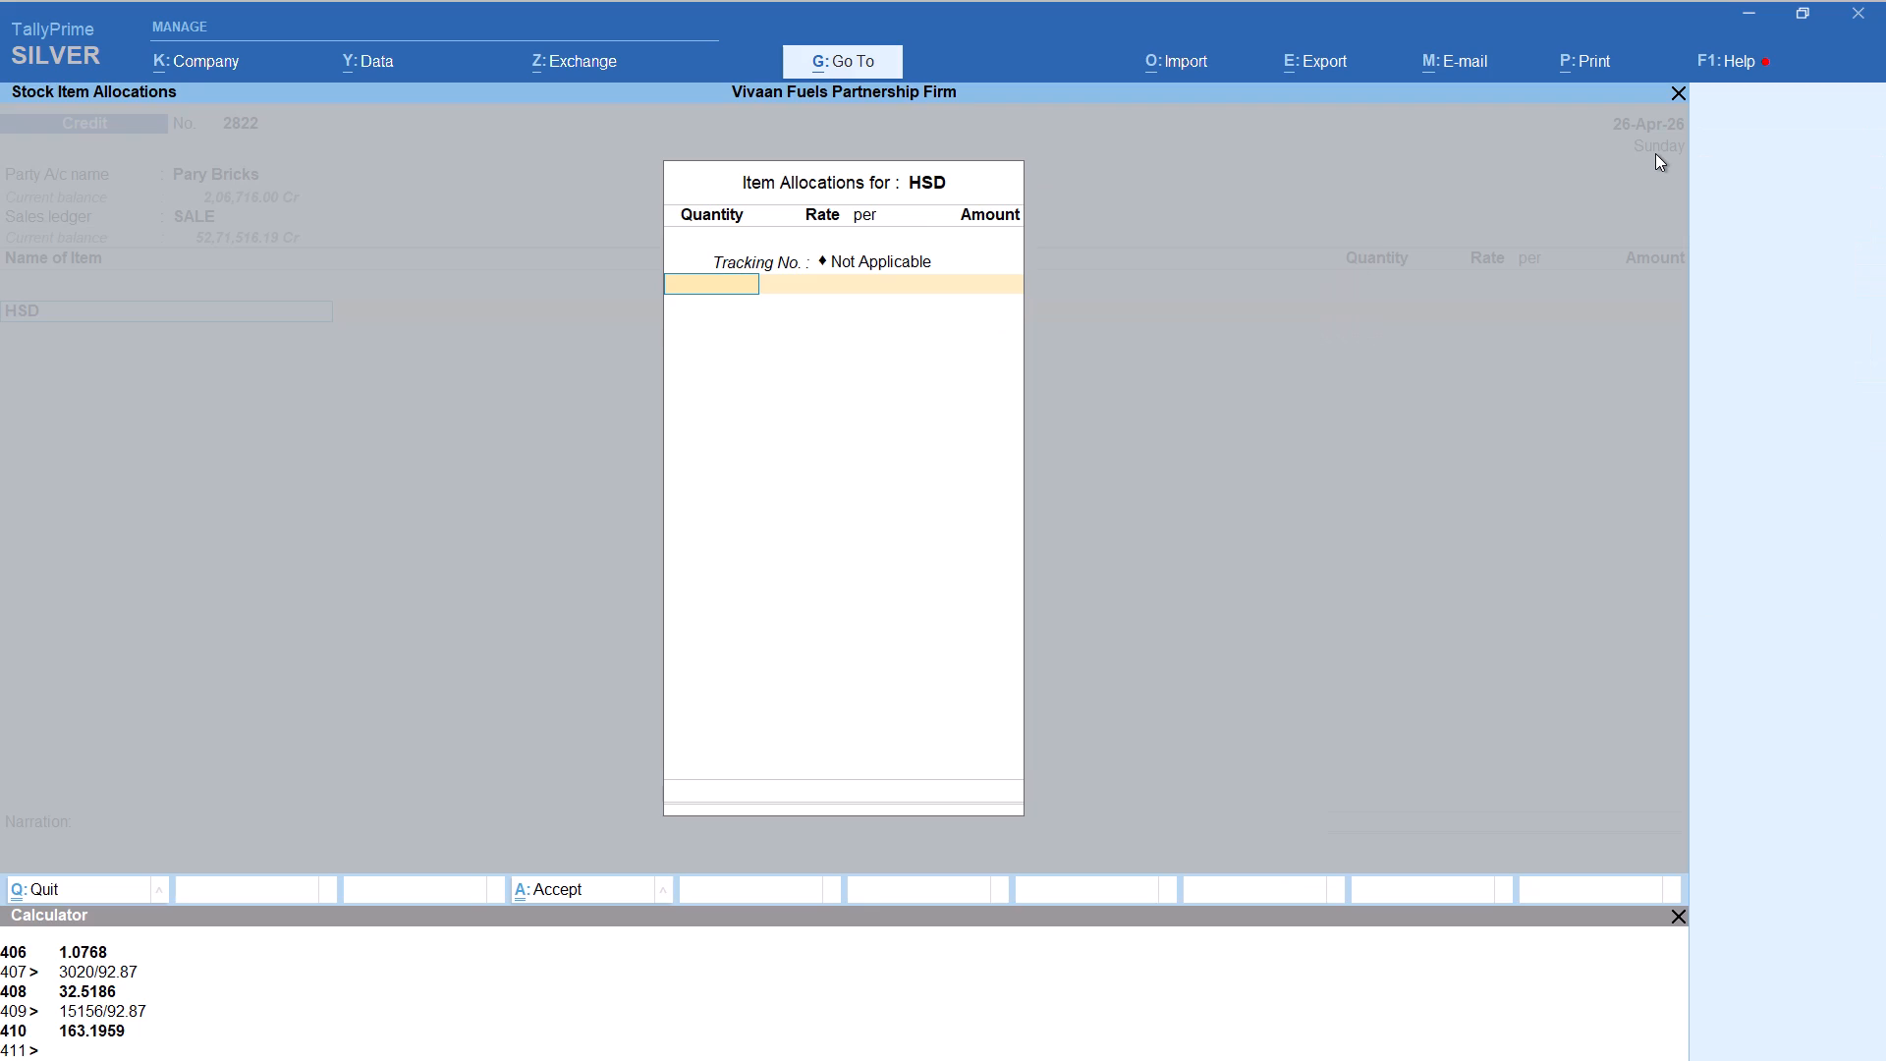
key("alt+c")
type("4510")
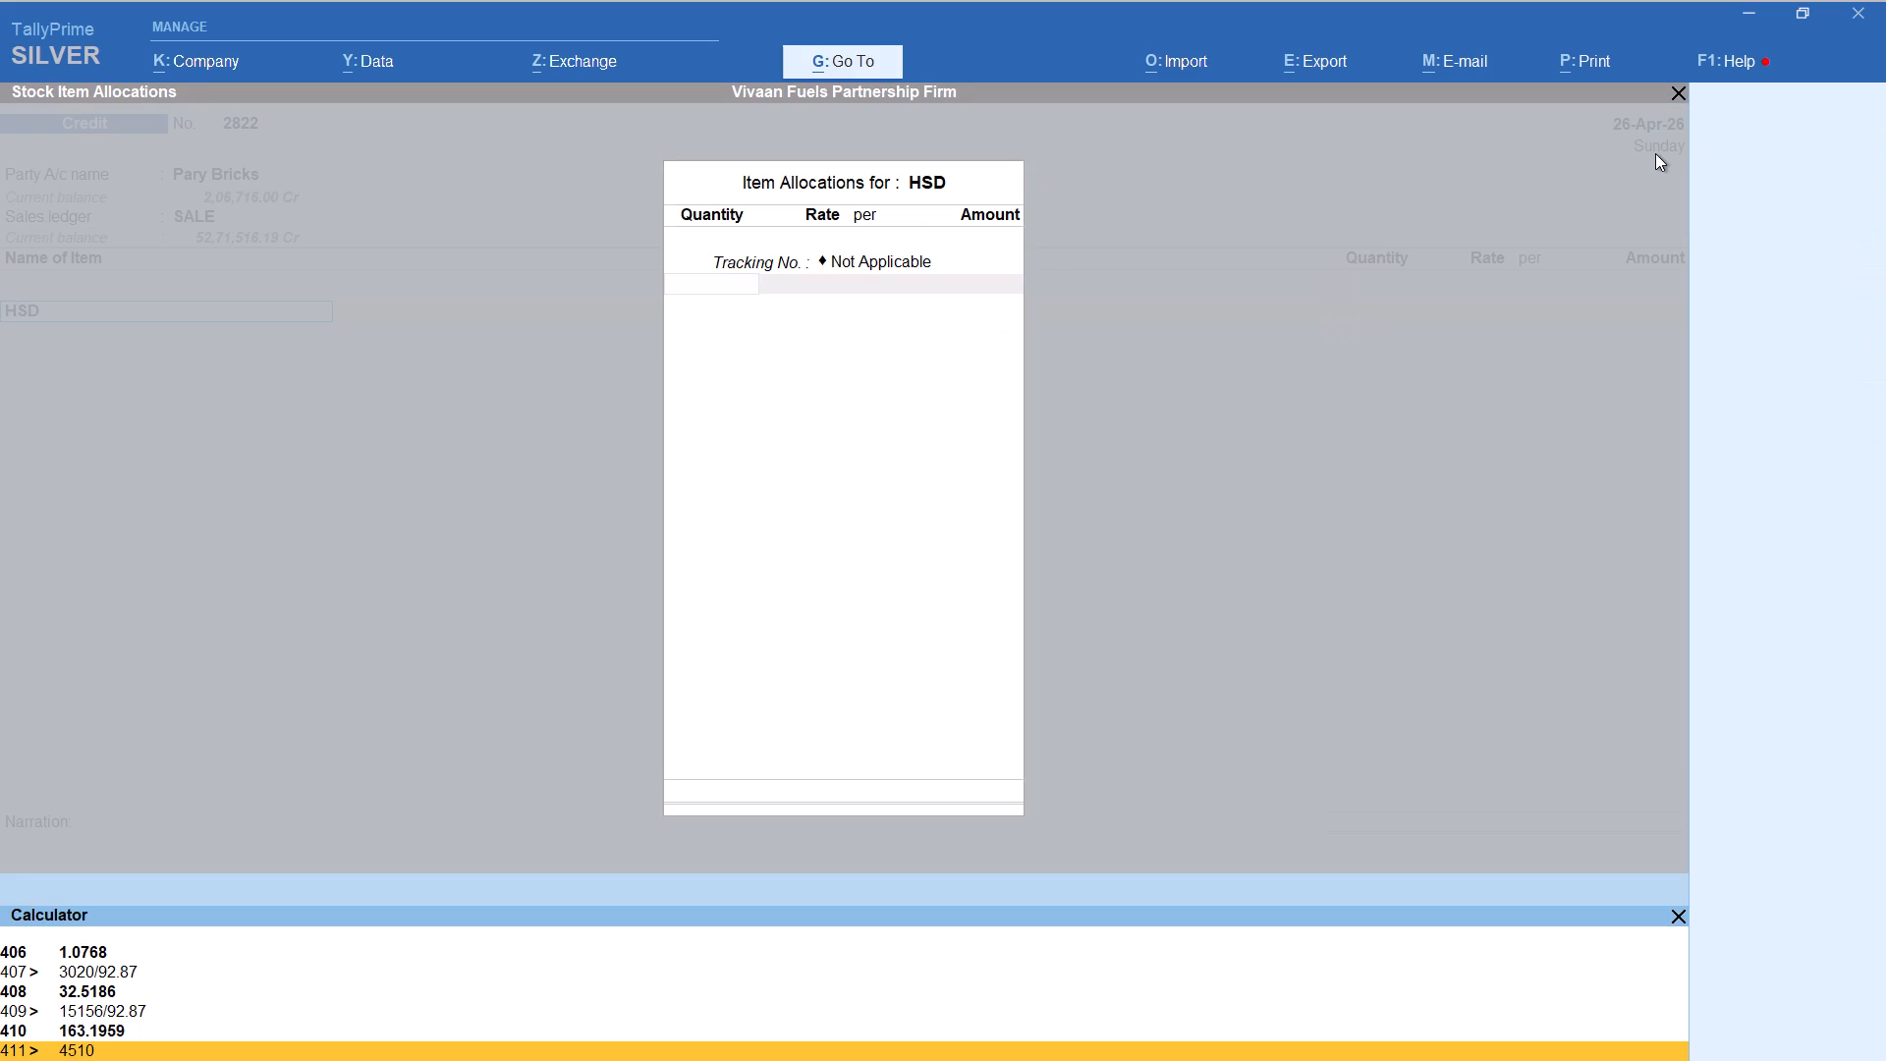
type("/92.87")
key("Return")
key("Return")
key("Return")
key("Return")
key("Return")
key("Return")
key("Return")
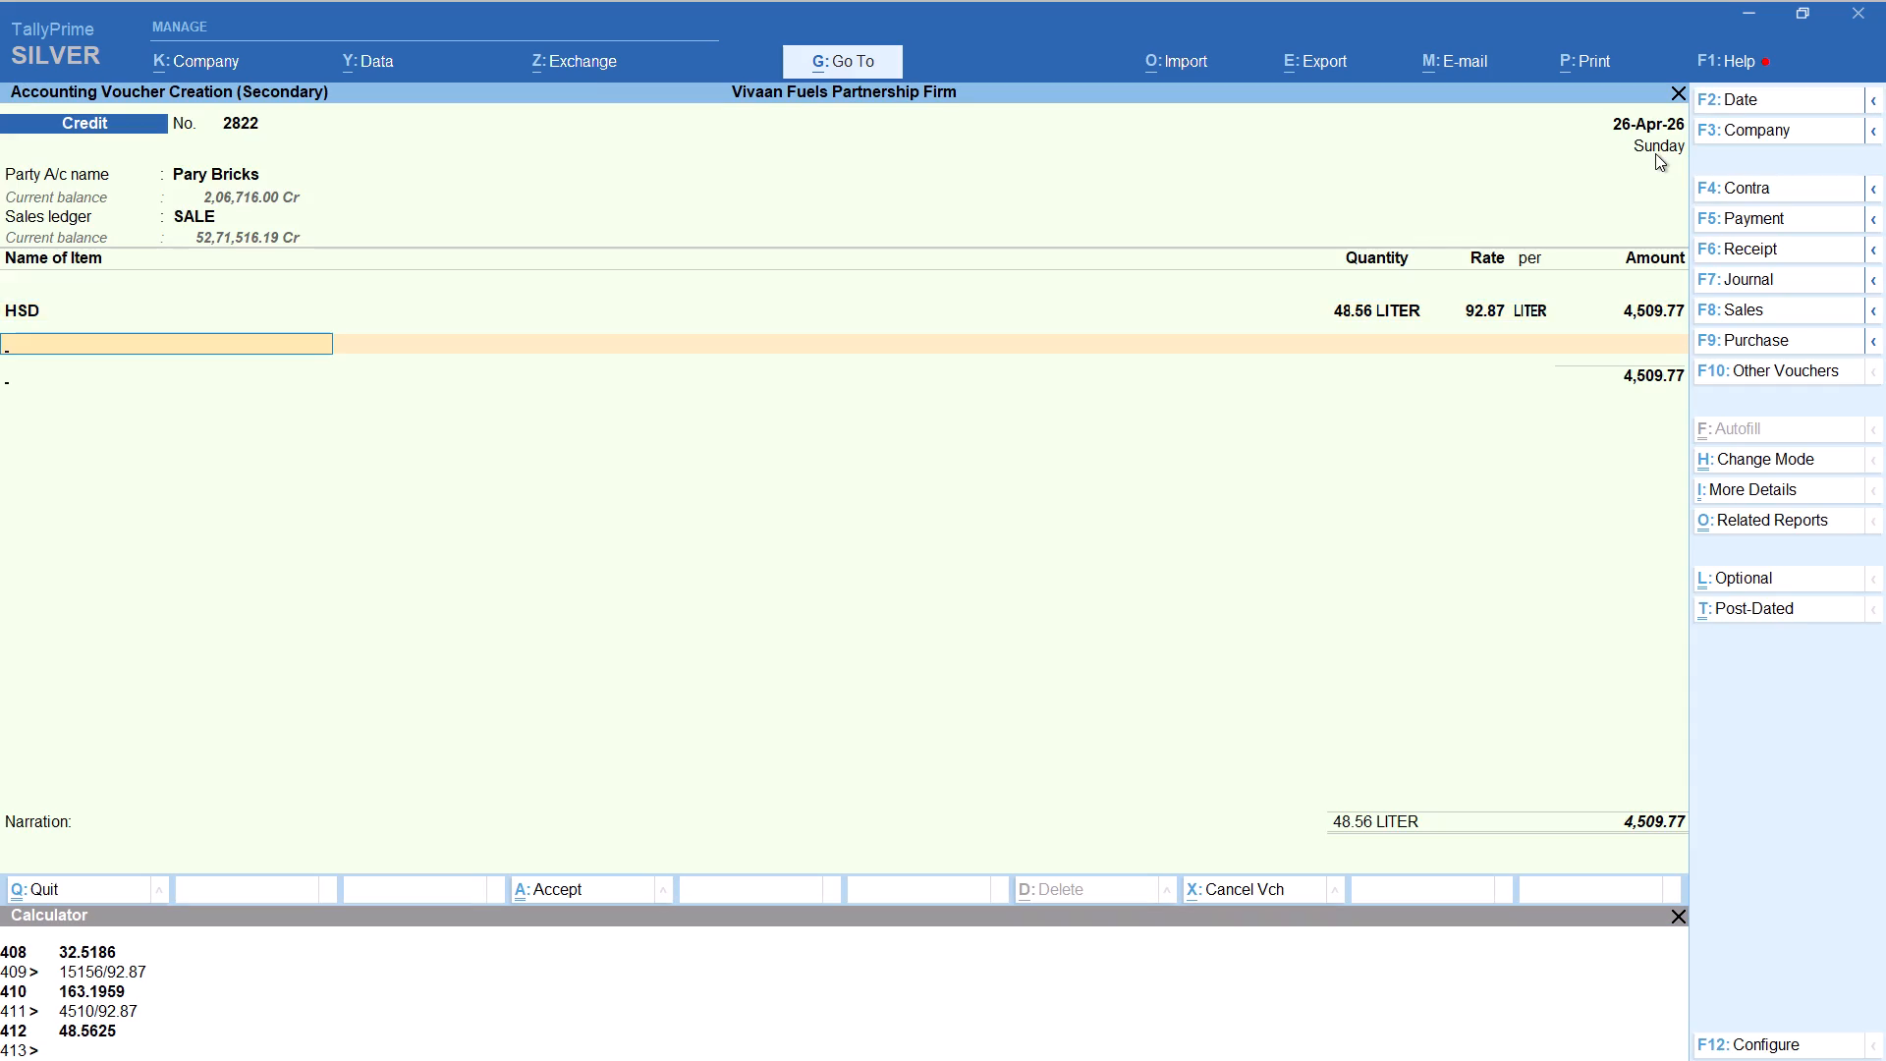
Add the Round Off ledger to bring the Pary Bricks voucher to 4,510.00.
type("rou")
key("Return")
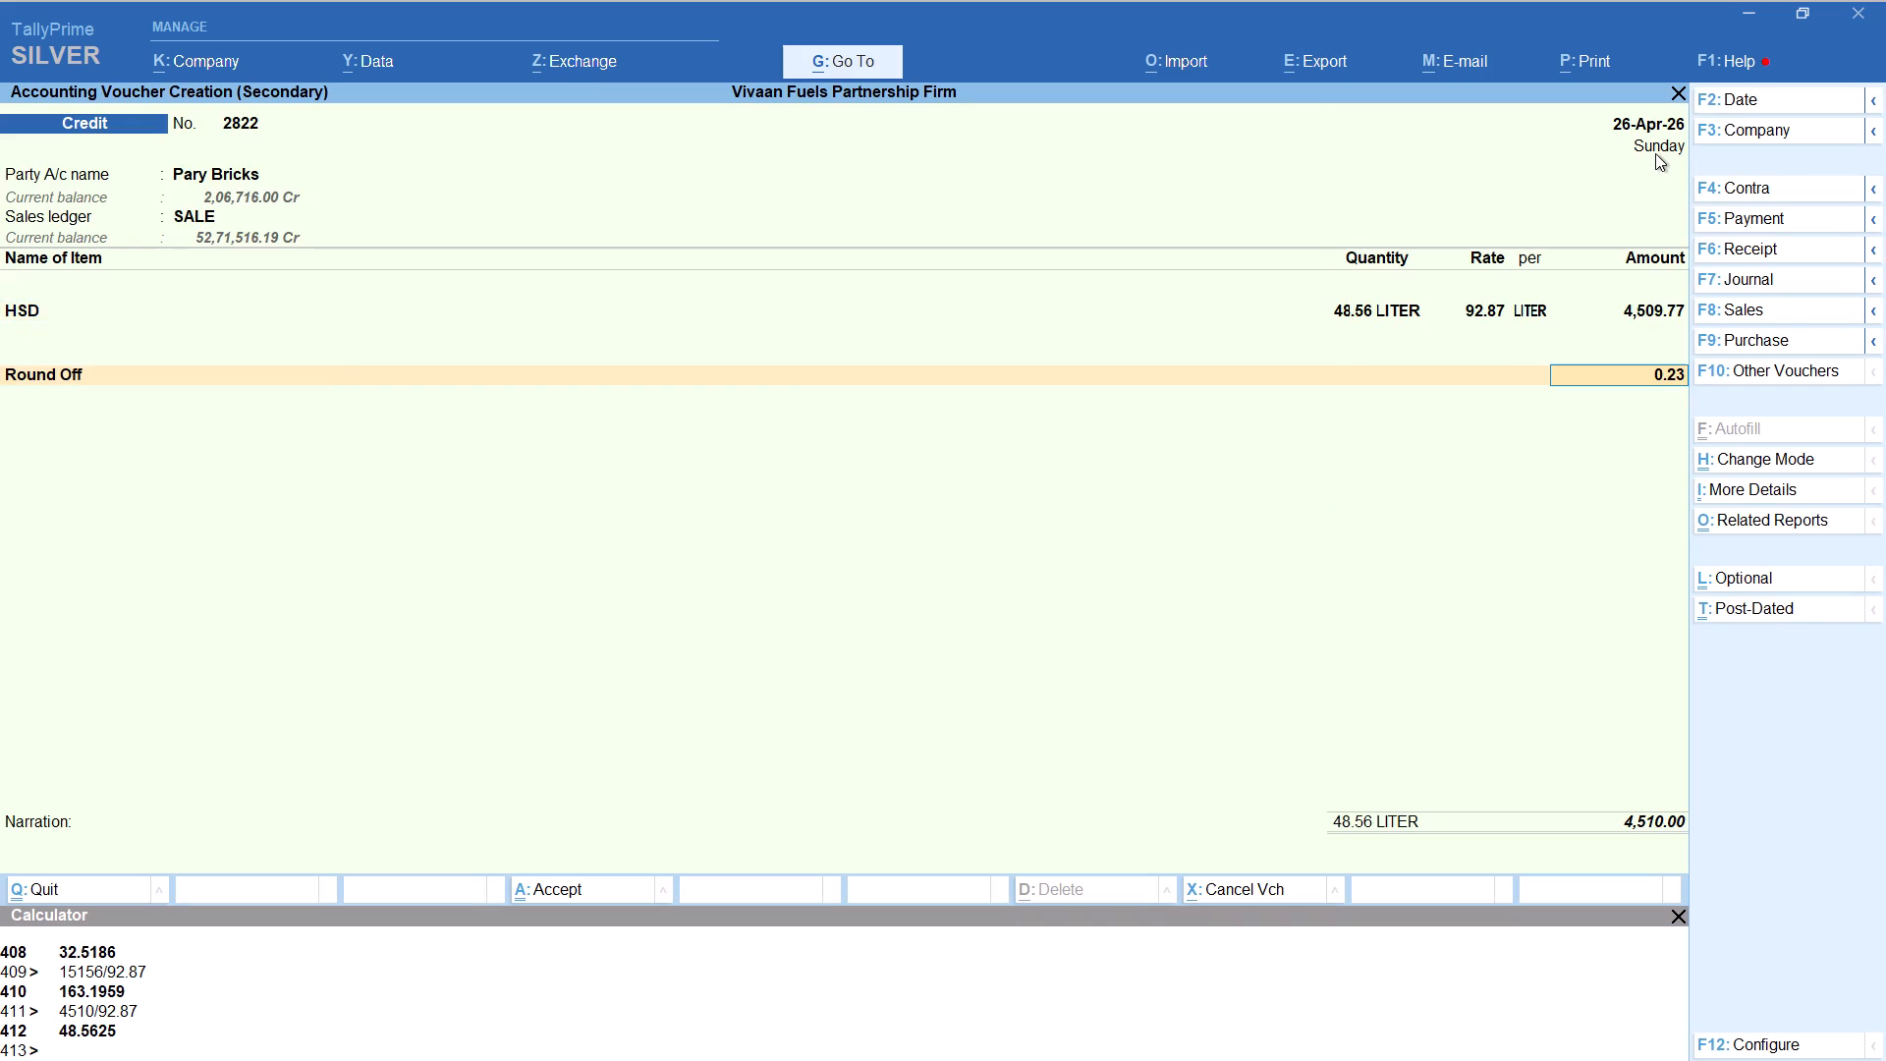
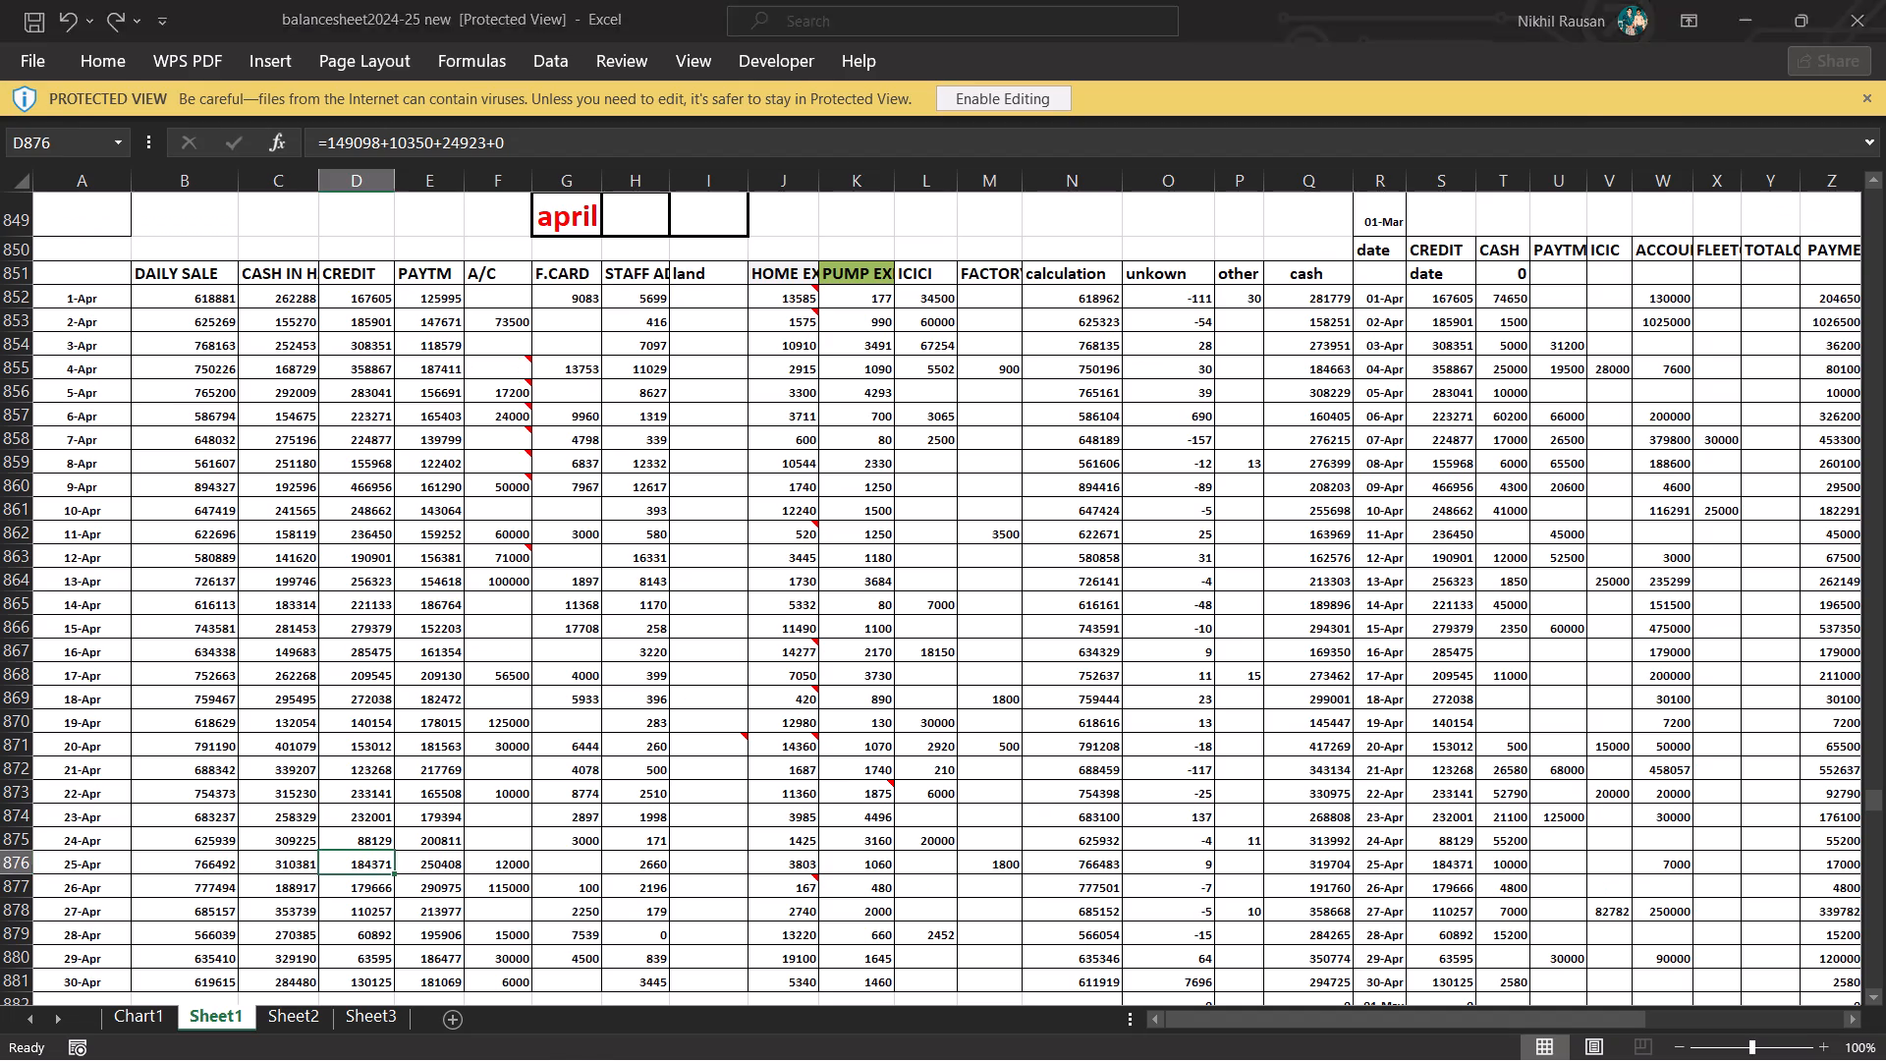
Inspect the formula in the 26-Apr CREDIT cell of the Excel balance sheet and return to TallyPrime.
key("alt+Tab")
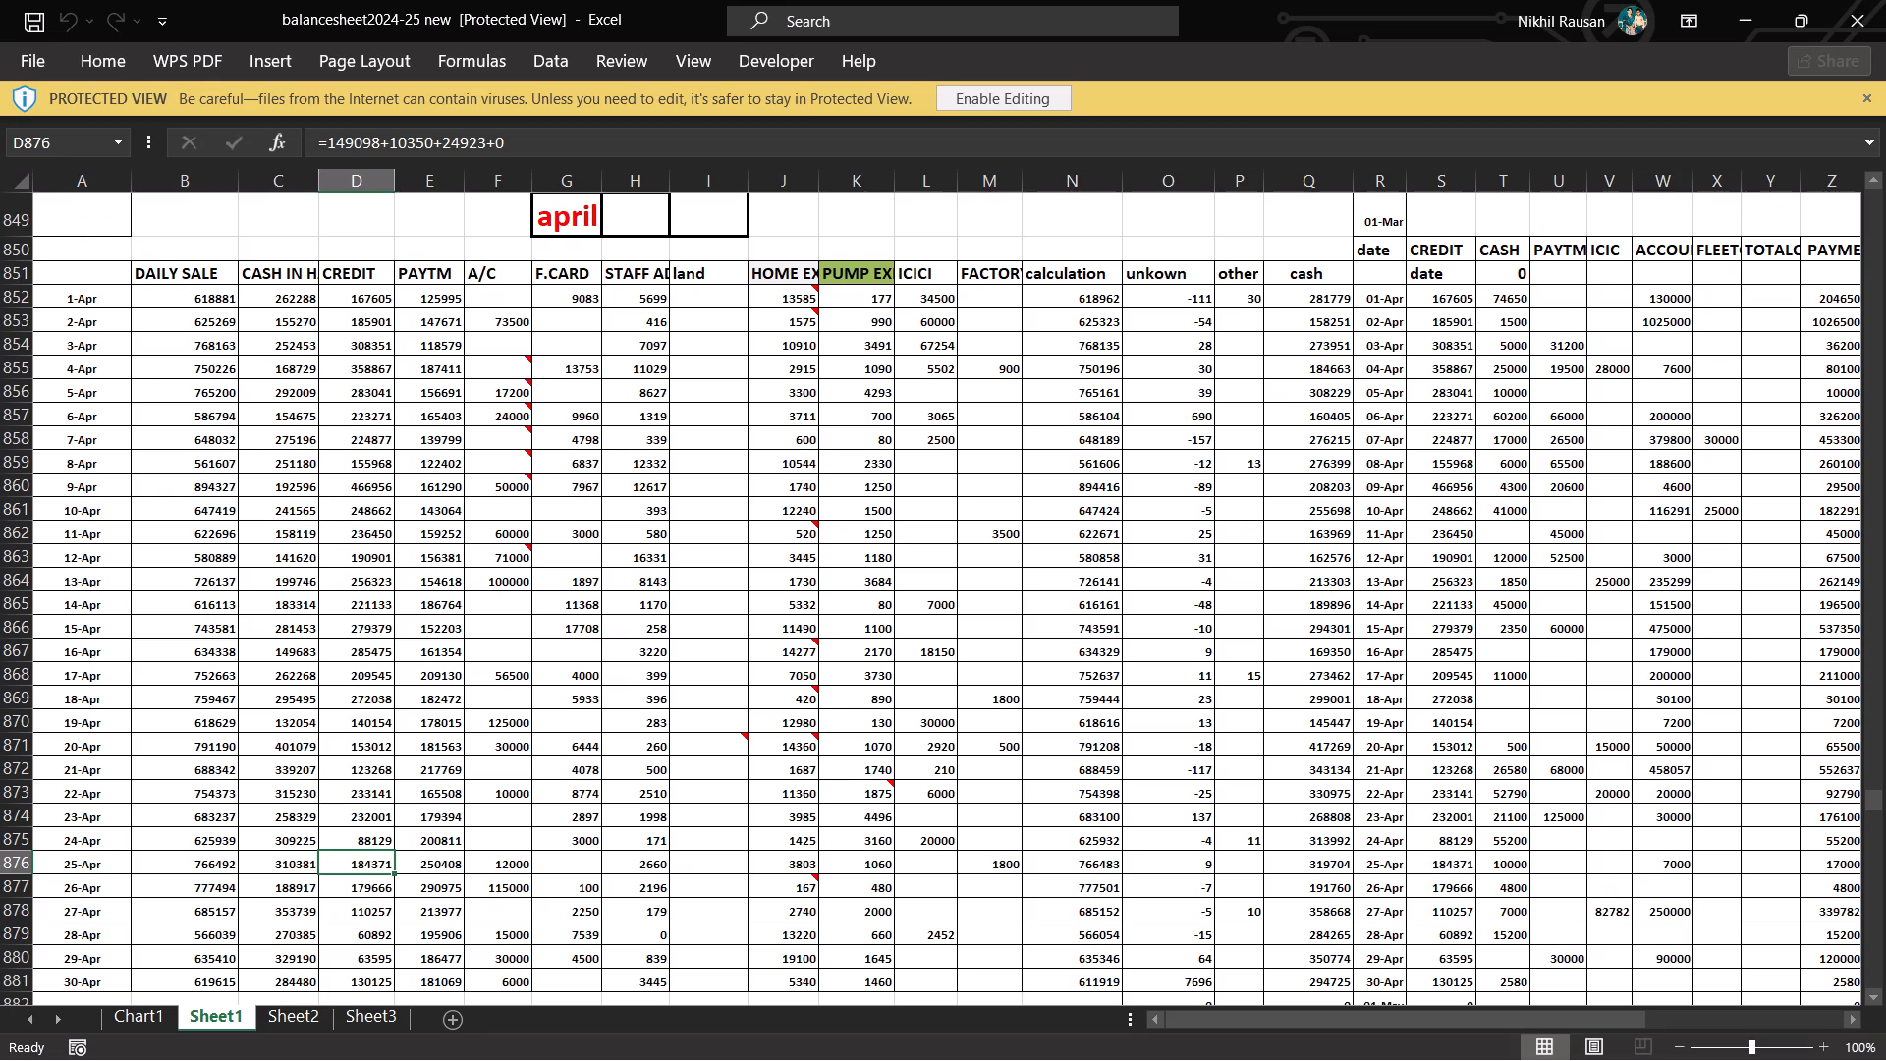
left_click(378, 882)
key("alt+Tab")
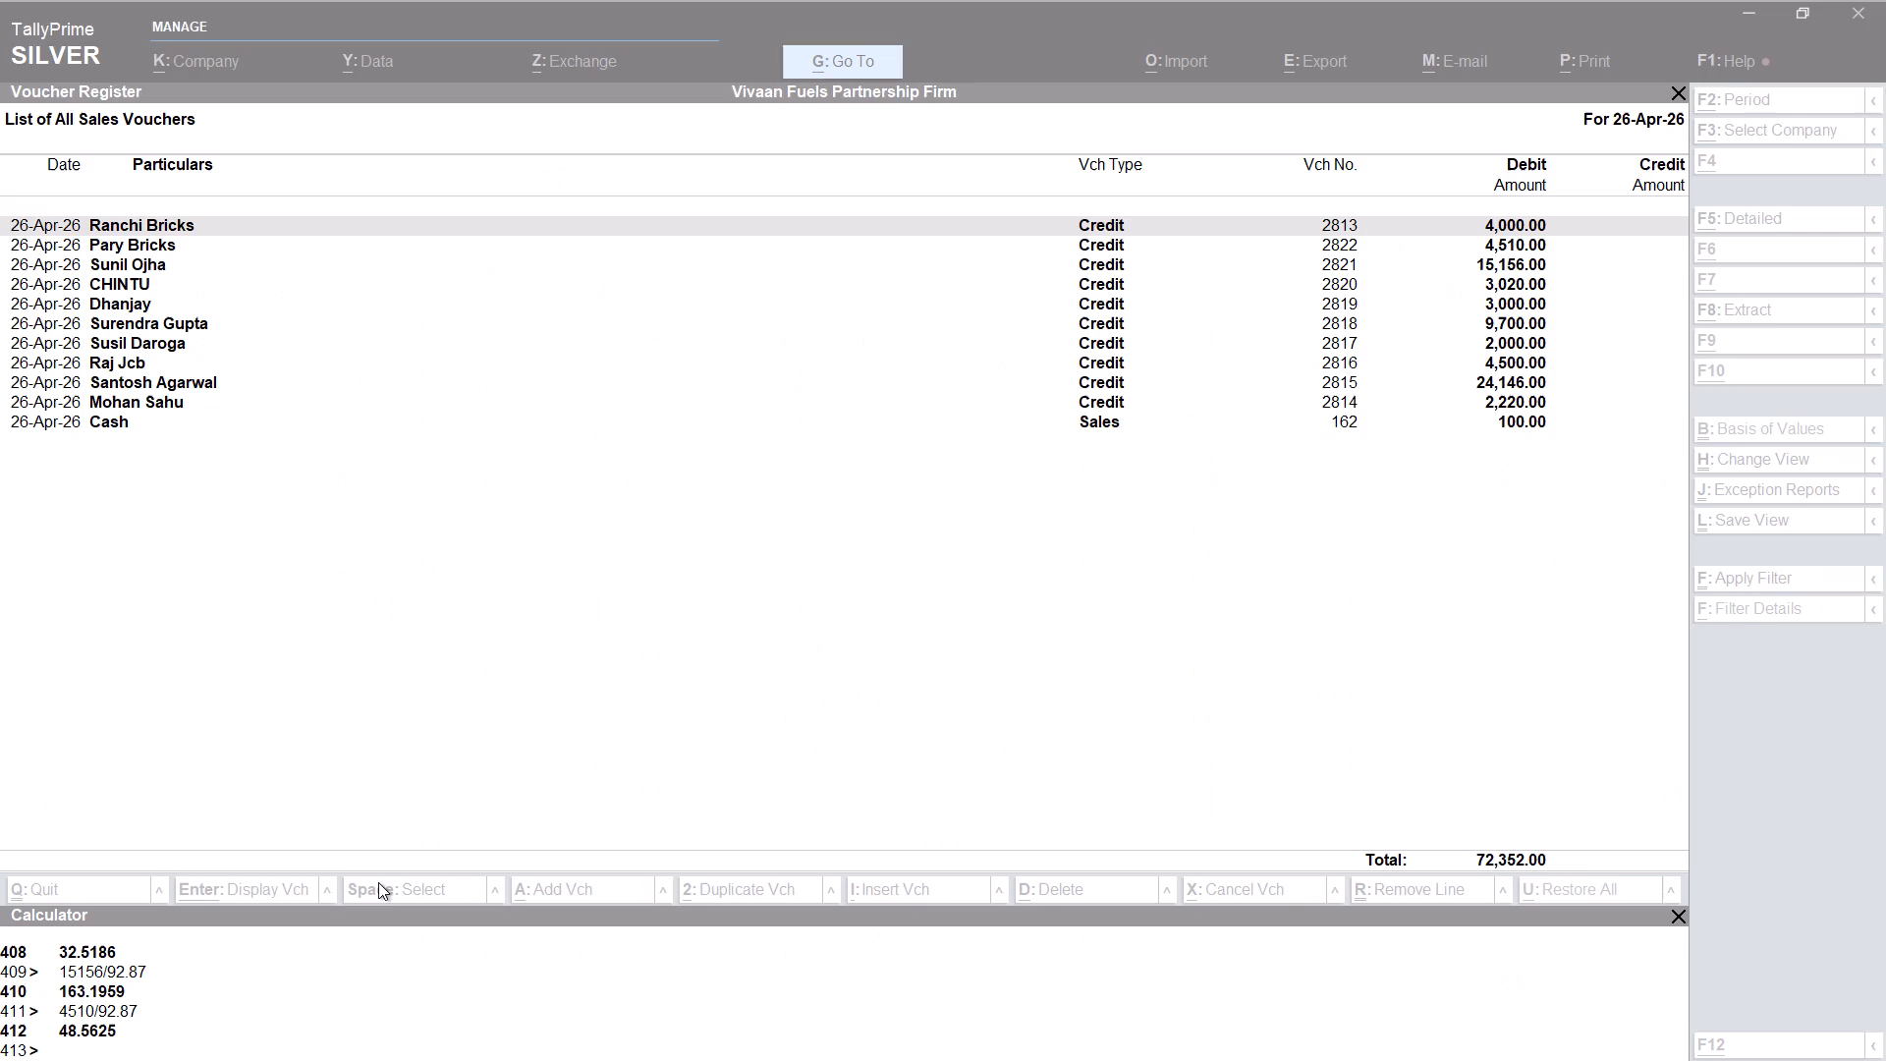
Start a new credit voucher for Puja Bricks, accepting the default party details and the SALE ledger.
key("alt+a")
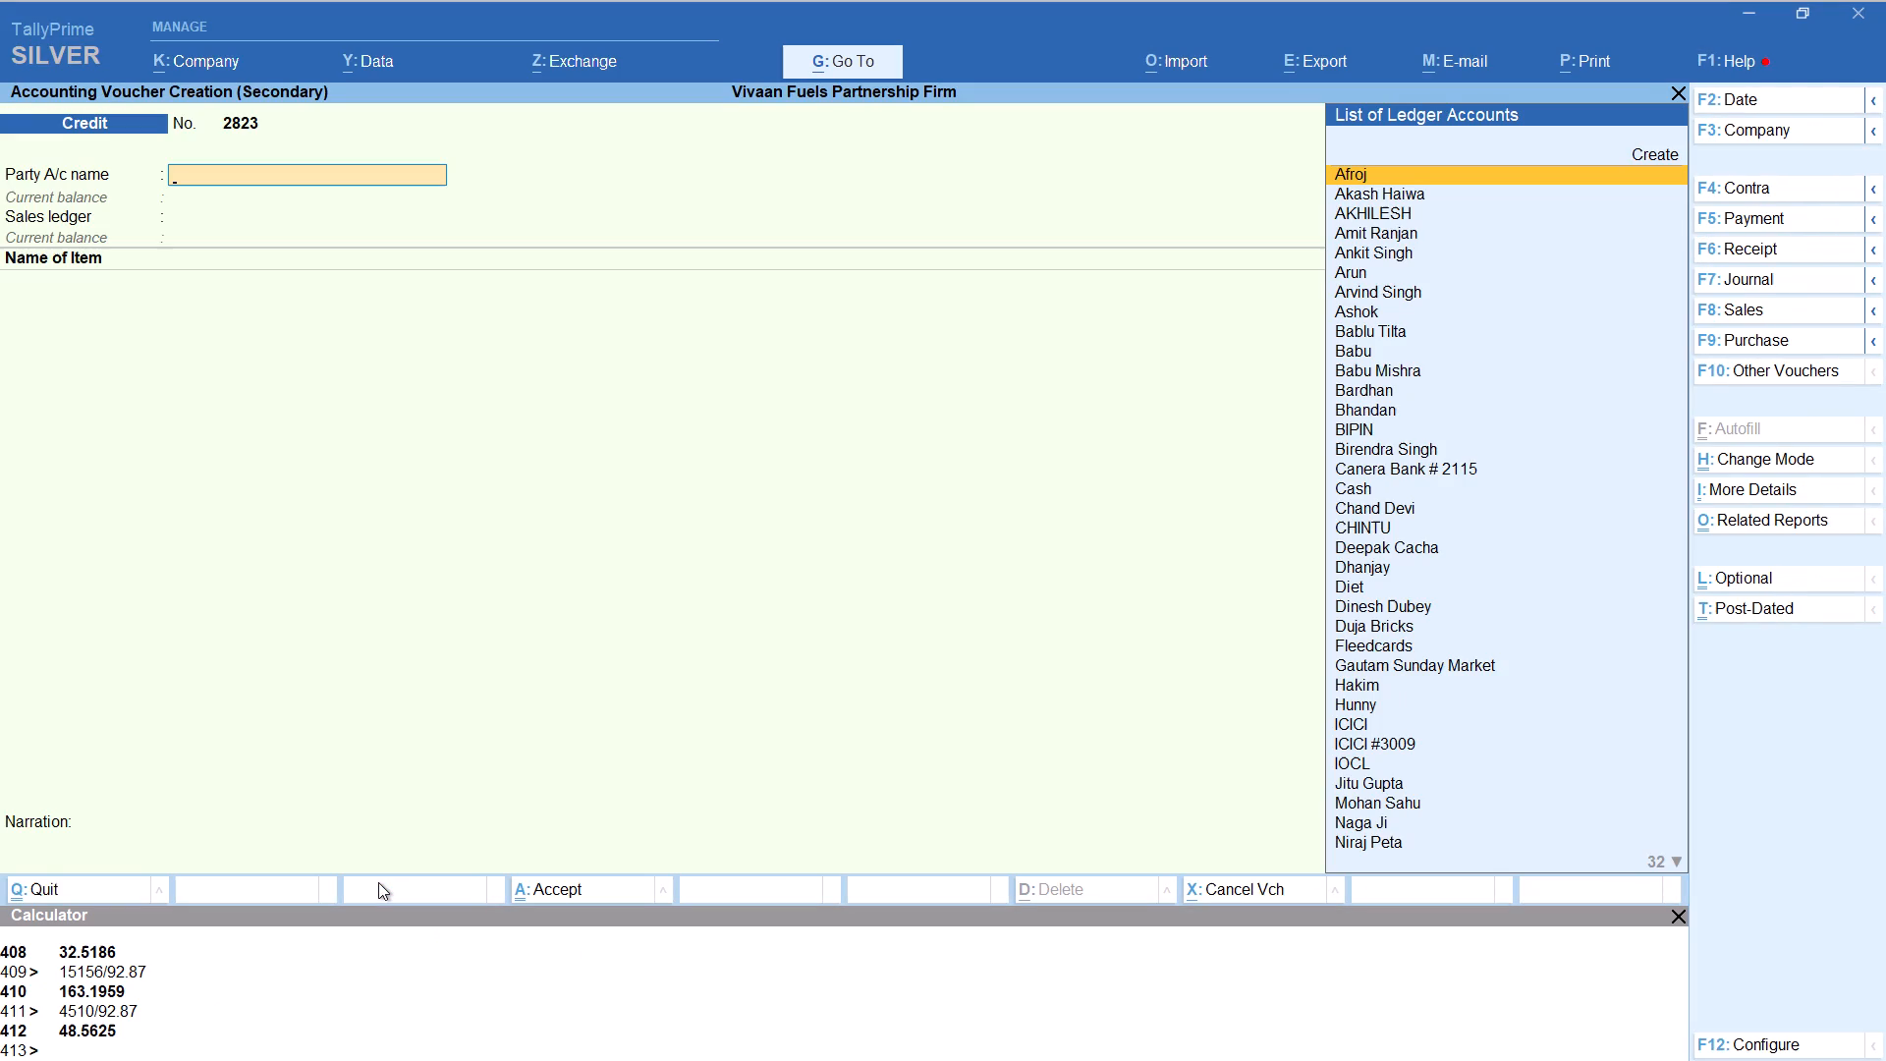
type("puj")
key("Return")
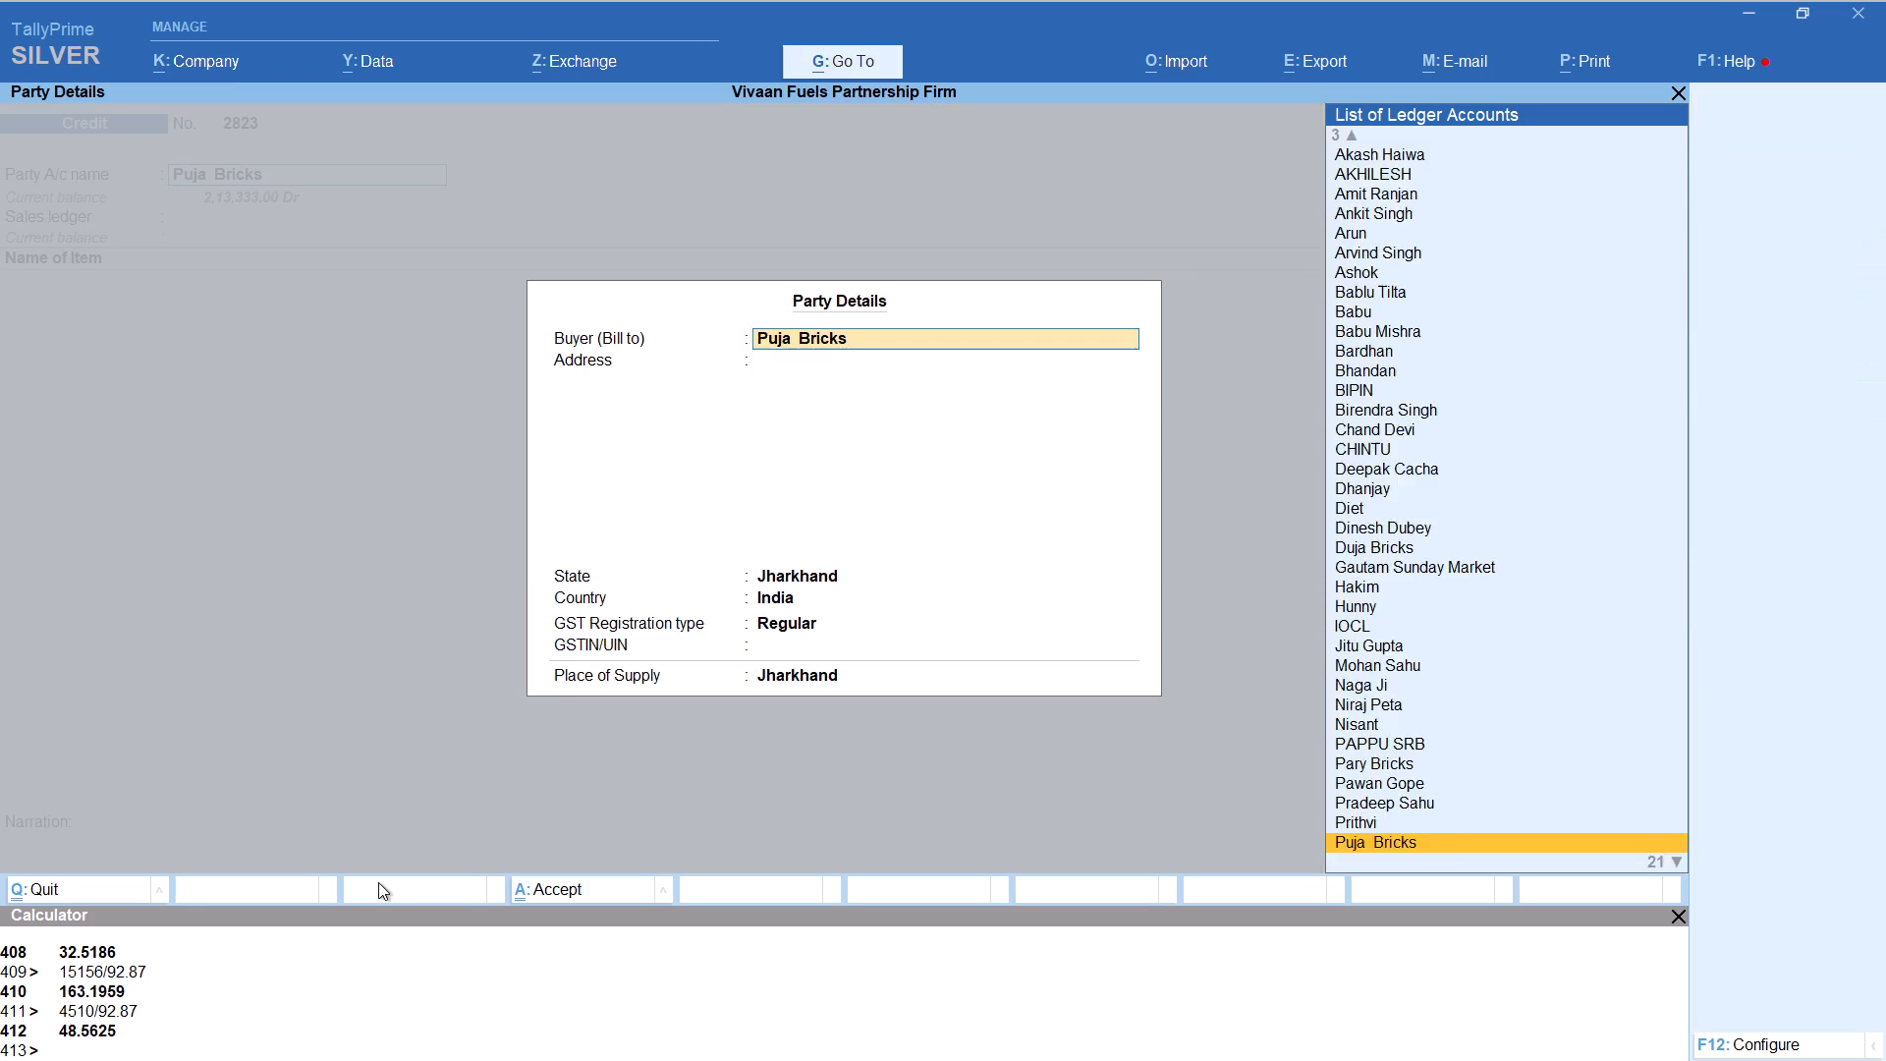
key("Return")
key("Return")
key("Return")
key("Return")
key("Return")
key("Return")
key("Return")
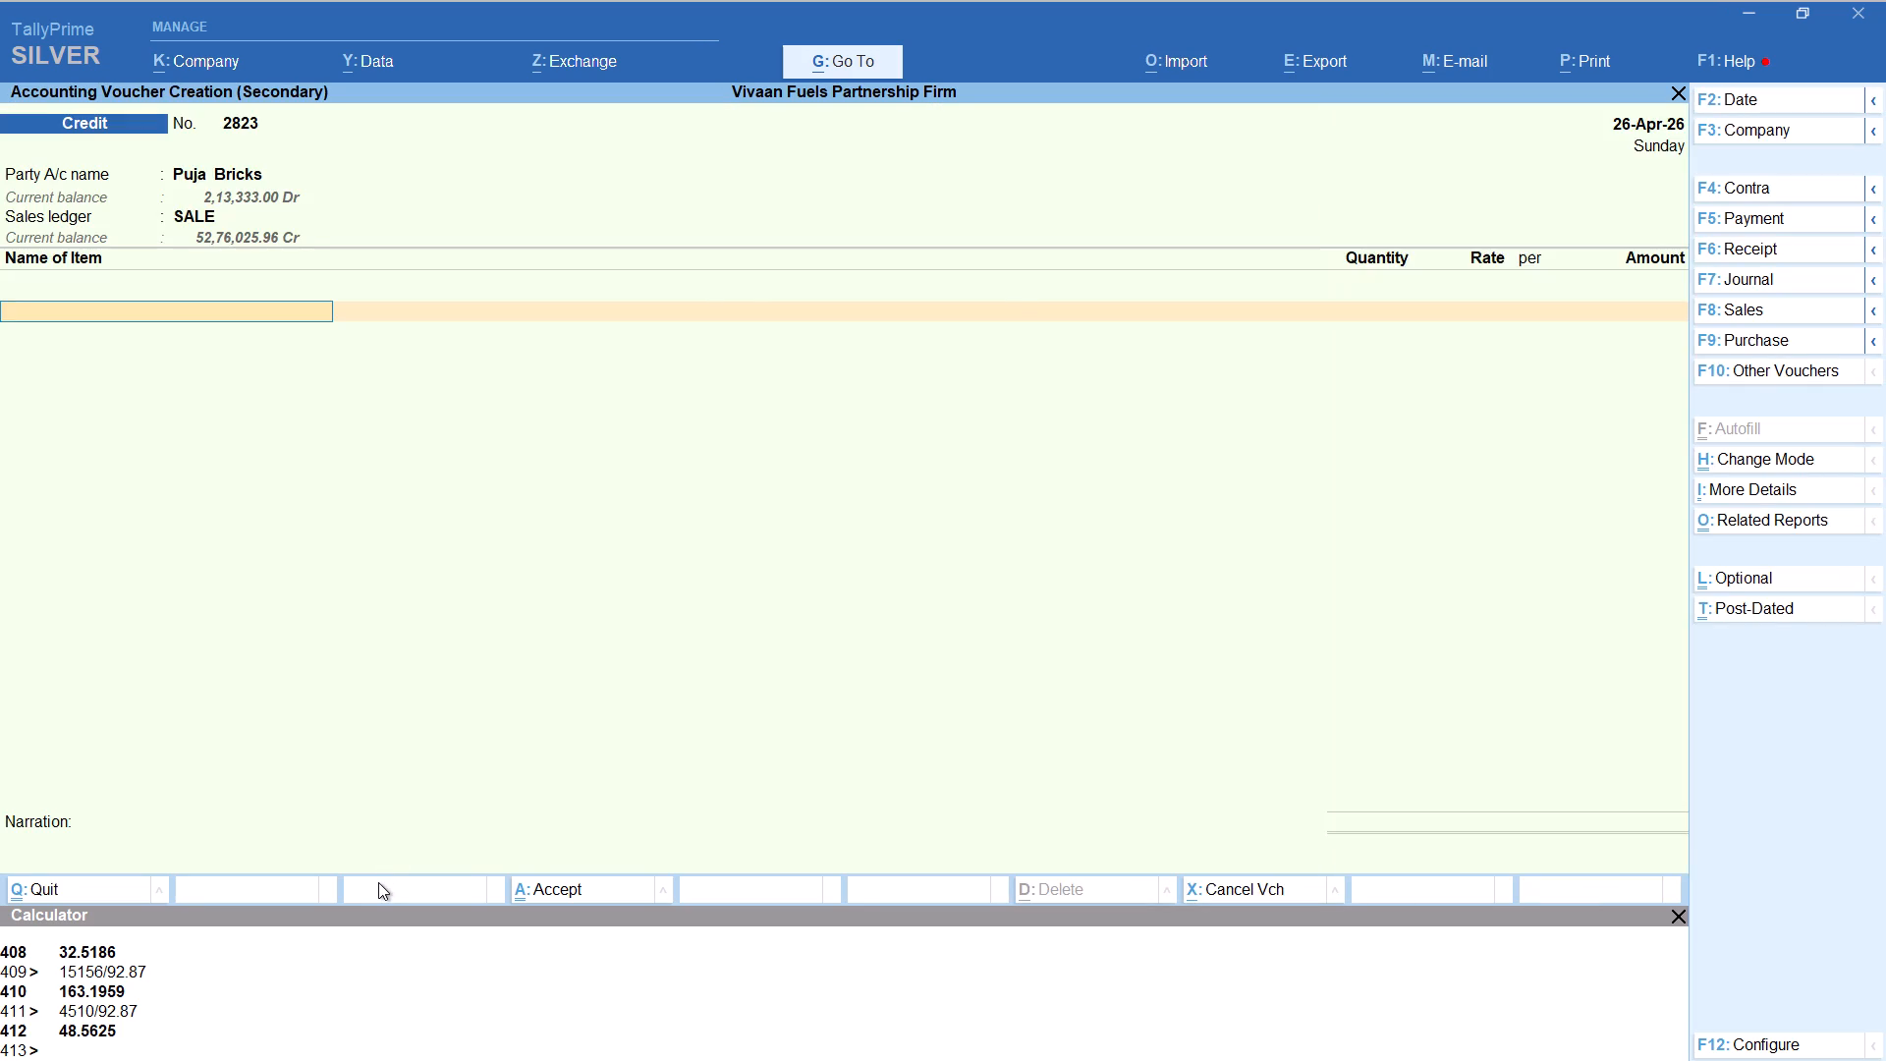
Add HSD with tracking Not Applicable, calculating the quantity as 9313/92.87 for 100.28 litres at 92.87, amount 9,313.00.
type("hs")
key("Return")
key("Up")
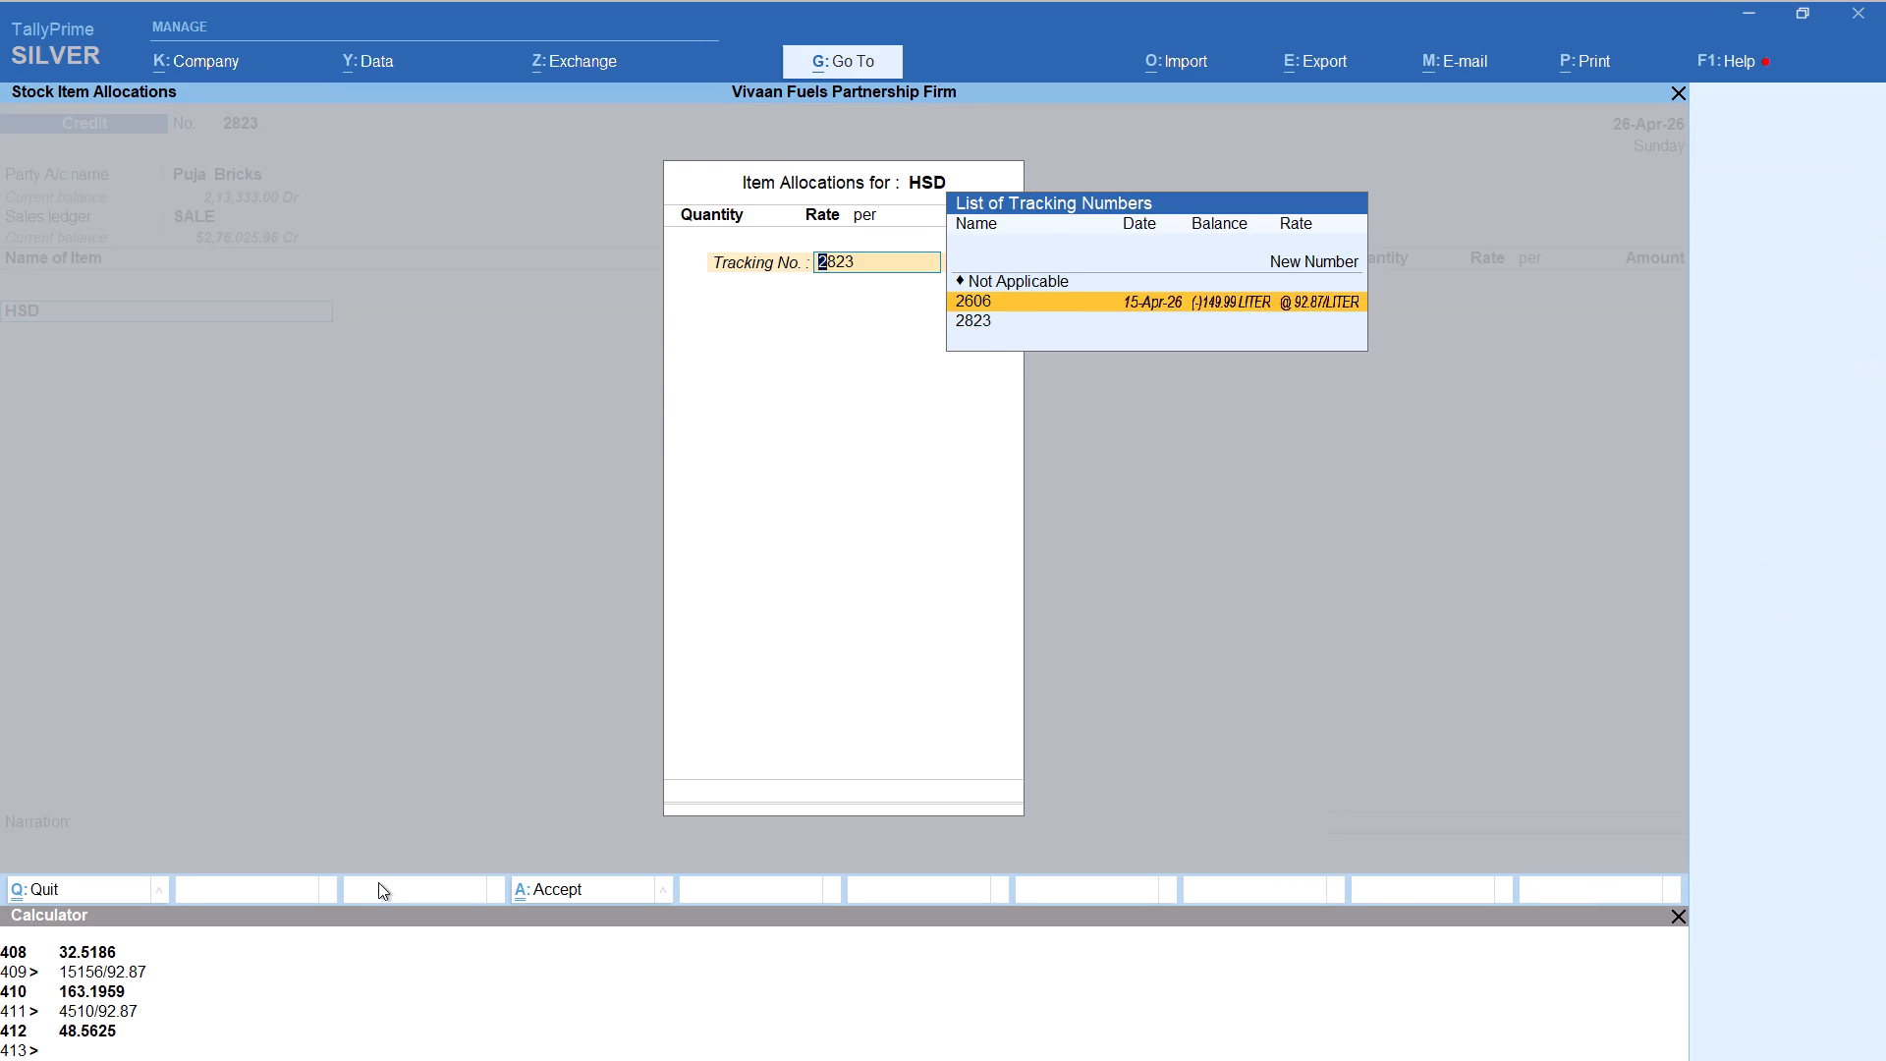
key("Up")
key("Return")
key("alt+c")
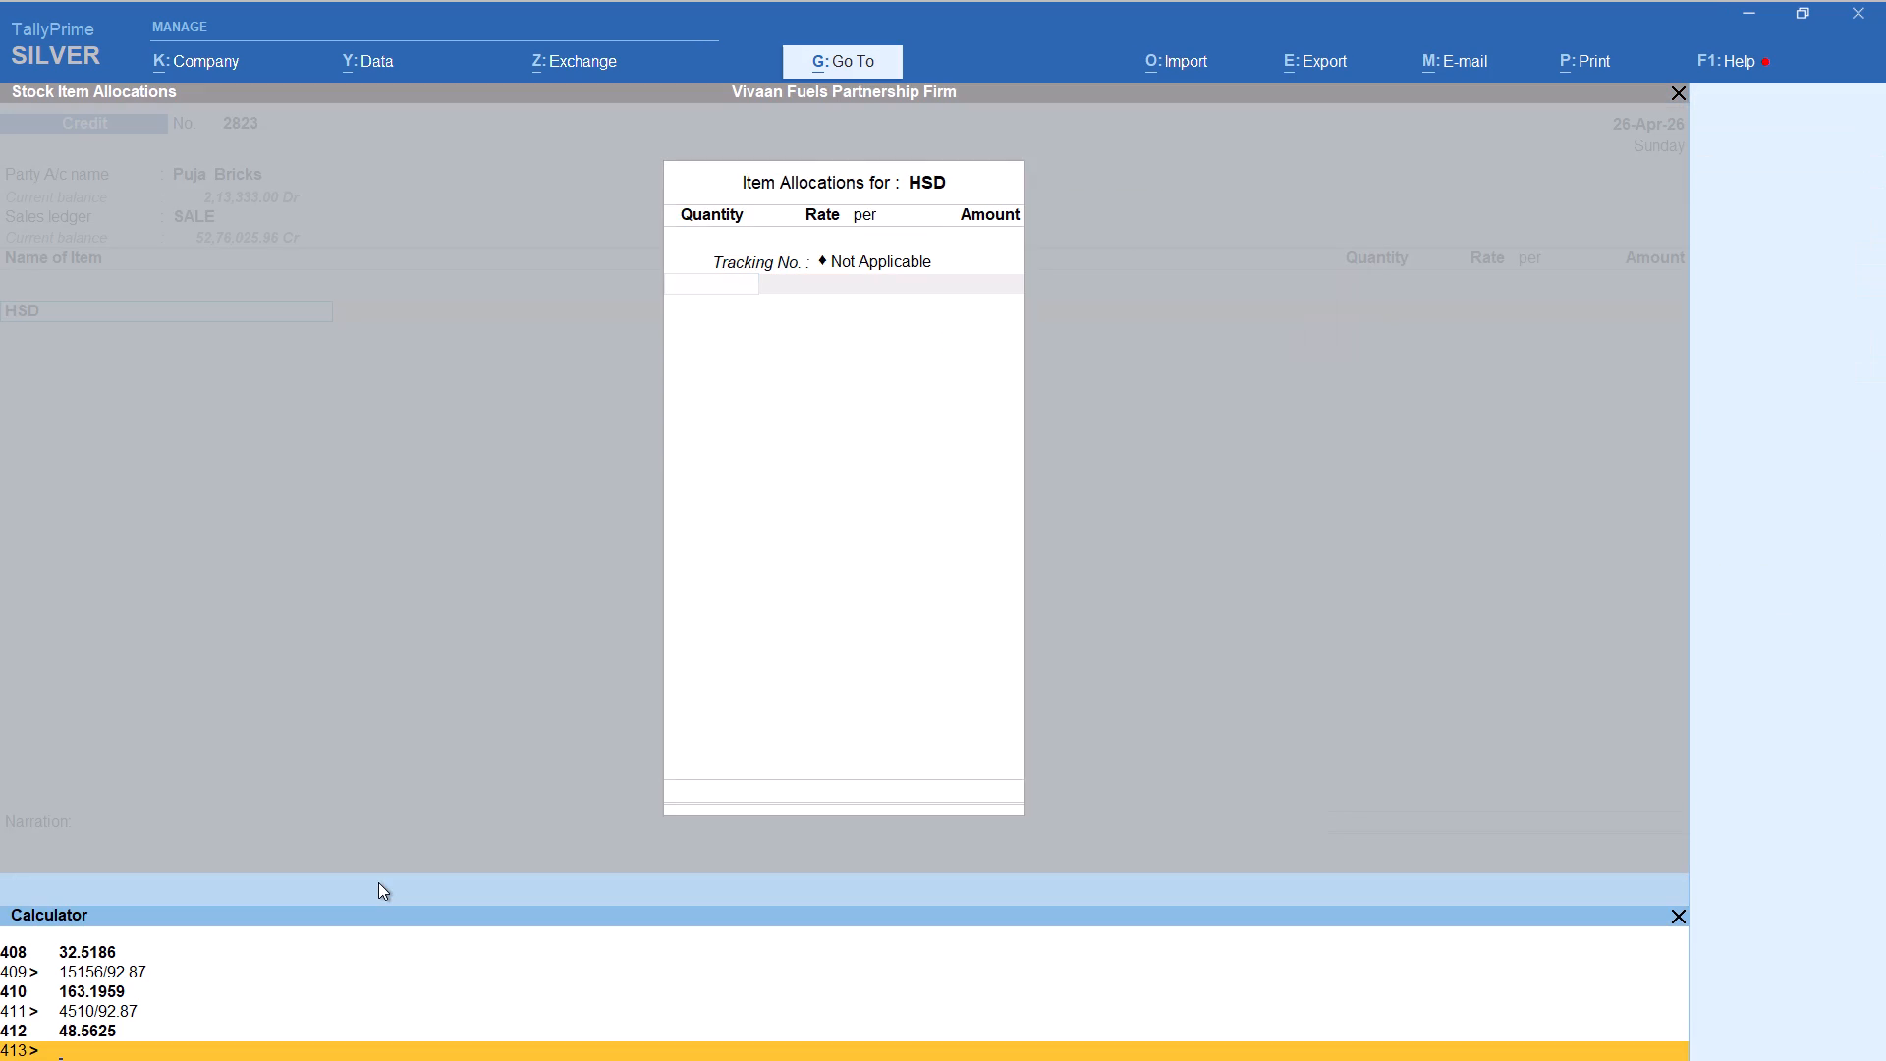
type("9313/92.87")
key("Return")
key("Return")
key("Return")
key("Return")
key("Return")
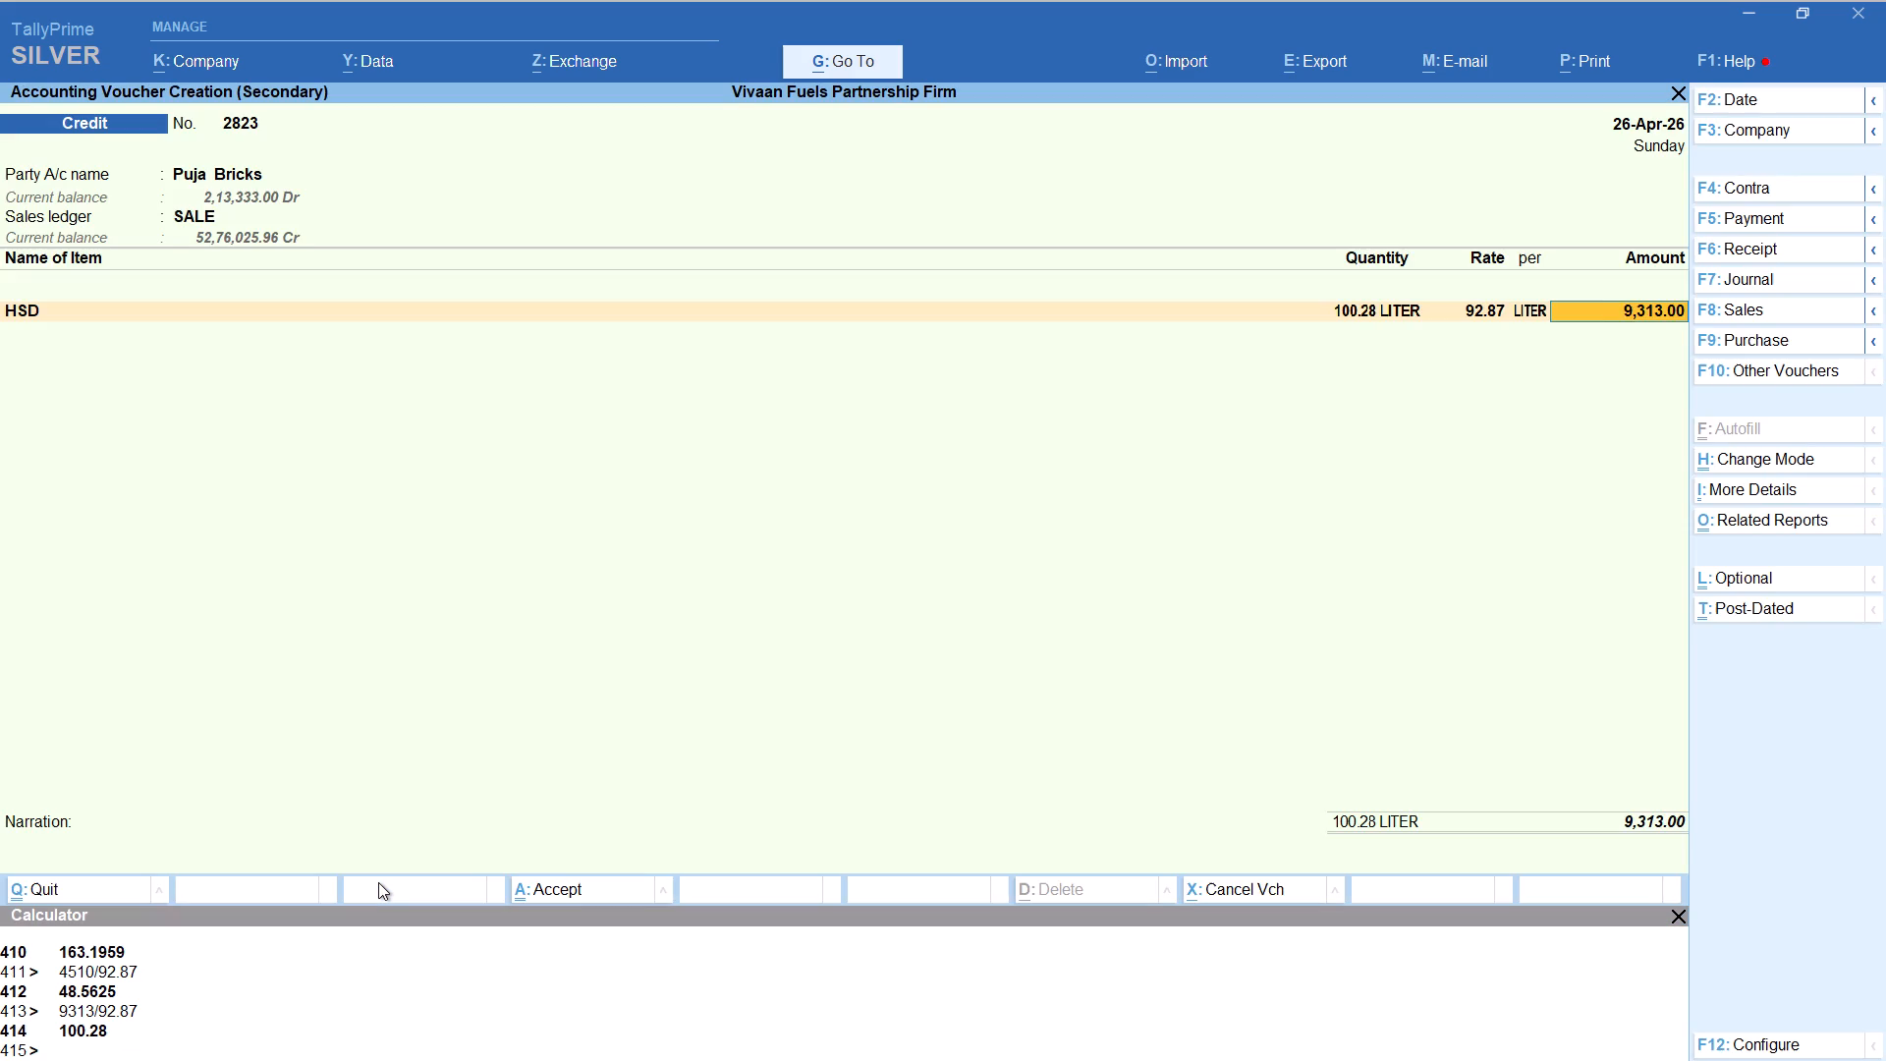
key("Return")
key("Return")
Add the Round Off ledger without an amount and save the Puja Bricks voucher.
type("rou")
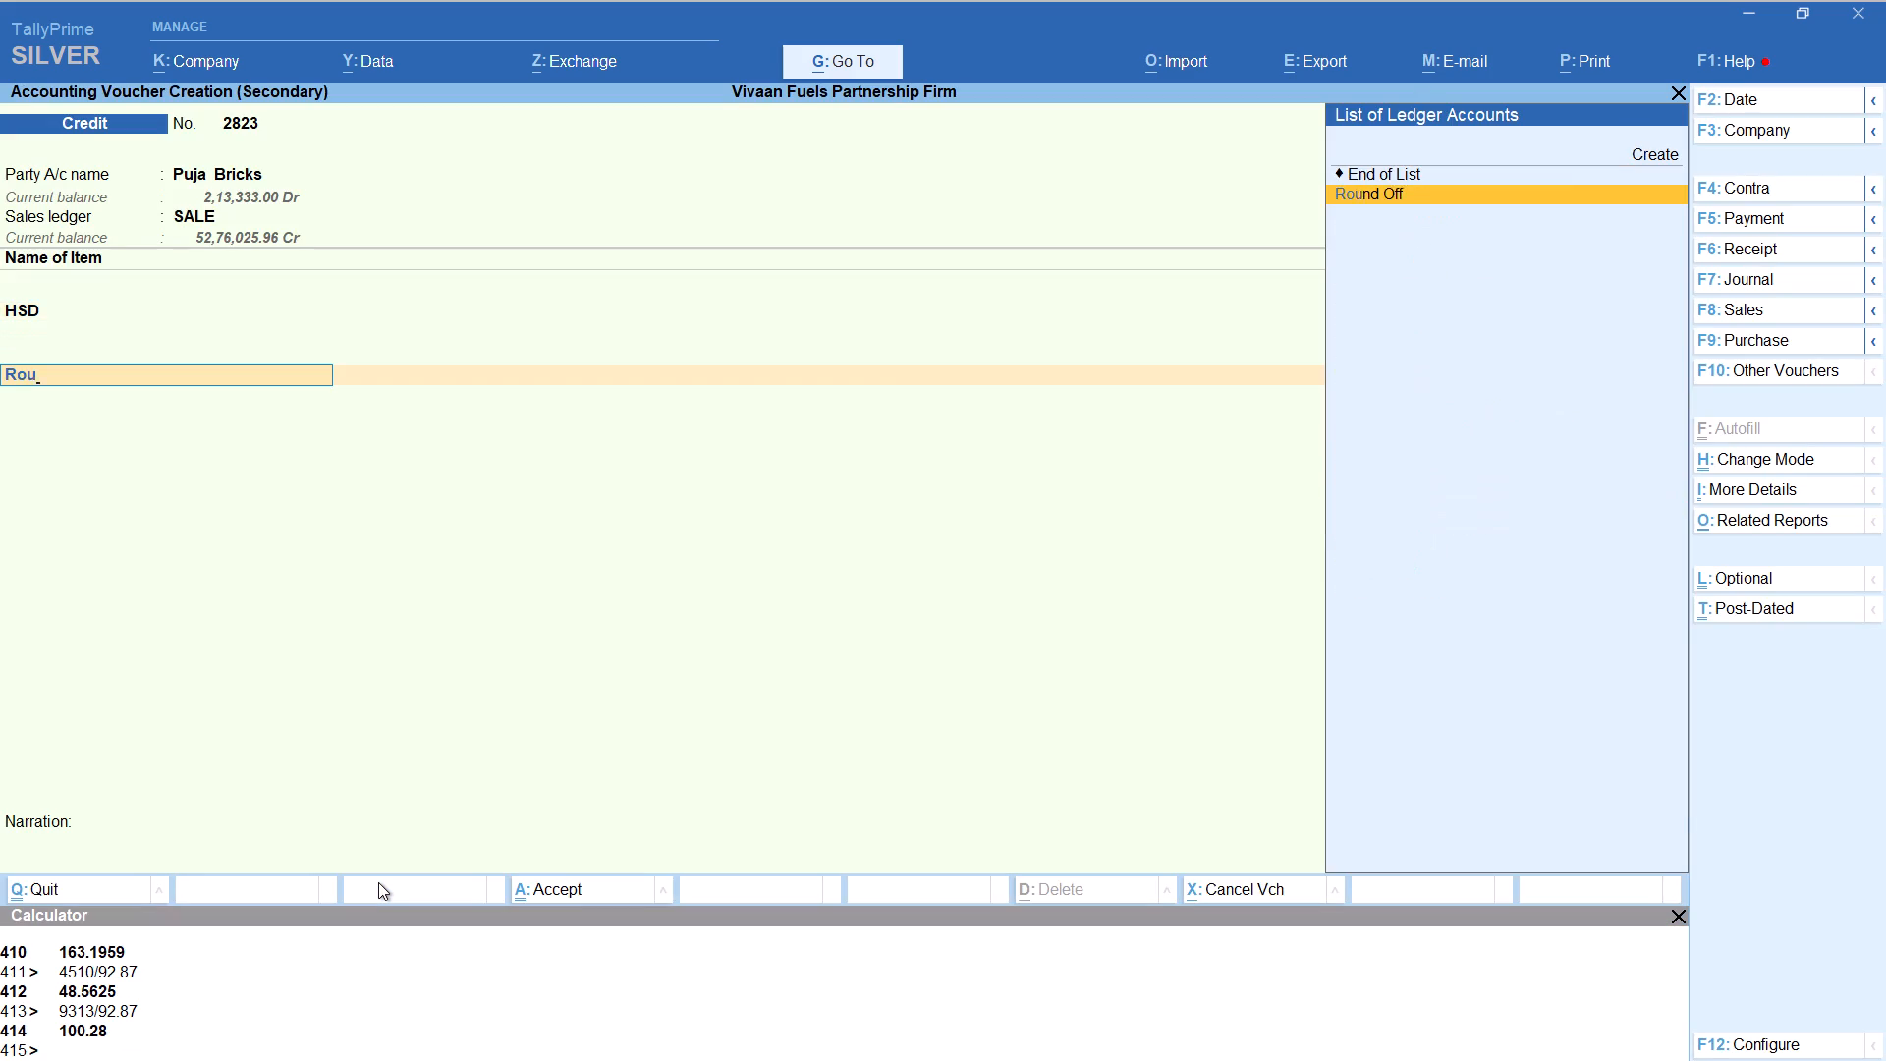
key("Return")
key("Return")
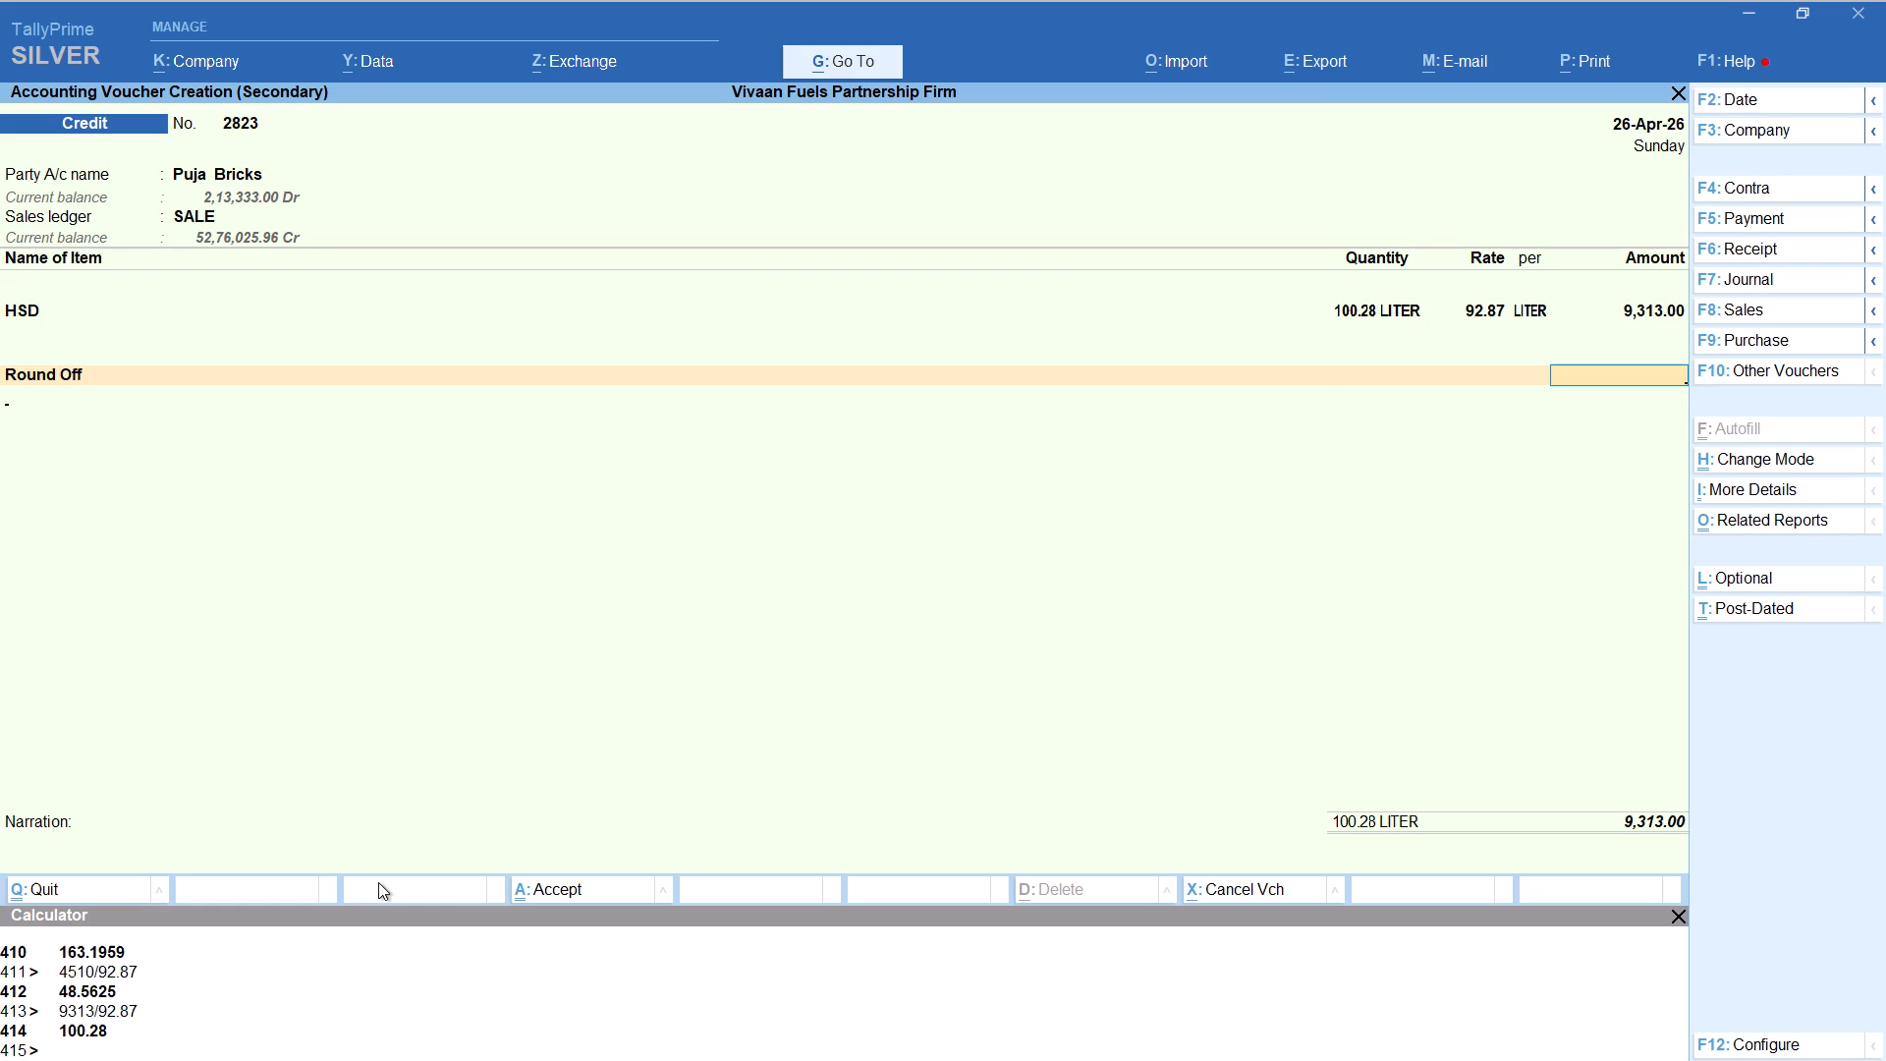
key("Return")
key("ctrl+a")
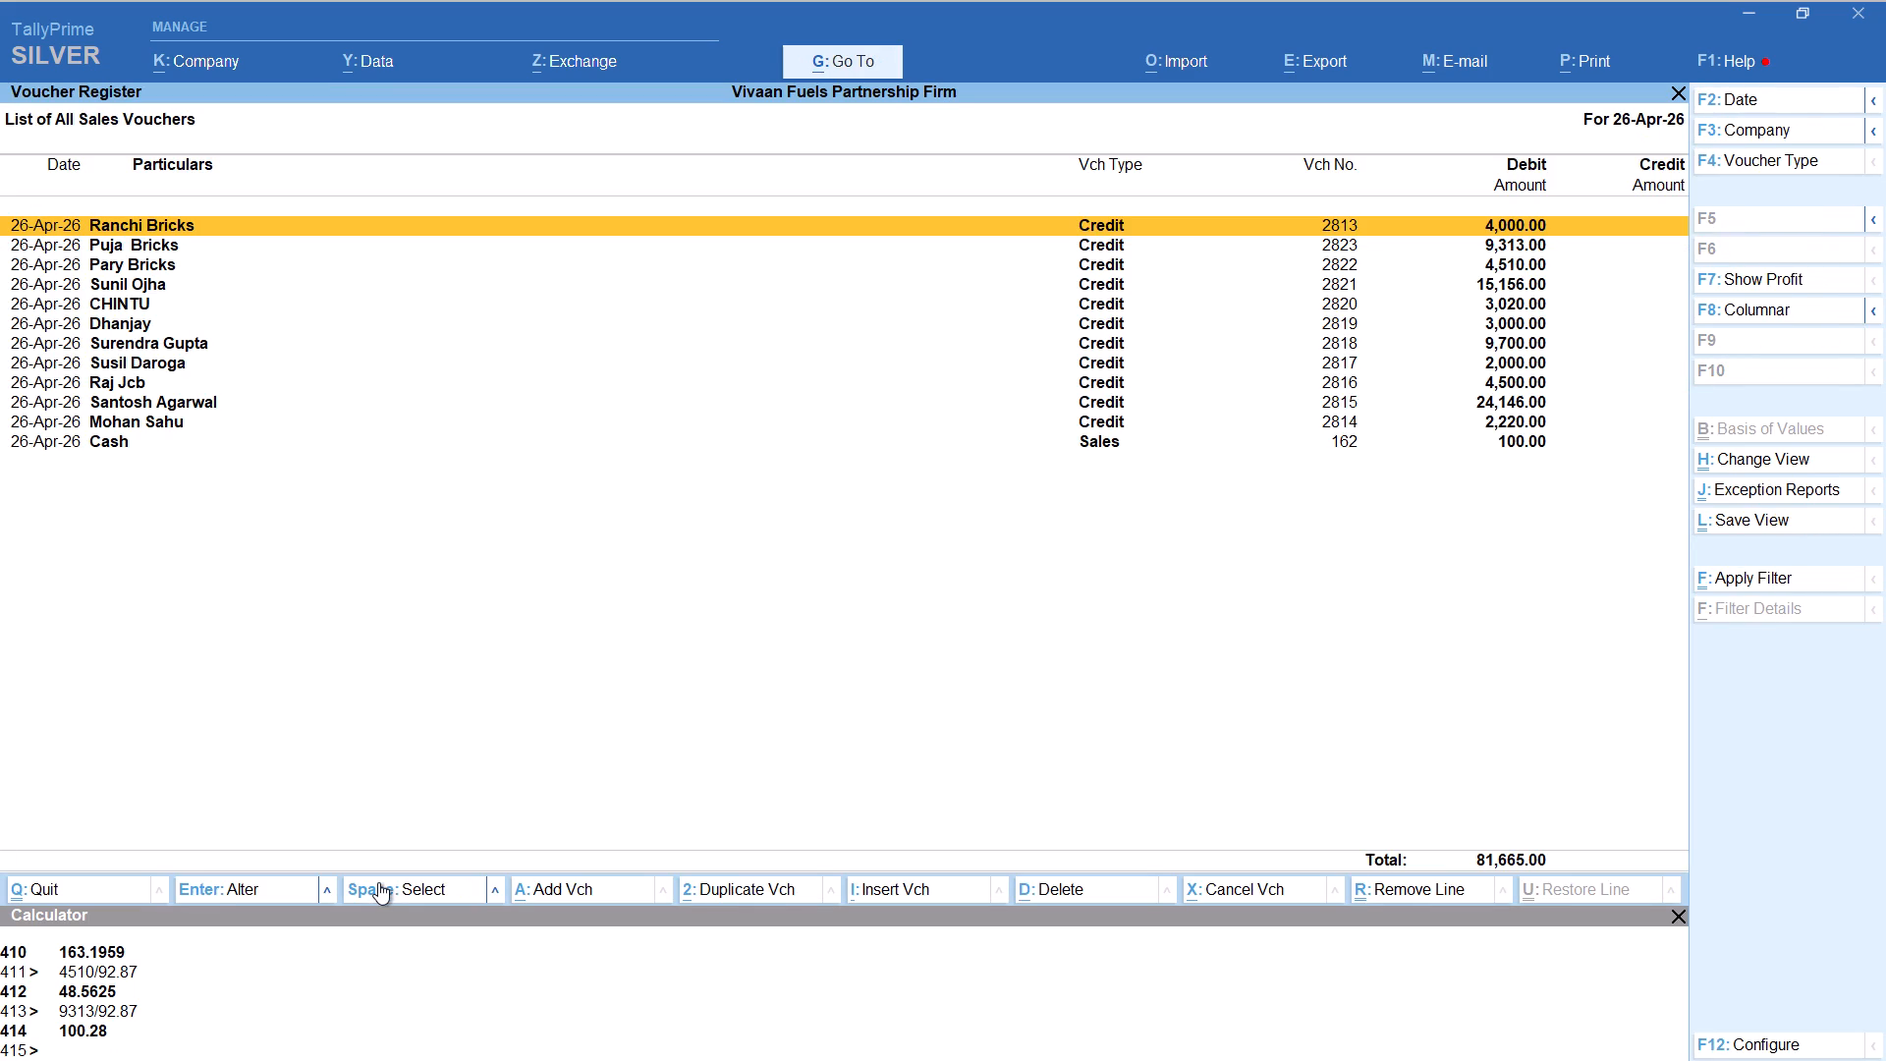
Start a new credit voucher for Hakim, accepting the default party details and the SALE ledger.
key("alt+a")
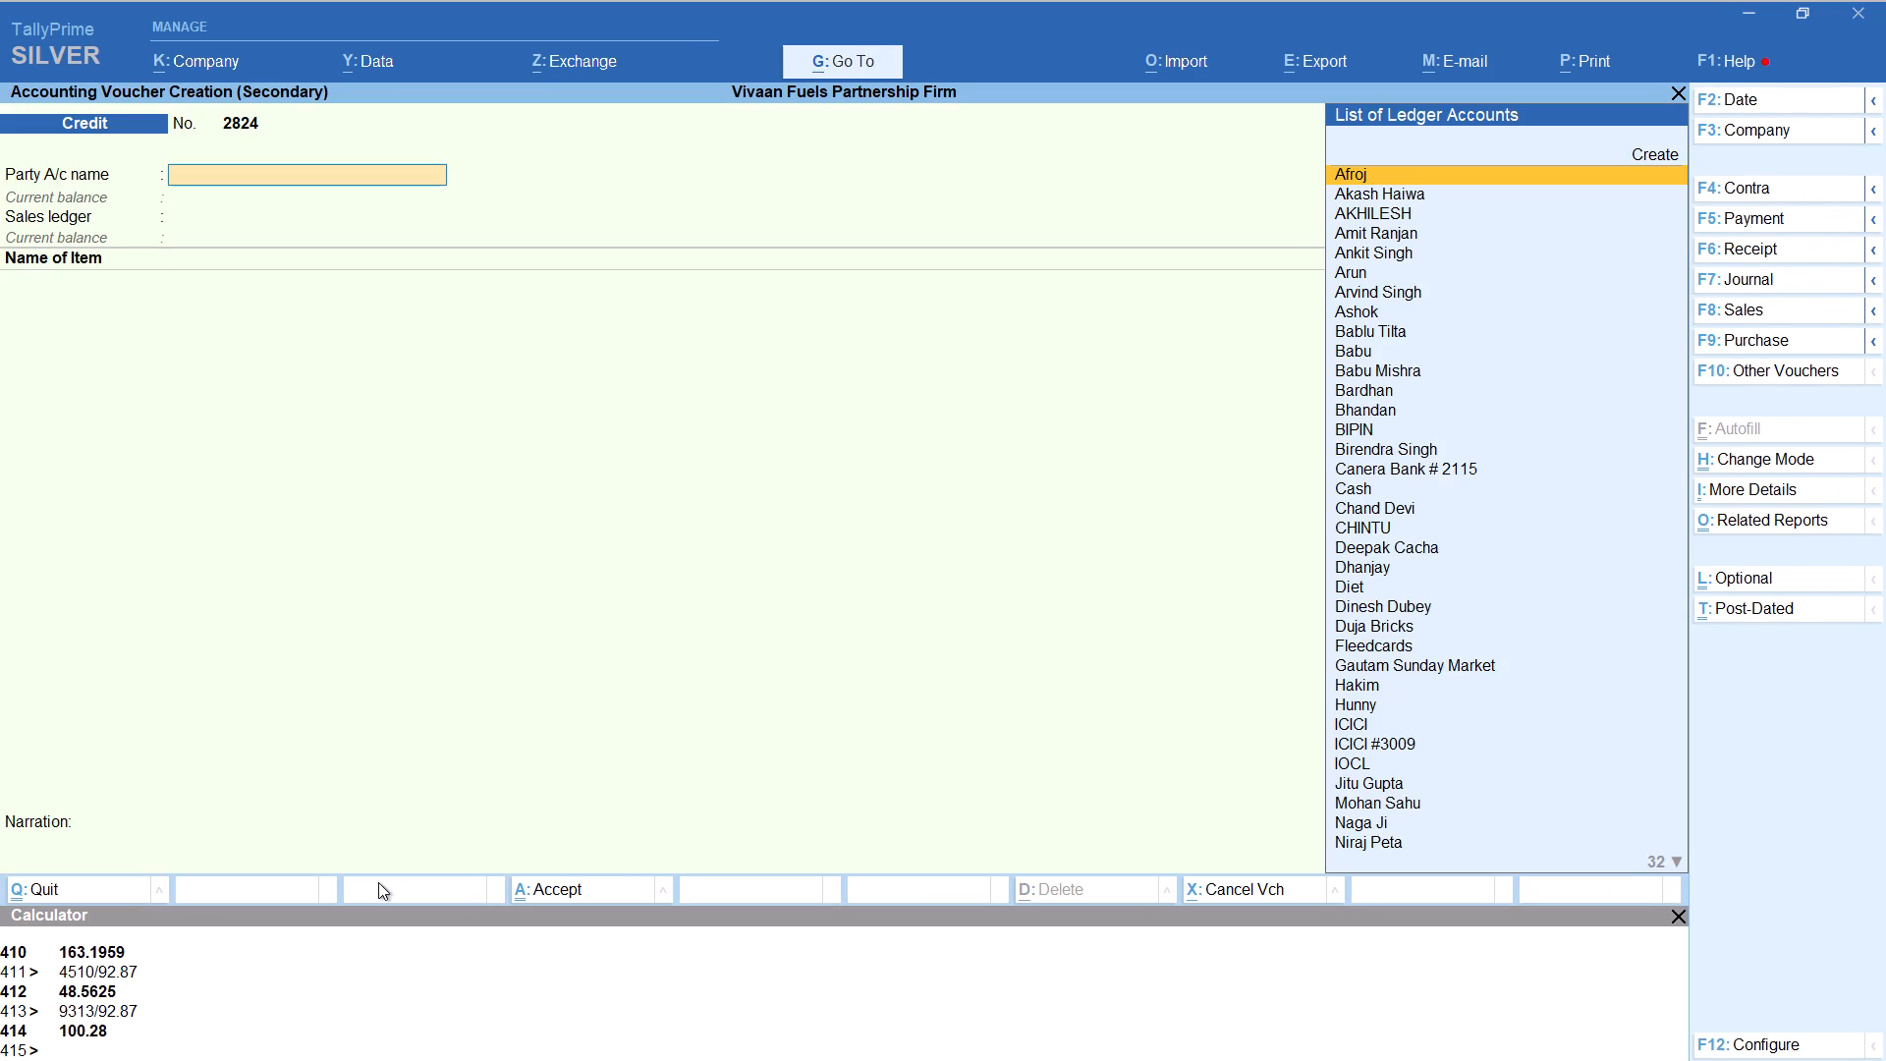
type("hakim")
key("Return")
key("Return")
key("Return")
key("Return")
key("Return")
key("Return")
key("Return")
key("Return")
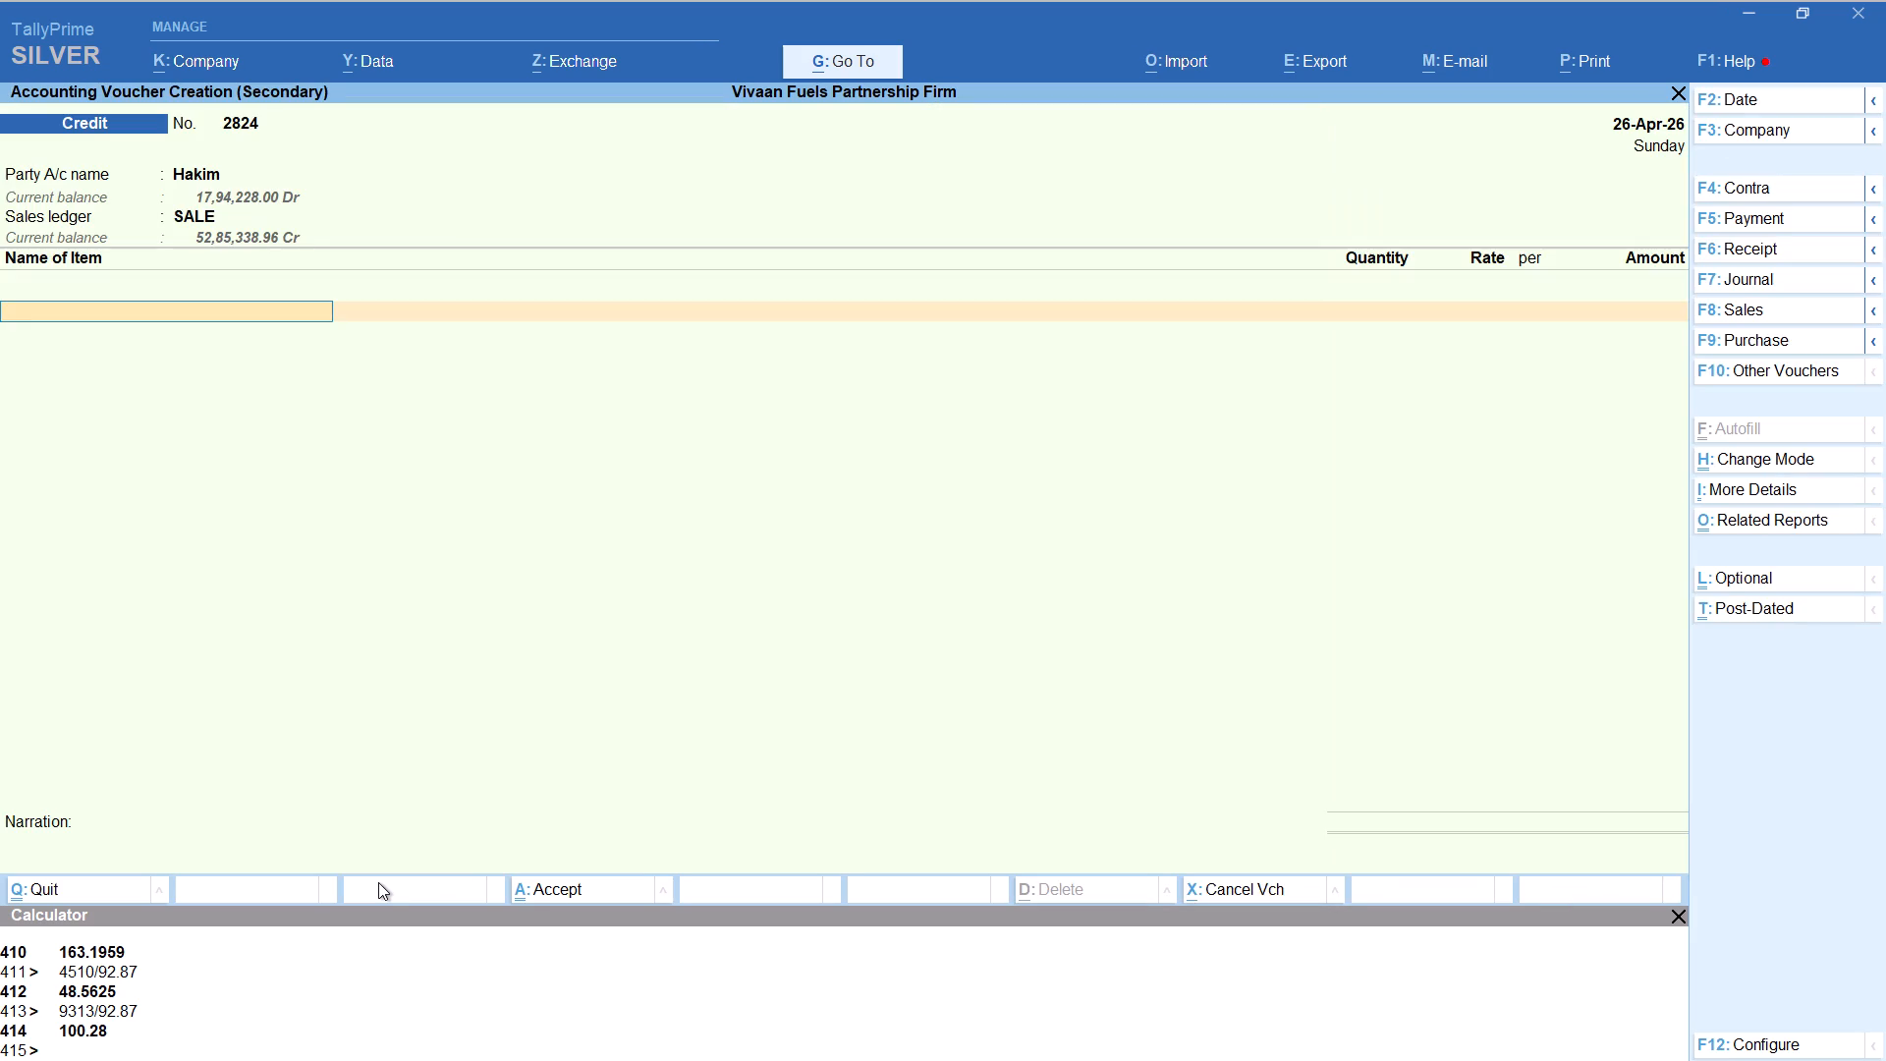
Add HSD with tracking Not Applicable, calculating the quantity as 92870/92.87 for 1,000 litres at 92.87, amount 92,870.00.
type("hs")
key("Return")
key("Up")
key("Return")
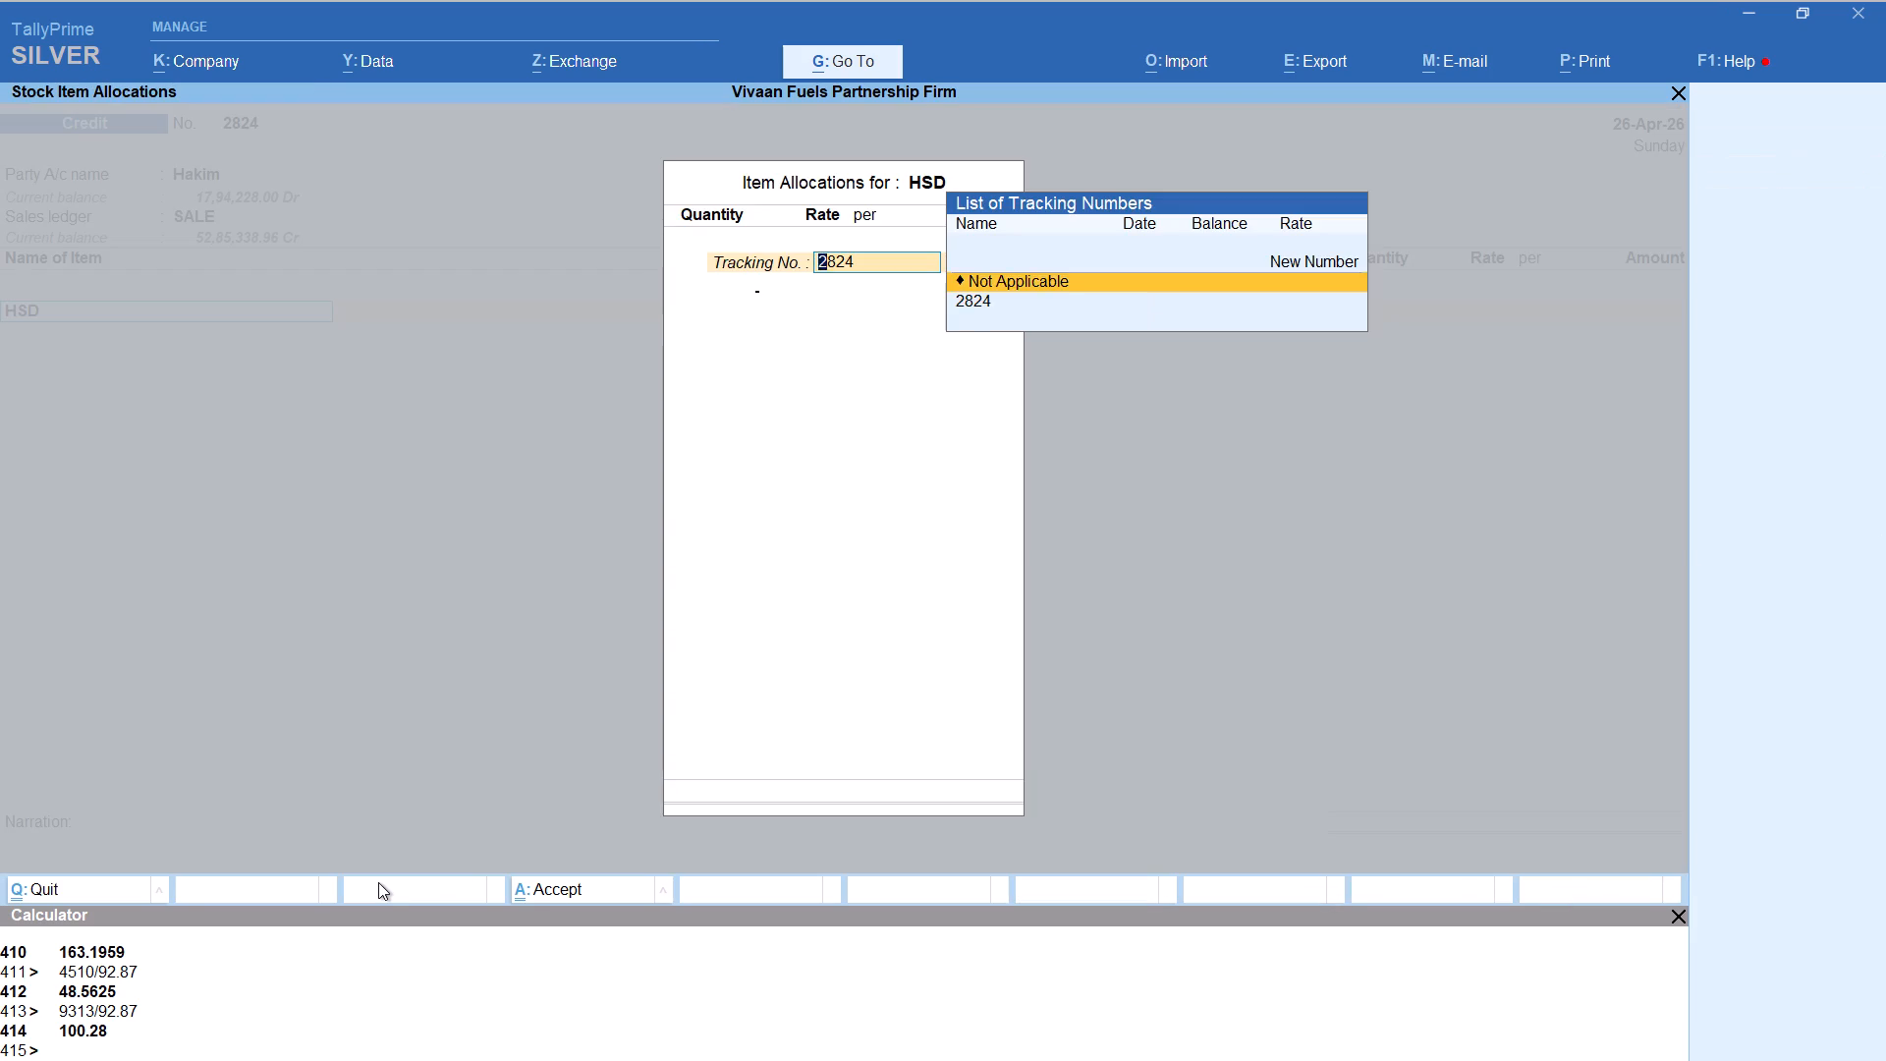
key("alt+c")
type("92870/92.87")
key("Return")
key("Return")
key("Return")
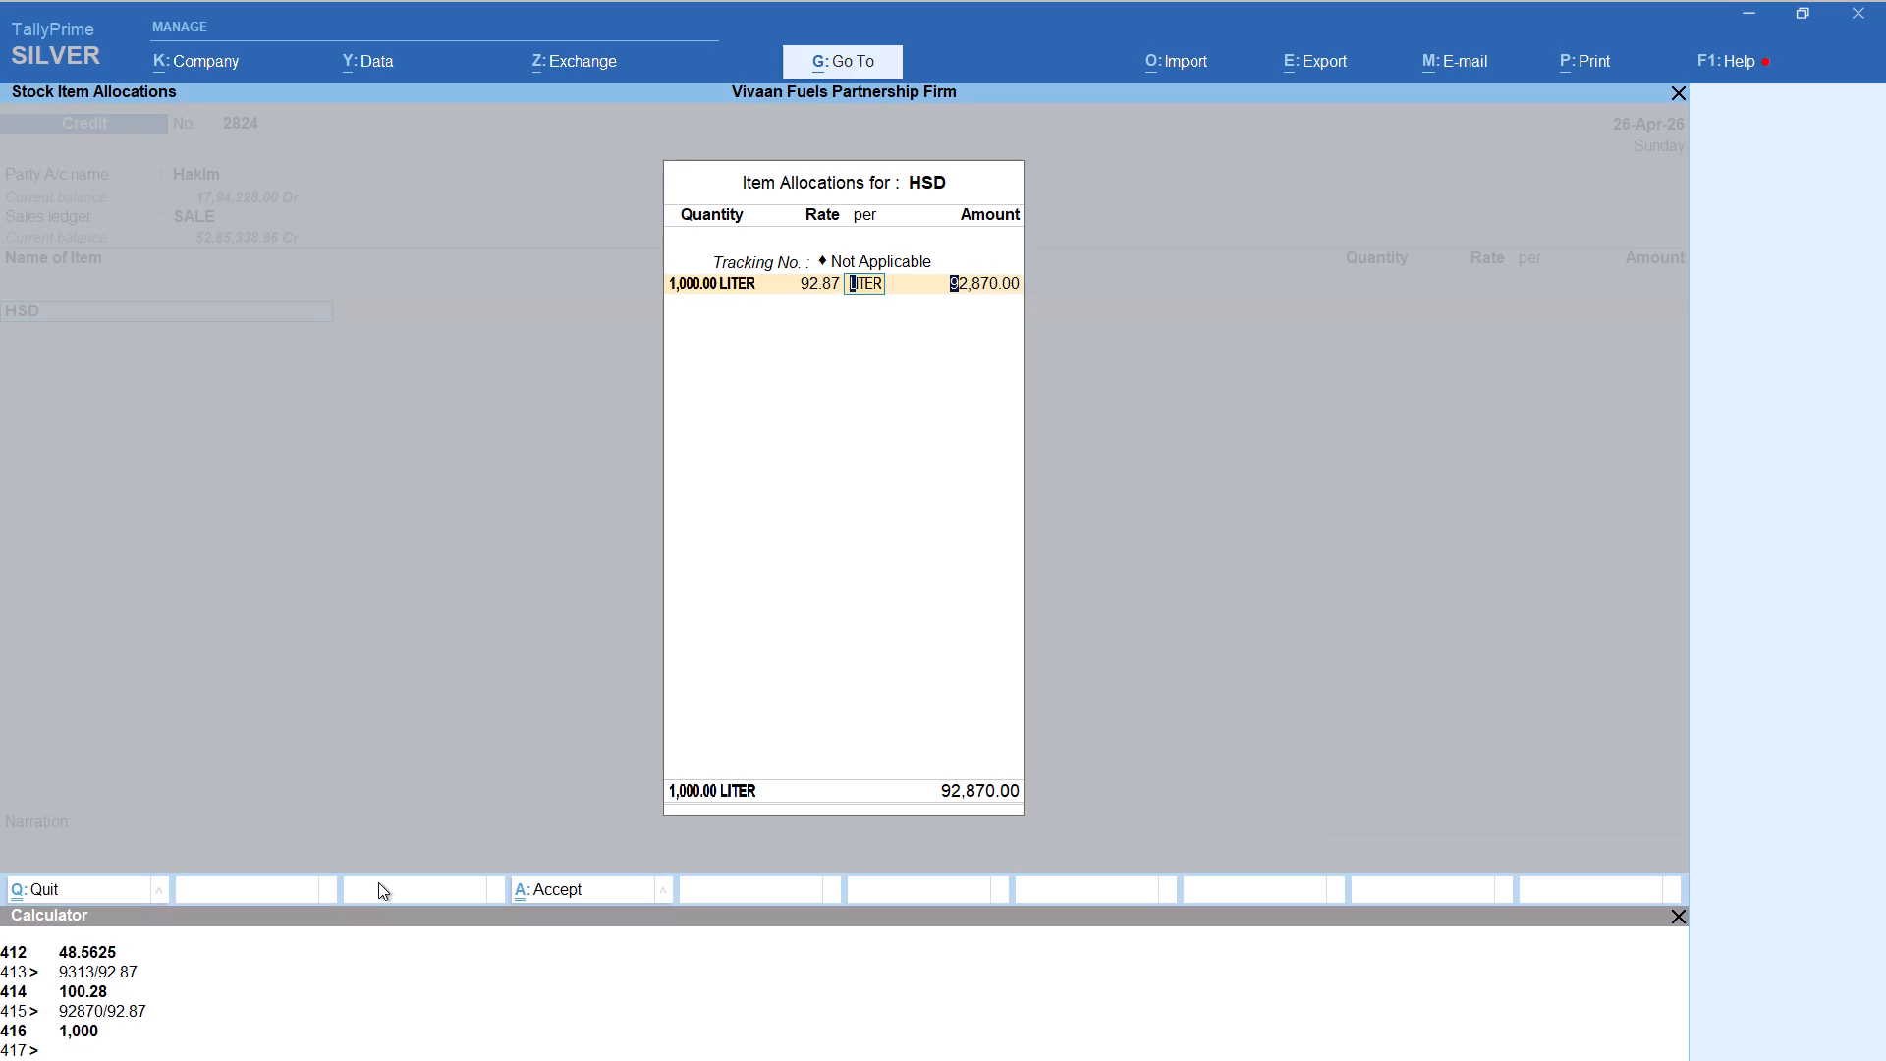
key("Return")
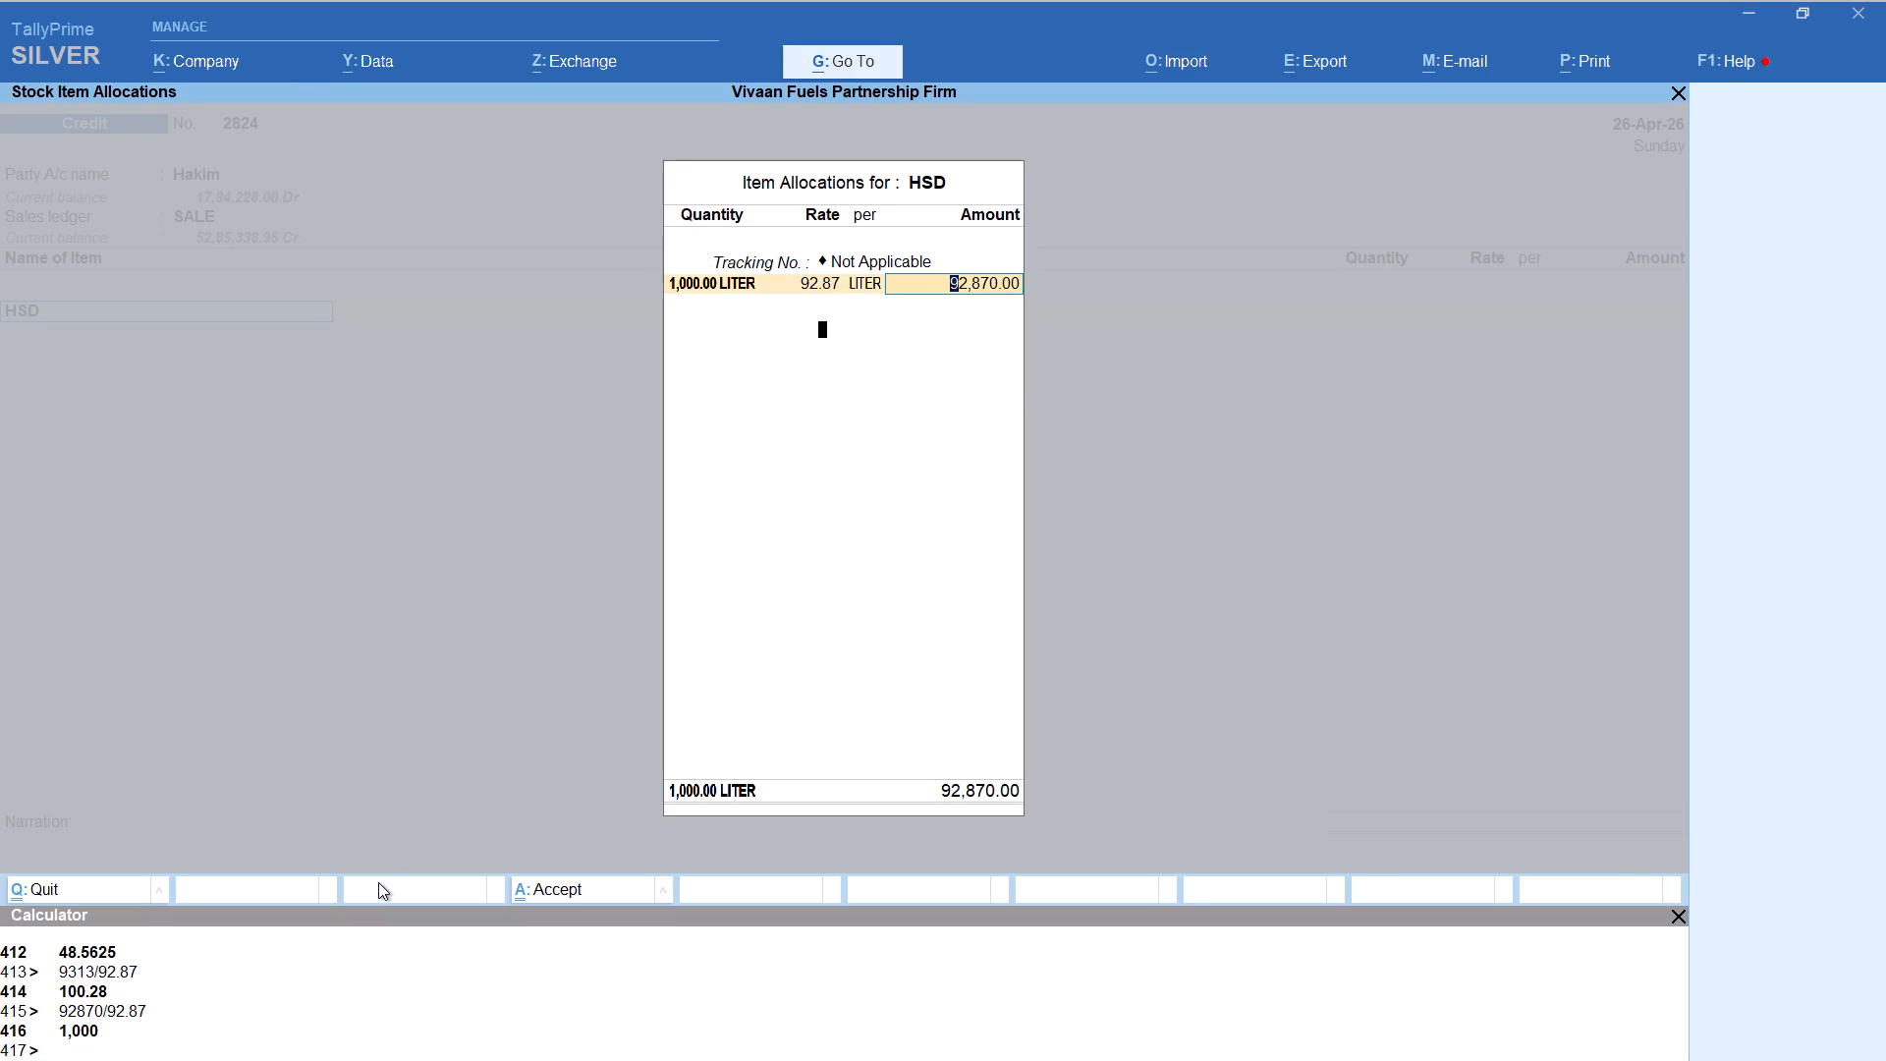
key("Return")
key("Return")
key("Return")
Add the Round Off ledger and save the Hakim voucher.
type("rou")
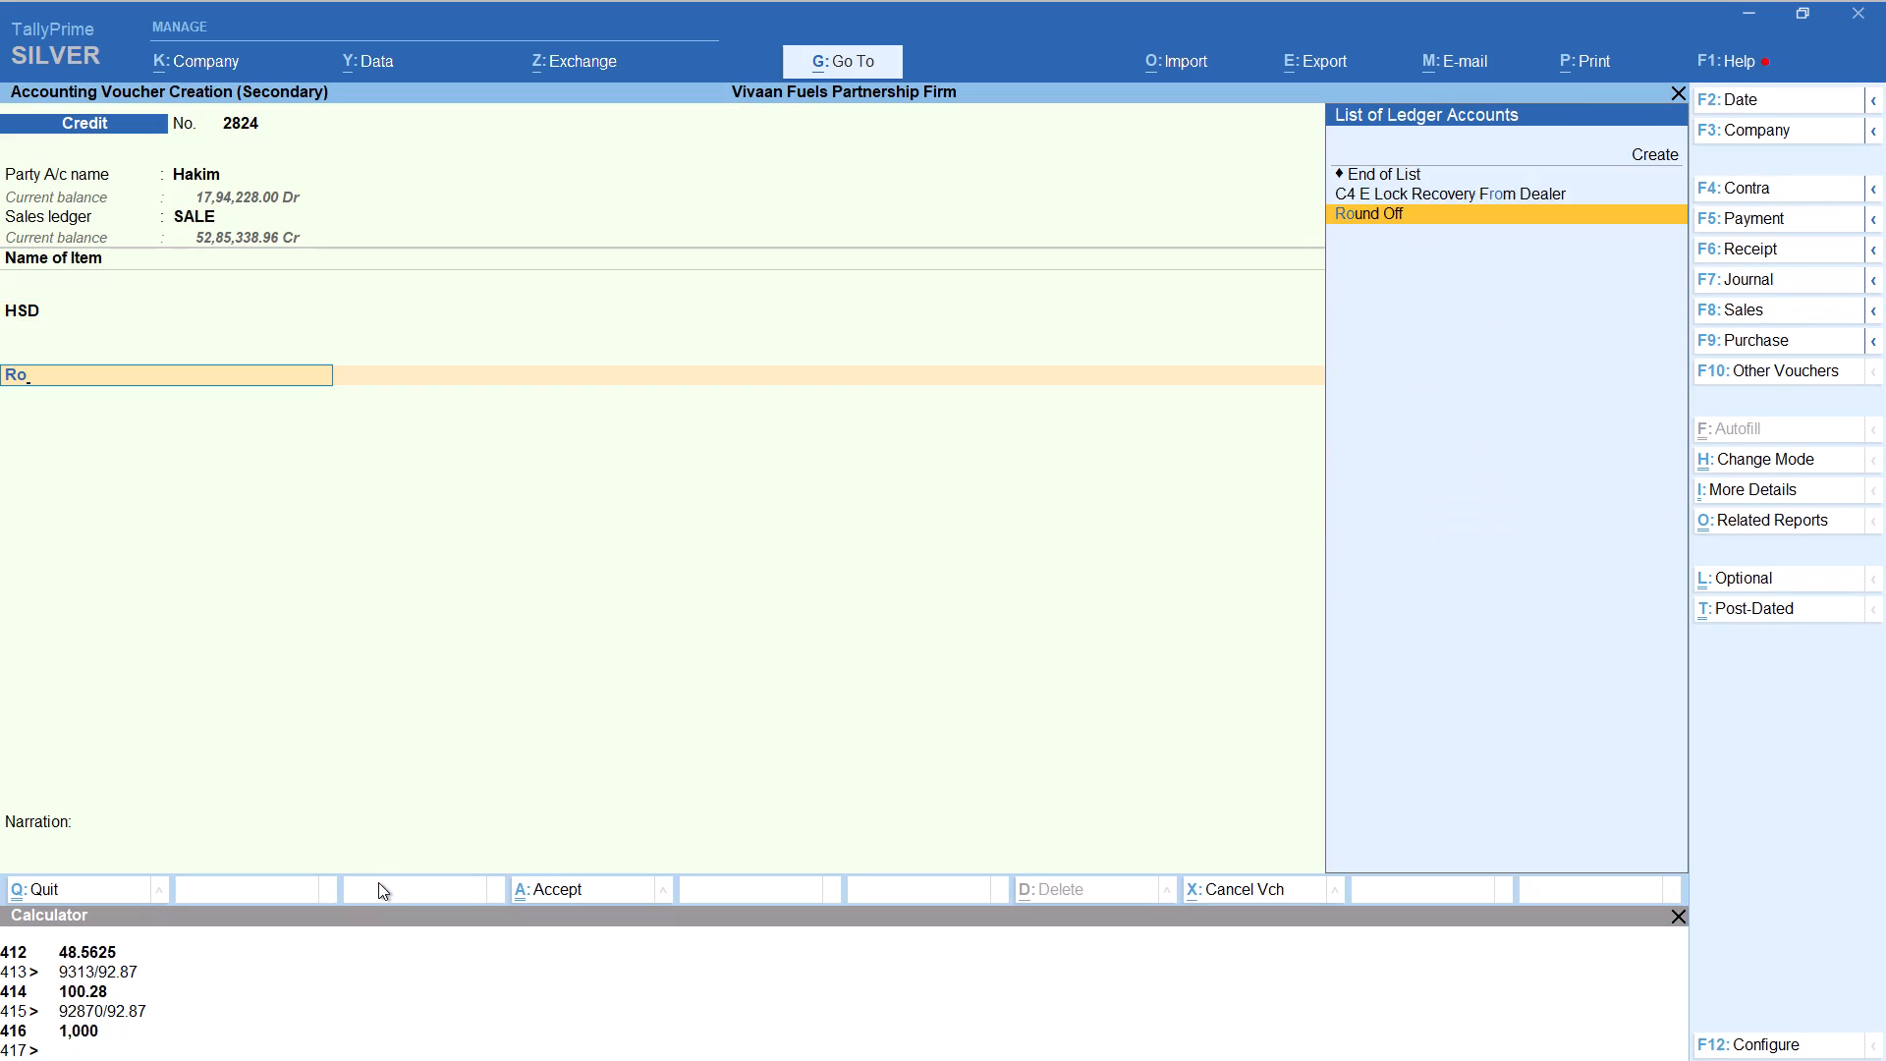
key("Return")
key("ctrl+a")
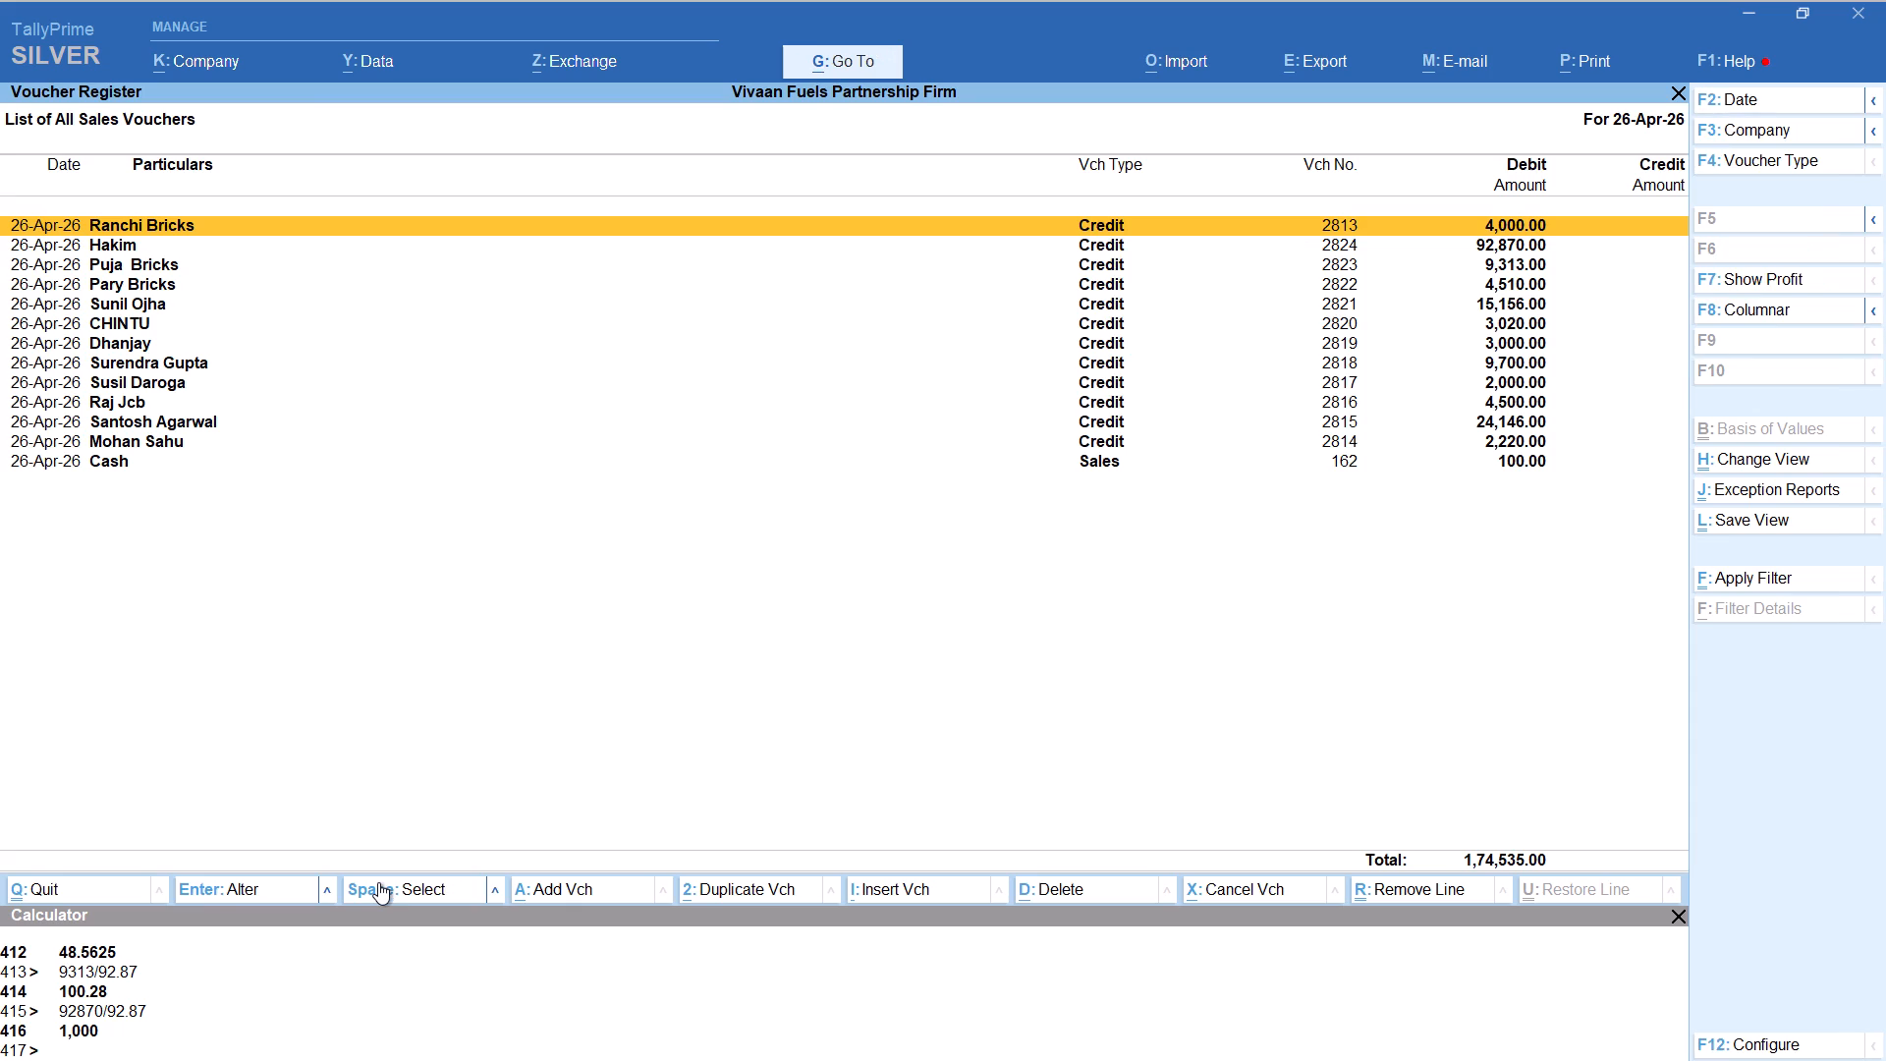
Start a new credit voucher for the party ledger beginning with Moh, accepting the default party details and the SALE ledger.
key("alt+a")
type("moh")
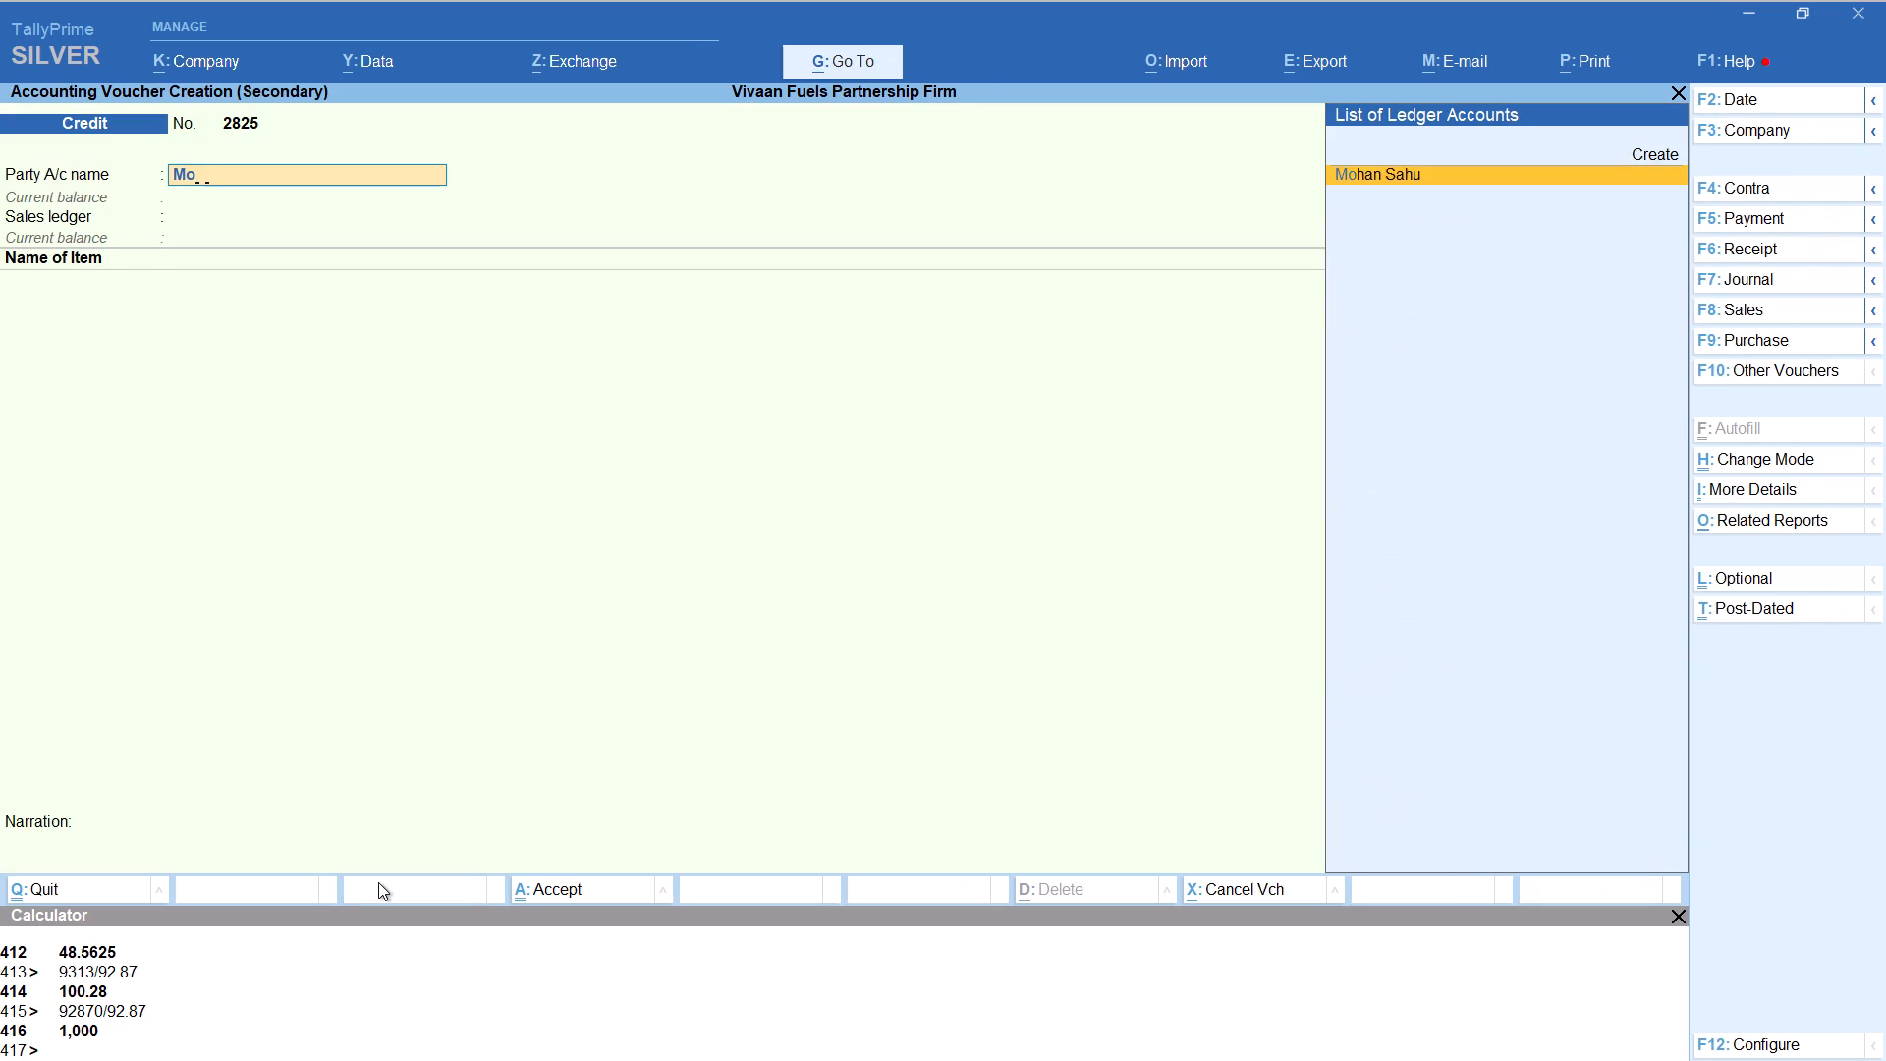
key("Return")
key("Return")
key("Return")
key("Return")
key("Return")
key("Return")
key("Return")
key("Return")
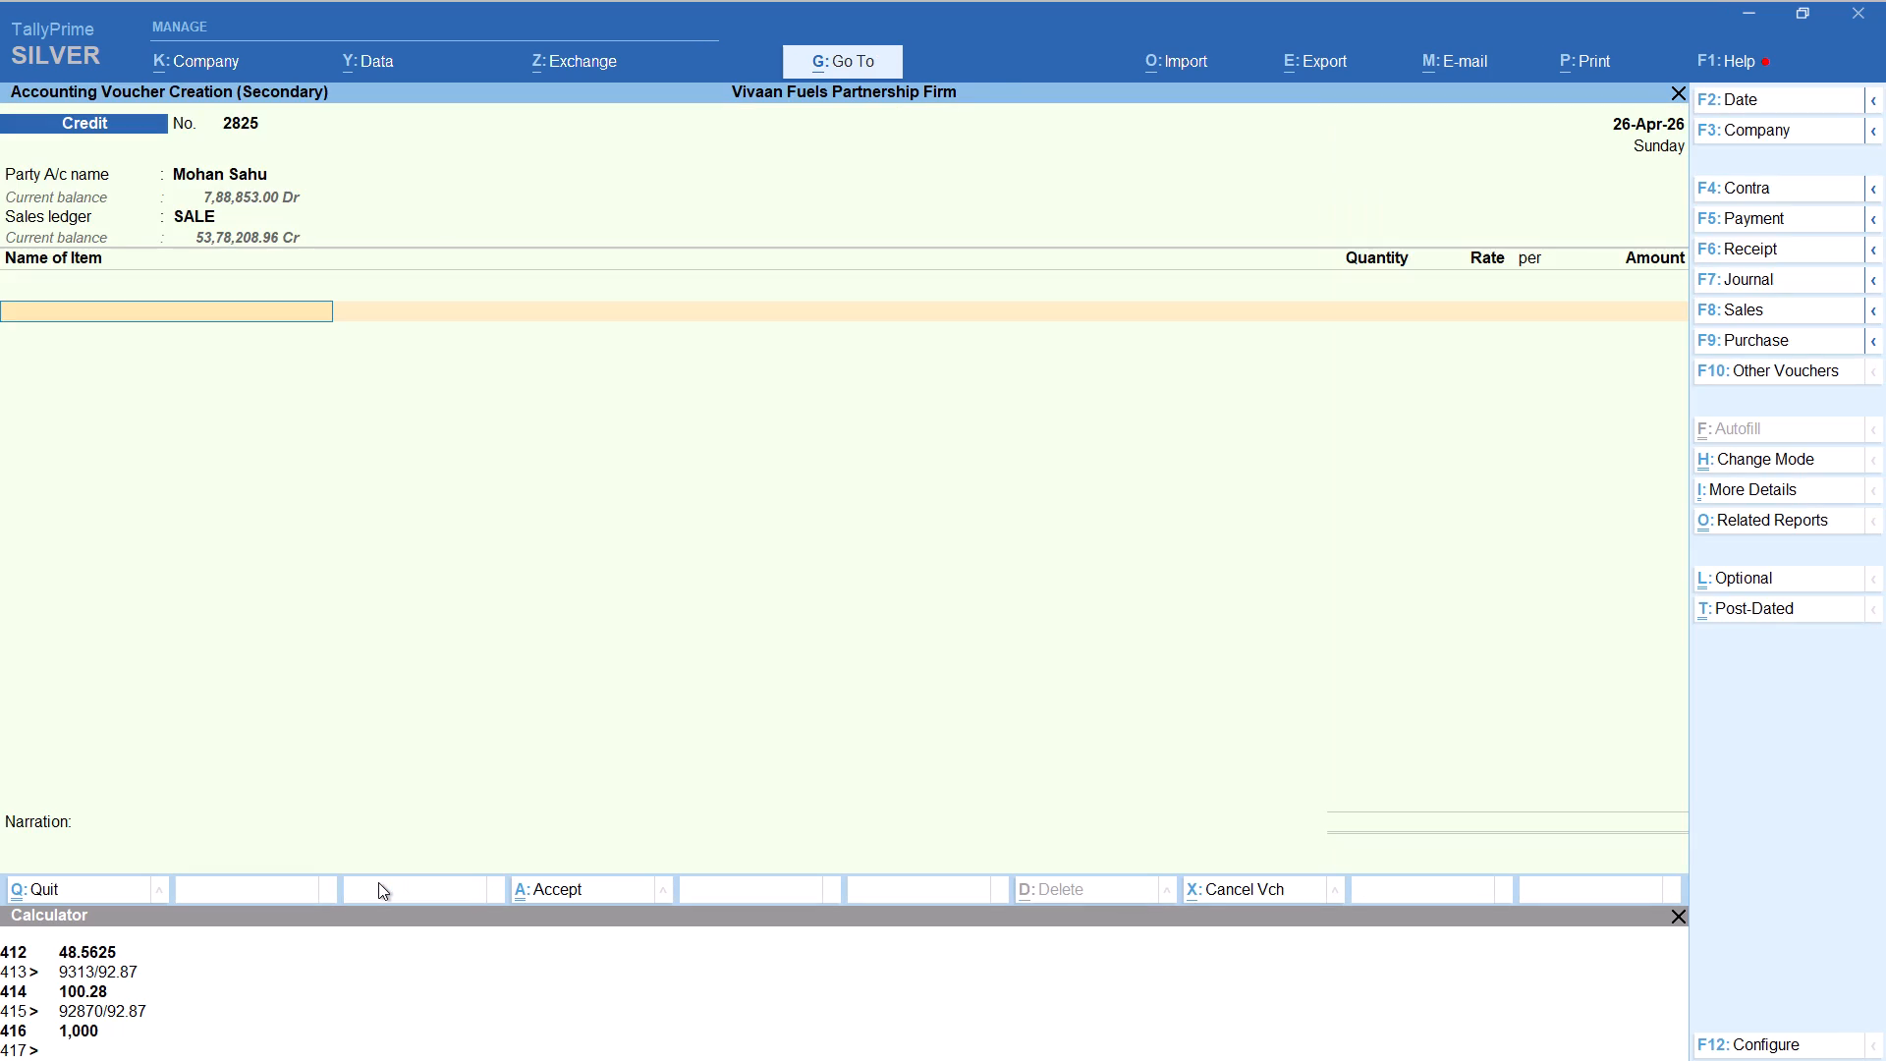
Choose HSD as the item with tracking Not Applicable and open the calculator for its quantity.
key("h")
key("Return")
key("Up")
key("Return")
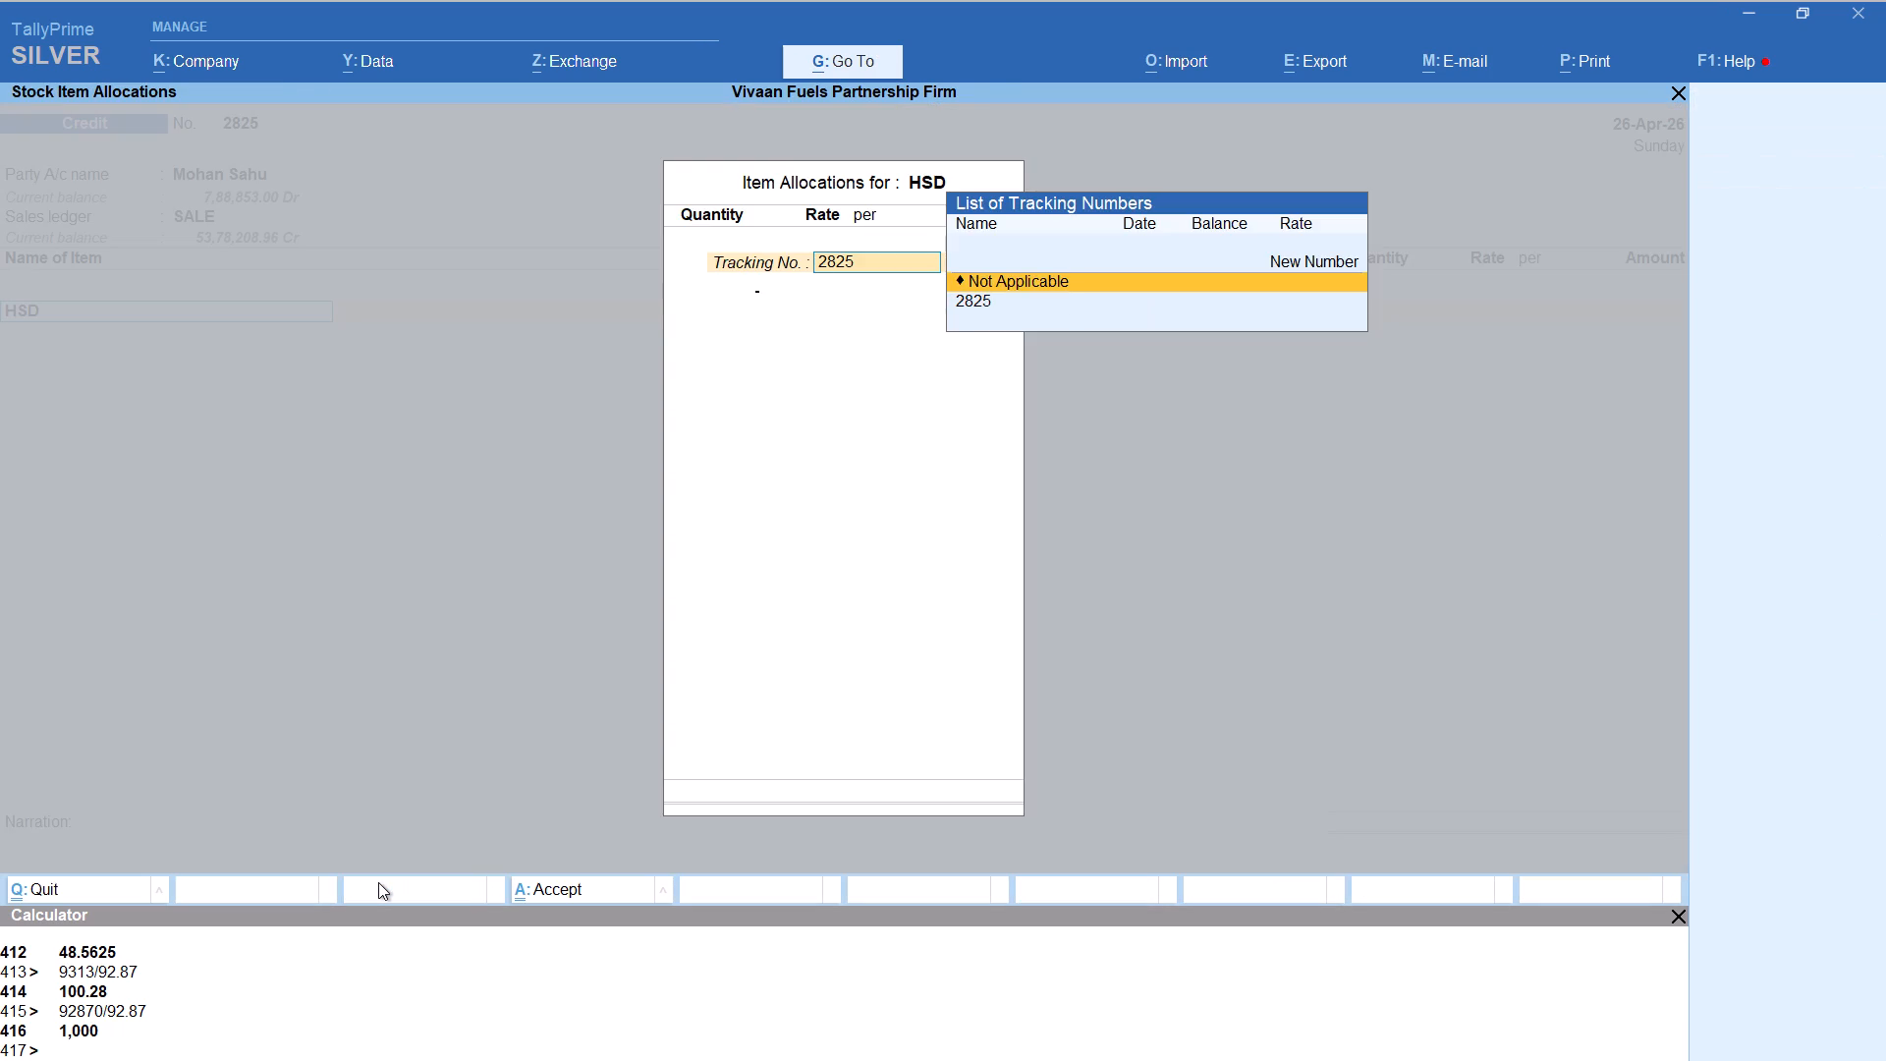
key("alt+c")
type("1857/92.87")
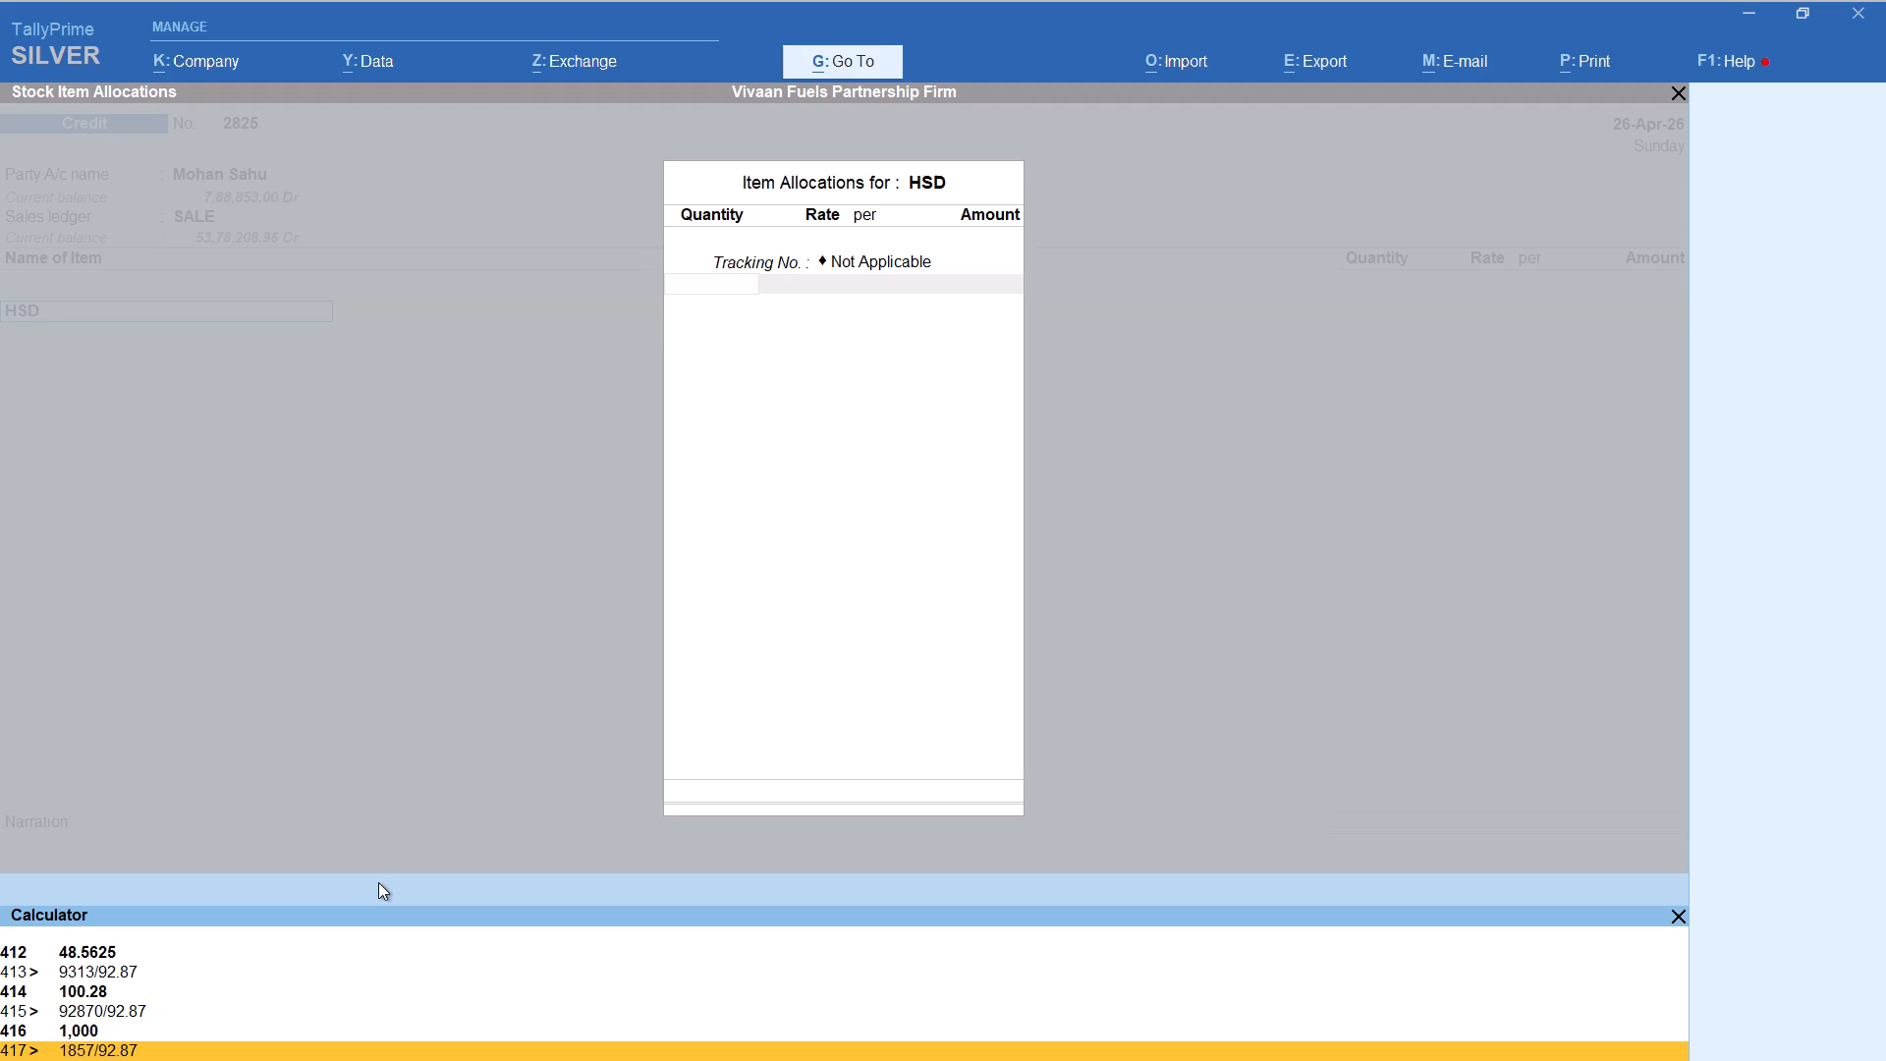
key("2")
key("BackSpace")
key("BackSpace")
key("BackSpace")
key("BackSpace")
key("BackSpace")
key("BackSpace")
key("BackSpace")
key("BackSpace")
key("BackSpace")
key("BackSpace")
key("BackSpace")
Calculate the HSD quantity as 2357/92.87 and accept 25.38 litres at 92.87, amount 2,357.04.
type("2357/92.87")
key("Return")
key("Return")
key("Return")
key("Return")
key("Return")
key("Return")
key("Return")
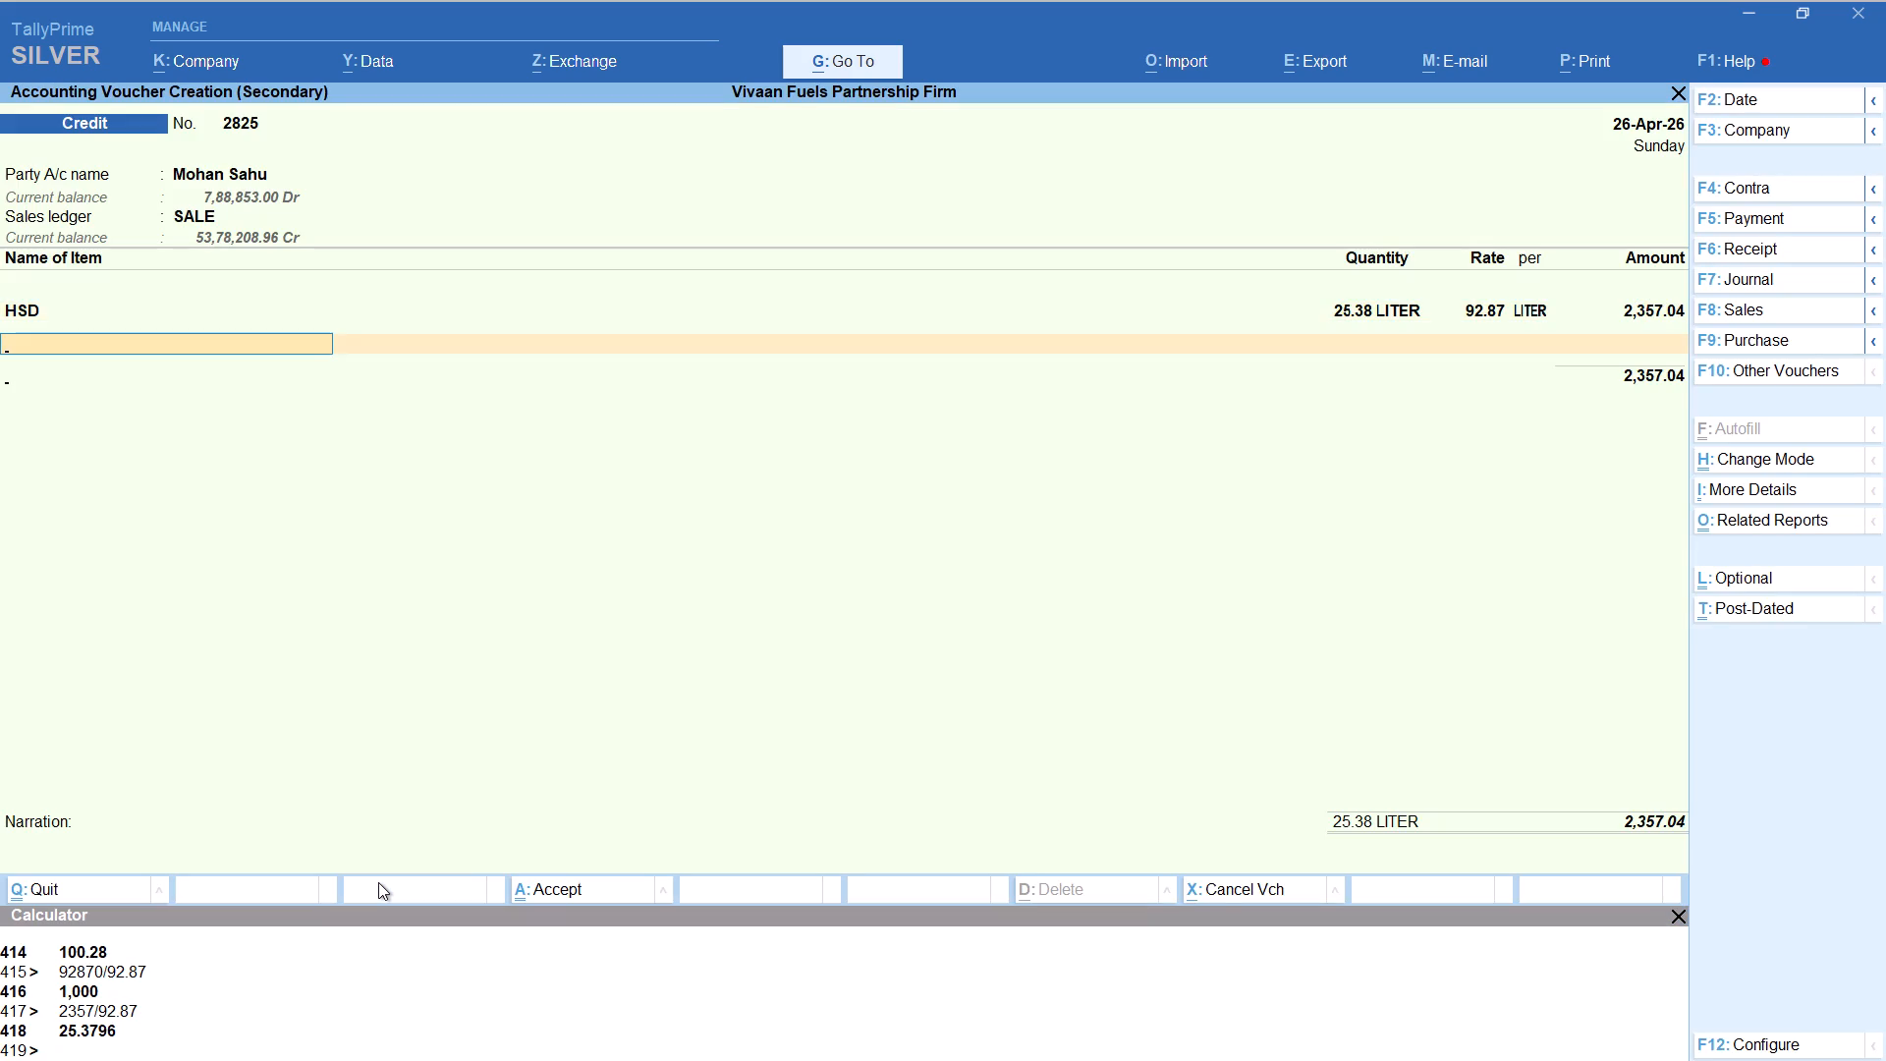
Add the Round Off ledger with (-)0.04 and save the voucher.
type("rou")
key("Return")
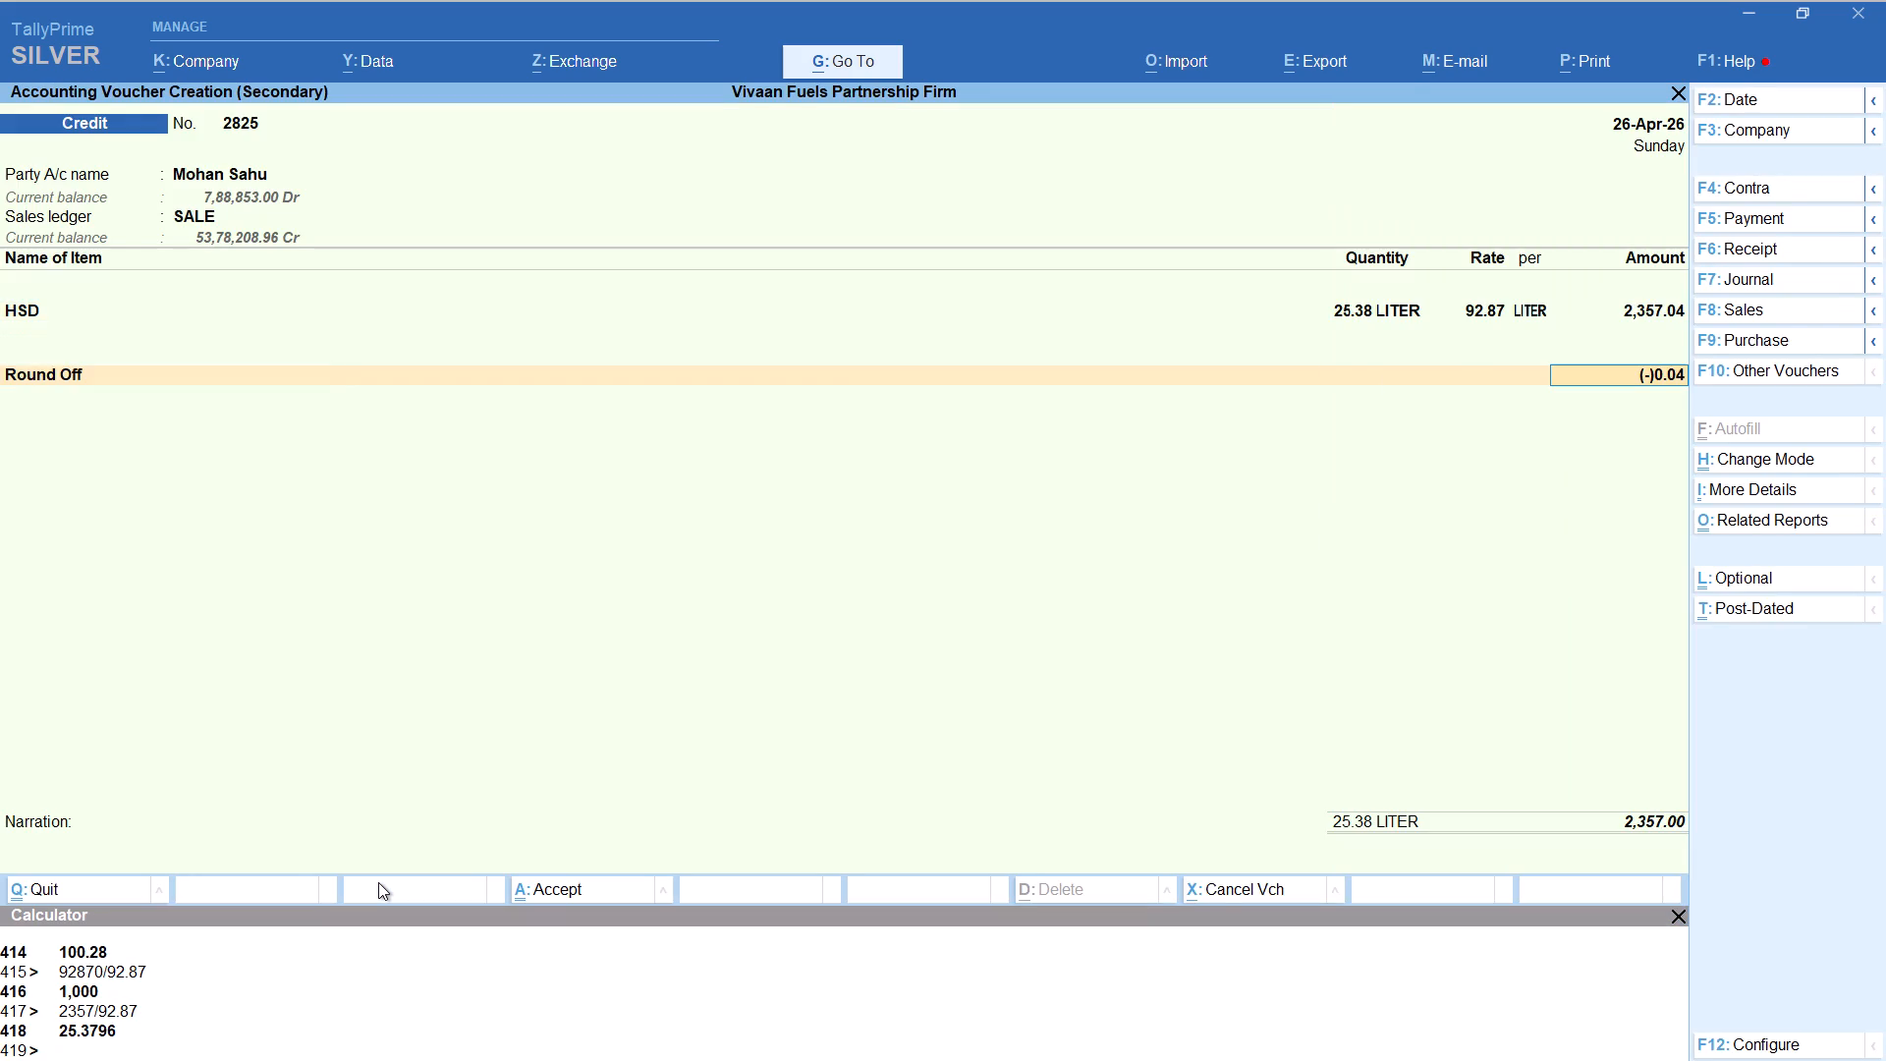
key("ctrl+a")
Start a new credit voucher for the Ravindra ledger other than the Jcb one, accepting the default party details and SALE ledger.
key("alt+a")
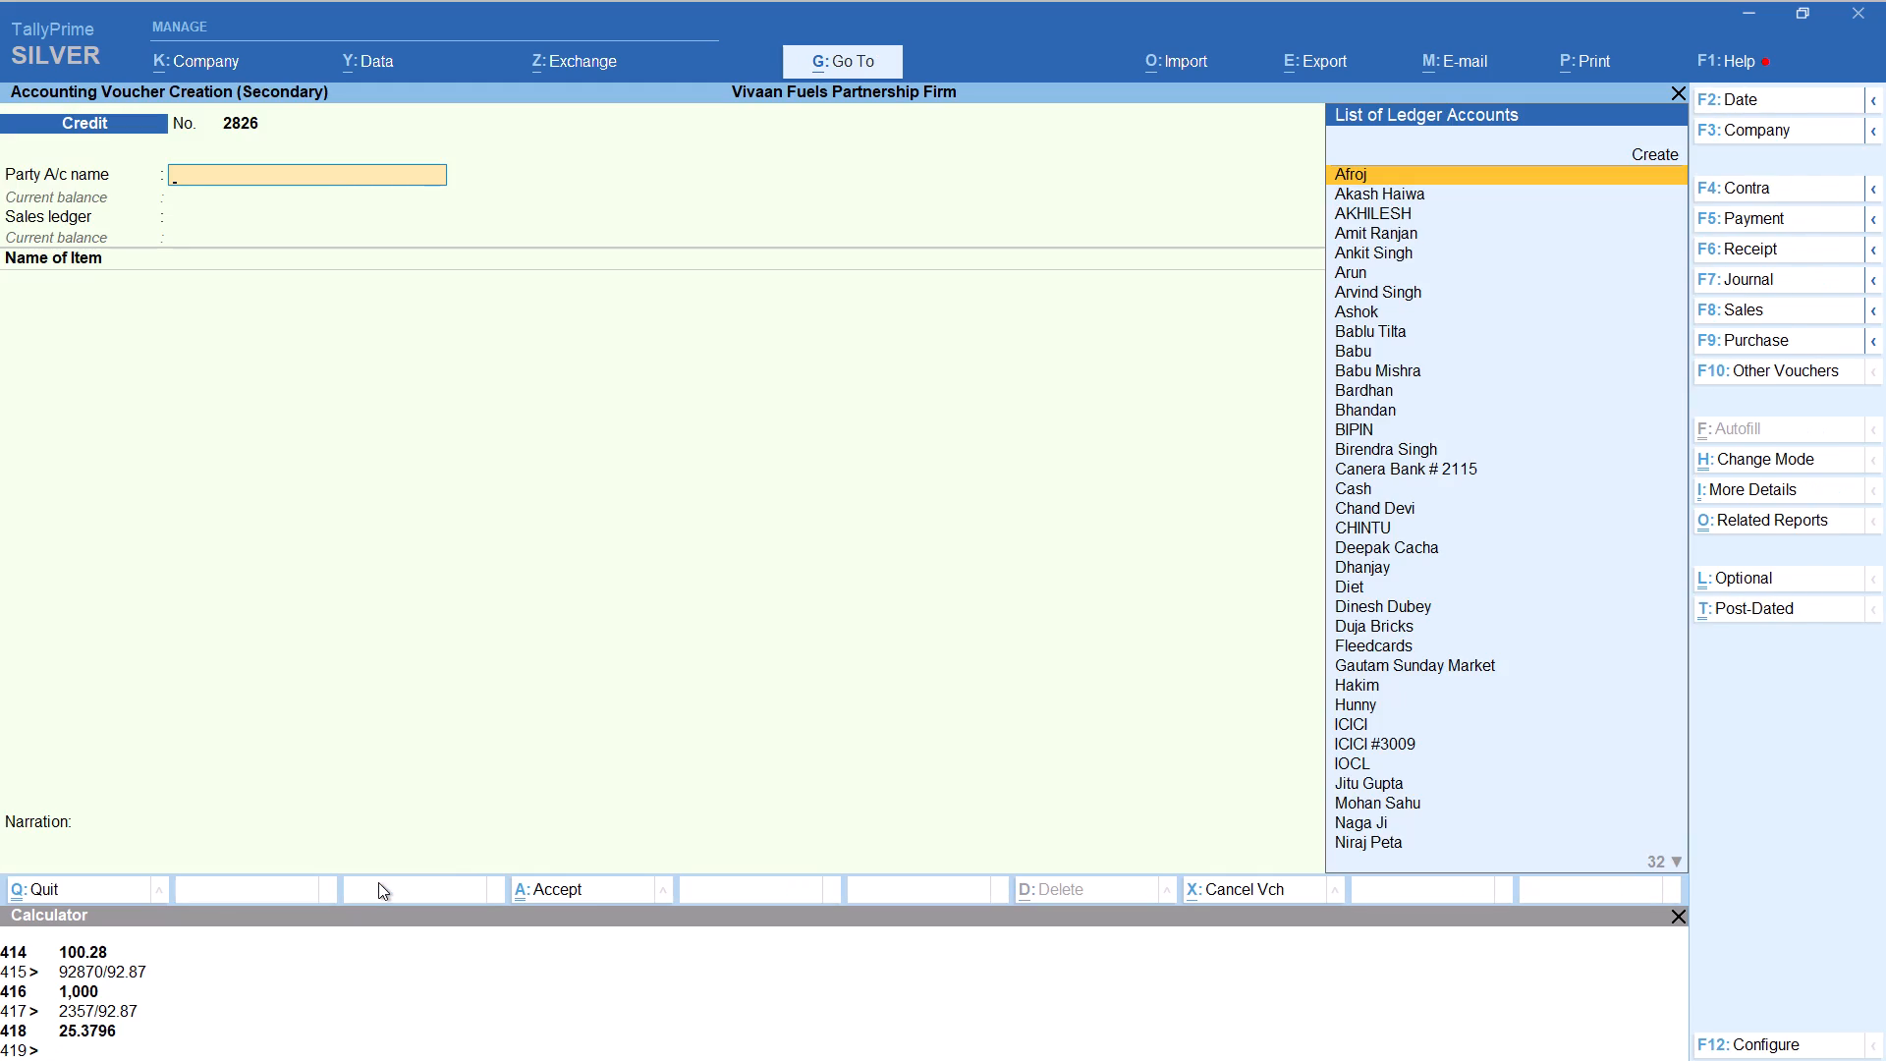
type("rav")
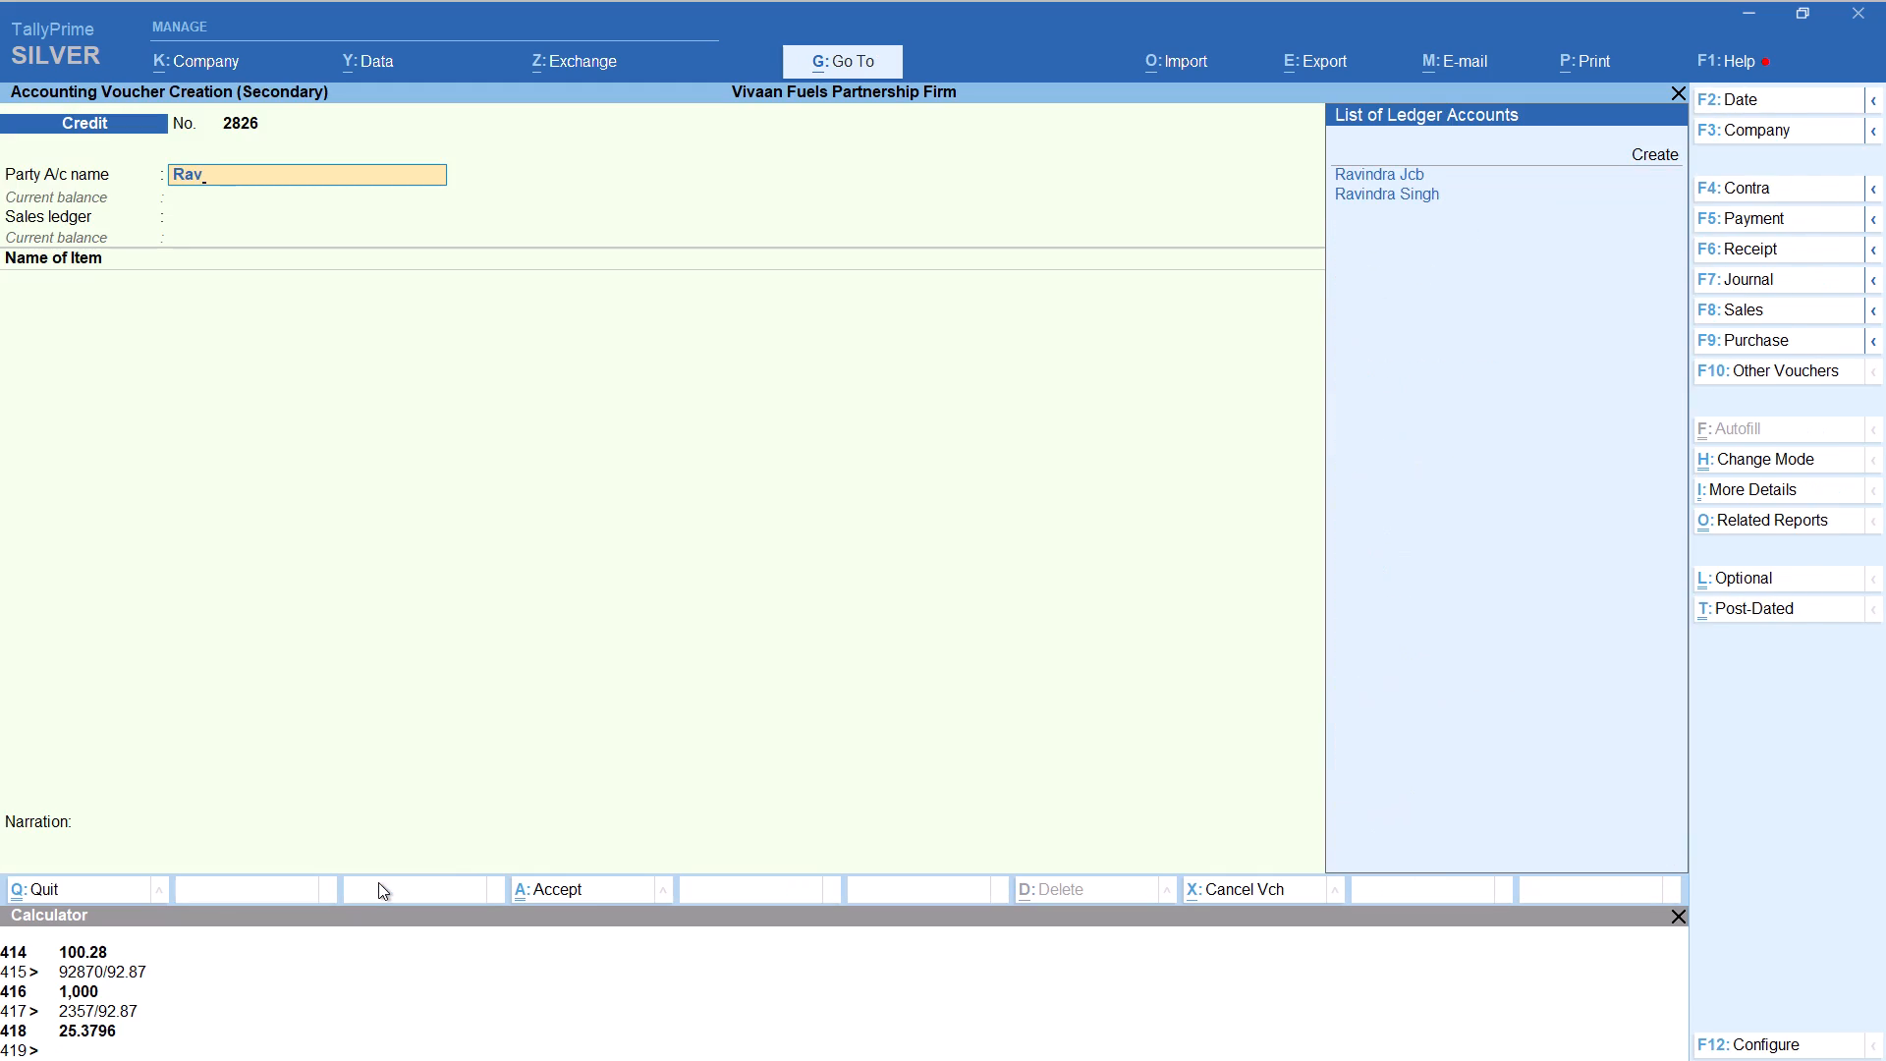
type("inder")
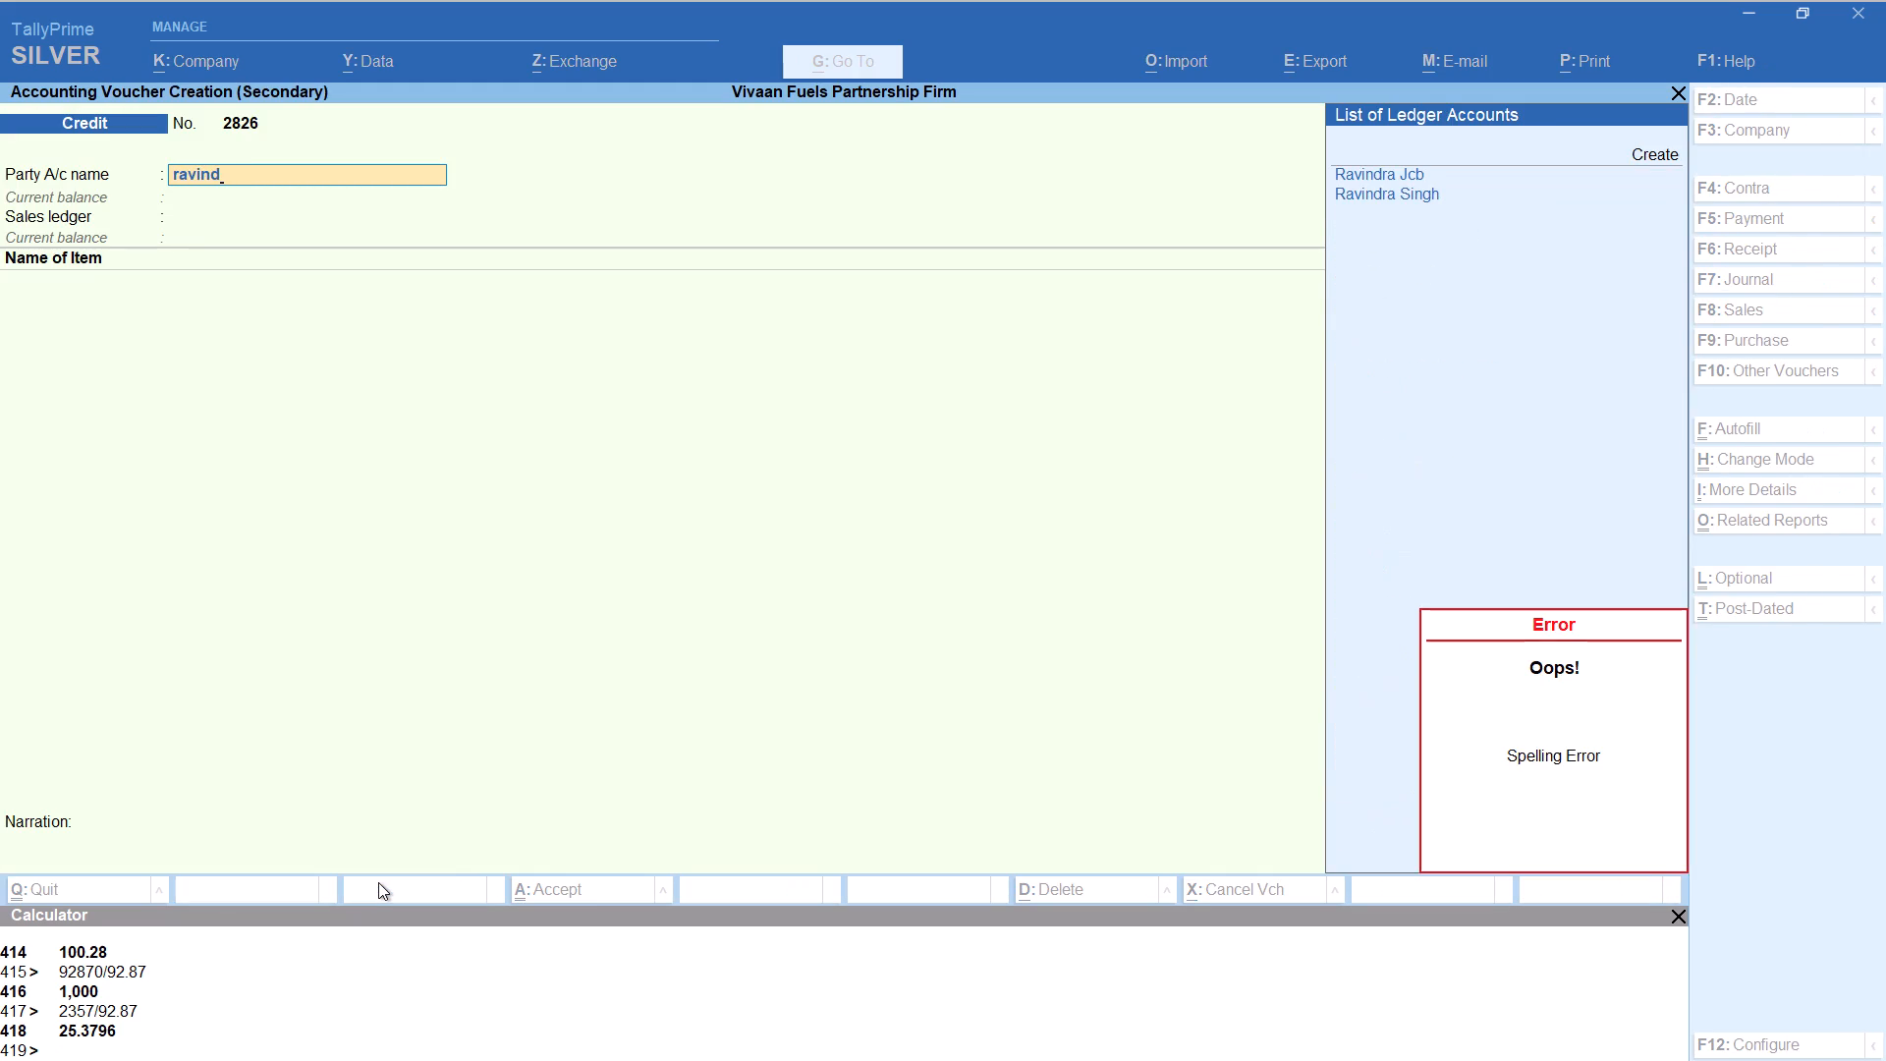
key("Down")
key("Down")
key("Return")
key("Return")
key("Return")
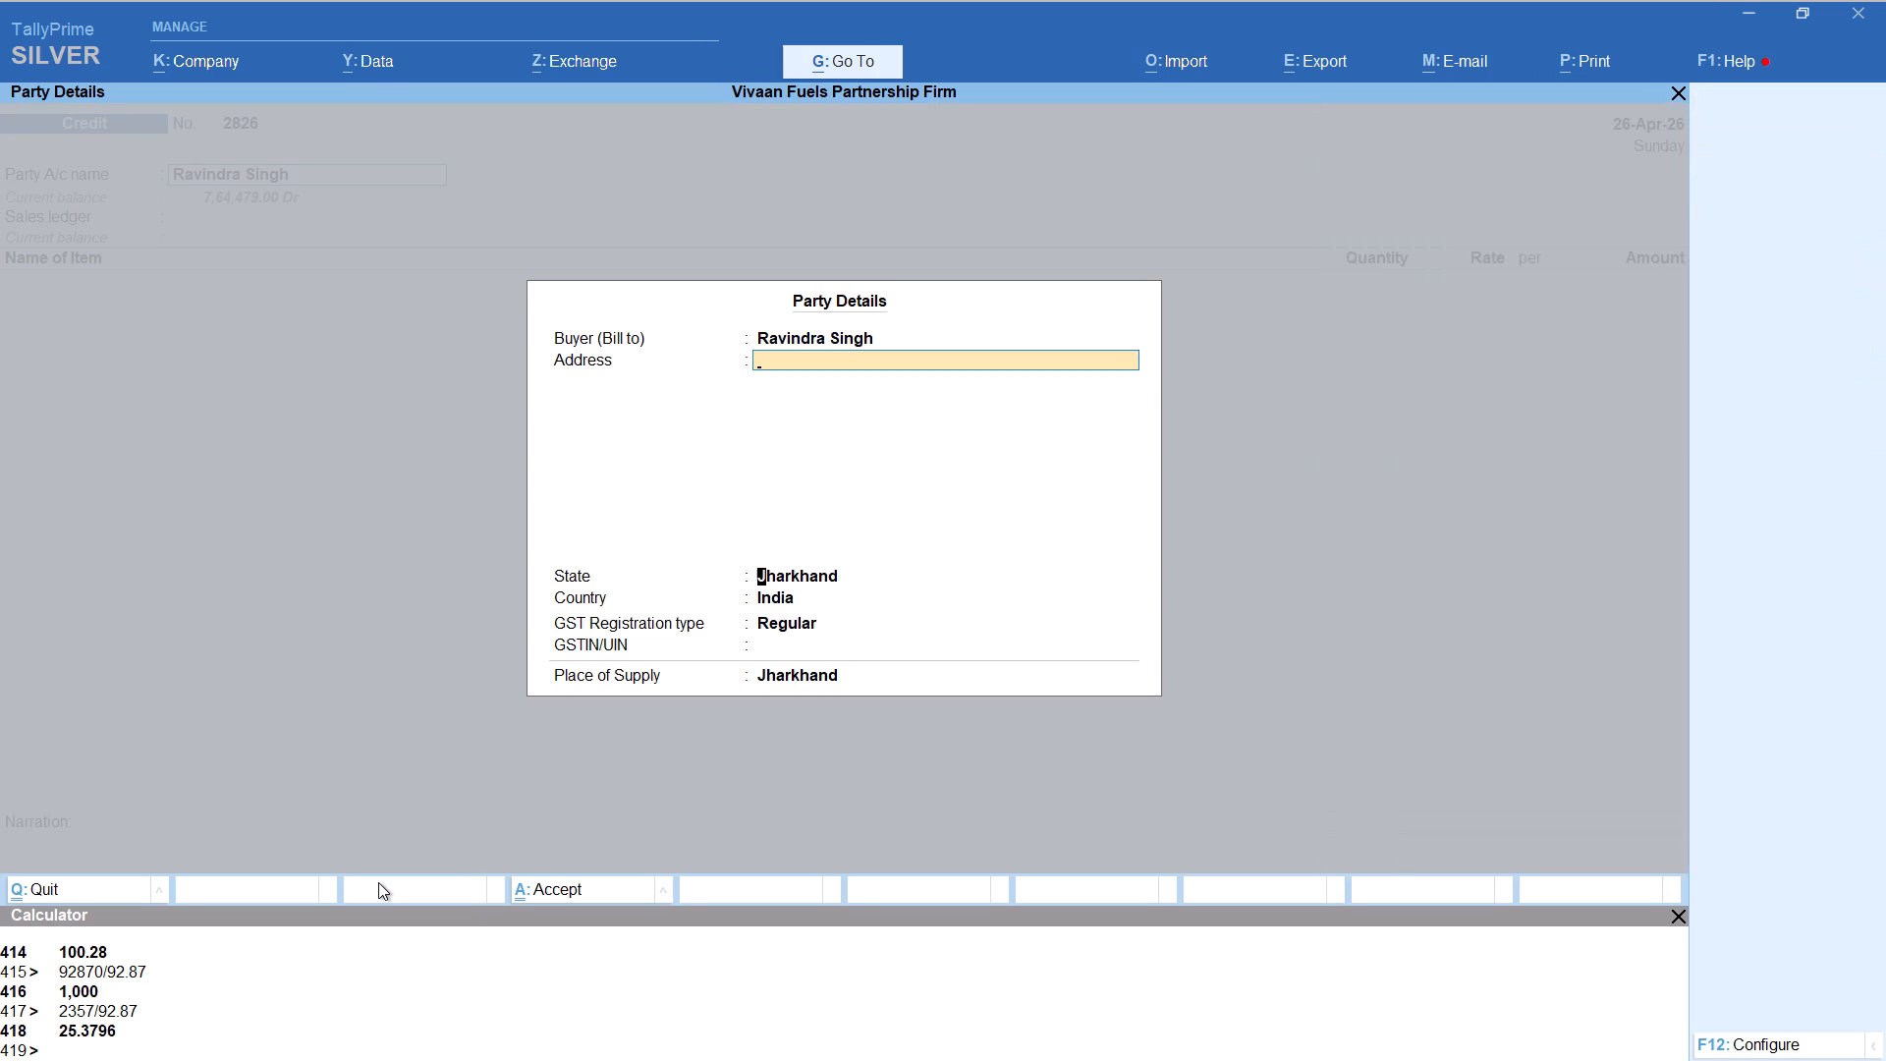
key("Return")
key("Return")
key("Return")
key("Return")
key("Return")
Add HSD with tracking Not Applicable, calculating the quantity as 2774/92.87 for 29.87 litres at 92.87, amount 2,774.03.
type("hs")
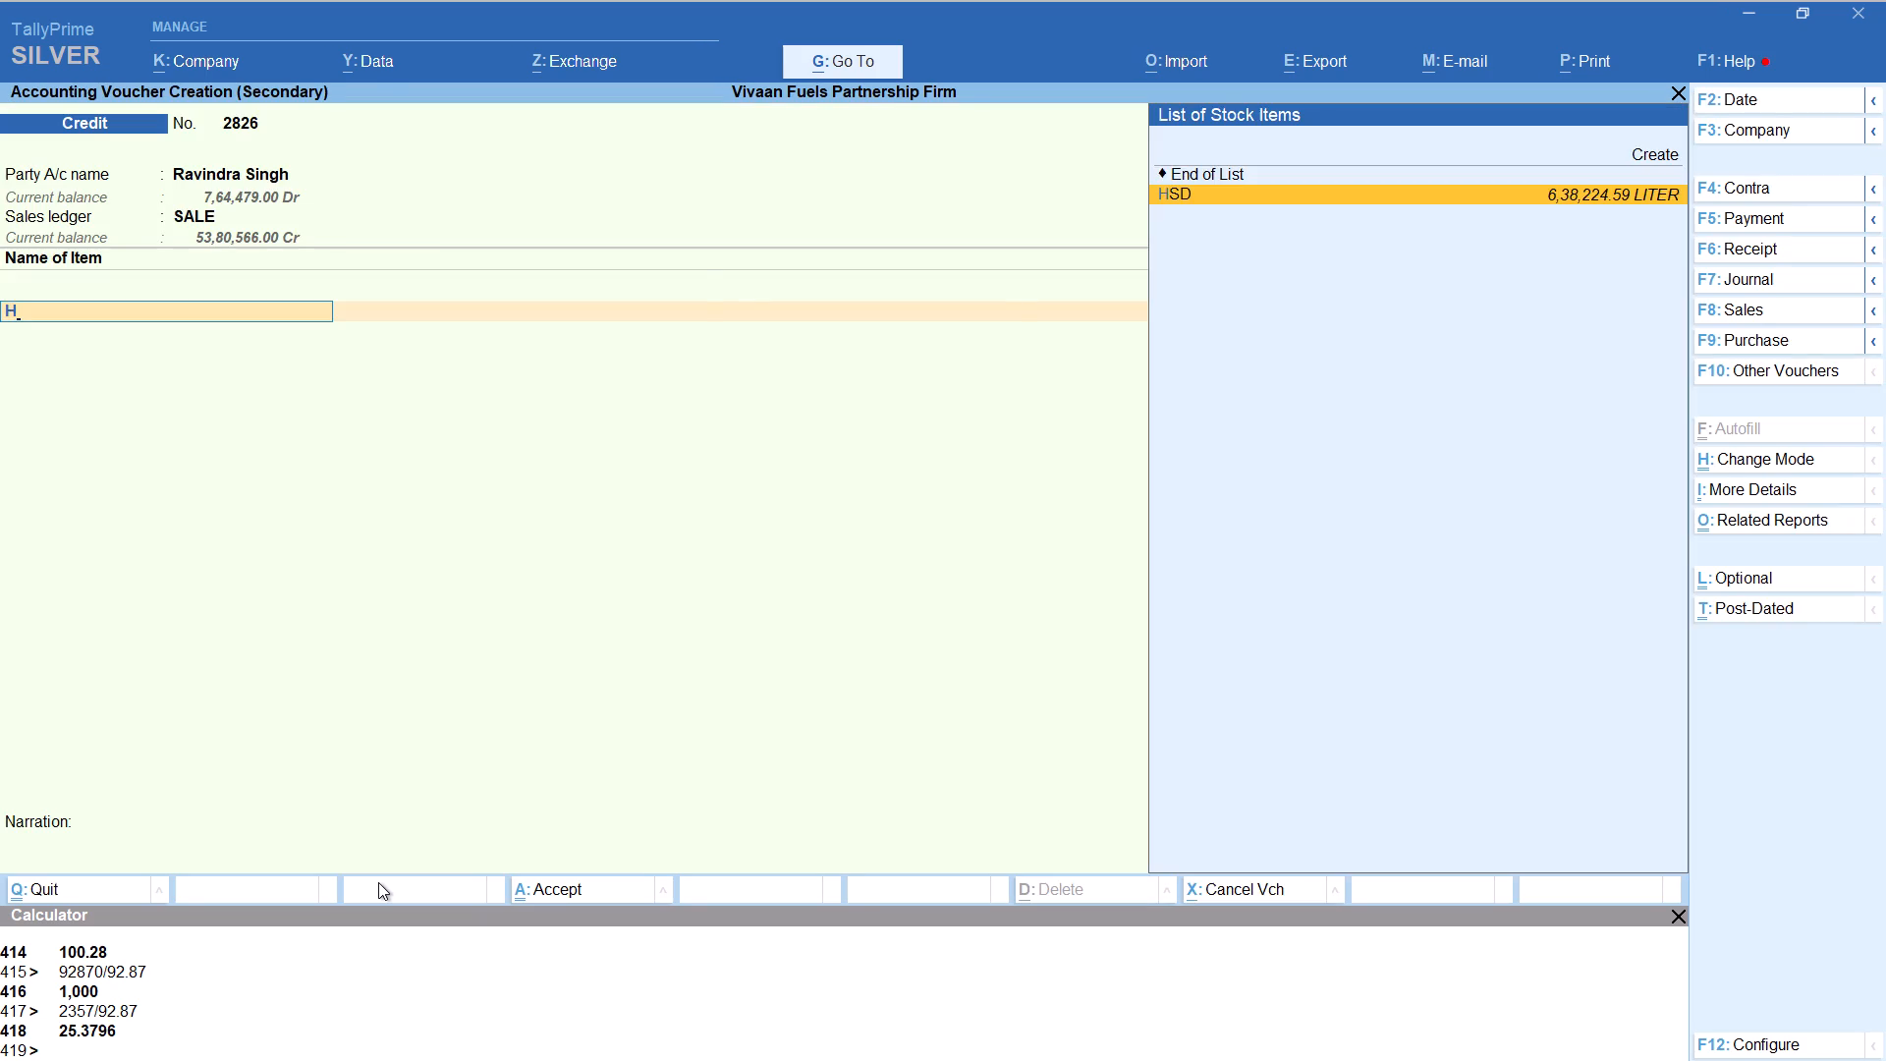
key("Return")
key("Up")
key("Return")
key("alt+c")
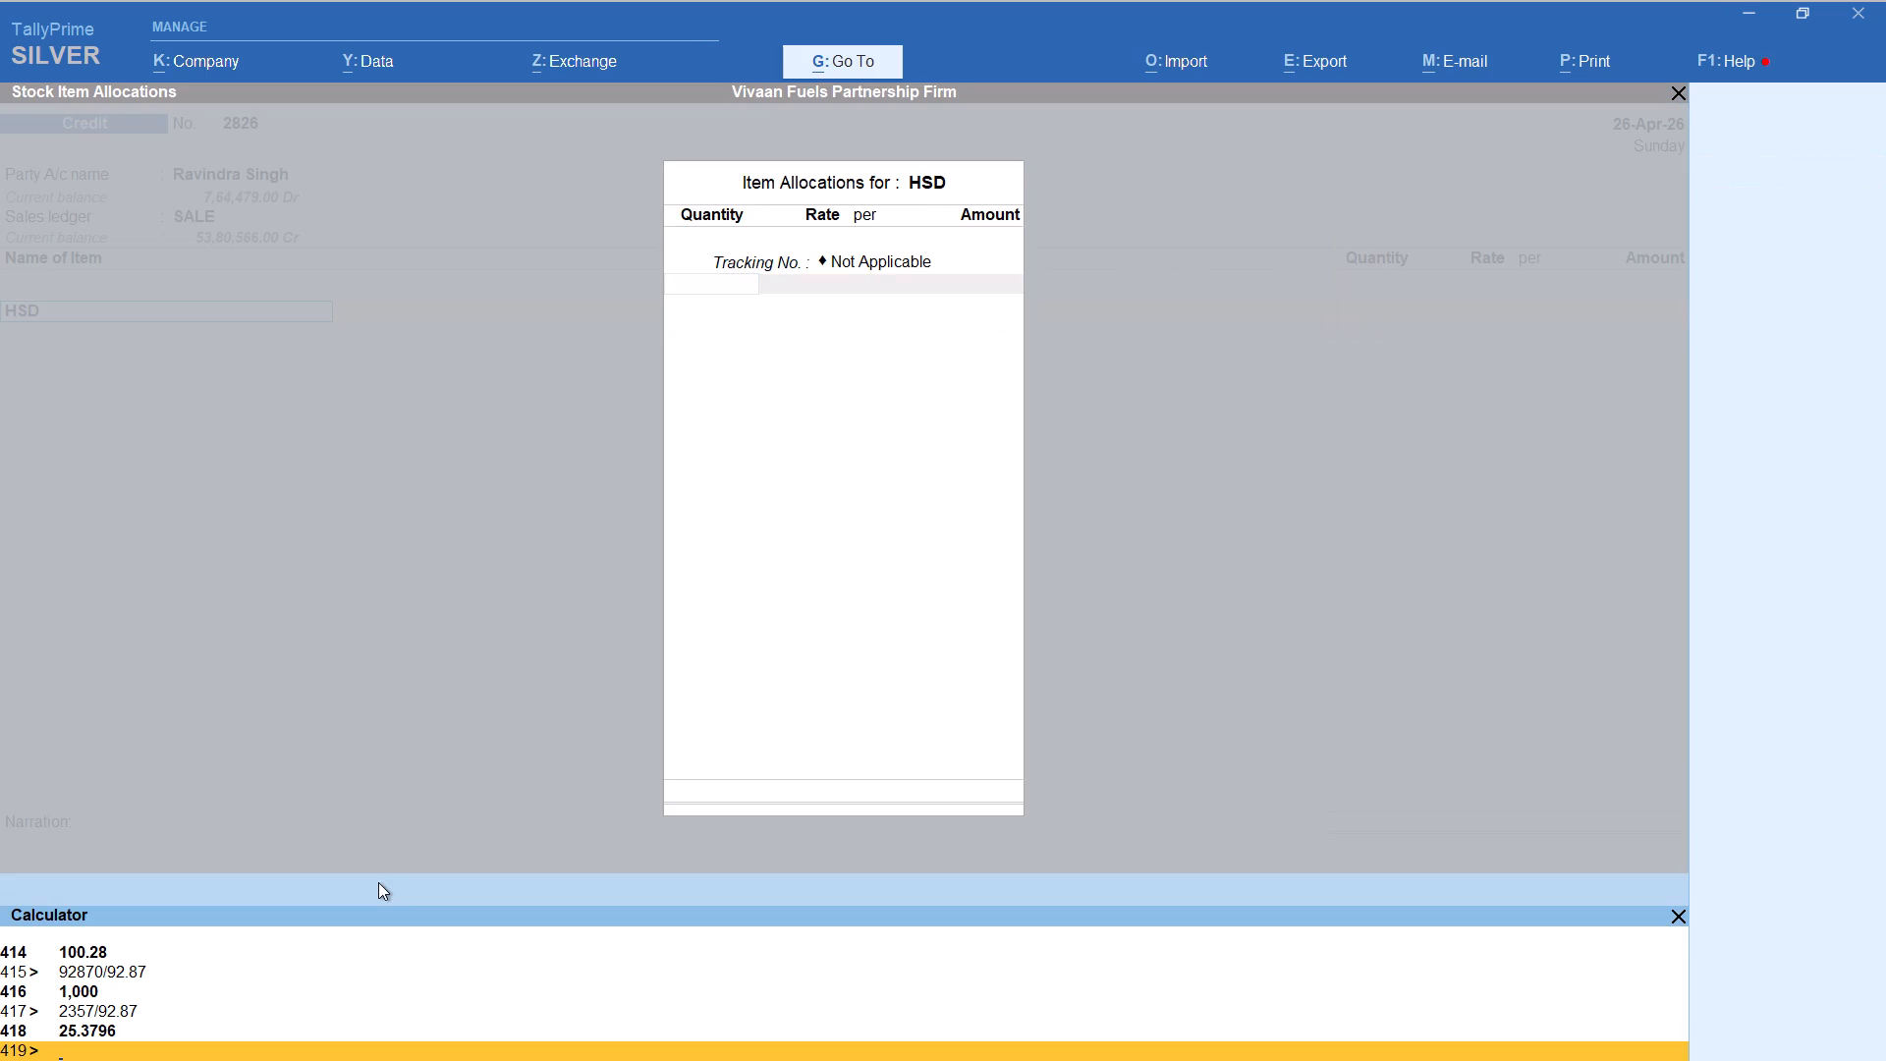
type("2774/92.87")
key("Return")
key("Return")
key("Return")
key("Return")
key("Return")
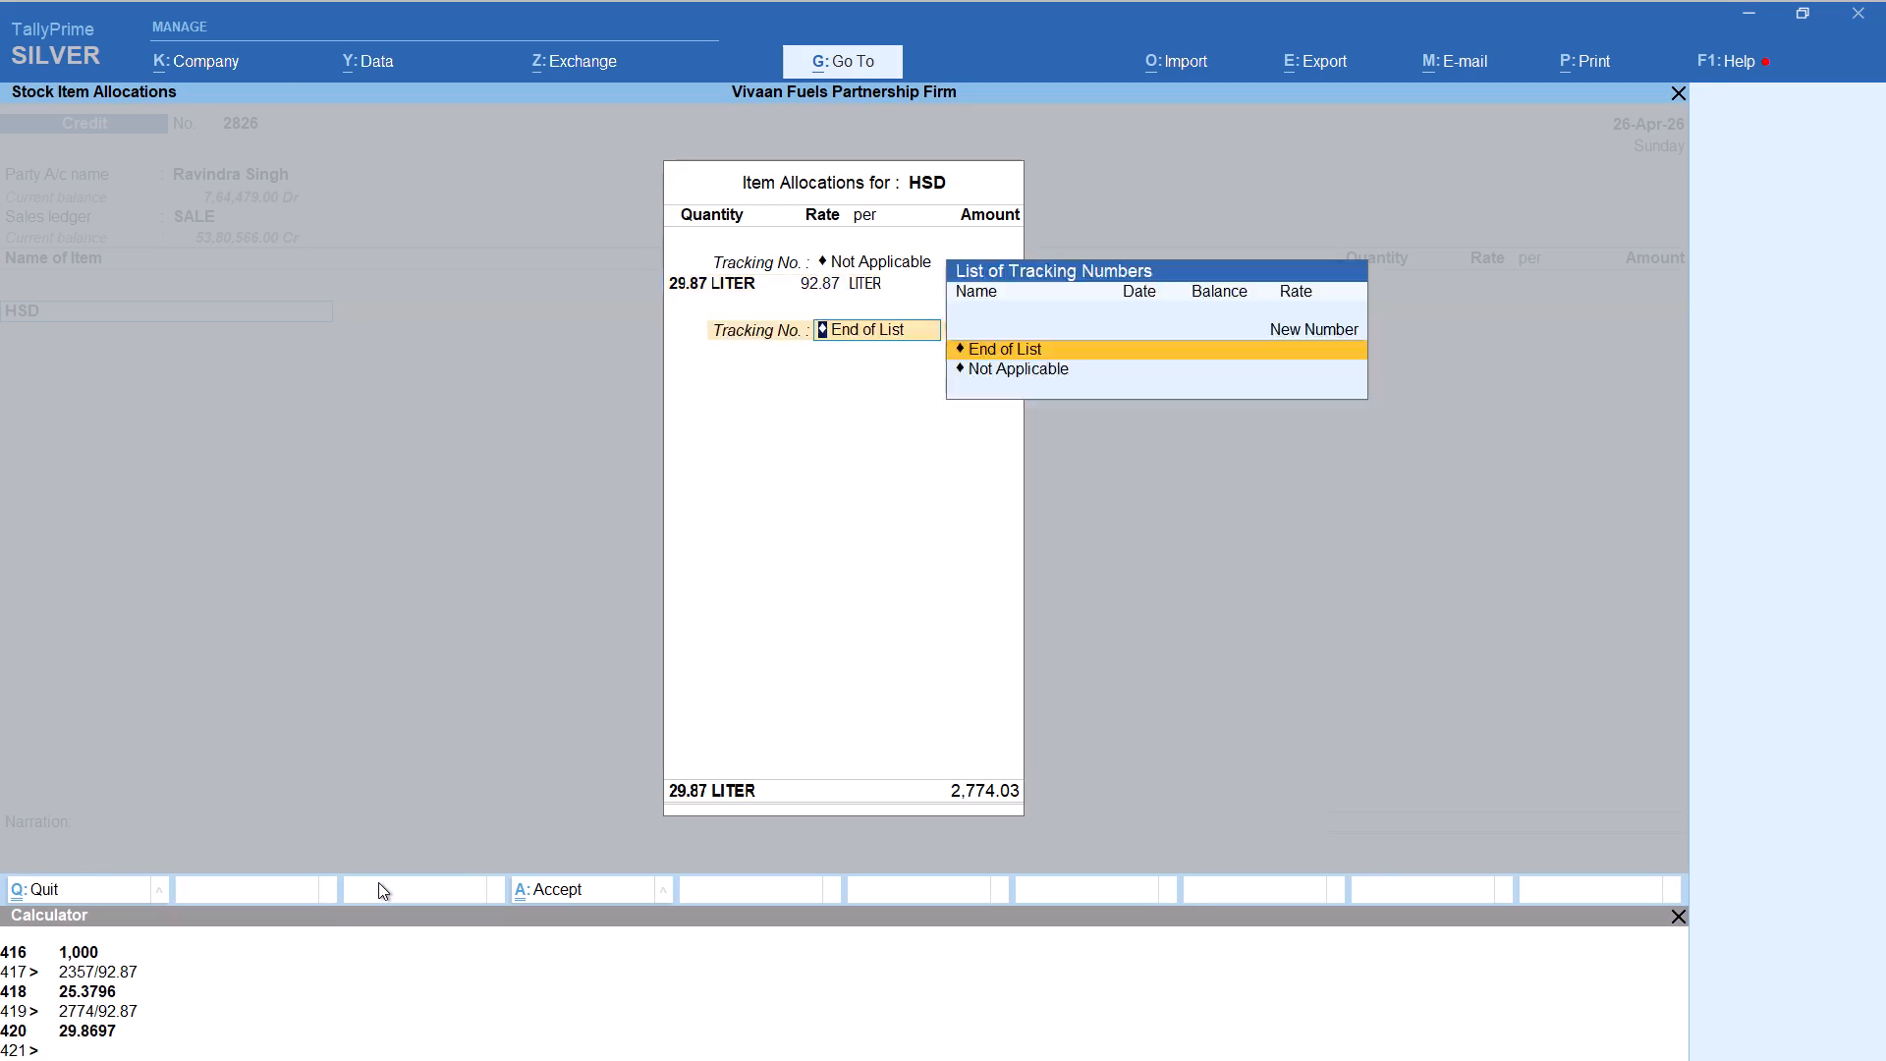
key("Return")
key("Return")
Add the Round Off ledger with (-)0.03 and save the voucher.
type("rou")
key("Return")
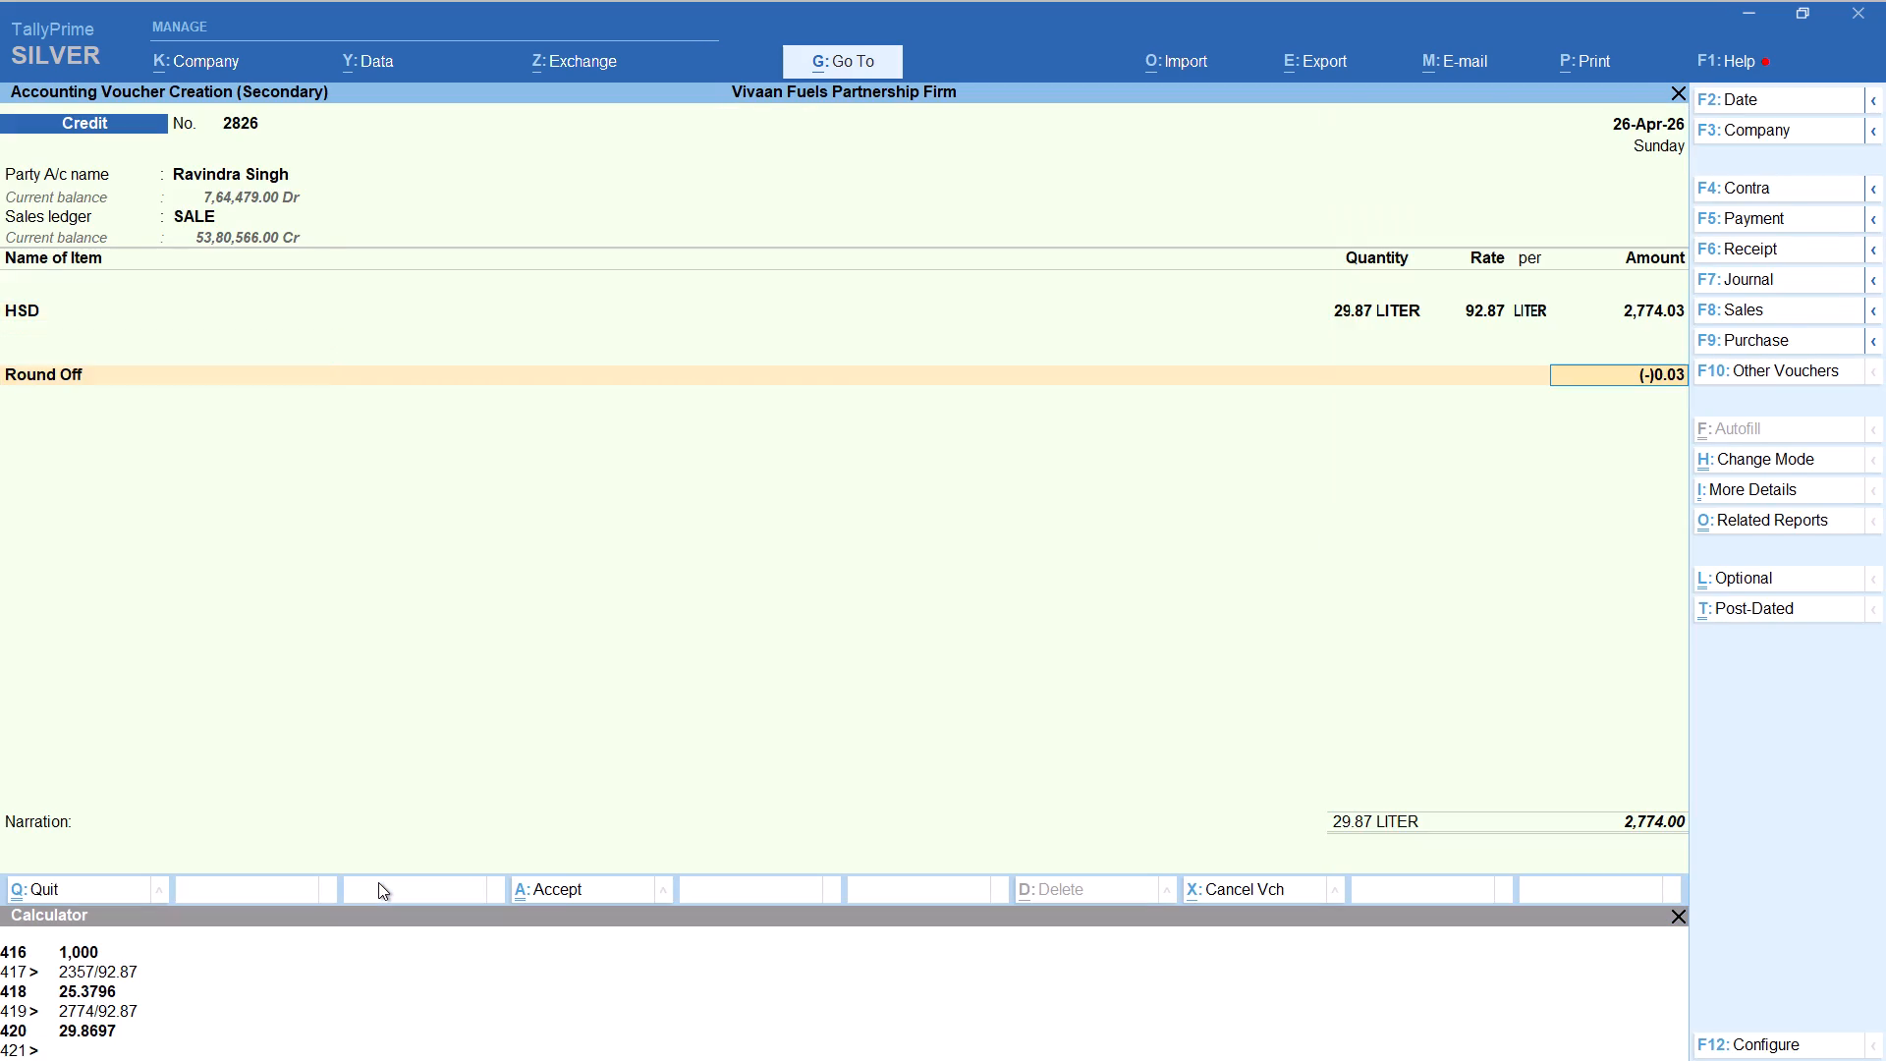
key("ctrl+a")
Compare the 26-Apr-26 sales voucher total with that day's CREDIT figure in the Excel balance sheet.
key("alt+Tab")
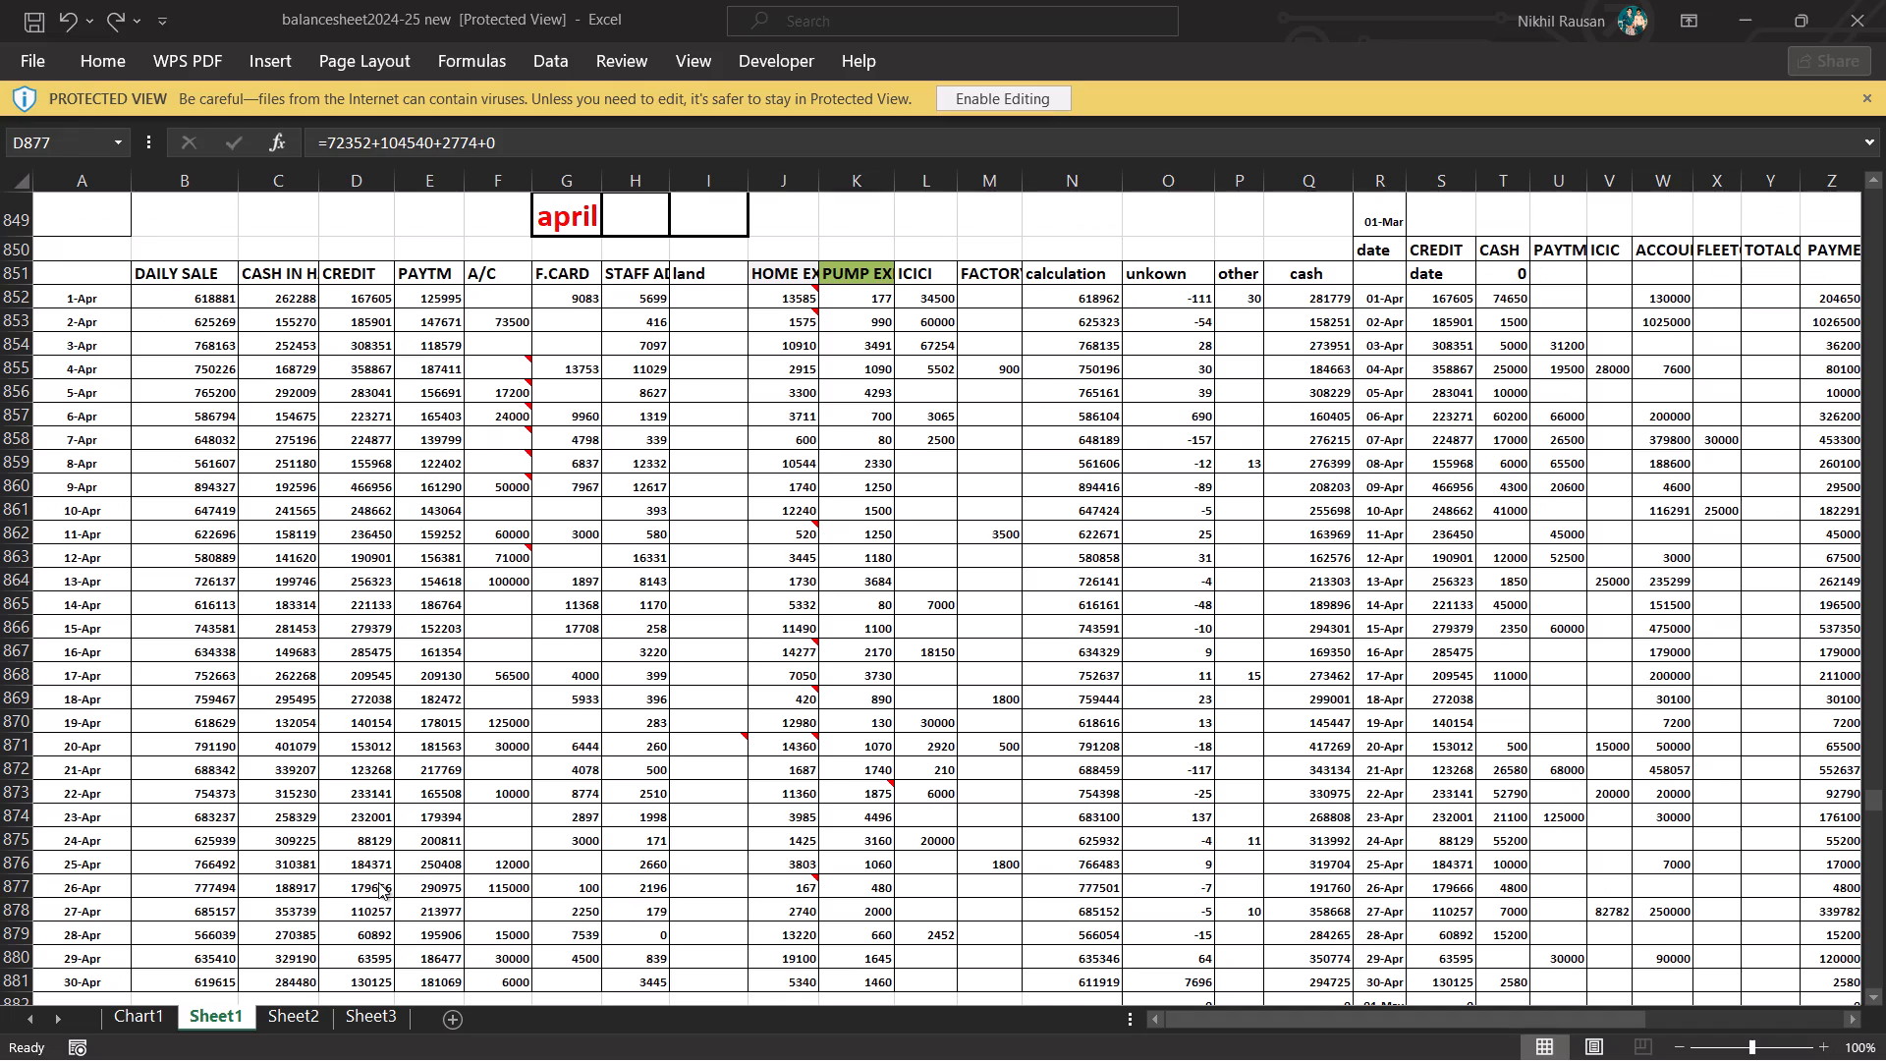
key("alt+Tab")
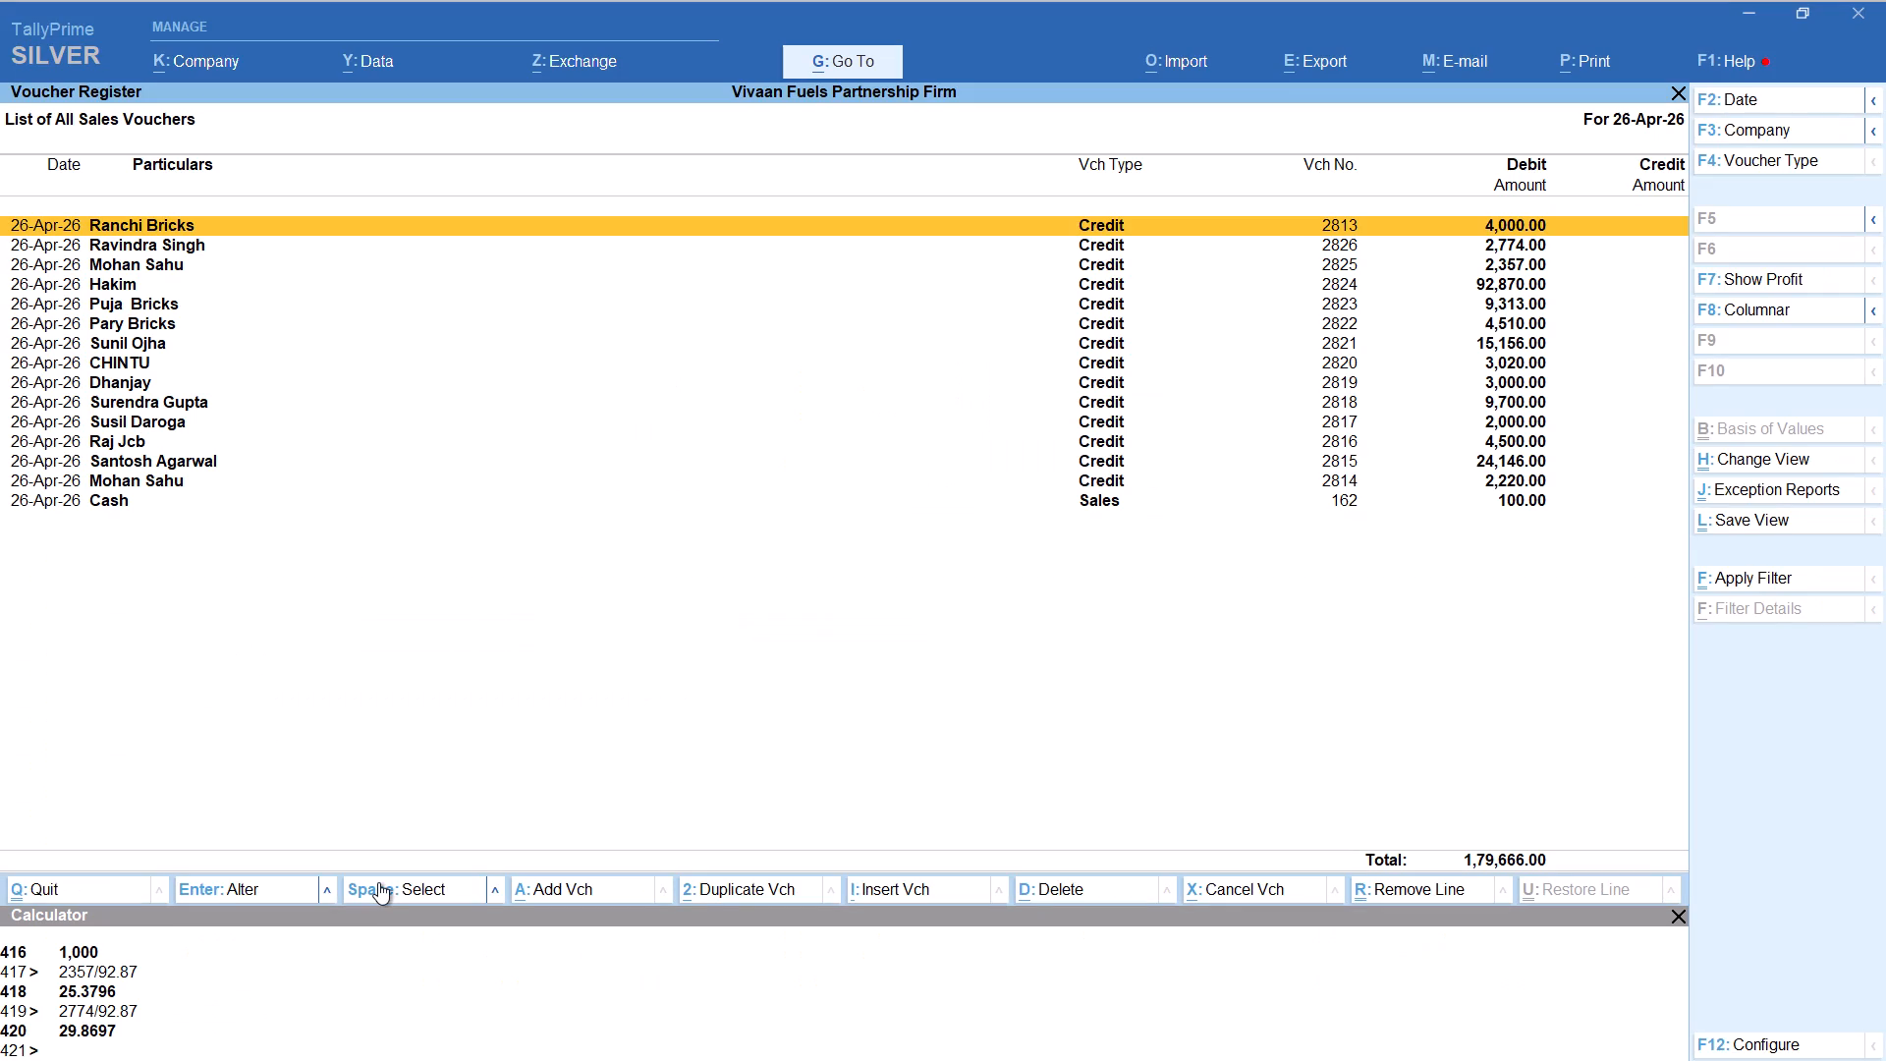
key("alt+Tab")
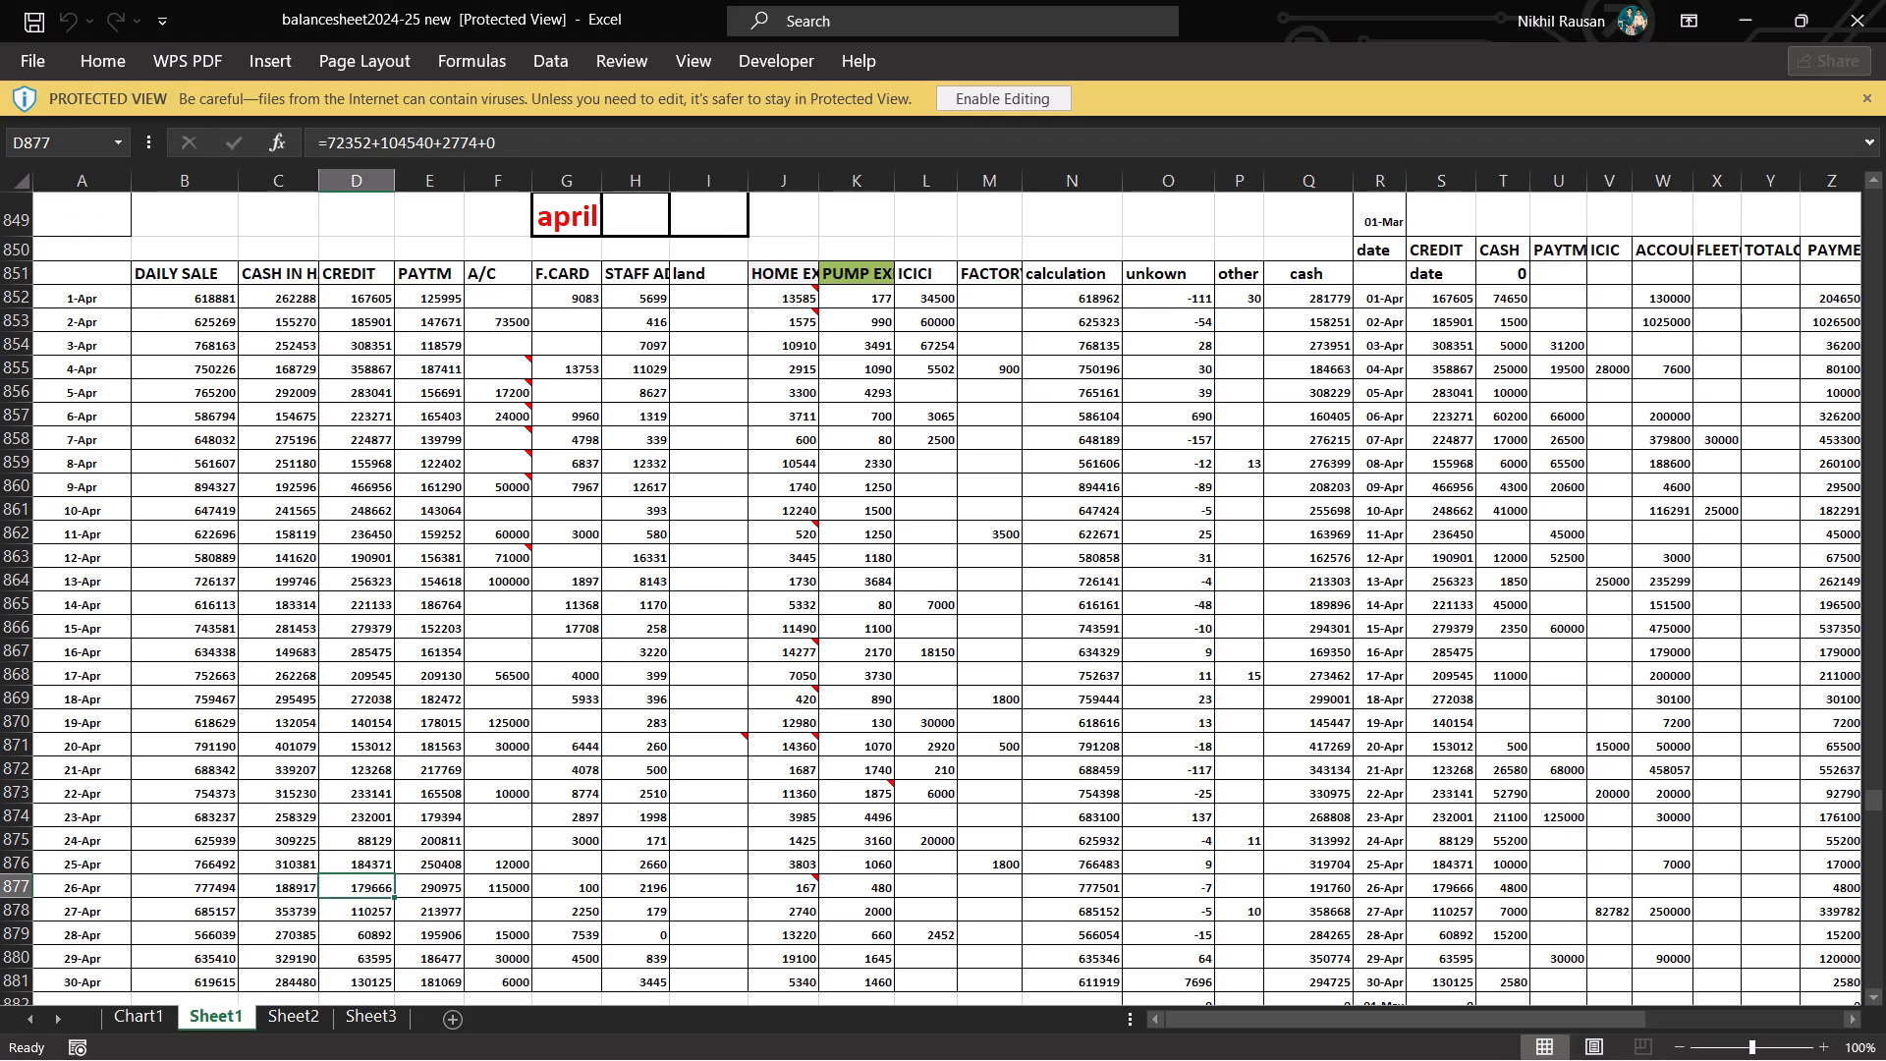
key("alt+Tab")
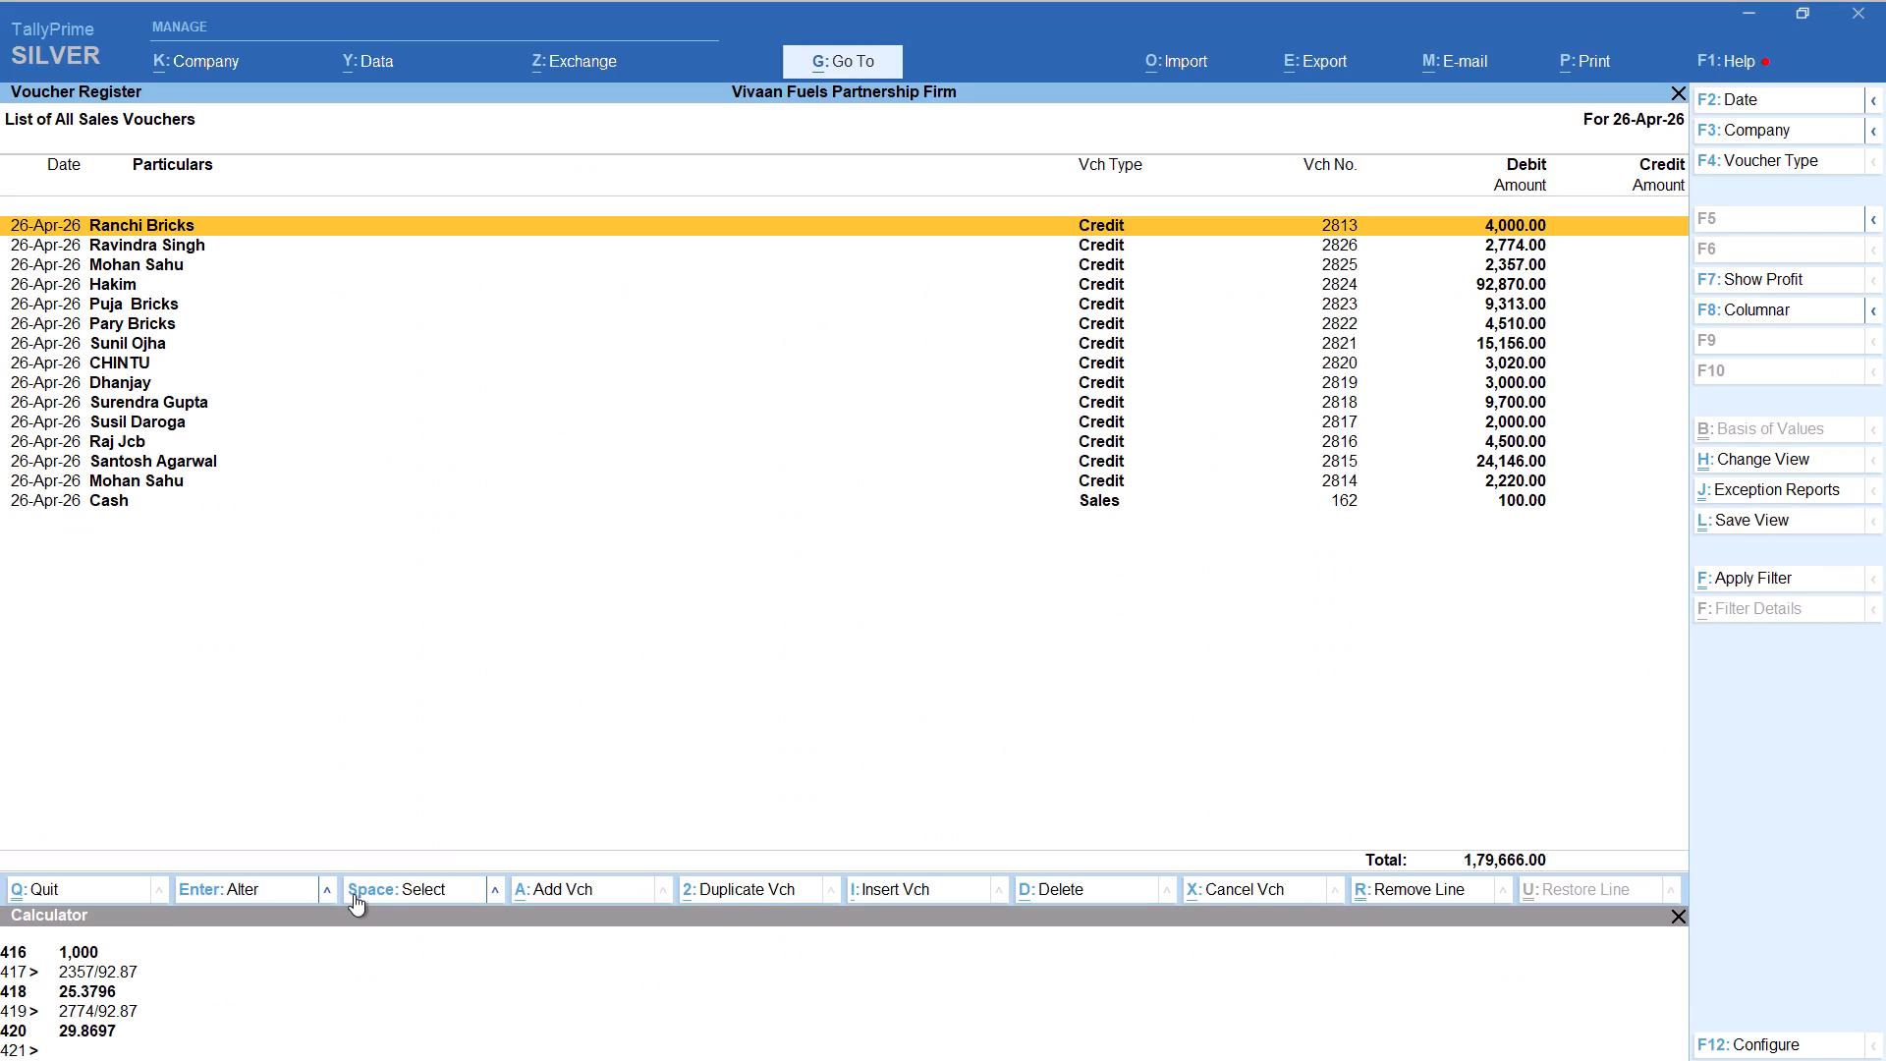
Set the sales voucher register's date to 27-Apr-26.
key("F2")
type("27")
key("Return")
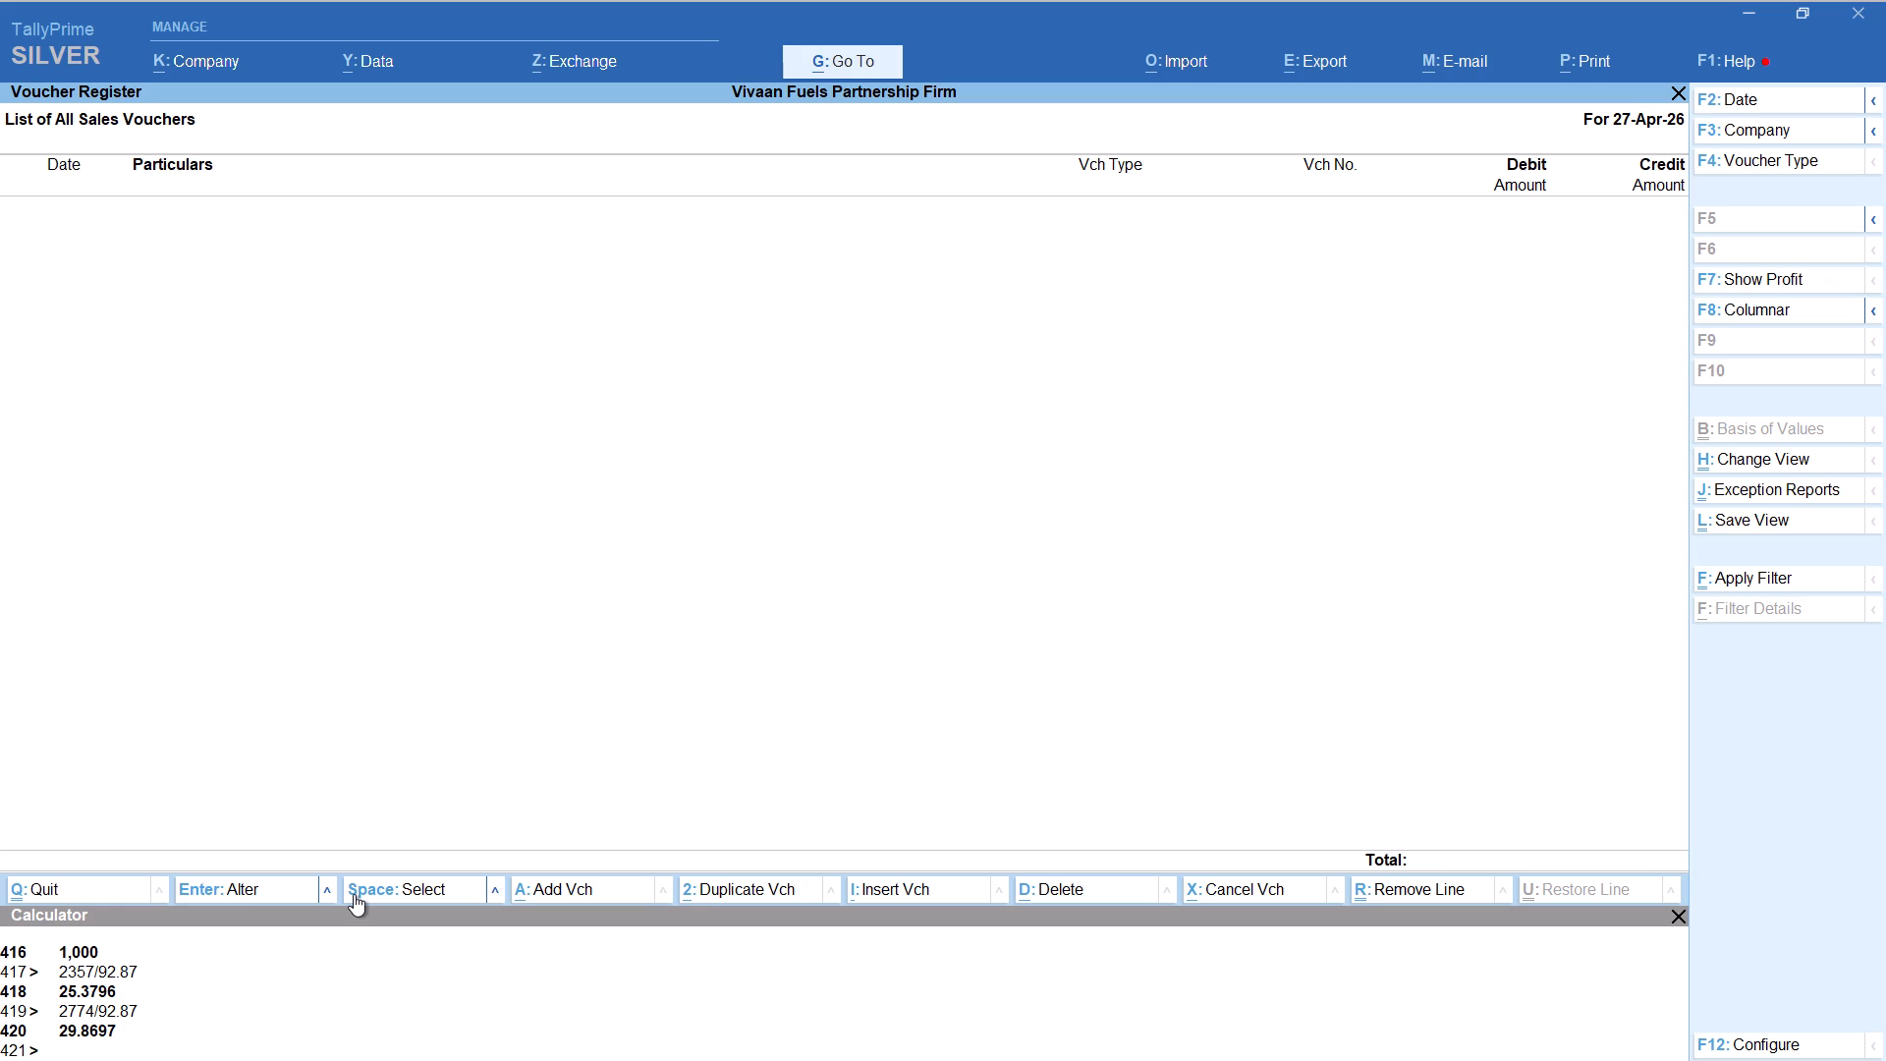
Start a new sales voucher for 27-Apr-26 and choose Credit as its voucher type.
key("alt+a")
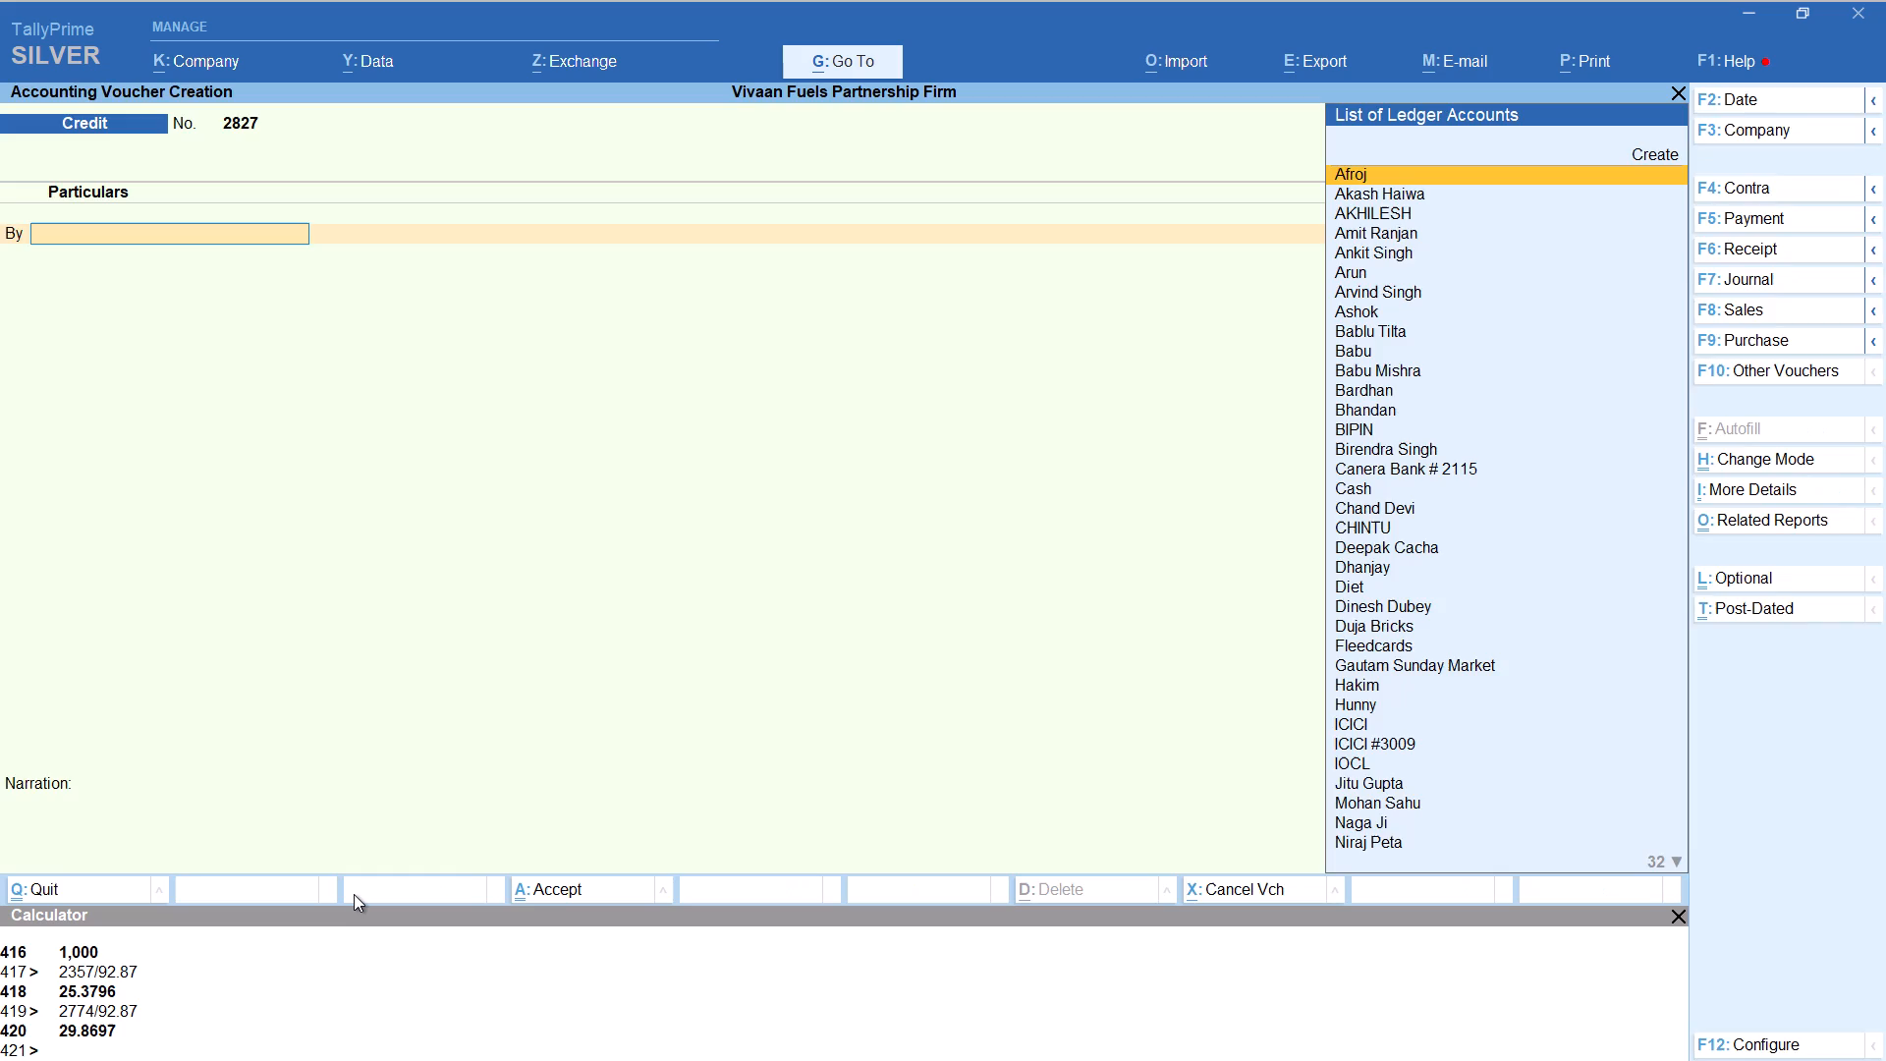
key("F8")
key("Down")
key("Down")
key("Down")
key("Down")
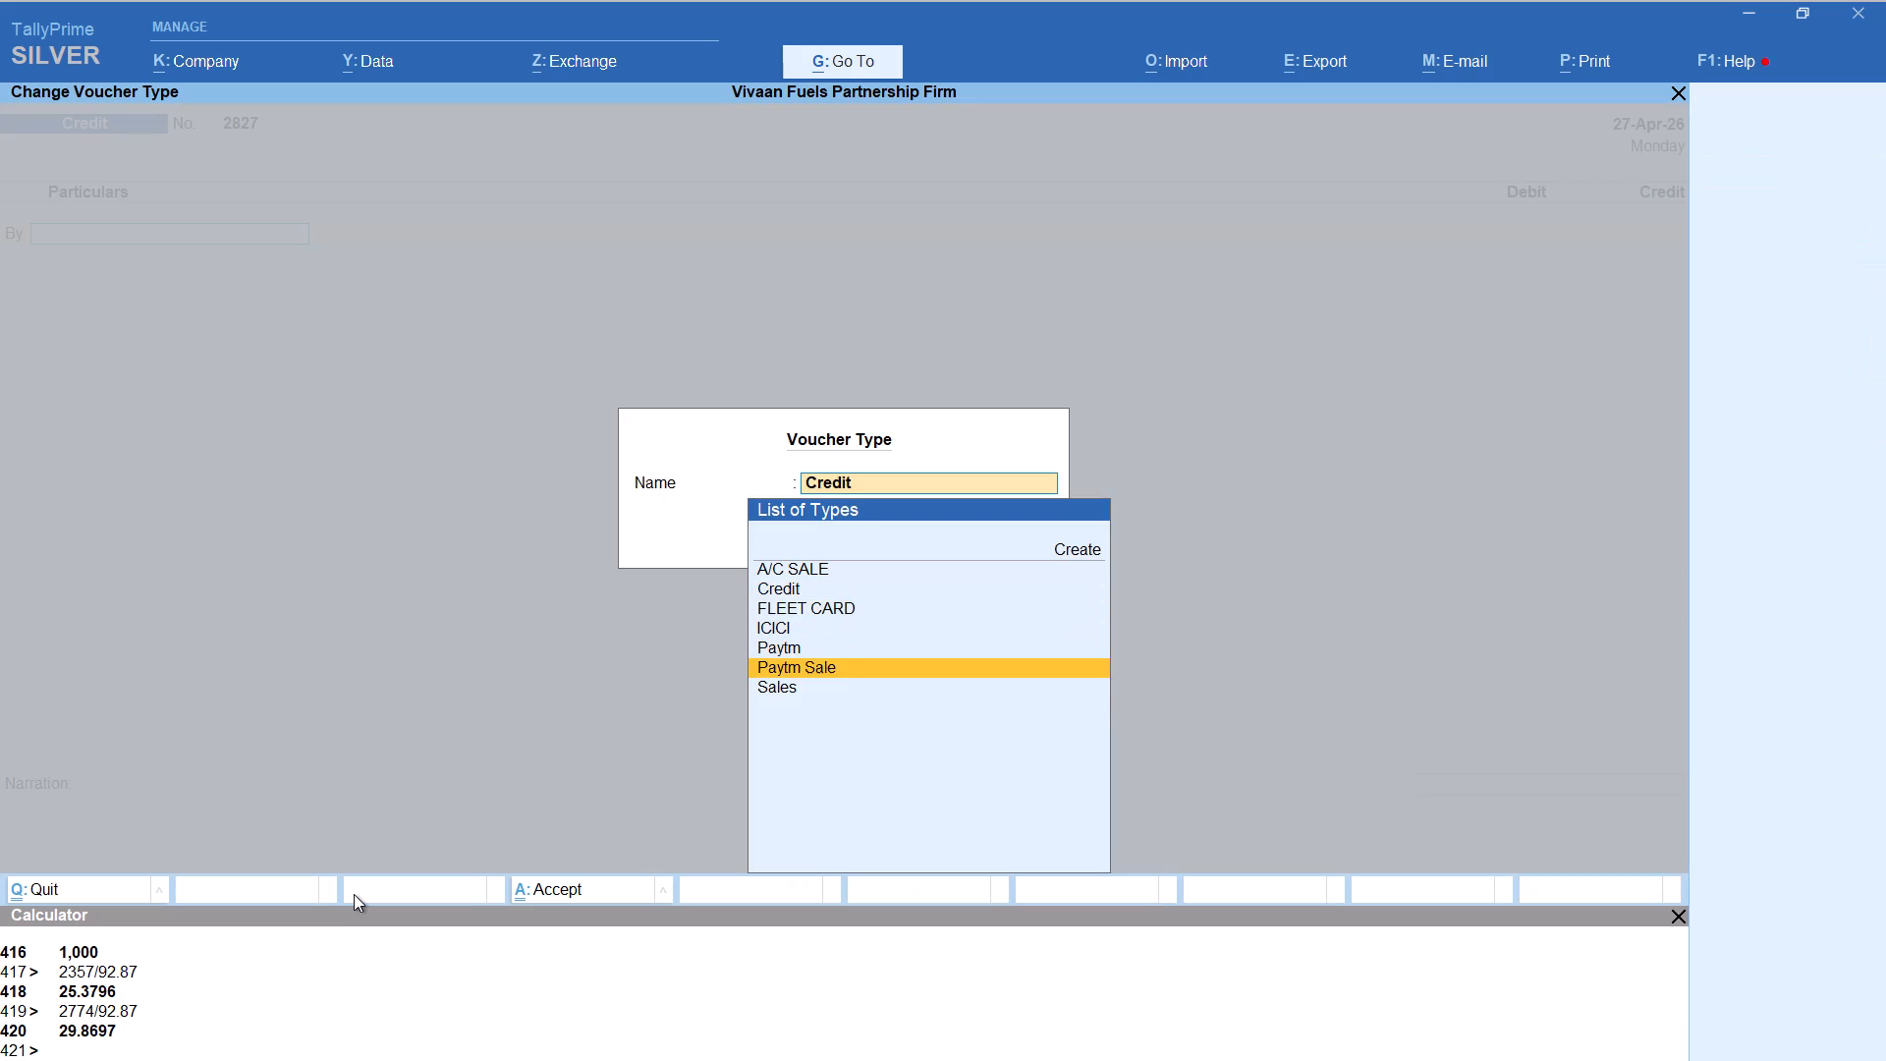
key("Down")
key("Up")
key("Up")
key("Up")
key("Up")
key("Up")
key("Return")
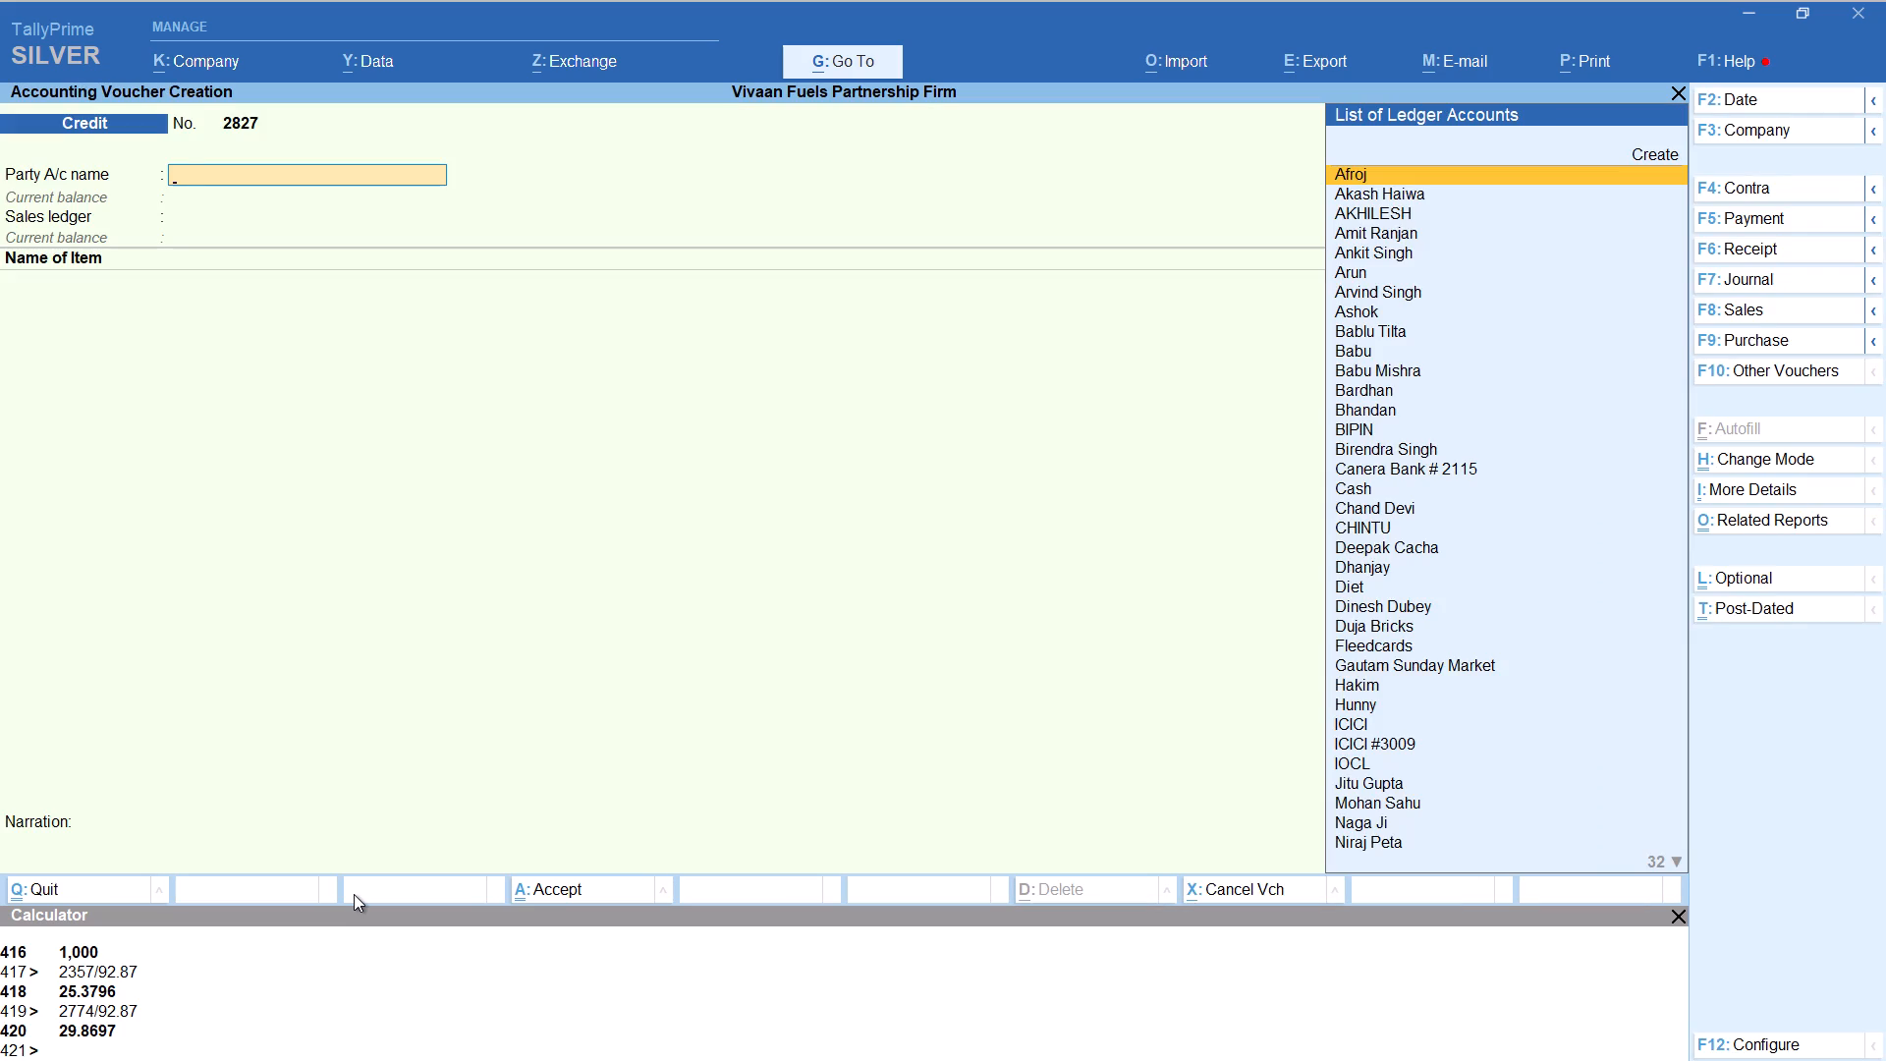
Choose the Mohan ledger as the party, accepting the default party details and the SALE ledger.
type("moh")
key("Return")
key("Return")
key("Return")
key("Return")
key("Return")
key("Return")
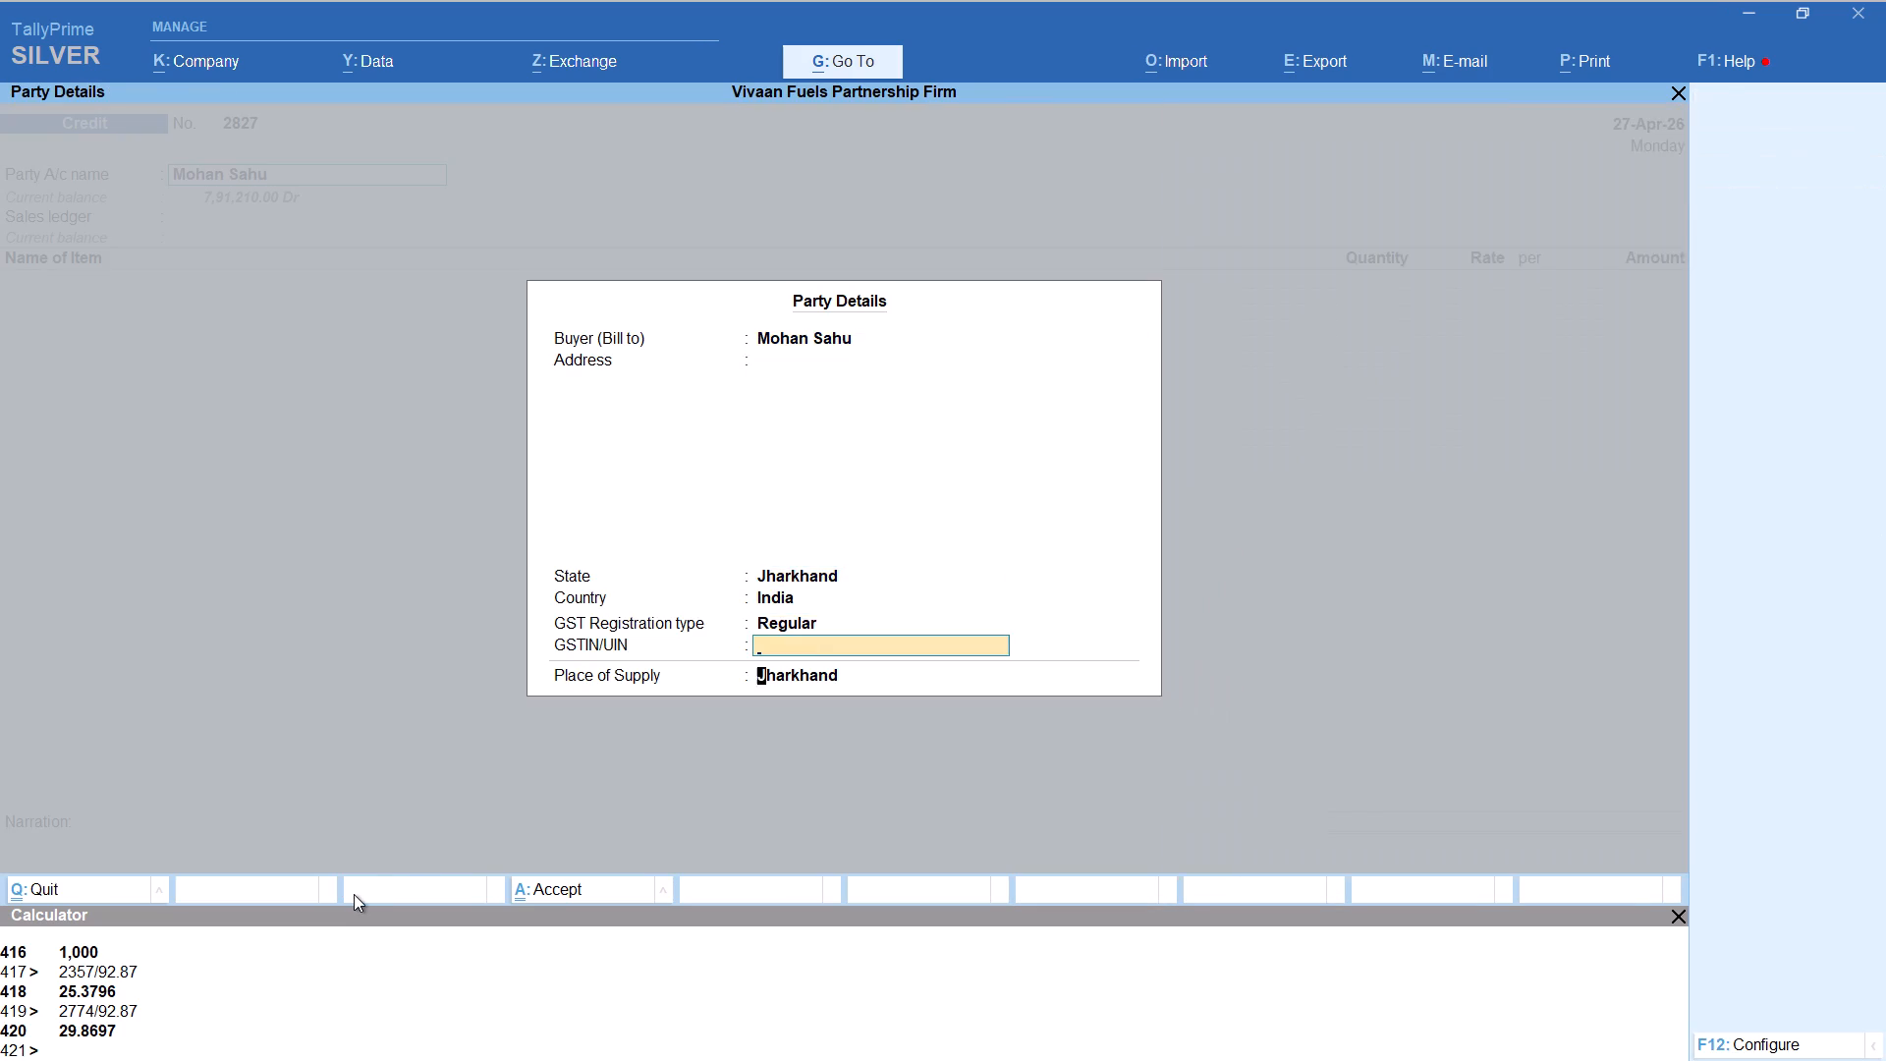
key("Return")
key("Return")
Add HSD with tracking Not Applicable, calculating the quantity as 6000/92.87 and accepting the default rate and amount.
type("hs")
key("Return")
key("Up")
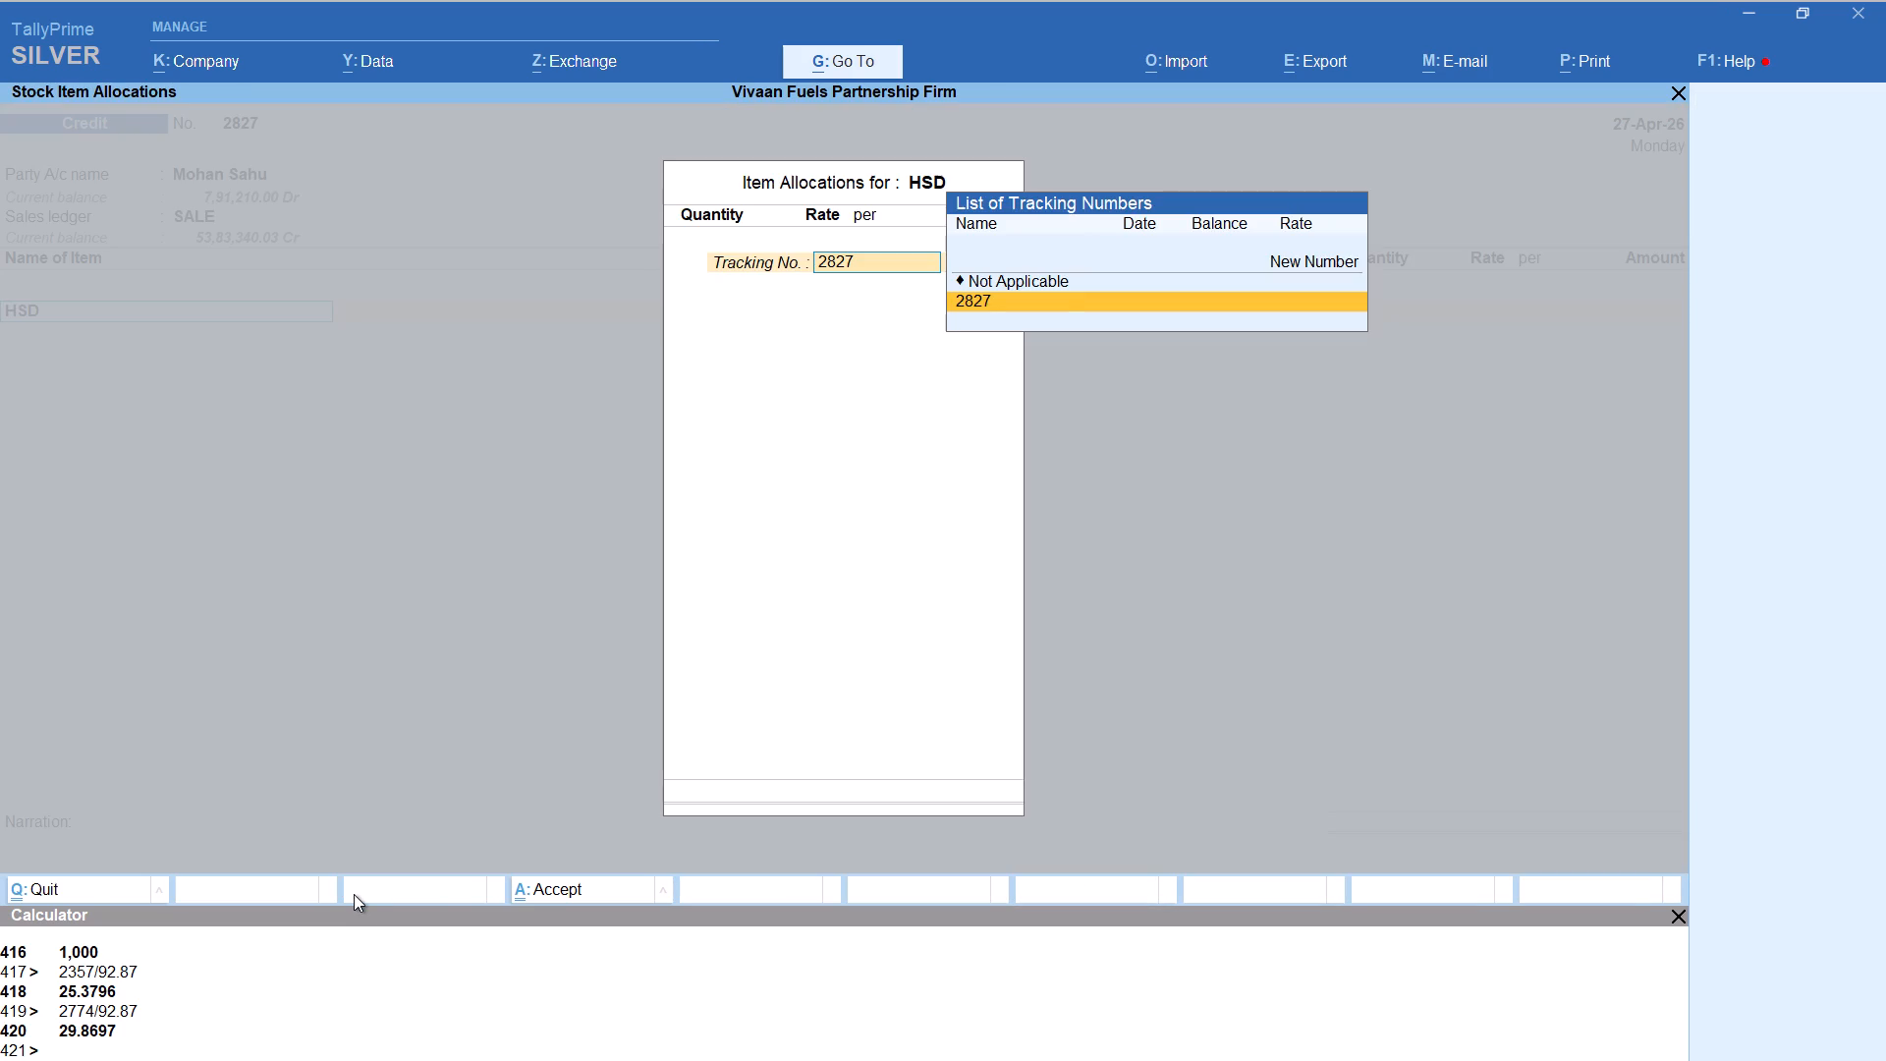
key("Return")
key("alt+c")
type("6000/92.87")
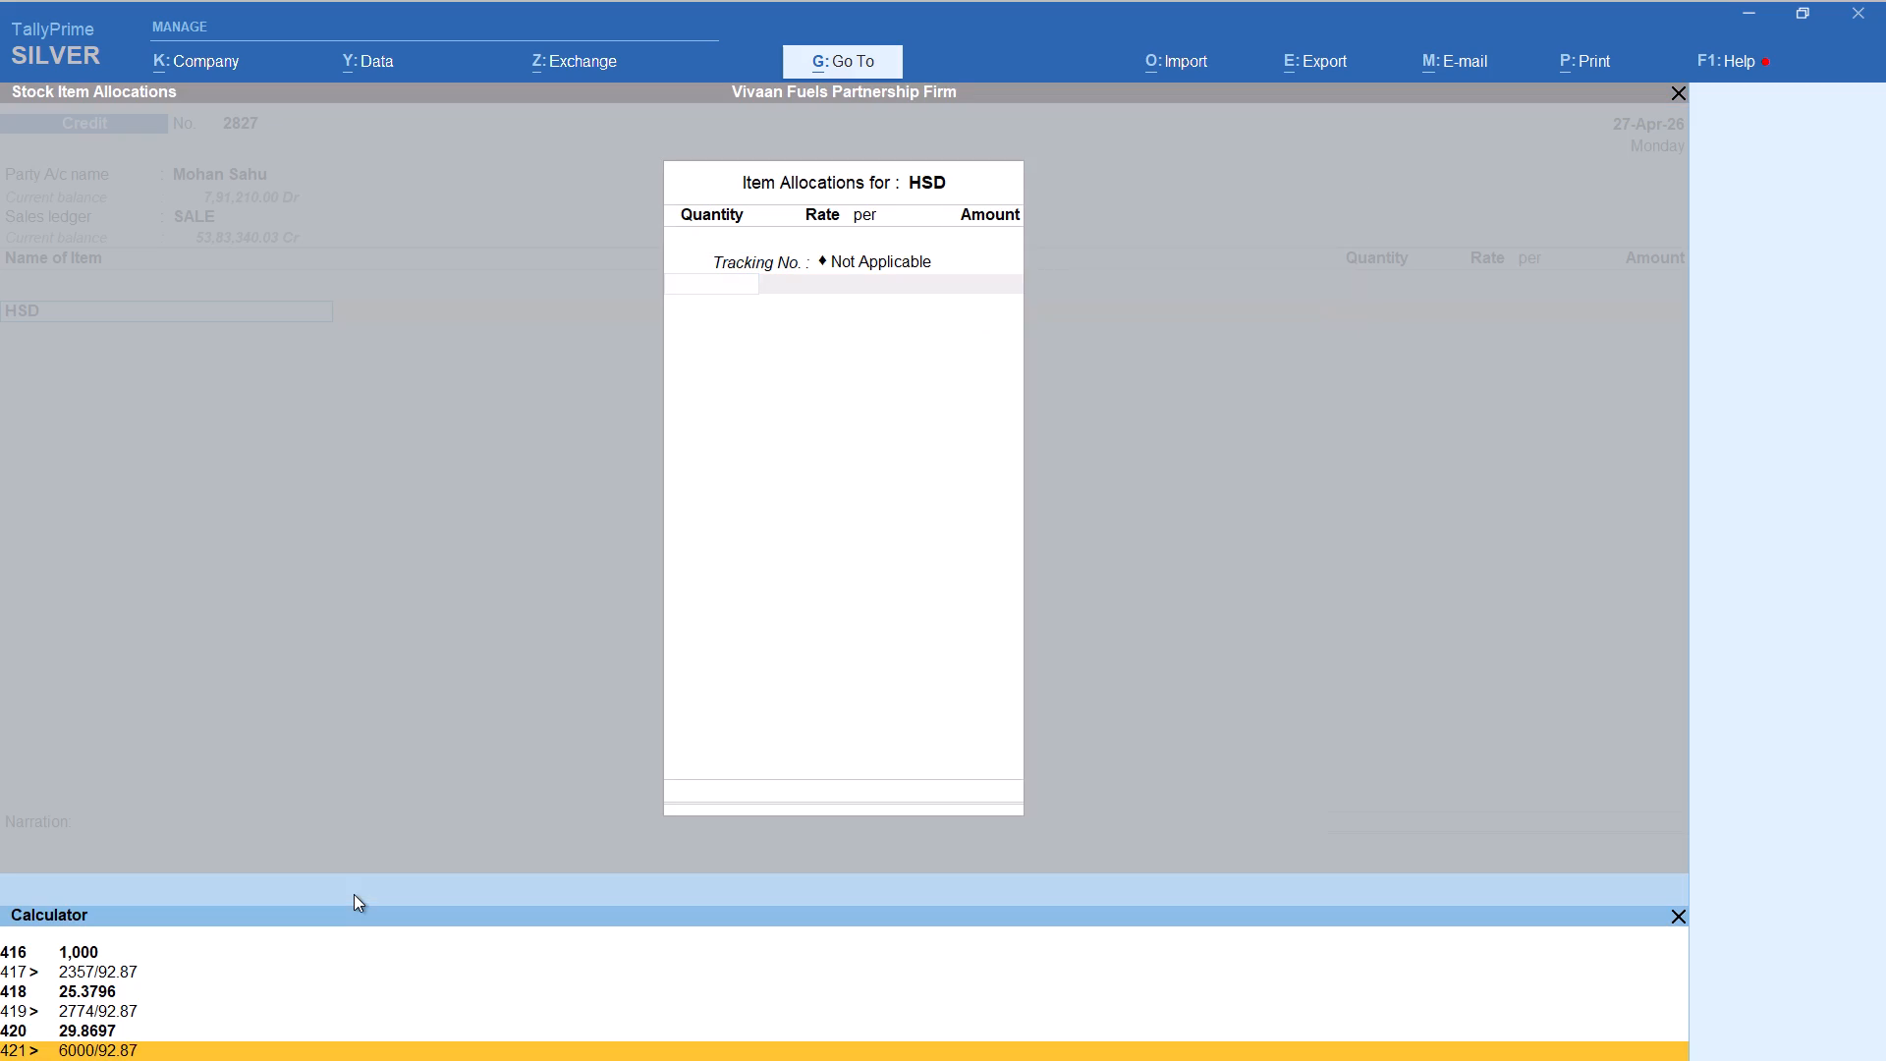
key("Return")
key("Return")
key("Return")
key("Return")
key("Return")
key("Return")
key("Return")
Add the Round Off ledger to bring the voucher to 6,000.00 and save it.
type("rou")
key("Return")
key("ctrl+a")
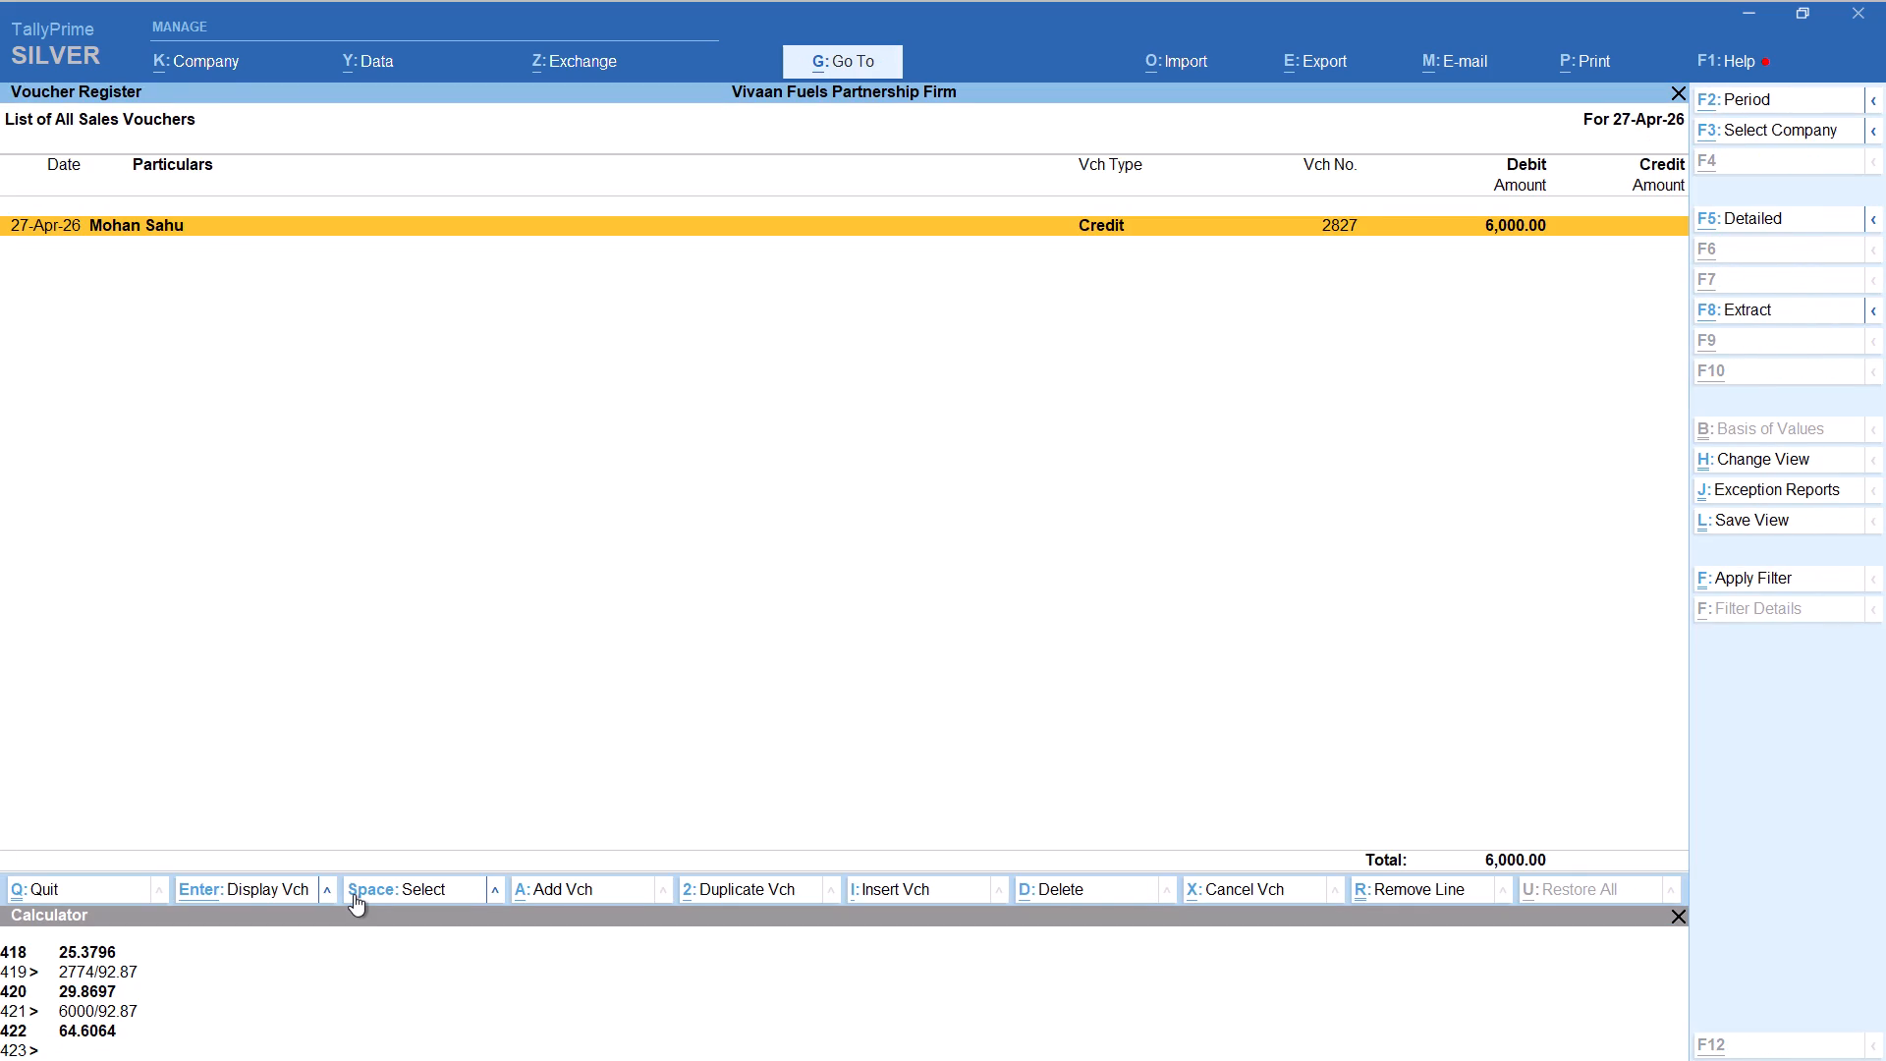
Start a new credit voucher for the Afroj ledger, accepting the default party details and SALE ledger.
key("alt+a")
type("afroj")
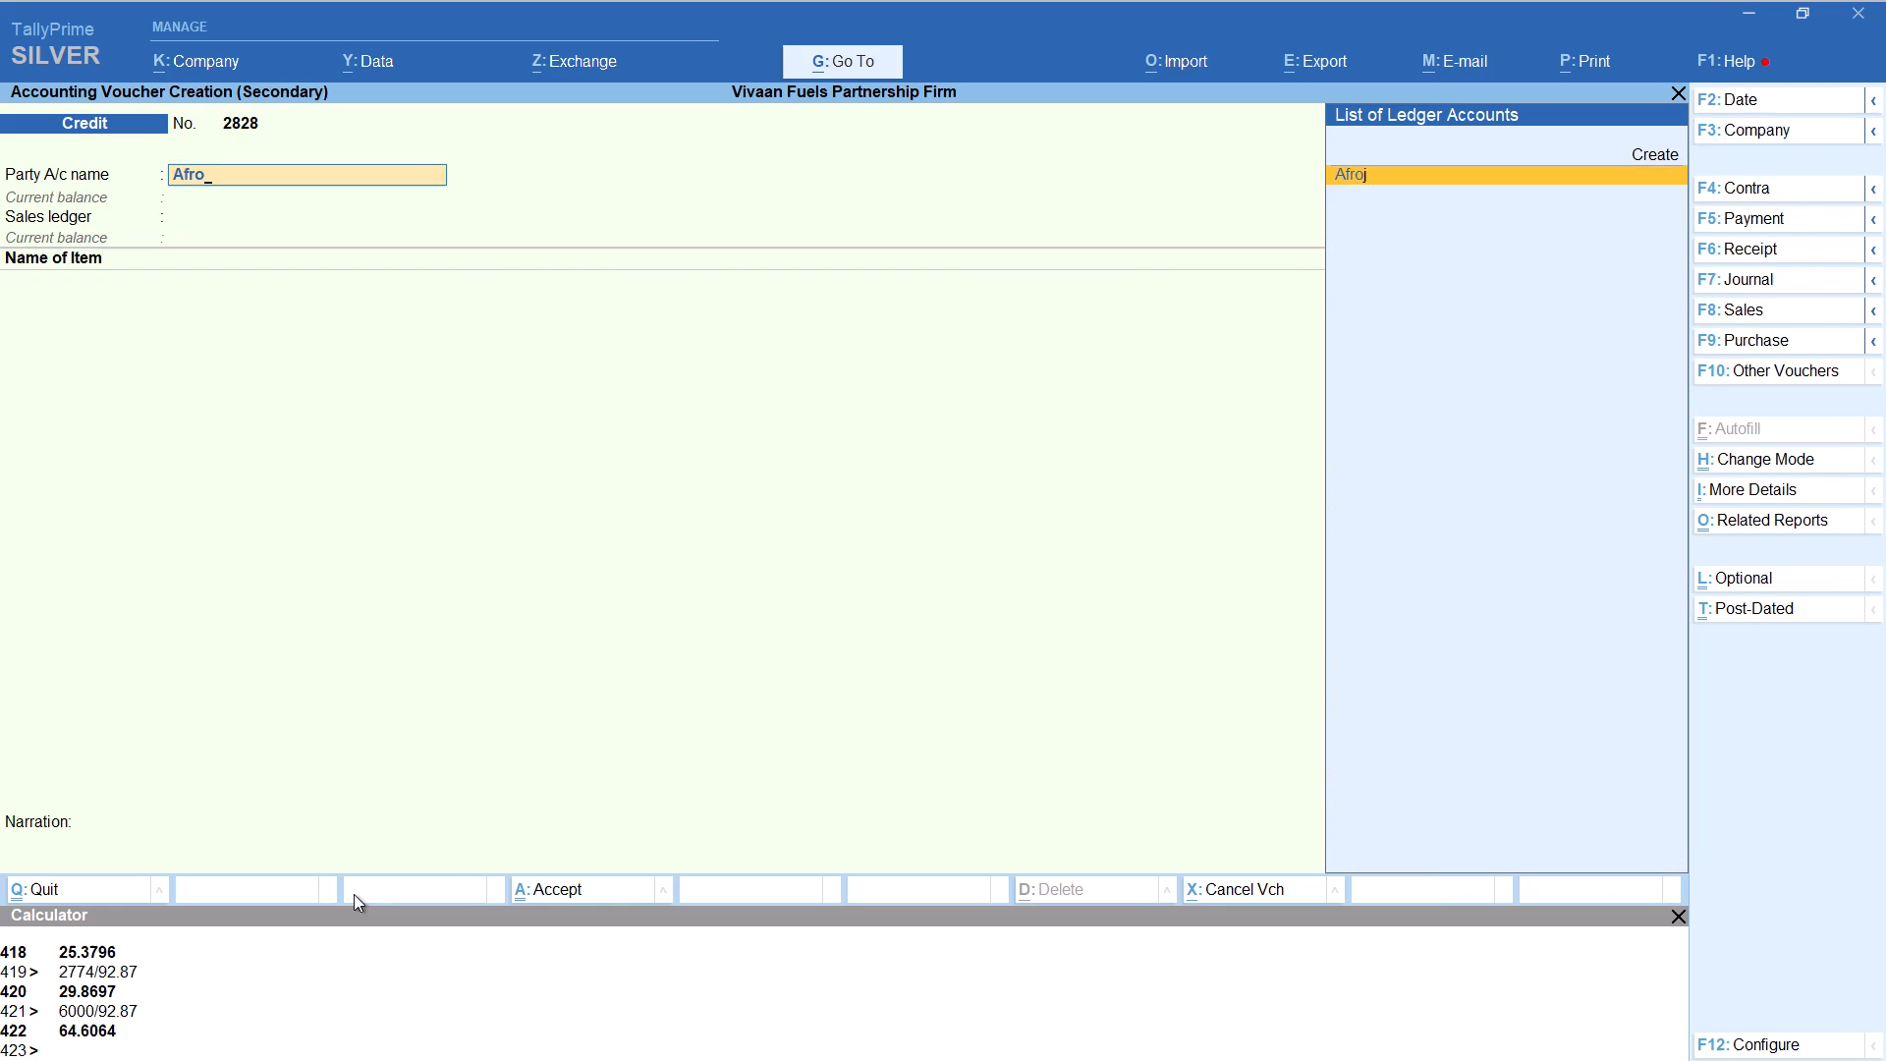
key("Return")
key("Return")
key("Return")
key("Return")
key("Return")
key("Return")
key("Return")
key("Return")
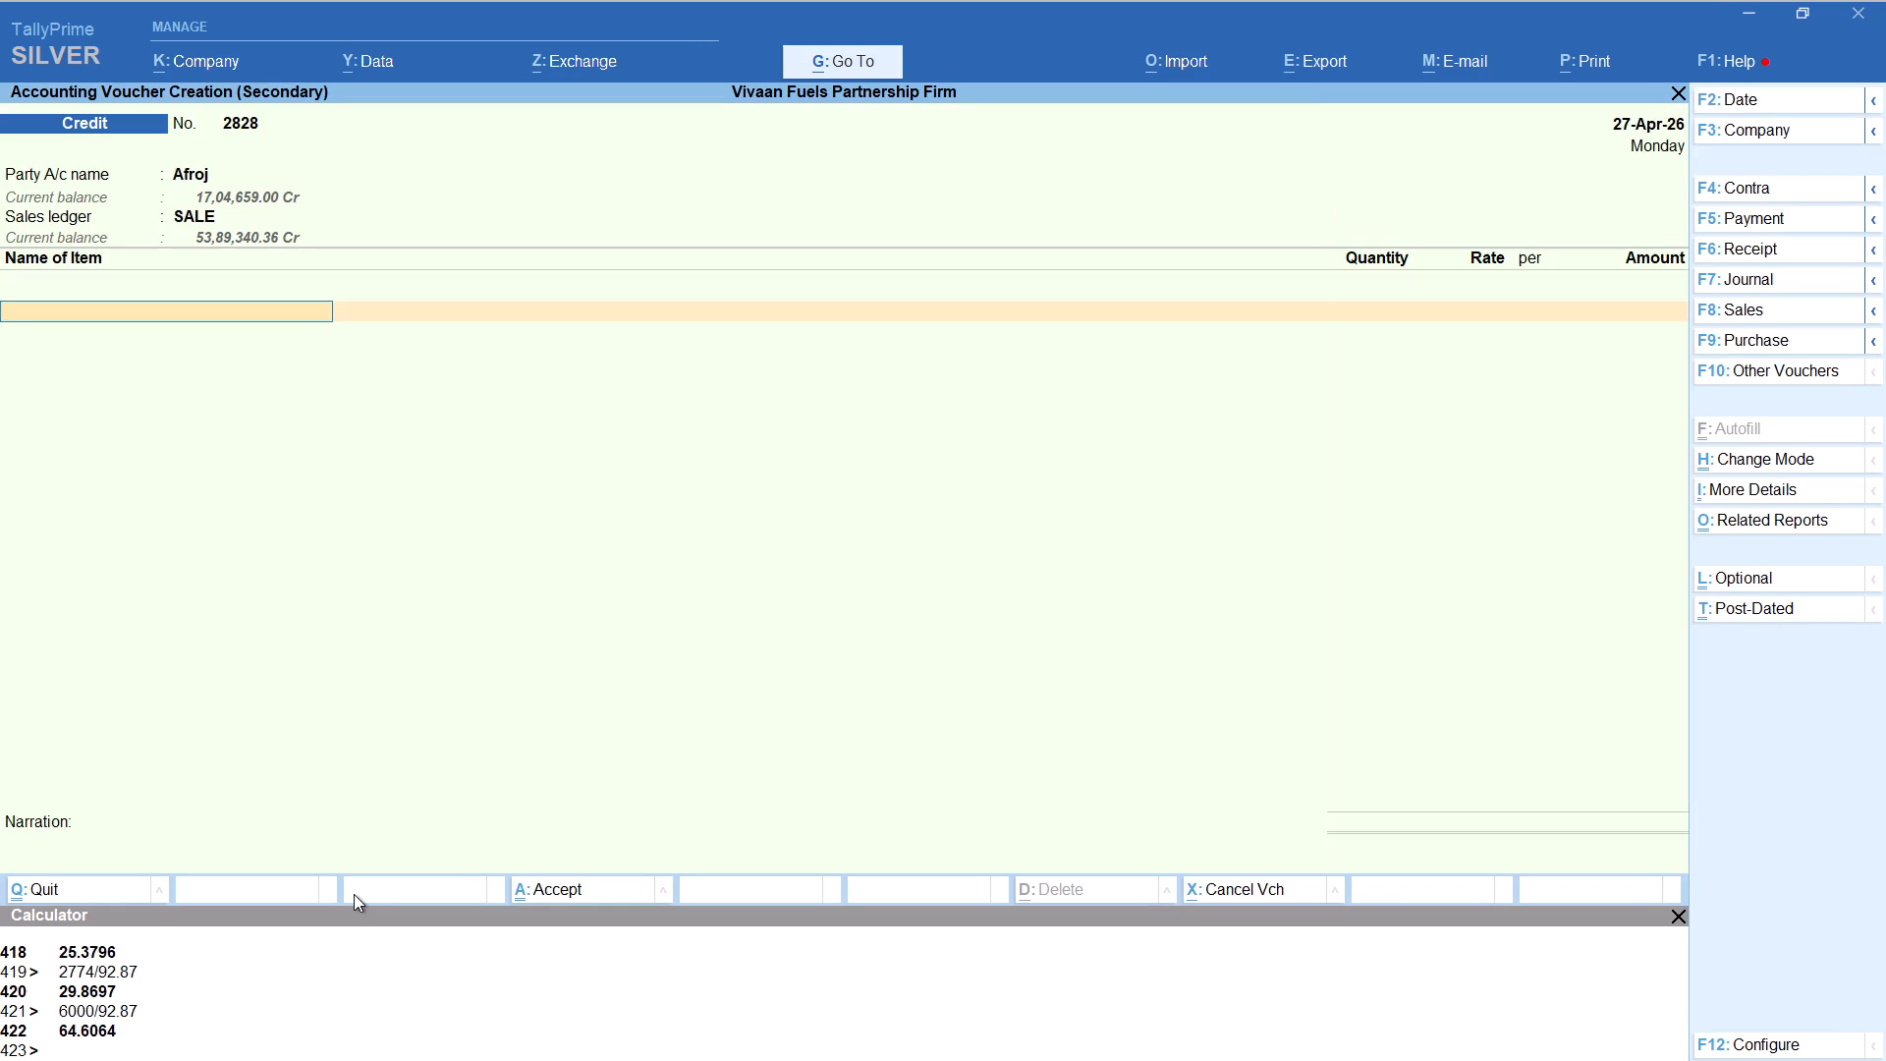
Add HSD with tracking Not Applicable, calculating the quantity as 3010/92.87 for 32.41 litres at 92.87, amount 3,009.92.
type("hs")
key("Return")
key("Up")
key("Return")
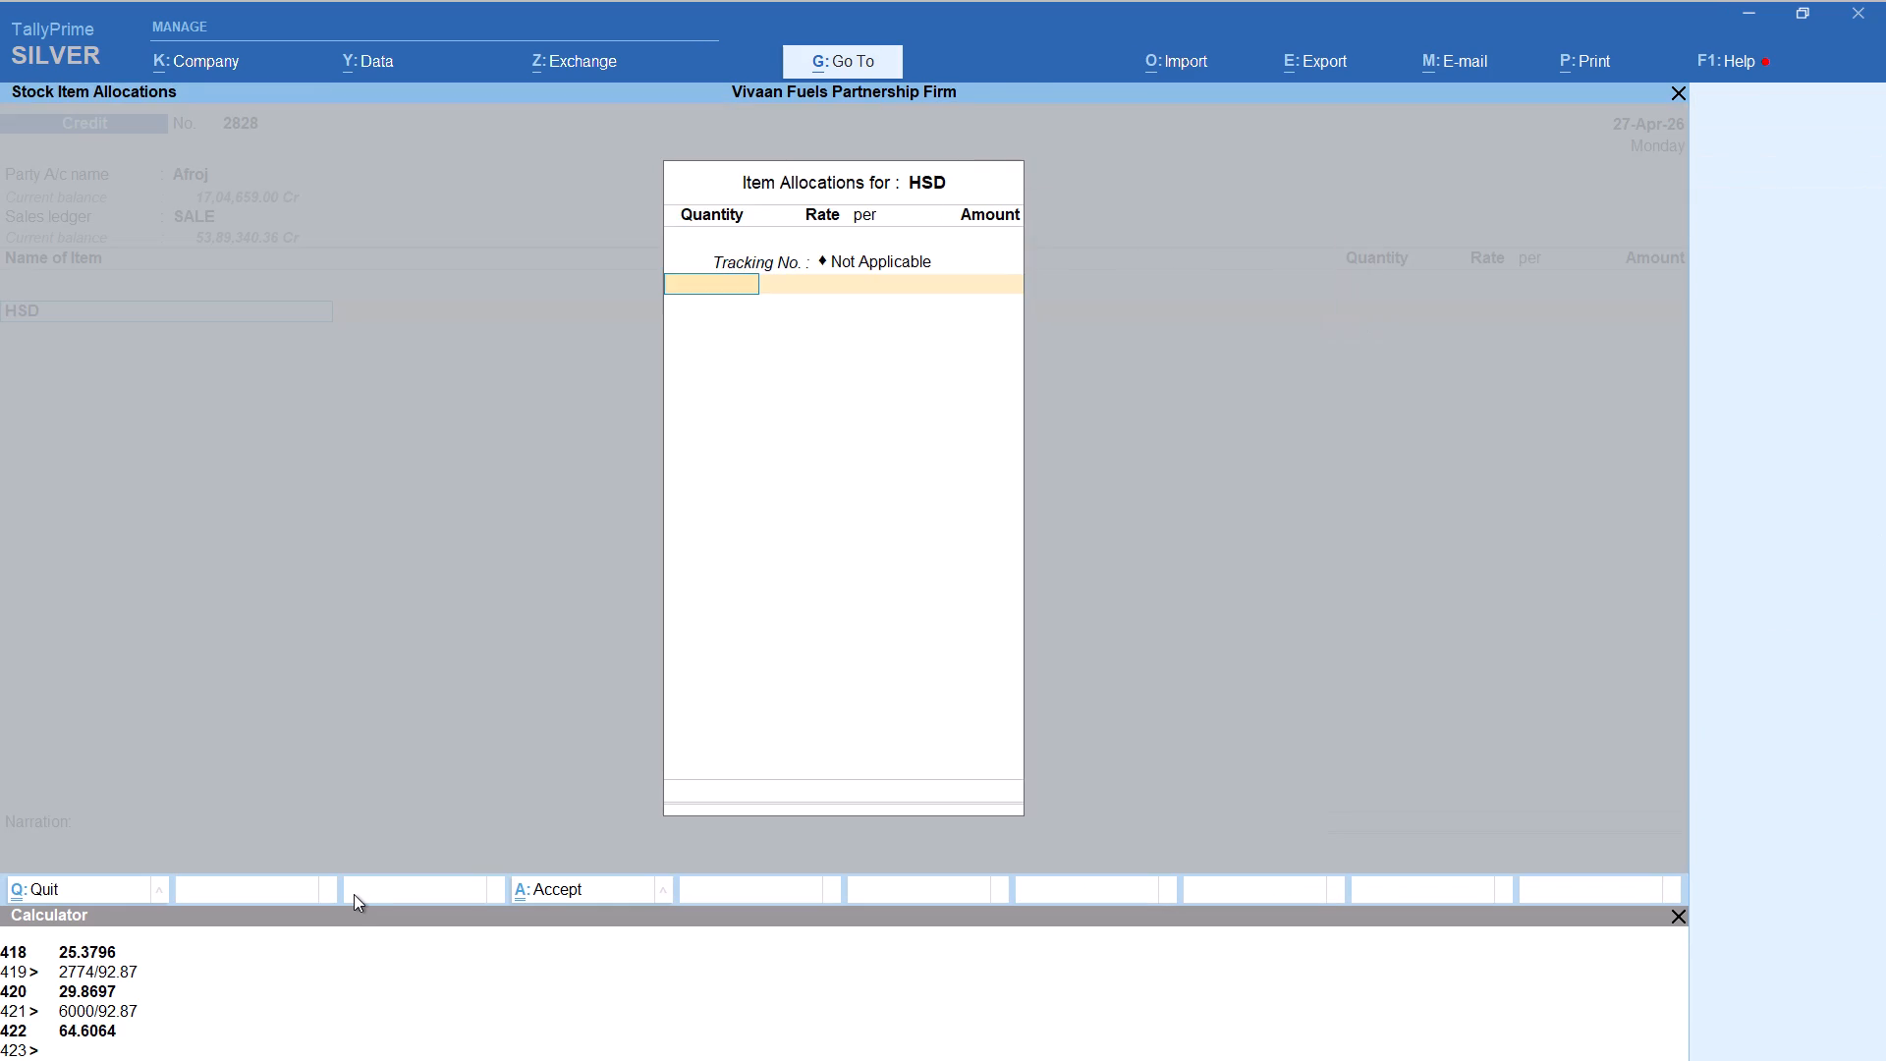
key("alt+c")
type("3010/92.87")
key("Return")
key("Return")
key("Return")
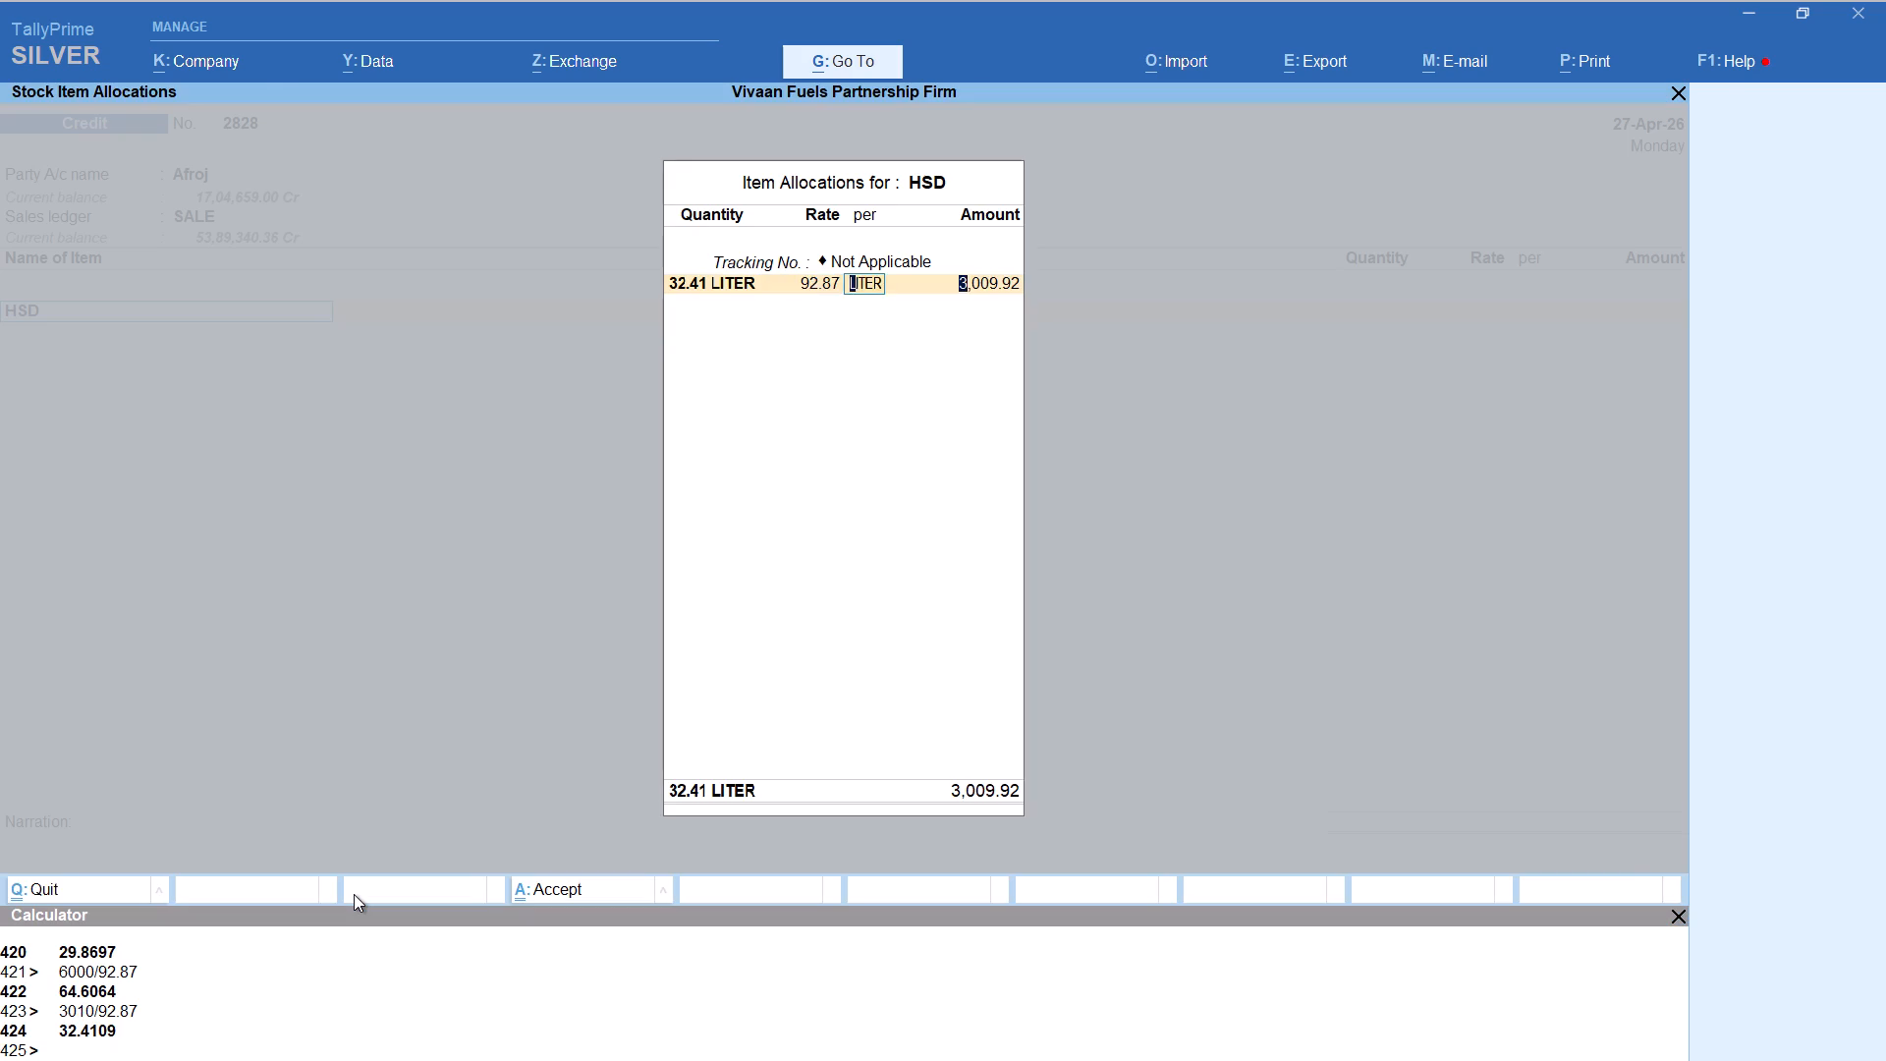
key("Return")
key("Return")
key("Return")
key("Return")
Add the Round Off ledger to bring the voucher to 3,010.00 and save it.
type("rou")
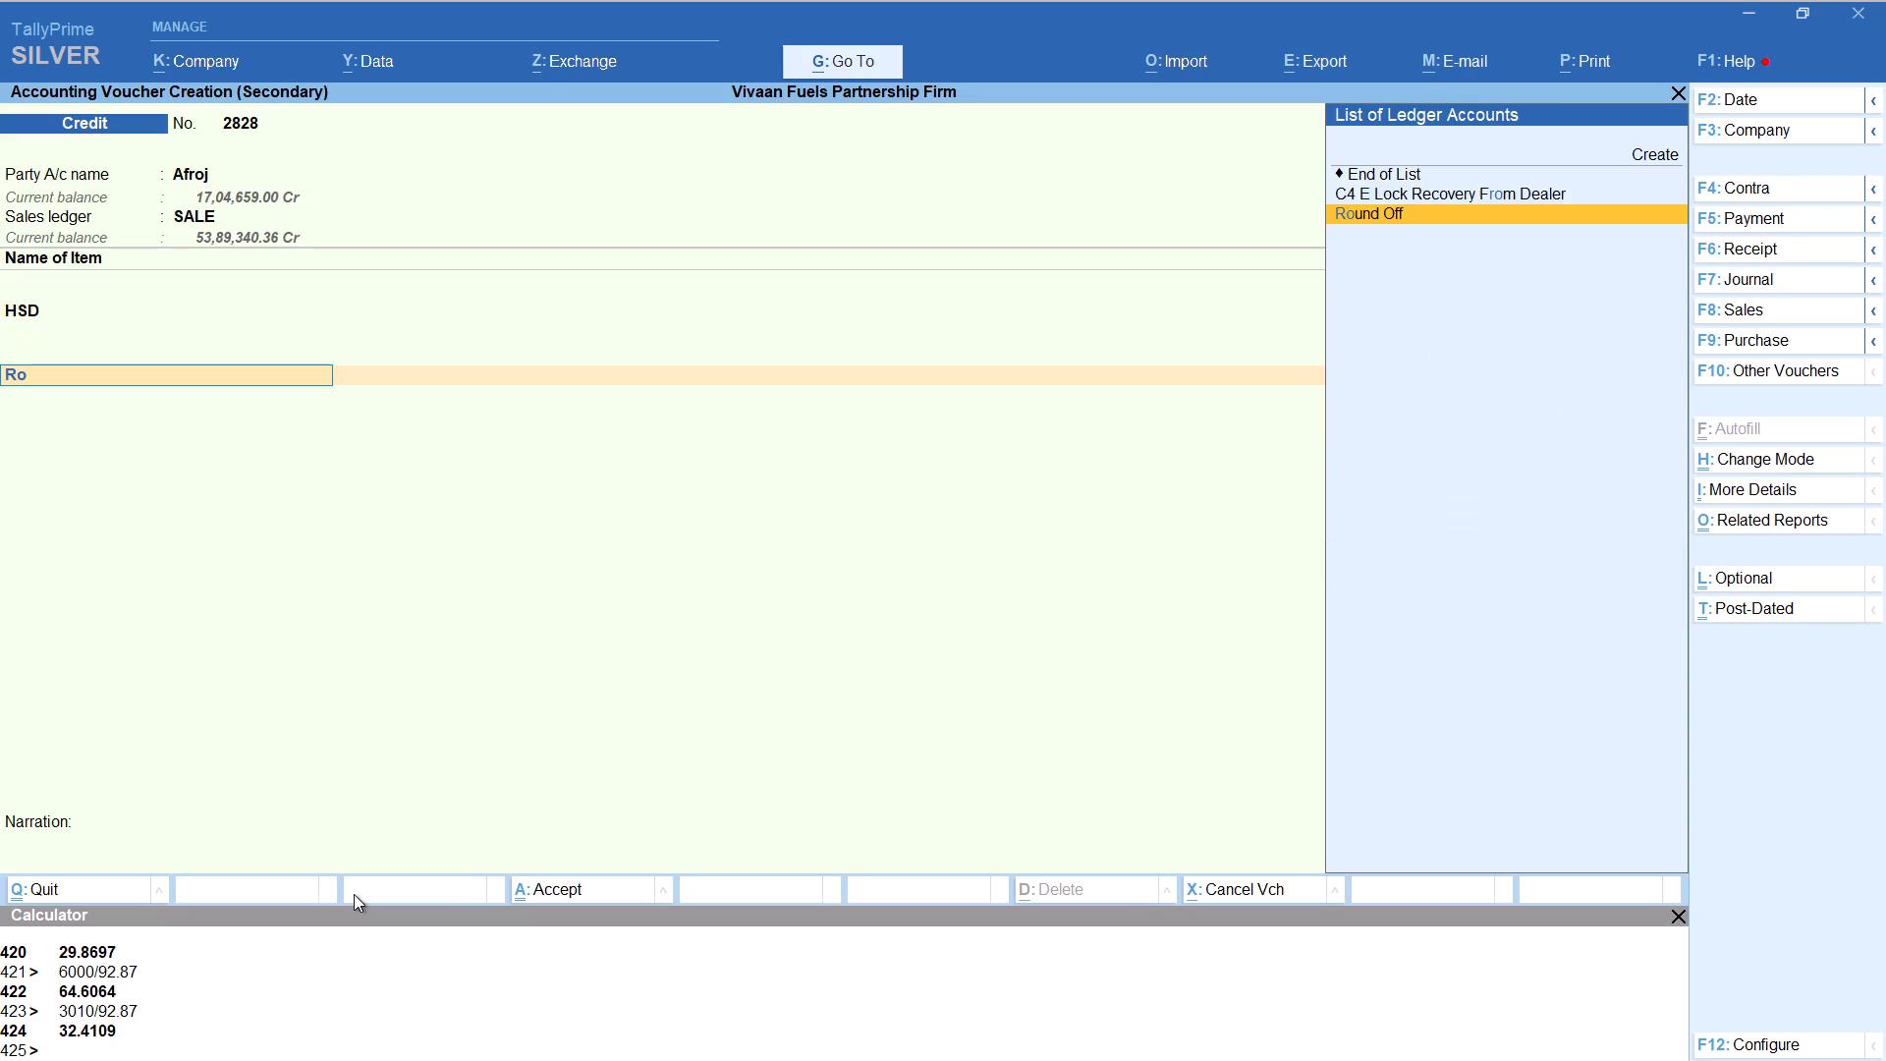
key("Return")
key("ctrl+a")
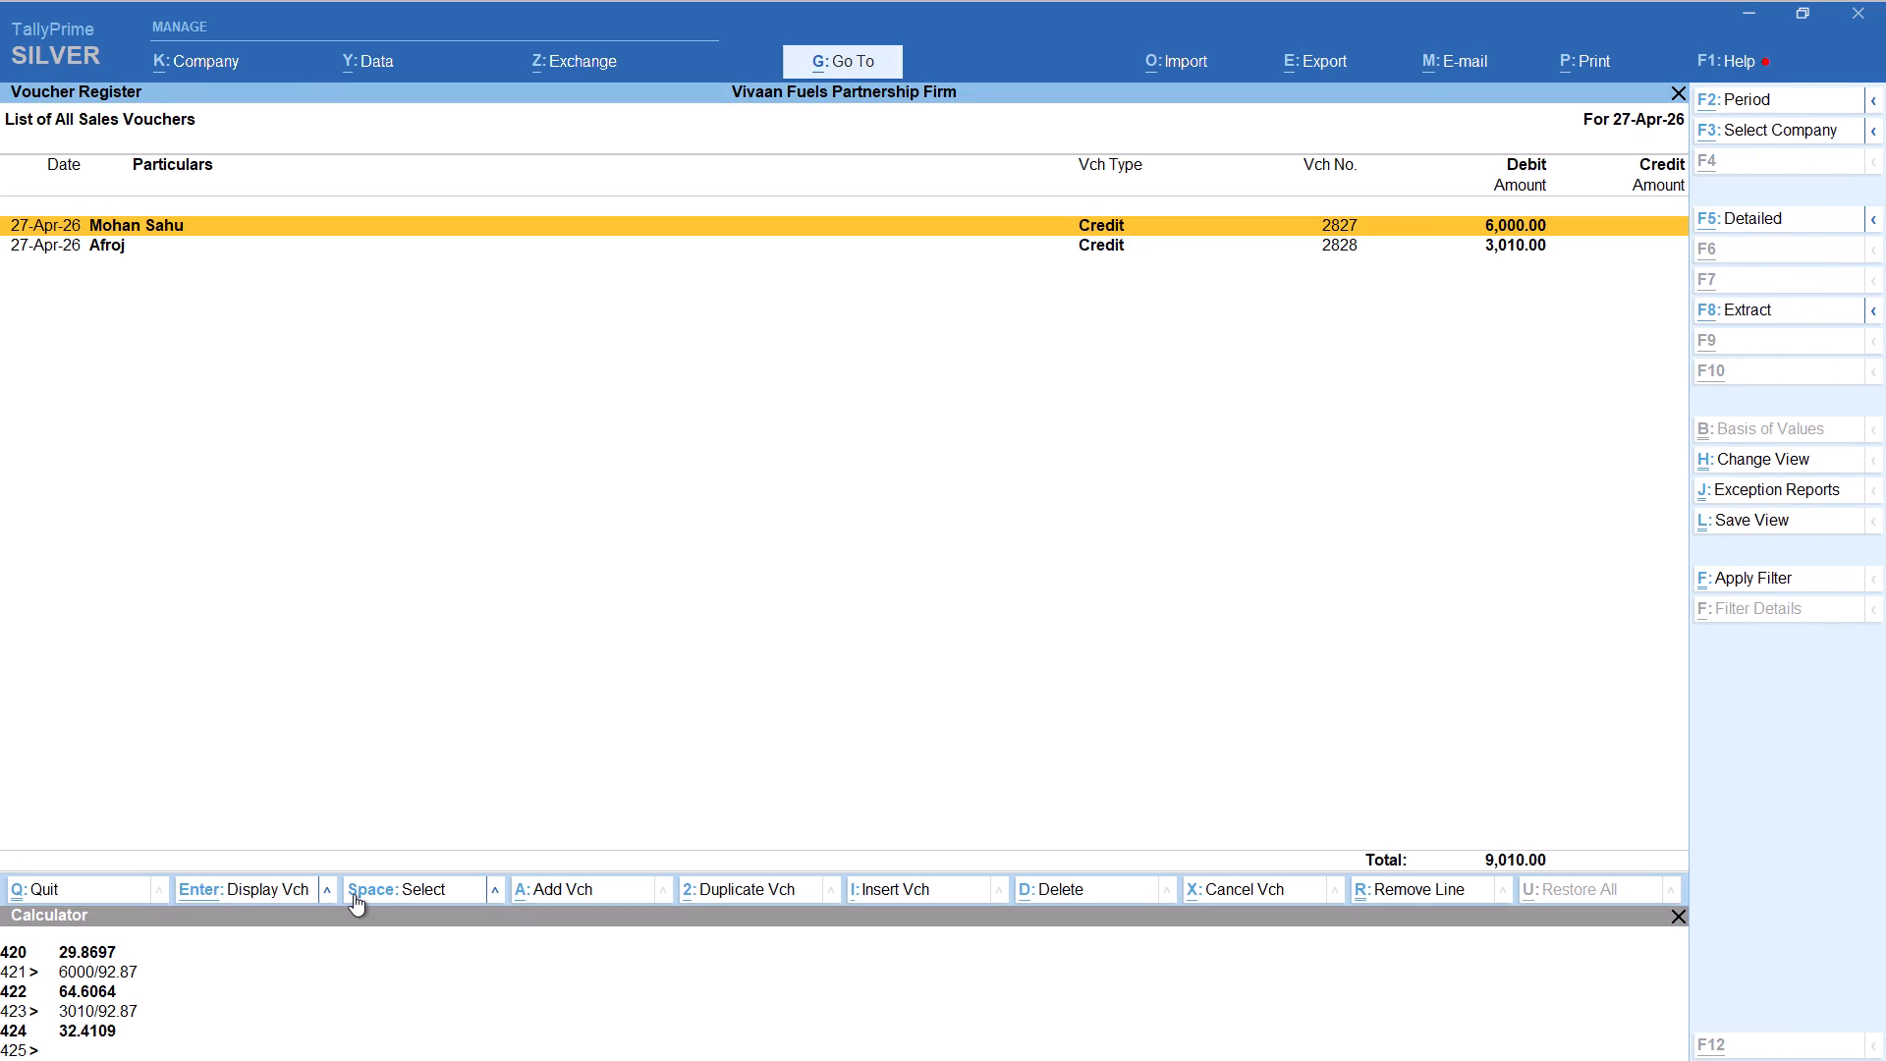
Start a new credit voucher for the Surendra ledger, accepting the default party details and SALE ledger.
key("alt+a")
type("sutr")
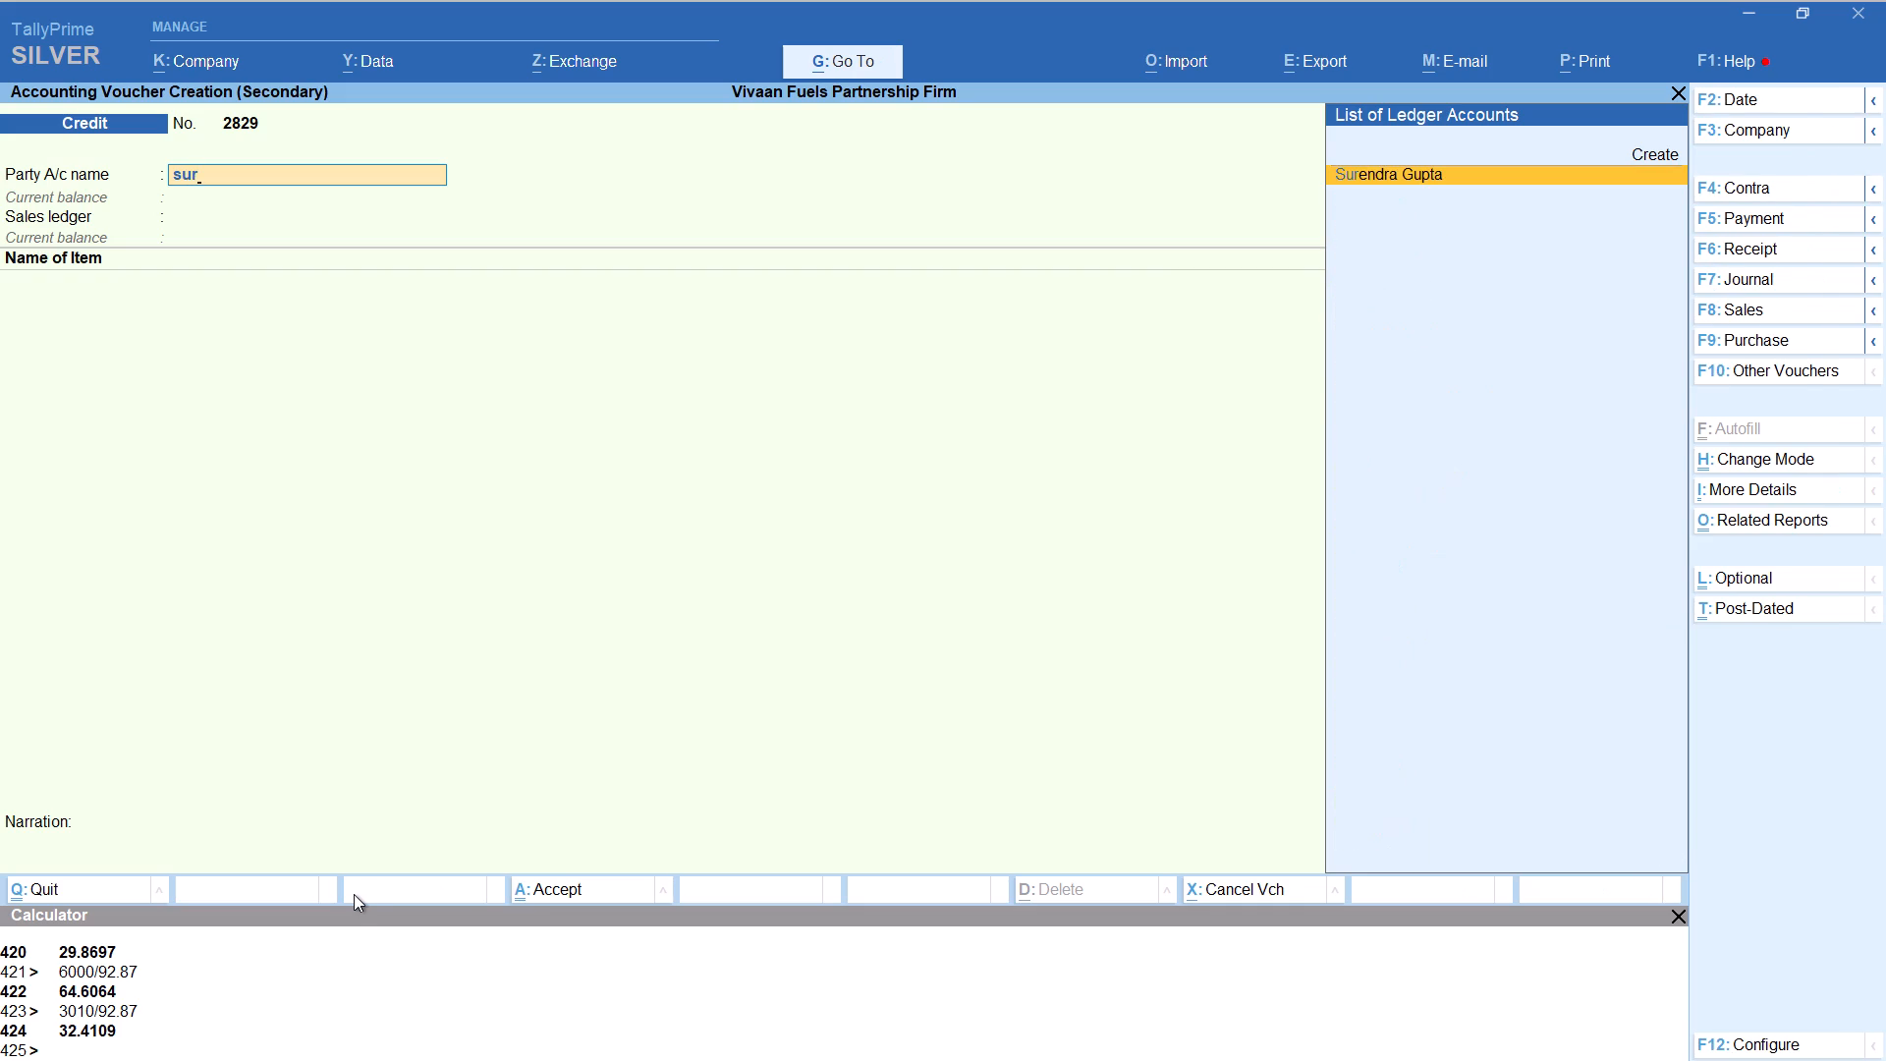
key("Return")
key("Return")
key("Return")
key("Return")
key("Return")
key("Return")
key("Return")
key("Return")
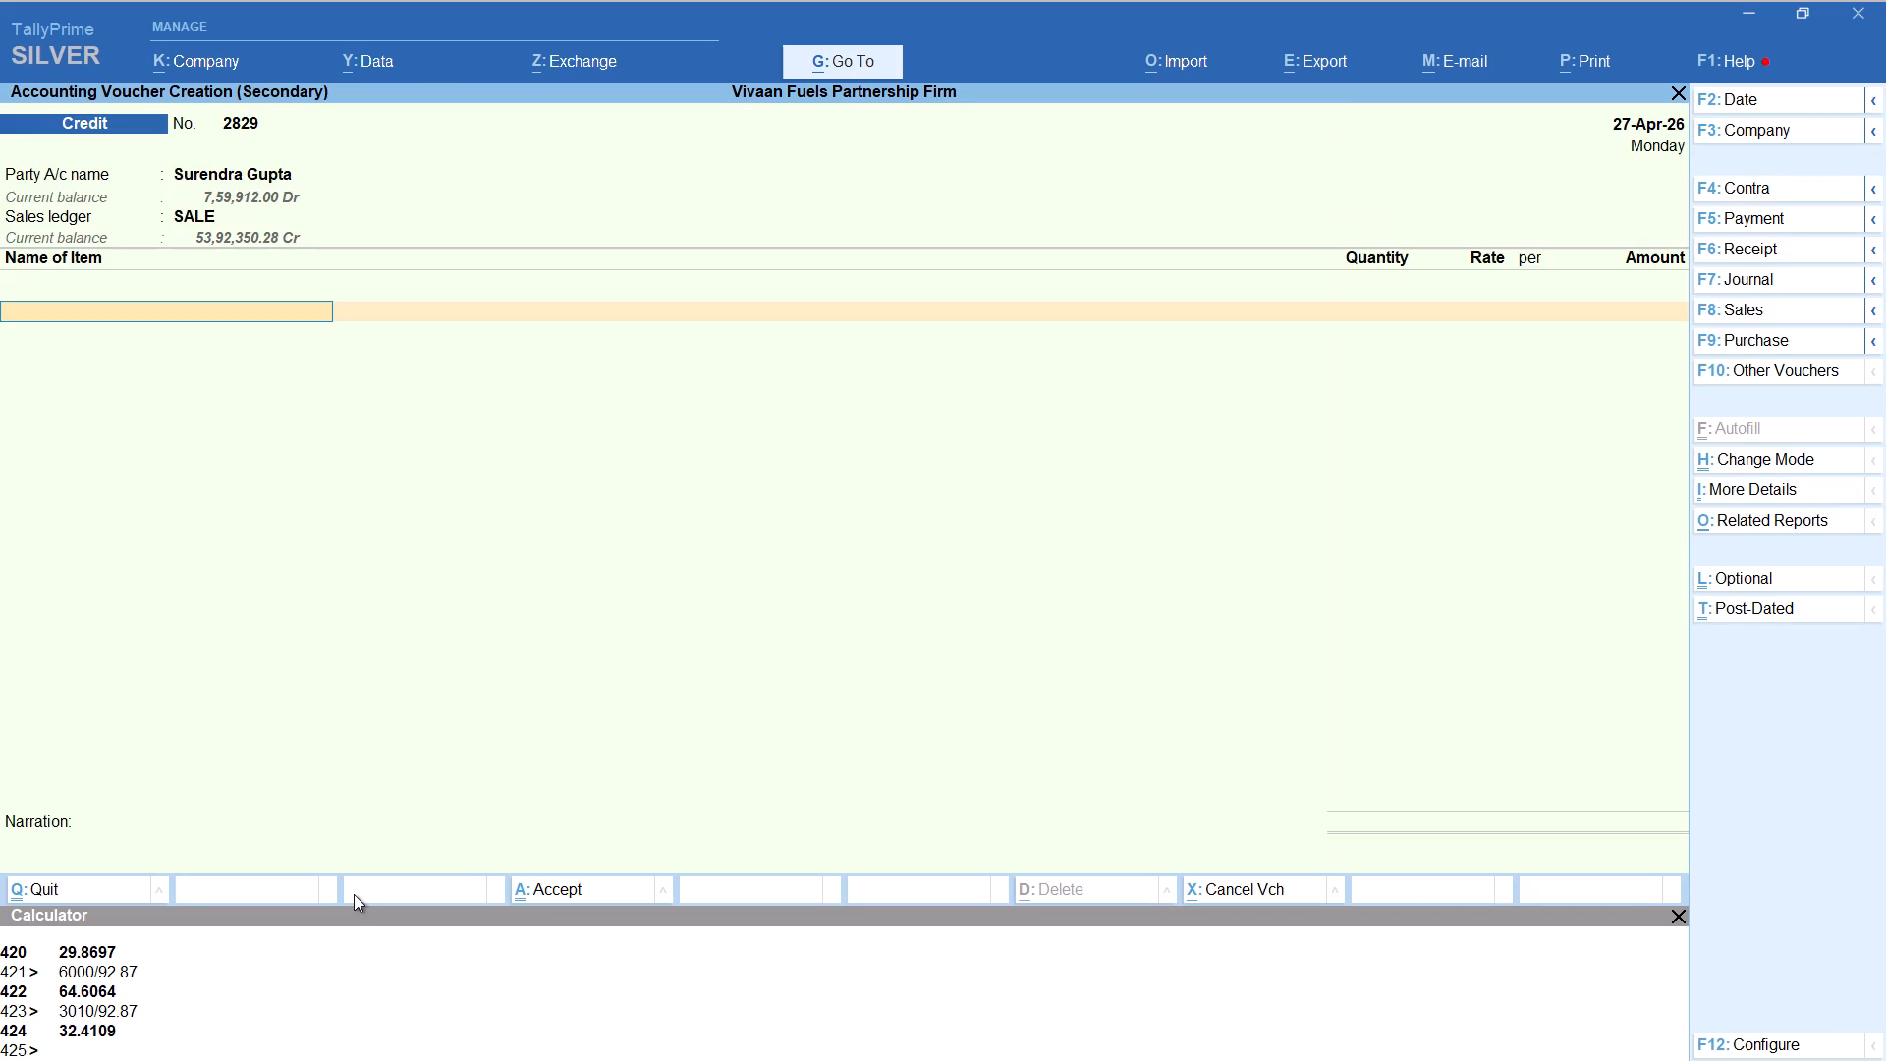
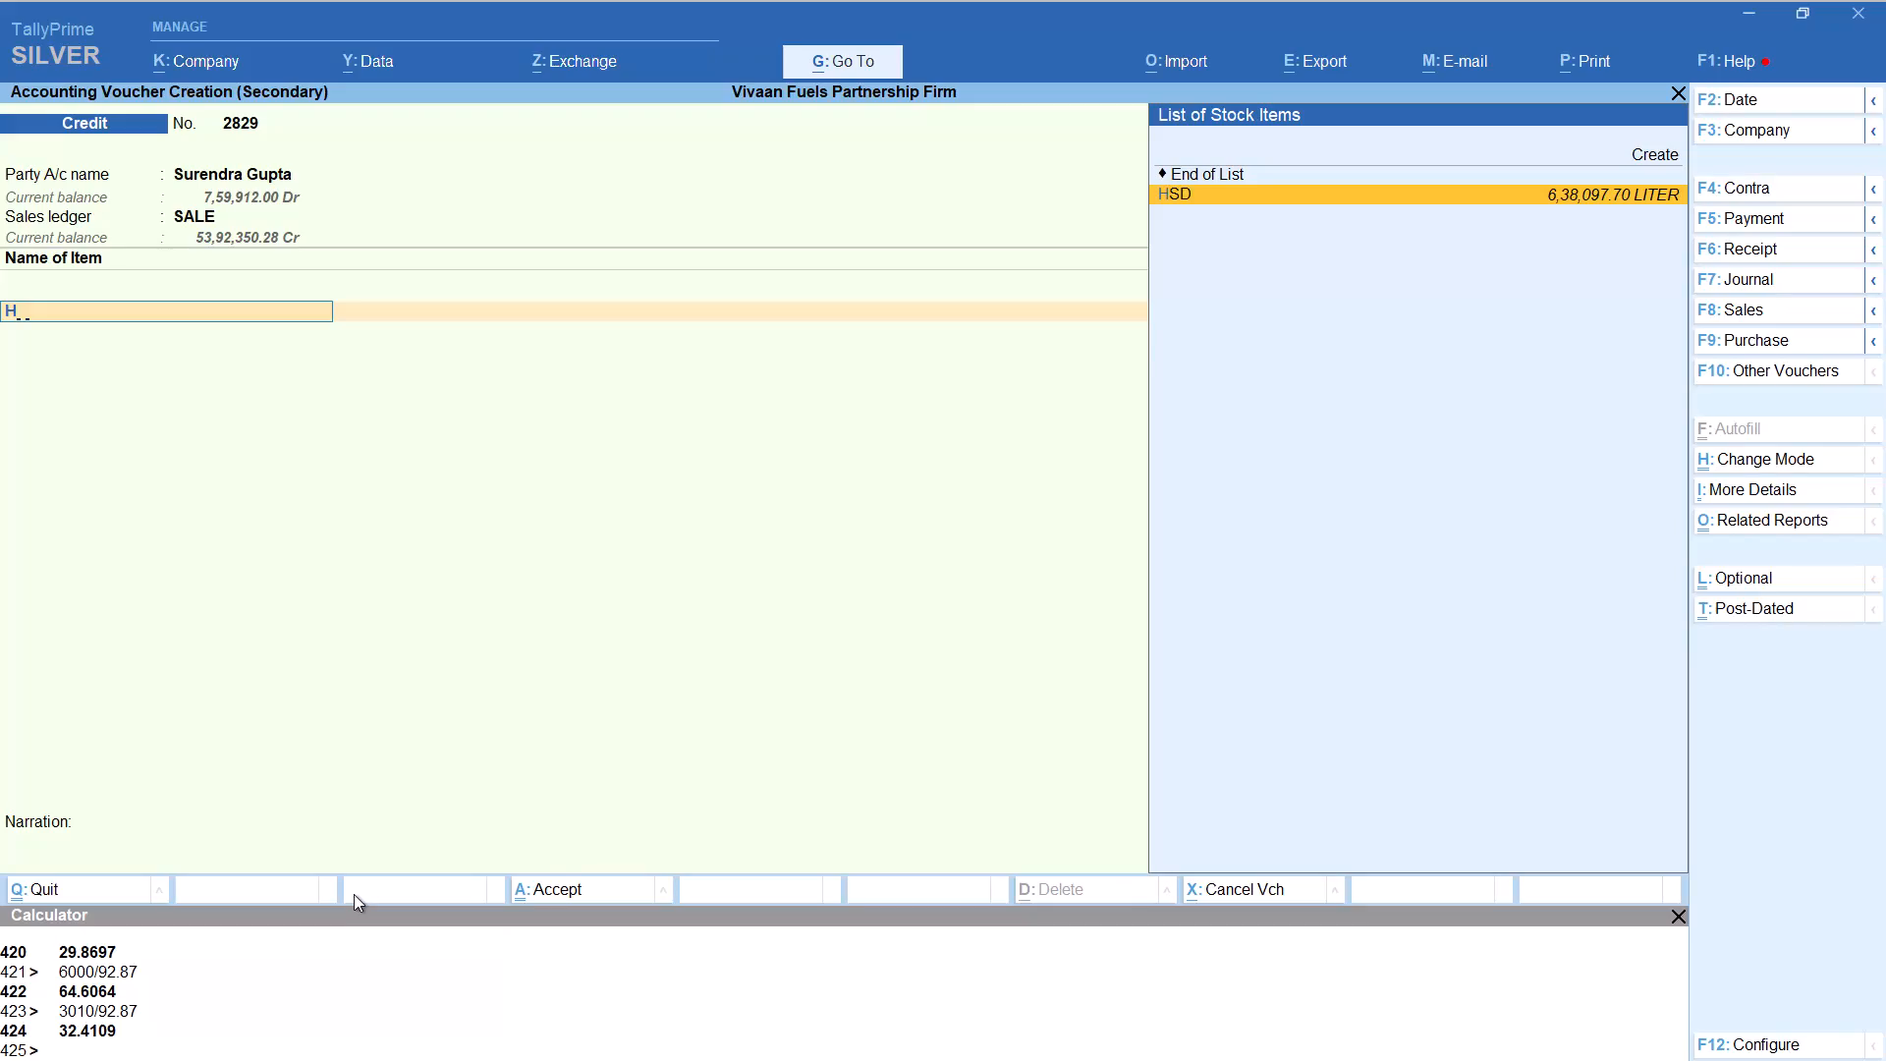
Add HSD with tracking Not Applicable, calculating the quantity as 1200/92.87 and keeping the default rate.
key("Return")
key("Up")
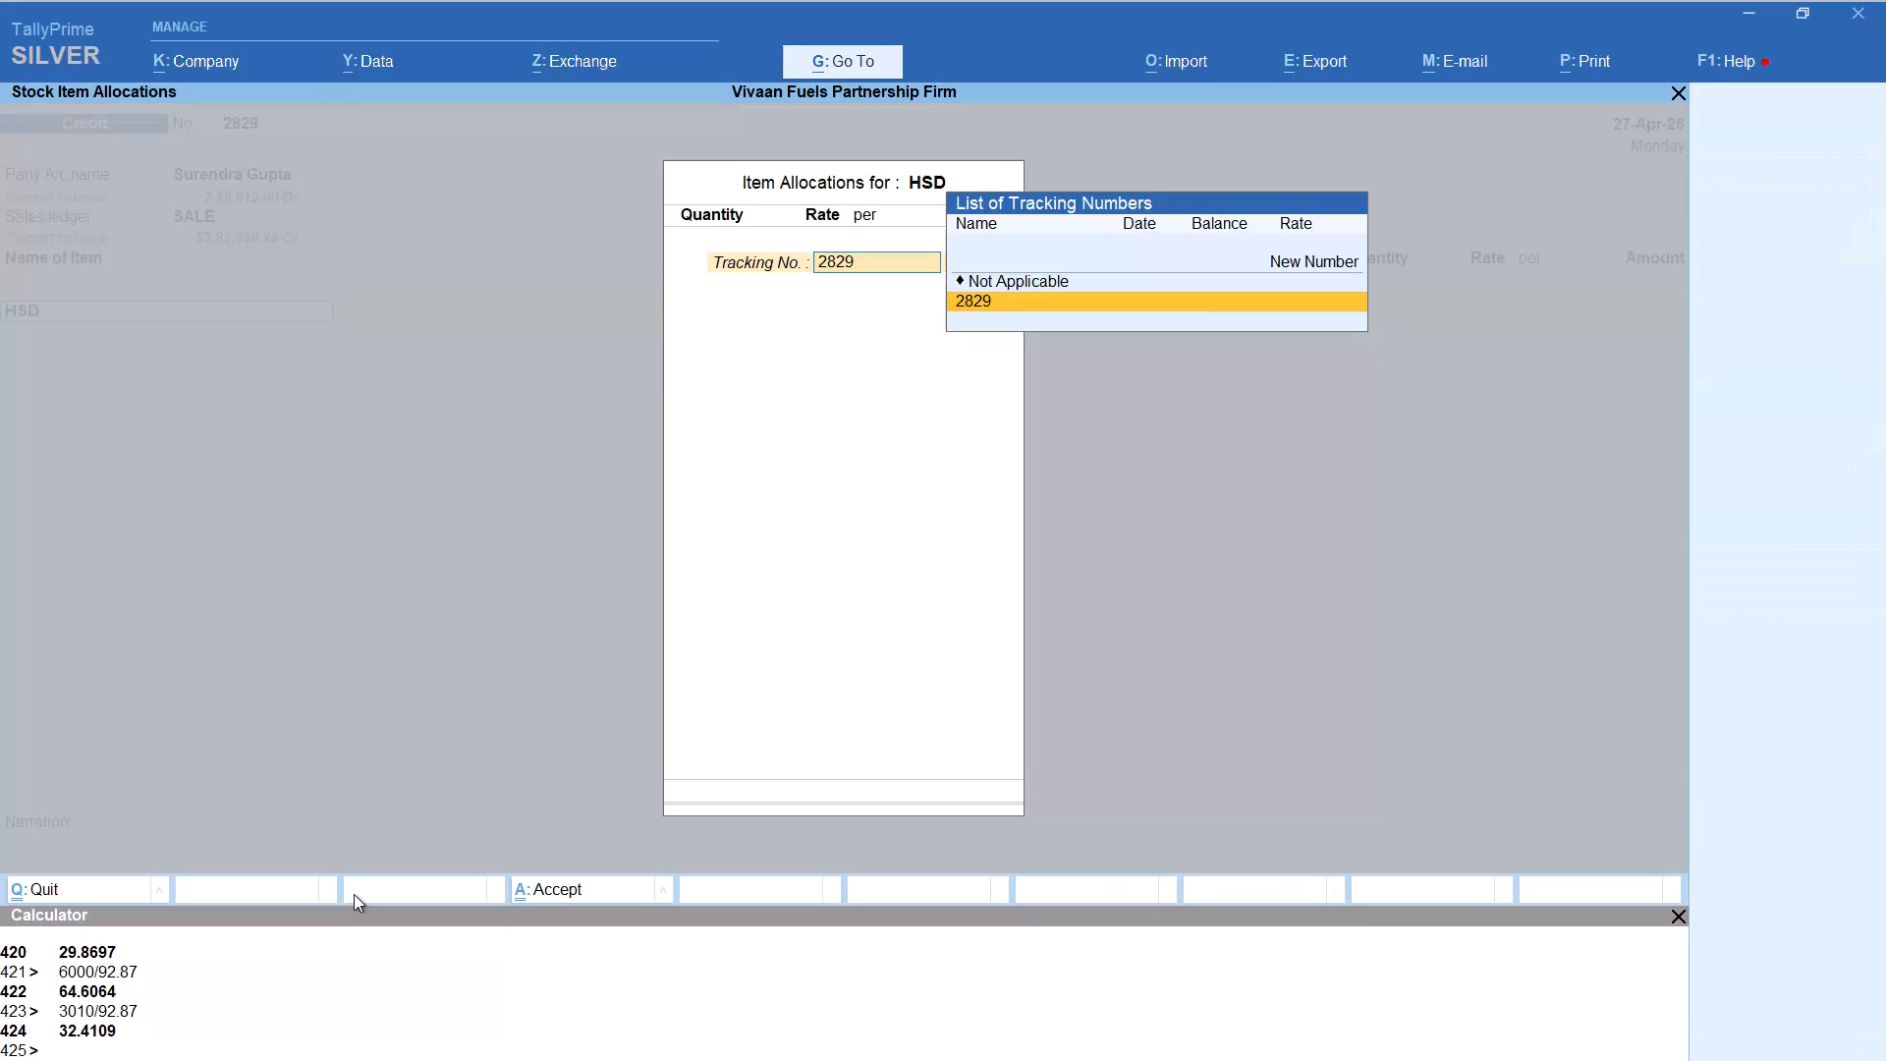
key("Return")
key("alt+c")
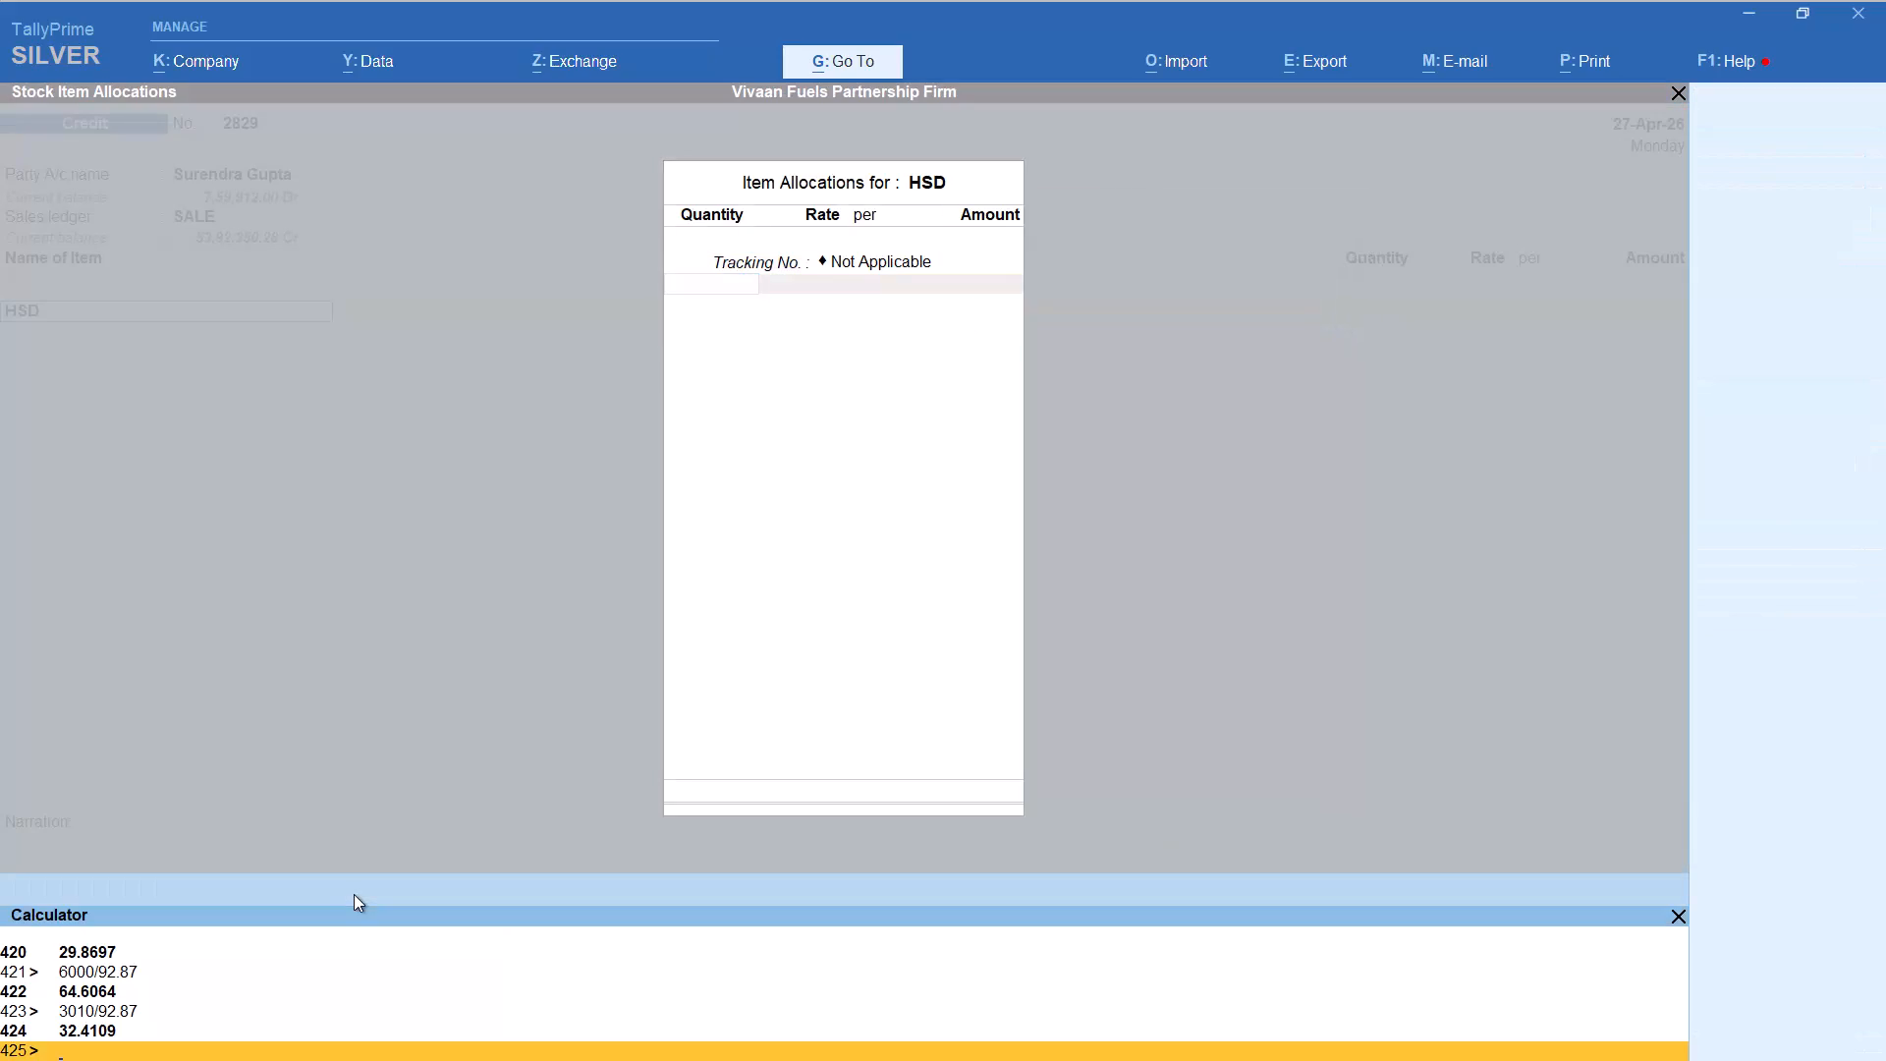
type("1200/92.87")
key("Return")
key("Return")
key("Return")
key("Return")
key("Return")
key("Return")
key("Return")
Add the Round Off ledger to bring the voucher to 1,200.00 and save it.
type("rou")
key("Return")
key("ctrl+a")
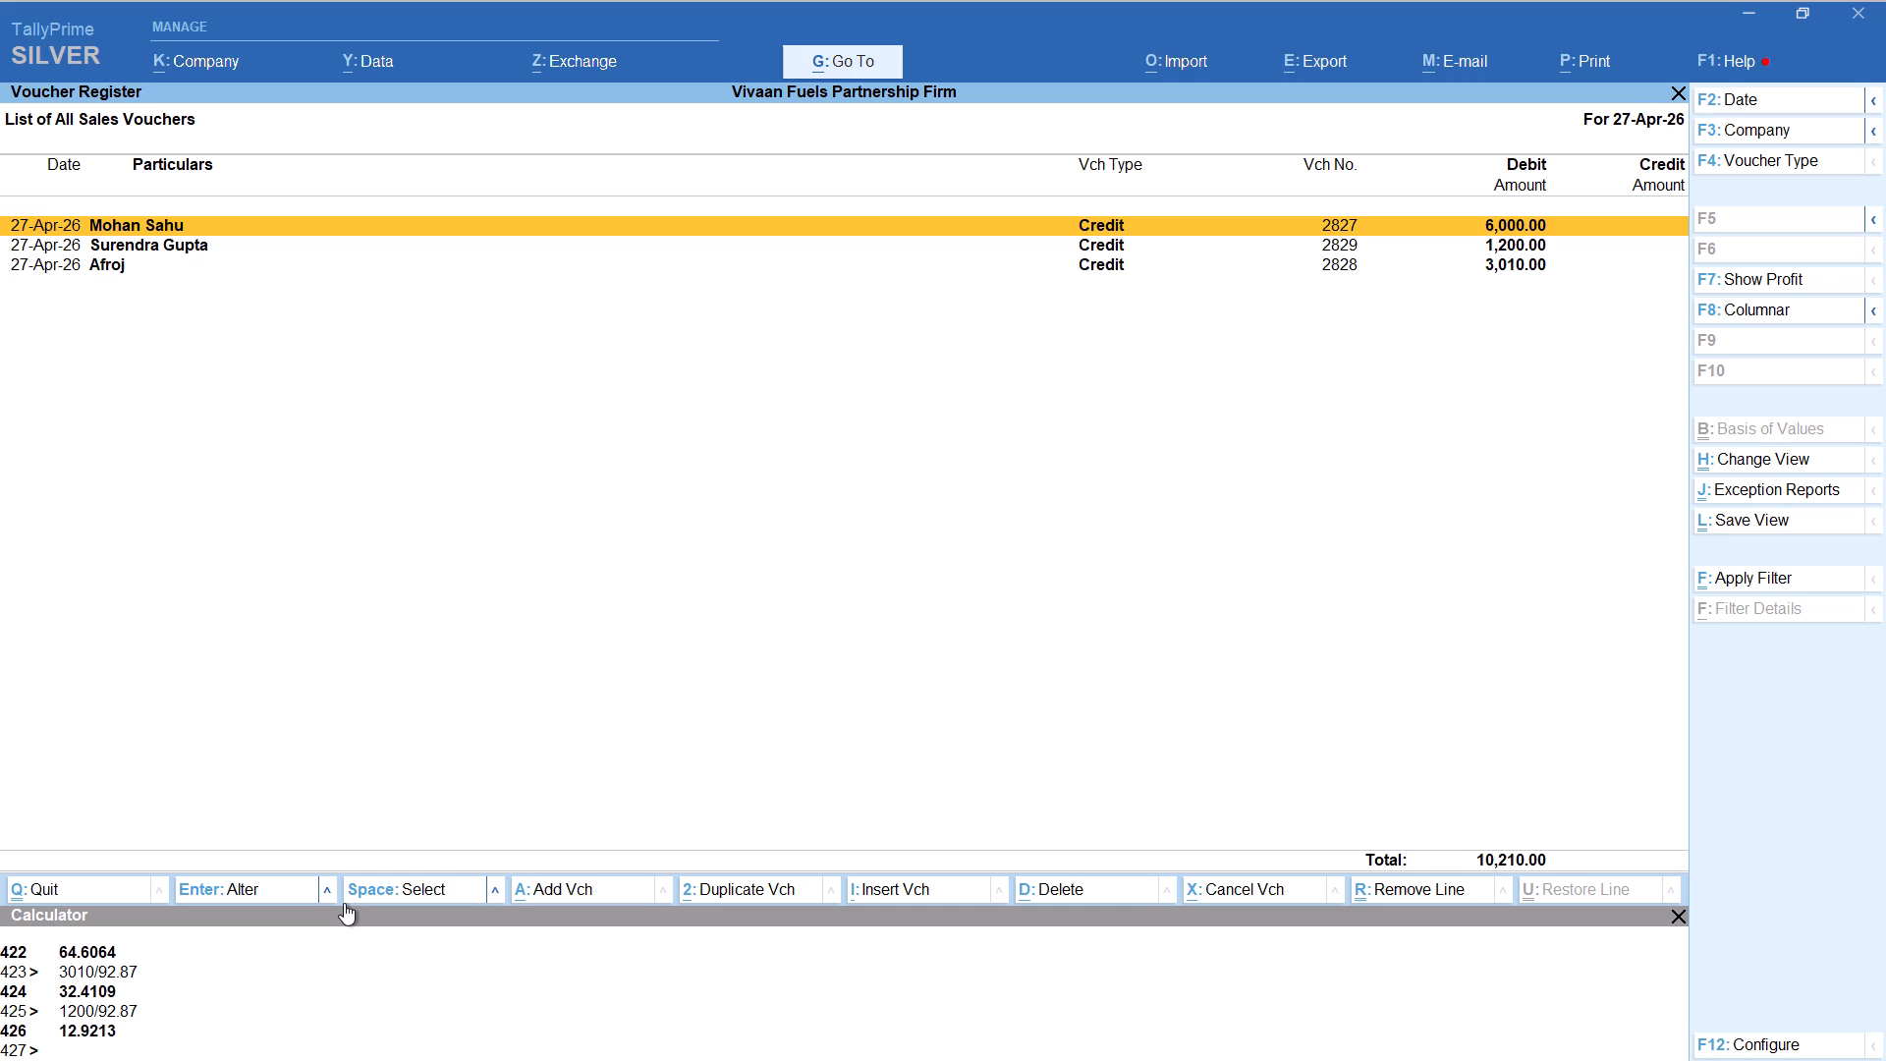
Start a new credit voucher for the Raj Jcb ledger, accepting the default party details and SALE ledger, and return to the item line.
key("alt+a")
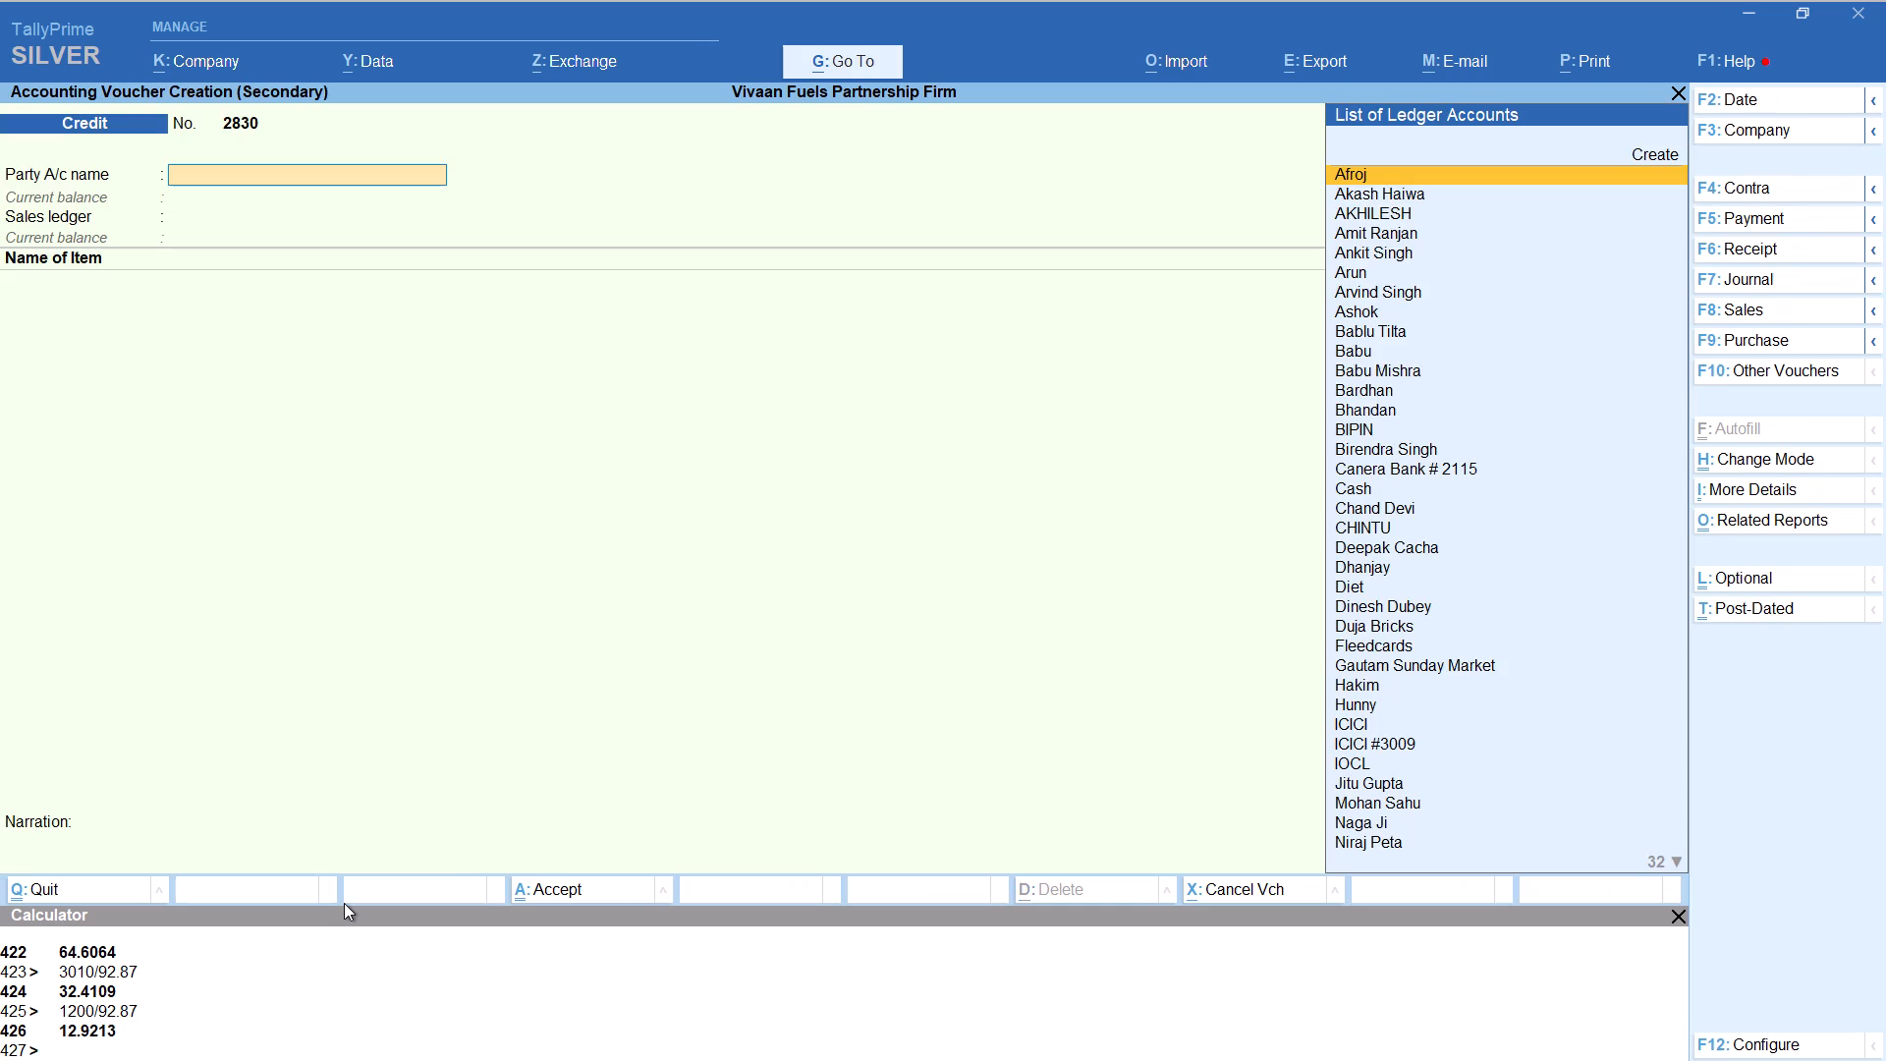
type("raj")
key("Down")
key("Down")
key("Down")
key("Return")
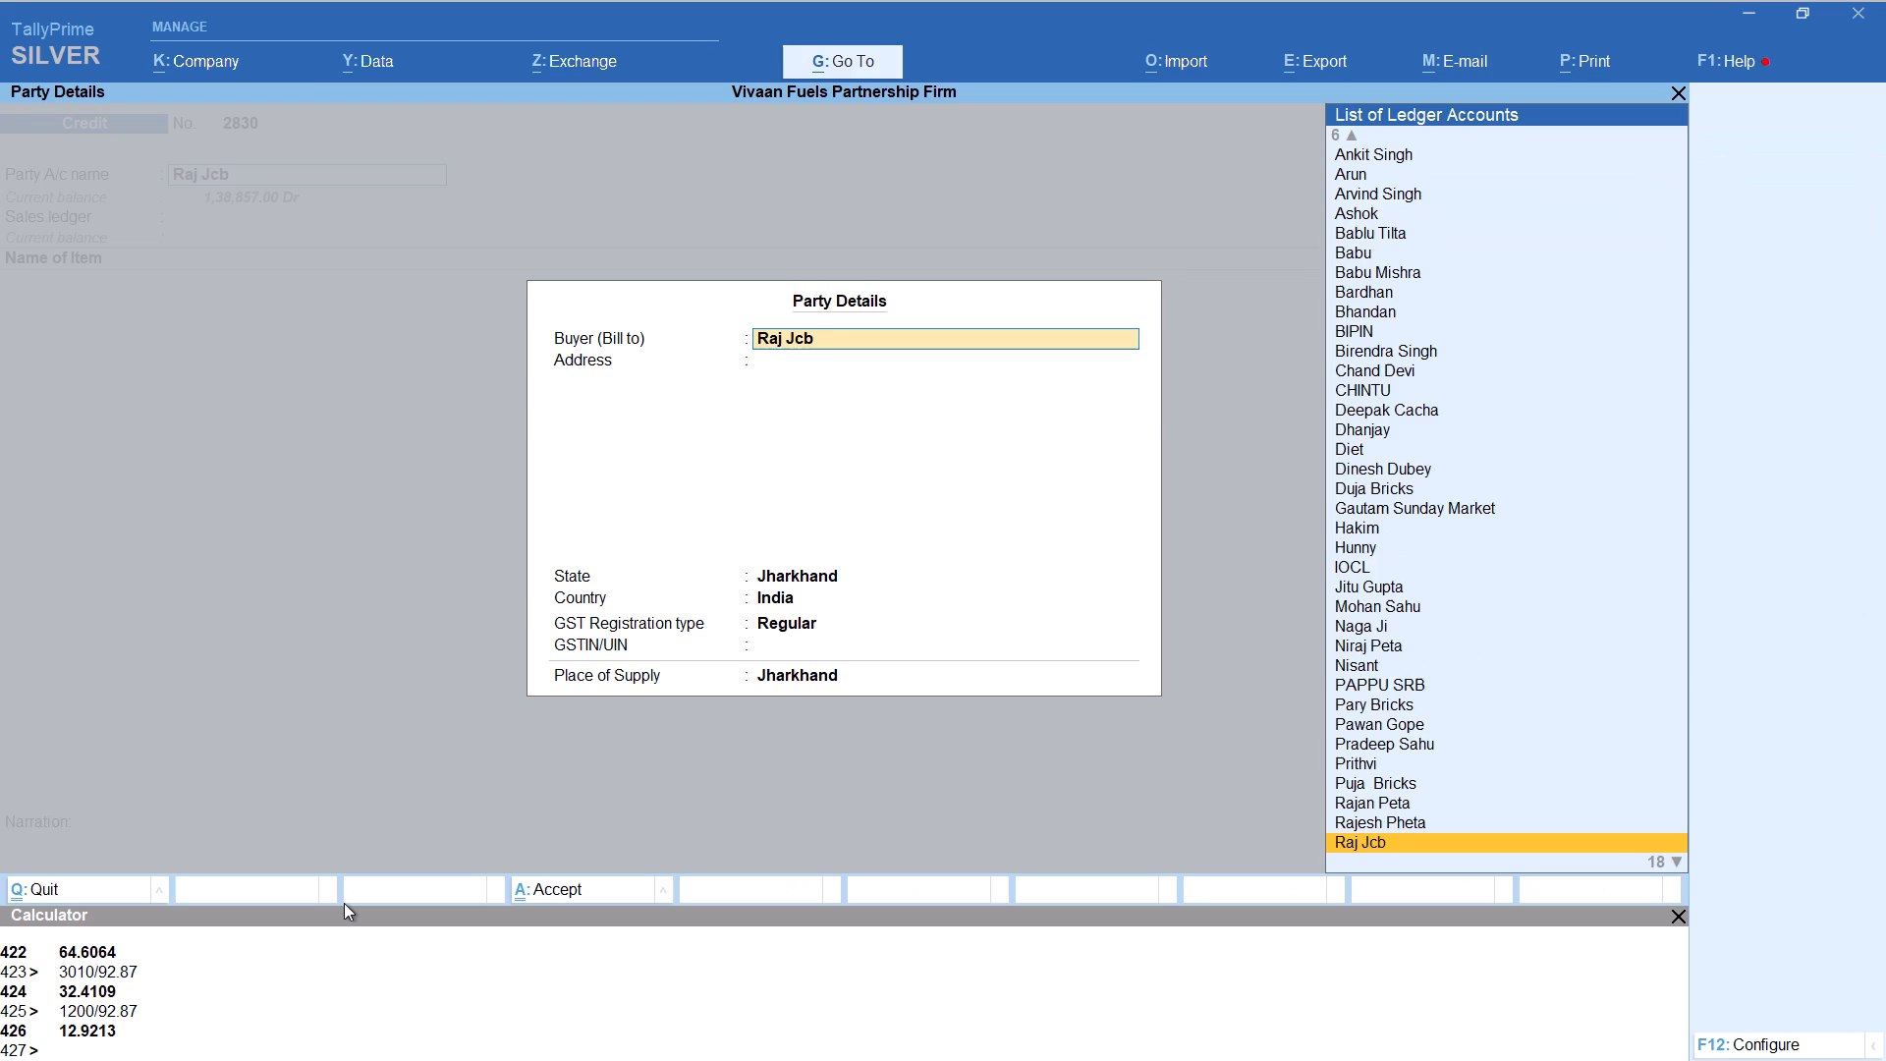
key("Return")
key("Return")
key("Return")
key("Return")
key("Return")
key("Return")
key("Return")
key("Return")
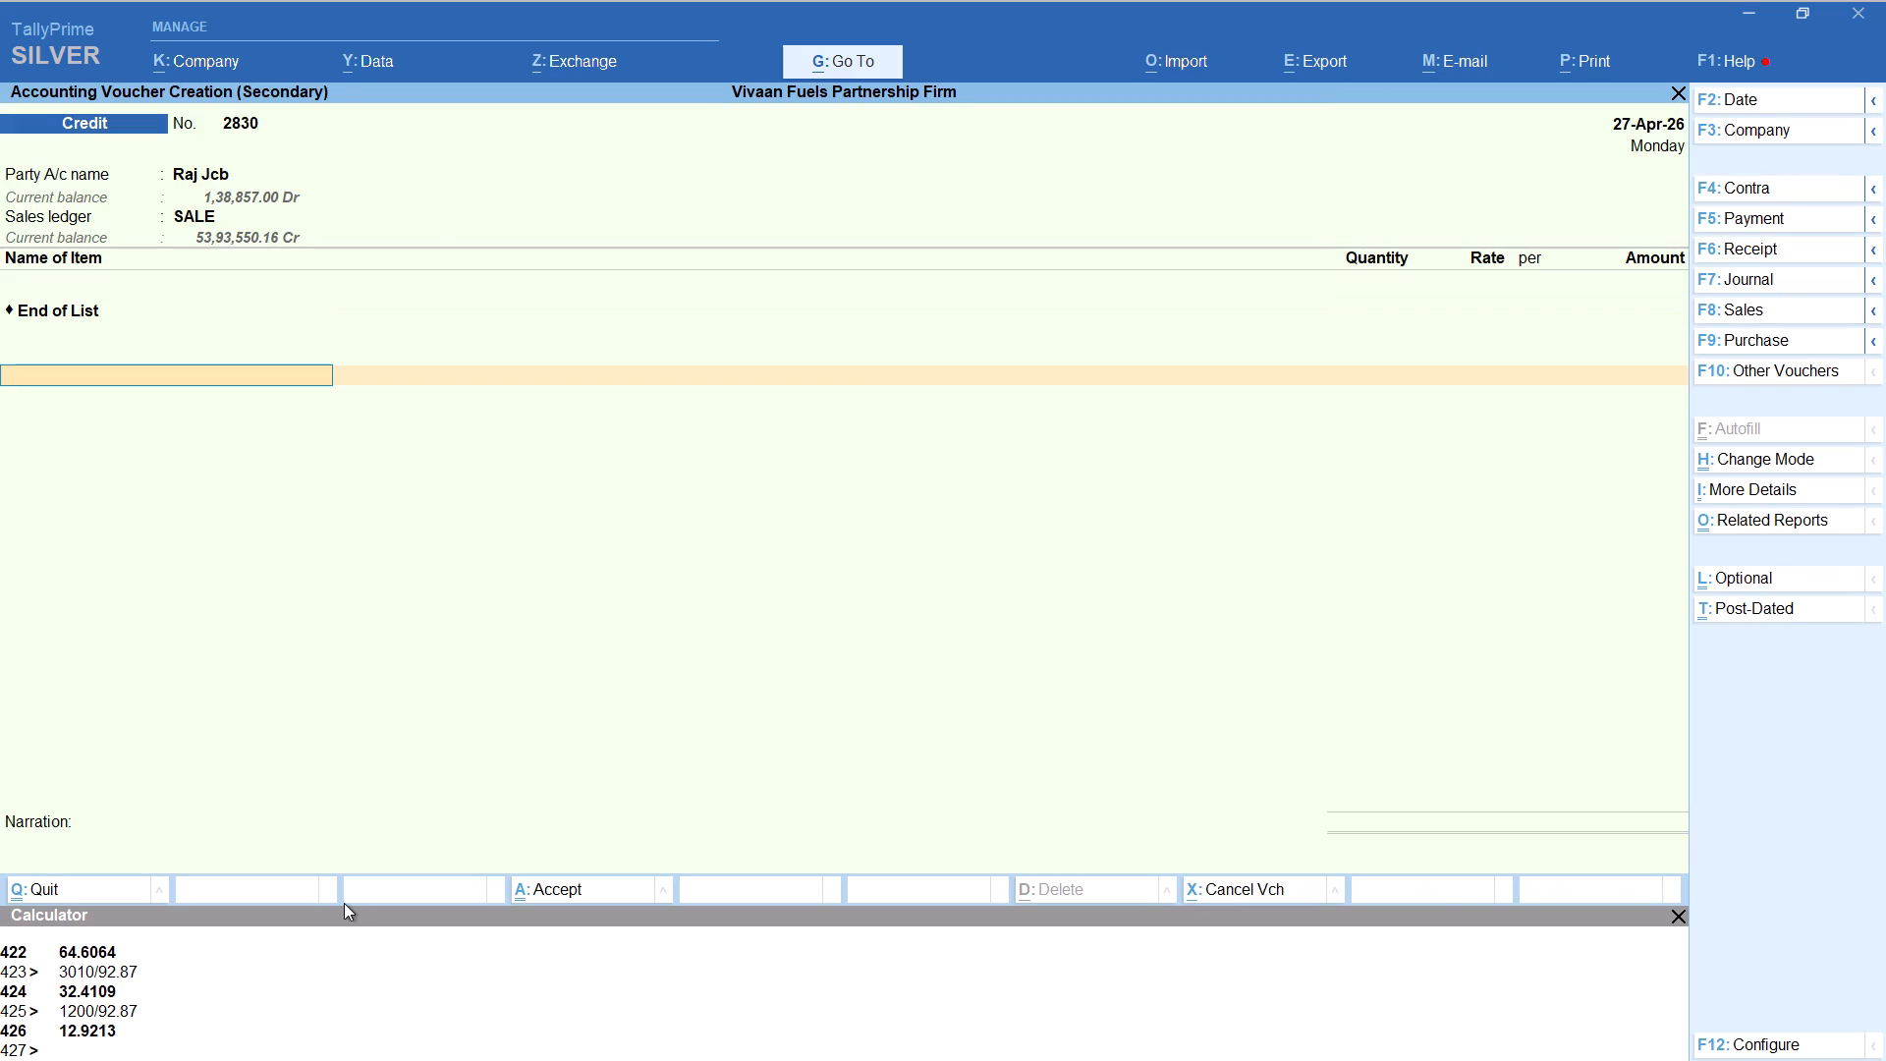
key("BackSpace")
Add HSD with tracking Not Applicable, calculating the quantity as 1000/92.87 for 10.77 litres at 92.87, amount 1,000.21.
type("hs")
key("Return")
key("Up")
key("Return")
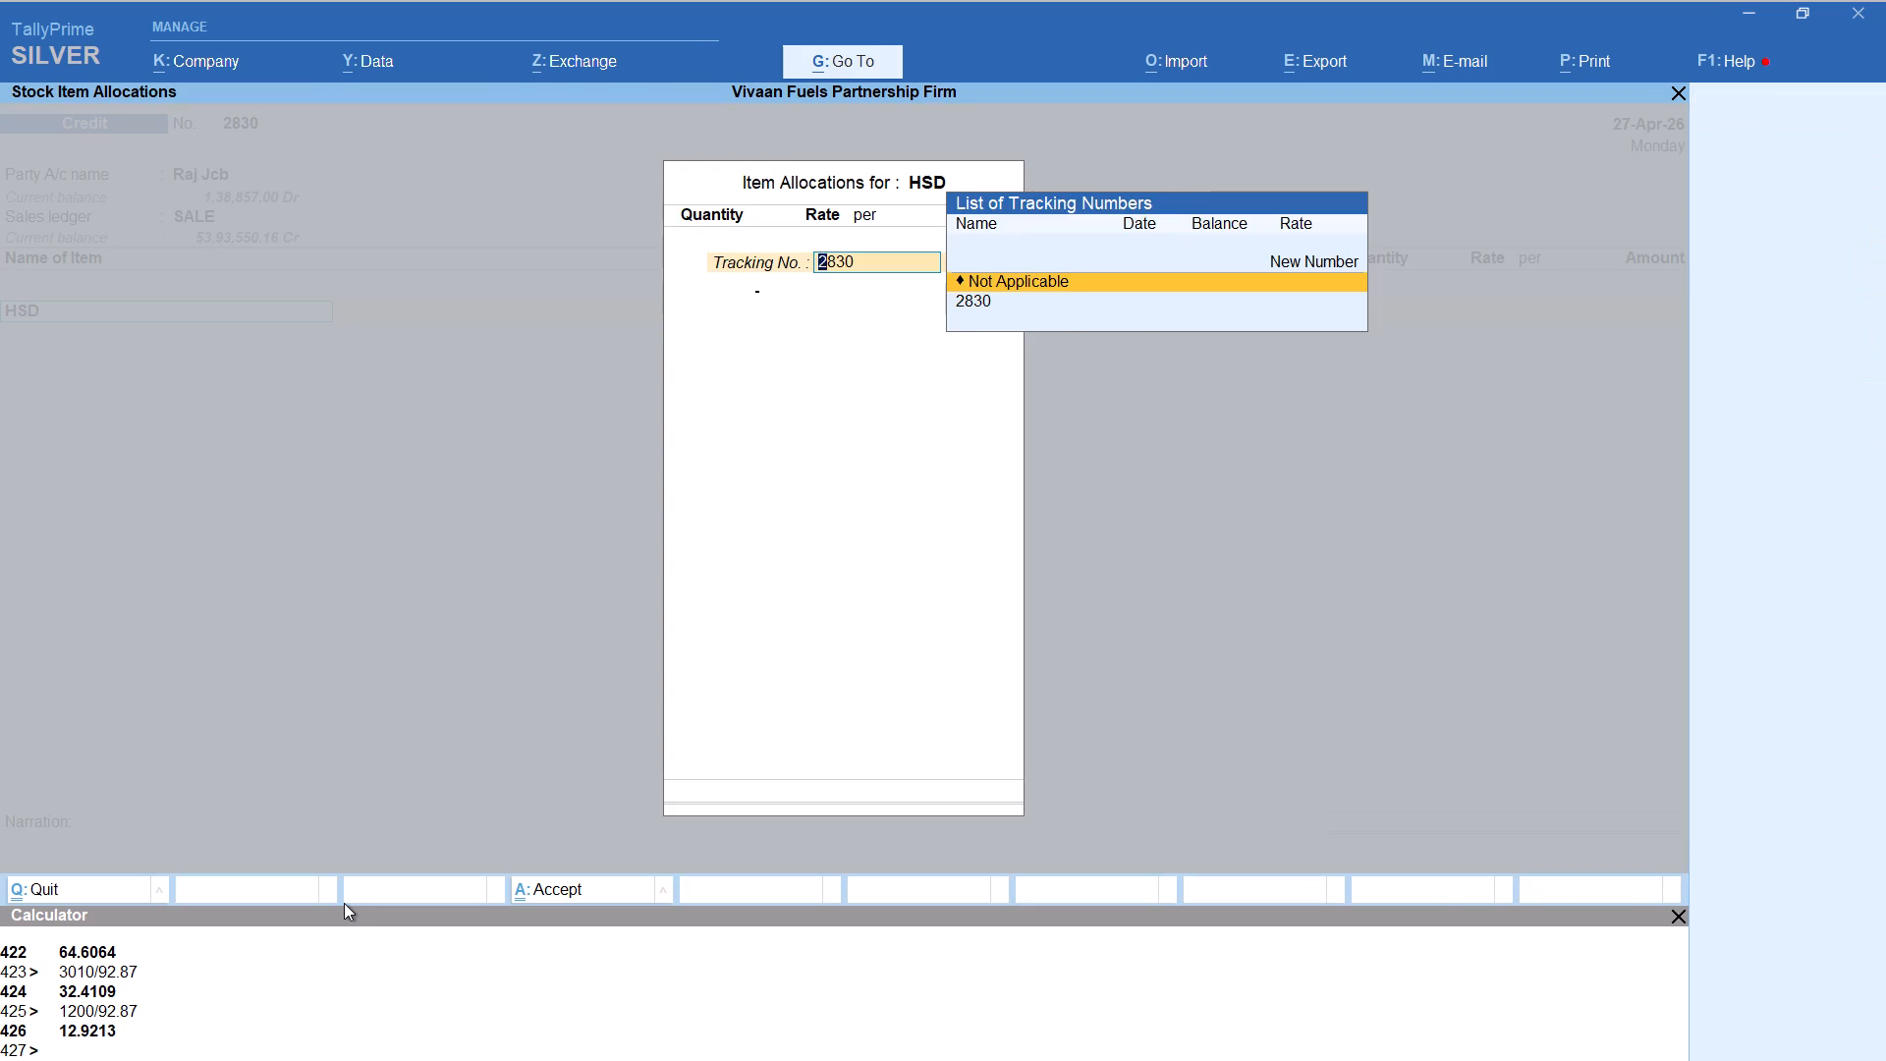
key("alt+c")
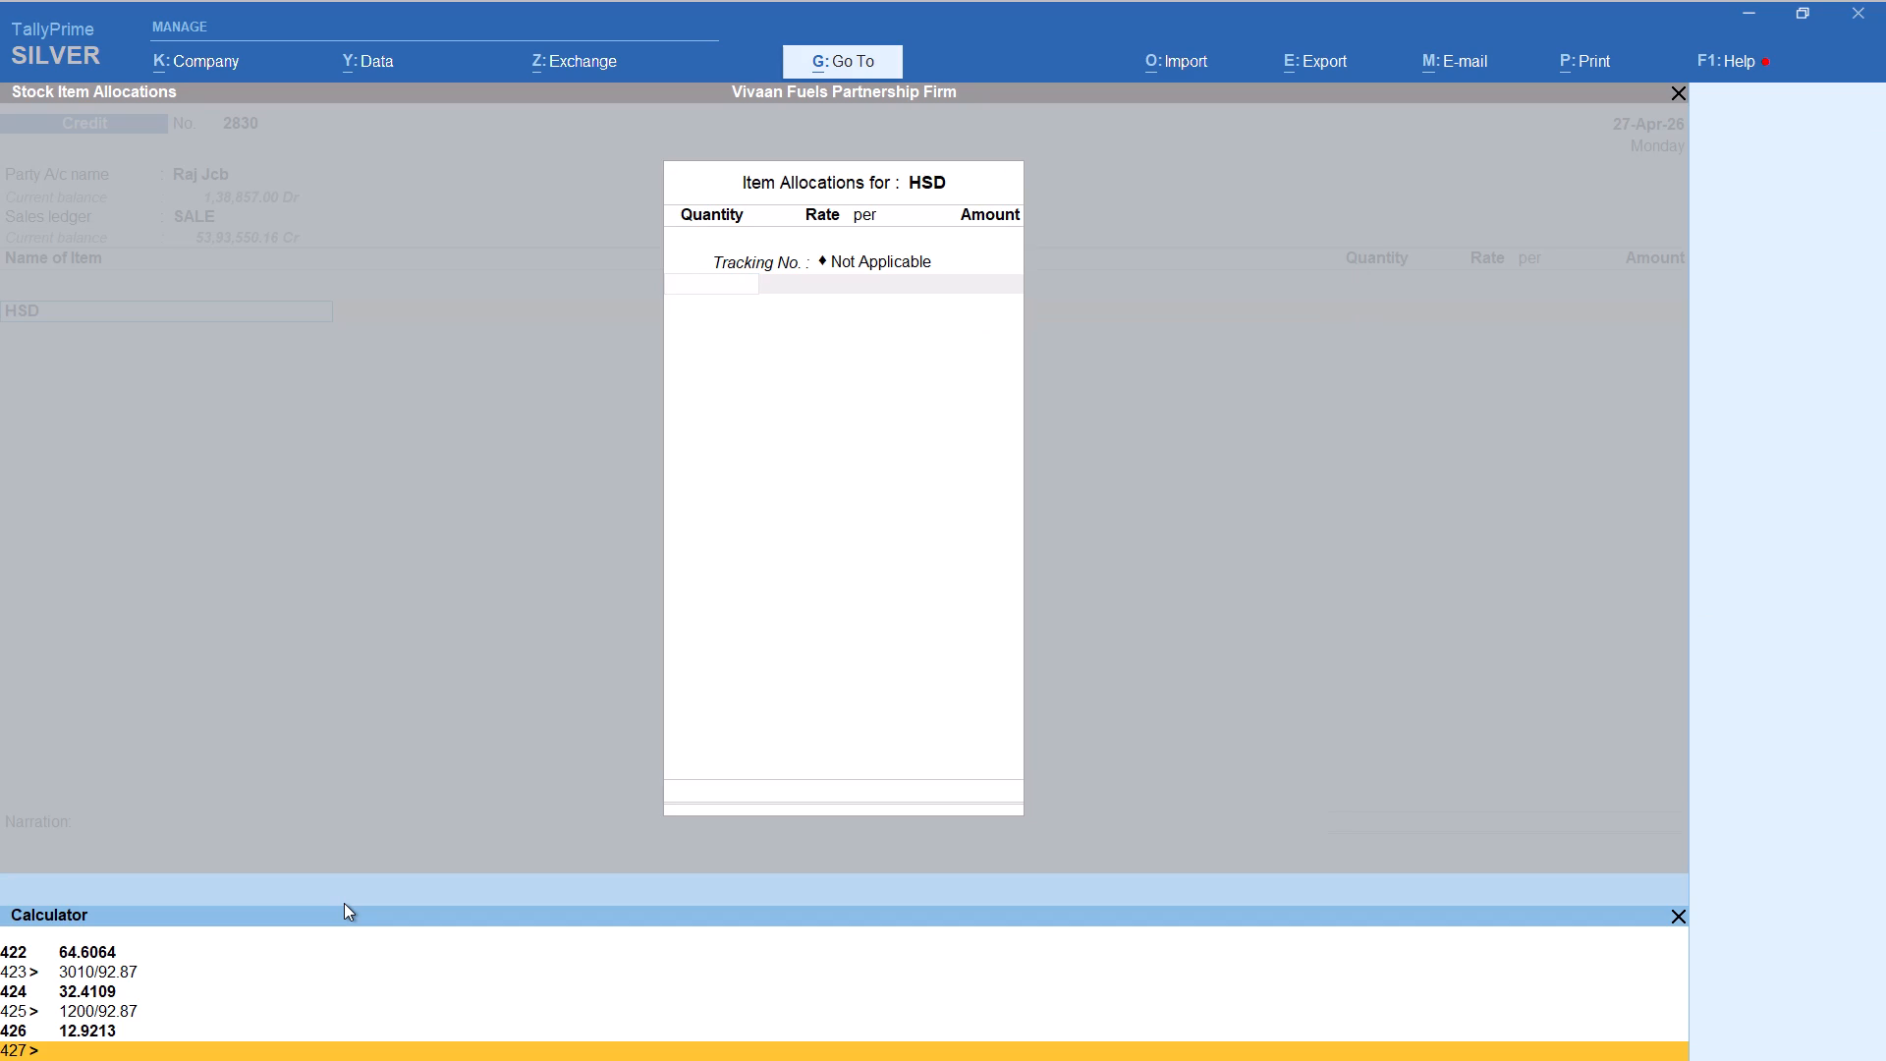
type("1000")
type("/92.87")
key("Return")
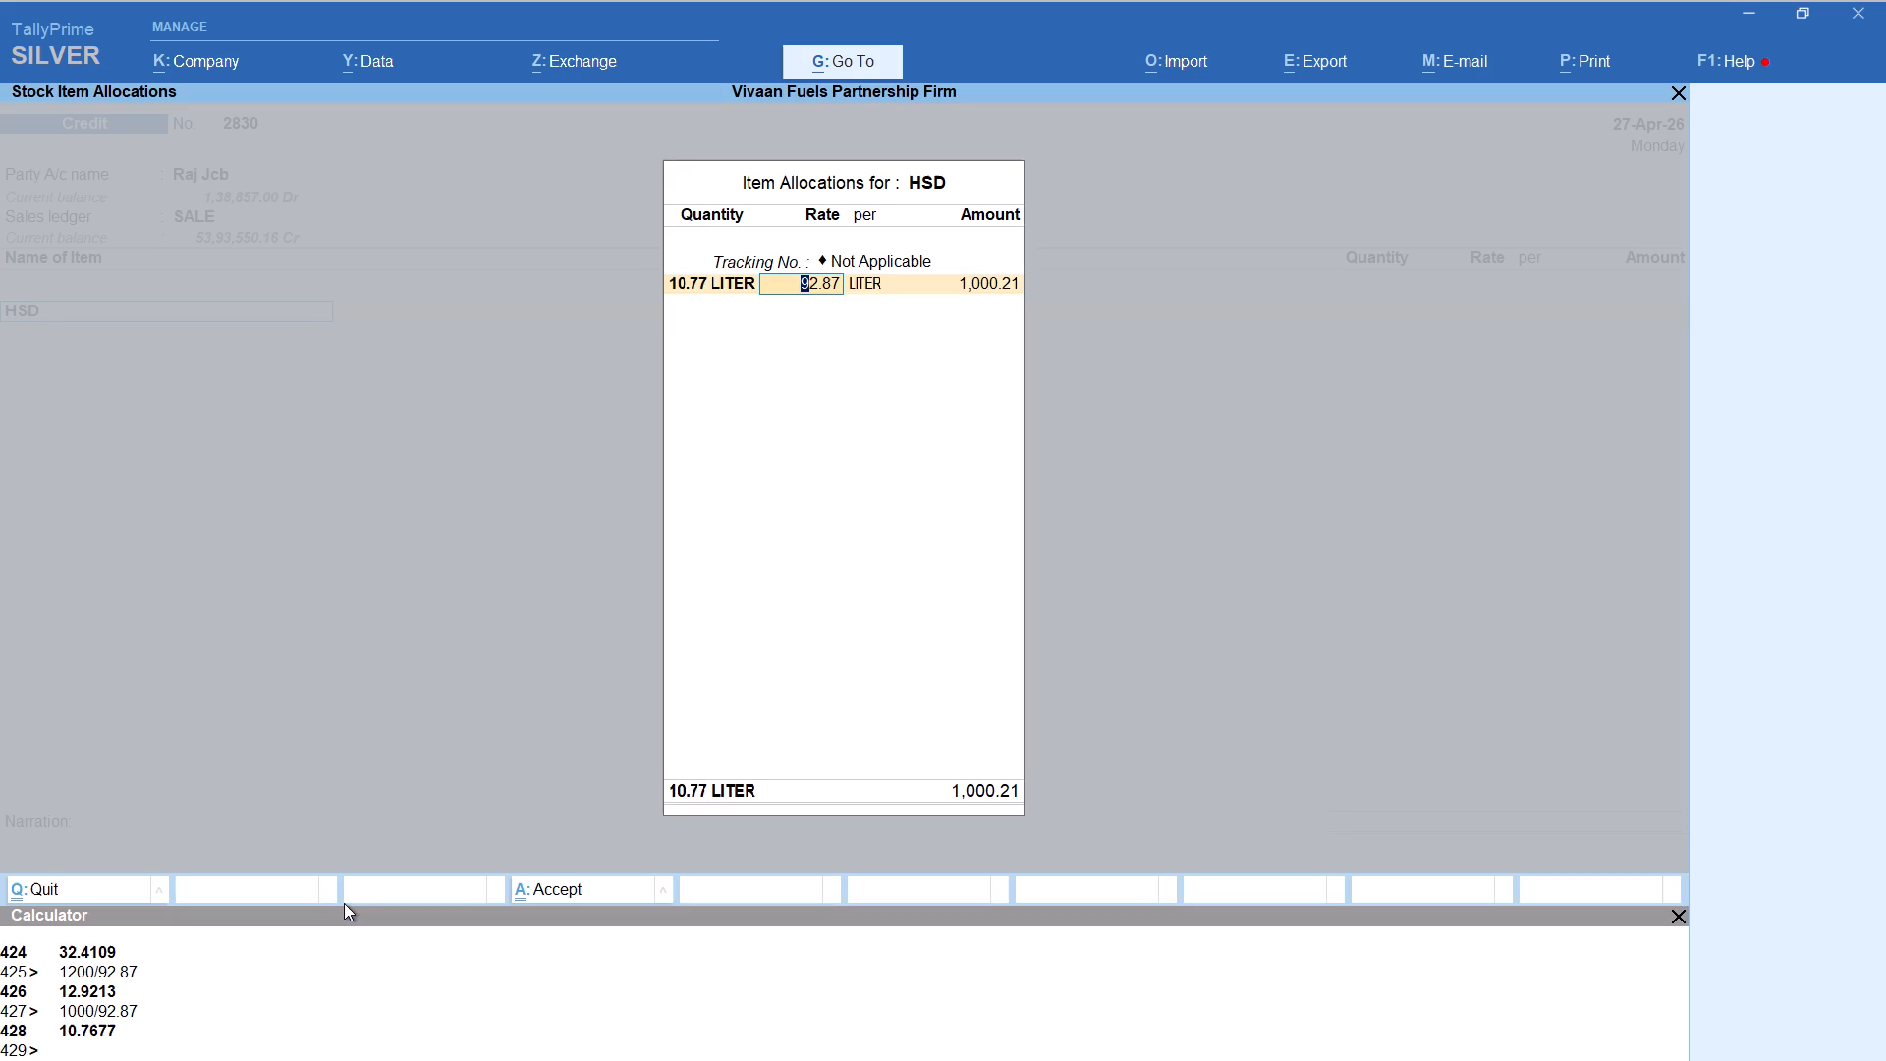
key("Return")
key("Return")
key("Return")
key("Return")
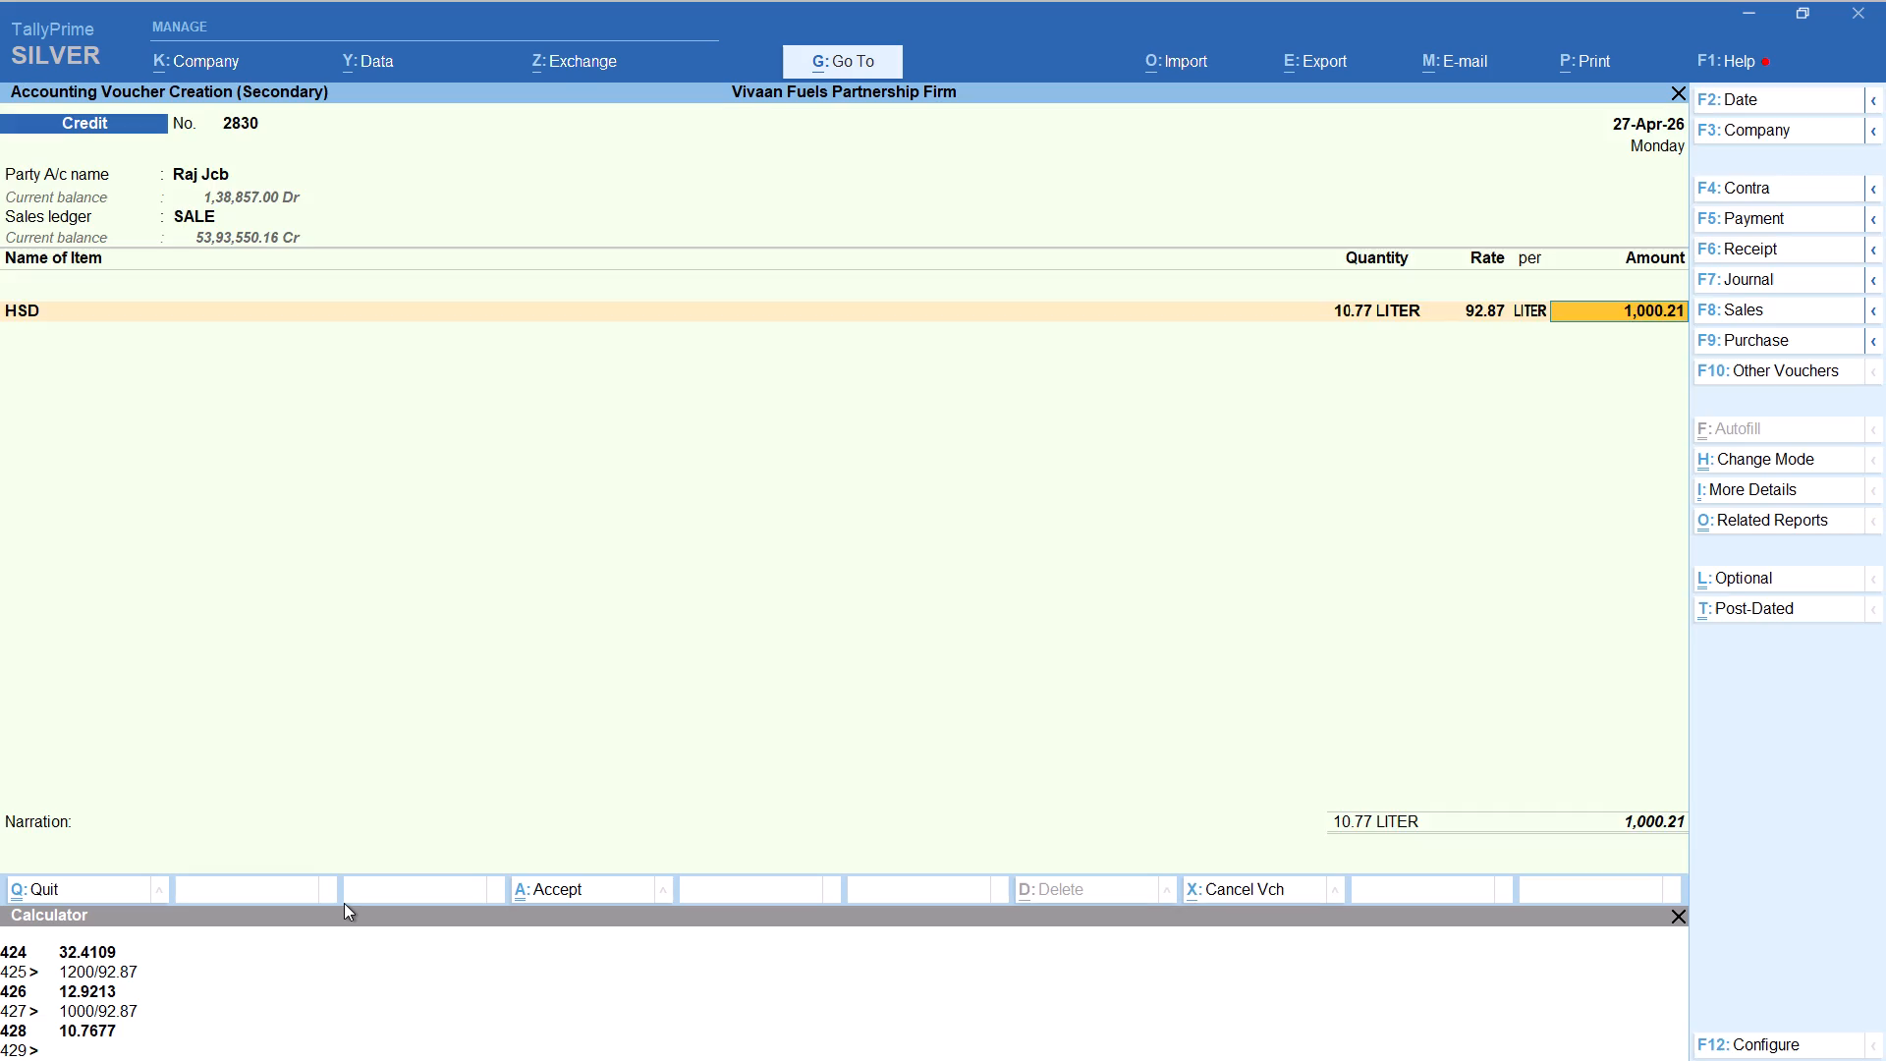
key("Return")
key("Return")
Add the Round Off ledger to bring the voucher to 1,000.00 and save it.
type("rou")
key("Return")
key("ctrl+a")
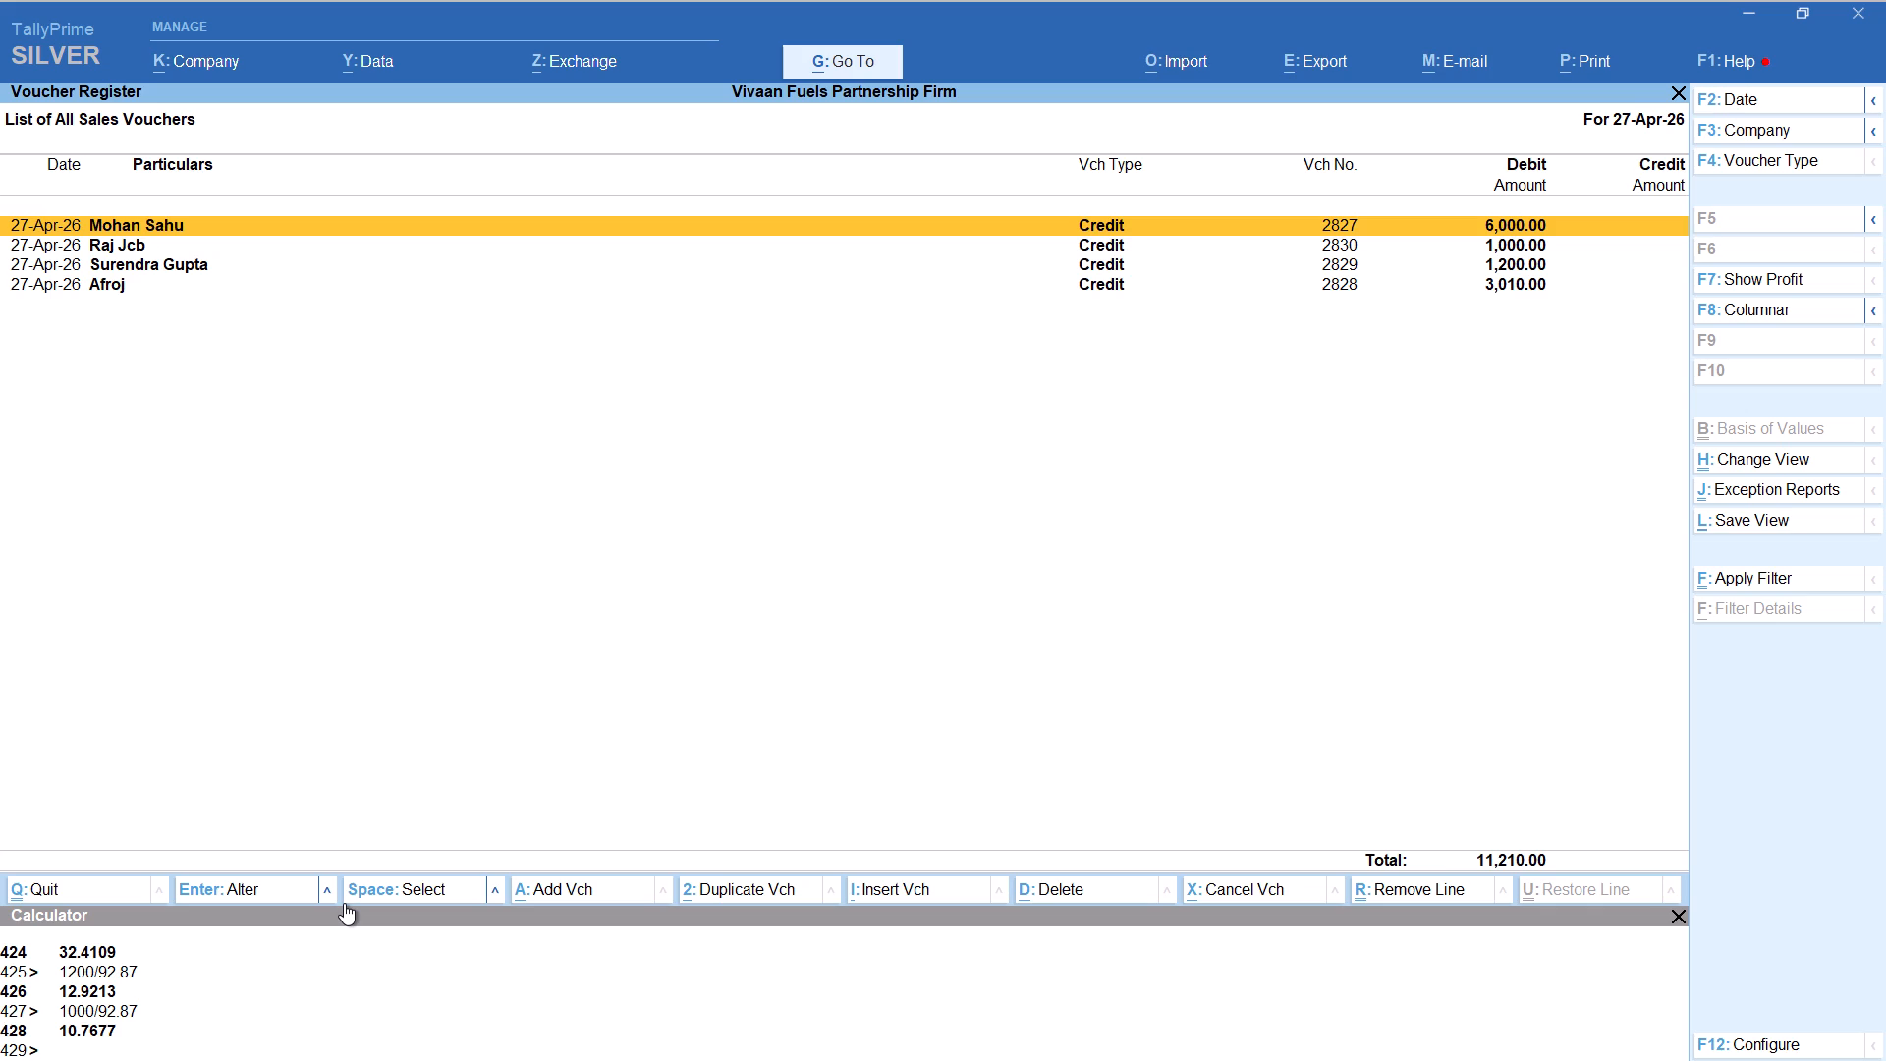
Start a new credit voucher for the Ravindra ledger that is not the Jcb one, accepting the default party details and SALE ledger.
key("alt+a")
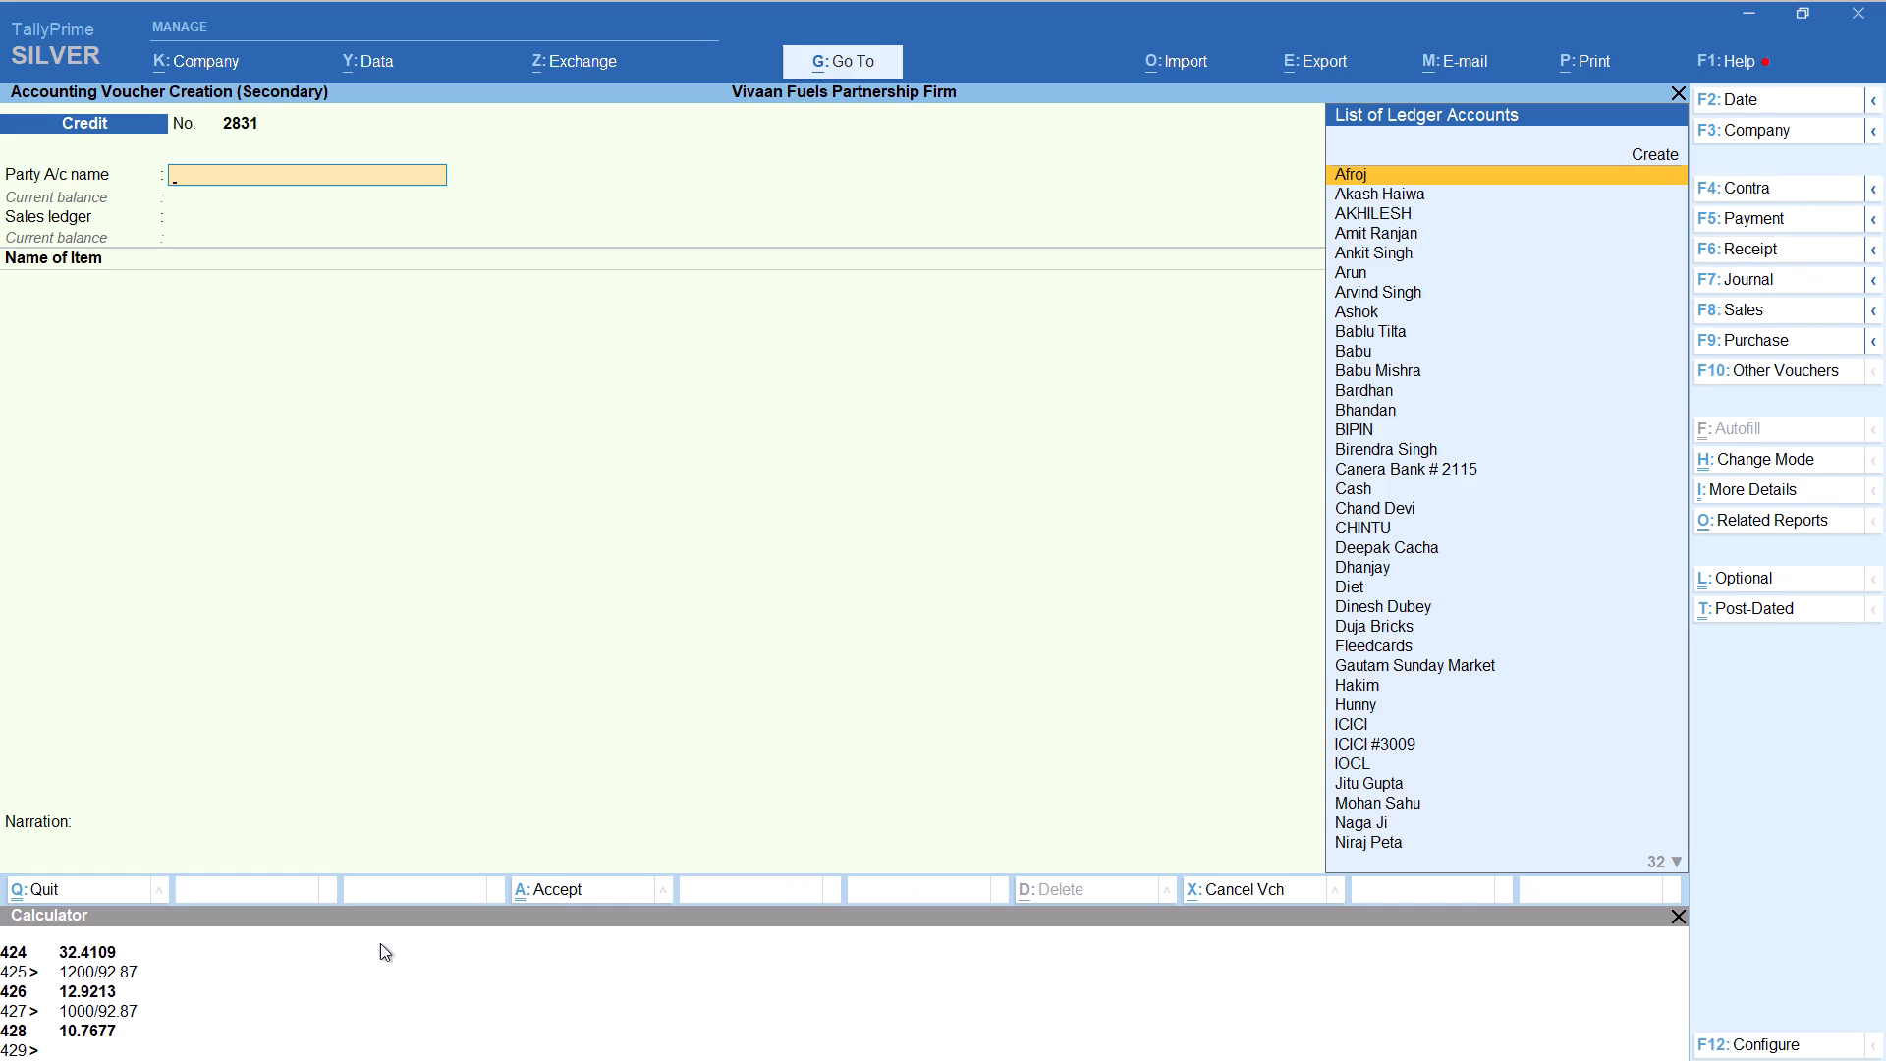
type("rav")
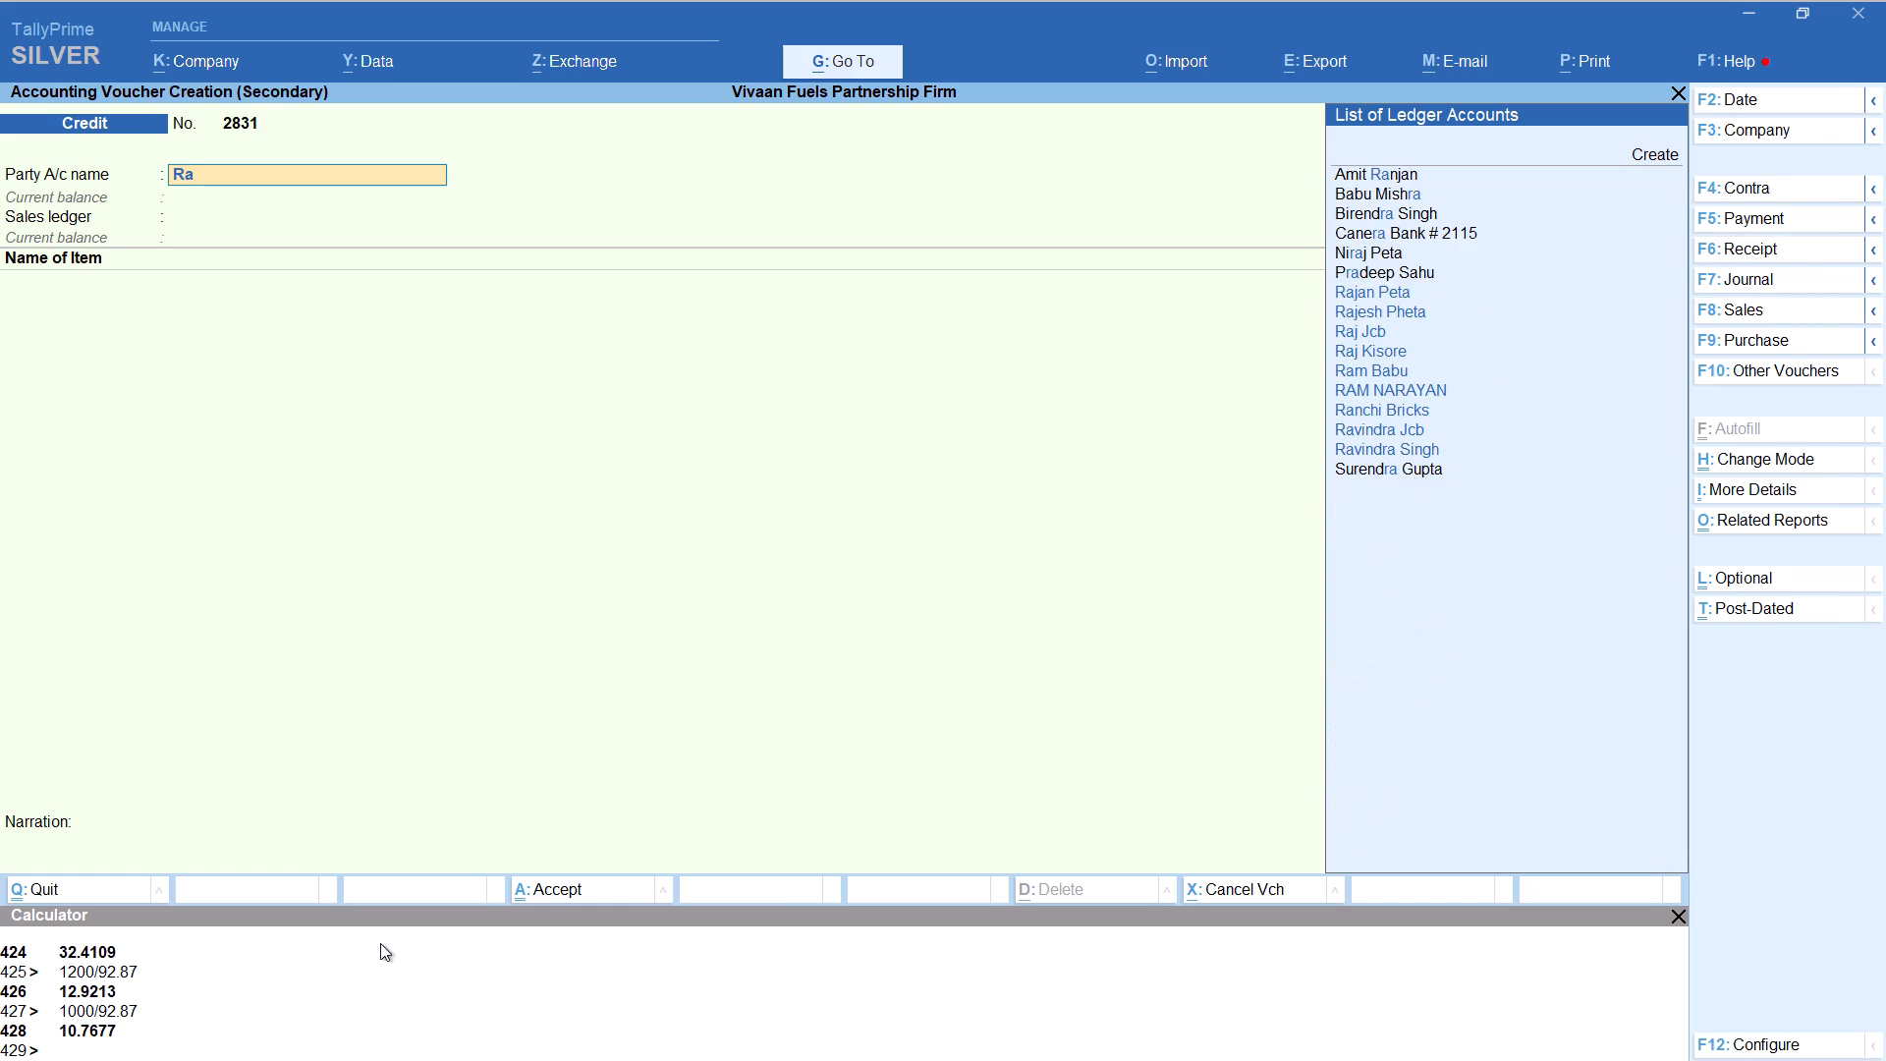
key("Down")
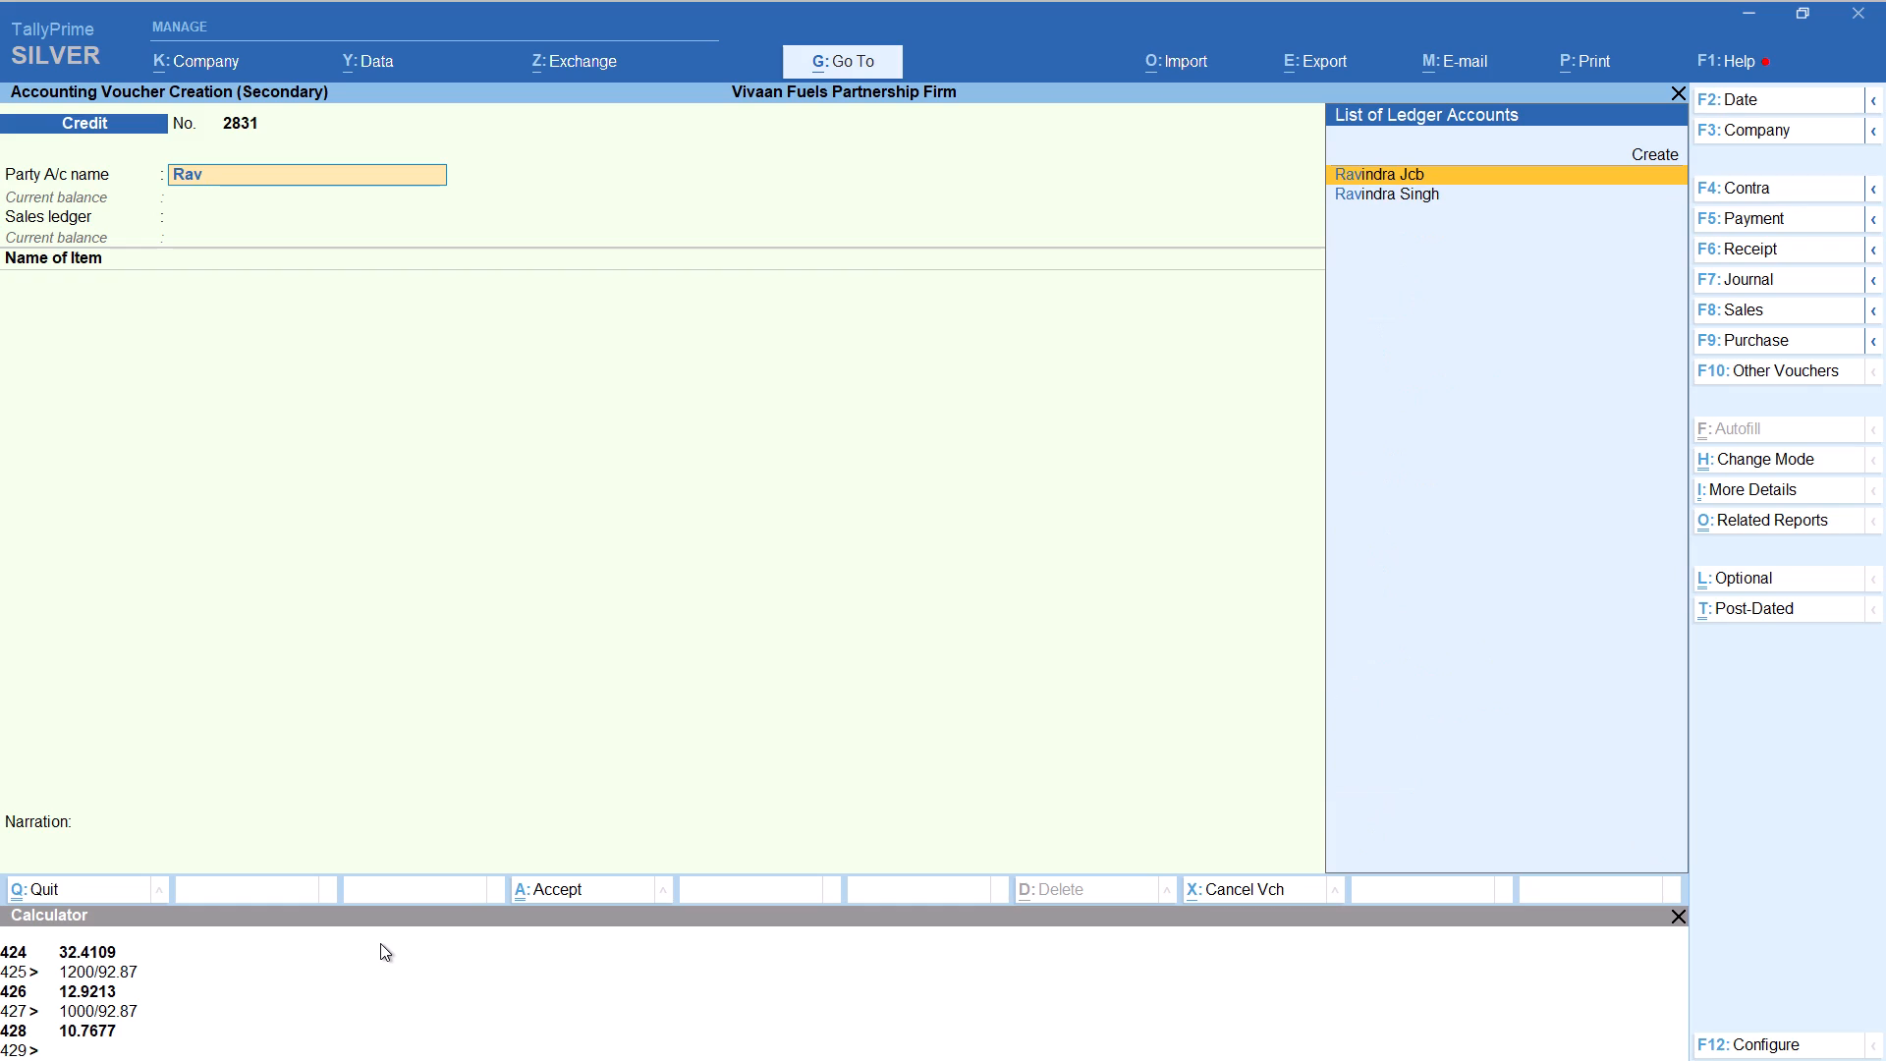
key("Down")
key("Return")
key("Return")
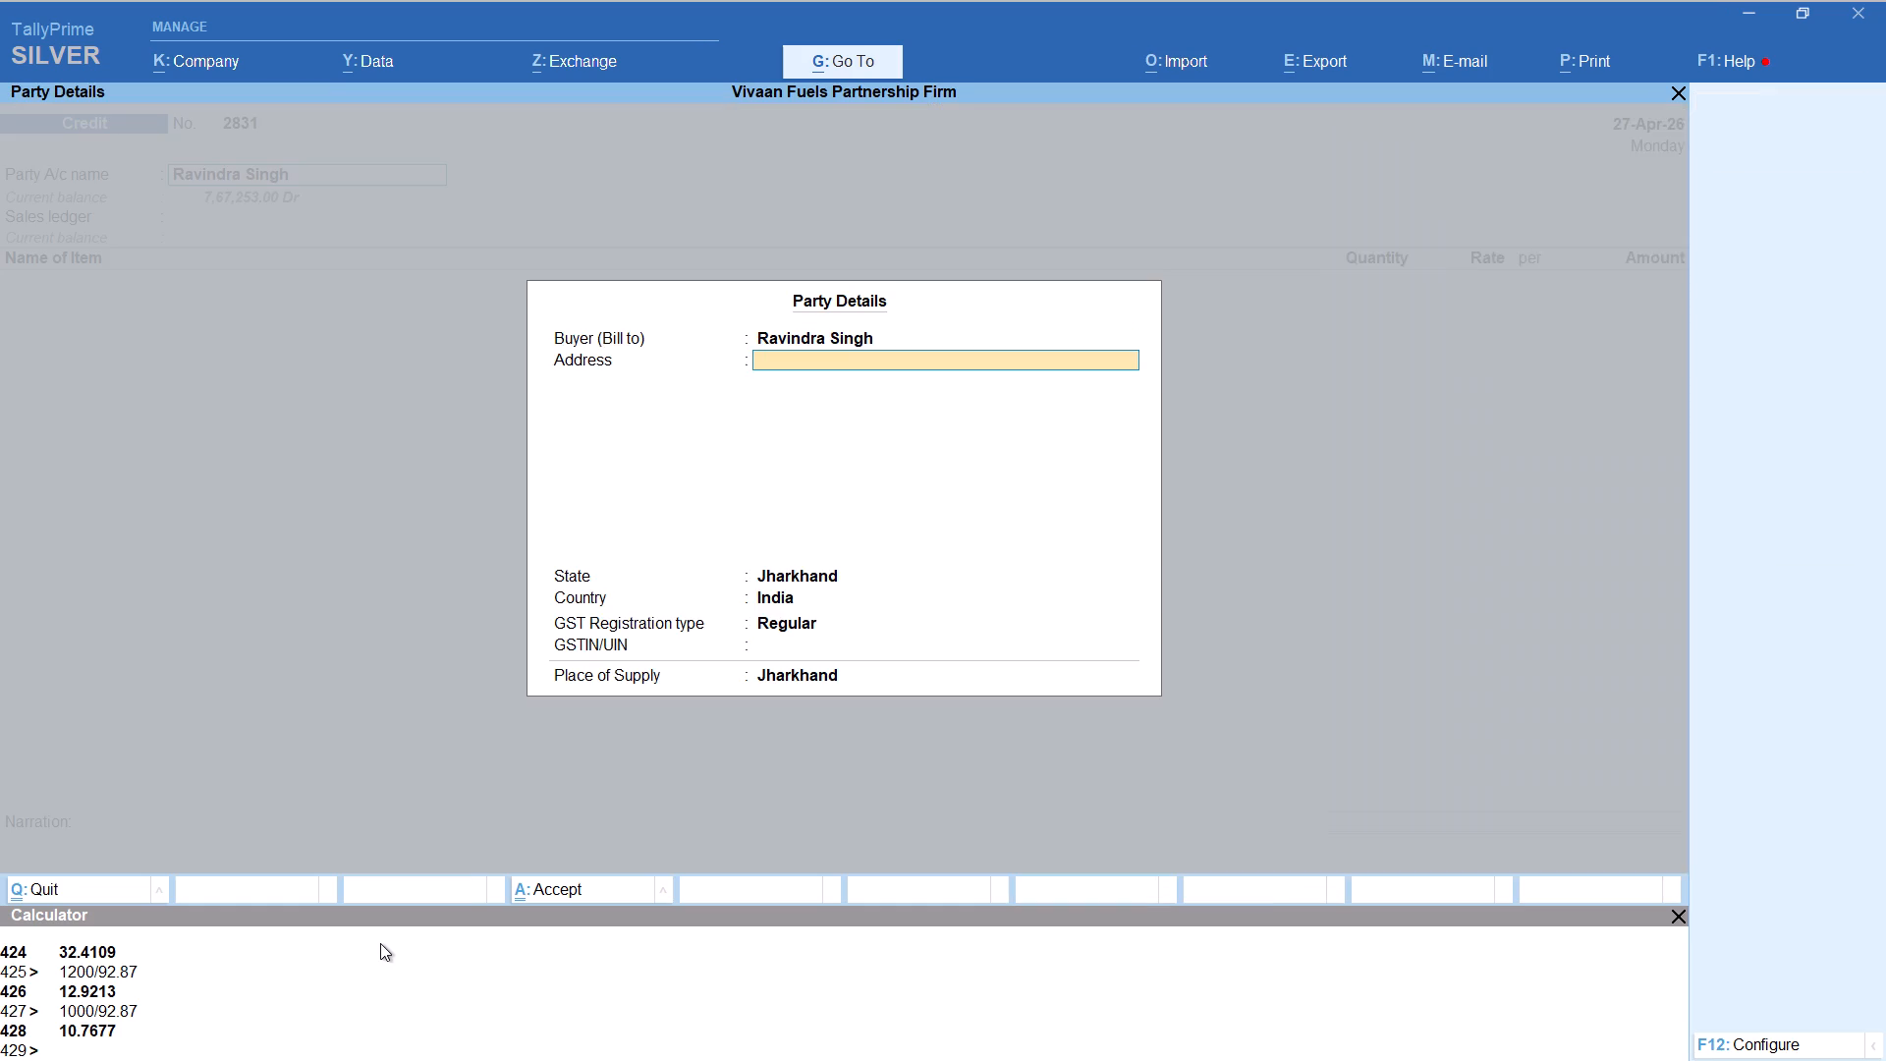
key("Return")
key("Return")
key("Return")
key("Return")
key("Return")
key("Return")
Add HSD with tracking Not Applicable, calculating the quantity as 4092/92.87 for 44.06 litres at 92.87, amount 4,091.85.
type("hs")
key("Return")
key("Up")
key("Return")
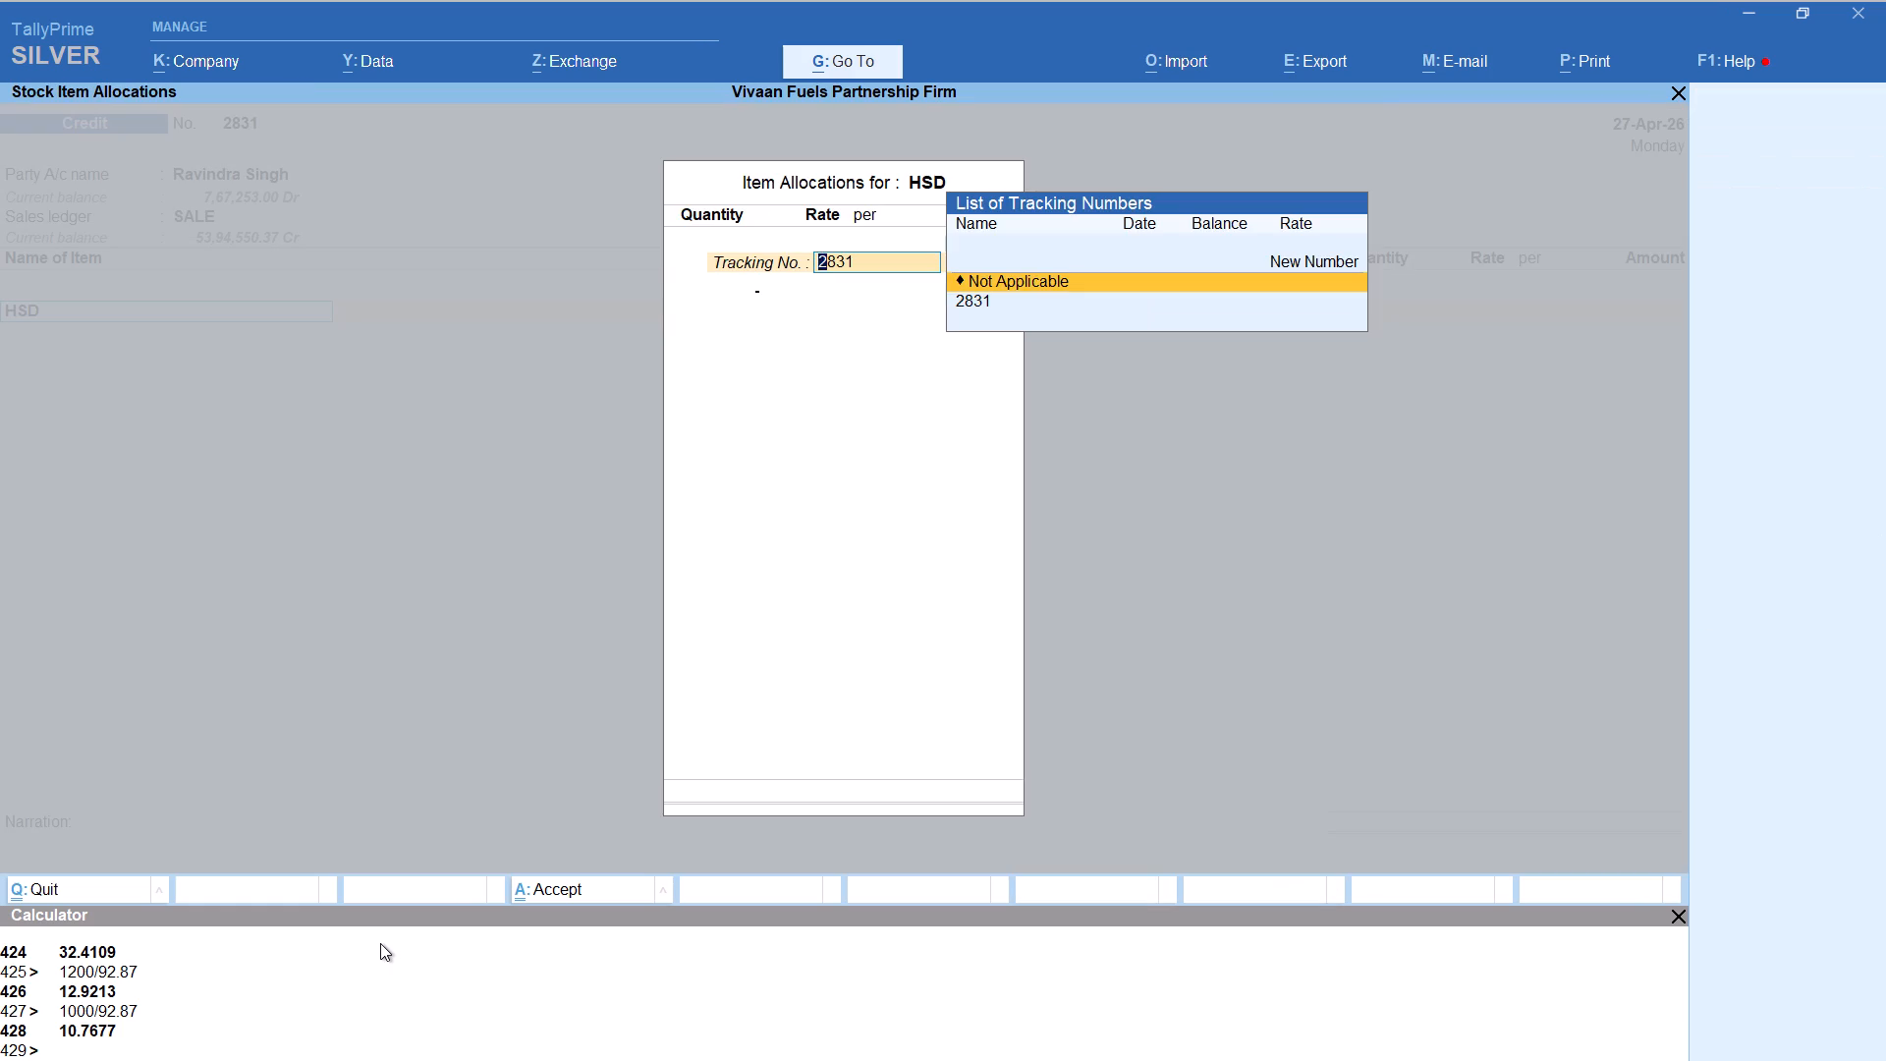
key("alt+c")
type("404")
key("BackSpace")
type("92")
type("/92.87")
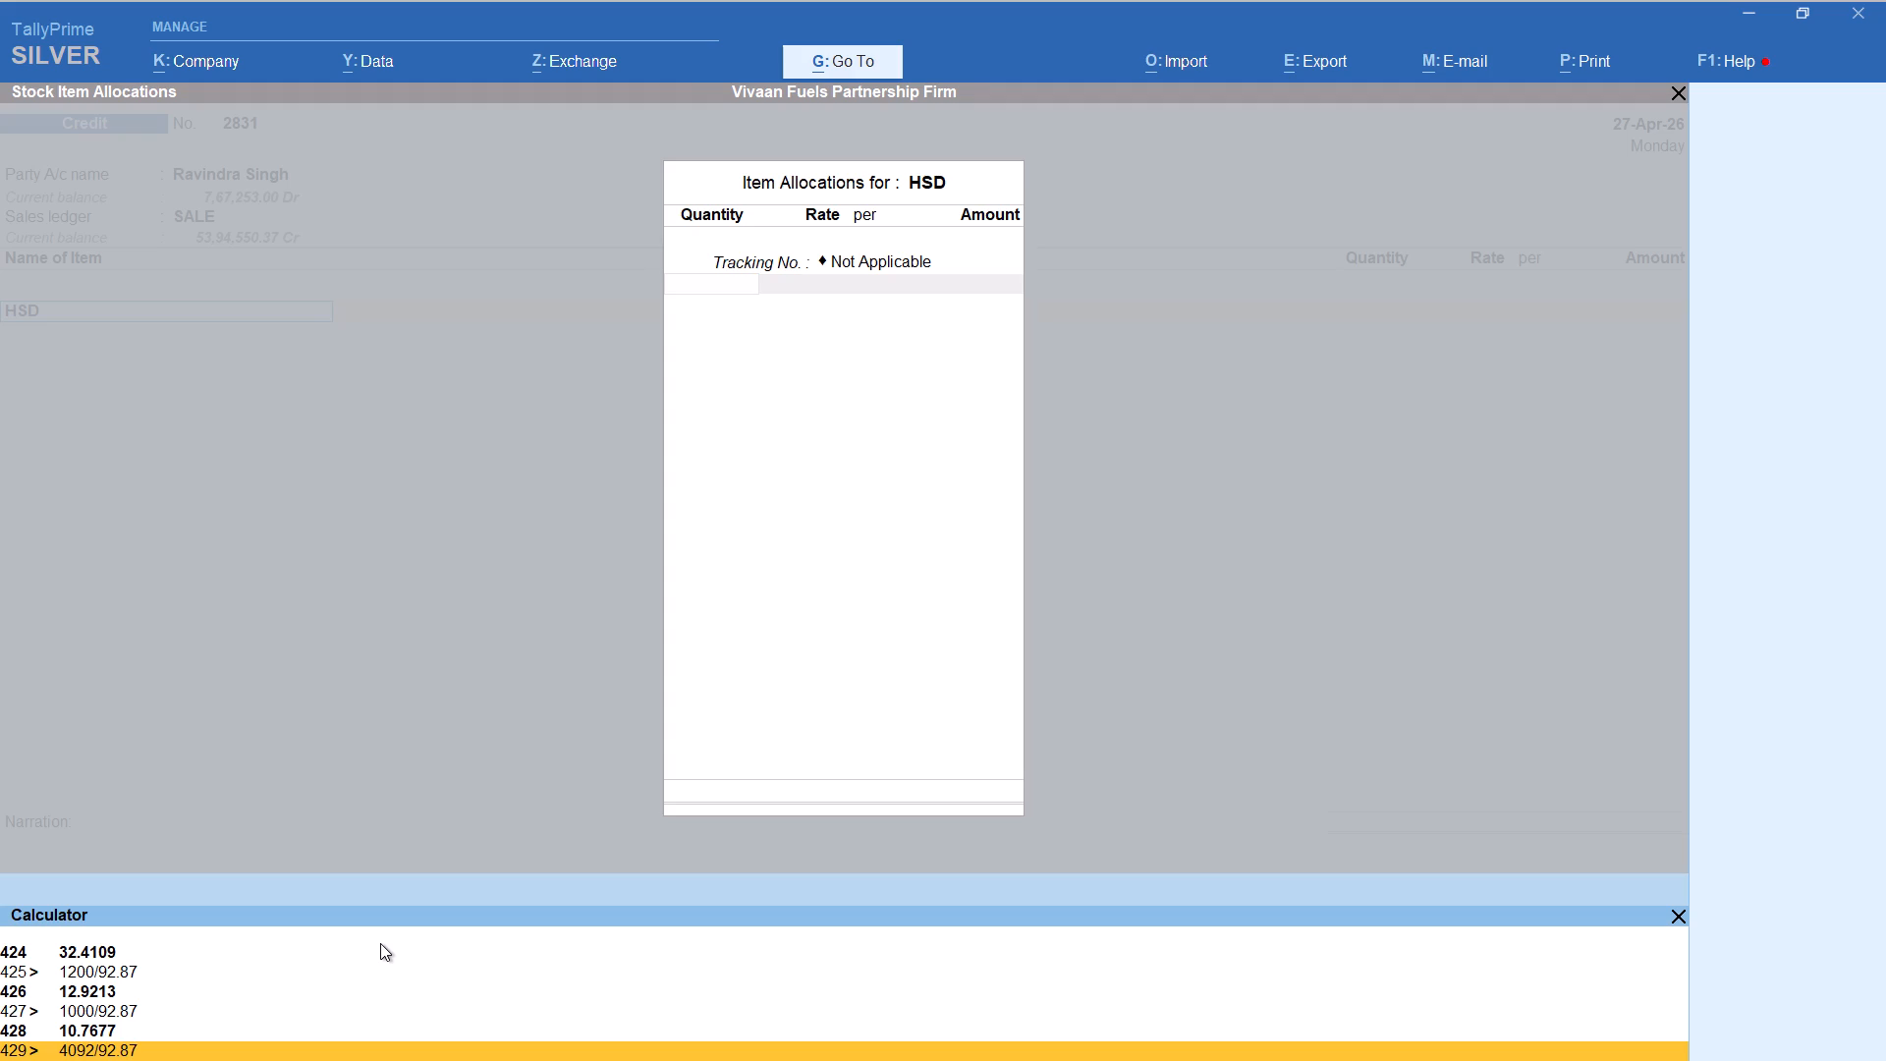
key("Return")
key("Return")
key("Return")
key("Return")
key("Return")
key("Return")
key("Return")
Add the Round Off ledger with 0.15 to bring the voucher to 4,092.00 and save it.
type("rou")
key("Return")
key("ctrl+a")
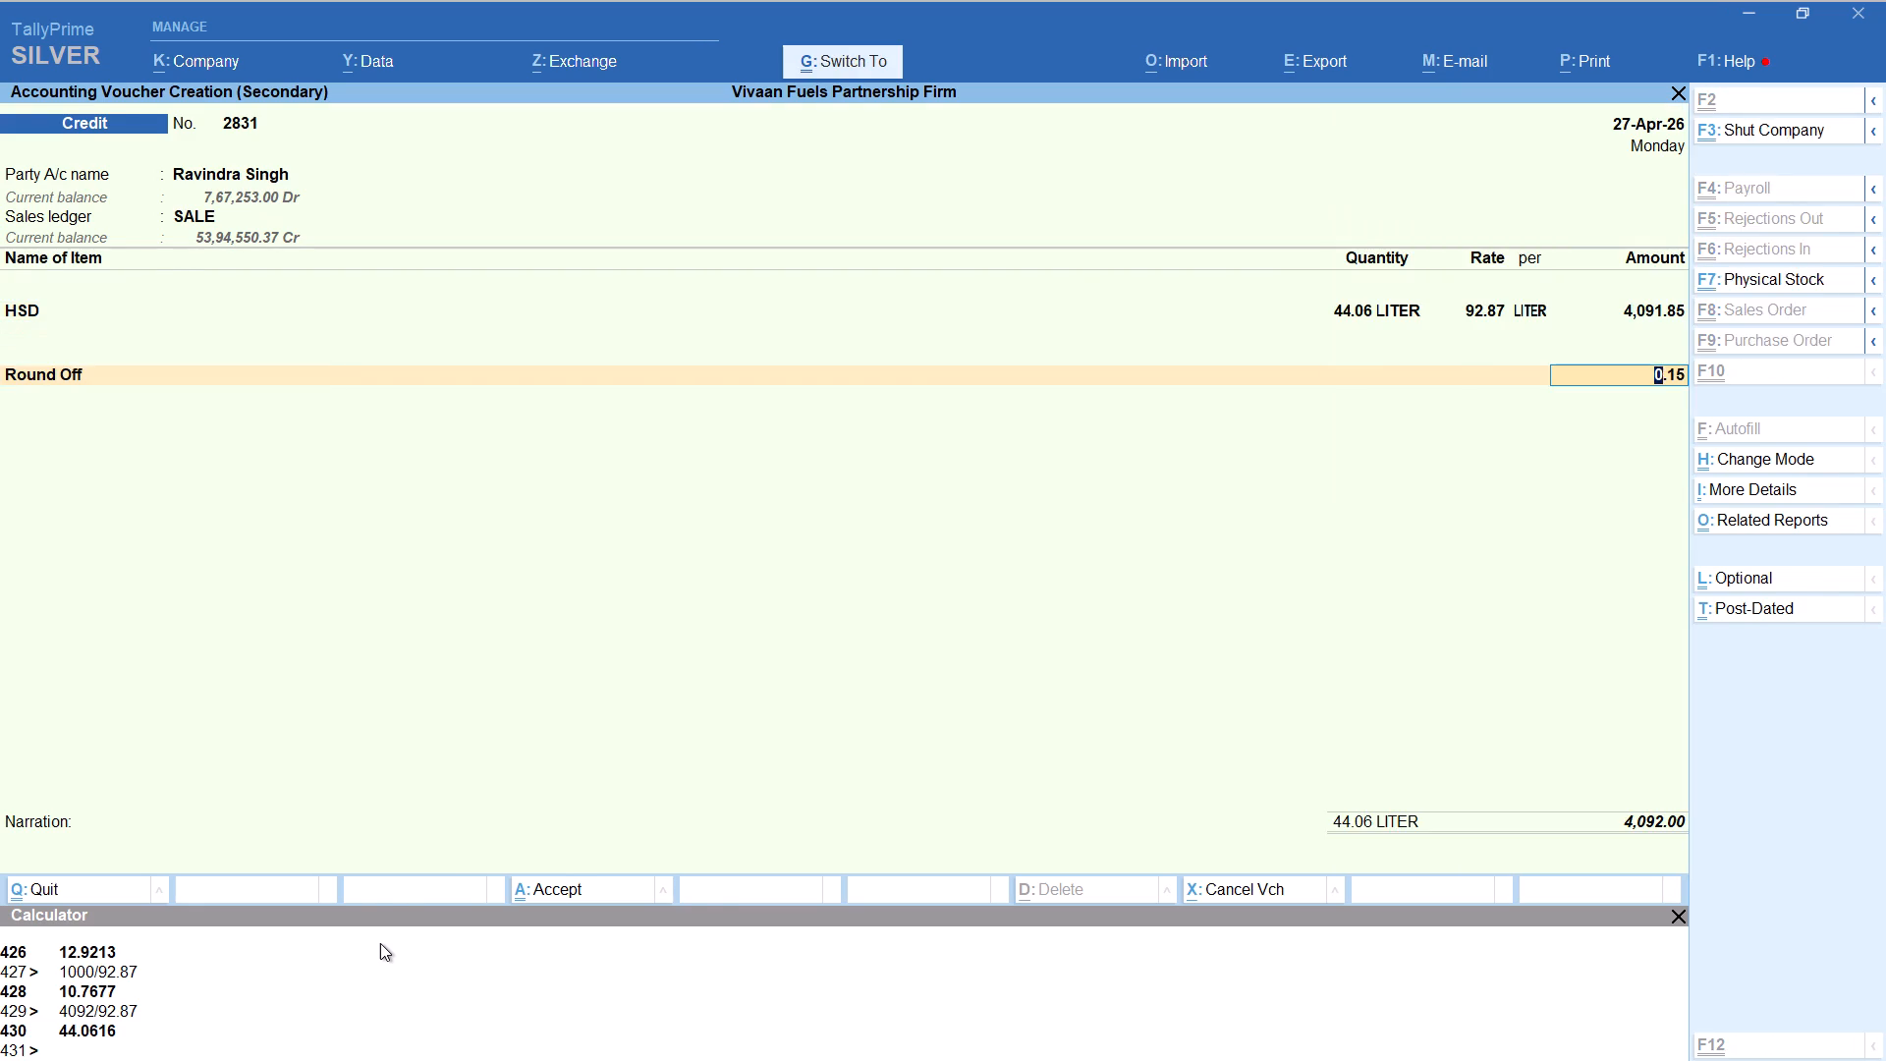
Start a new credit voucher for the Shiva Enterprises ledger, accepting the default party details and SALE ledger.
key("alt+a")
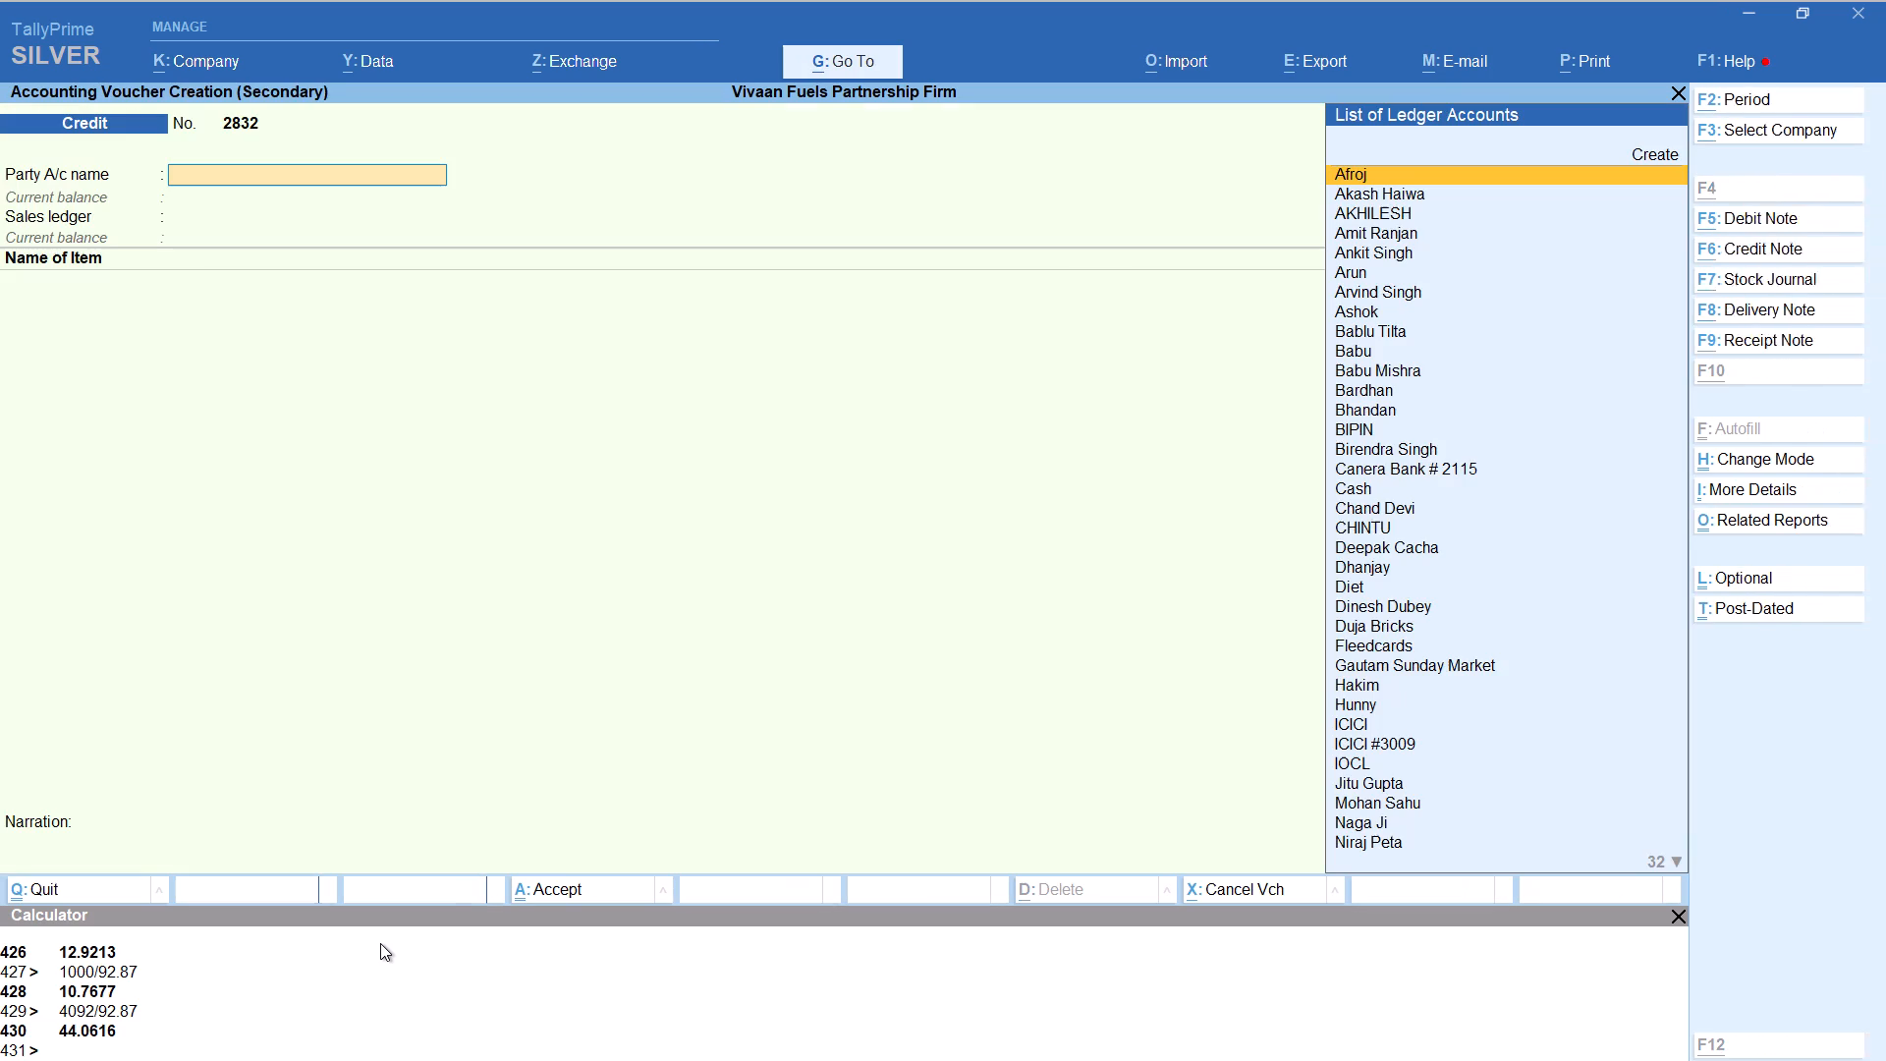
type("shib")
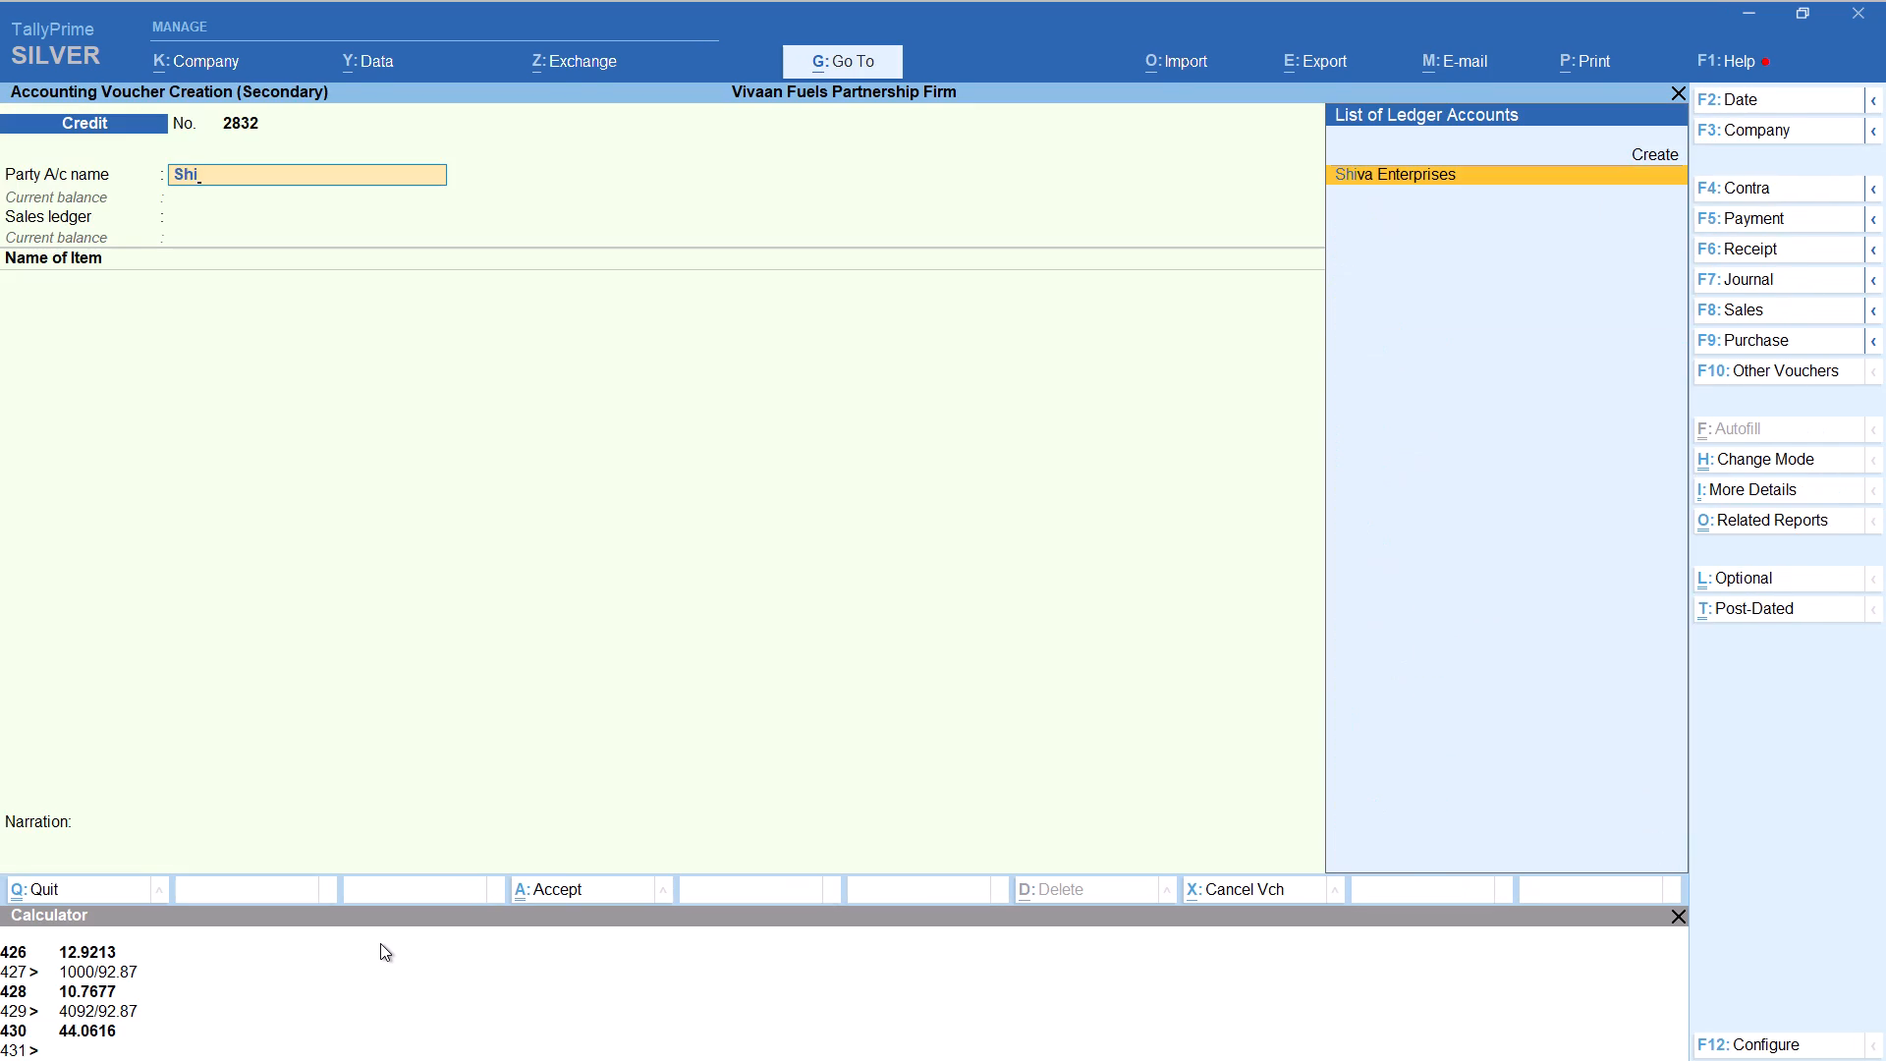
key("Return")
key("Return")
key("Return")
key("Return")
key("Return")
key("Return")
key("Return")
key("Return")
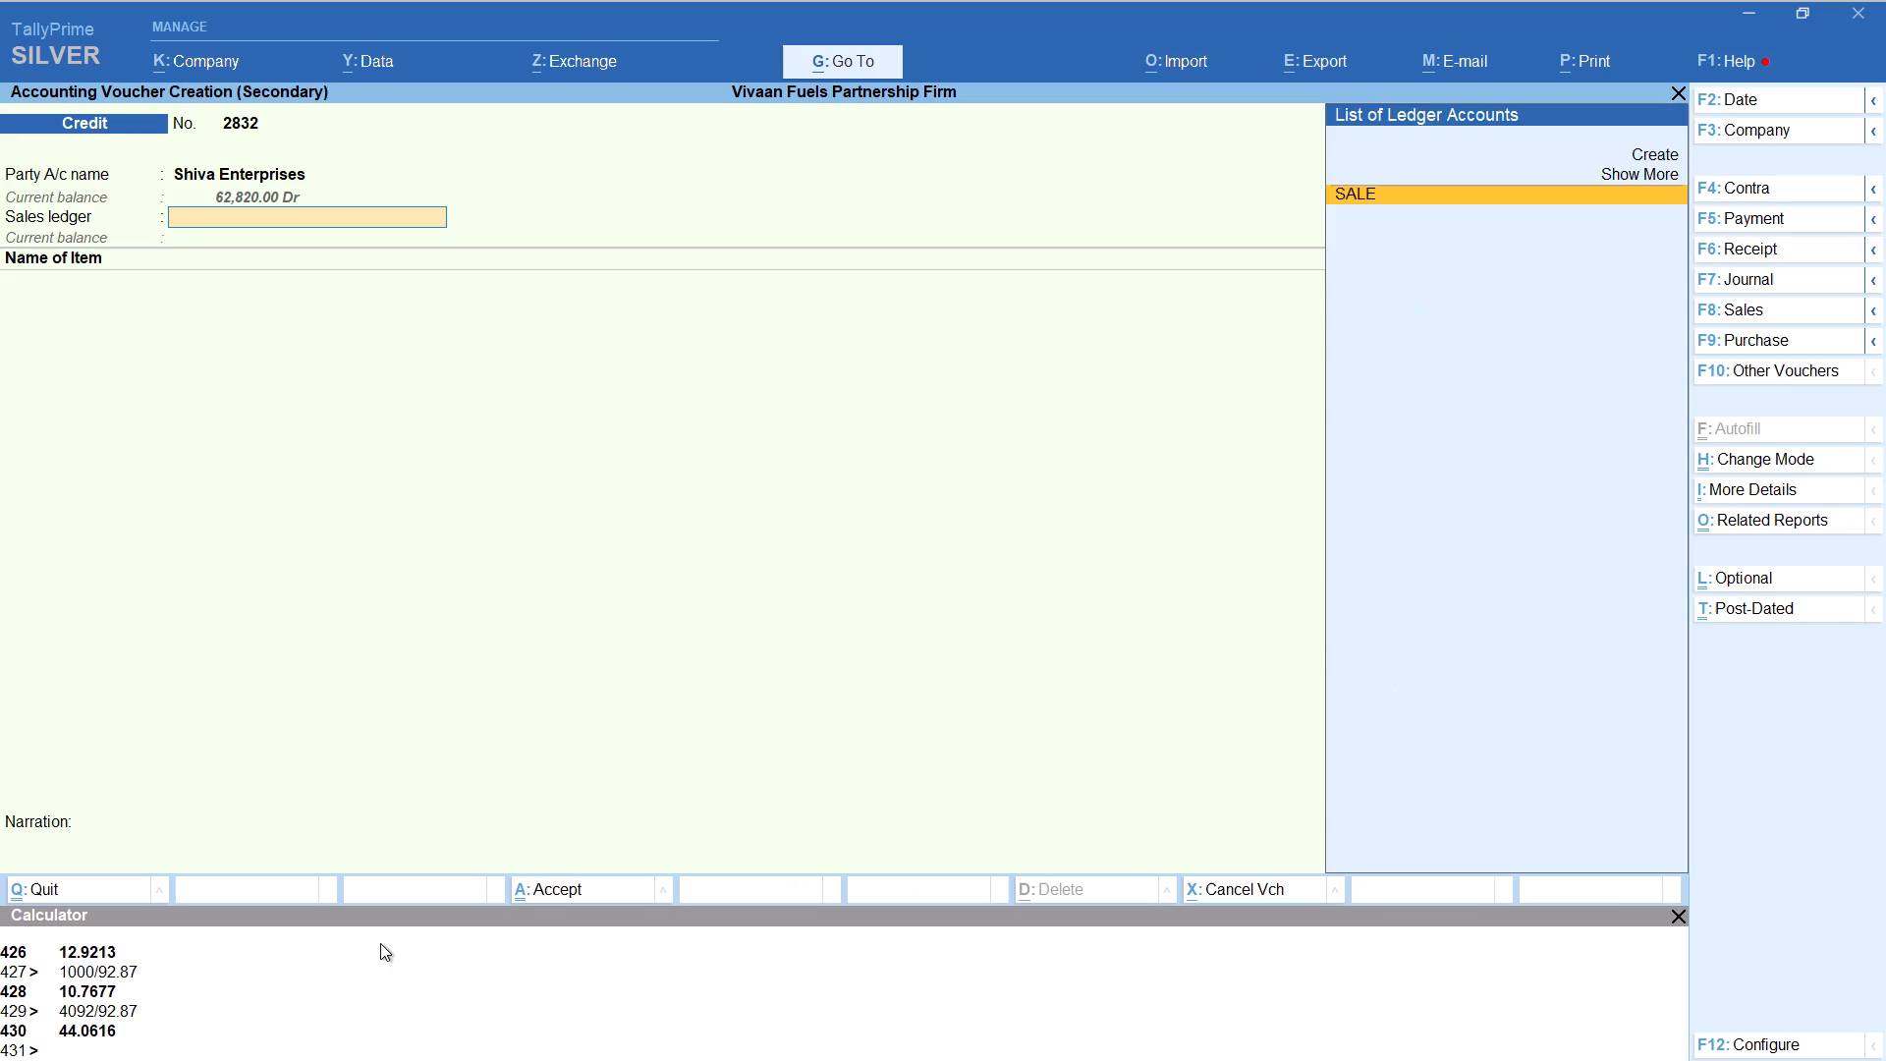
key("Return")
Add HSD with tracking Not Applicable, calculating the quantity as 500/92.87 and keeping the default rate.
key("h")
key("Return")
key("Up")
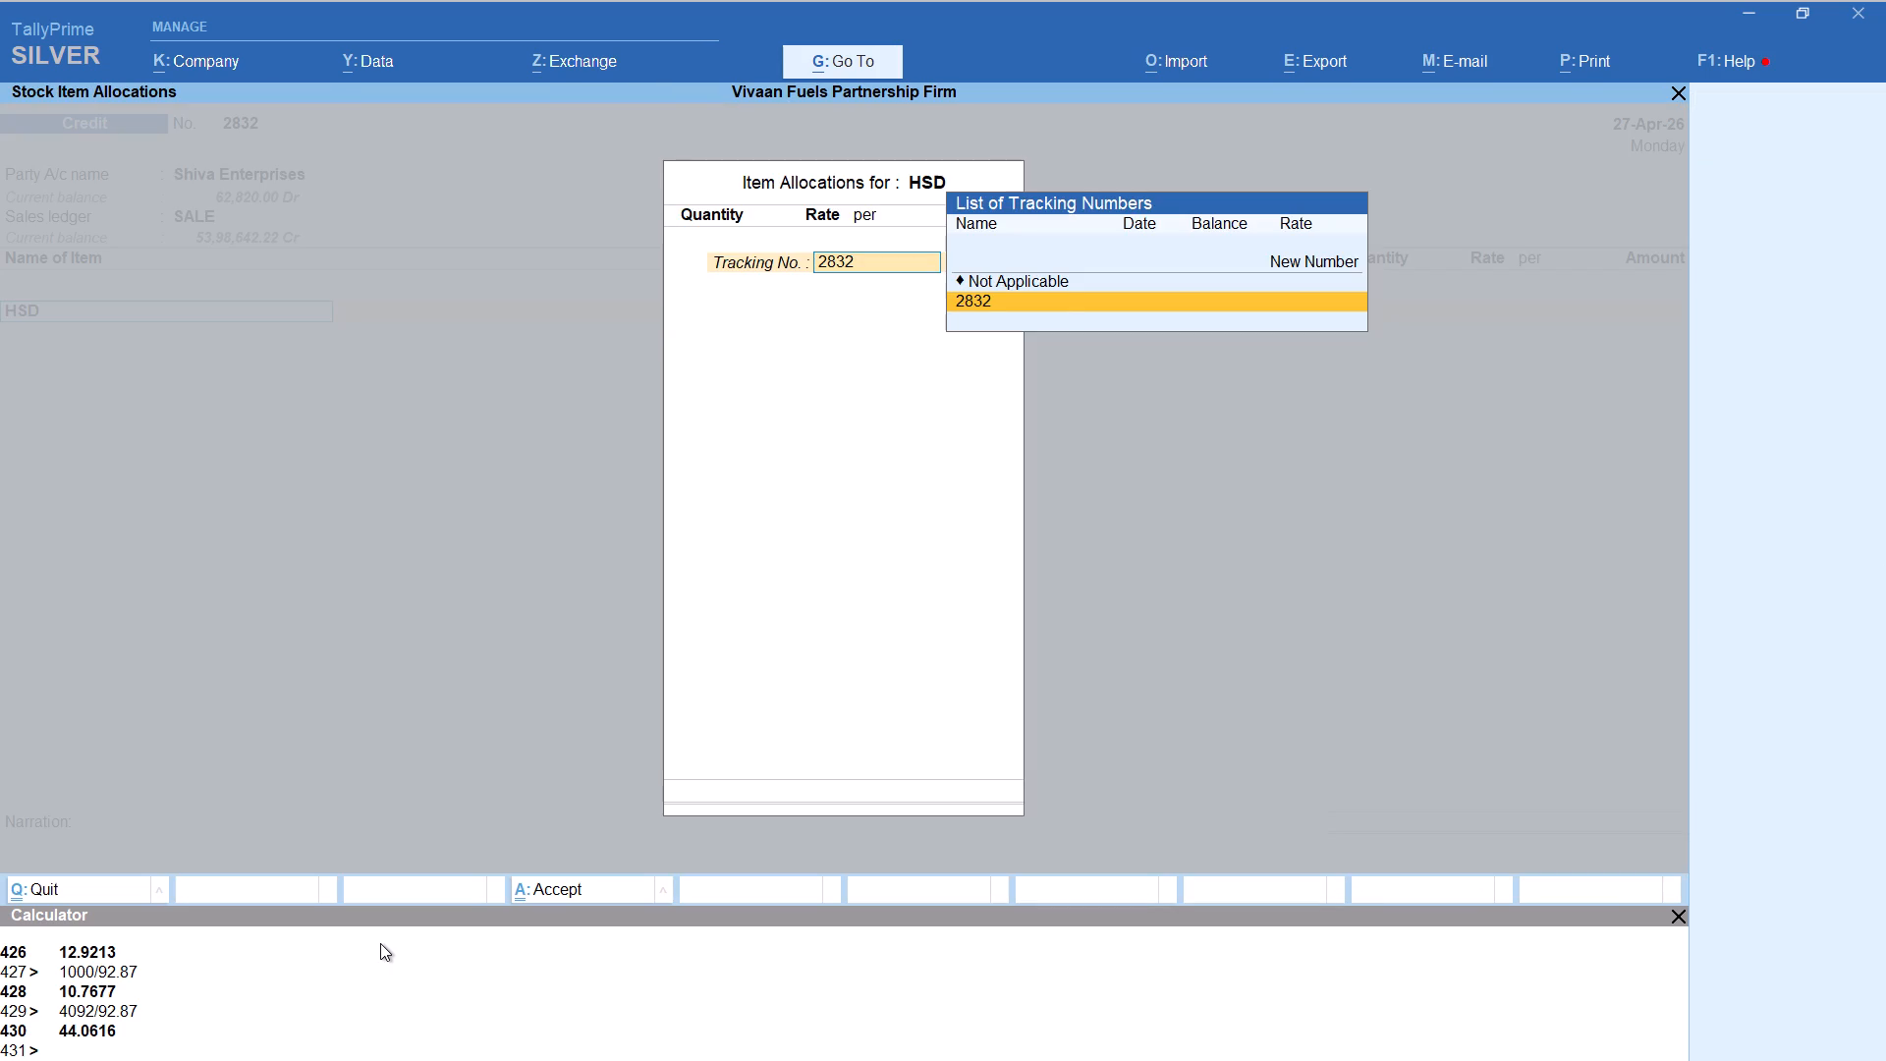
key("Return")
key("alt+c")
type("500/92.87")
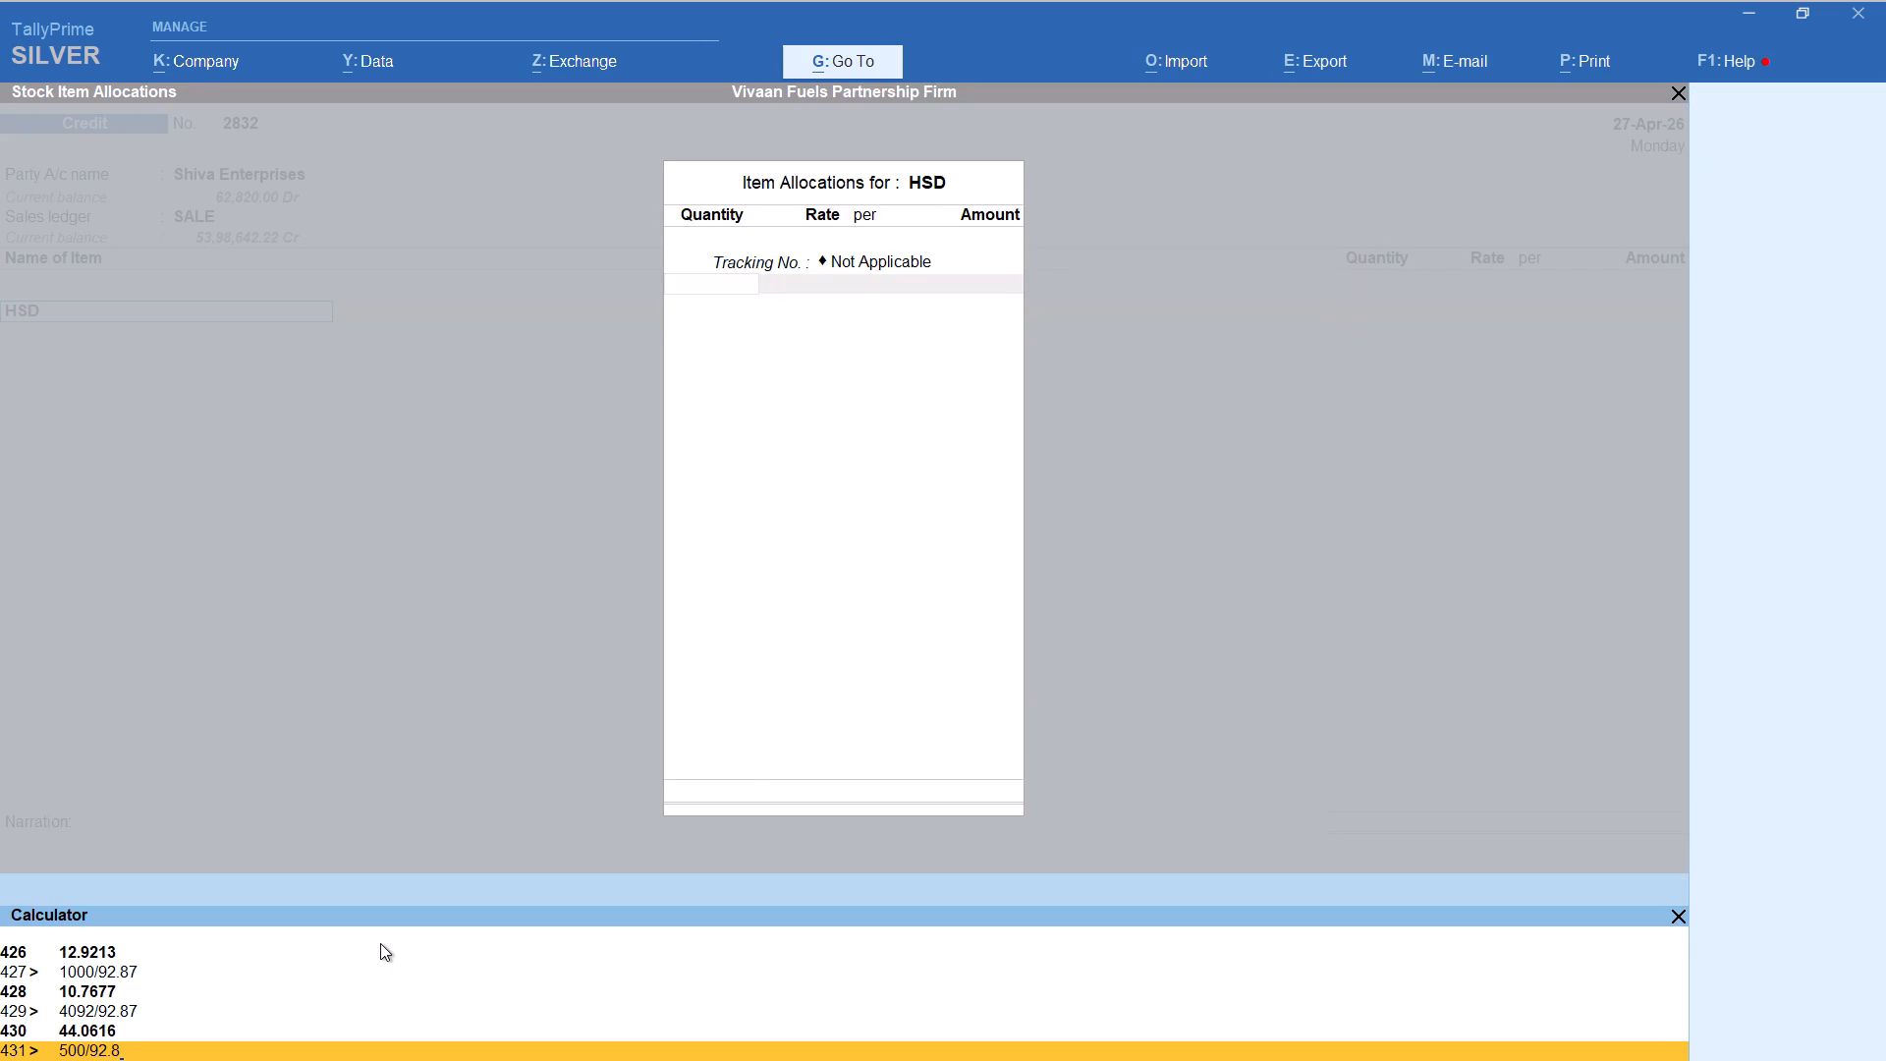
key("Return")
key("Return")
key("Return")
key("Return")
key("Return")
key("Return")
key("Return")
Add the Round Off ledger to bring the voucher to 500.00 and save it.
type("rou")
key("Return")
key("ctrl+a")
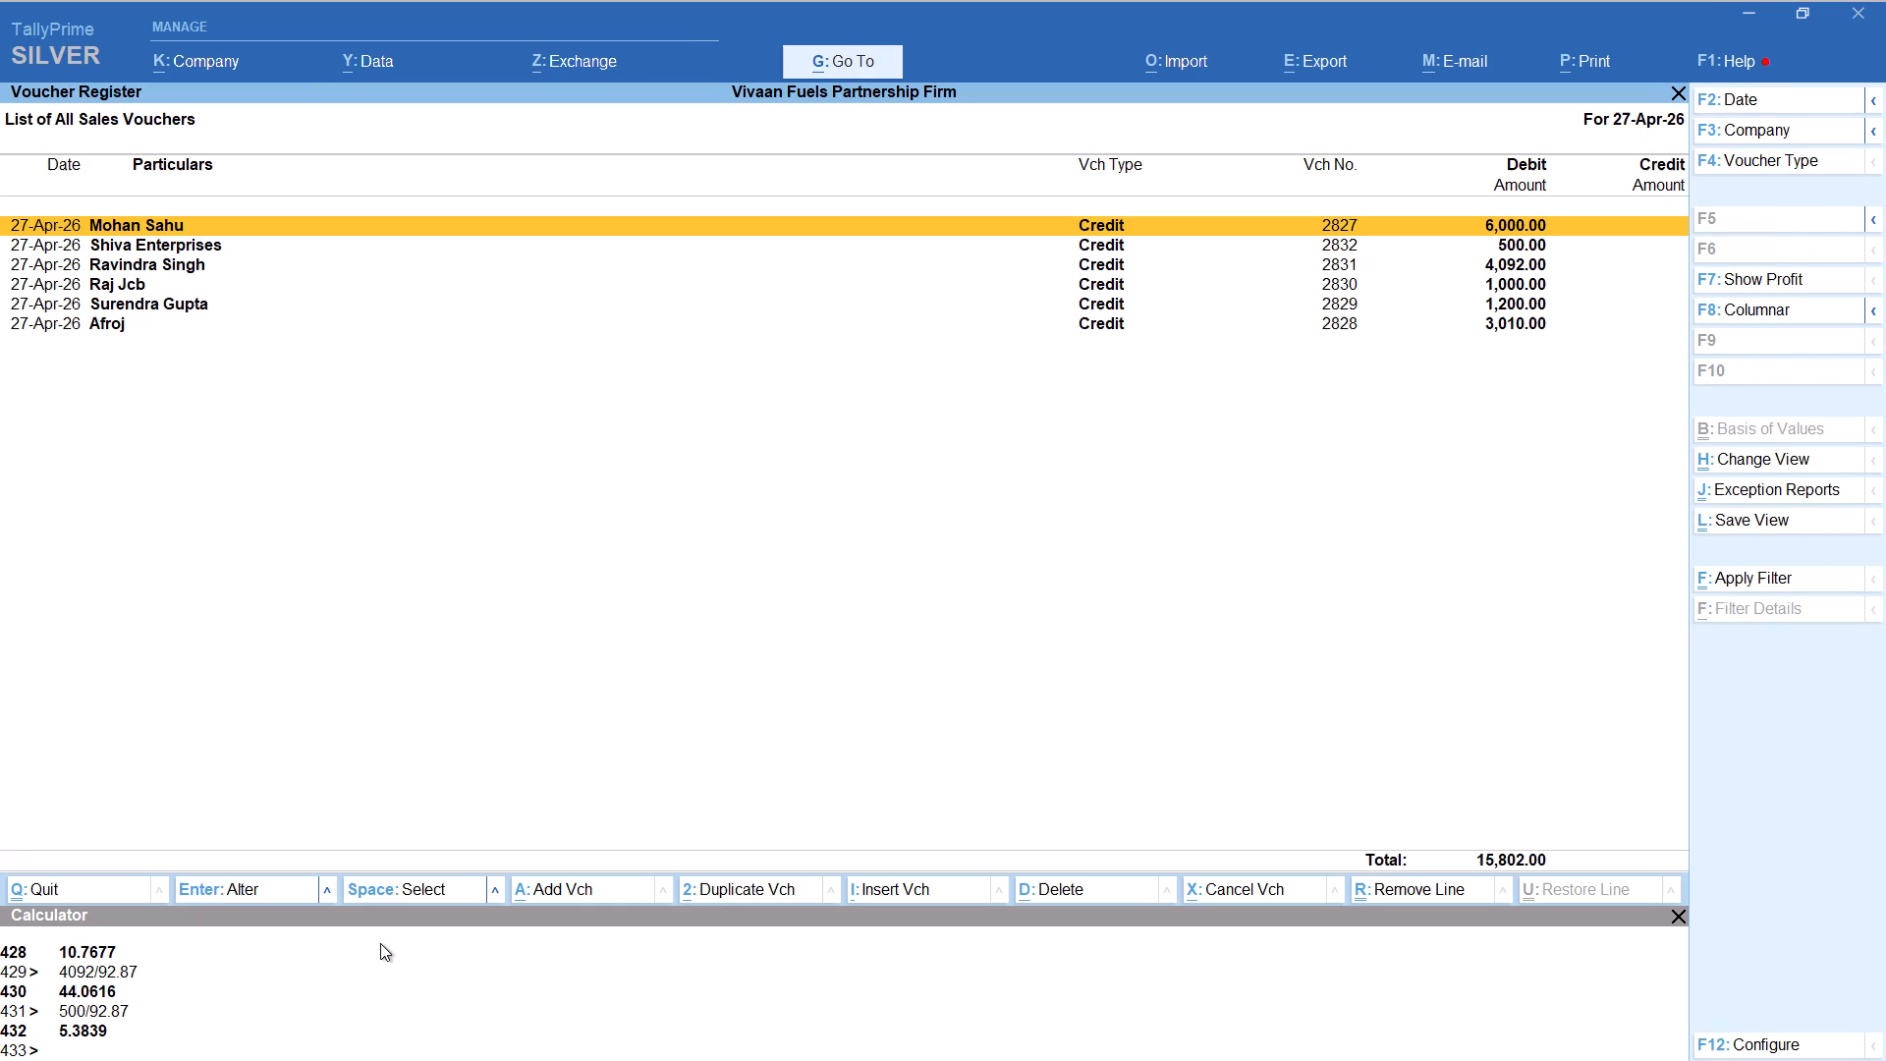
Start a new credit voucher for the Dhanjay ledger, accepting the default party details and SALE ledger.
key("alt+a")
type("dh")
key("Return")
key("Return")
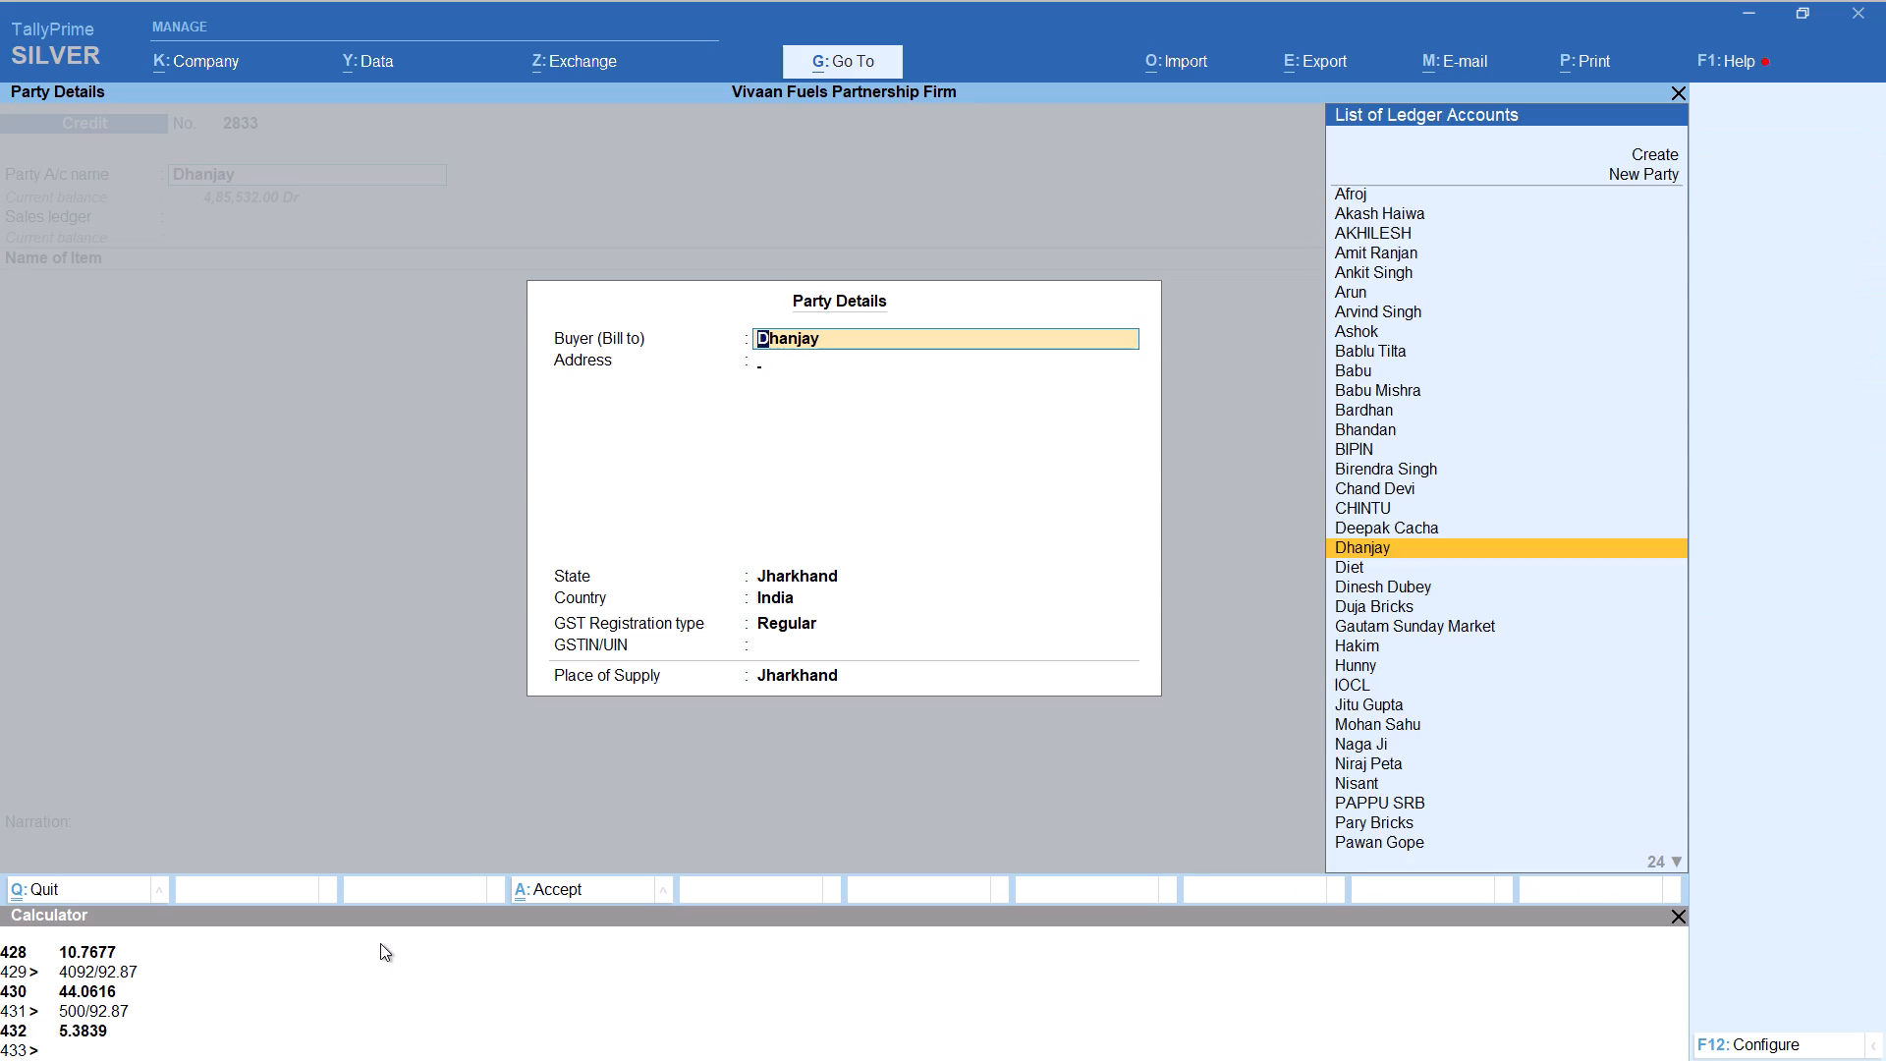
key("Return")
key("Return")
key("Return")
key("Return")
key("Return")
key("Return")
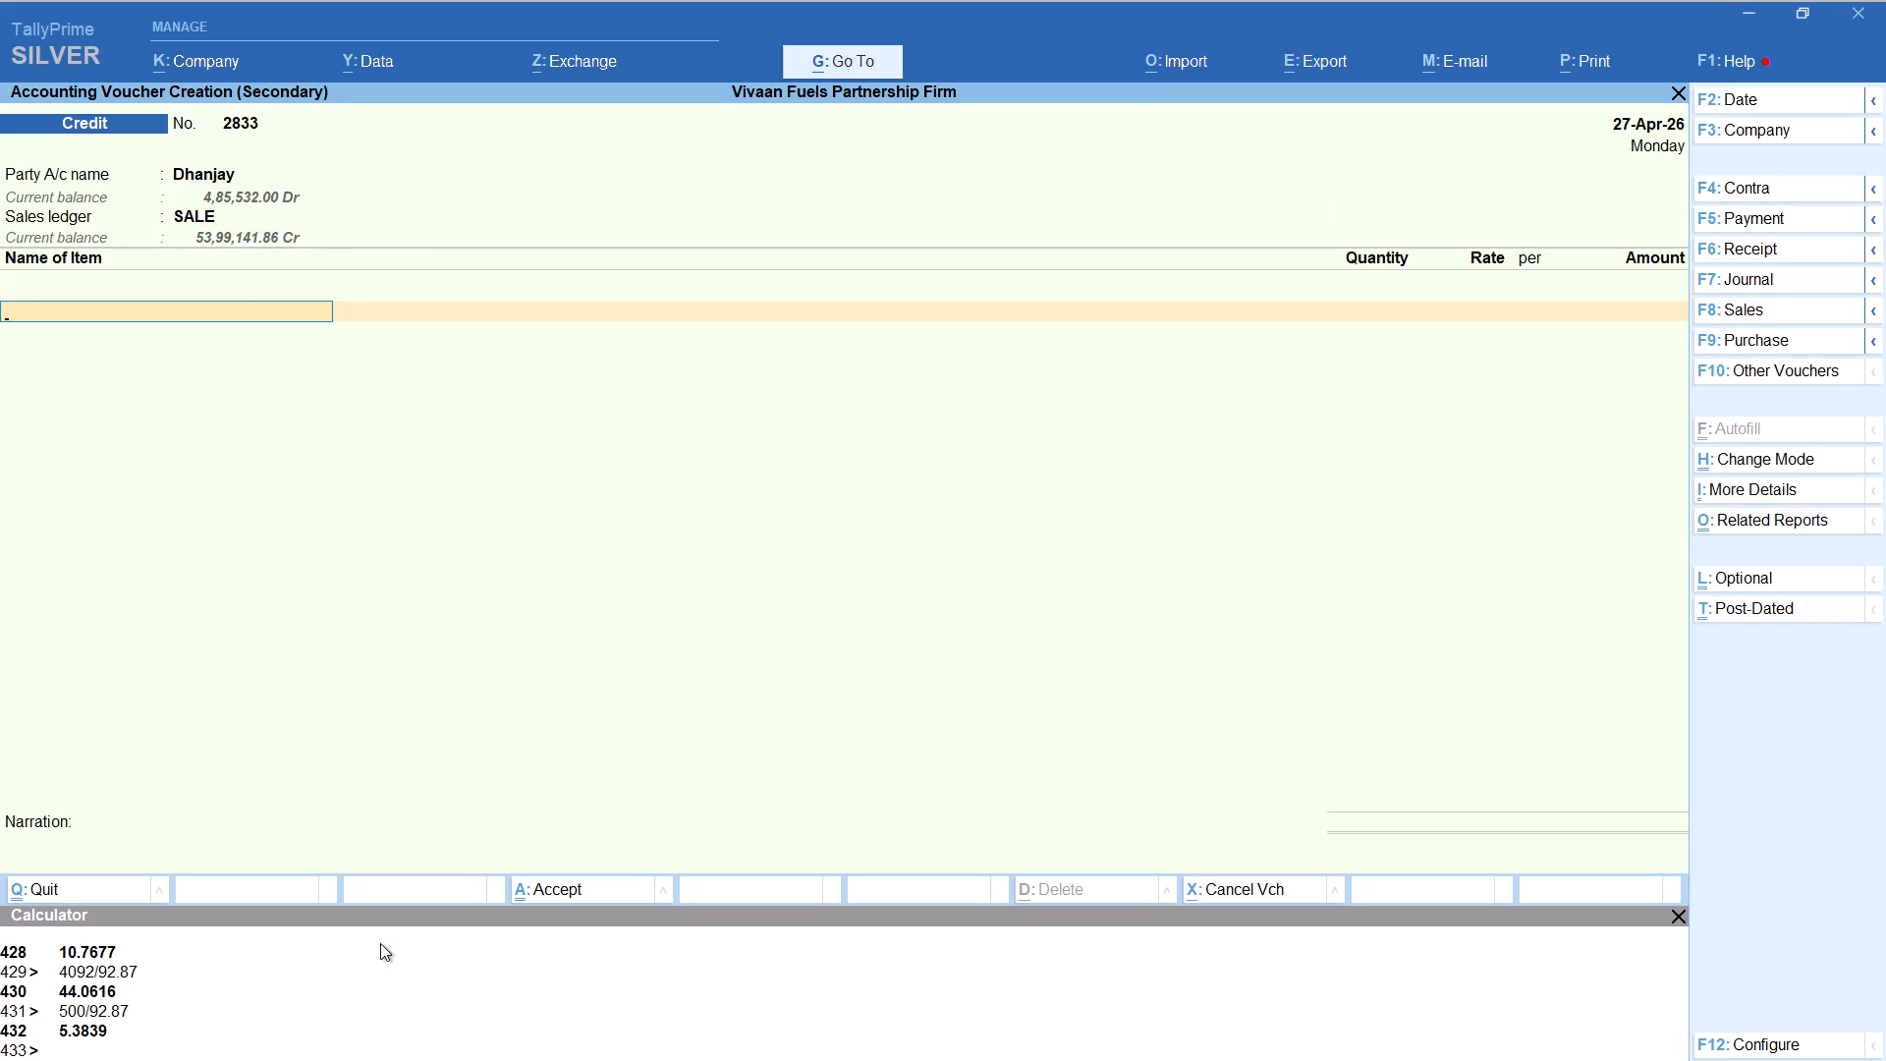
Add HSD with tracking Not Applicable, calculating the quantity as 14650/92.87 for 157.75 litres at 92.87, amount 14,650.24.
type("hsd")
key("Return")
key("Up")
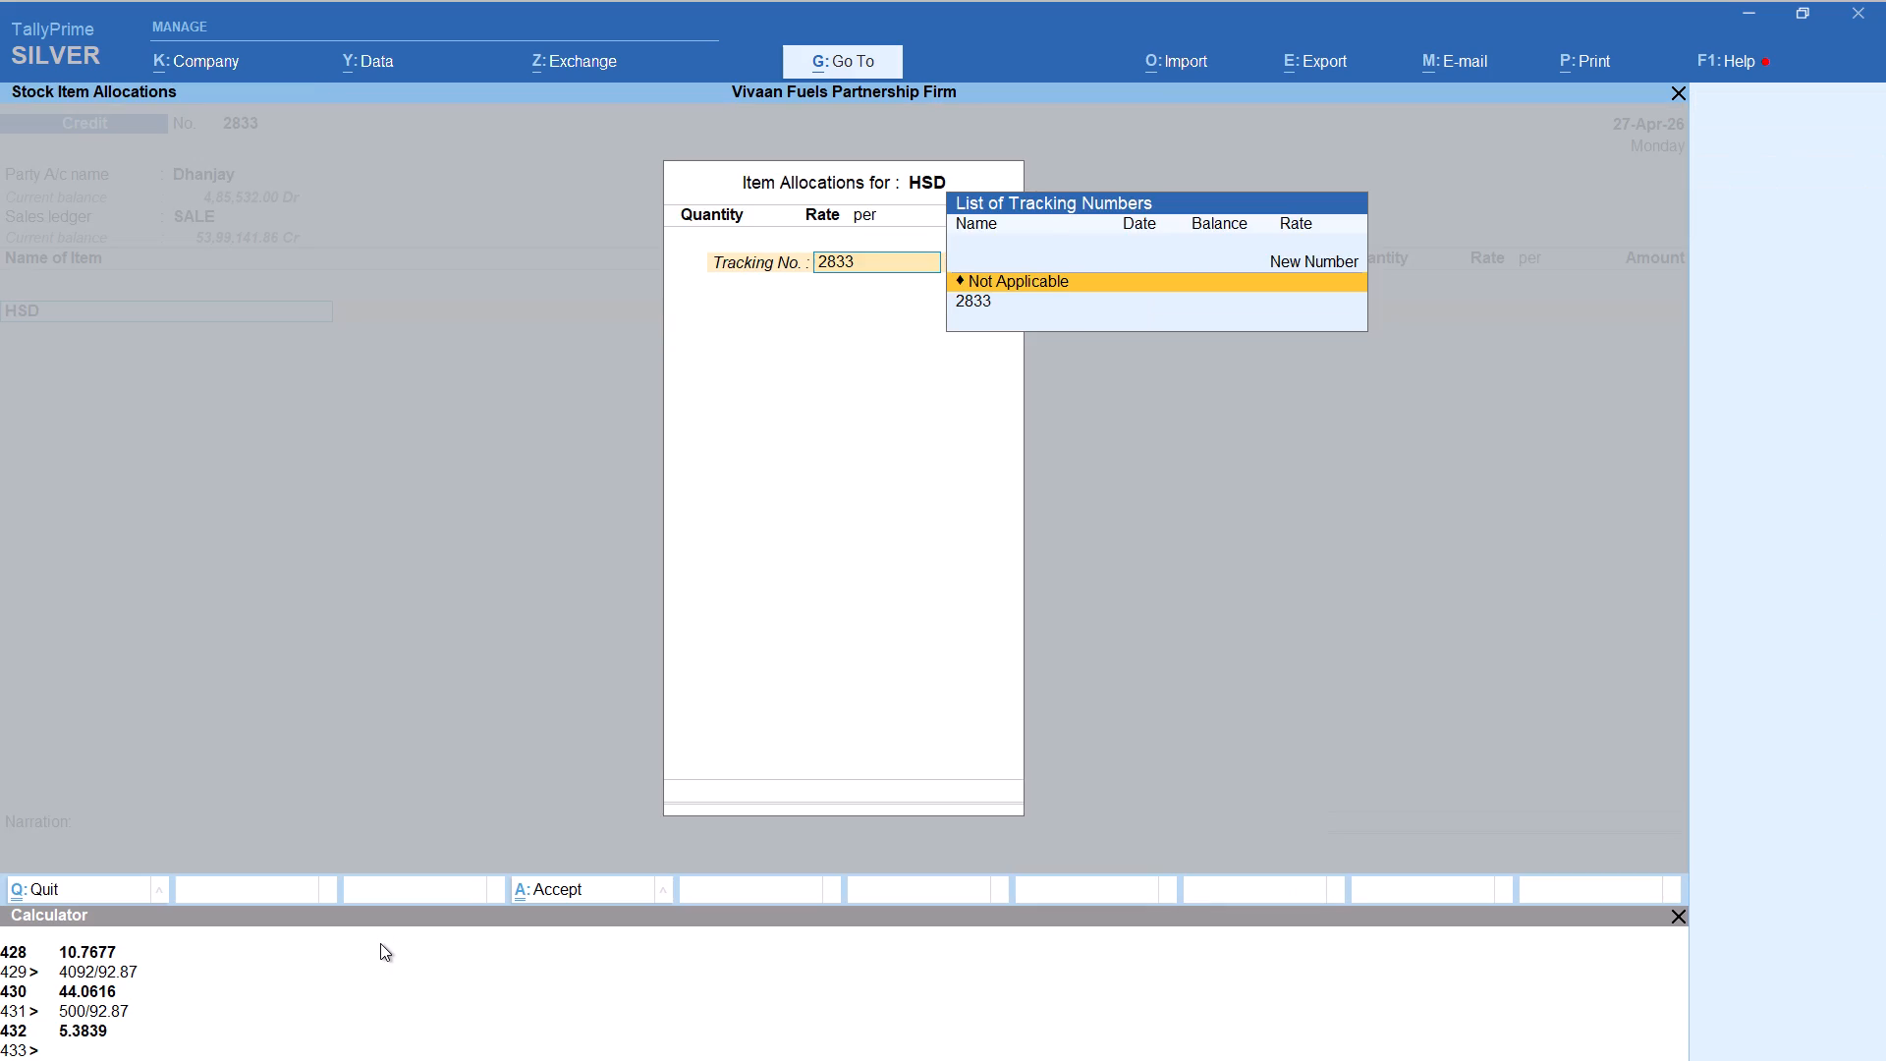
key("Return")
key("alt+c")
type("14650")
type("/92.")
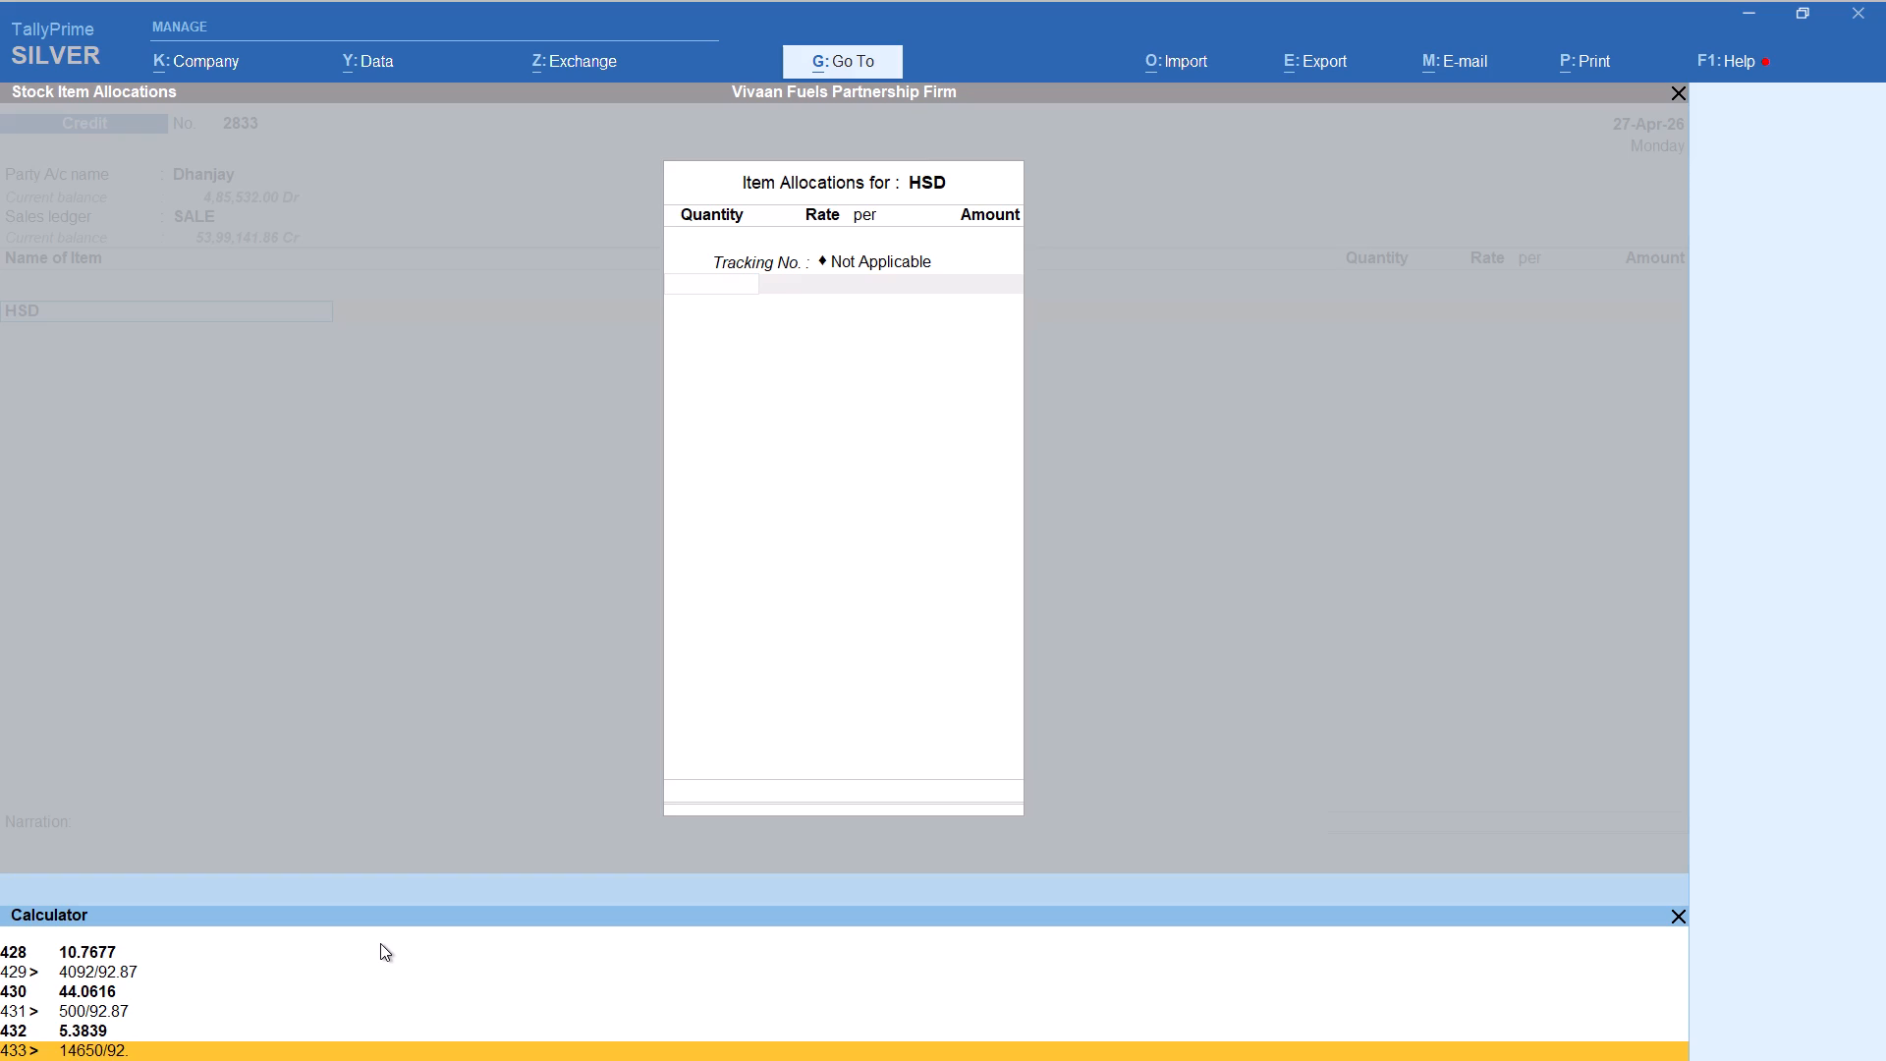
type("87")
key("Return")
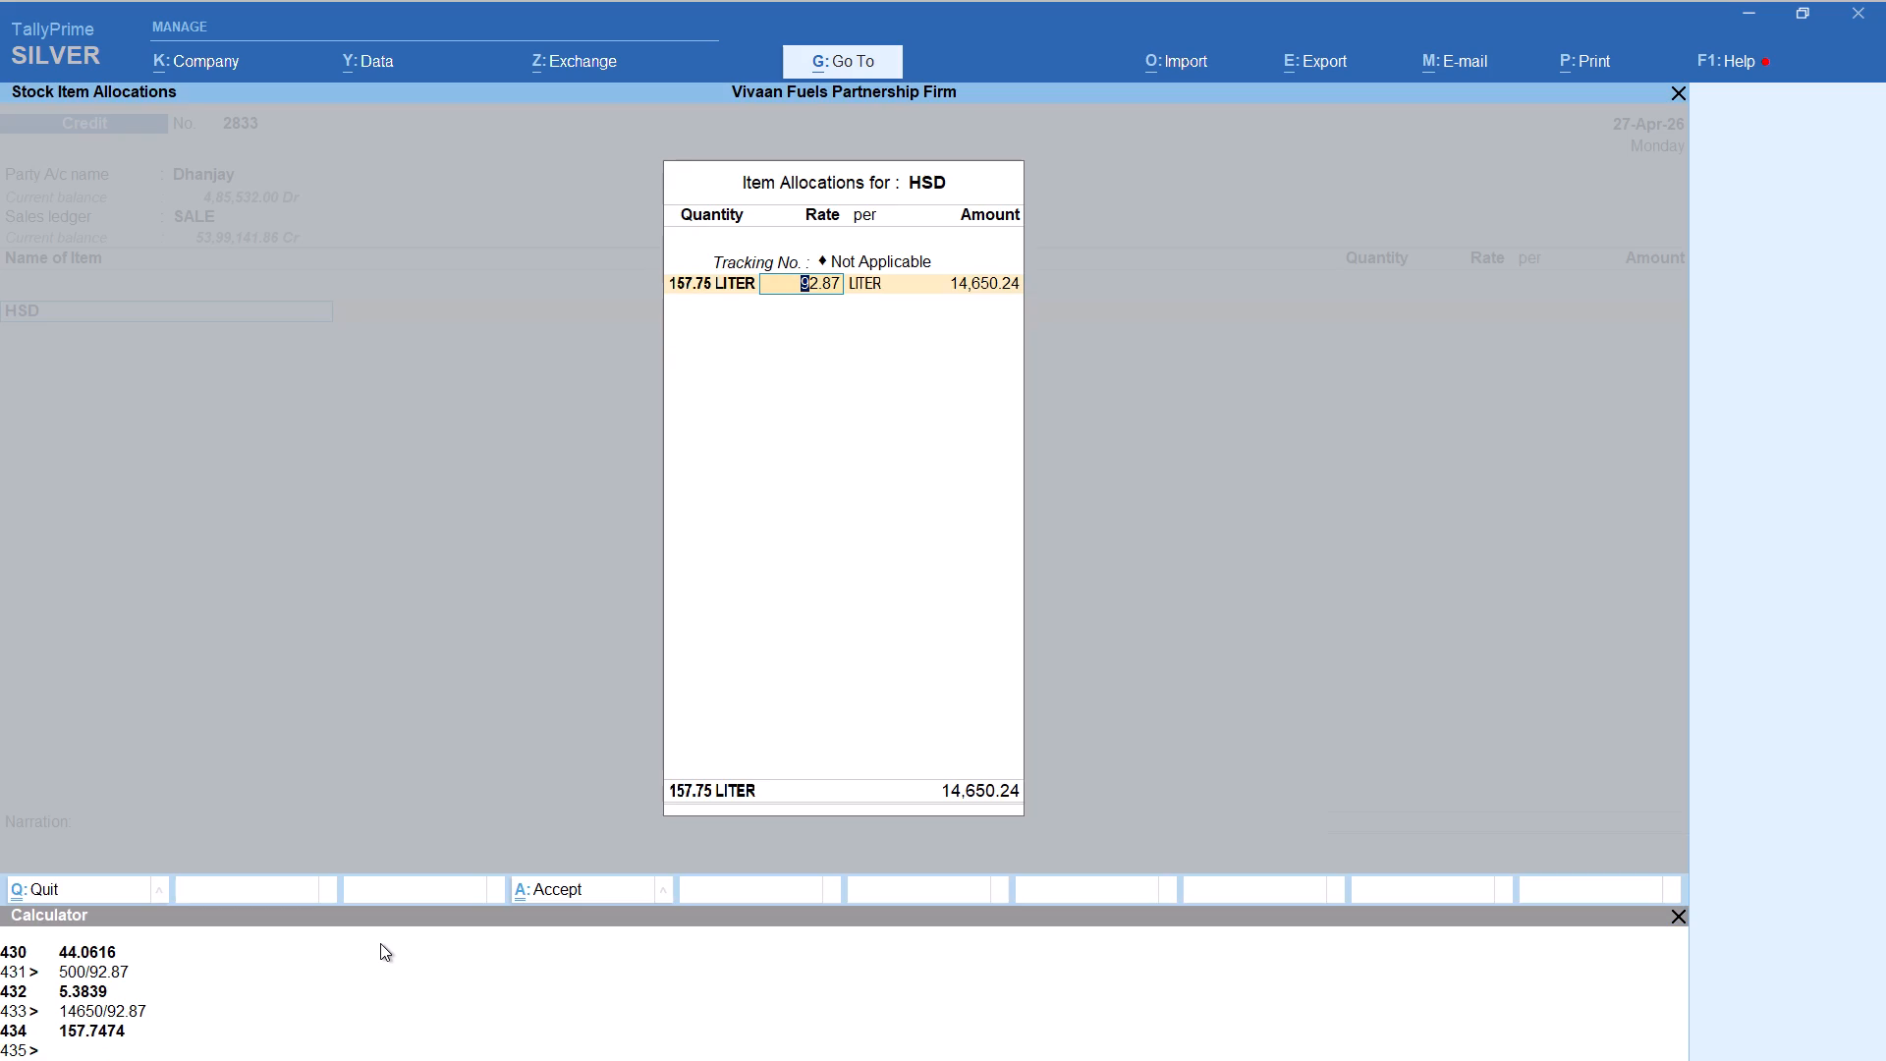
key("Return")
key("Return")
key("Return")
key("Return")
key("Return")
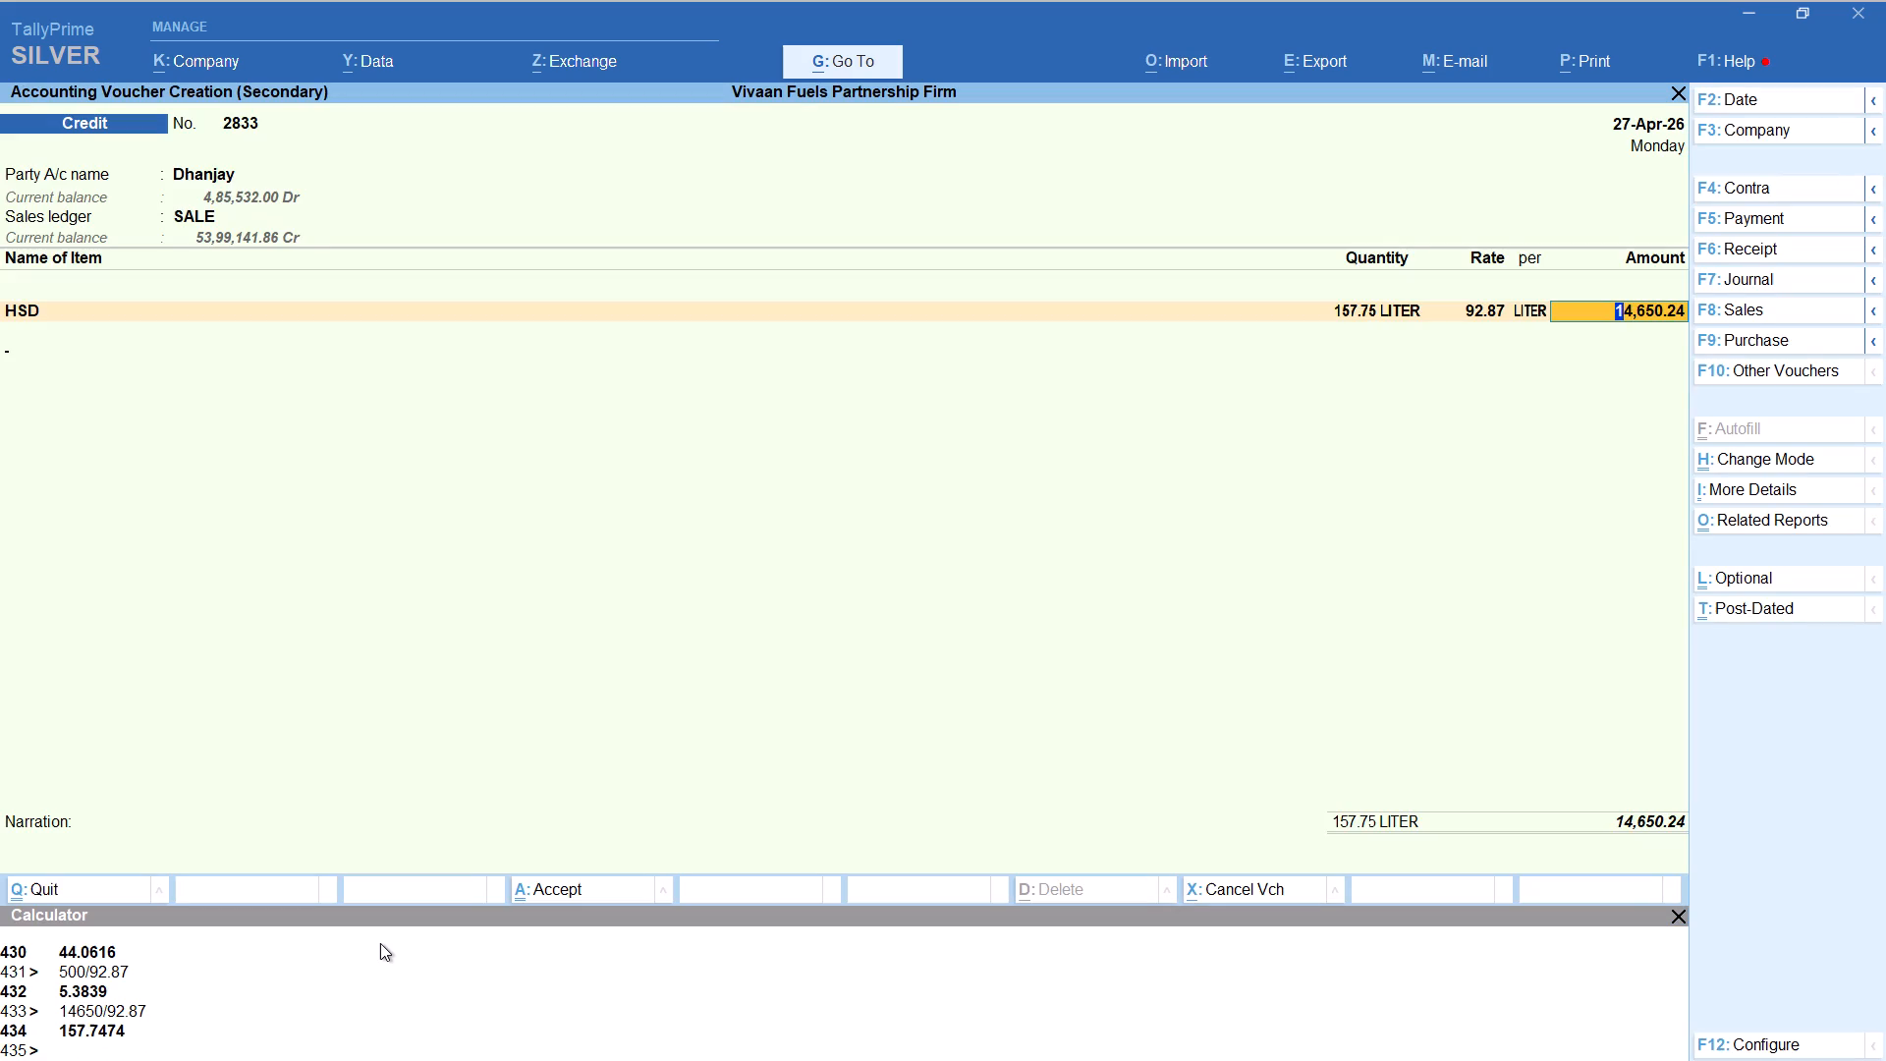
key("Return")
Add the Round Off ledger with (-)0.24 to bring the voucher to 14,650.00.
type("rou")
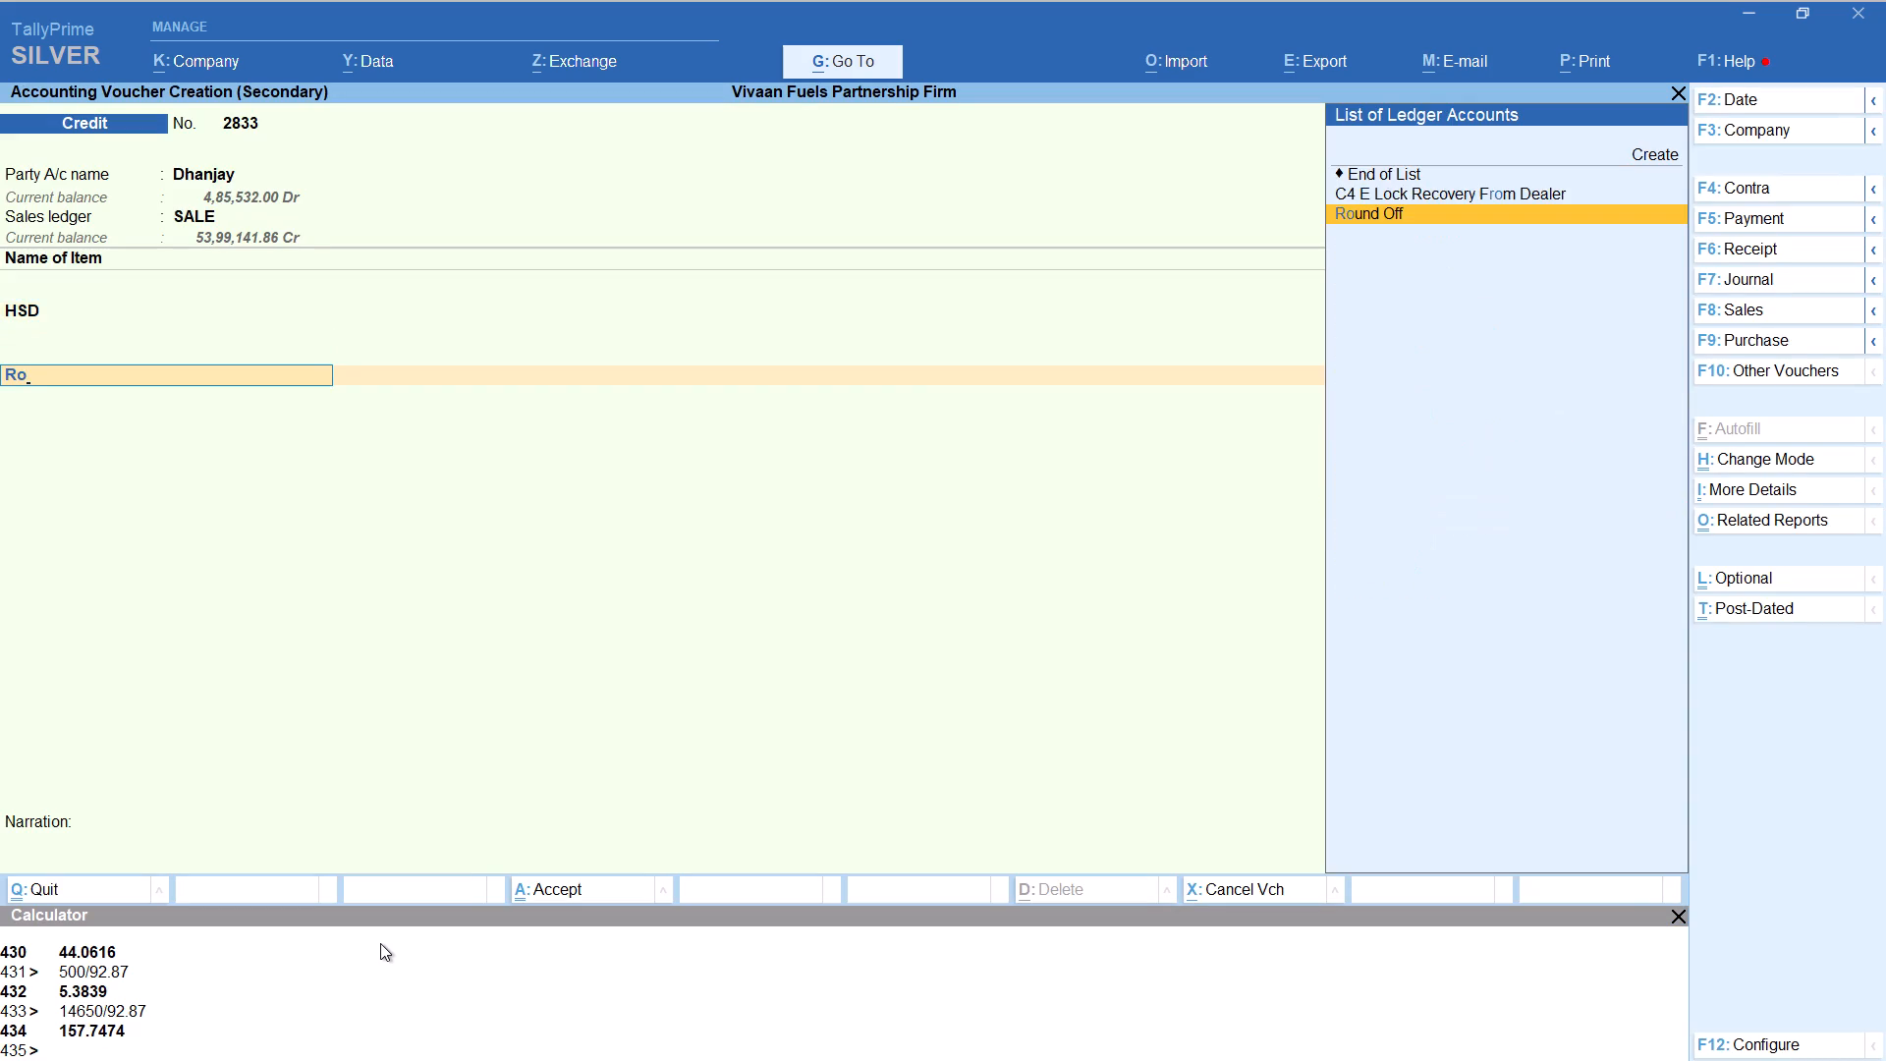
key("Return")
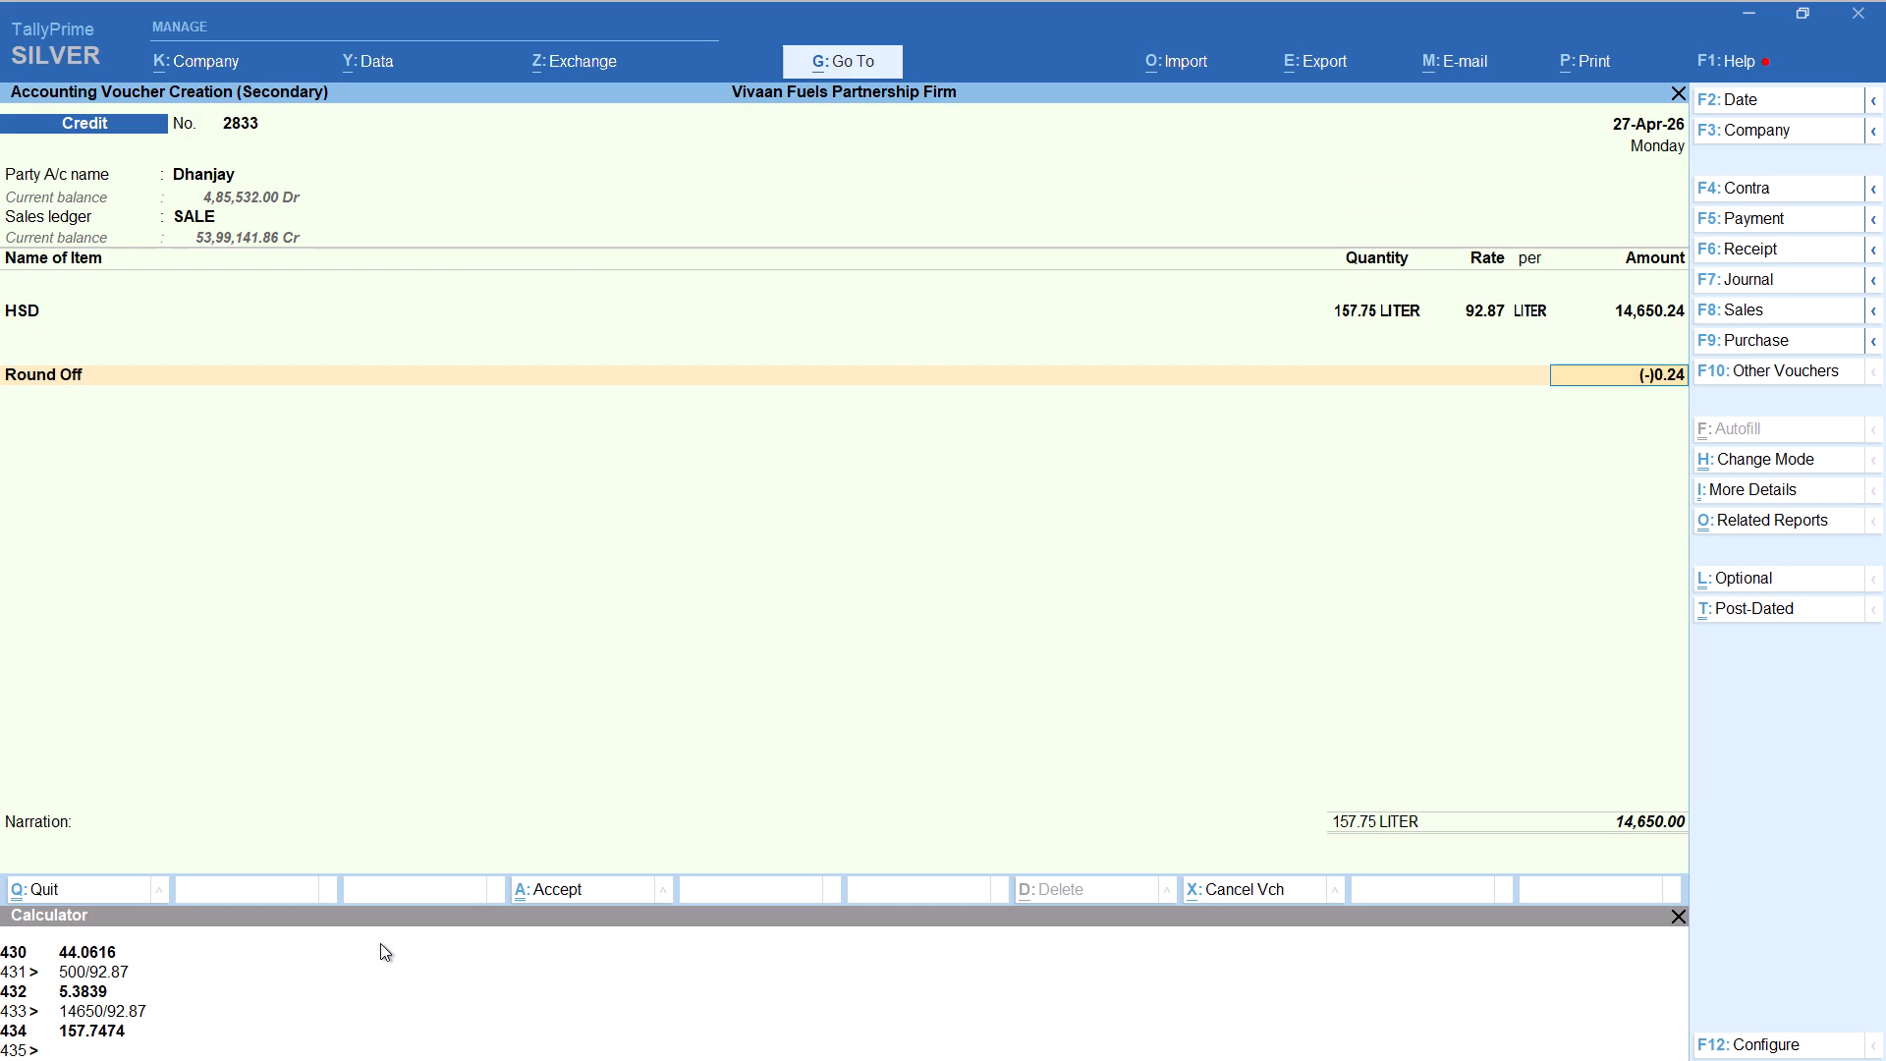
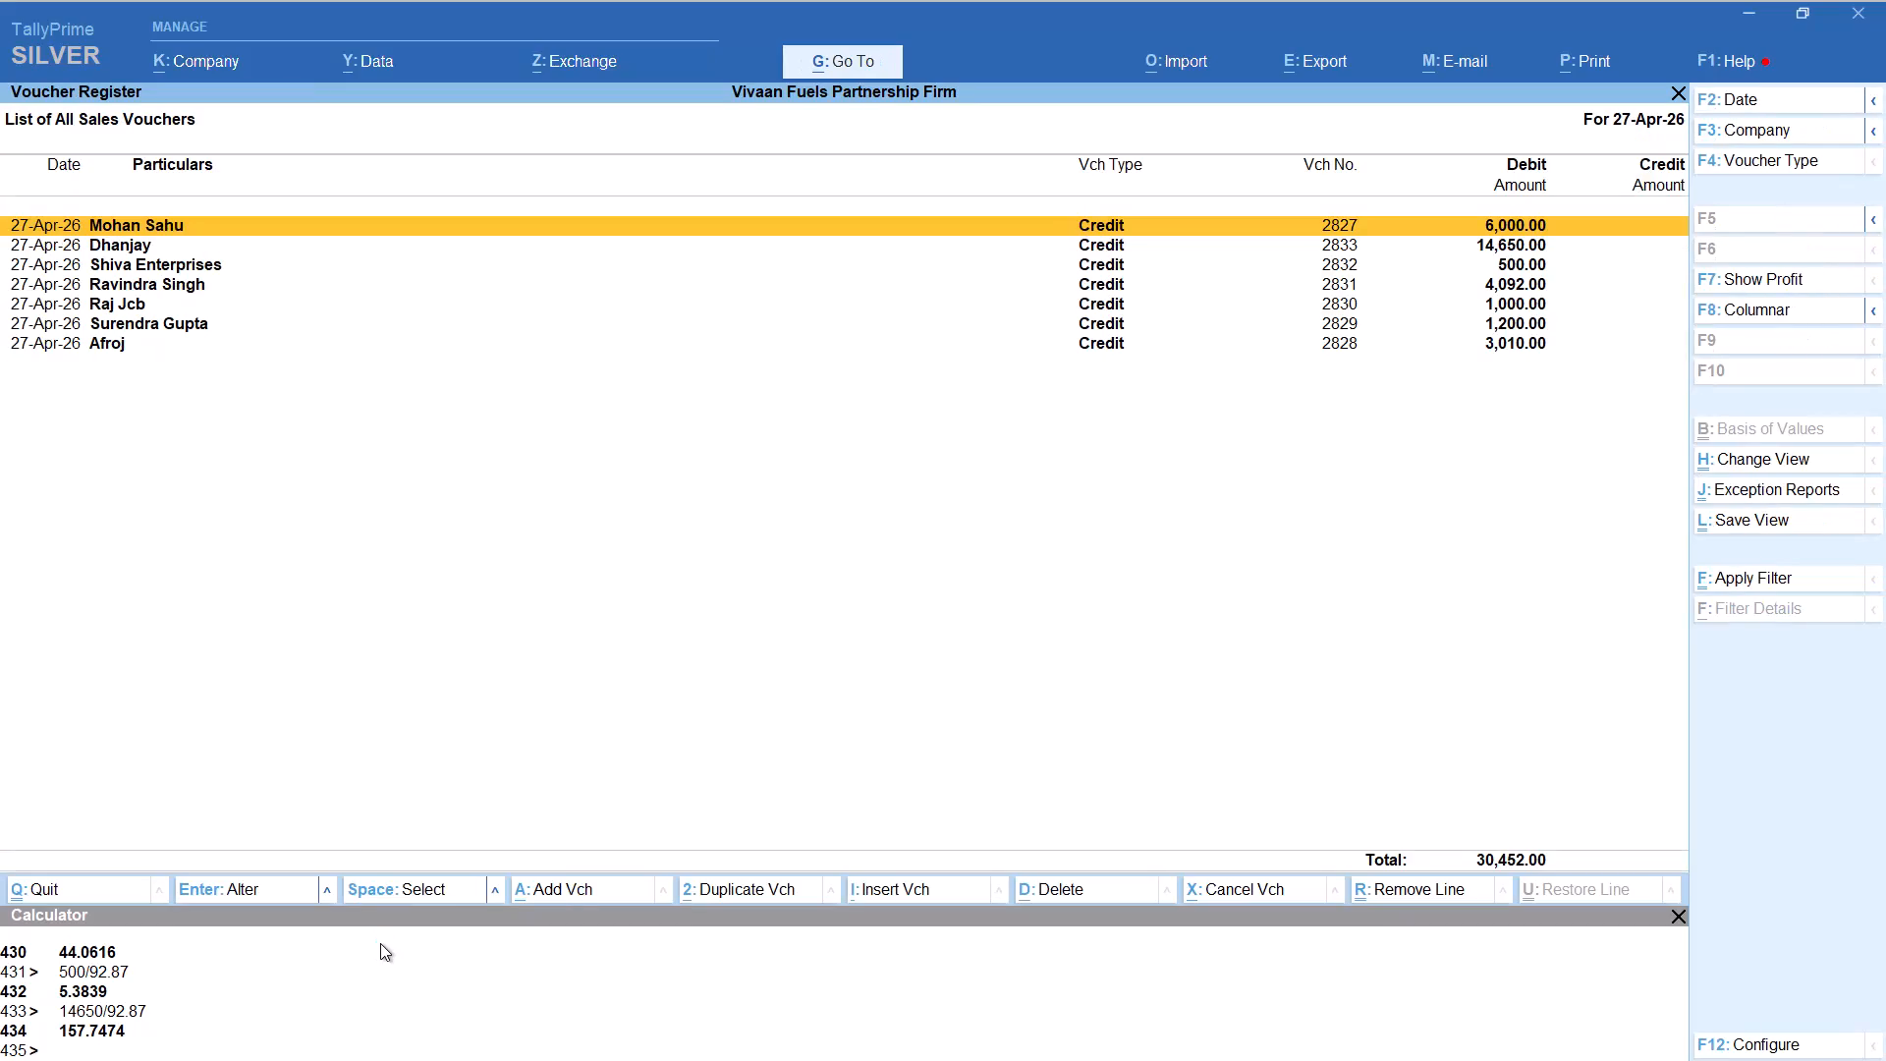
Start a new credit voucher for the Surendra customer ledger, accepting the default party details and SALE ledger.
key("alt+a")
type("sur")
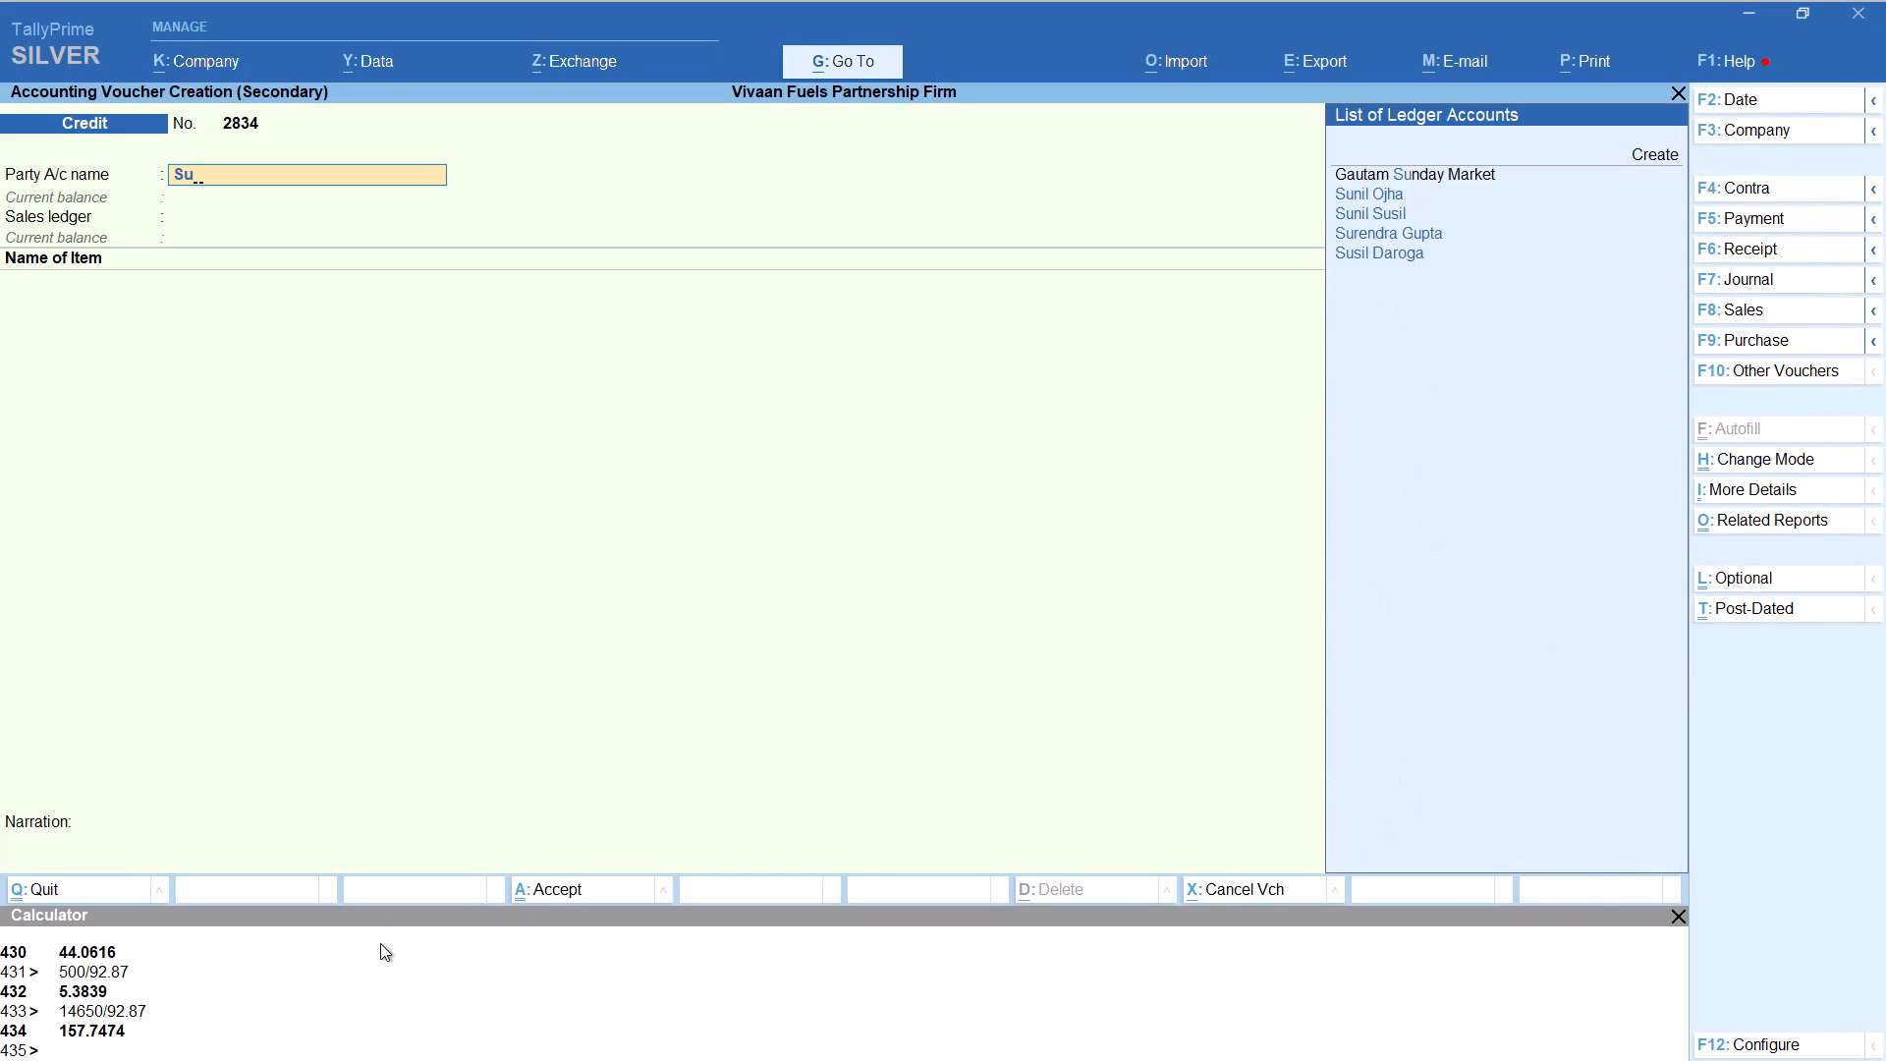
key("Return")
key("Return")
key("Return")
key("Return")
key("Return")
key("Return")
key("Return")
key("Return")
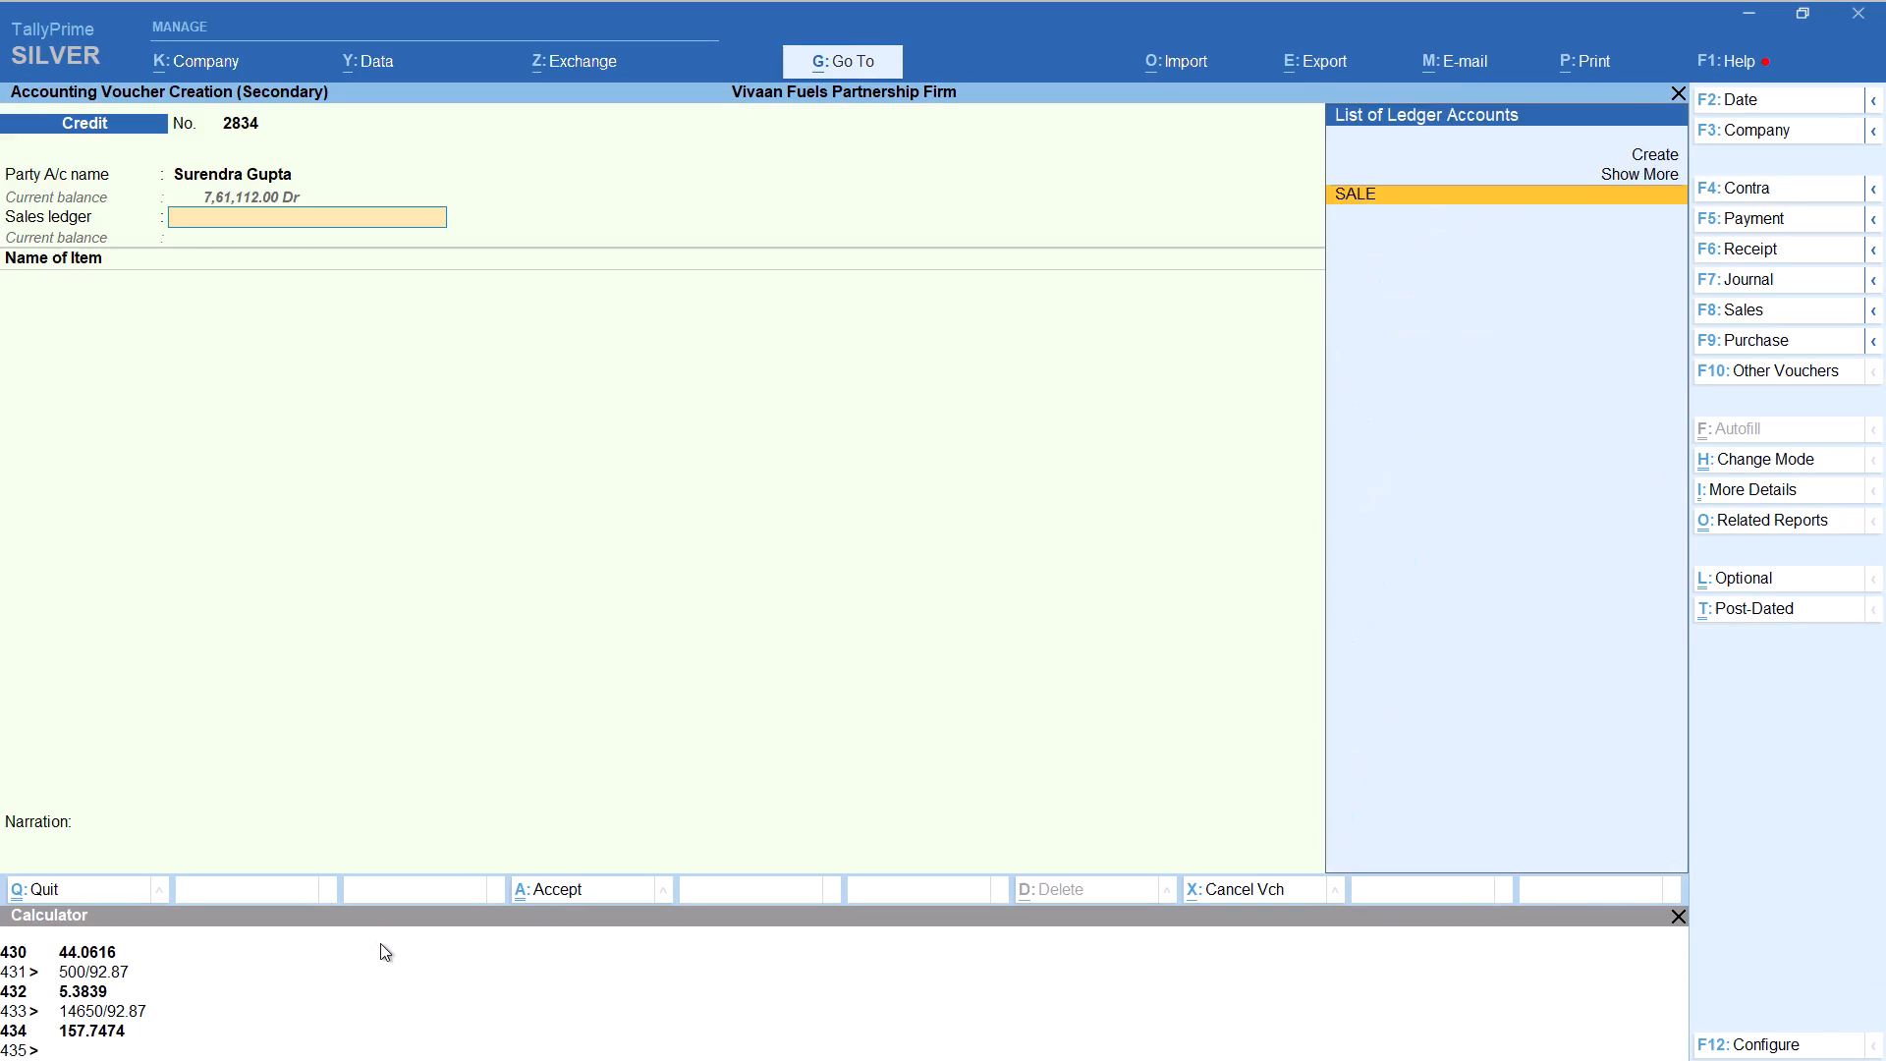
Add HSD with tracking Not Applicable, calculating the quantity as 10500/92.87 for 113.06 litres at 92.87, amount 10,499.88.
type("hs")
key("Return")
key("Up")
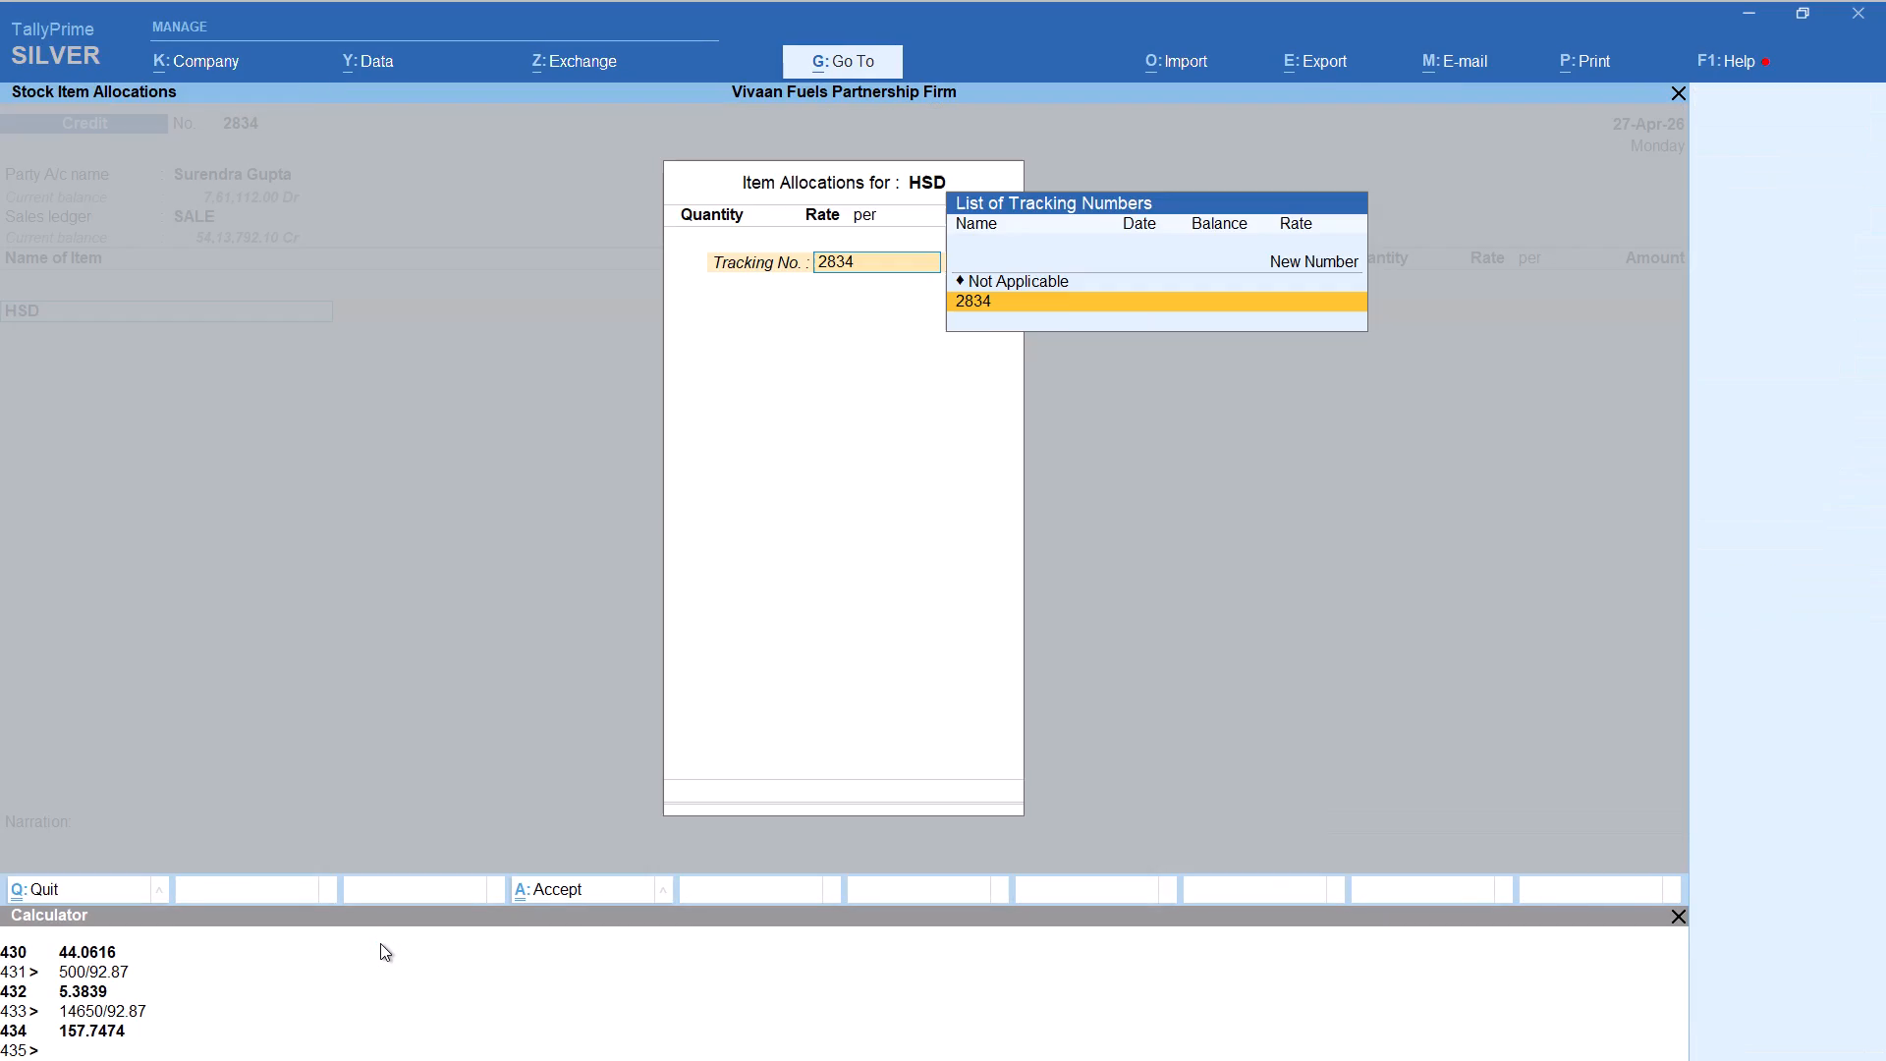
key("Return")
key("alt+c")
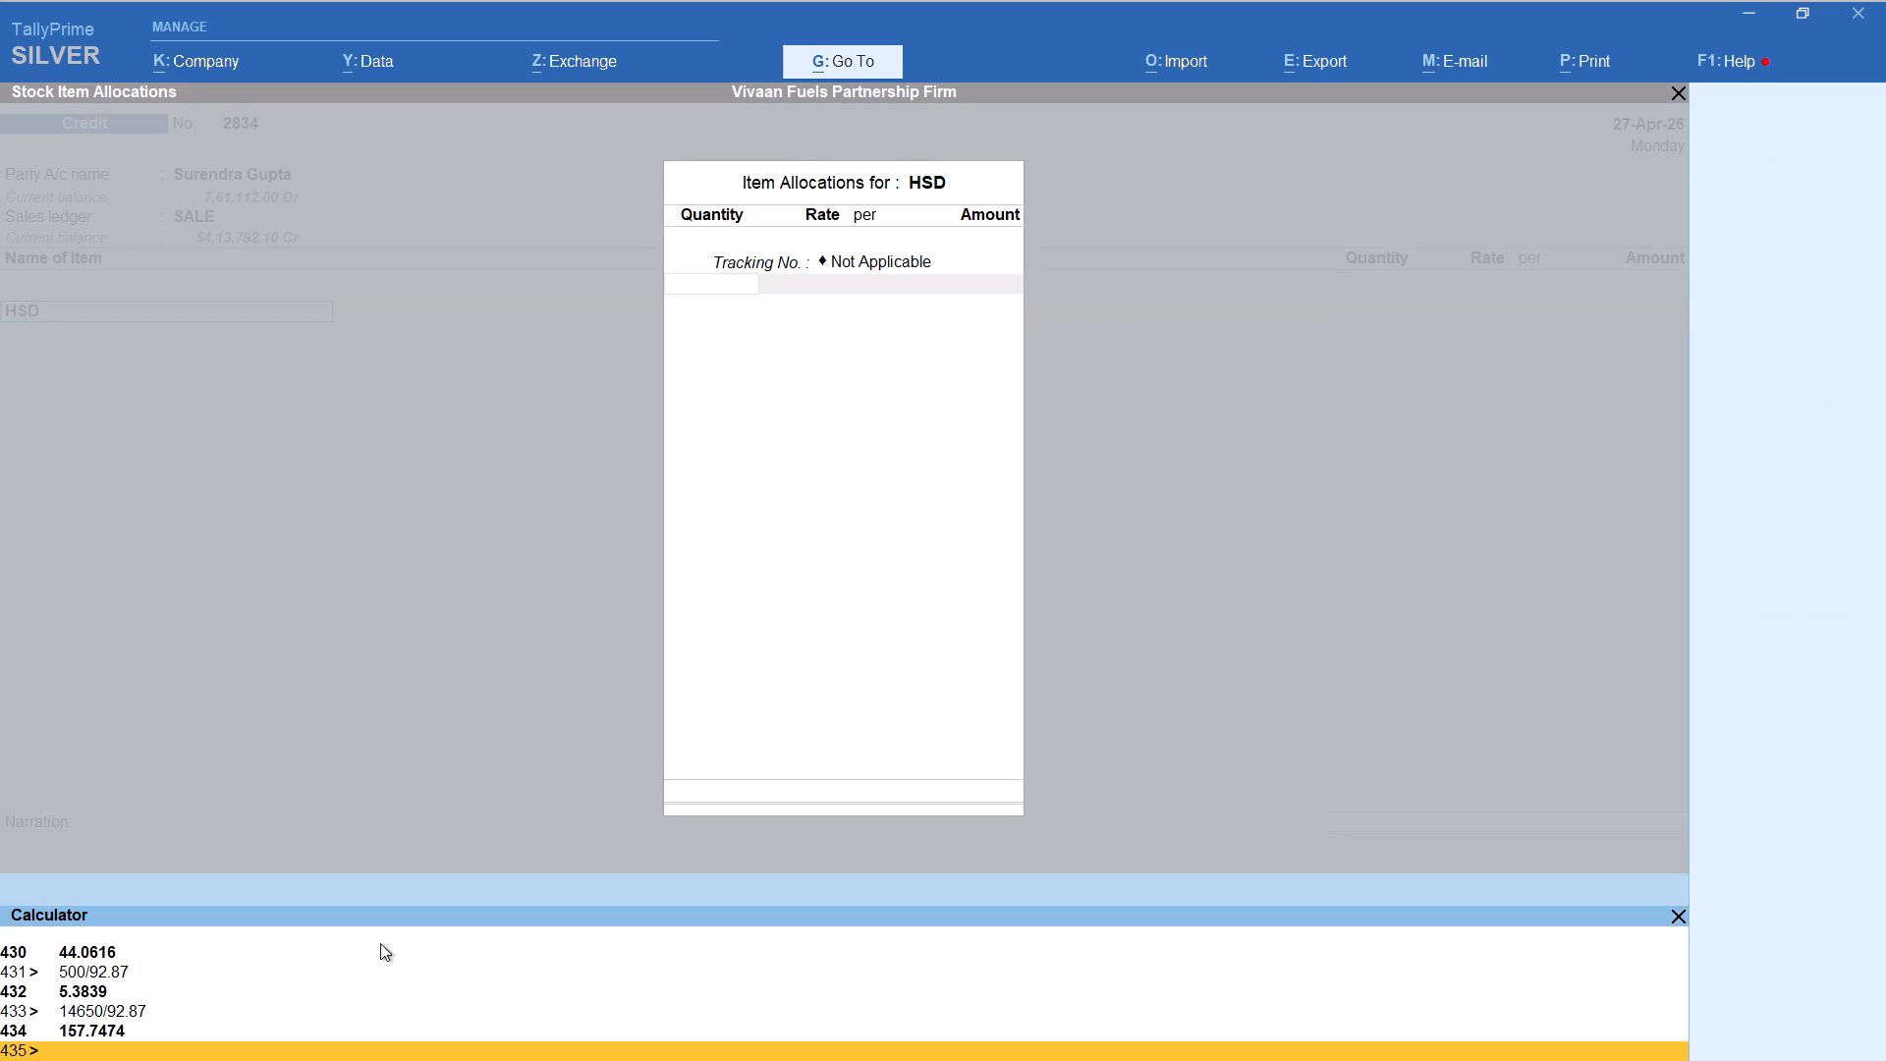
type("10500/92.87")
key("Return")
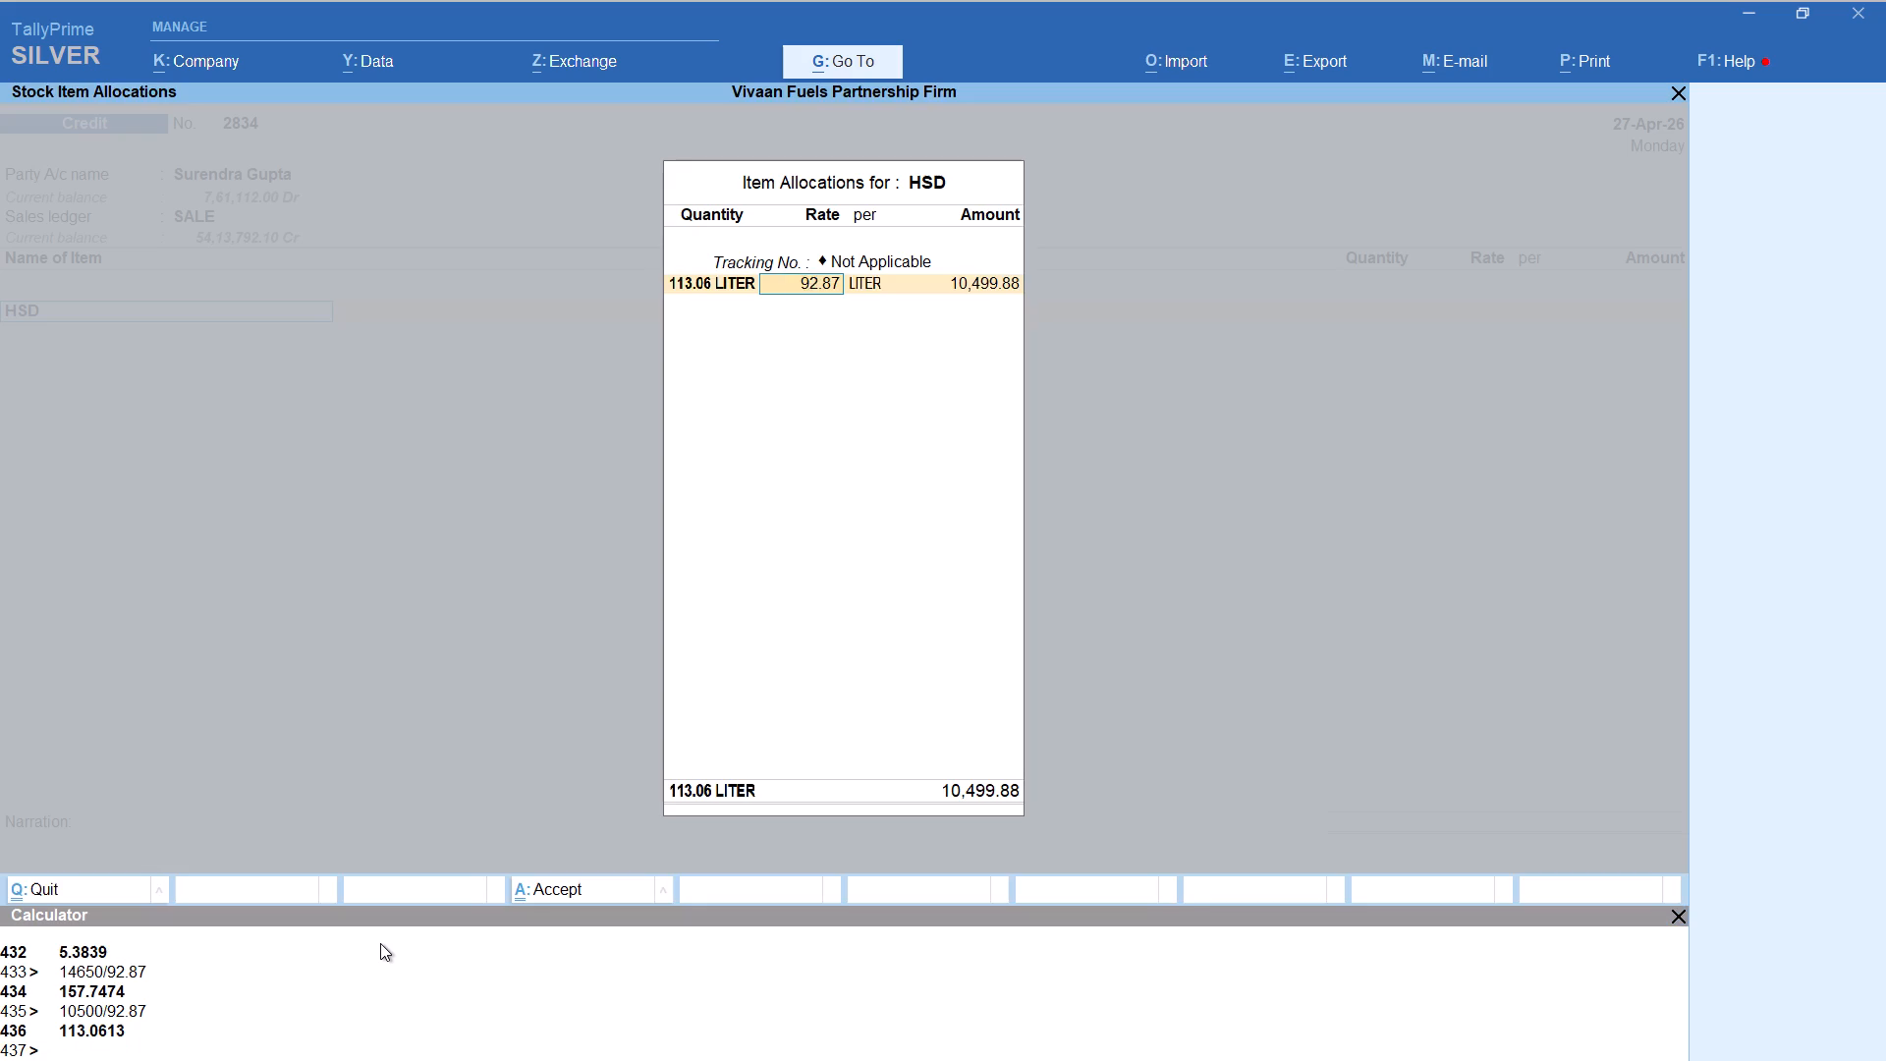
key("Return")
key("Return")
key("Return")
key("Return")
key("Return")
key("Return")
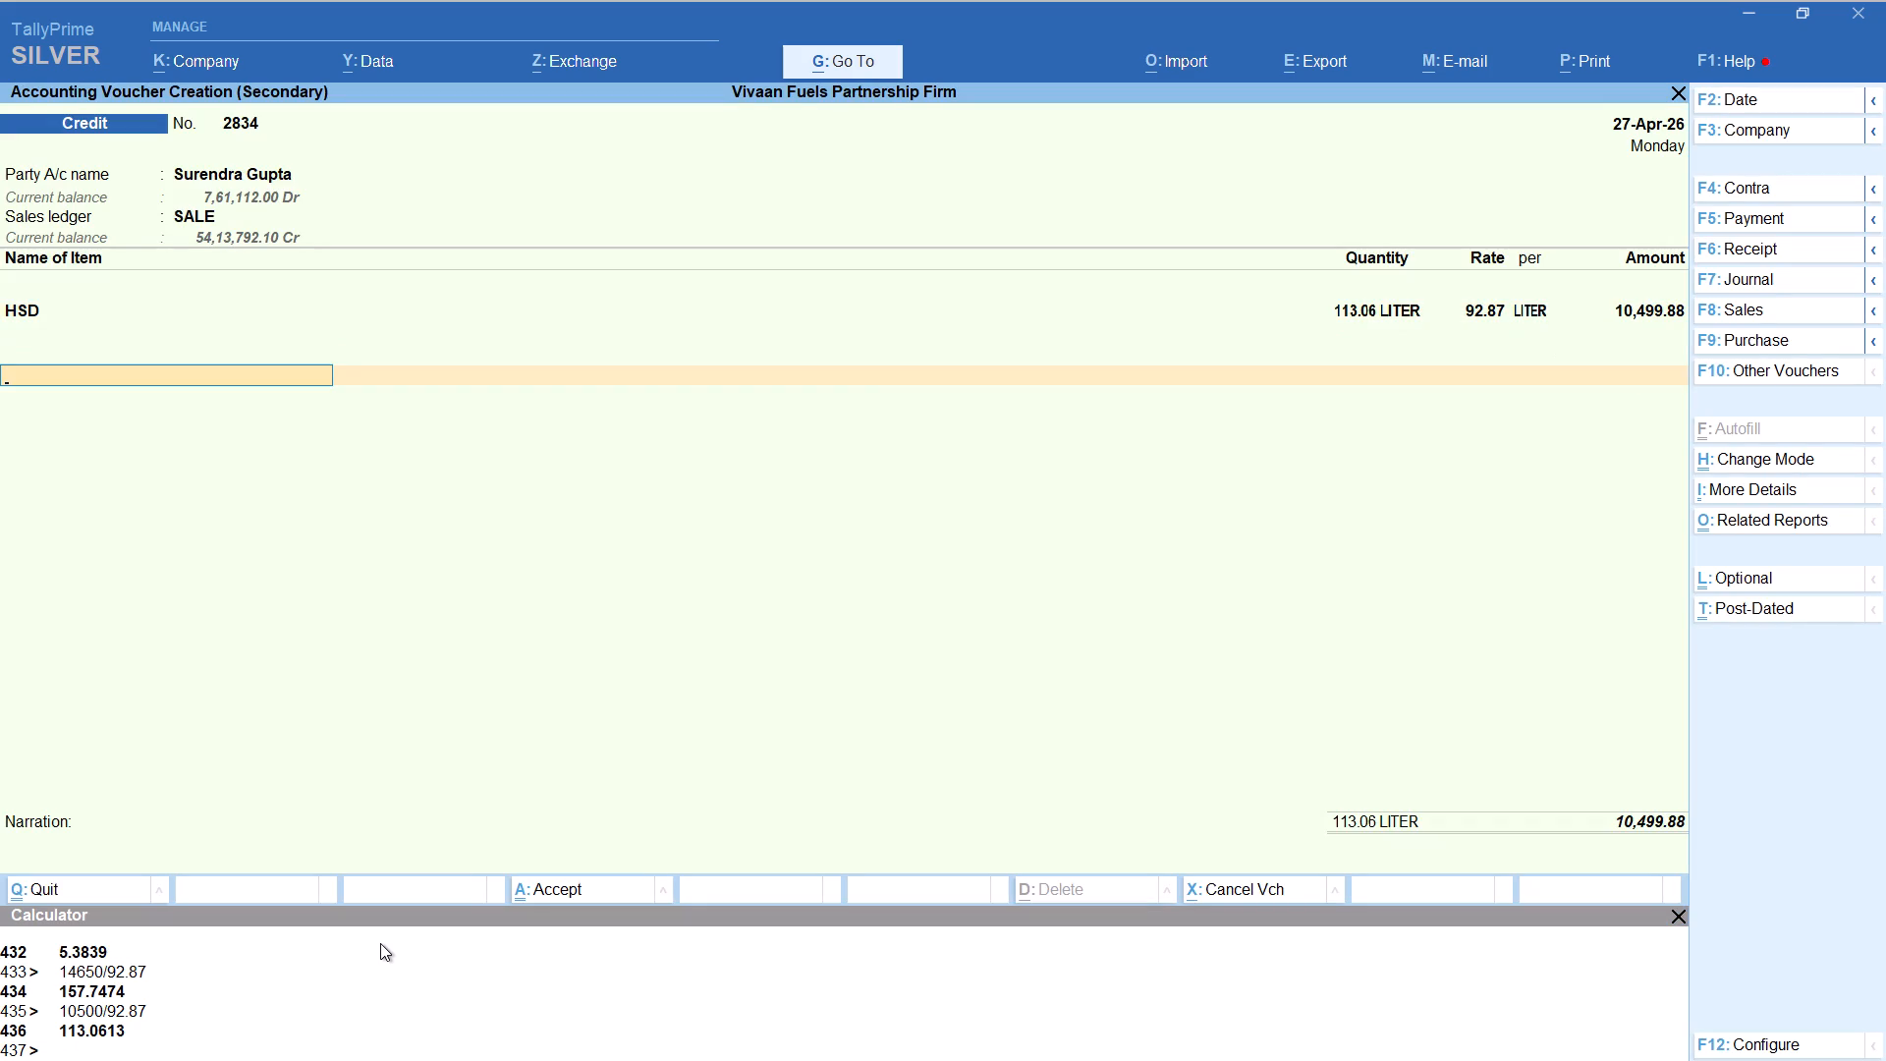
Add the Round Off ledger to bring the voucher to 10,500.00 and save it.
type("rou")
key("Return")
key("ctrl+a")
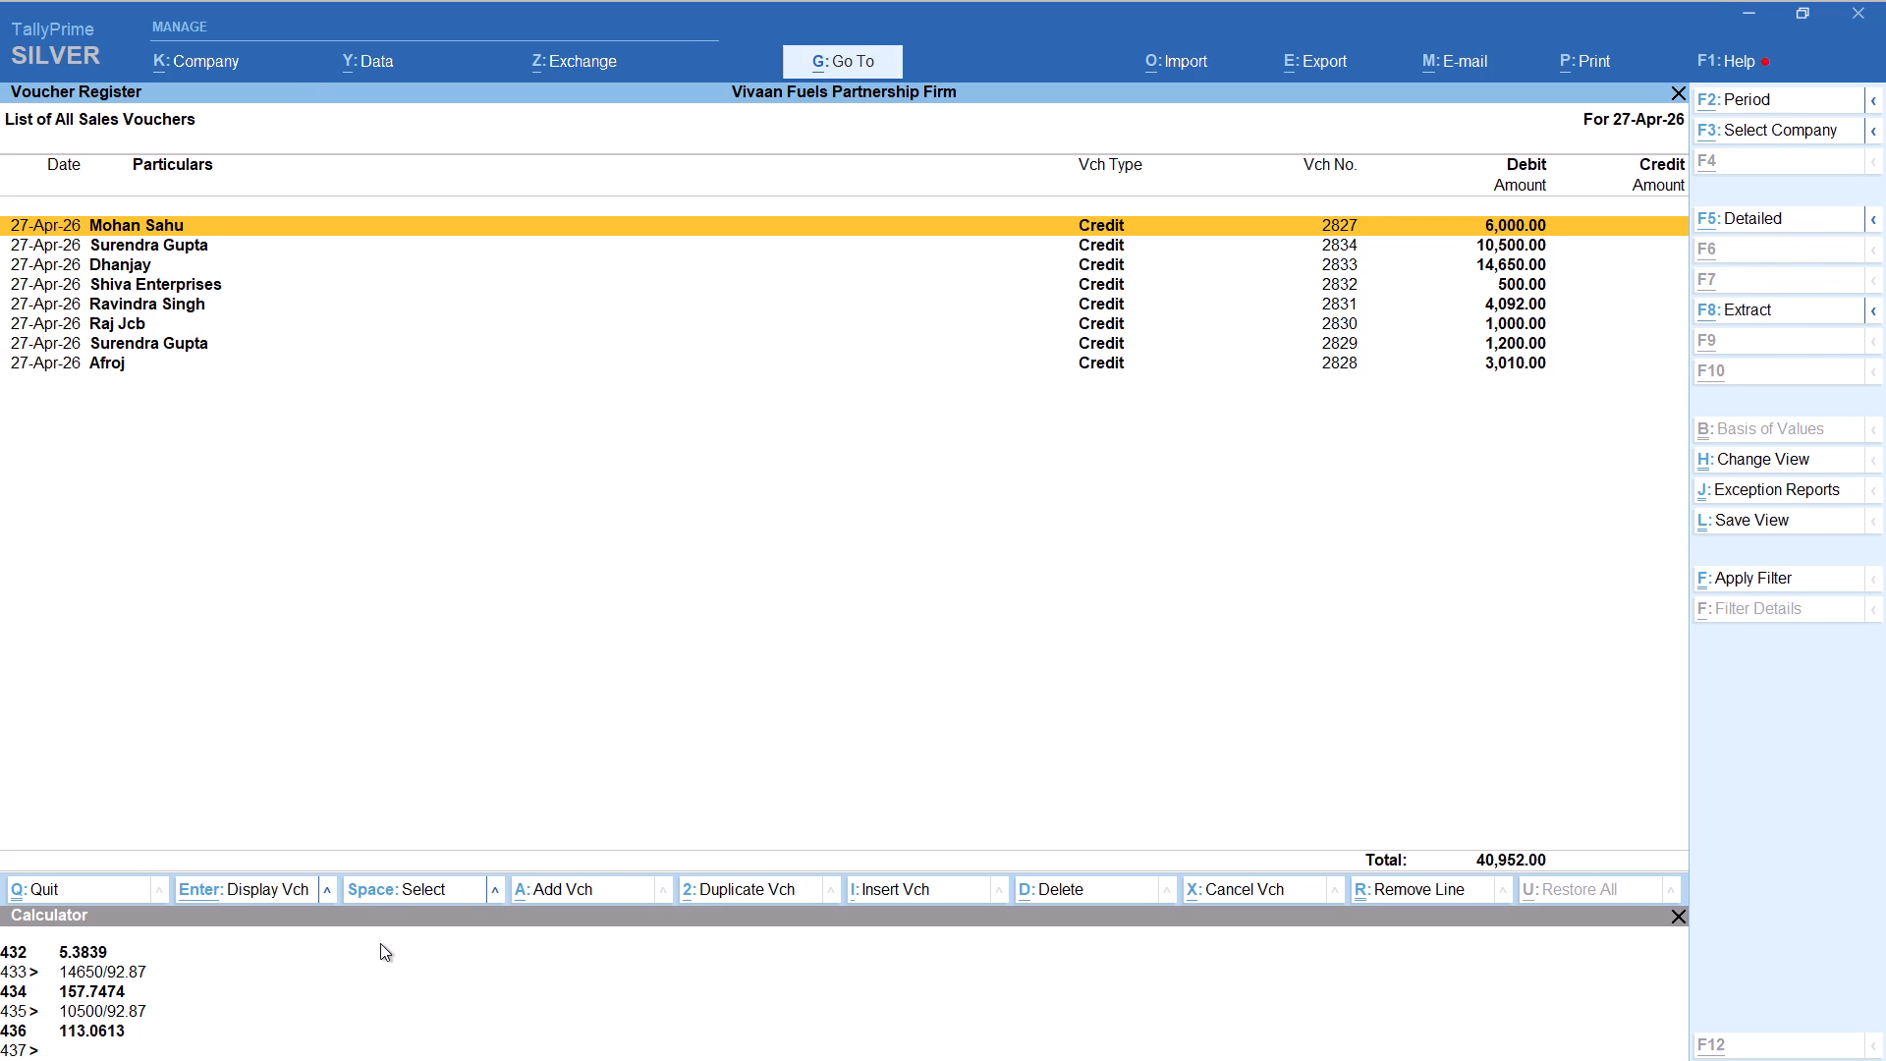
Start a new credit voucher for the Raj Jcb ledger, accepting the default party details and SALE ledger.
key("alt+a")
type("raj")
key("Down")
key("Down")
key("Down")
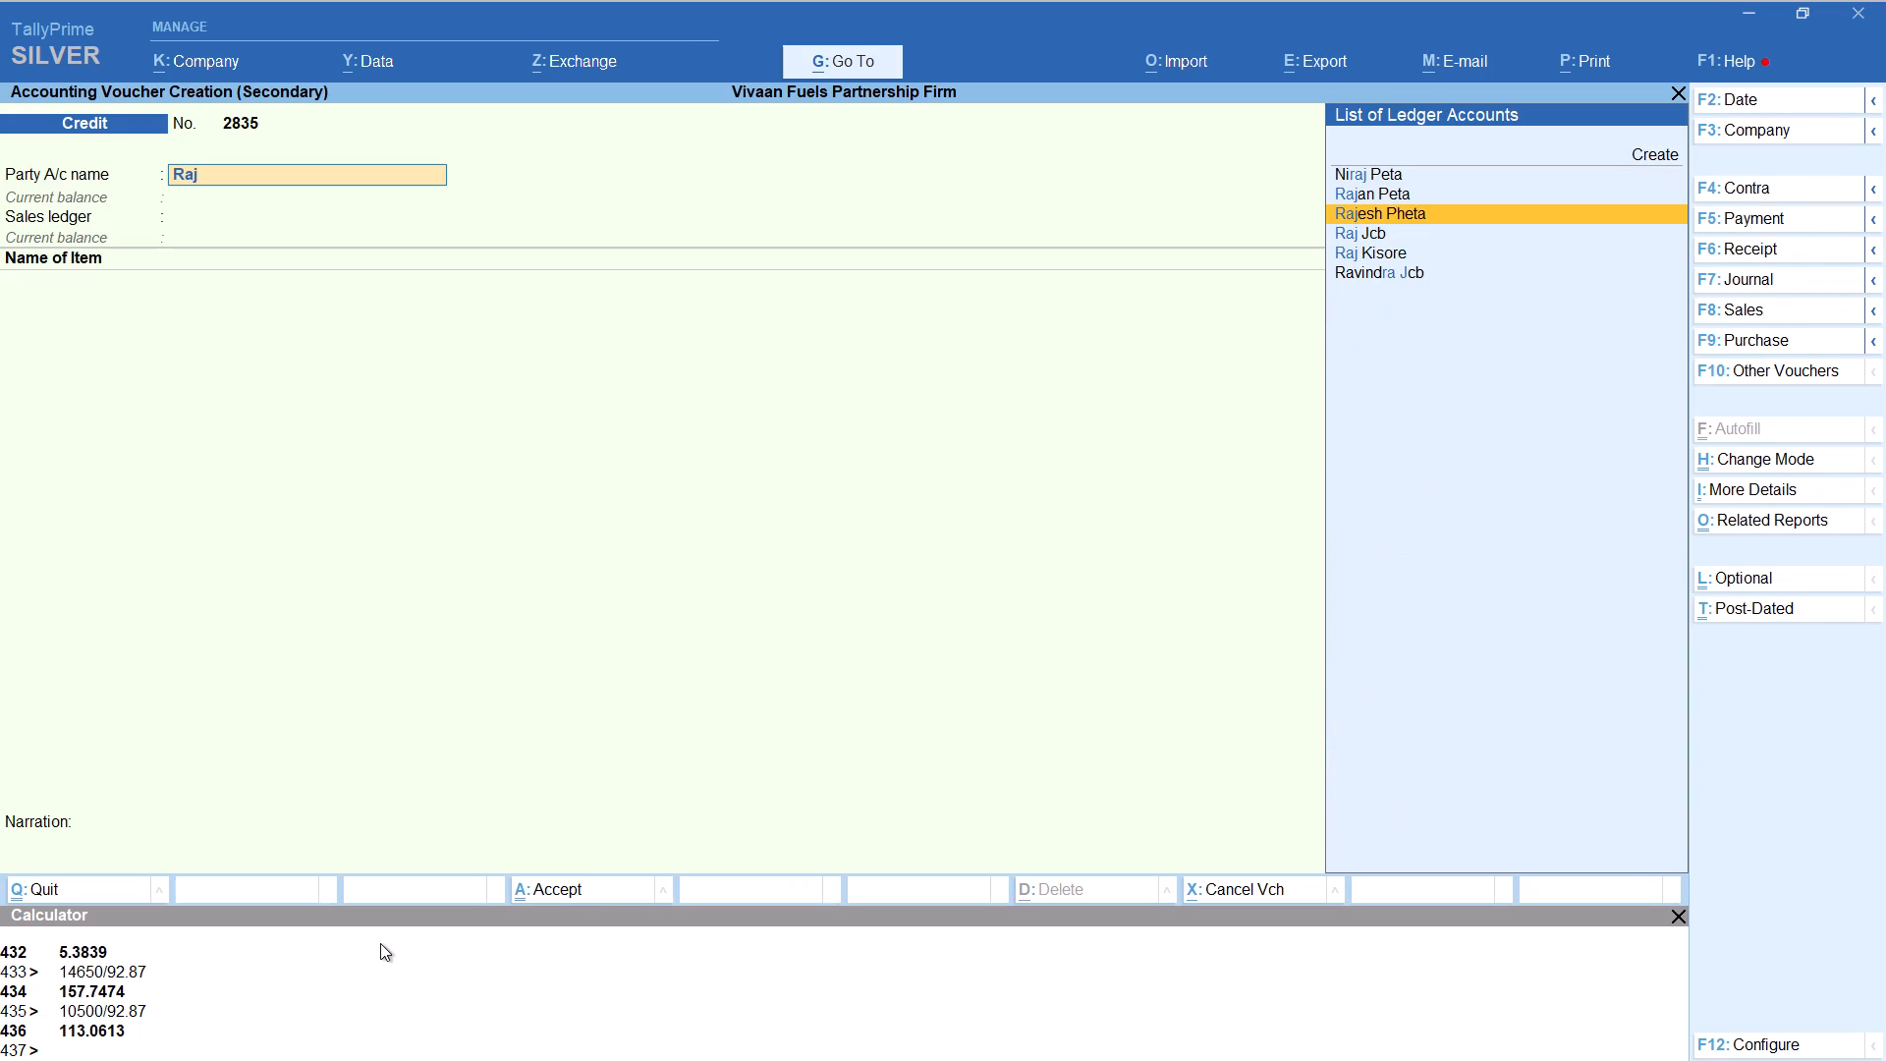
key("Return")
key("Return")
key("Return")
key("Return")
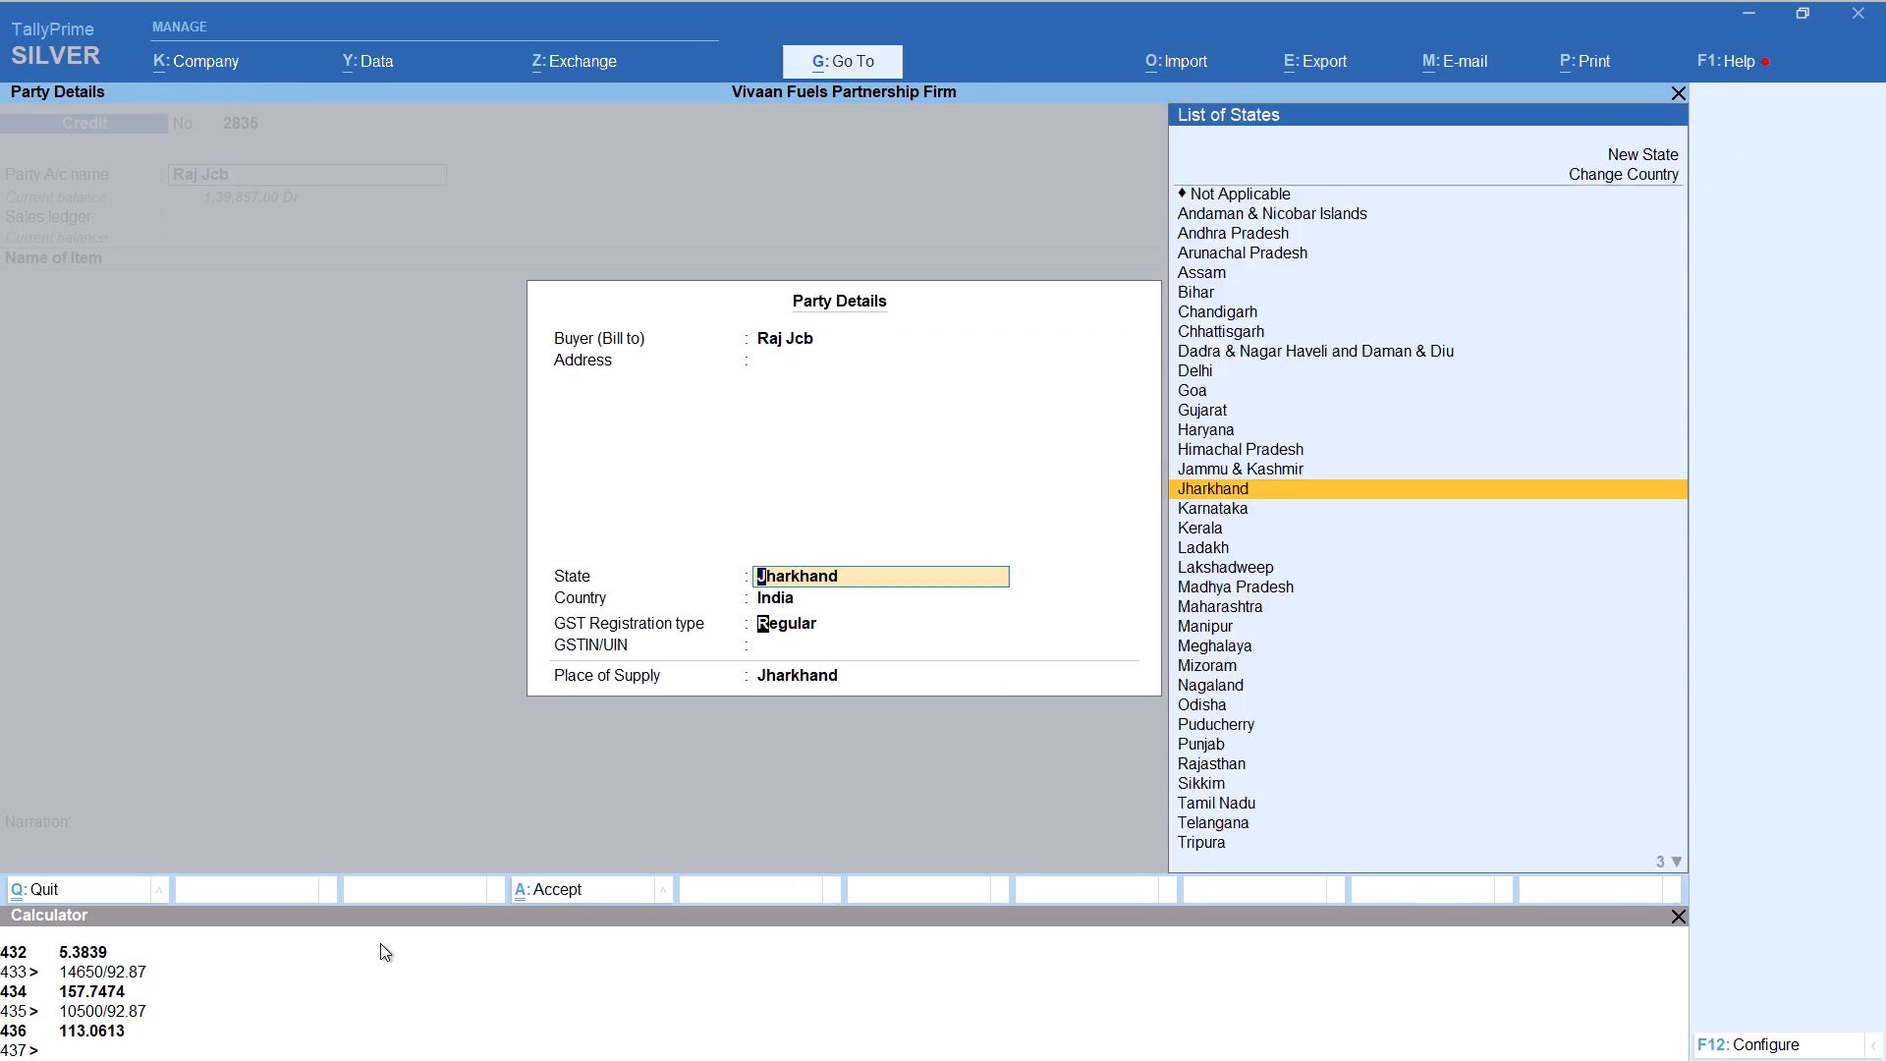
key("Return")
key("Return")
key("Return")
key("Return")
Add HSD with tracking Not Applicable, calculating the quantity as 1000/92.87 for 10.77 litres at 92.87, amount 1,000.21.
type("hs")
key("Return")
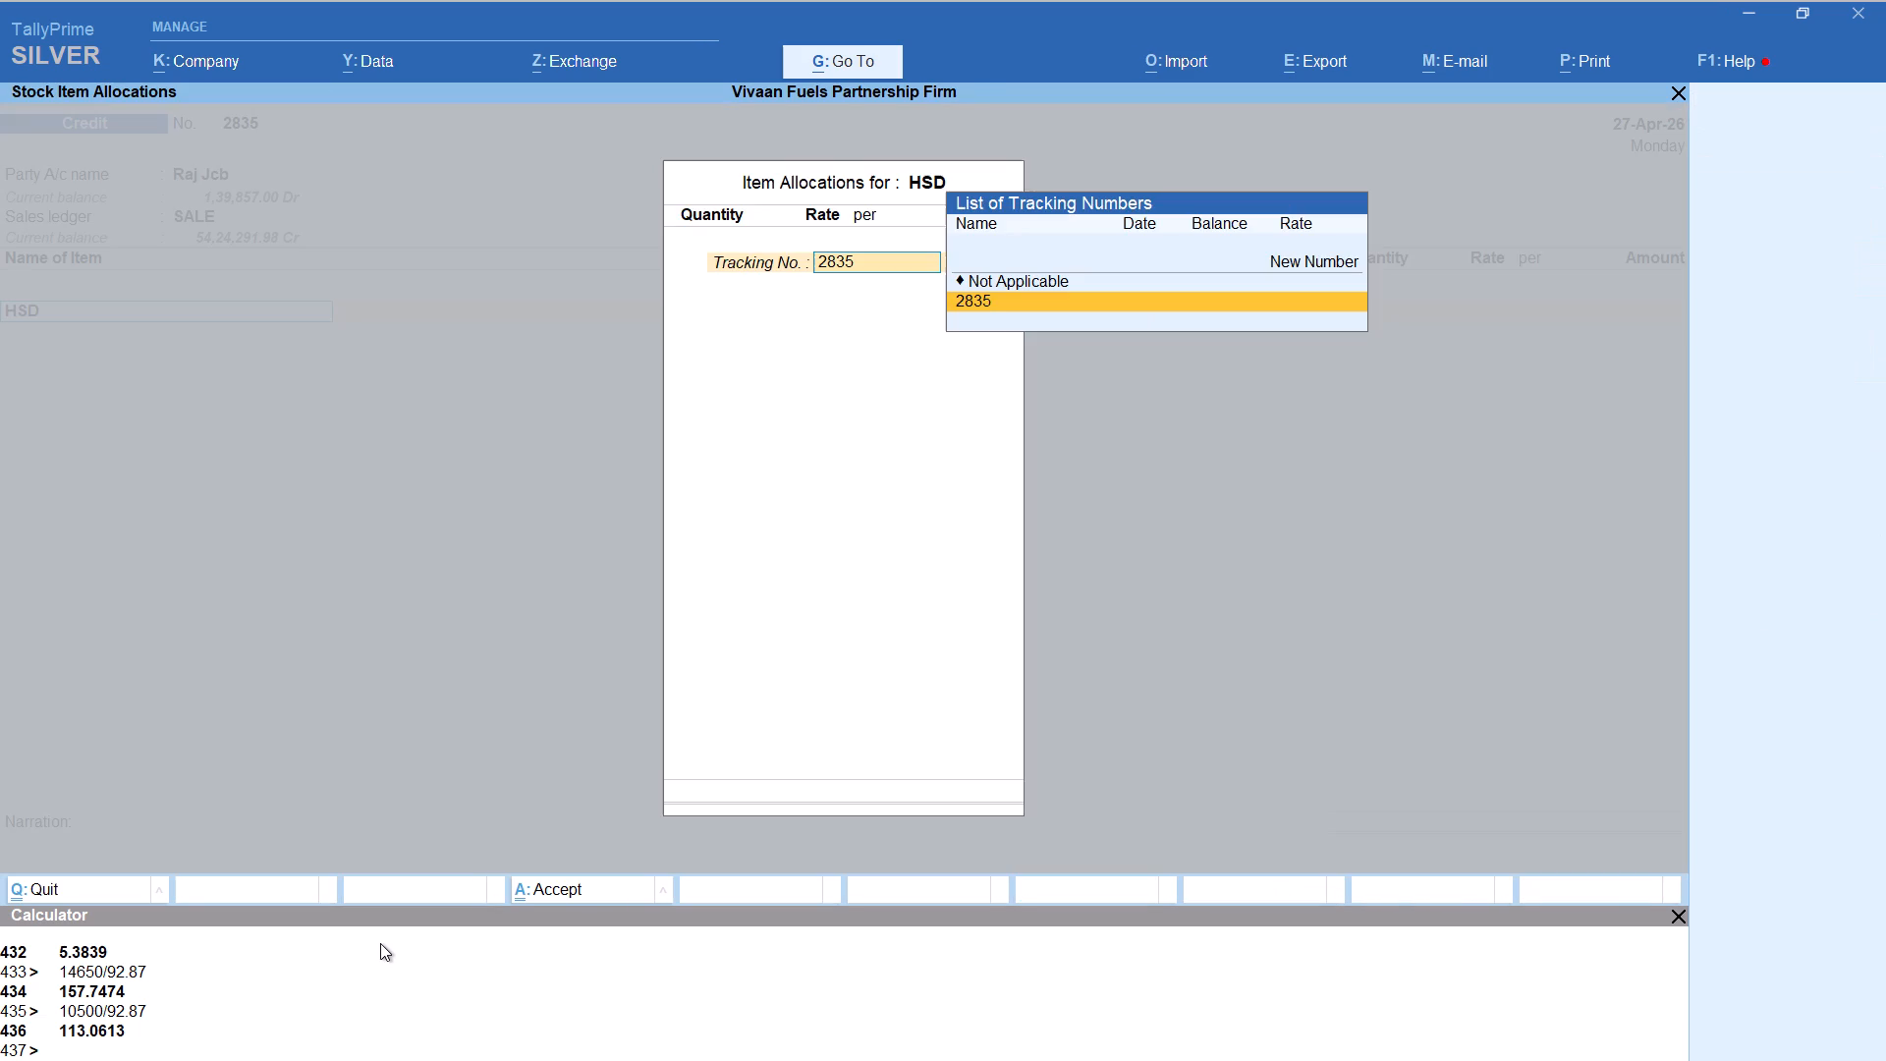
key("Up")
key("Return")
key("alt+c")
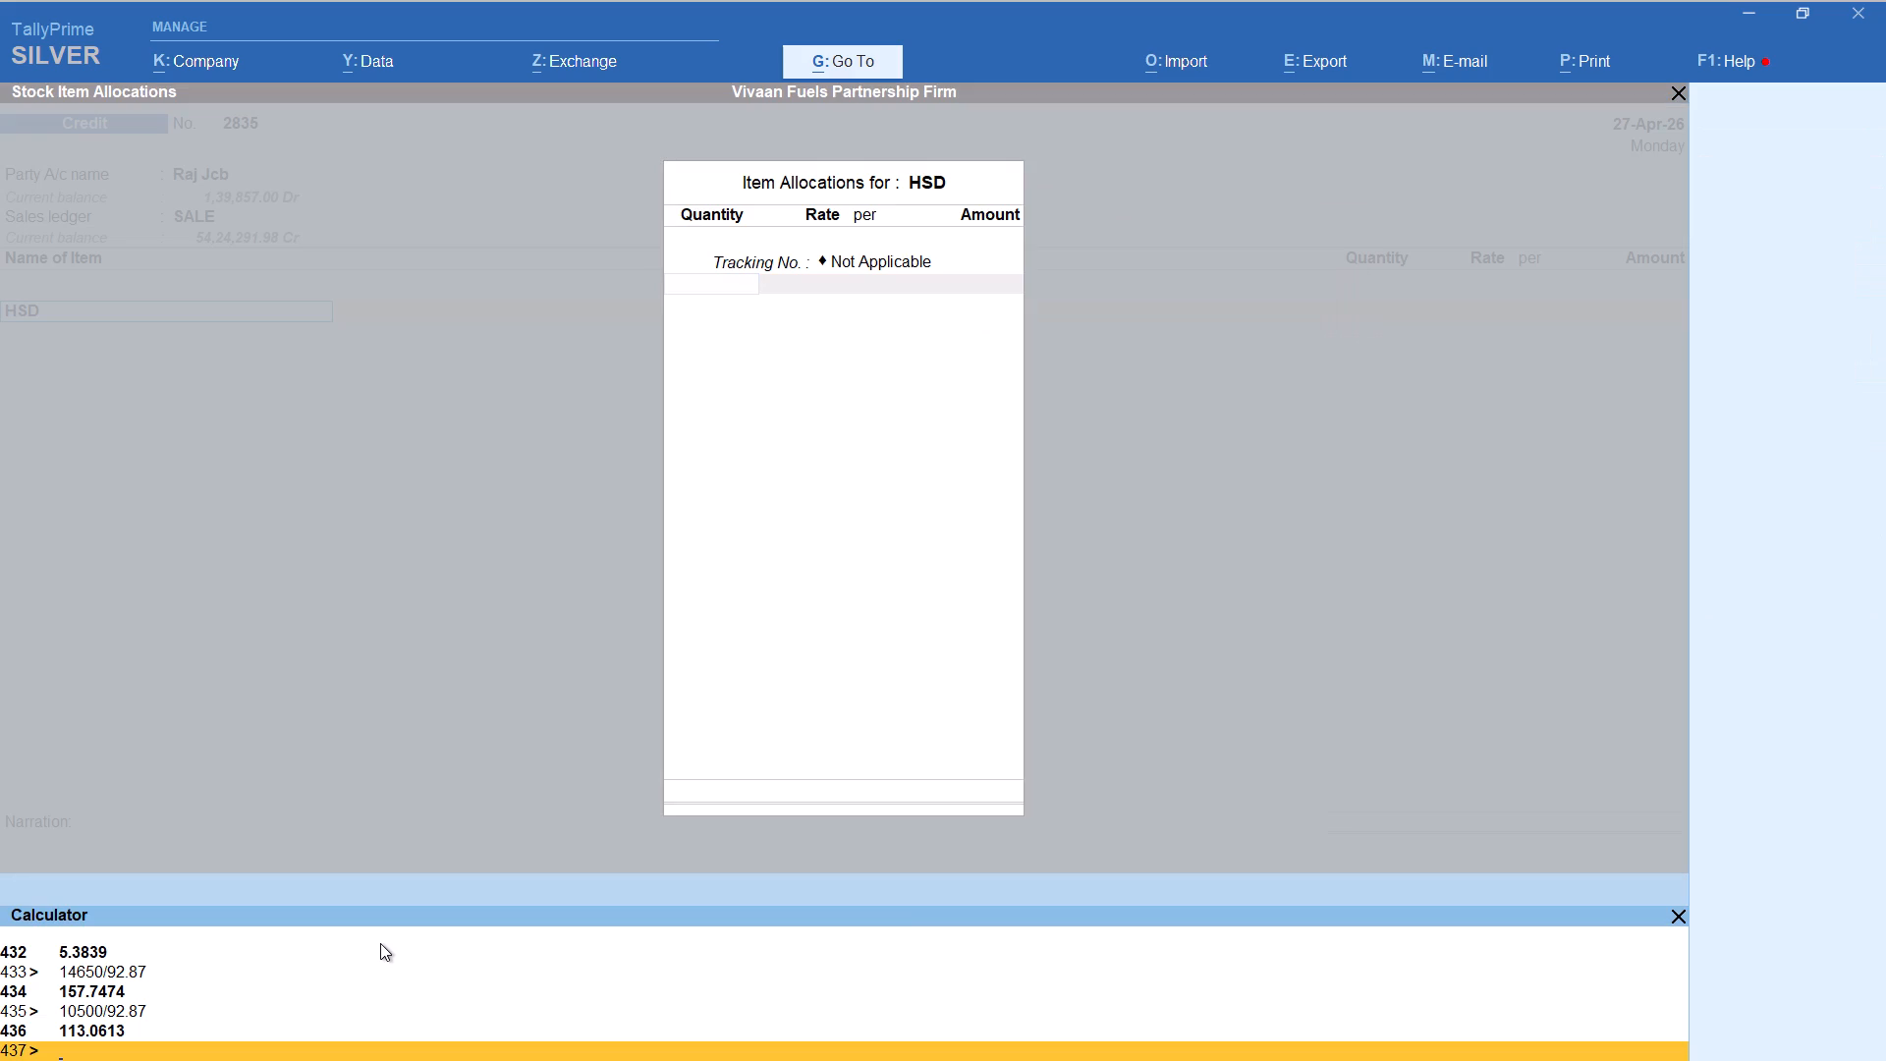
type("1000/92.87")
key("Return")
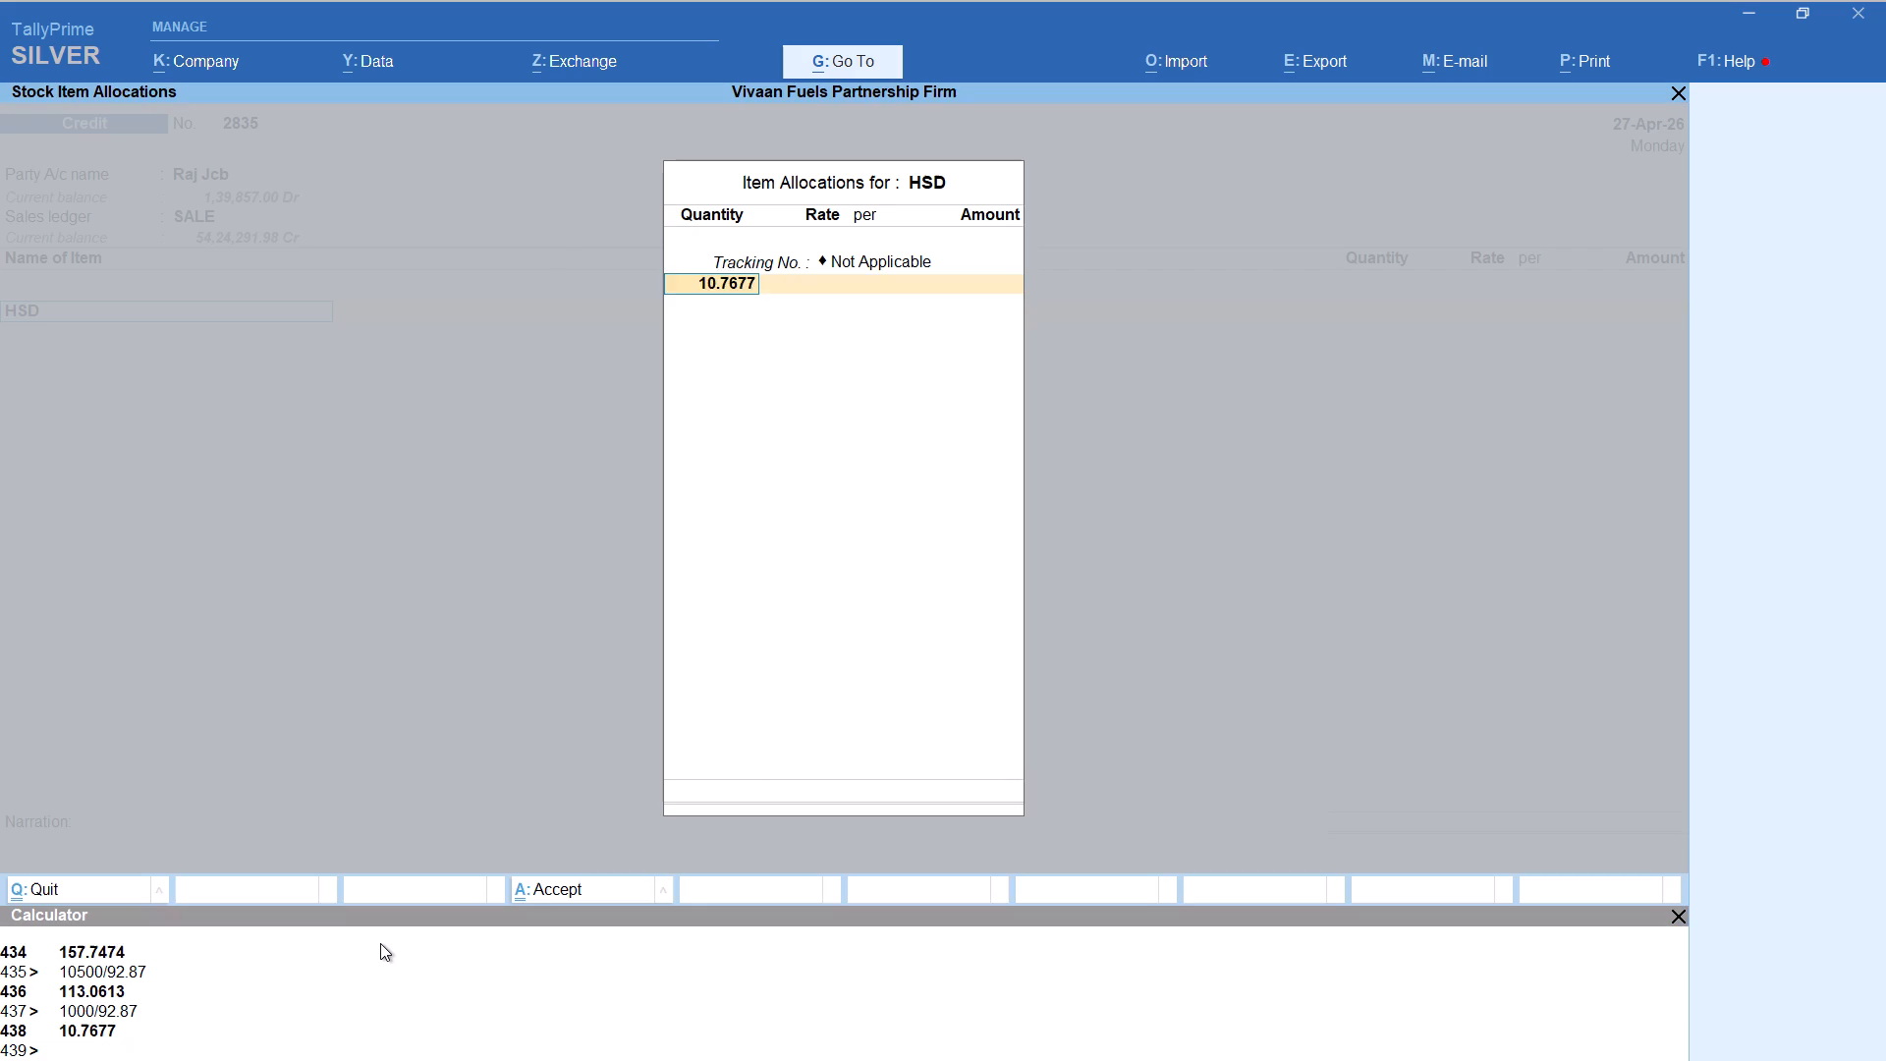
key("Return")
key("Return")
key("Return")
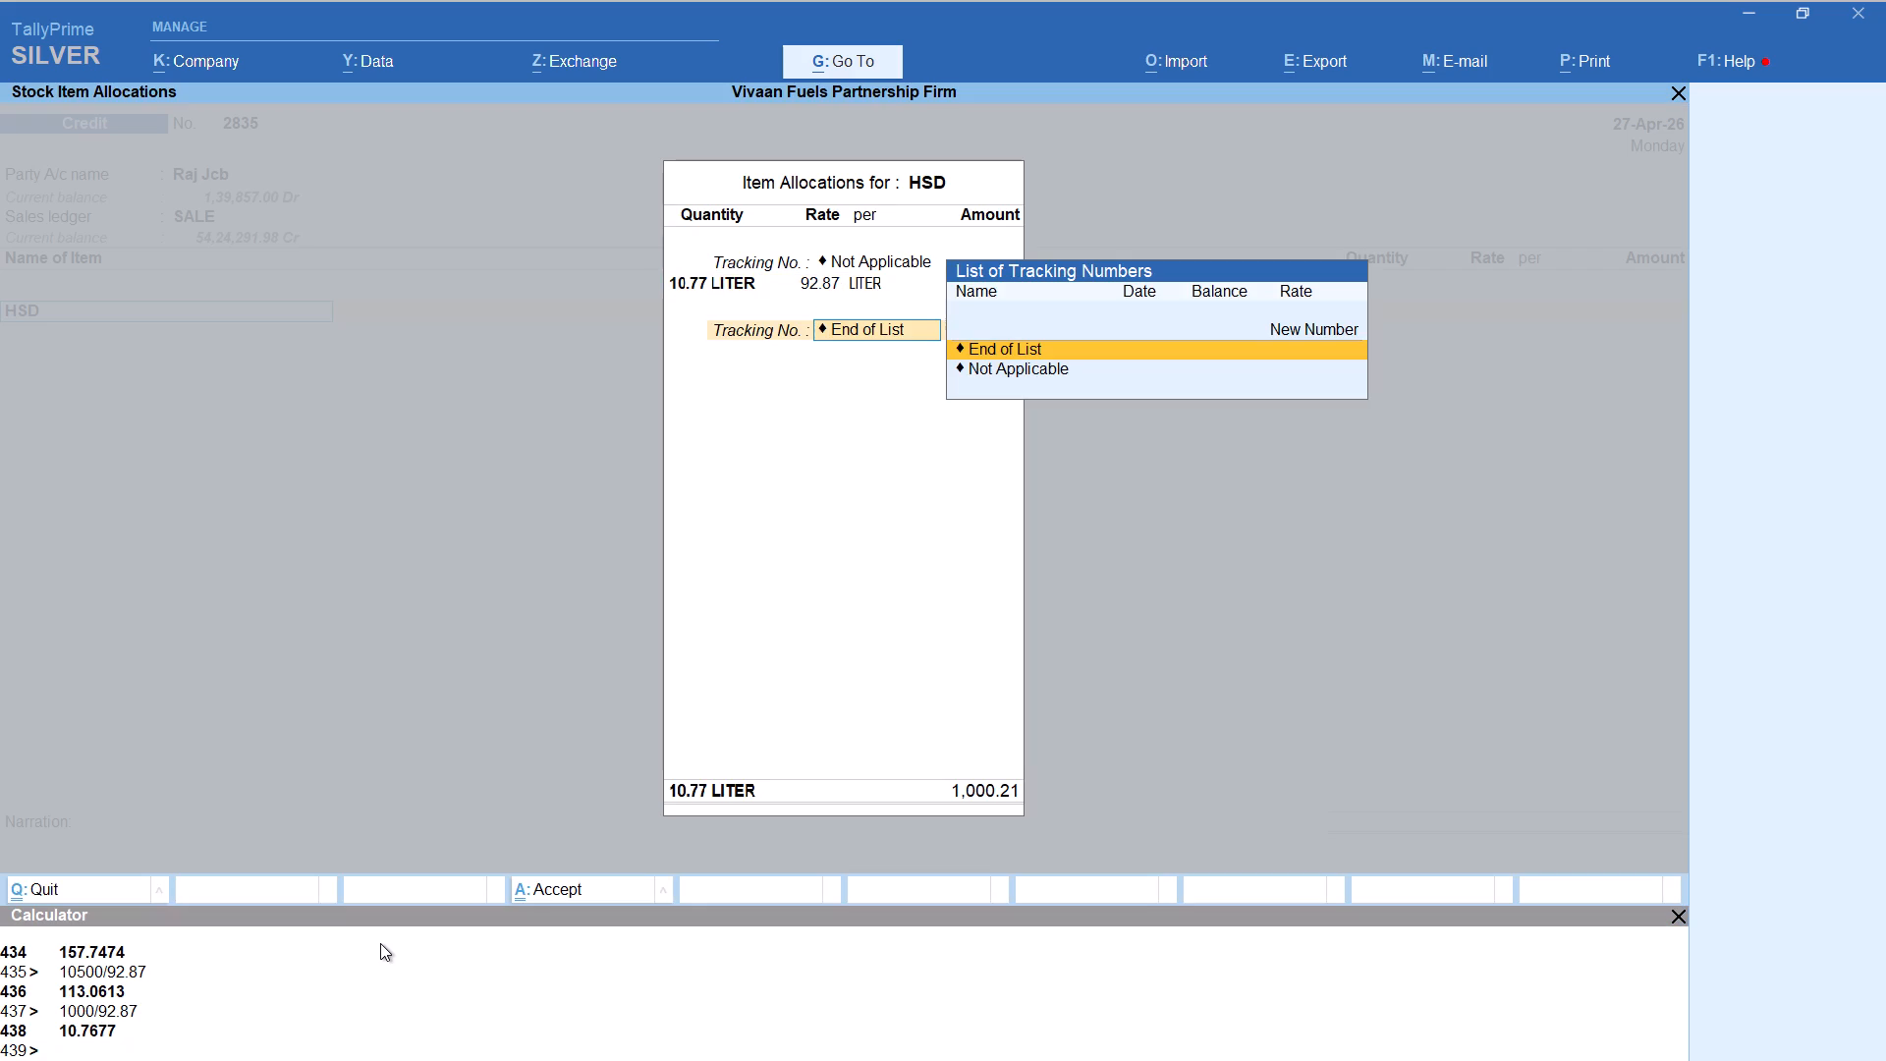
key("Return")
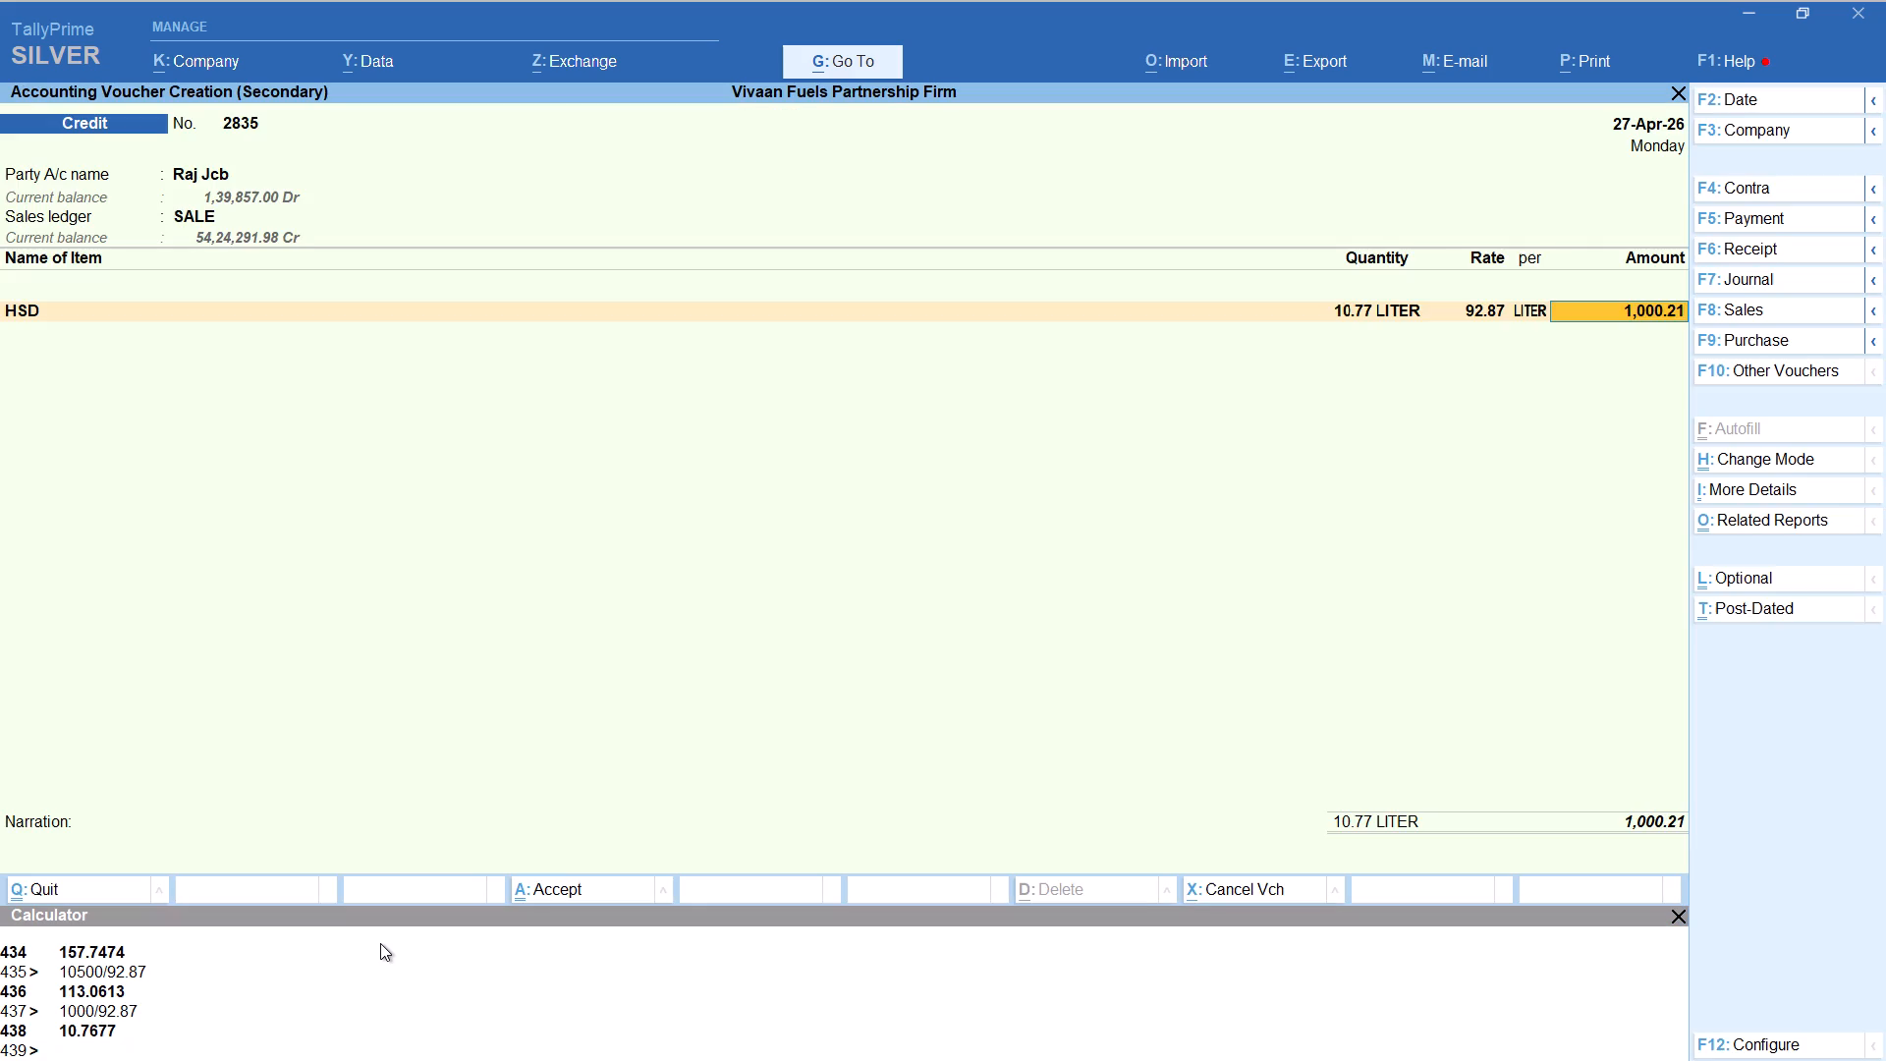
key("Return")
key("Return")
Add the Round Off ledger to bring the voucher to 1,000.00 and save it.
type("rou")
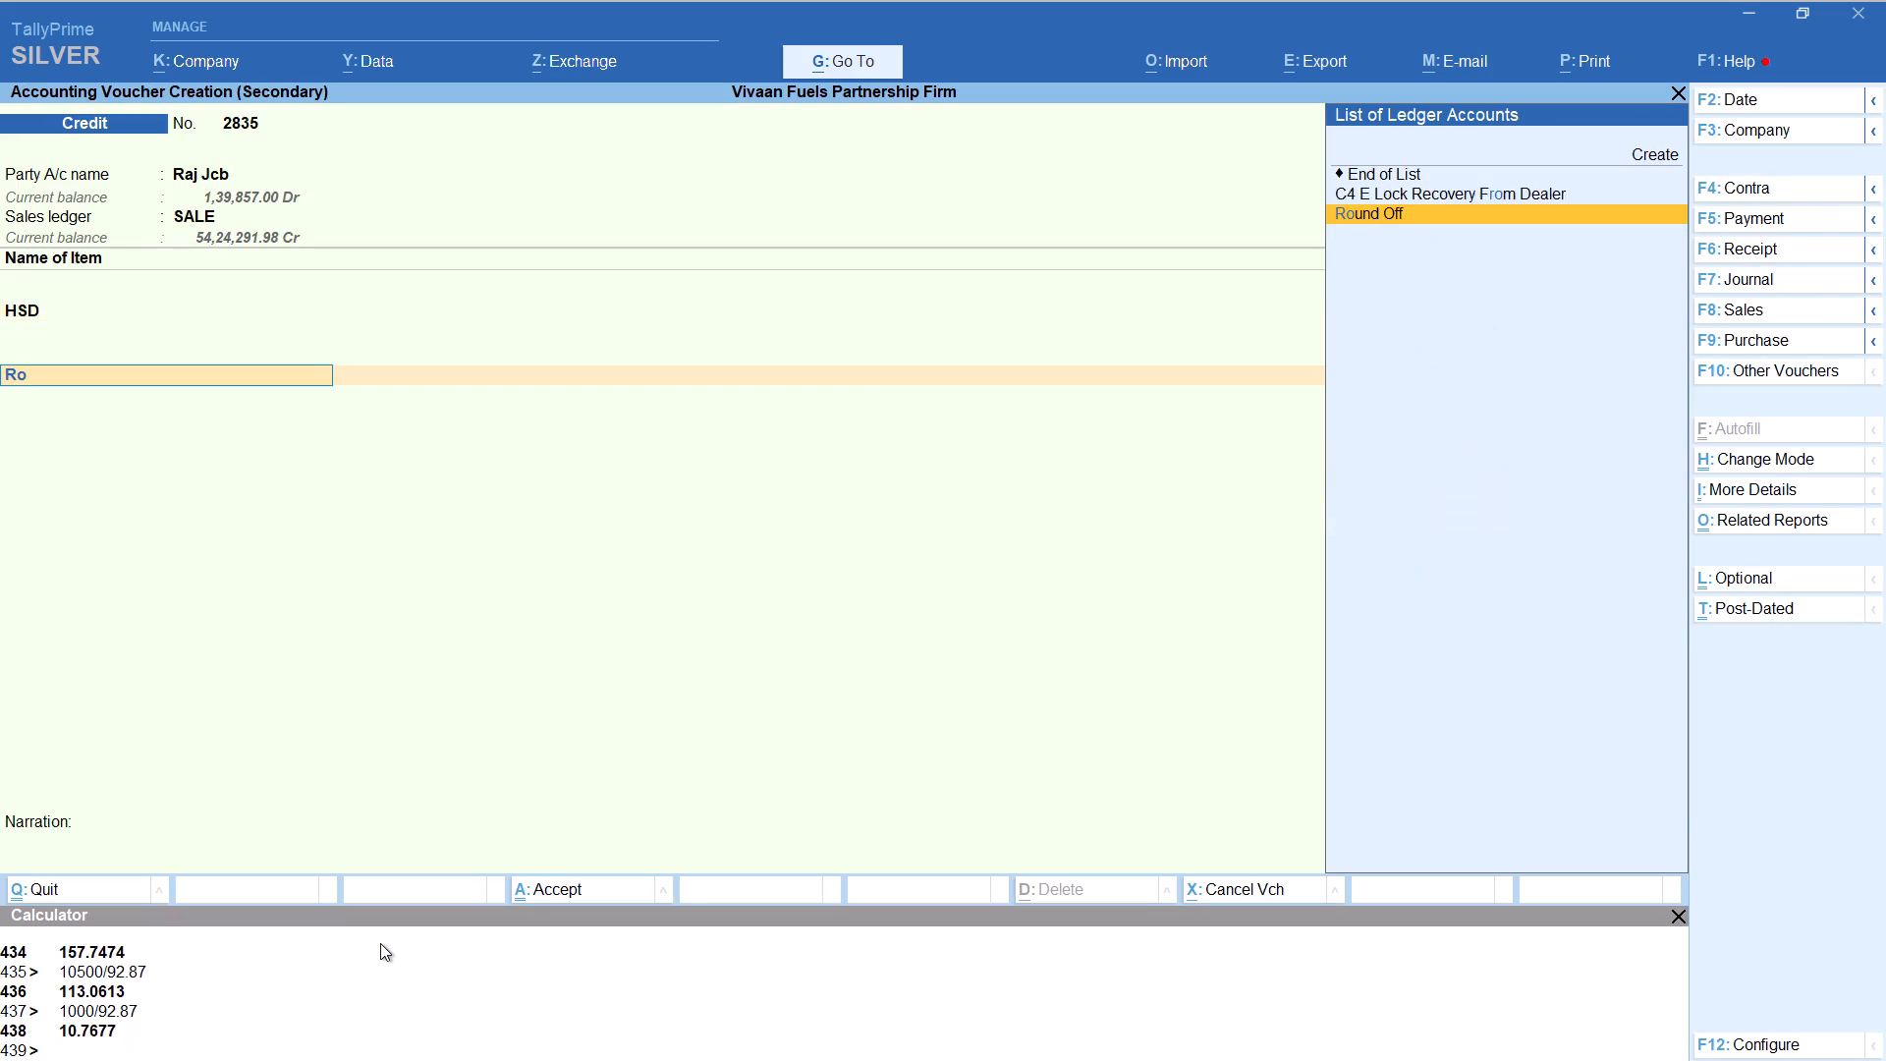
key("Return")
key("ctrl+a")
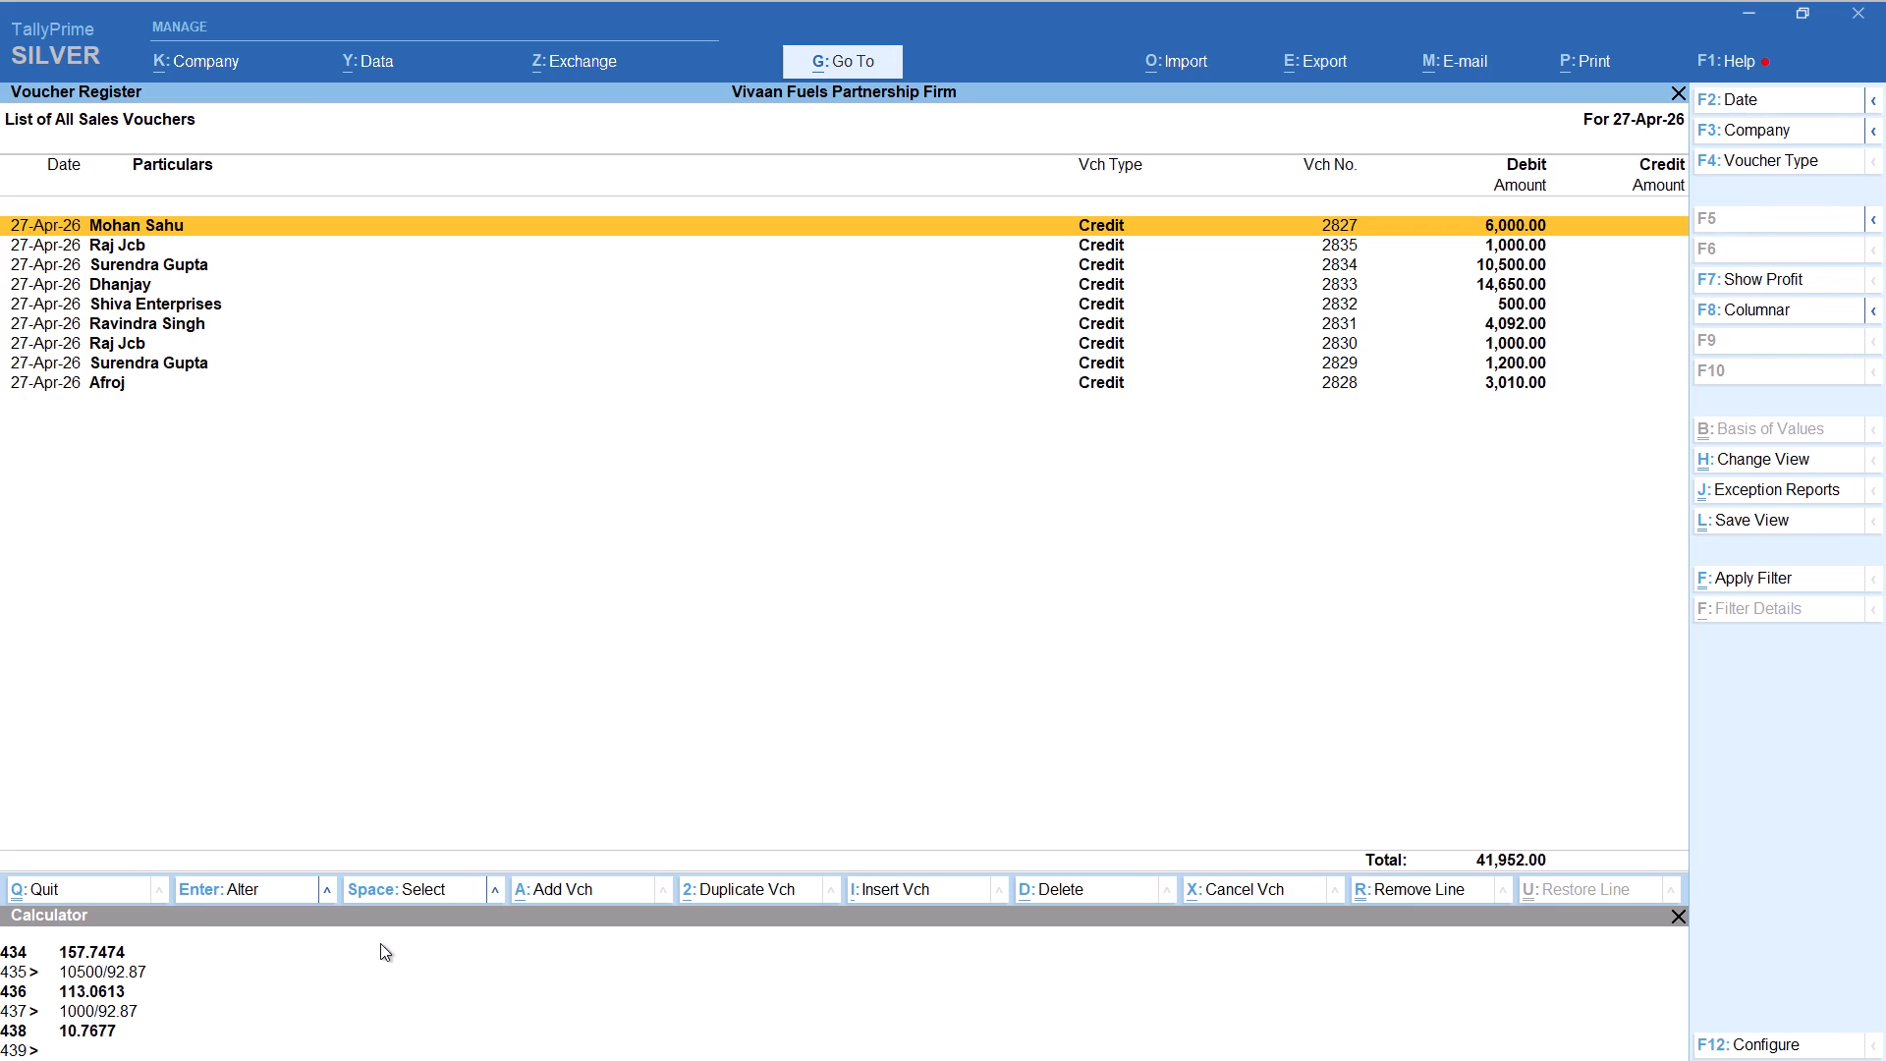
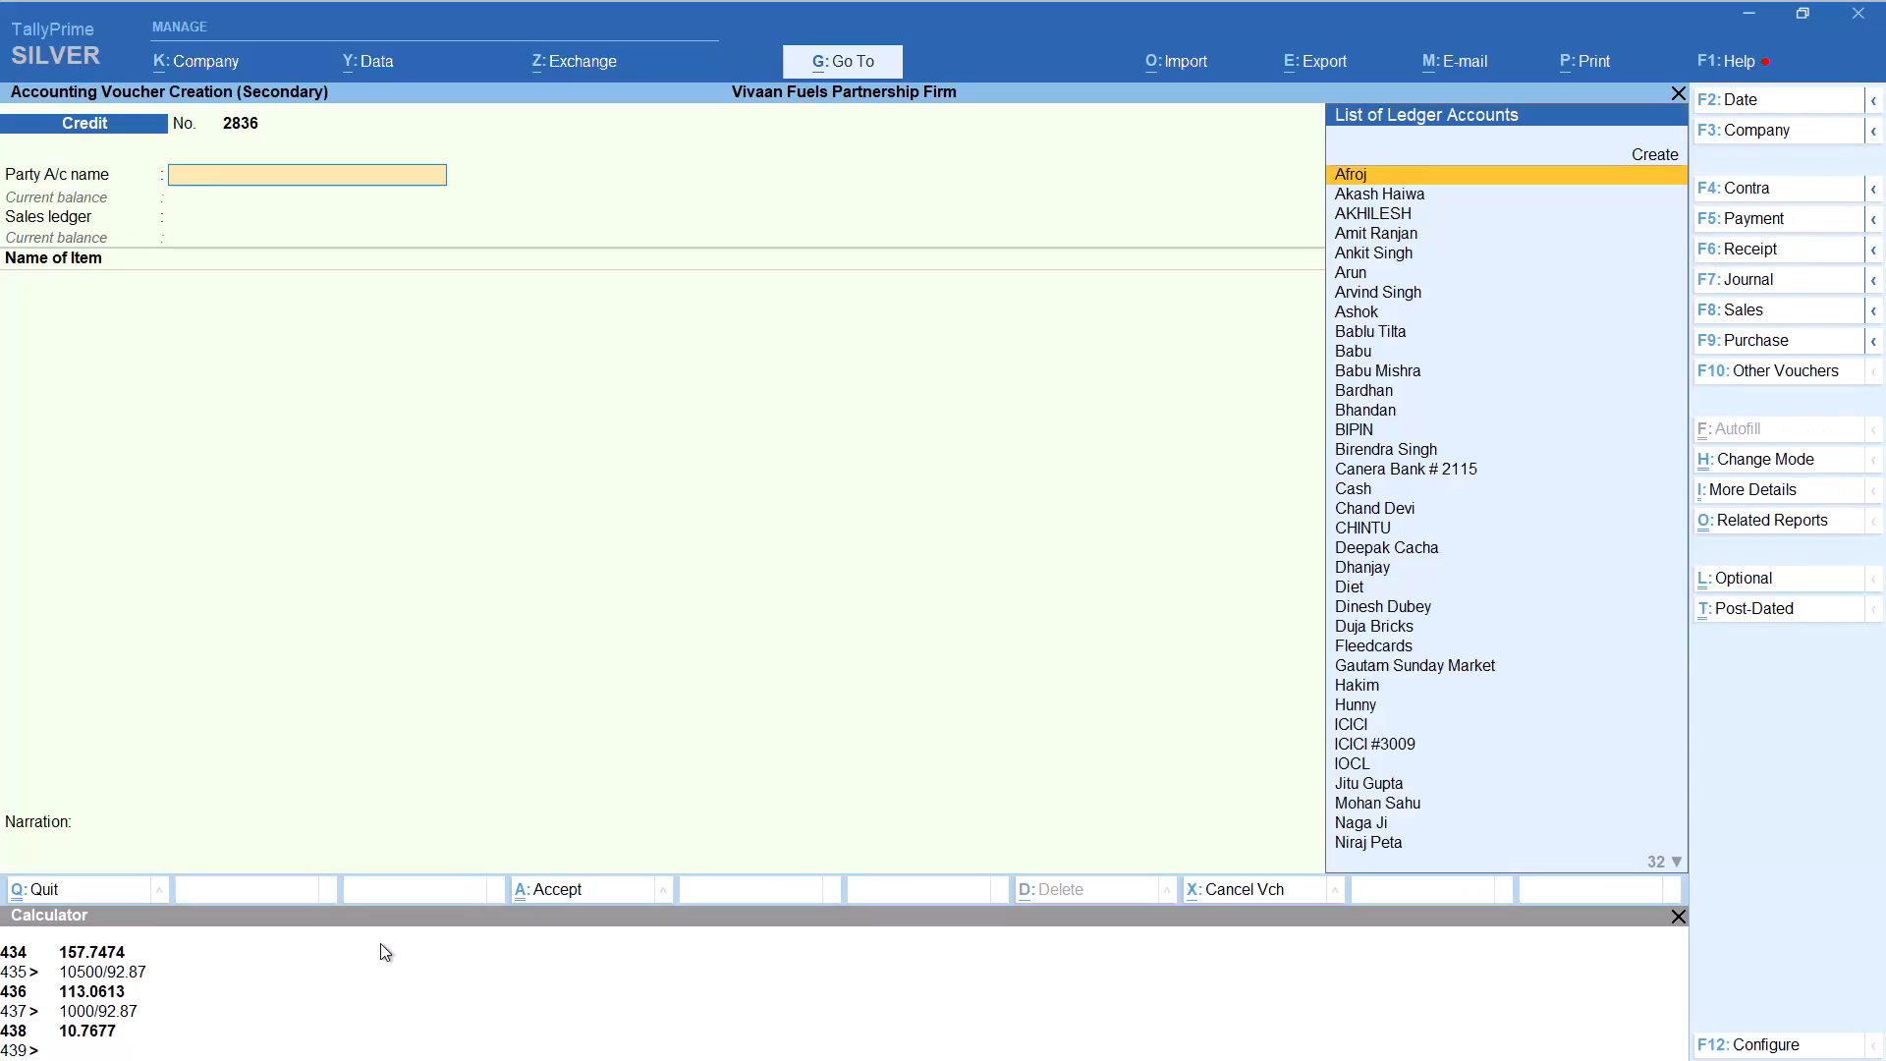
Choose the Mohan ledger as the new credit voucher's party, accepting the default party details and SALE ledger.
type("moh")
key("Return")
key("Return")
key("Return")
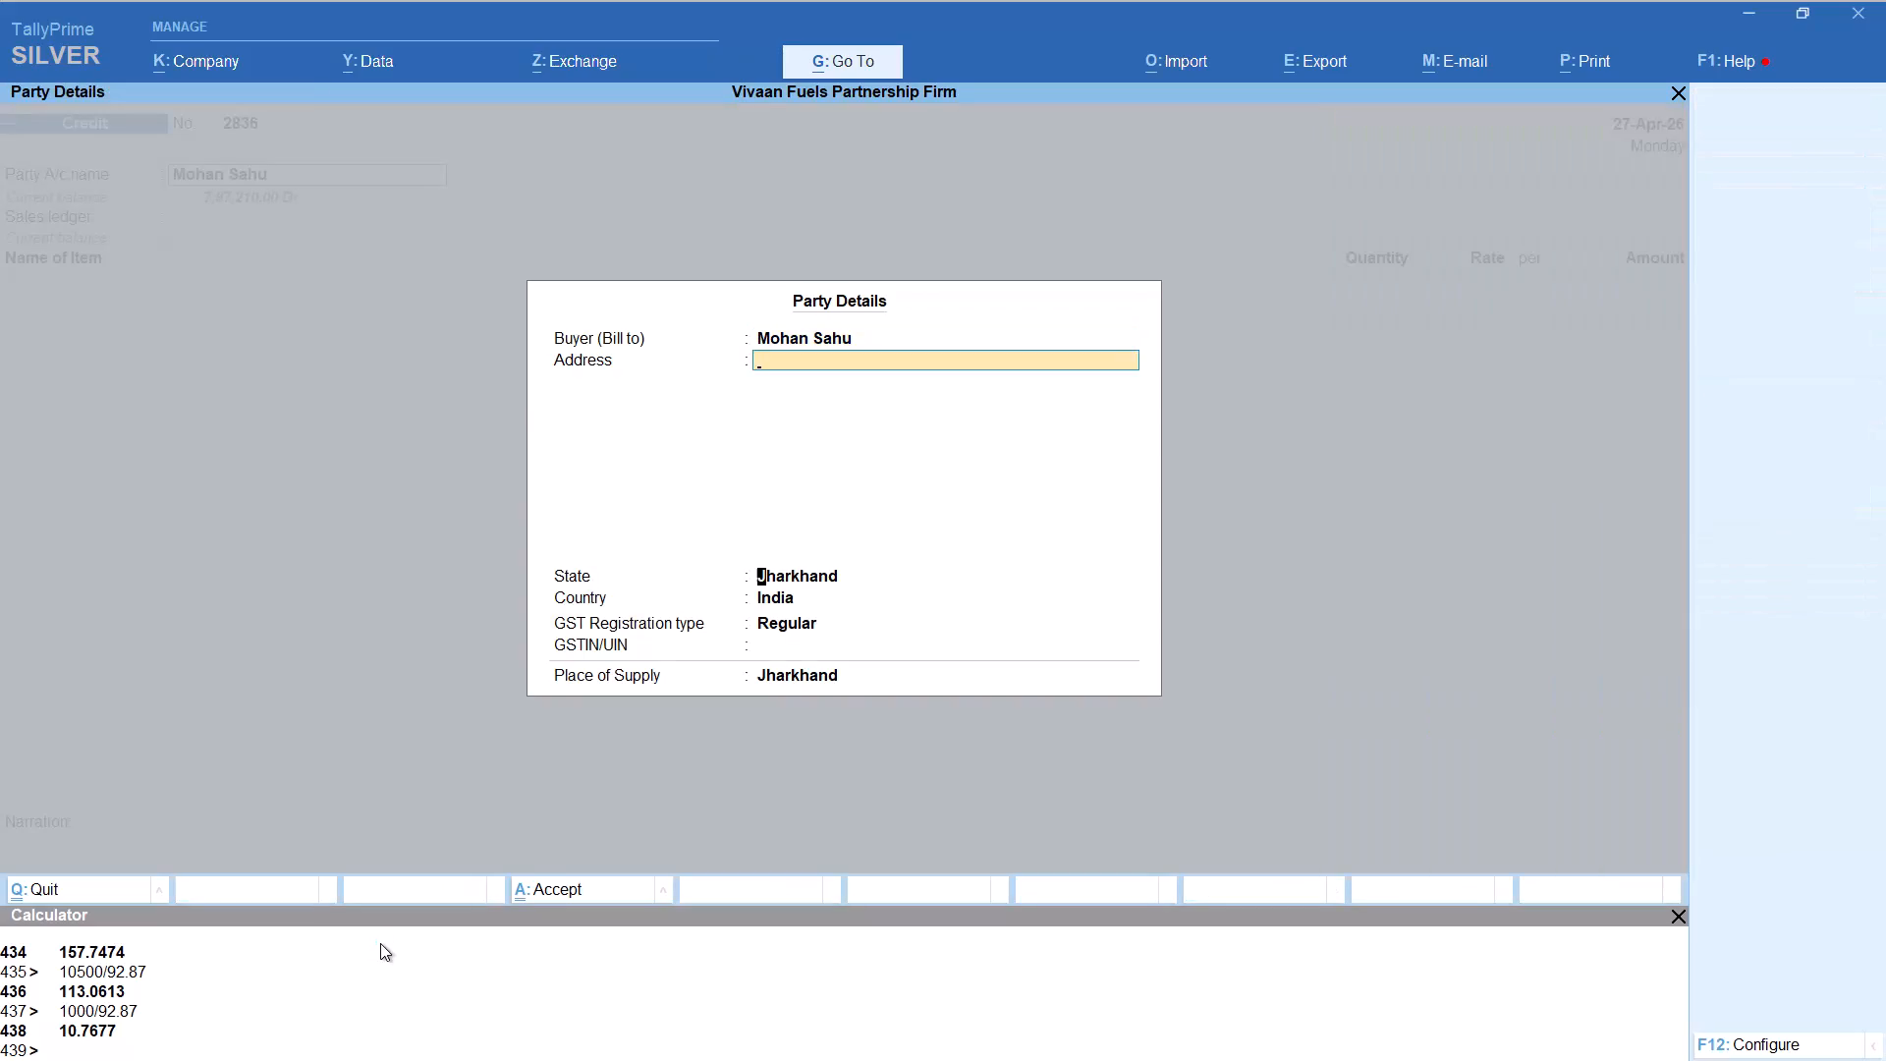
key("Return")
key("Return")
key("Return")
key("Return")
key("Return")
Add HSD with tracking Not Applicable, calculating the quantity as 5344/92.87 for 57.54 litres at 92.87, amount 5,343.74.
type("hs")
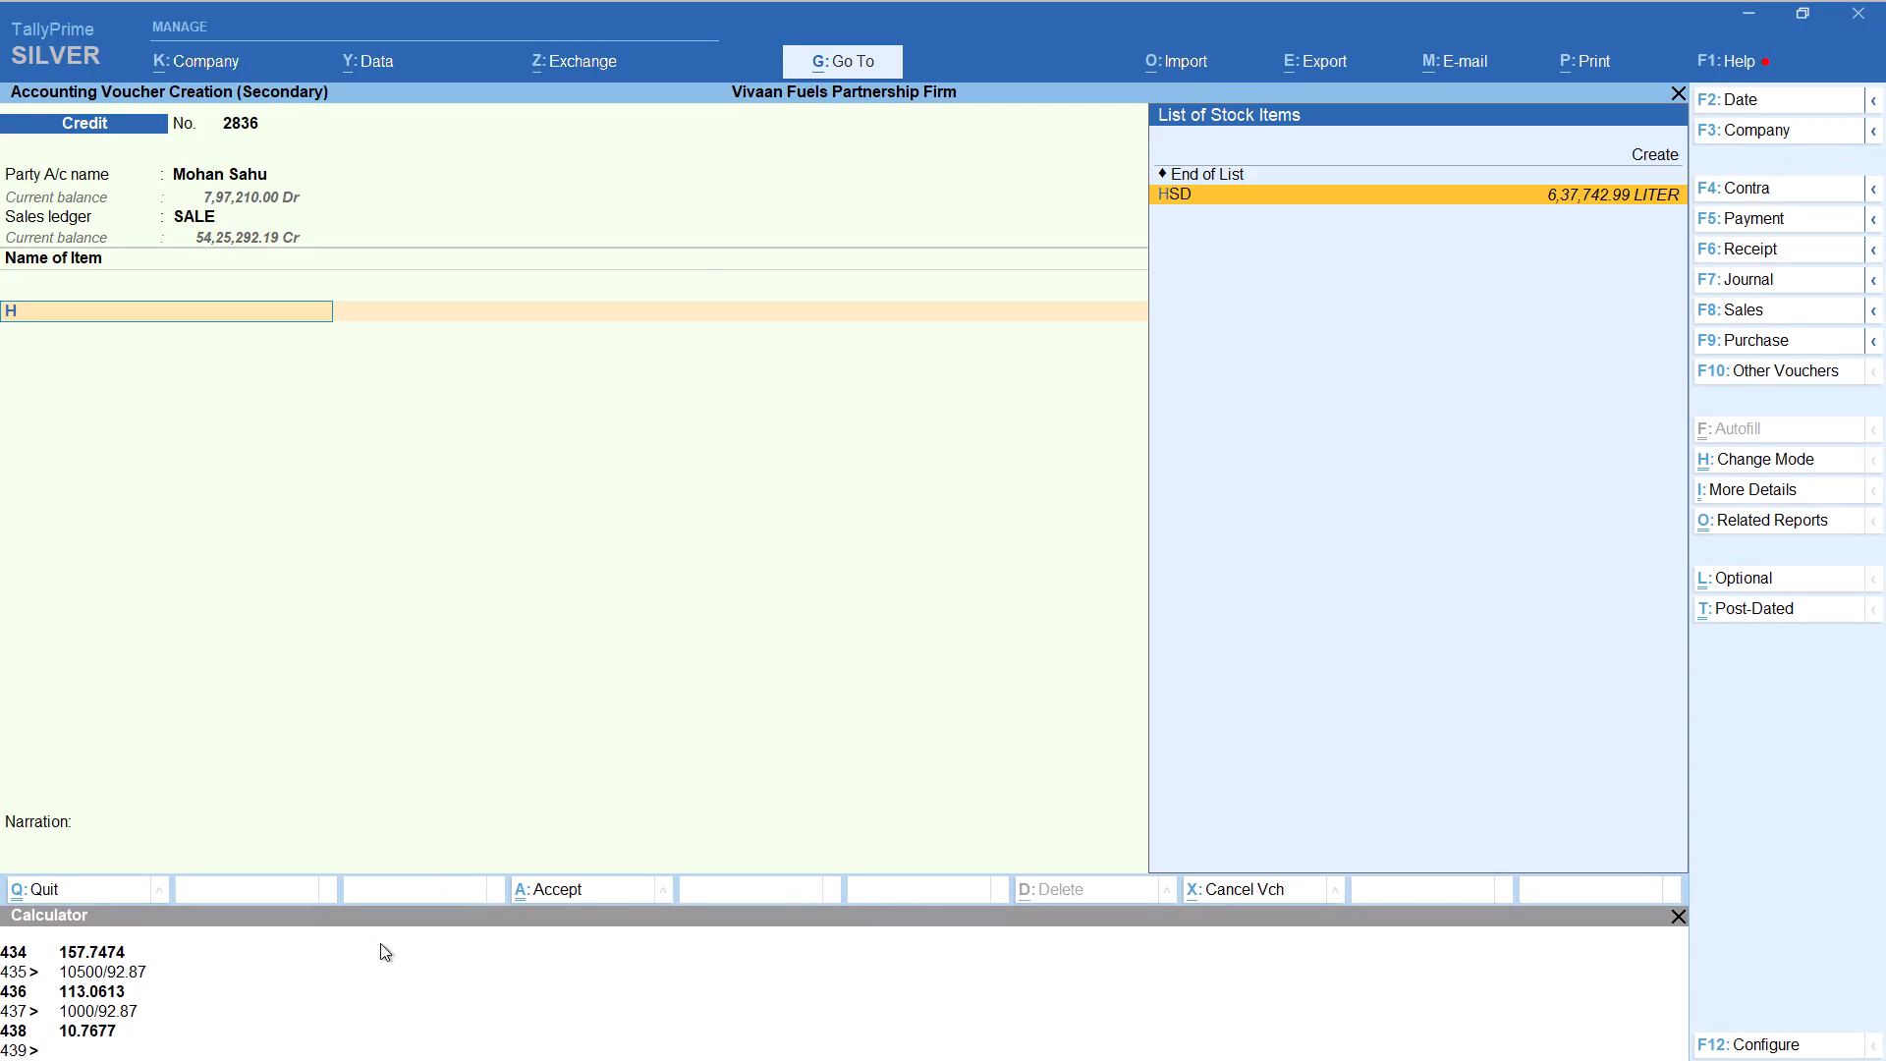
key("Return")
key("Up")
key("Return")
key("alt+c")
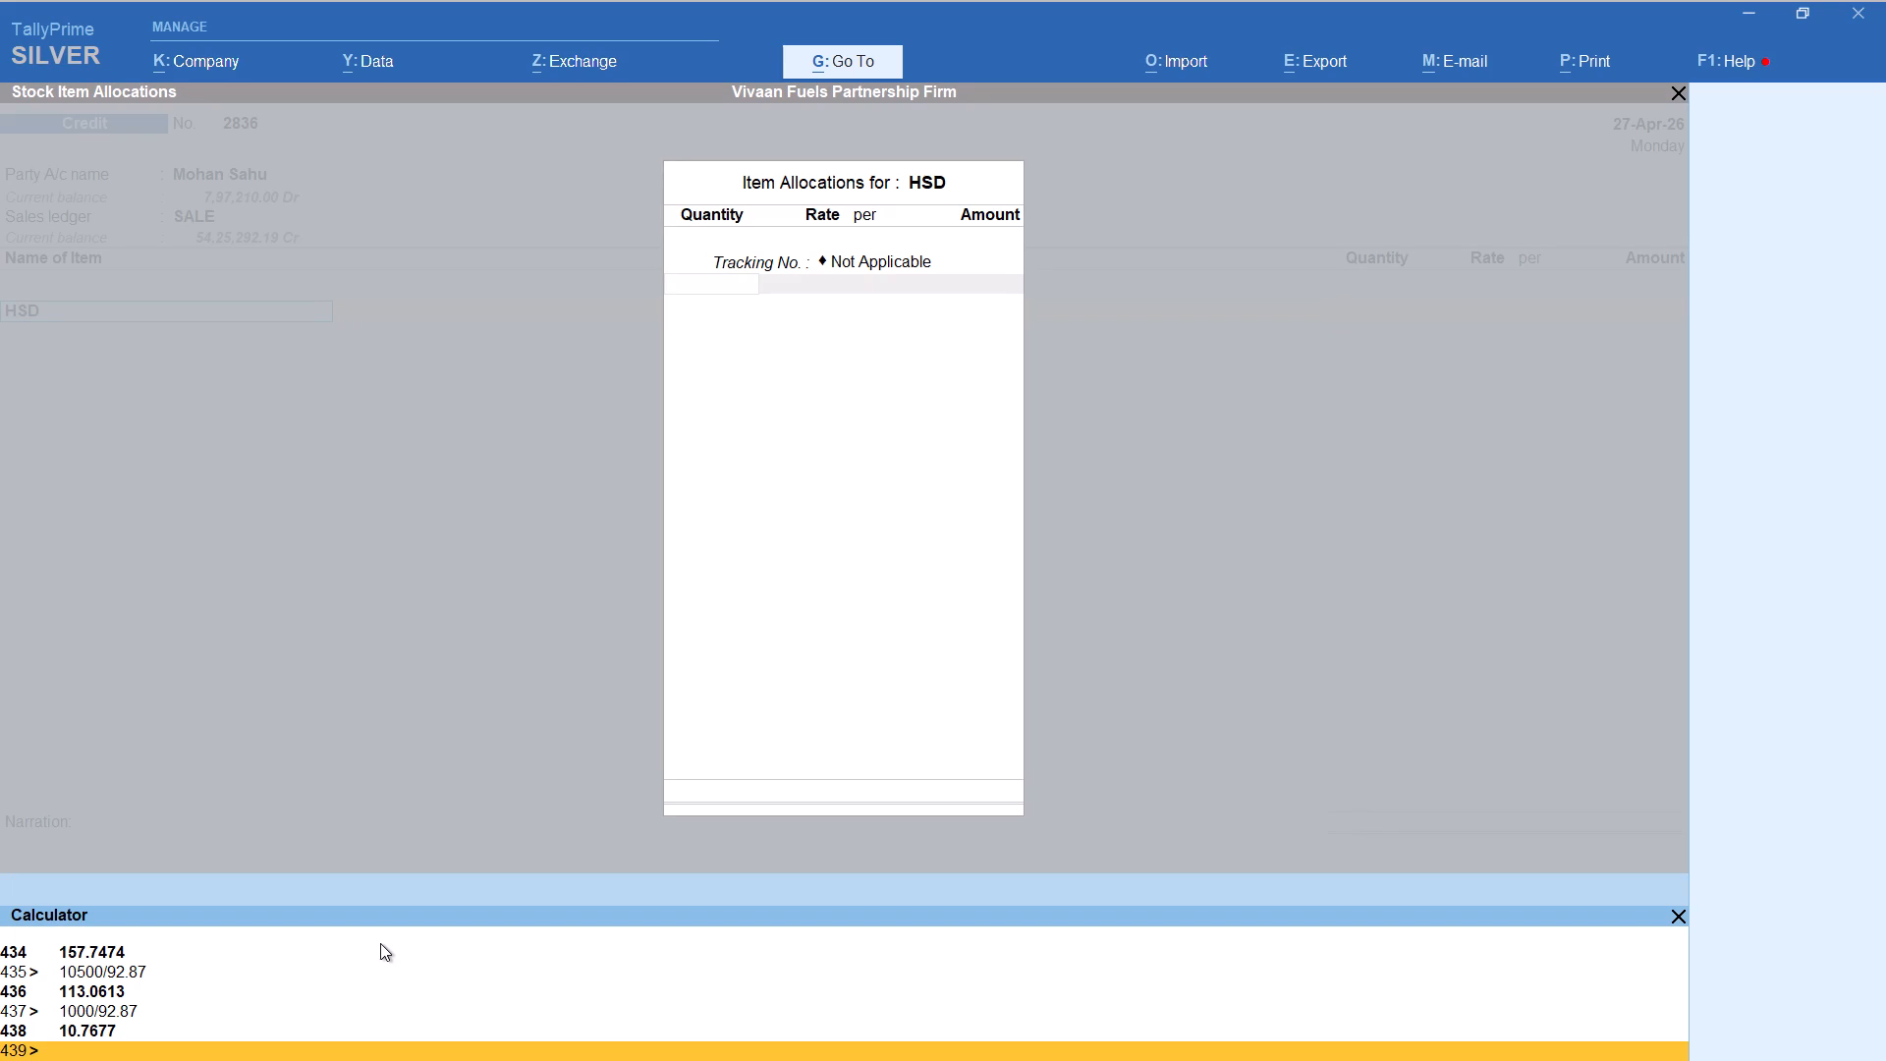
type("53")
type("44/92.87")
key("Return")
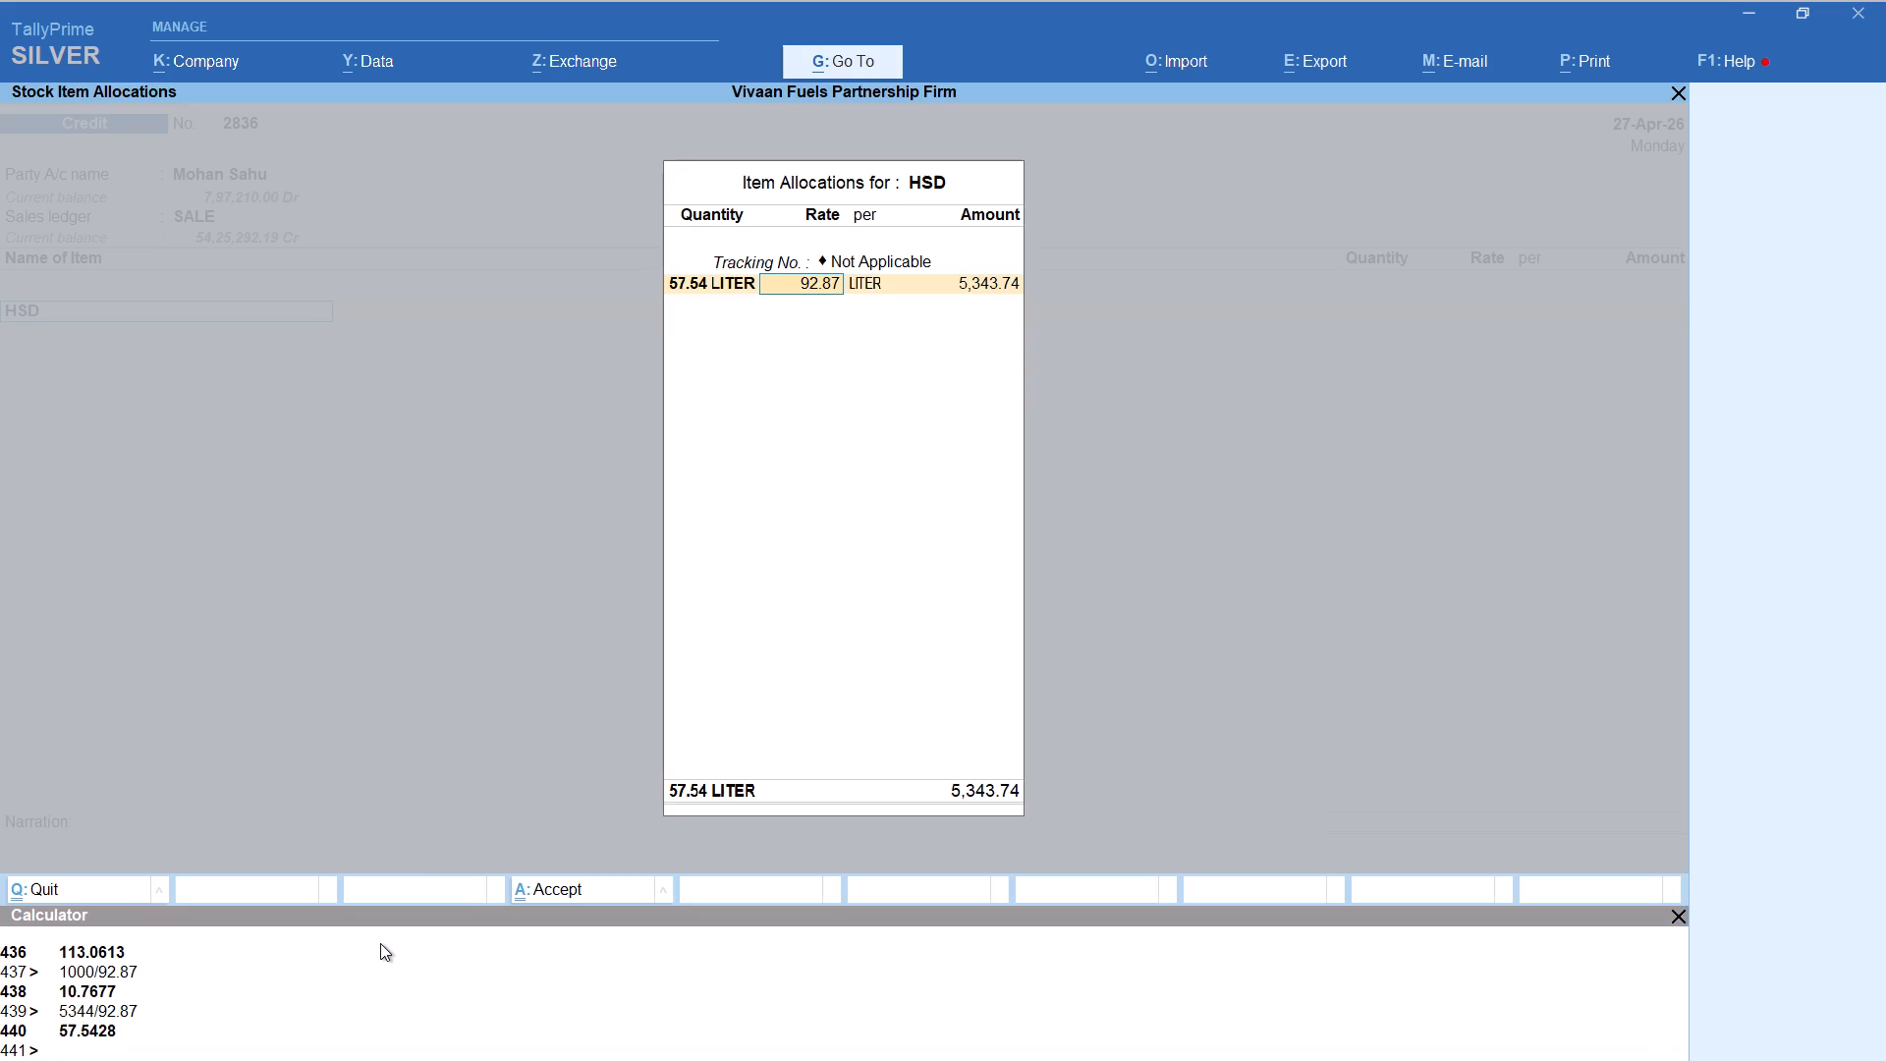
key("Return")
key("Return")
key("Return")
key("Return")
key("Return")
key("Return")
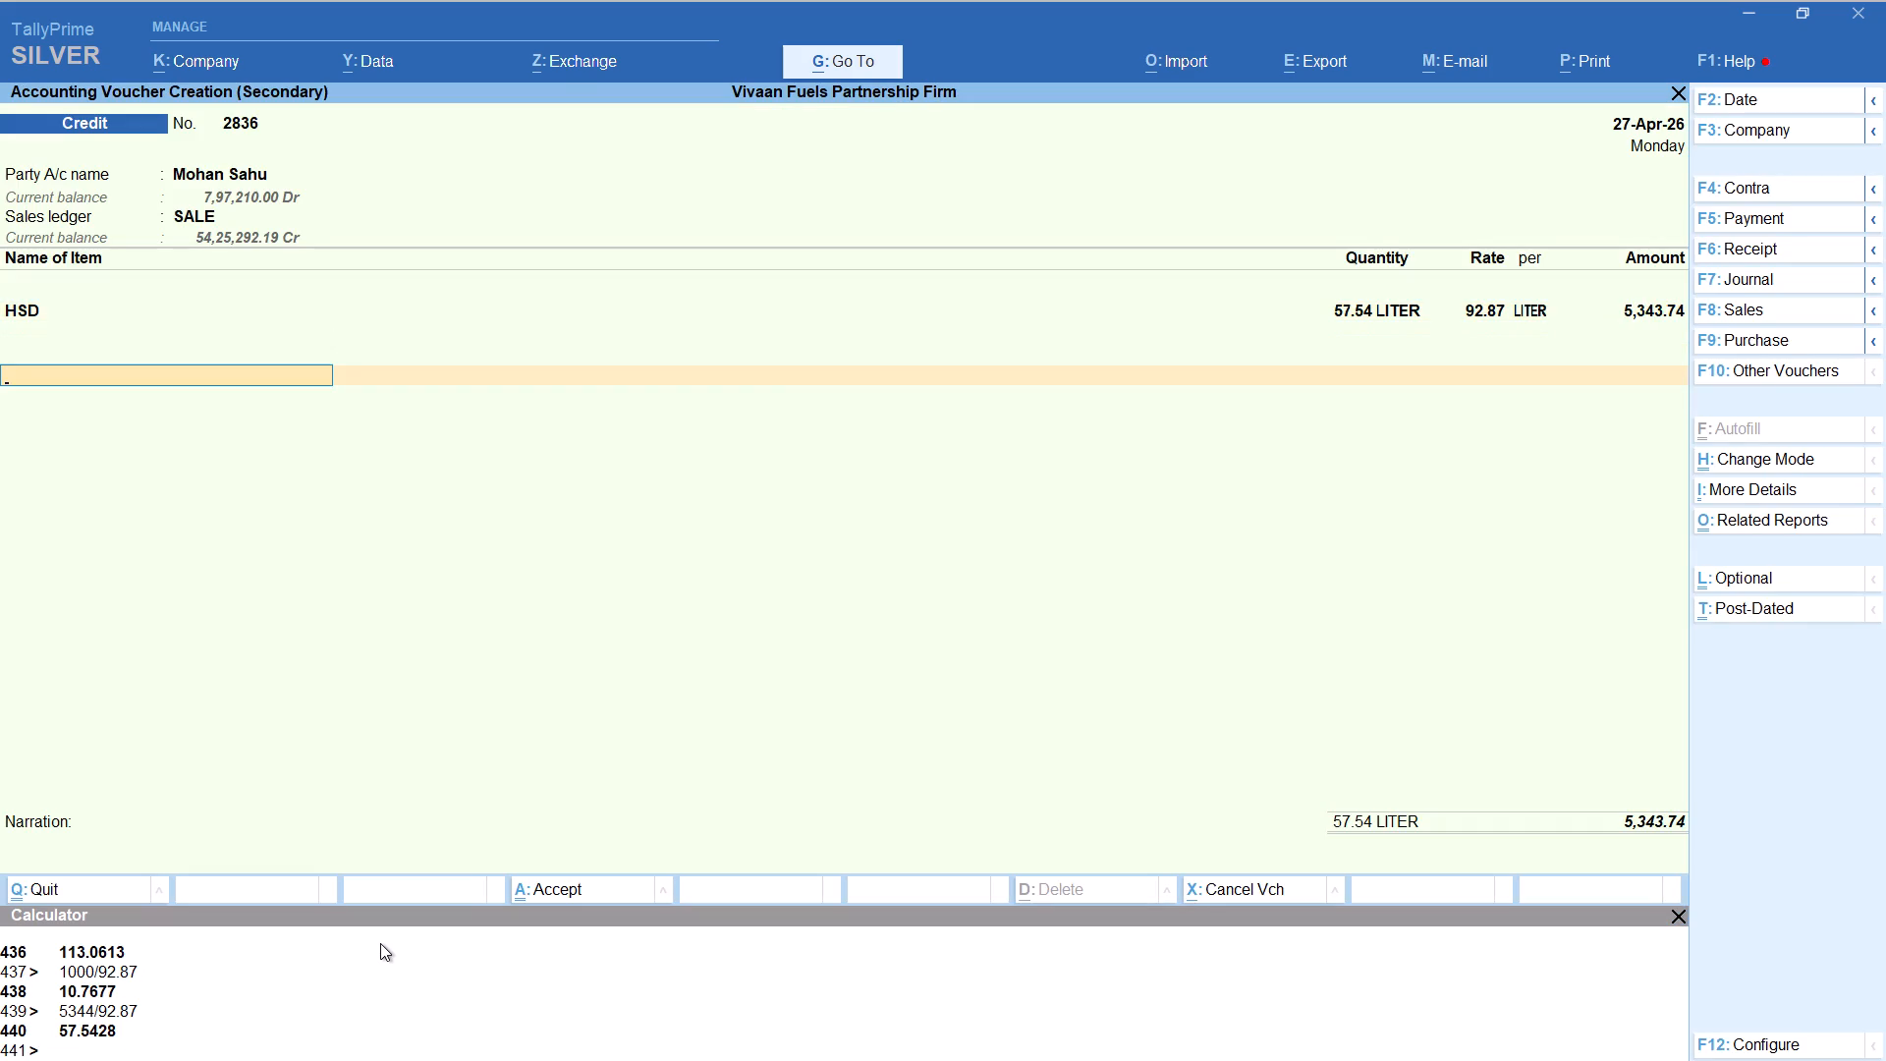
Add the Round Off ledger to bring the voucher to 5,344.00 and save it.
type("ro")
key("Return")
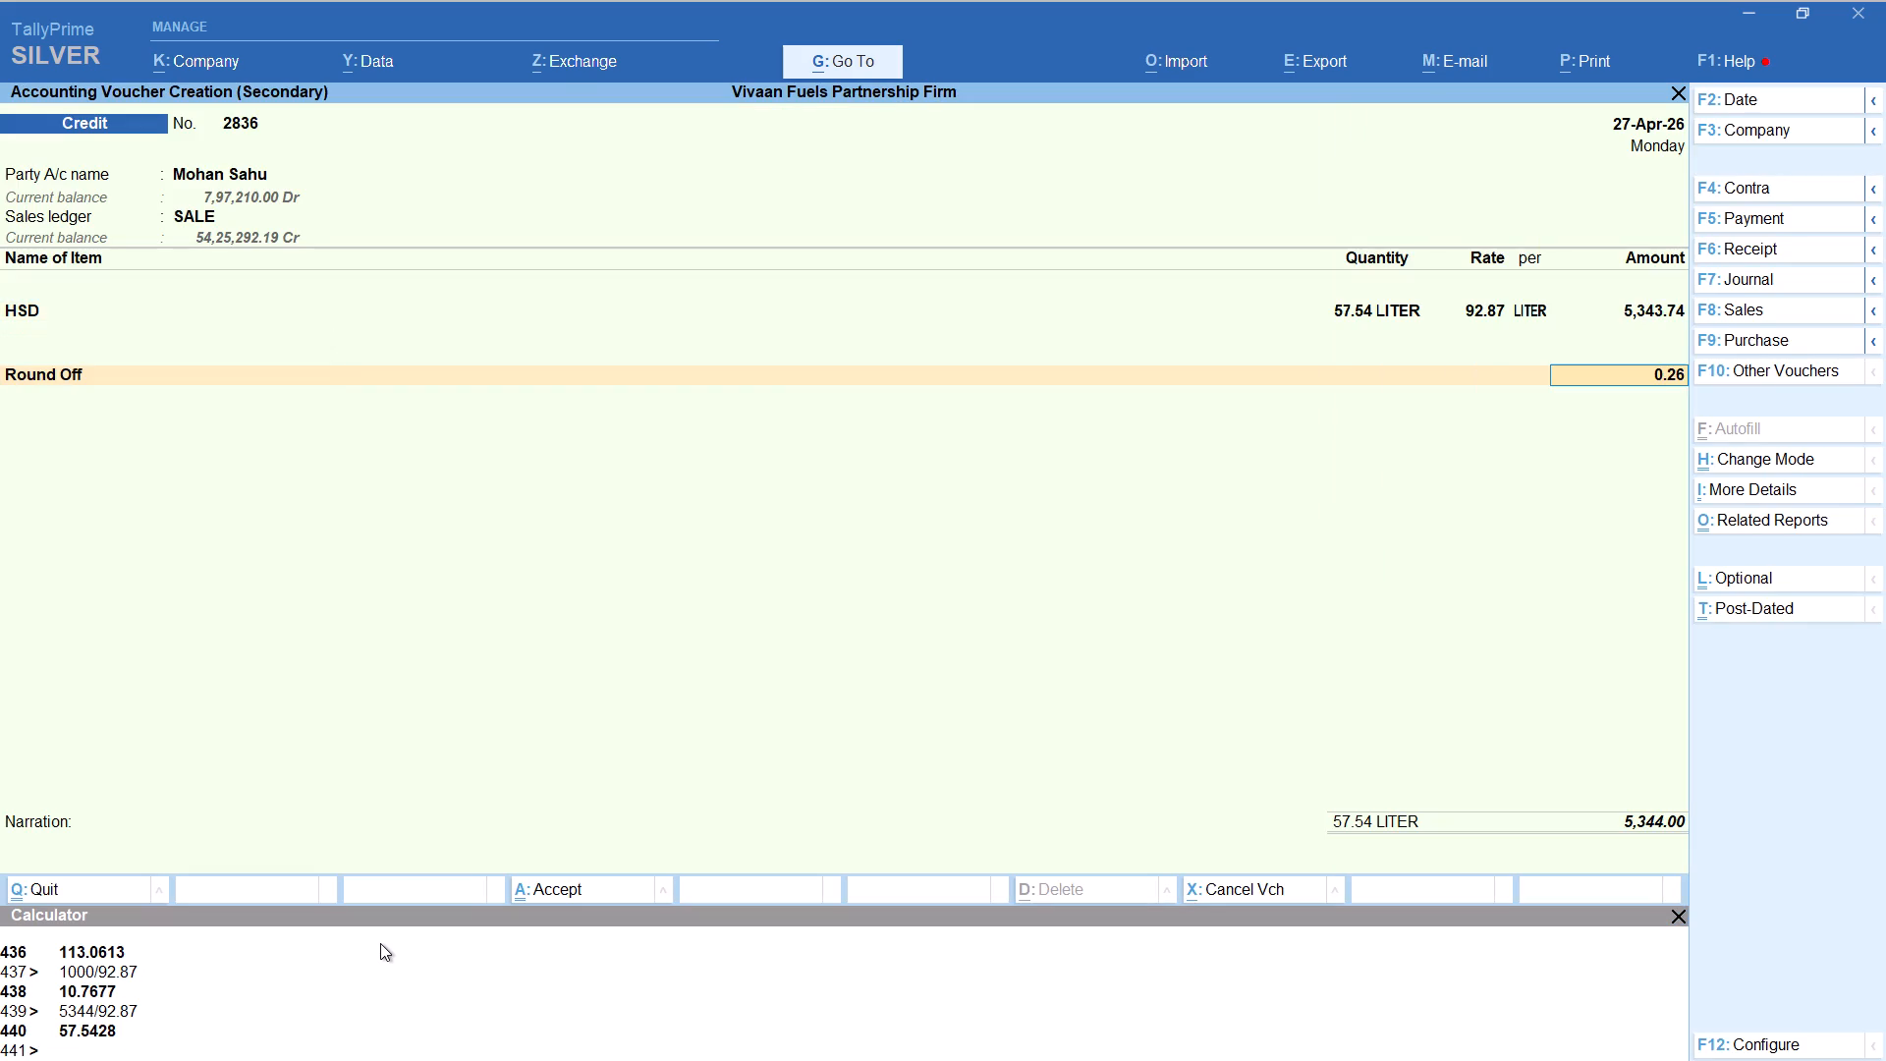
key("ctrl+a")
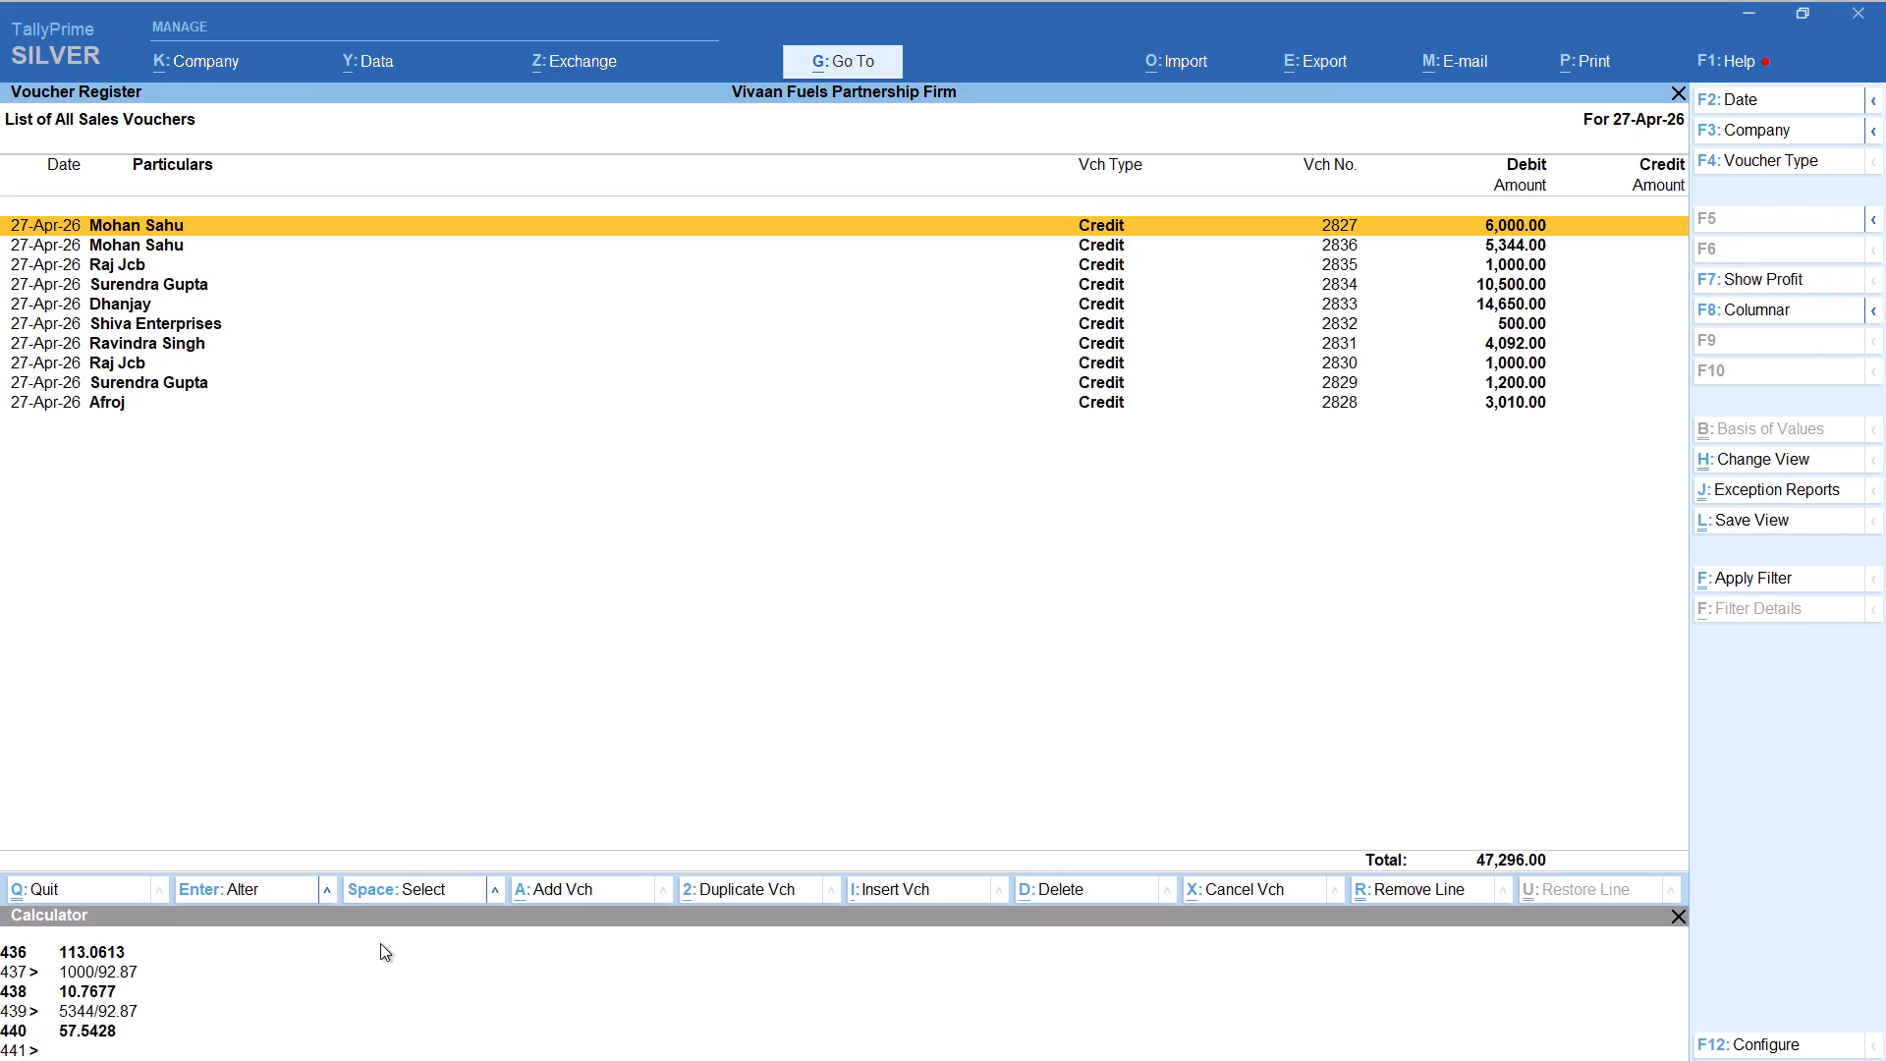
Start a new credit voucher for the Pary Bricks ledger, accepting the default party details and SALE ledger.
key("alt+a")
type("pat")
key("Down")
key("Down")
key("Down")
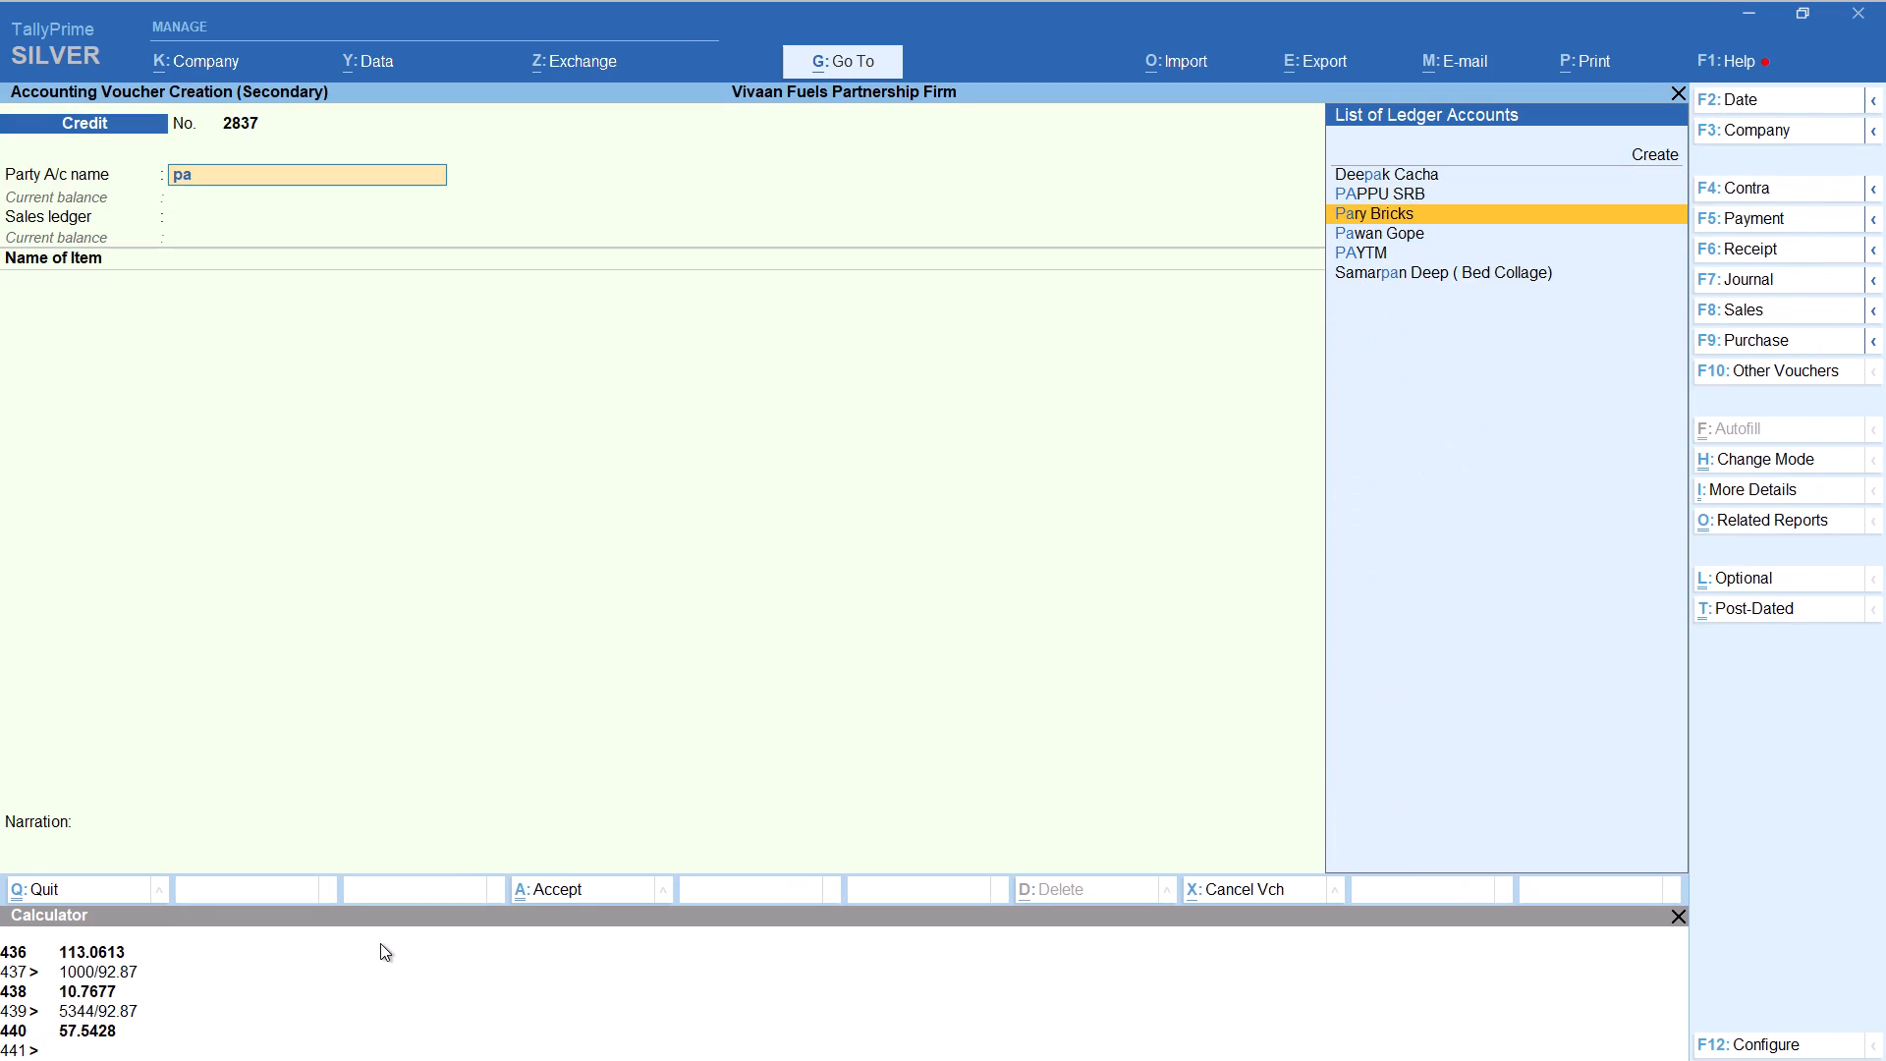
key("Up")
key("Return")
key("Return")
key("Return")
key("Return")
key("Return")
key("Return")
key("Return")
key("Return")
key("Return")
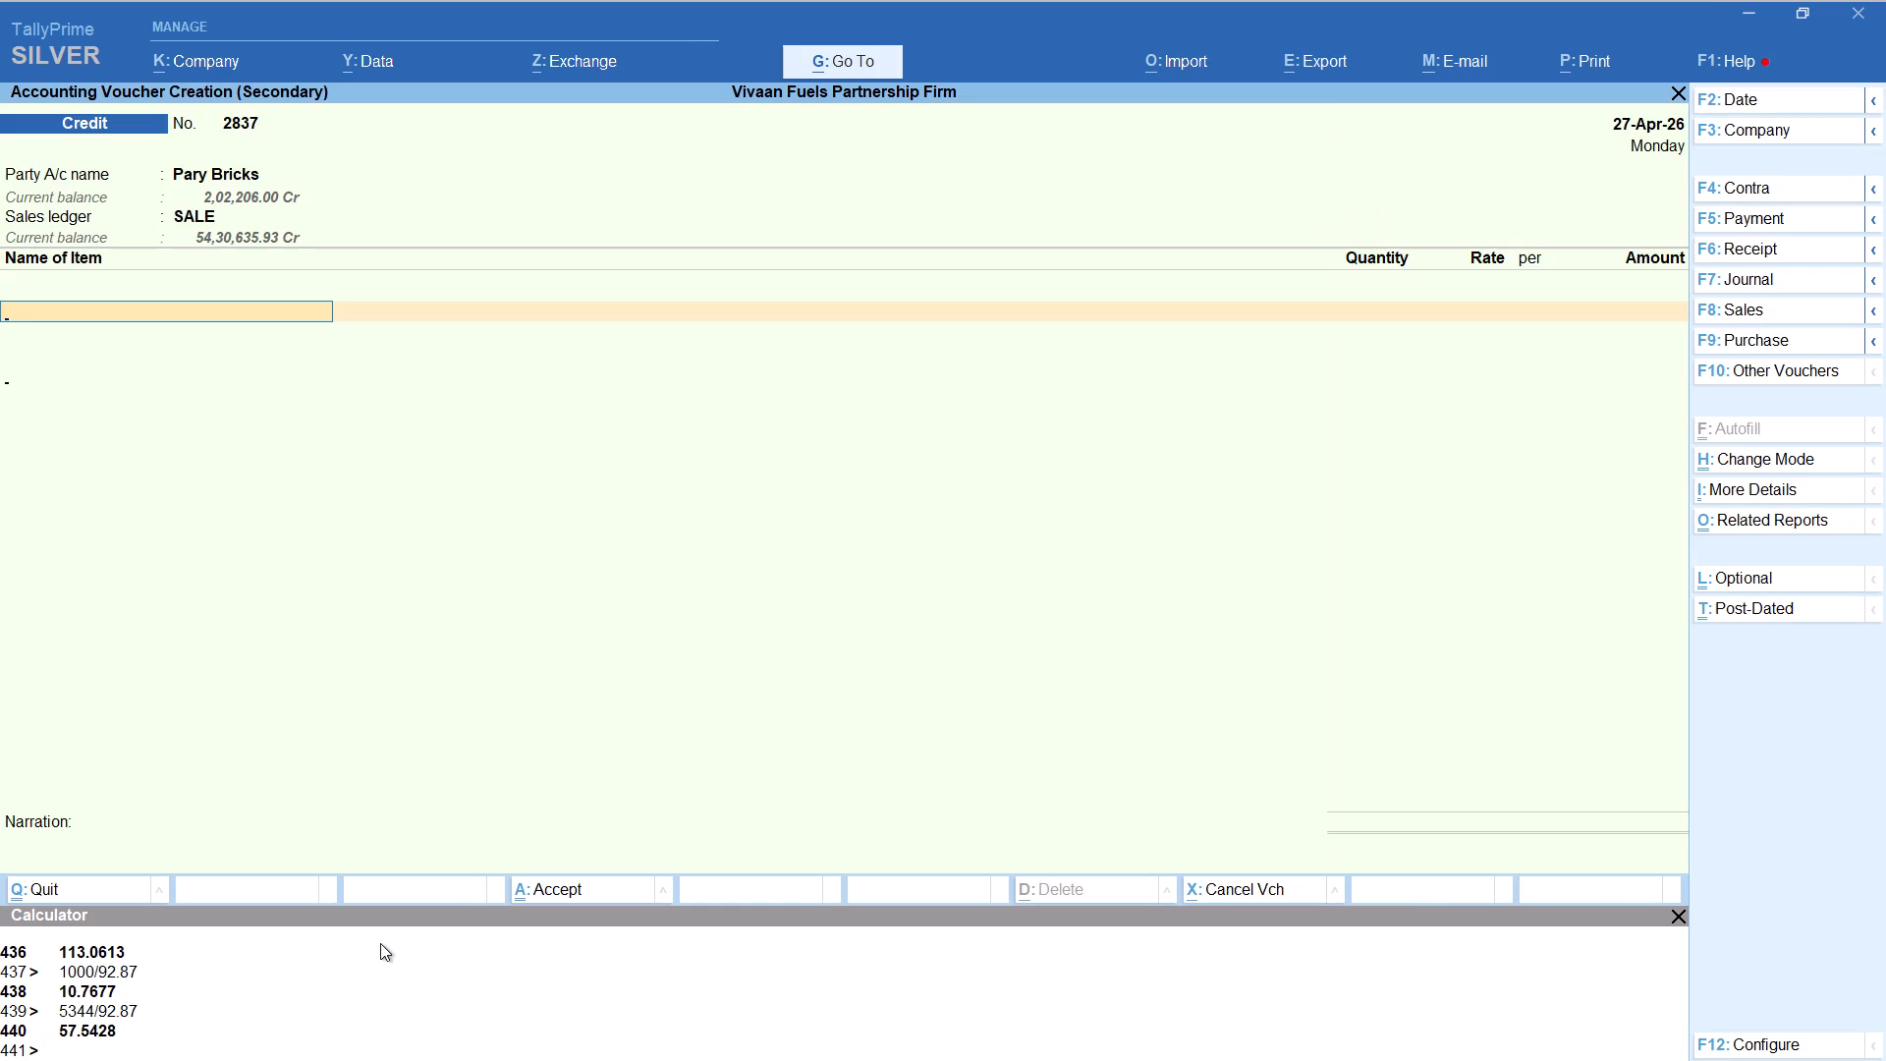
key("BackSpace")
Add HSD with tracking Not Applicable, calculating the quantity as 4010/92.87 for 43.18 litres at 92.87, amount 4,010.13.
type("hs")
key("Return")
key("Up")
key("Return")
key("alt+c")
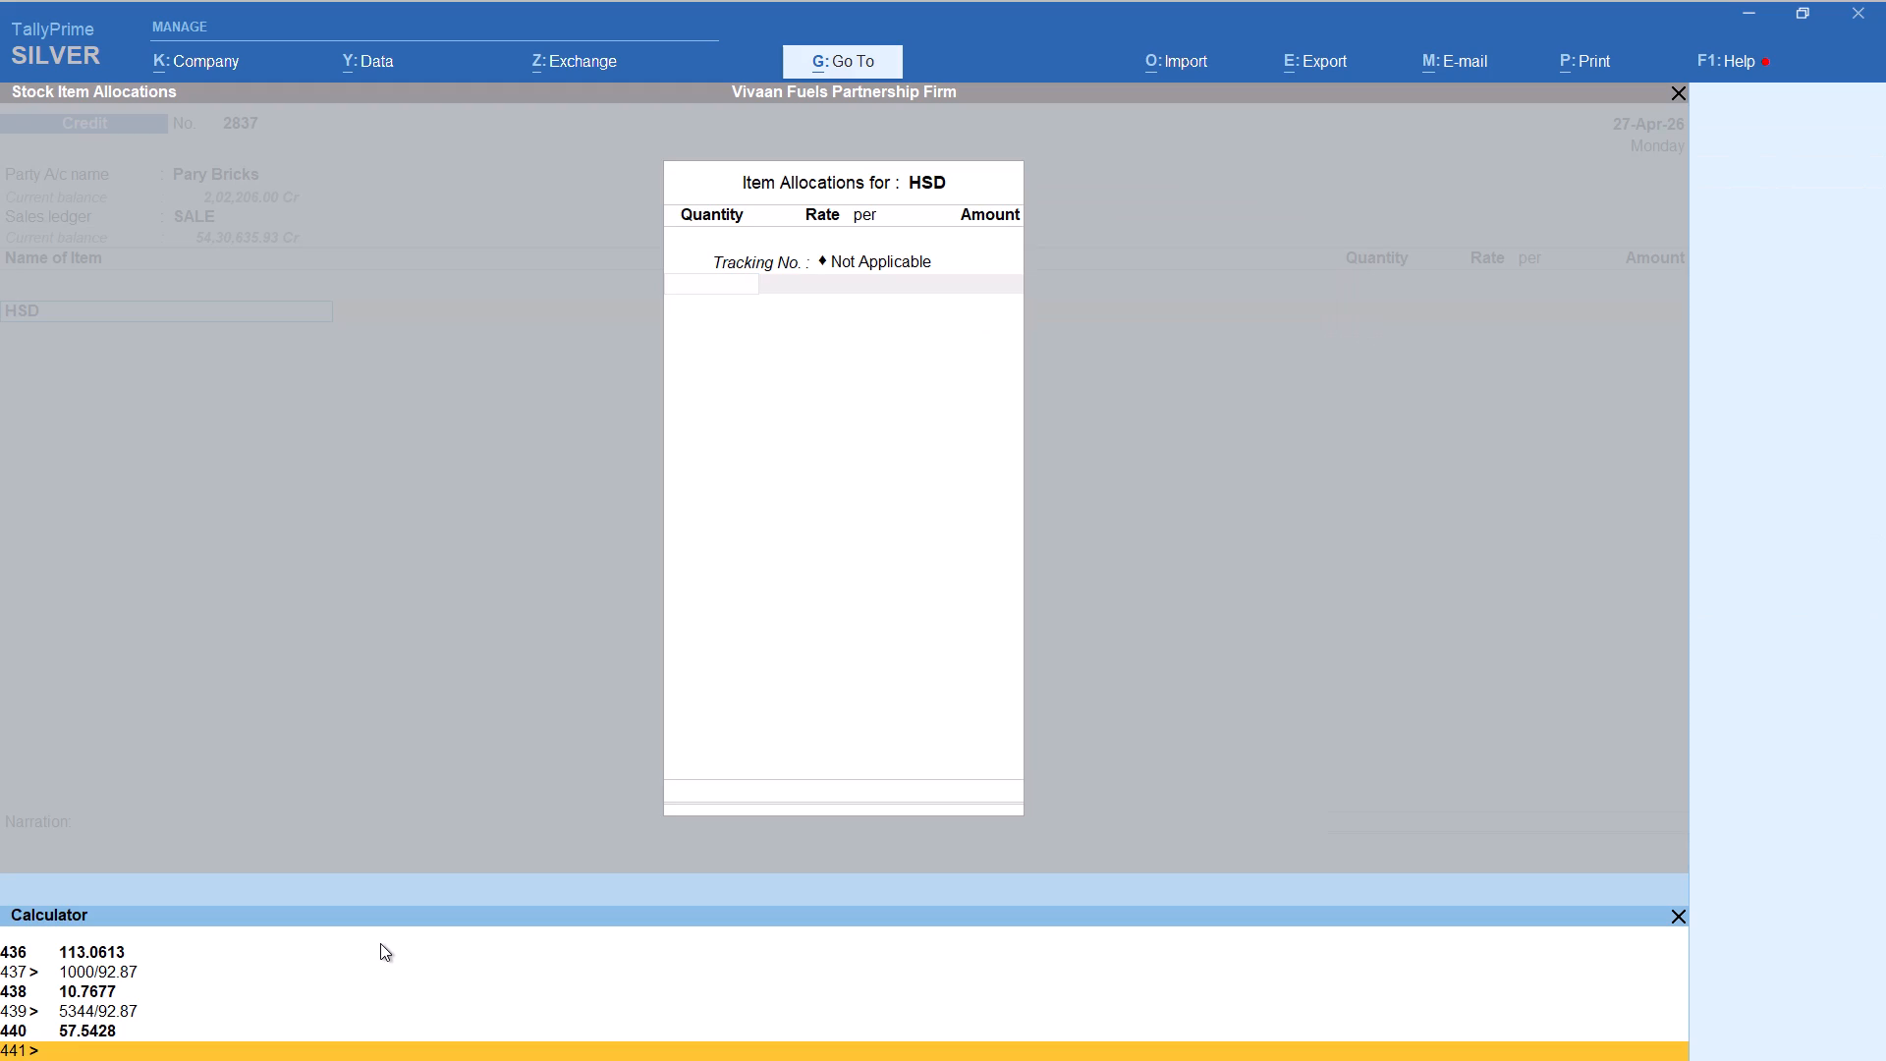
type("4010/92.87")
key("Return")
key("Return")
key("Return")
key("Return")
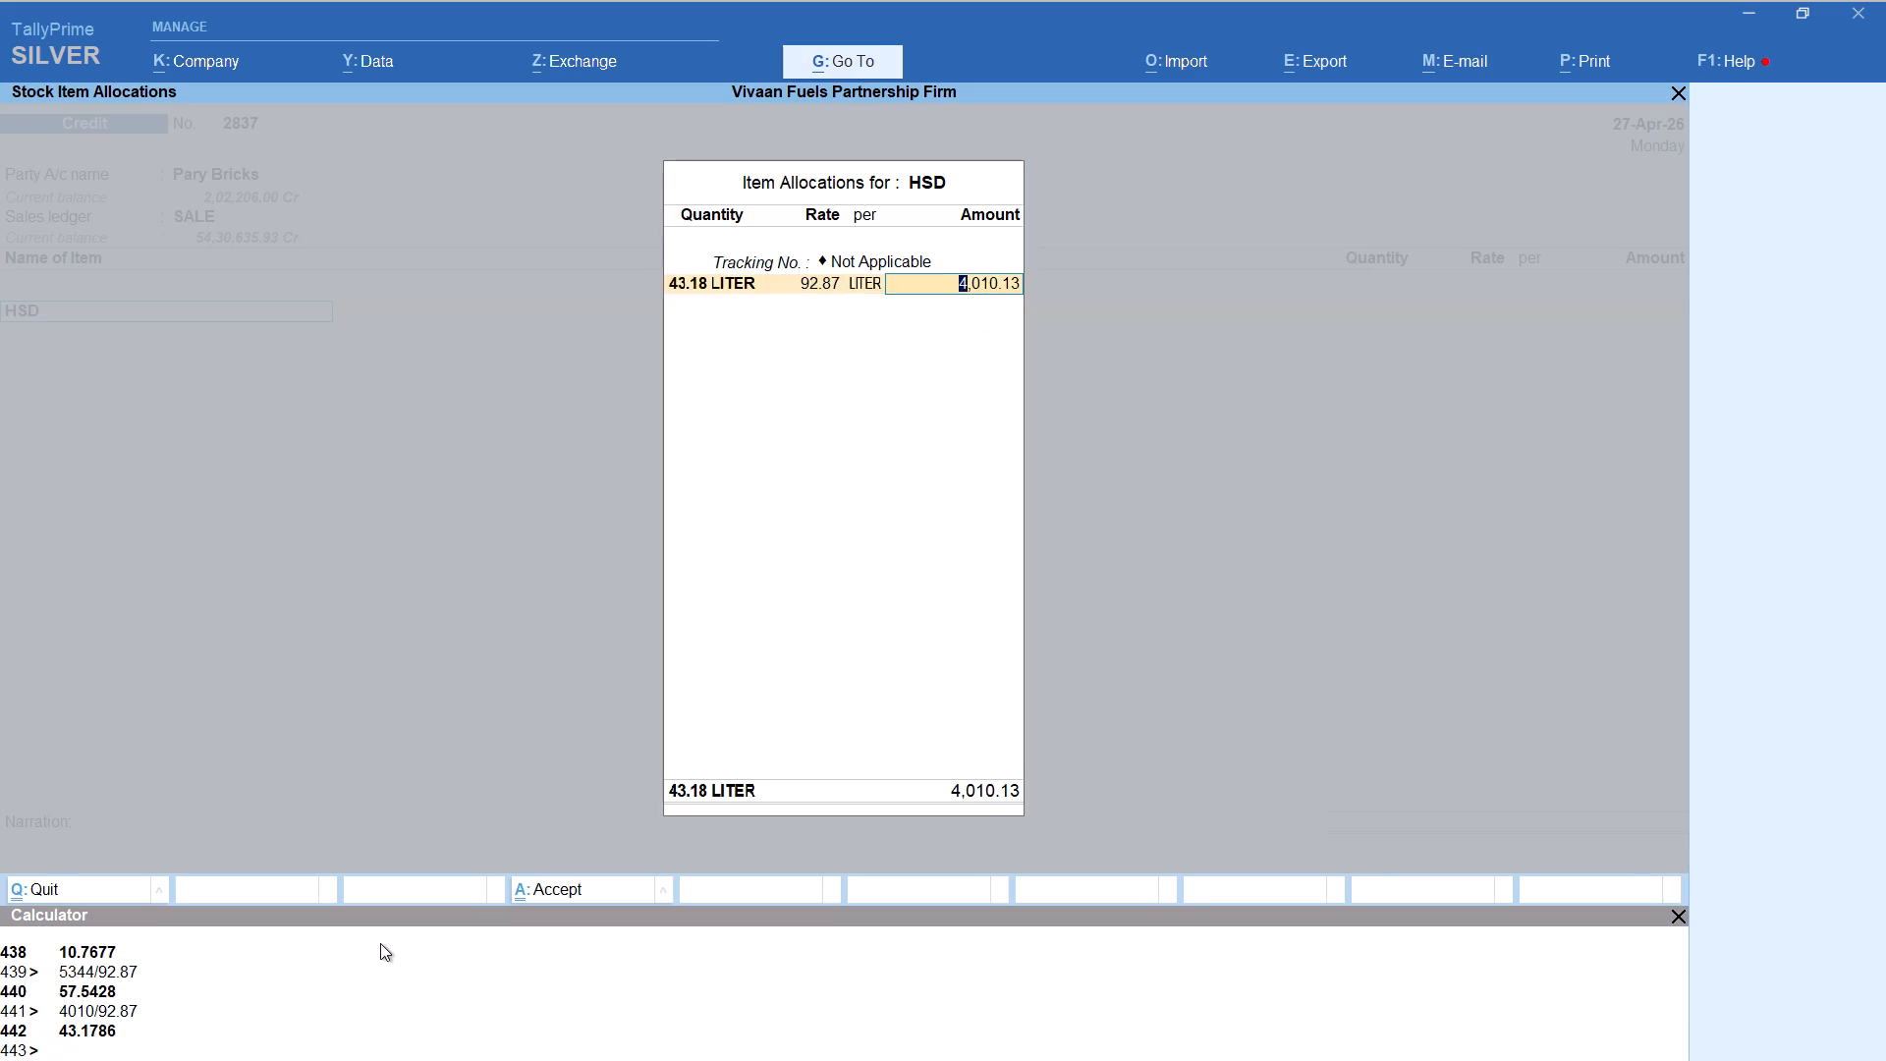
key("Return")
key("Return")
key("Return")
Add the Round Off ledger to bring the voucher to 4,010.00 and save it.
key("r")
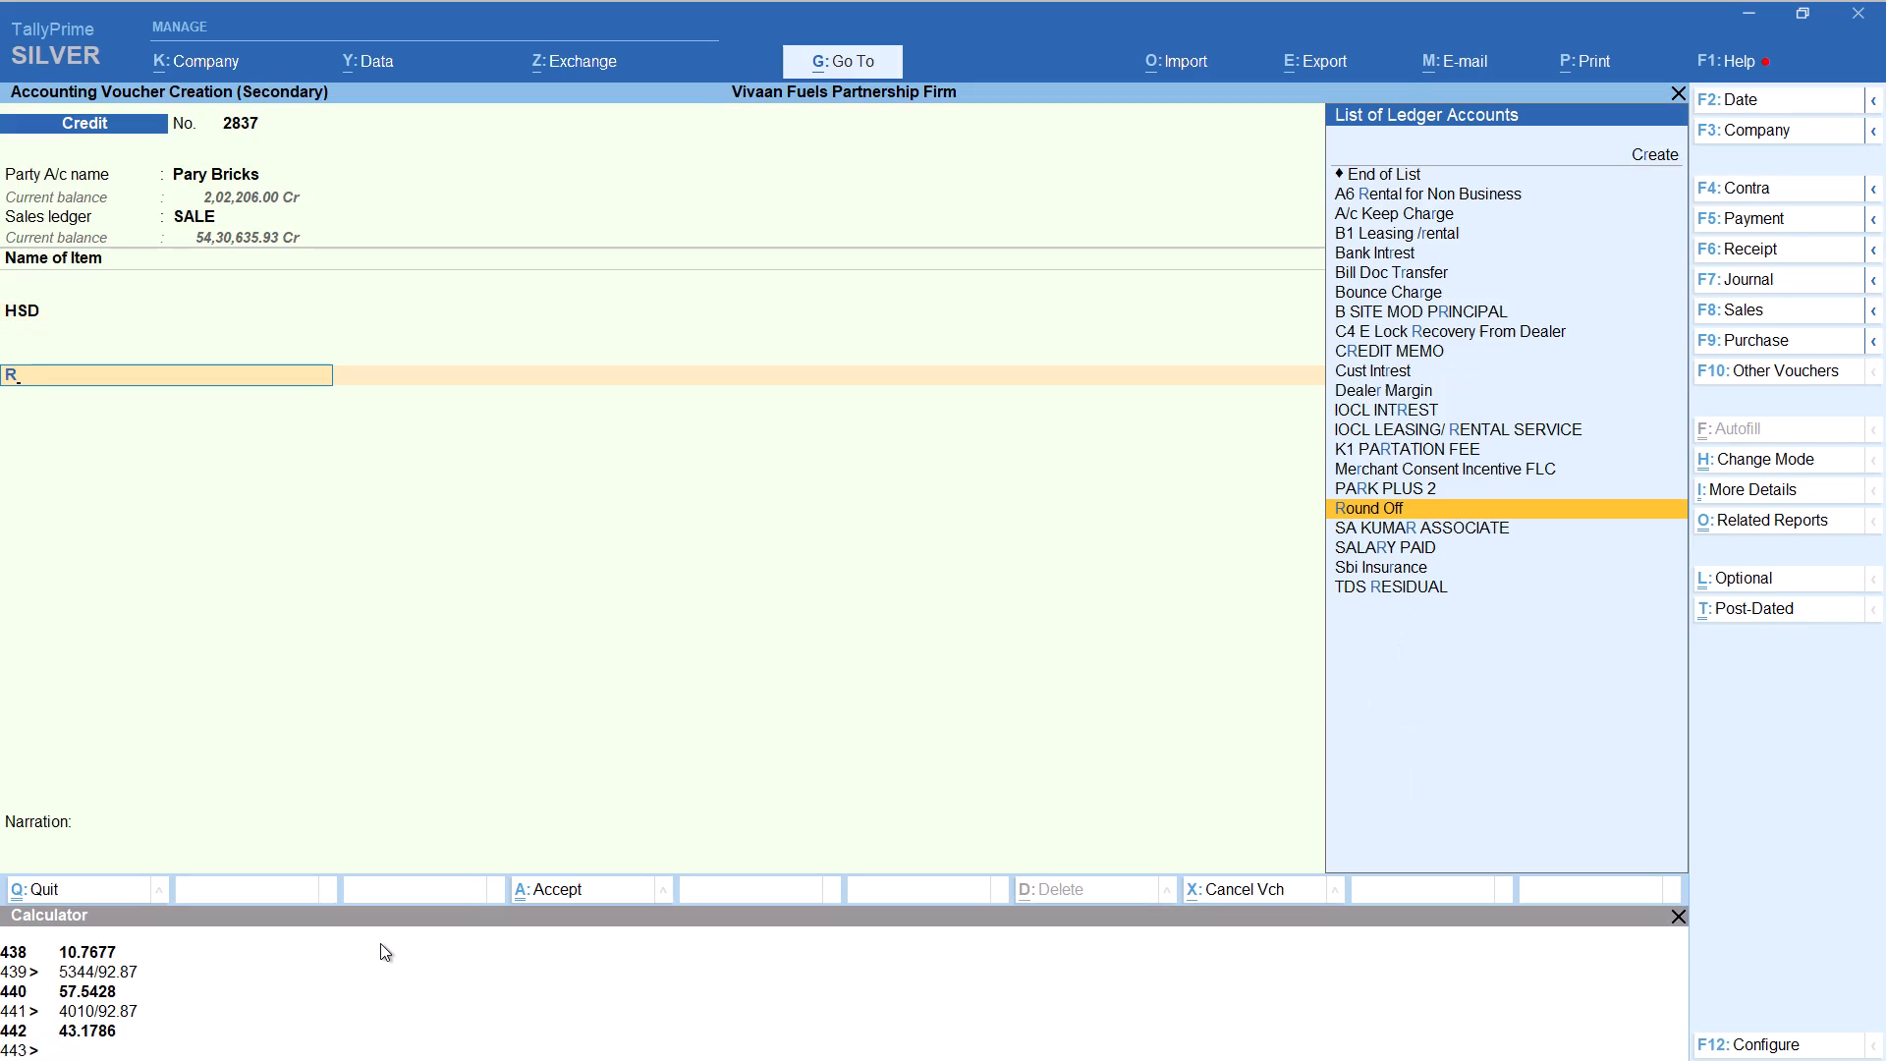
type("ou")
key("Return")
key("ctrl+a")
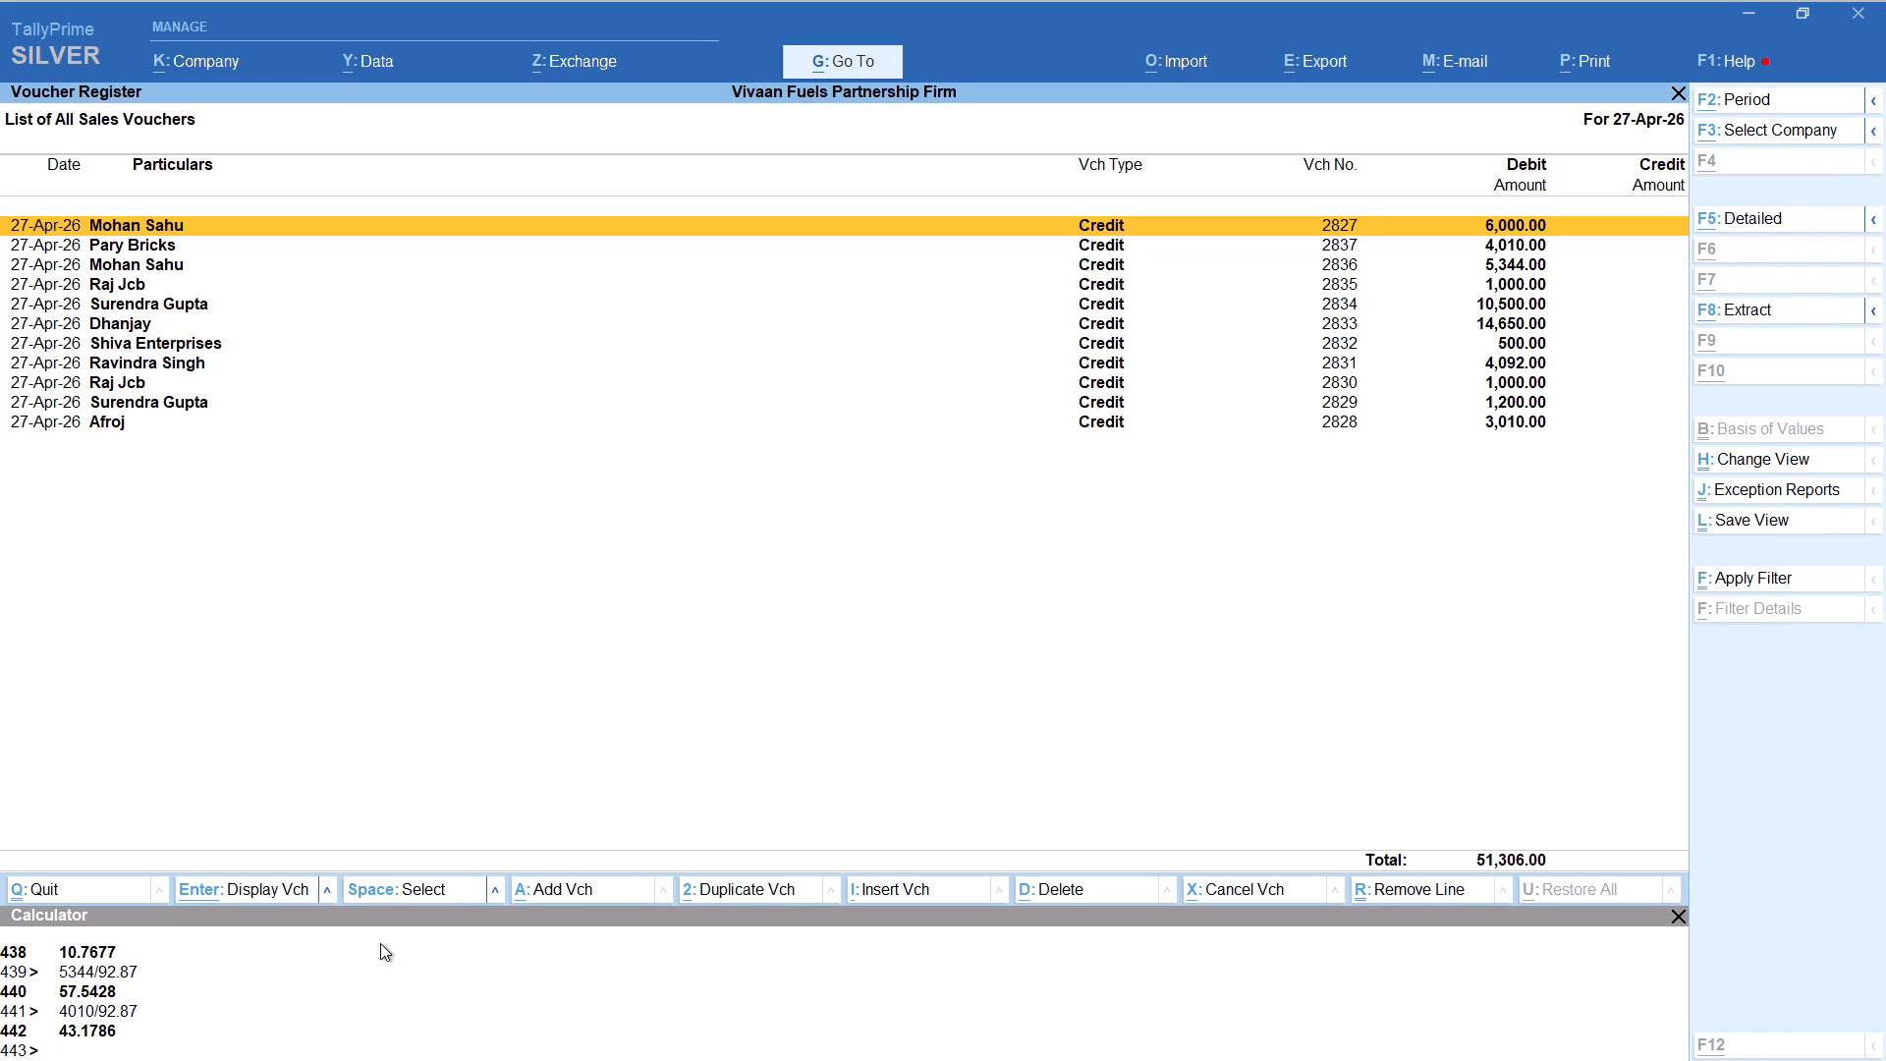
Start a new credit voucher for the Ravindra ledger, accepting the default party details and SALE ledger.
key("alt+a")
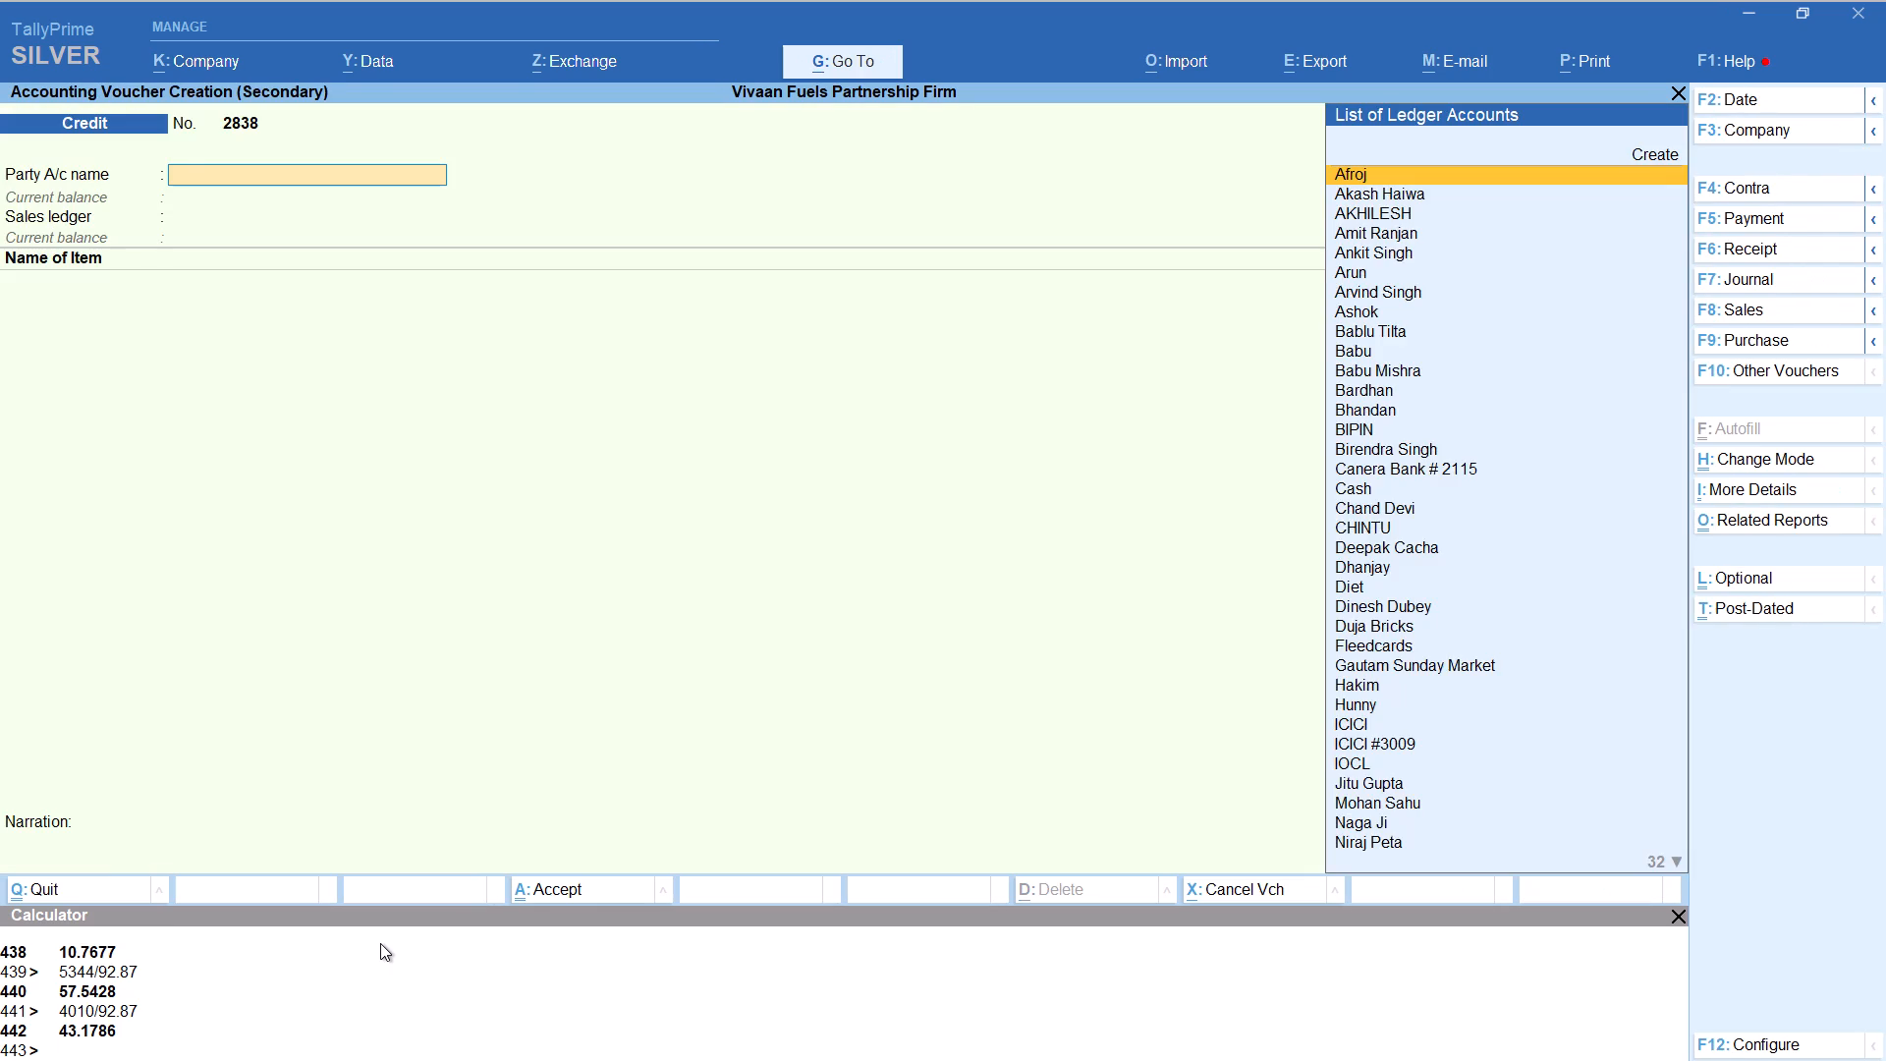
type("ravindra")
key("Down")
key("Down")
key("Return")
key("Return")
key("Return")
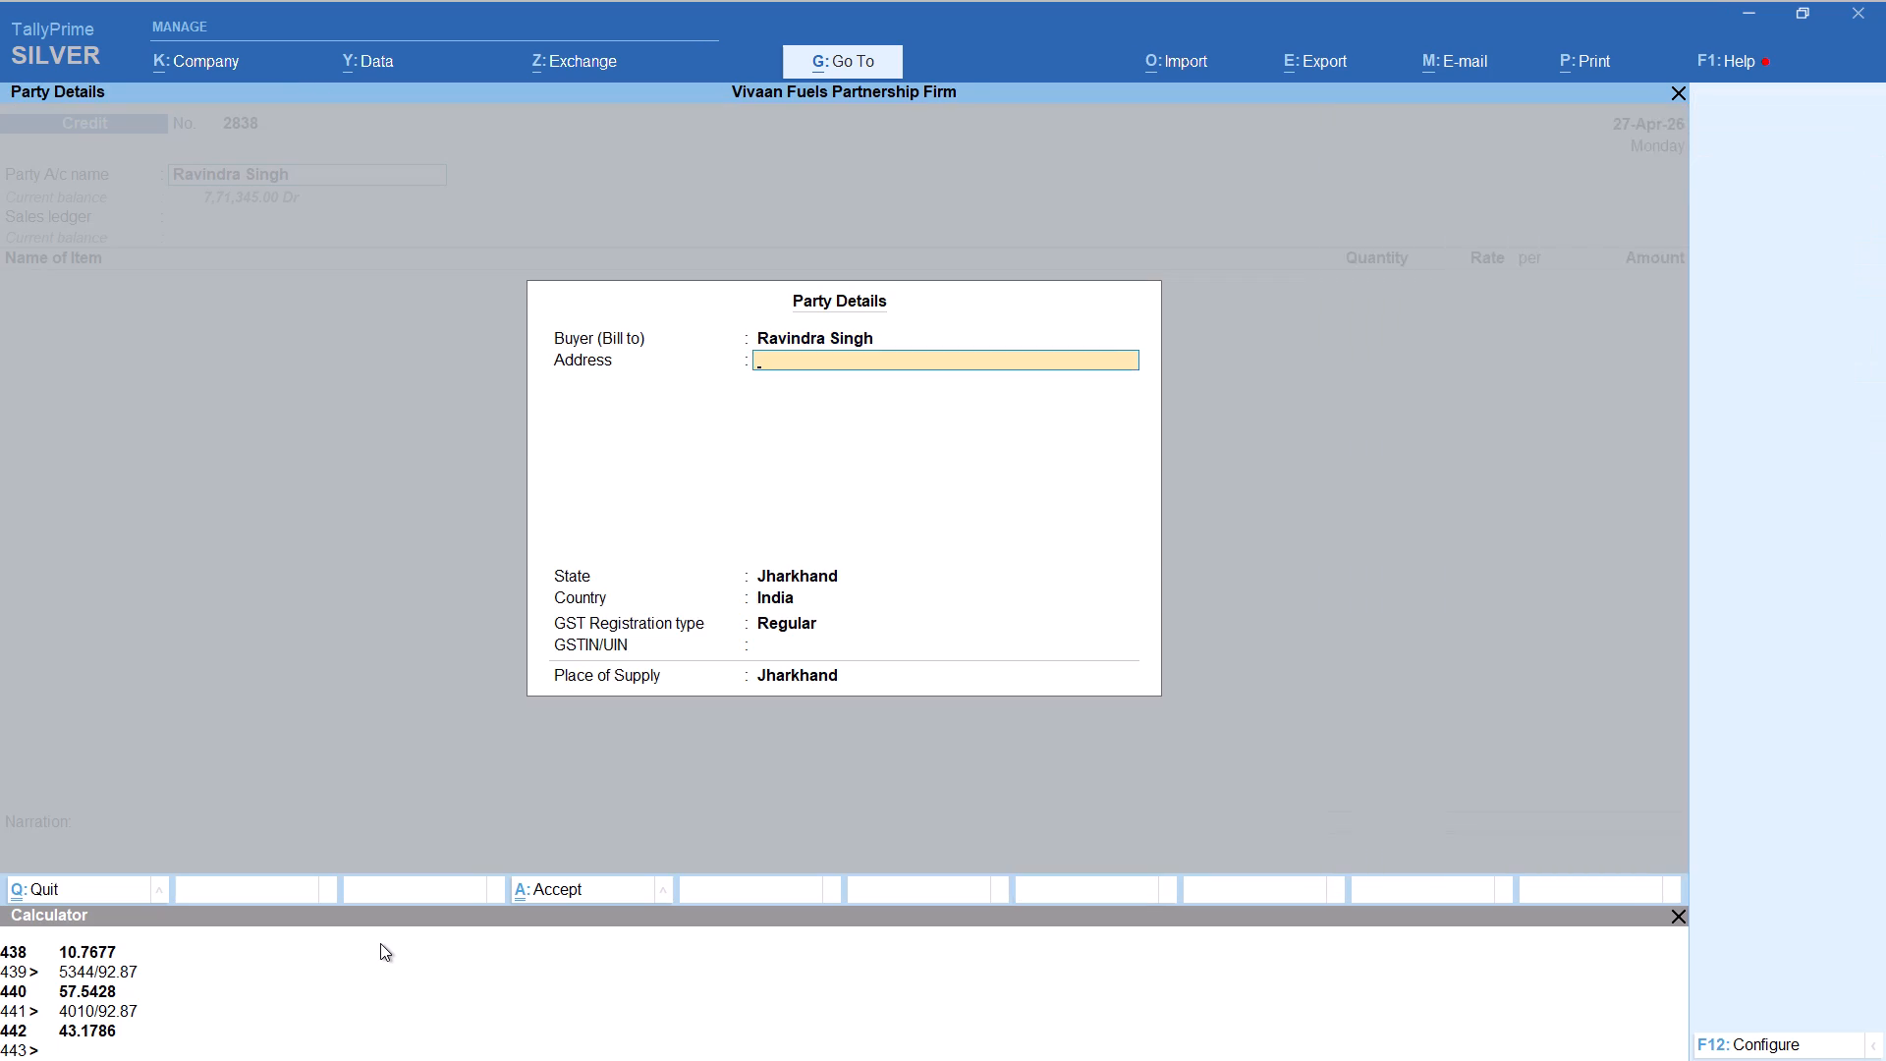
key("Return")
key("Return")
key("Return")
key("Return")
key("Return")
Add the HSD stock item to the voucher with tracking number Not Applicable.
type("hs")
key("Return")
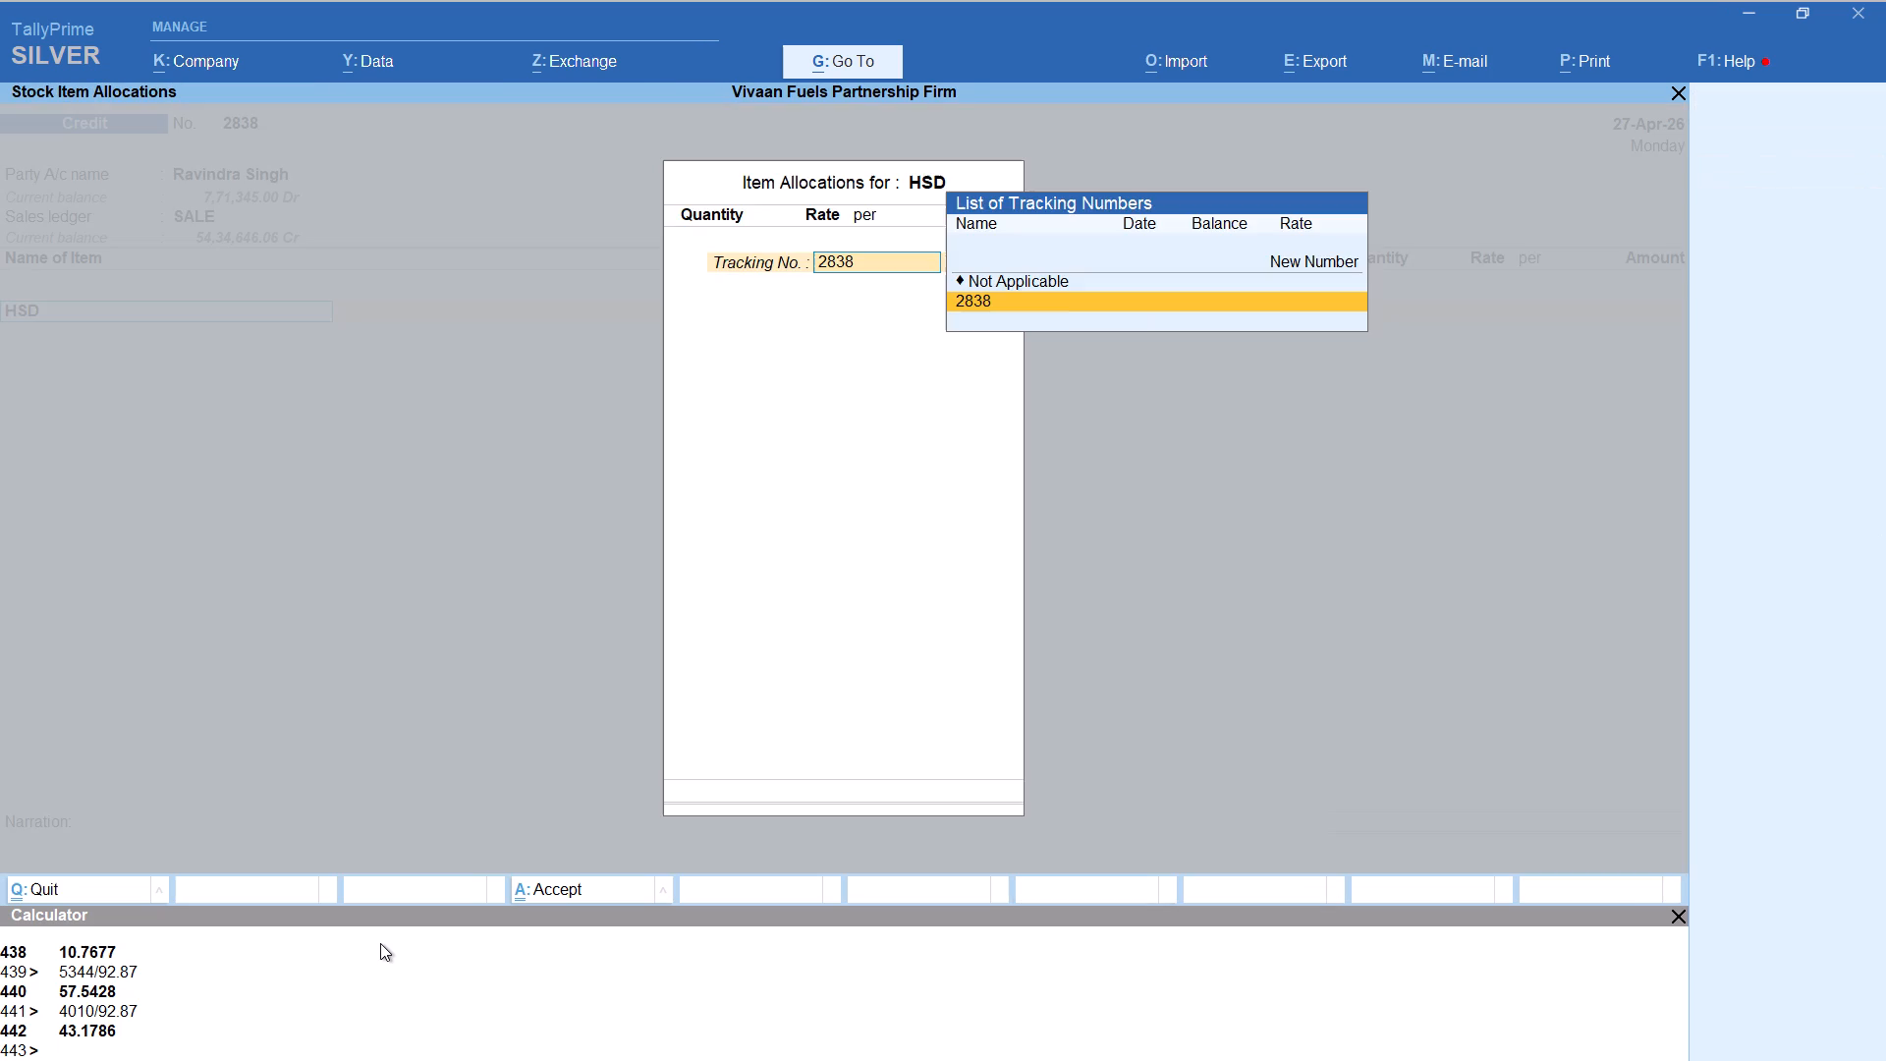
key("Up")
key("Return")
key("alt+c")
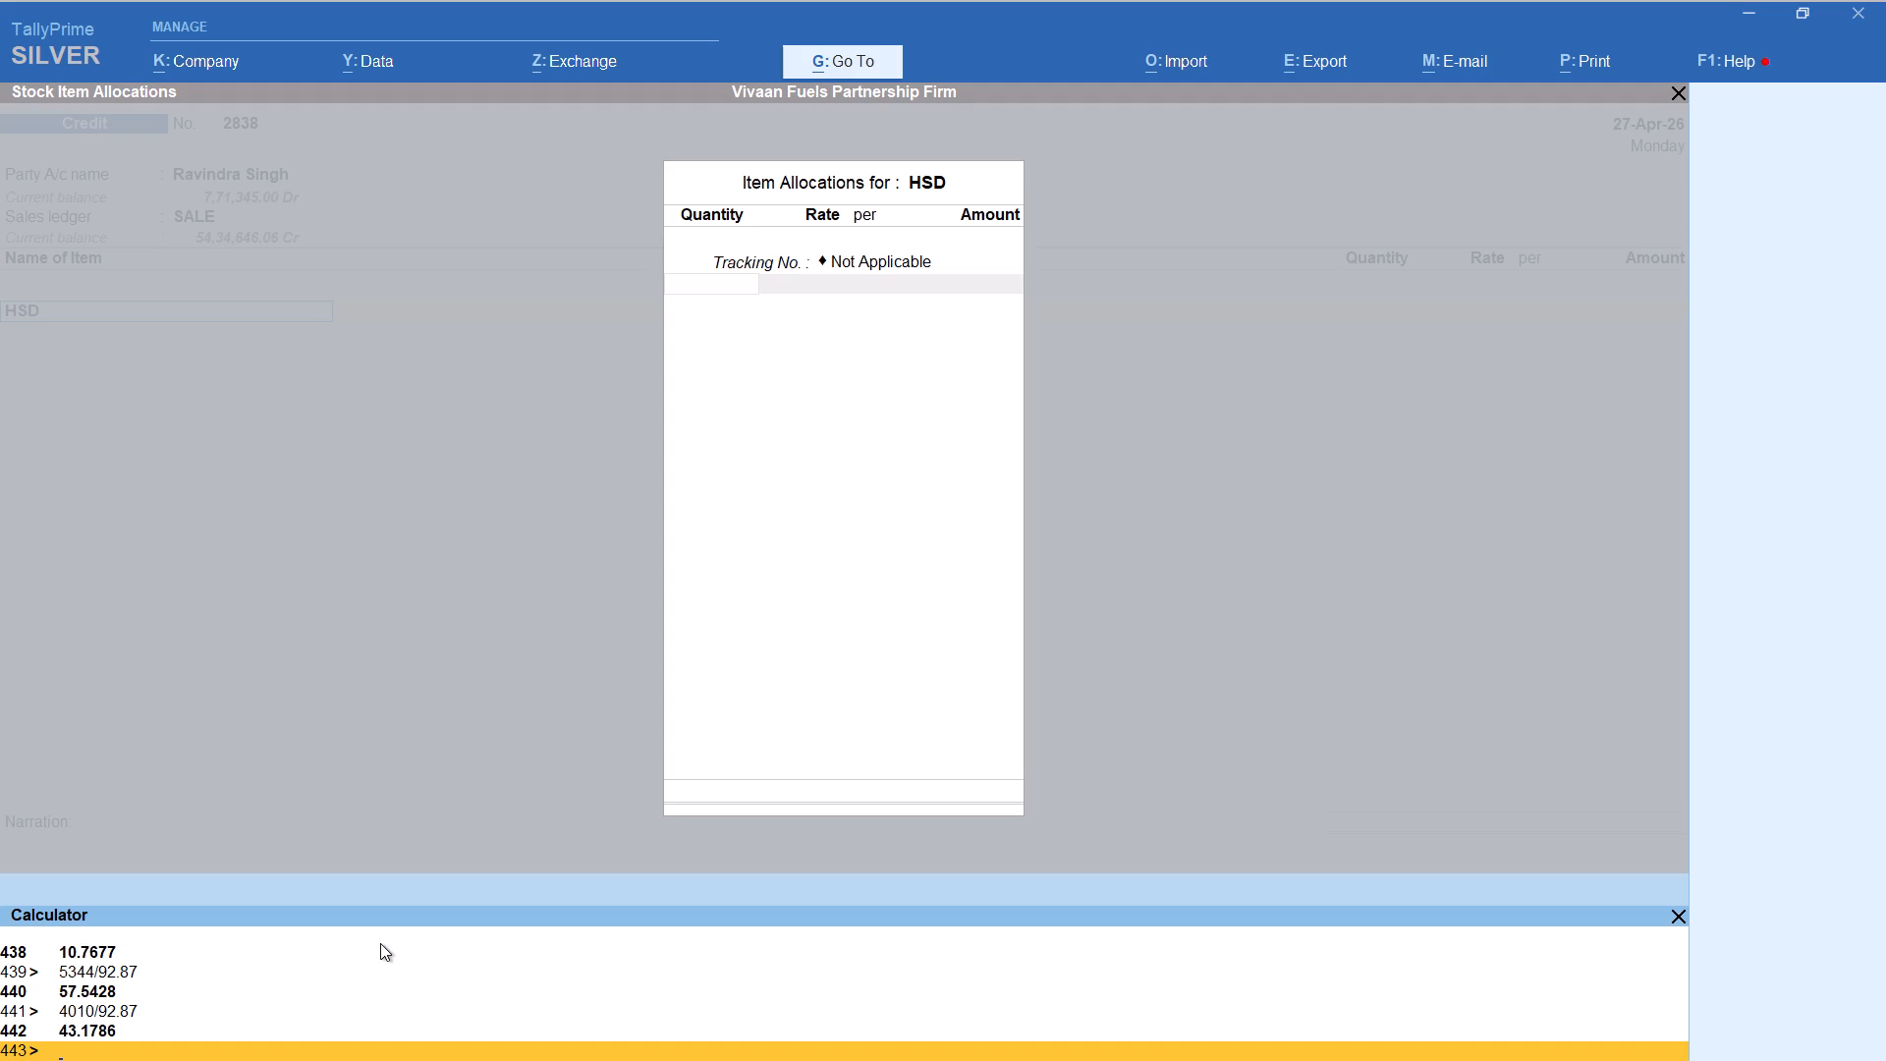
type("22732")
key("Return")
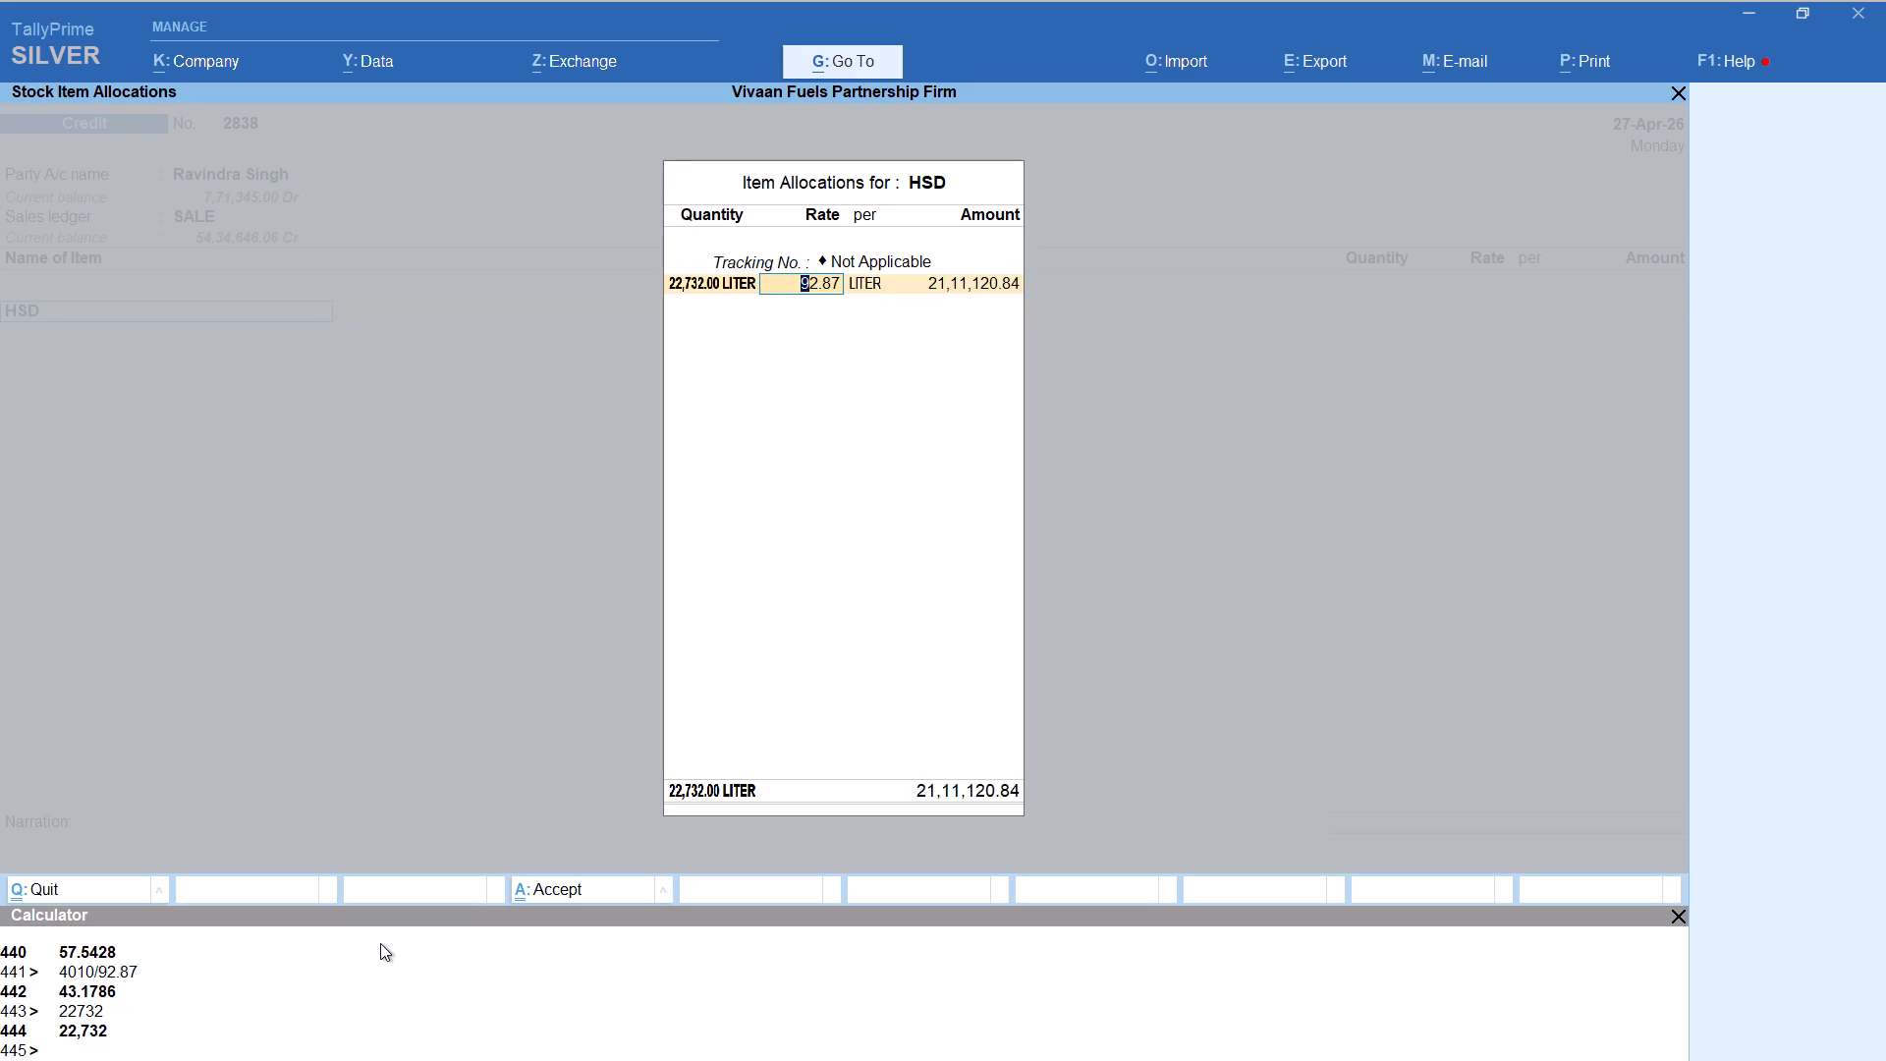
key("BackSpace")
Calculate the HSD quantity as 11732/92.87 for 126.33 litres at 92.87, amount 11,732.27, and accept the item allocation.
key("alt+c")
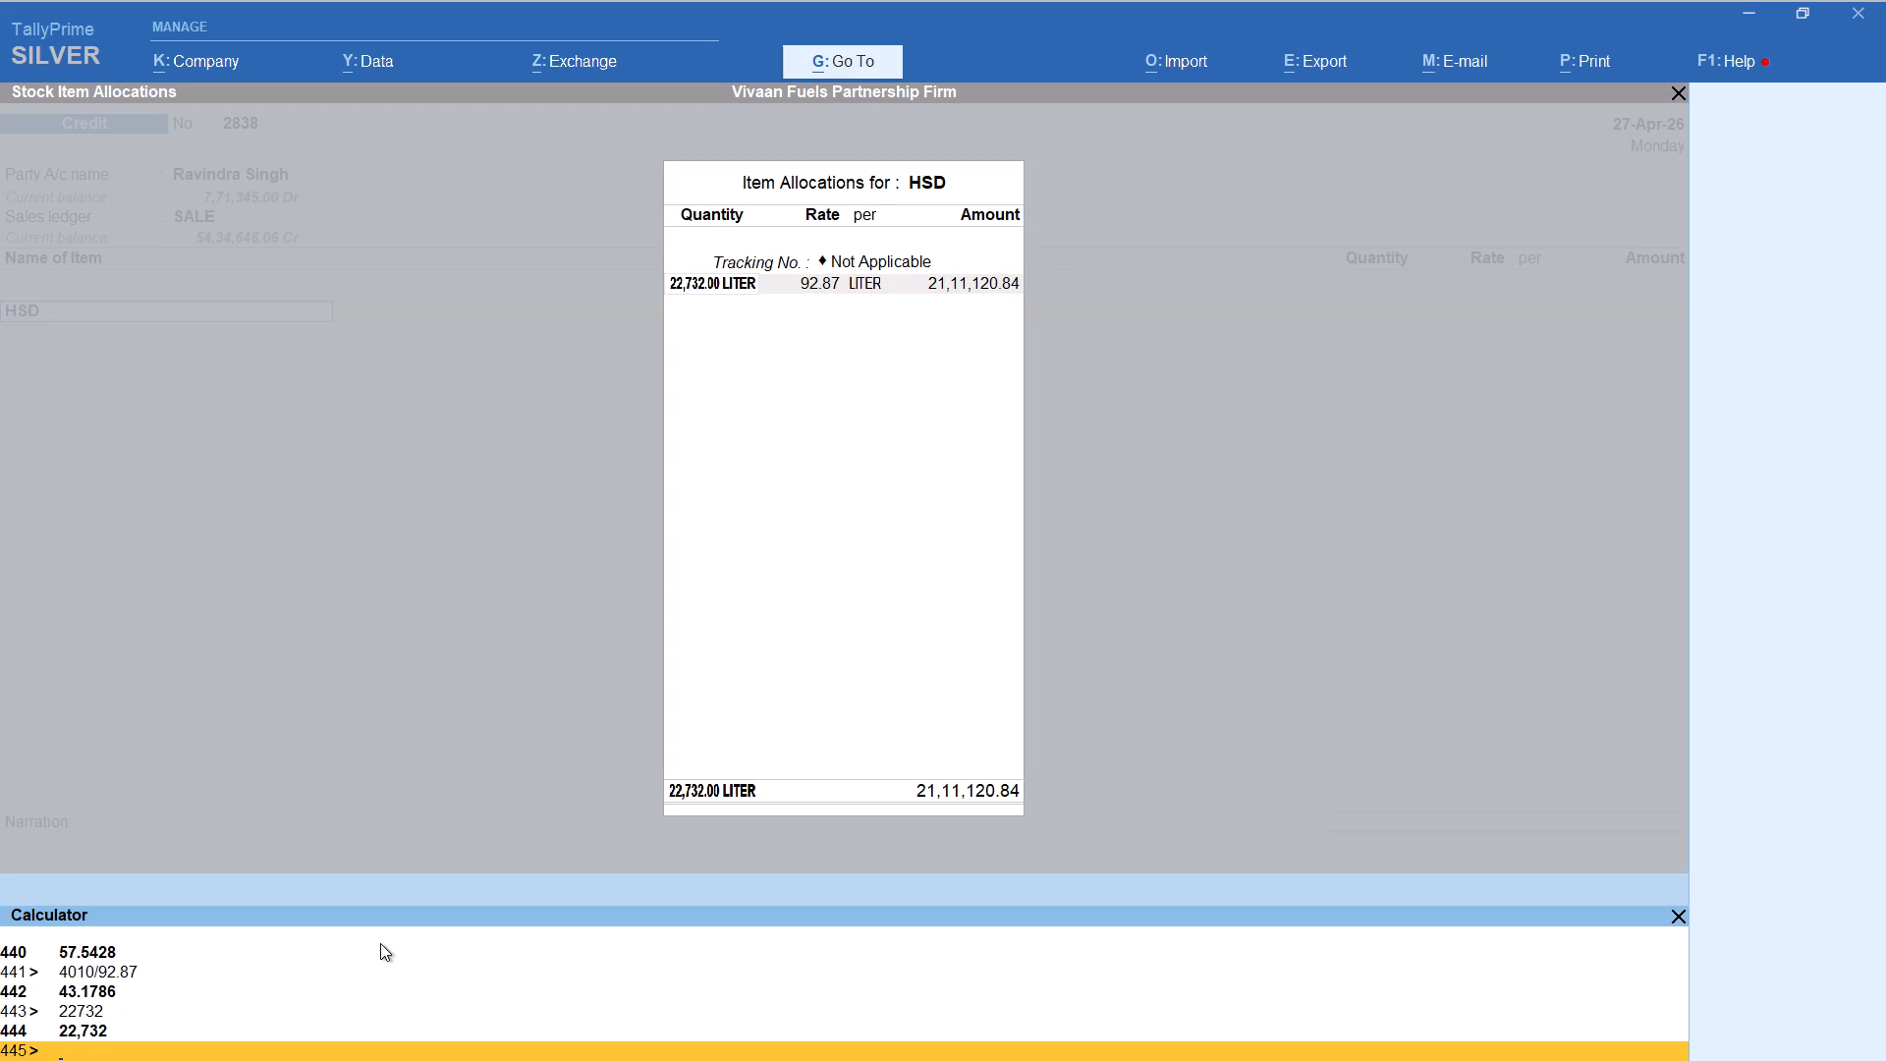
type("11732/92.87")
key("Return")
key("Return")
key("Return")
key("Return")
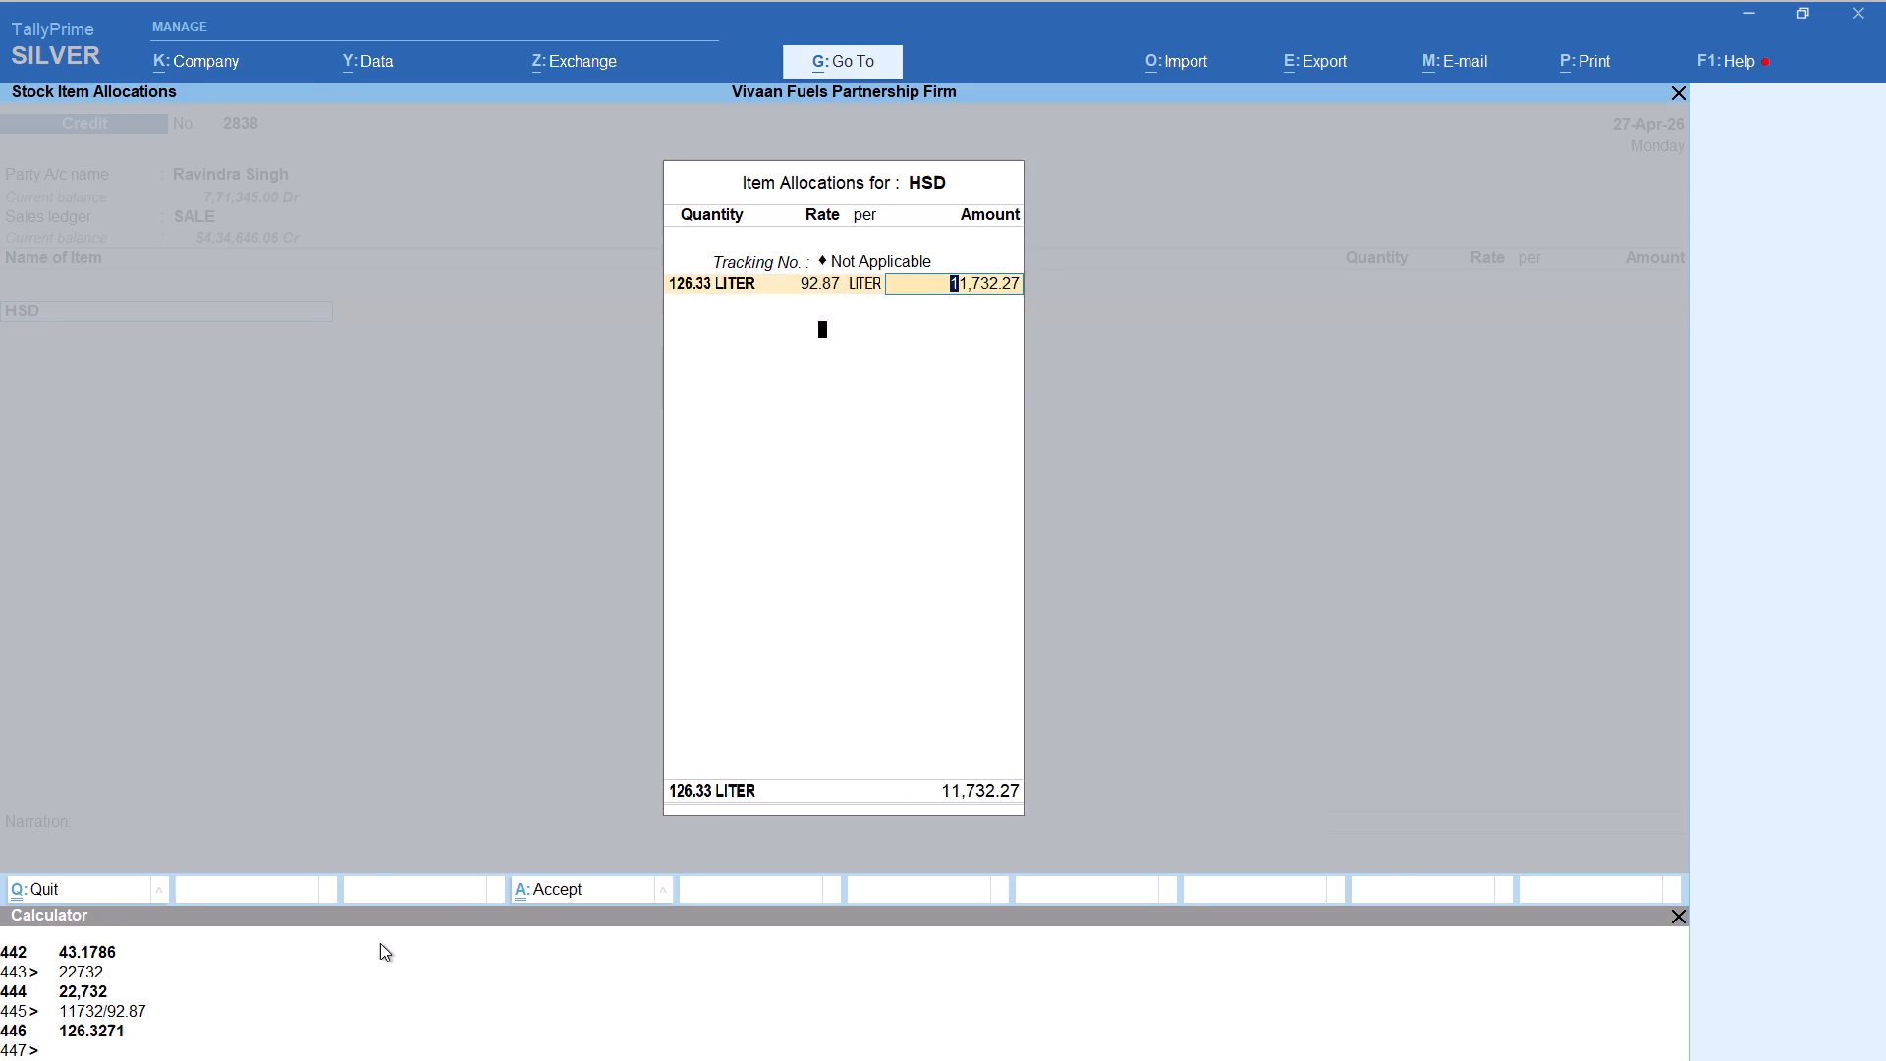
key("Return")
key("Return")
key("Return")
Add the Round Off ledger to bring the voucher to 11,732.00 and save it.
type("rou")
key("Return")
key("ctrl+a")
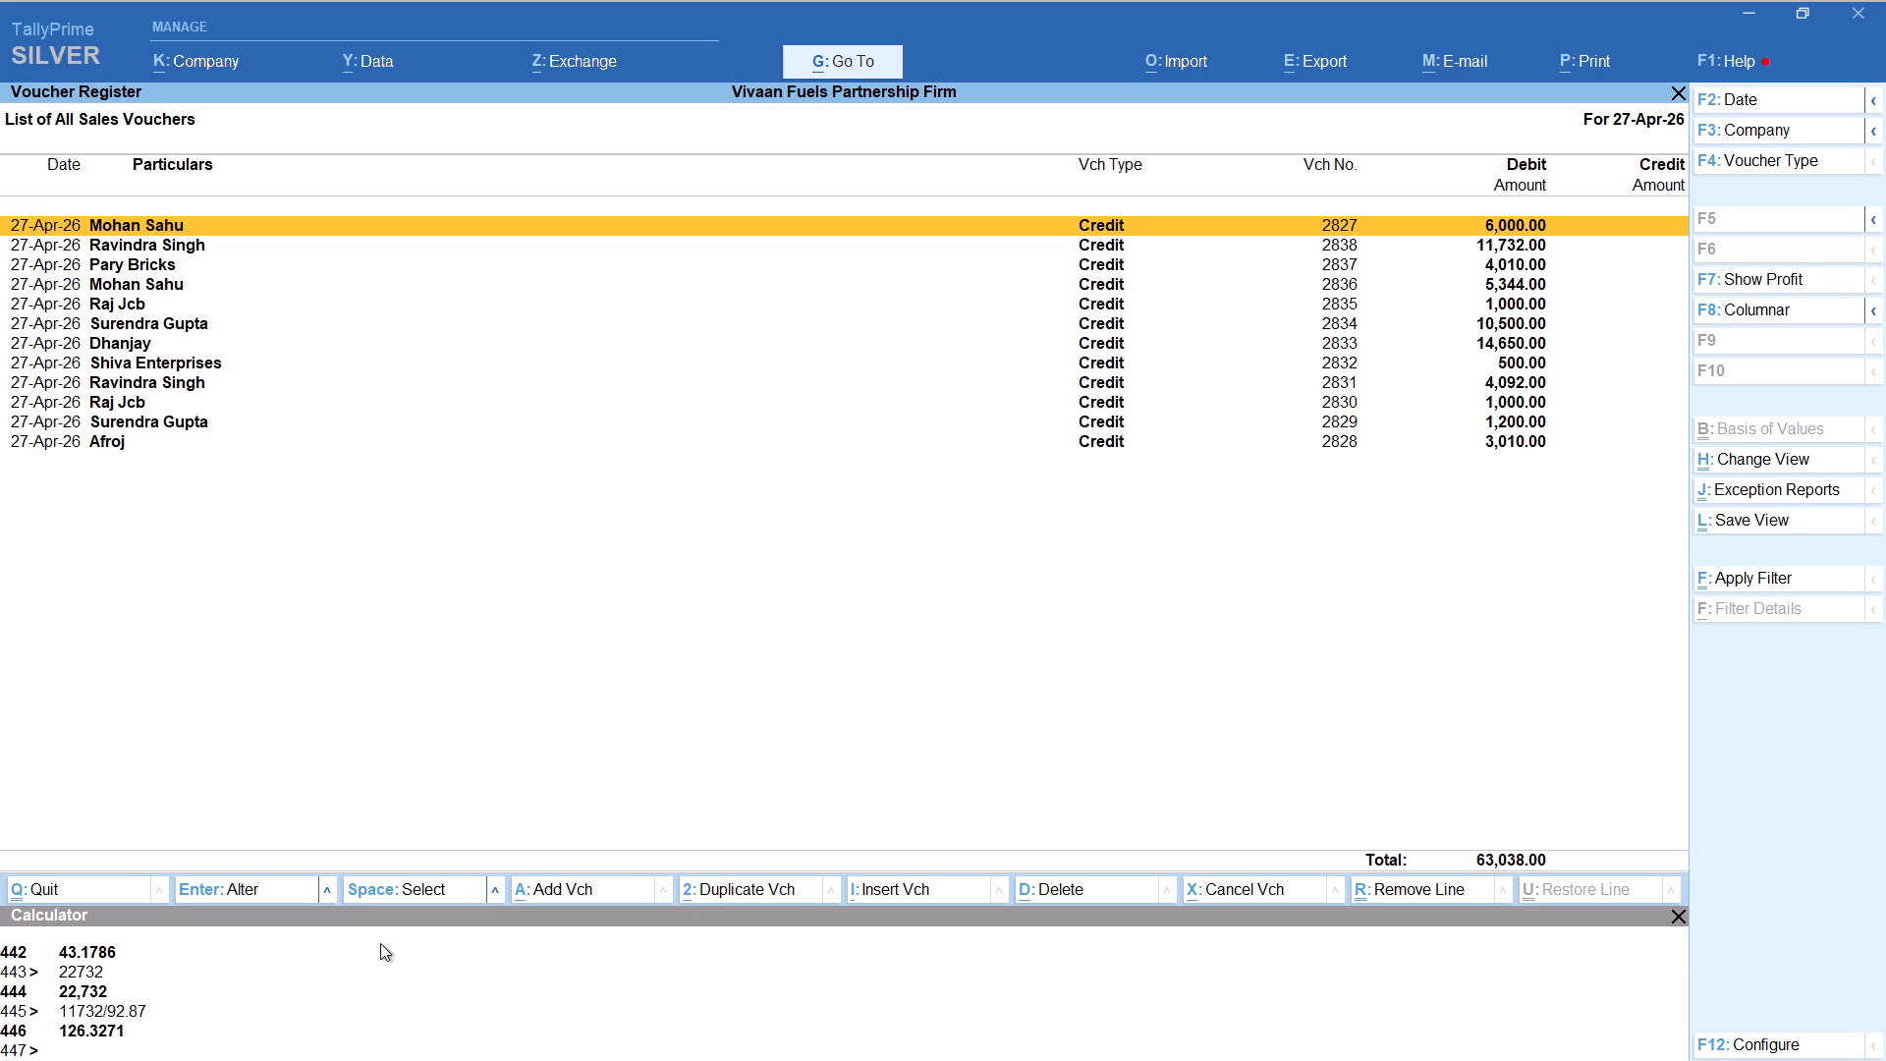
key("alt+a")
type("rambab")
key("Return")
key("Return")
key("Return")
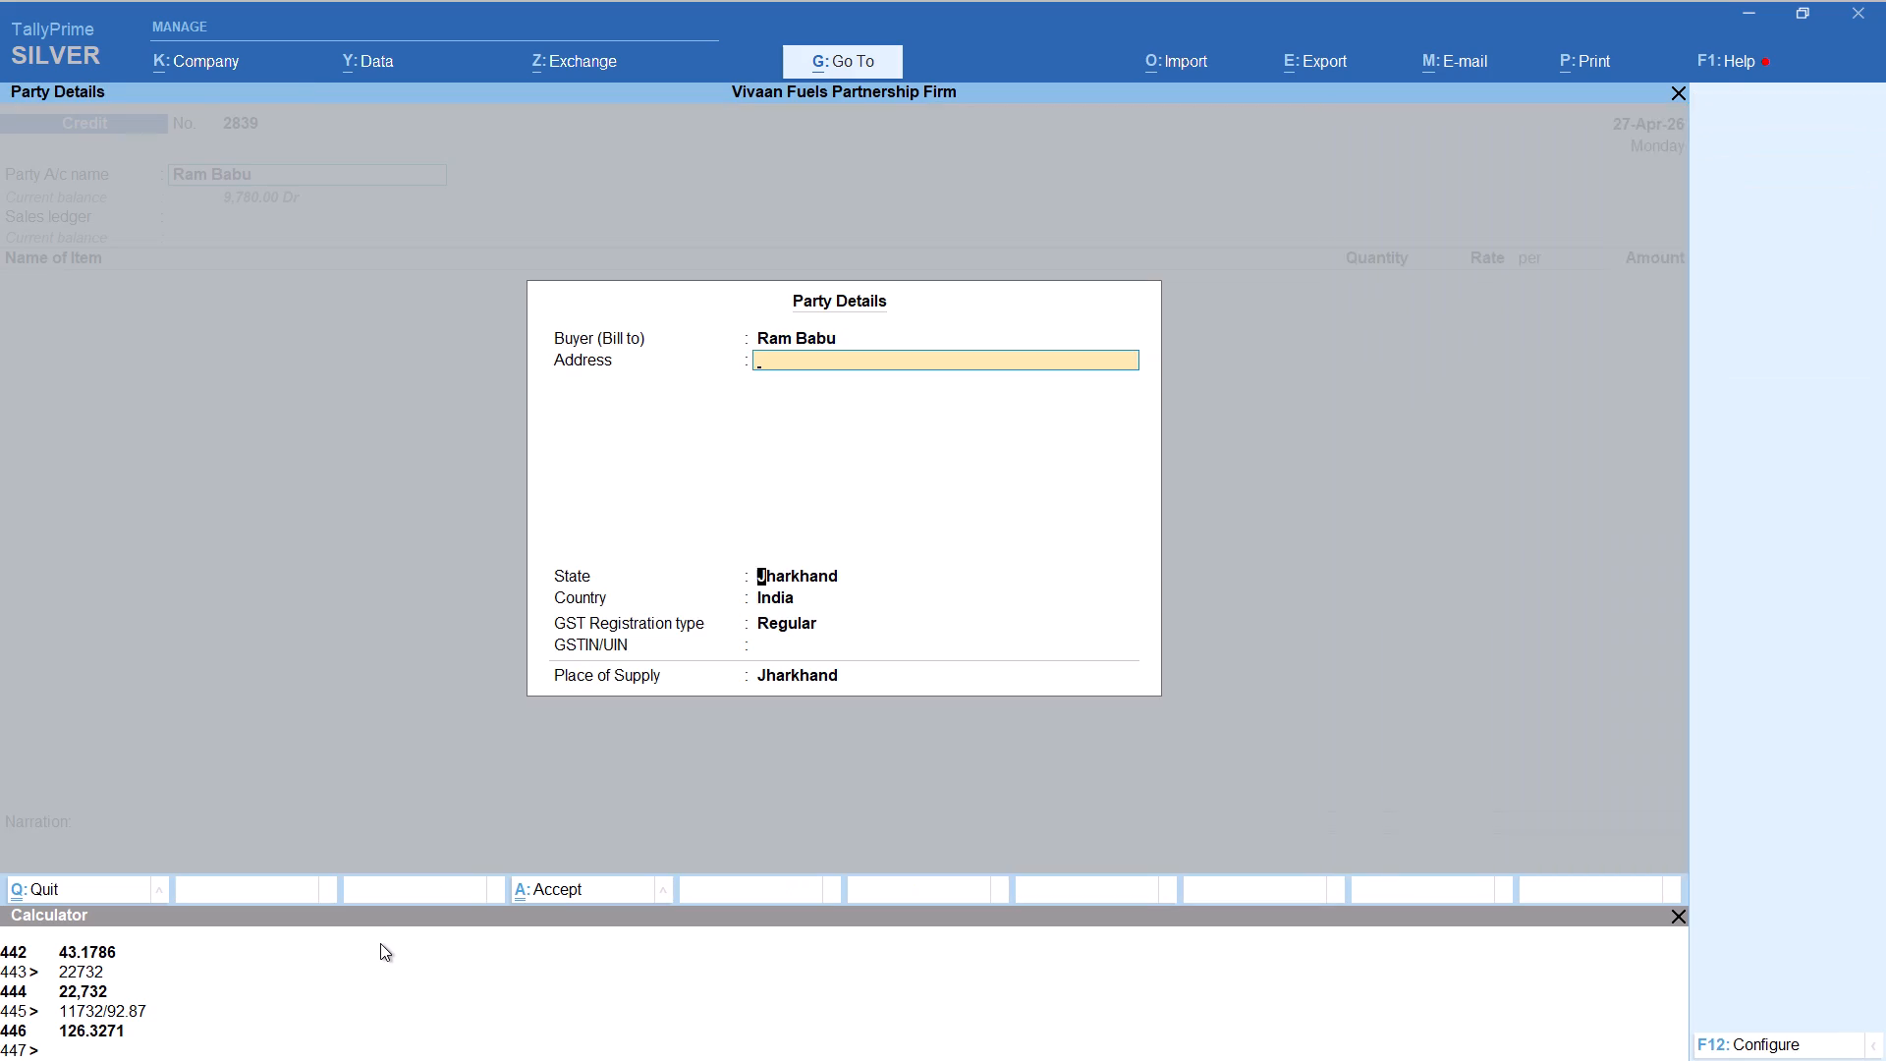
key("Return")
key("Return")
key("Return")
key("Return")
key("Return")
Add HSD with tracking Not Applicable, calculating the quantity as 1500/92.87 for 16.15 litres at 92.87, amount 1,499.85.
type("hs3")
key("Up")
key("Down")
key("Return")
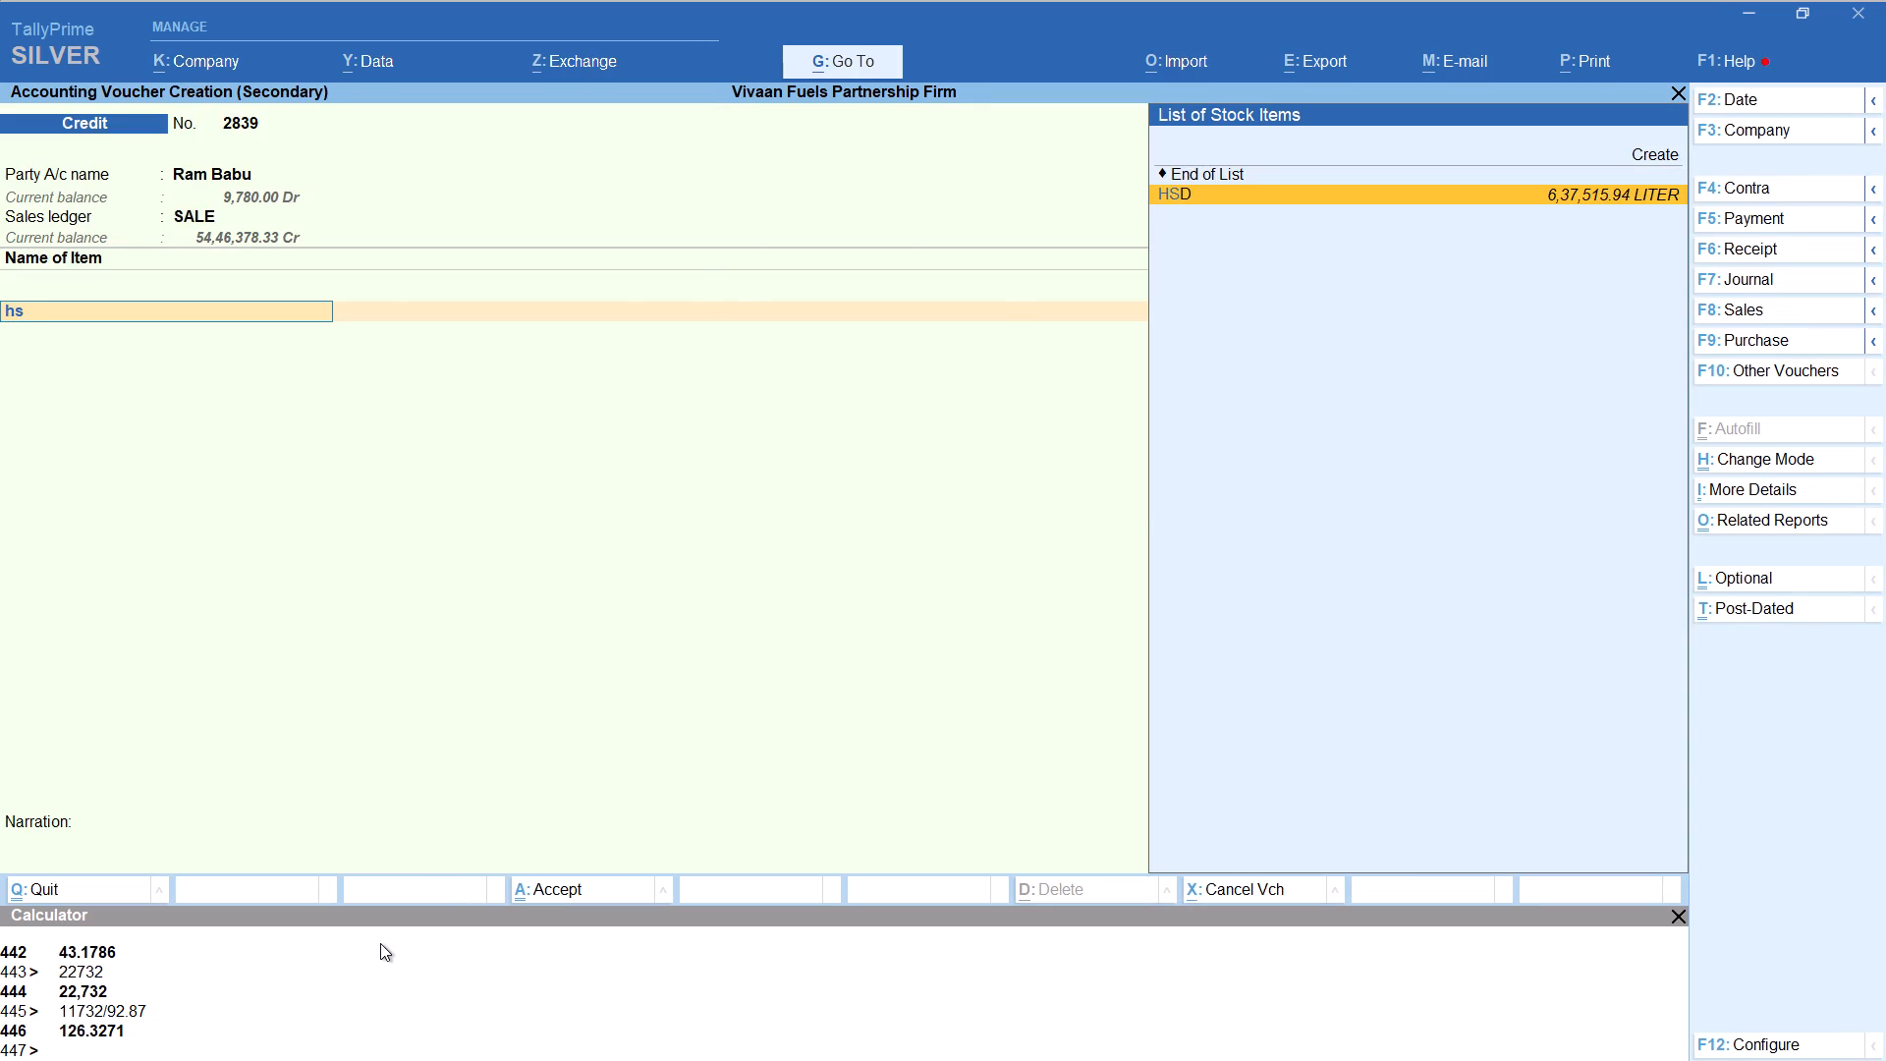
key("alt+Up")
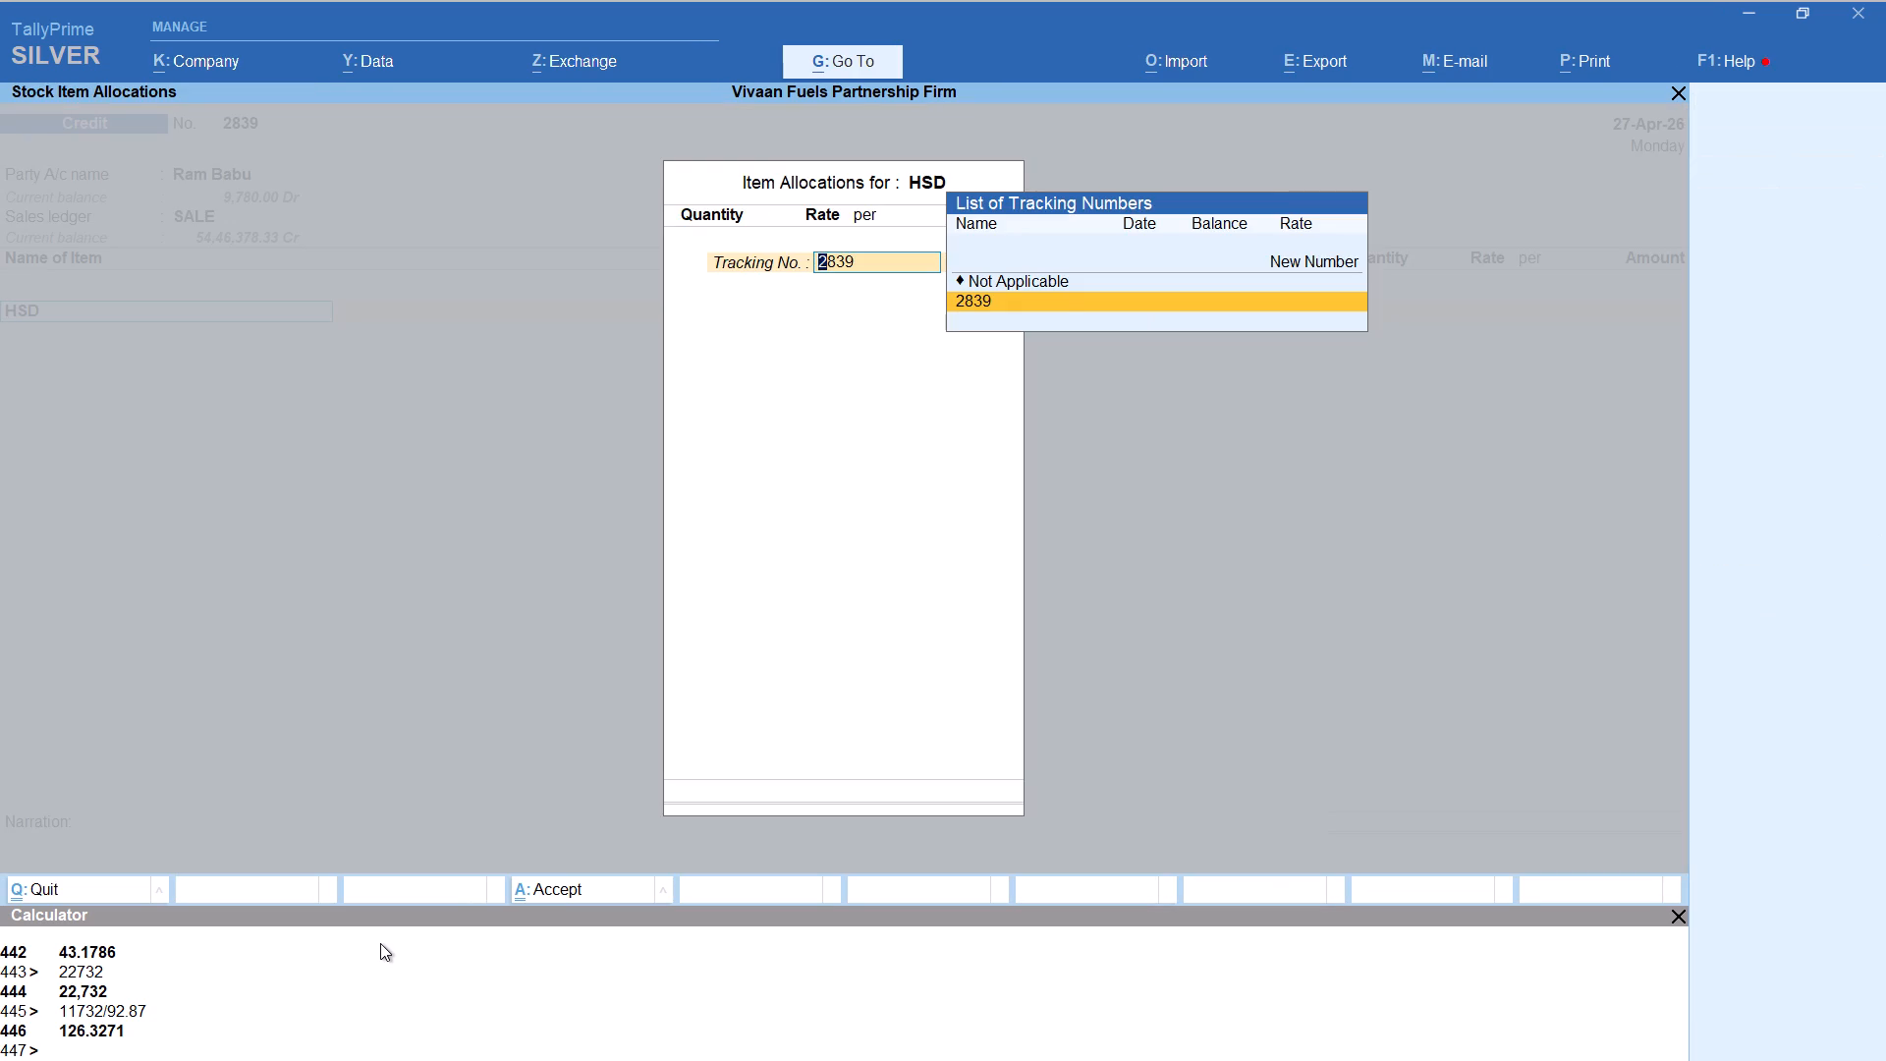
key("Up")
key("Return")
key("alt+c")
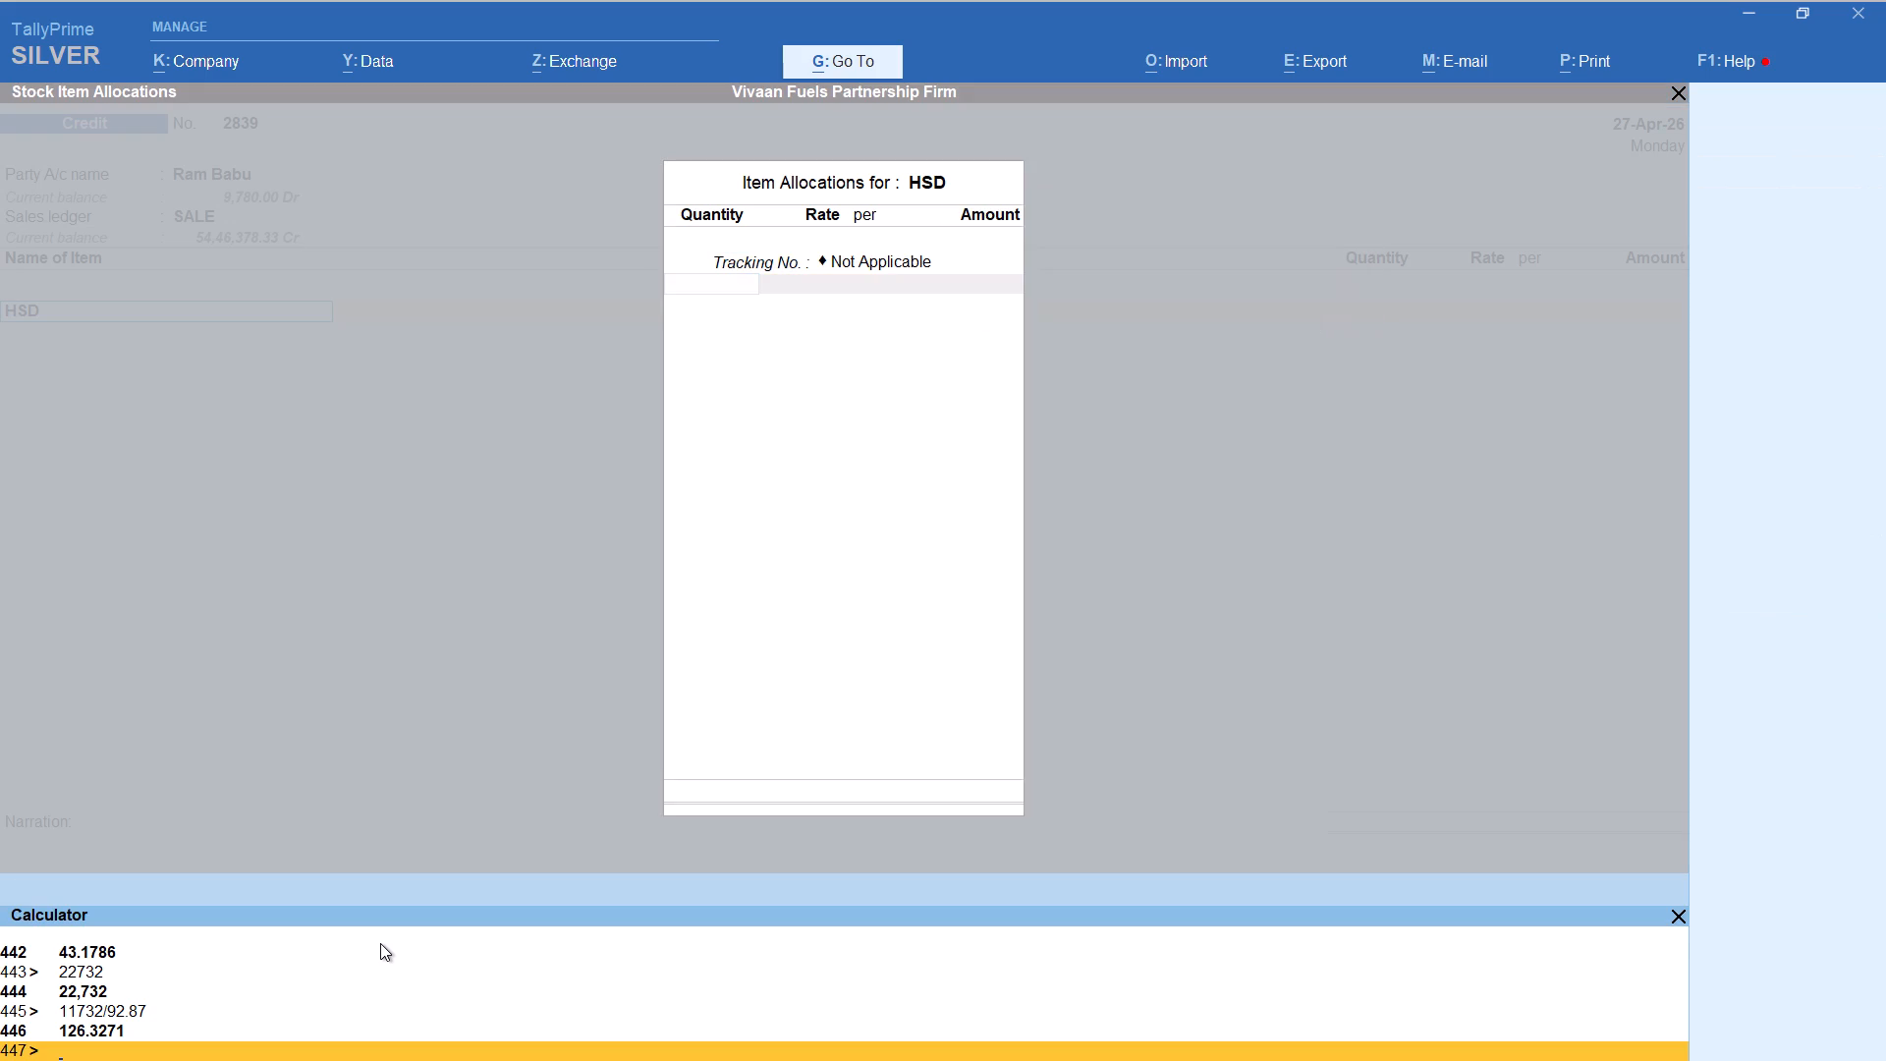
type("1500/92.87")
key("Return")
key("Return")
key("Return")
key("Return")
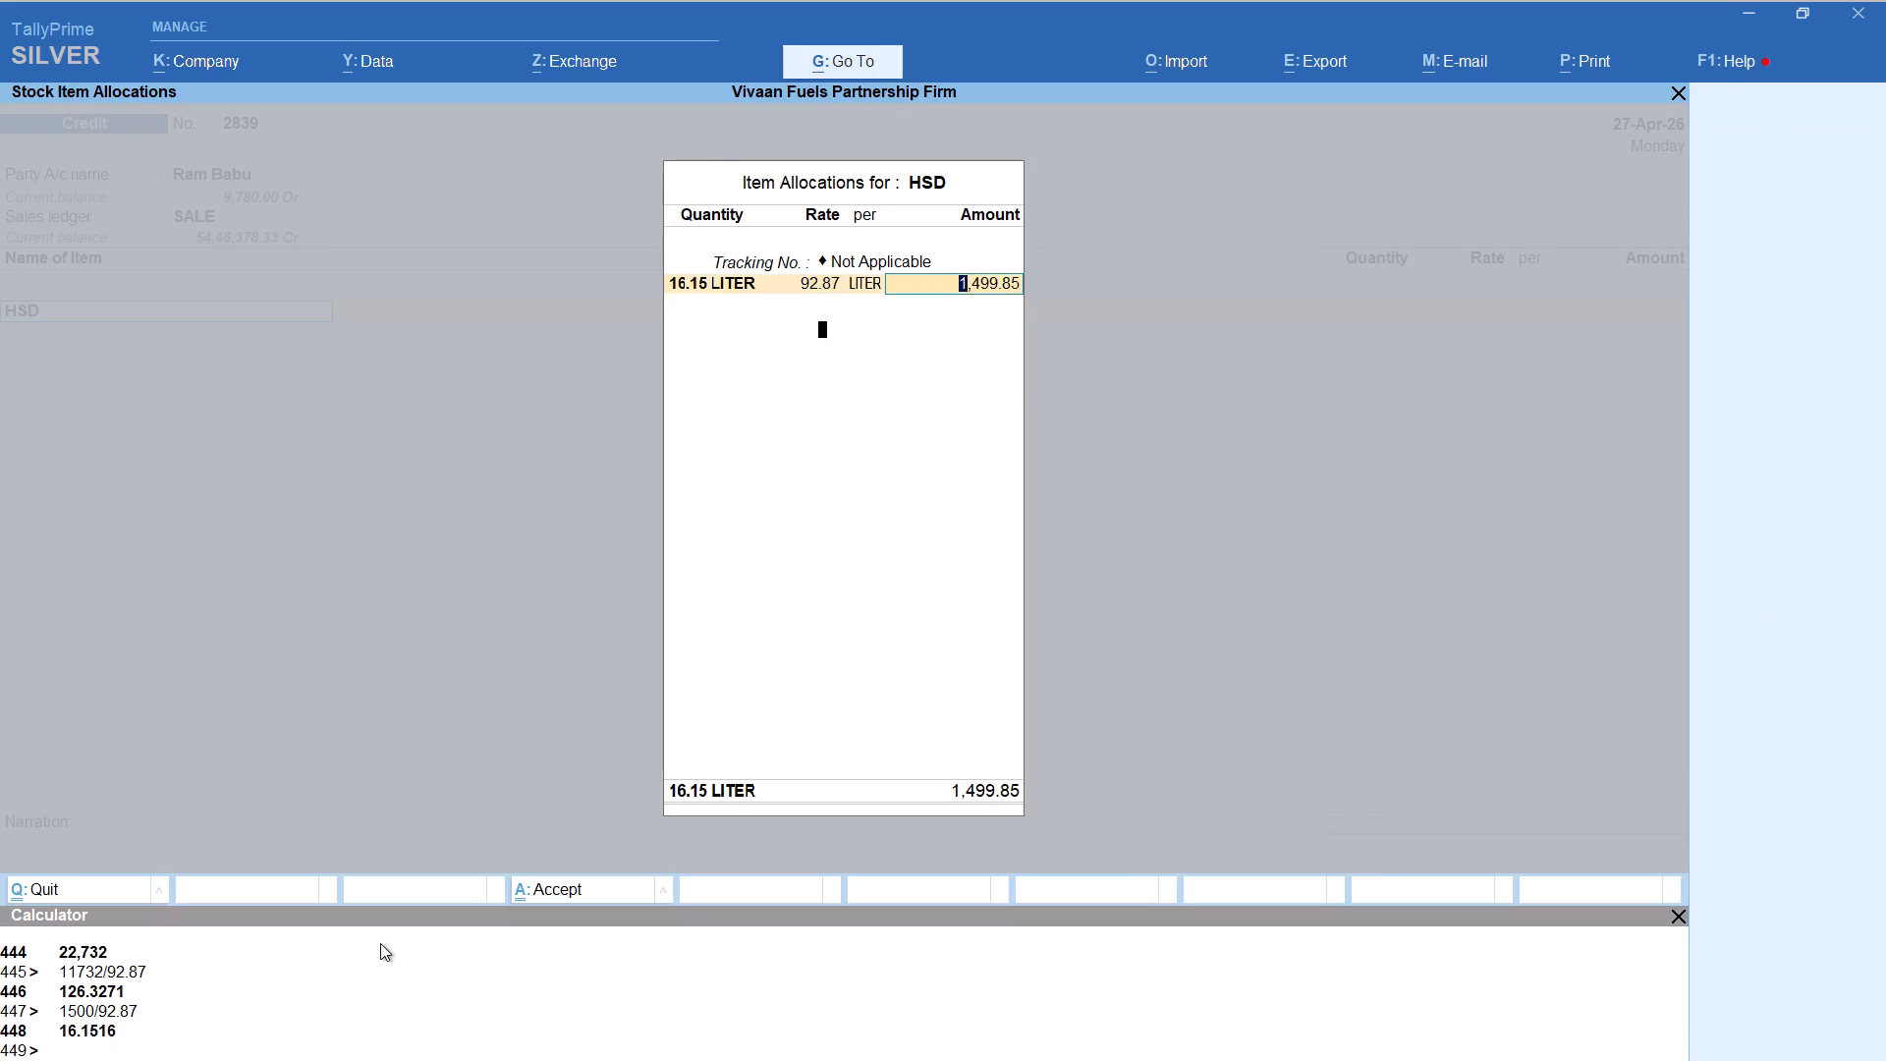
key("Return")
key("Return")
key("Return")
Add the Round Off ledger to bring the voucher to 1,500.00 and save it.
type("rou")
key("Return")
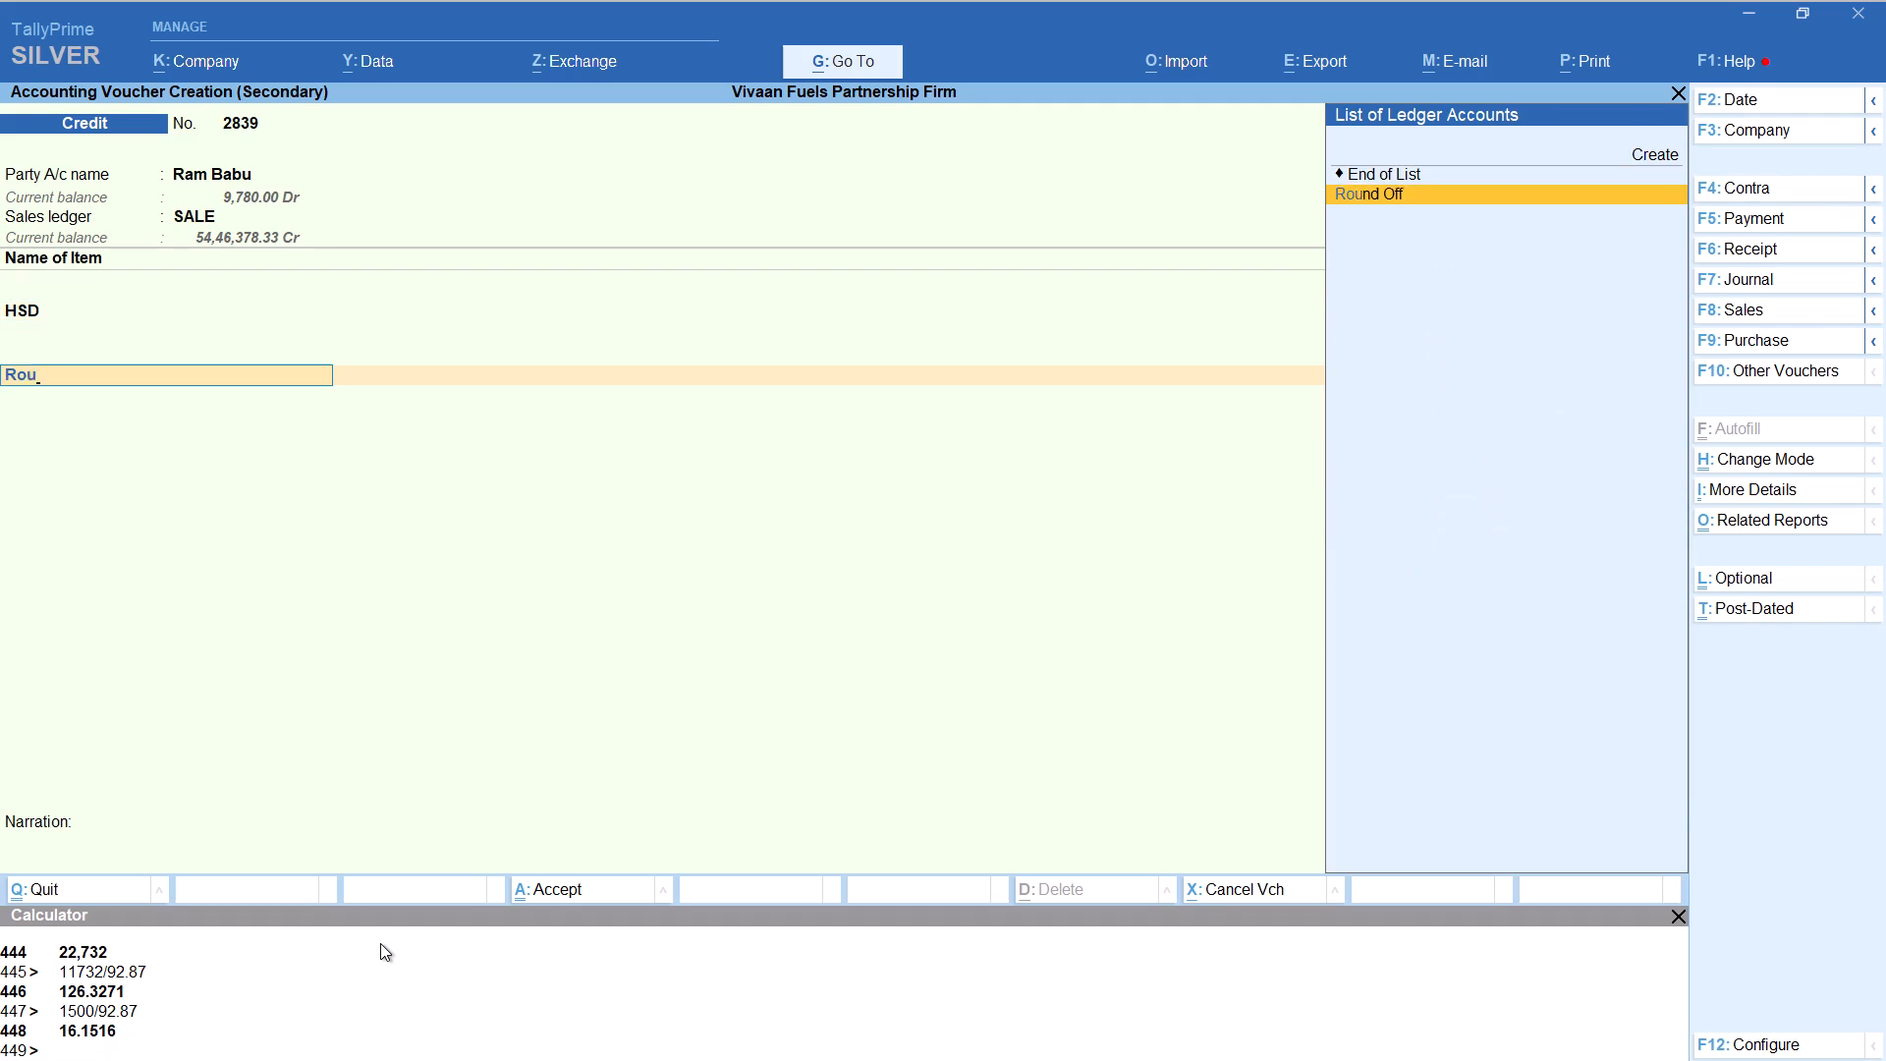
key("ctrl+a")
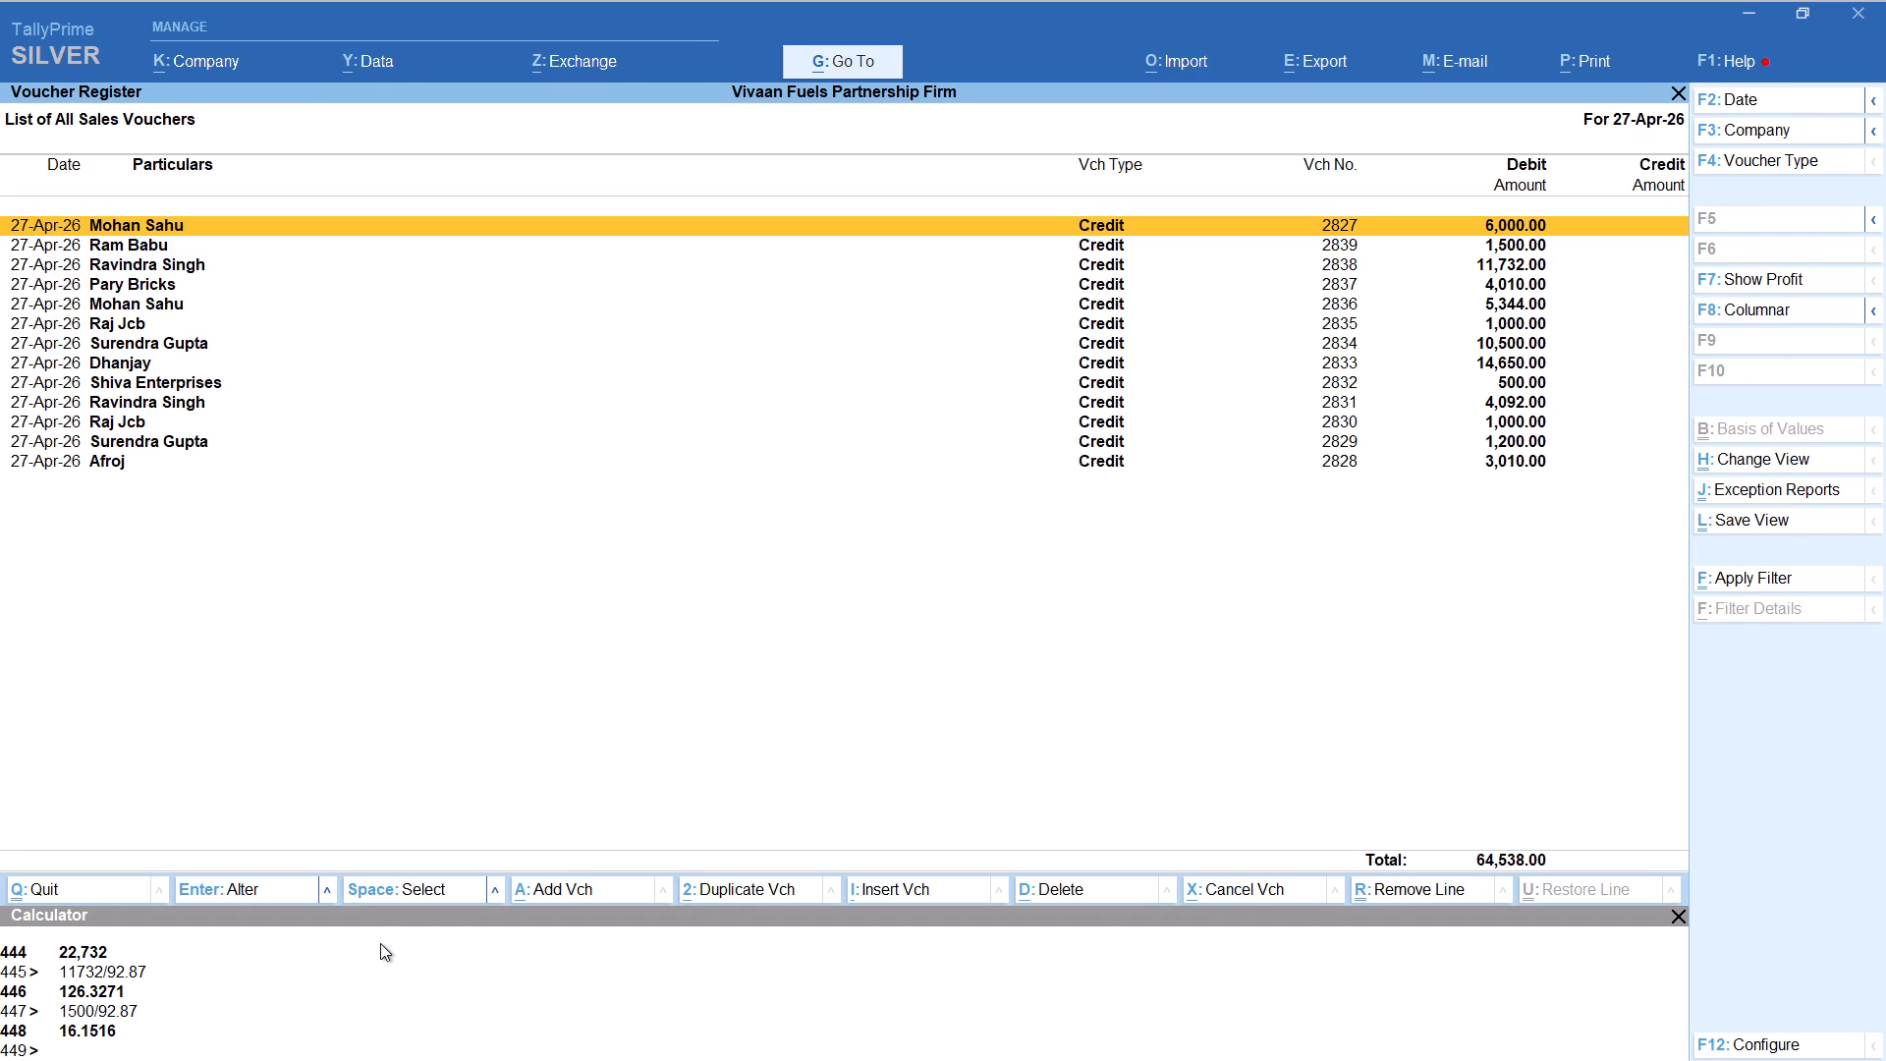
Start a new credit voucher for the Gautam Sunday Market ledger, accepting the default party details and SALE ledger.
key("alt+a")
type("gaut")
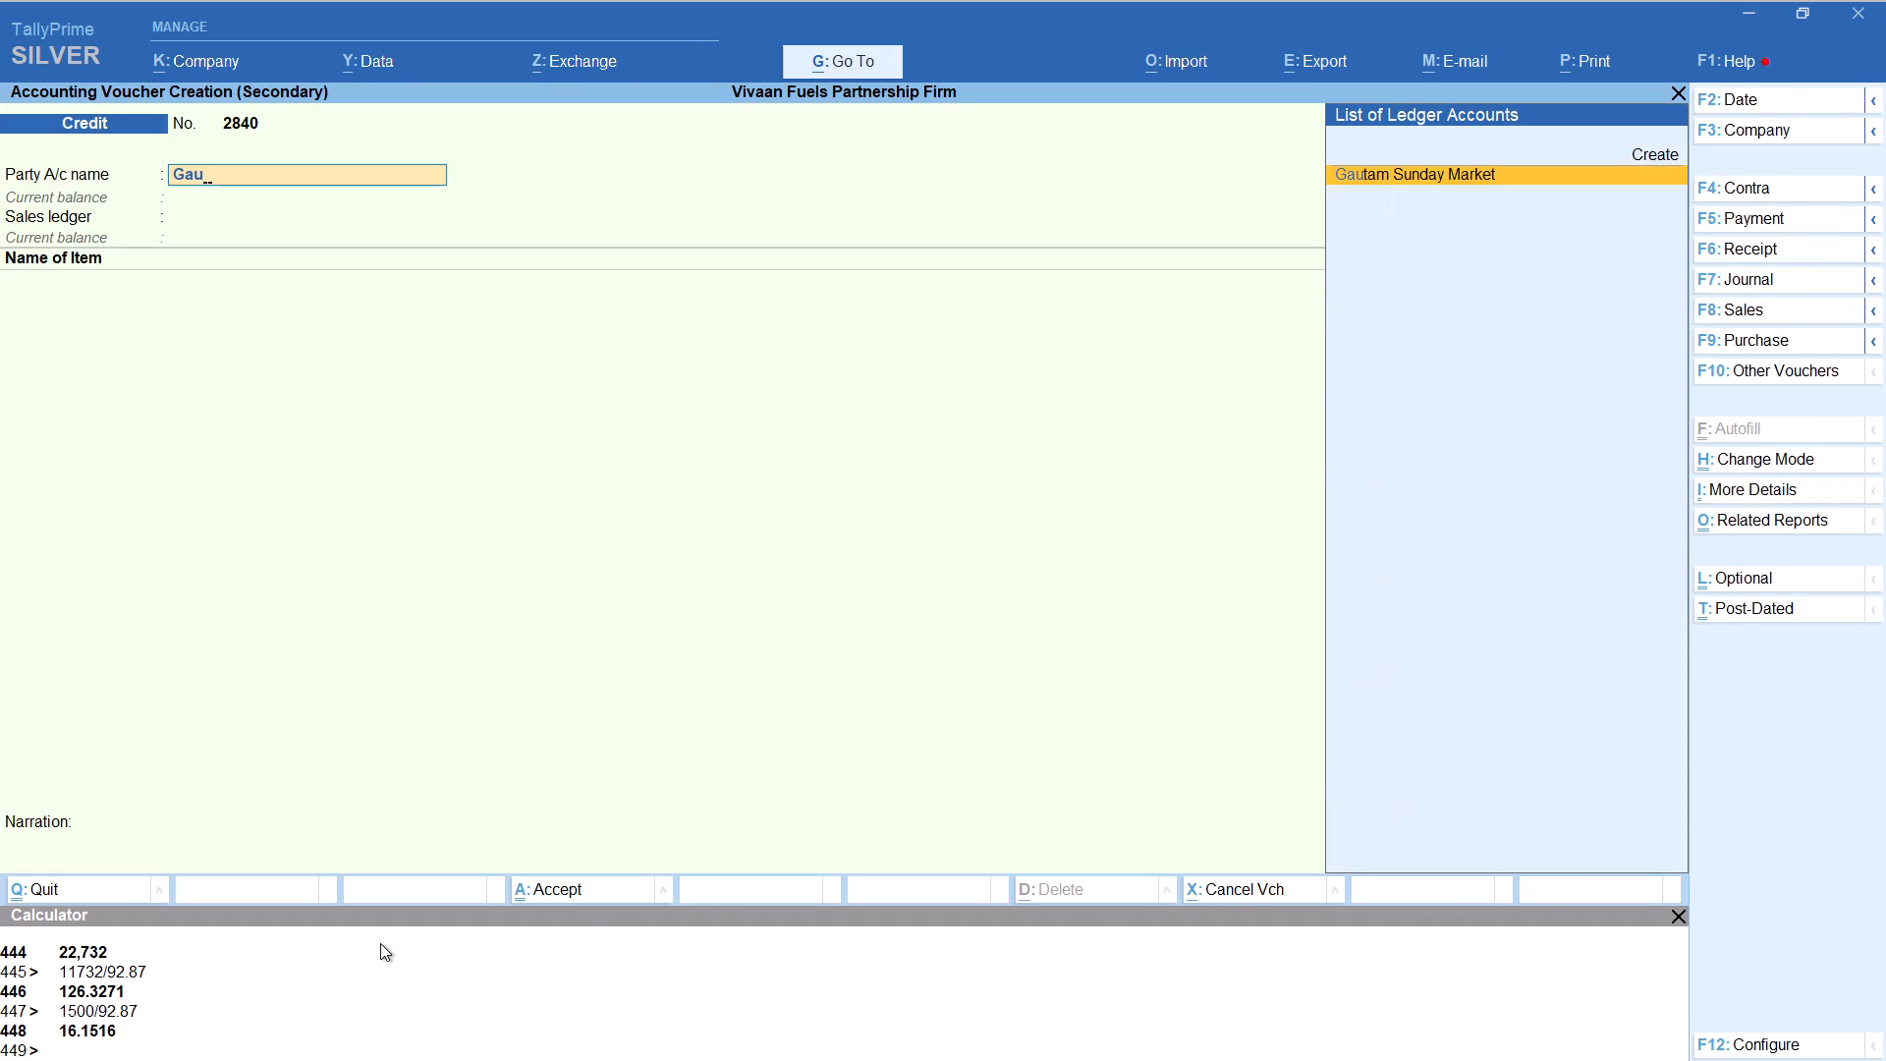
key("Return")
key("Return")
key("Return")
key("Return")
key("Return")
key("Return")
key("Return")
key("Return")
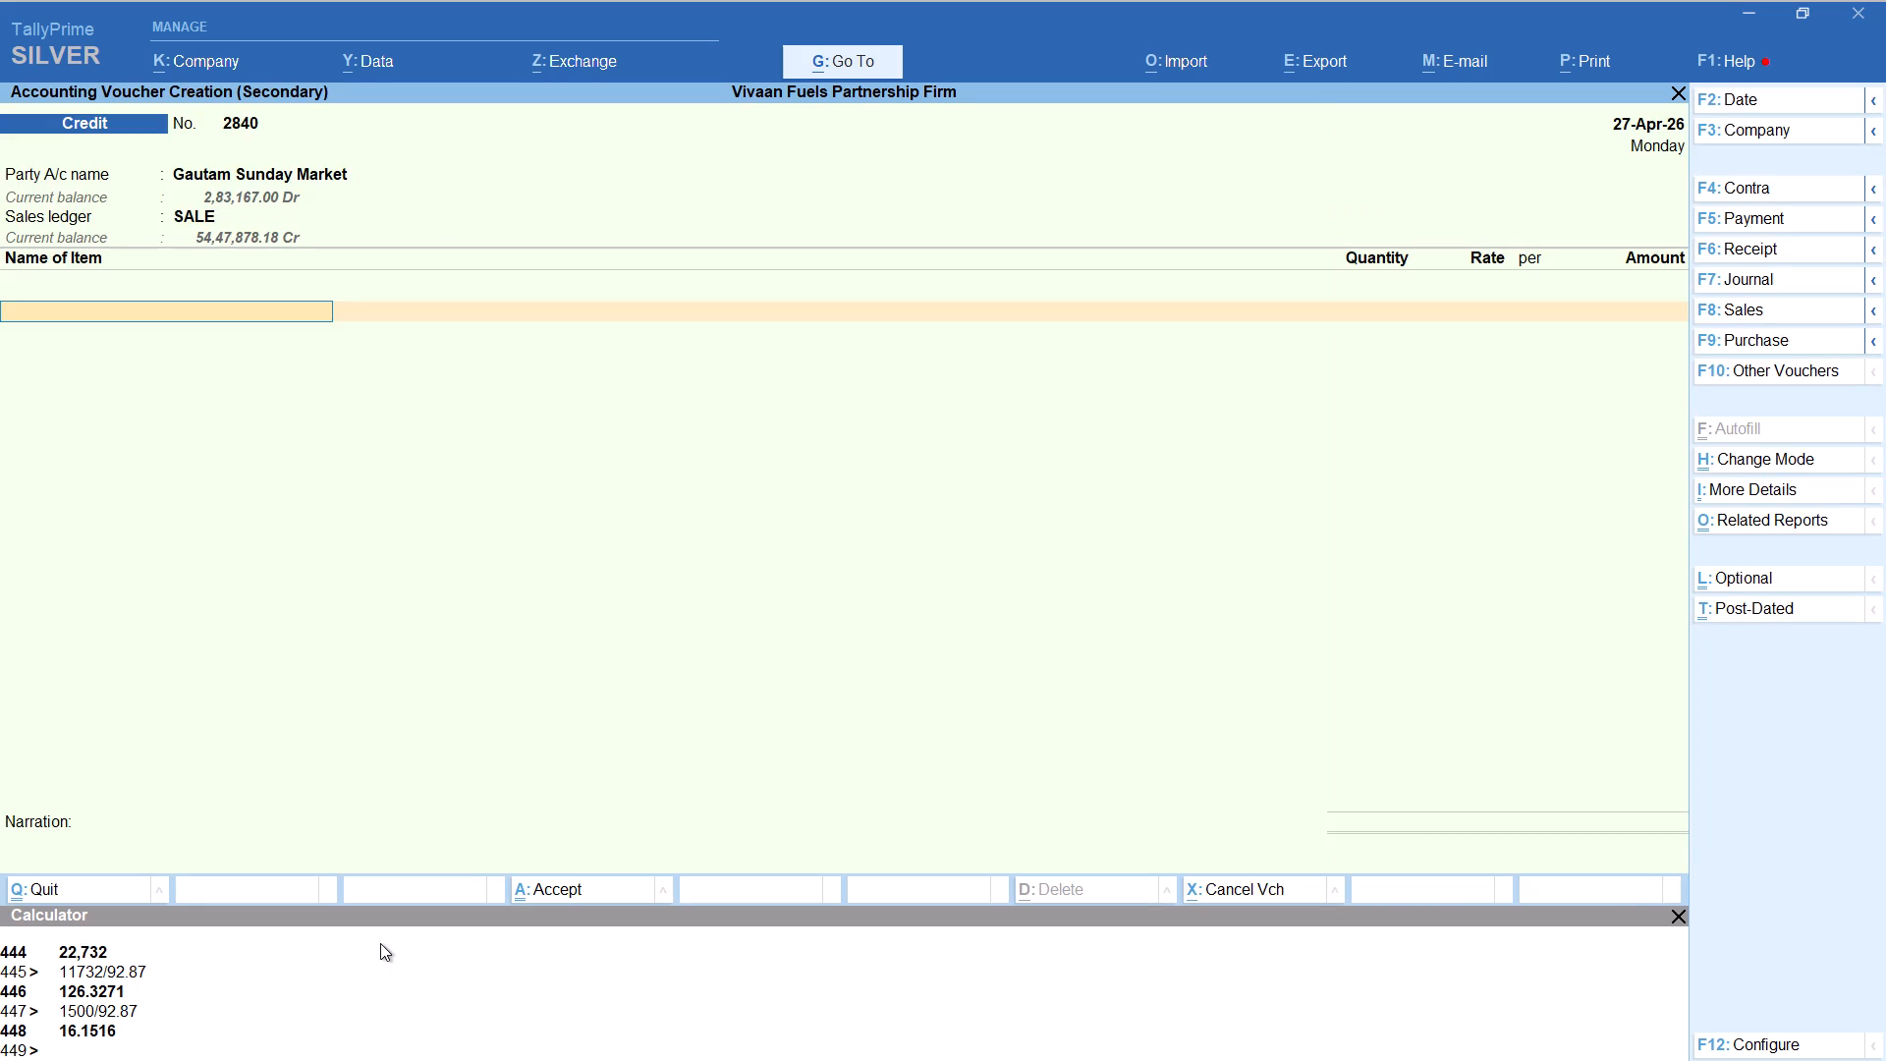
Add HSD with tracking Not Applicable, calculating the quantity as 4610/92.87 and accepting the default rate.
type("hs")
key("Return")
key("Up")
key("Return")
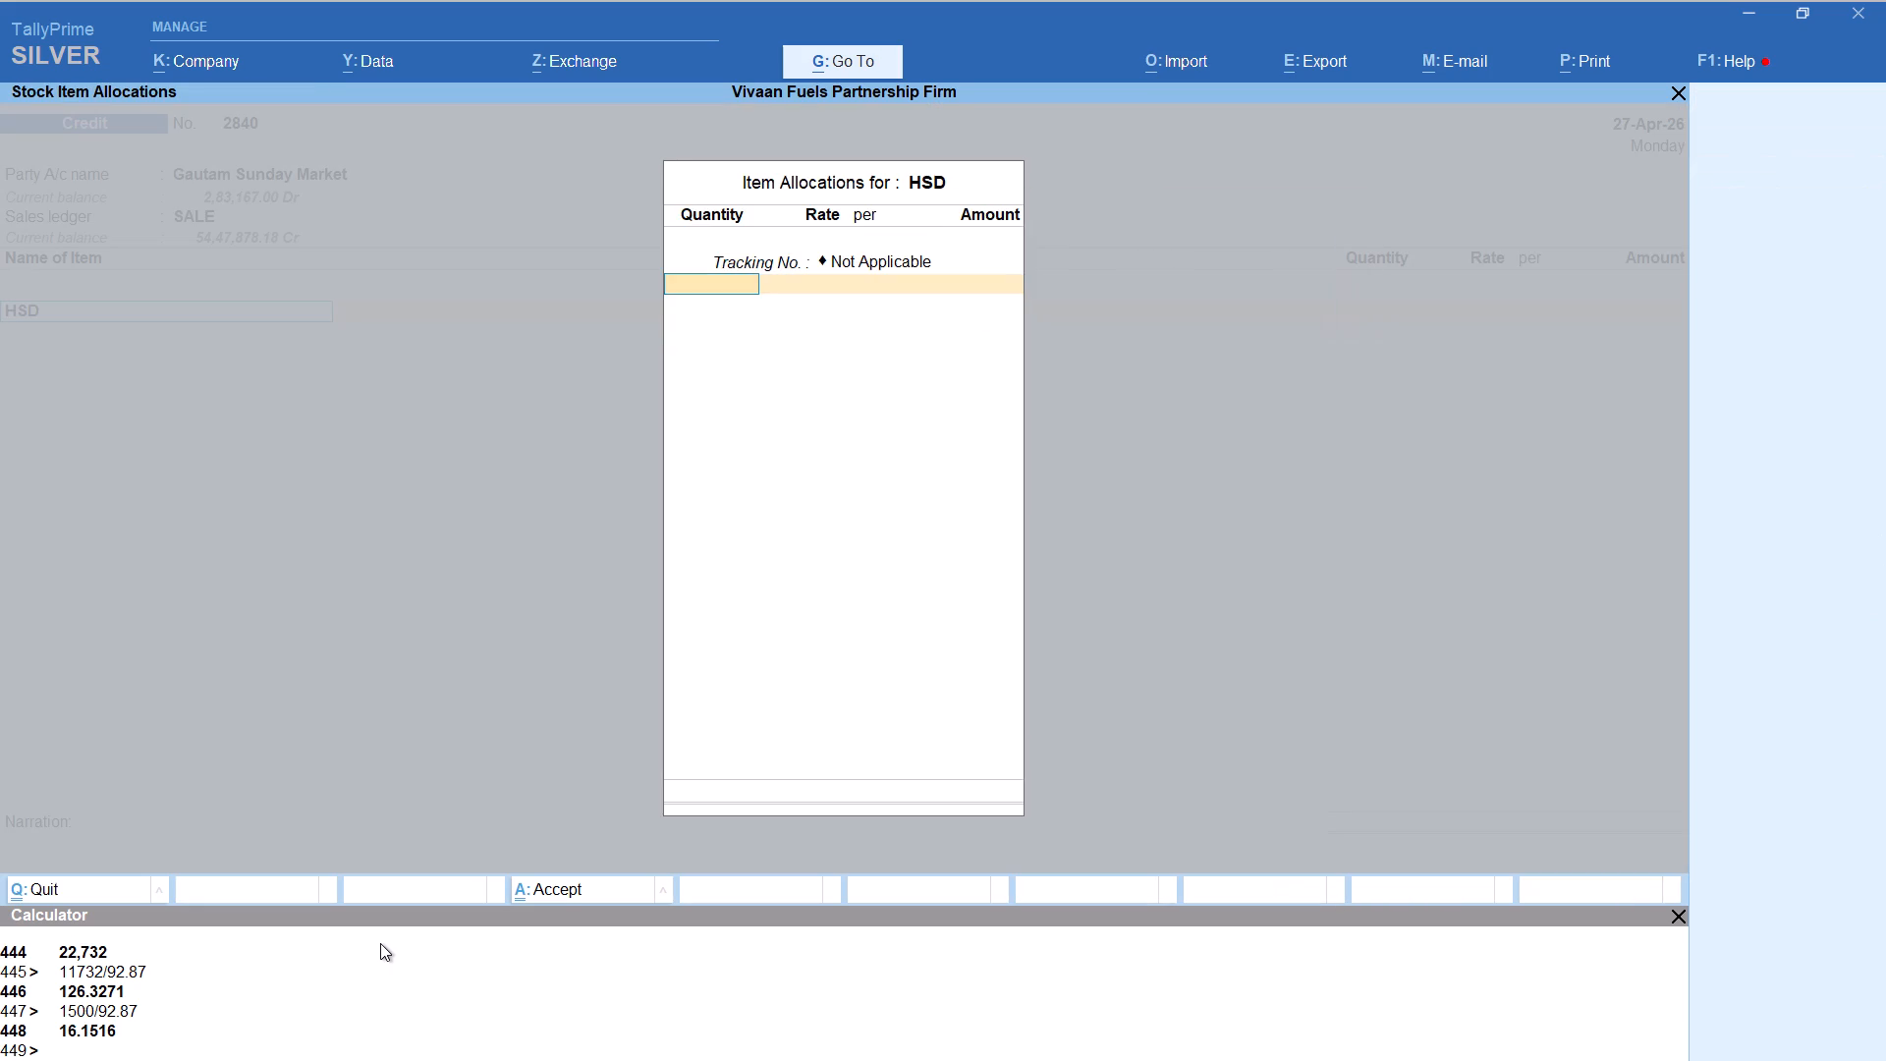
key("alt+c")
type("4610")
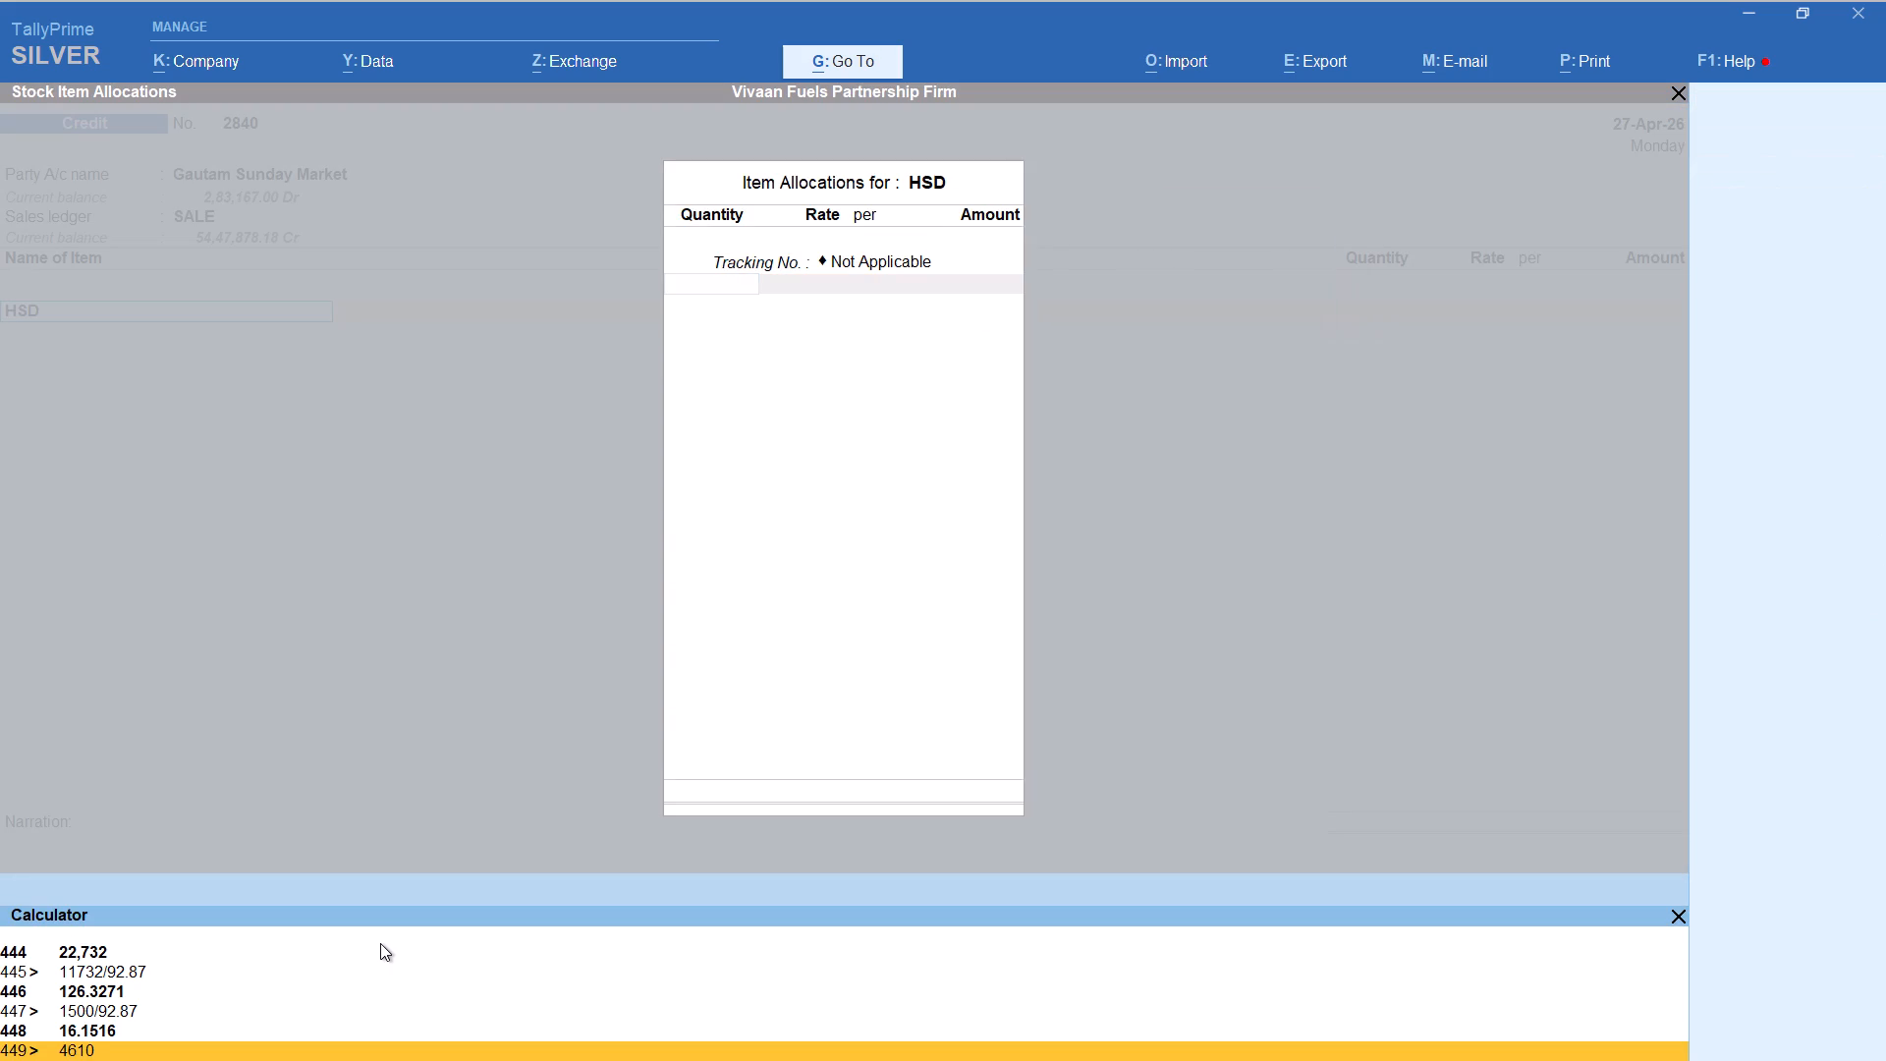
type("/92.87")
key("Return")
key("Return")
key("Return")
key("Return")
key("Return")
key("Return")
key("Return")
Add the Round Off ledger to bring the voucher to 4,610.00 and save it.
type("rou")
key("Return")
key("ctrl+a")
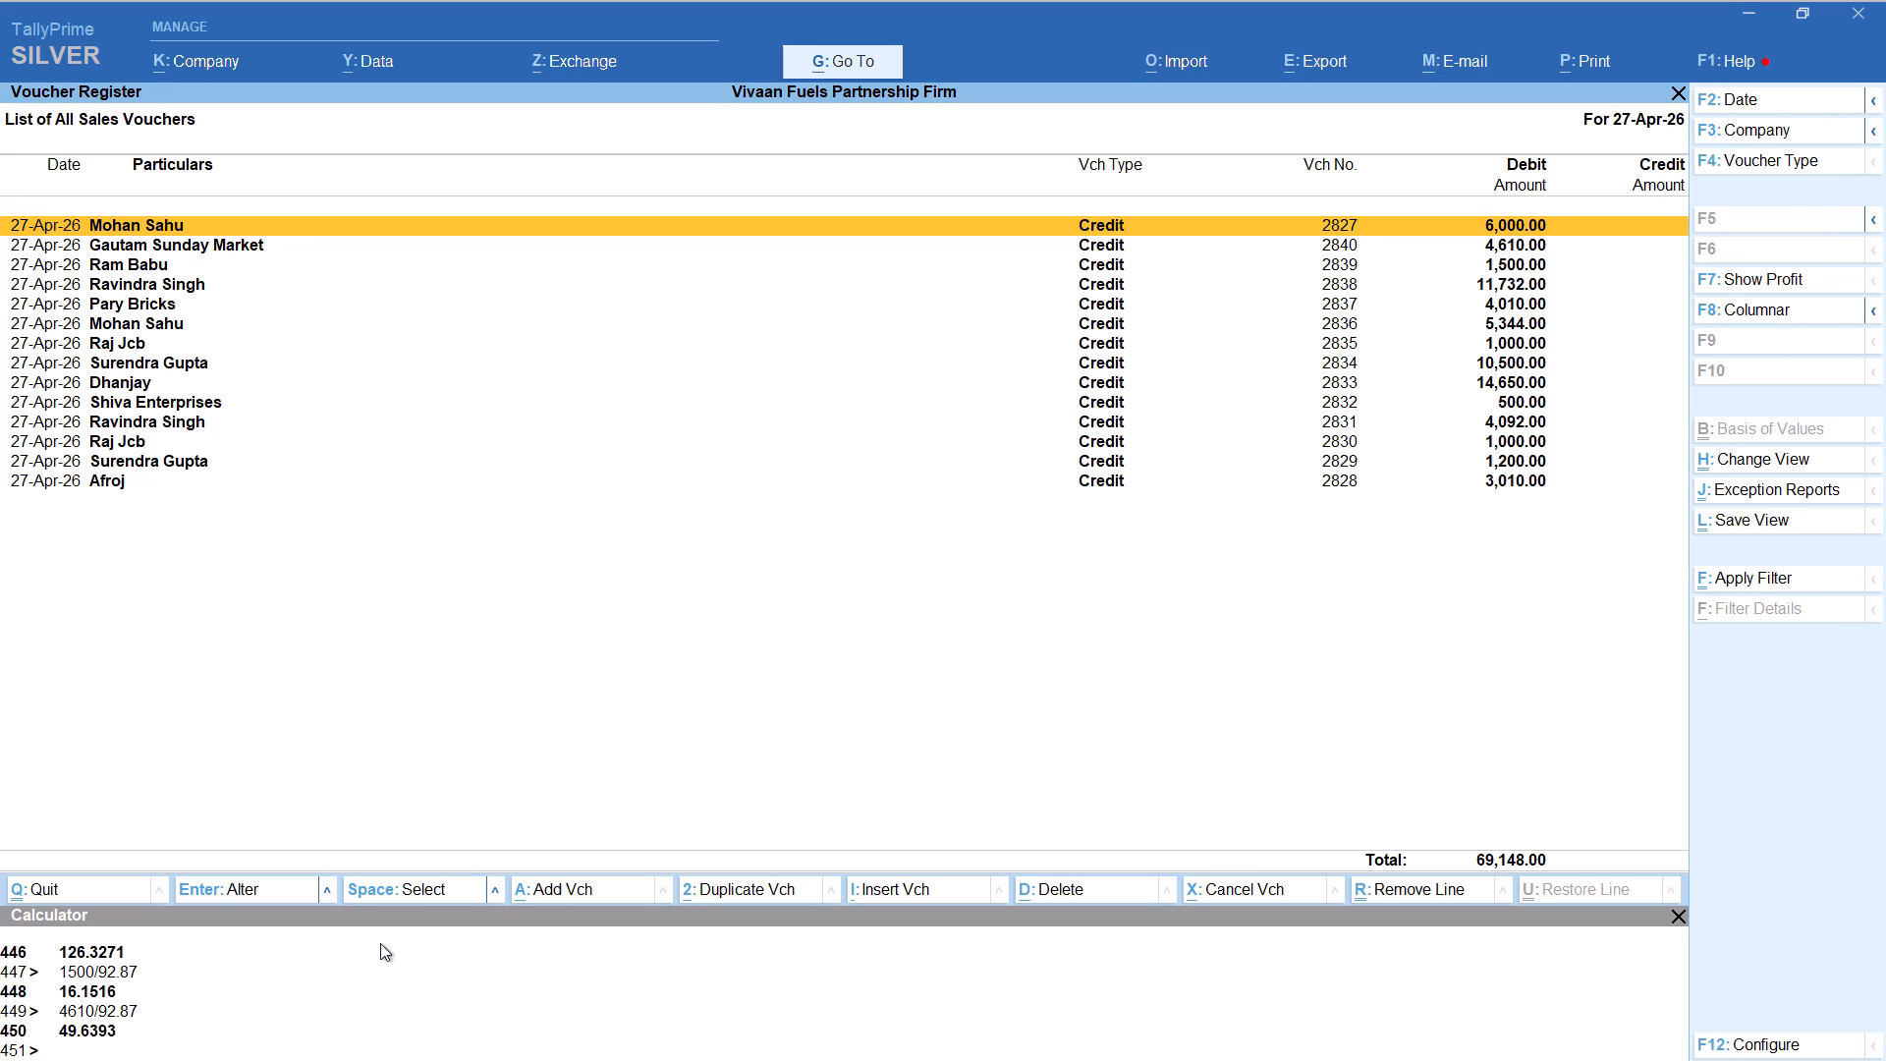
Start a new credit voucher for the Puja Bricks ledger, accepting the default party details and SALE ledger.
key("alt+a")
type("puja")
key("Return")
key("Return")
key("Return")
key("Return")
key("Return")
key("Return")
key("Return")
key("Return")
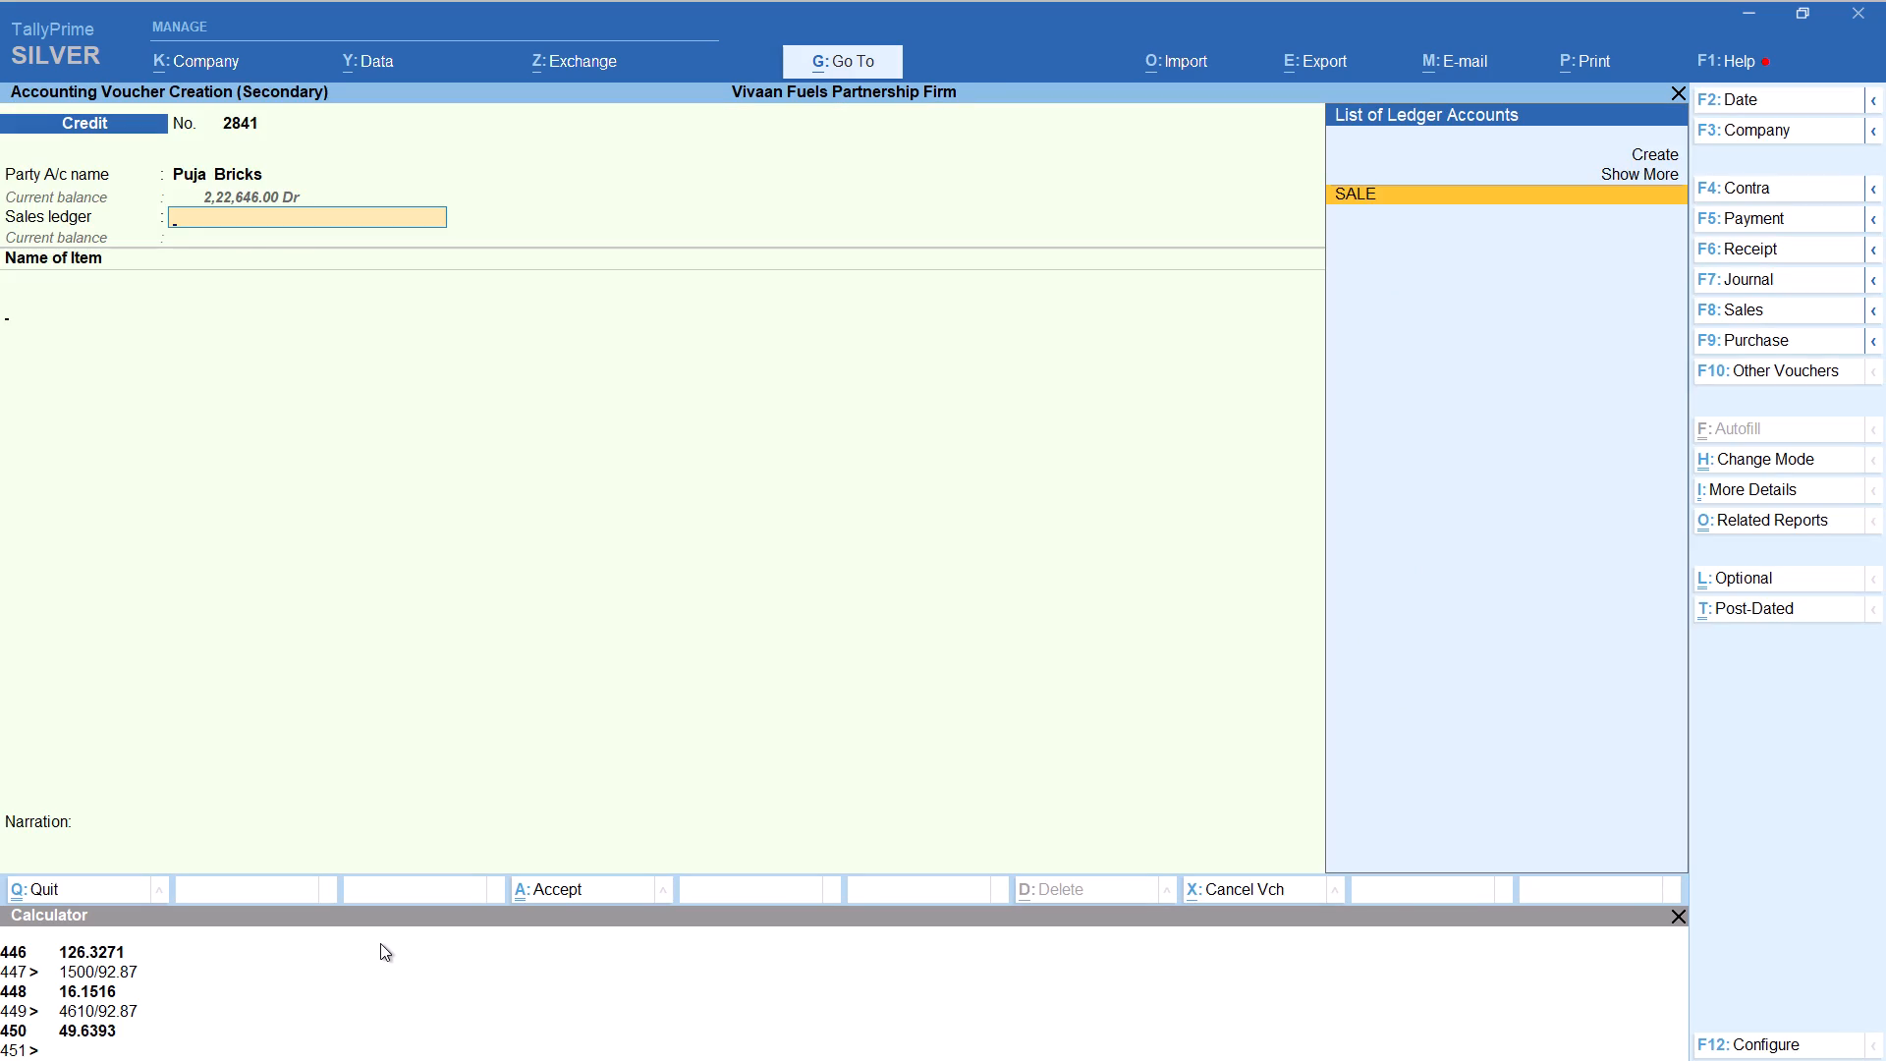
Add HSD with tracking Not Applicable, calculating the quantity as 7309/92.87 and accepting the default rate.
type("hs")
key("Return")
key("Up")
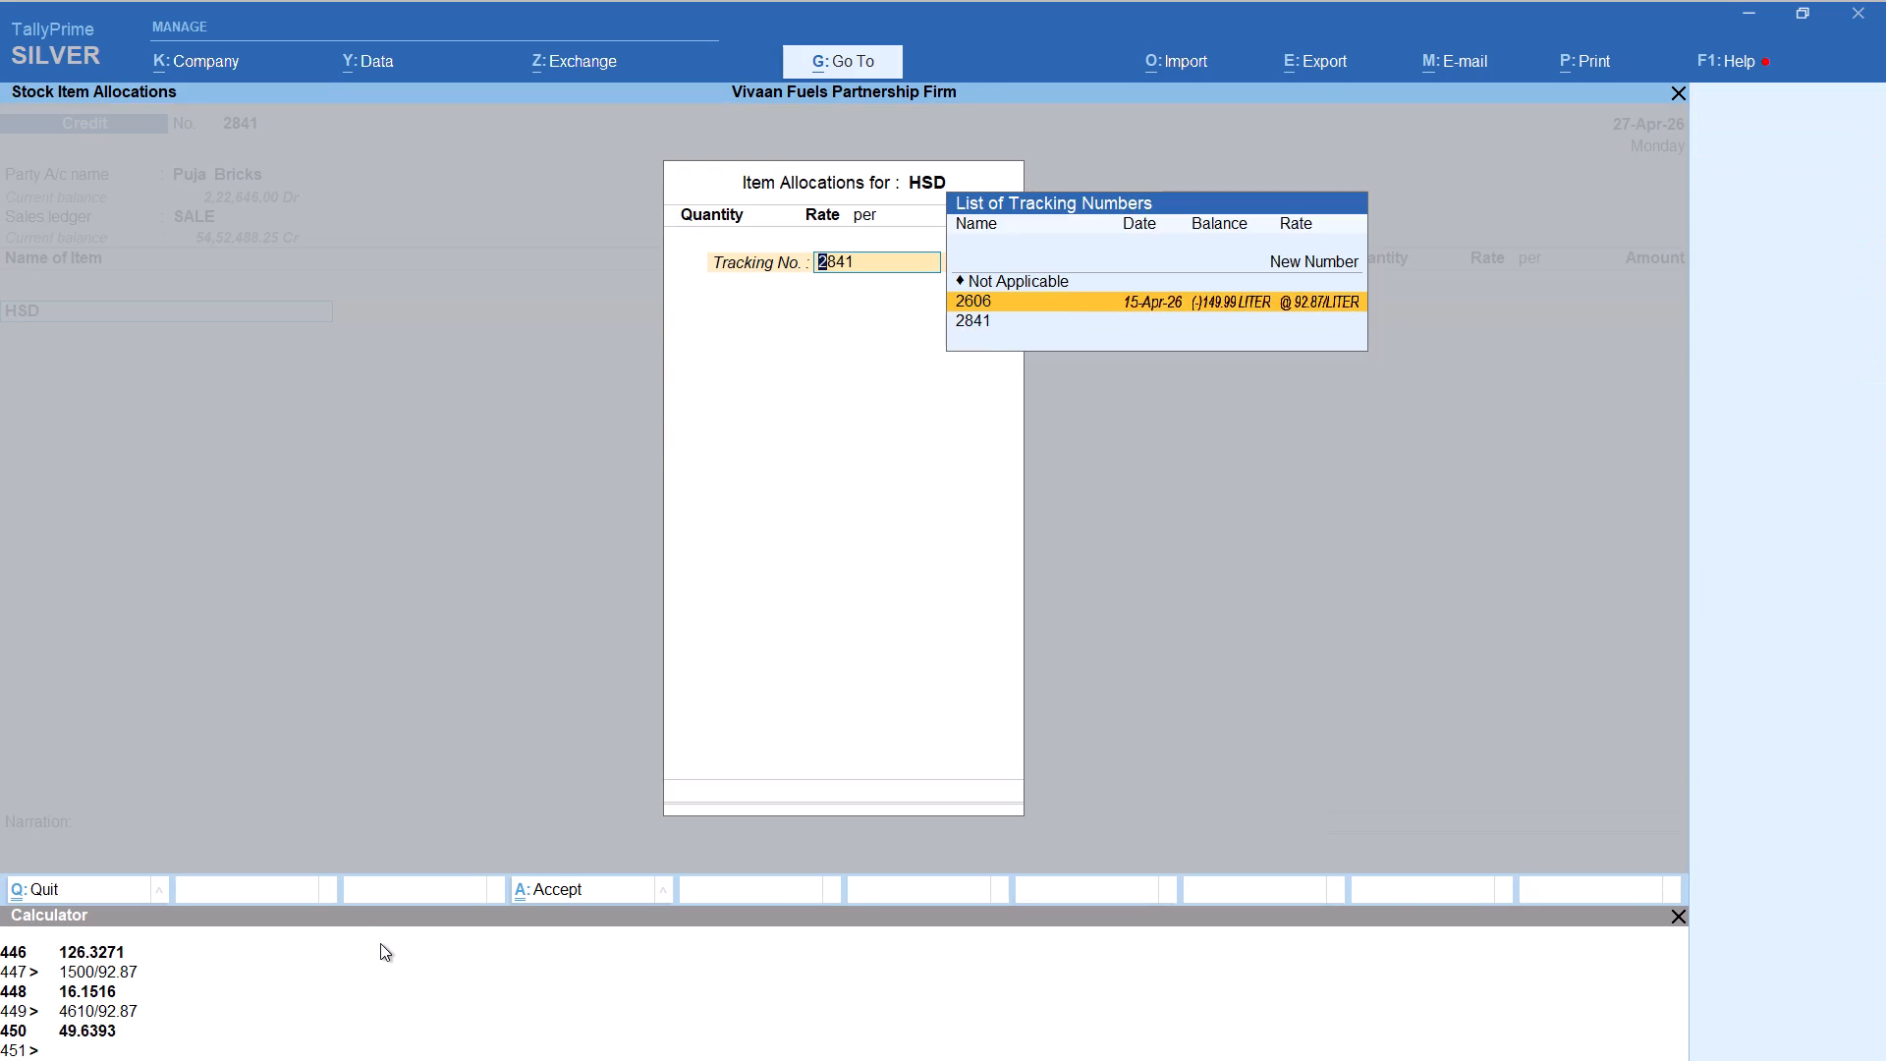
key("Up")
key("Return")
key("alt+c")
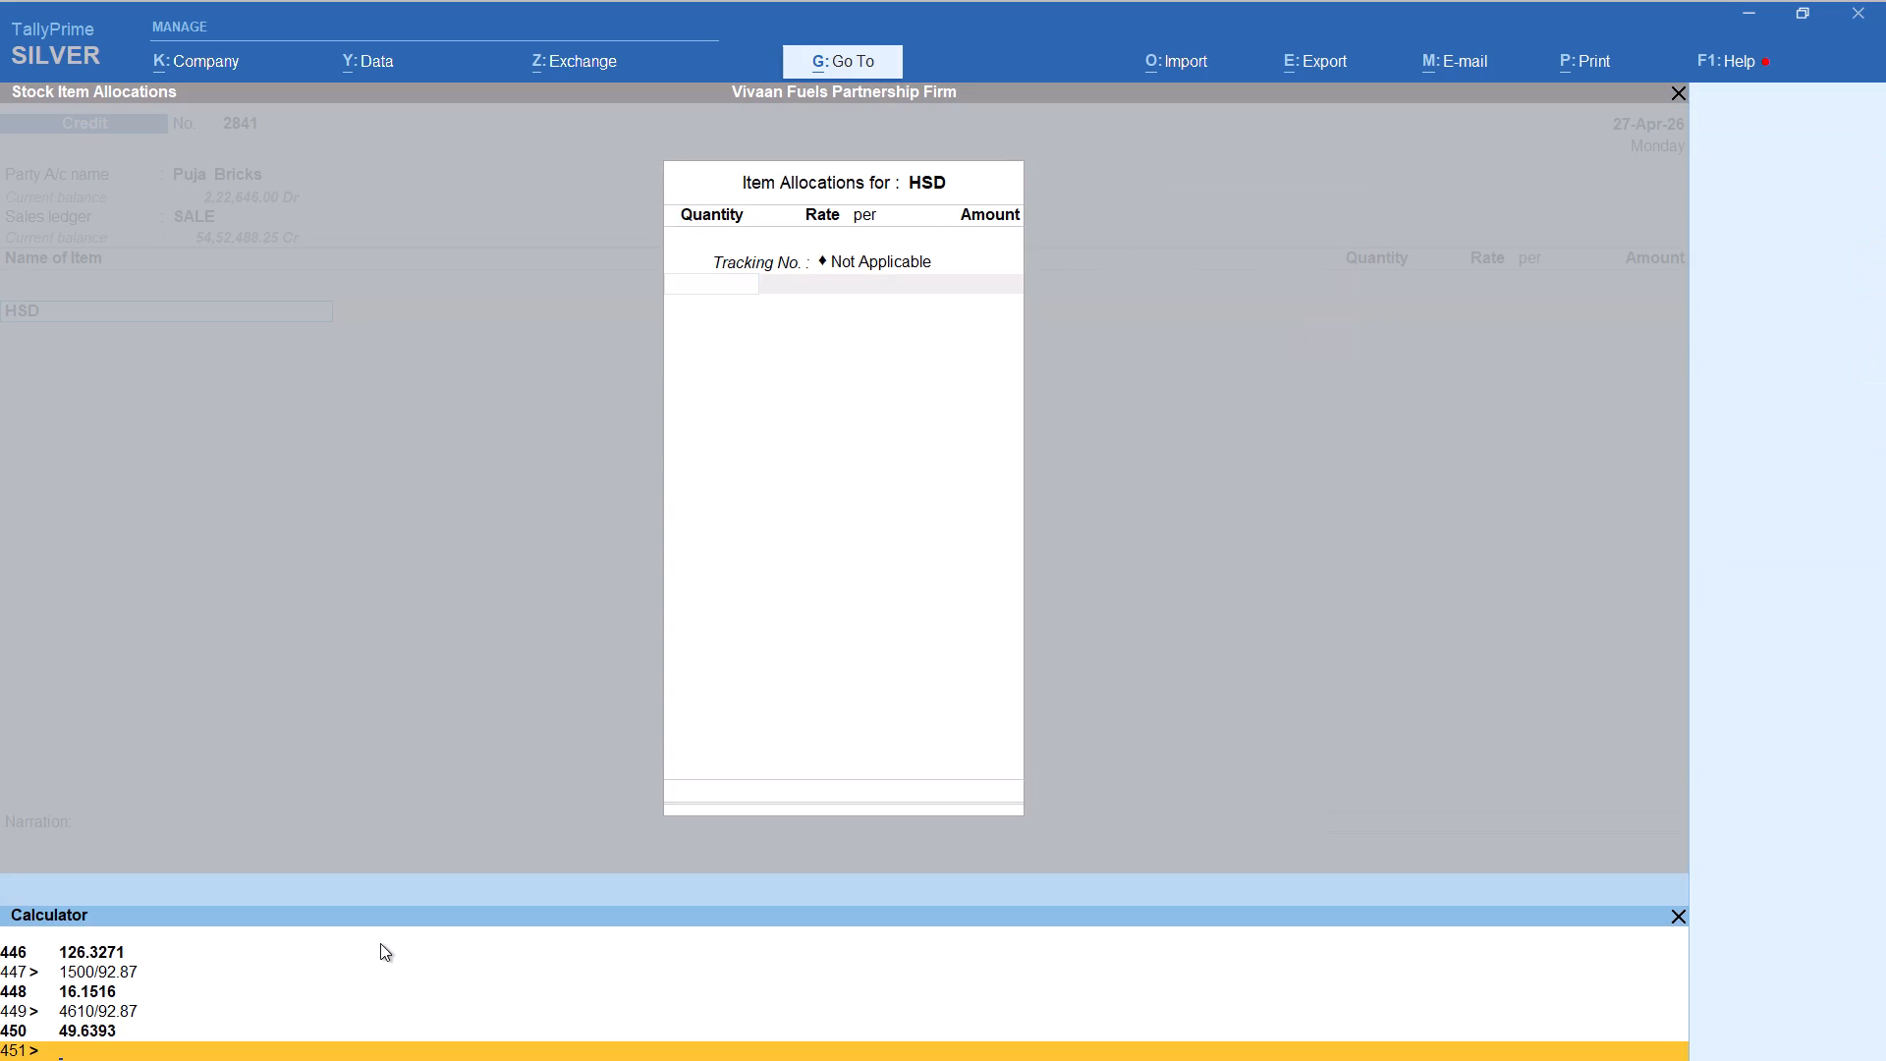
type("7309/92.87")
key("Return")
key("Return")
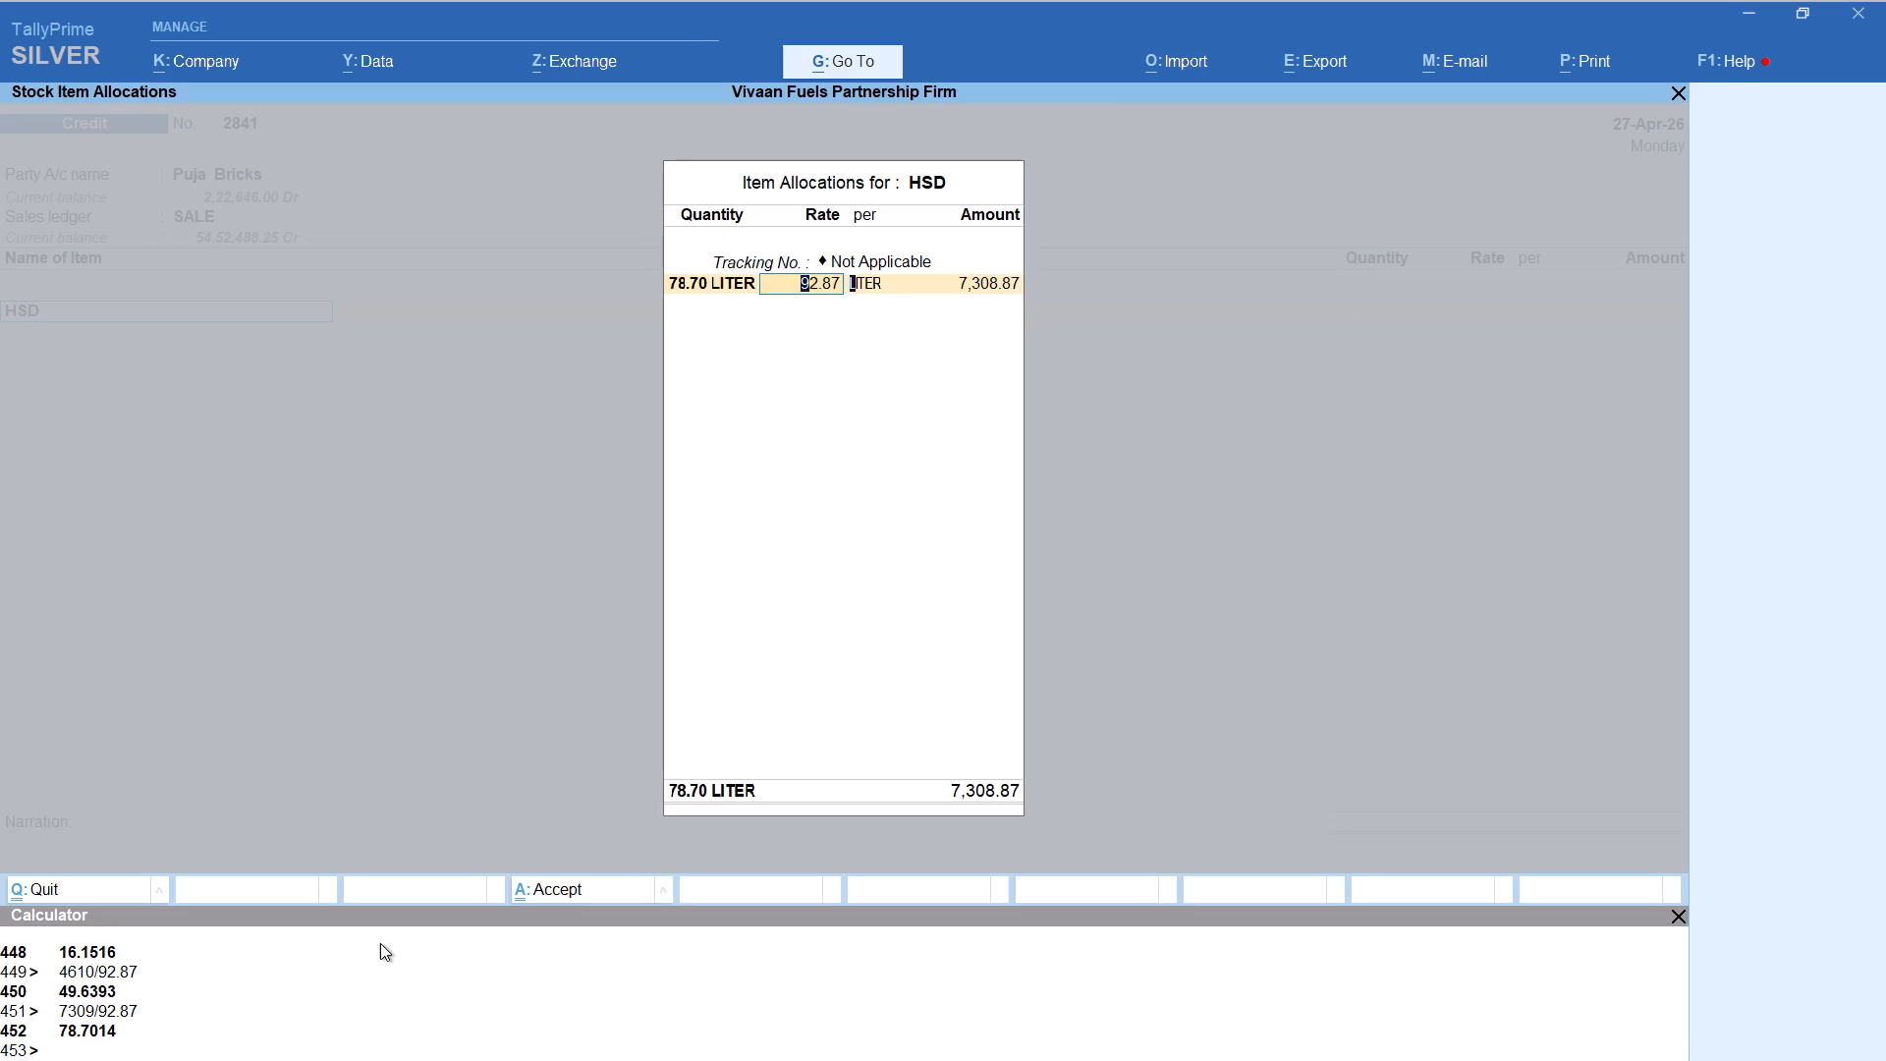
key("Return")
key("Return")
key("Return")
key("Return")
key("Return")
Add the Round Off ledger to bring the voucher to 7,309.00 and save it.
type("rou")
key("Return")
key("ctrl+a")
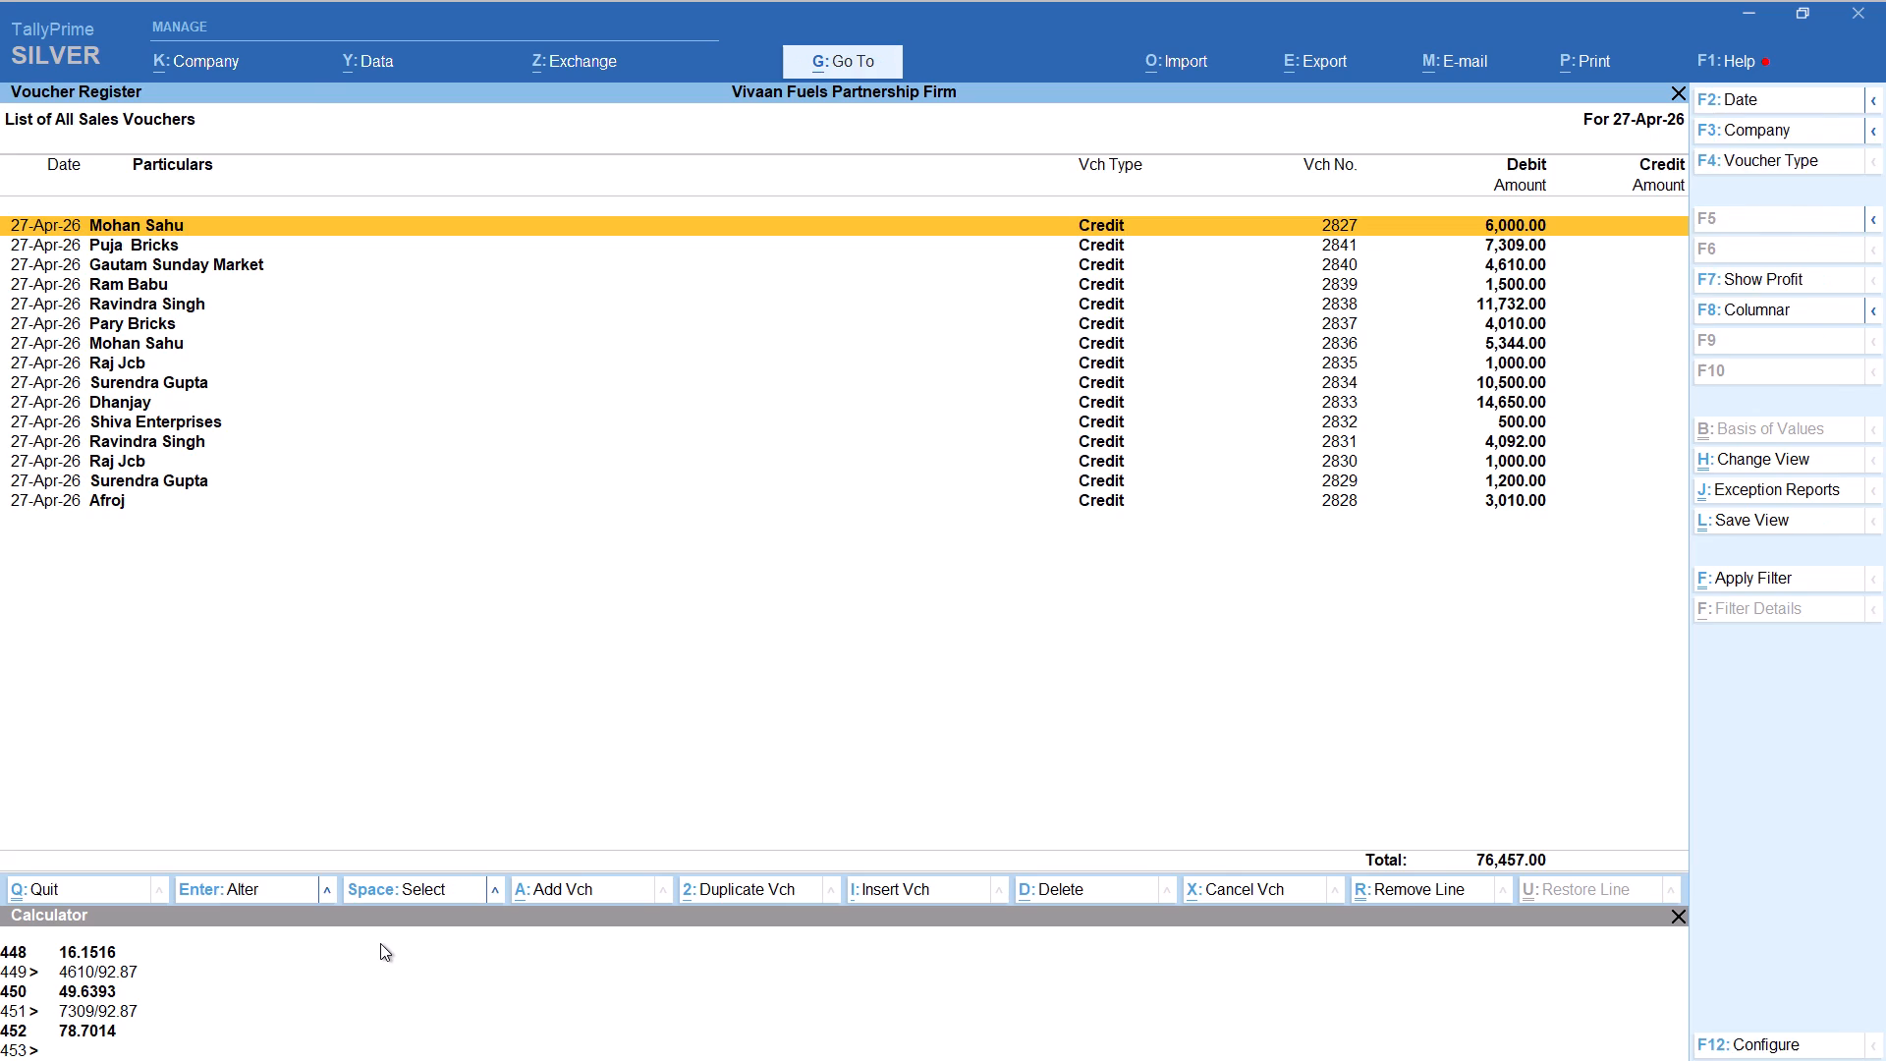
Start a new credit voucher for the Duja Bricks ledger, accepting the default party details and SALE ledger.
key("alt+a")
key("f")
key("BackSpace")
type("duj")
key("Return")
key("Return")
key("Return")
key("Return")
key("Return")
key("Return")
key("Return")
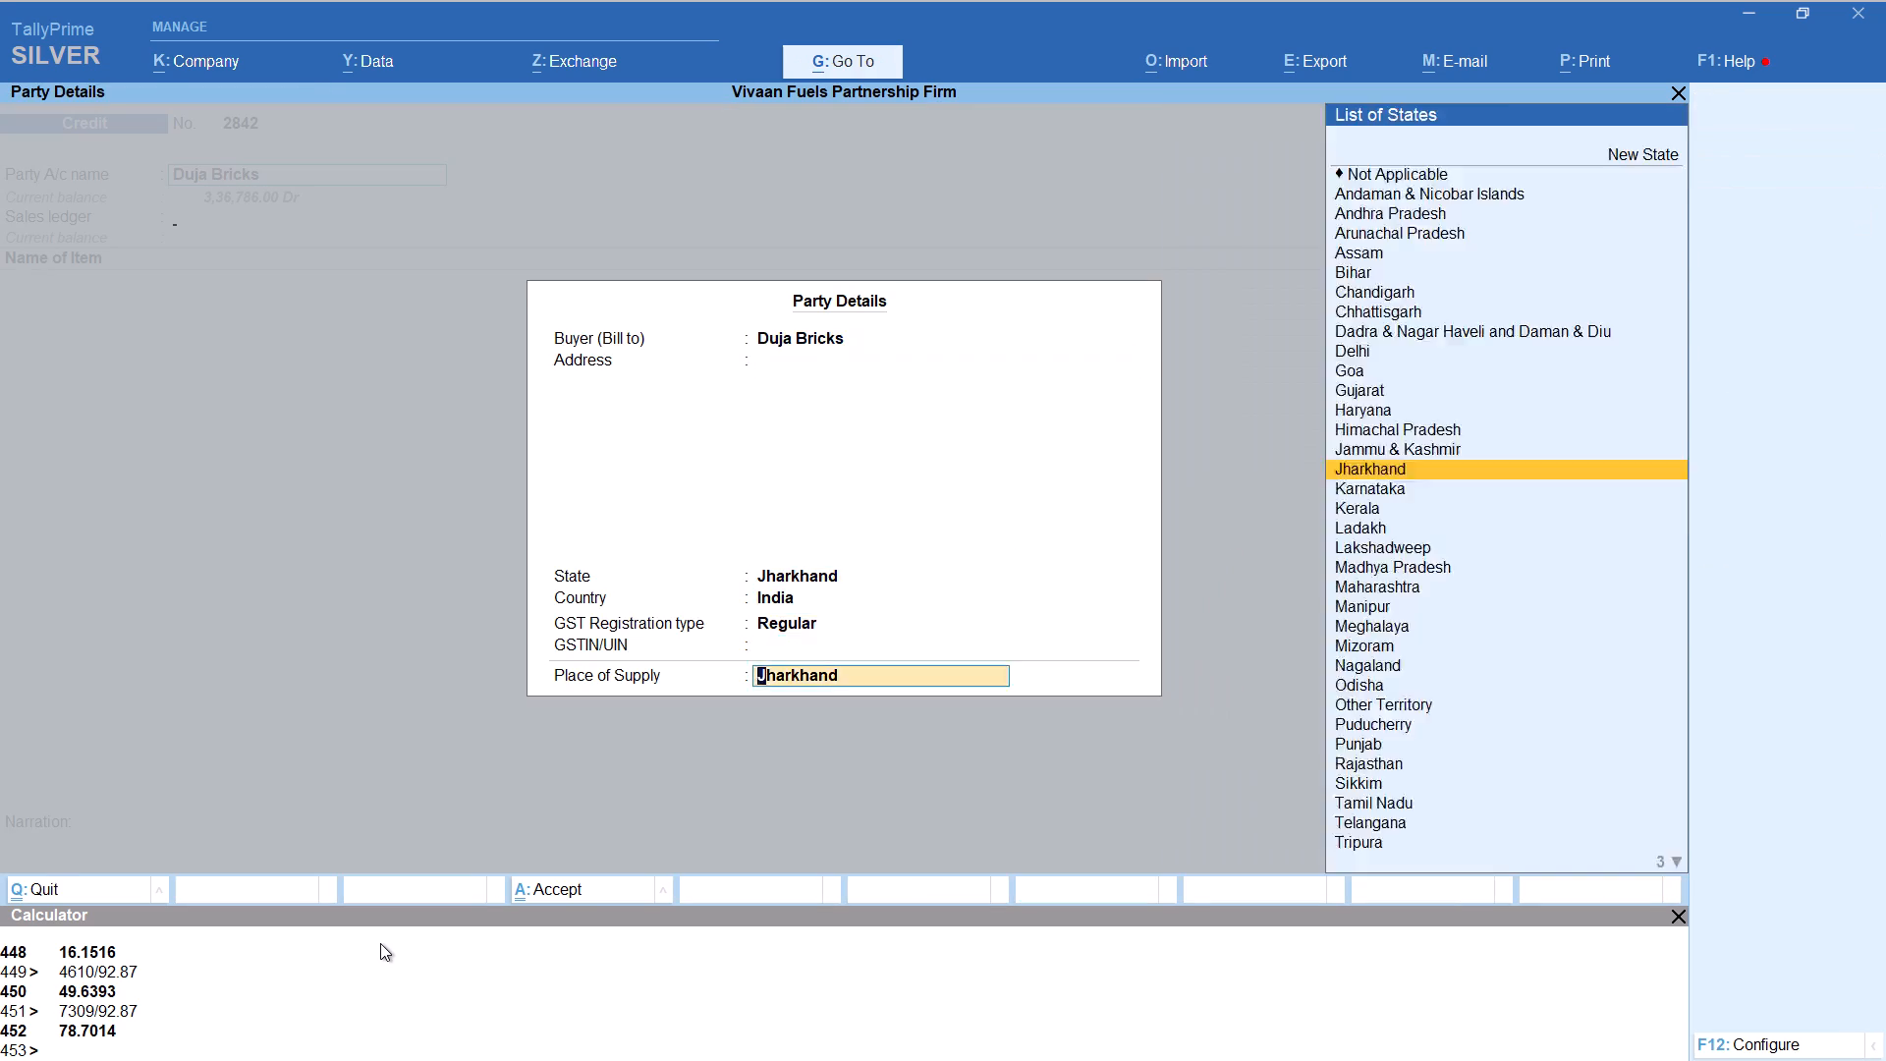
key("Return")
Add HSD with tracking Not Applicable, calculating the quantity as 3500/92.87 and accepting the default rate.
type("hs")
key("Return")
key("Up")
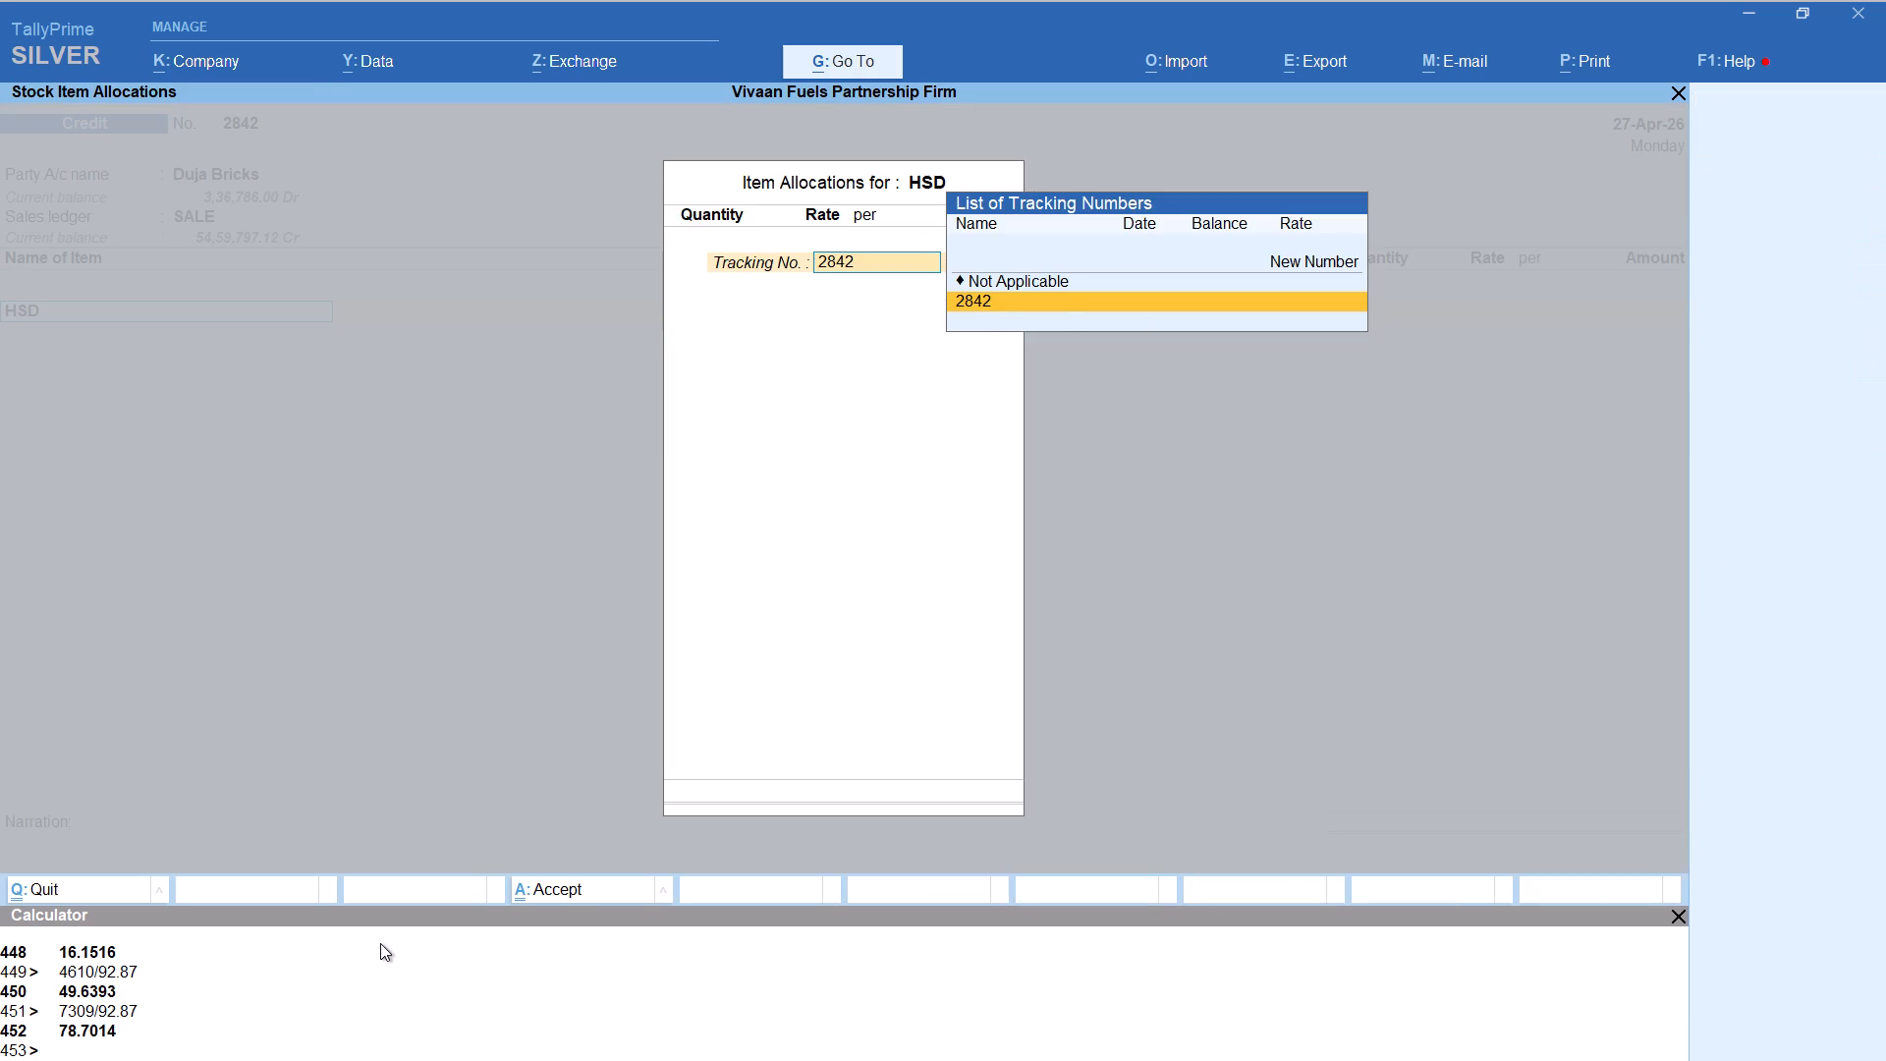
key("Return")
key("alt+c")
type("3500/92.87")
key("Return")
key("Return")
key("Return")
key("Return")
key("Return")
key("Return")
key("Return")
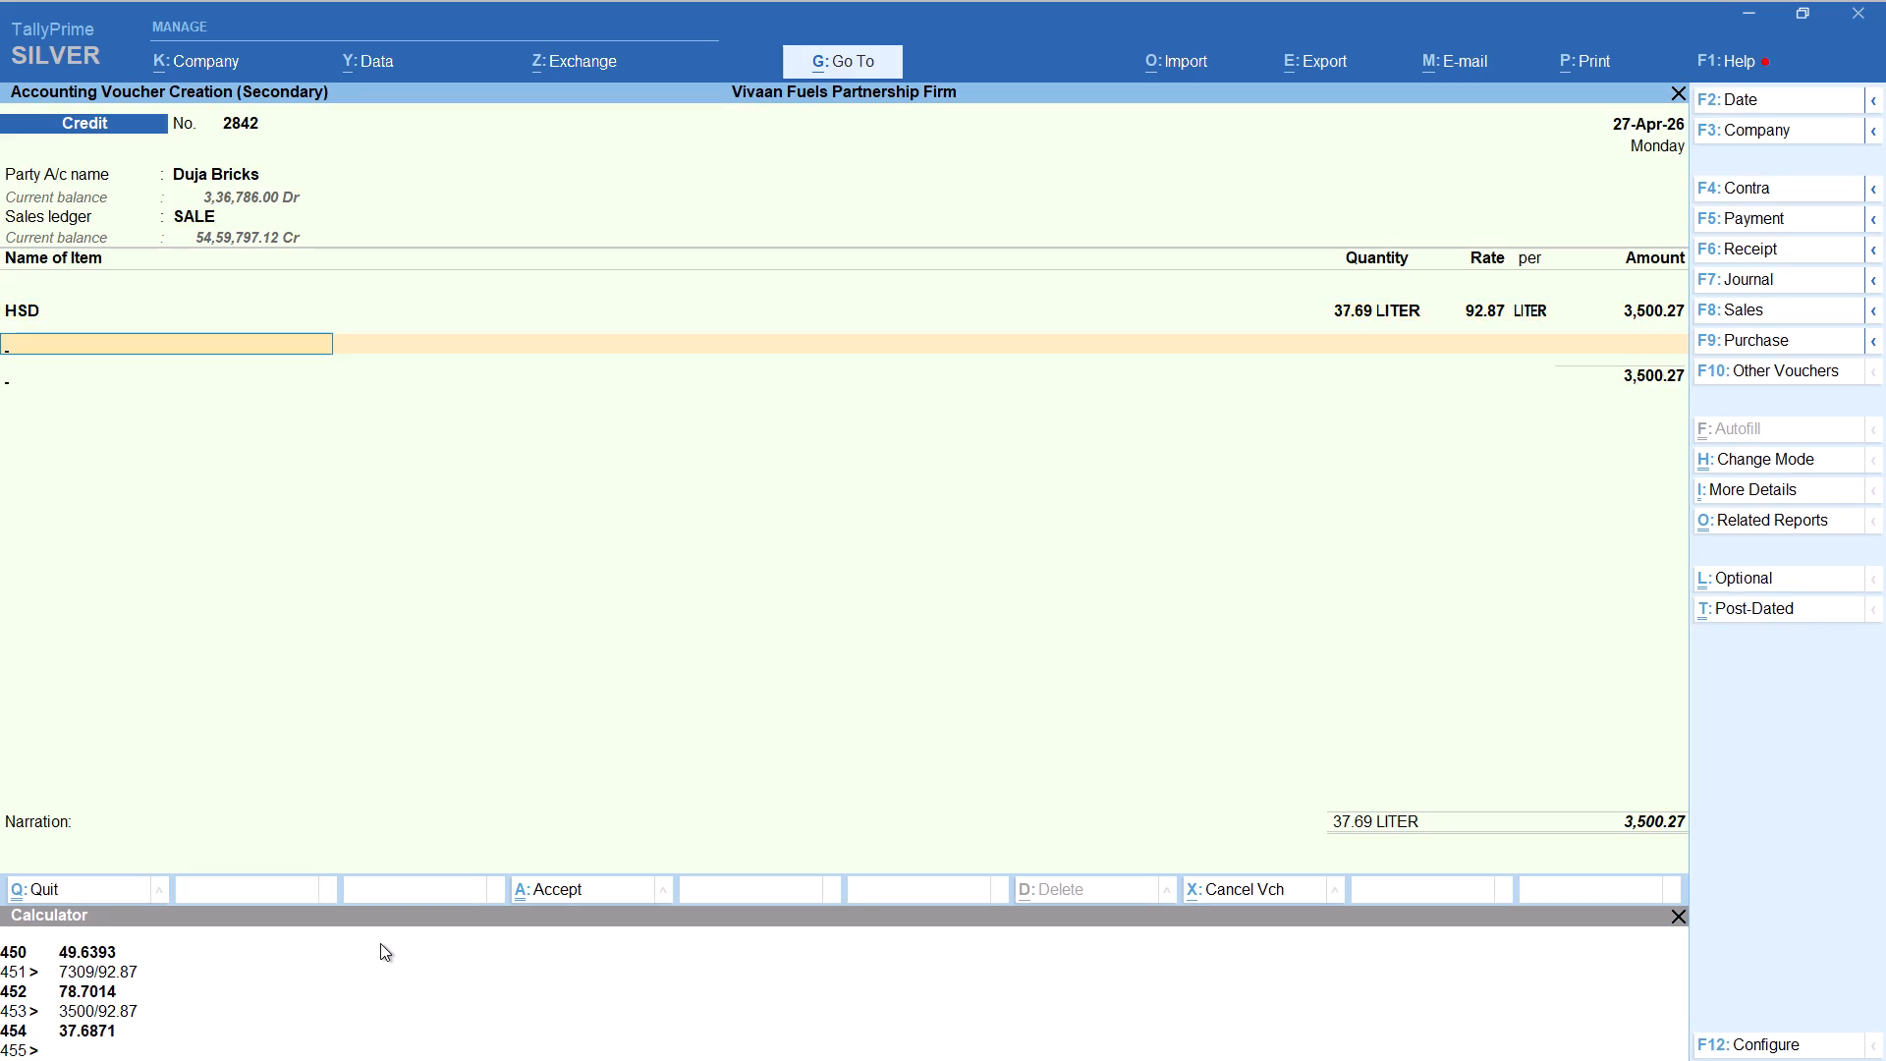
Add the Round Off ledger to bring the voucher to 3,500.00 and save it.
type("rou")
key("Return")
key("ctrl+a")
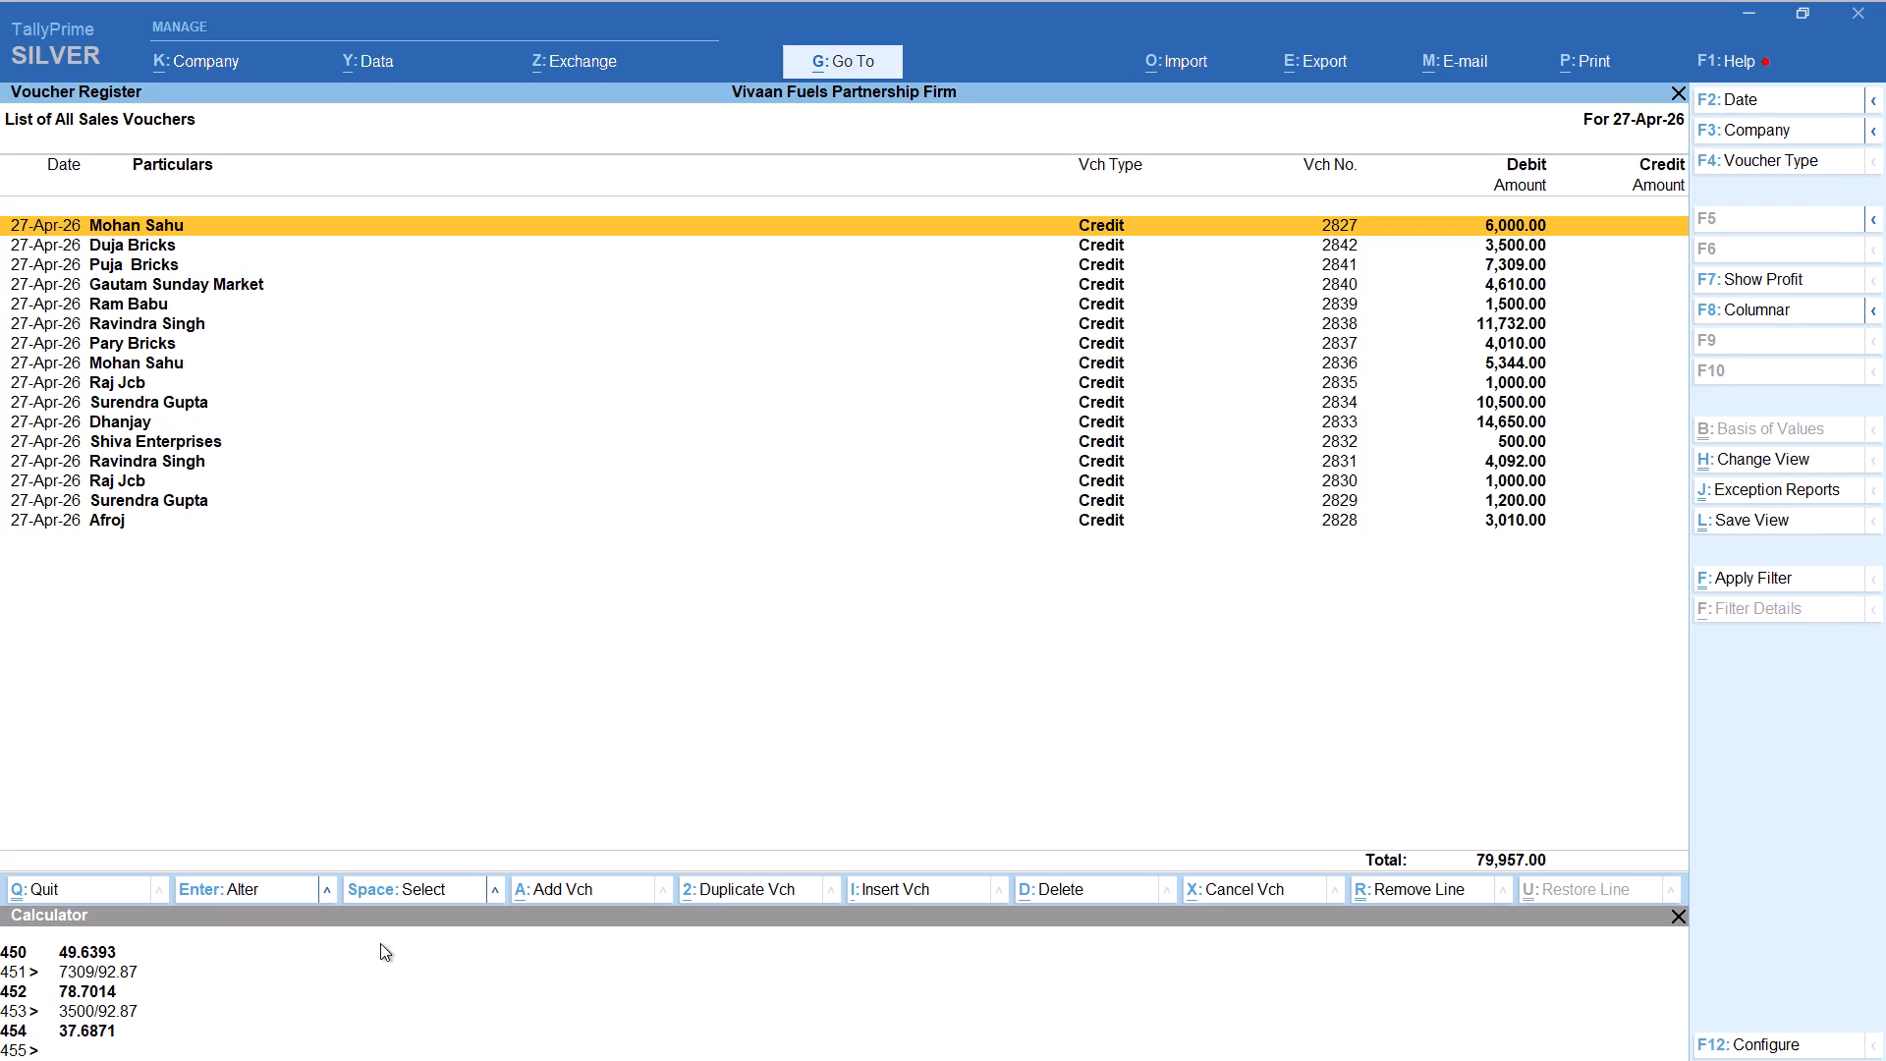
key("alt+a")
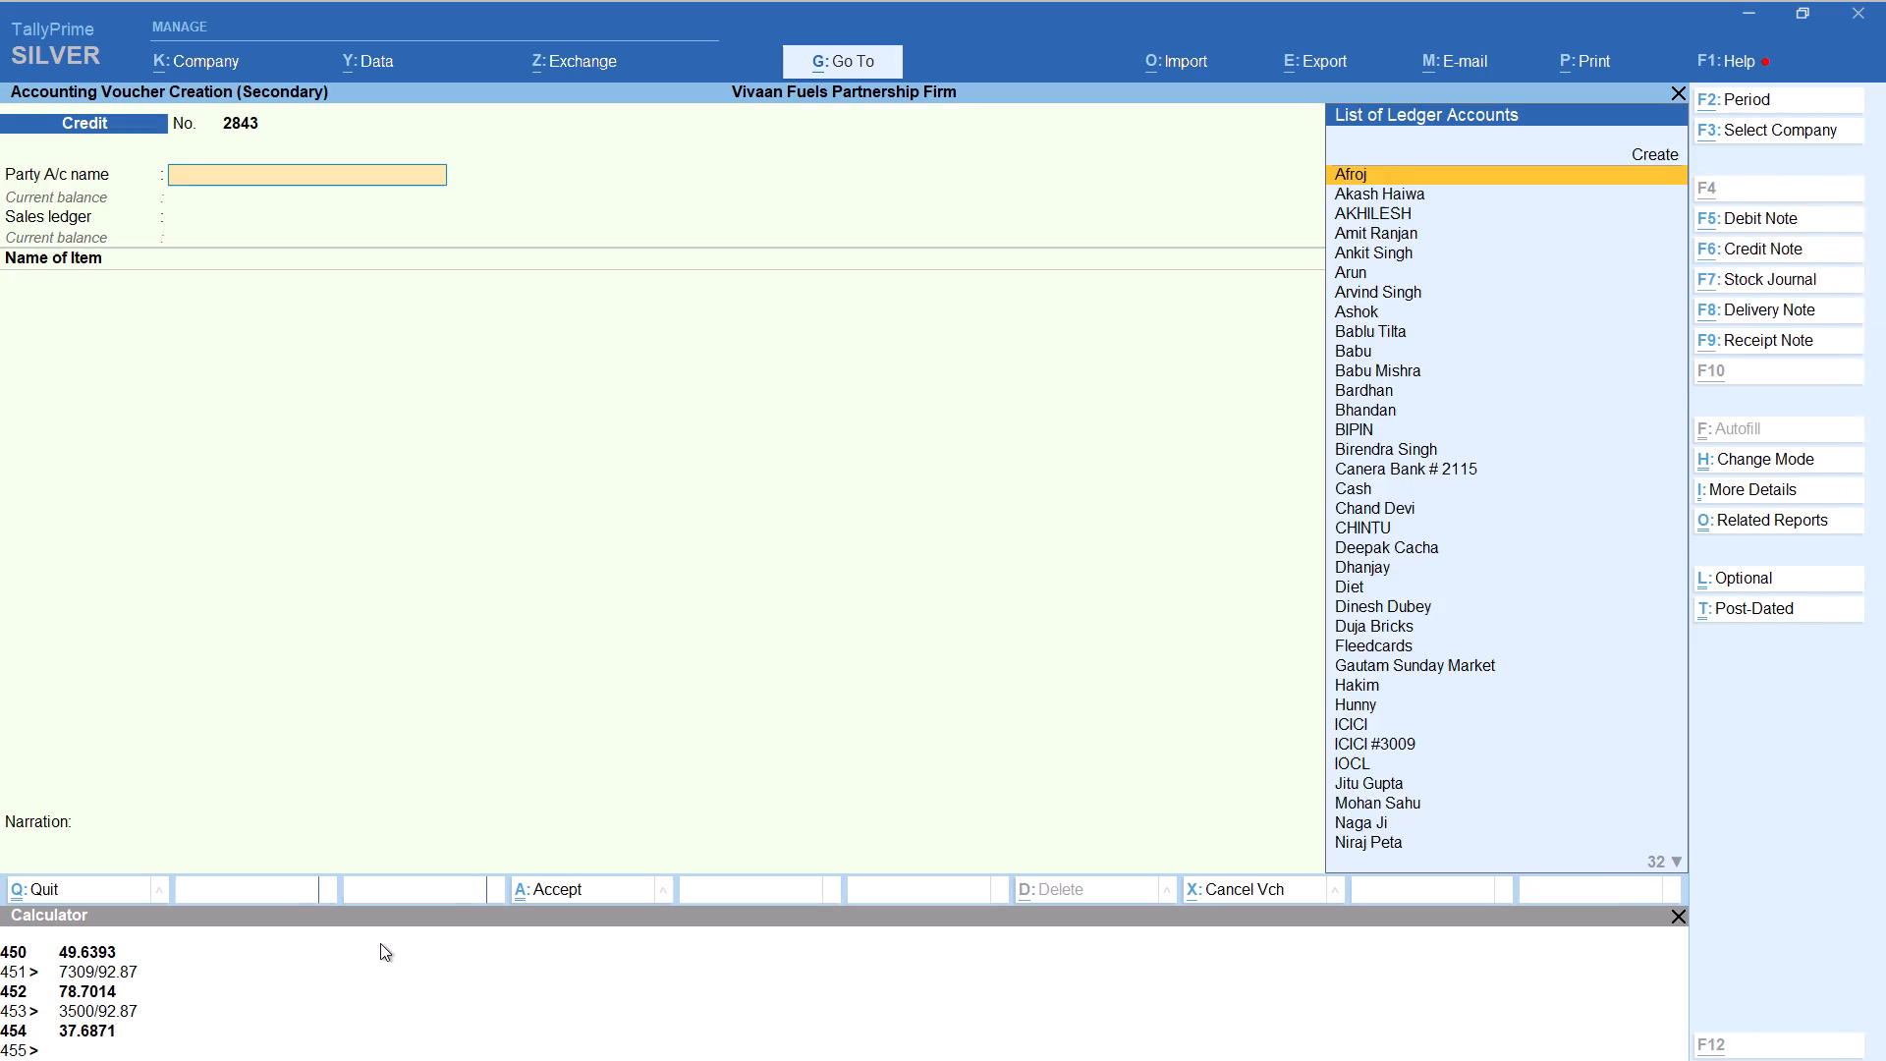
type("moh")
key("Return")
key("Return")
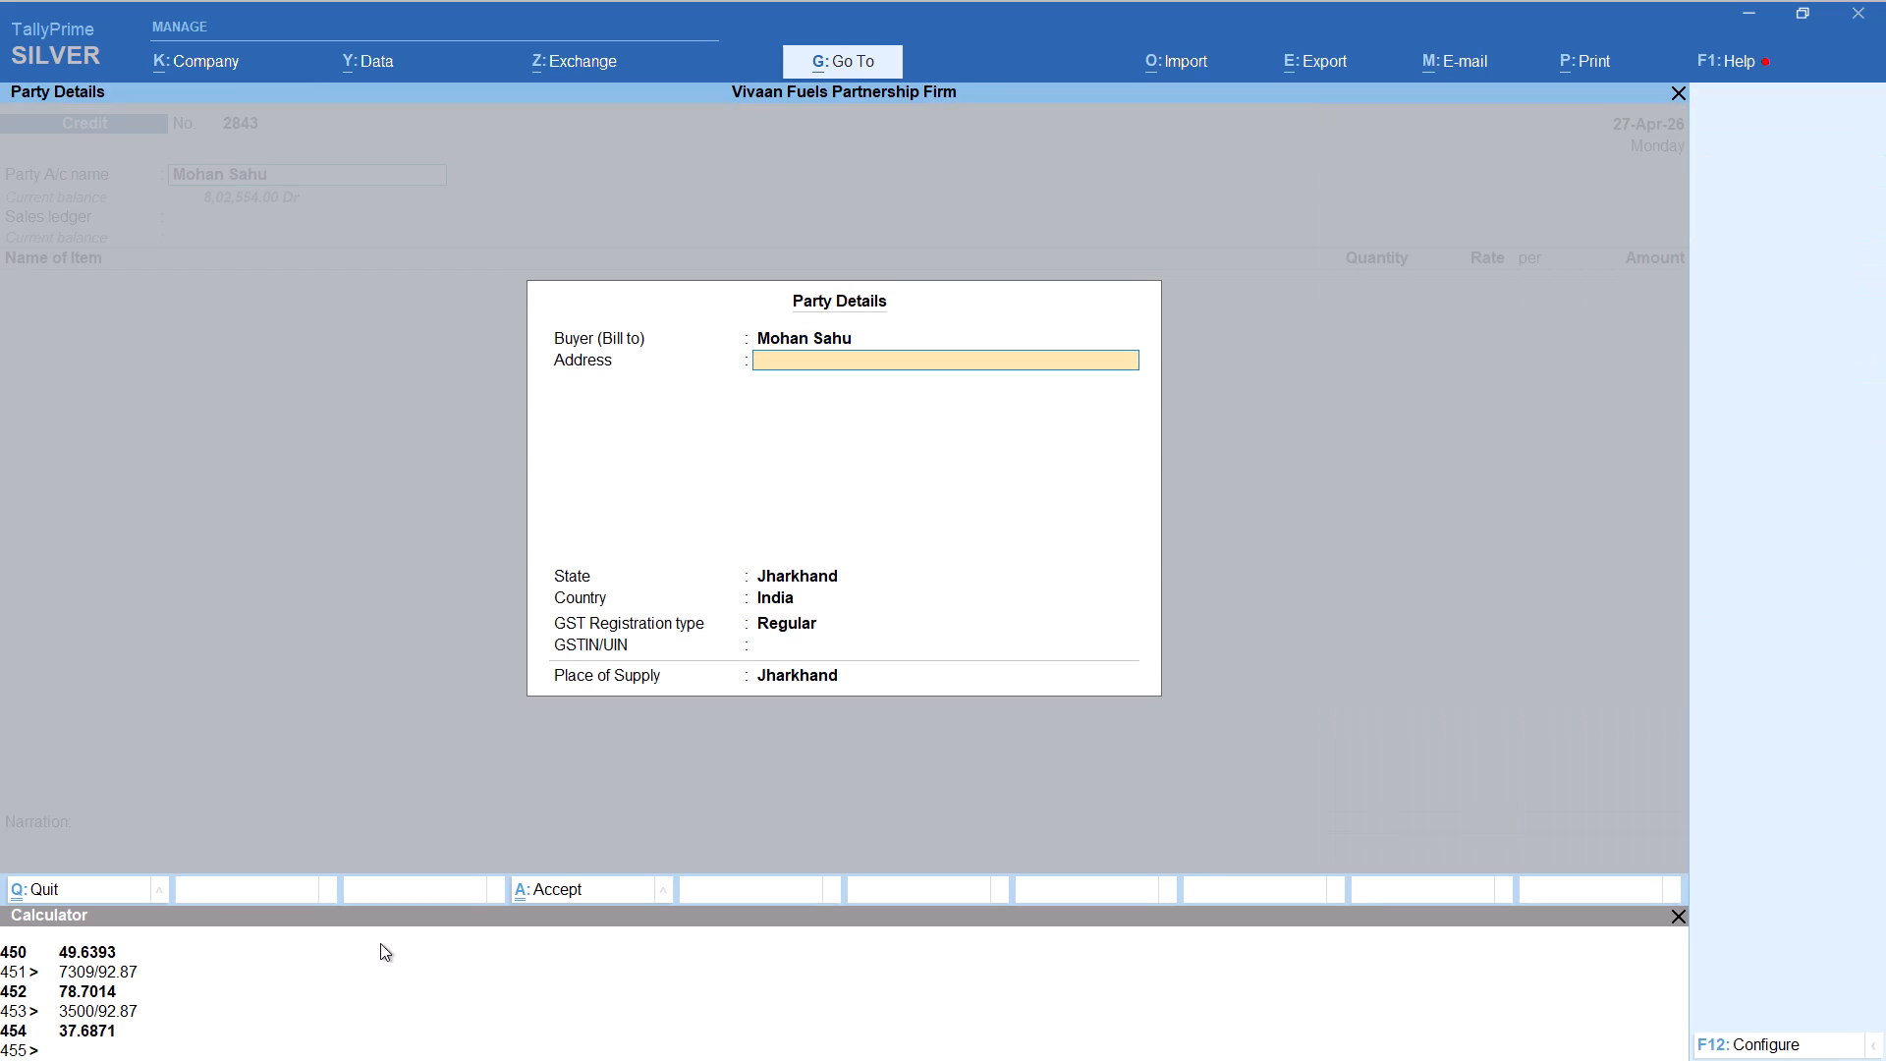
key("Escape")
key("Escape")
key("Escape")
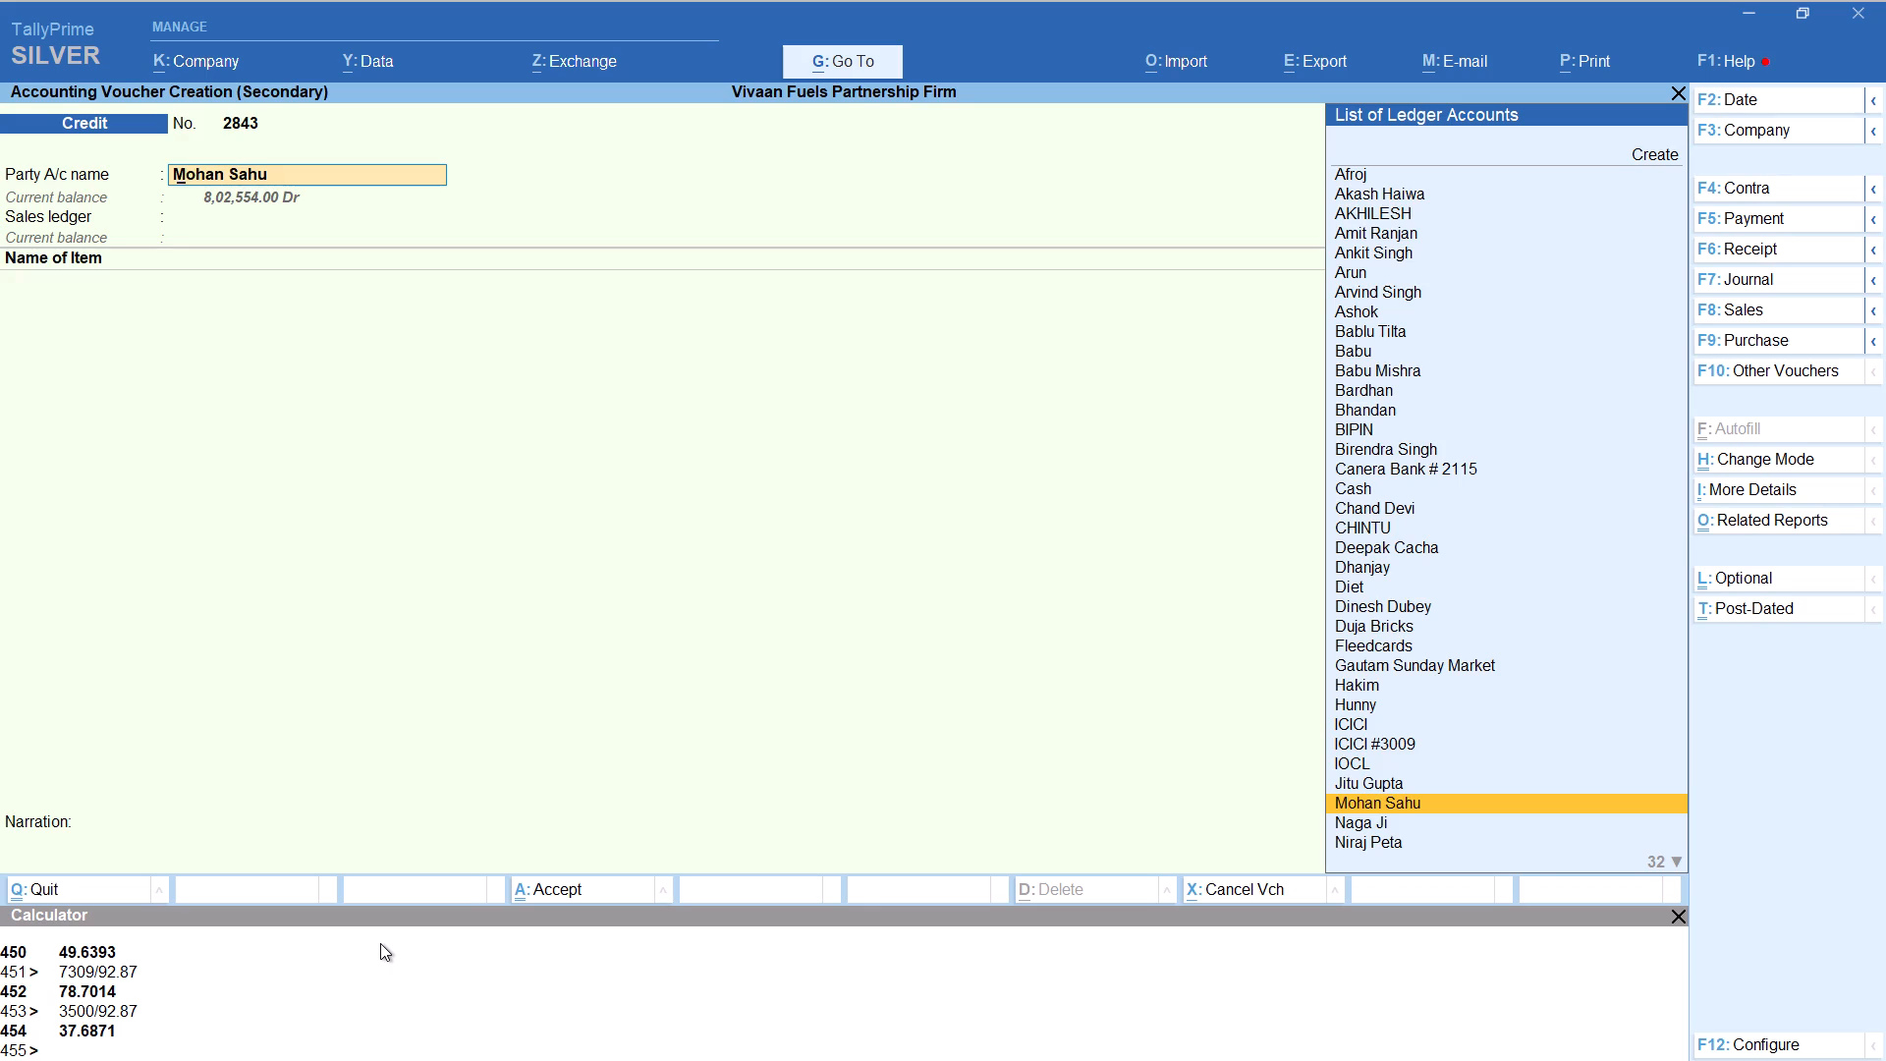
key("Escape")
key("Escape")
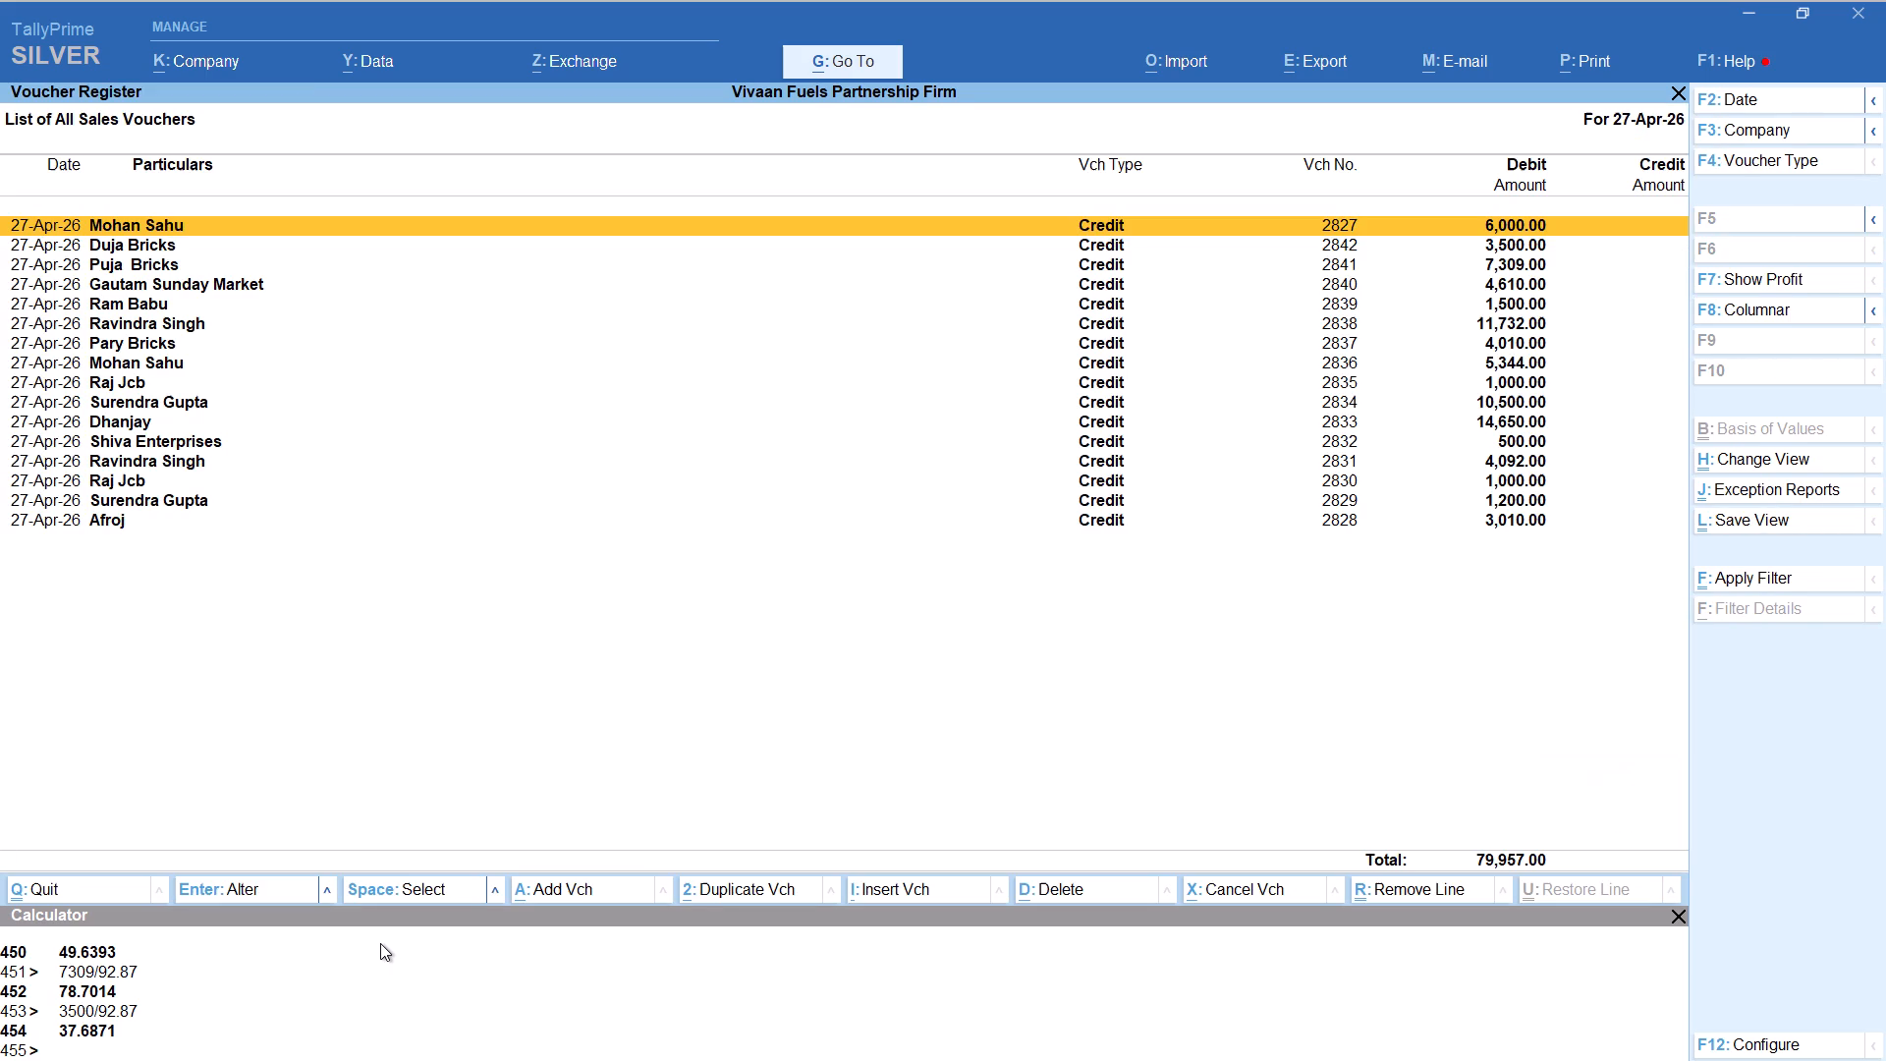
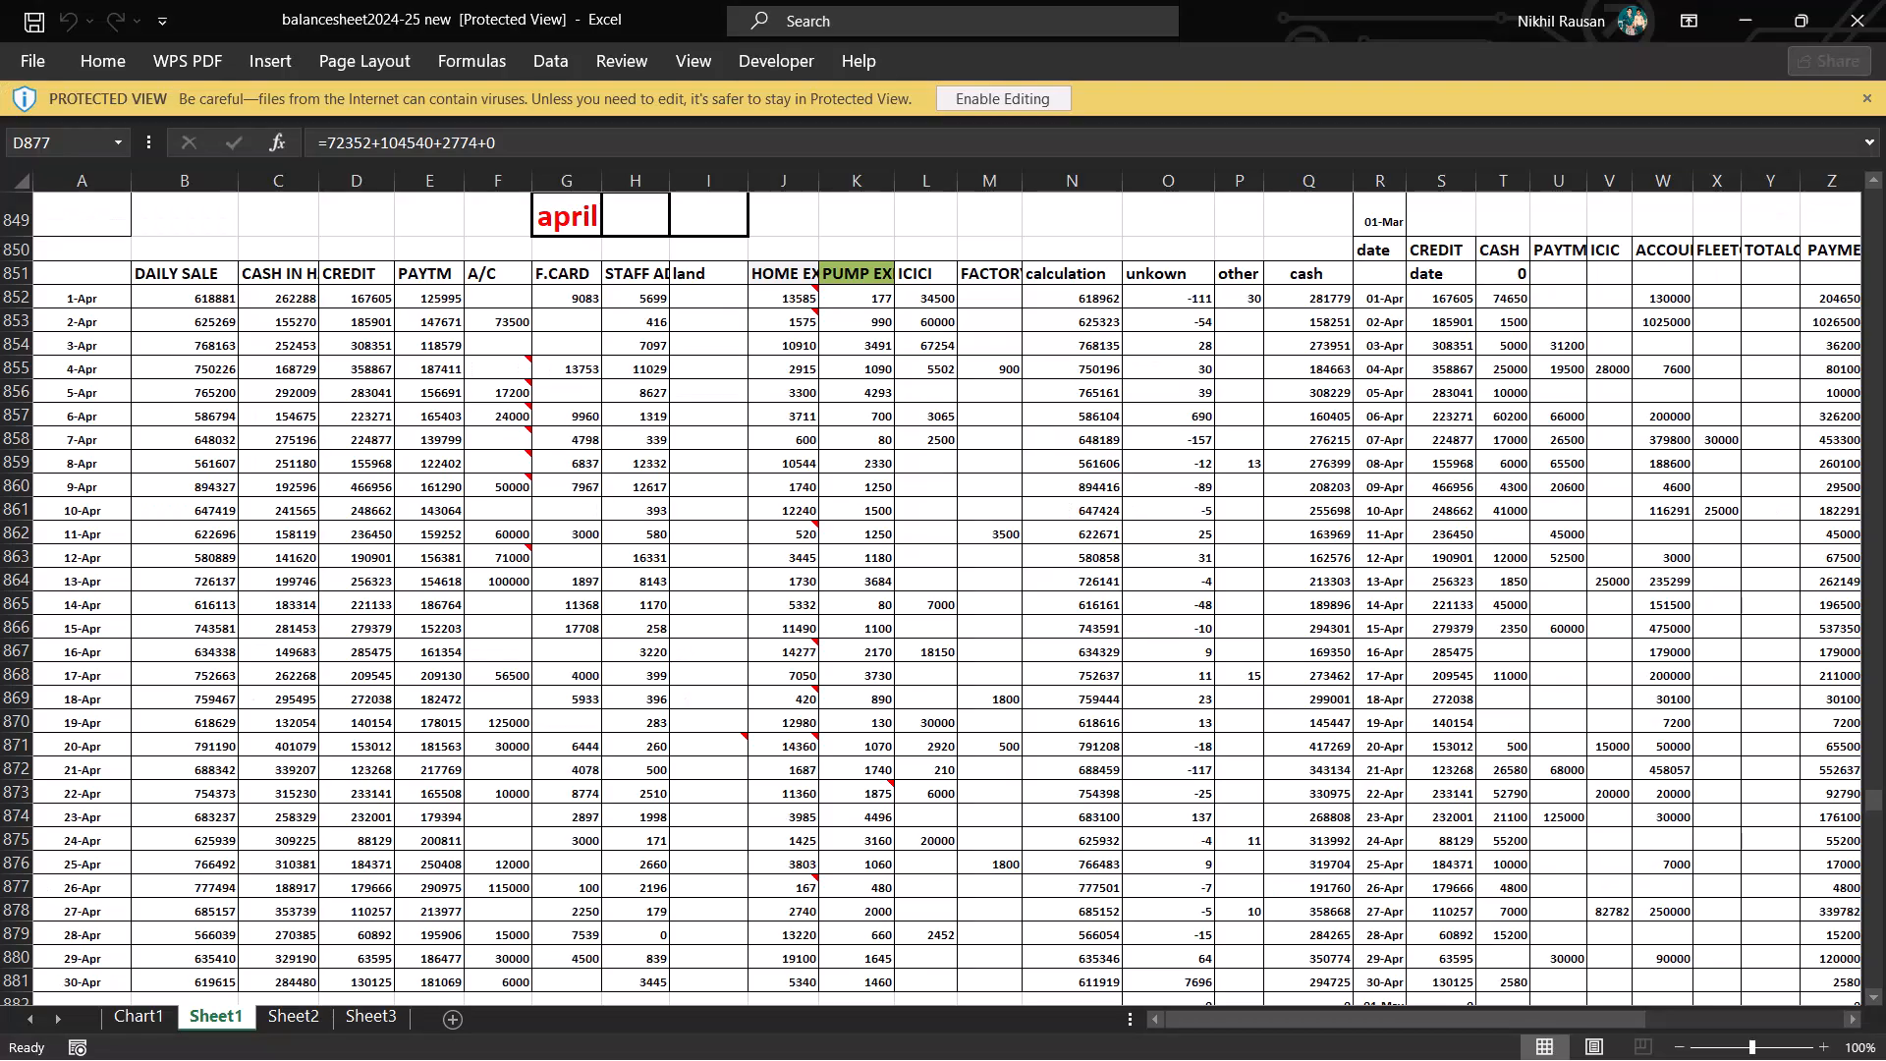
Compare the voucher register total with the 27-Apr CREDIT entry in the Excel balance sheet and inspect that cell's component amounts.
key("alt+Tab")
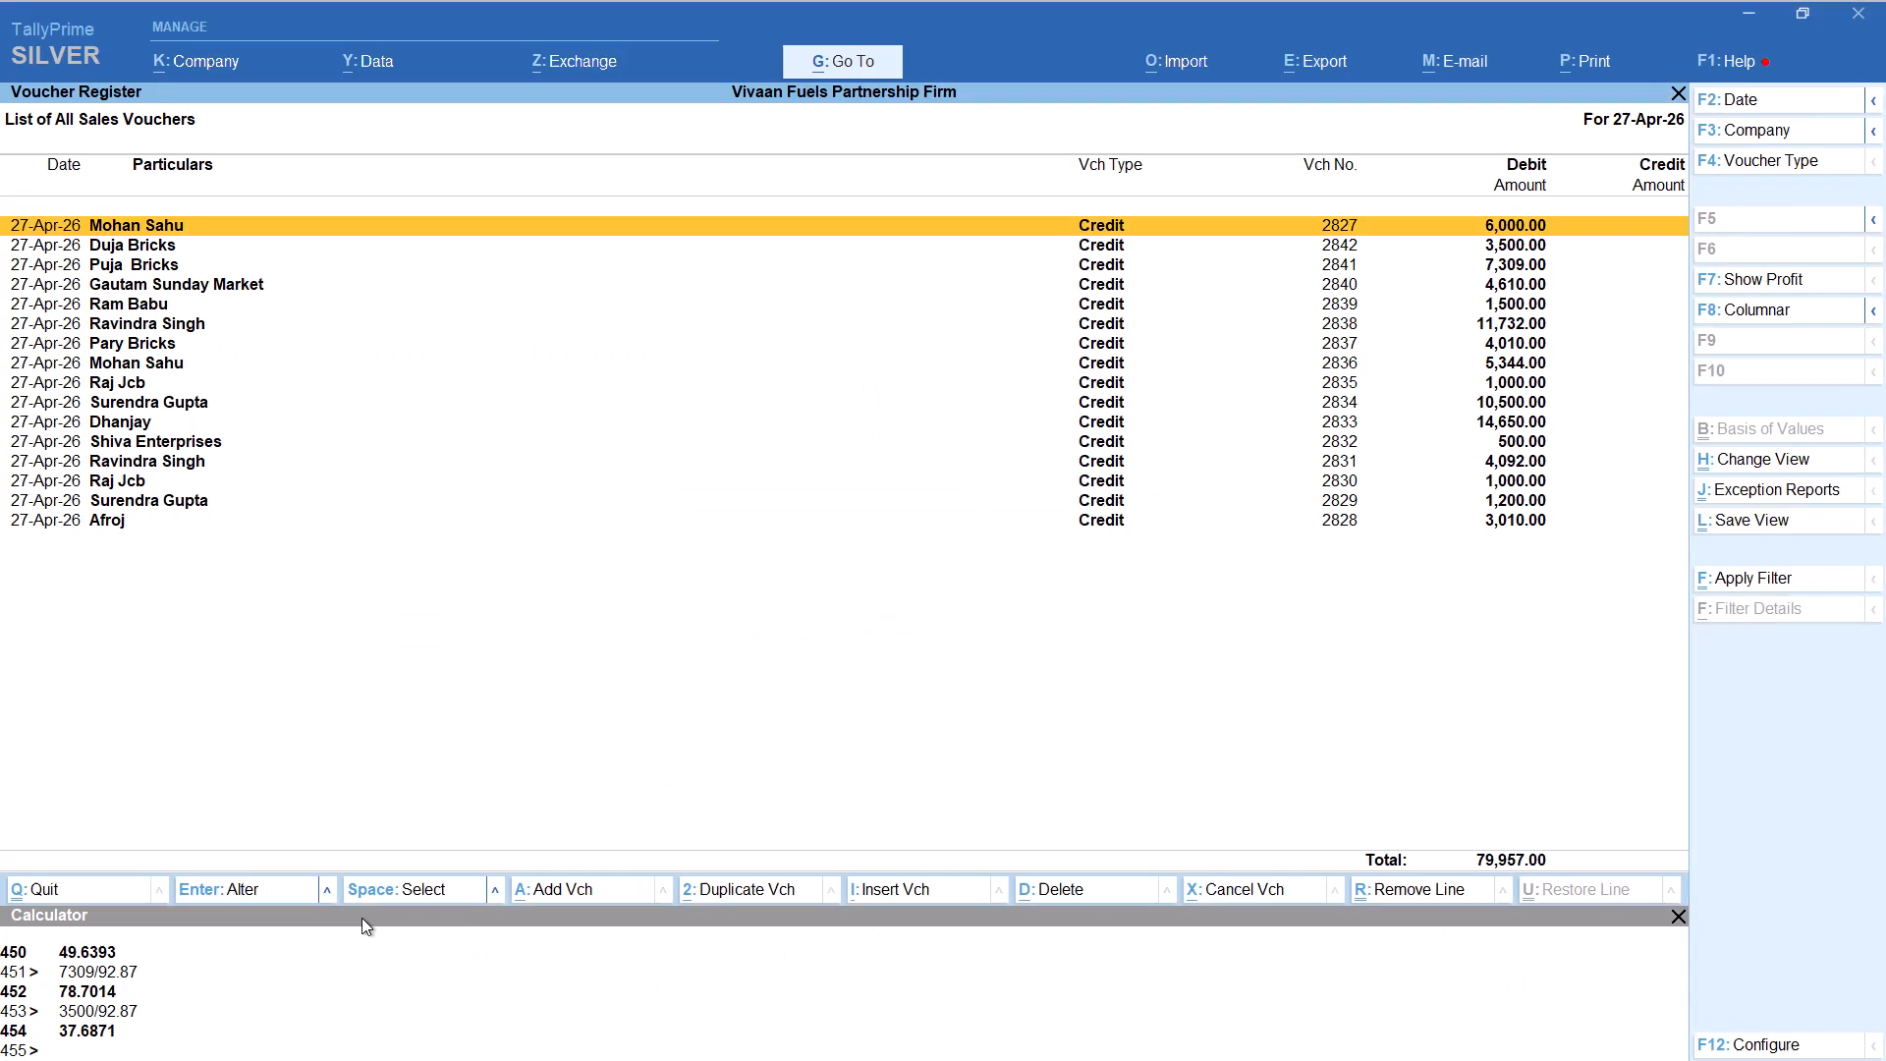
key("alt+Tab")
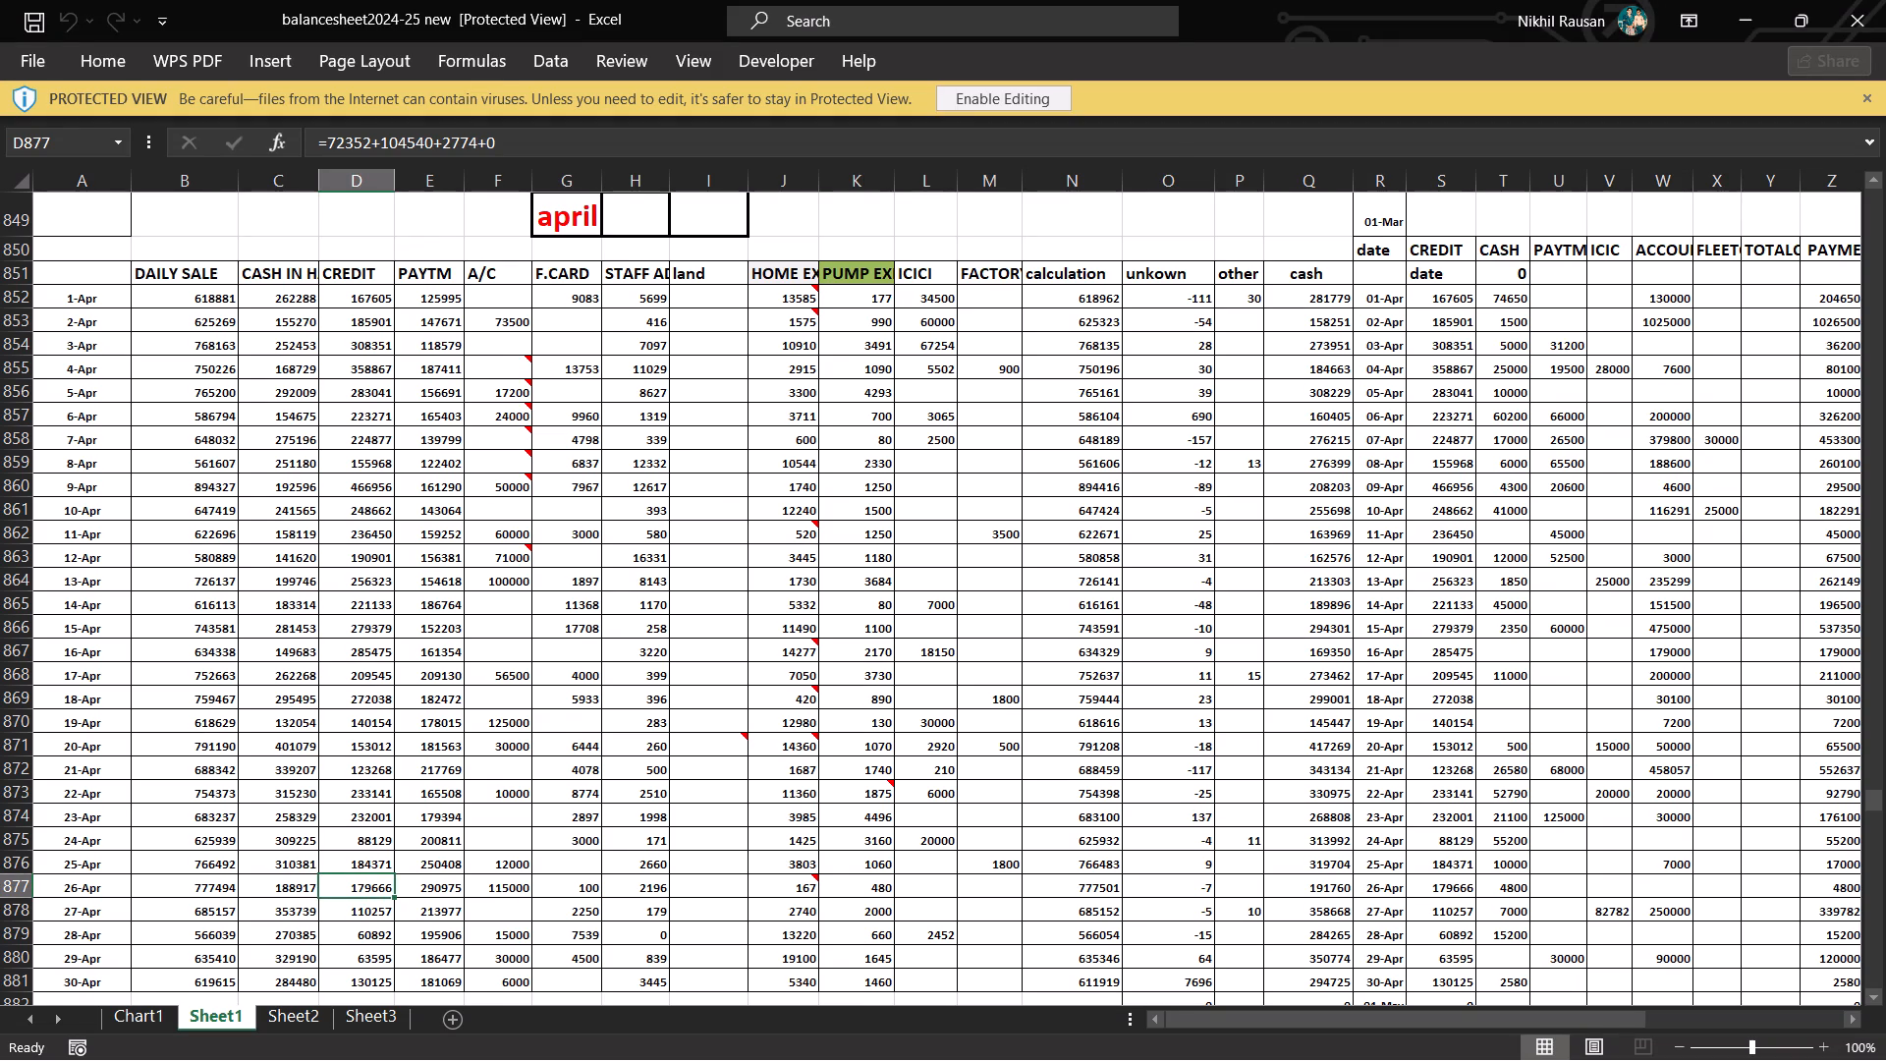
double_click(546, 804)
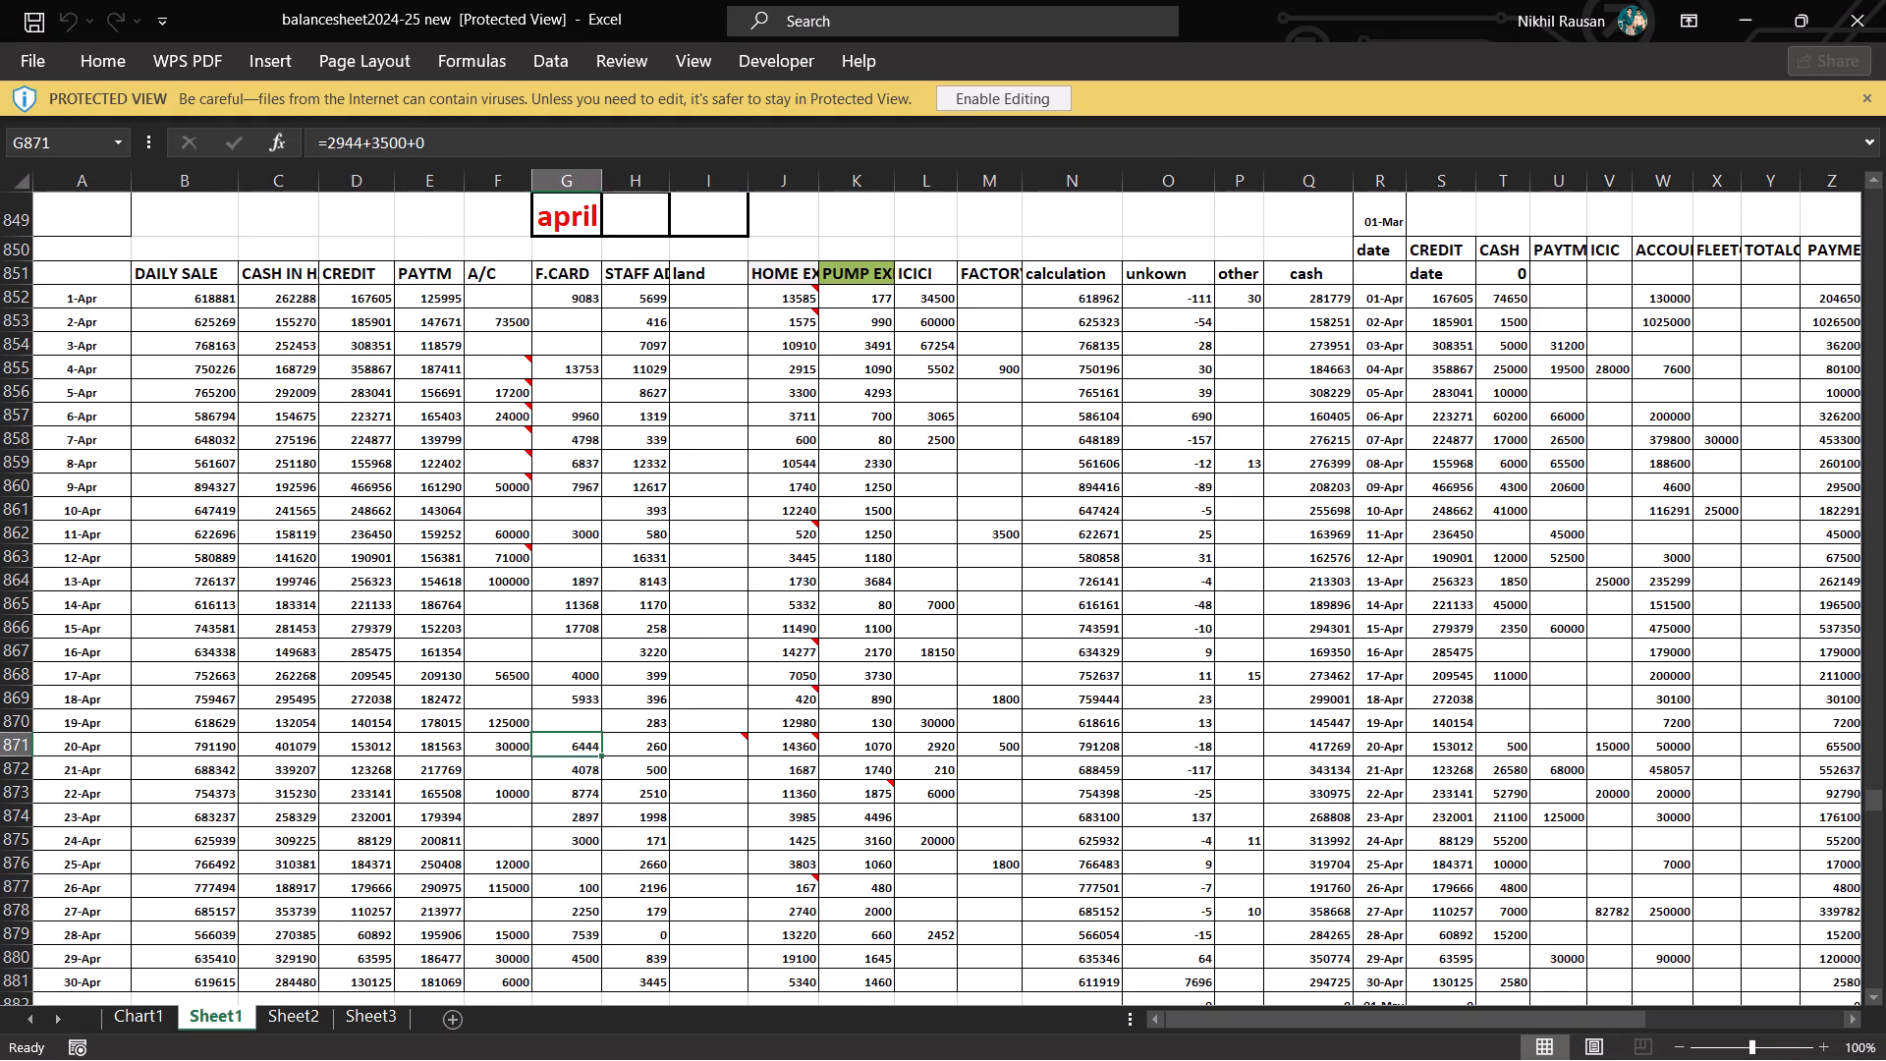
left_click(366, 915)
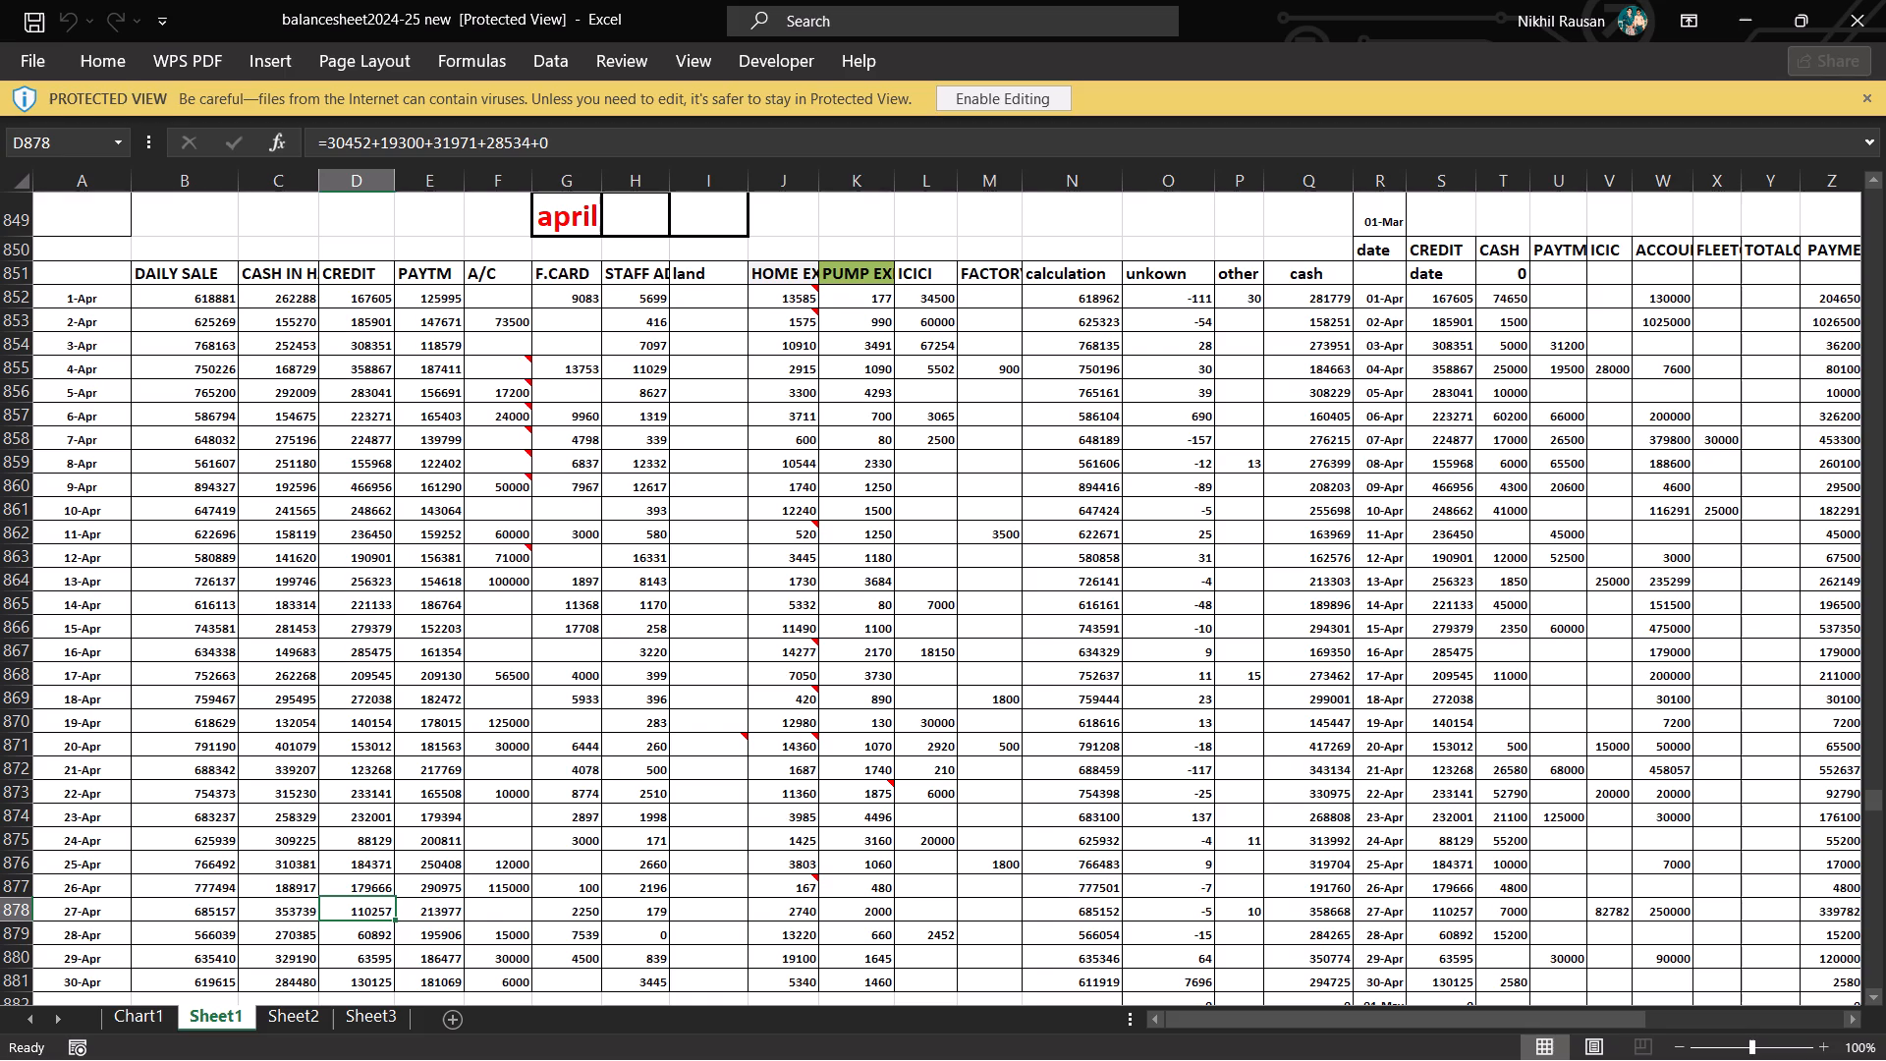
Return to TallyPrime and review the 27-Apr-26 sales vouchers one by one, from voucher 2828 towards the latest, checking each party and amount.
key("alt+Tab")
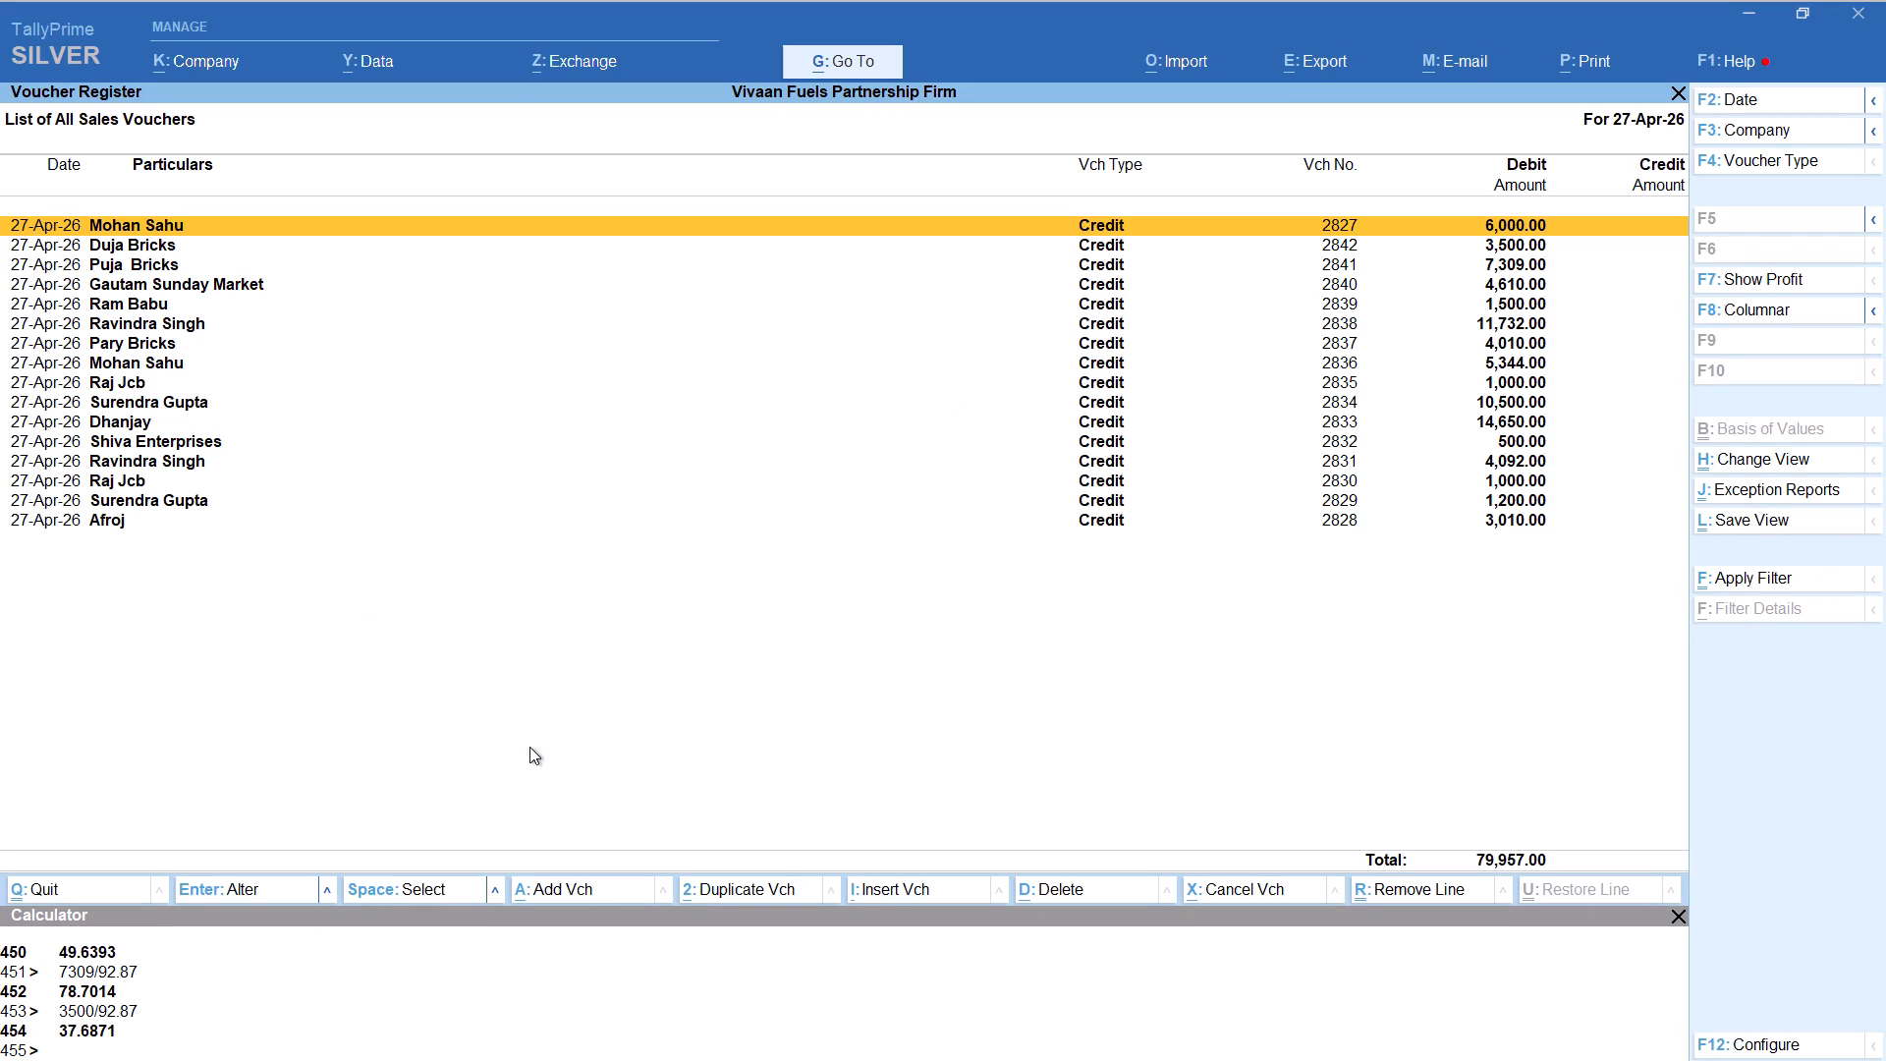
key("Down")
key("Down")
key("Down")
key("Down")
key("Down")
key("Down")
key("Down")
key("Down")
key("Down")
key("Down")
key("Down")
key("Down")
key("Down")
key("Down")
key("Down")
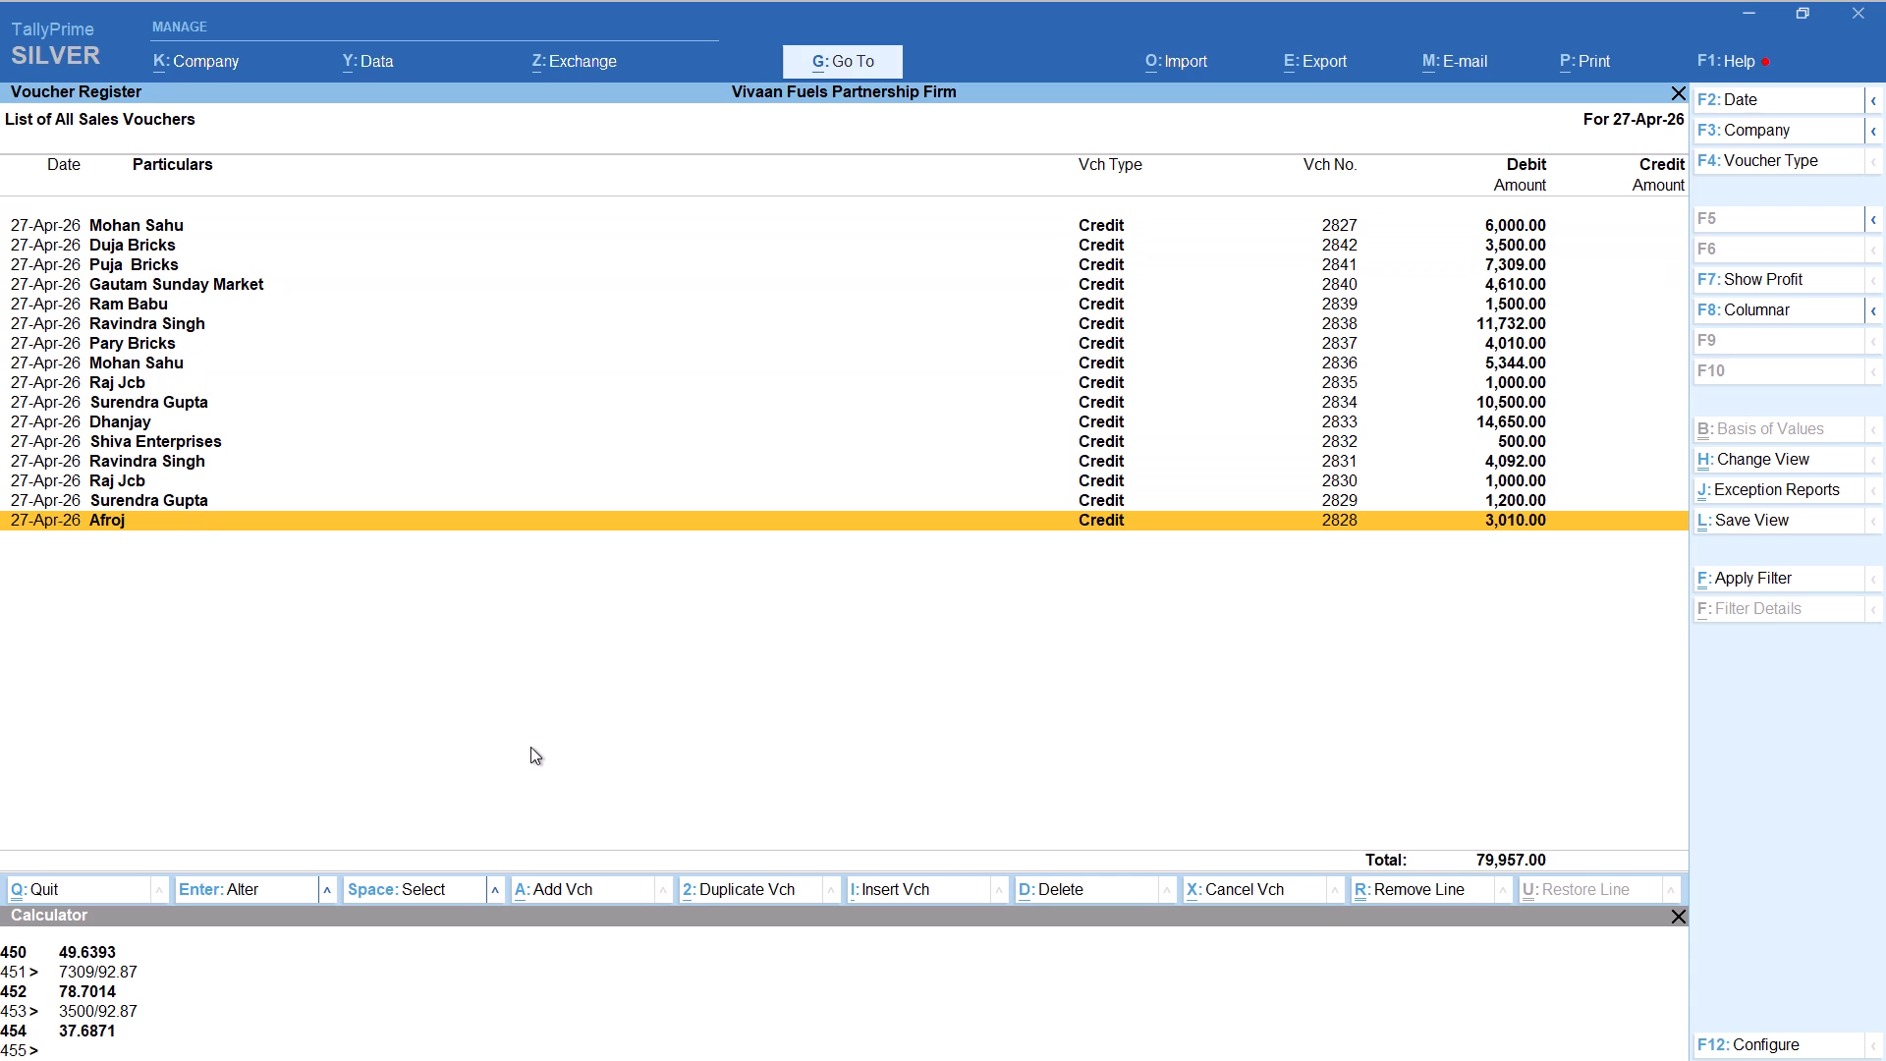
key("Up")
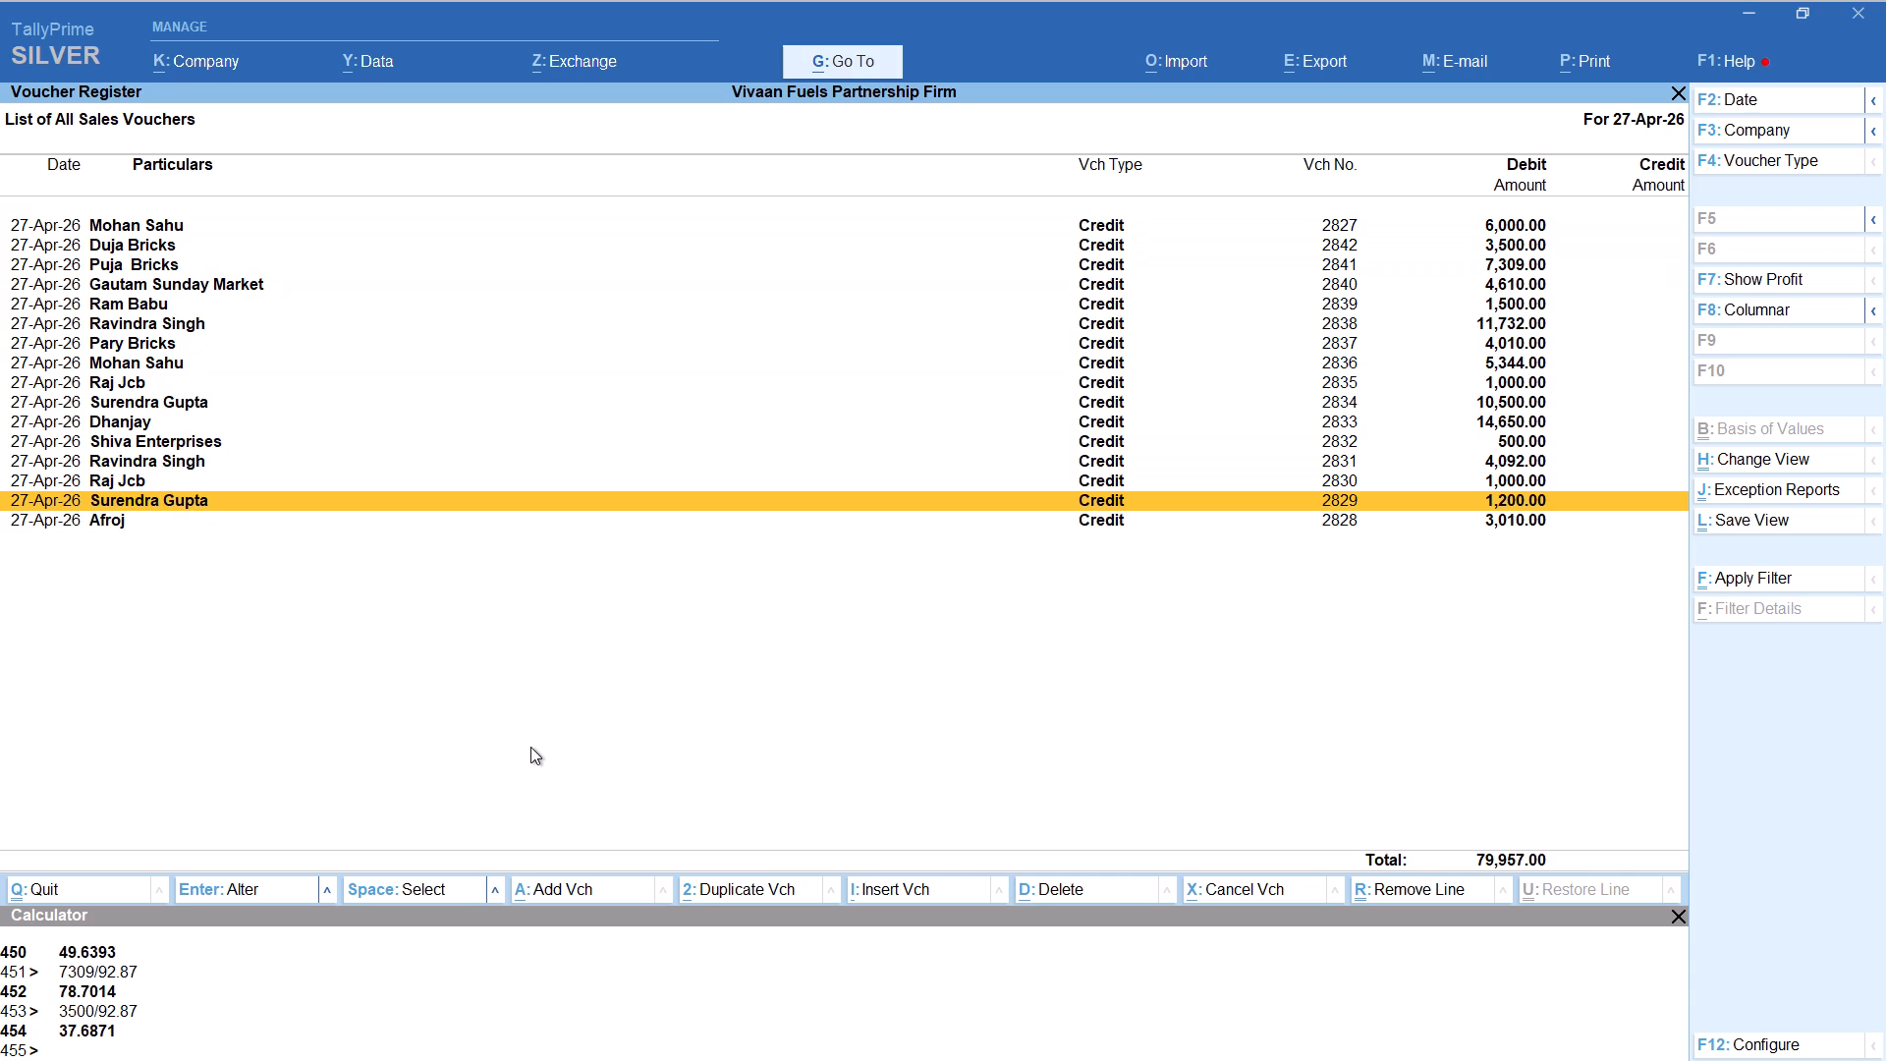
key("Up")
key("Up")
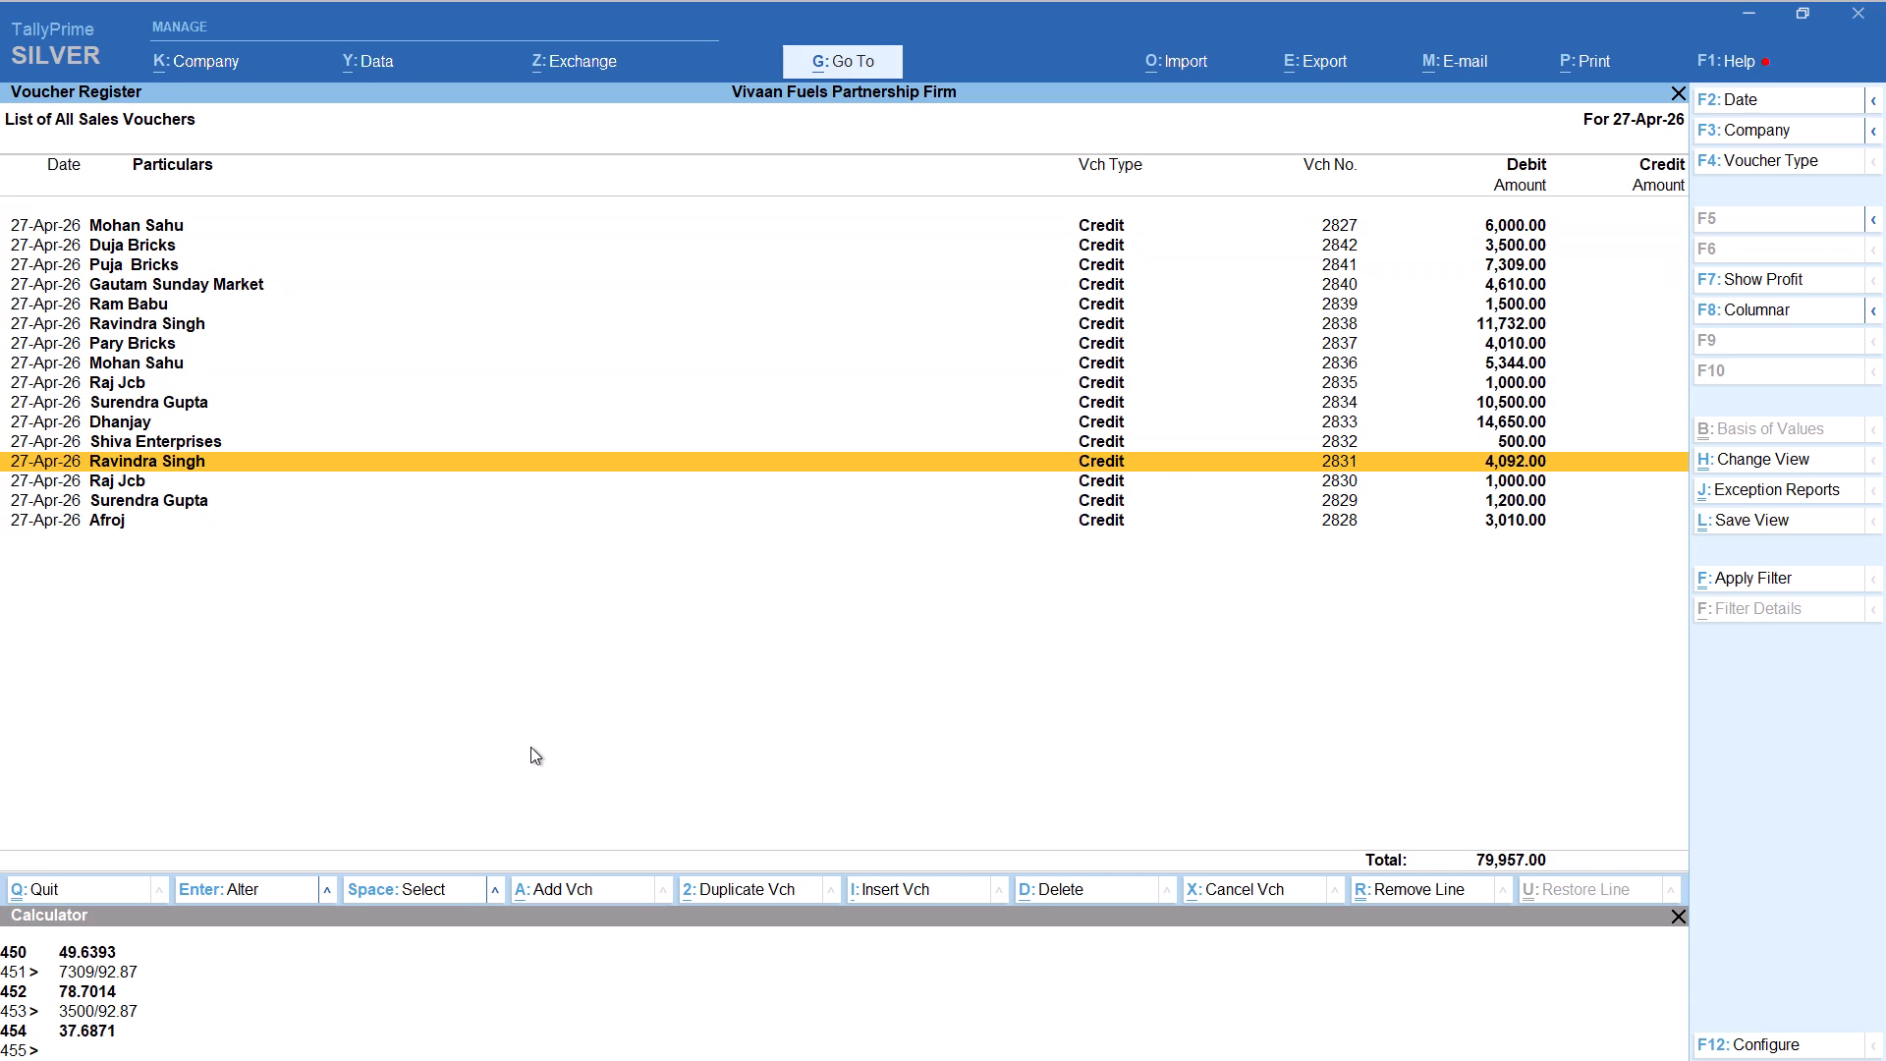
key("Up")
key("Up")
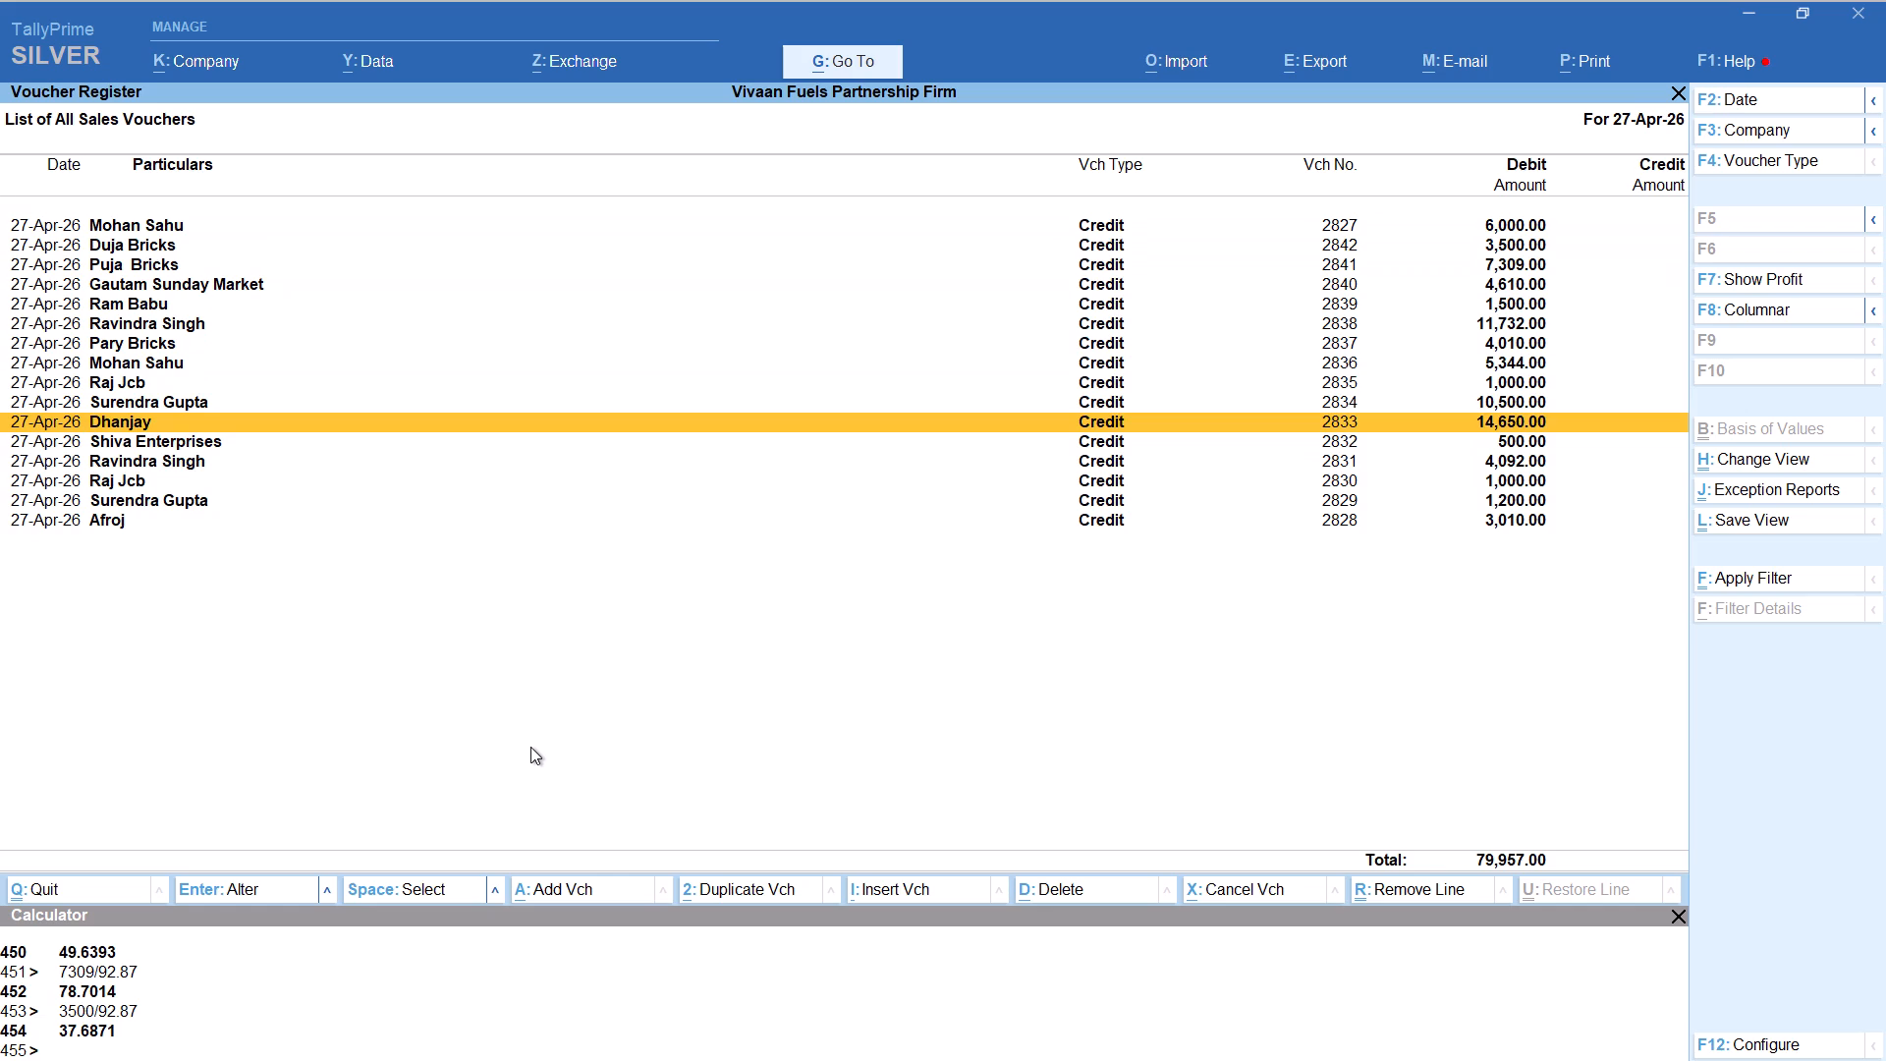
key("Up")
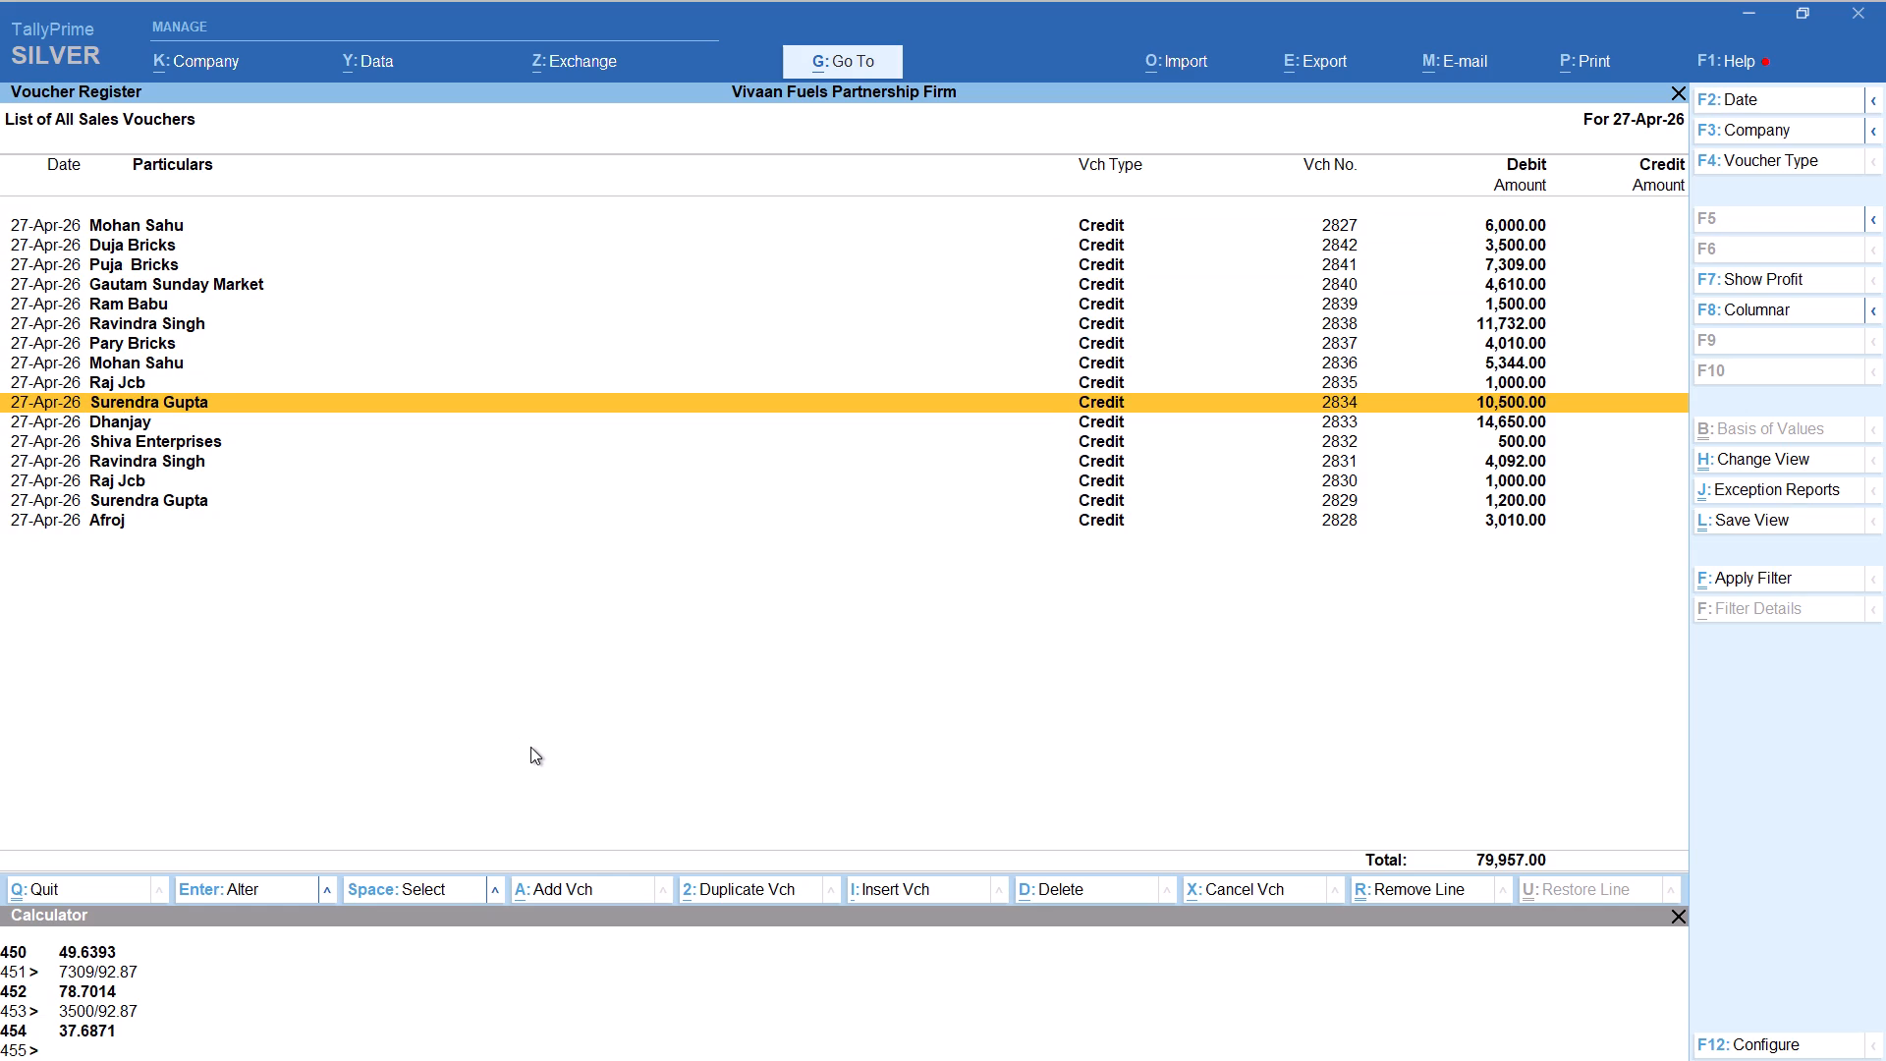
key("Up")
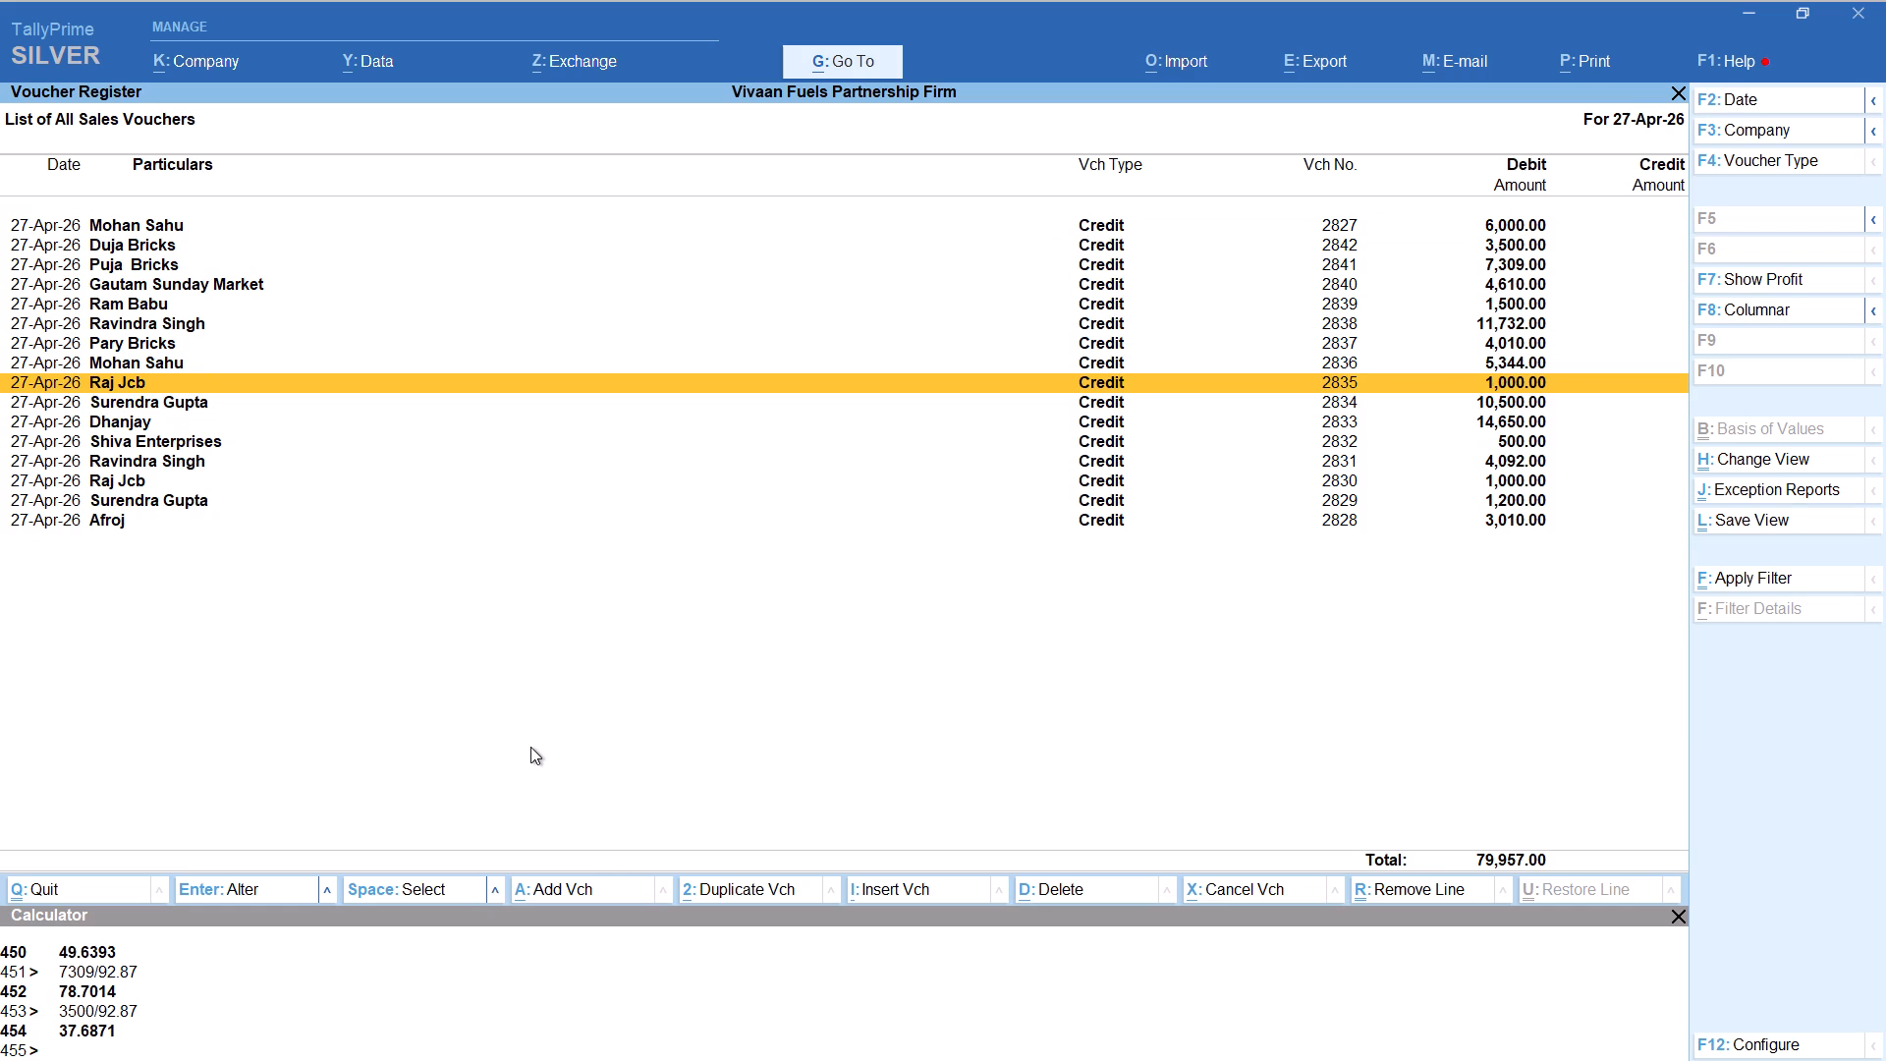
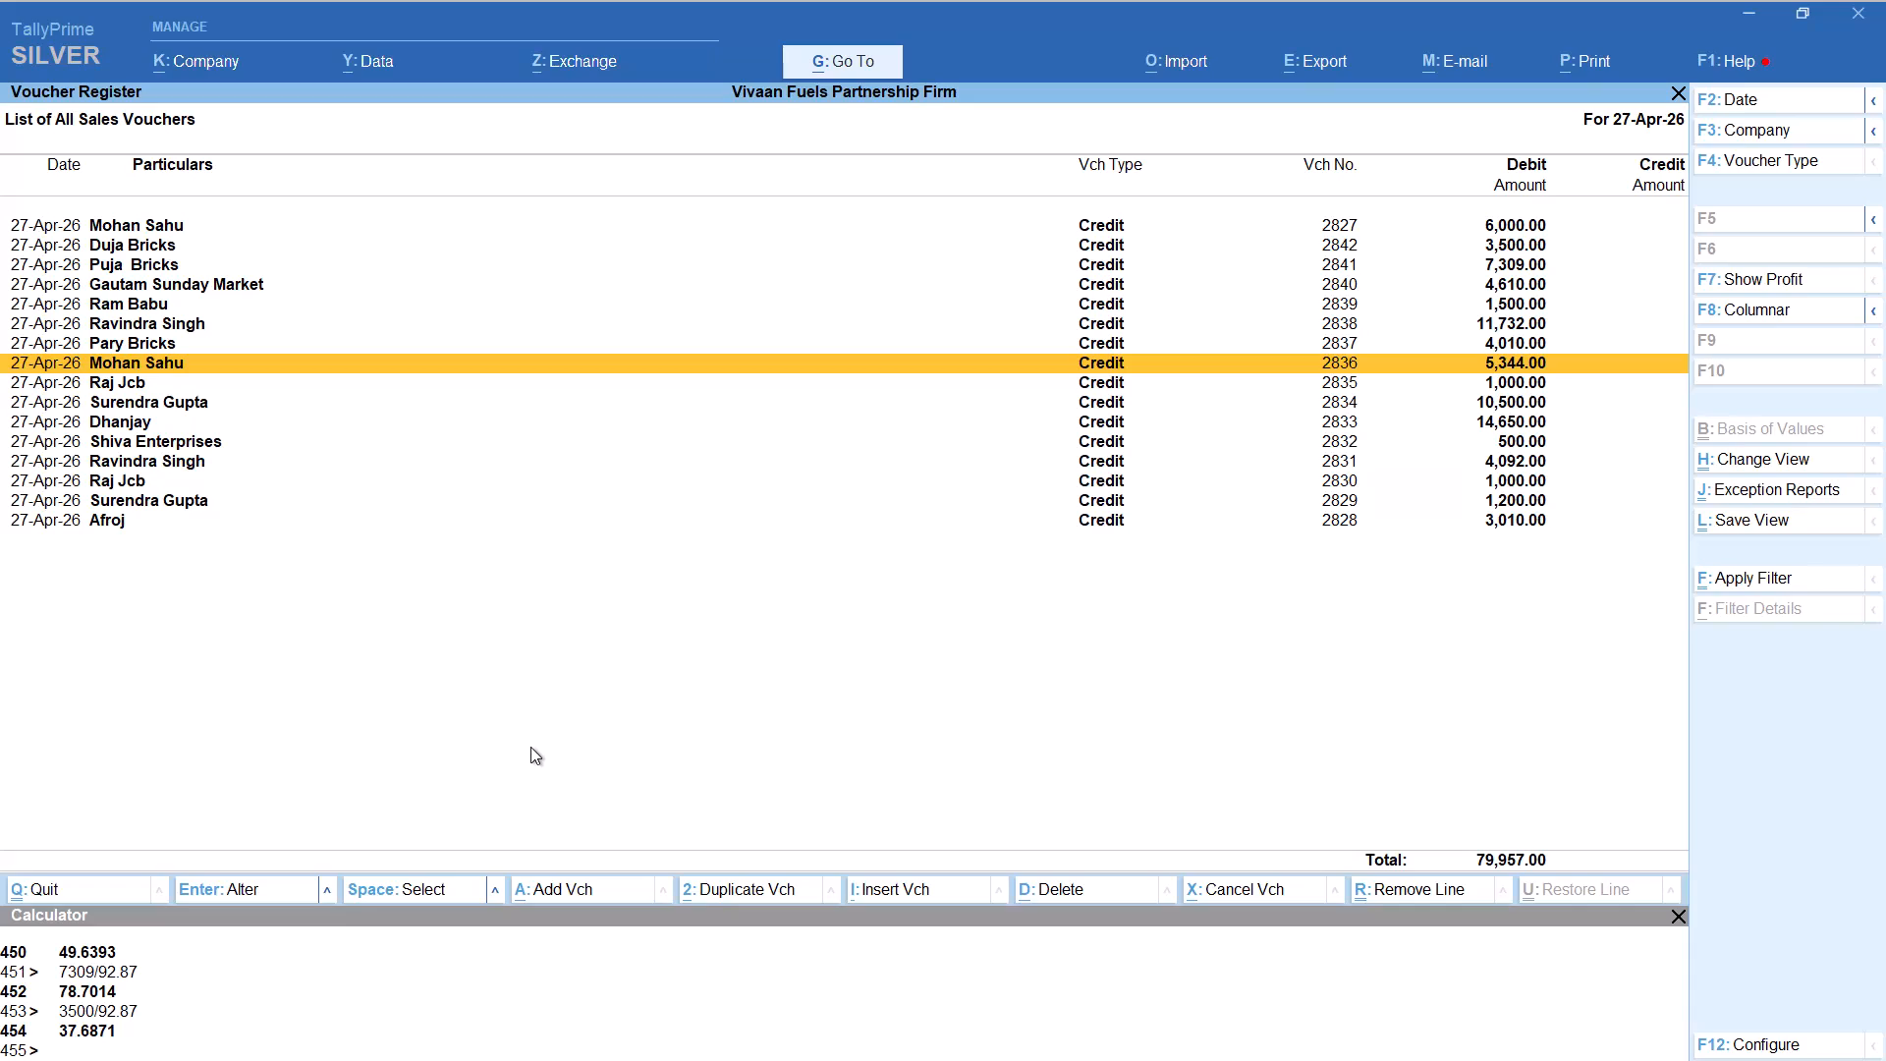
Open voucher 2838 dated 27-Apr-26 and set its HSD quantity to 22732/92.87, 244.77 litres, at rate 92.87.
key("Up")
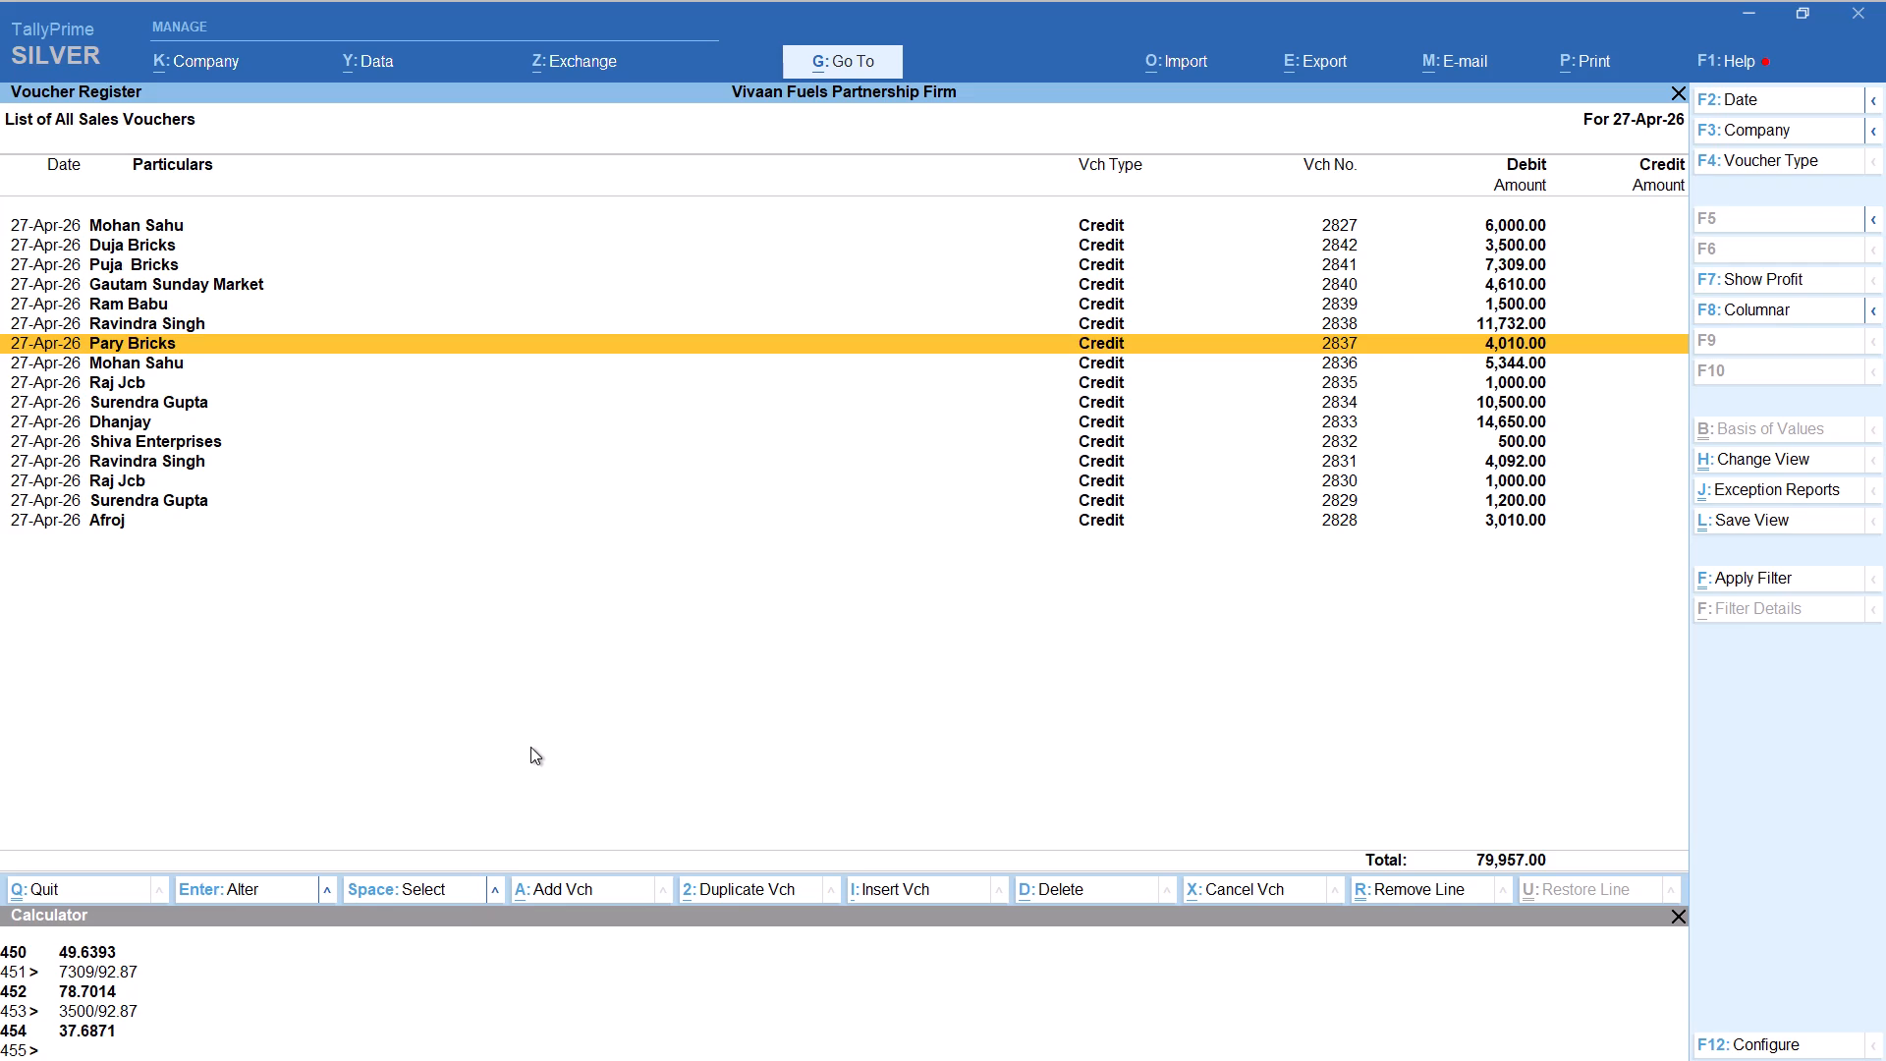
key("Up")
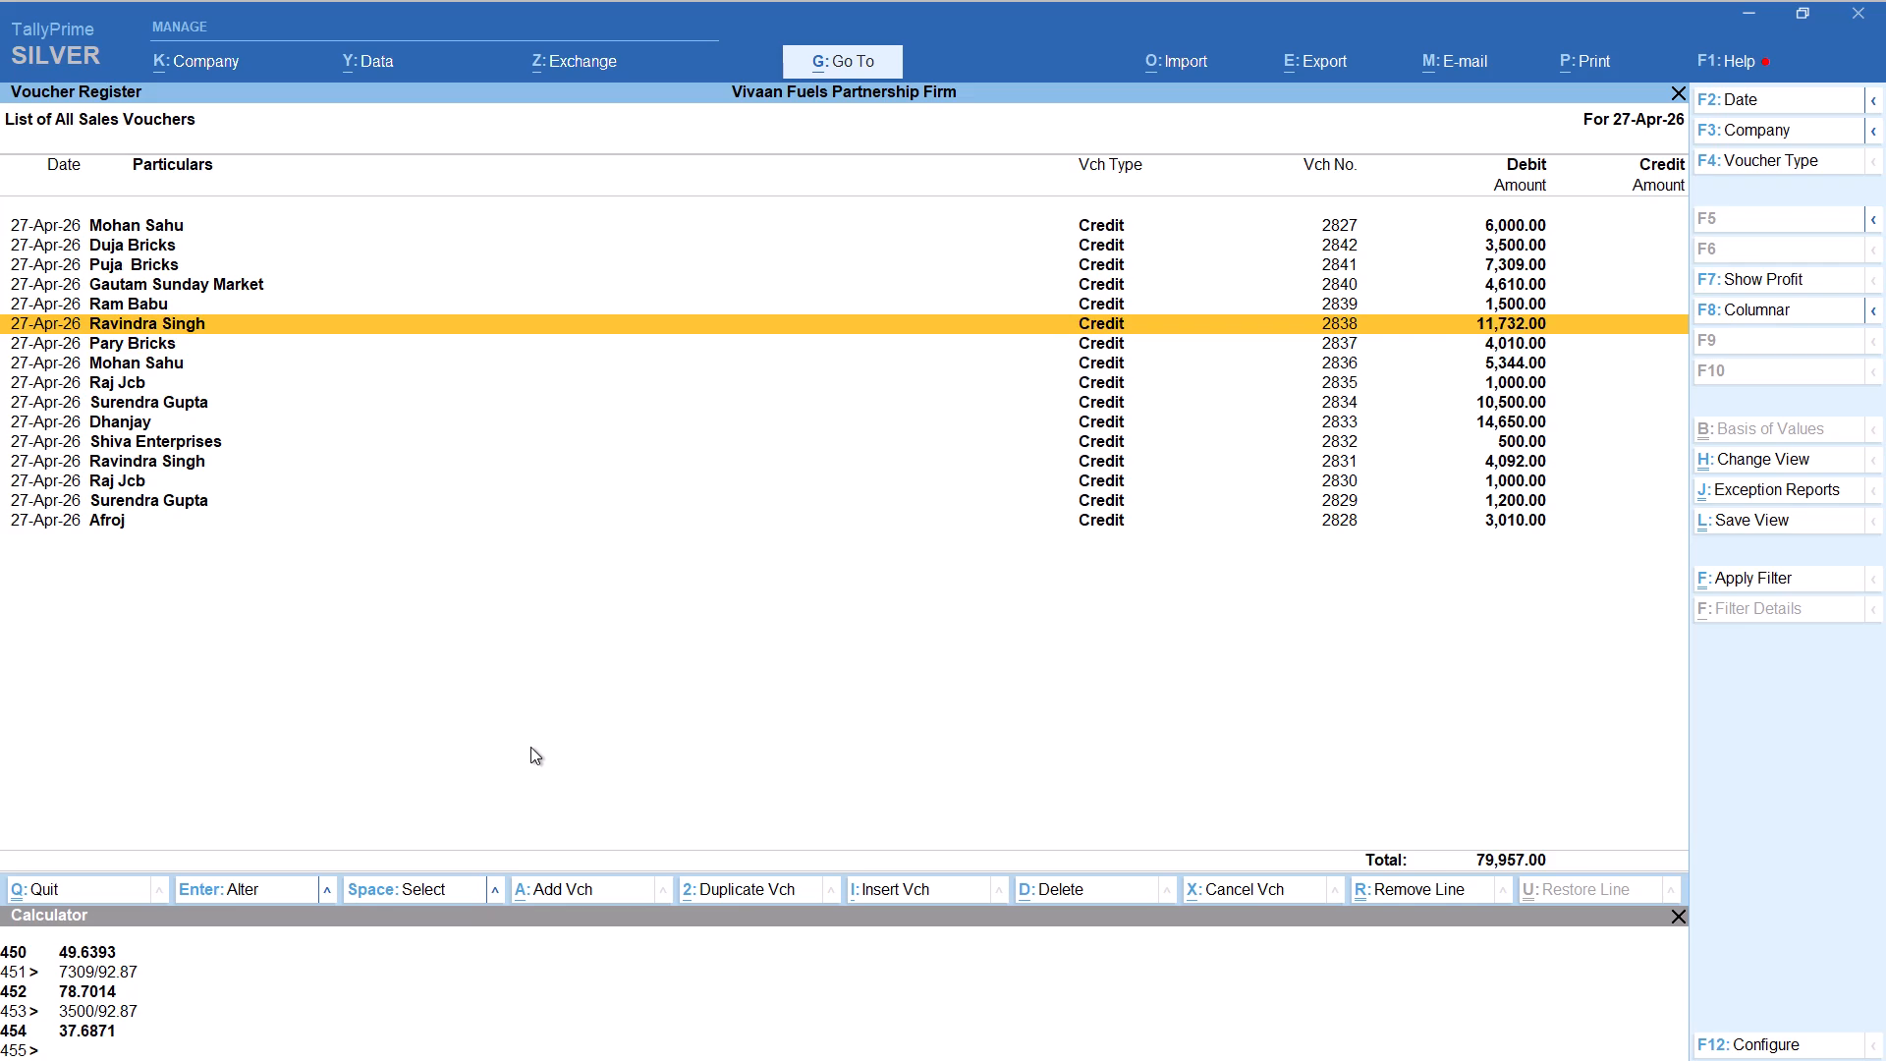
key("Return")
key("Return")
key("Return")
key("Return")
key("Return")
key("Return")
key("Return")
key("Return")
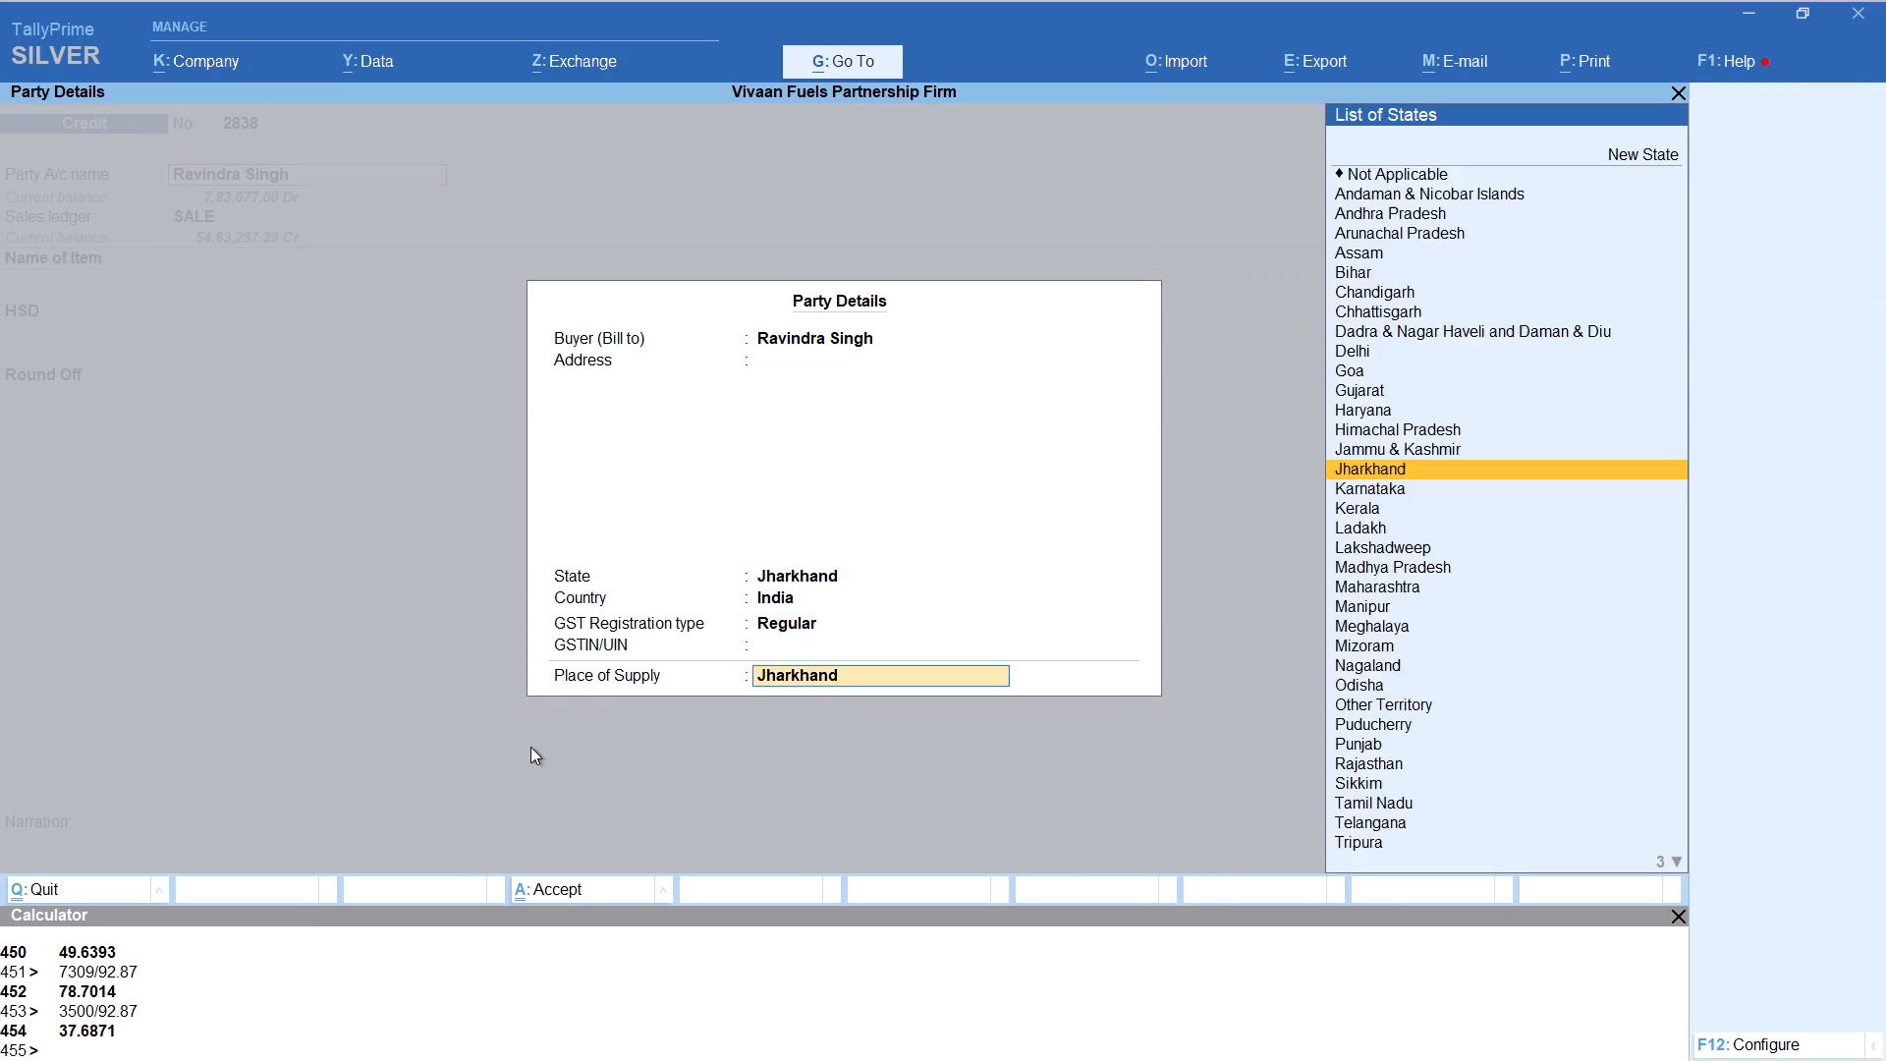
key("Return")
key("Return")
key("Return")
key("Return")
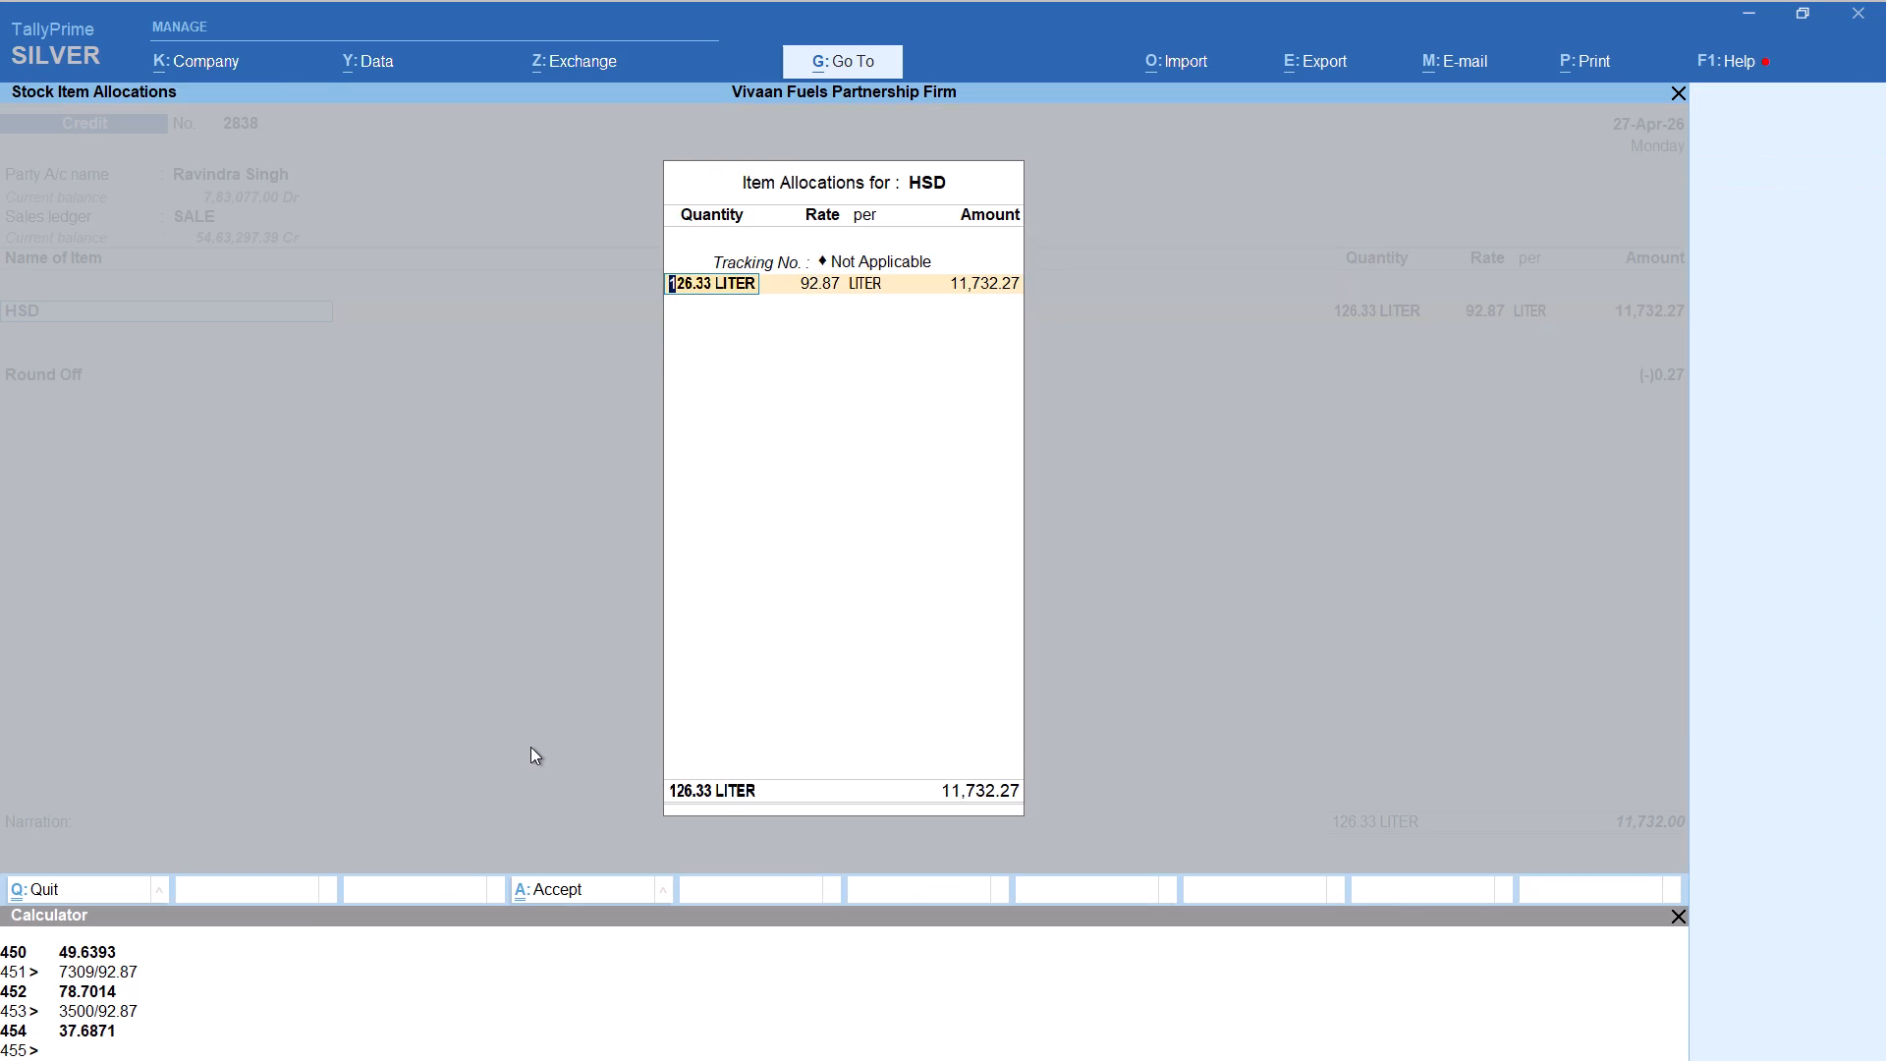
key("alt+c")
type("22732/92.87")
key("Return")
key("Return")
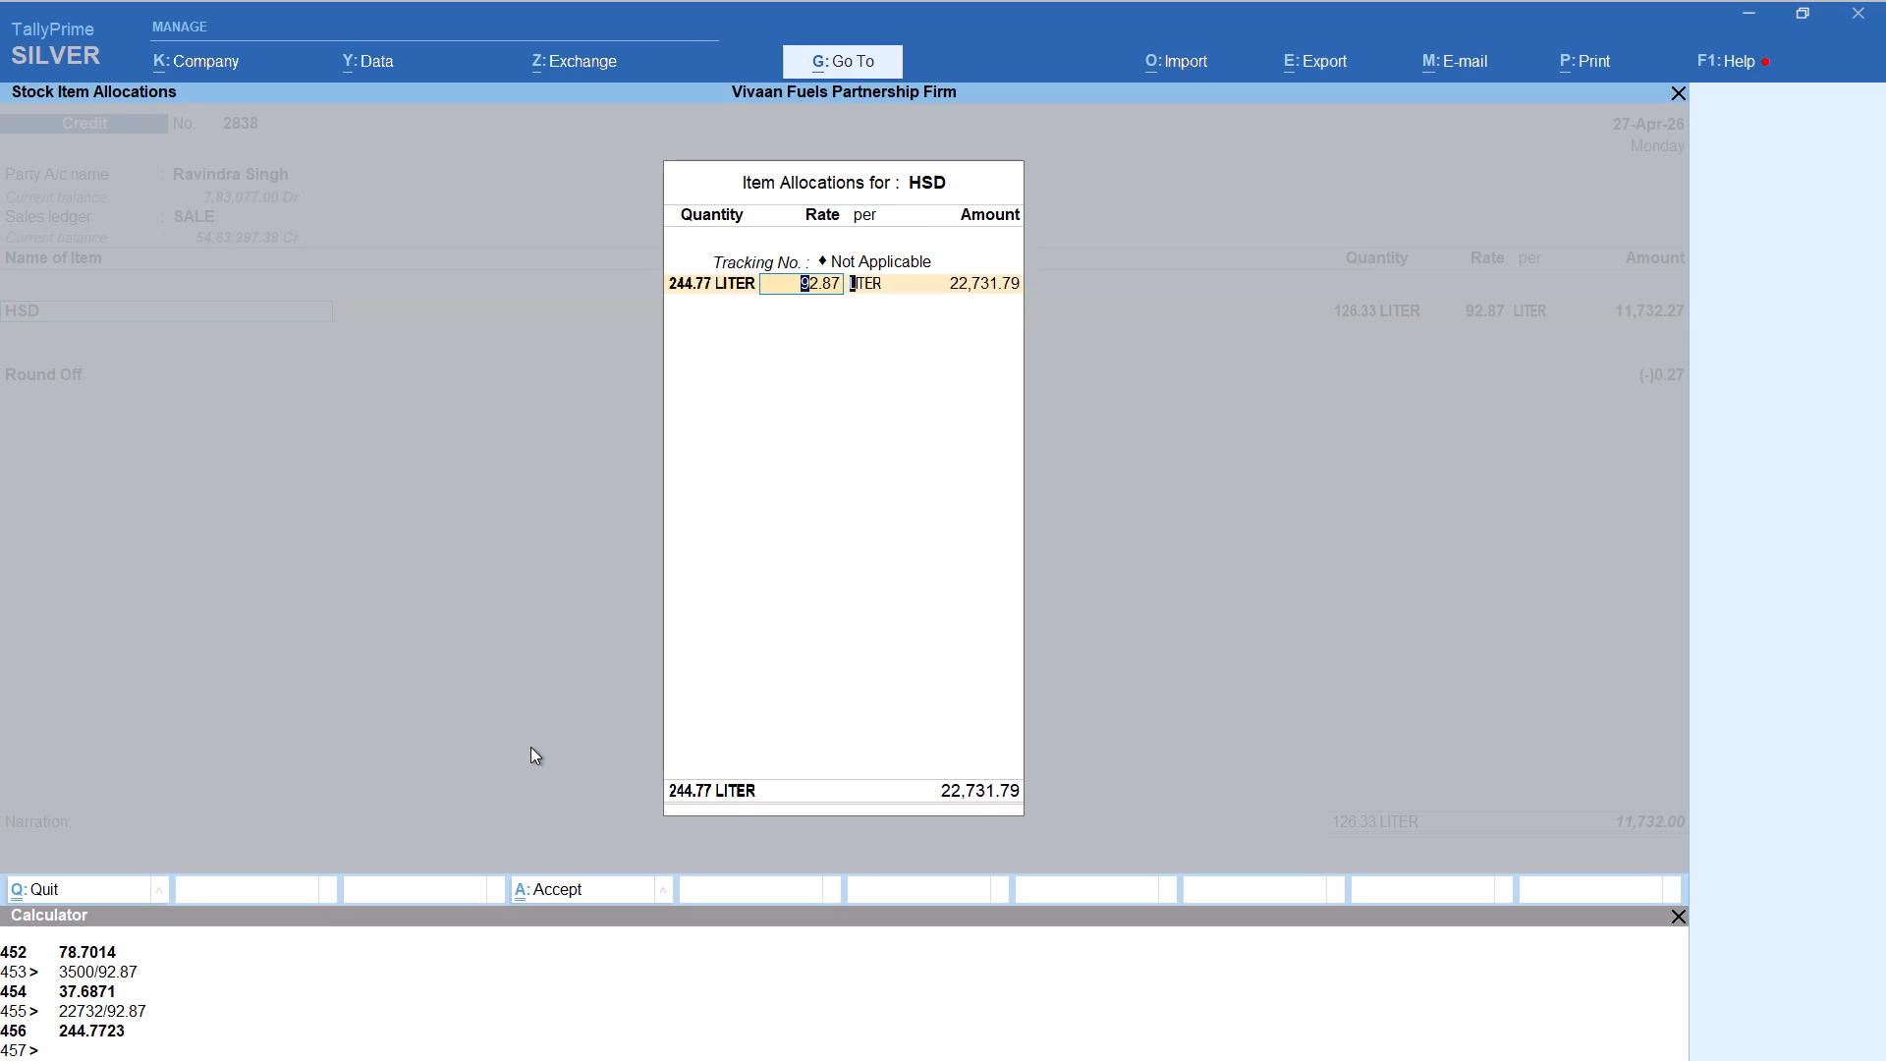
key("Return")
key("Return")
key("Return")
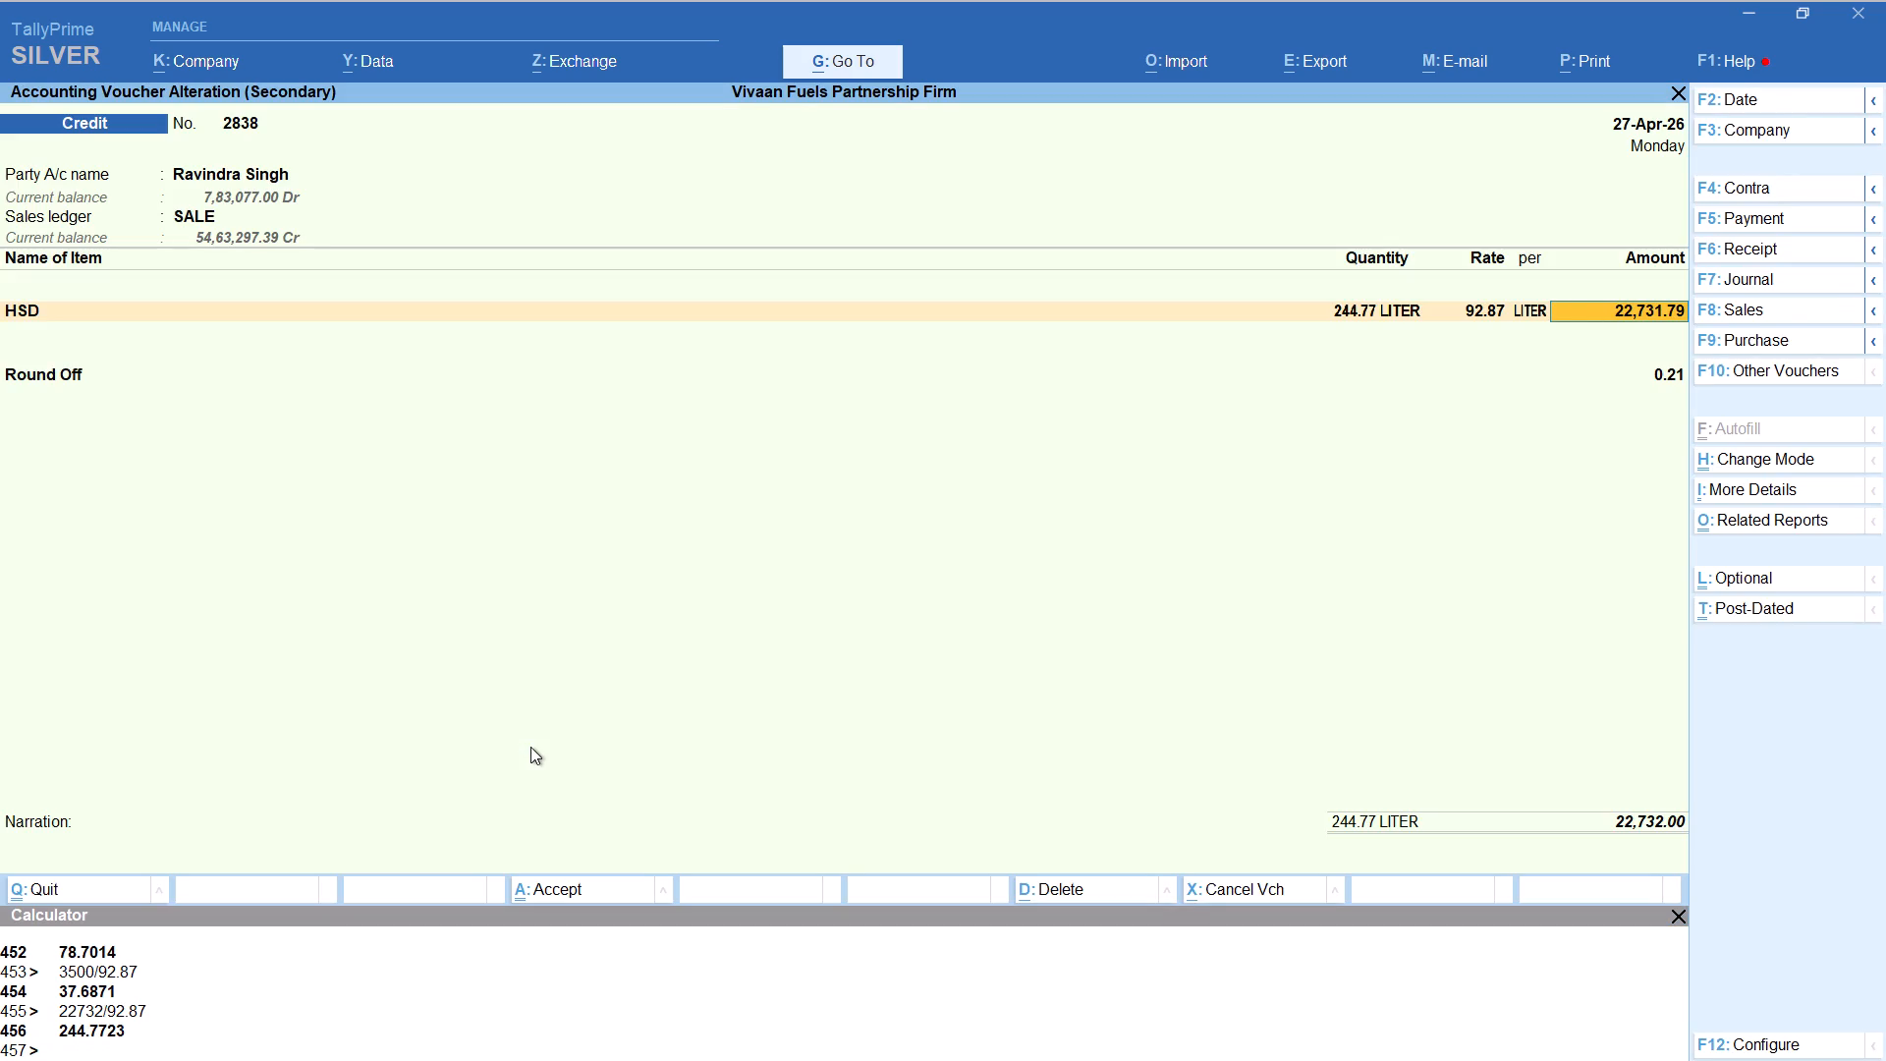
Set the Round Off allocation for cost centre Nikhil to 0.21 and save voucher 2838.
key("ctrl+a")
key("ctrl+a")
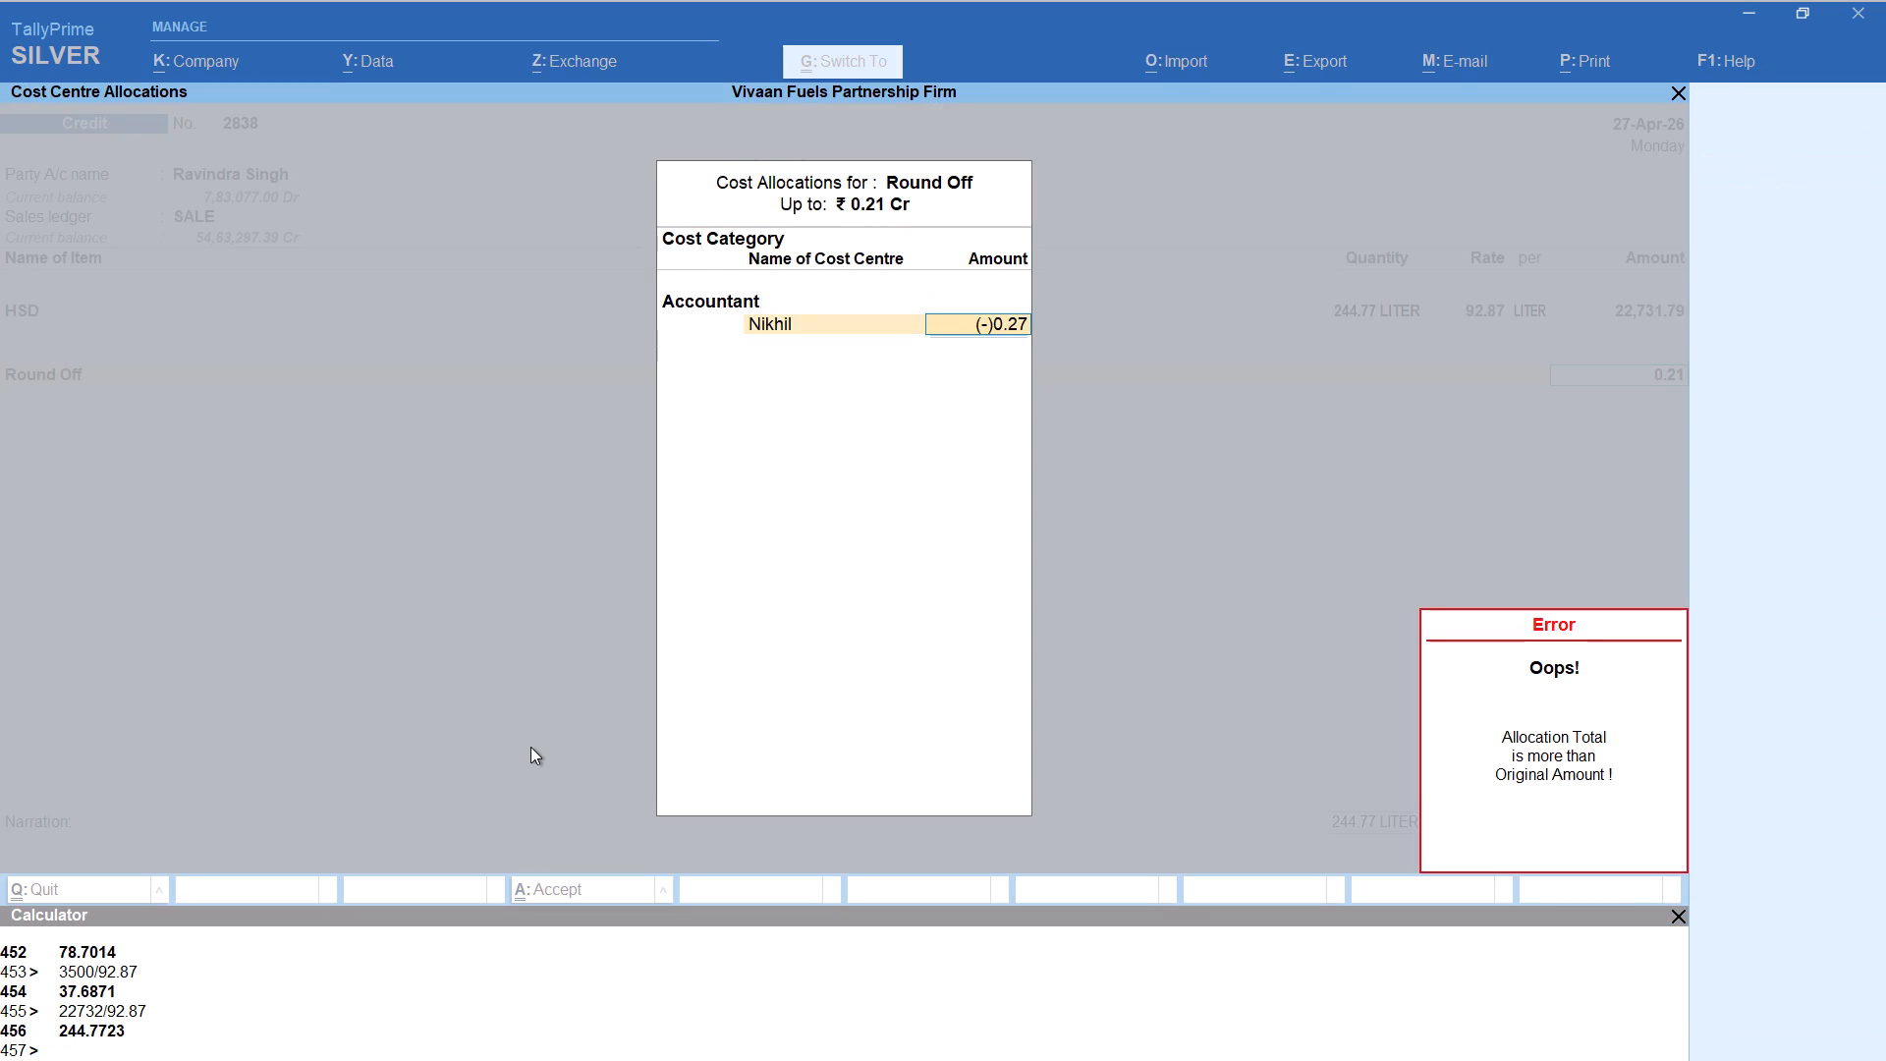
type("02.")
key("BackSpace")
key("BackSpace")
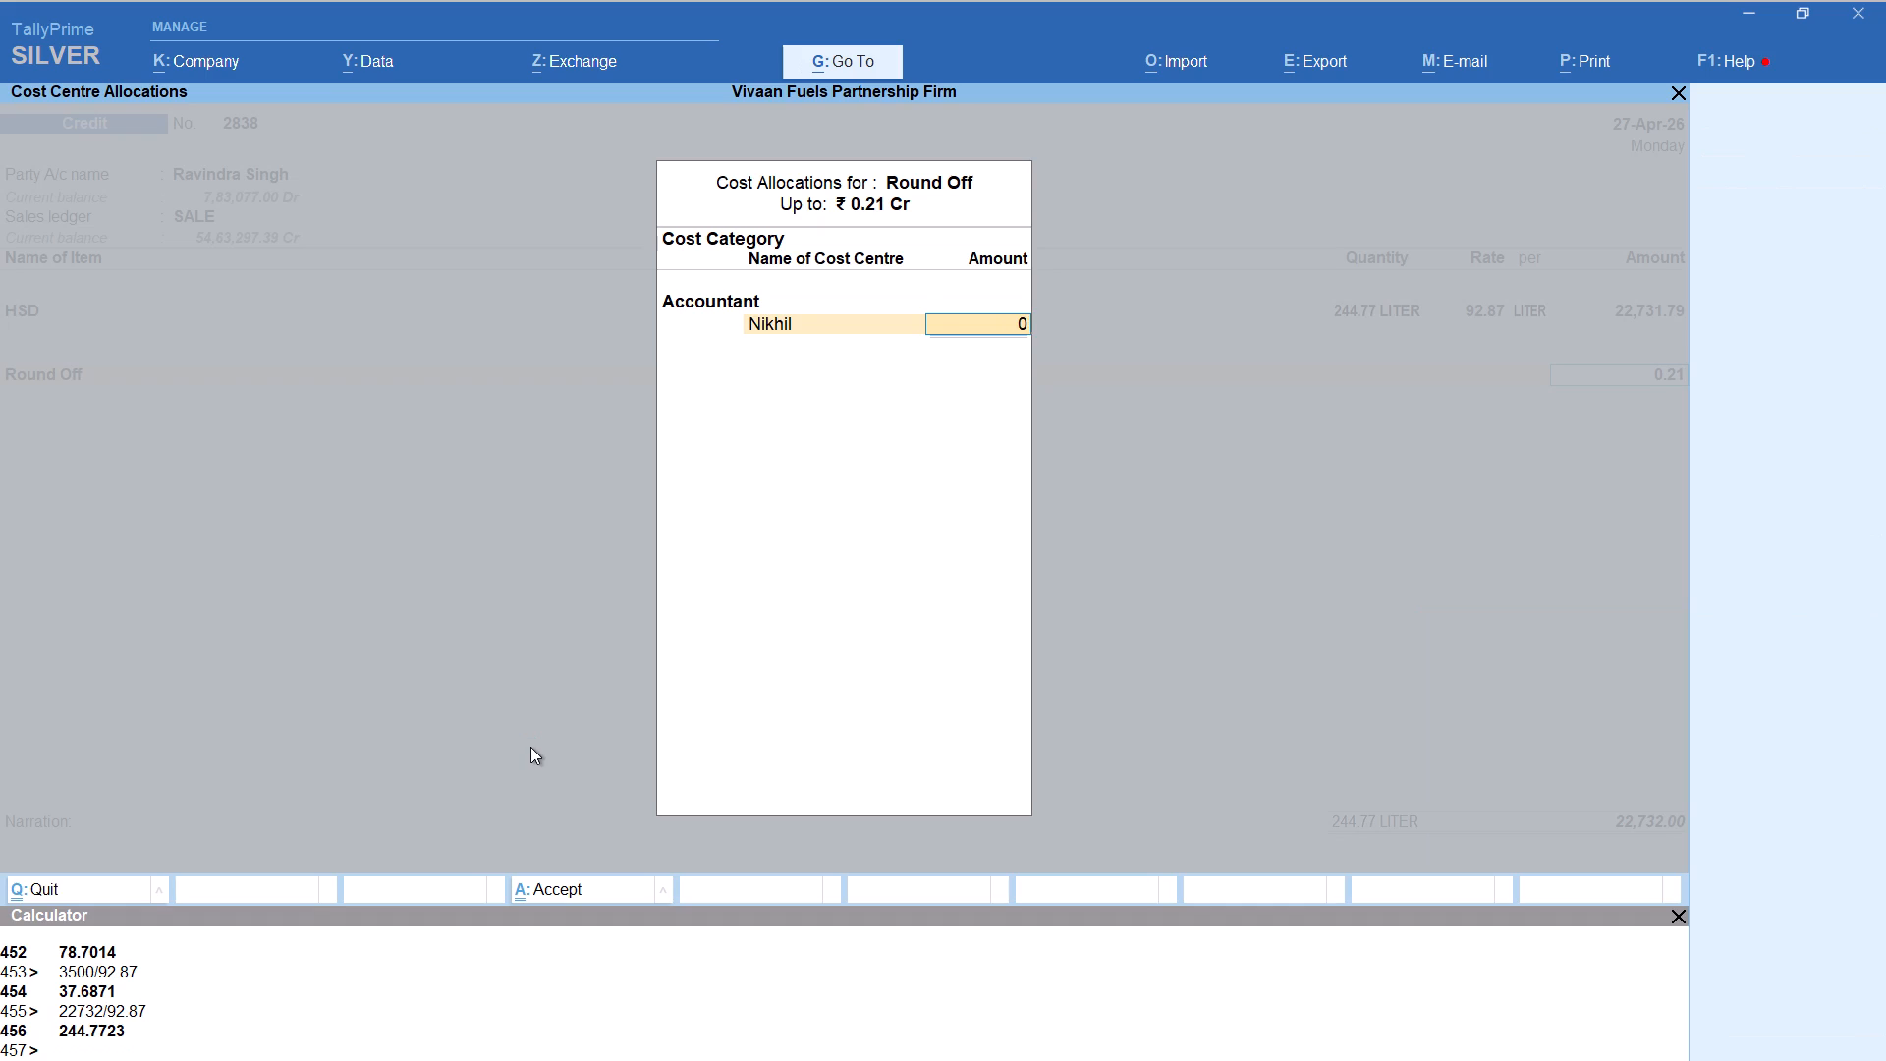
key("BackSpace")
type("0.21")
key("Return")
key("ctrl+a")
key("ctrl+a")
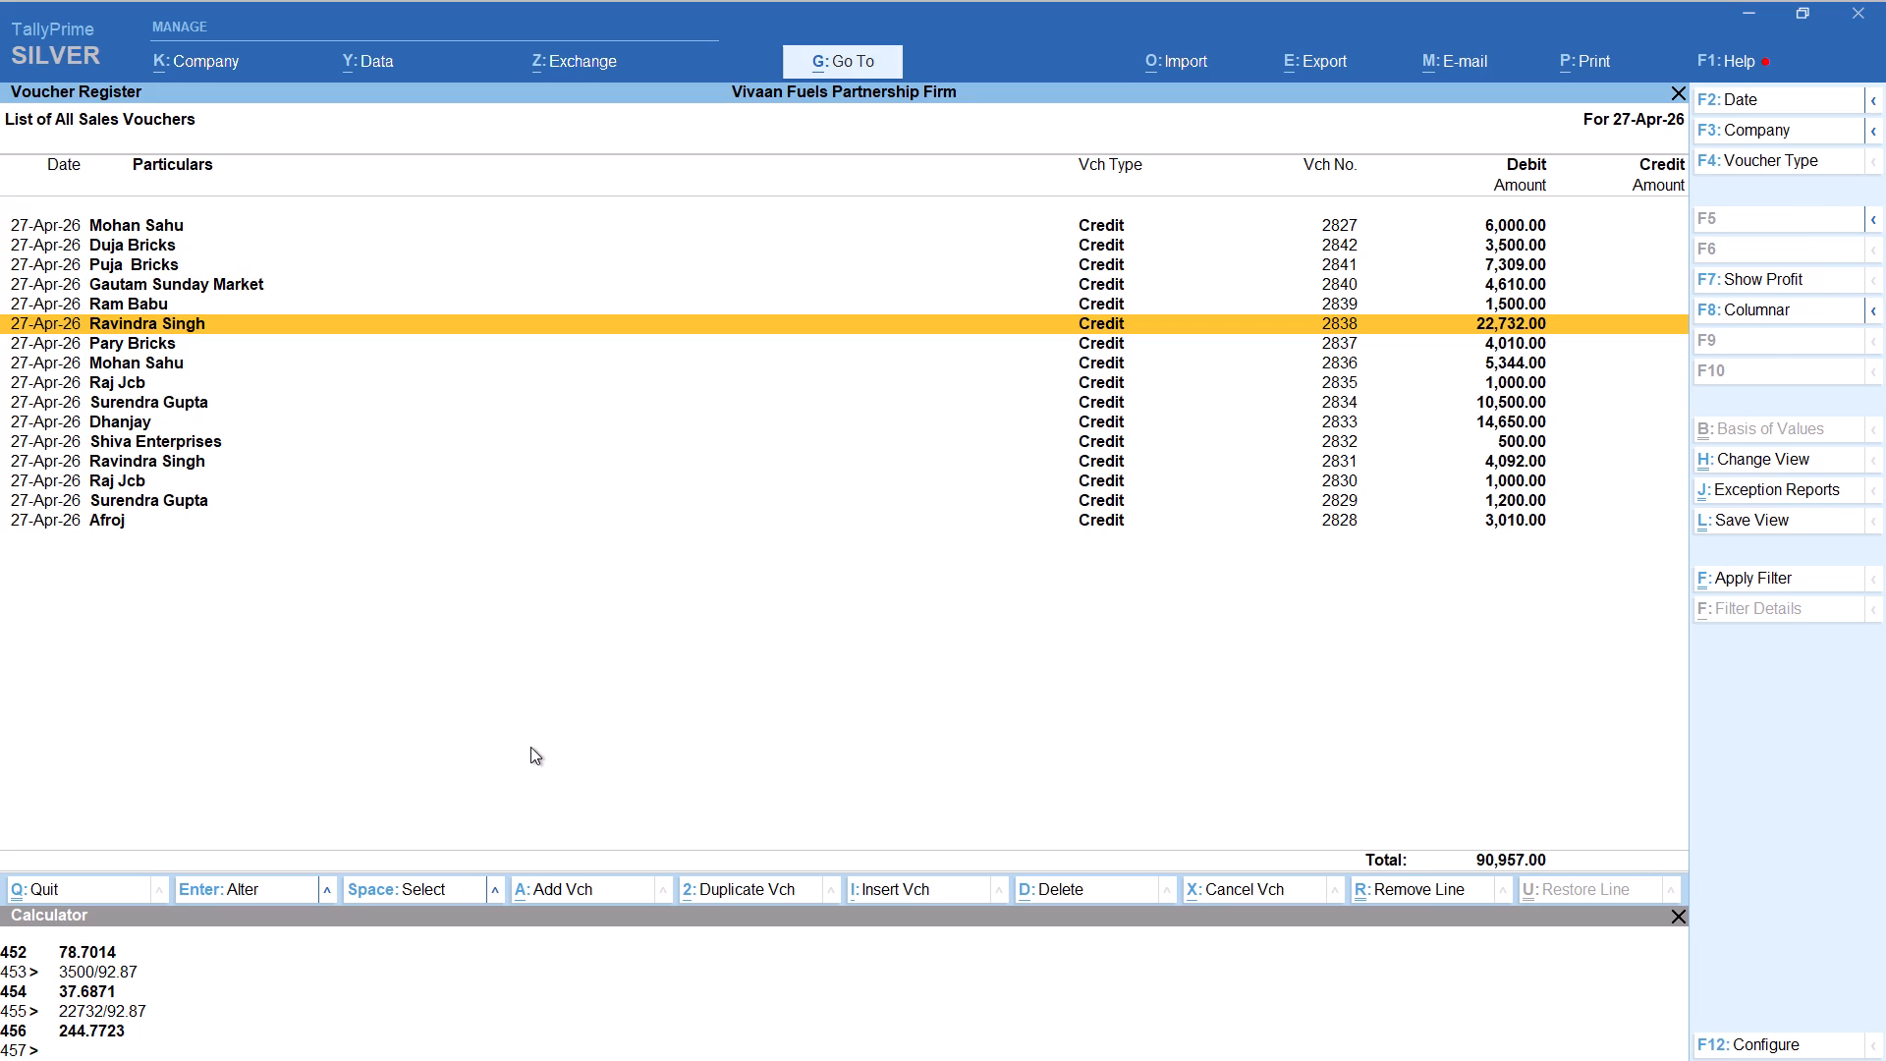
Switch to the Excel balance sheet to compare the 27-Apr CREDIT figure with the register total, and return to TallyPrime.
key("alt+Tab")
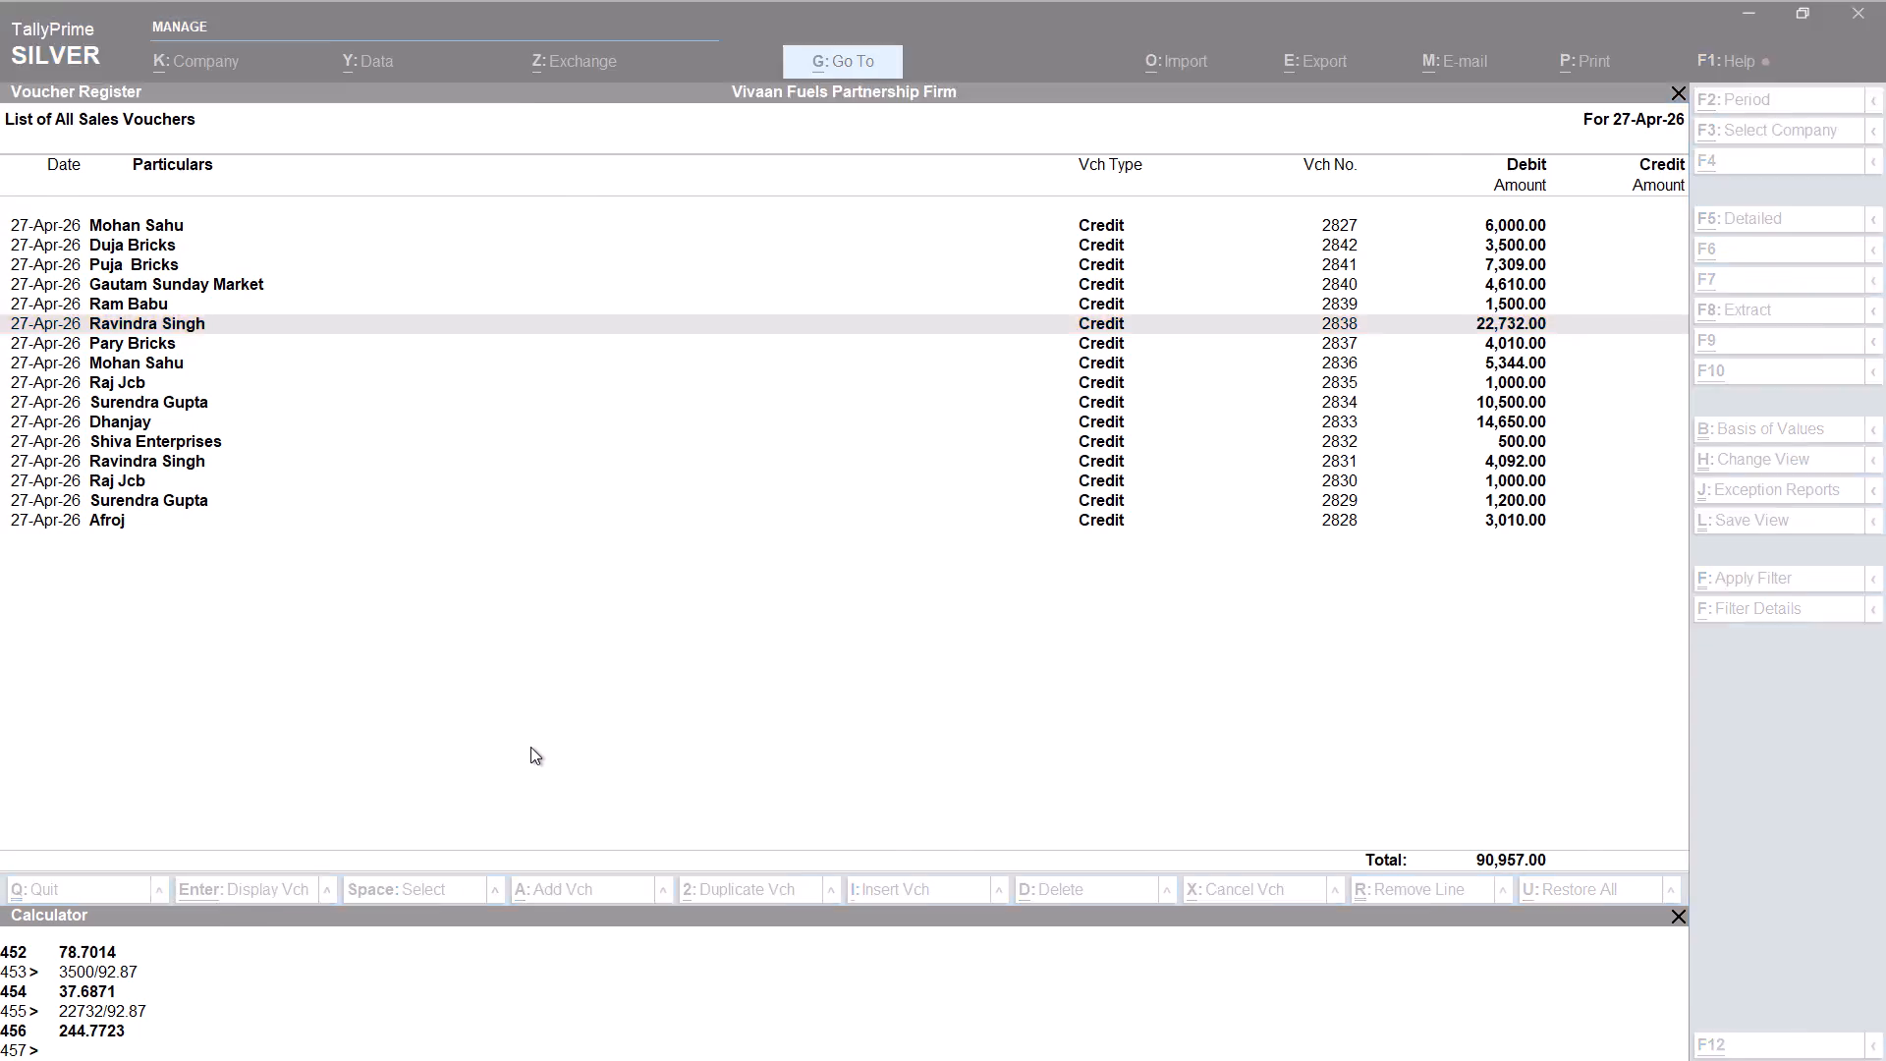
key("alt+Tab")
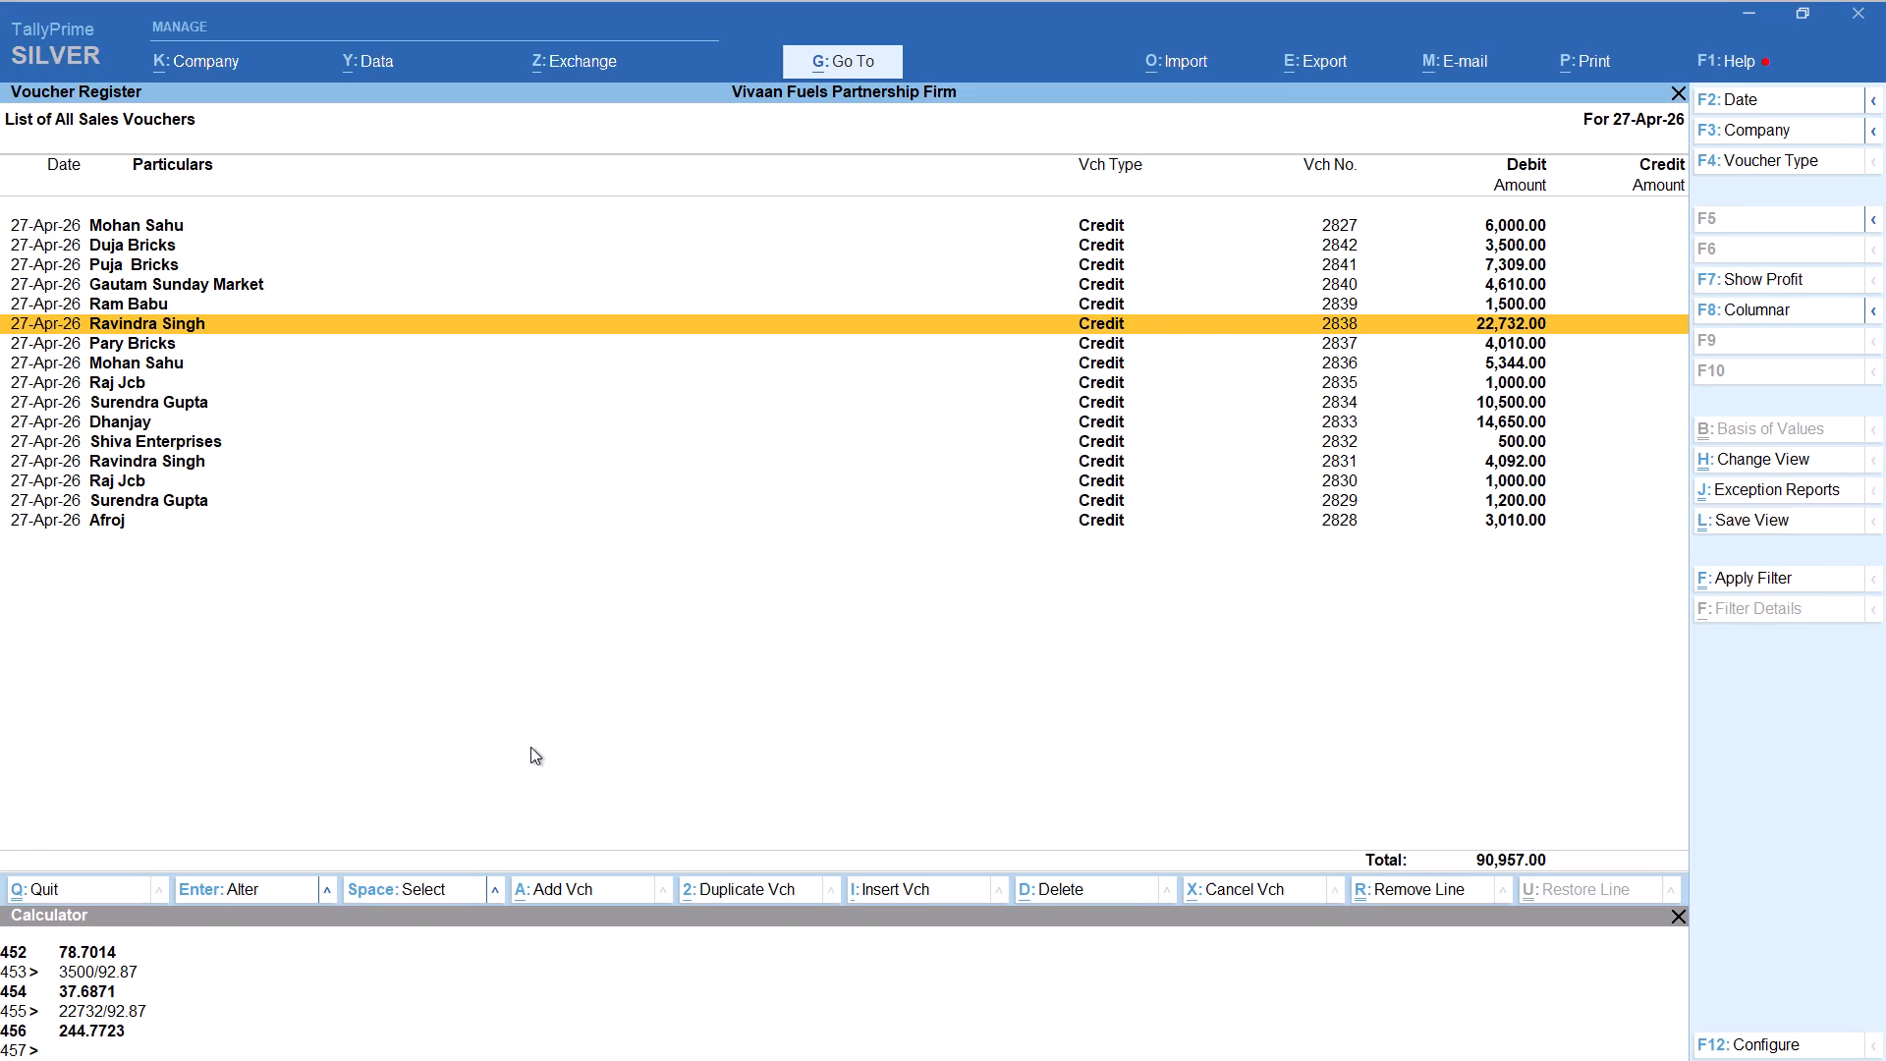
key("alt+Tab")
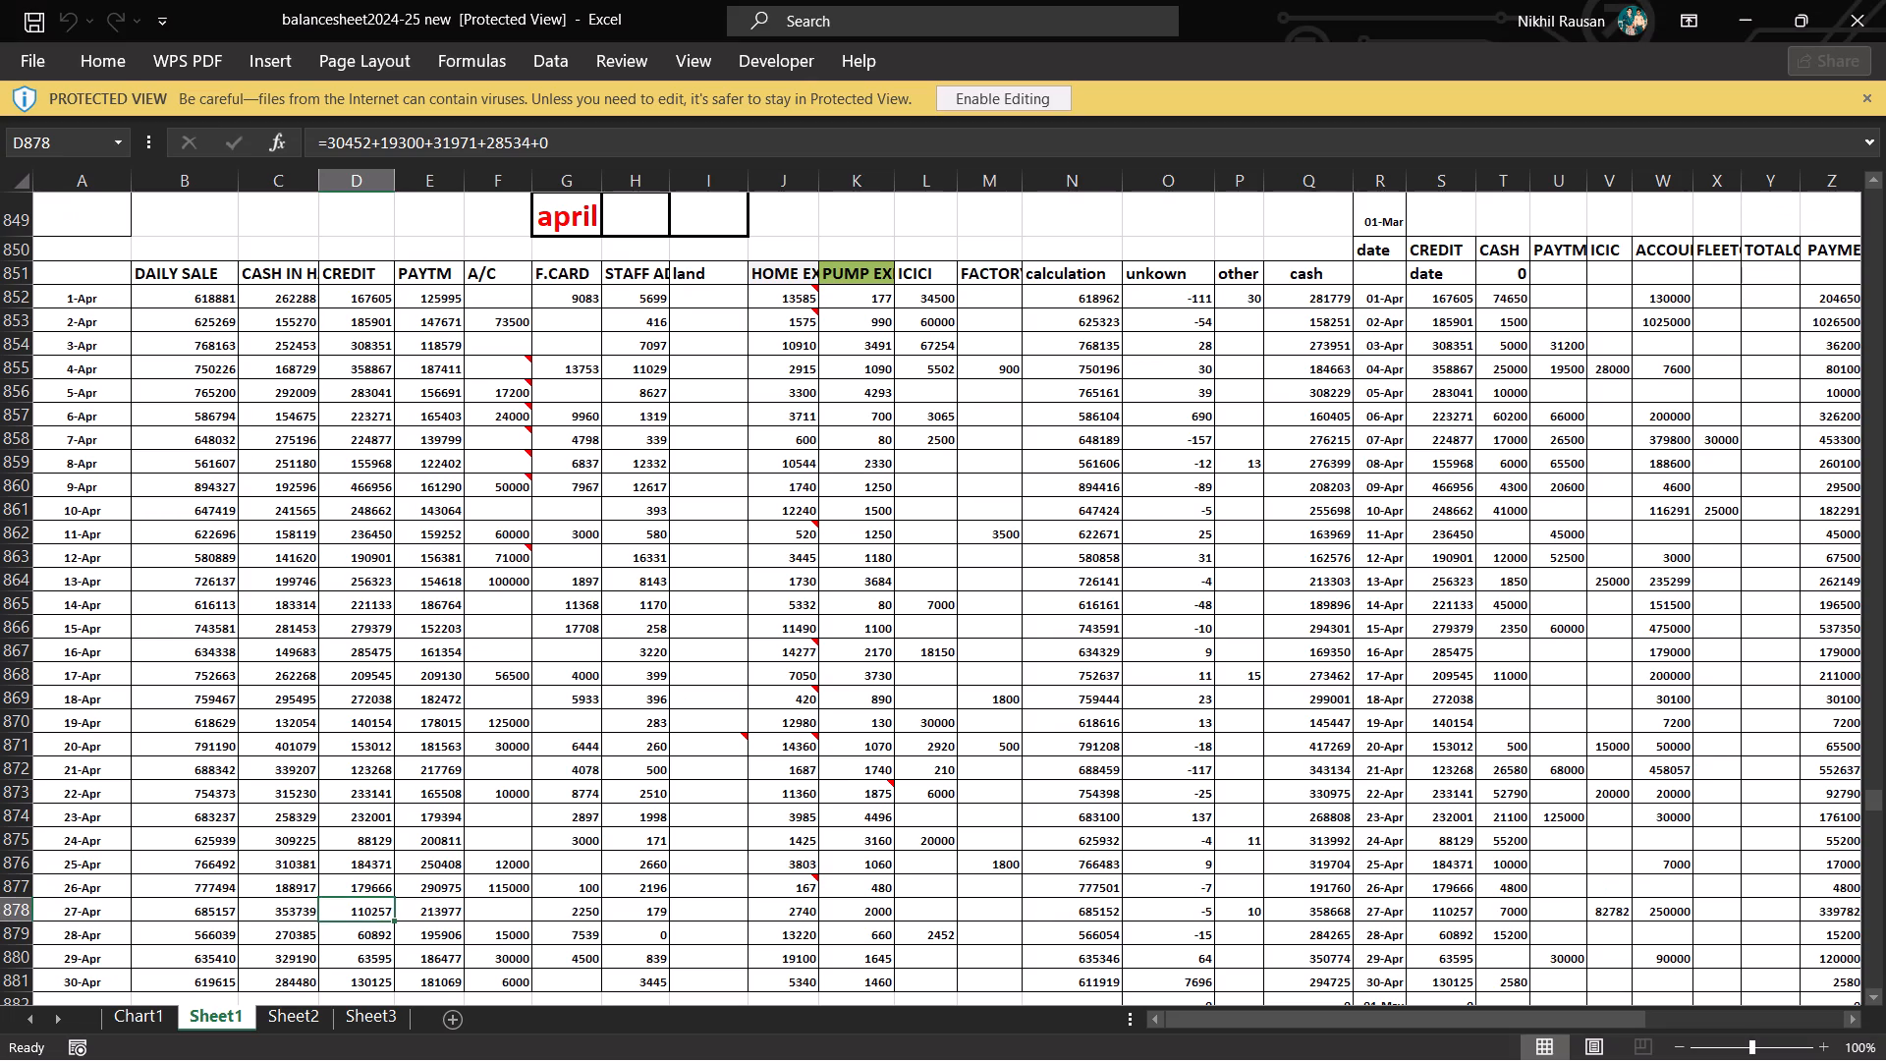
key("alt+Tab")
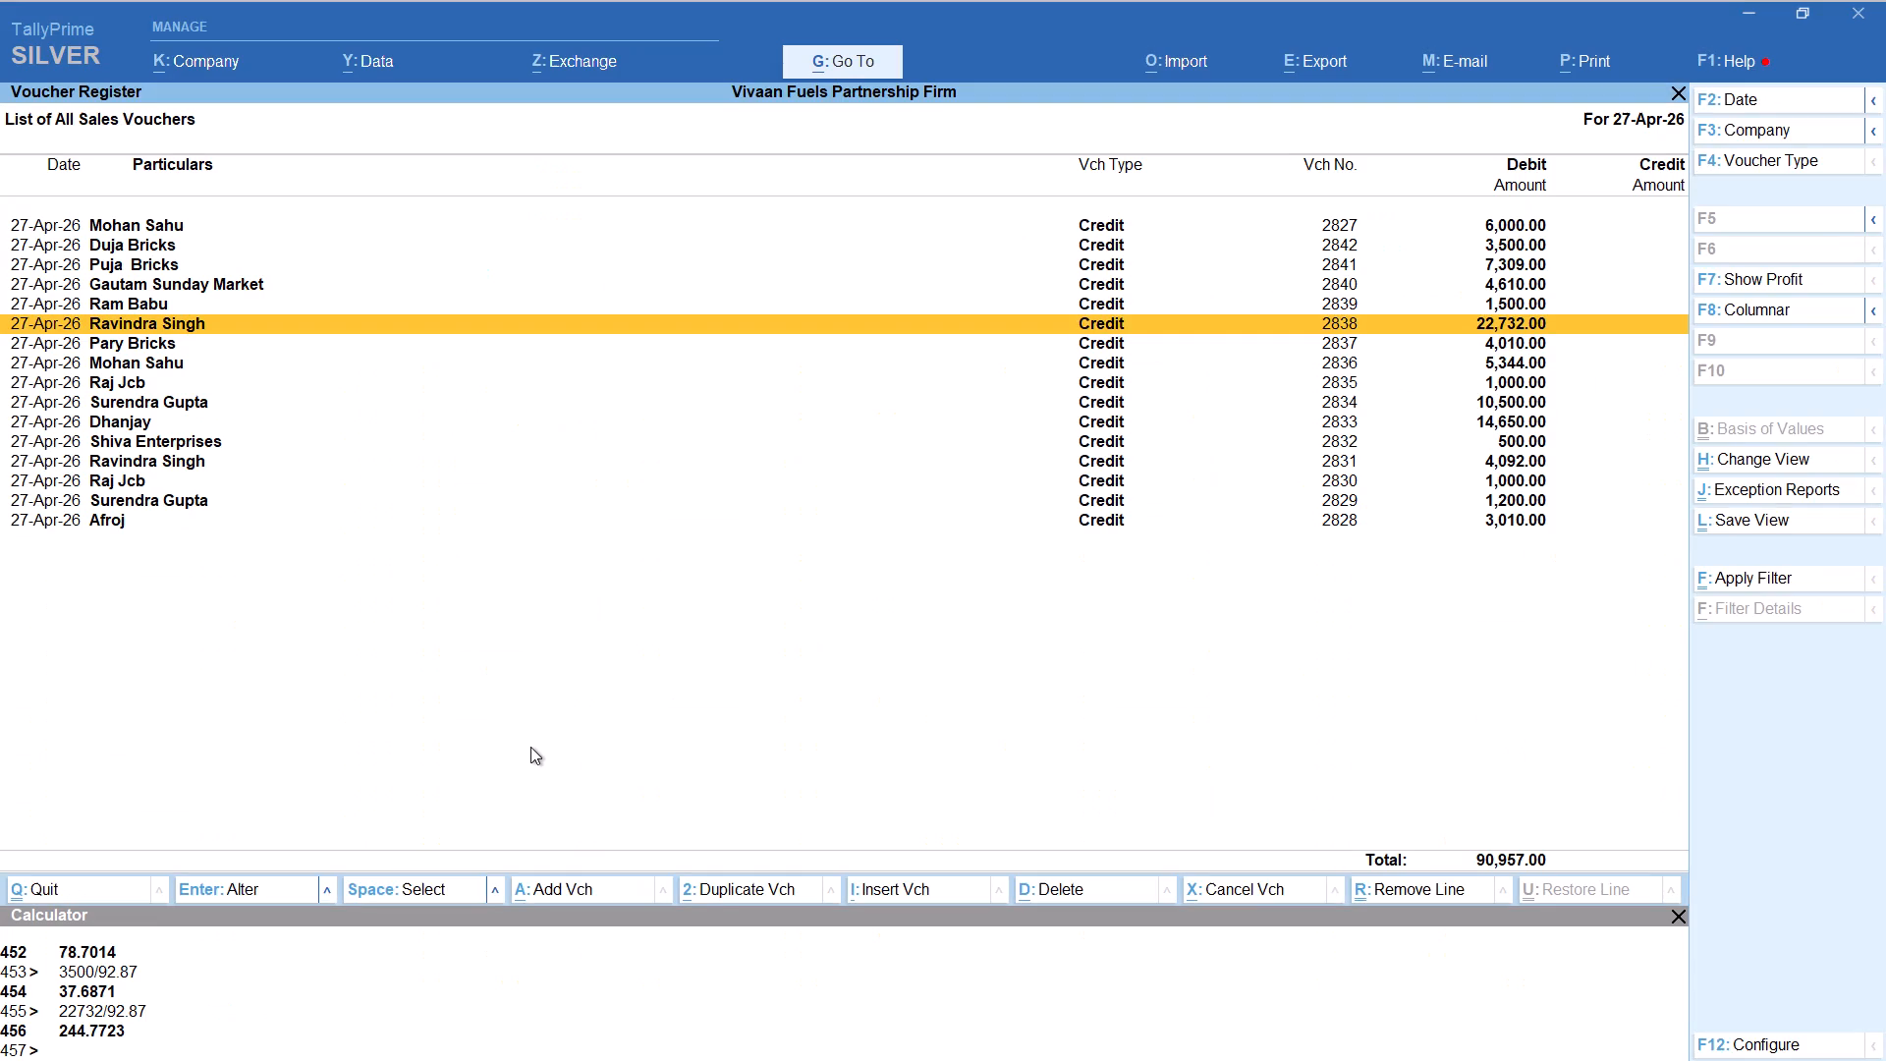
Change the sales voucher register date to 28-Apr-26.
key("F2")
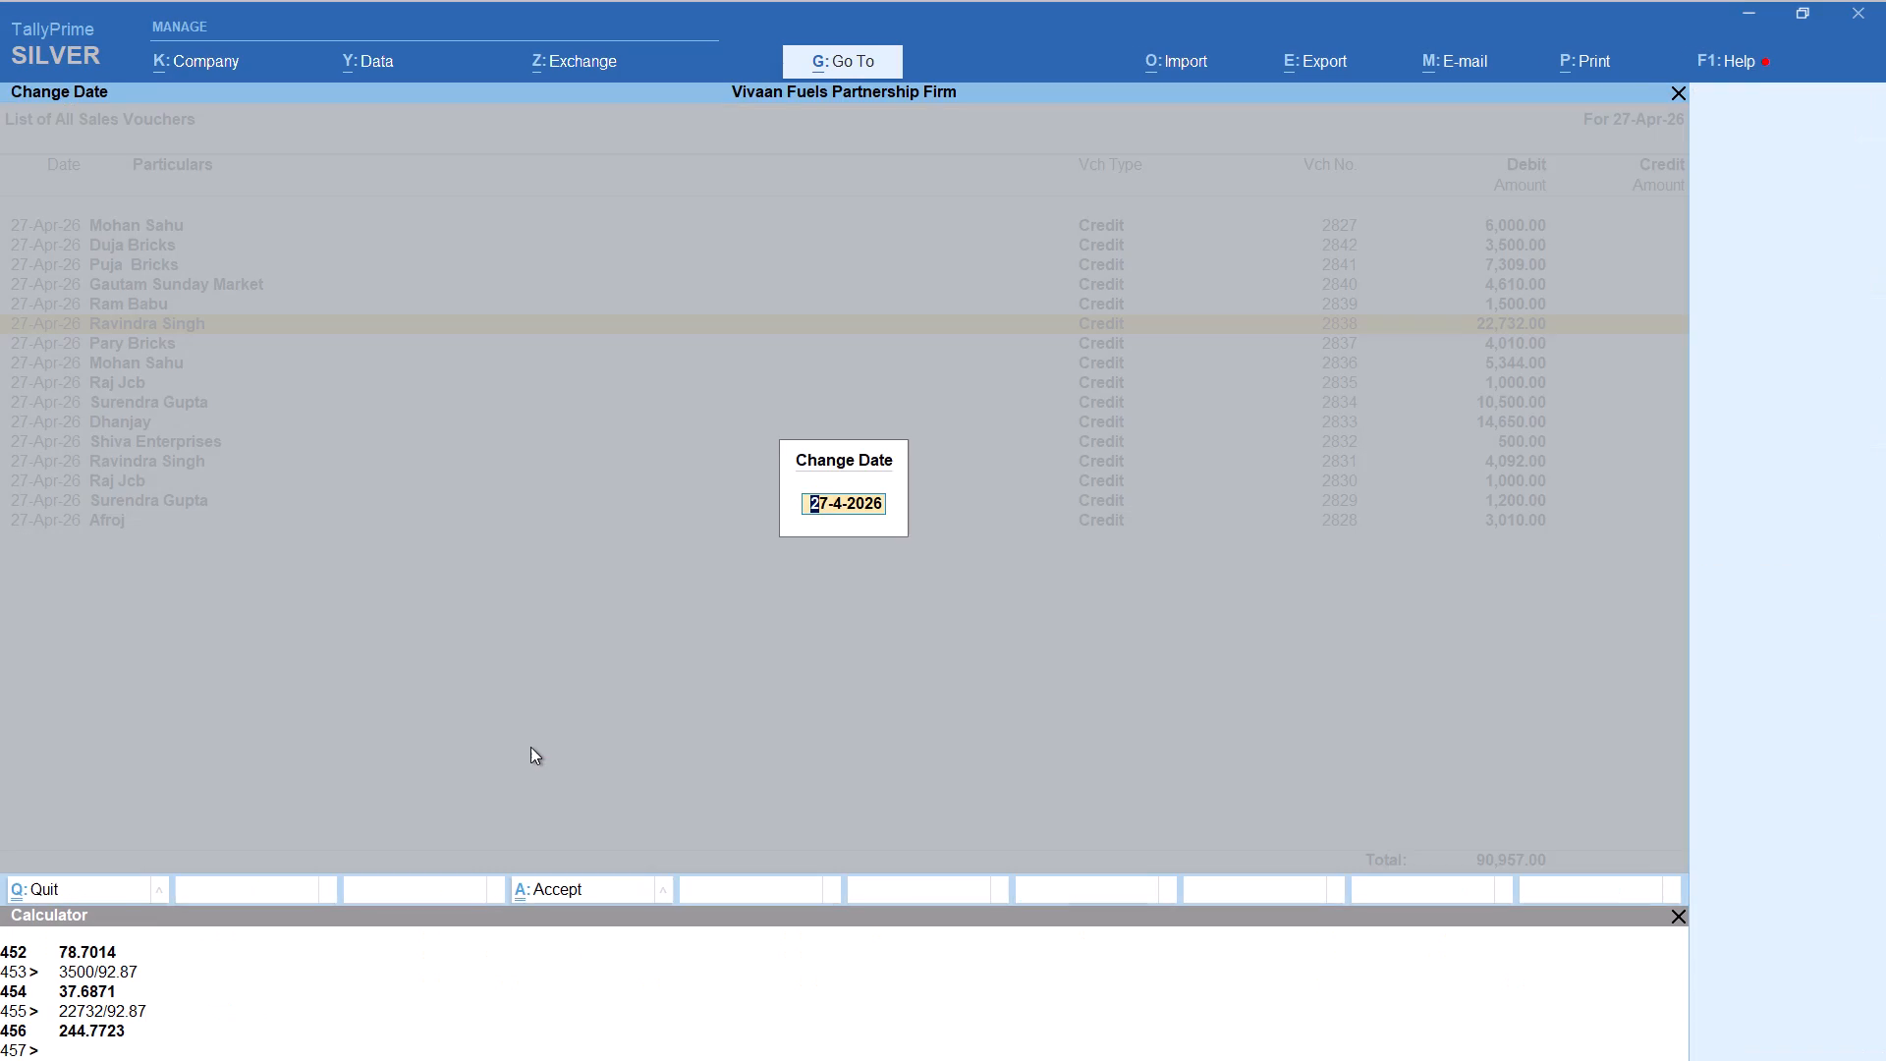
type("28")
key("Return")
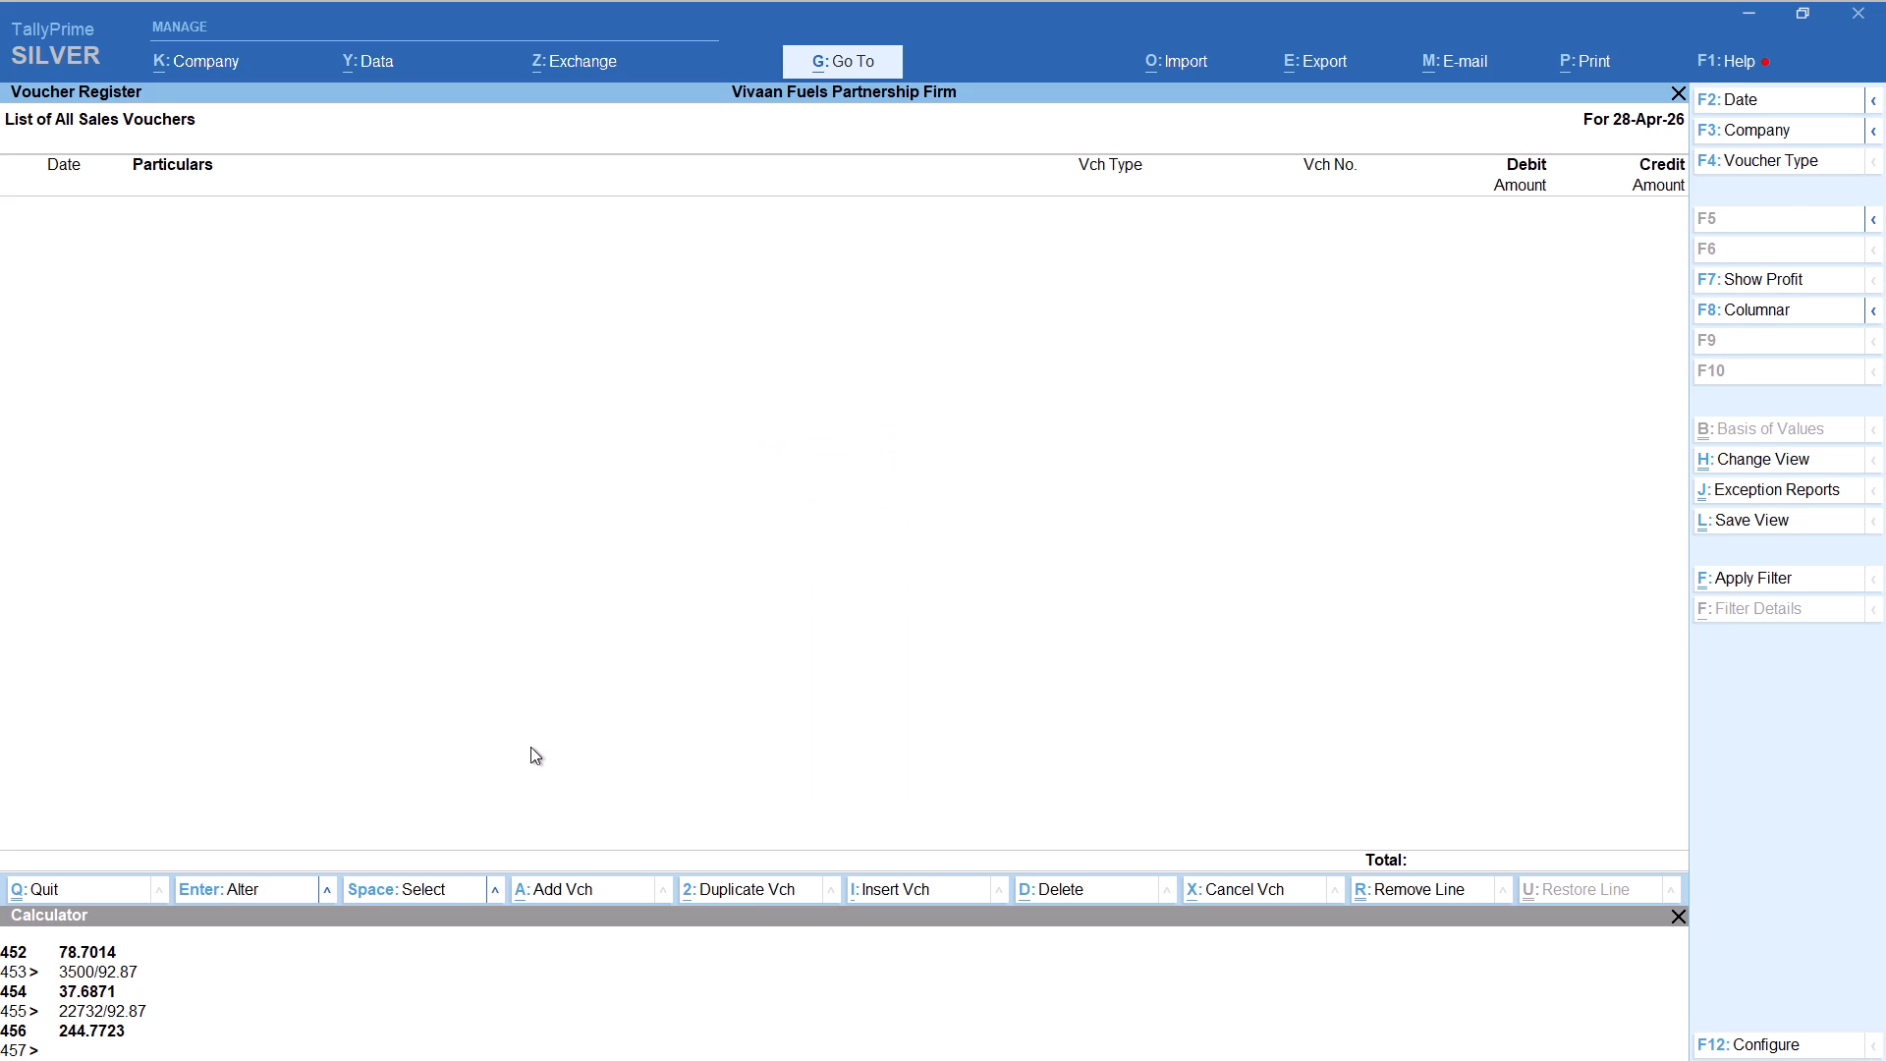
Start a new sales voucher of type Credit for party CHINTU with default party details and sales ledger SALE.
key("alt+a")
key("F8")
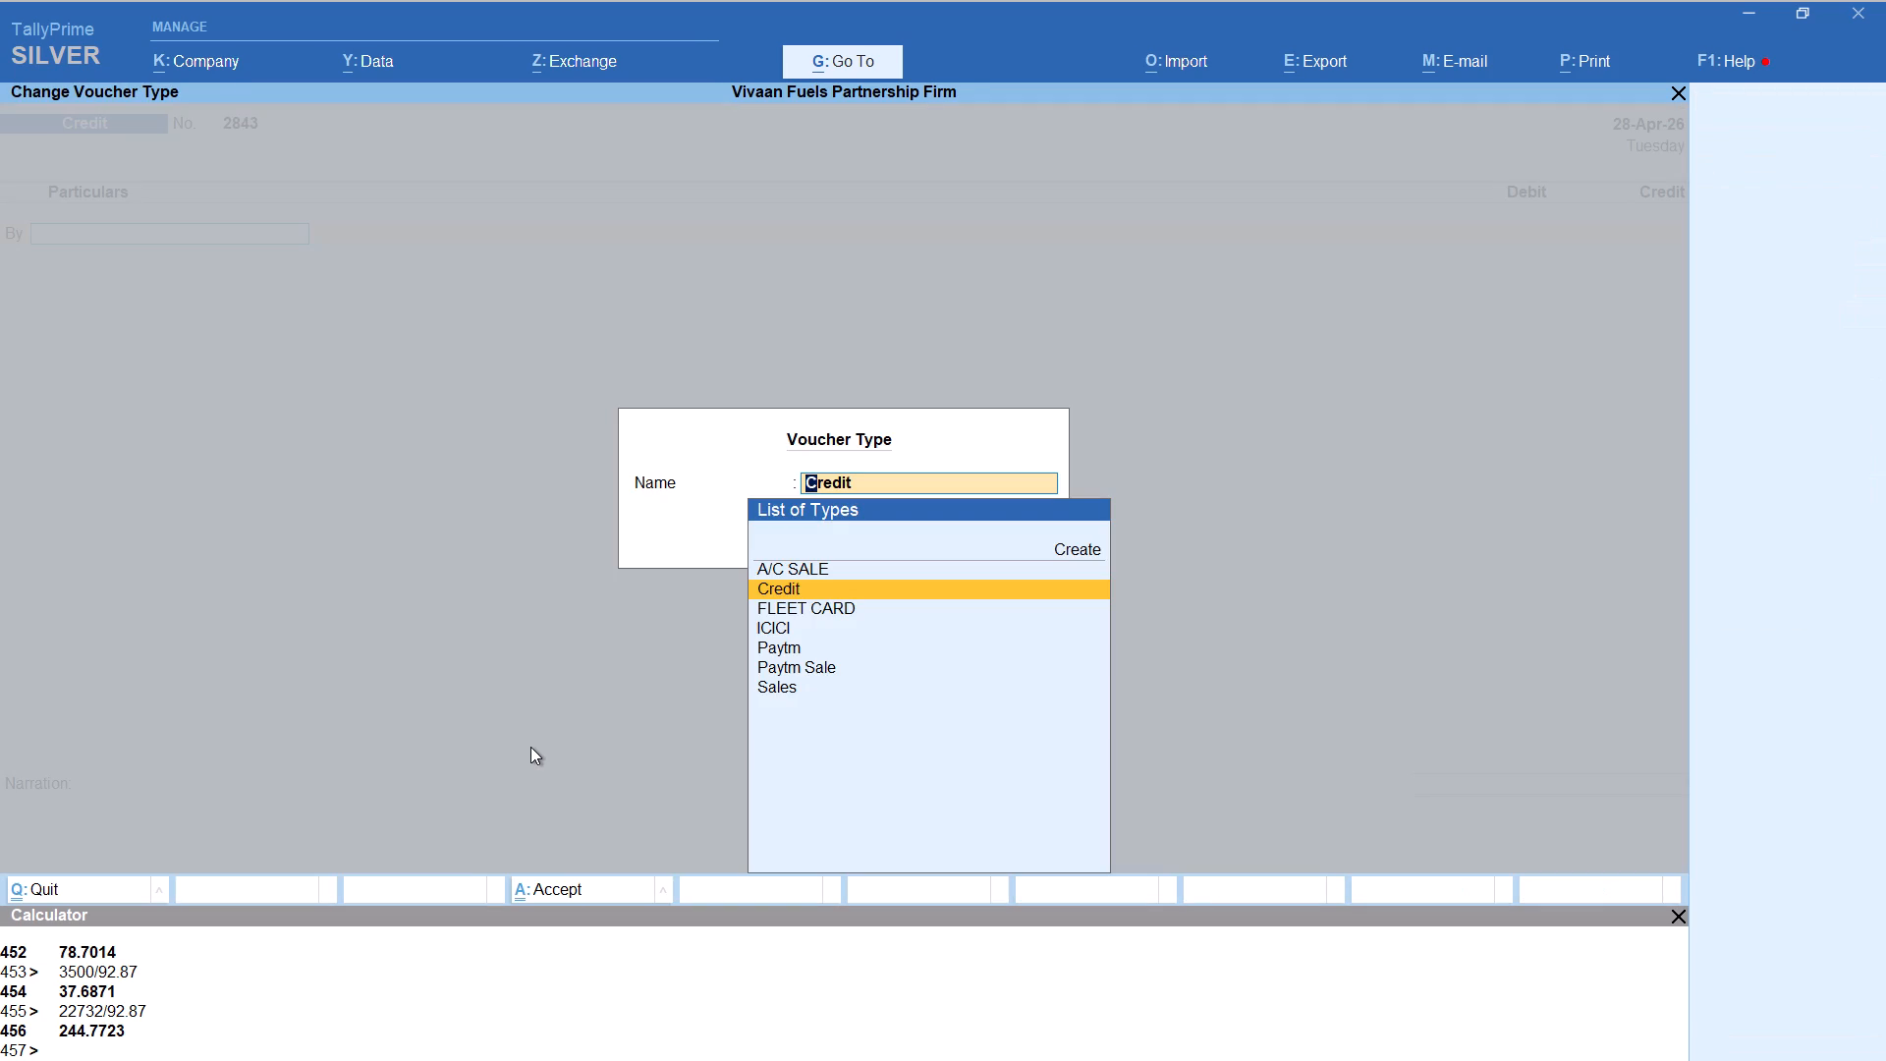
key("Return")
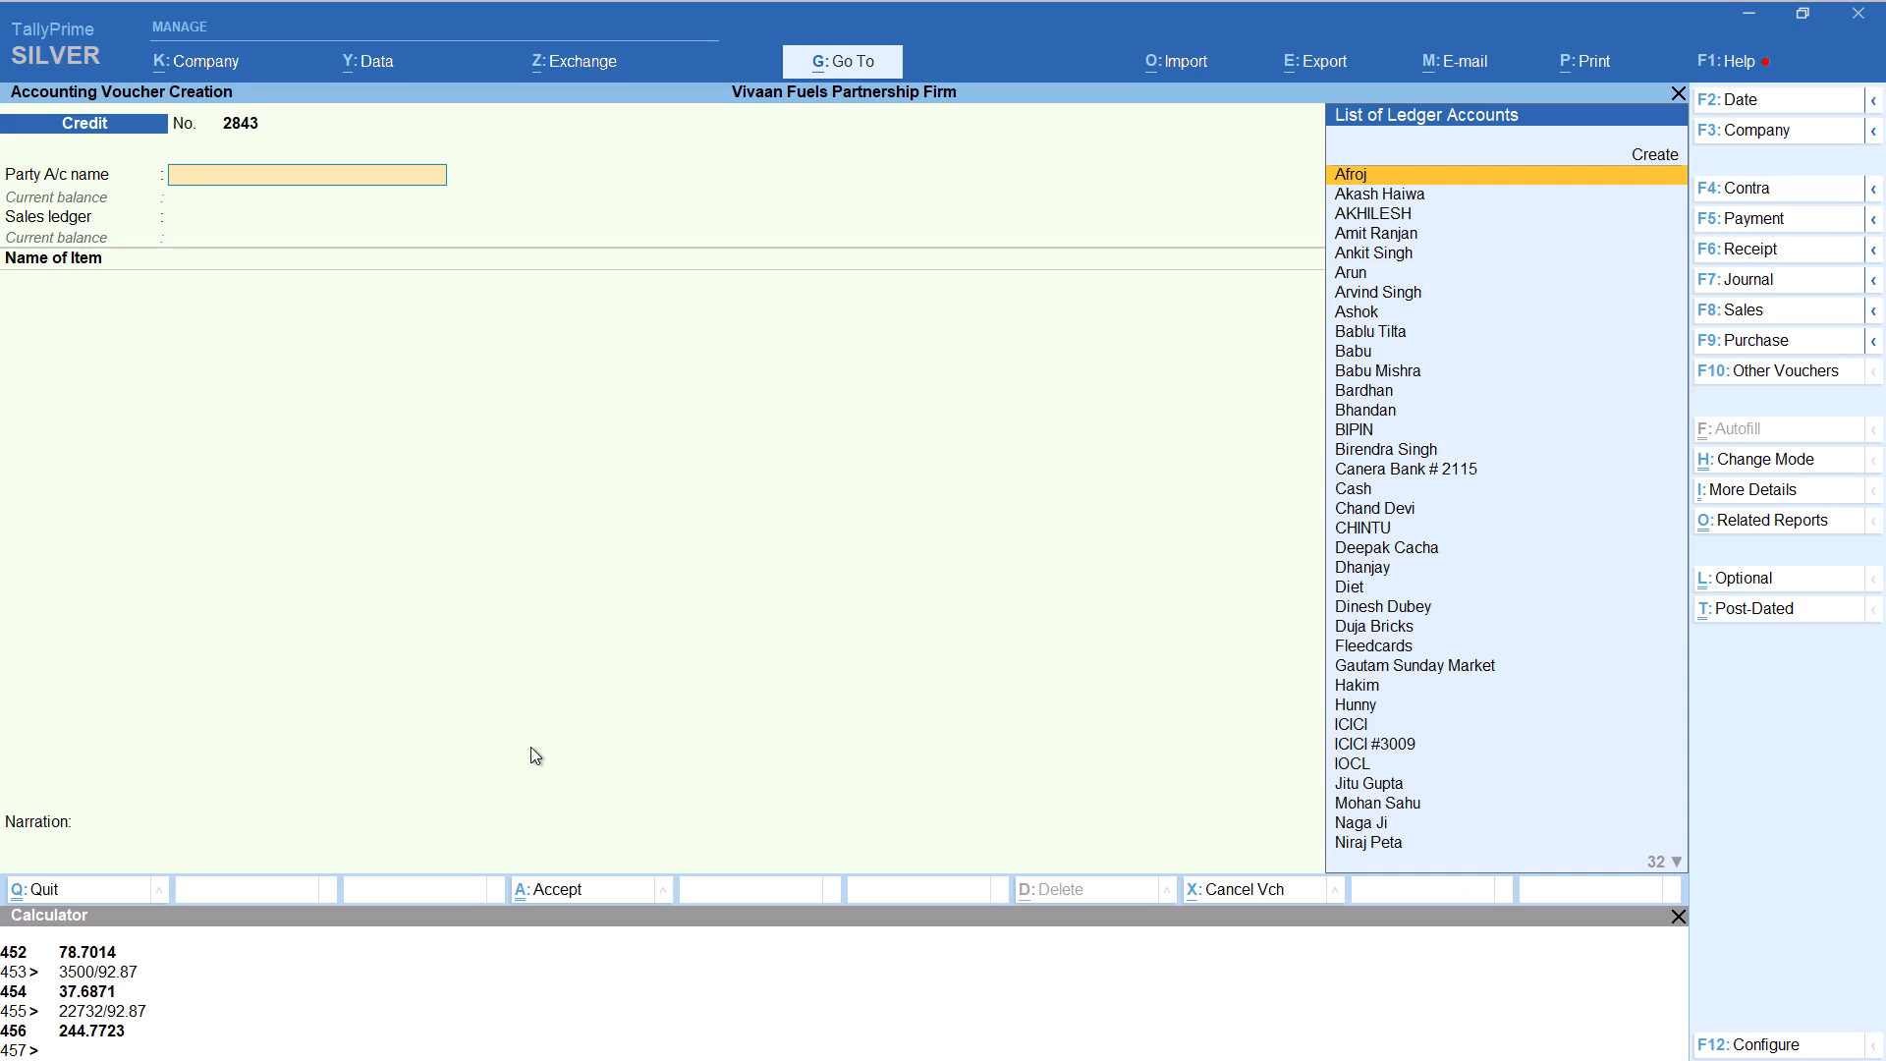
type("chint")
key("Return")
key("Return")
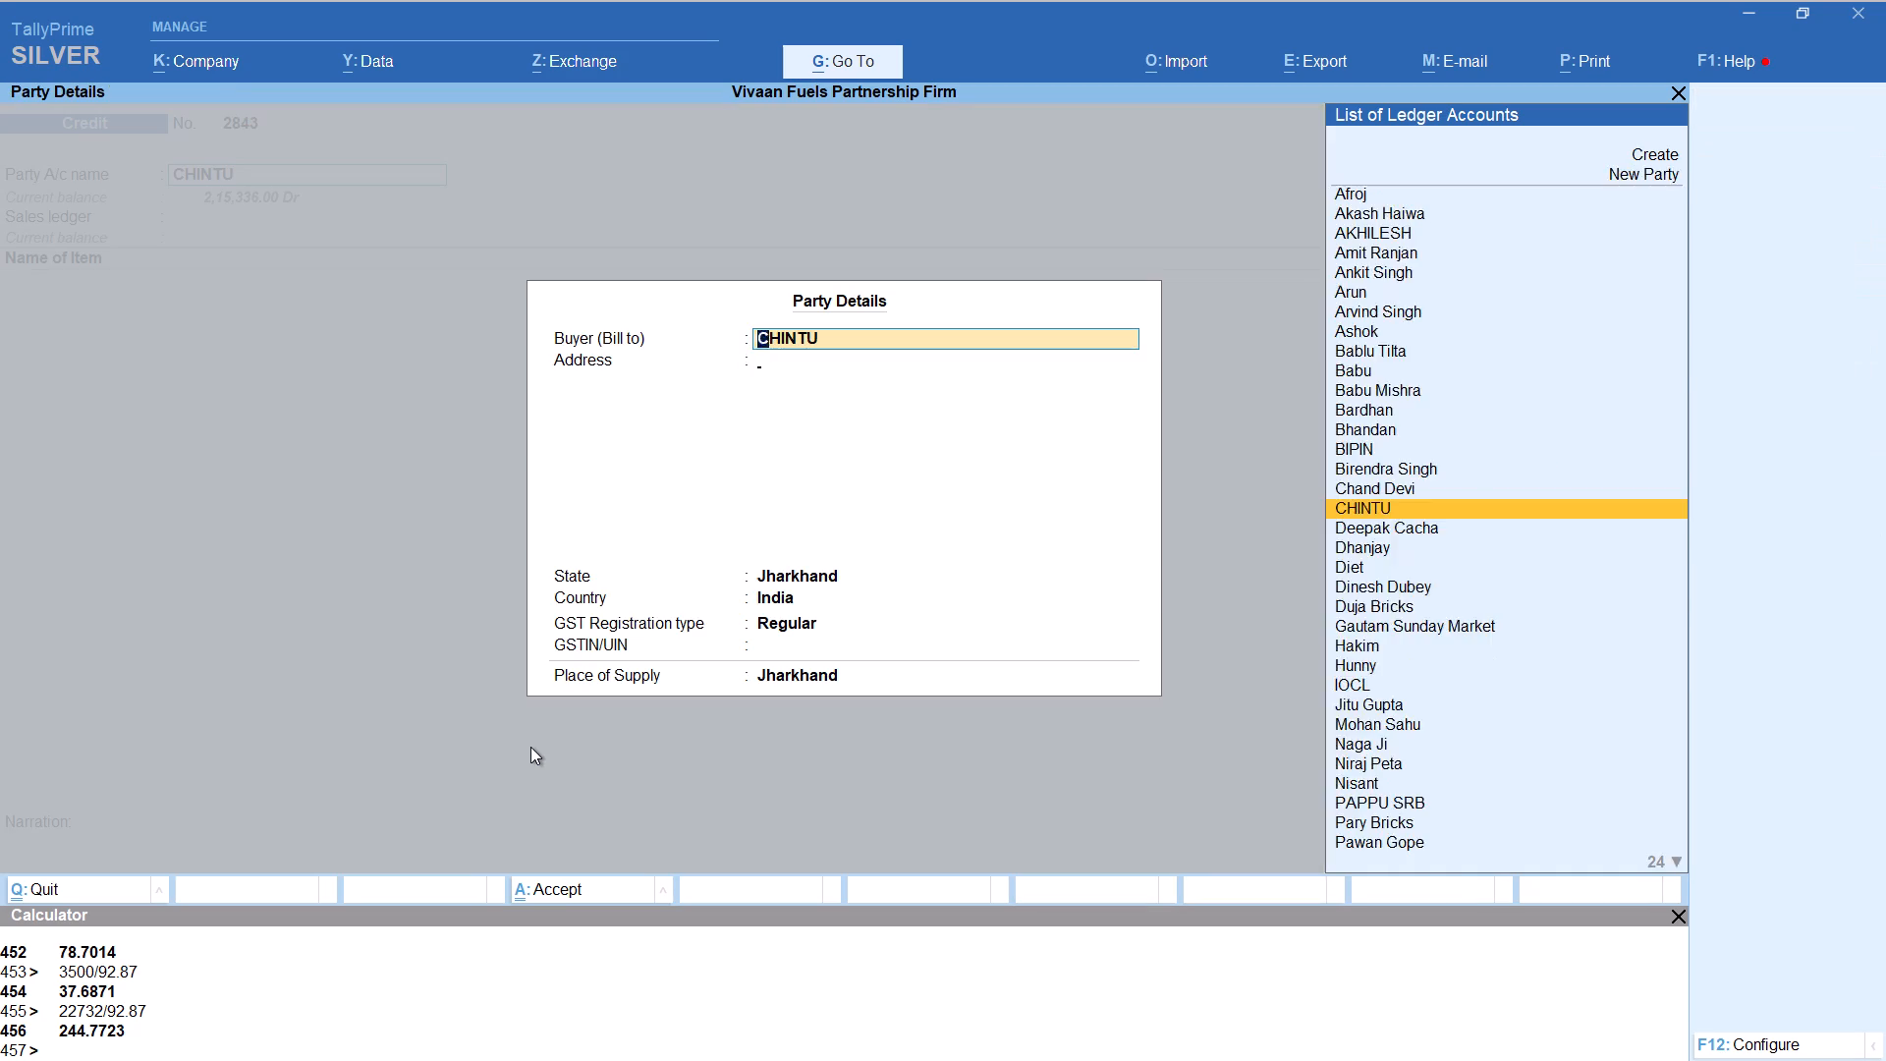
key("Return")
key("Return")
key("Return")
key("Return")
key("Return")
key("Return")
Add HSD to the CHINTU voucher with no tracking number and quantity 5000/92.87, 53.84 litres, at rate 92.87.
type("hs")
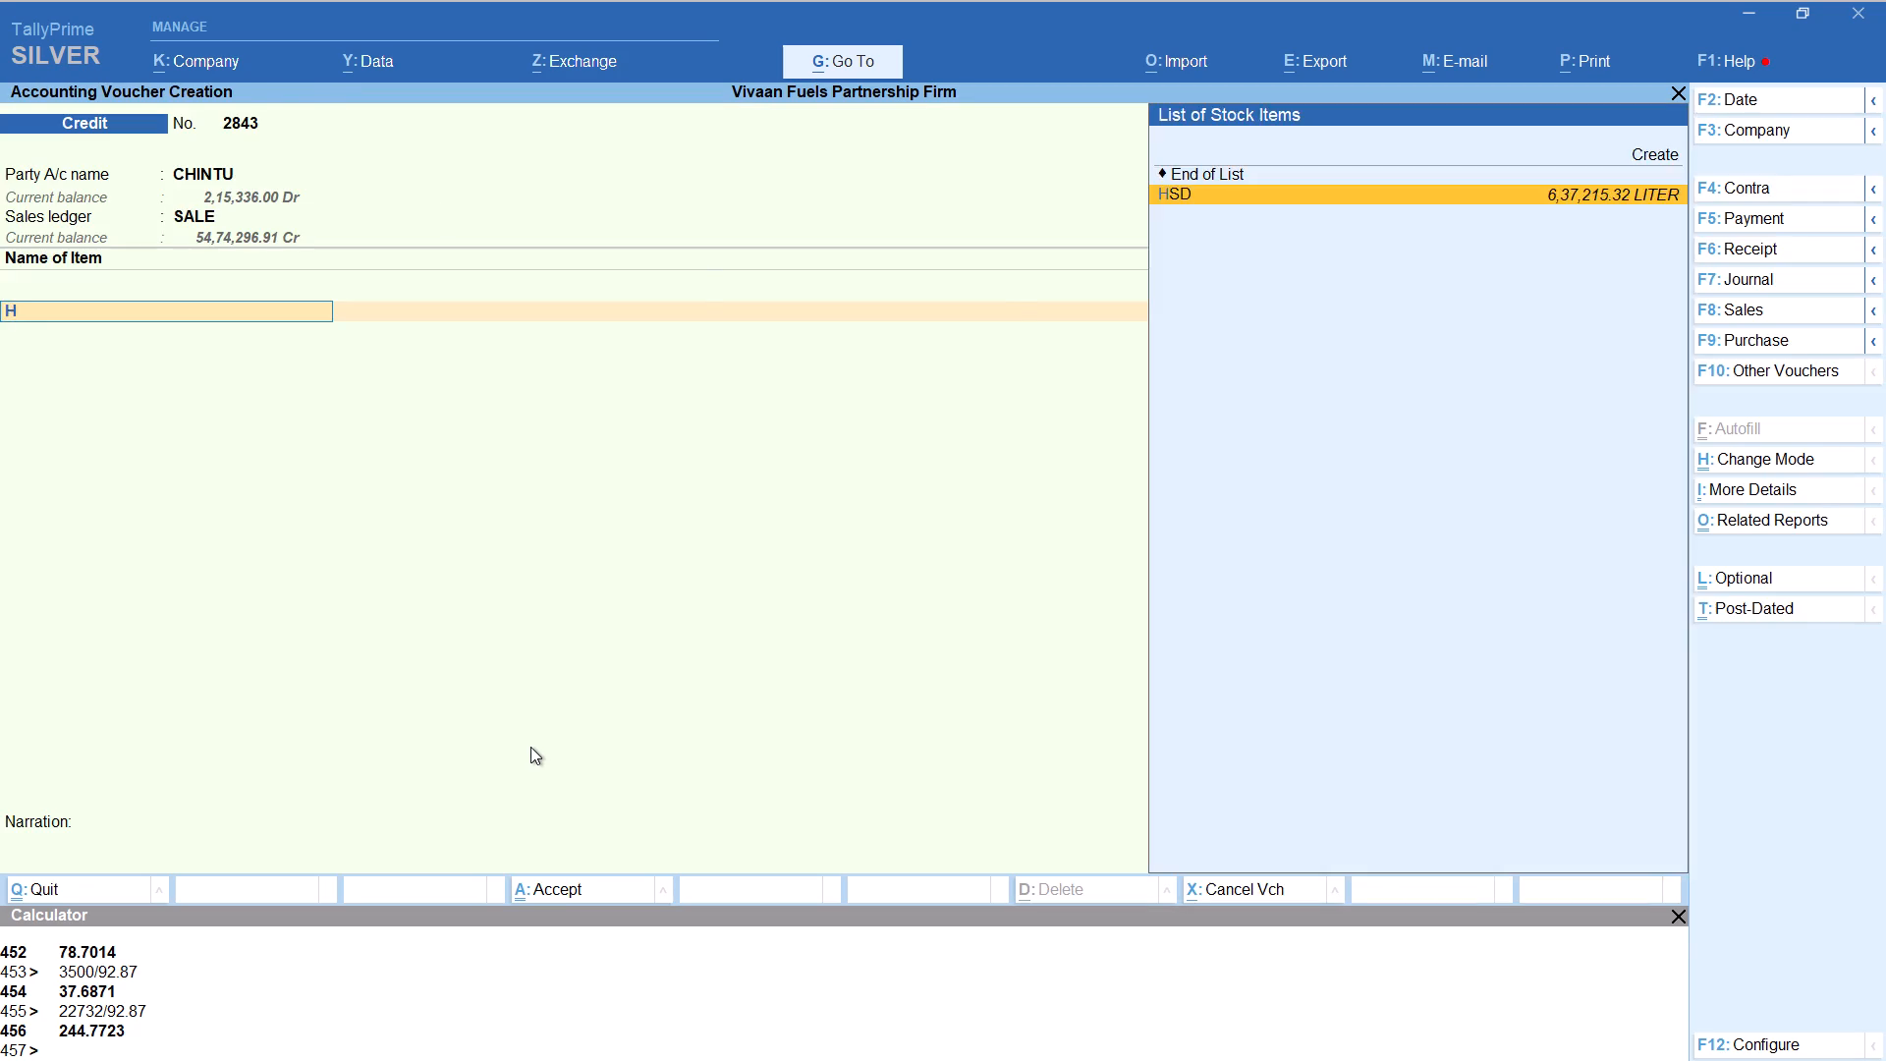
key("Return")
key("Up")
key("Return")
key("alt+c")
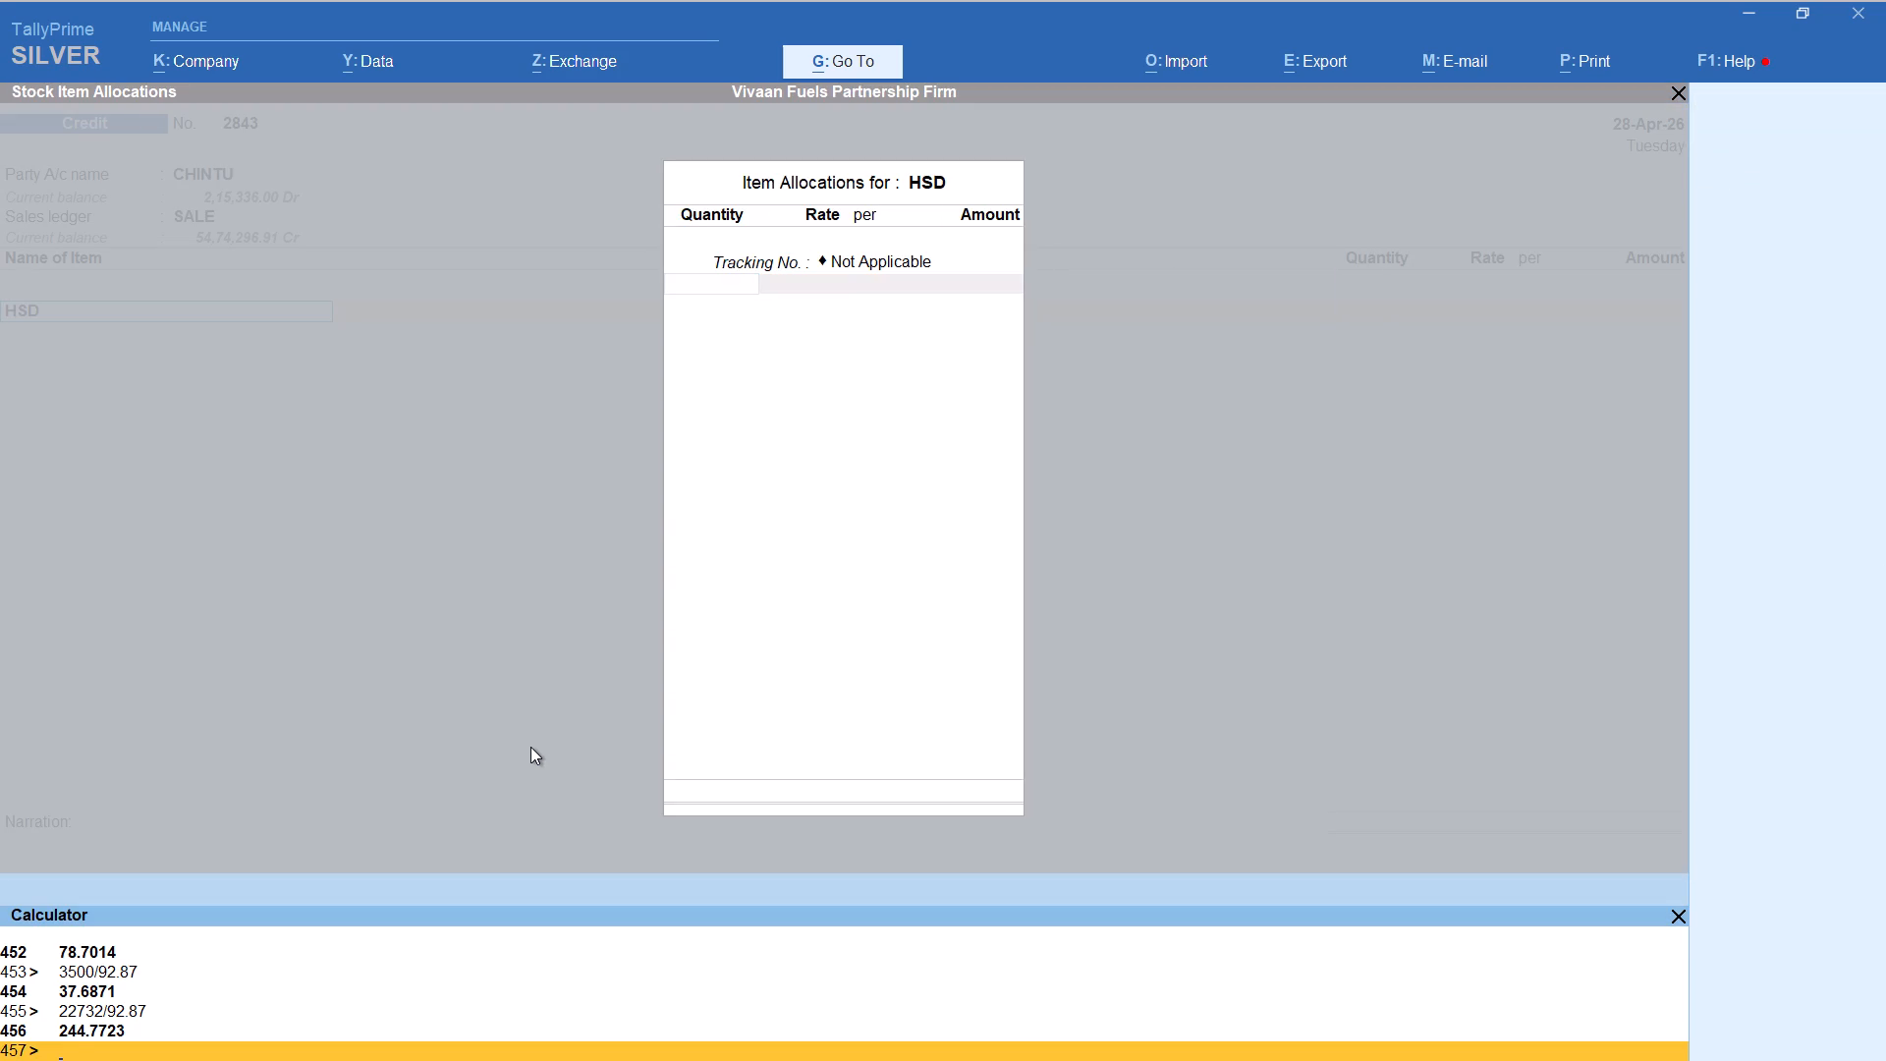
type("5000/92.87")
key("Return")
key("Return")
key("Return")
key("Return")
key("Return")
key("Return")
key("Return")
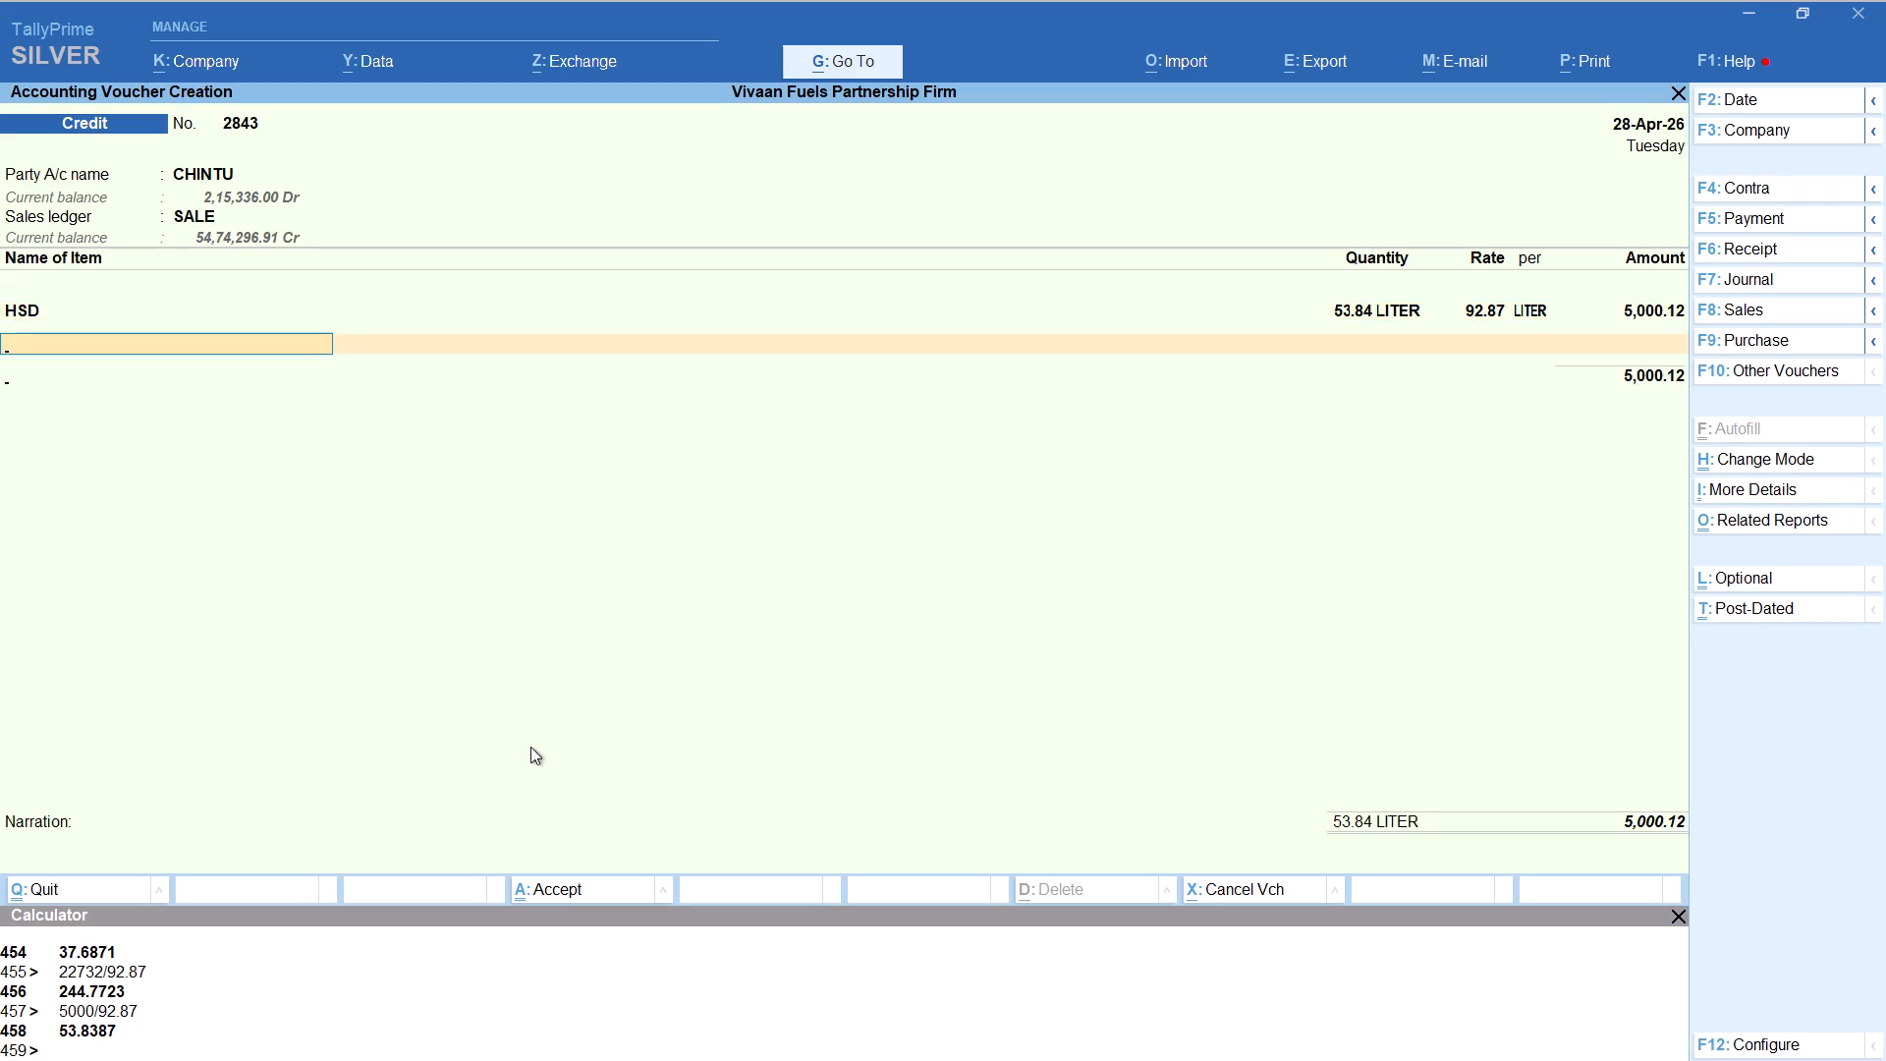
Add the Round Off ledger to the CHINTU voucher, bringing it to 5,000.00, and save it.
type("rou")
key("Return")
key("ctrl+a")
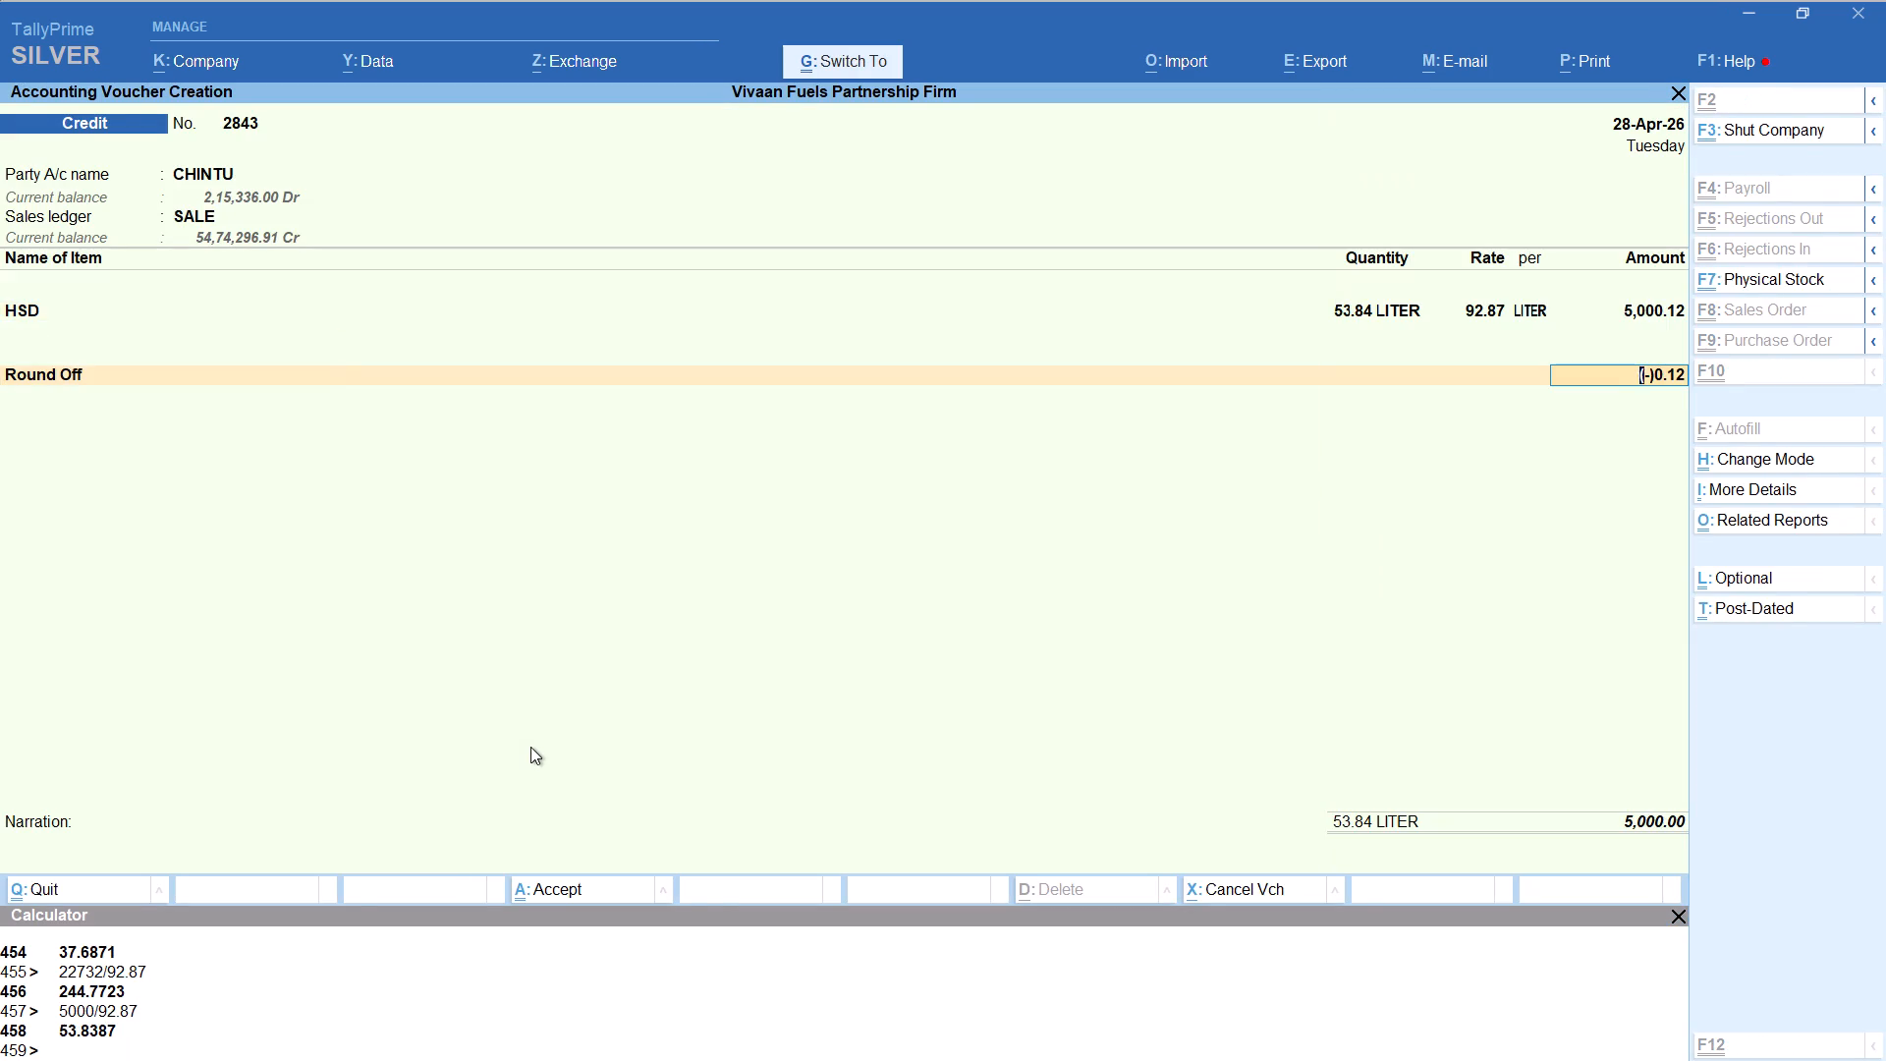
Start another 28-Apr-26 Credit voucher for party Pary Bricks with default party details and sales ledger SALE.
key("alt+a")
type("par")
key("Return")
key("Return")
key("Return")
key("Return")
key("Return")
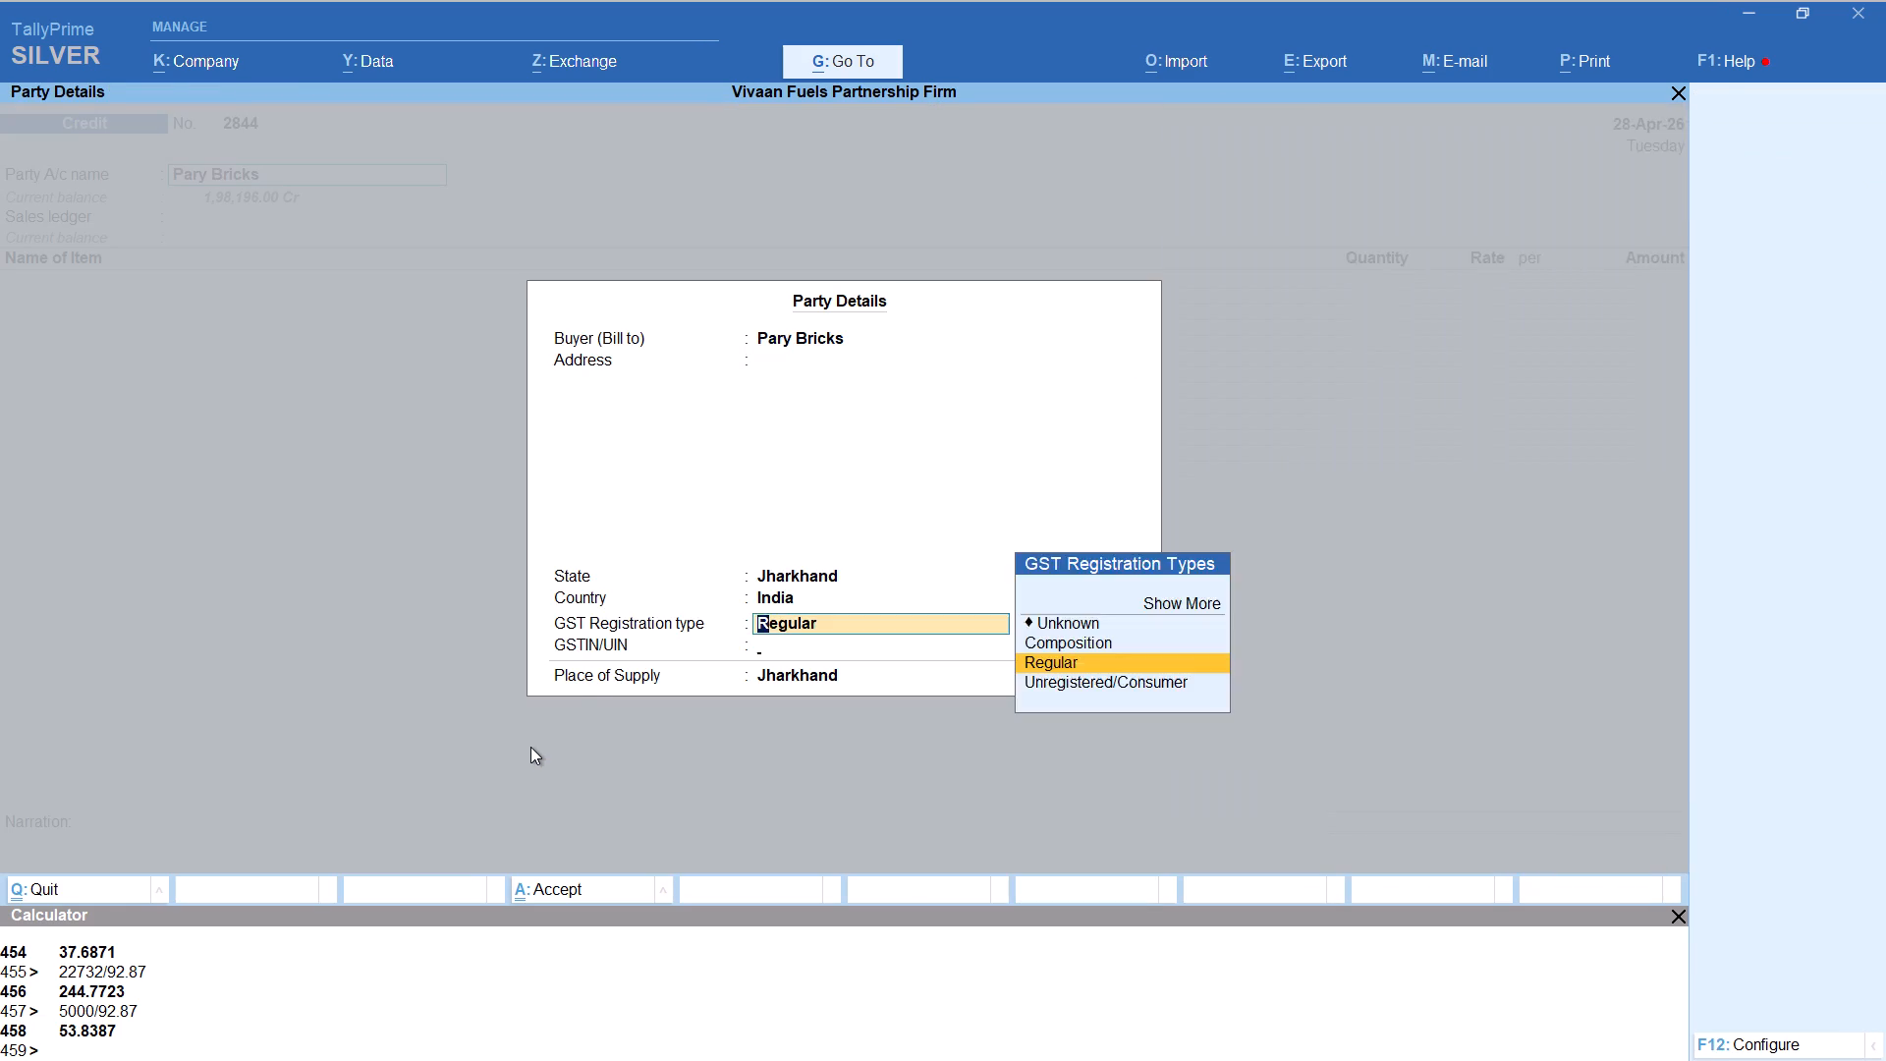
key("Return")
key("Return")
key("Return")
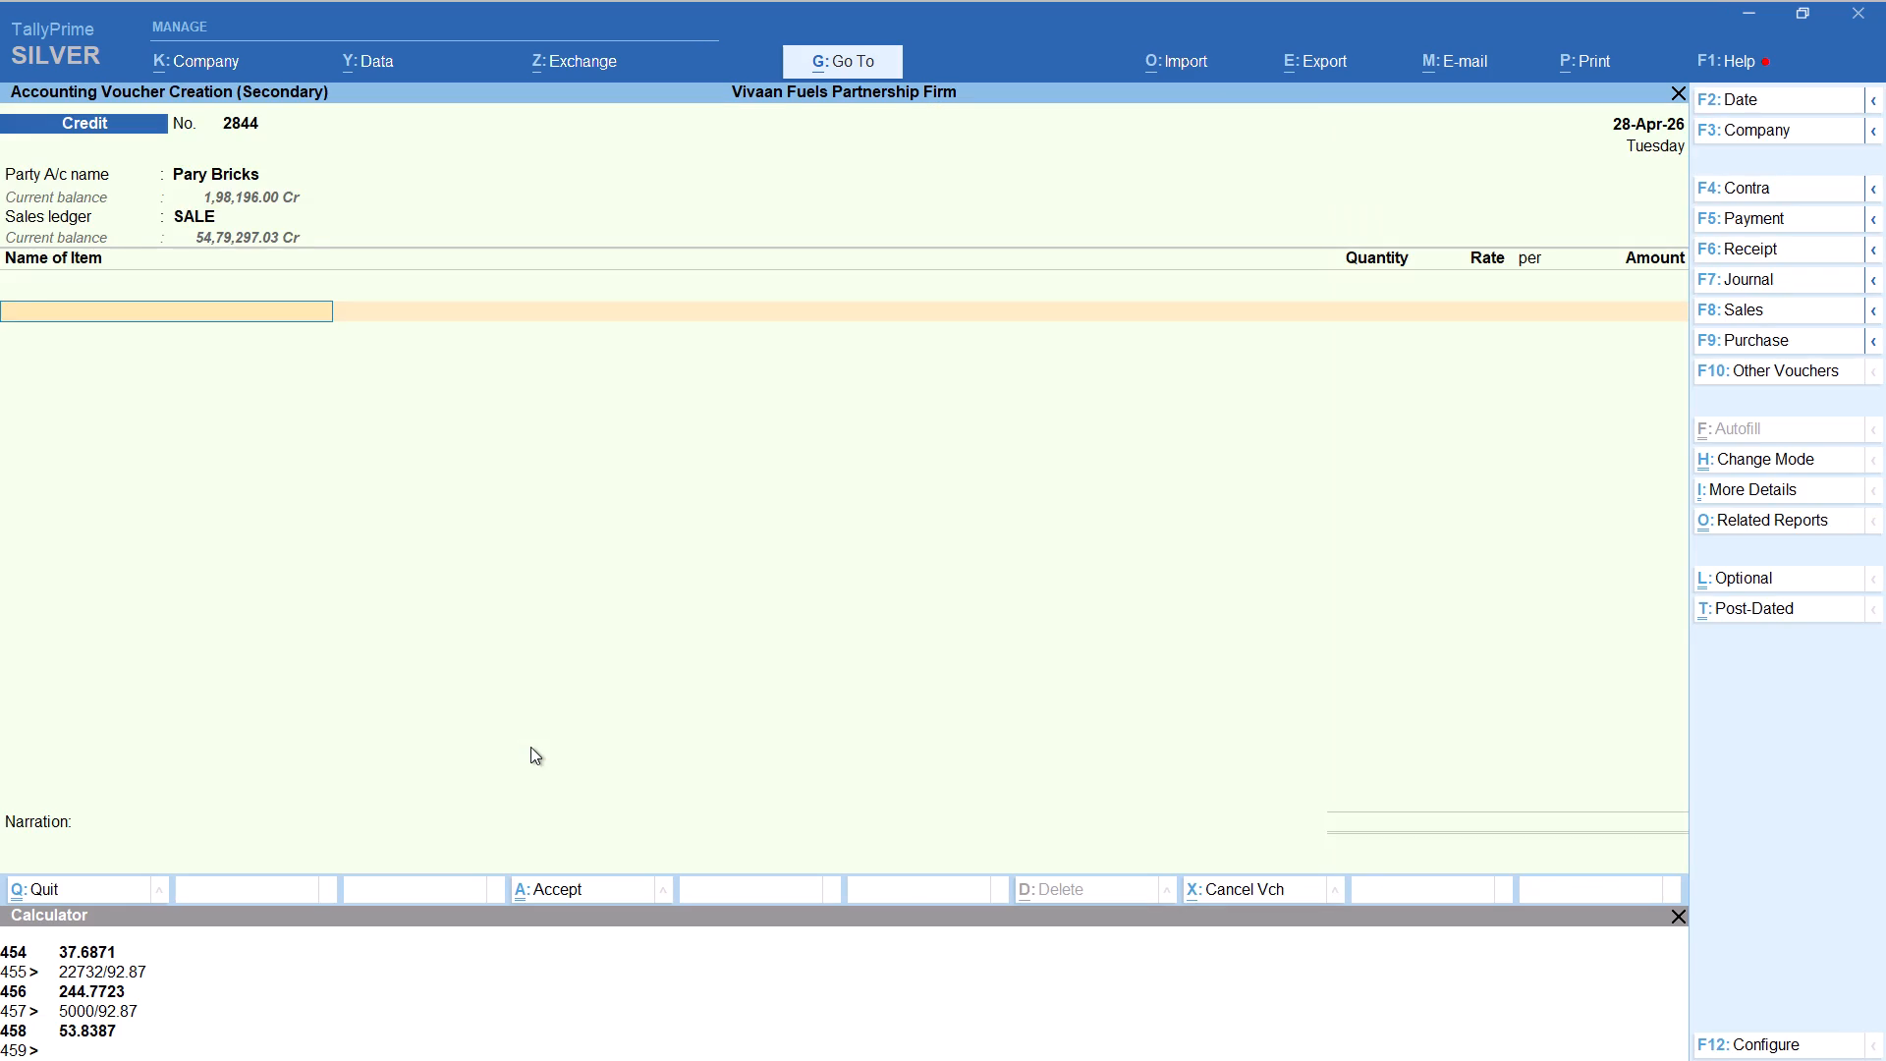
Add HSD to the Pary Bricks voucher with no tracking number and quantity 4510/92.87, 48.56 litres, at rate 92.87.
type("hs")
key("Return")
key("Up")
key("Return")
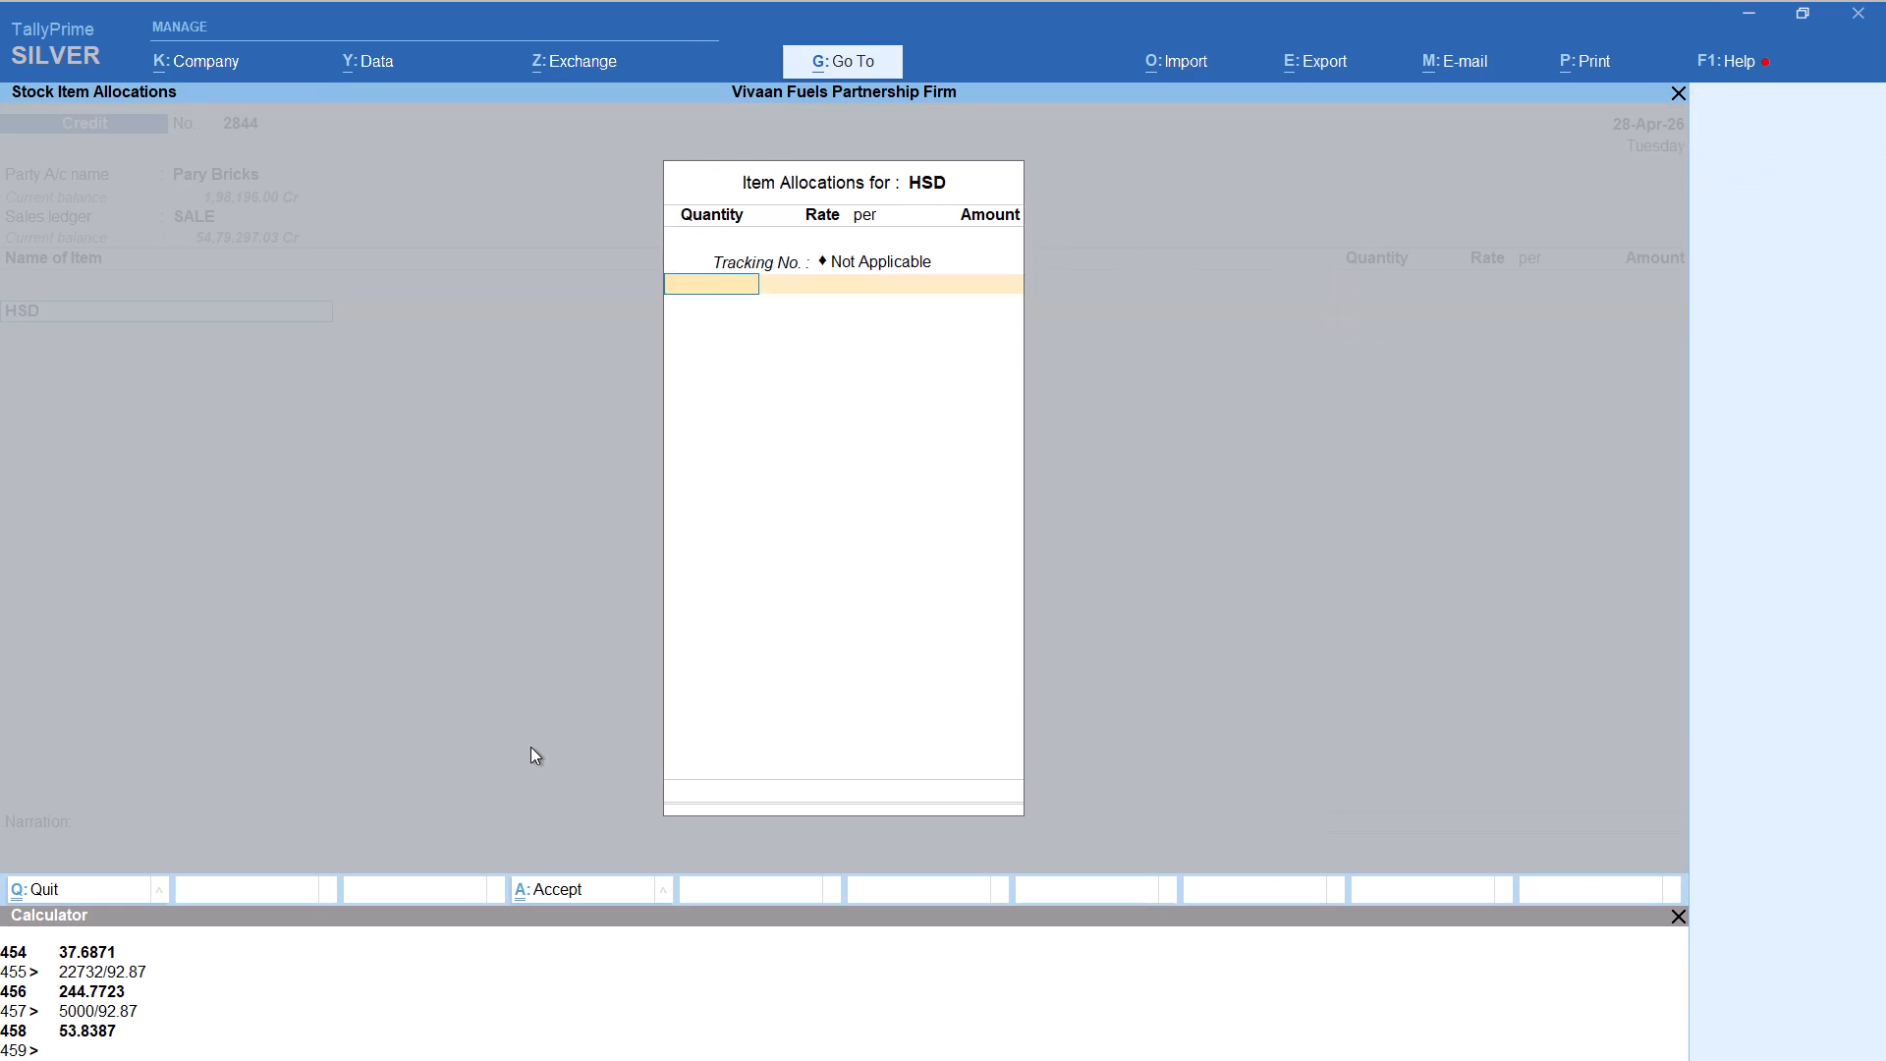
key("alt+c")
type("4510/92.87")
key("Return")
key("Return")
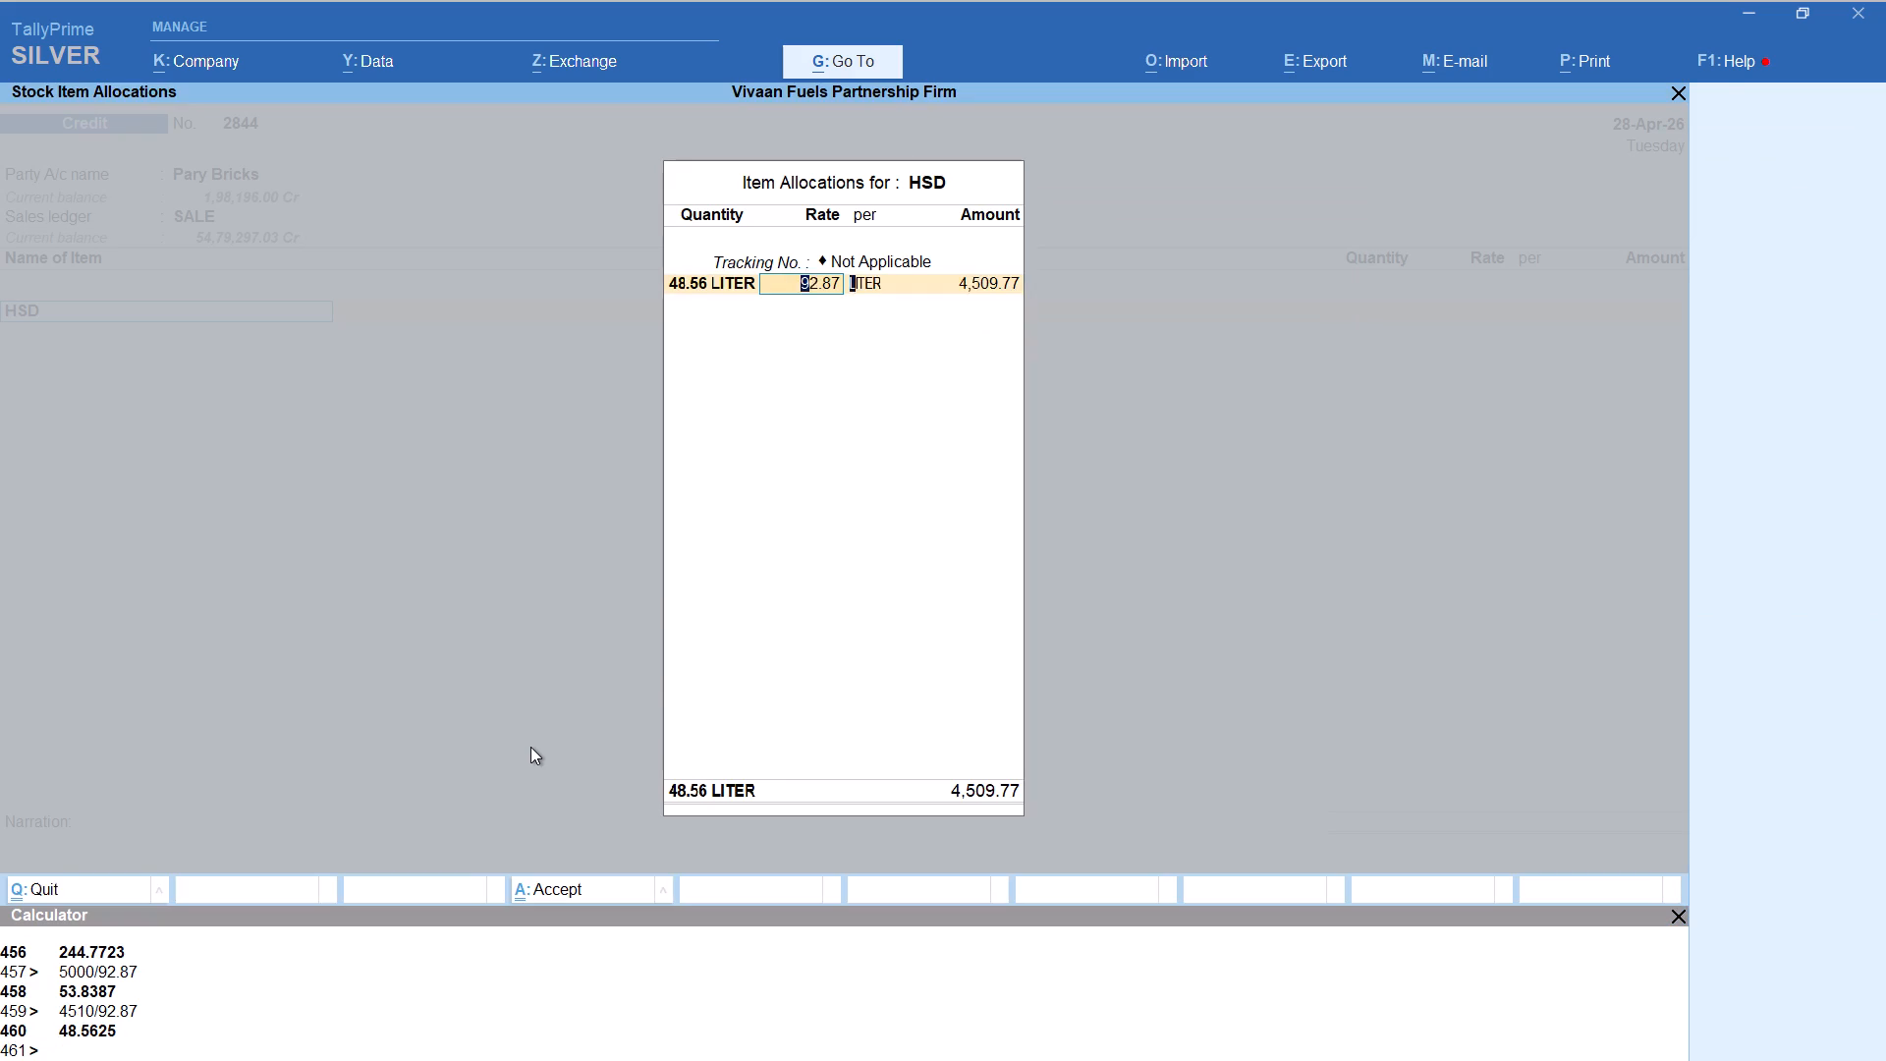
key("Return")
key("Return")
key("Return")
key("Return")
key("Return")
Add the Round Off ledger to the Pary Bricks voucher, bringing it to 4,510.00, and save it.
type("rou")
key("Return")
key("ctrl+a")
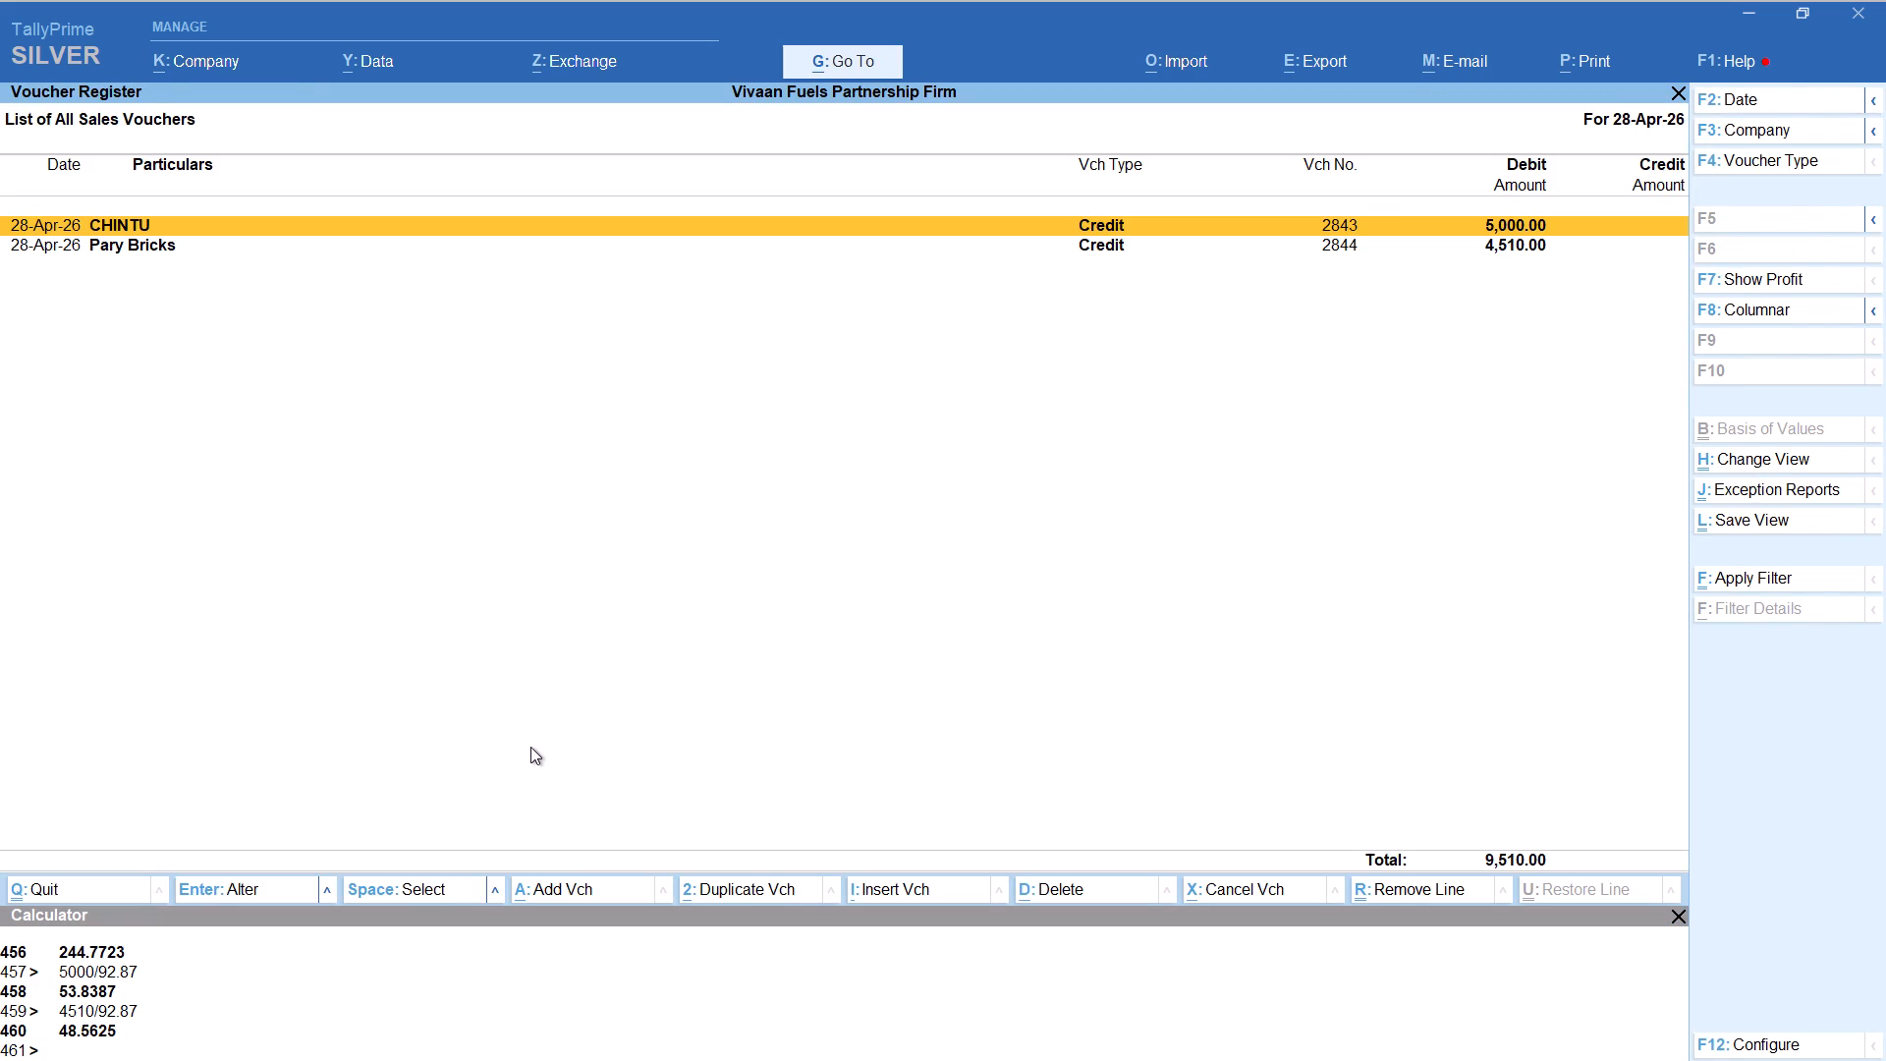
Start another 28-Apr-26 Credit voucher for the party ledger Surendra with default party details and sales ledger SALE.
key("alt+a")
type("sure")
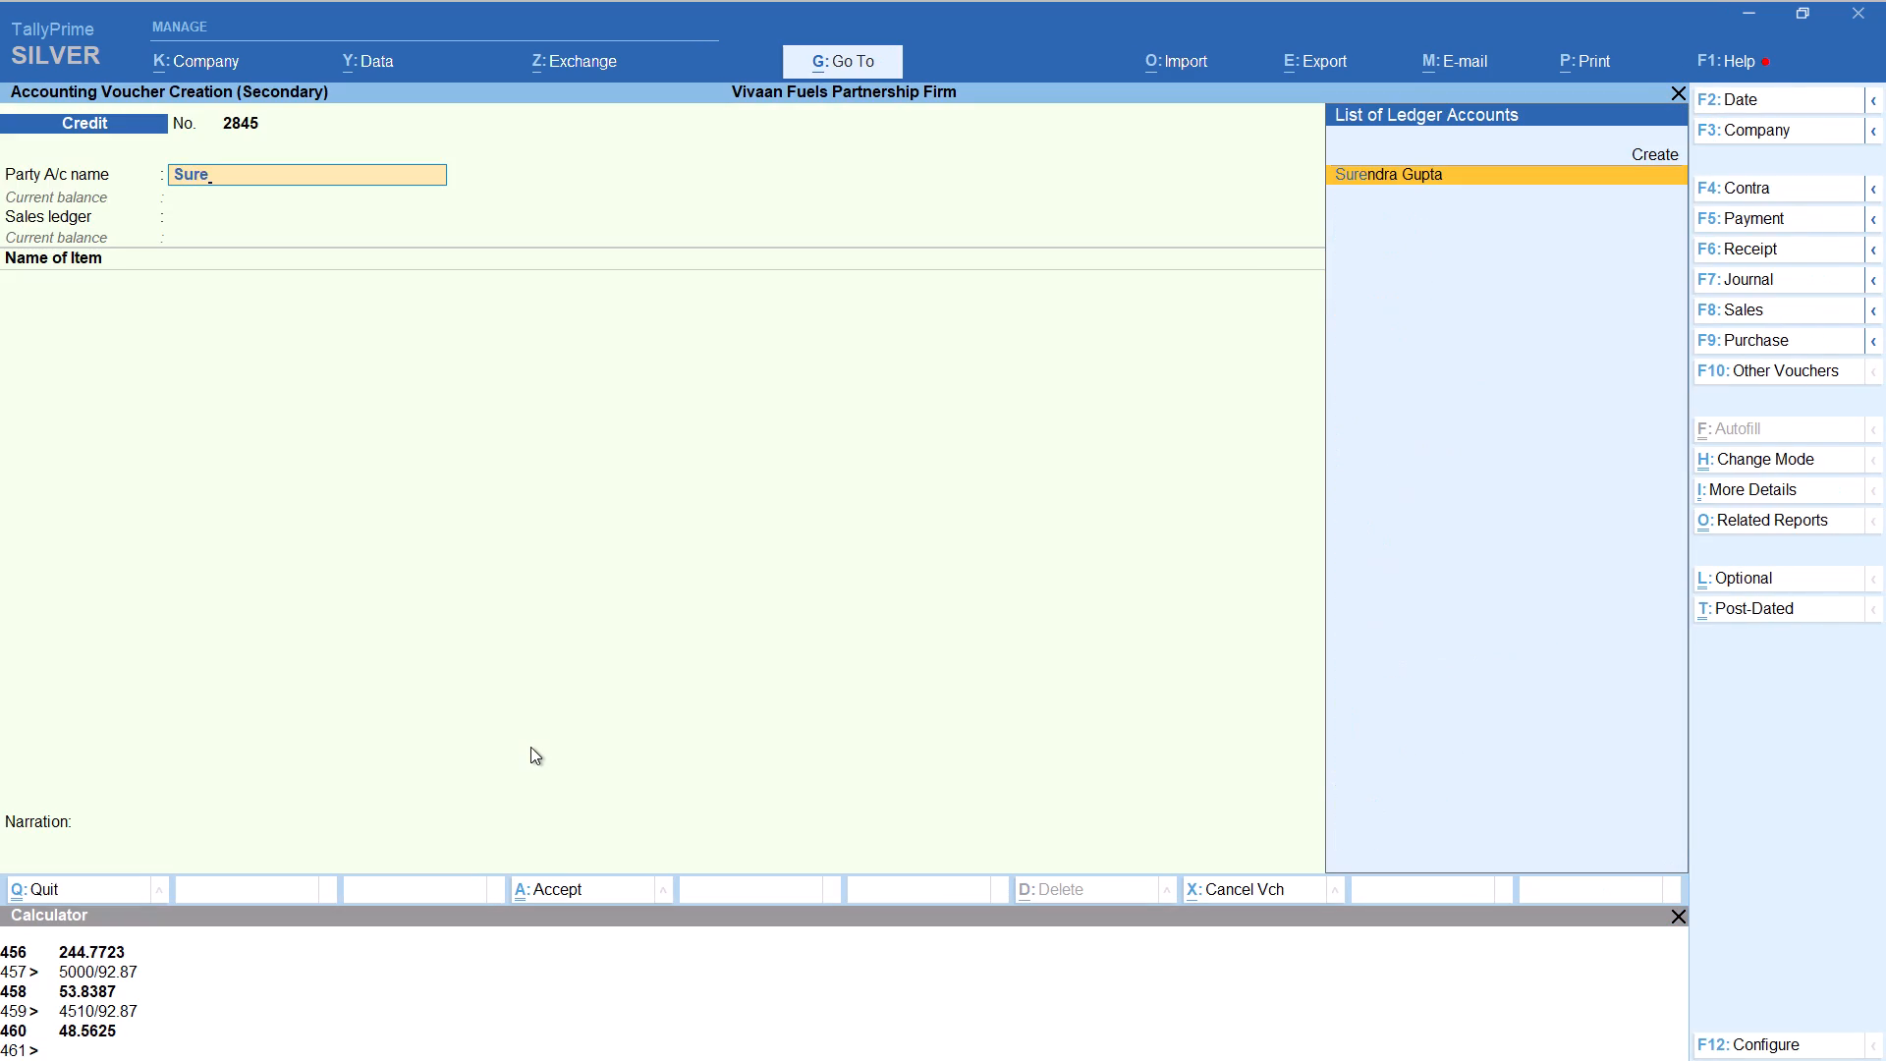
key("Return")
key("Return")
key("Return")
key("Return")
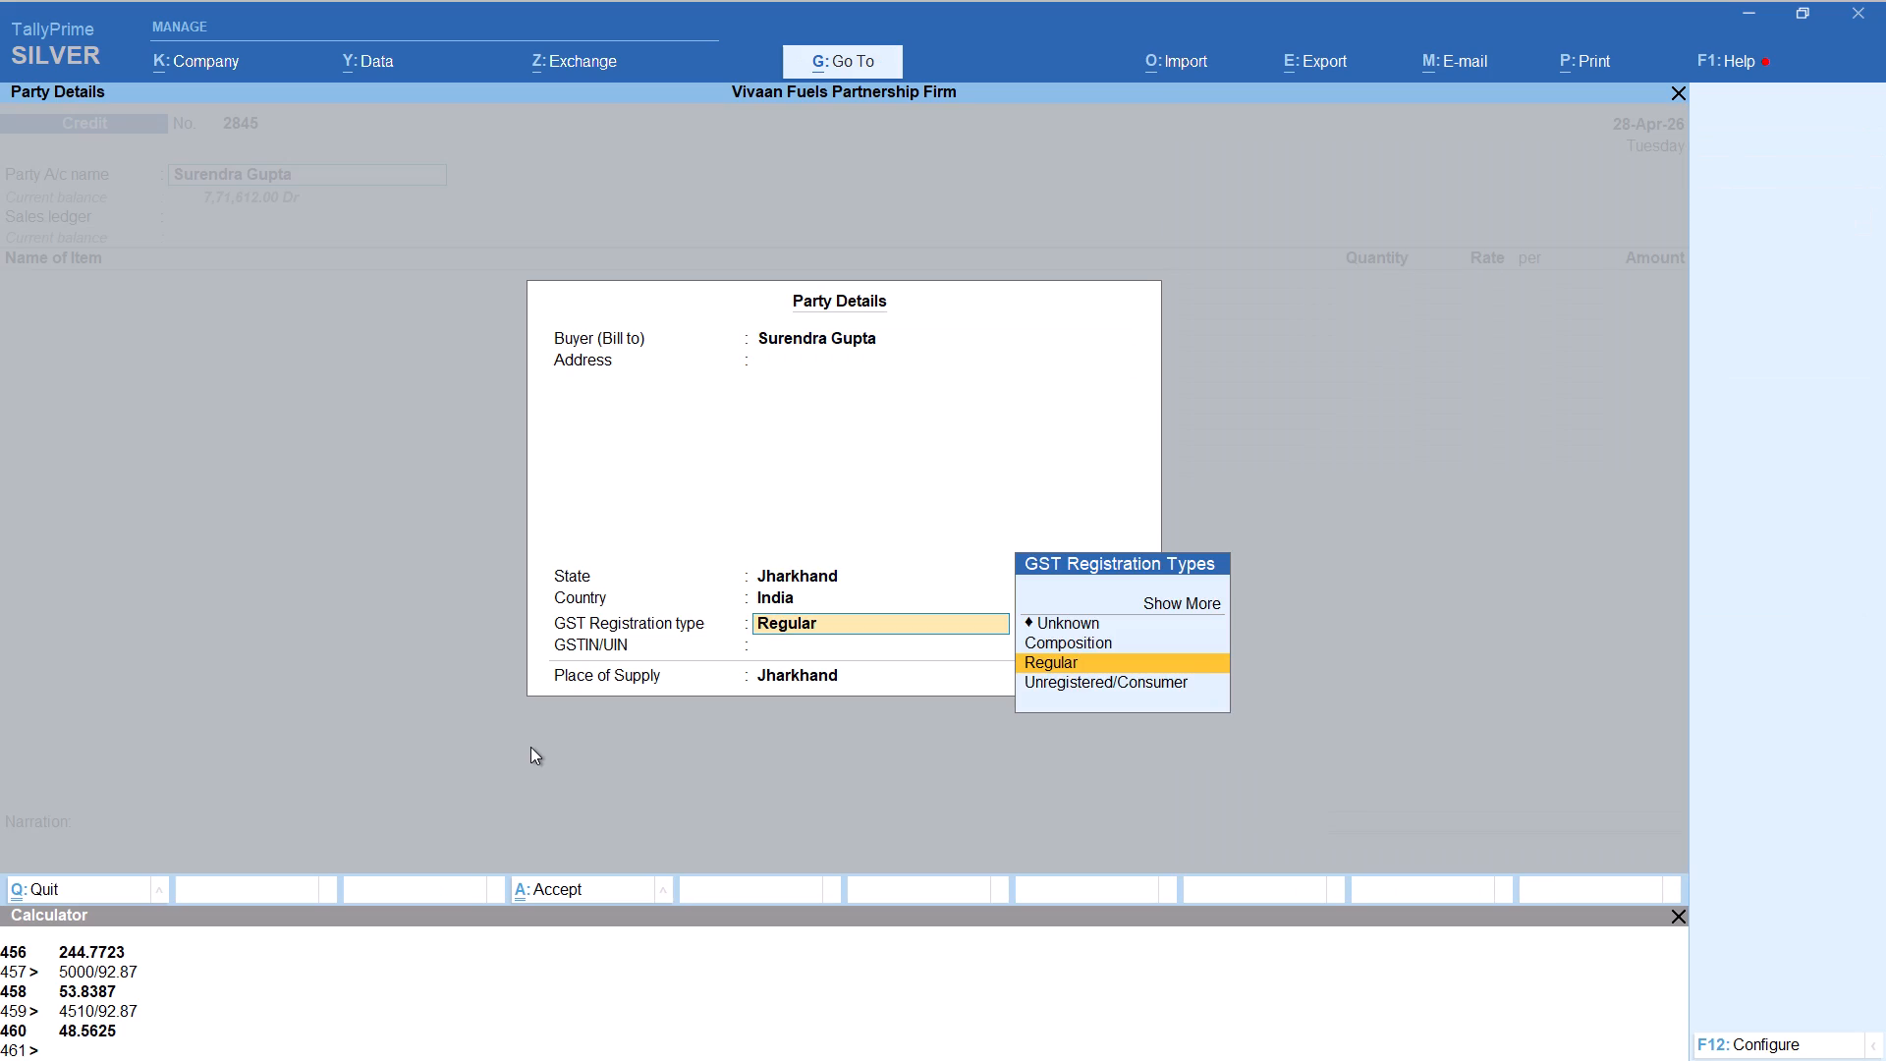
key("Return")
key("Return")
key("Return")
key("Return")
Add HSD to the Surendra voucher with no tracking number and quantity 200/92.87, 2.15 litres, at rate 92.87.
type("hs")
key("Return")
key("Up")
key("Return")
key("alt+c")
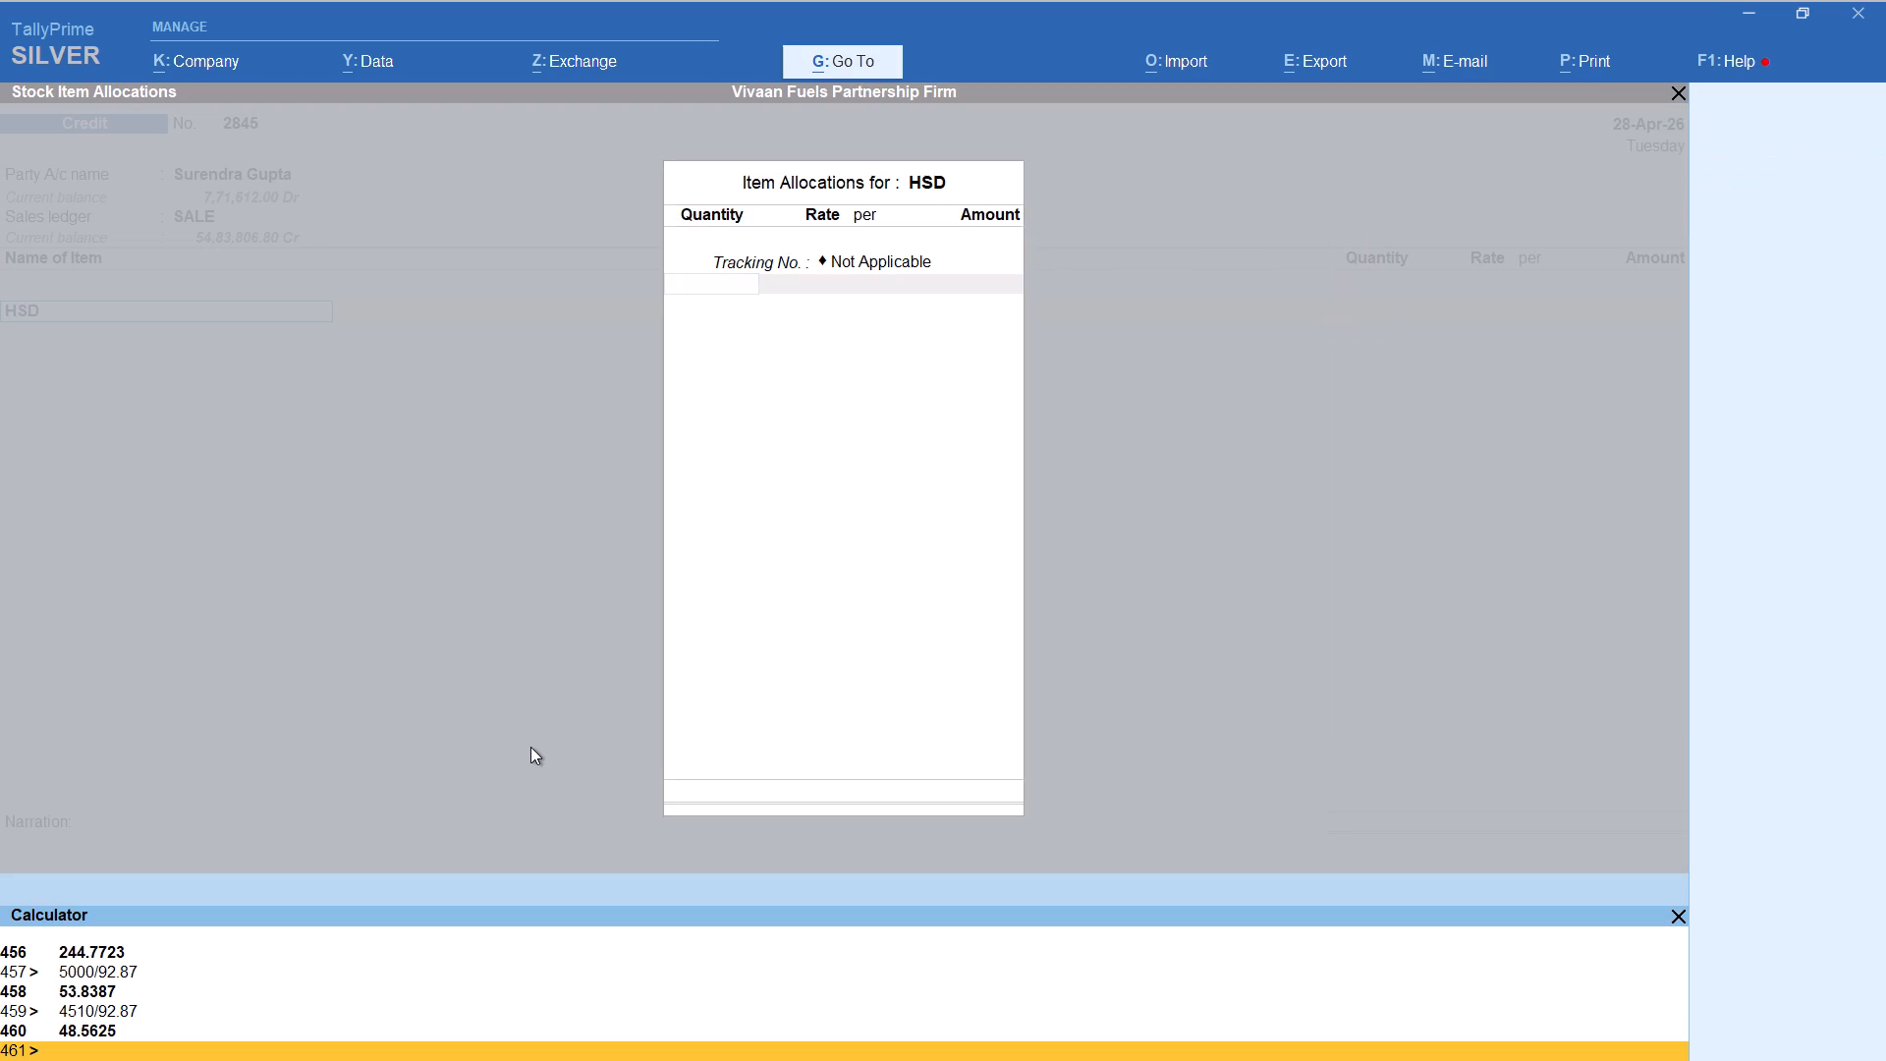
type("200/92.87")
key("Return")
key("Return")
key("Return")
key("Return")
key("Return")
key("Return")
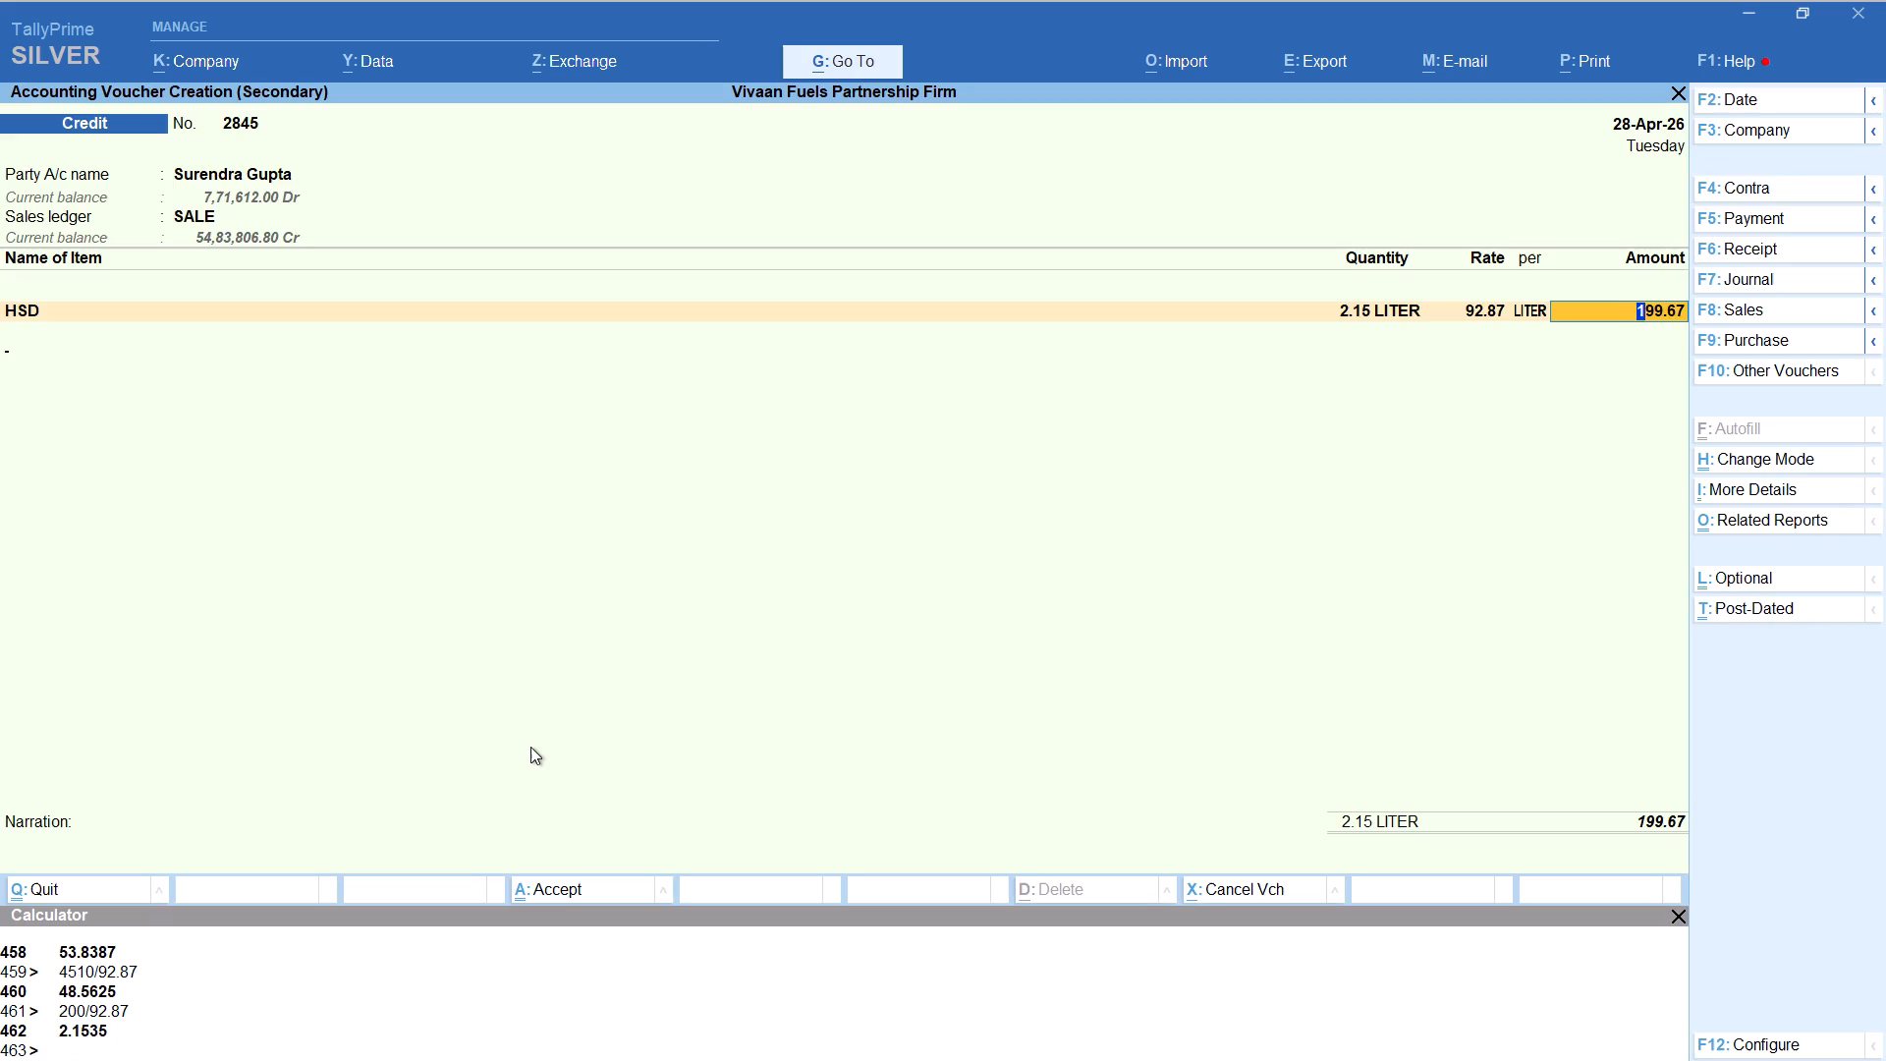
key("Return")
Add the Round Off ledger to the Surendra voucher, bringing it to 200.00, and save it.
type("rou")
key("Return")
key("ctrl+a")
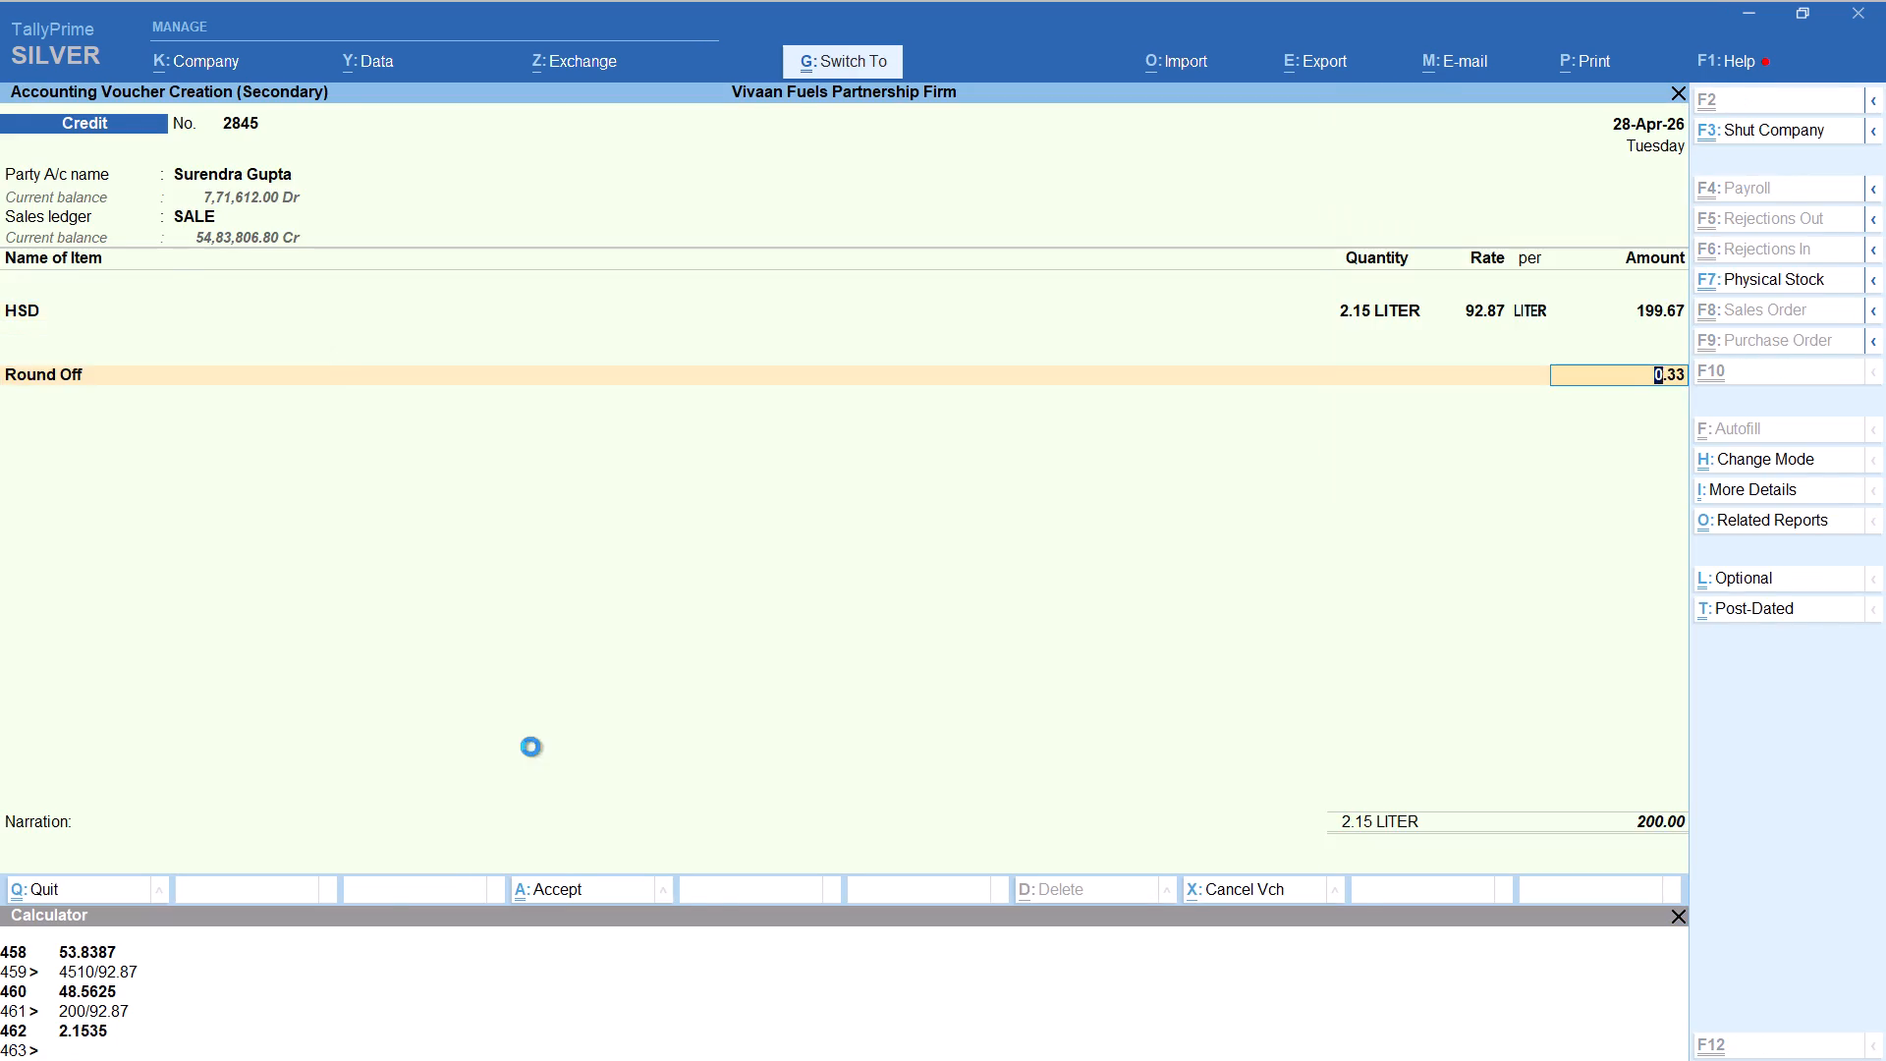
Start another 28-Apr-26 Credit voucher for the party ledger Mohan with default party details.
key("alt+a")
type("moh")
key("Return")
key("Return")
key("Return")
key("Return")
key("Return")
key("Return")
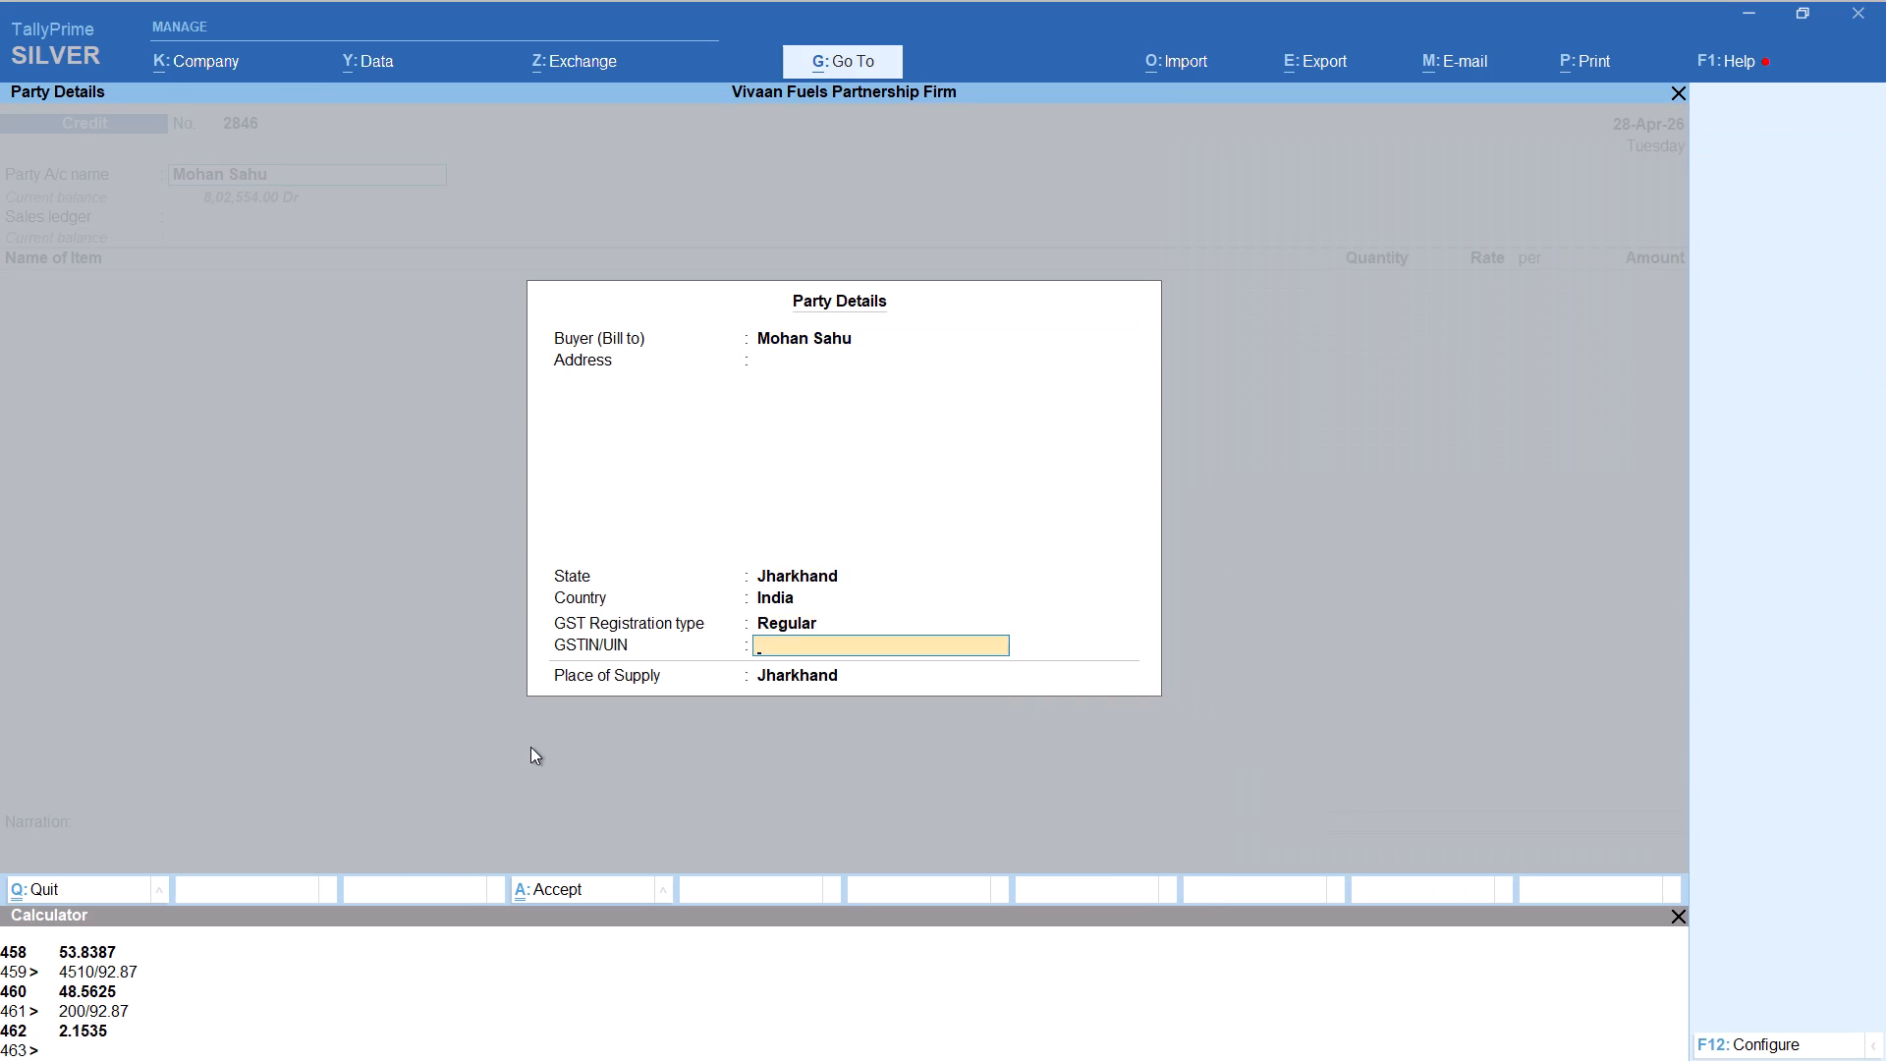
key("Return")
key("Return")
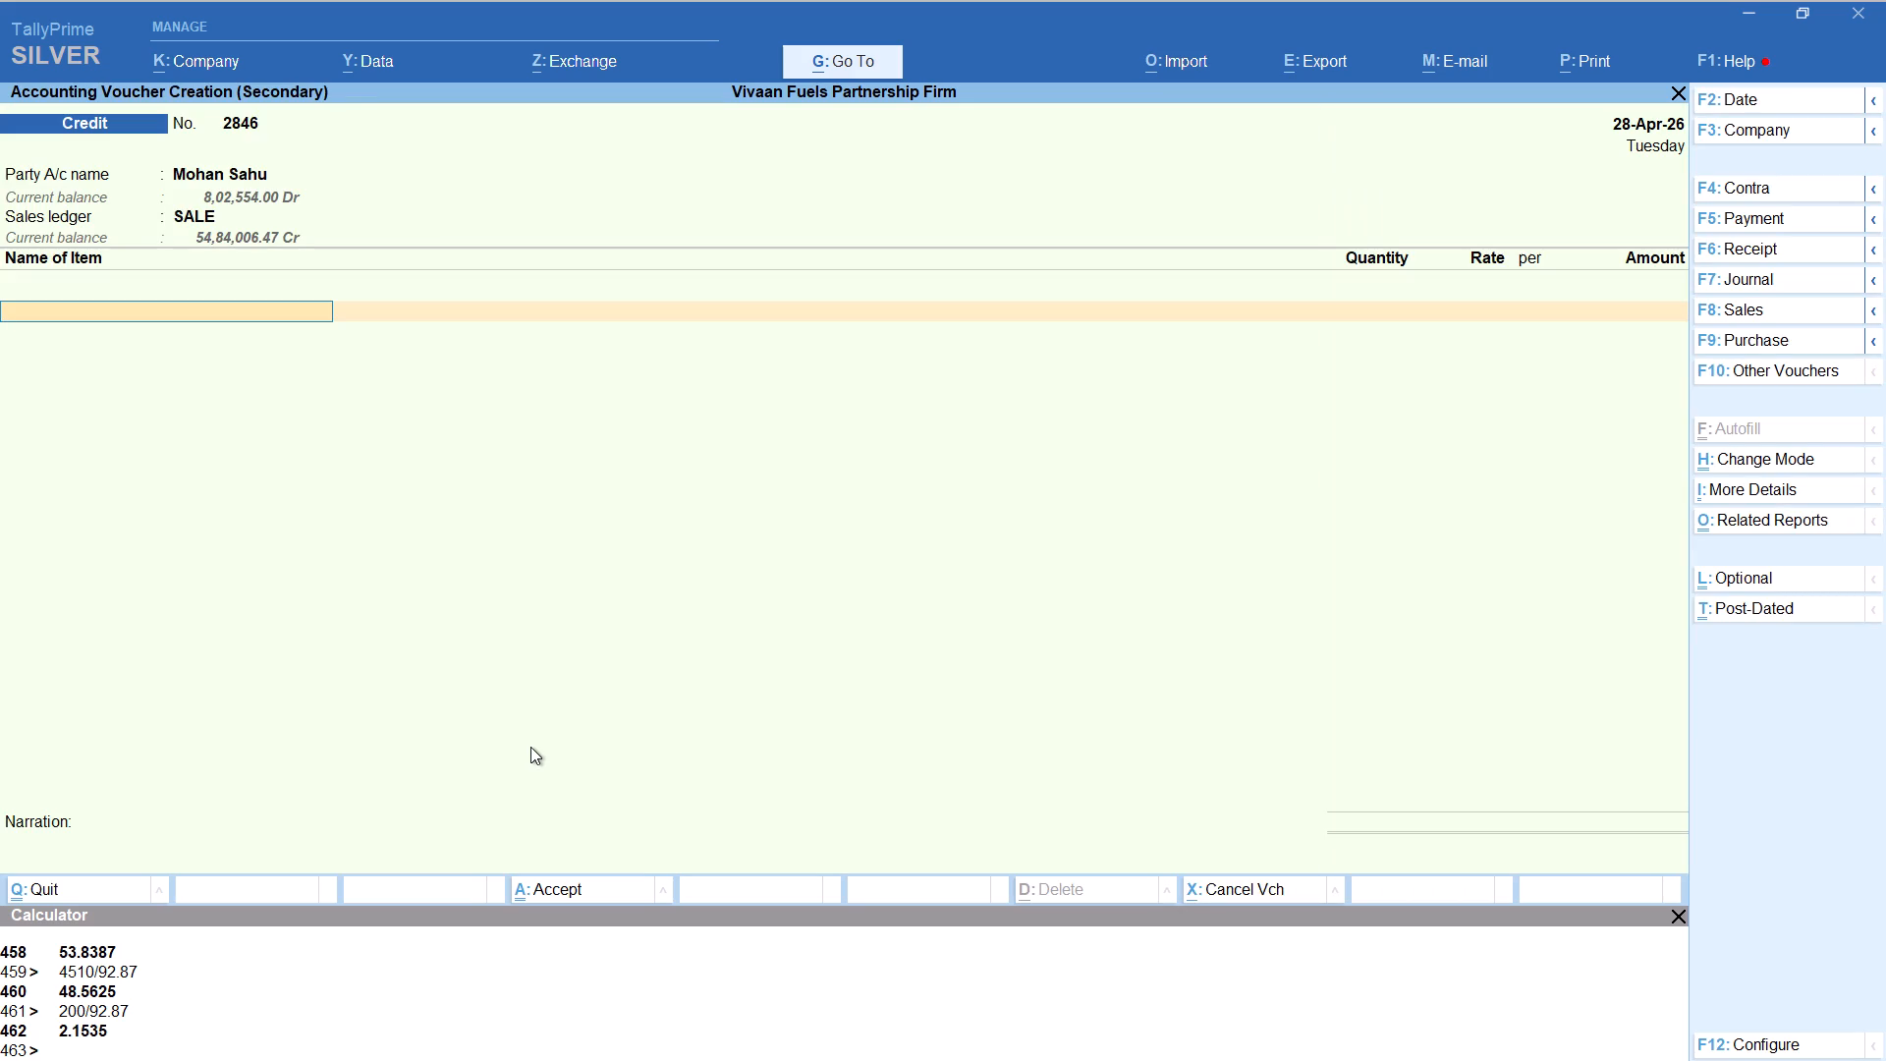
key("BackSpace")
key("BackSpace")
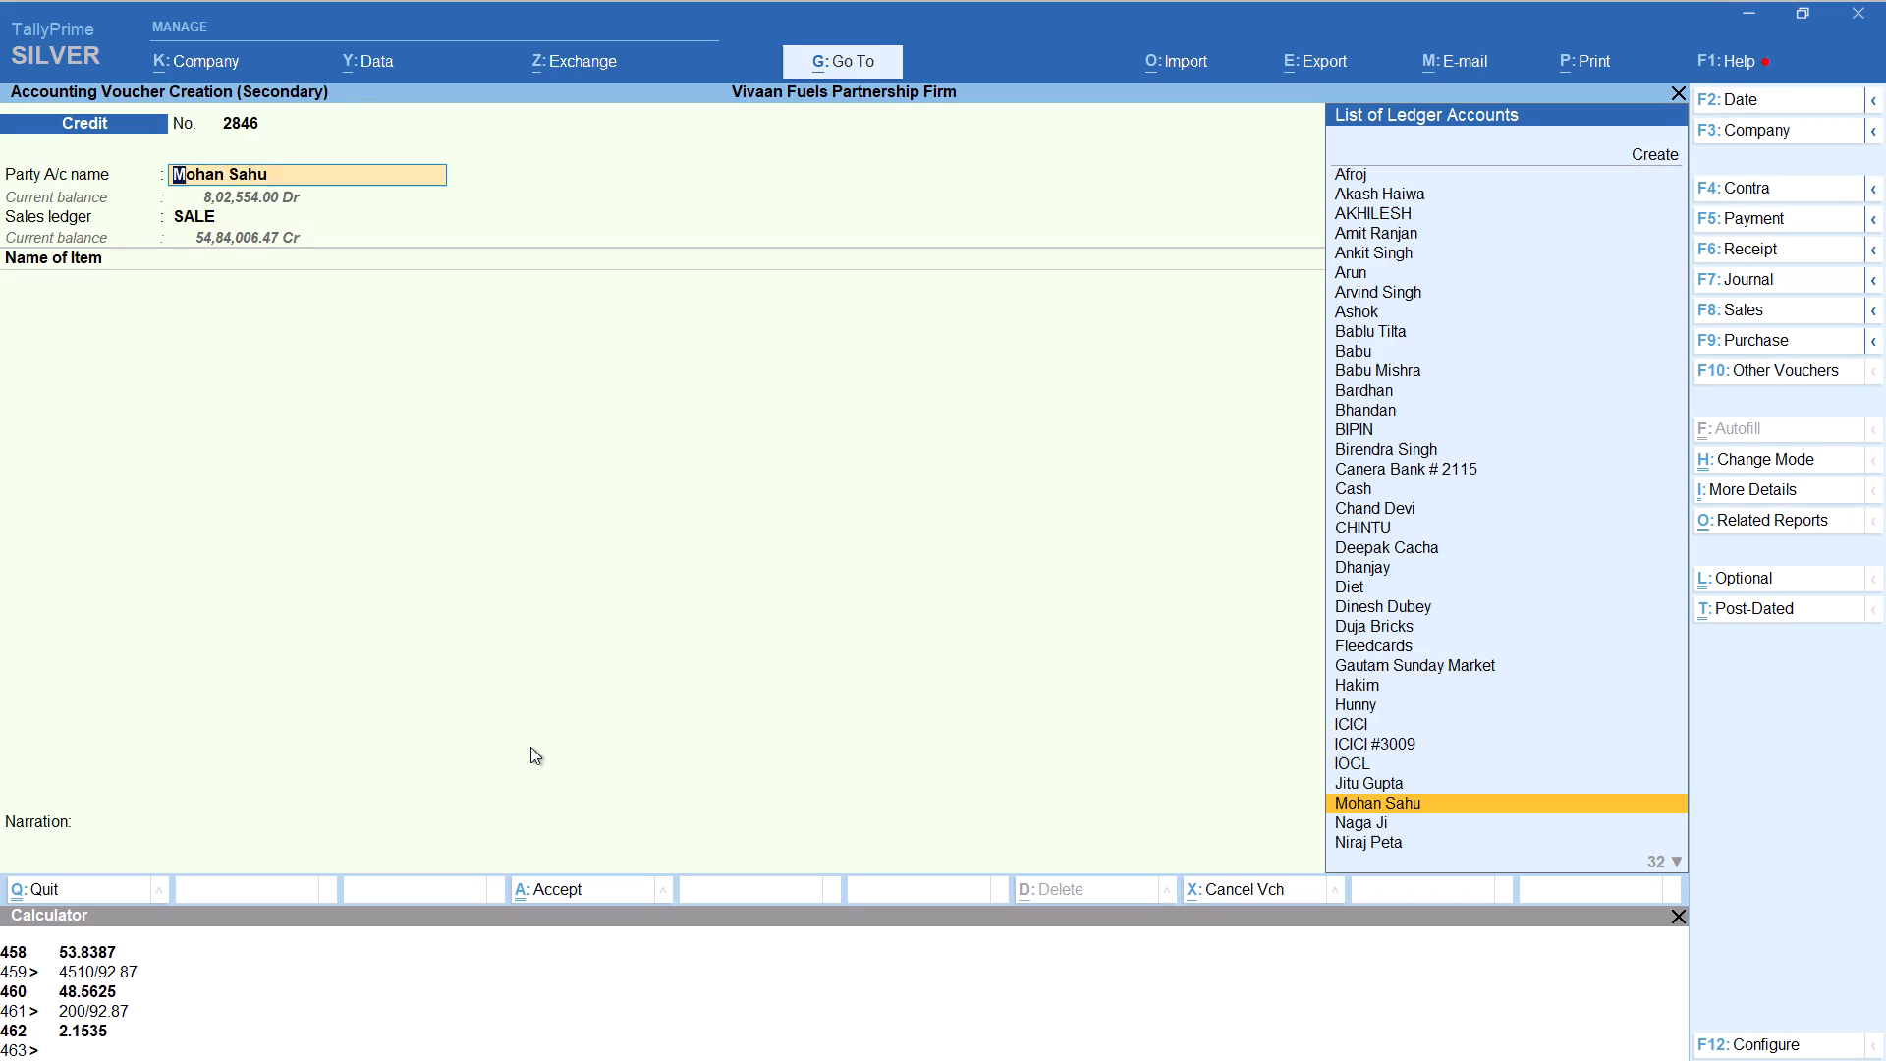
Change the voucher type of the open 28-Apr-26 voucher to Sales.
key("F8")
key("Down")
key("Down")
key("Down")
key("Down")
key("Down")
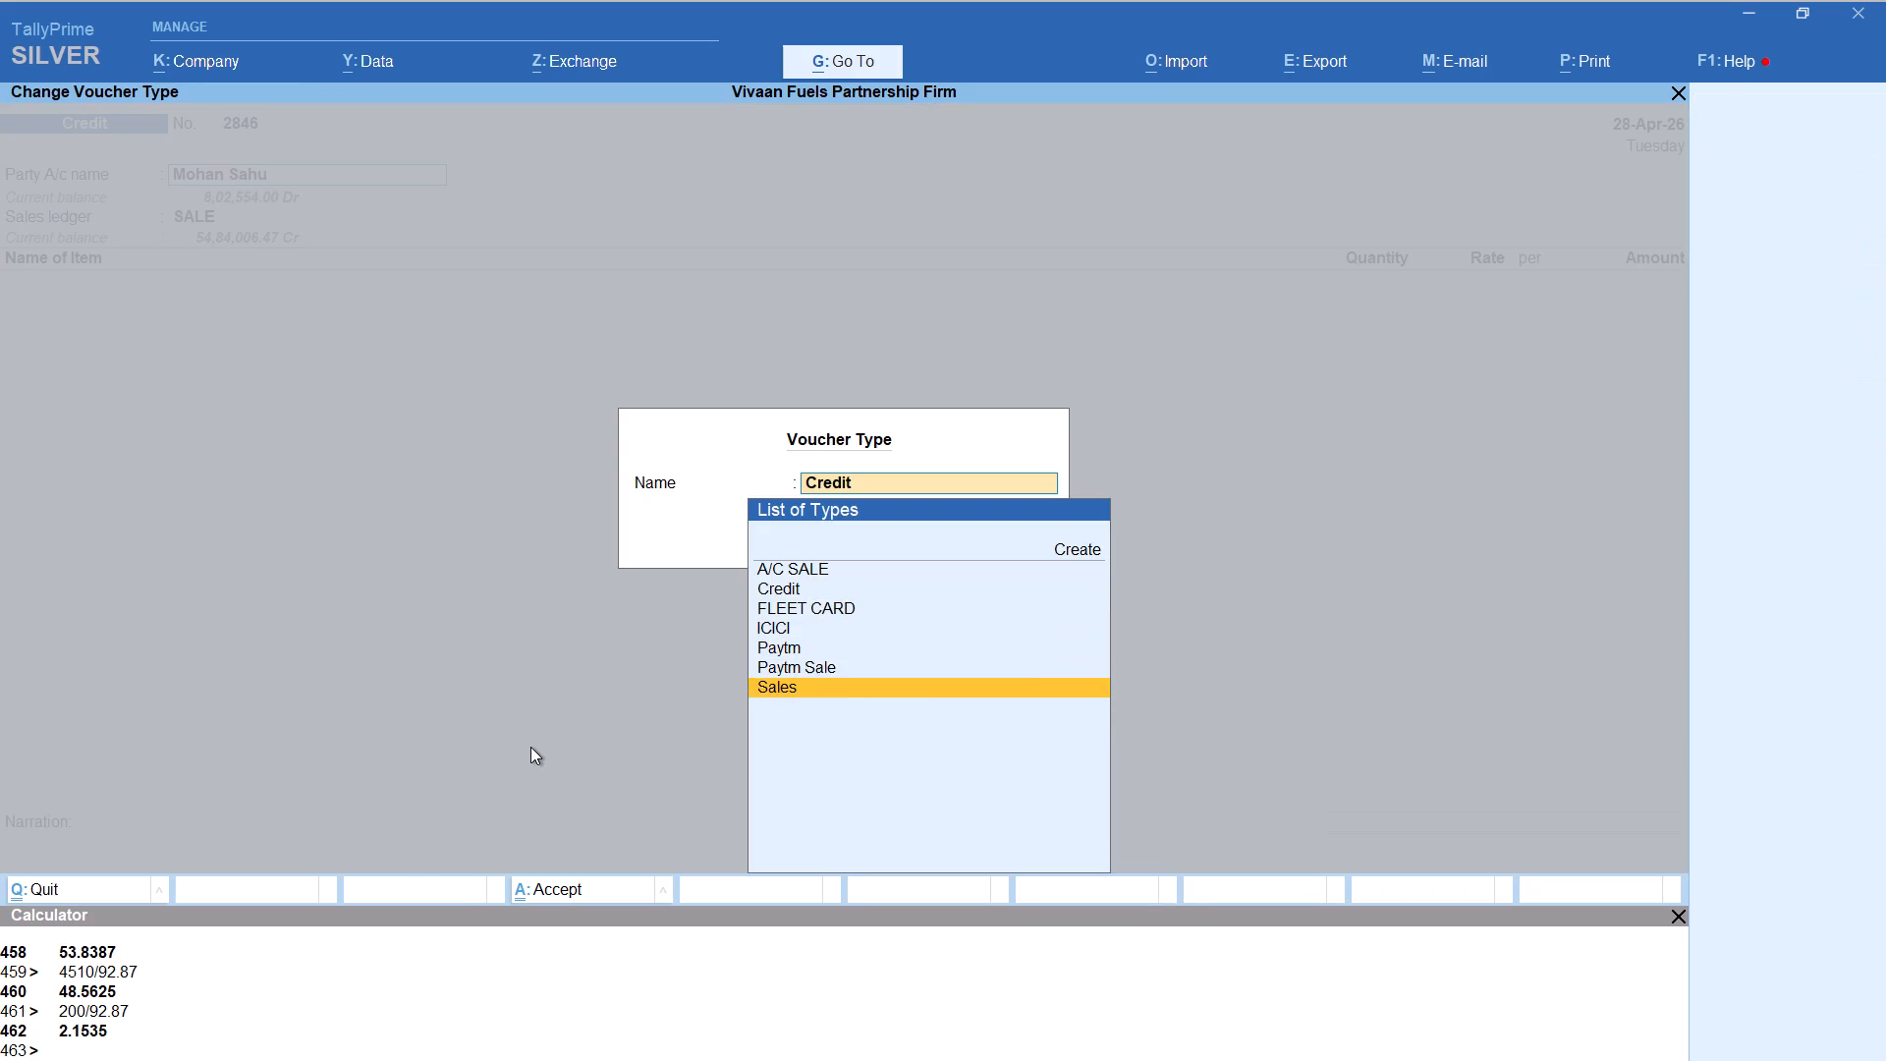
key("Return")
Set the Sales voucher's party ledger to Cash with default party details and sales ledger SALE.
type("vas")
key("BackSpace")
key("BackSpace")
key("BackSpace")
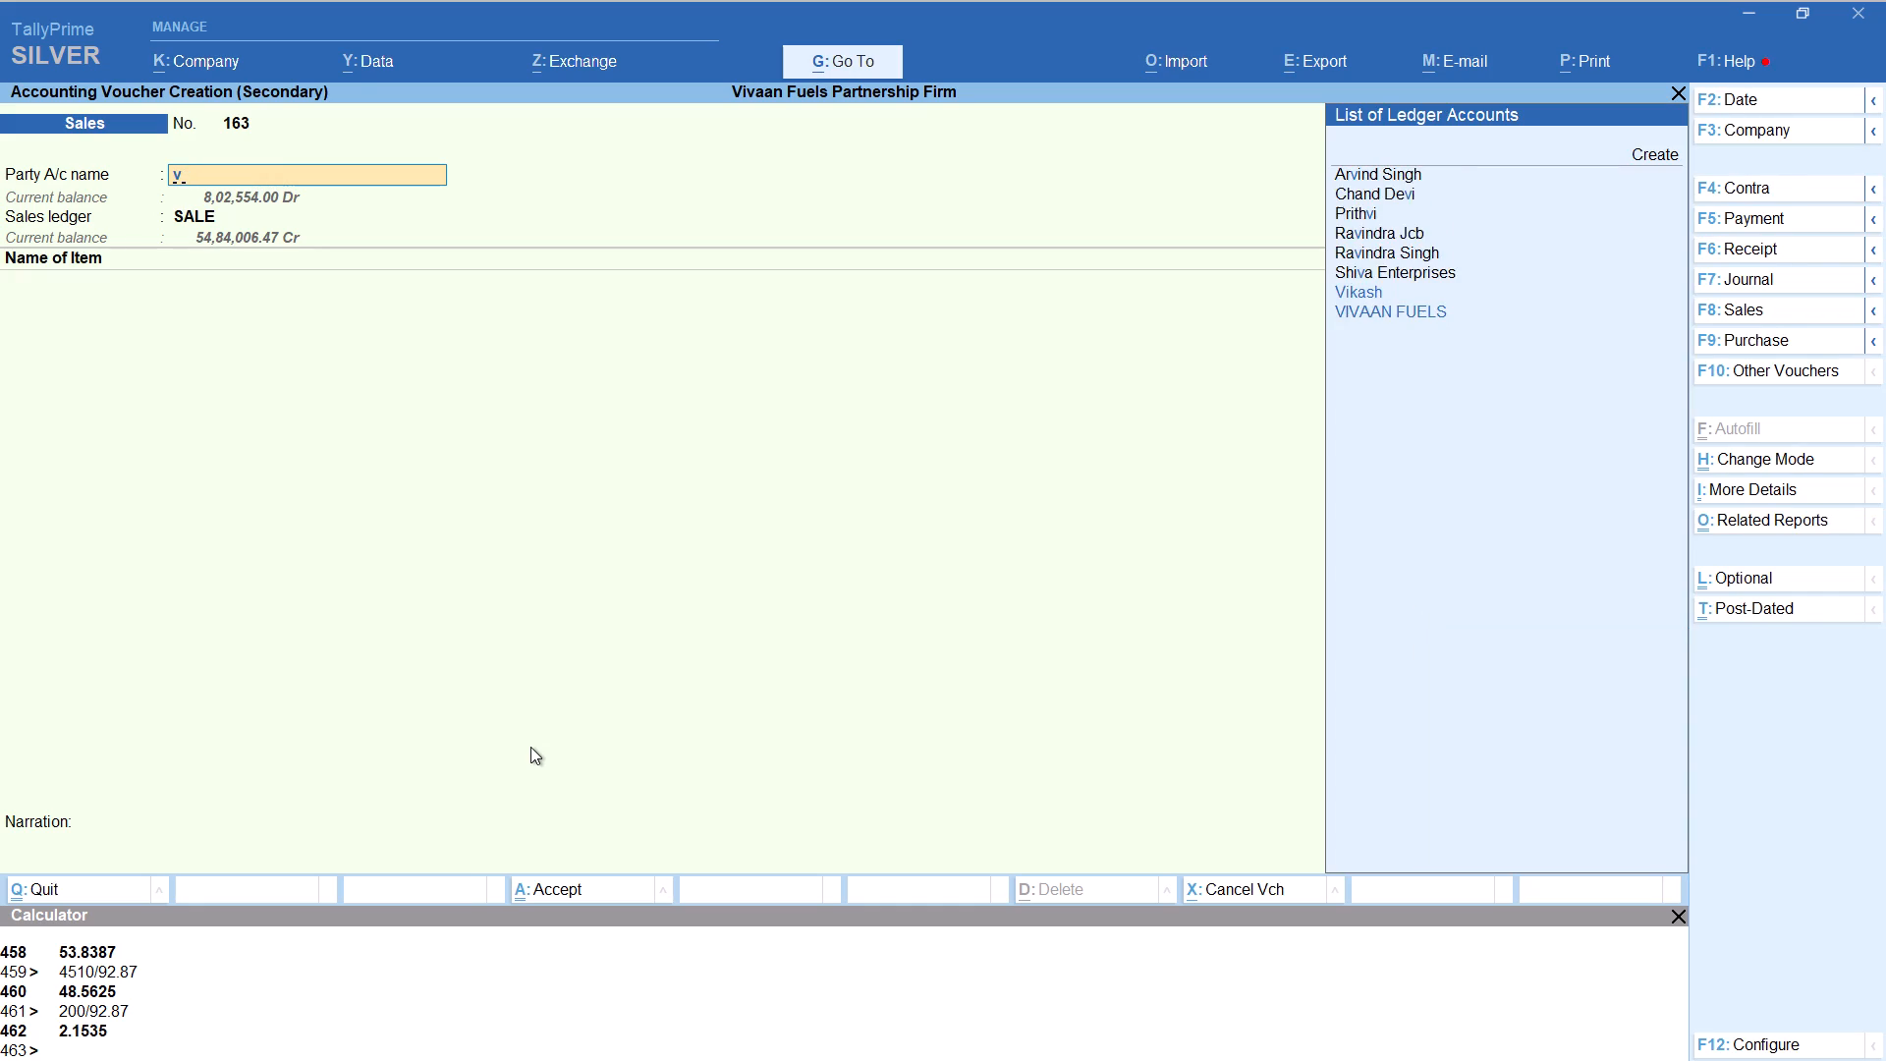
type("cash")
key("Return")
key("Return")
key("Return")
key("Return")
key("Return")
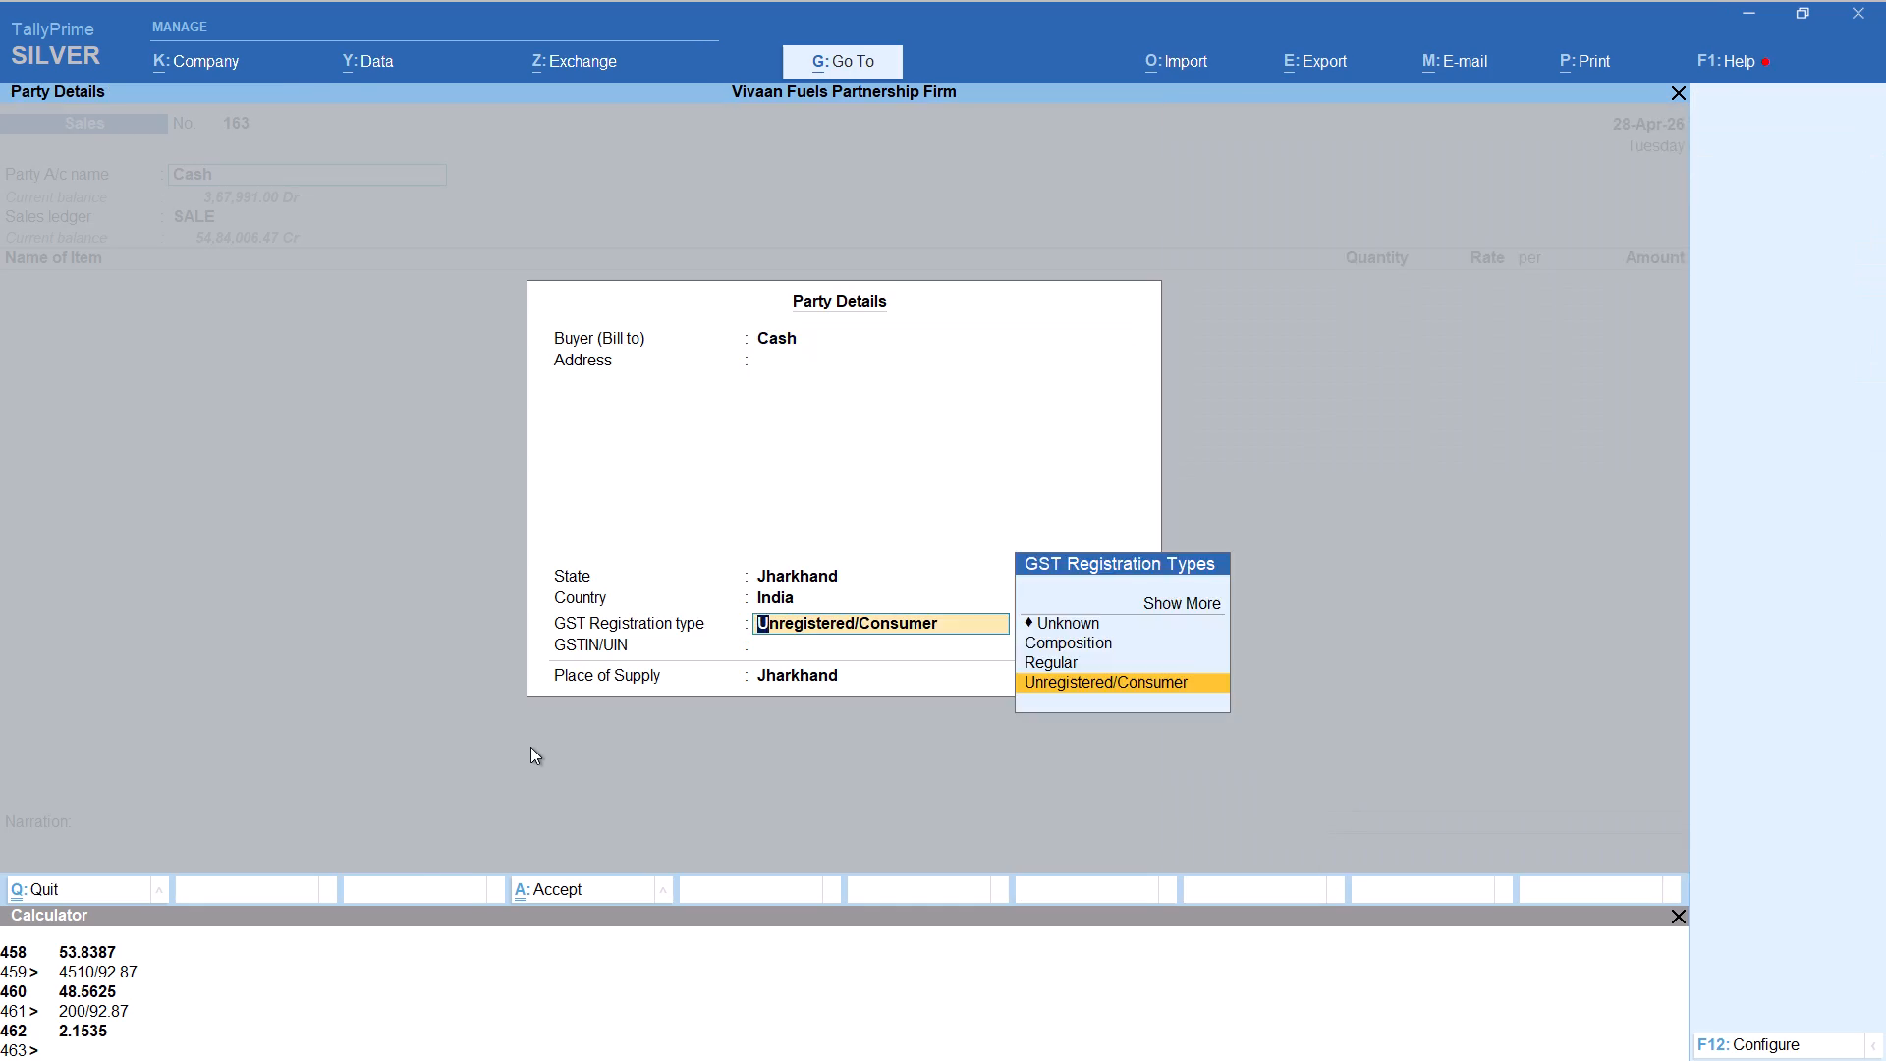
key("Return")
key("Return")
key("Return")
Add HSD to the Cash voucher with no tracking number and quantity 2000/92.87, 21.54 litres, at rate 92.87.
type("hs")
key("Return")
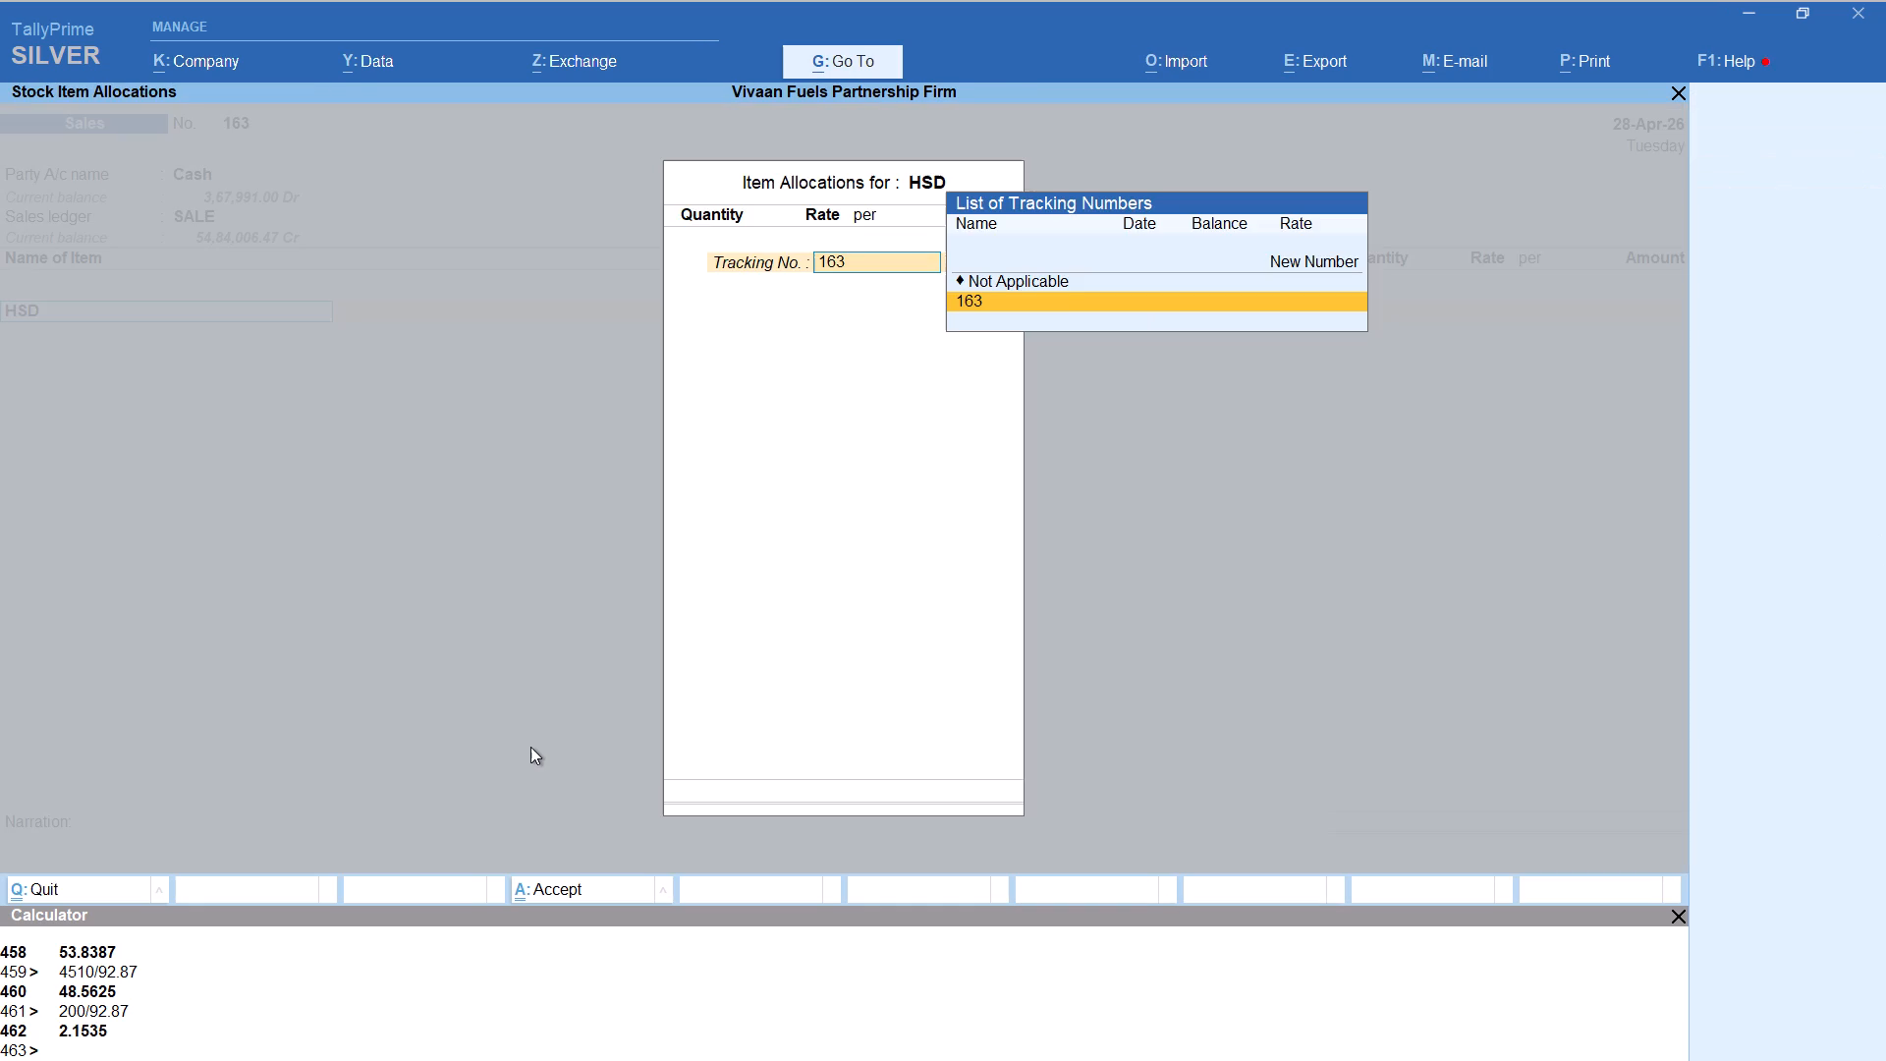
key("Up")
key("Return")
key("alt+c")
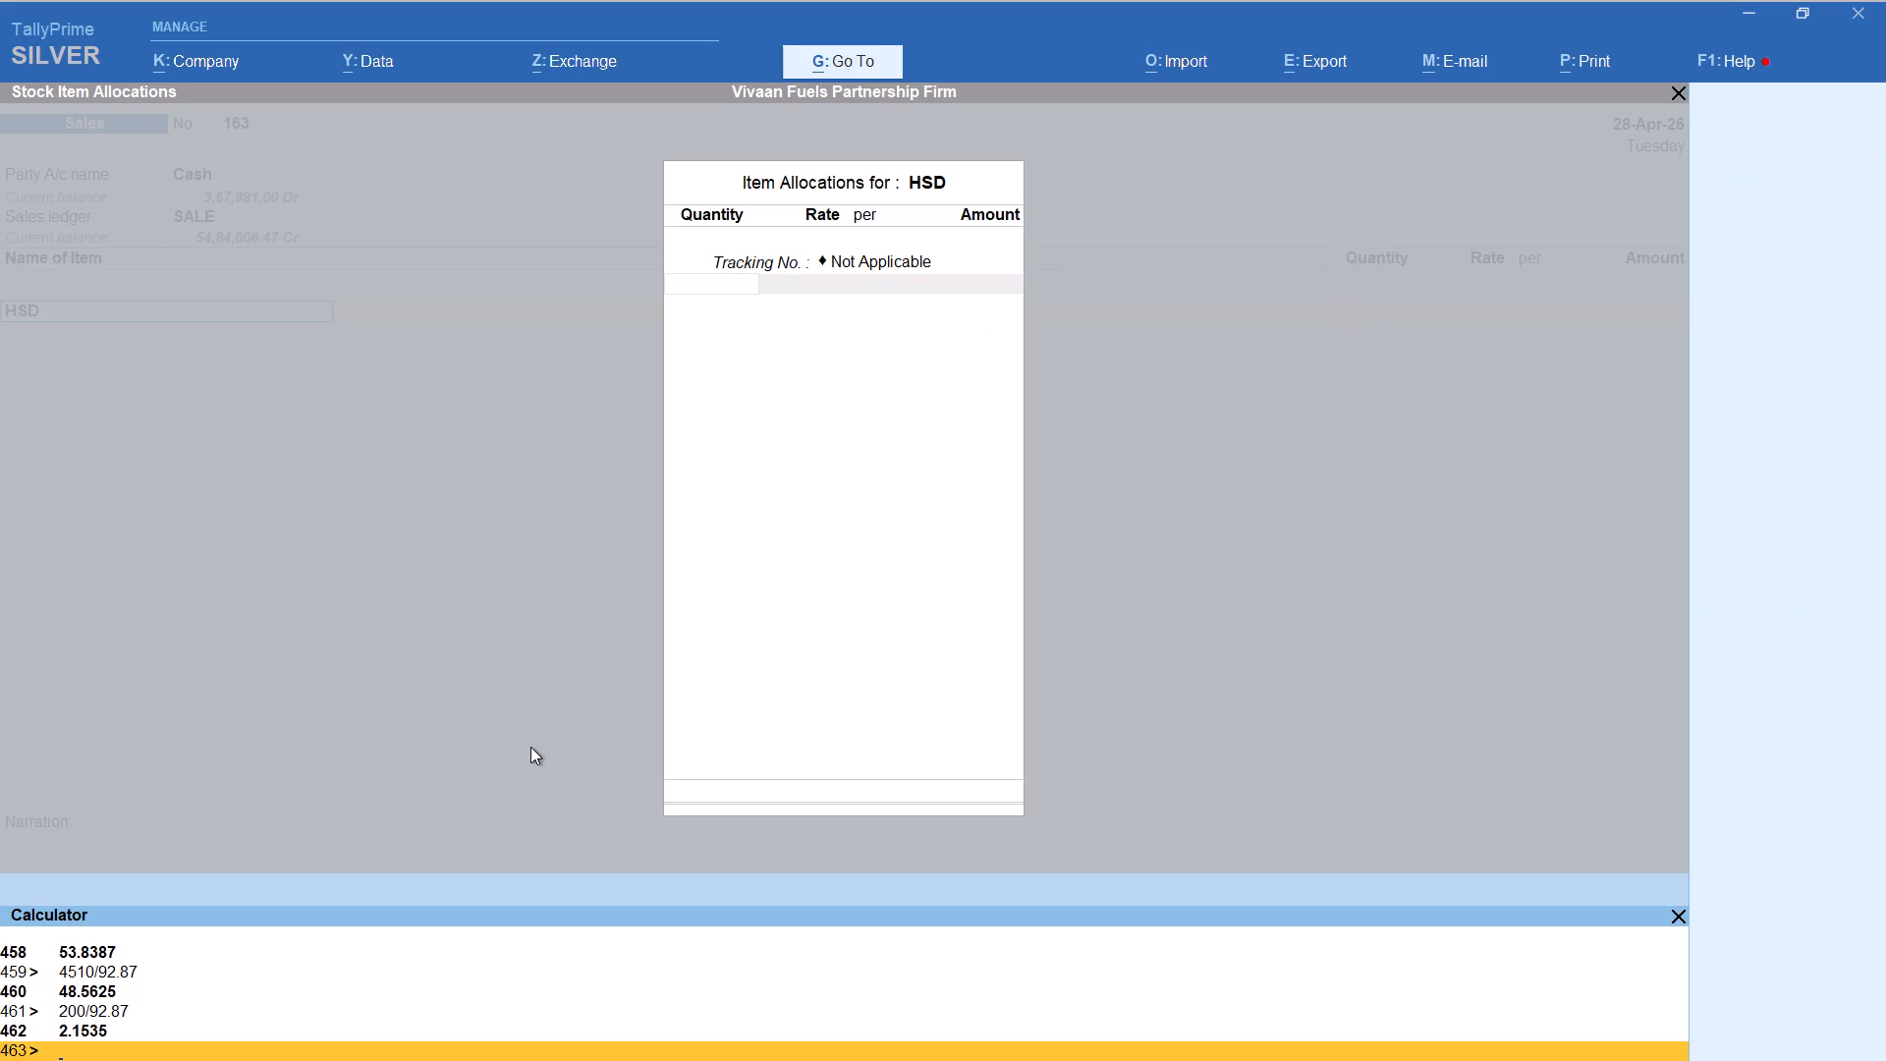
type("2000")
key("Return")
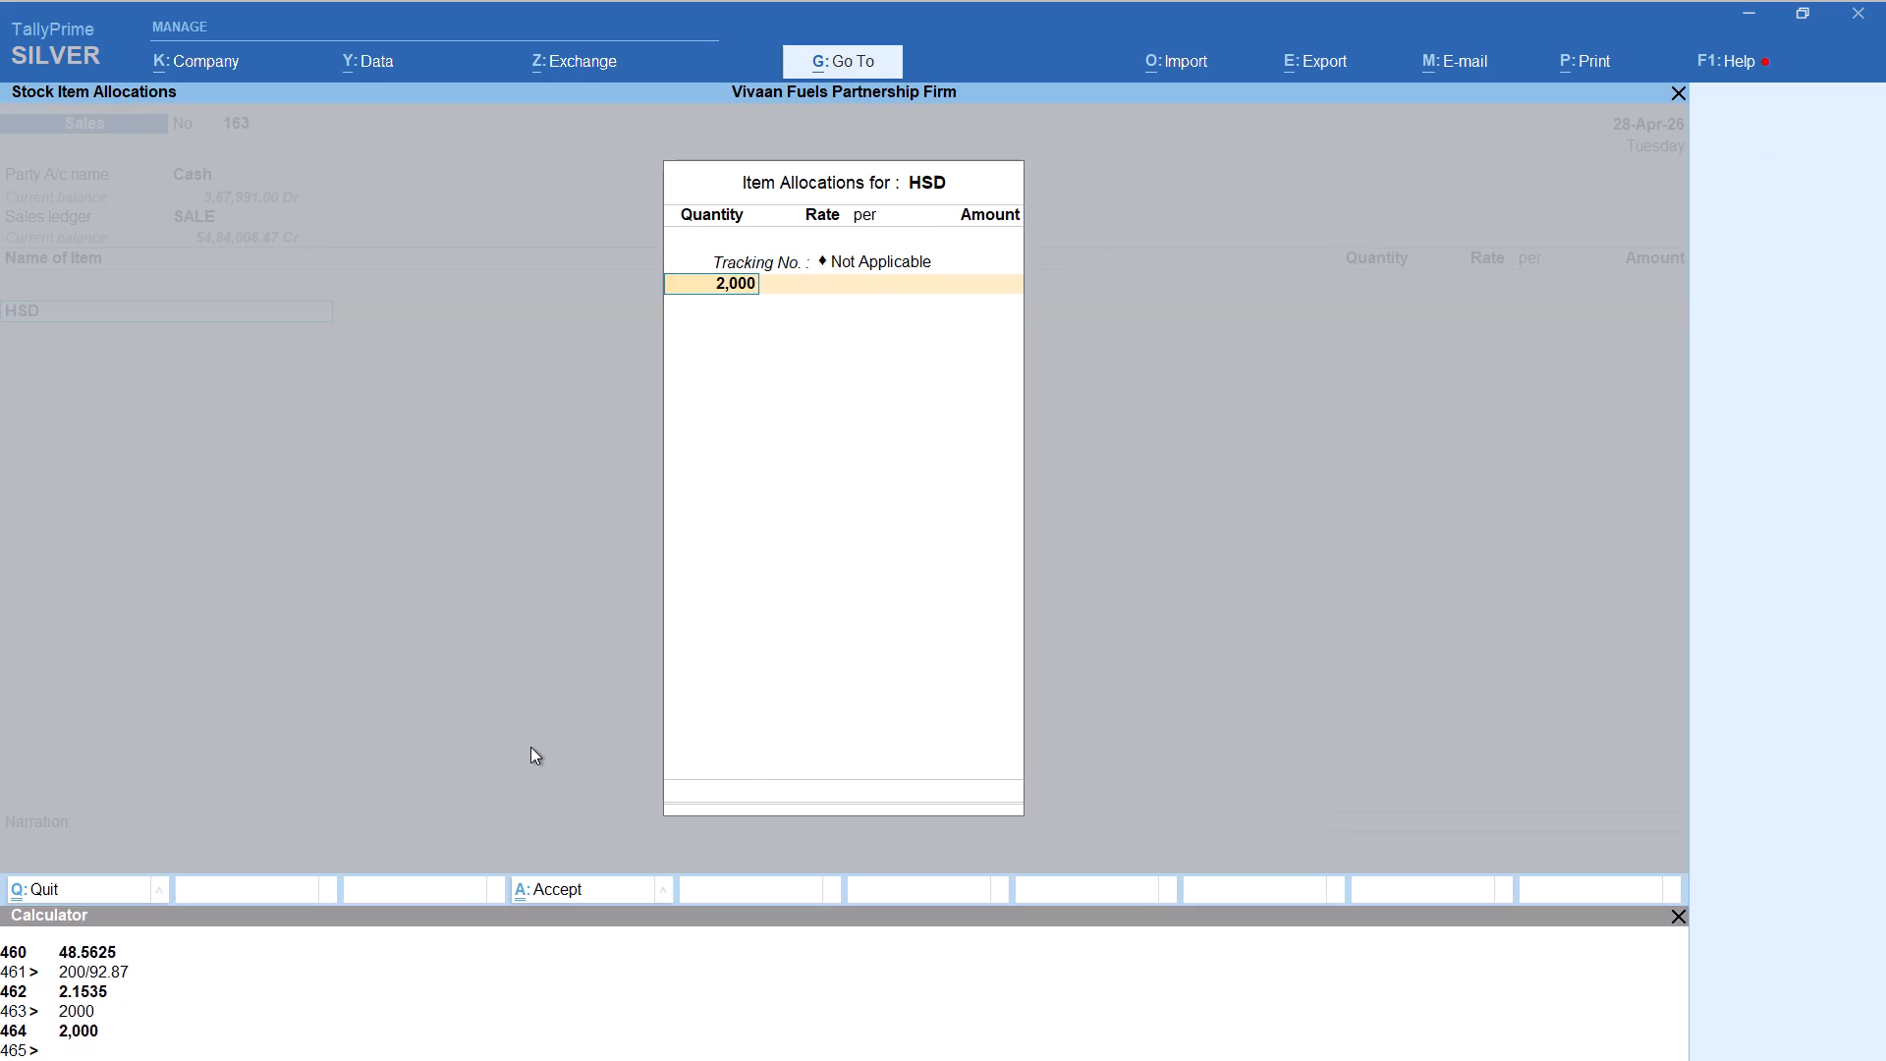
key("BackSpace")
key("alt+c")
type("2000/92.87")
key("Return")
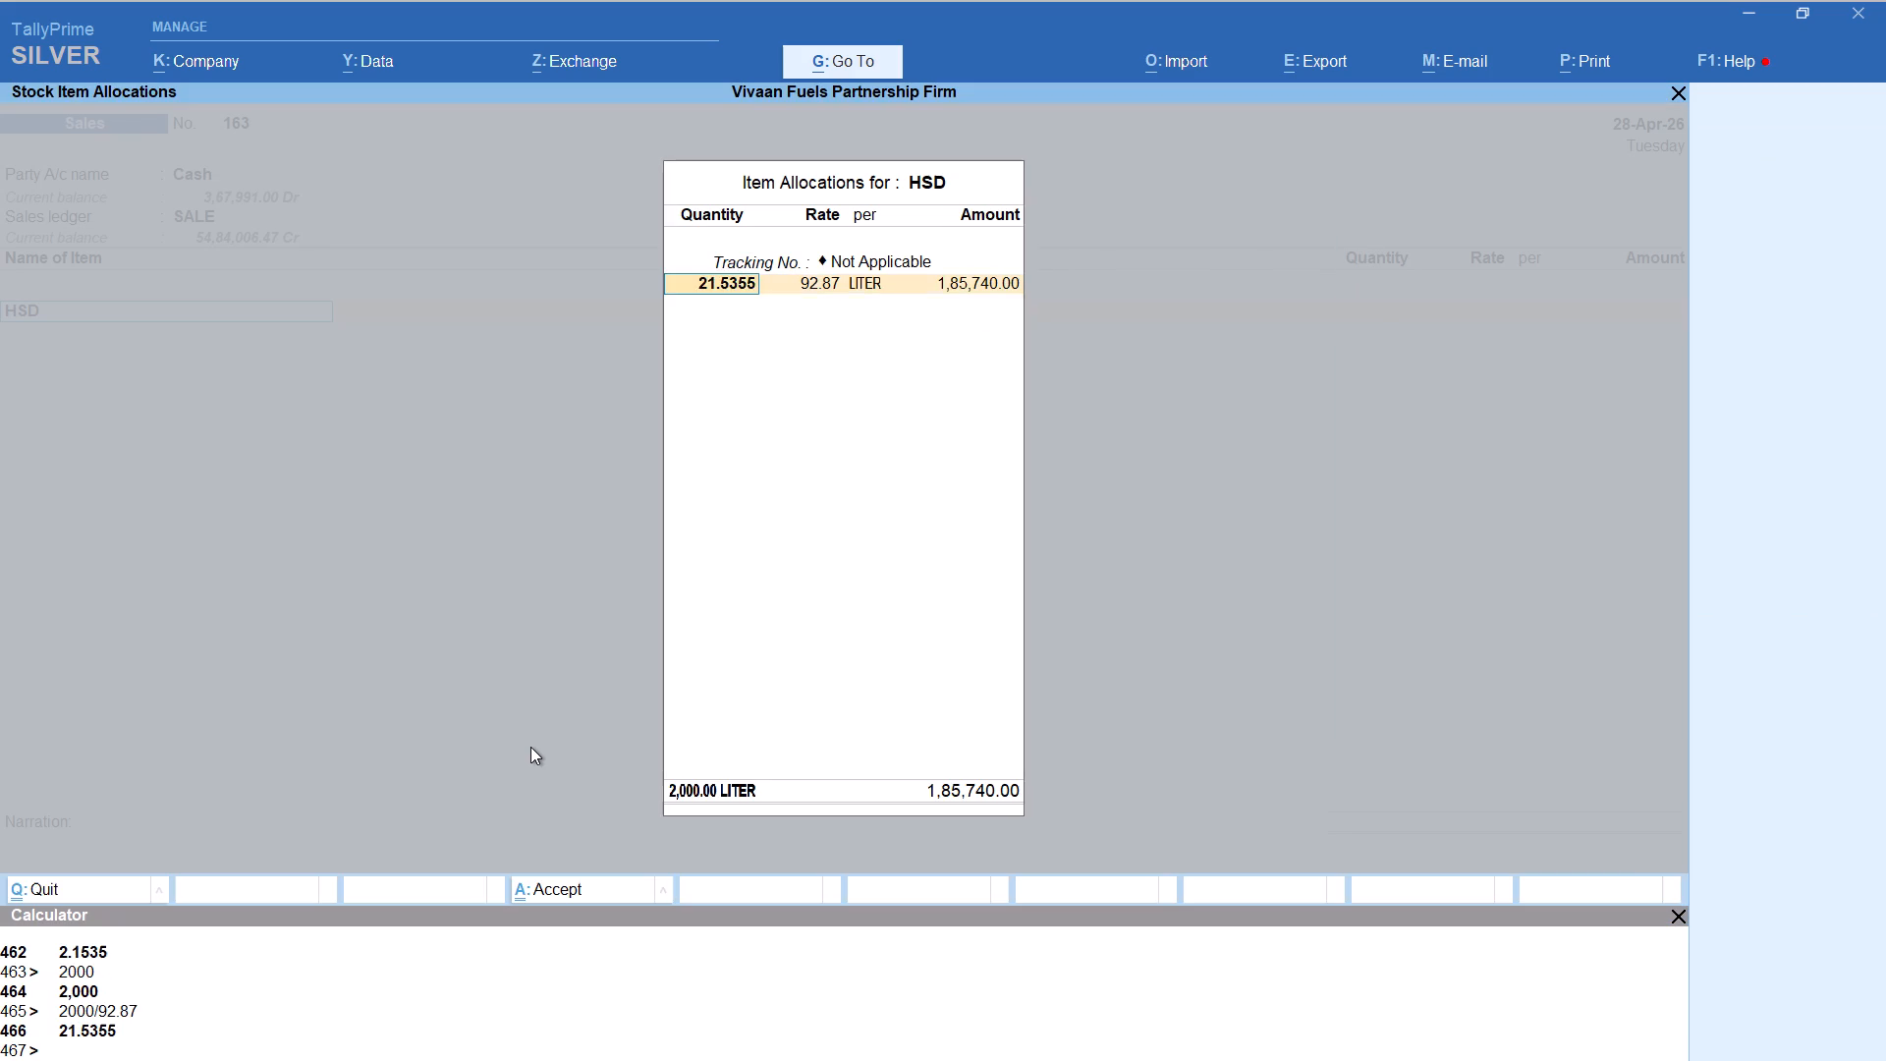
key("Return")
key("Return")
key("Return")
key("Return")
key("Return")
key("Return")
Add the Round Off ledger to the Cash voucher, bringing it to 2,000.00.
type("rou")
key("Return")
key("Return")
key("Return")
key("Return")
key("Return")
key("Return")
key("Return")
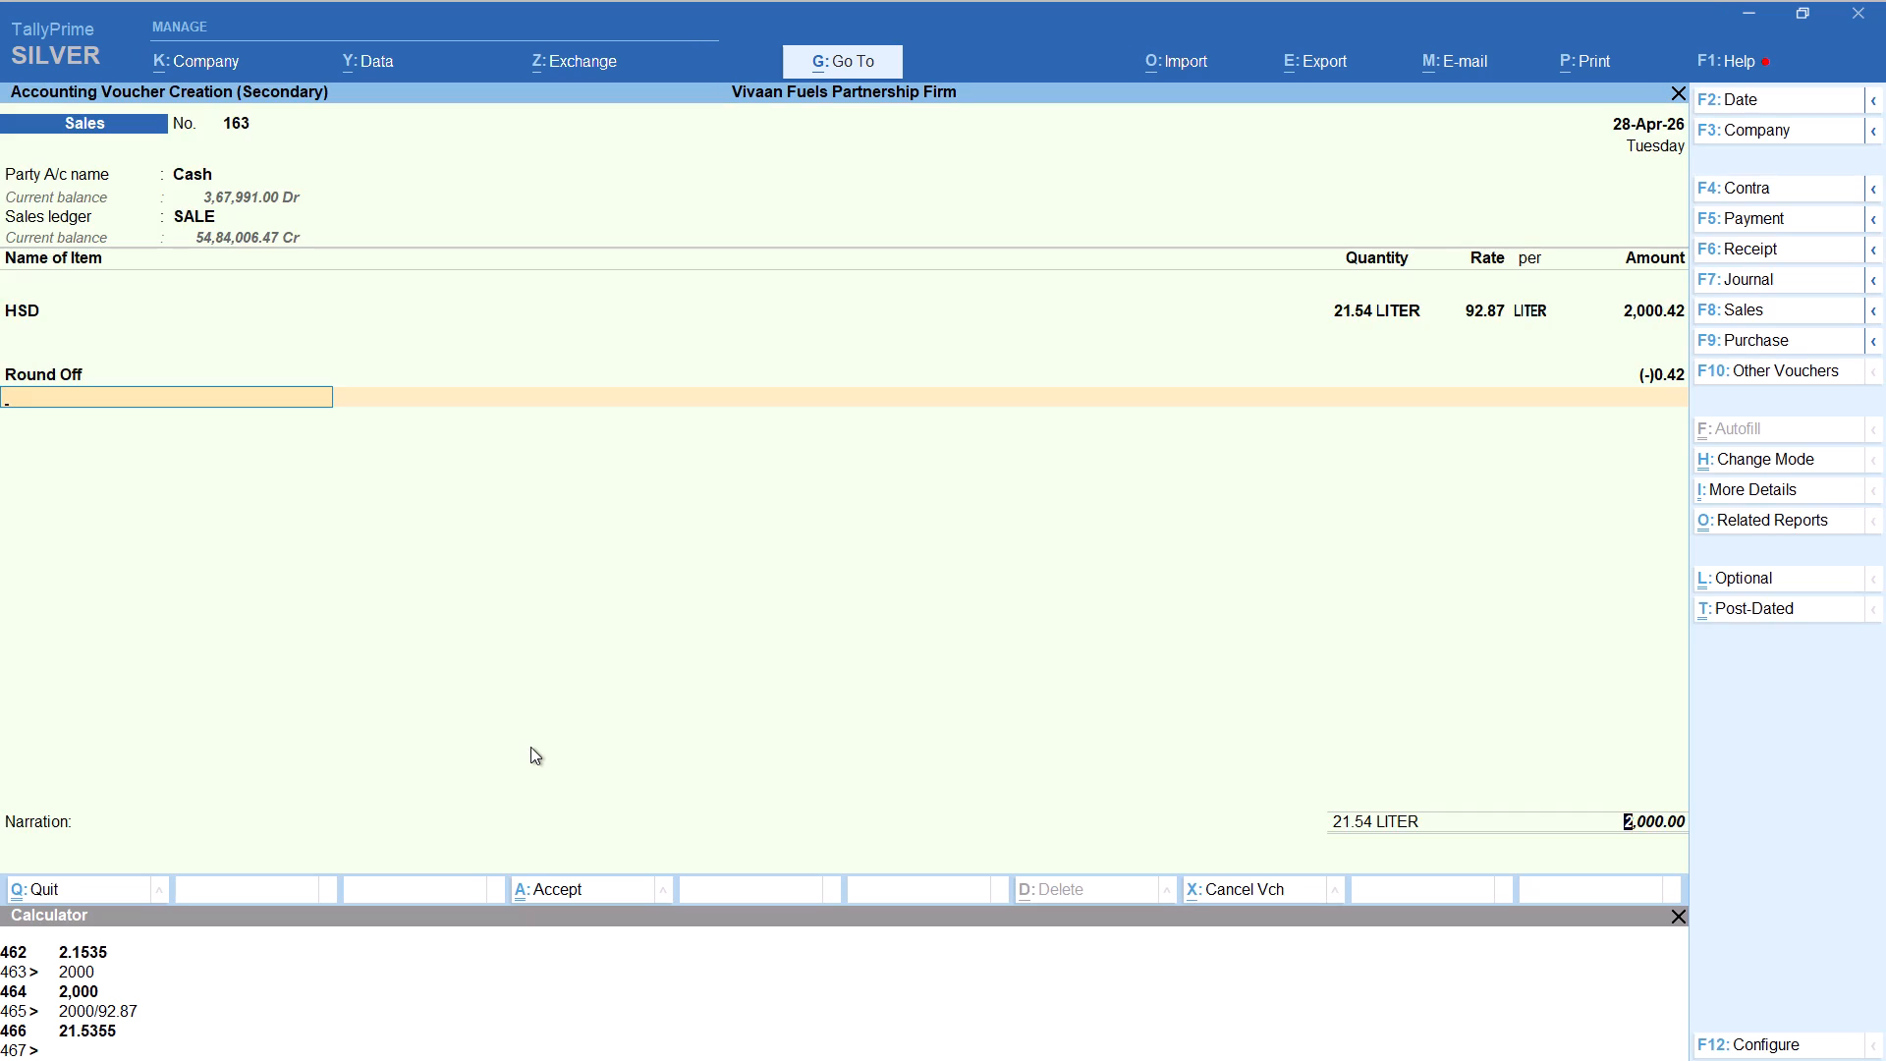
Enter the narration mohan in the Cash voucher and save it.
key("Return")
type("mohan")
key("Return")
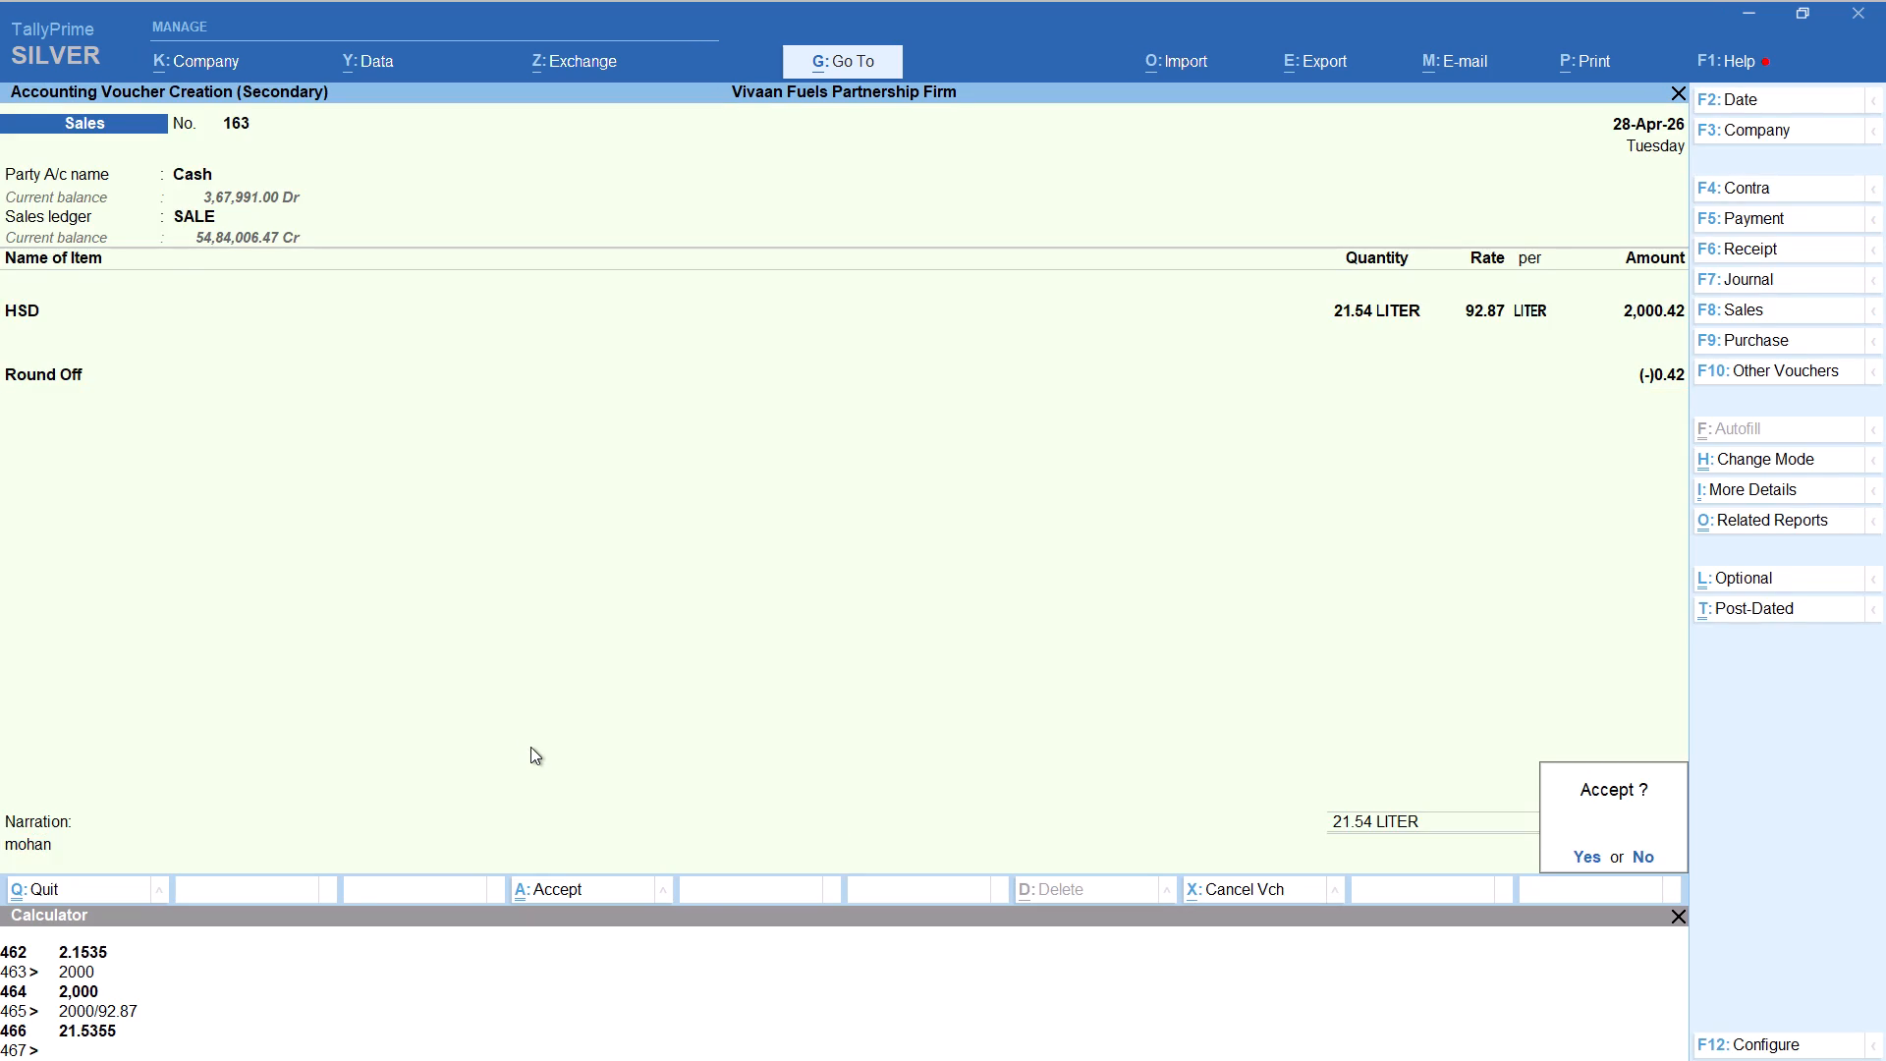
key("Return")
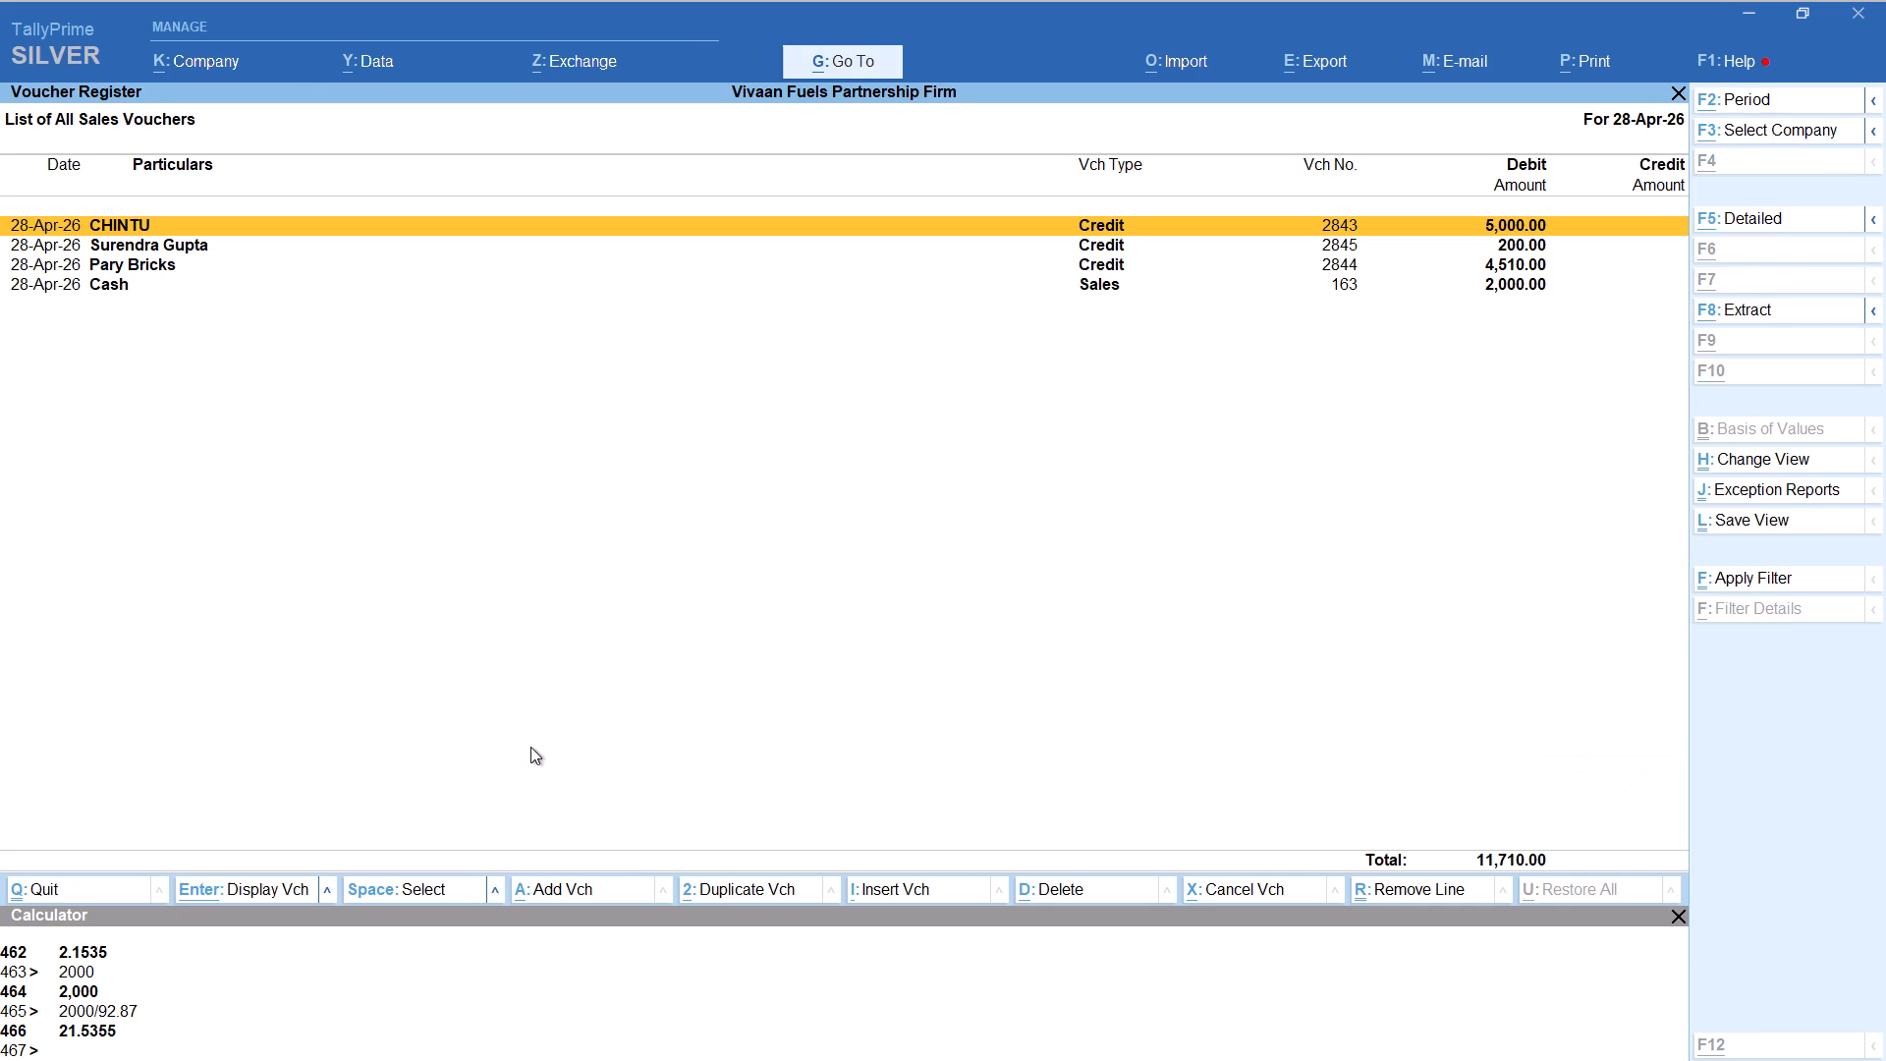
Start another 28-Apr-26 Credit voucher for the party ledger Afroj with default party details and sales ledger SALE.
key("alt+a")
type("afr")
key("Return")
key("Return")
key("Return")
key("Return")
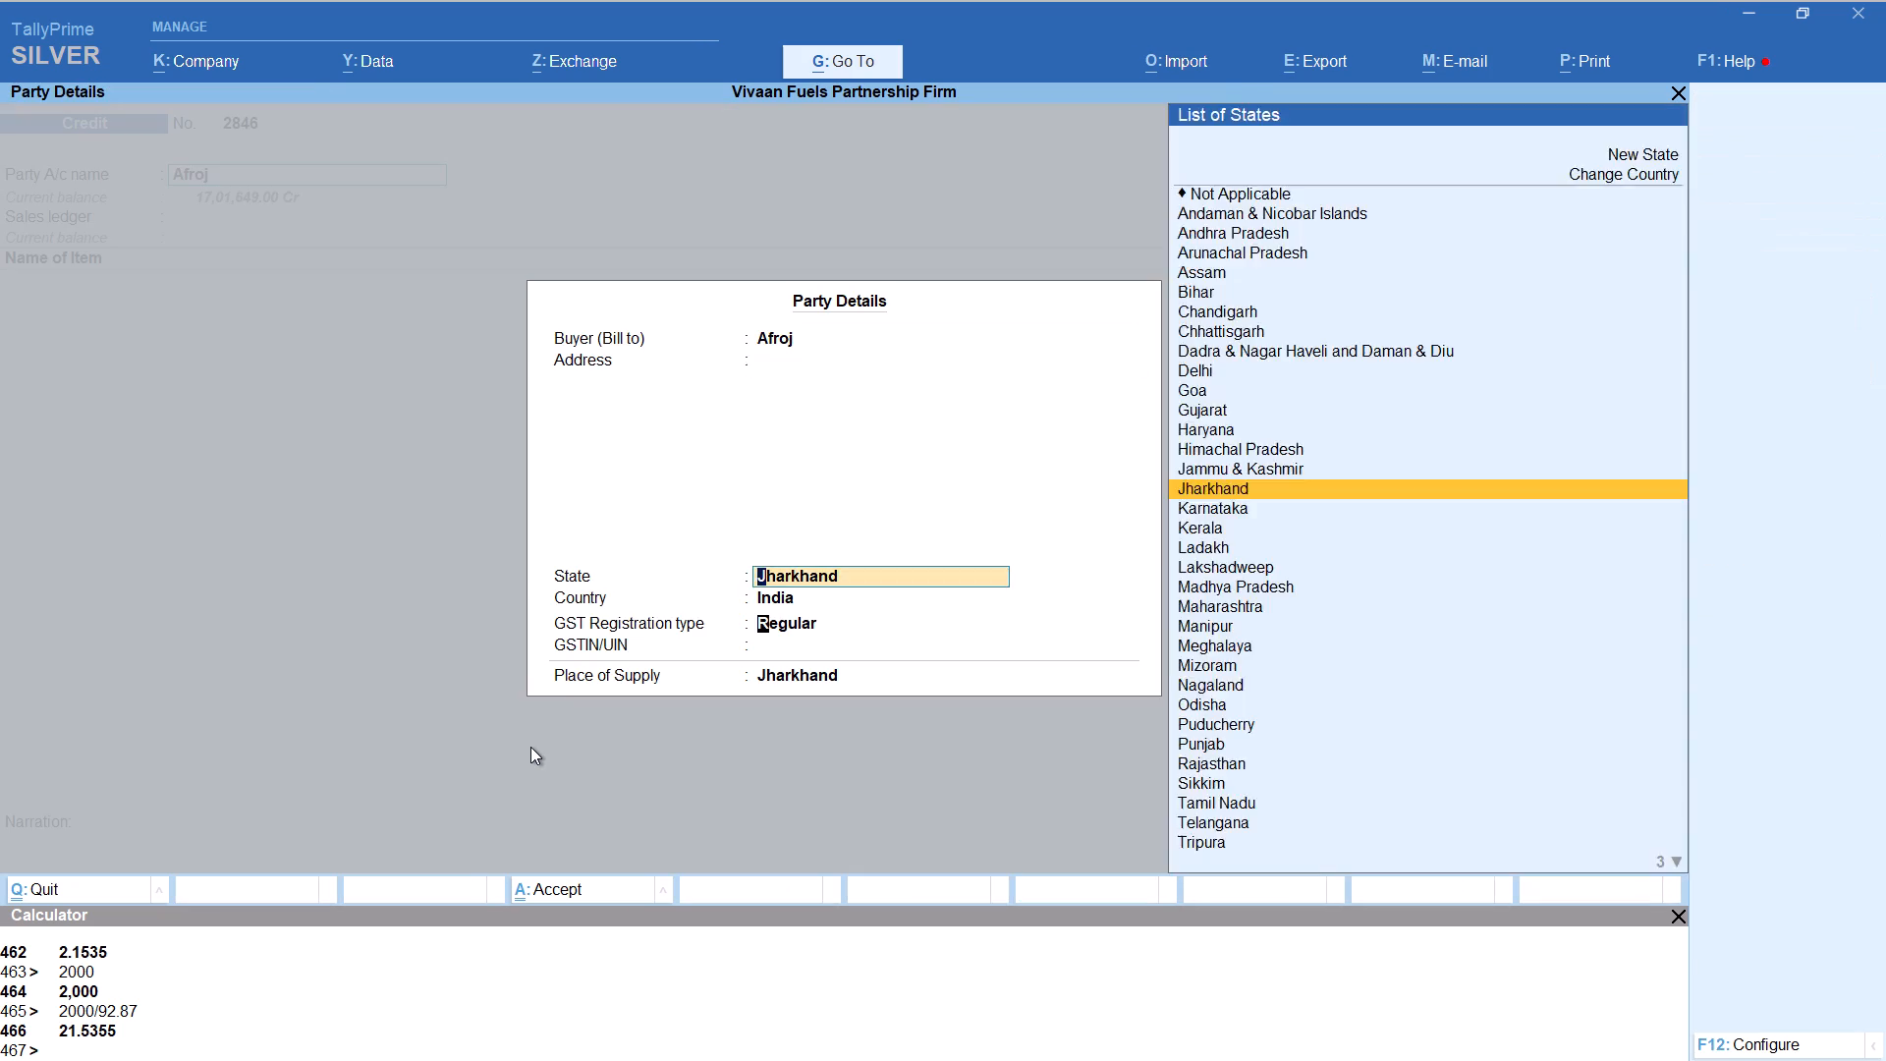
key("Return")
key("Return")
key("Return")
key("Return")
Add HSD to the Afroj voucher with no tracking number and quantity 3010/92.87, at rate 92.87.
type("hs")
key("Return")
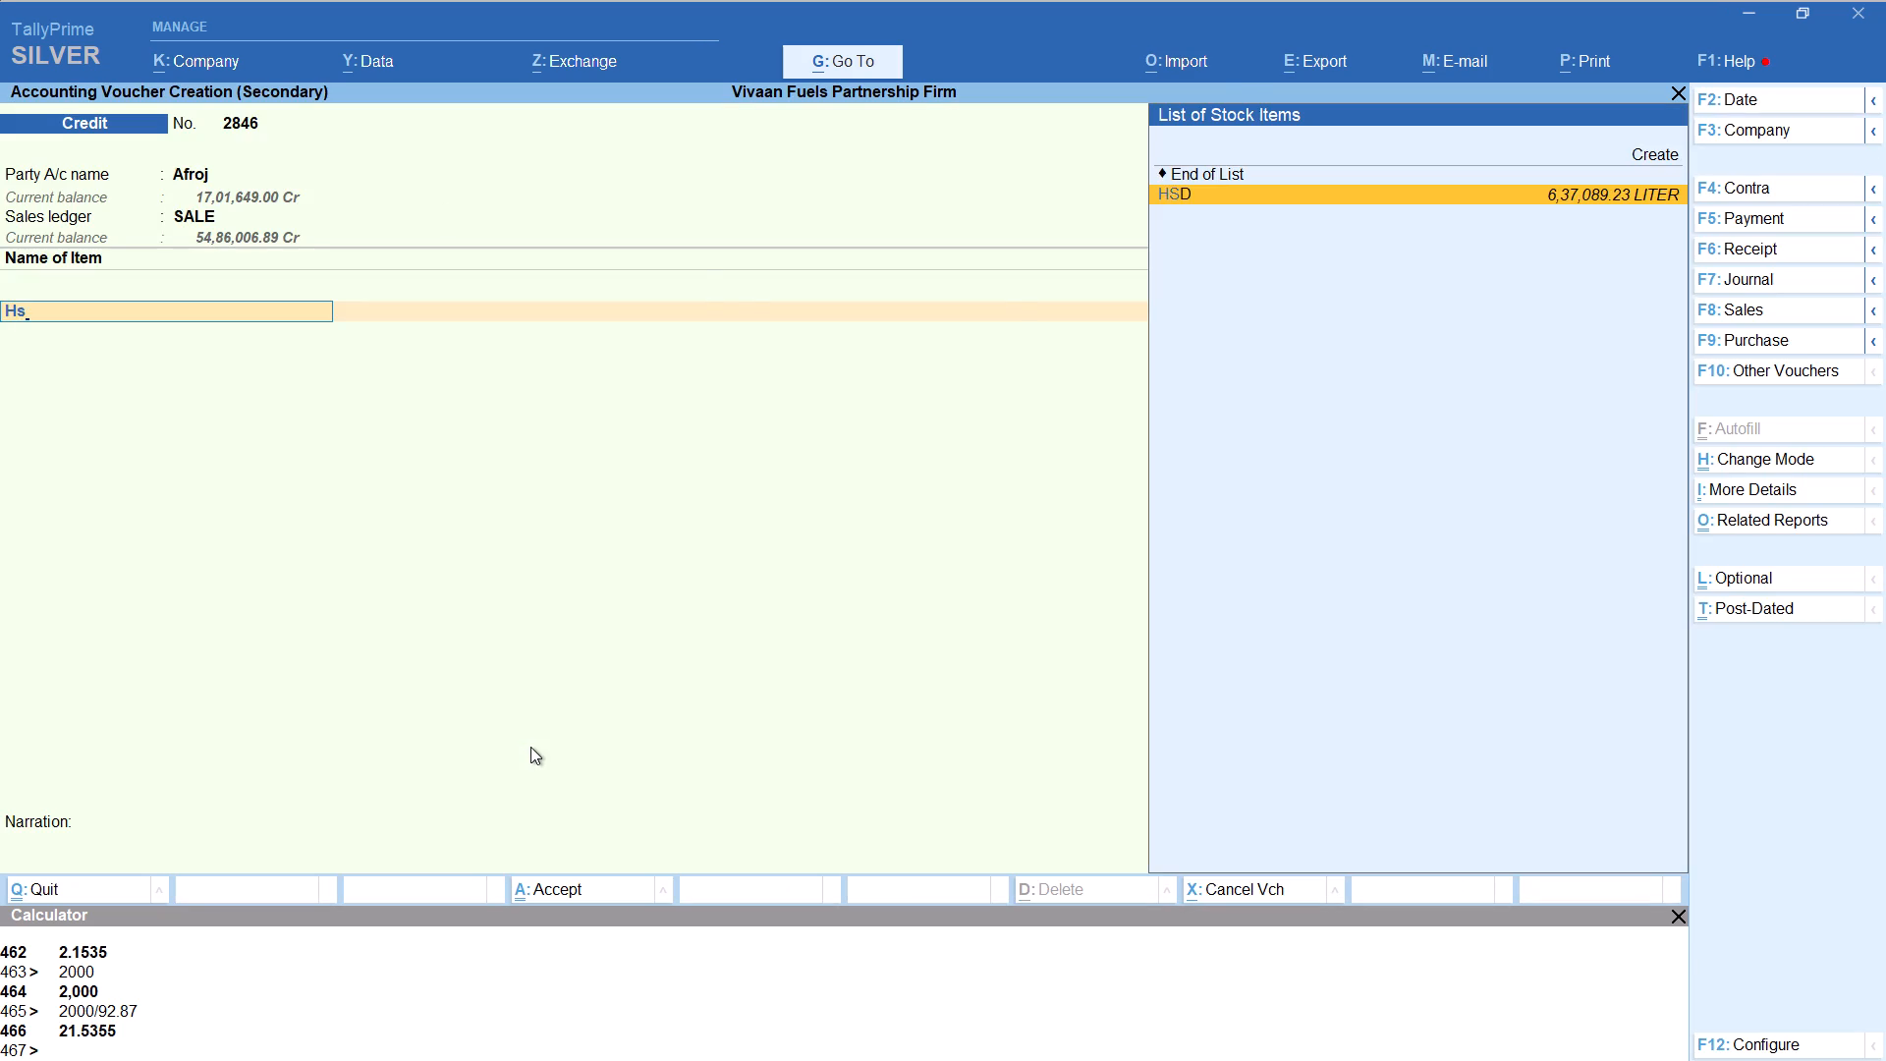
key("Up")
key("Return")
key("alt+c")
type("3010/92.87")
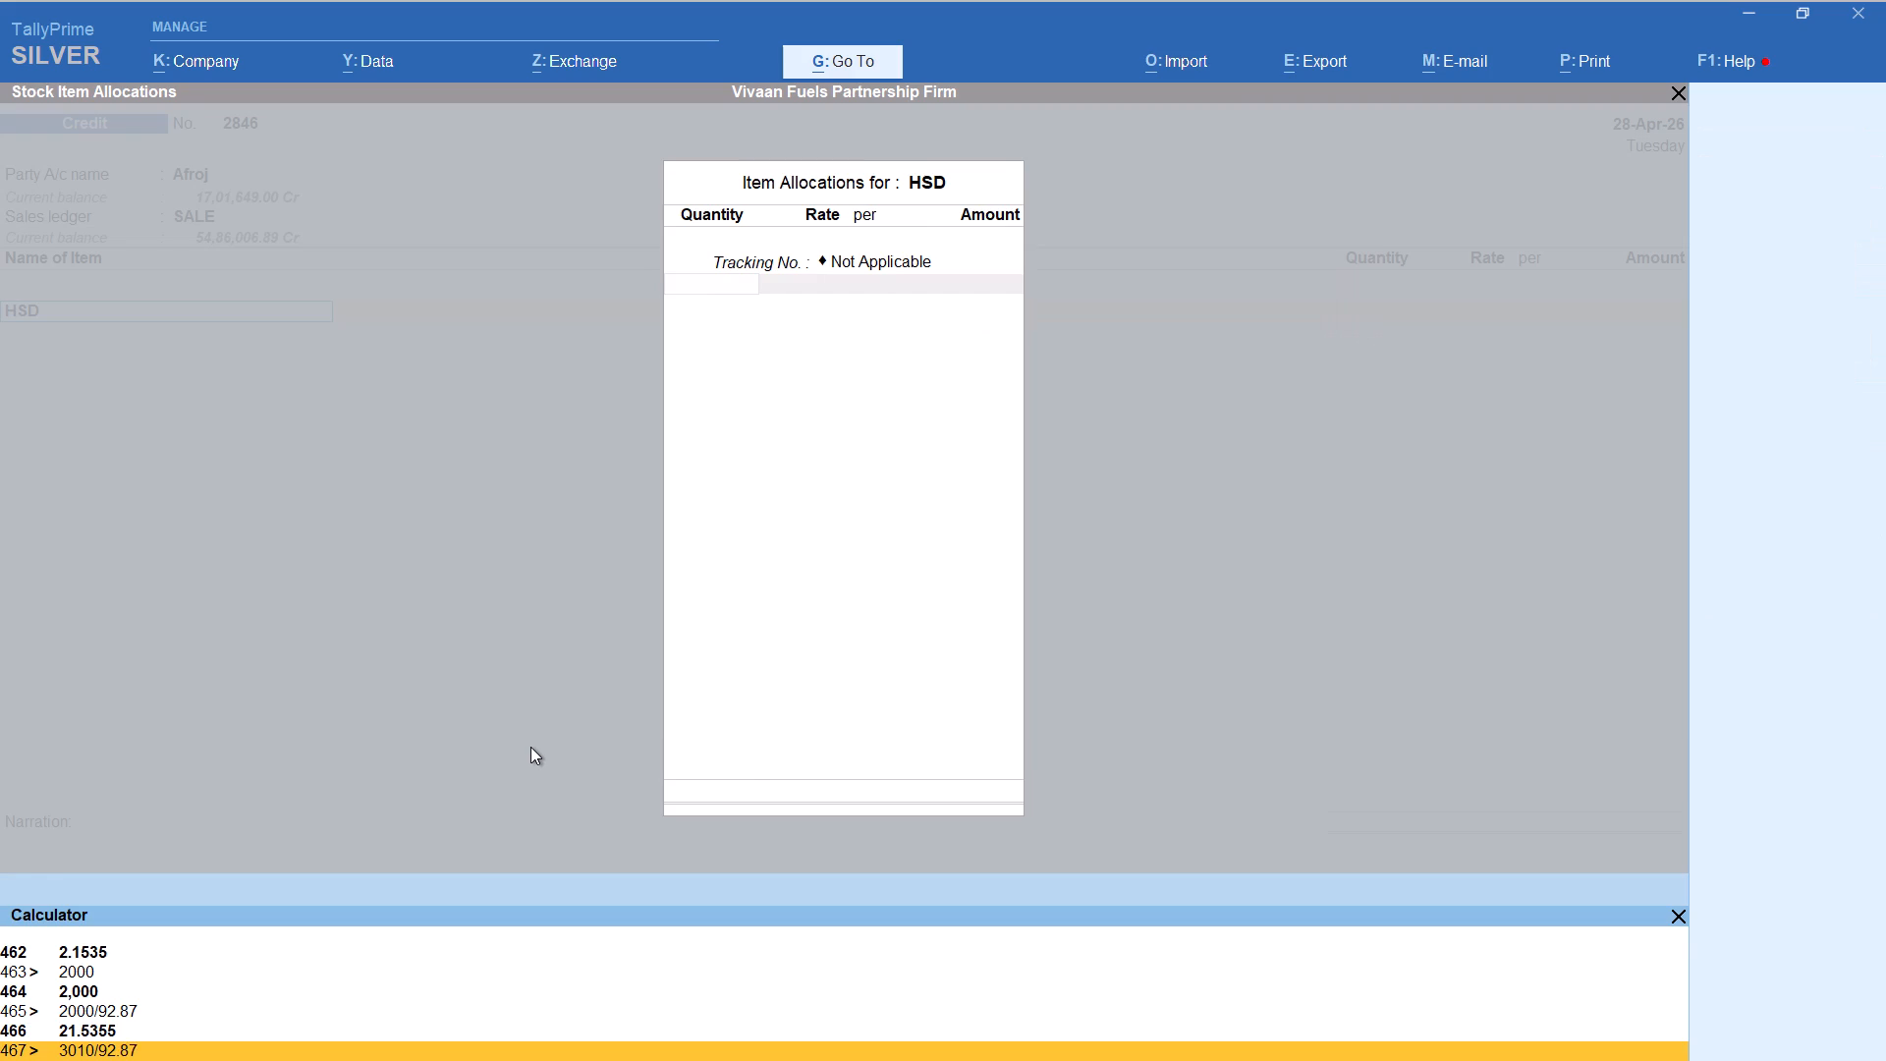
key("Return")
key("Return")
key("Return")
key("Return")
key("Return")
key("Return")
key("Return")
Add the Round Off ledger to the Afroj voucher, bringing it to 3,010.00, and save it.
type("rou")
key("Return")
key("ctrl+a")
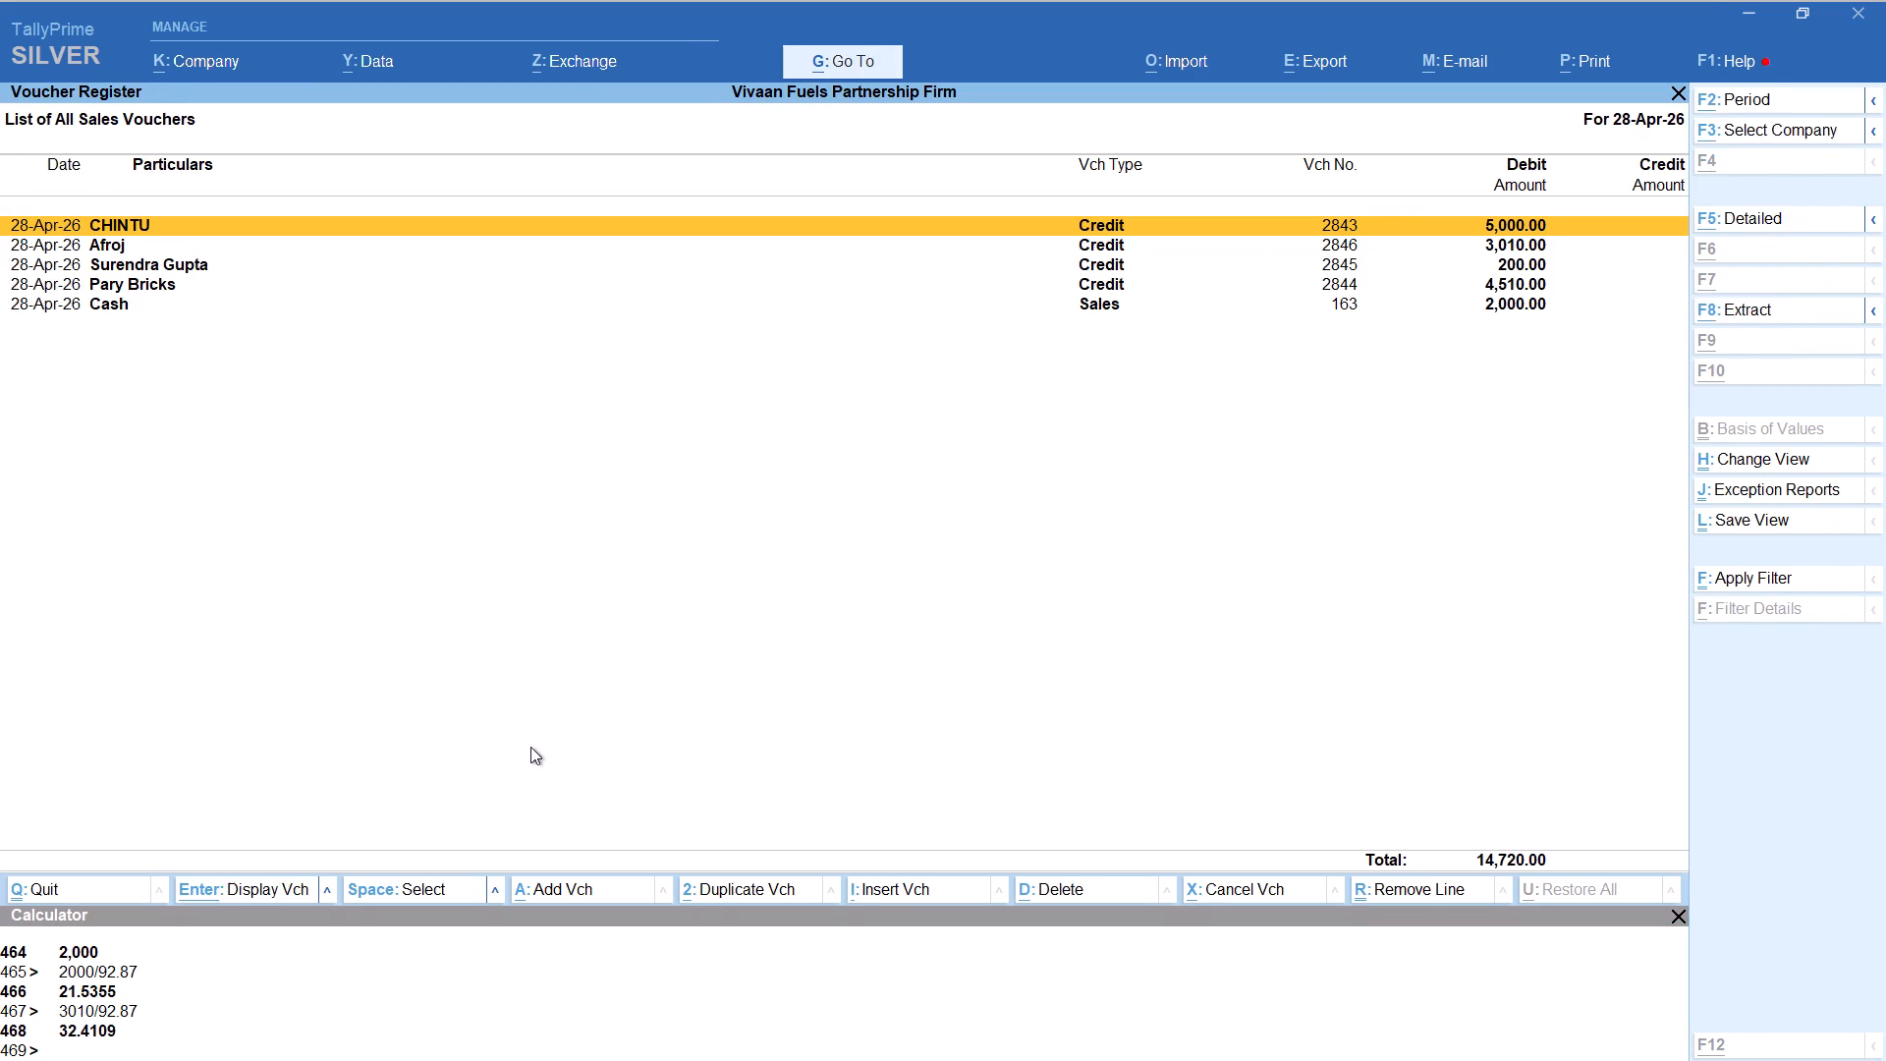
Start another 28-Apr-26 Credit voucher for the party ledger Duja Bricks with default party details and sales ledger SALE.
key("alt+a")
type("duja")
key("Return")
key("Return")
key("Return")
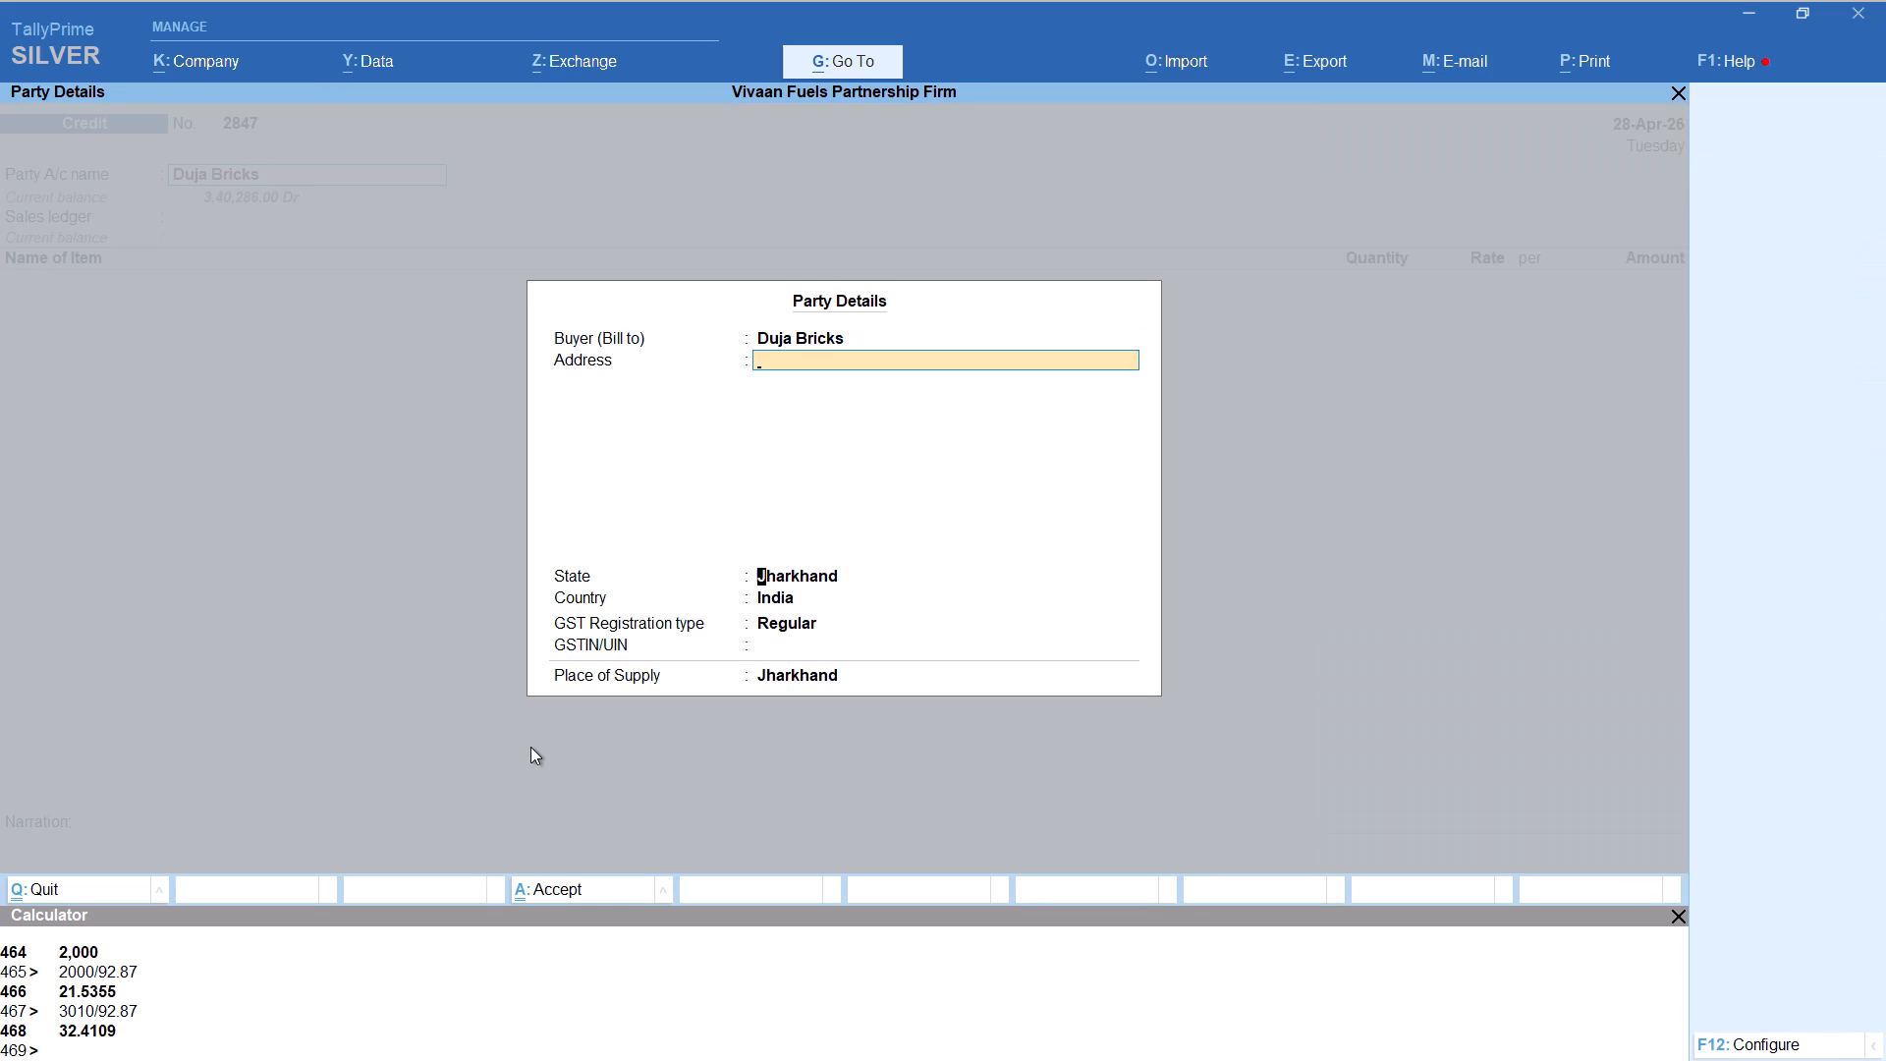
key("Return")
key("Return")
key("Return")
key("Return")
key("Return")
Add HSD to the Duja Bricks voucher with no tracking number and quantity 3500/92.87, 37.69 litres, at rate 92.87.
type("hs")
key("Return")
key("Up")
key("Return")
key("alt+c")
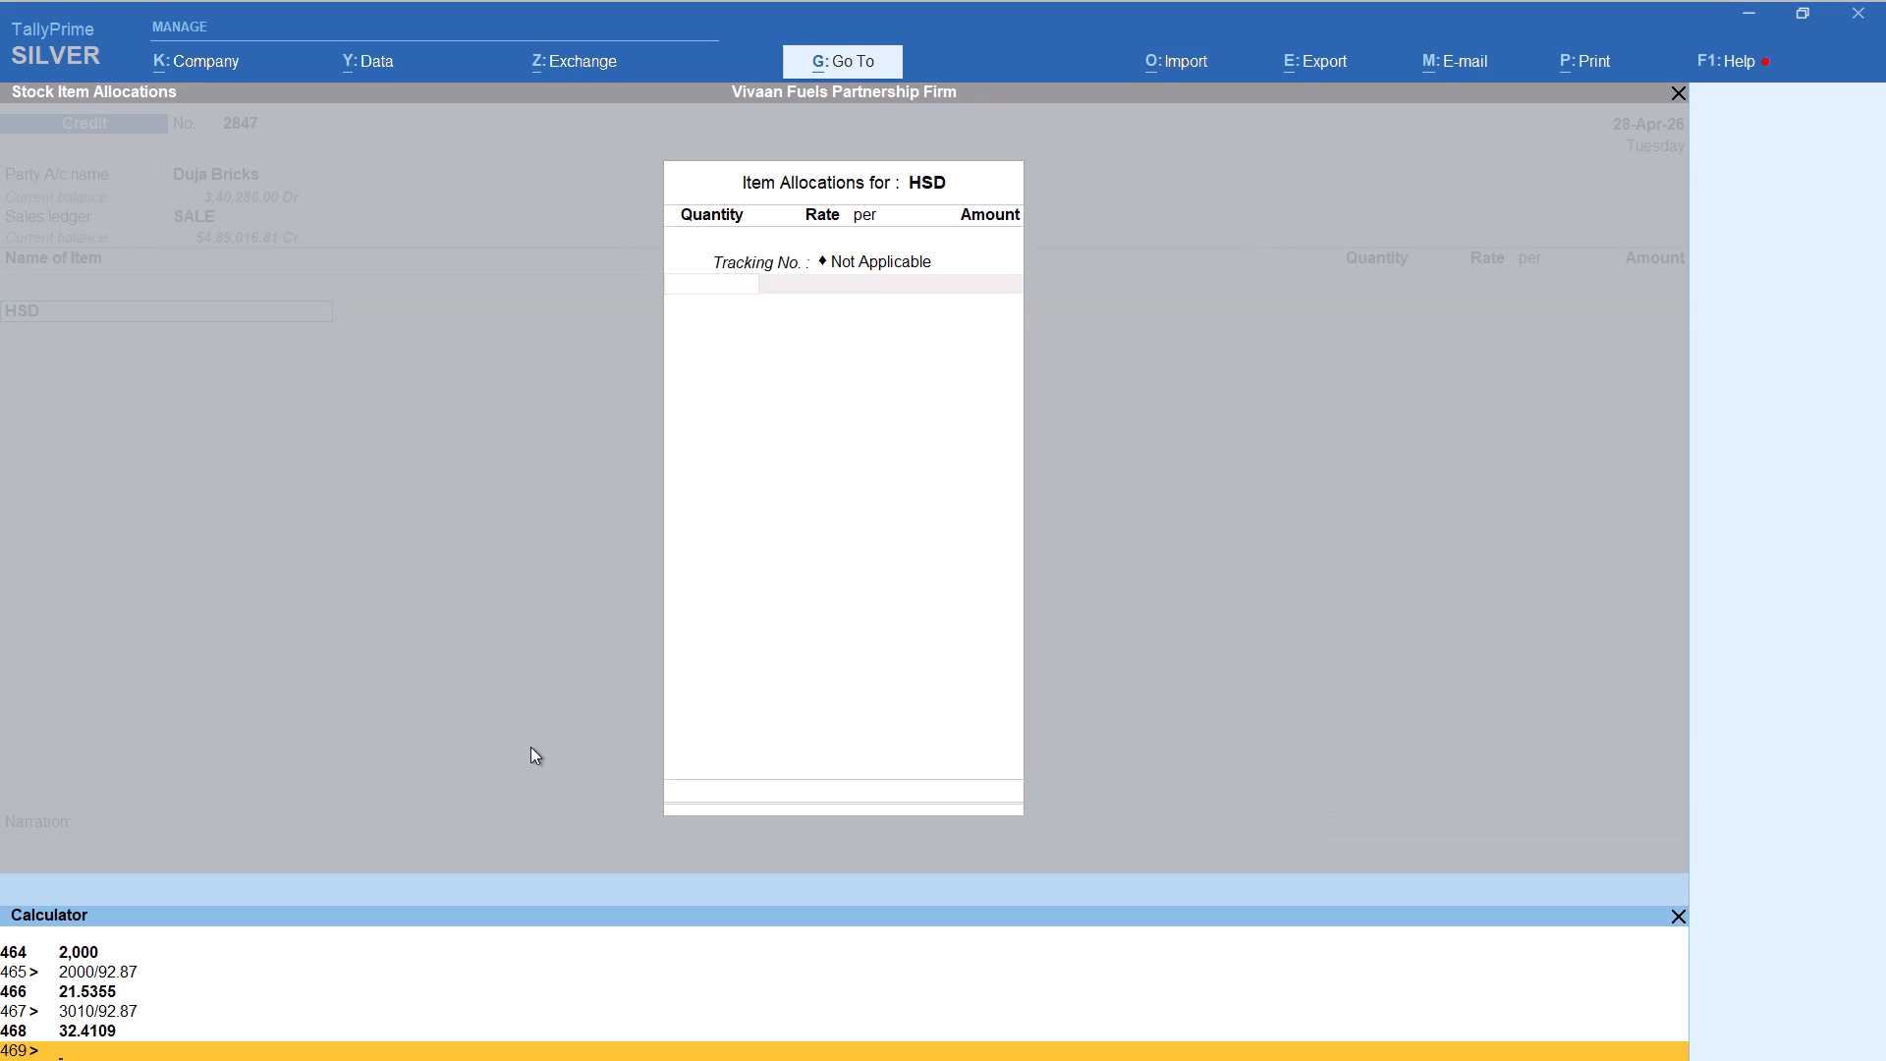
type("3500")
type("/92.87")
key("Return")
key("Return")
key("Return")
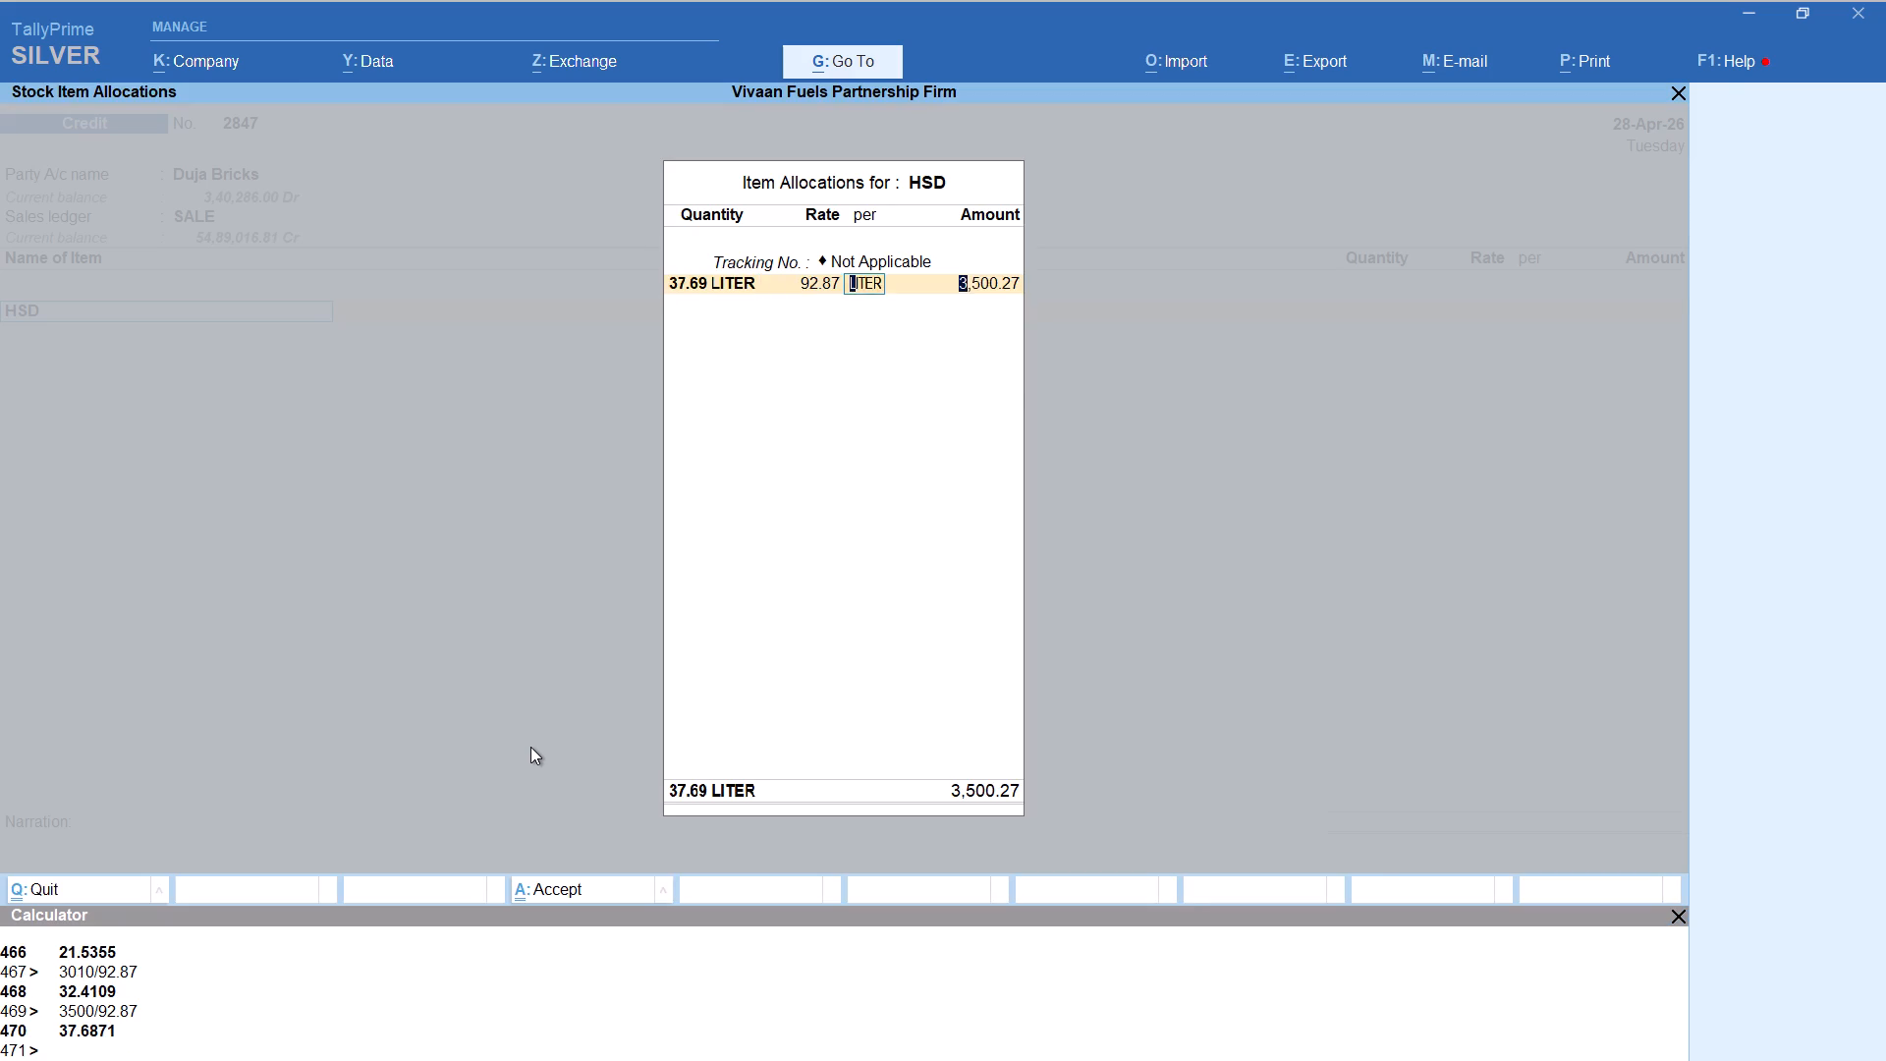
key("Return")
key("Return")
key("Return")
key("Return")
Add the Round Off ledger to the Duja Bricks voucher, bringing it to 3,500.00, and save it.
type("rou")
key("Return")
key("ctrl+a")
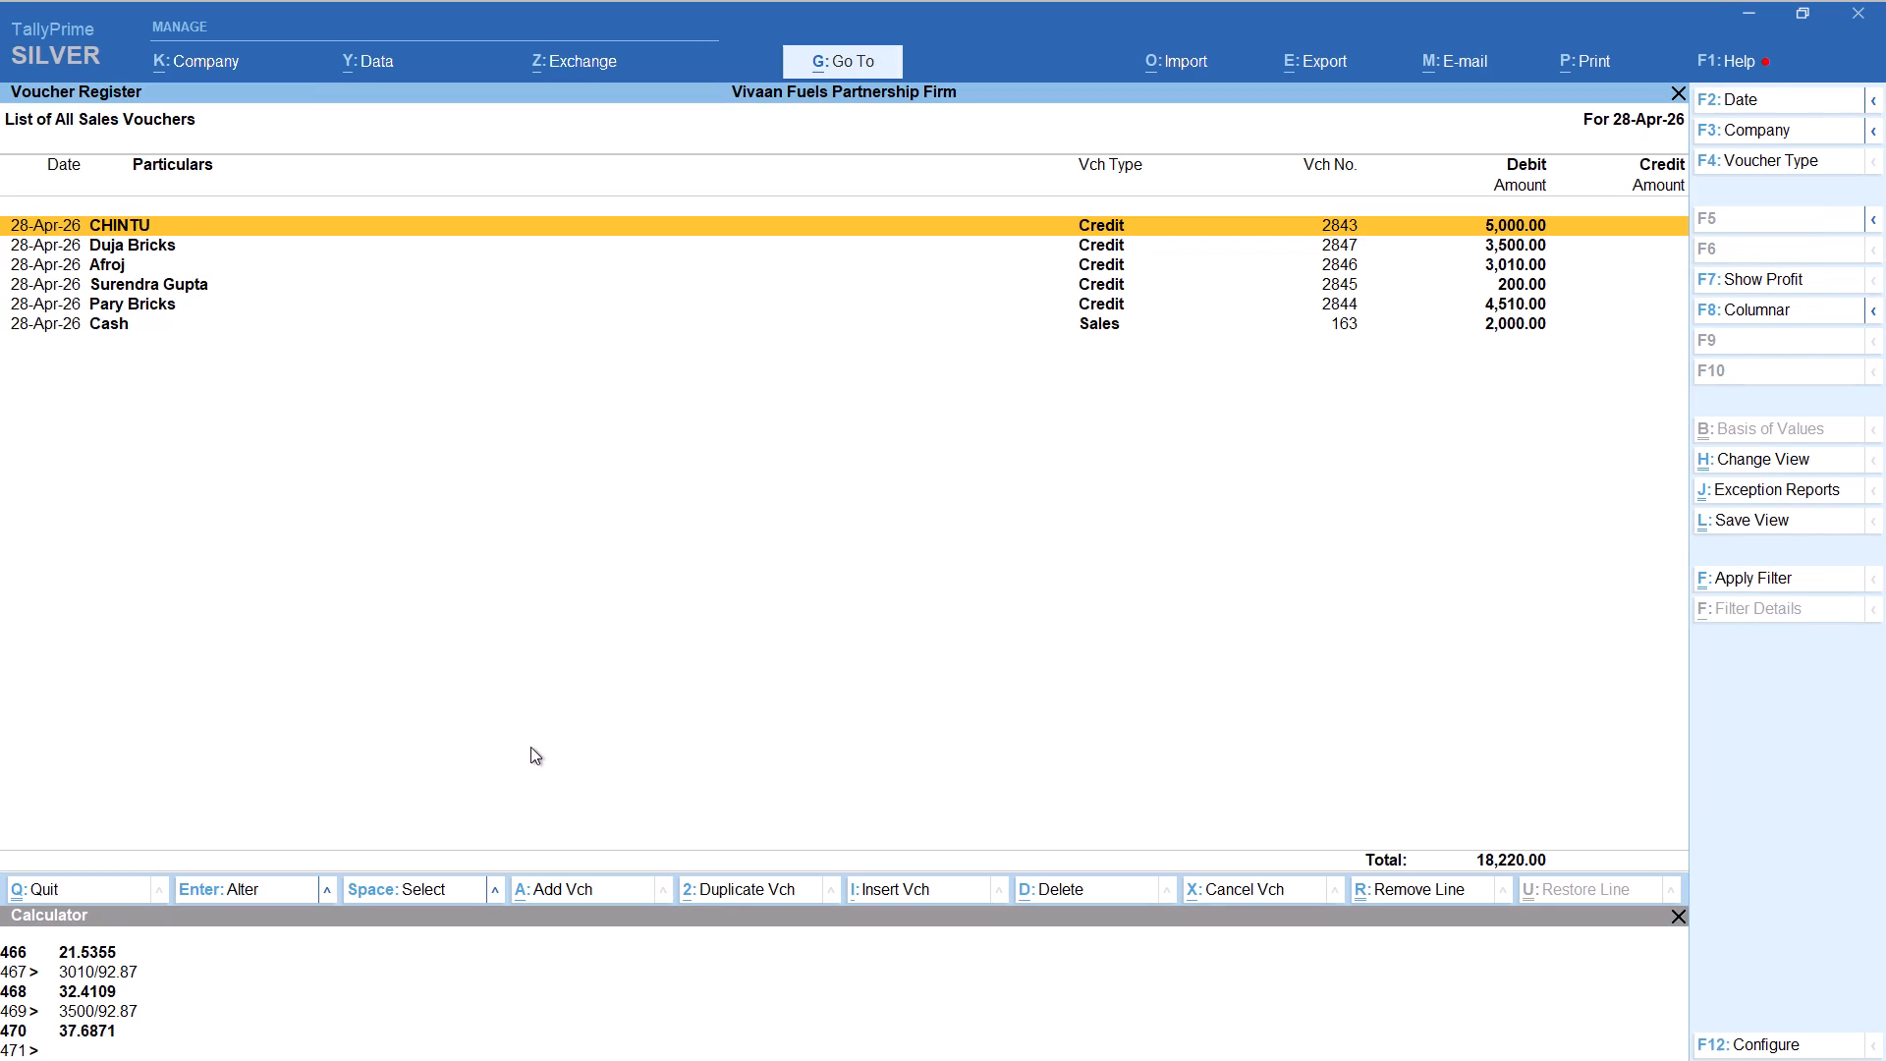
Start another 28-Apr-26 Credit voucher for the party ledger Bablu with default party details and sales ledger SALE.
key("alt+a")
type("bablu")
key("Return")
key("Return")
key("Return")
key("Return")
key("Return")
key("Return")
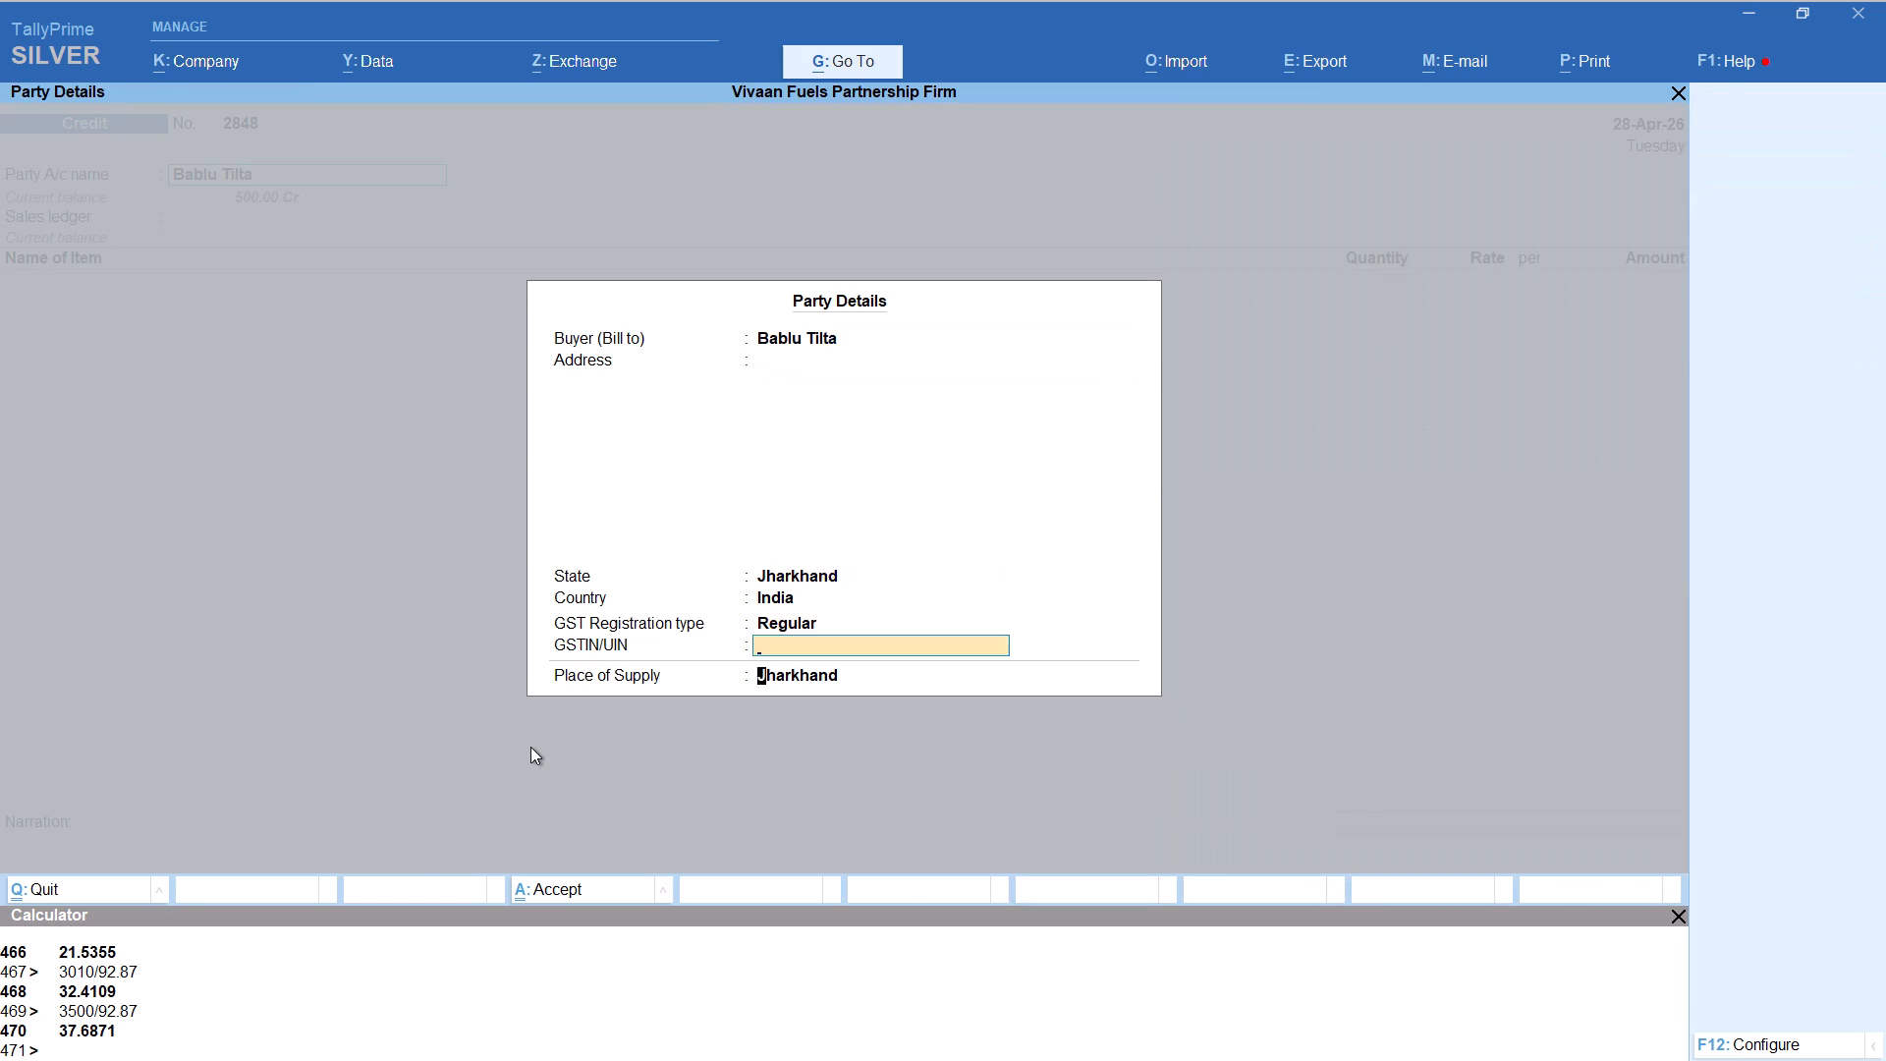
key("Return")
key("Return")
Add HSD to the Bablu voucher with no tracking number and quantity 1000/92.87, 10.77 litres, at rate 92.87.
type("hs")
key("Return")
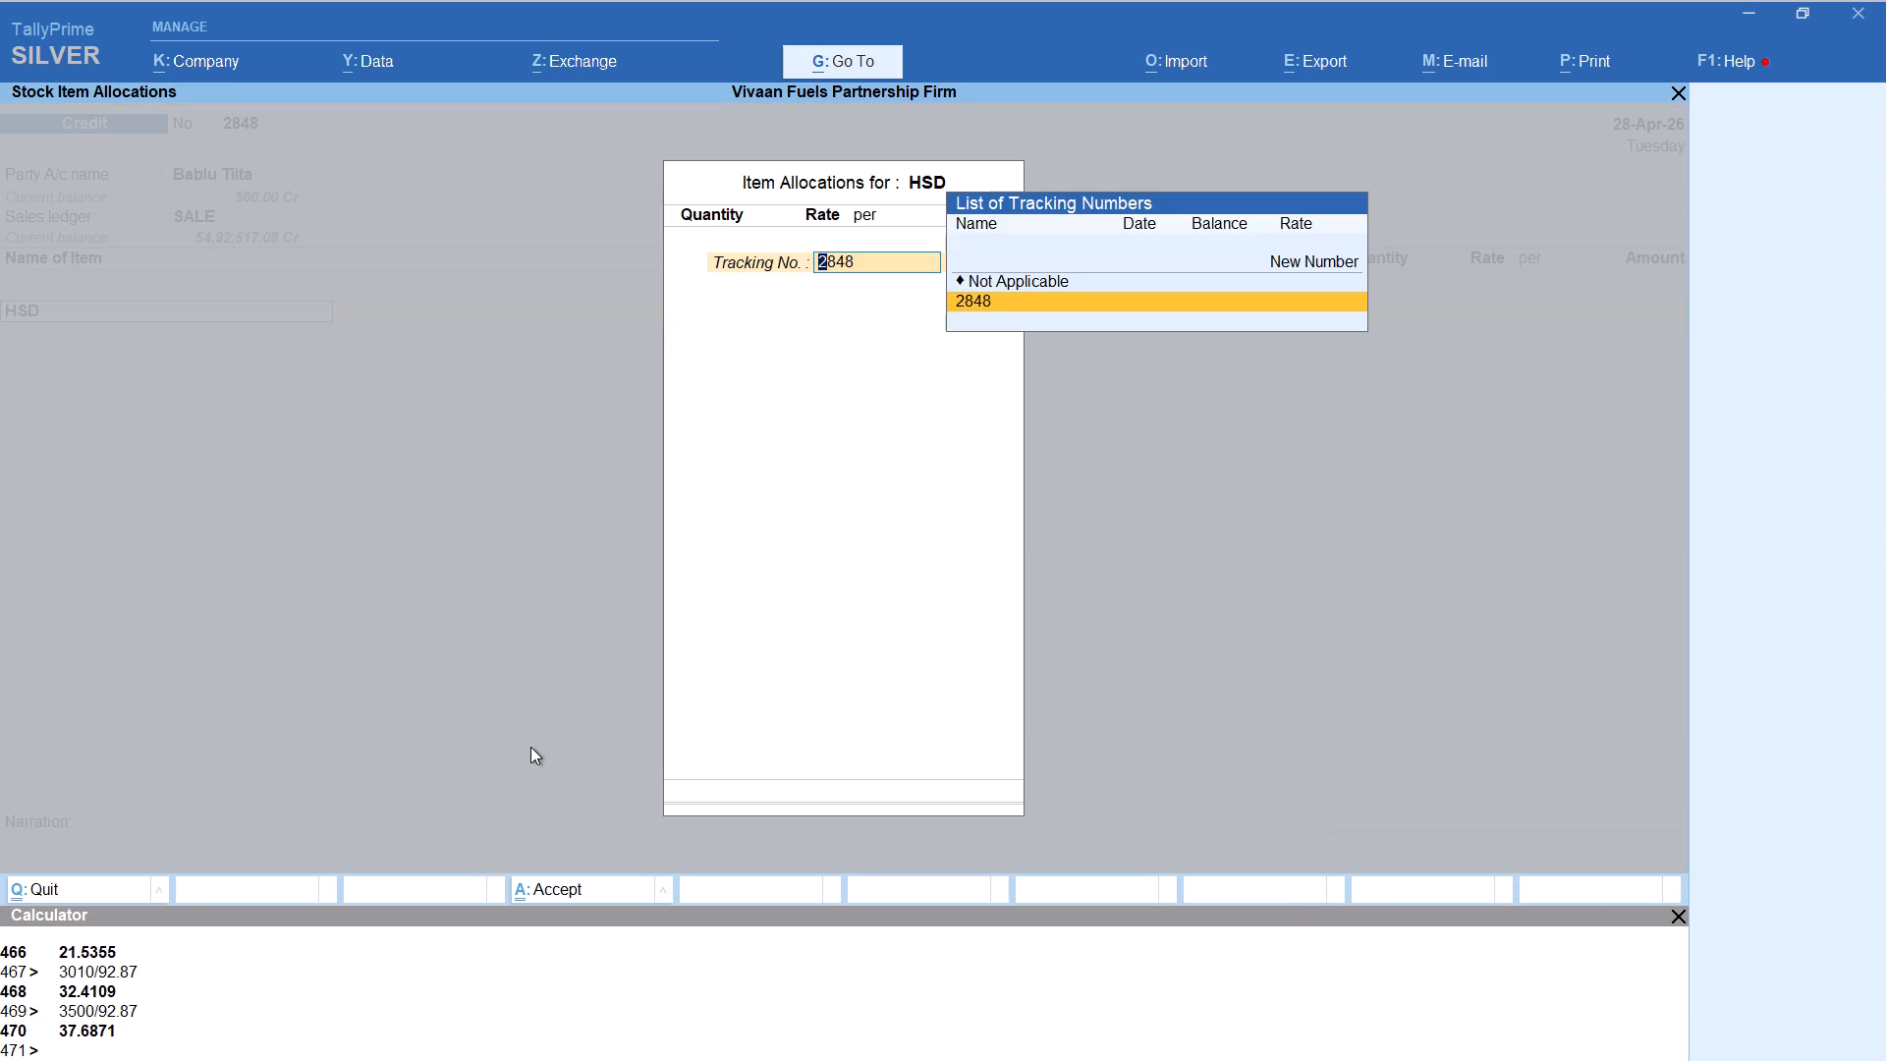
key("Up")
key("Return")
key("alt+c")
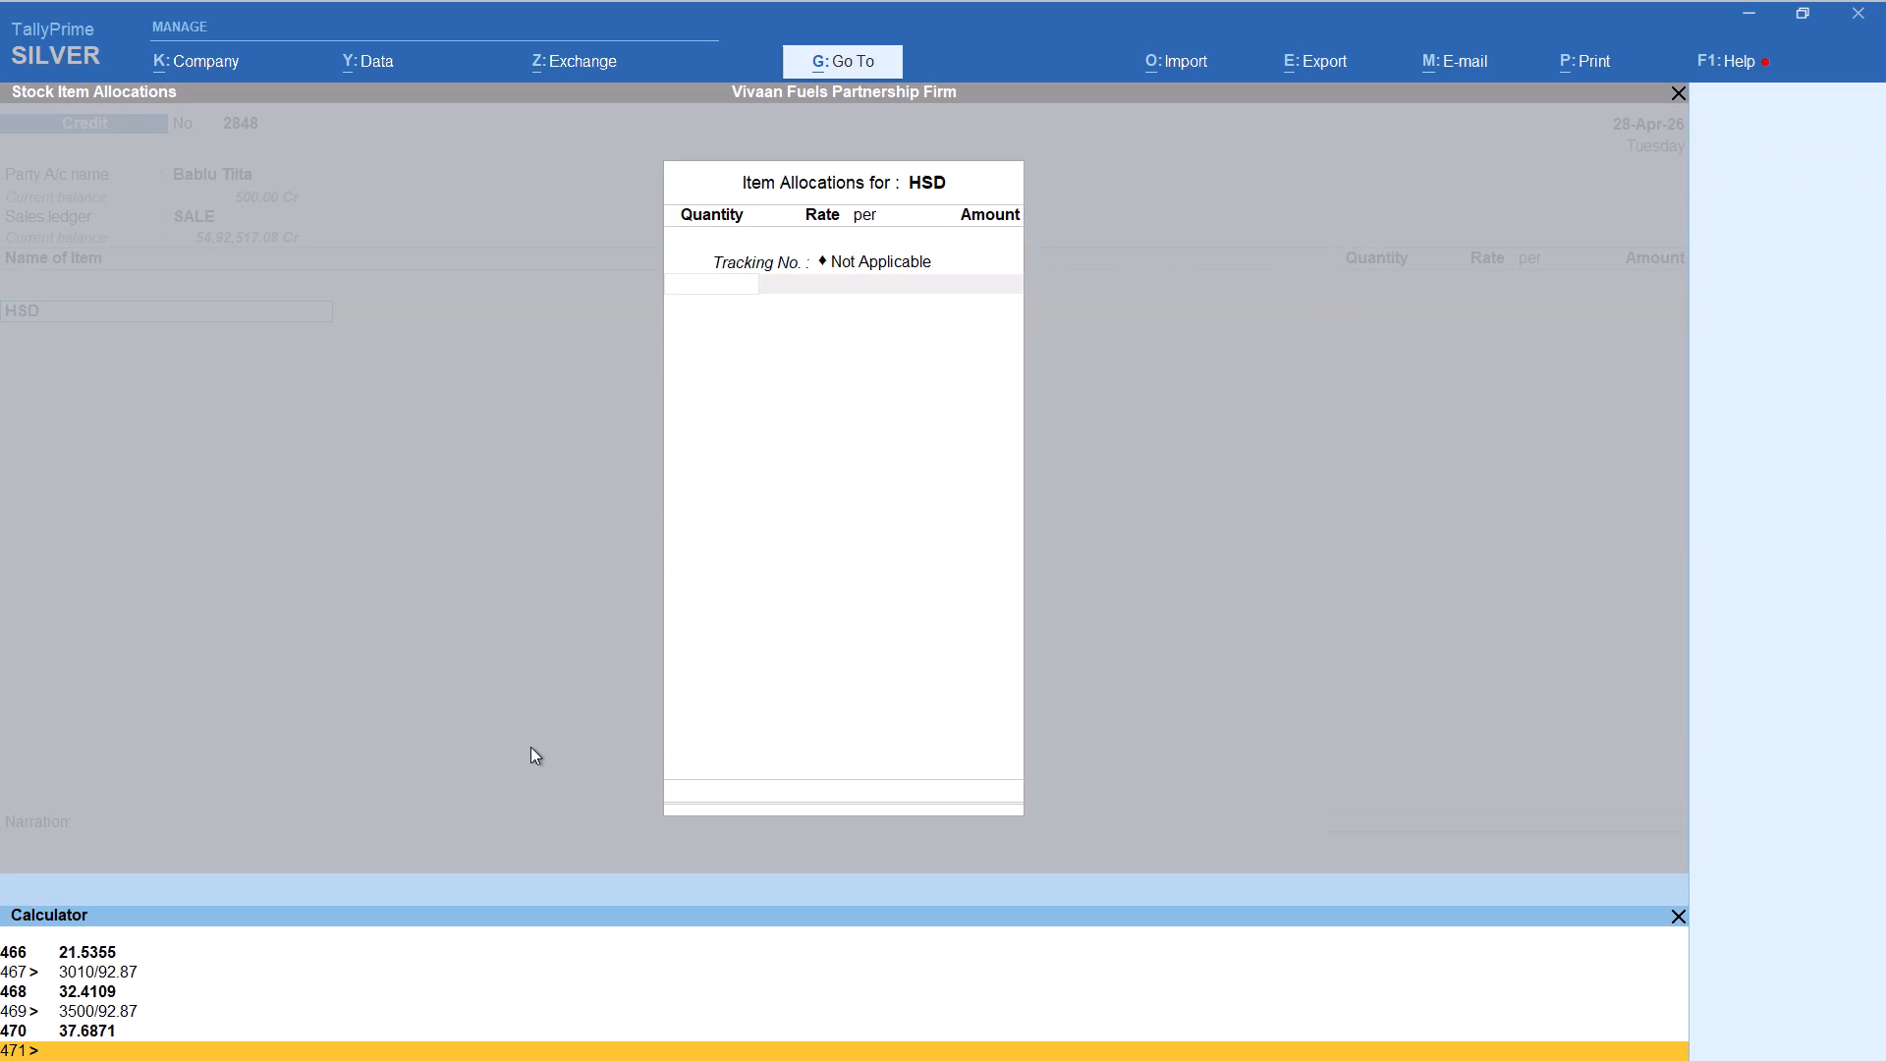
type("1000/92.87")
key("Return")
key("Return")
key("Return")
key("Return")
key("Return")
key("Return")
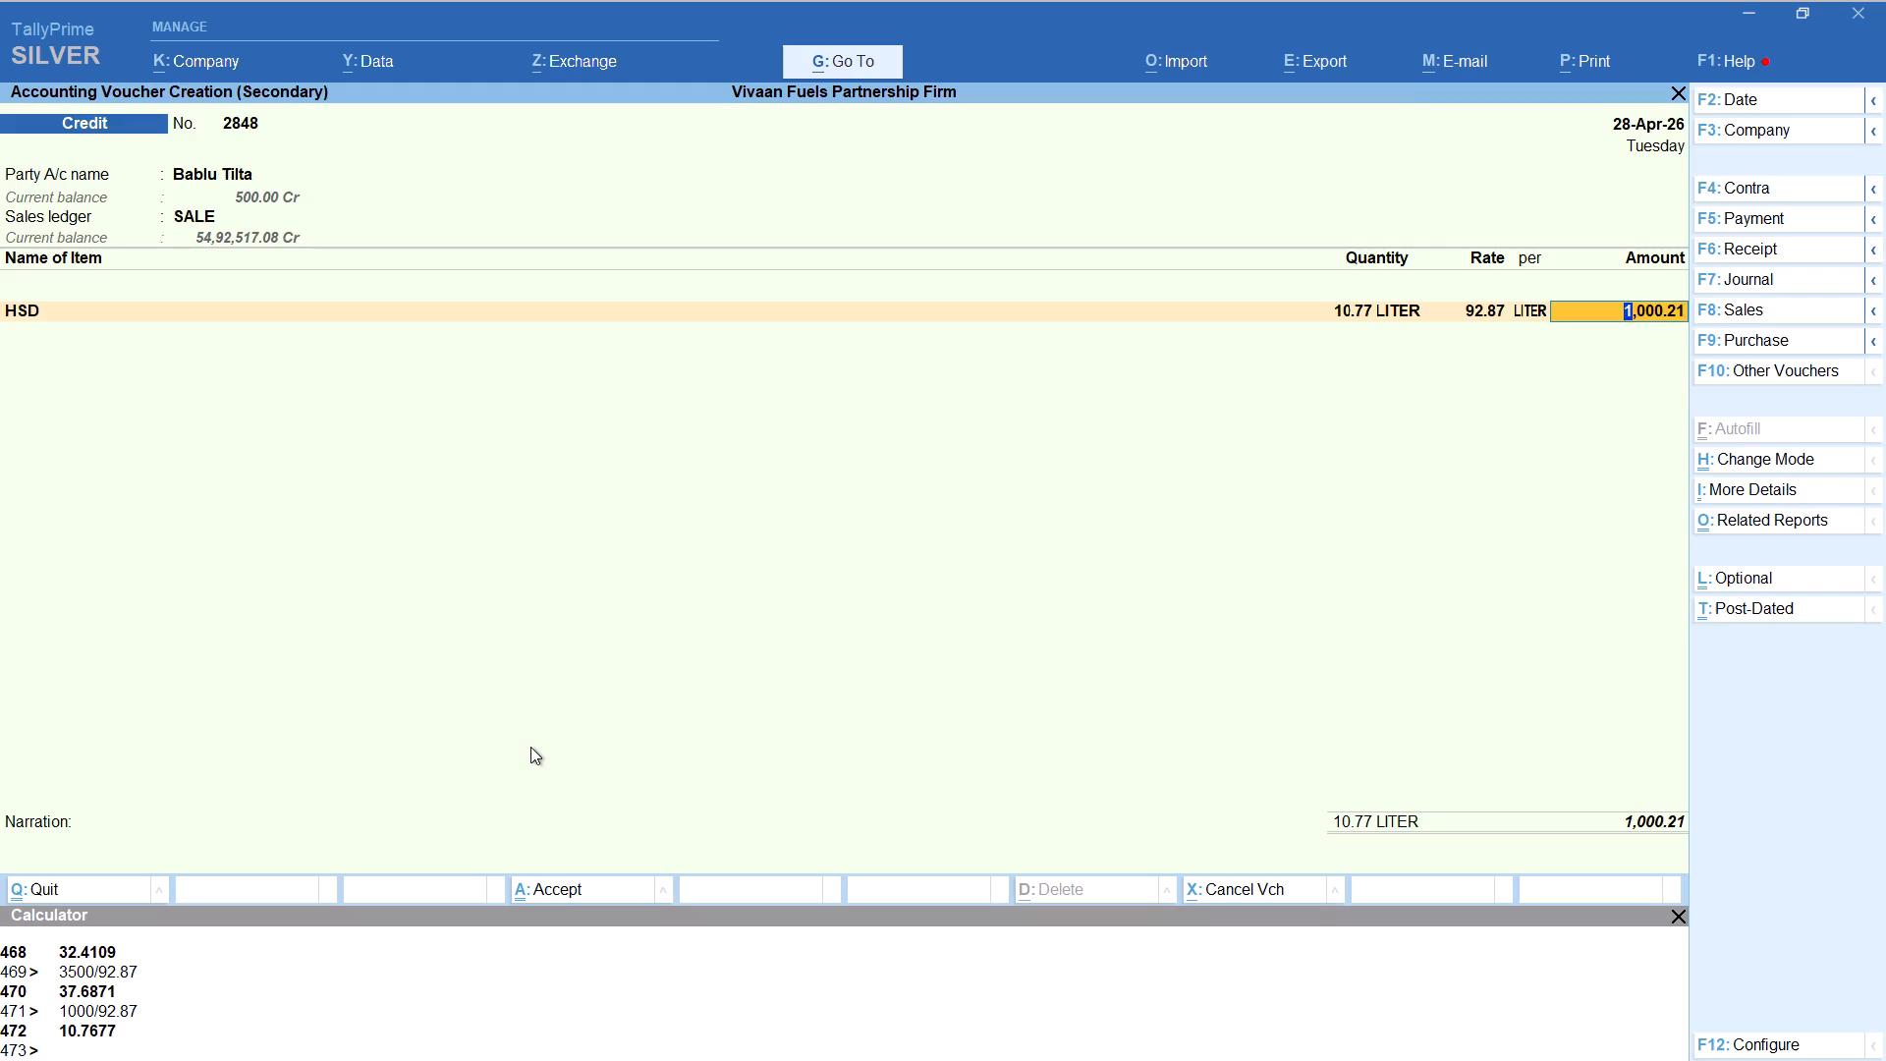
key("Return")
Add the Round Off ledger to the Bablu voucher, bringing it to 1,000.00, and save it.
type("rou")
key("Return")
key("ctrl+a")
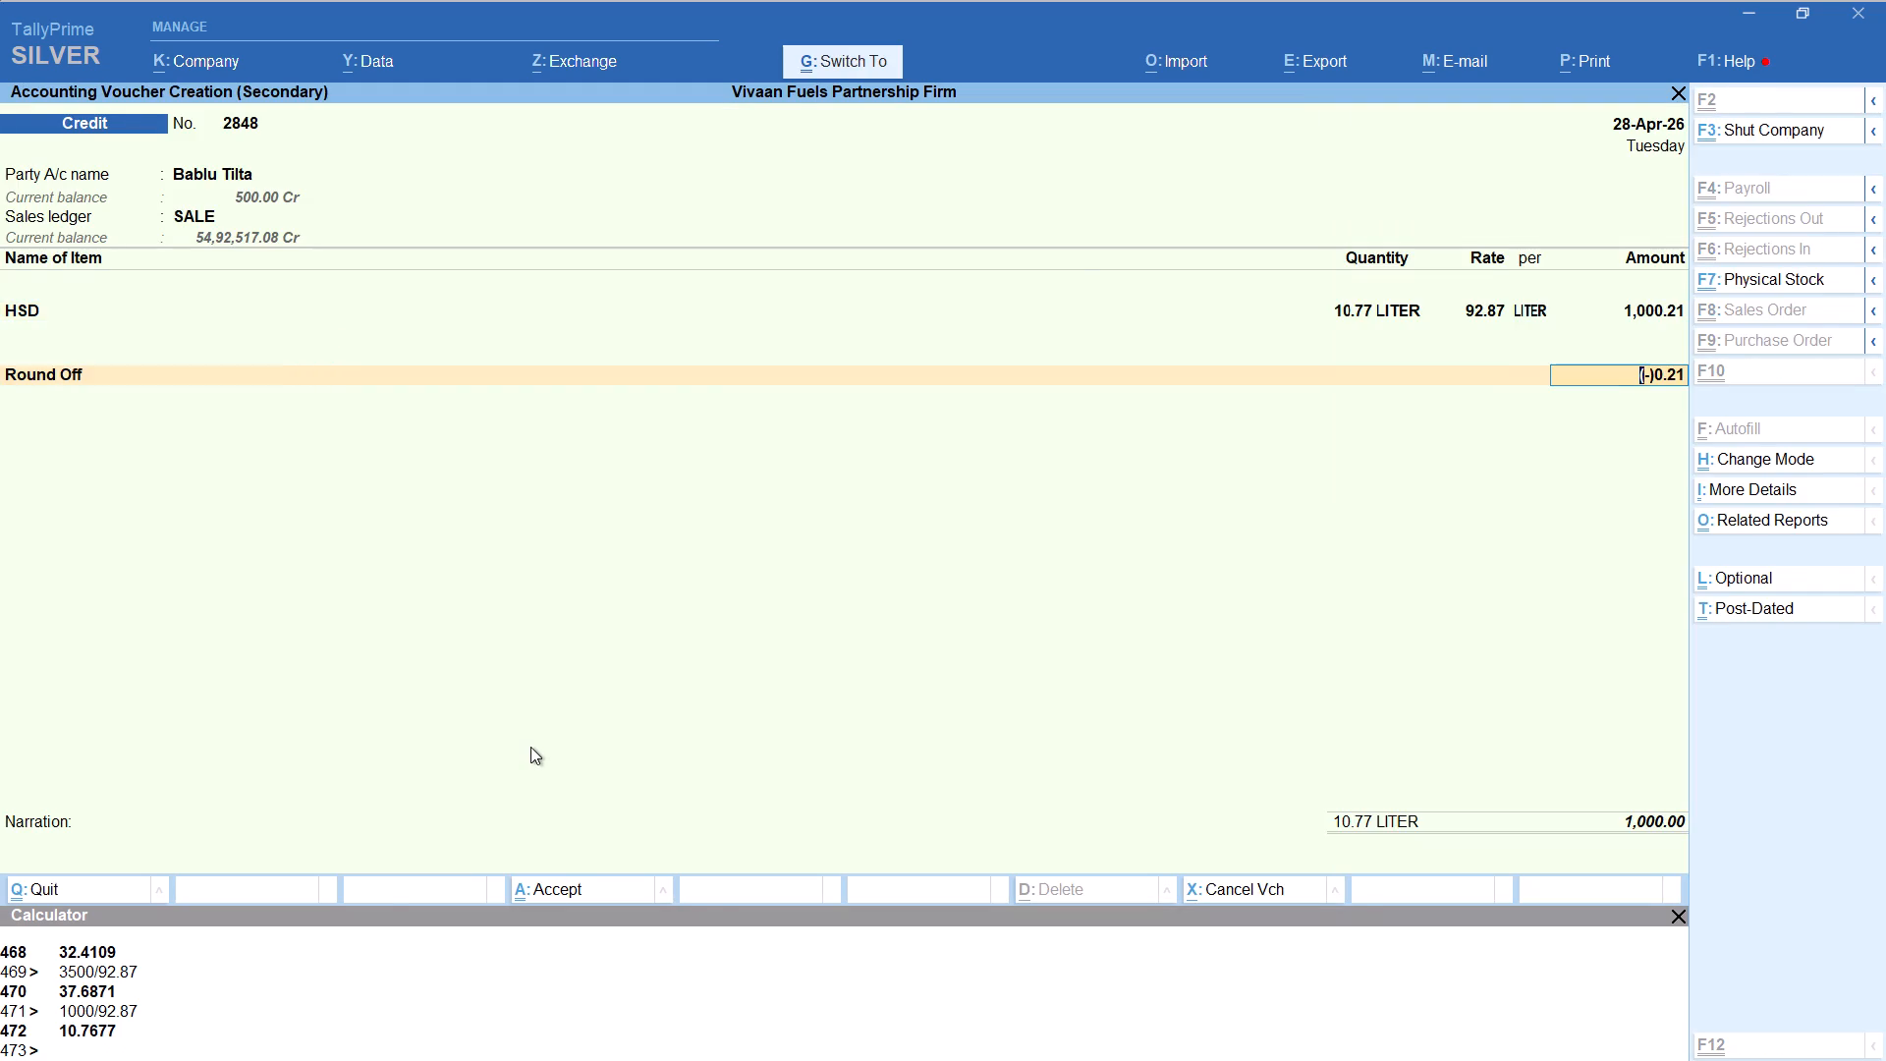
Start another 28-Apr-26 voucher and change its voucher type to Sales.
key("alt+a")
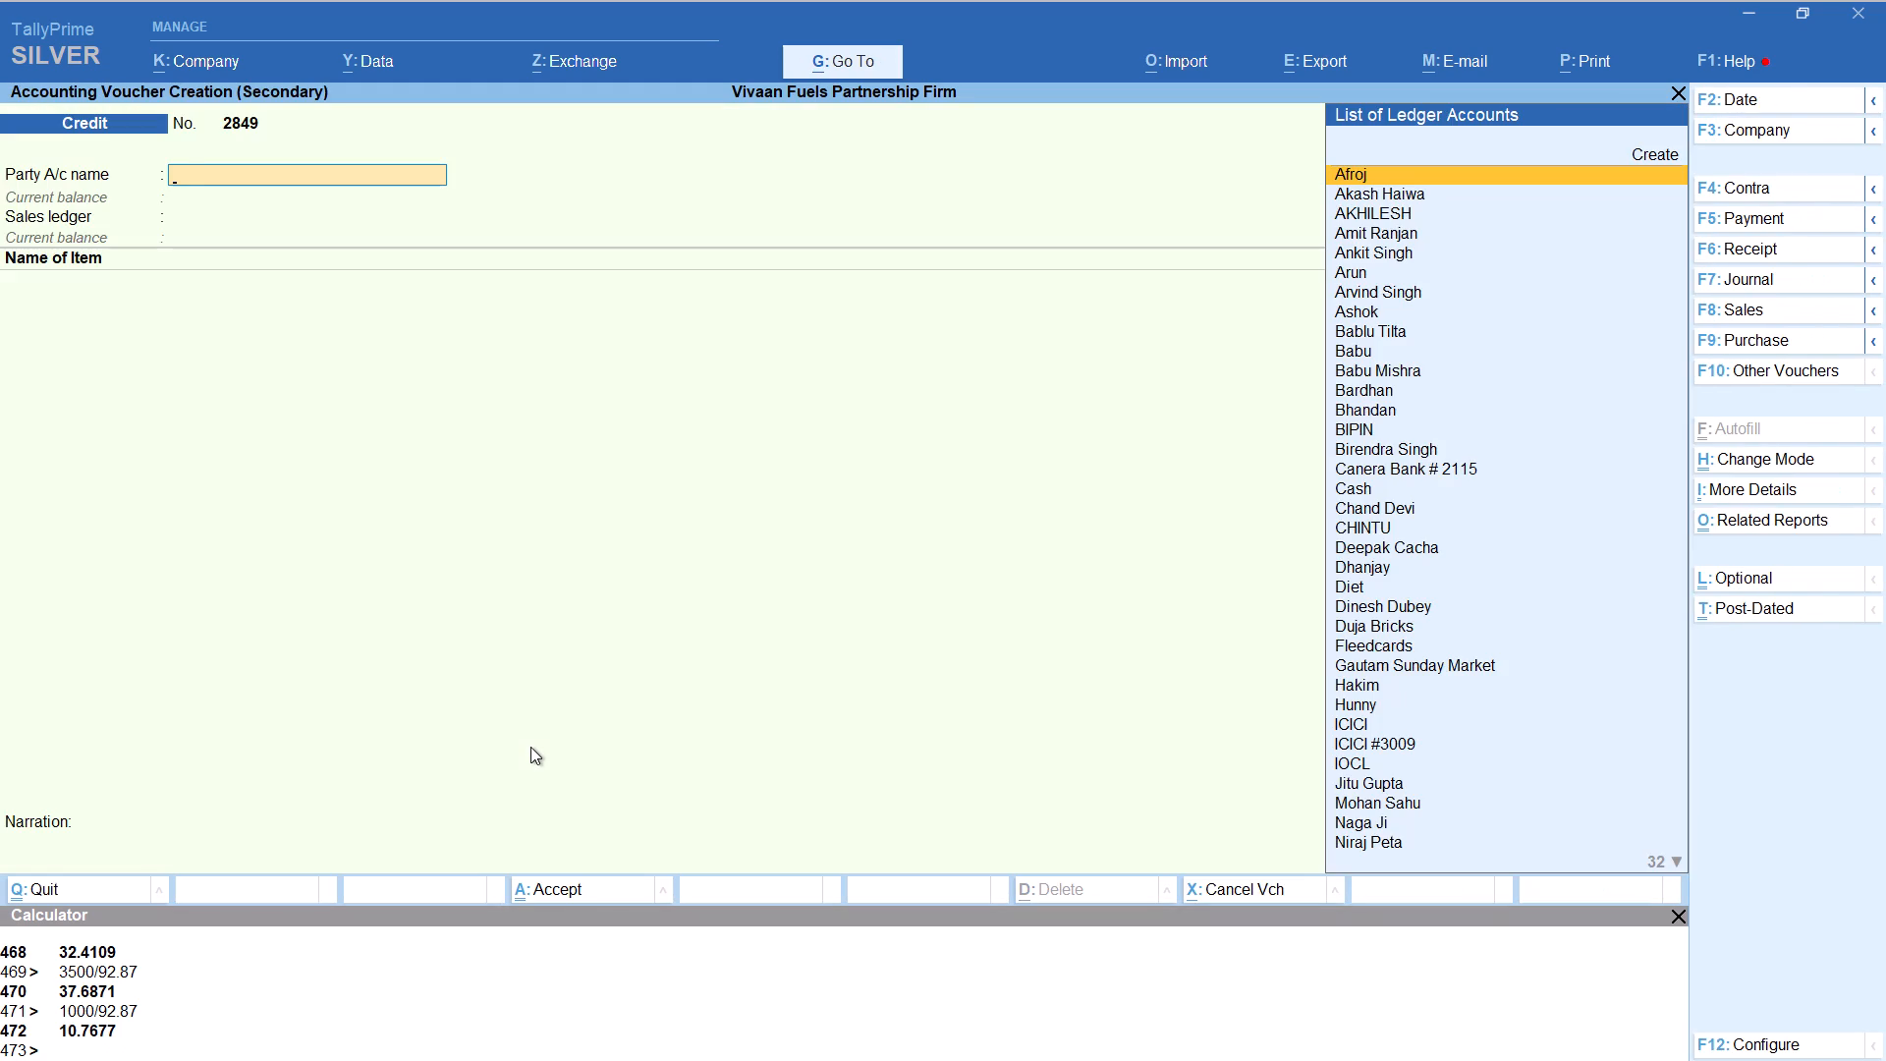
key("m")
key("F8")
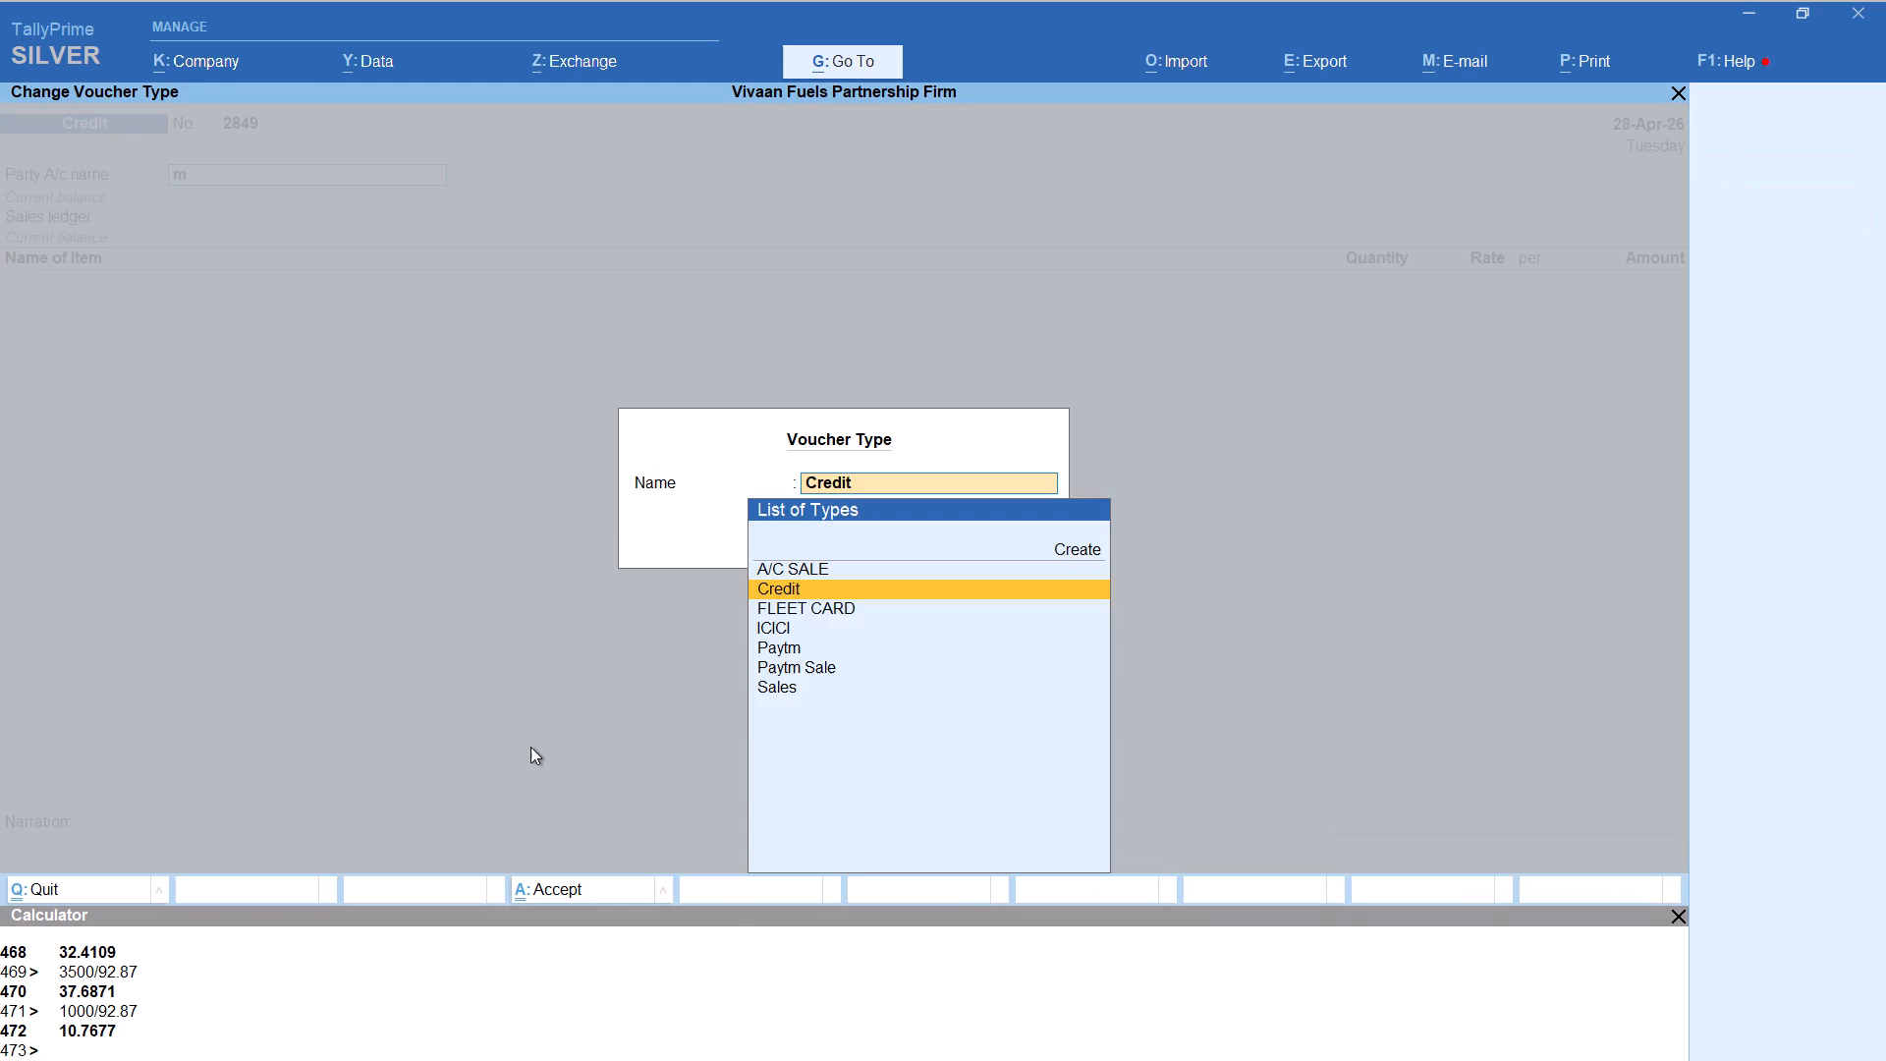
key("Down")
key("Down")
key("Down")
key("Down")
key("Down")
key("Return")
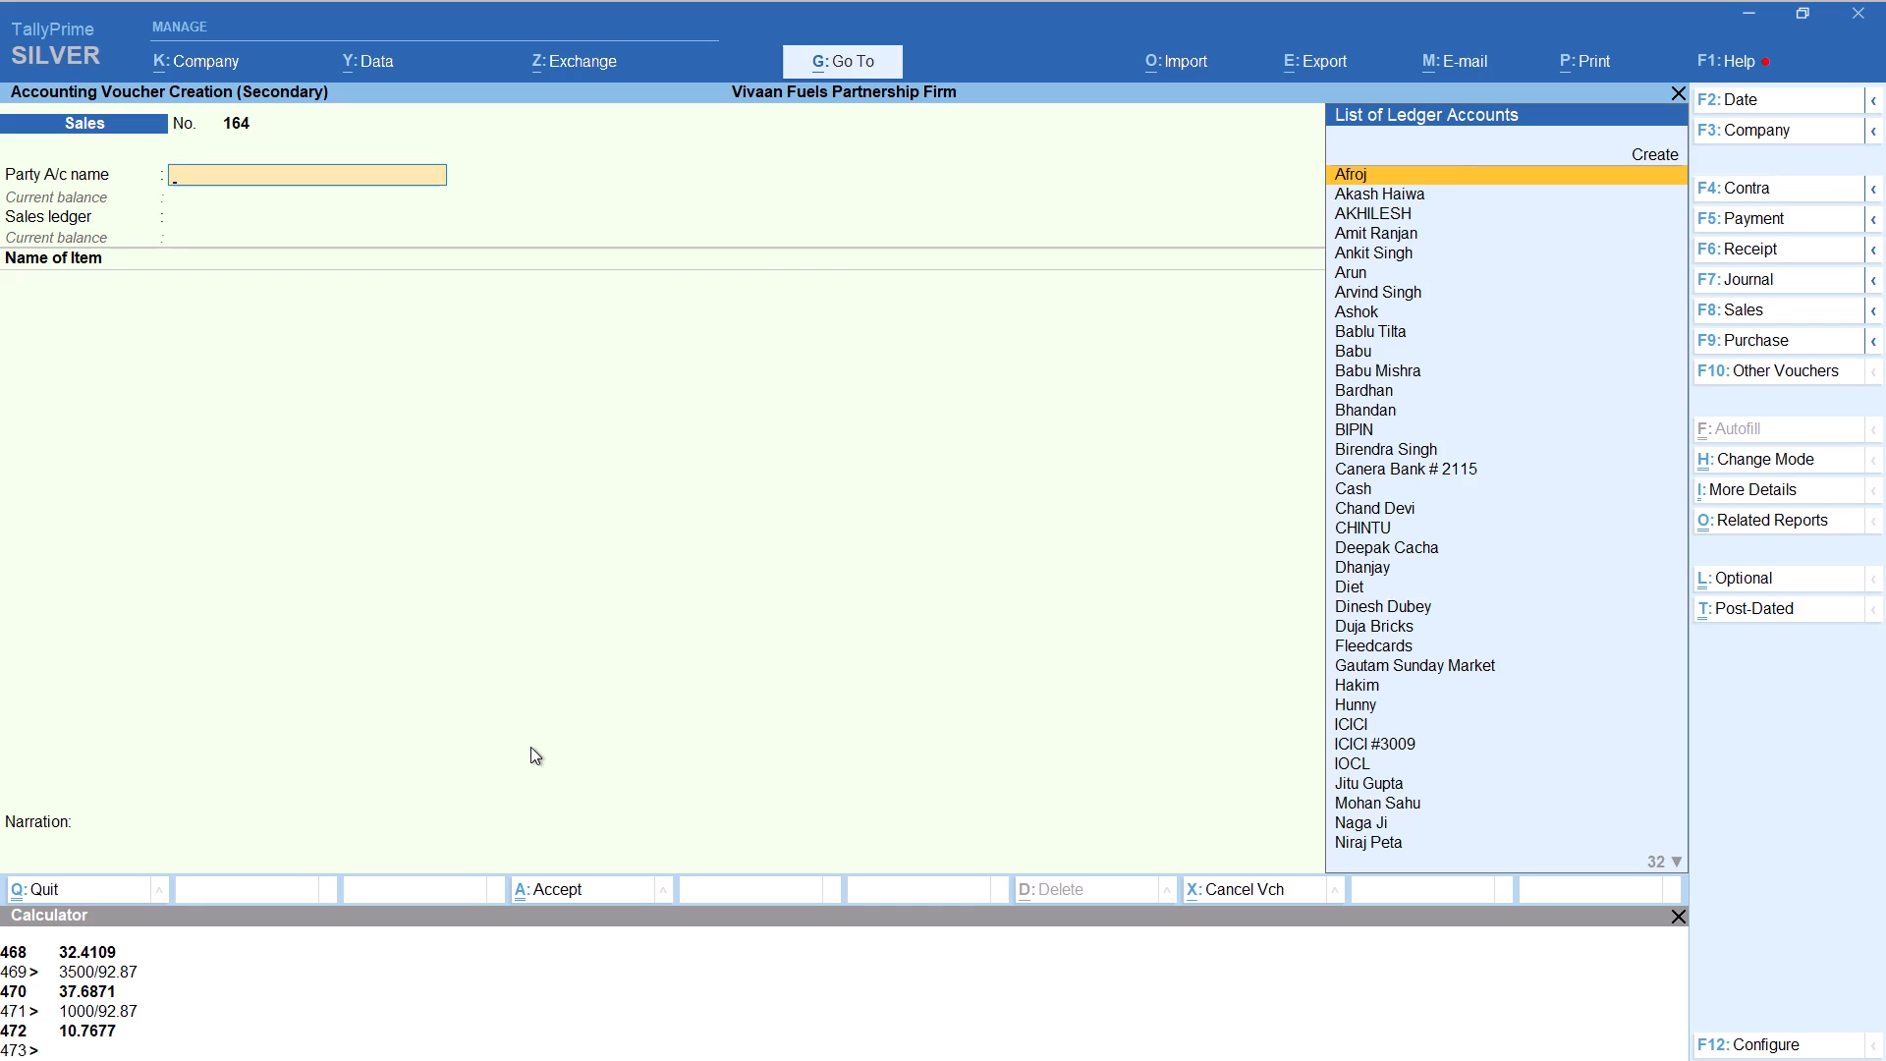
Set the new Sales voucher's party ledger to Cash with default party details and sales ledger SALE.
type("cash")
key("Return")
key("Return")
key("Return")
key("Return")
key("Return")
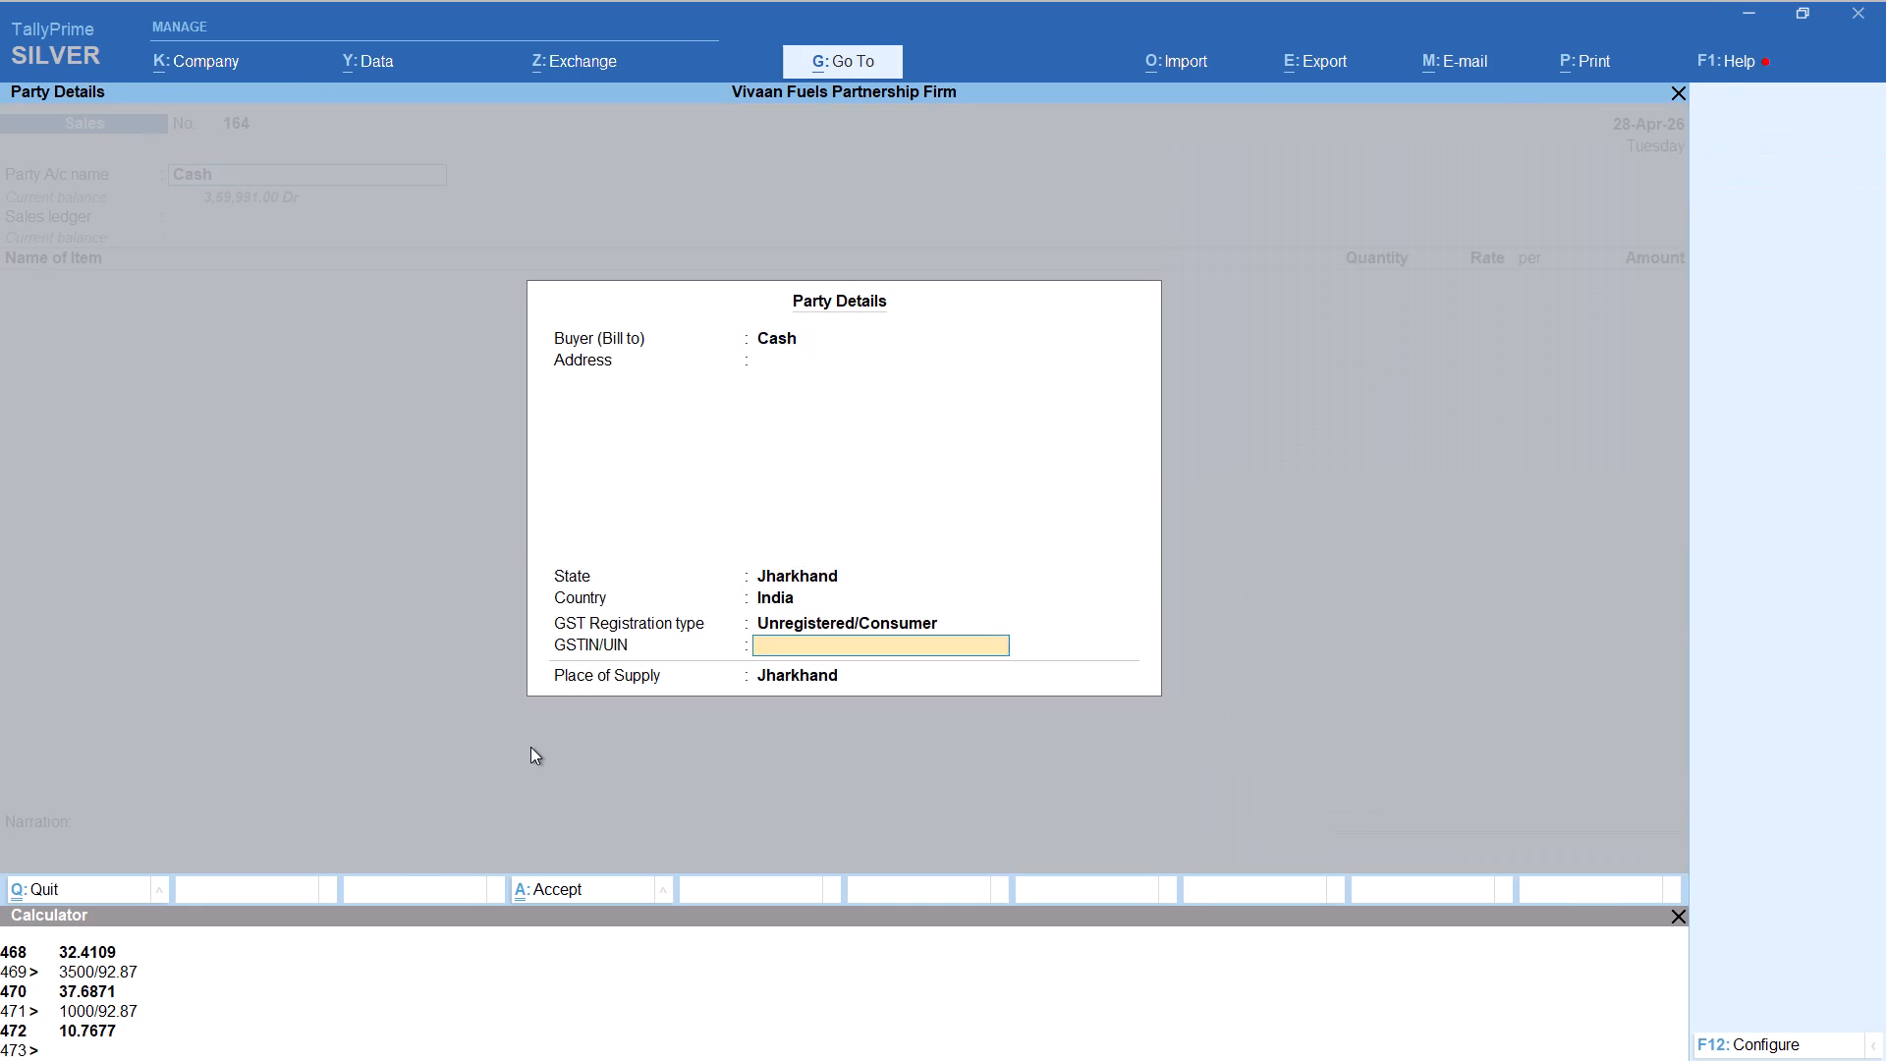
key("Return")
key("Return")
key("Return")
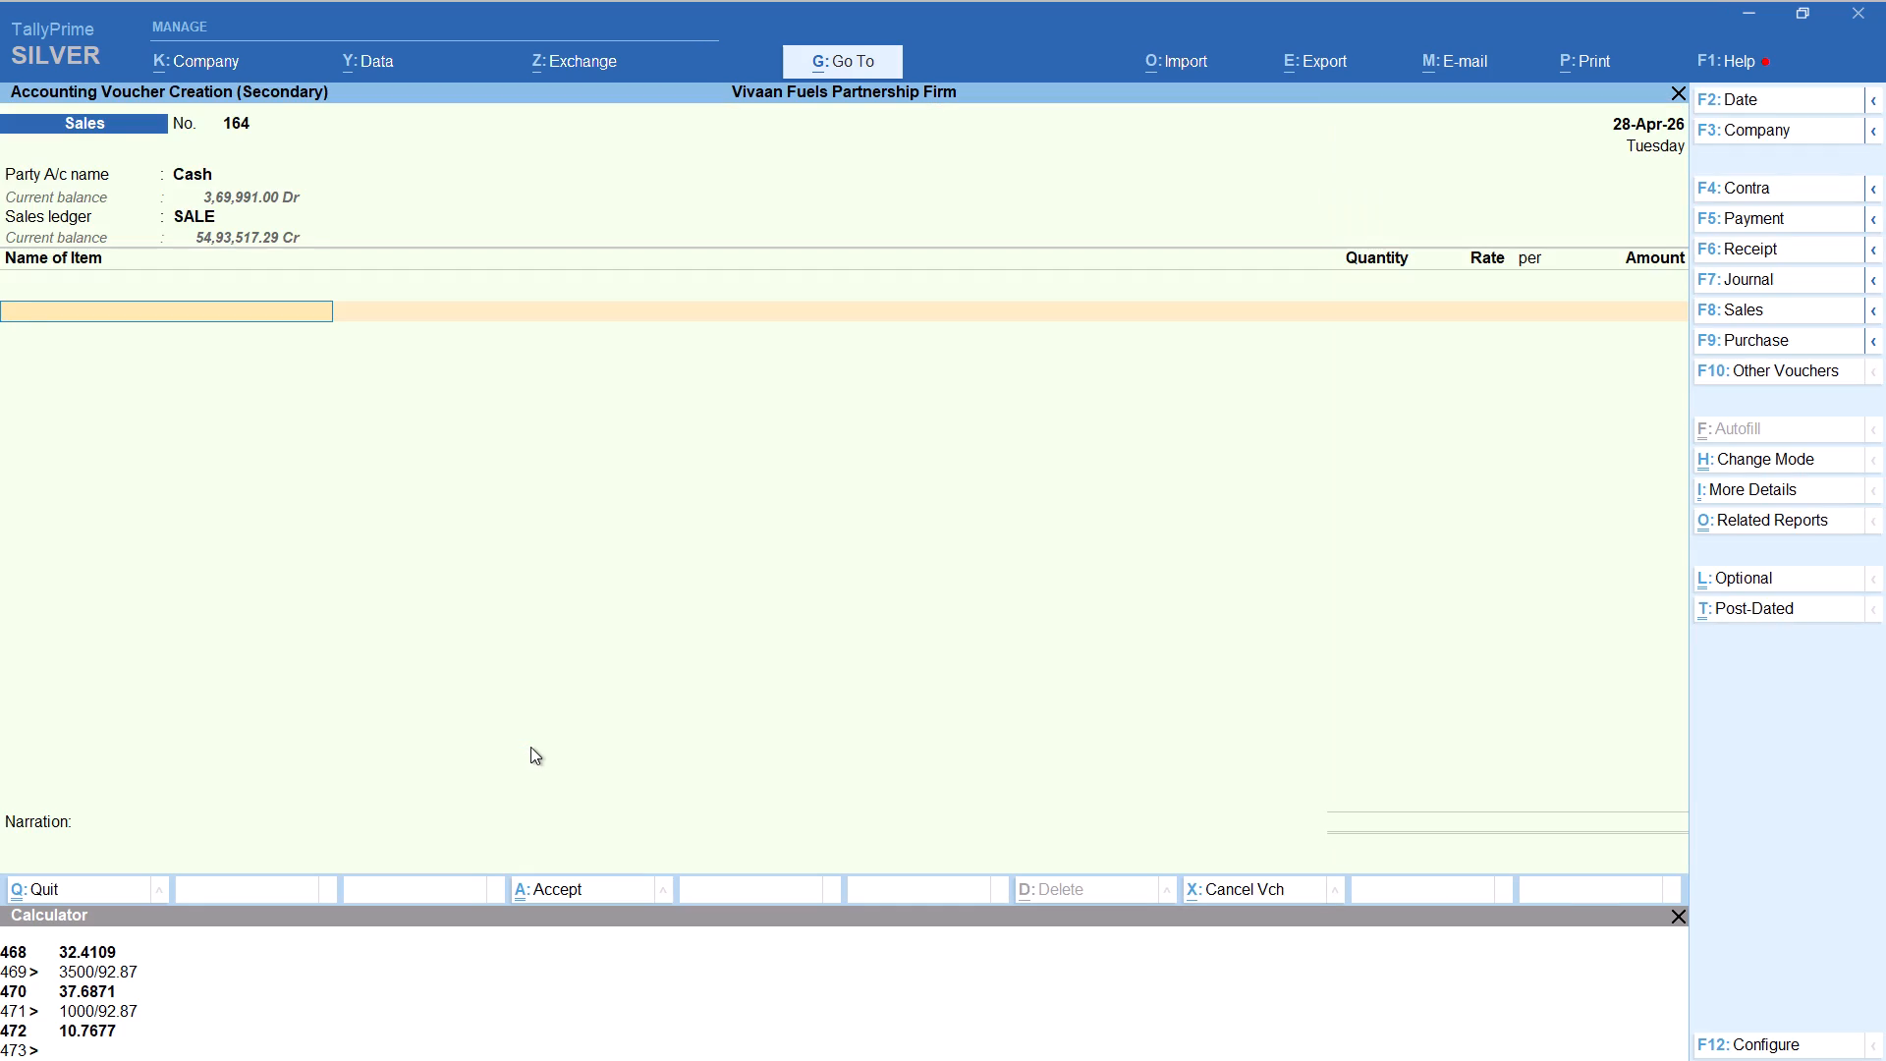
Add MS PERTOL to the Cash sales voucher with no tracking number and quantity 1010/98.10, 10.30 litres, at rate 98.10.
type("ms")
key("Down")
key("Down")
key("Up")
key("Return")
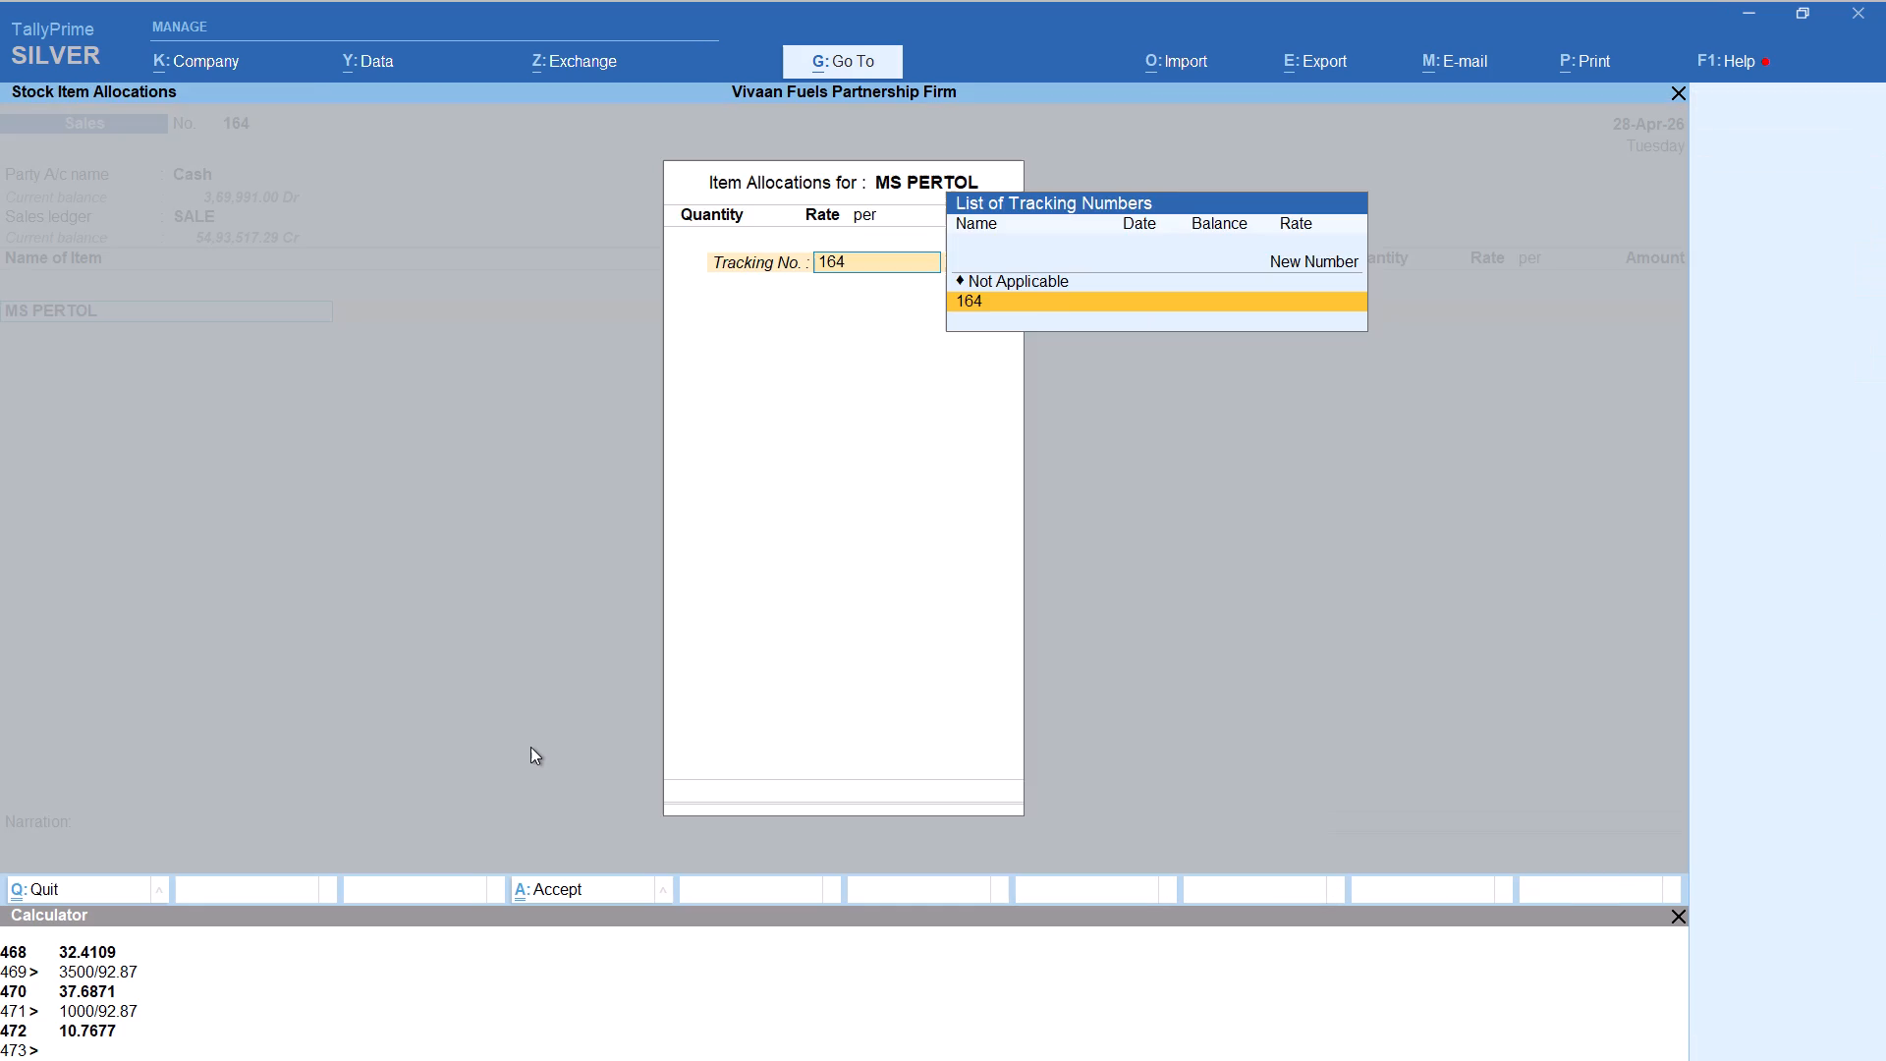
key("Up")
key("Return")
key("alt+c")
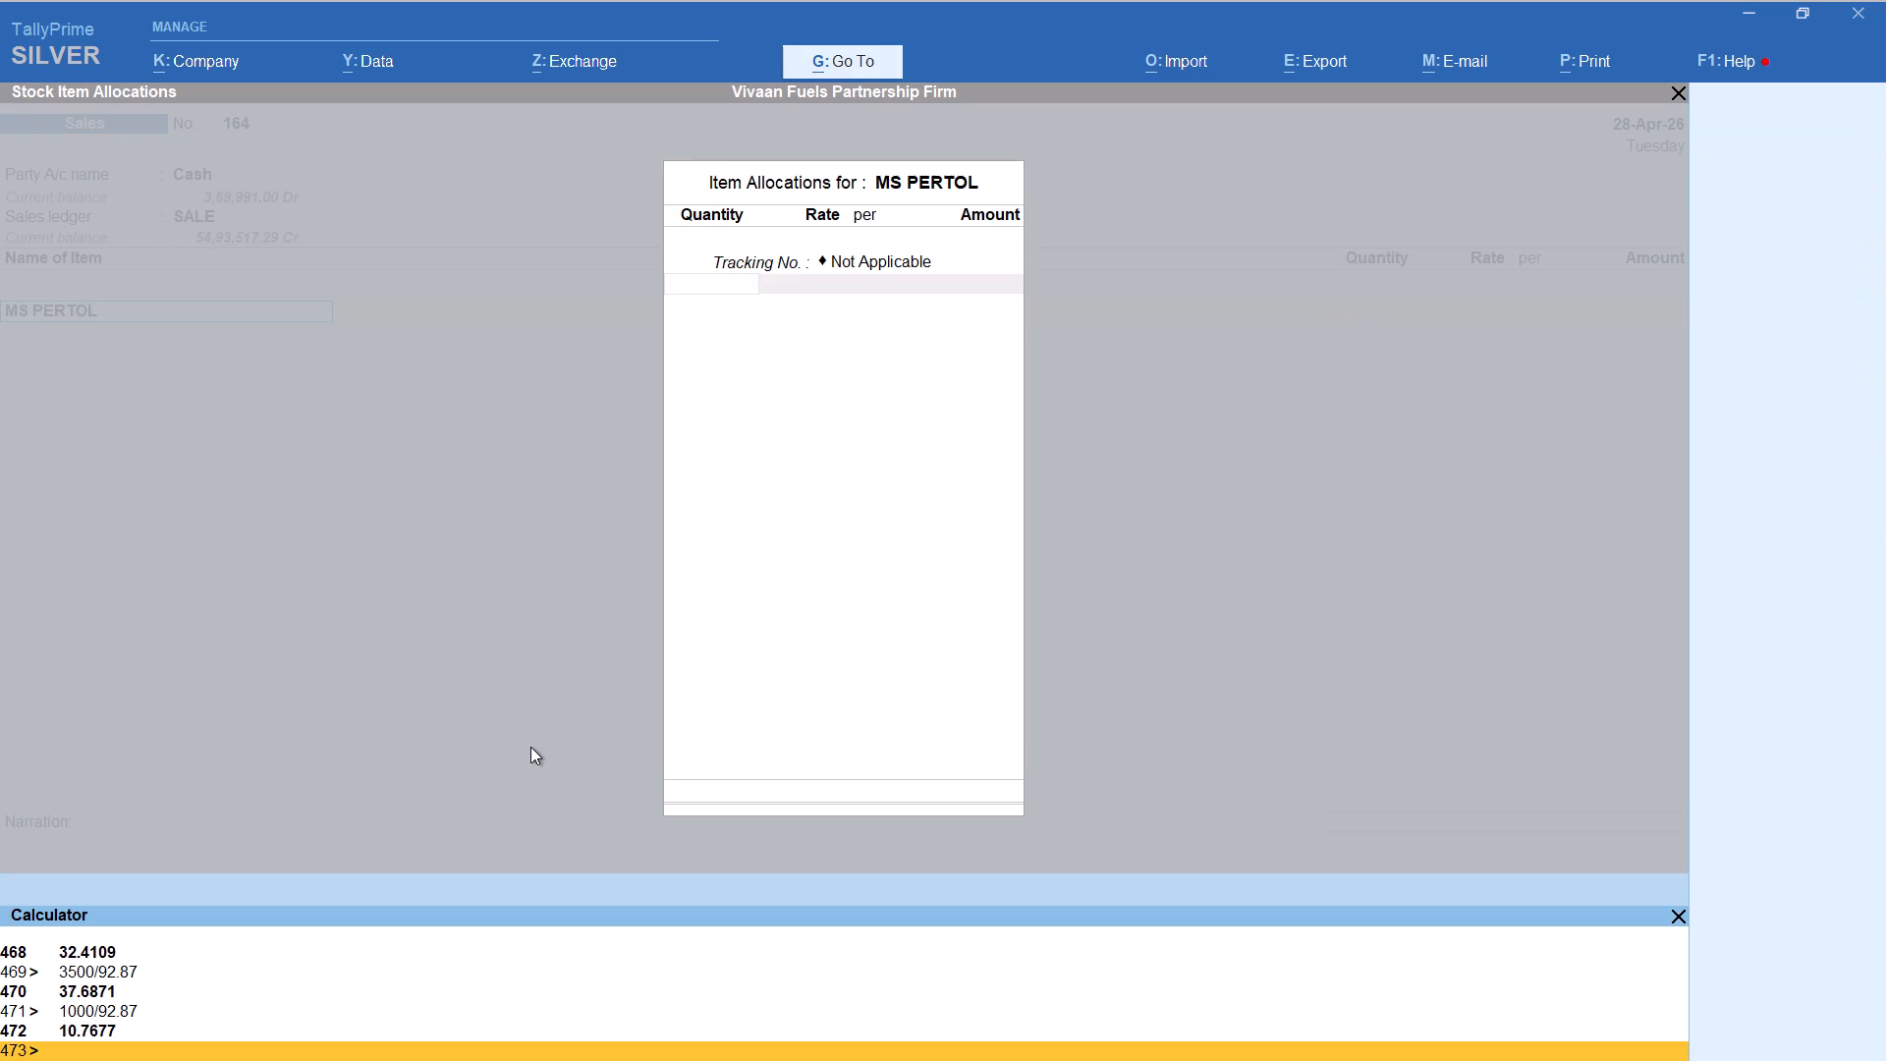
type("1010/98.10")
key("Return")
key("Return")
key("Return")
key("Return")
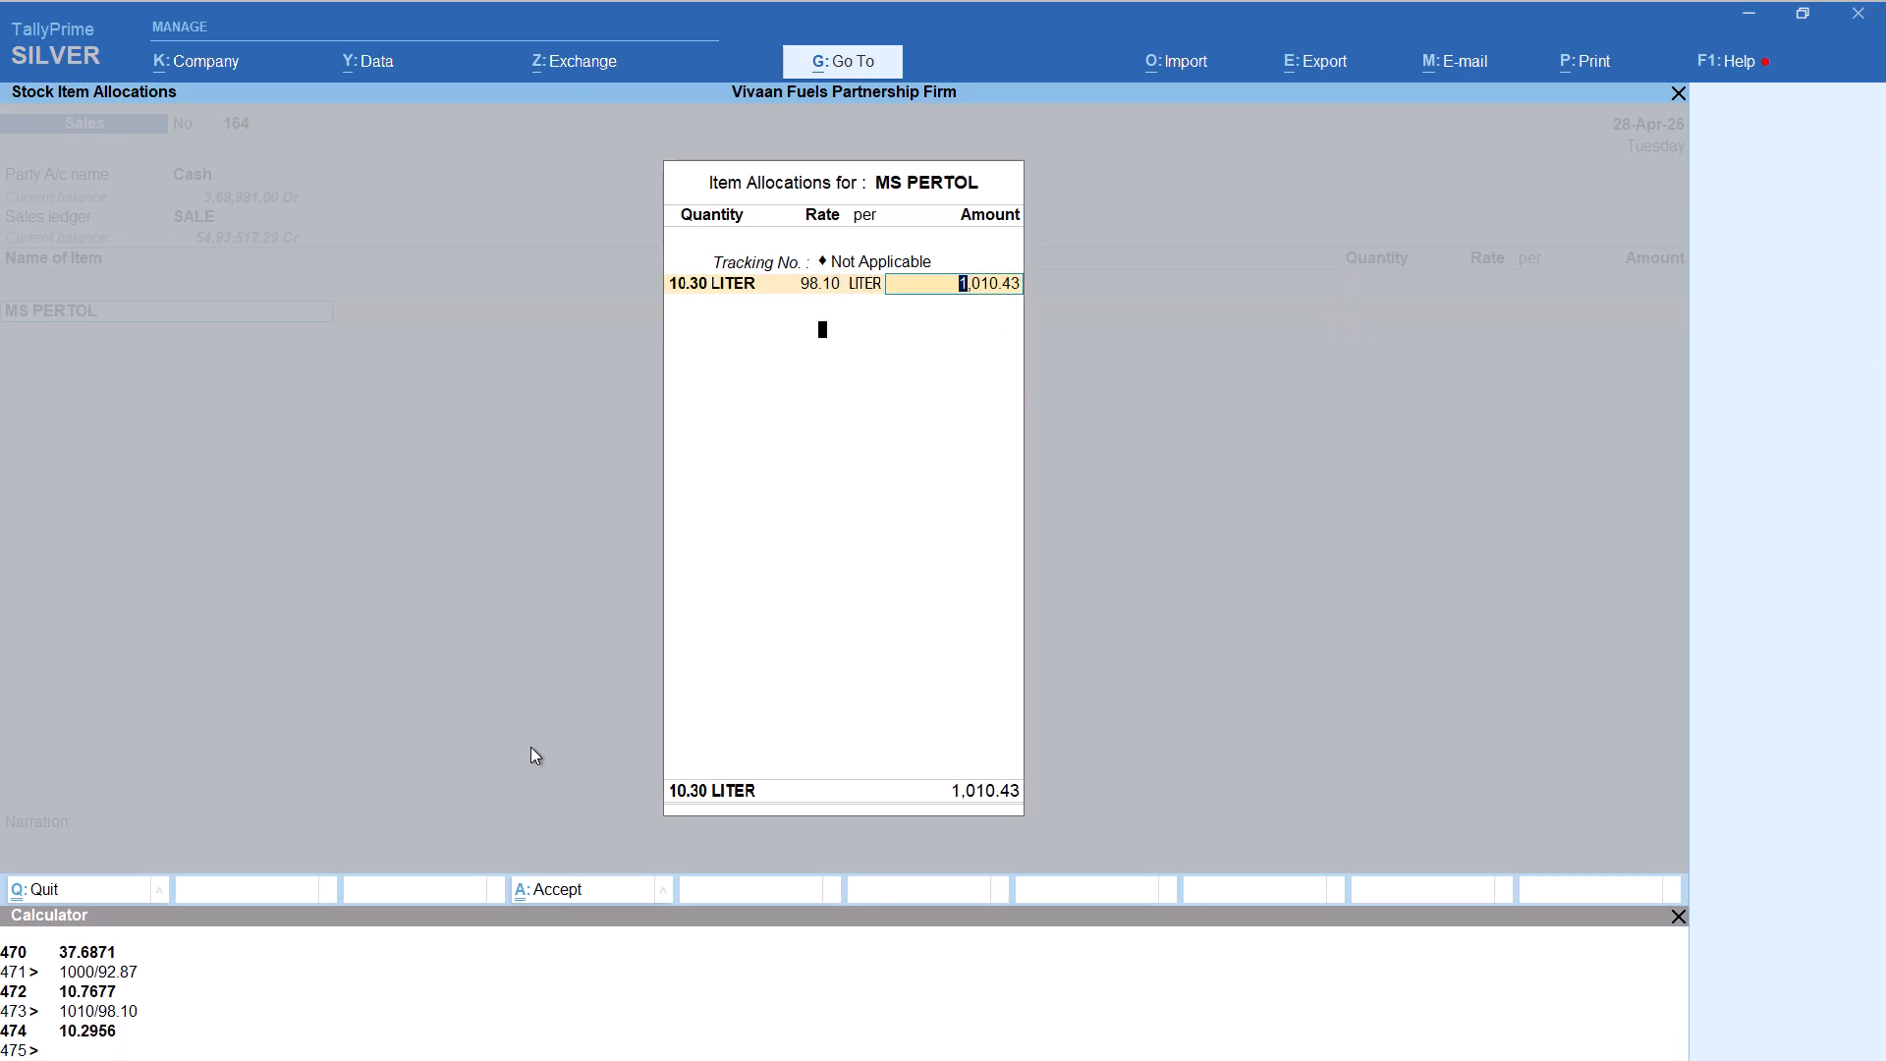
key("Return")
key("Return")
key("Return")
Add the Round Off ledger to the Cash sales voucher, bringing it to 1,010.00, and save it.
type("rou")
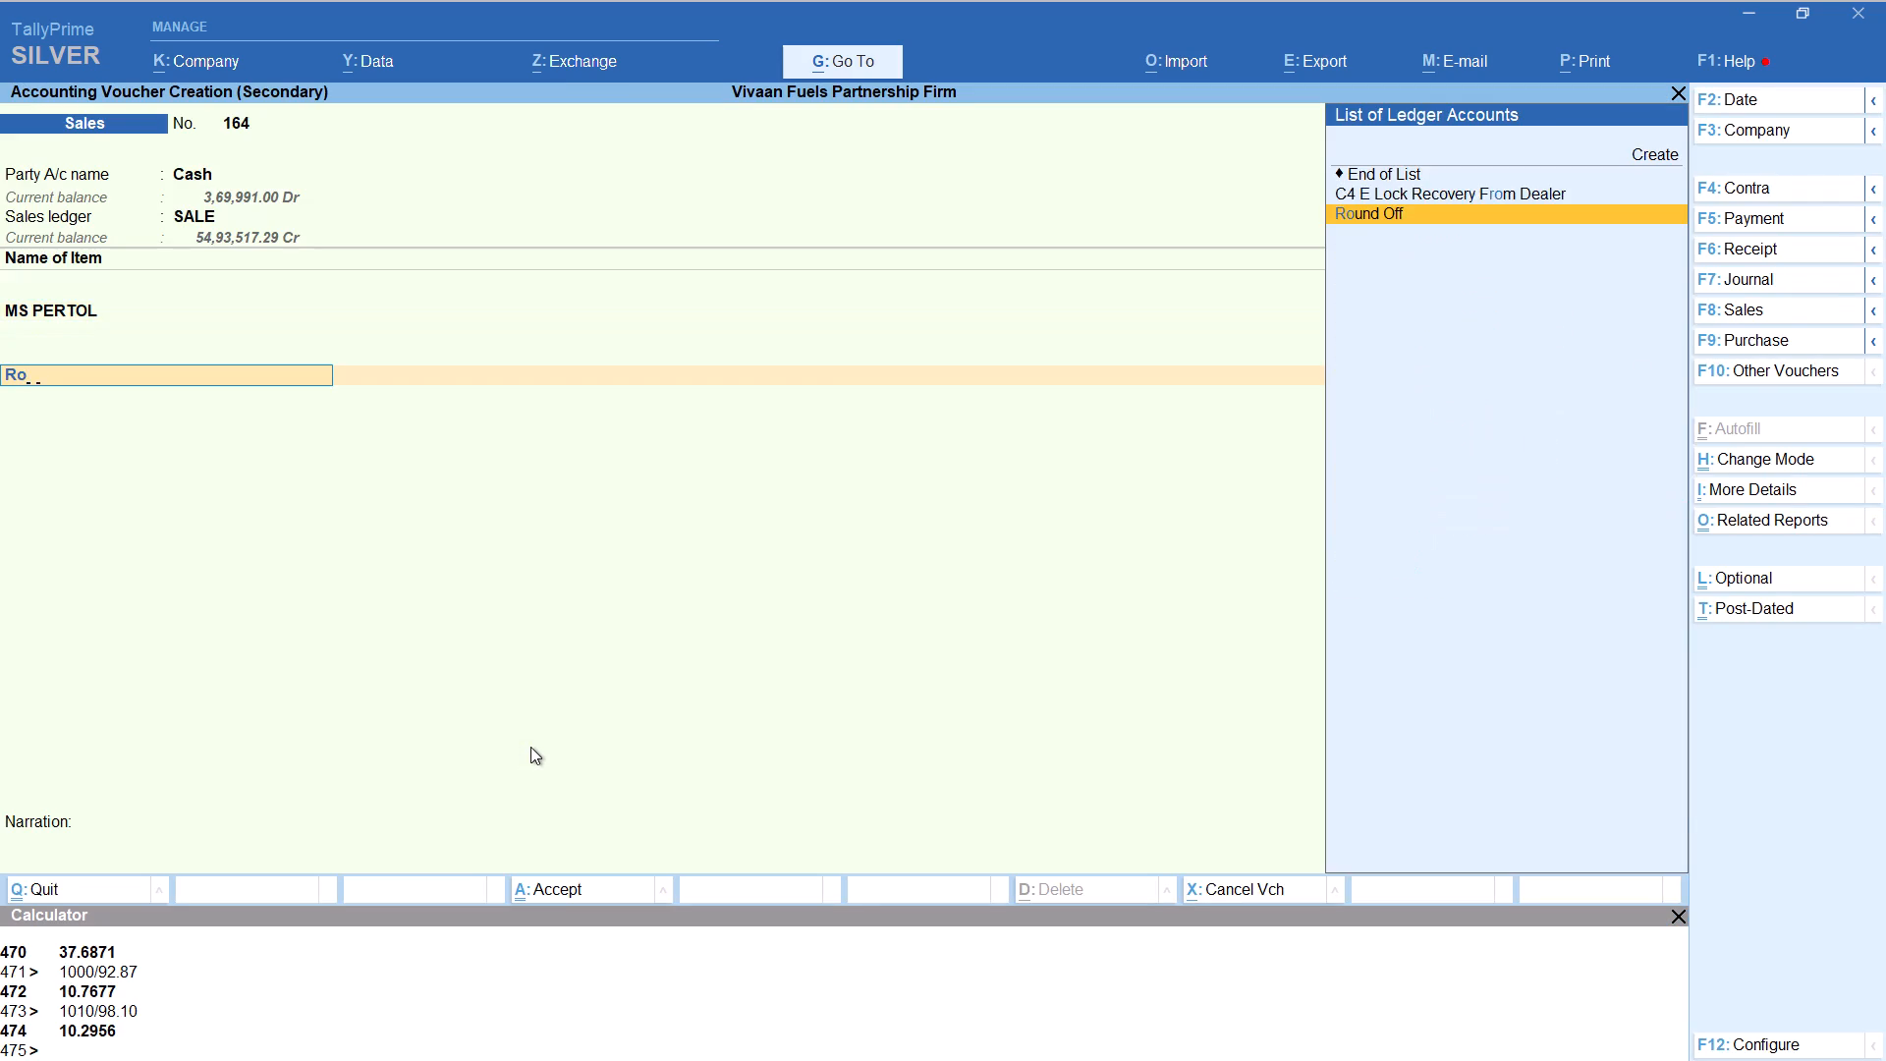
key("Return")
key("ctrl+a")
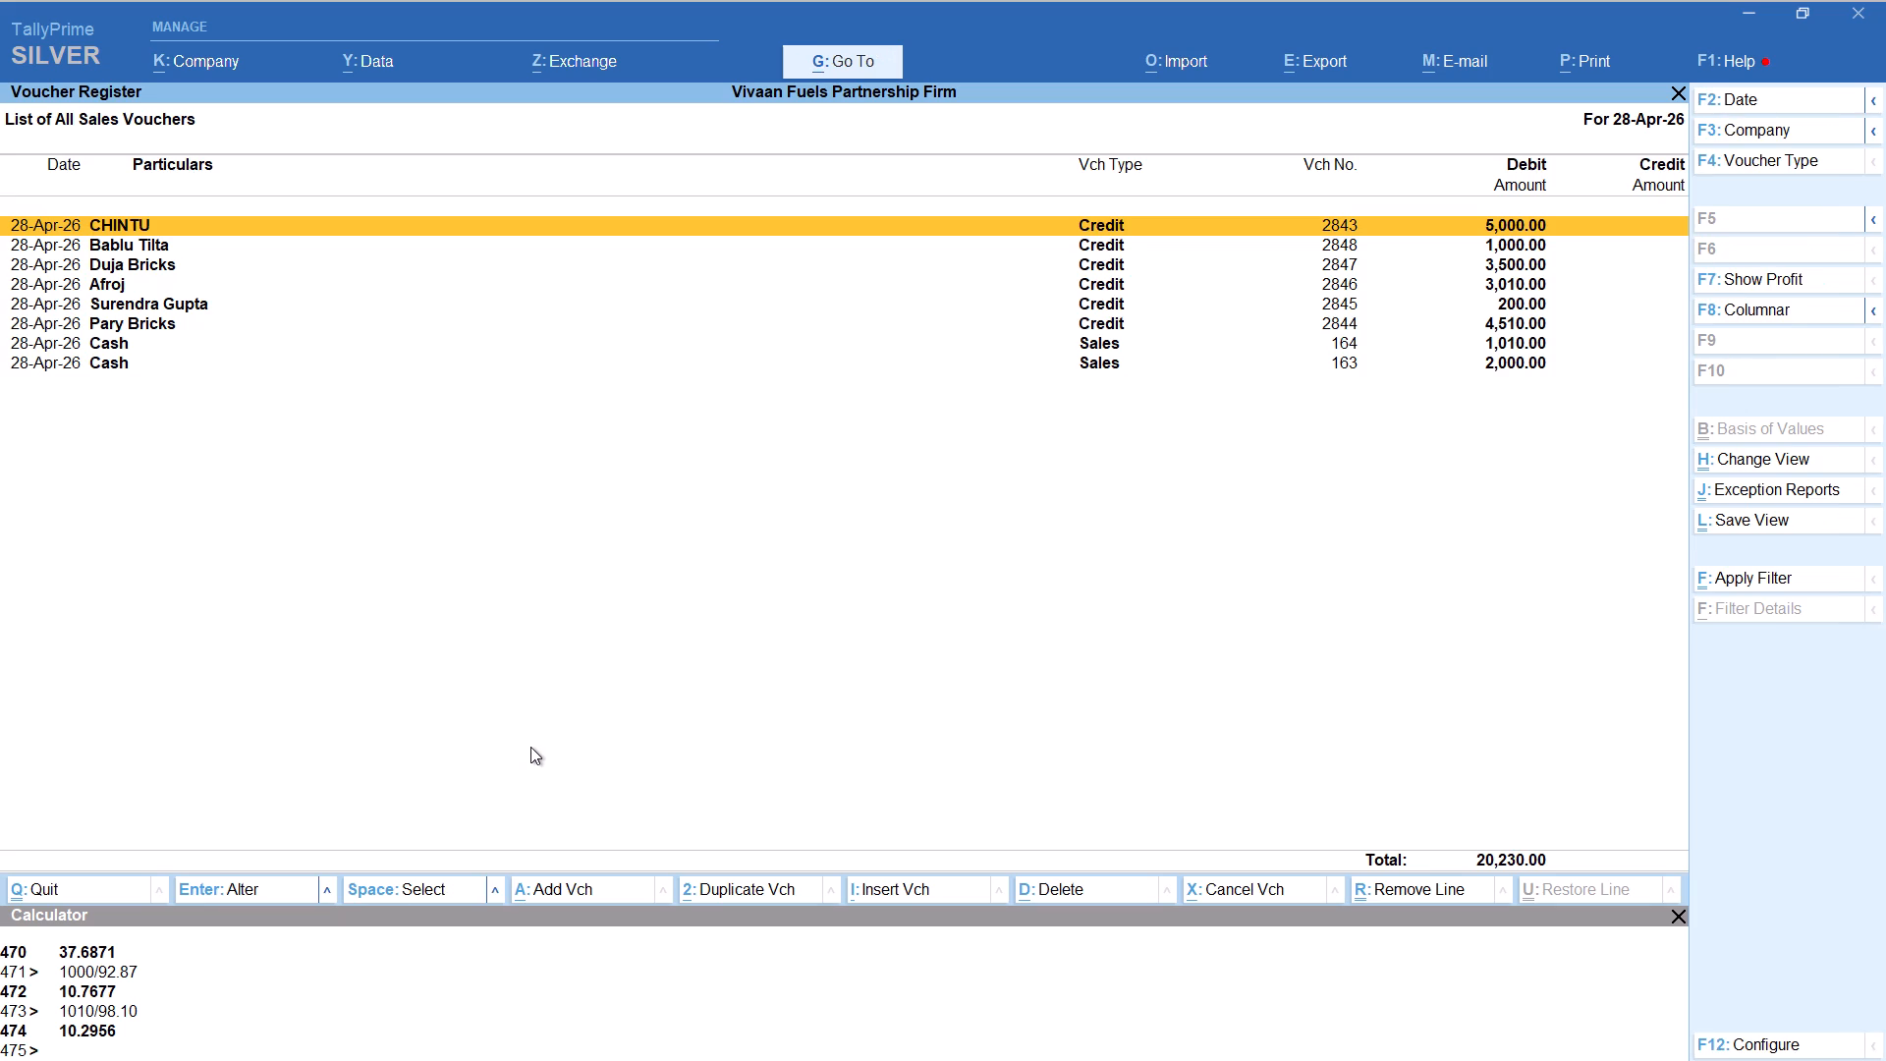